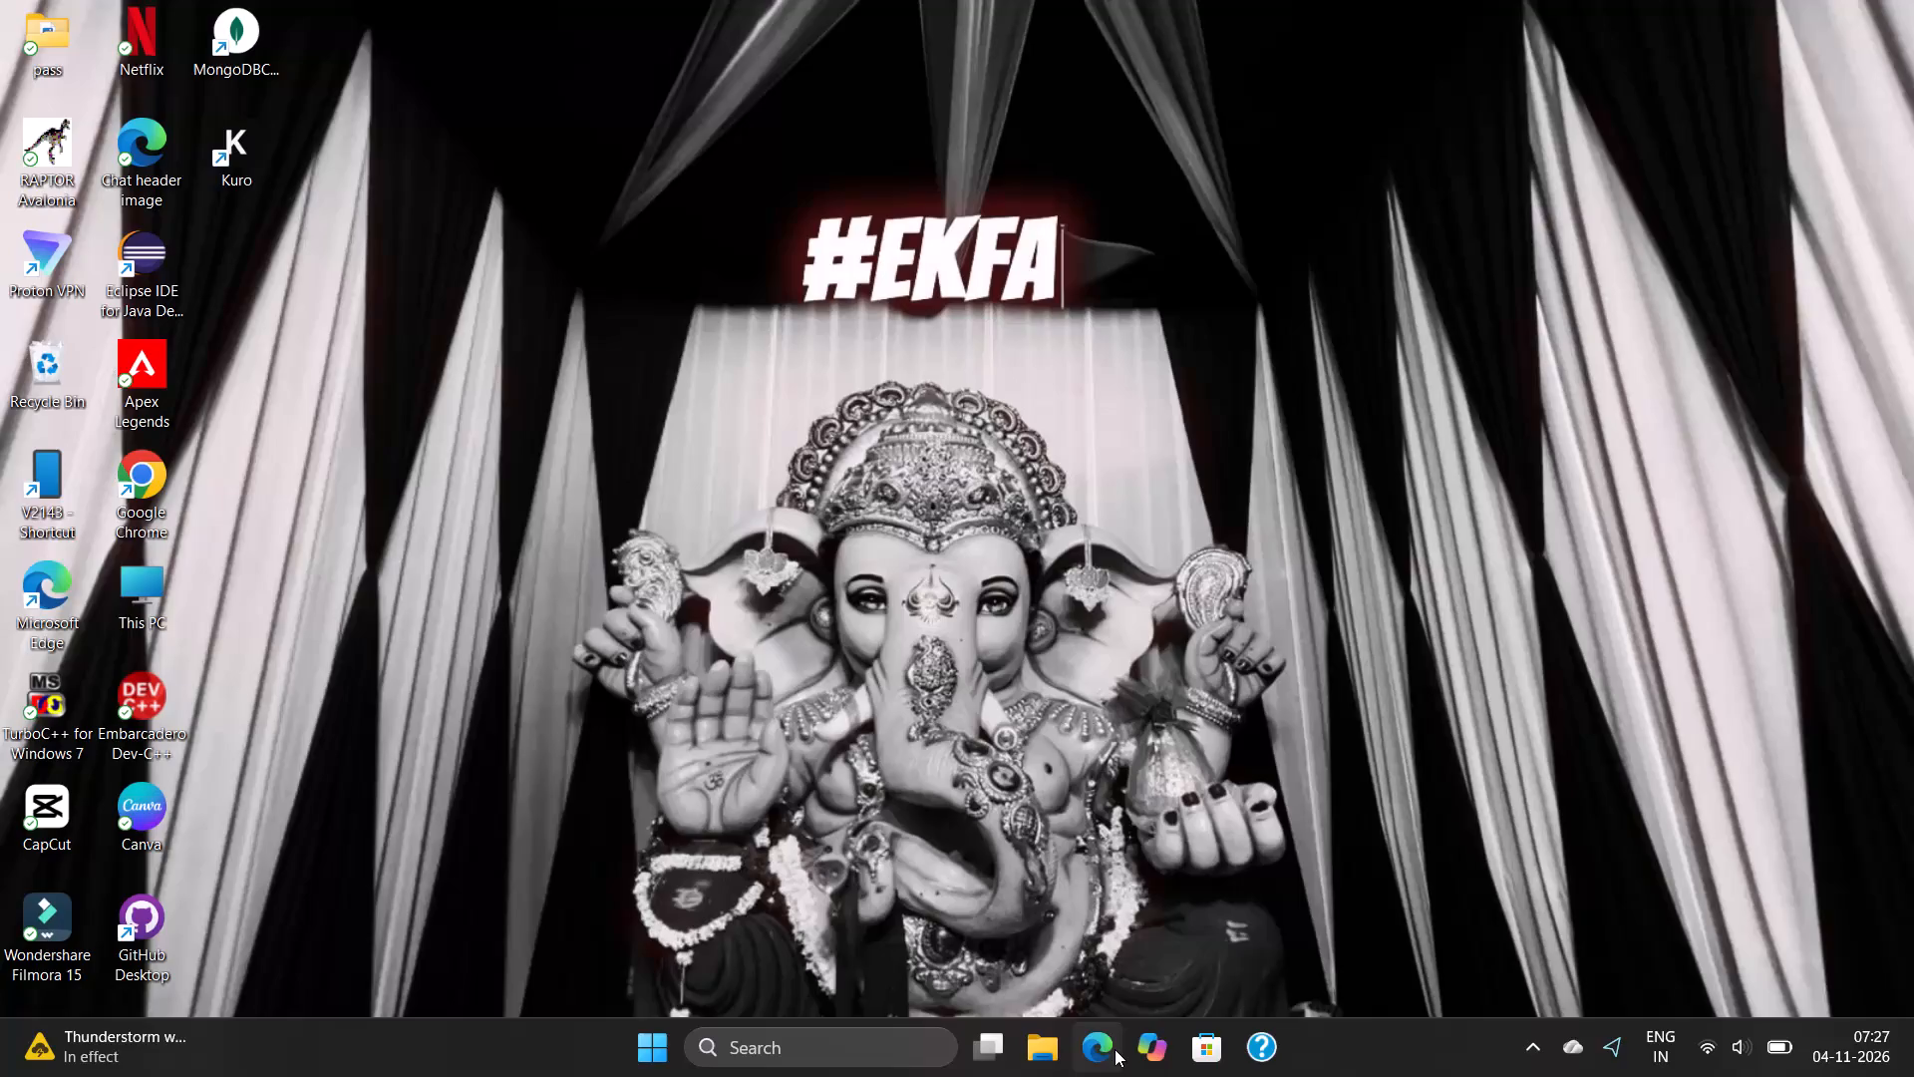
Open Microsoft Edge in a maximized window and choose to renew McAfee in the expired antivirus notice.
click(1115, 1049)
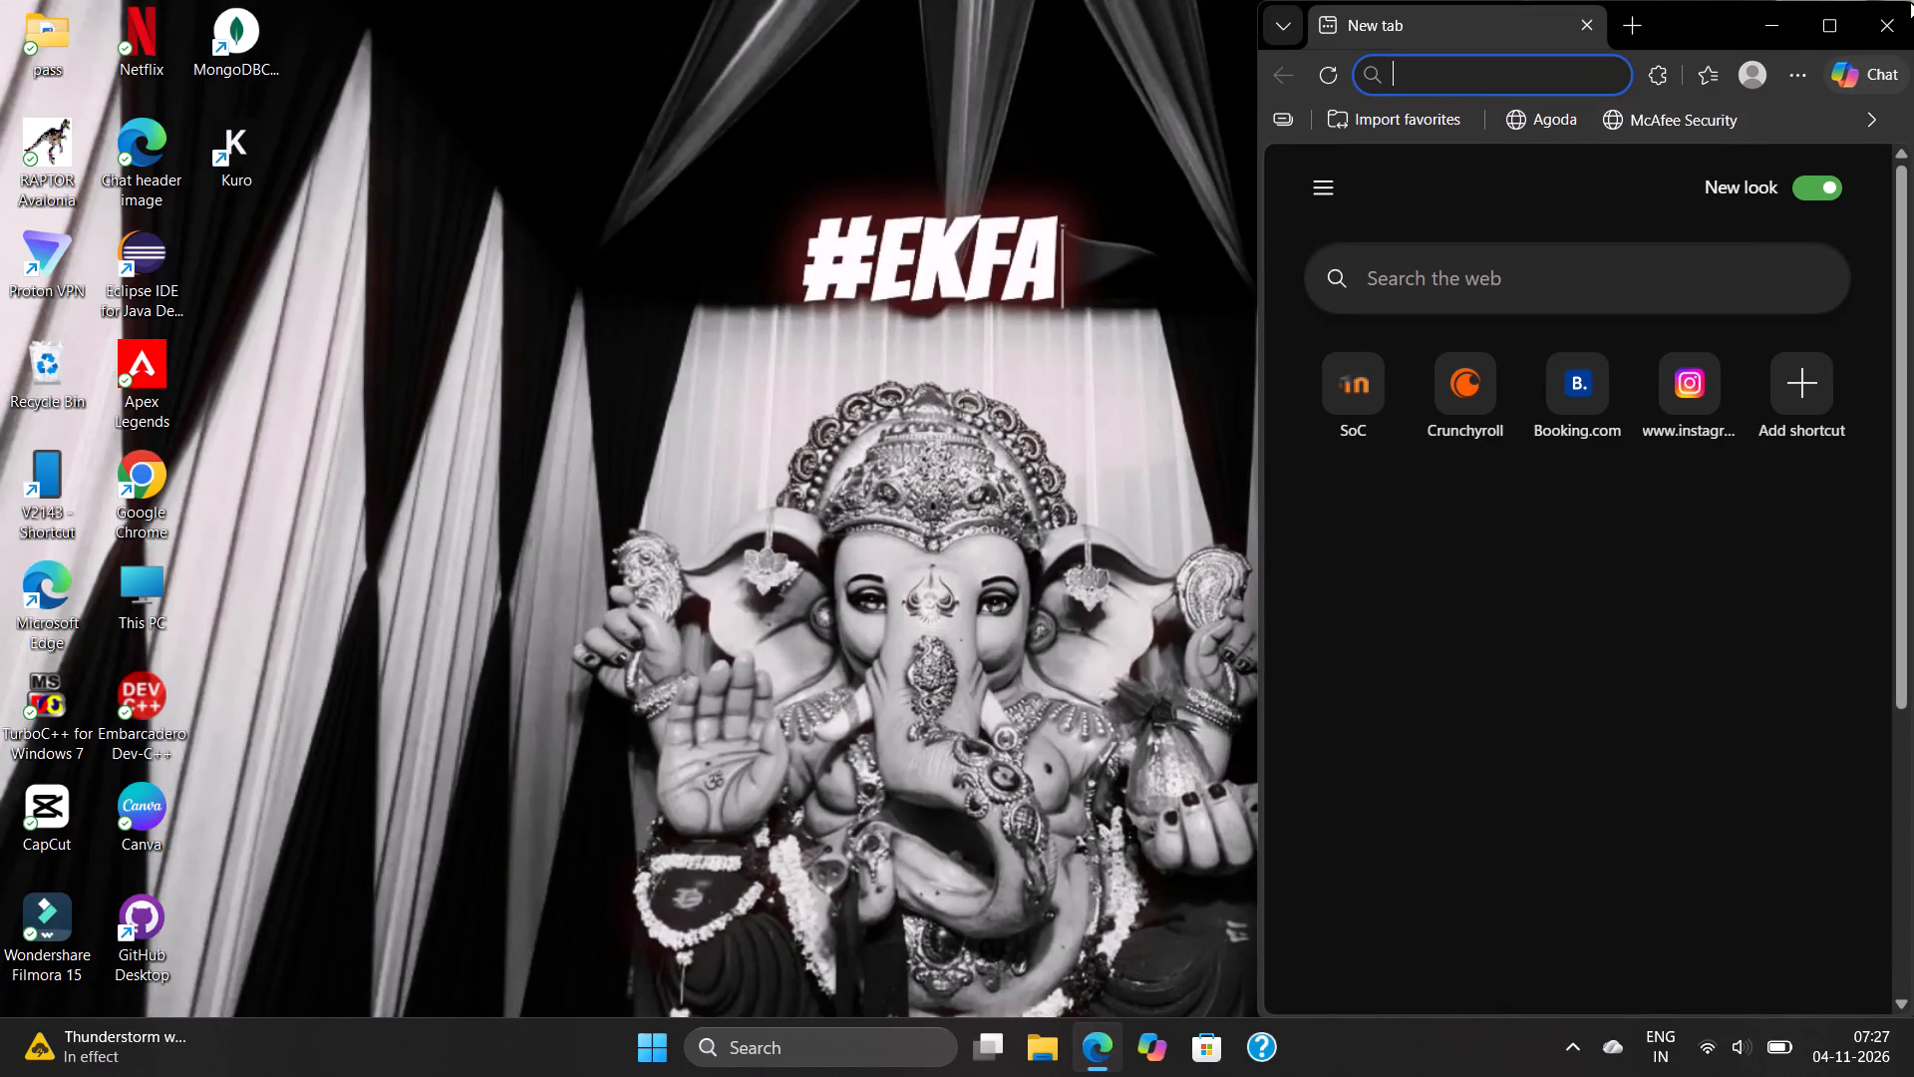
click(1806, 30)
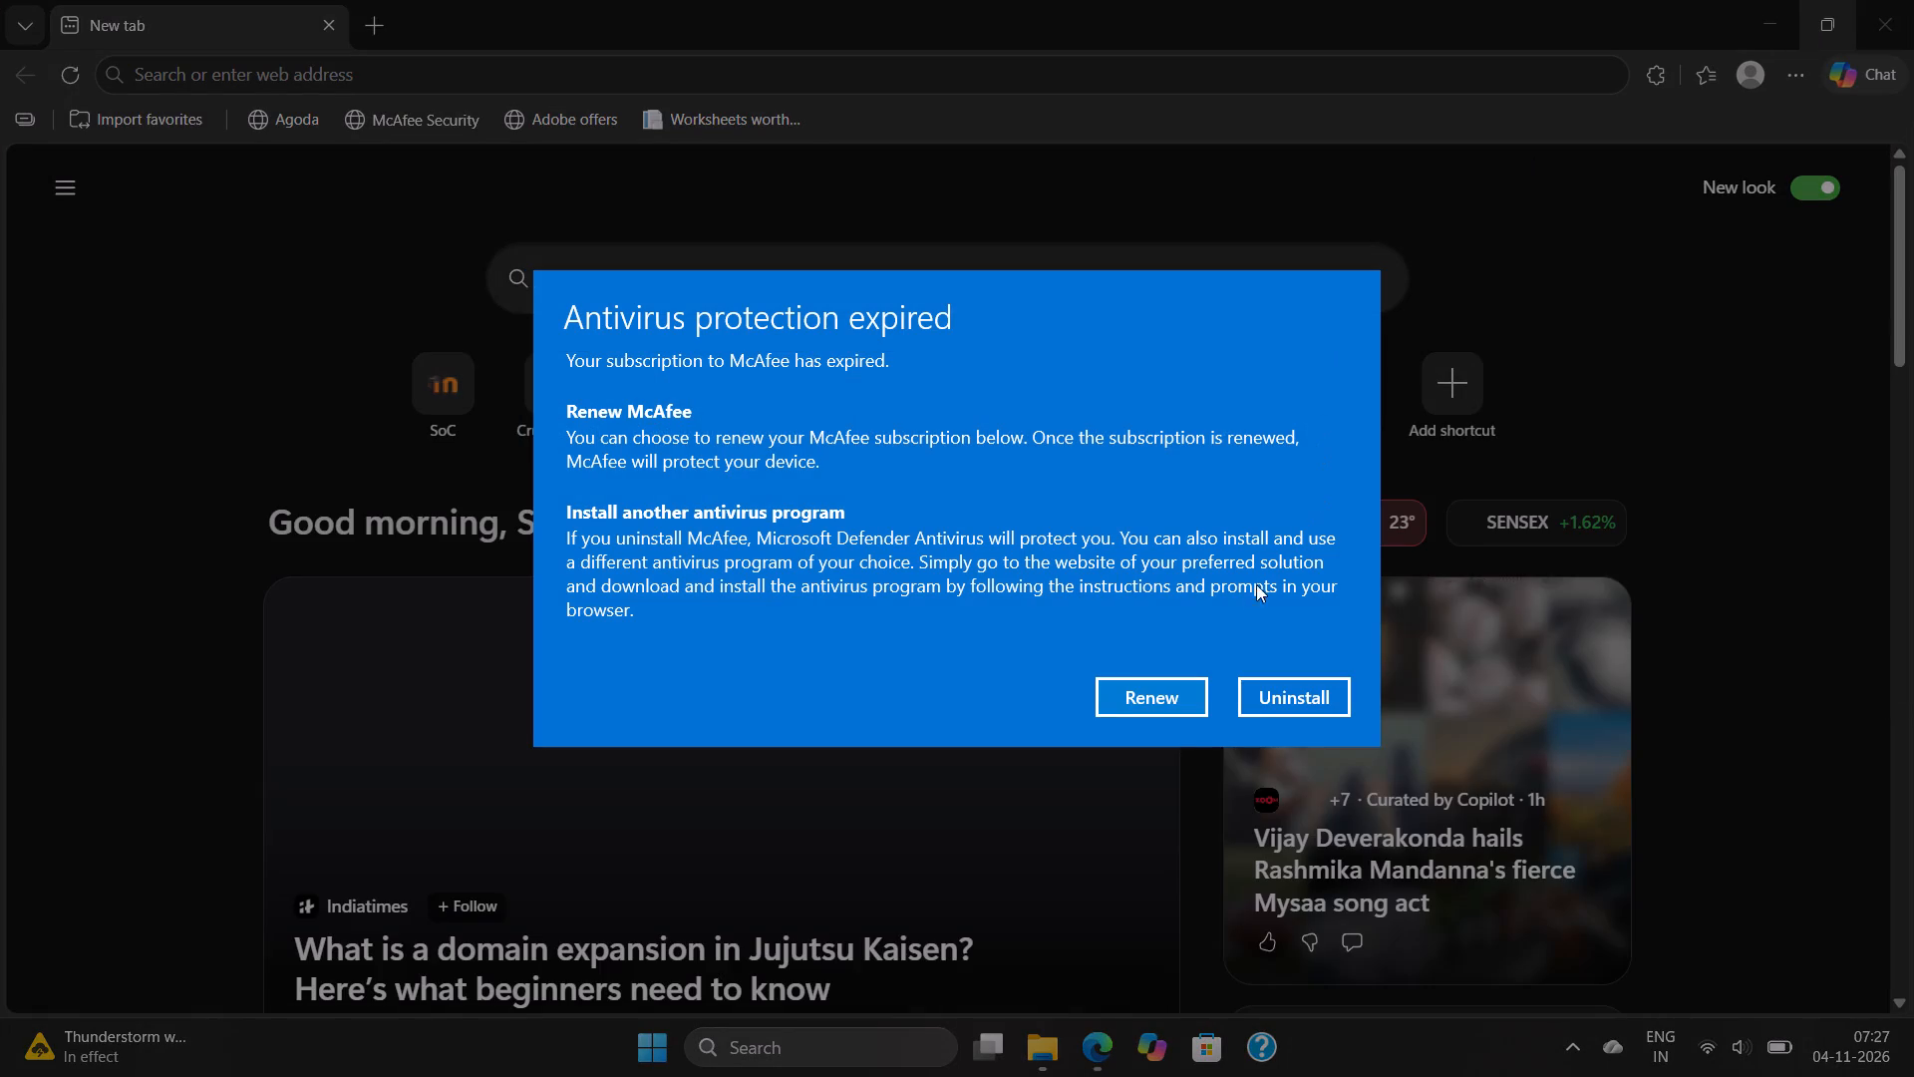
click(1163, 688)
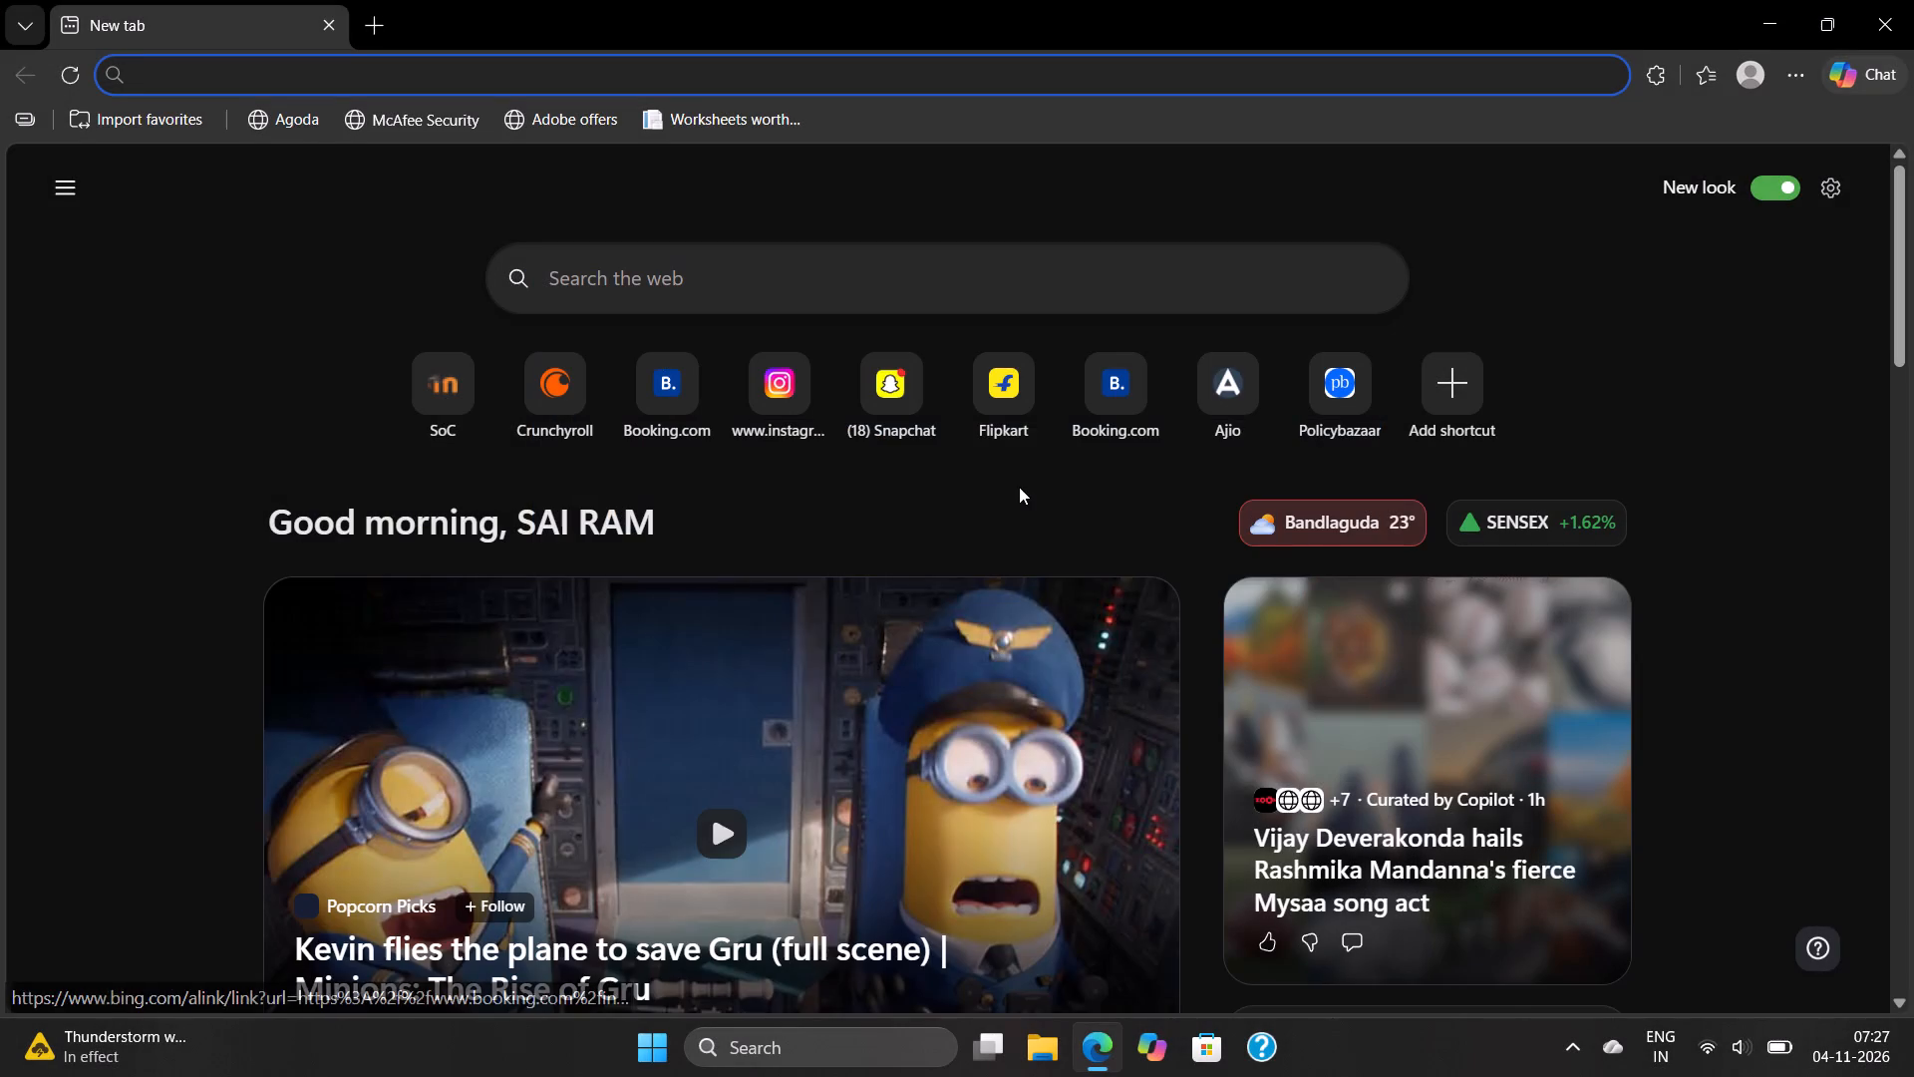
Search the web for "visual paradigm online" and open the Visual Paradigm - Online Productivity Suite result.
text(visul)
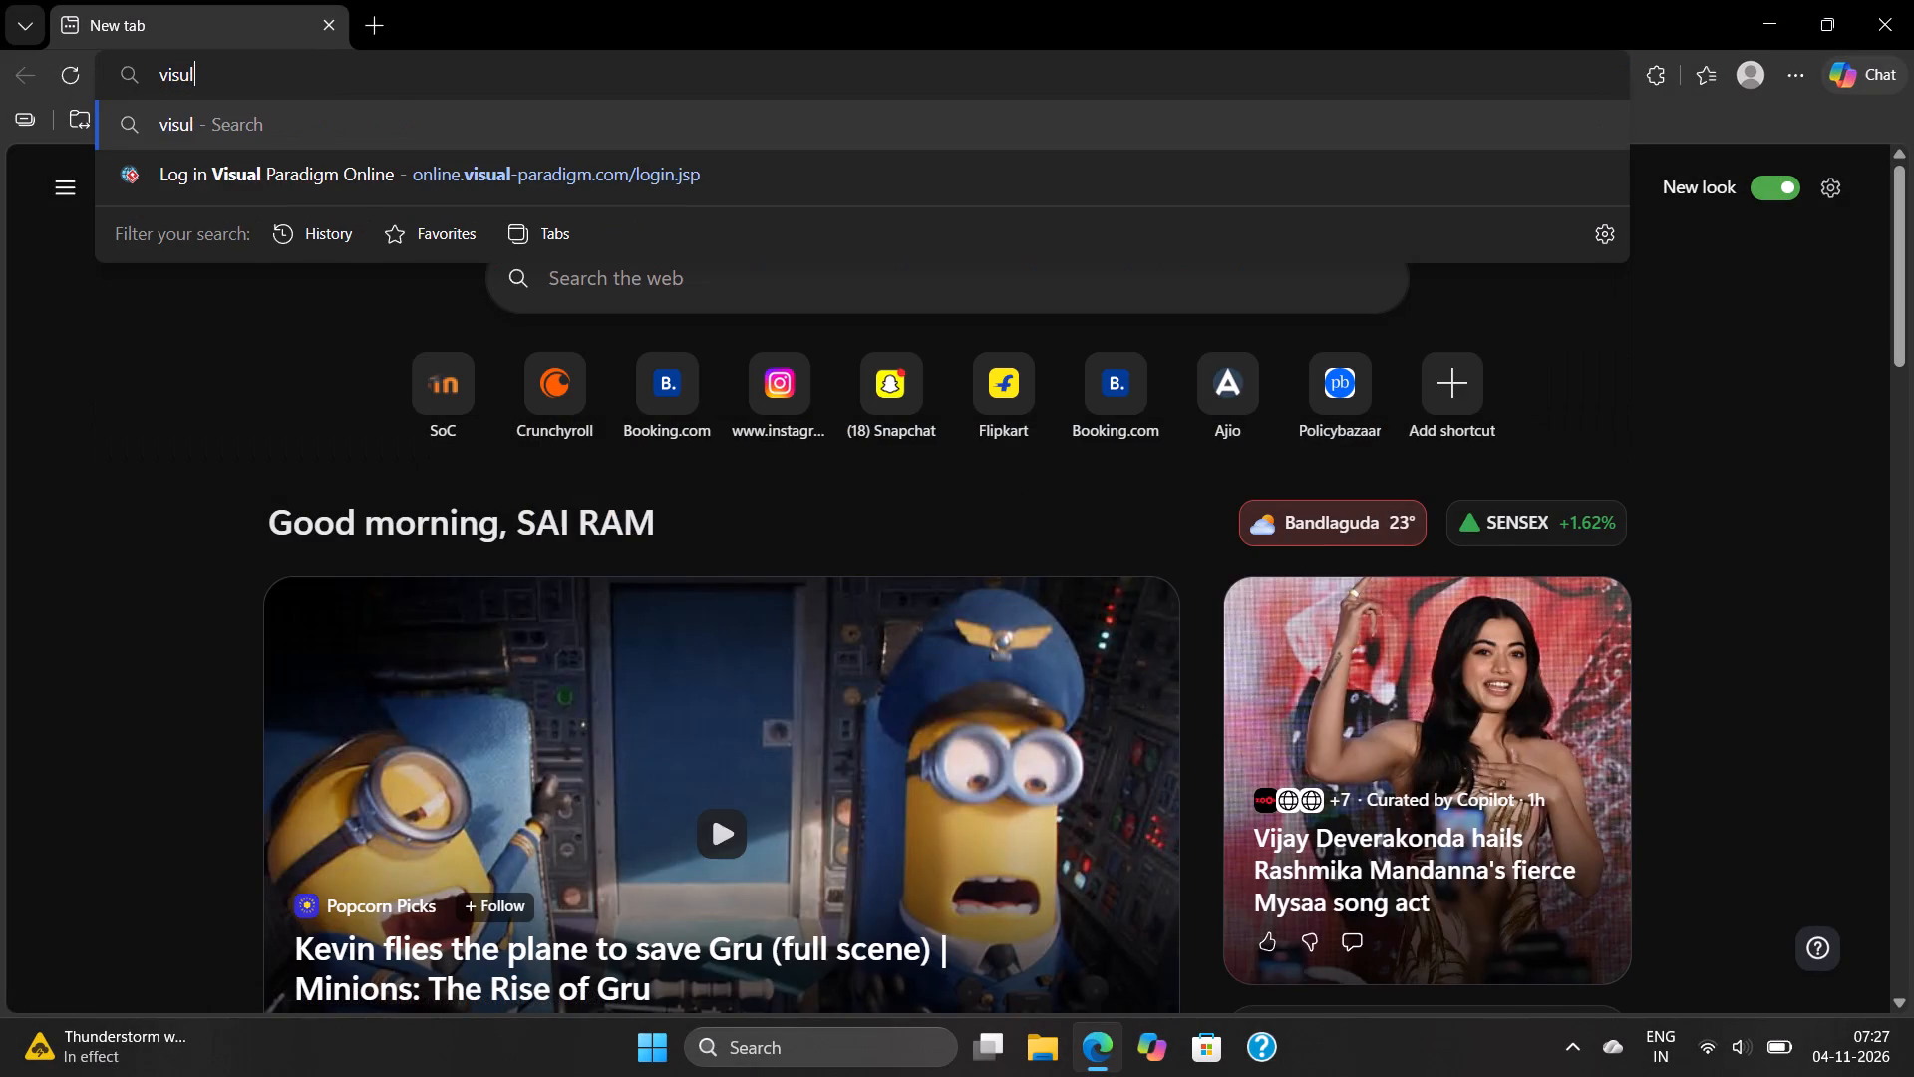
key(BackSpace)
key(a)
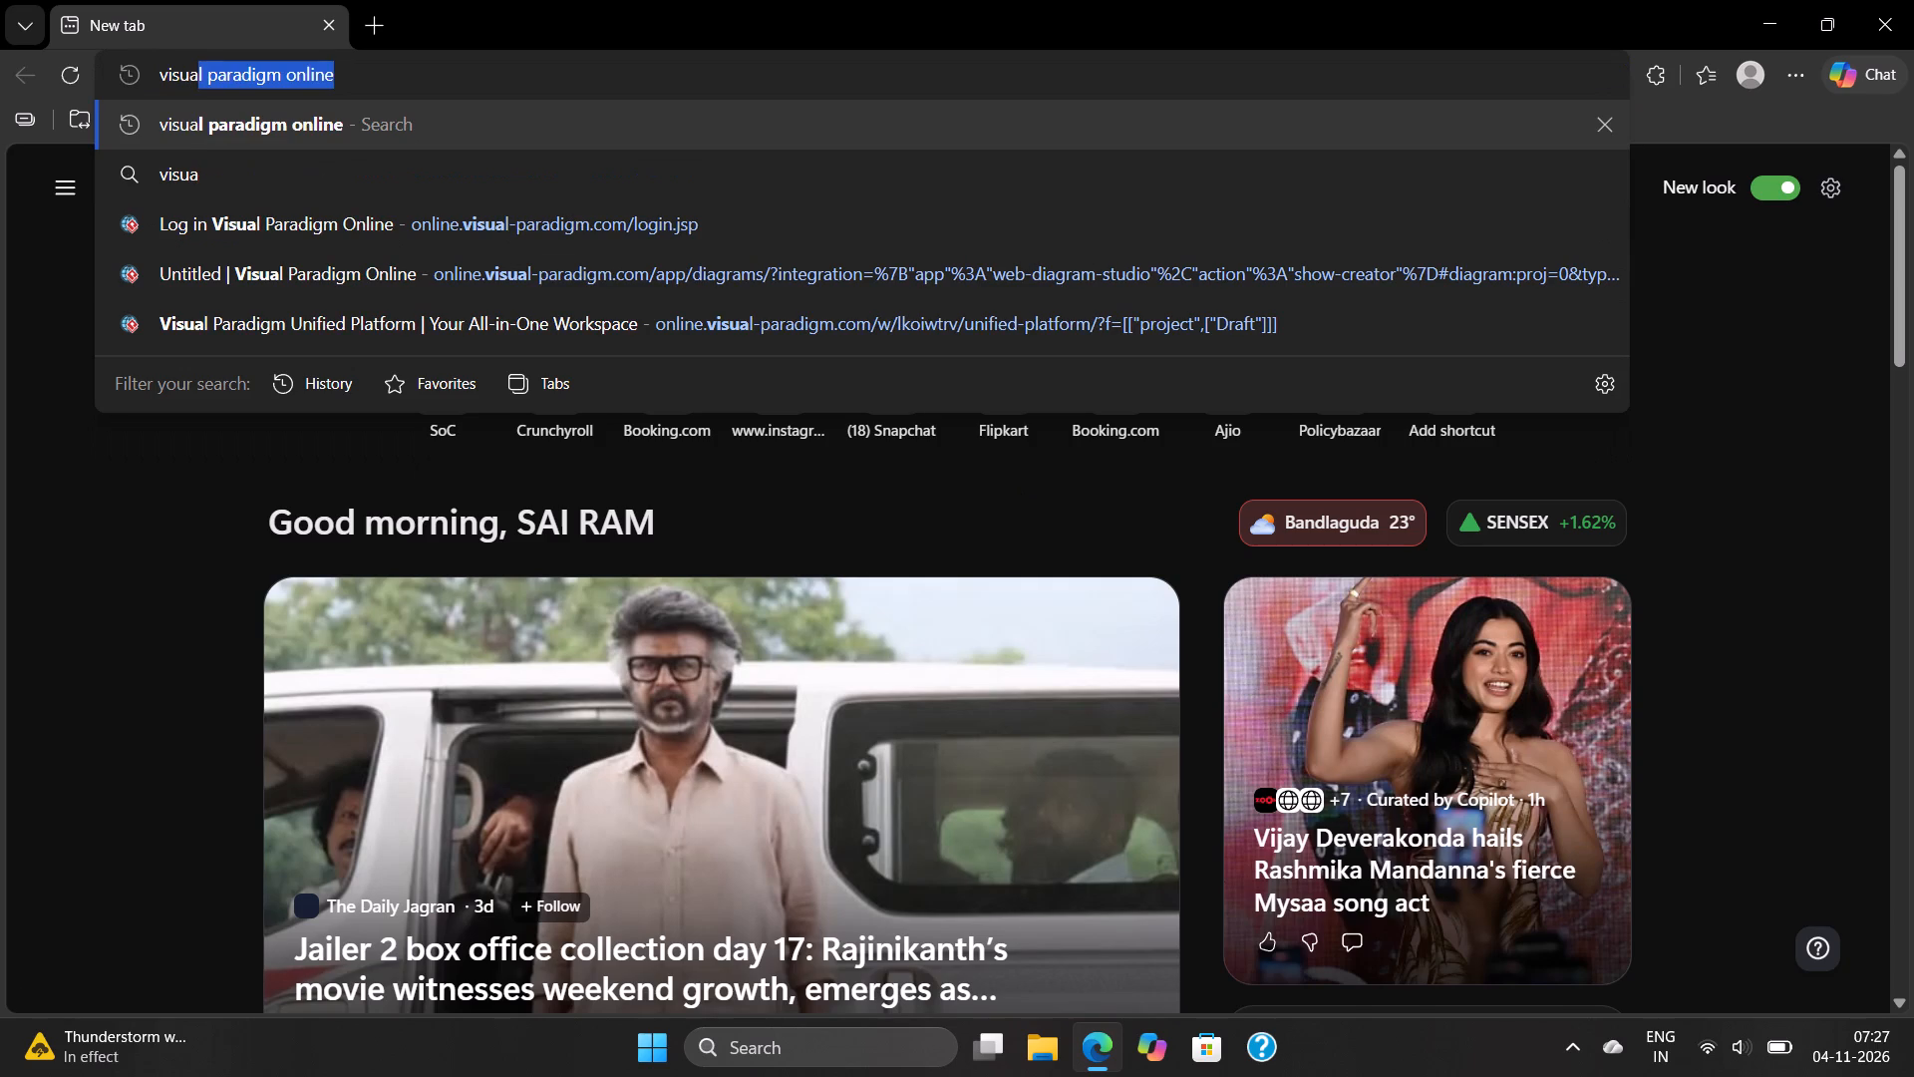
key(Return)
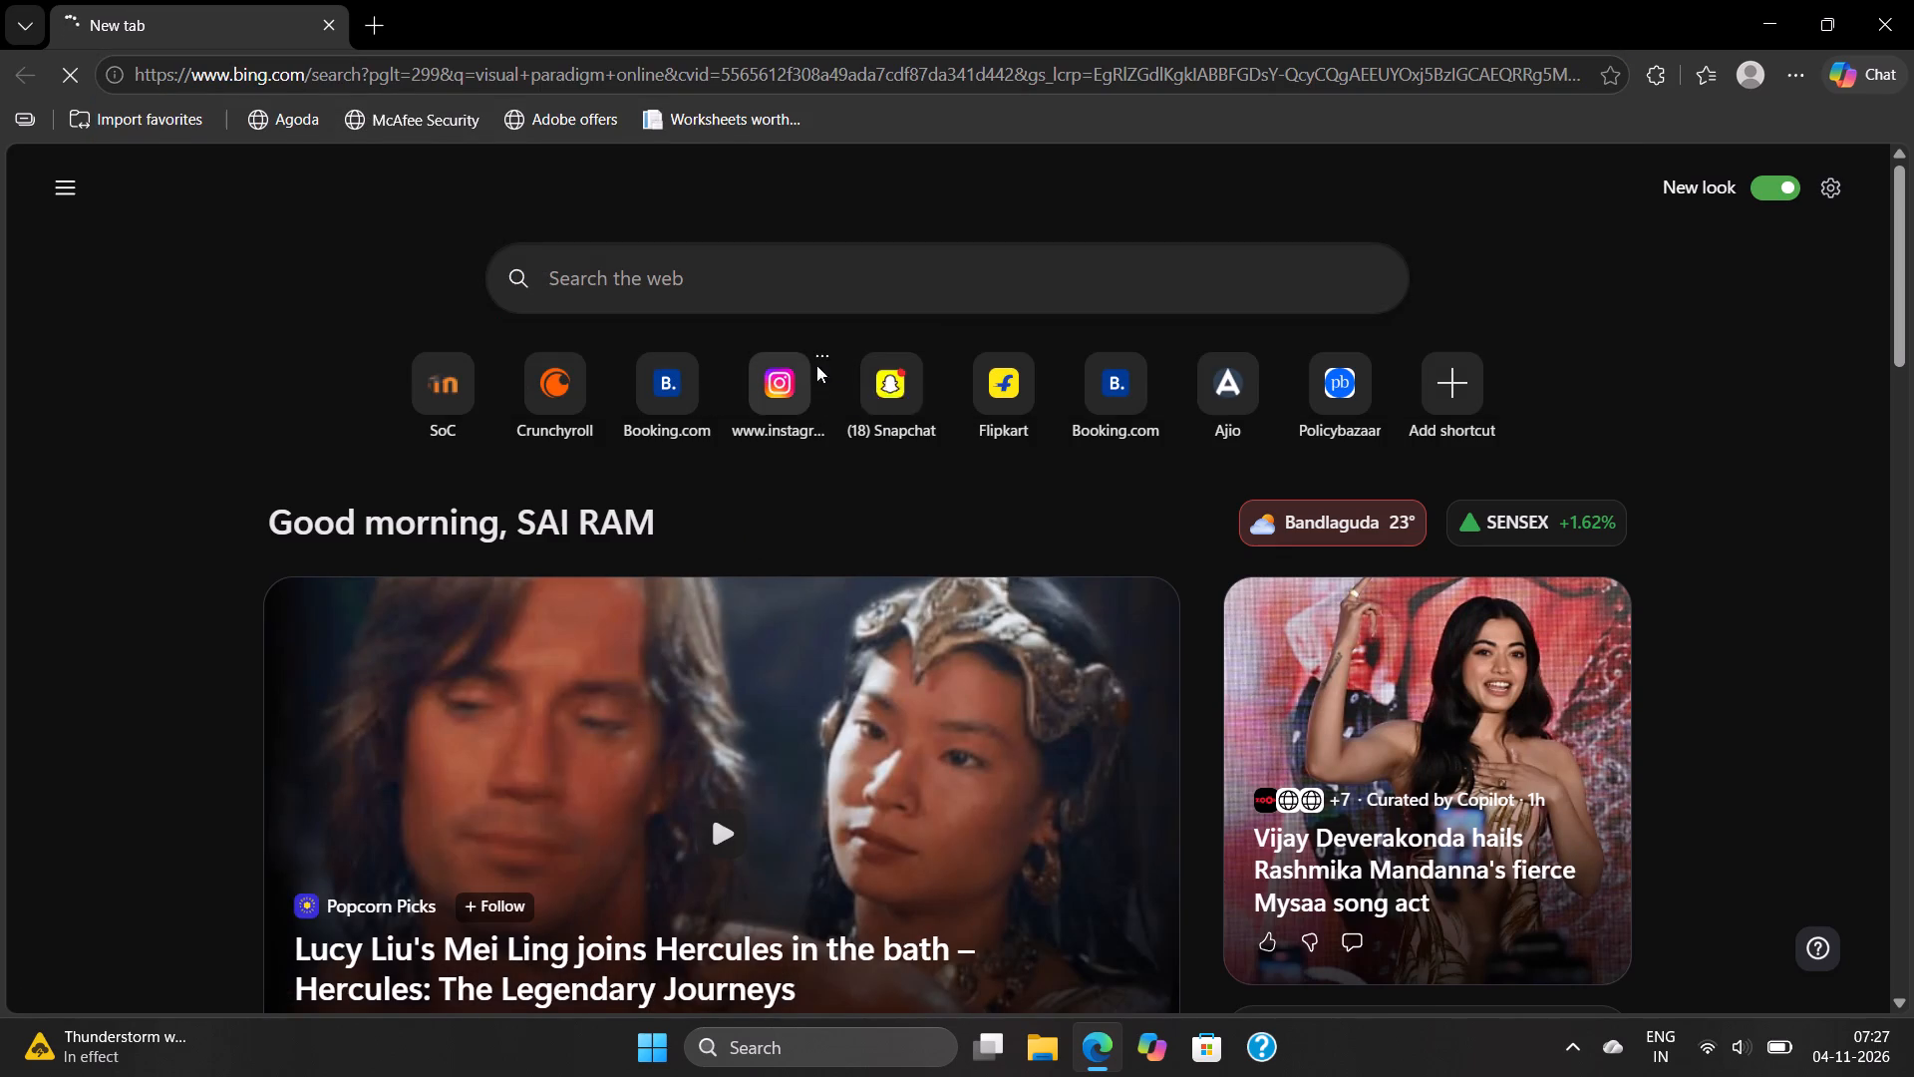
scroll(628, 418, down, 1)
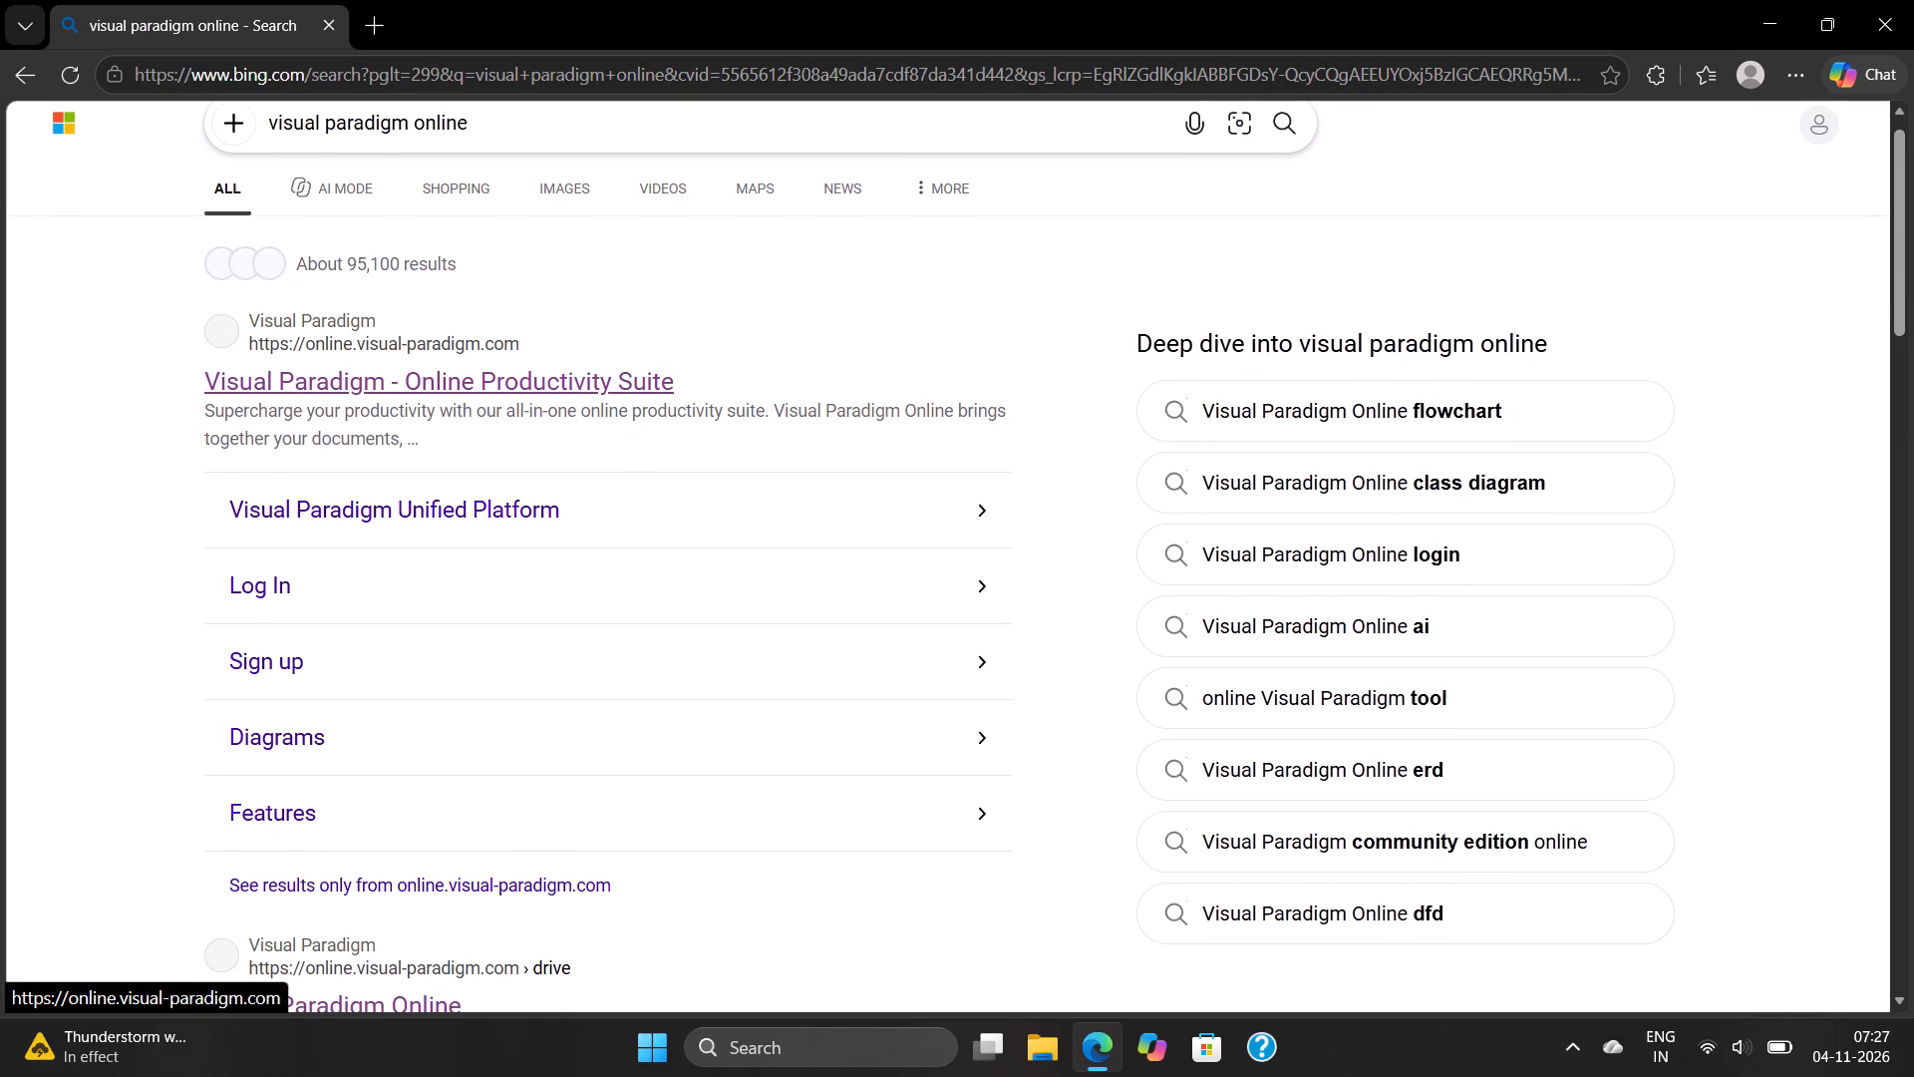
scroll(628, 418, down, 1)
click(590, 372)
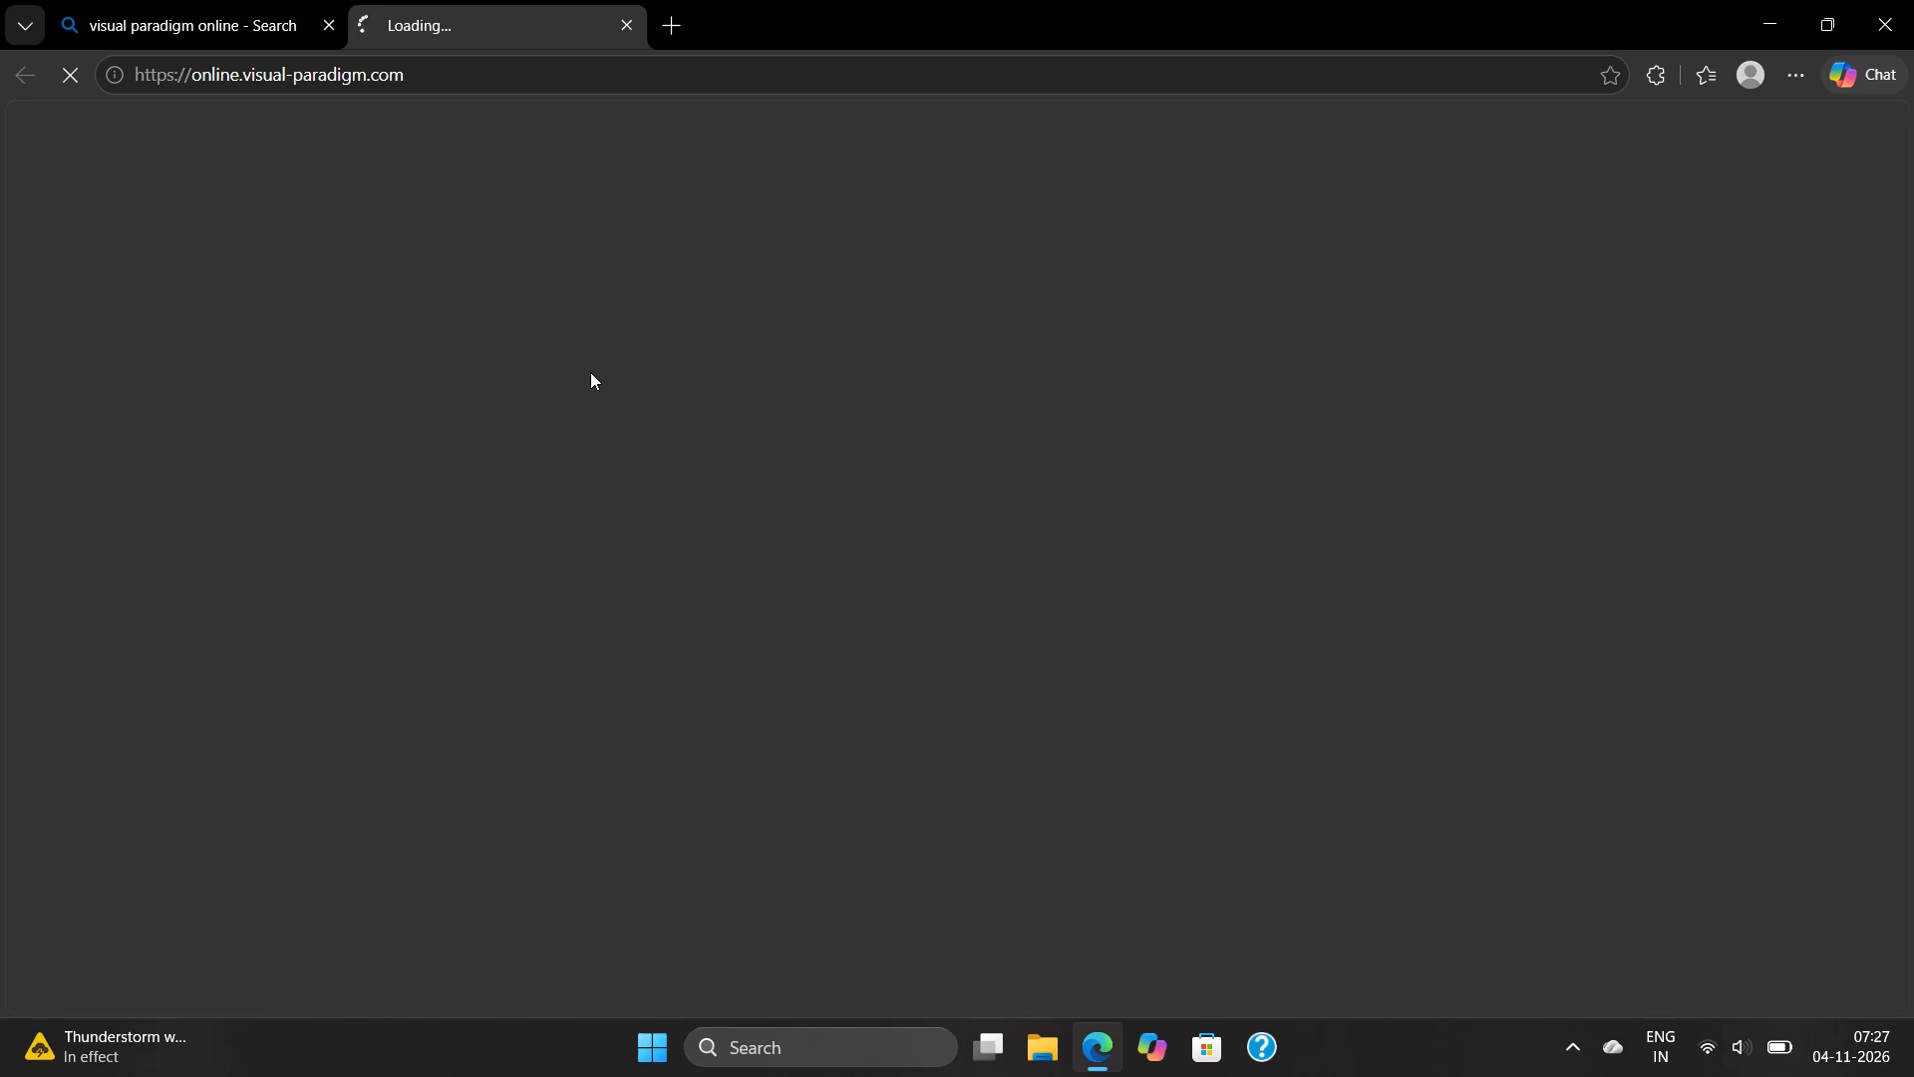
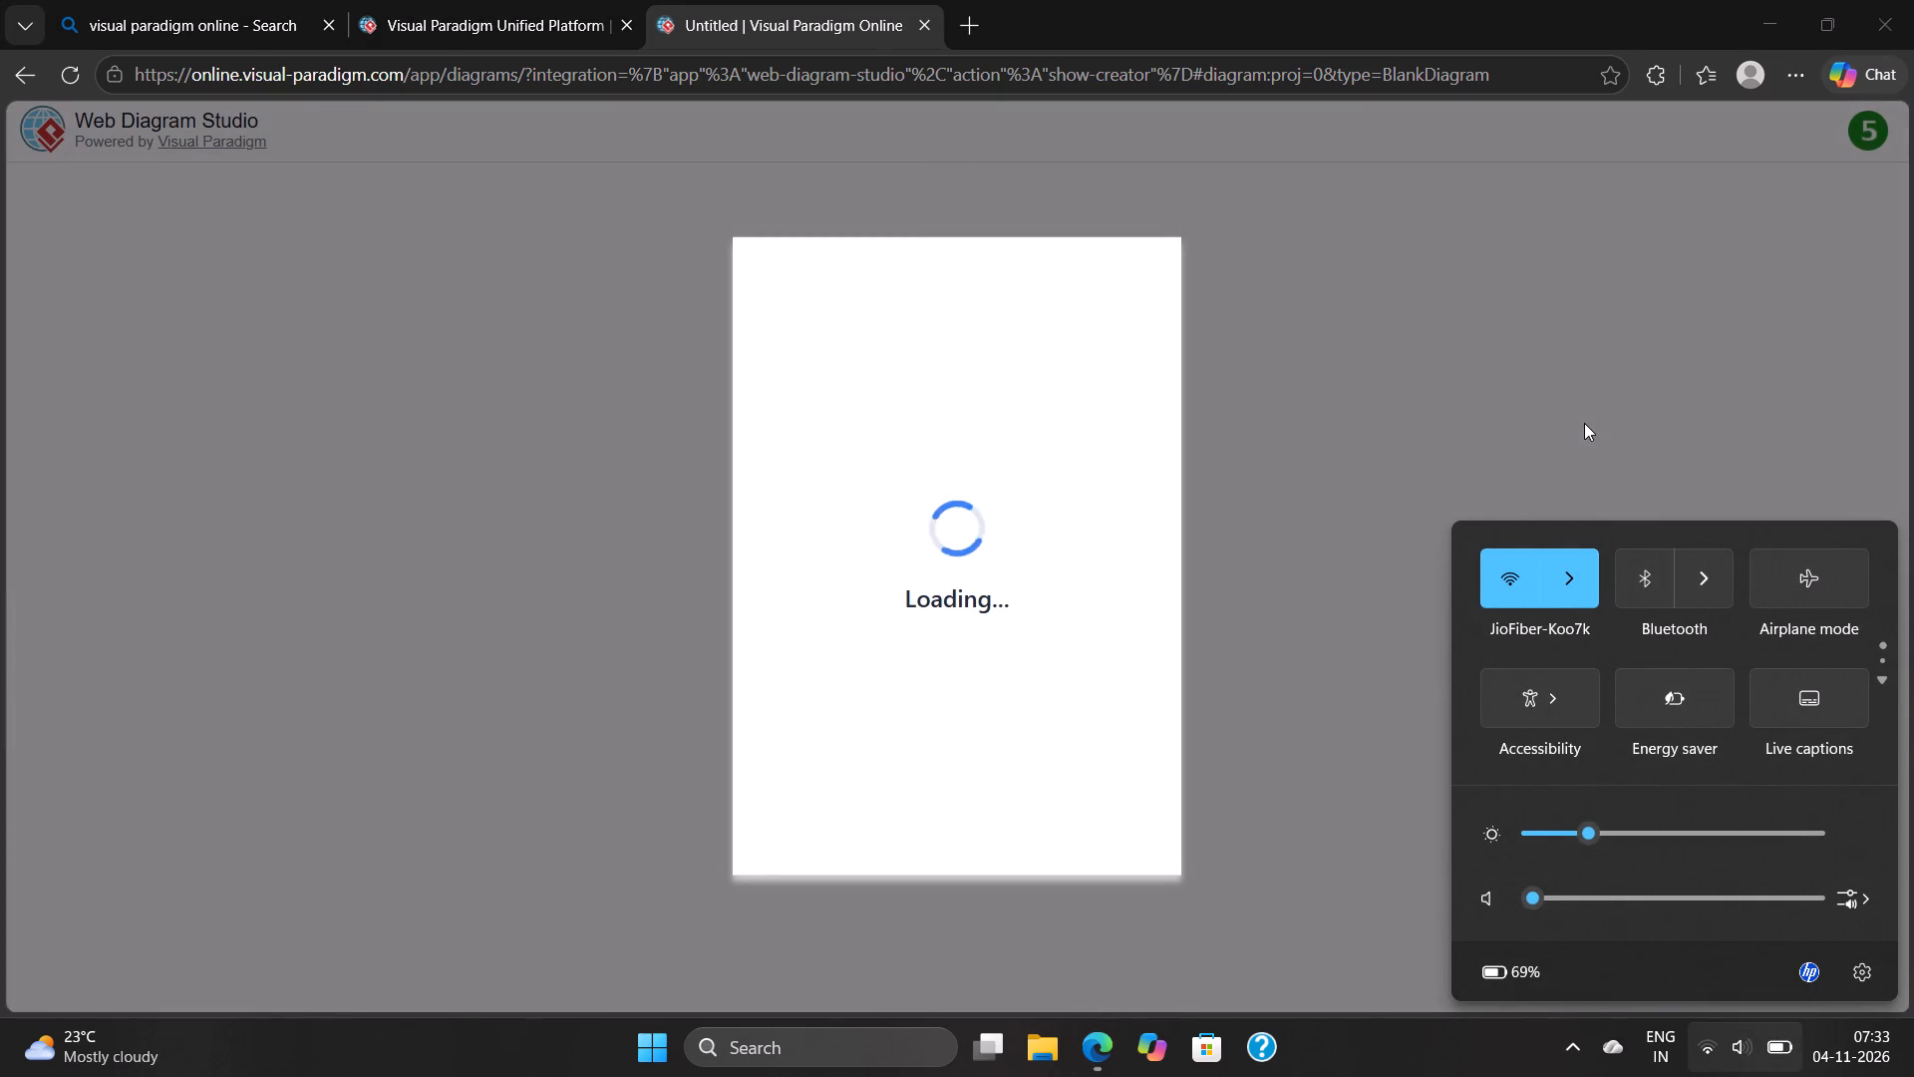
Dismiss the quick settings flyout and start a new Component Diagram in Web Diagram Studio.
click(1584, 423)
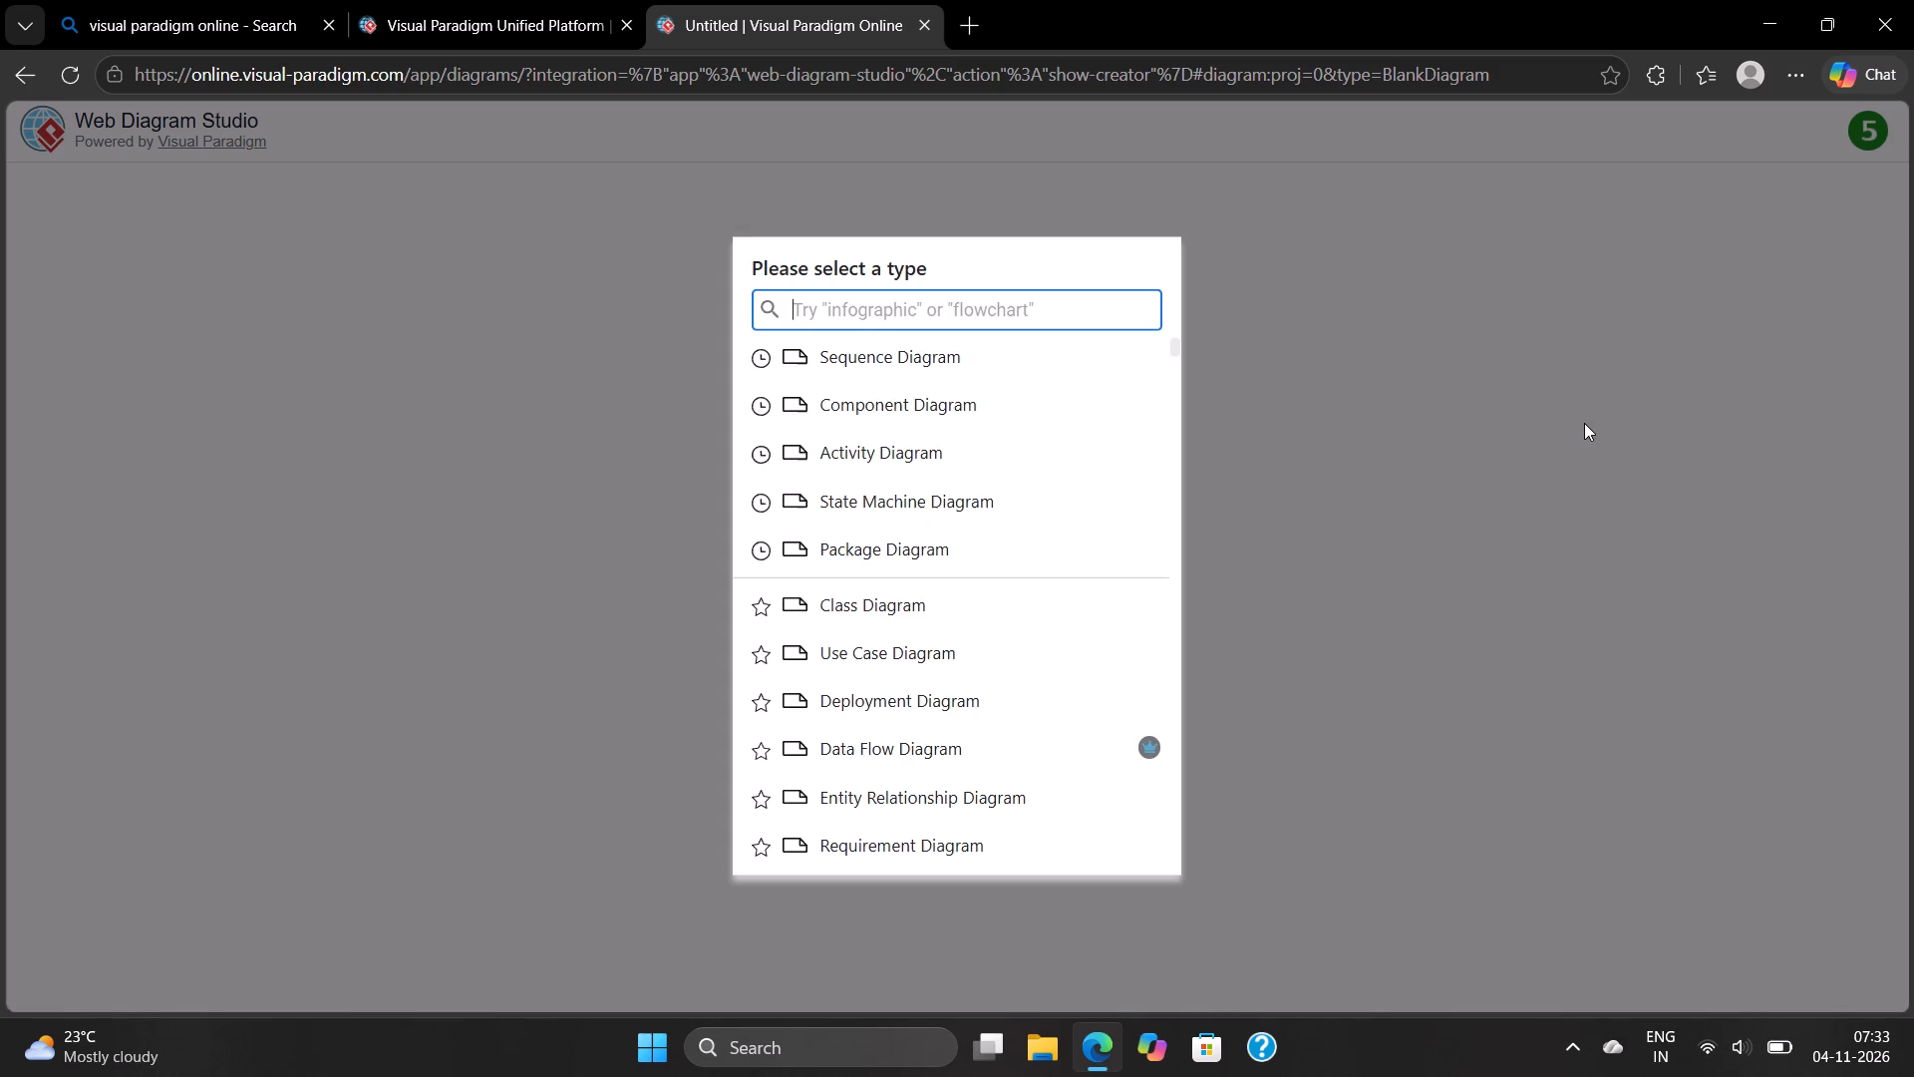
click(864, 408)
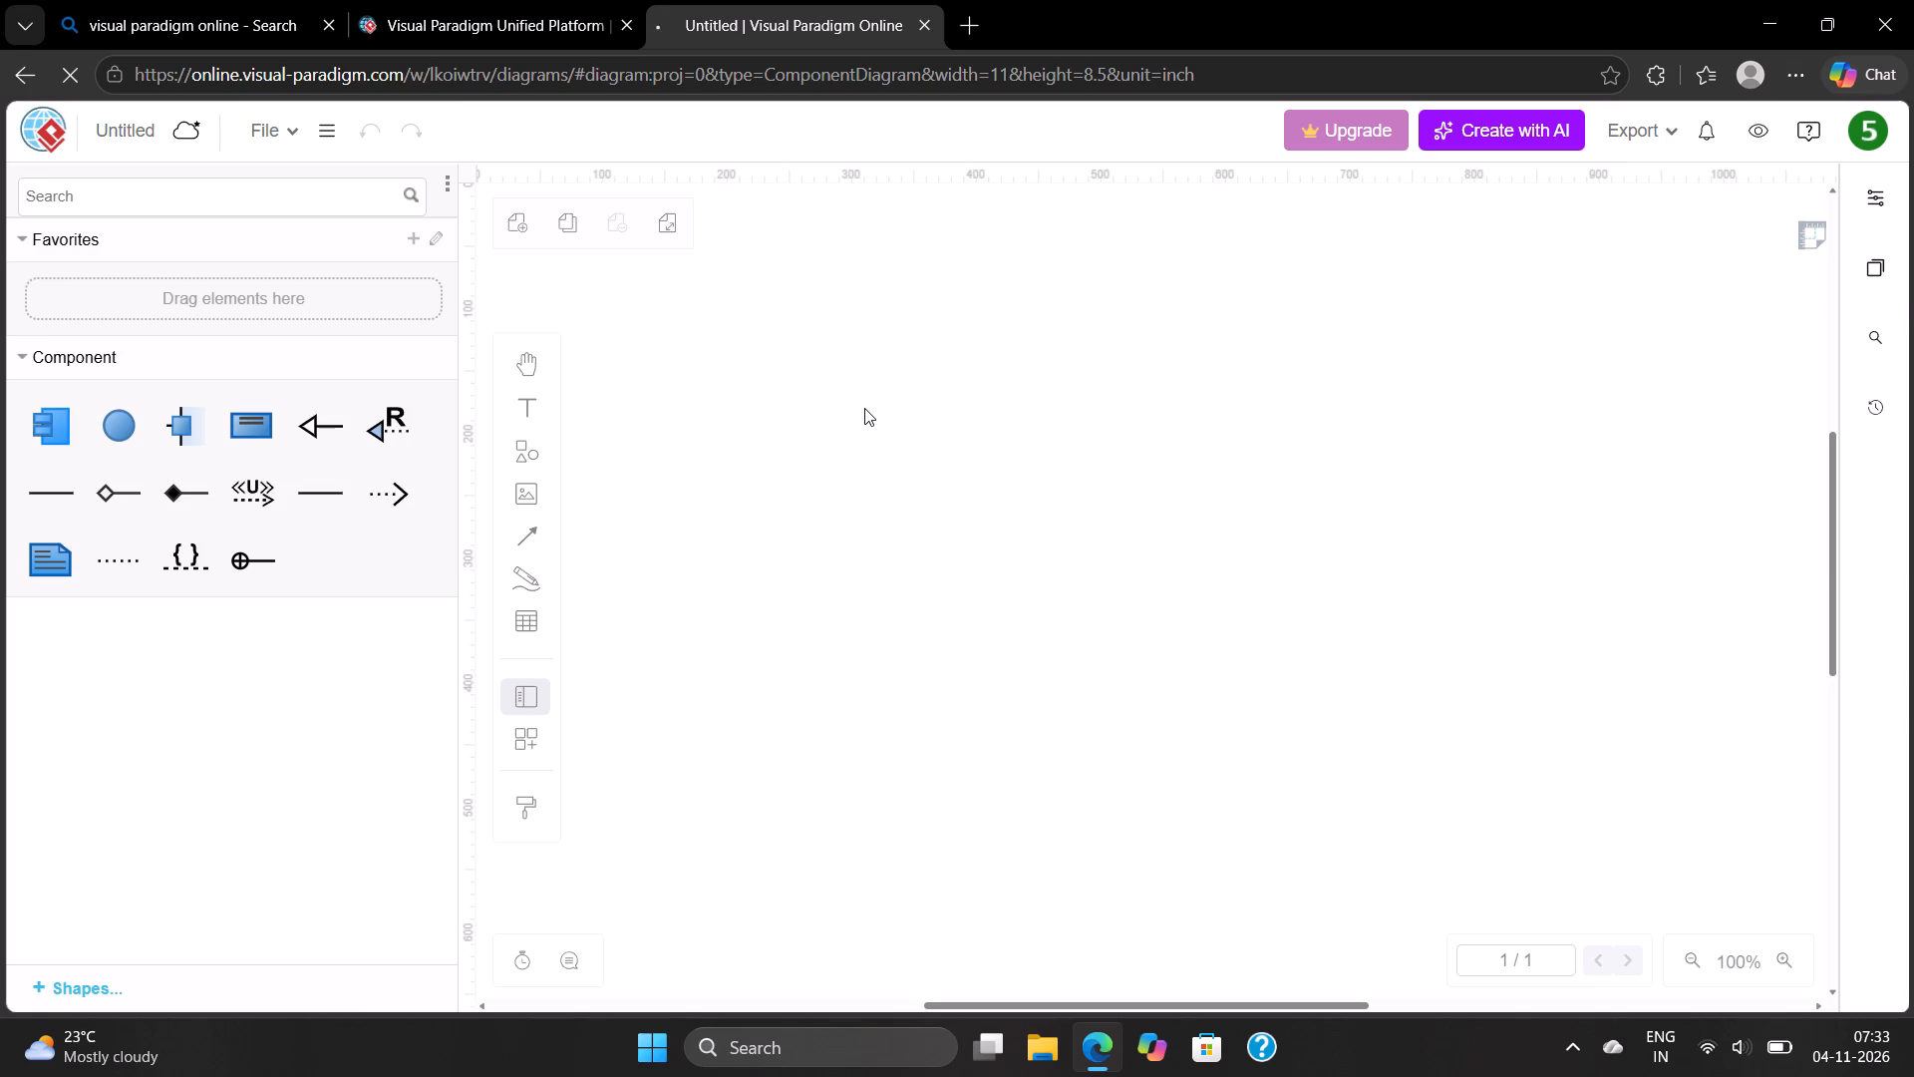
Open the component PNG image from the Downloads folder in File Explorer.
click(1033, 1061)
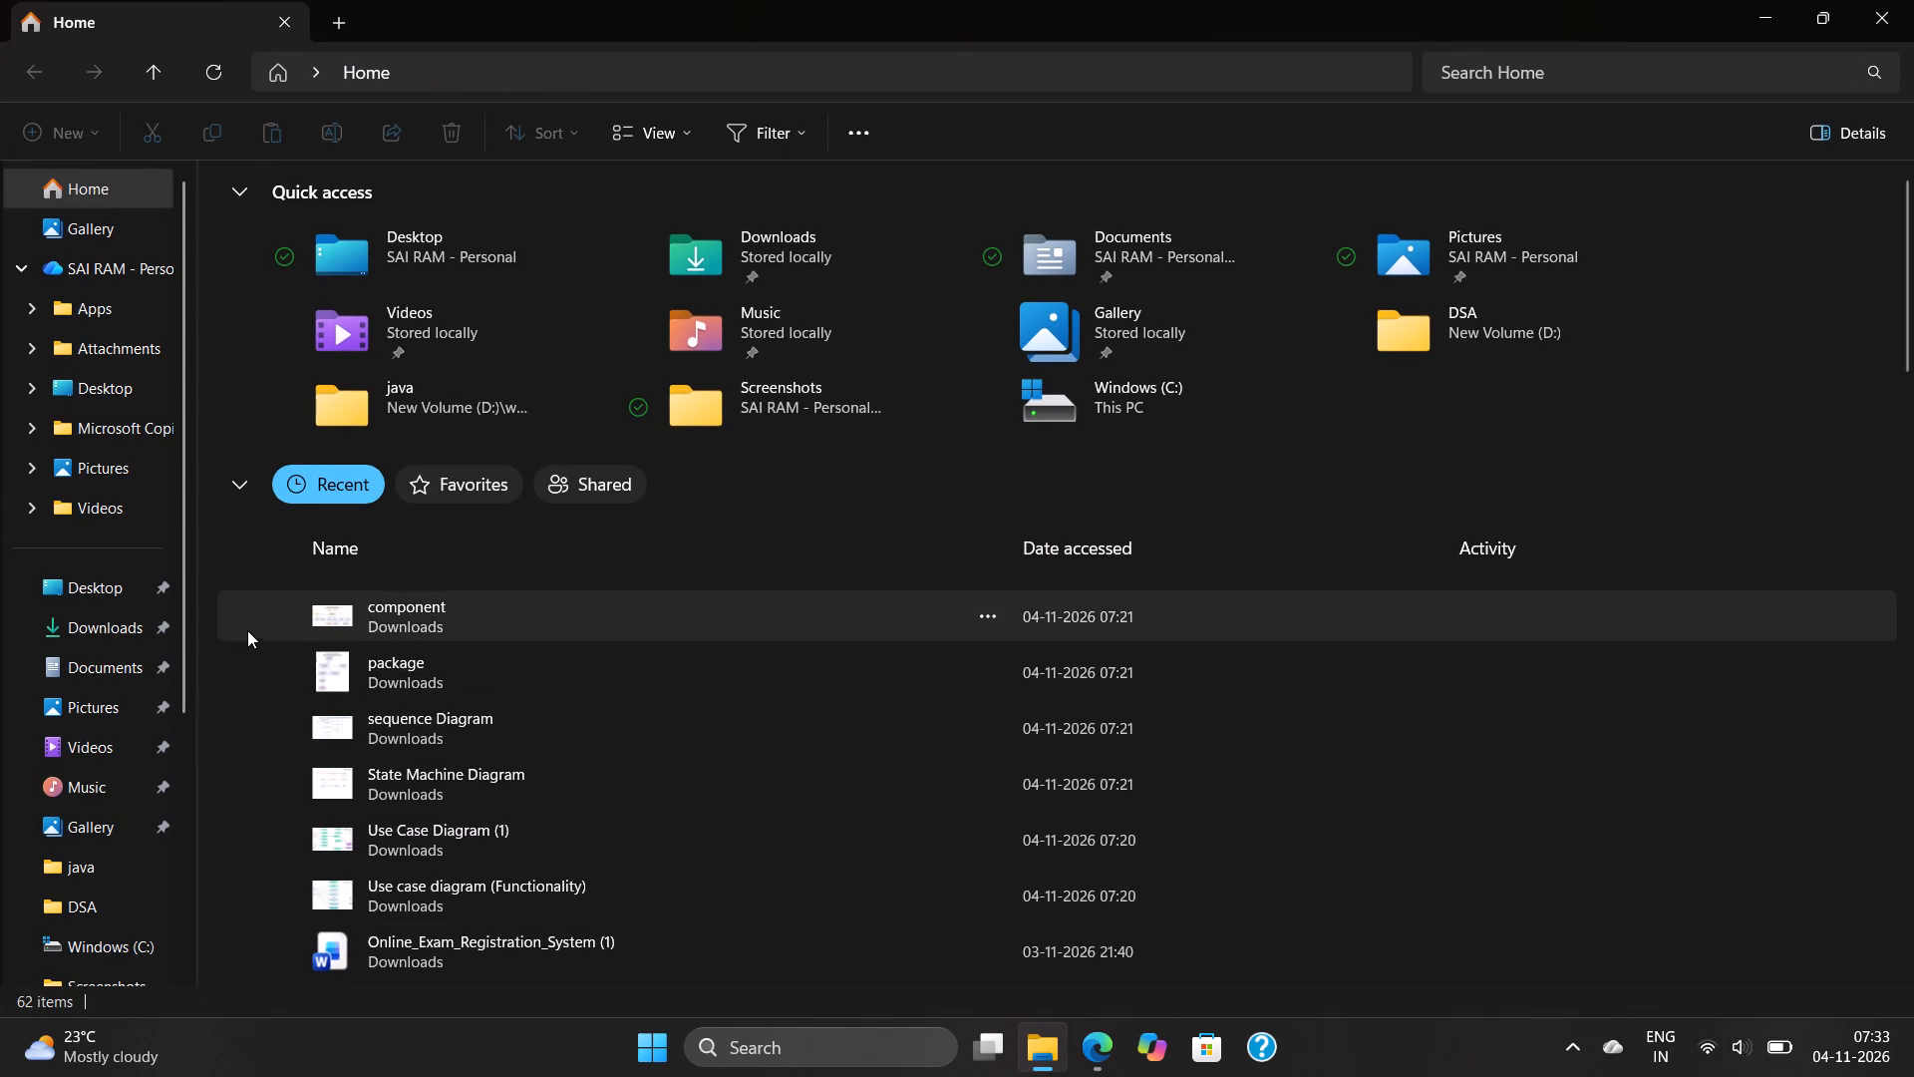
click(101, 634)
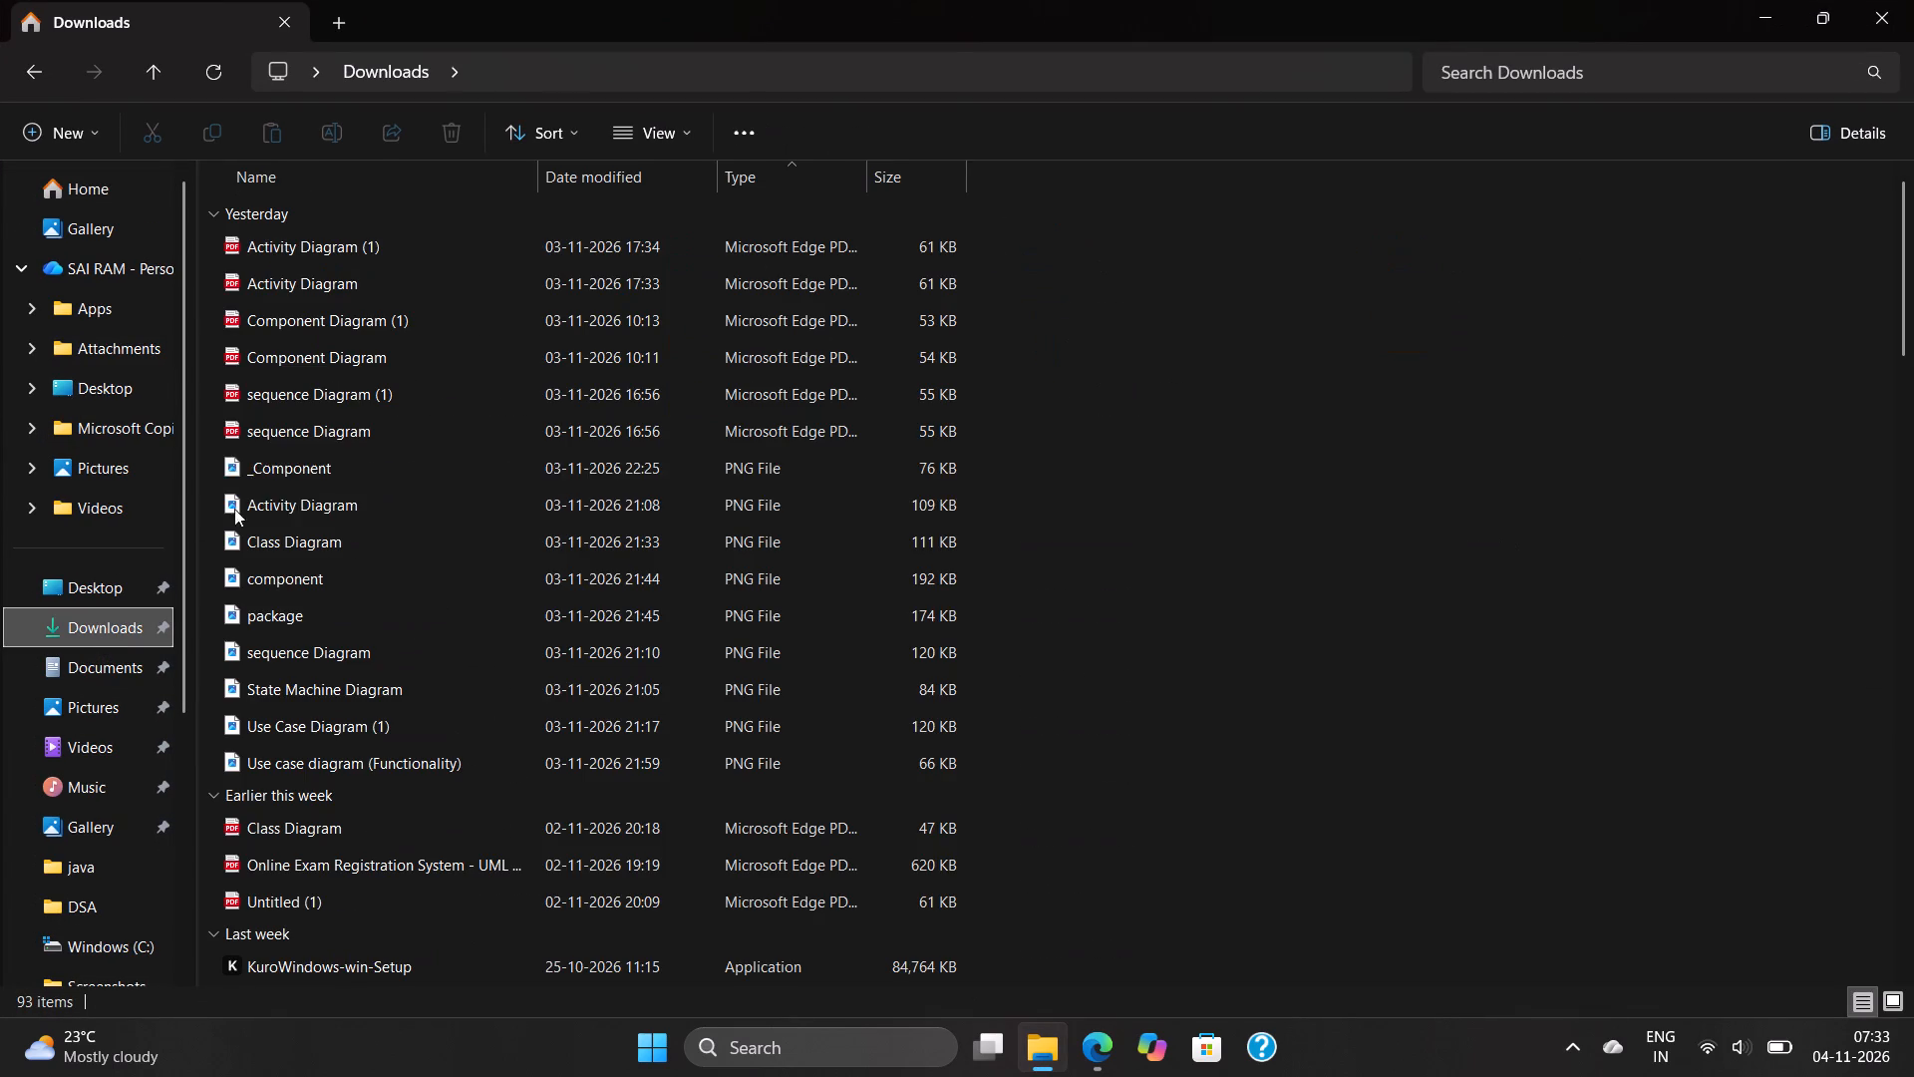
double_click(301, 572)
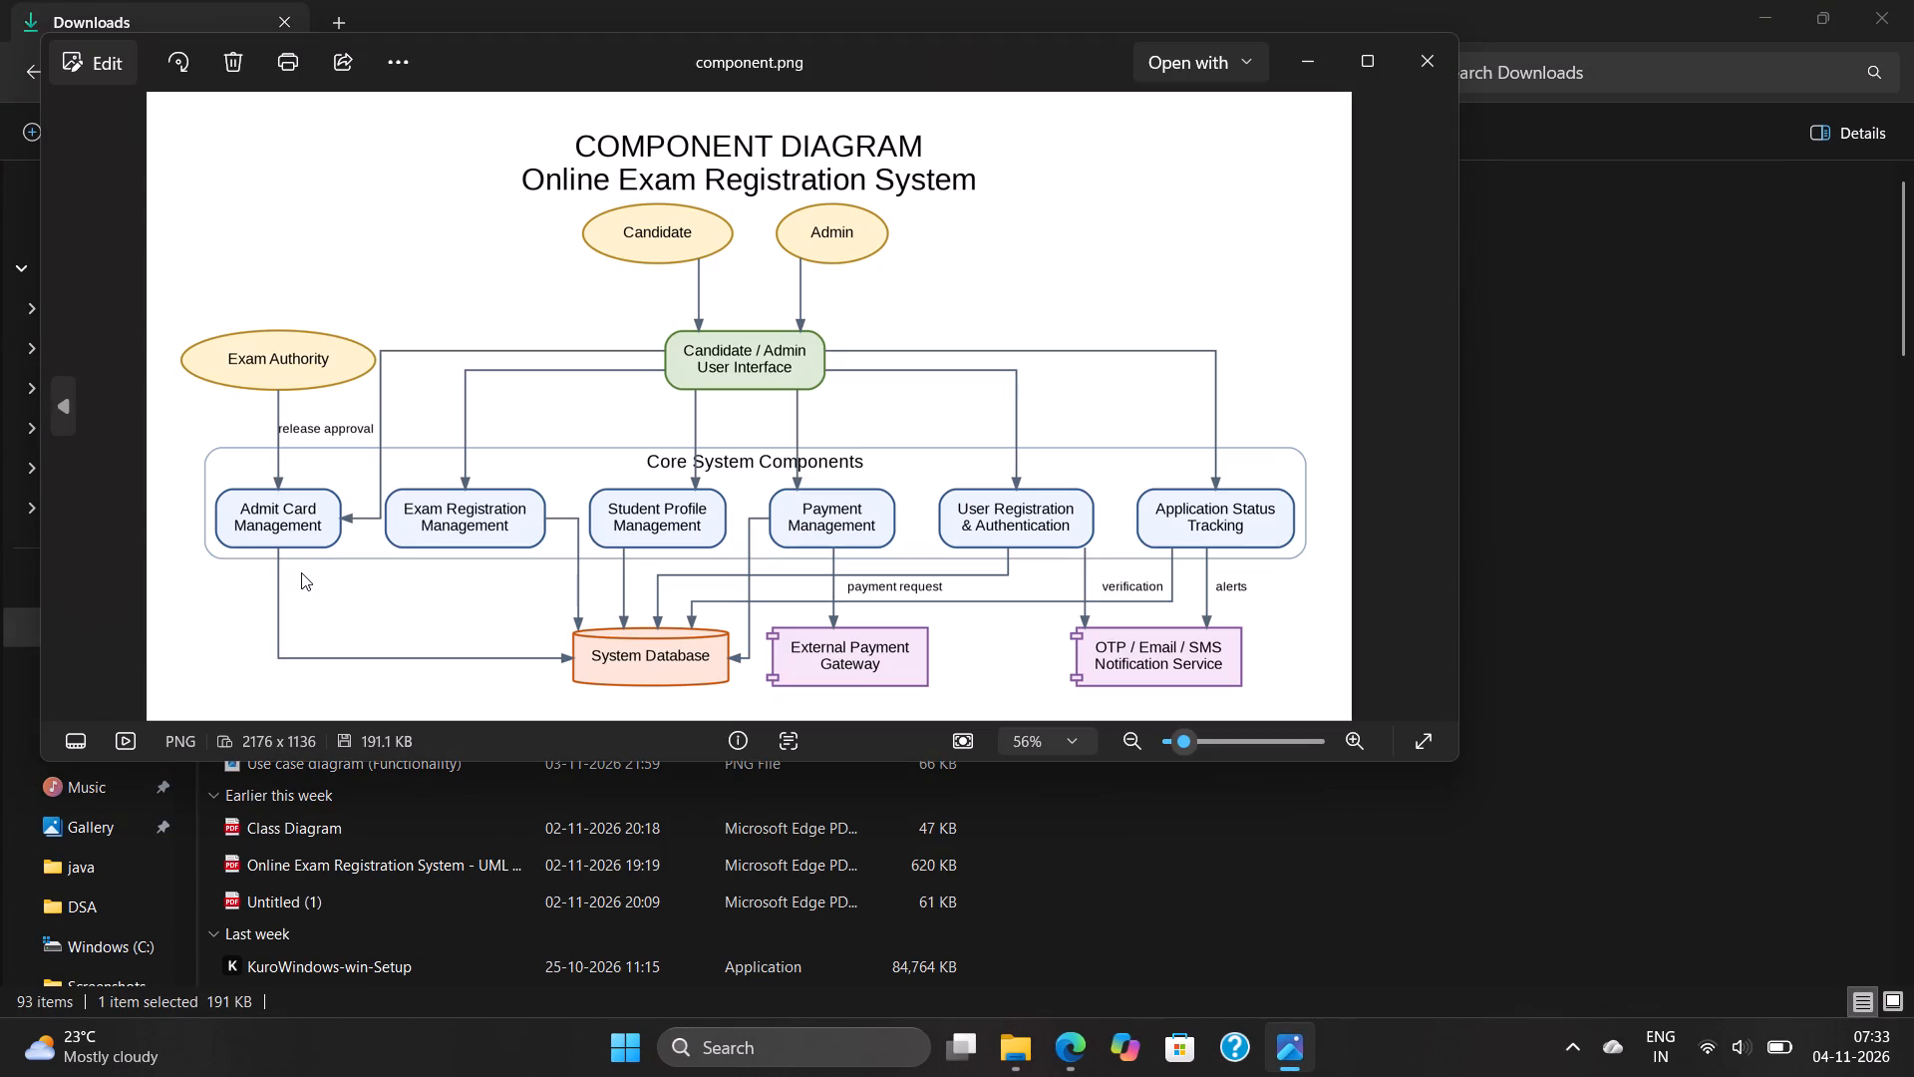
Tile the component.png viewer beside the browser, giving the browser the wider share, and enlarge the reference image.
key(super+Right)
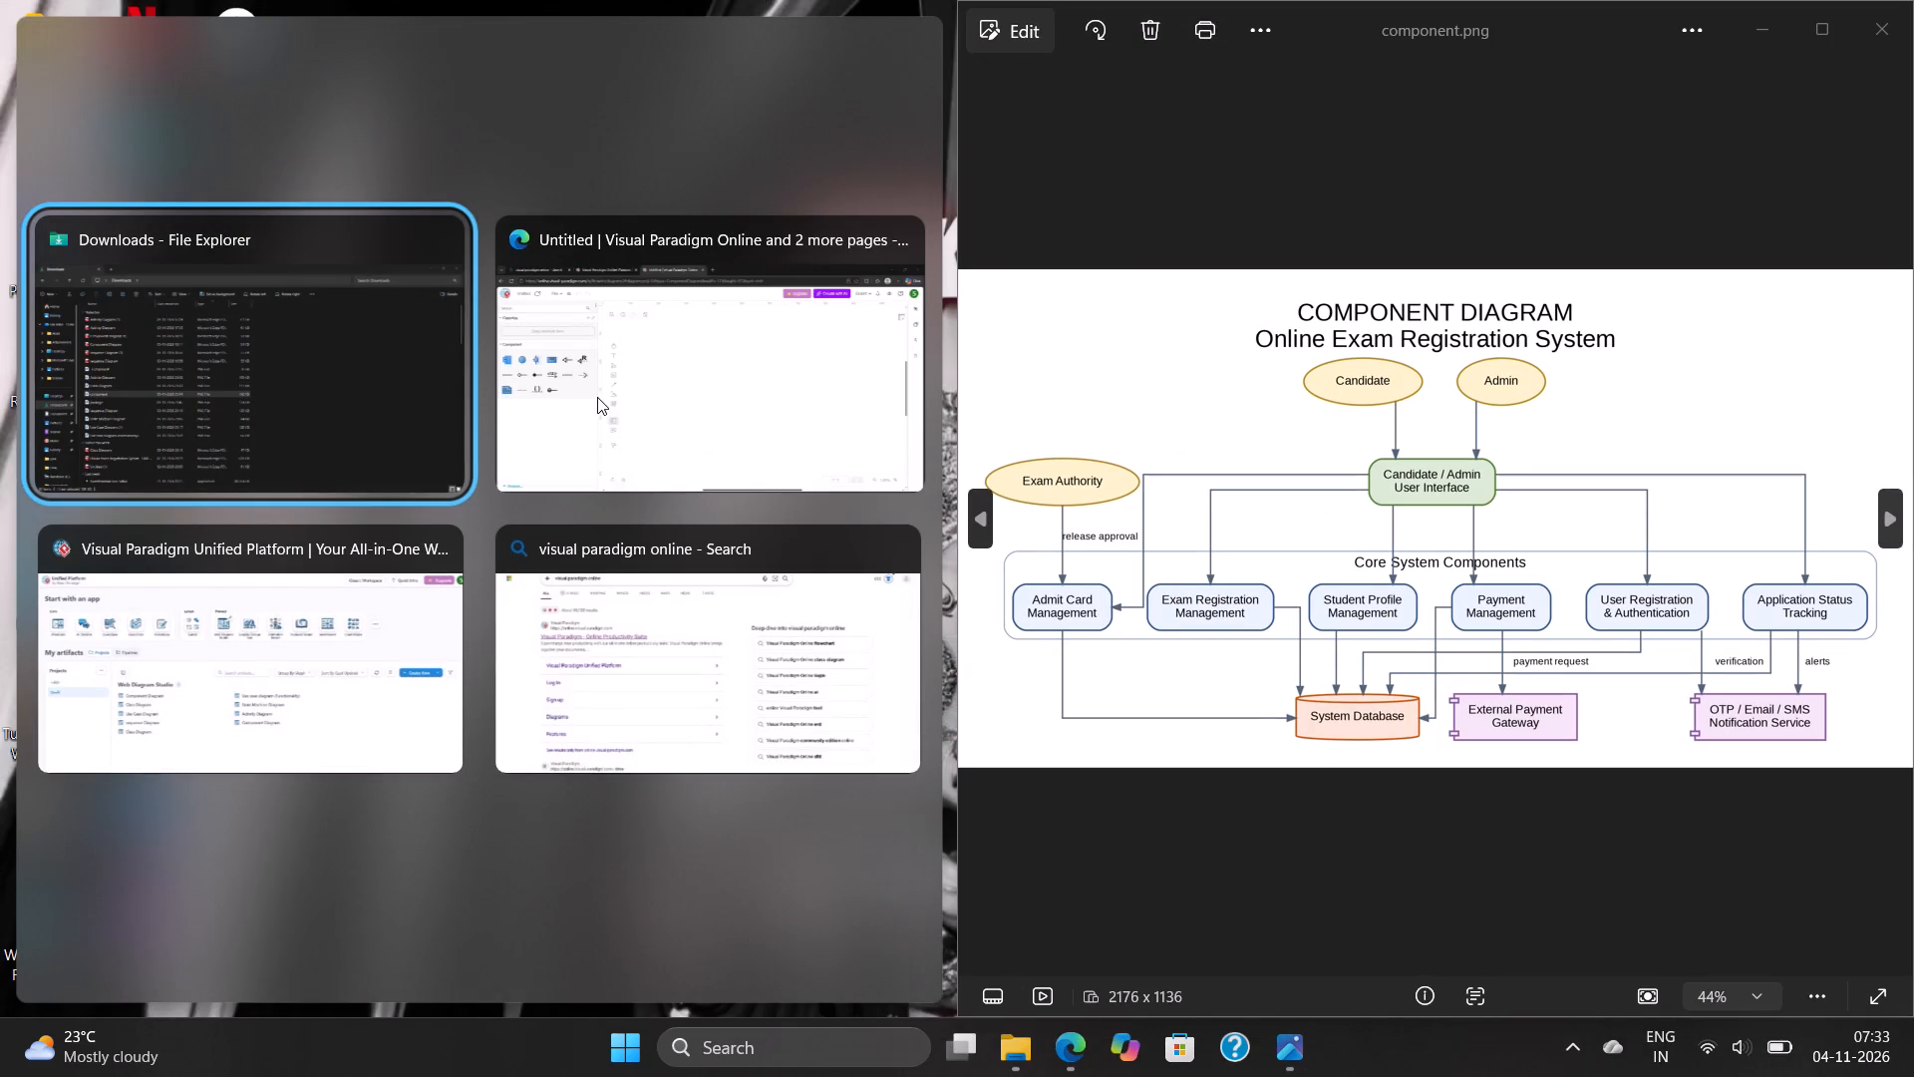
click(597, 397)
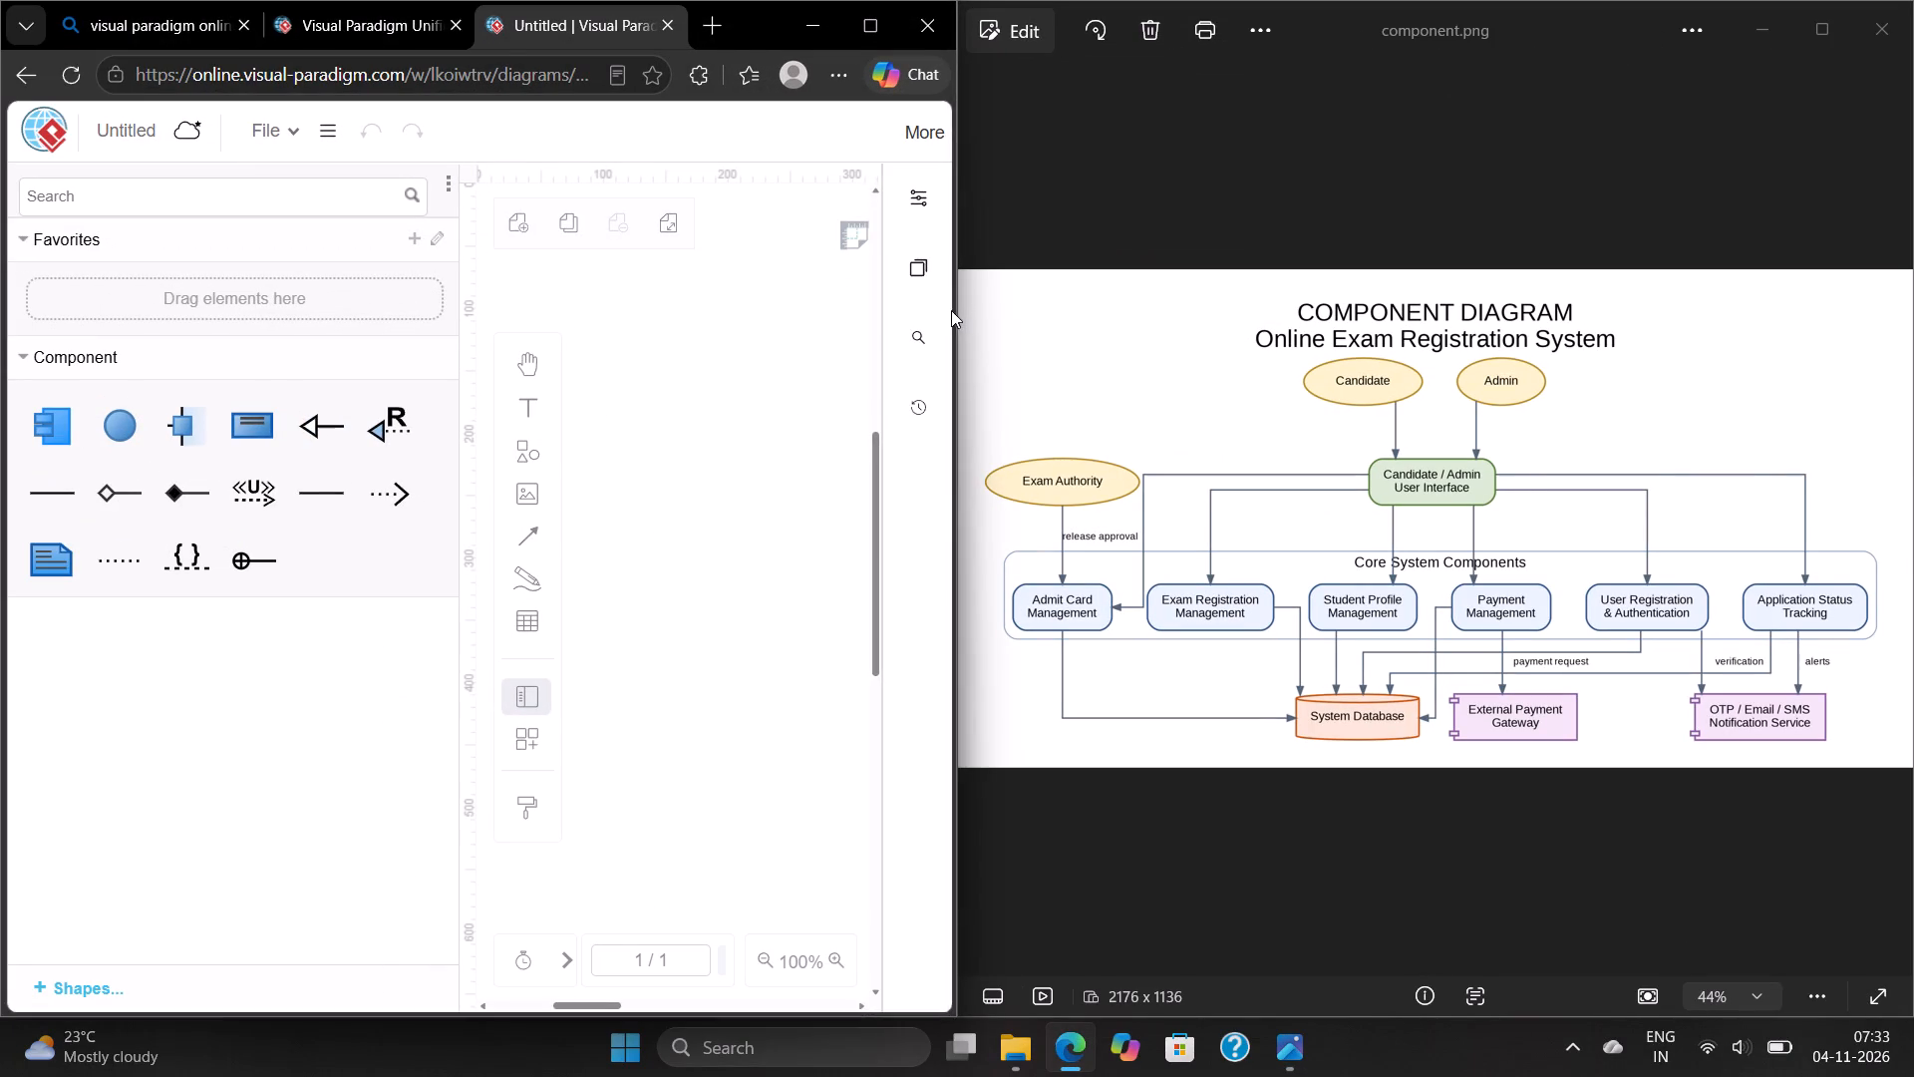
drag(957, 308, 1327, 313)
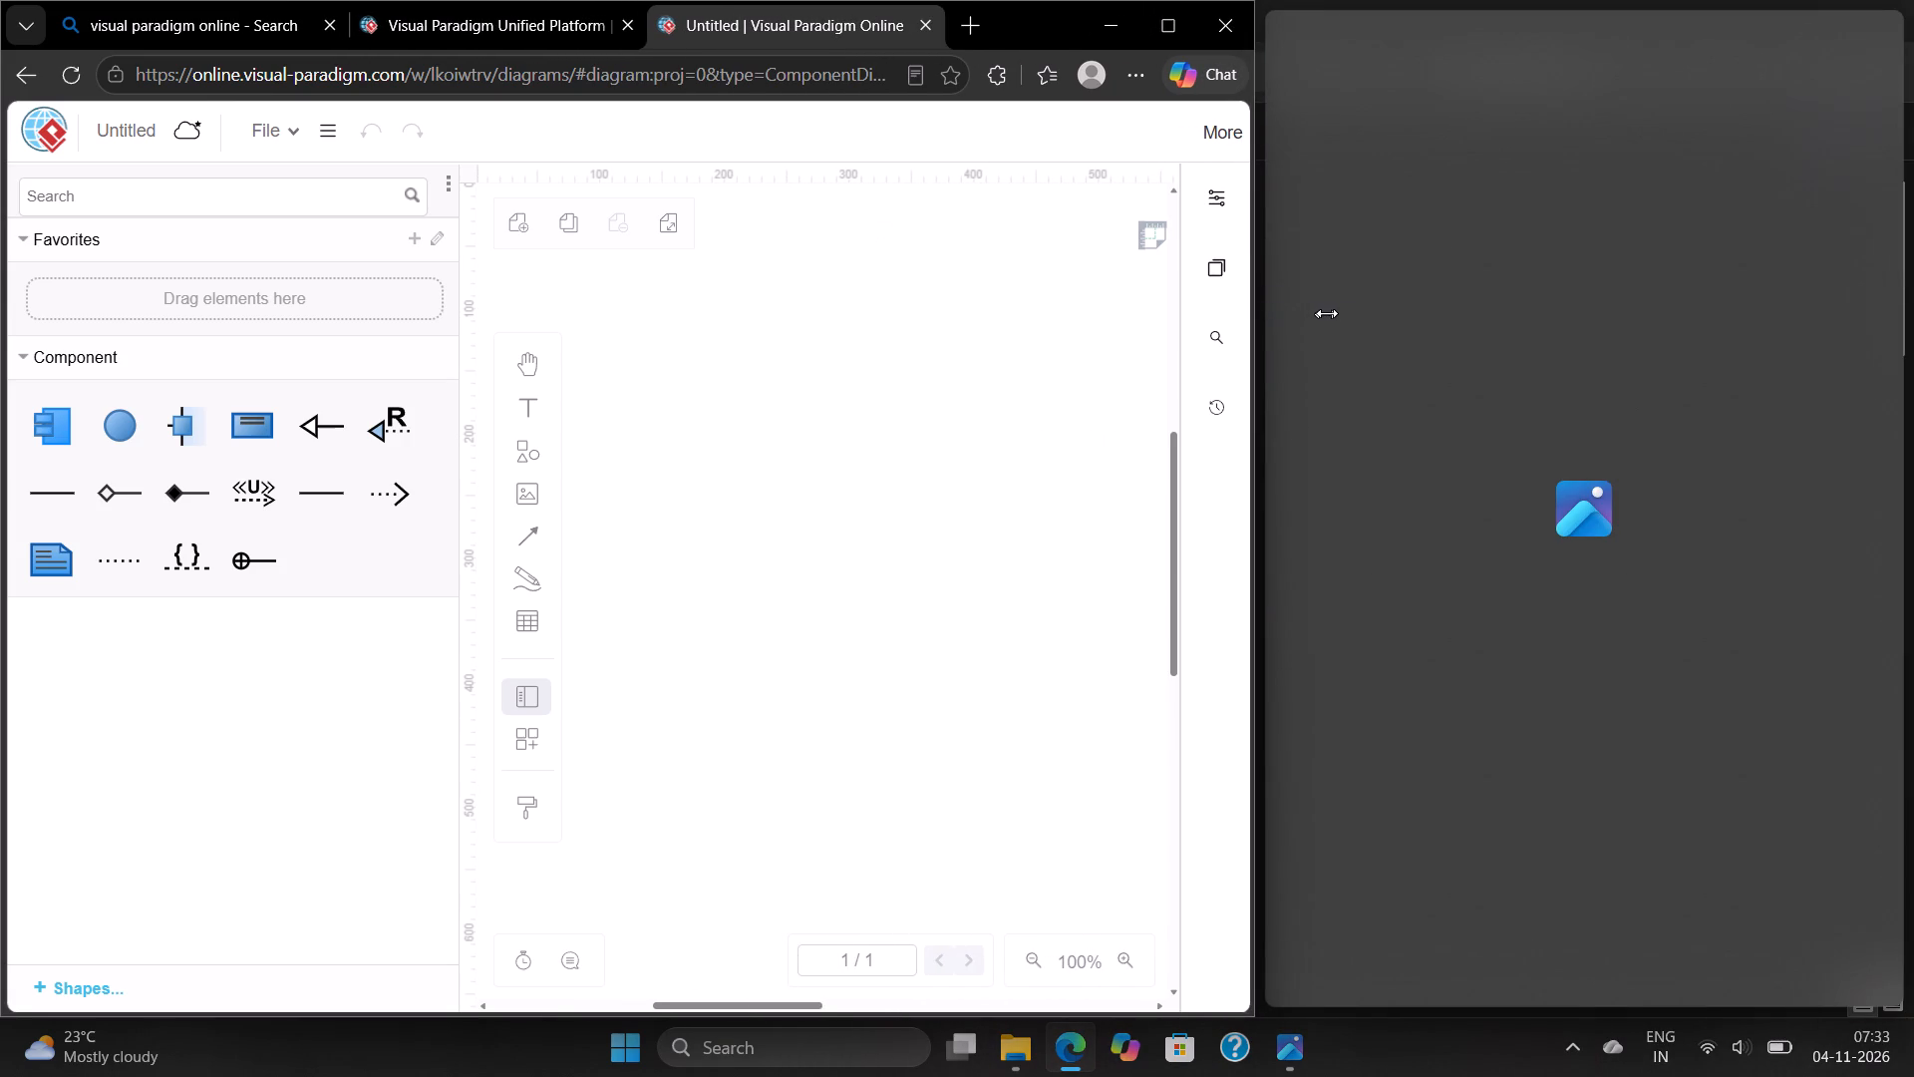
drag(1327, 313, 1421, 311)
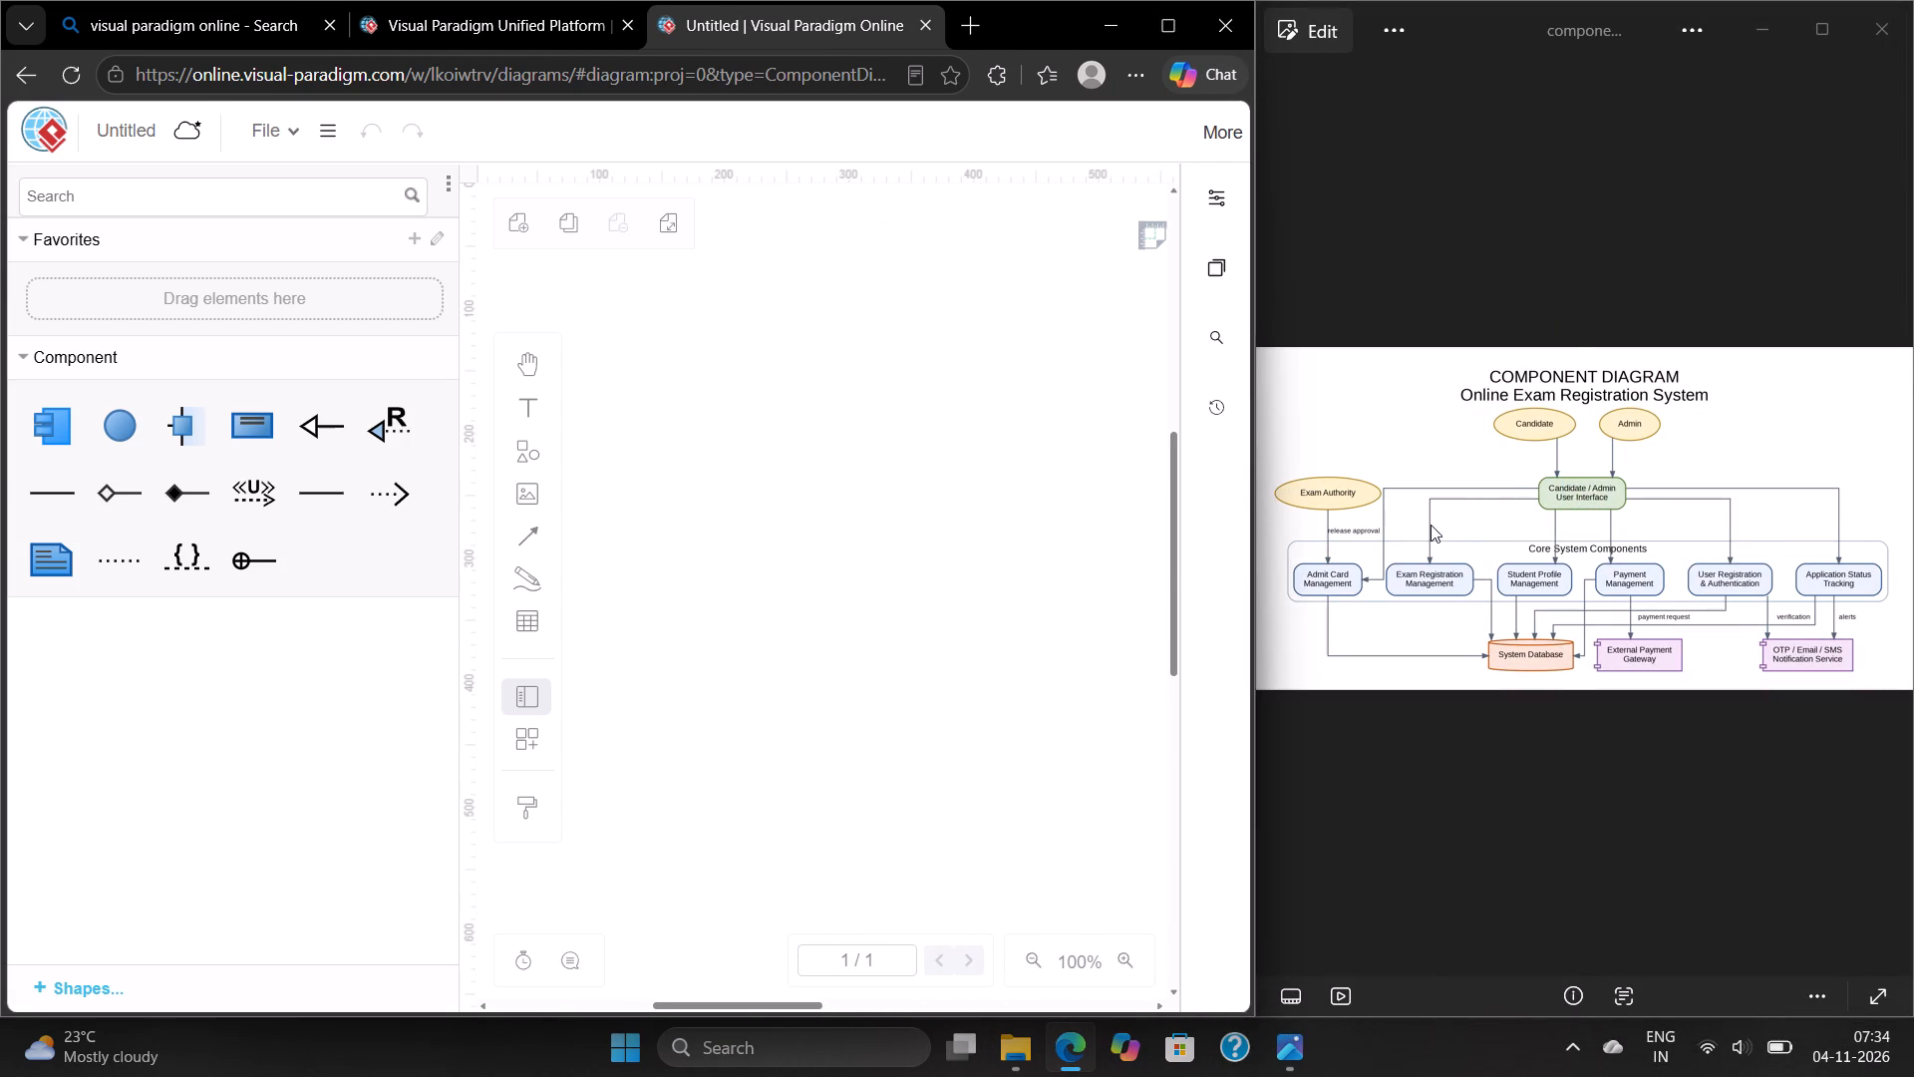
ctrl+scroll(1469, 562, up, 6)
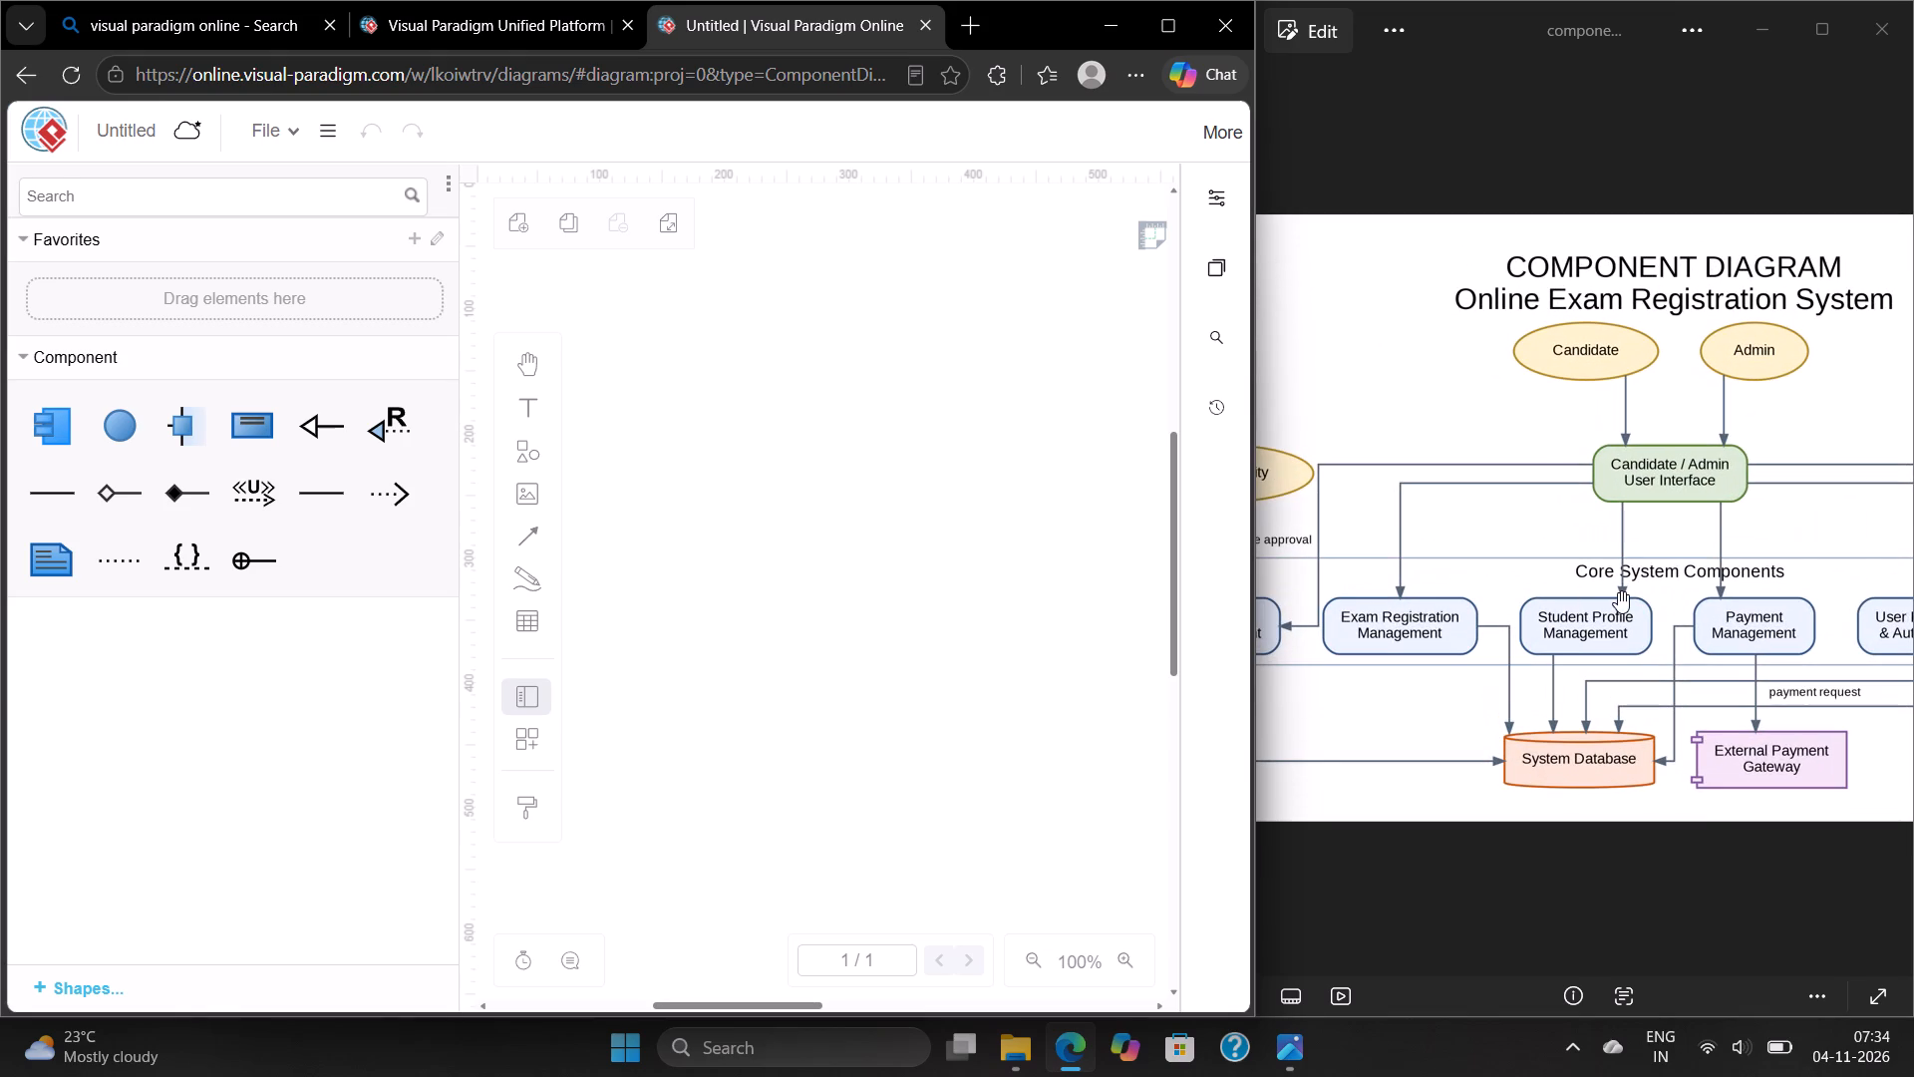
scroll(1618, 591, right, 1)
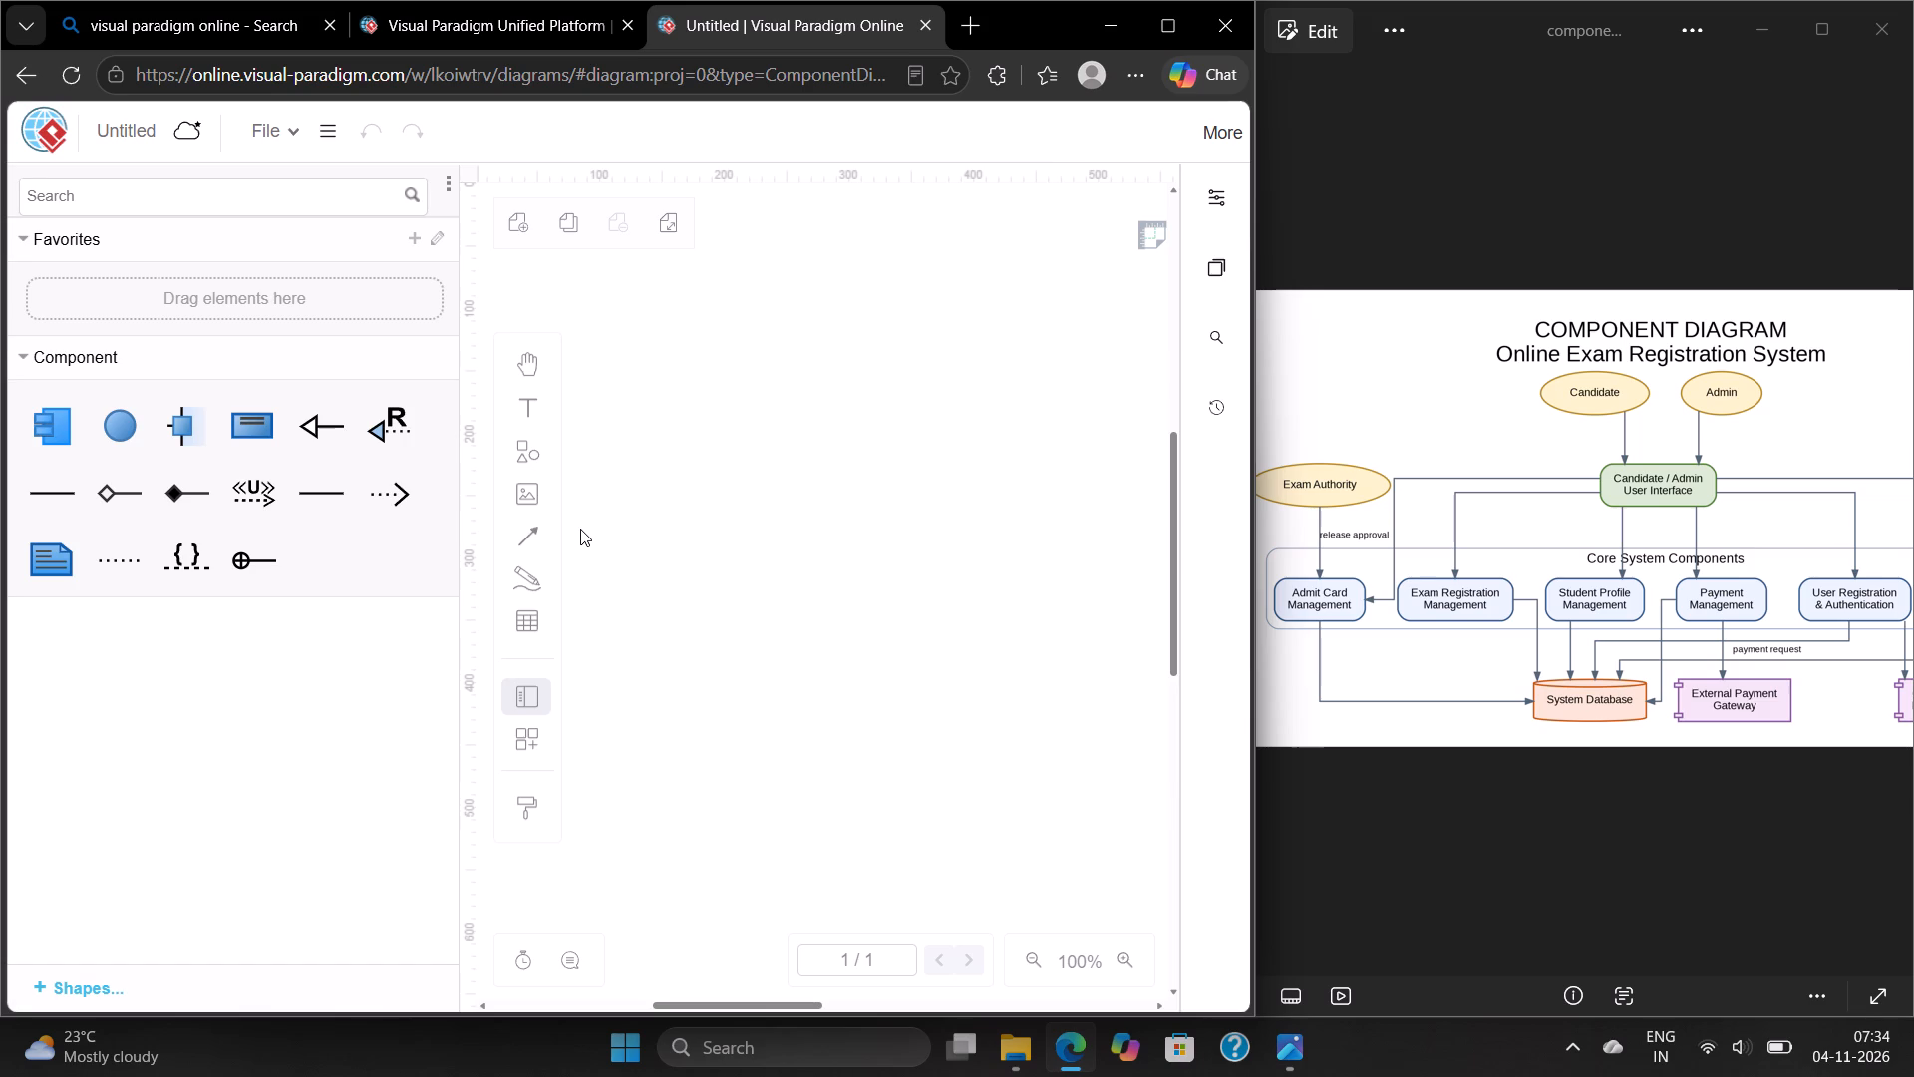
Add the Standard General shape set to the diagram's shape palette.
click(84, 982)
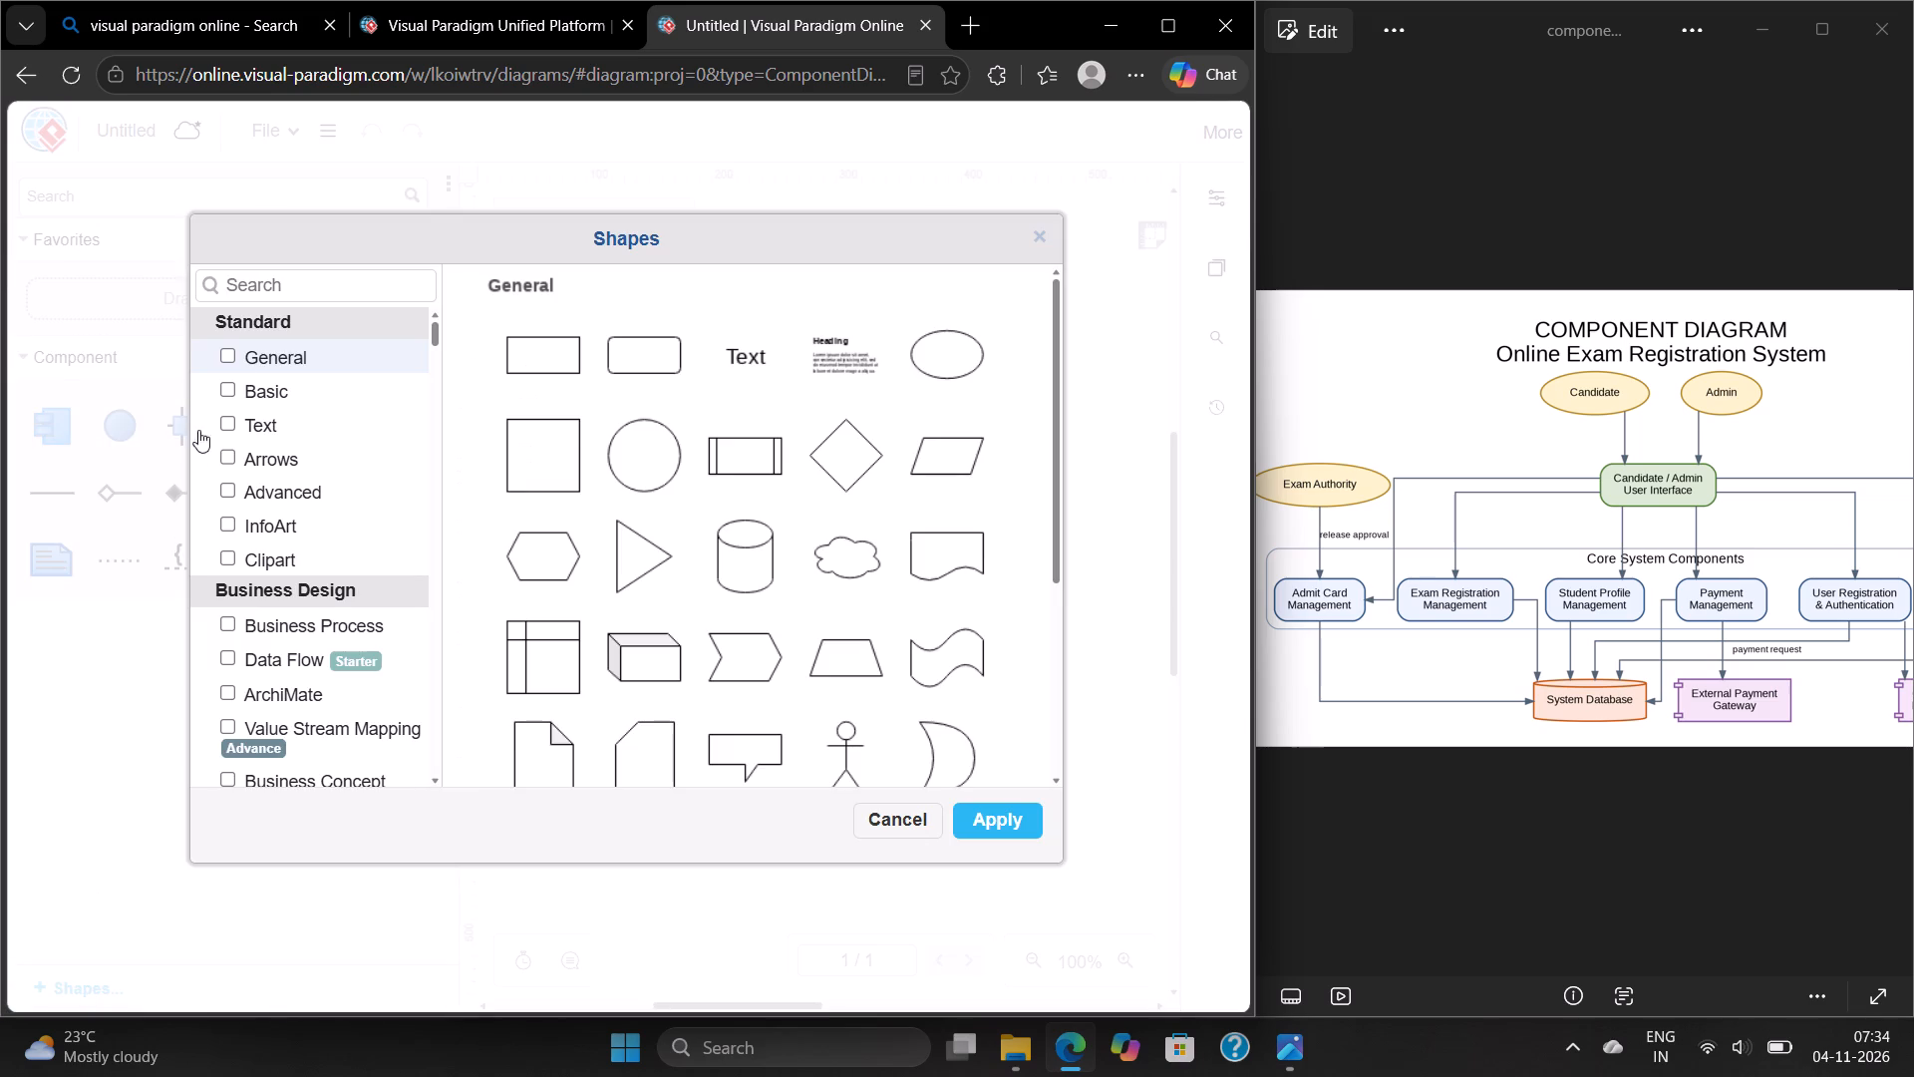
click(230, 361)
click(984, 807)
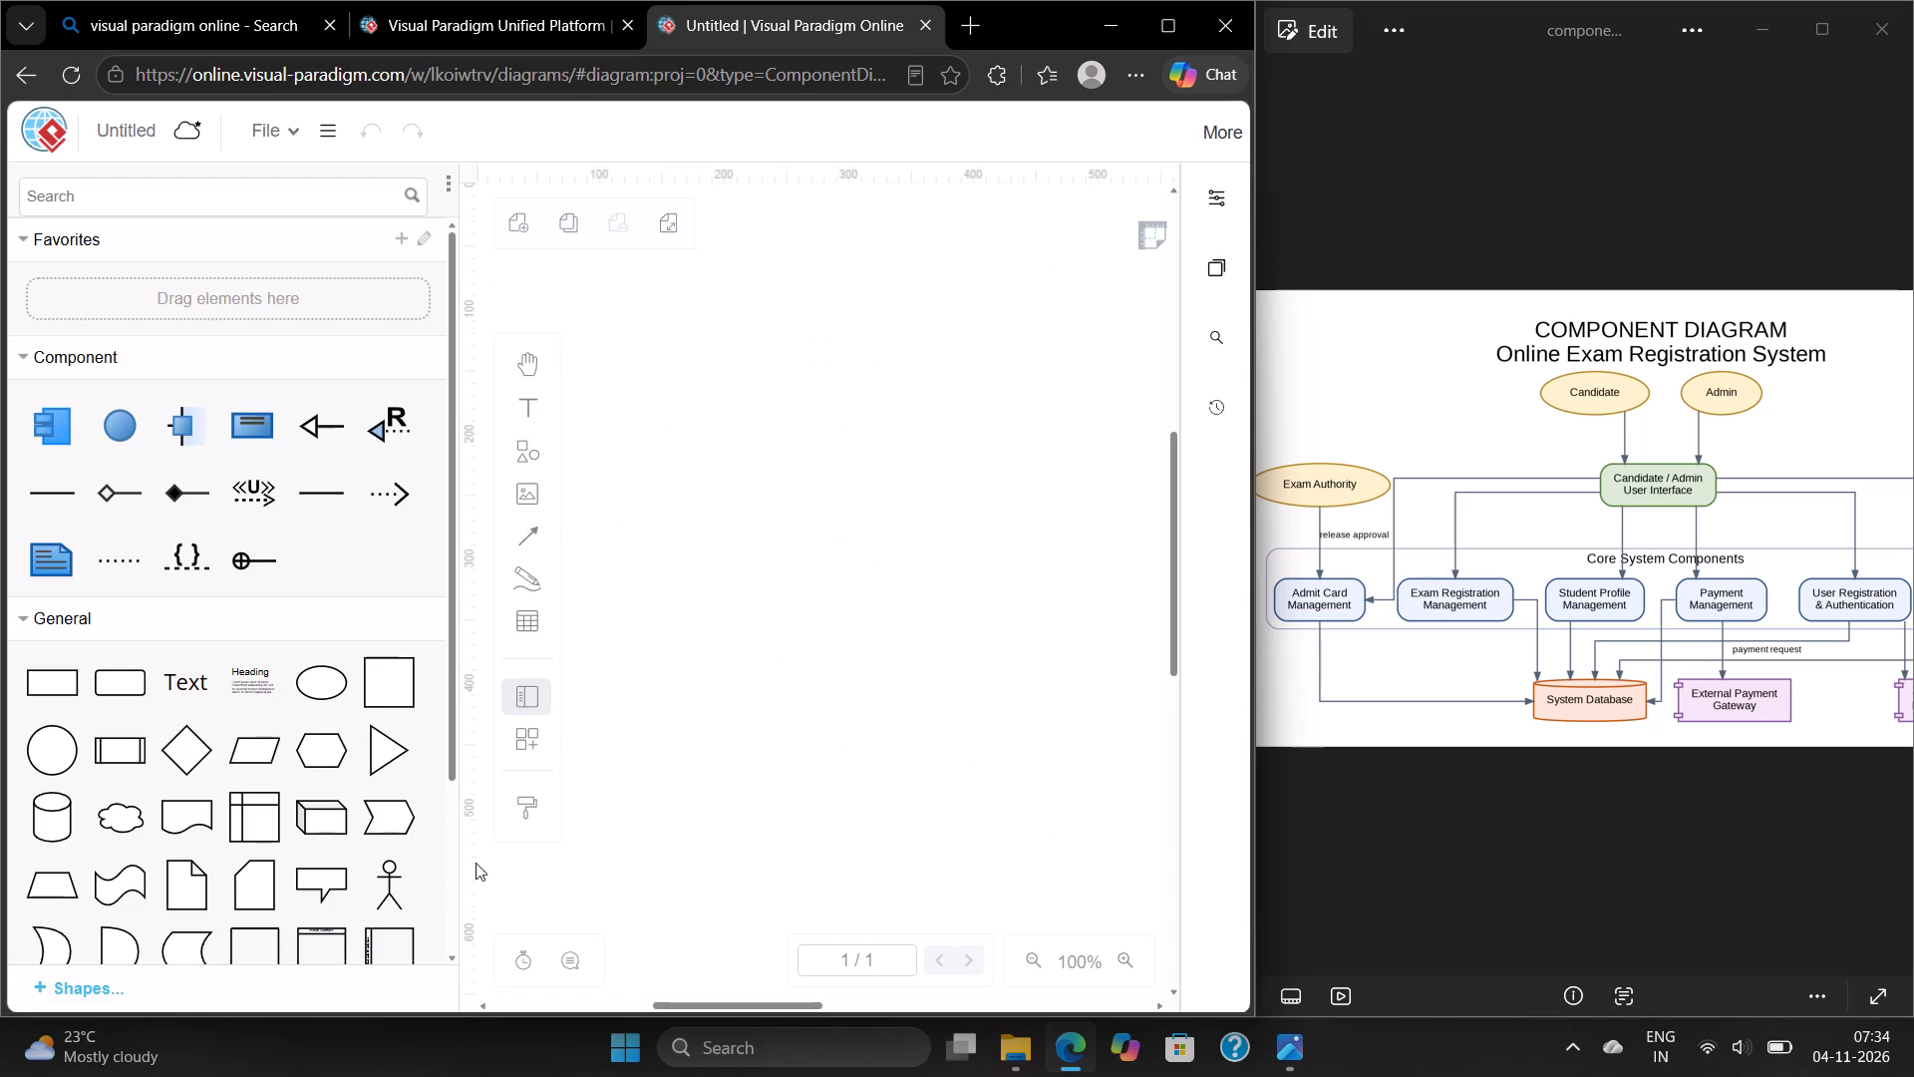
Add an ellipse sized about 130 by 59 and apply the yellow preset style to it.
click(322, 670)
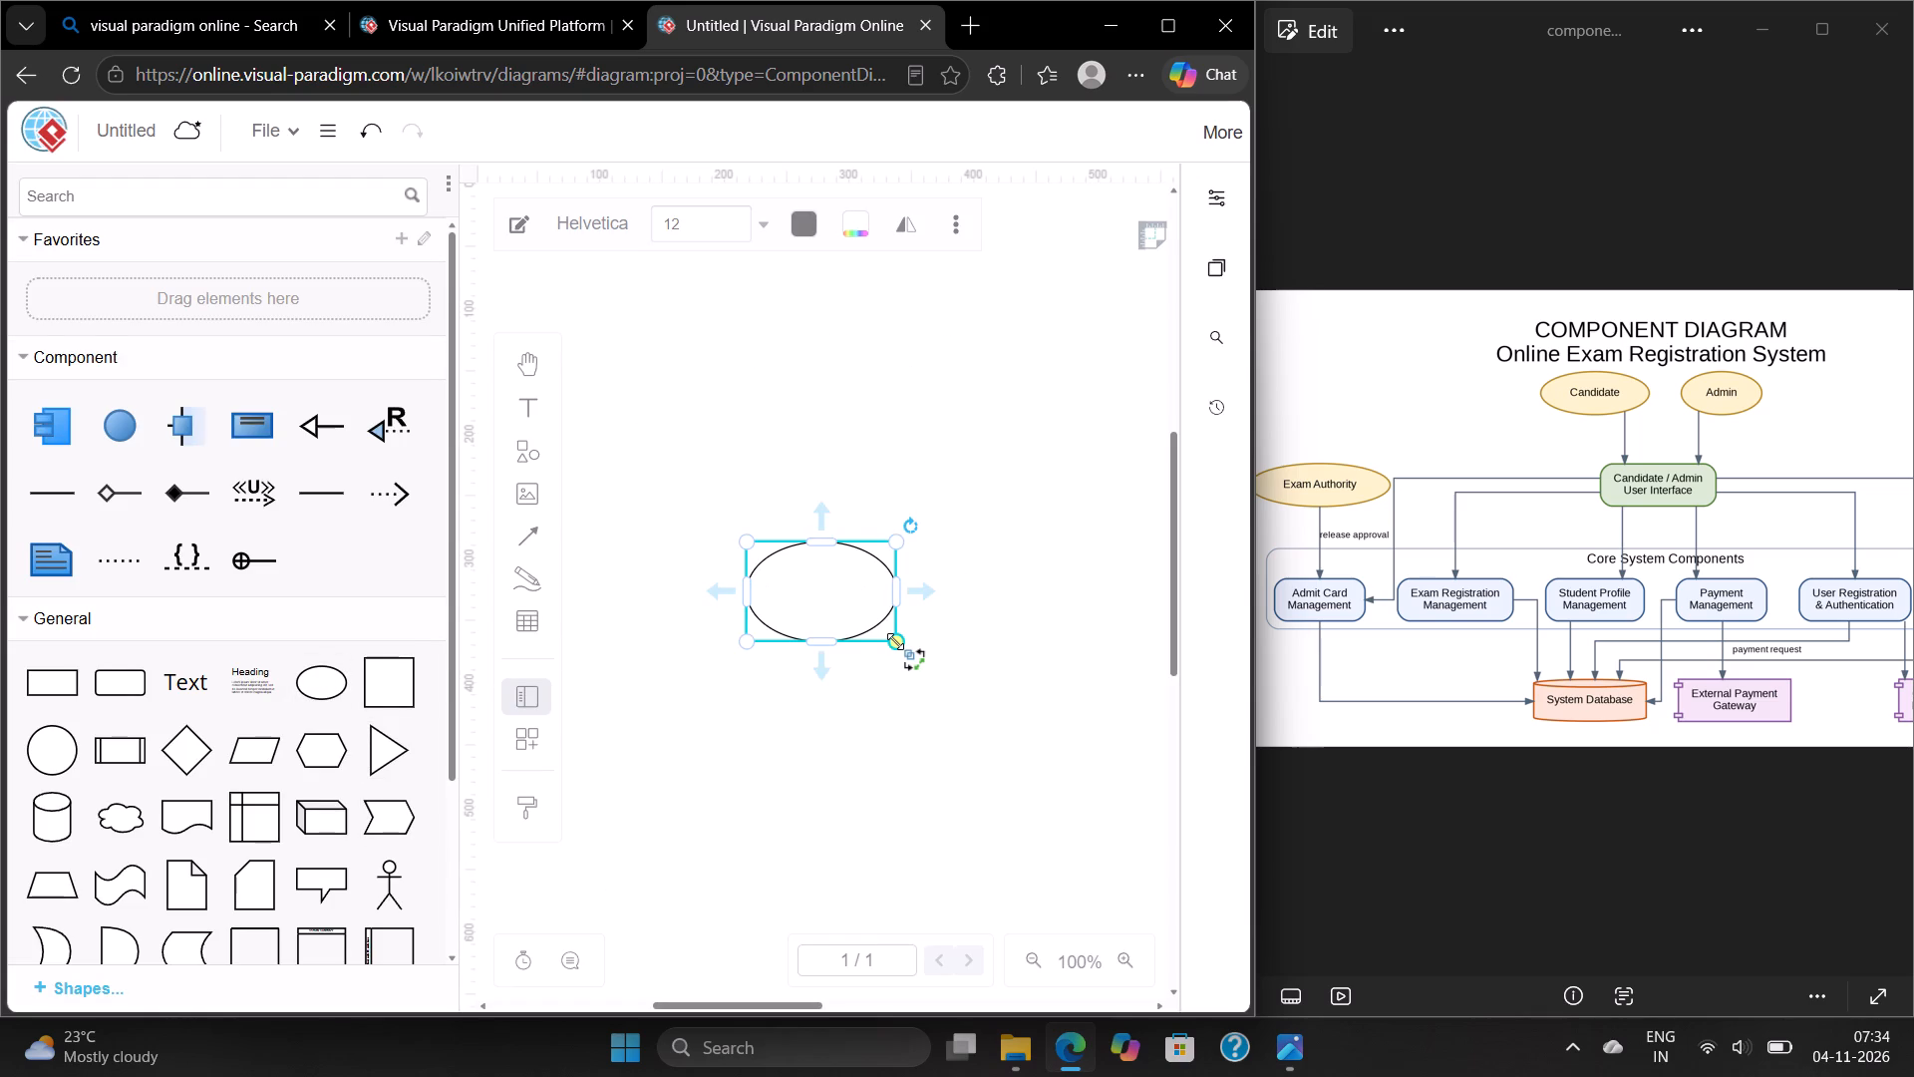
drag(895, 641, 903, 615)
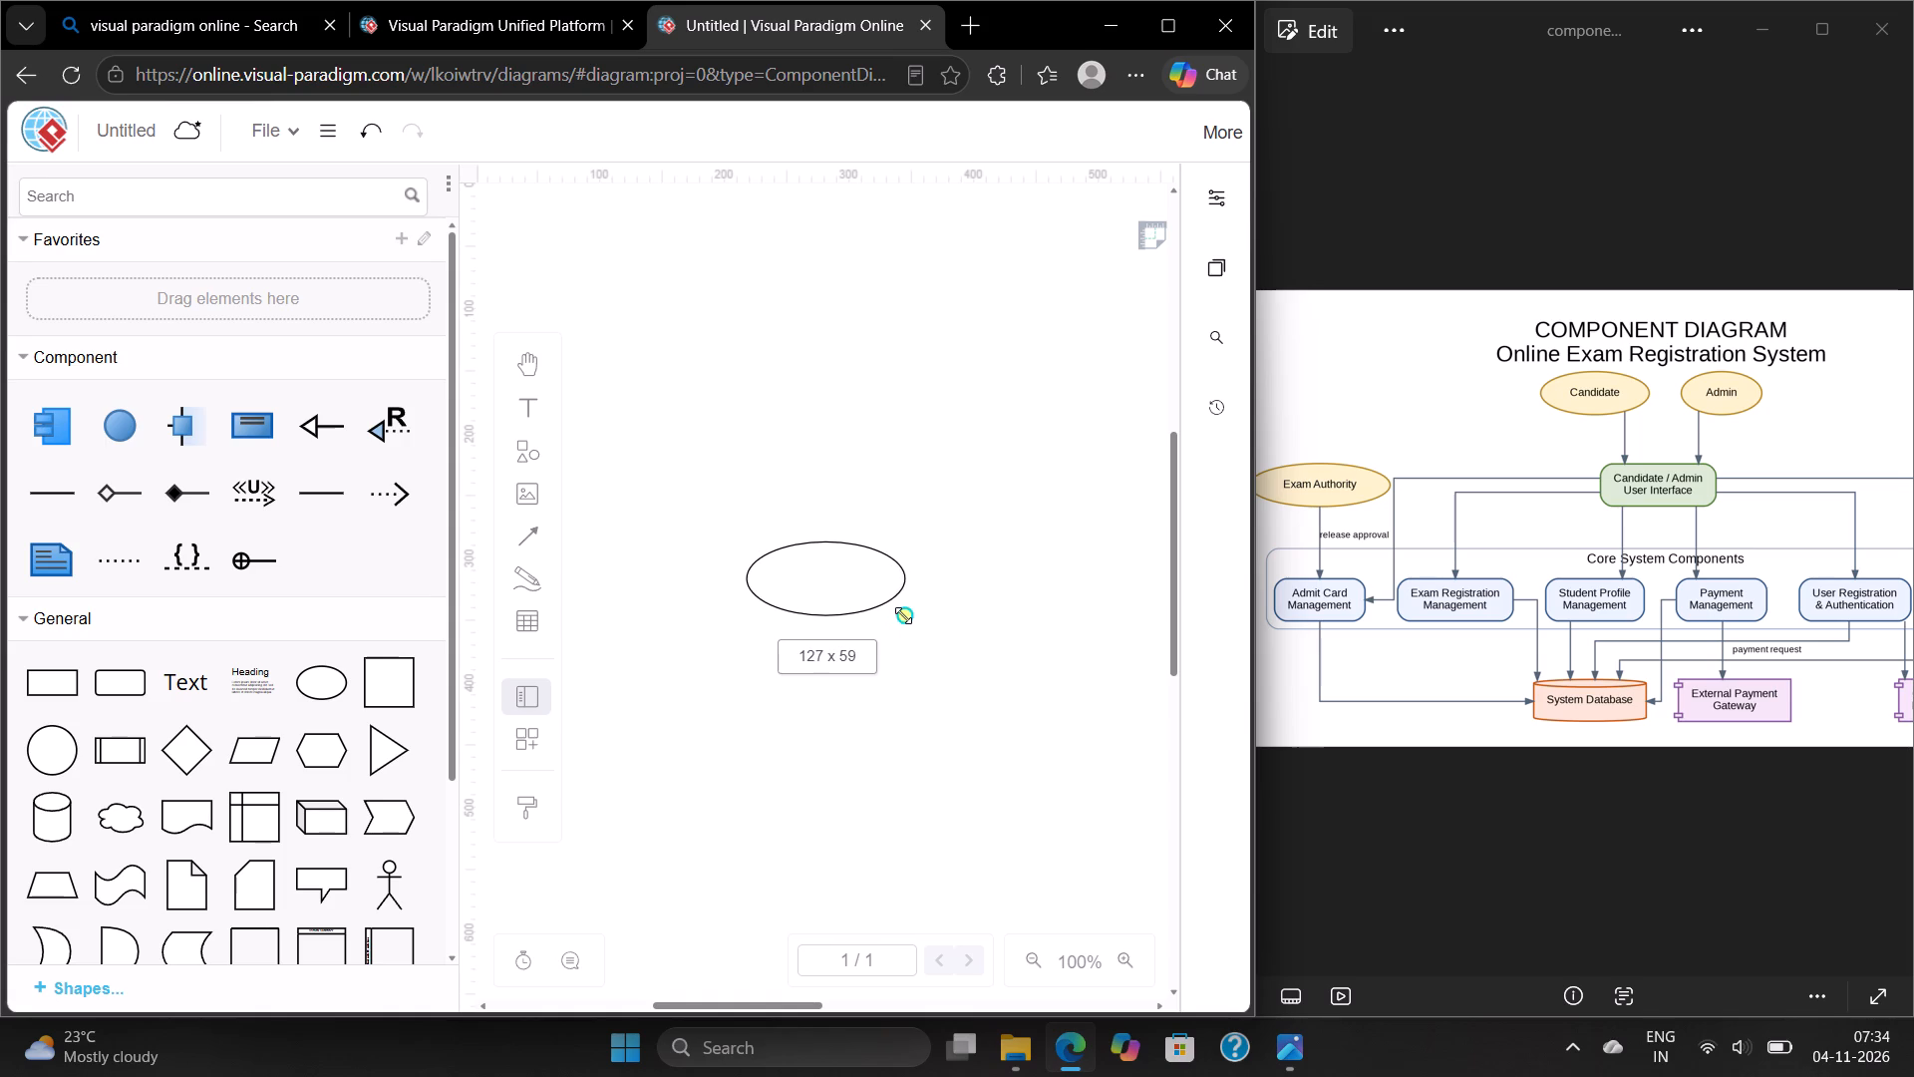
drag(903, 615, 908, 615)
click(1209, 206)
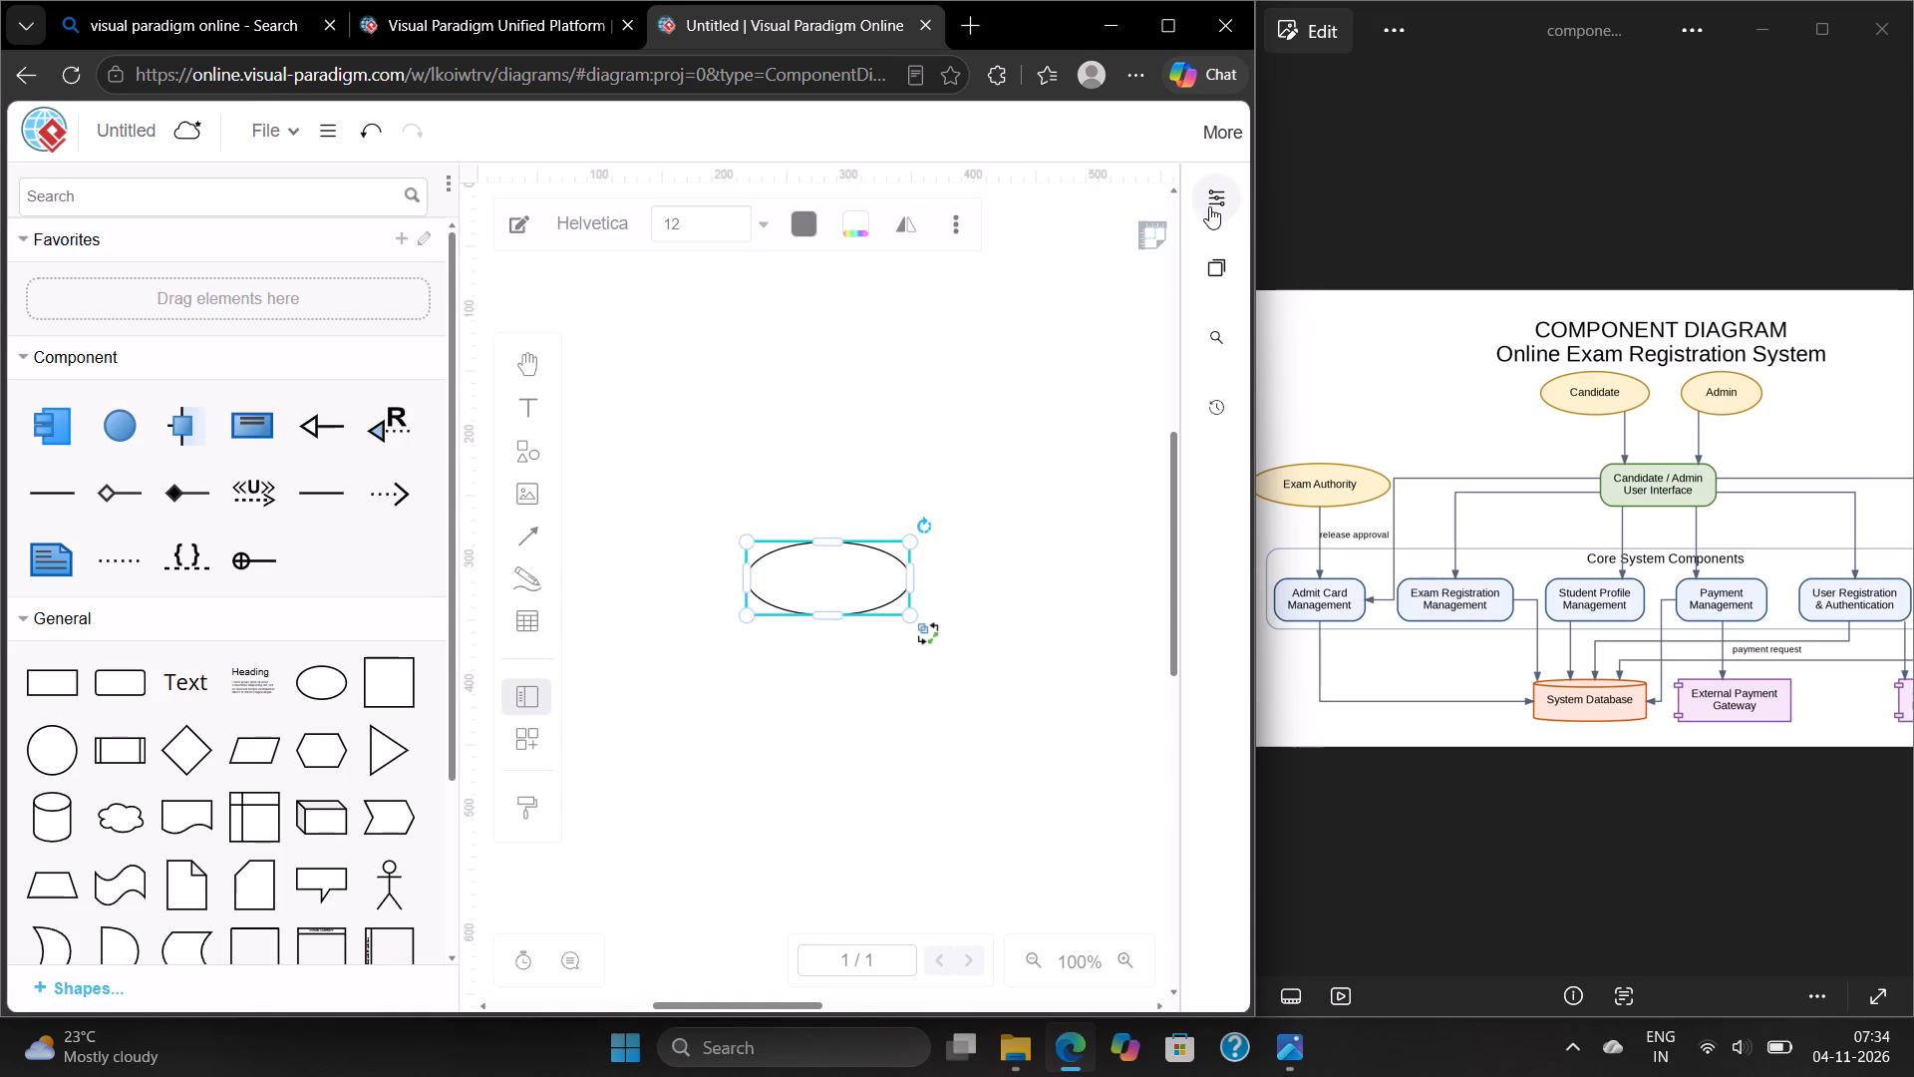
click(1073, 238)
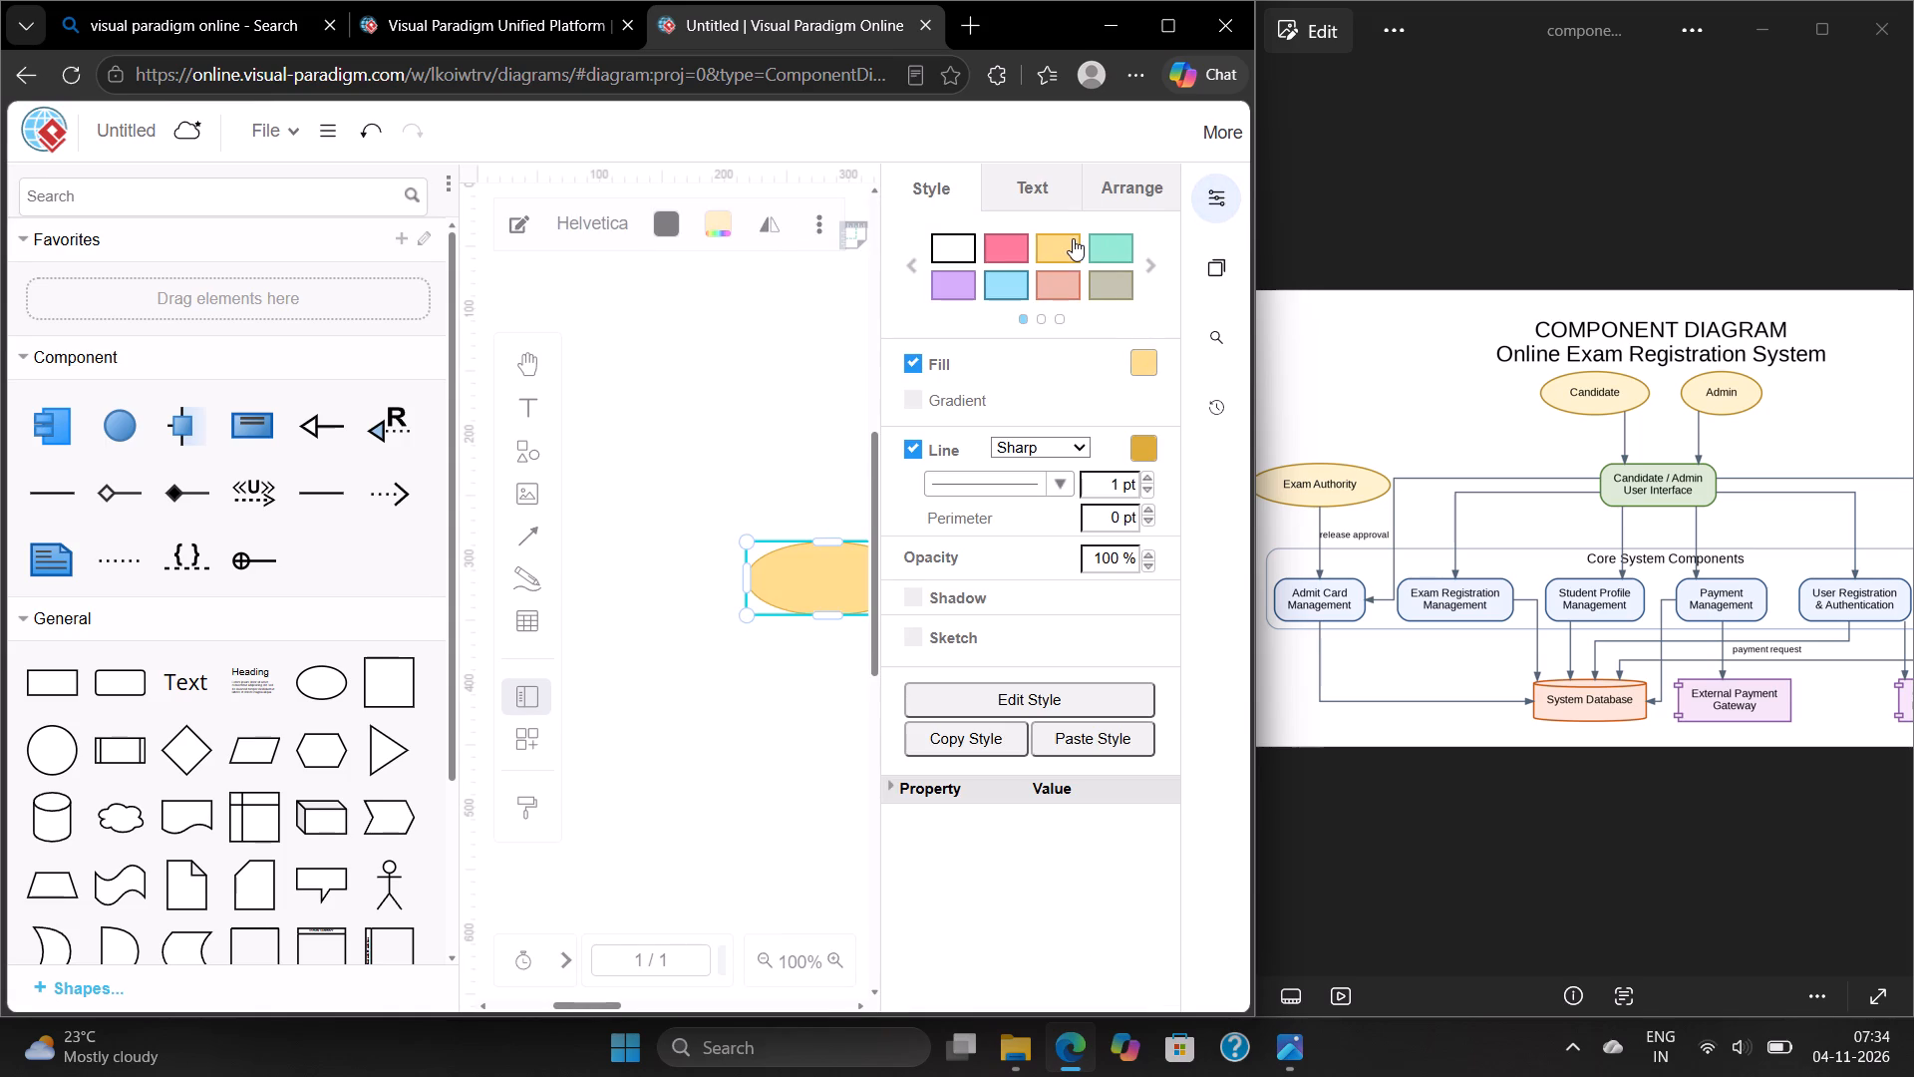
click(1213, 194)
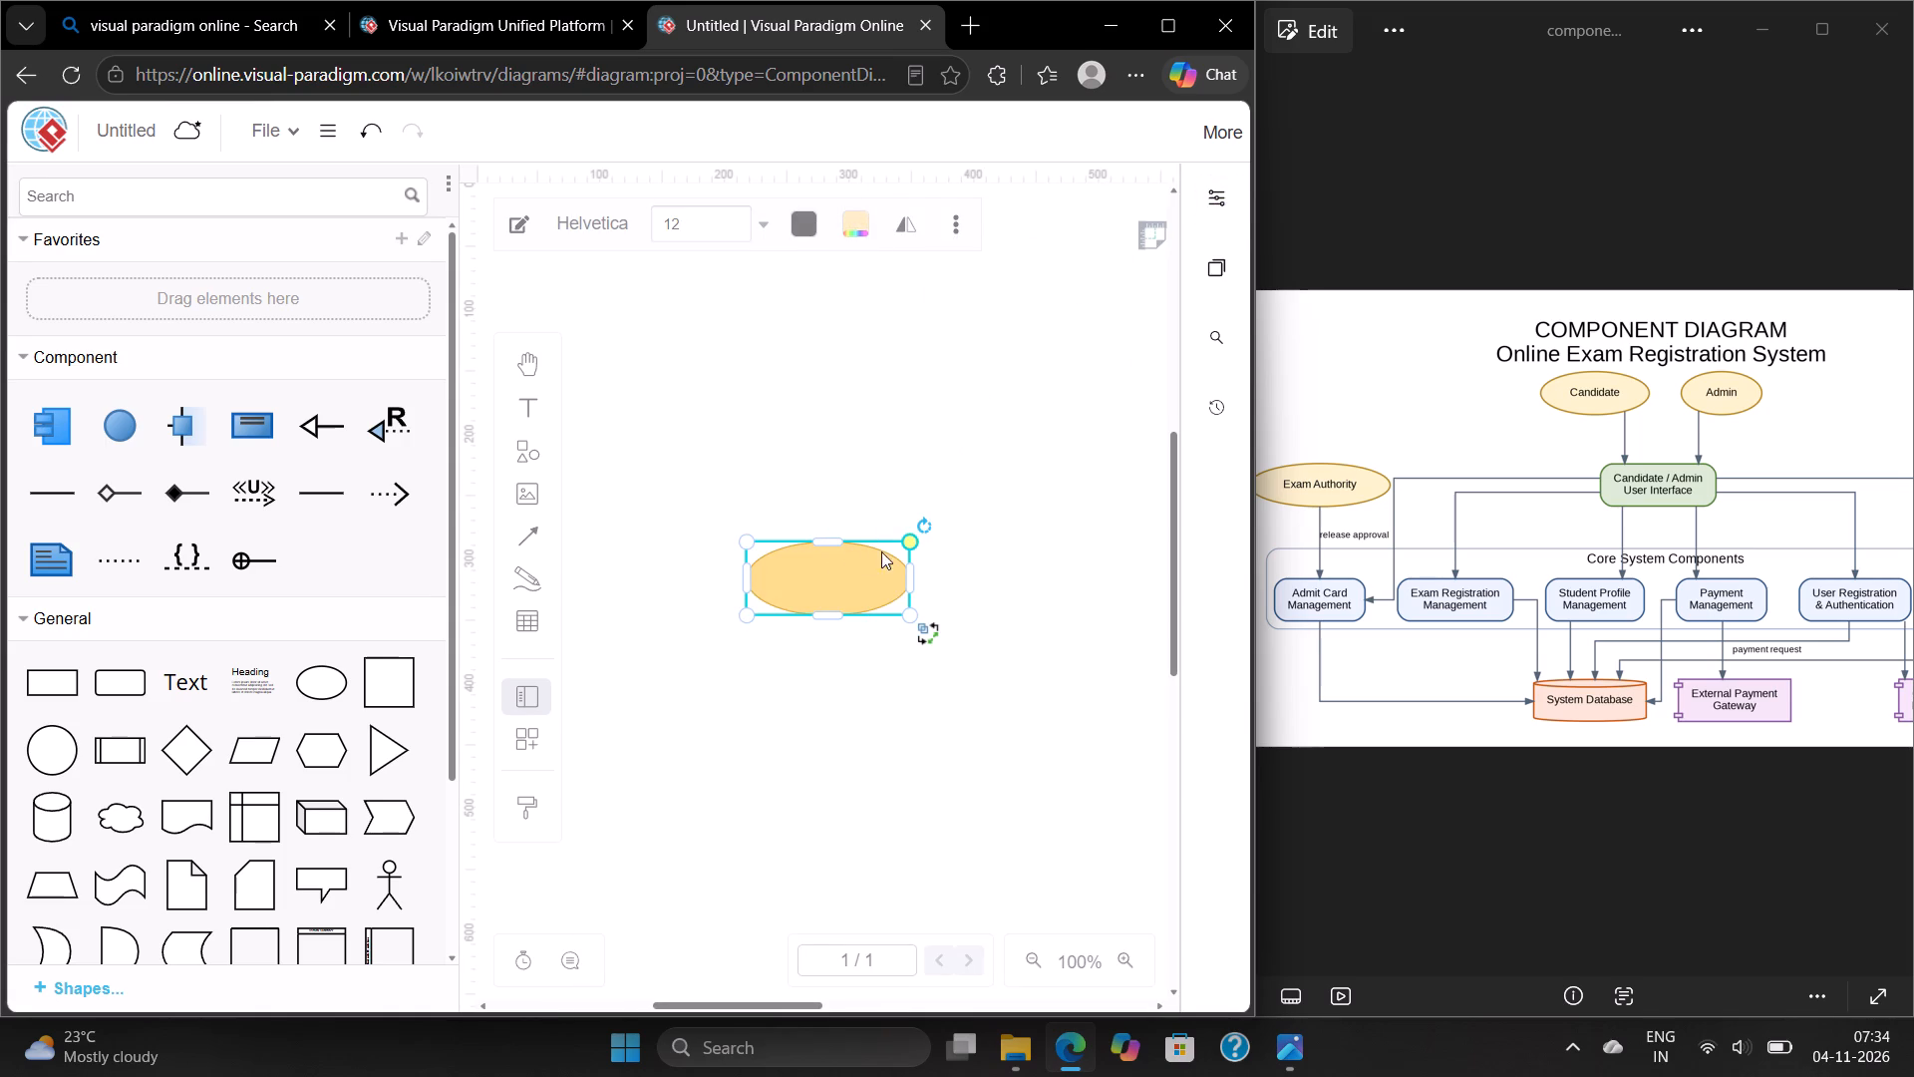
Label the yellow ellipse "Candidate".
click(834, 573)
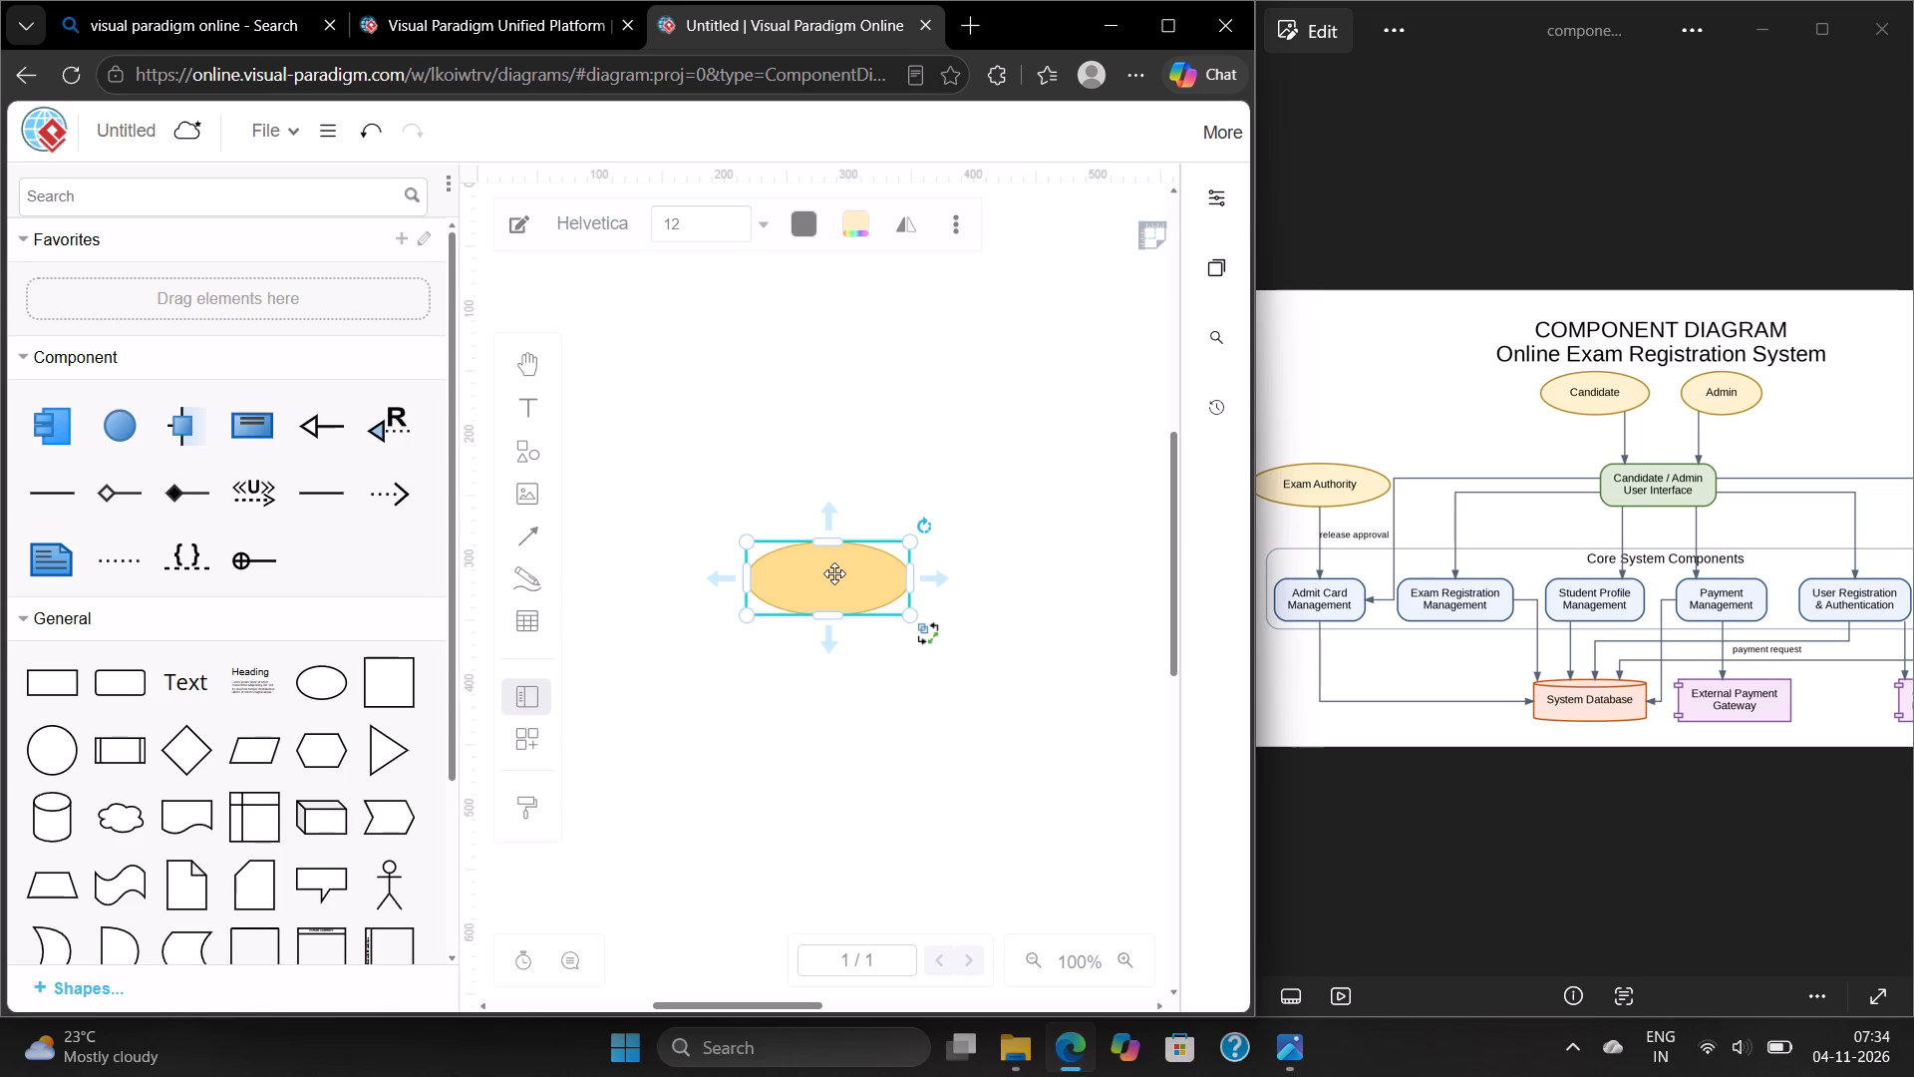
double_click(834, 573)
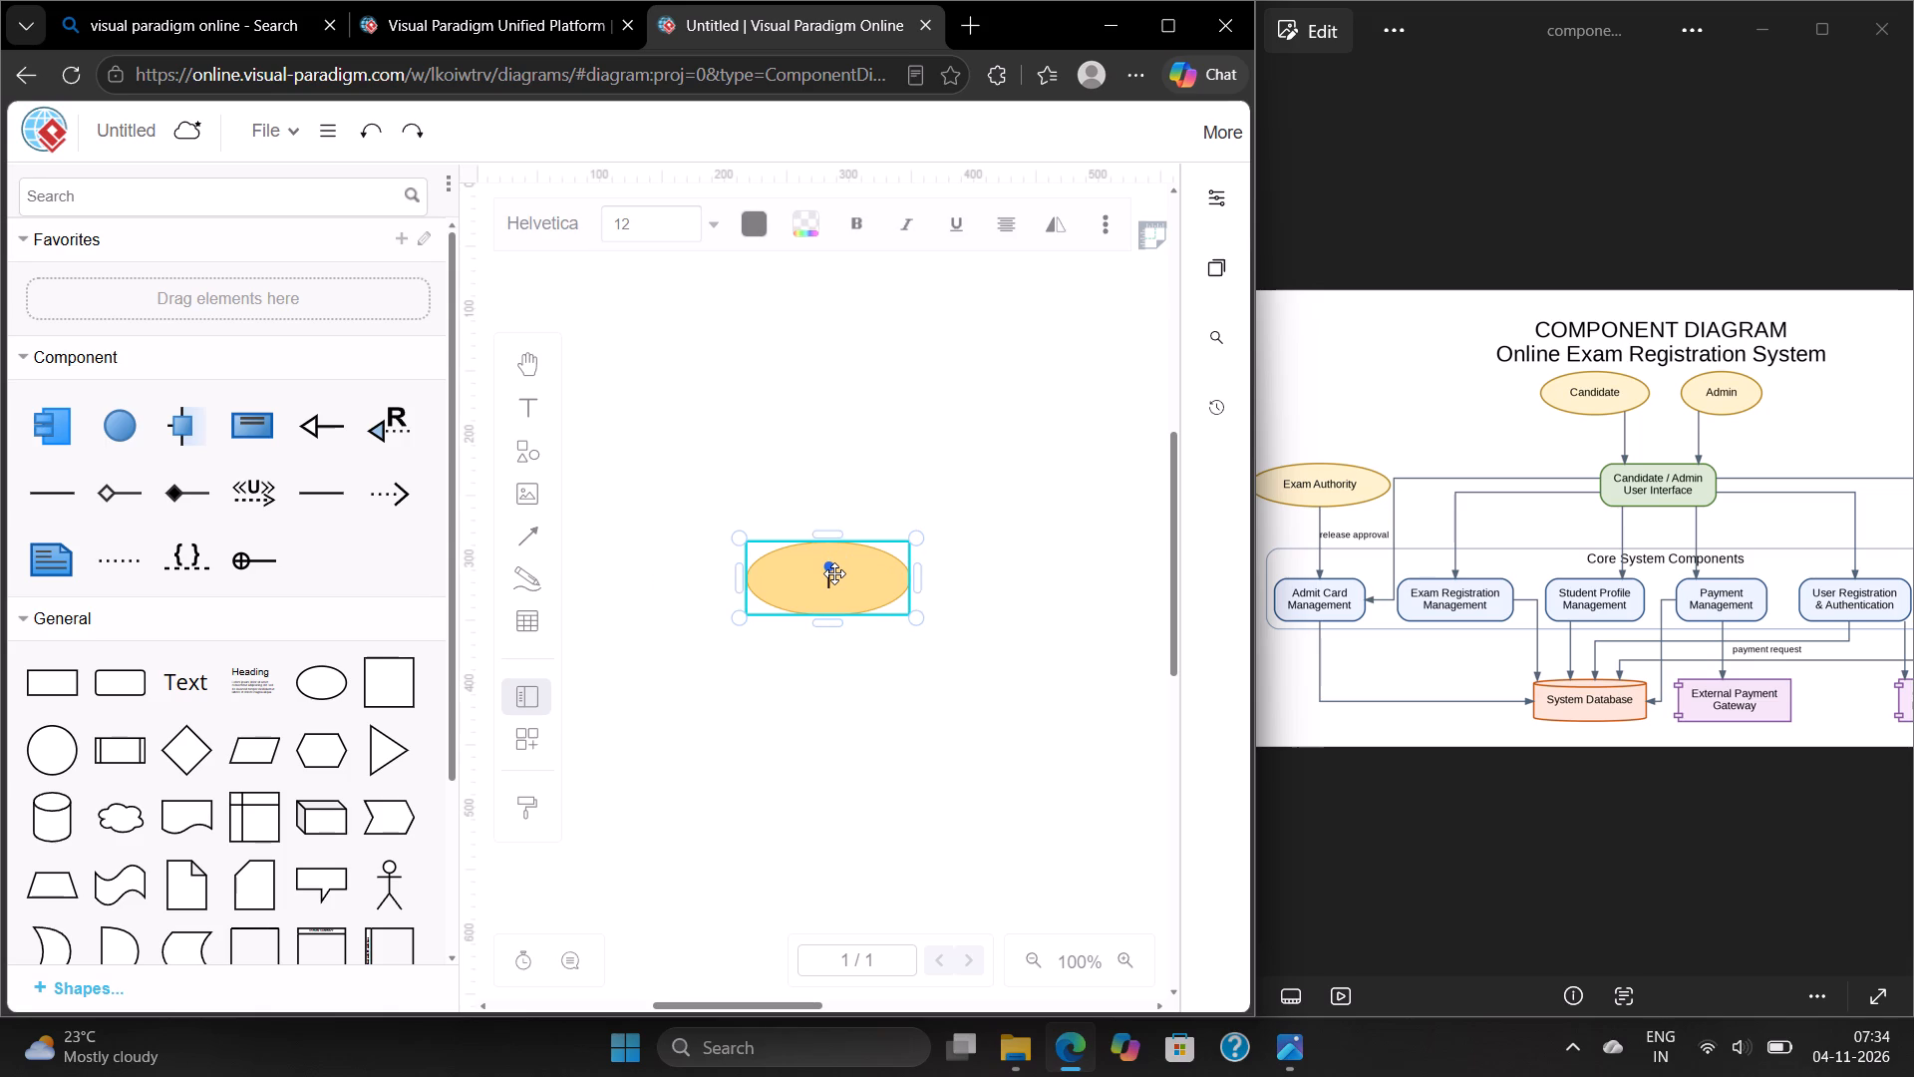
key(shift+c)
key(a)
text(ndidate)
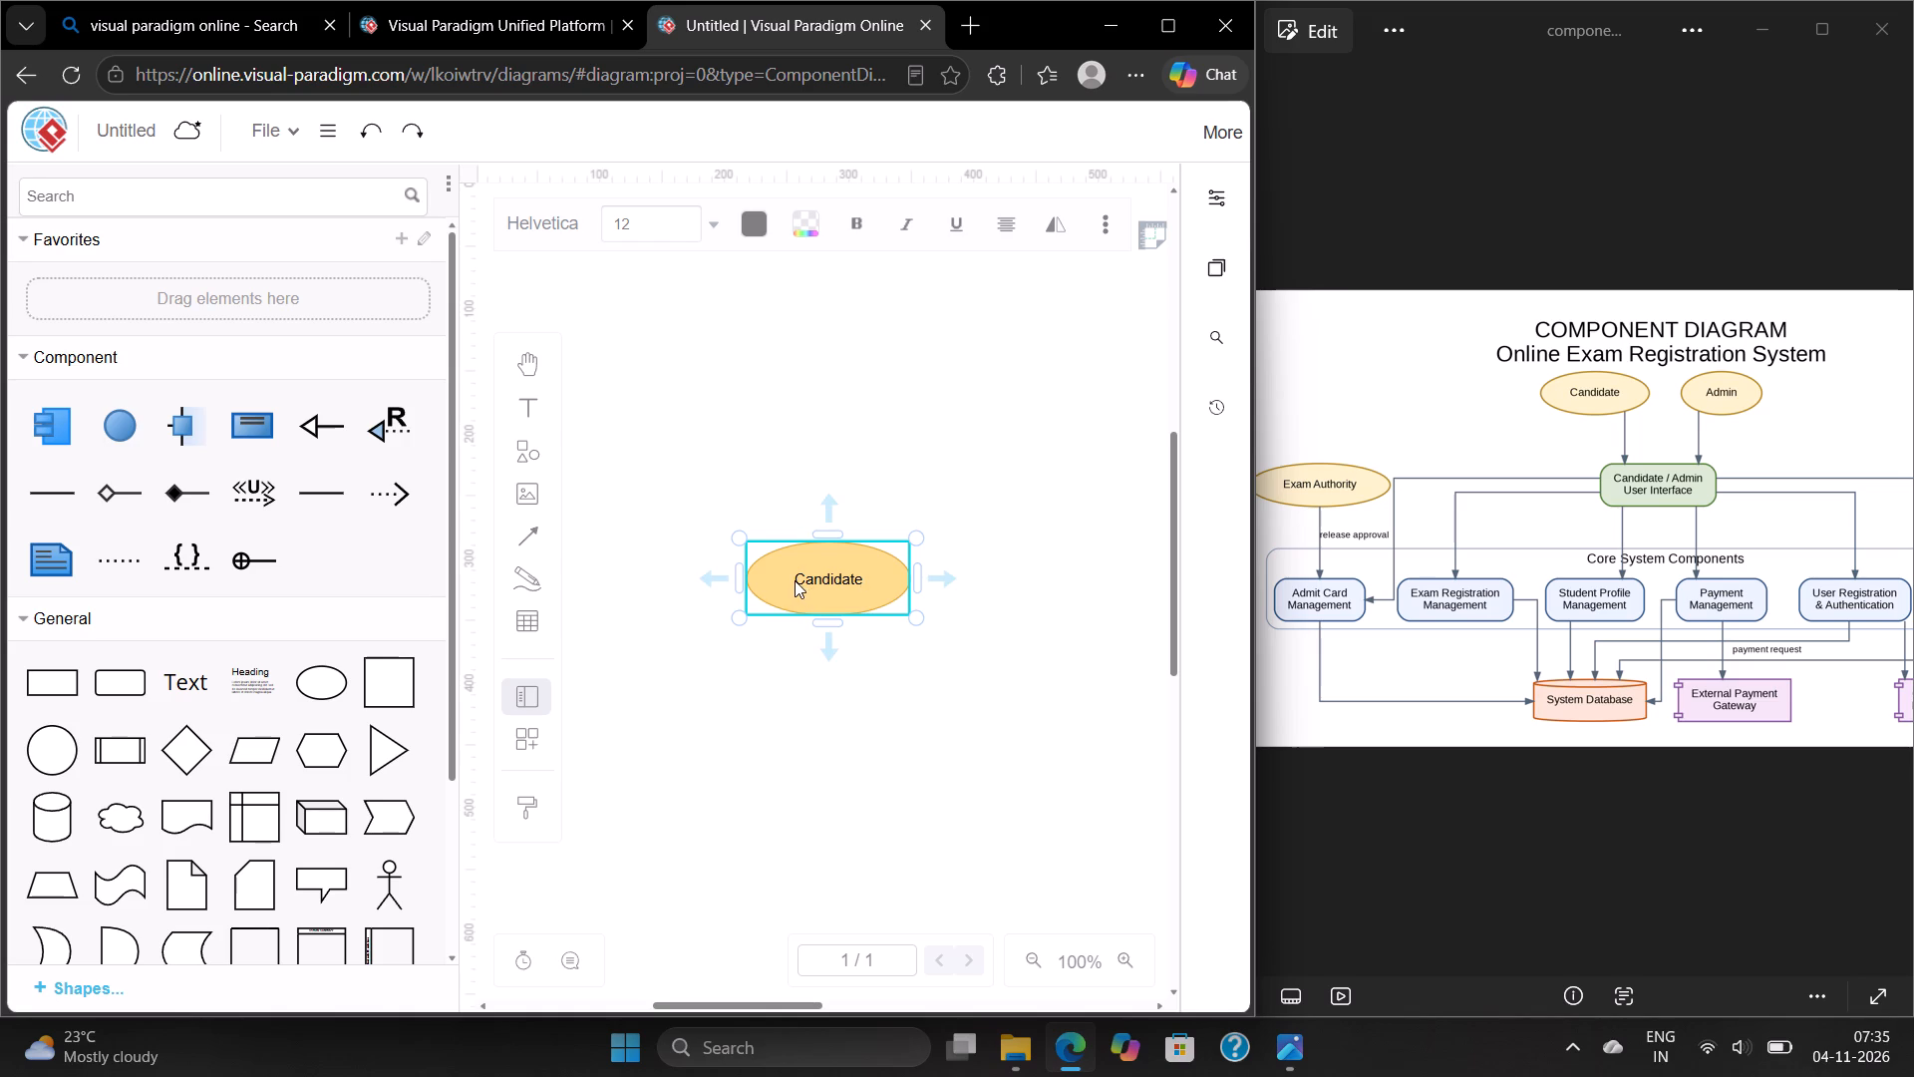
Set the font size of the Candidate label to 15 pt.
click(795, 580)
triple_click(795, 580)
drag(795, 580, 851, 582)
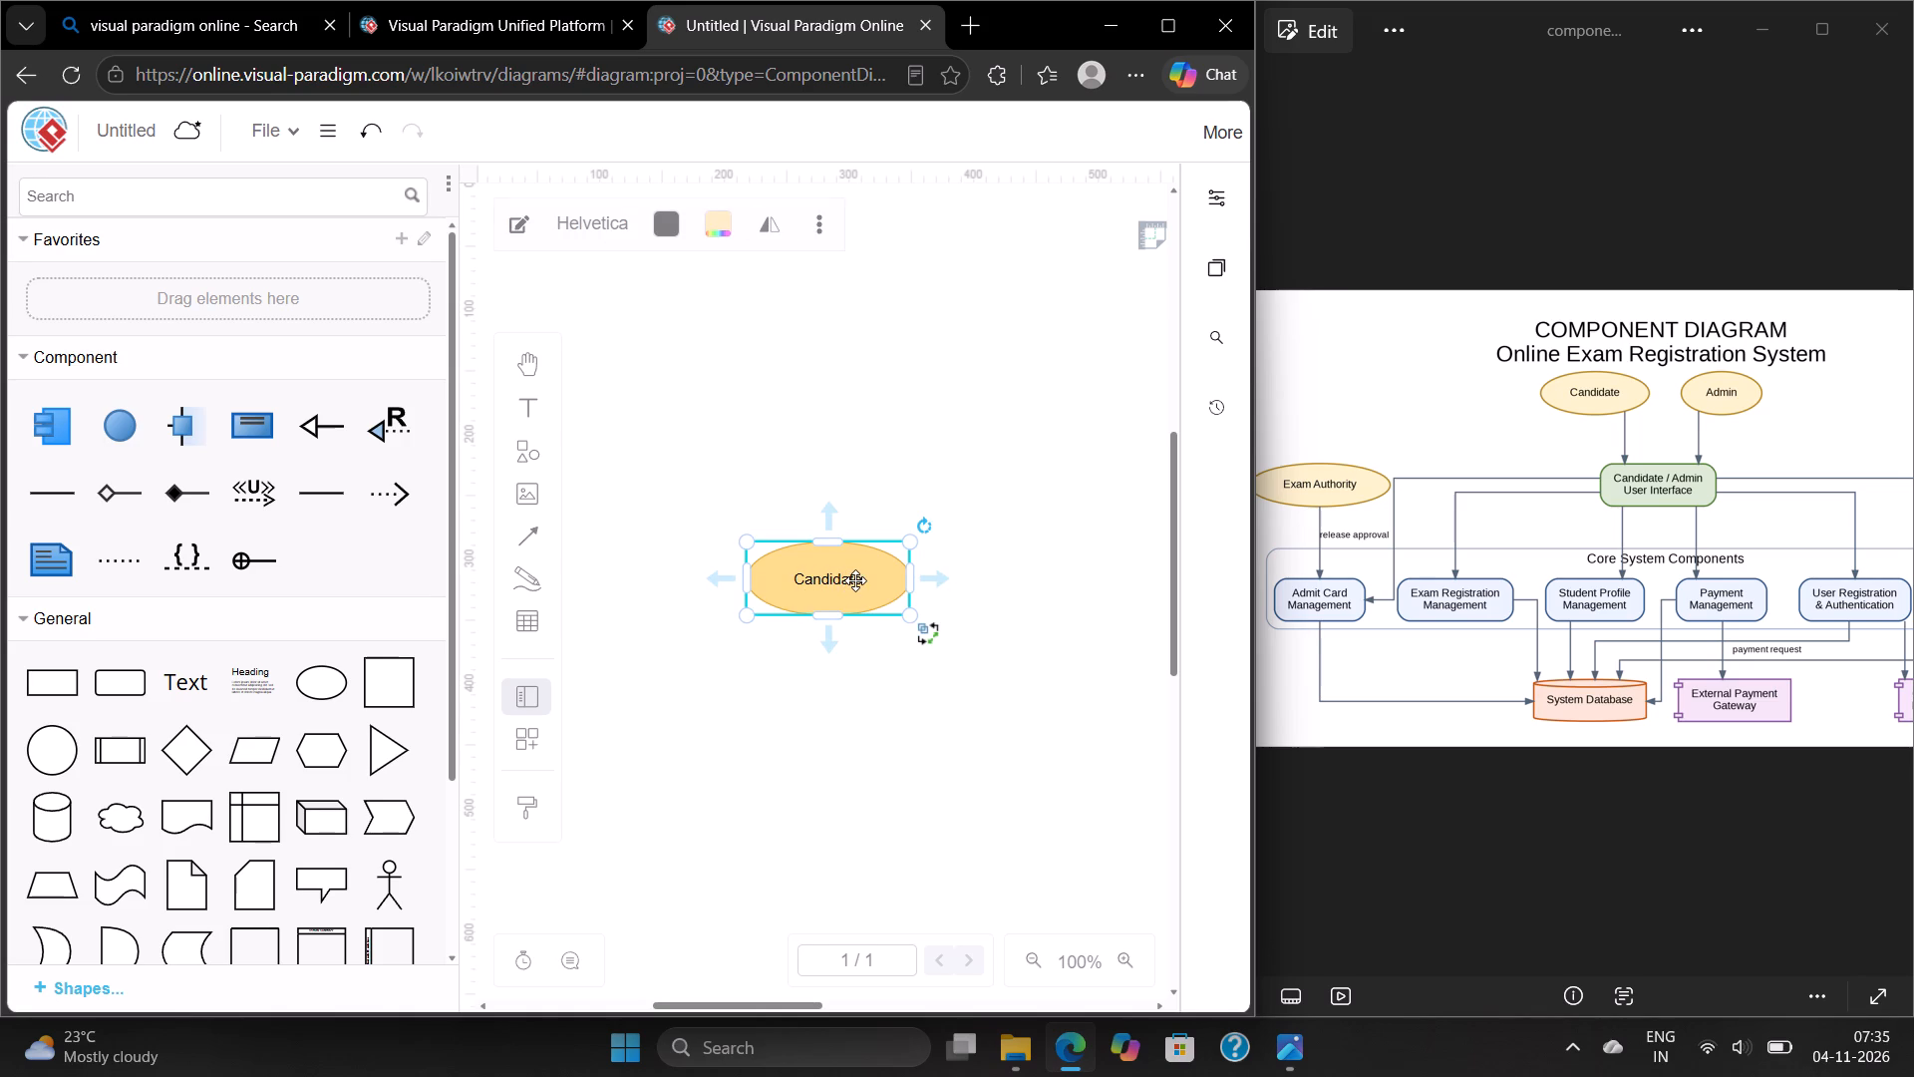
triple_click(855, 580)
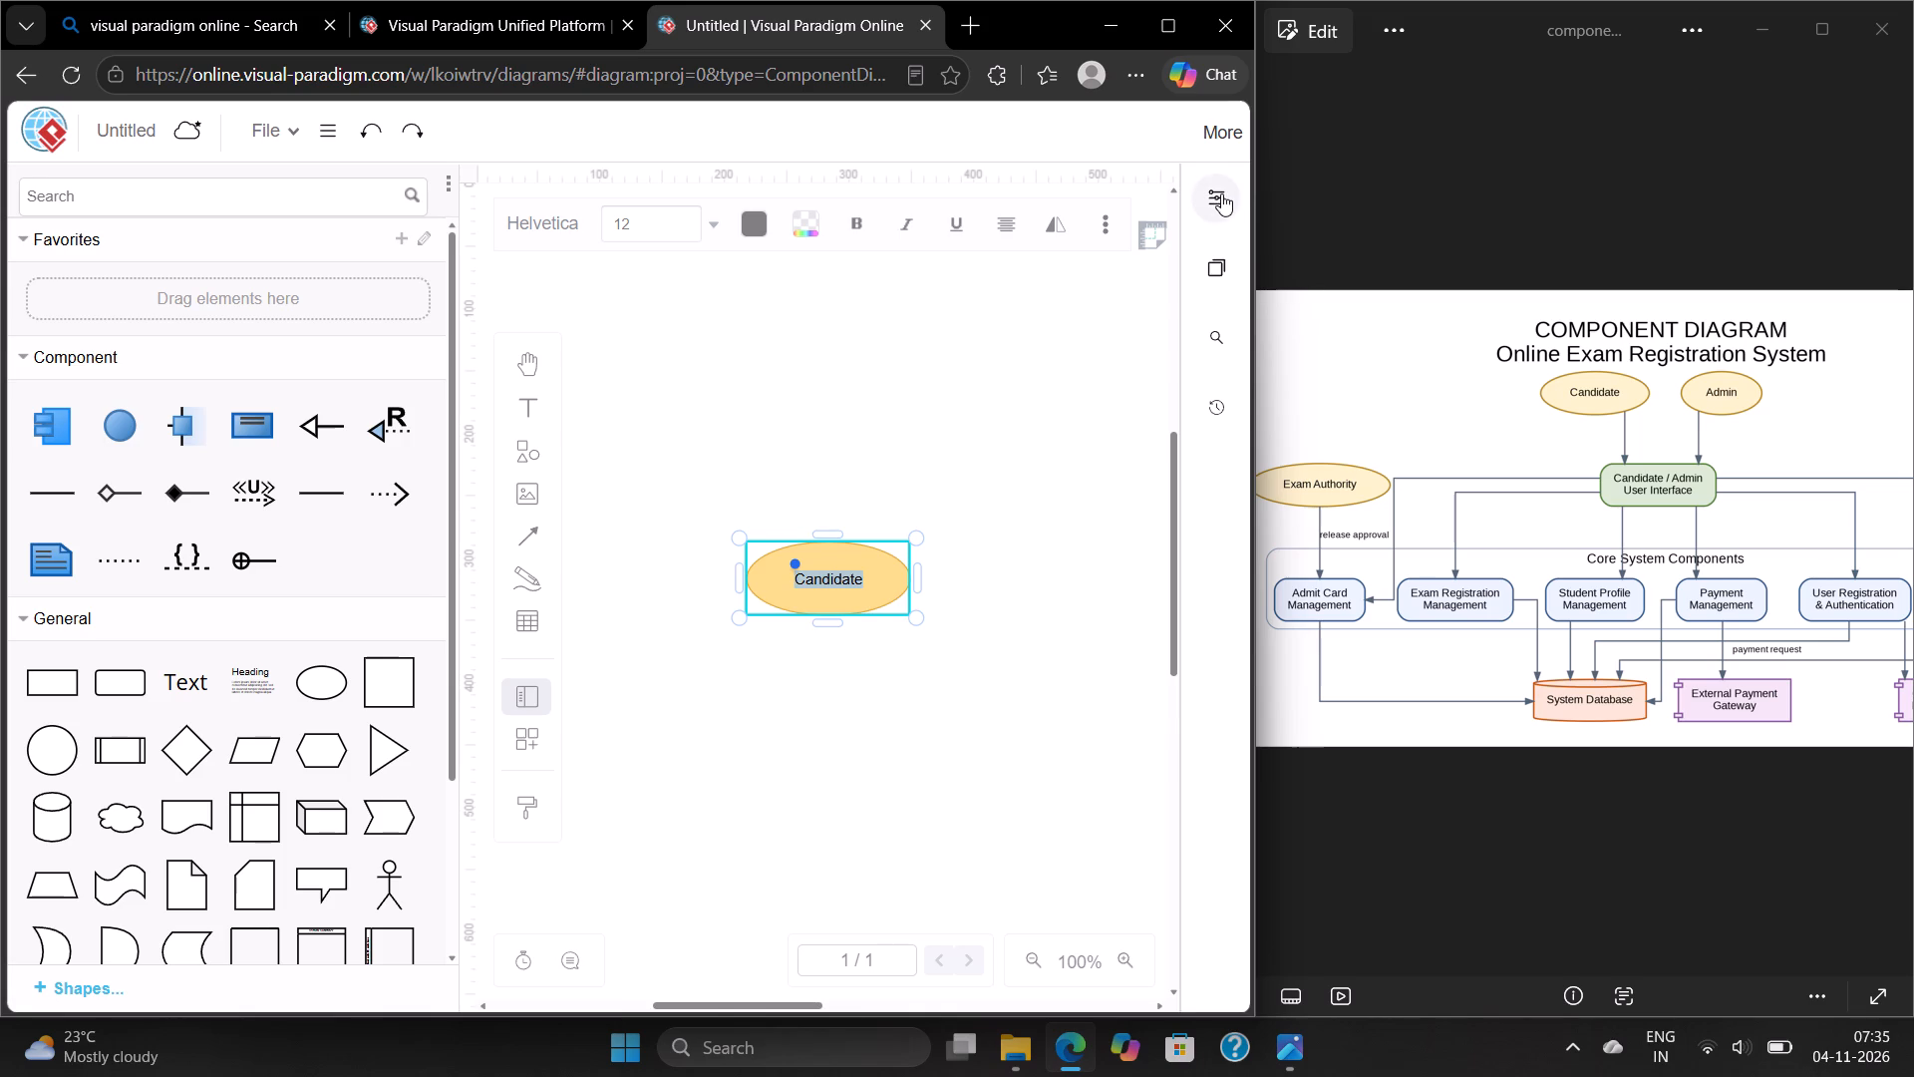
click(1221, 193)
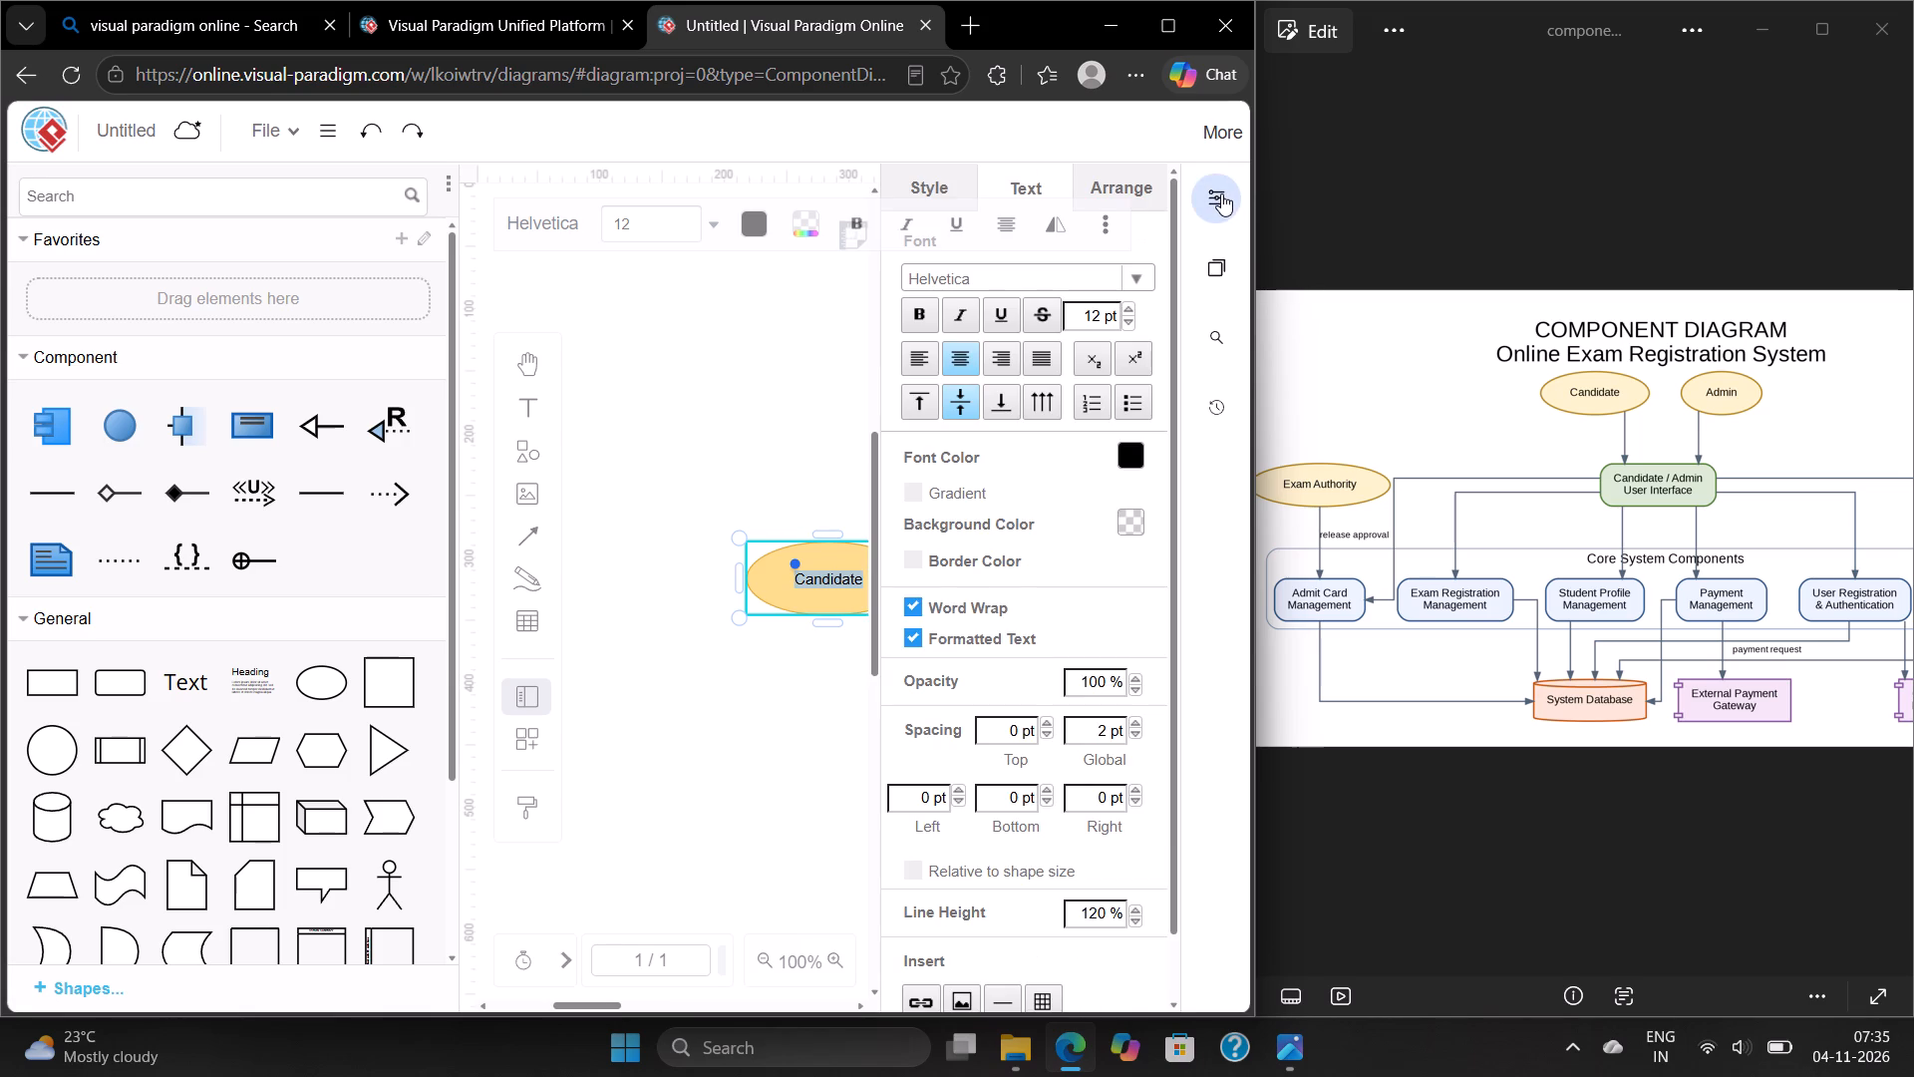
click(1123, 310)
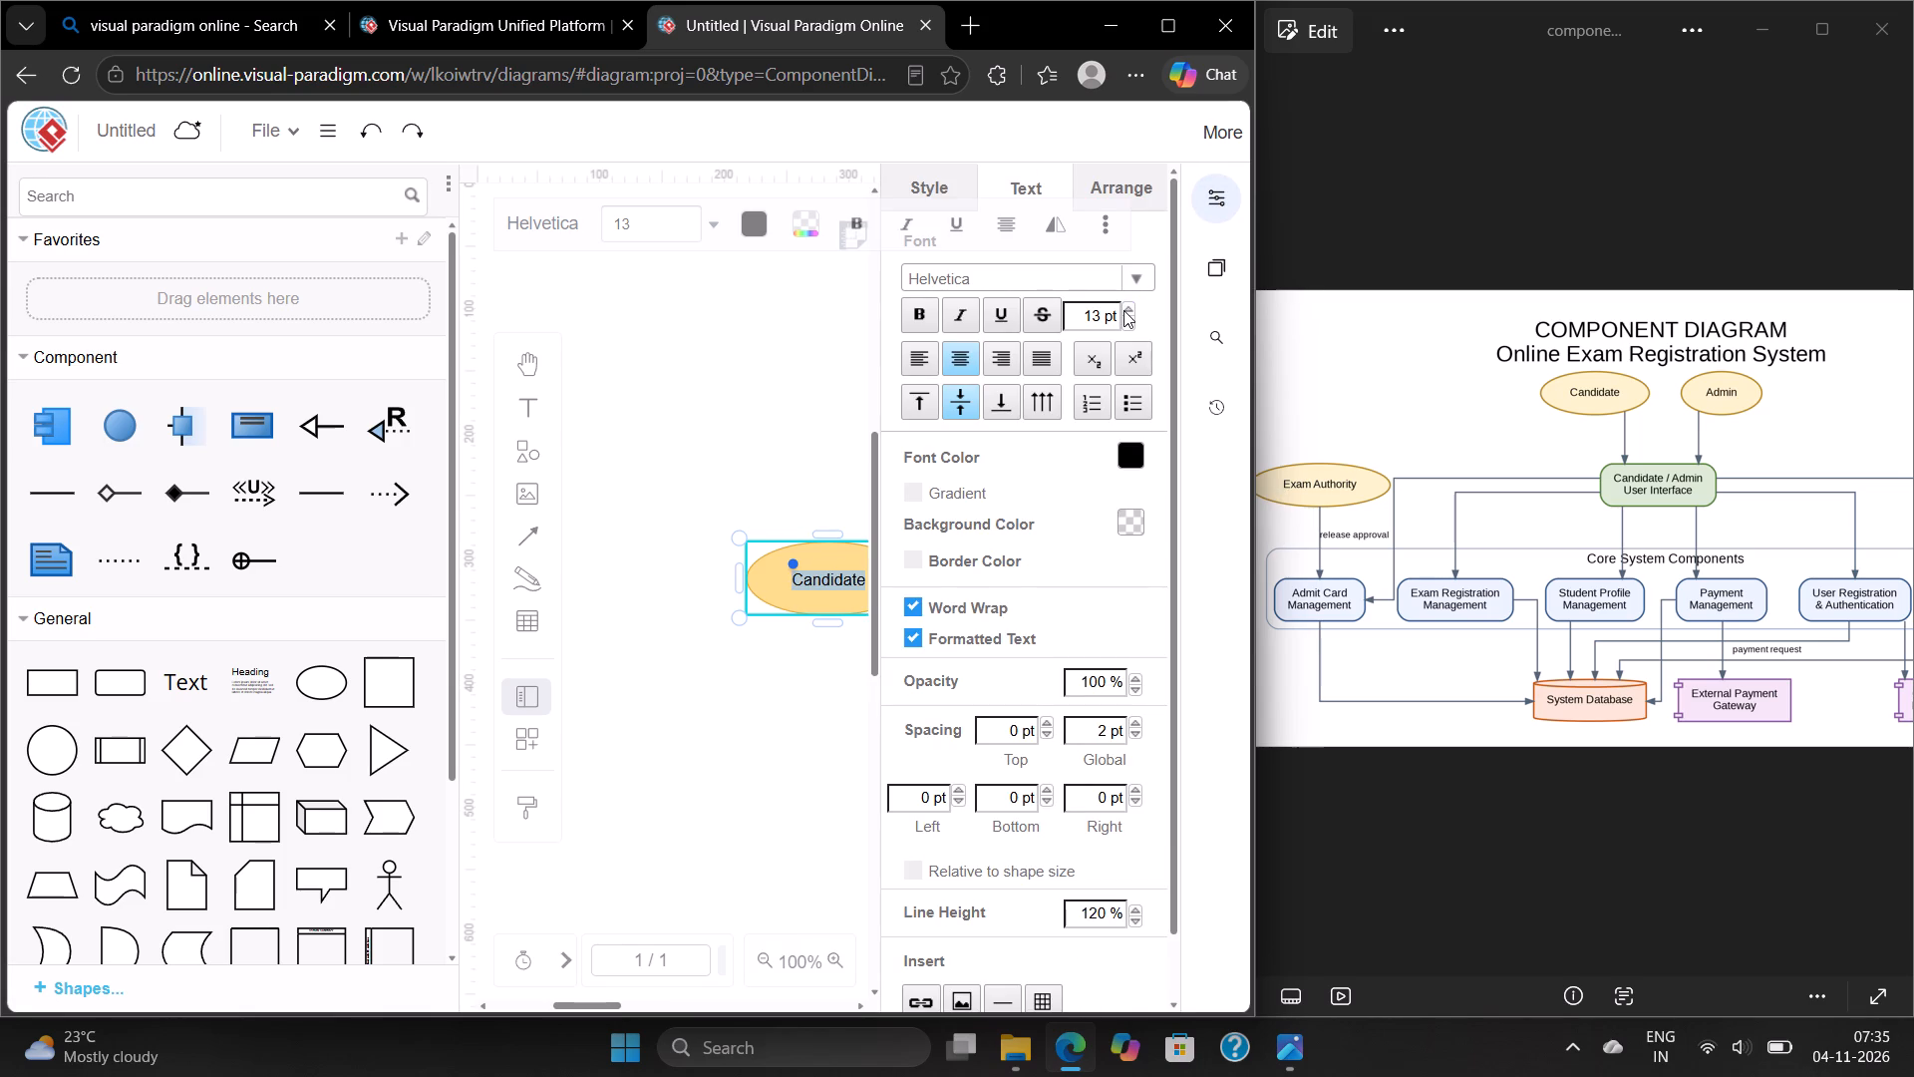
click(1123, 310)
click(1123, 310)
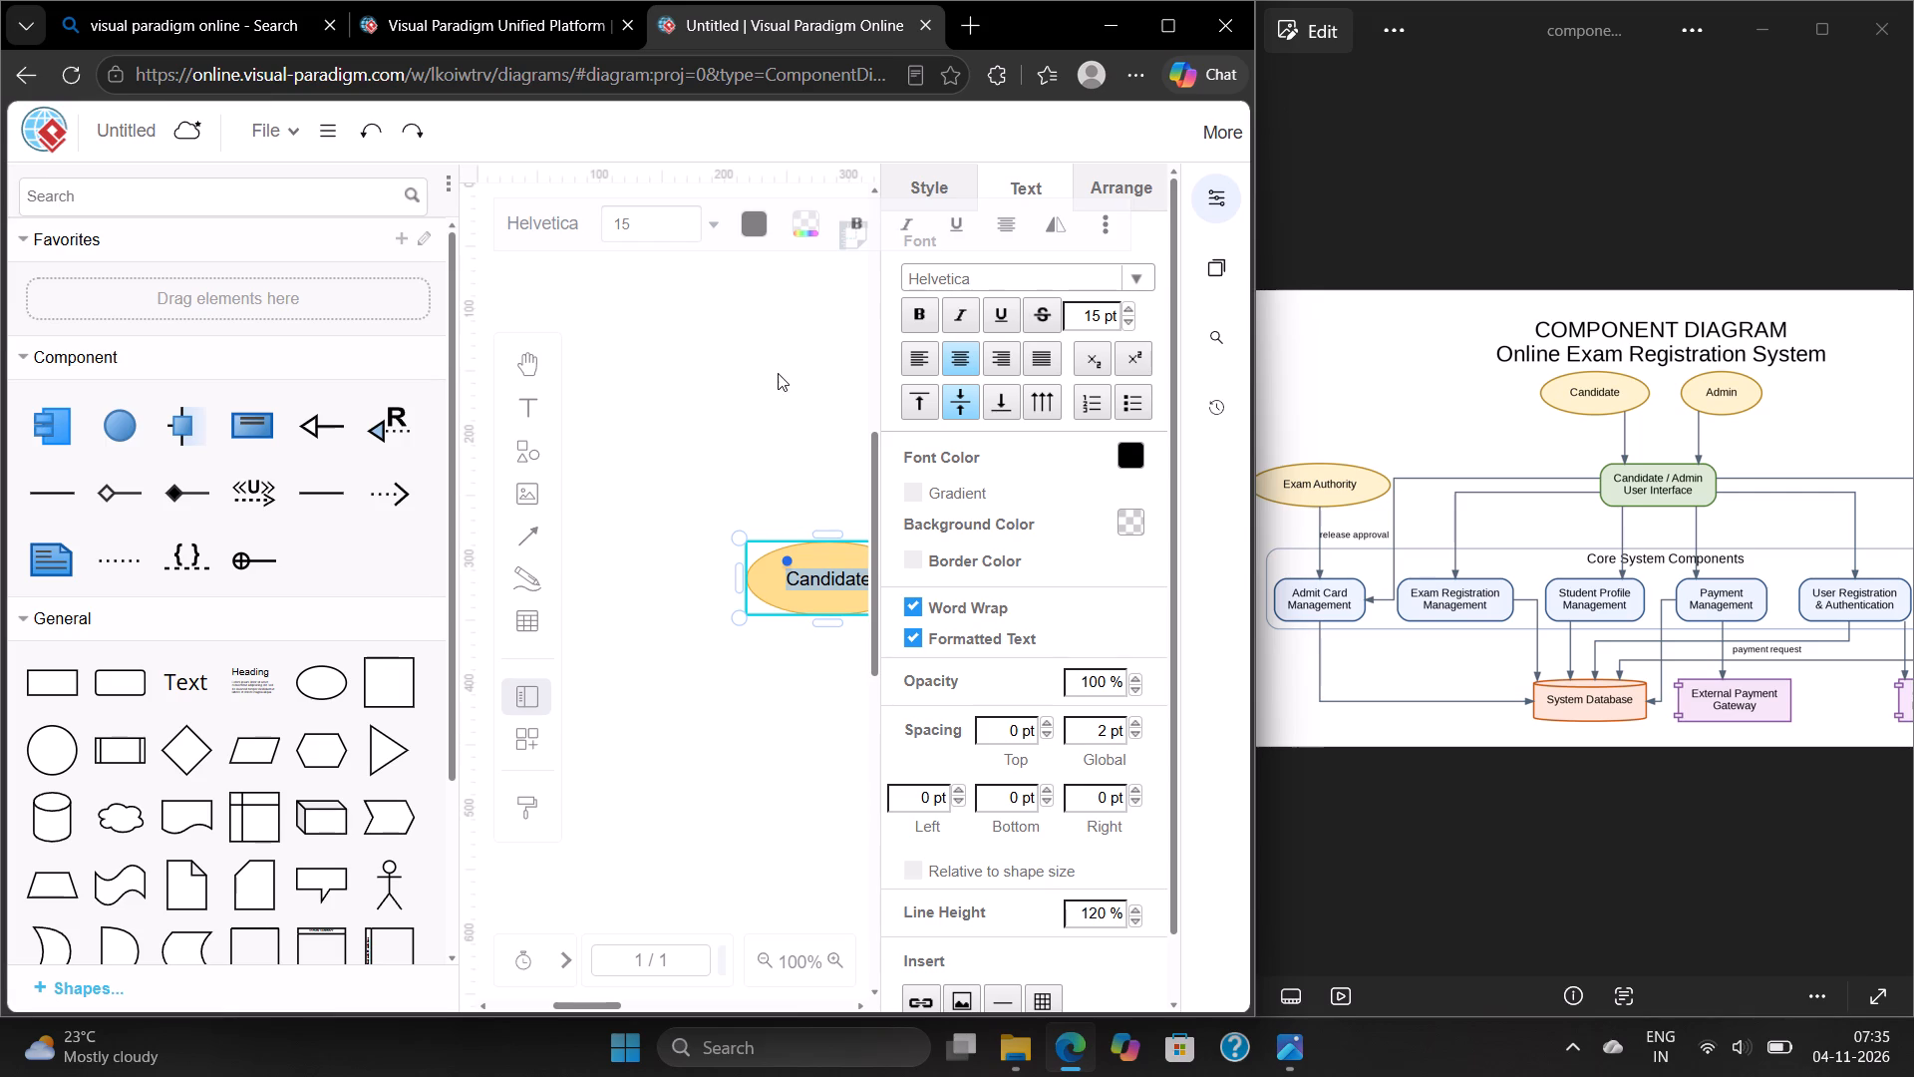
click(1223, 201)
click(927, 432)
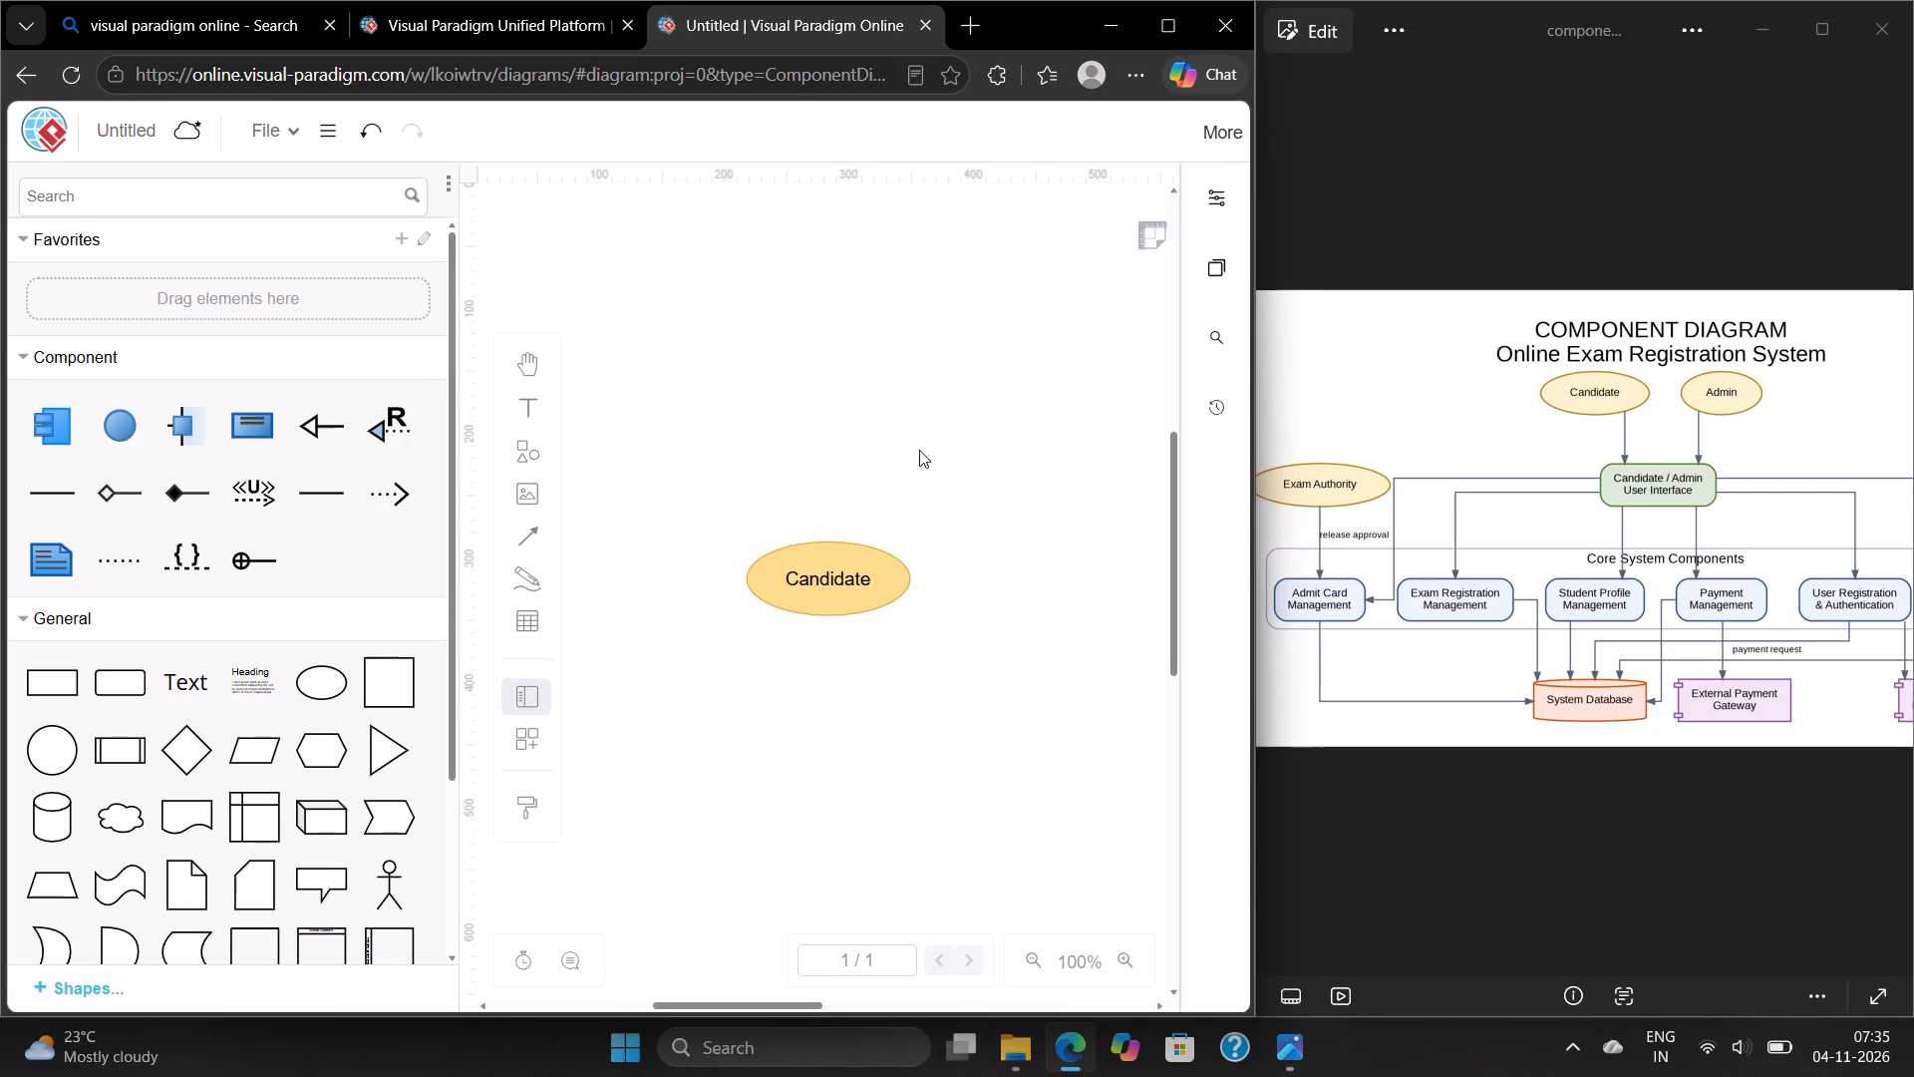
Move the Candidate ellipse higher and slightly to the right on the canvas.
drag(842, 585, 888, 424)
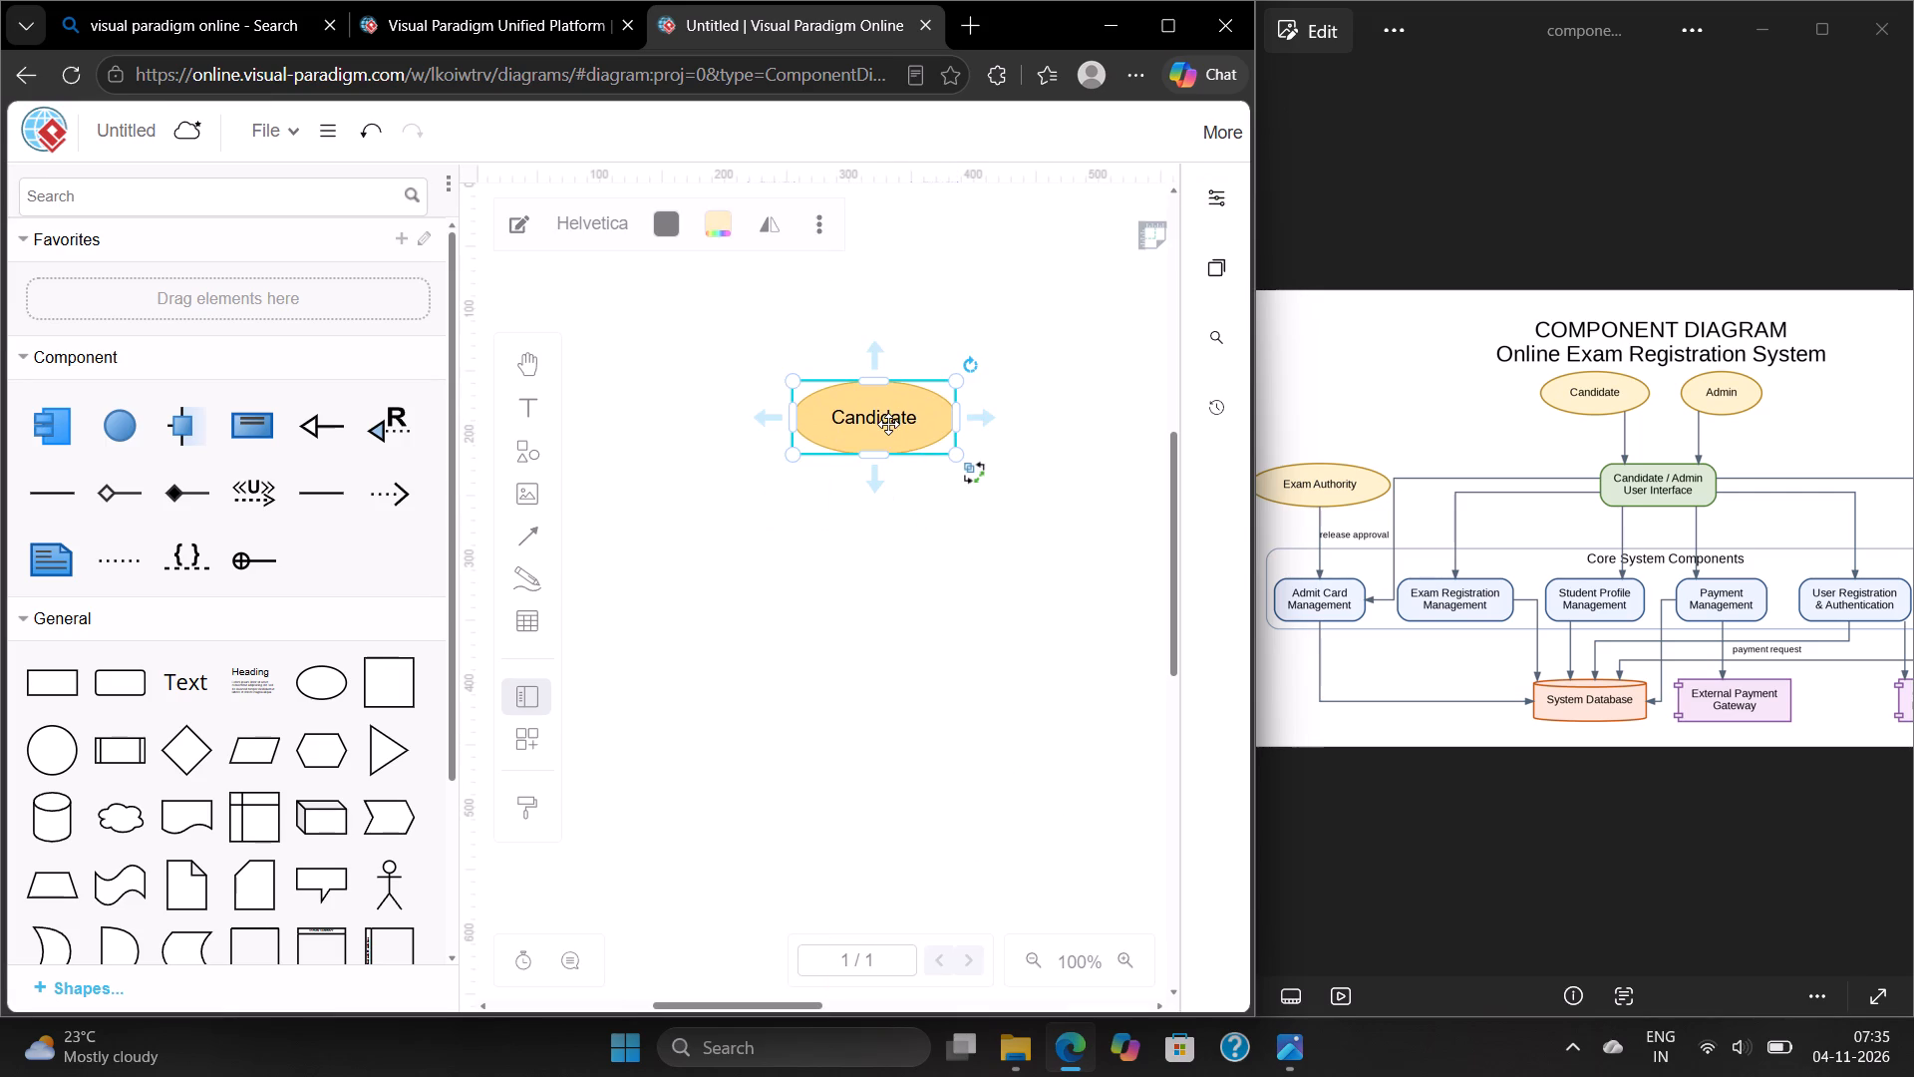
Add a second, smaller ellipse on the canvas below the Candidate ellipse.
click(326, 679)
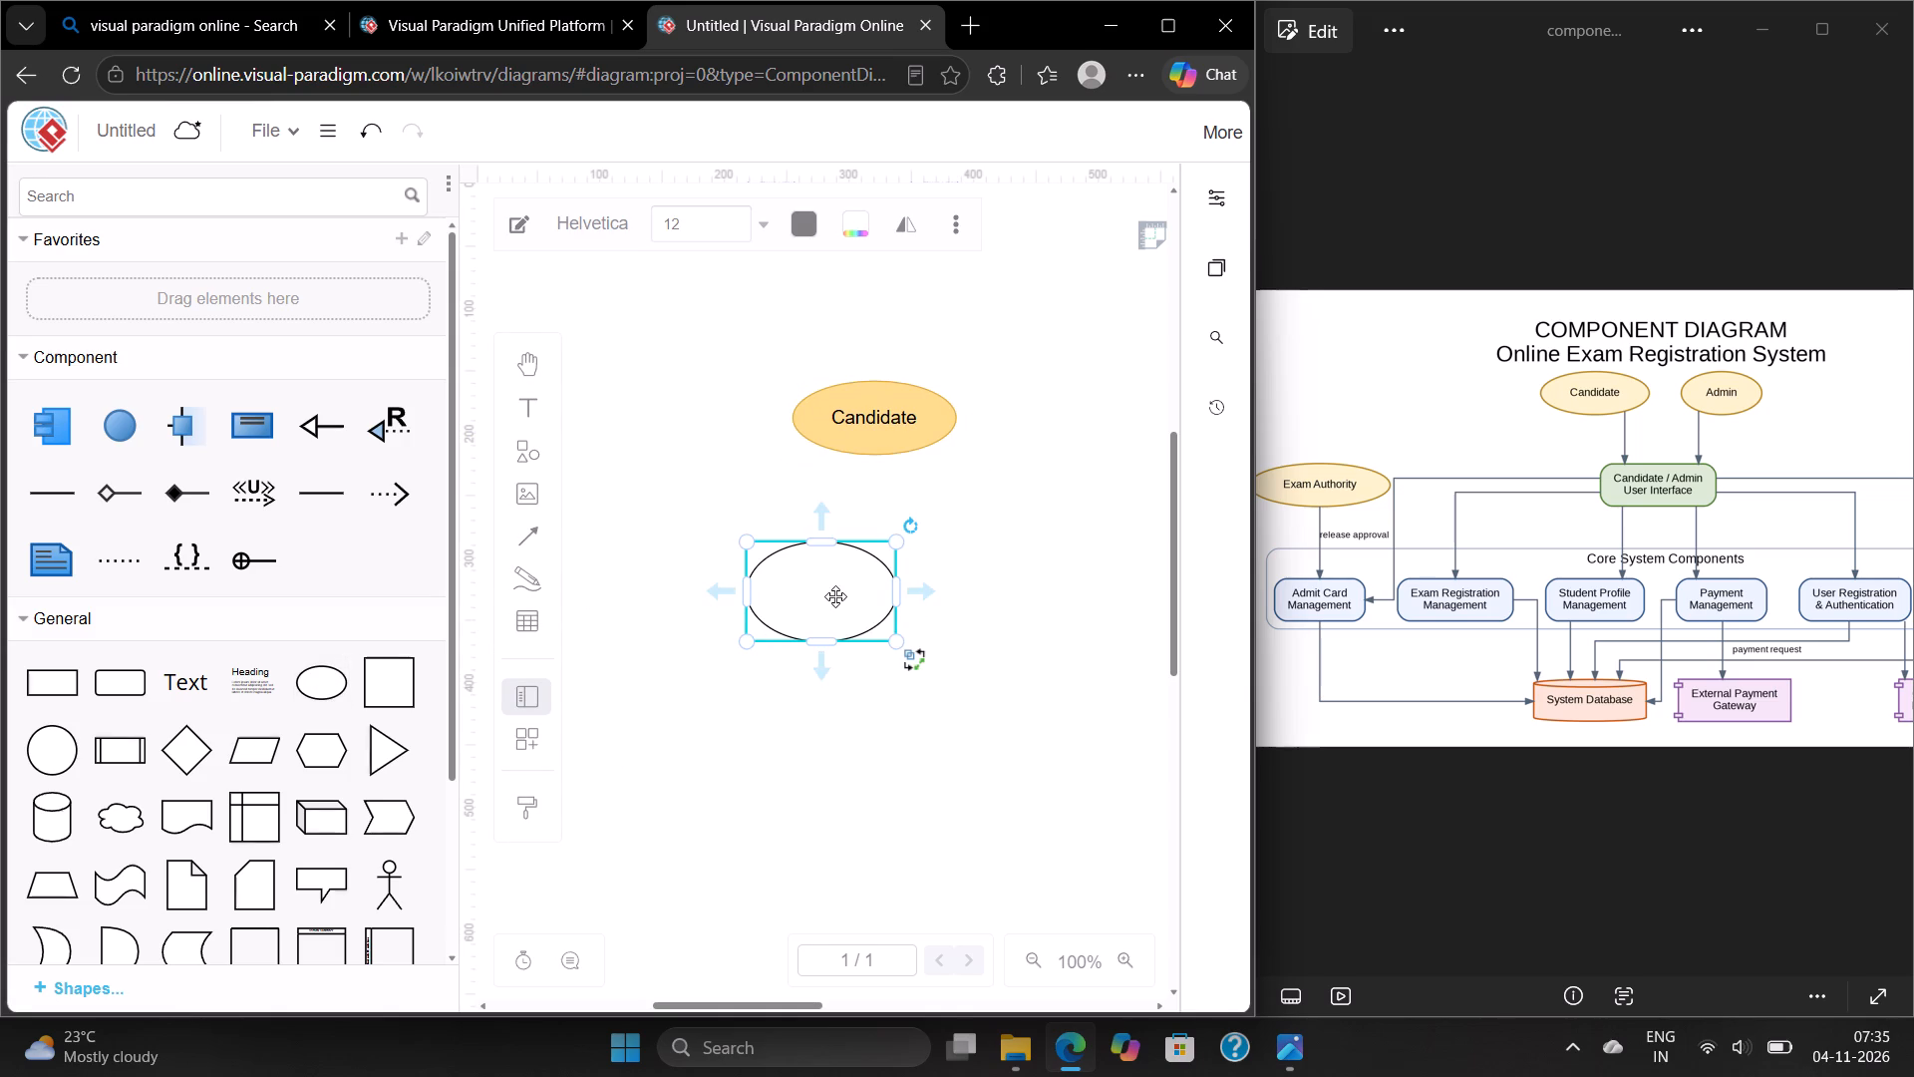
drag(895, 646, 882, 613)
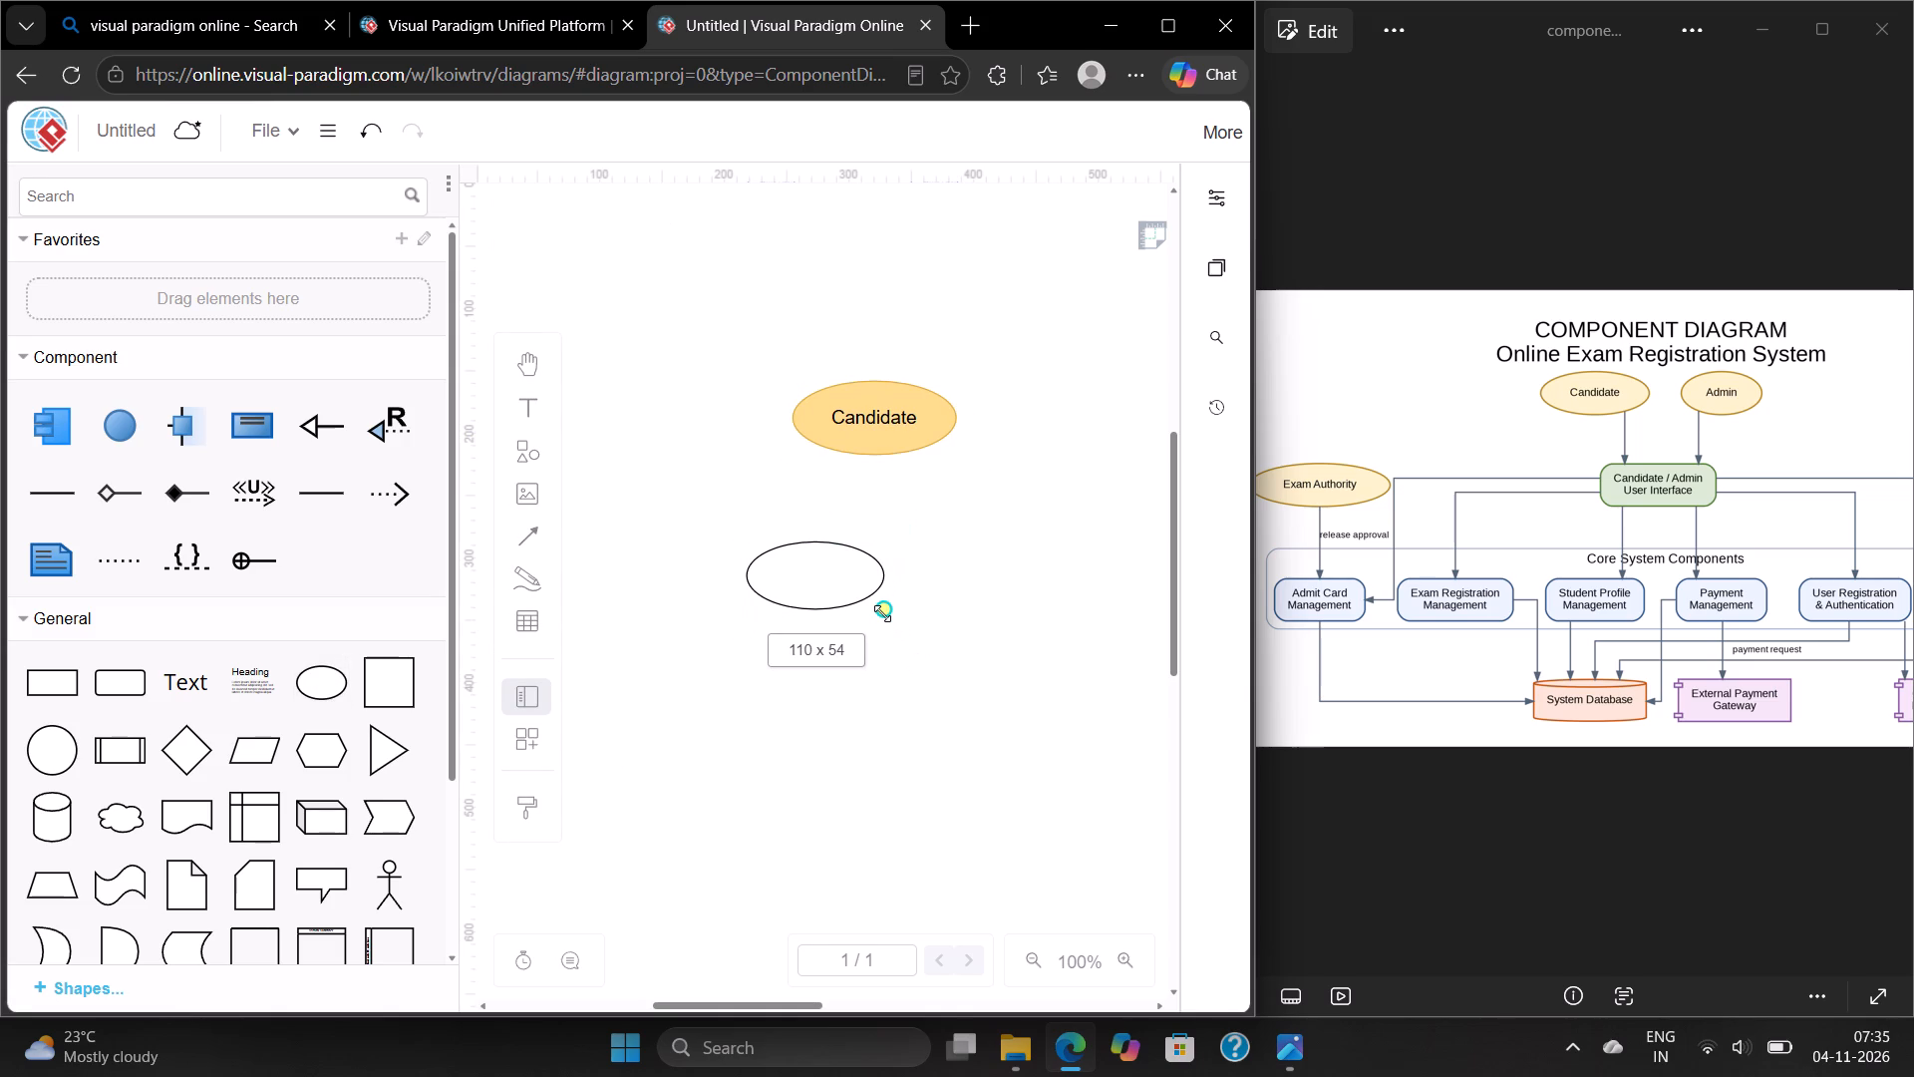
drag(882, 613, 874, 604)
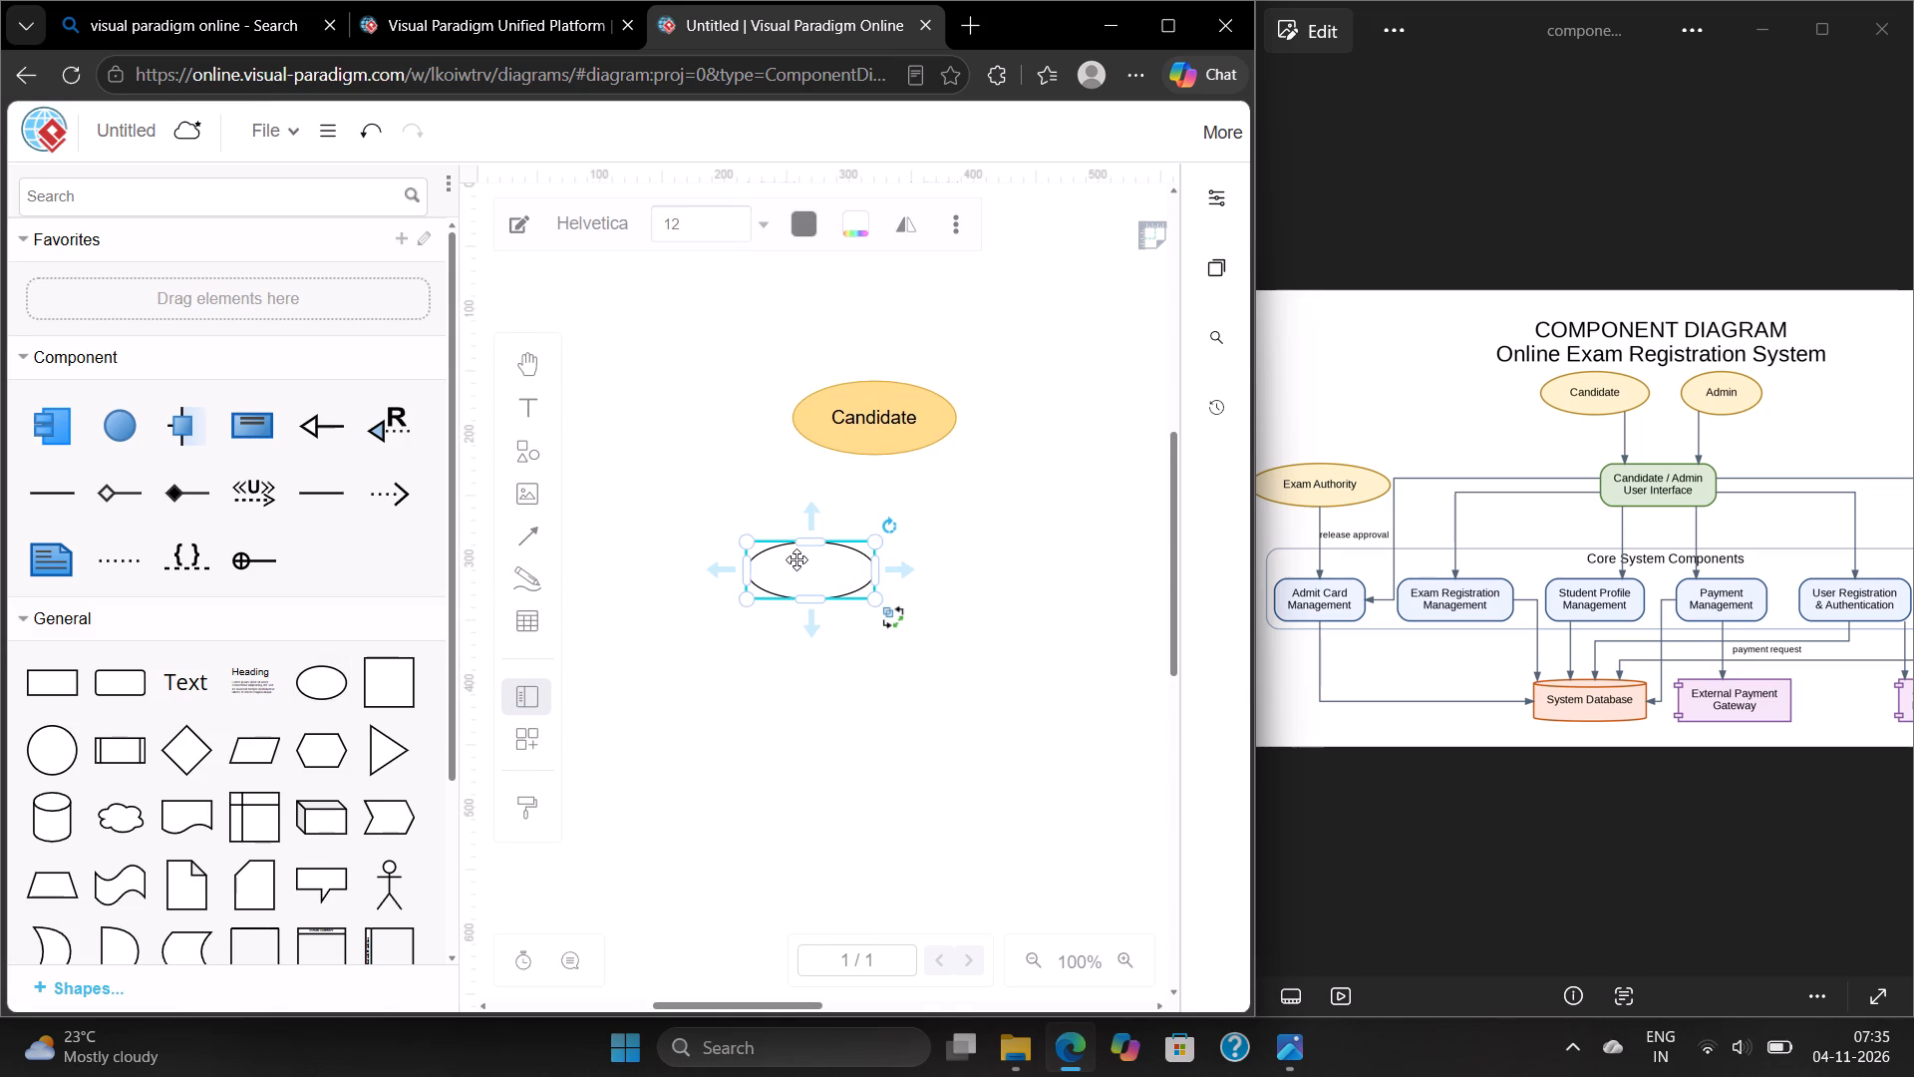
drag(797, 559, 820, 594)
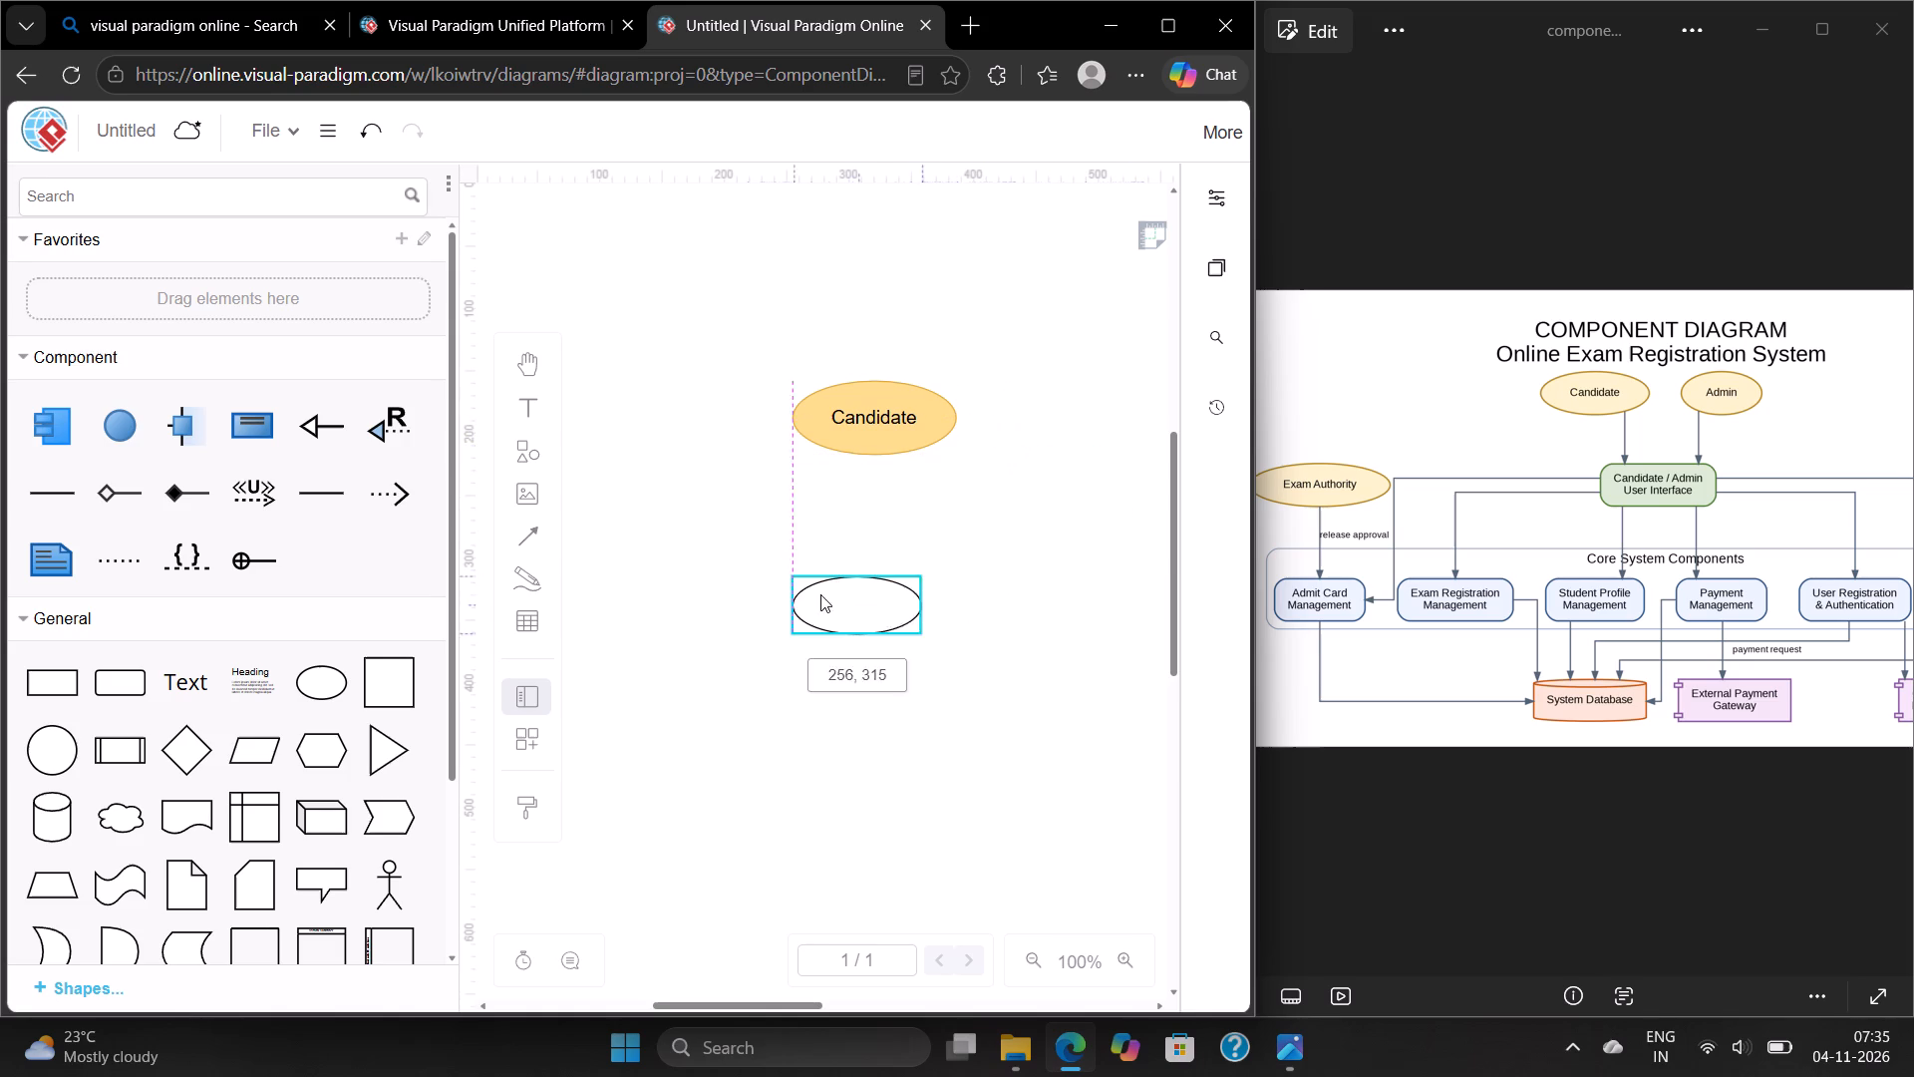
drag(820, 594, 806, 594)
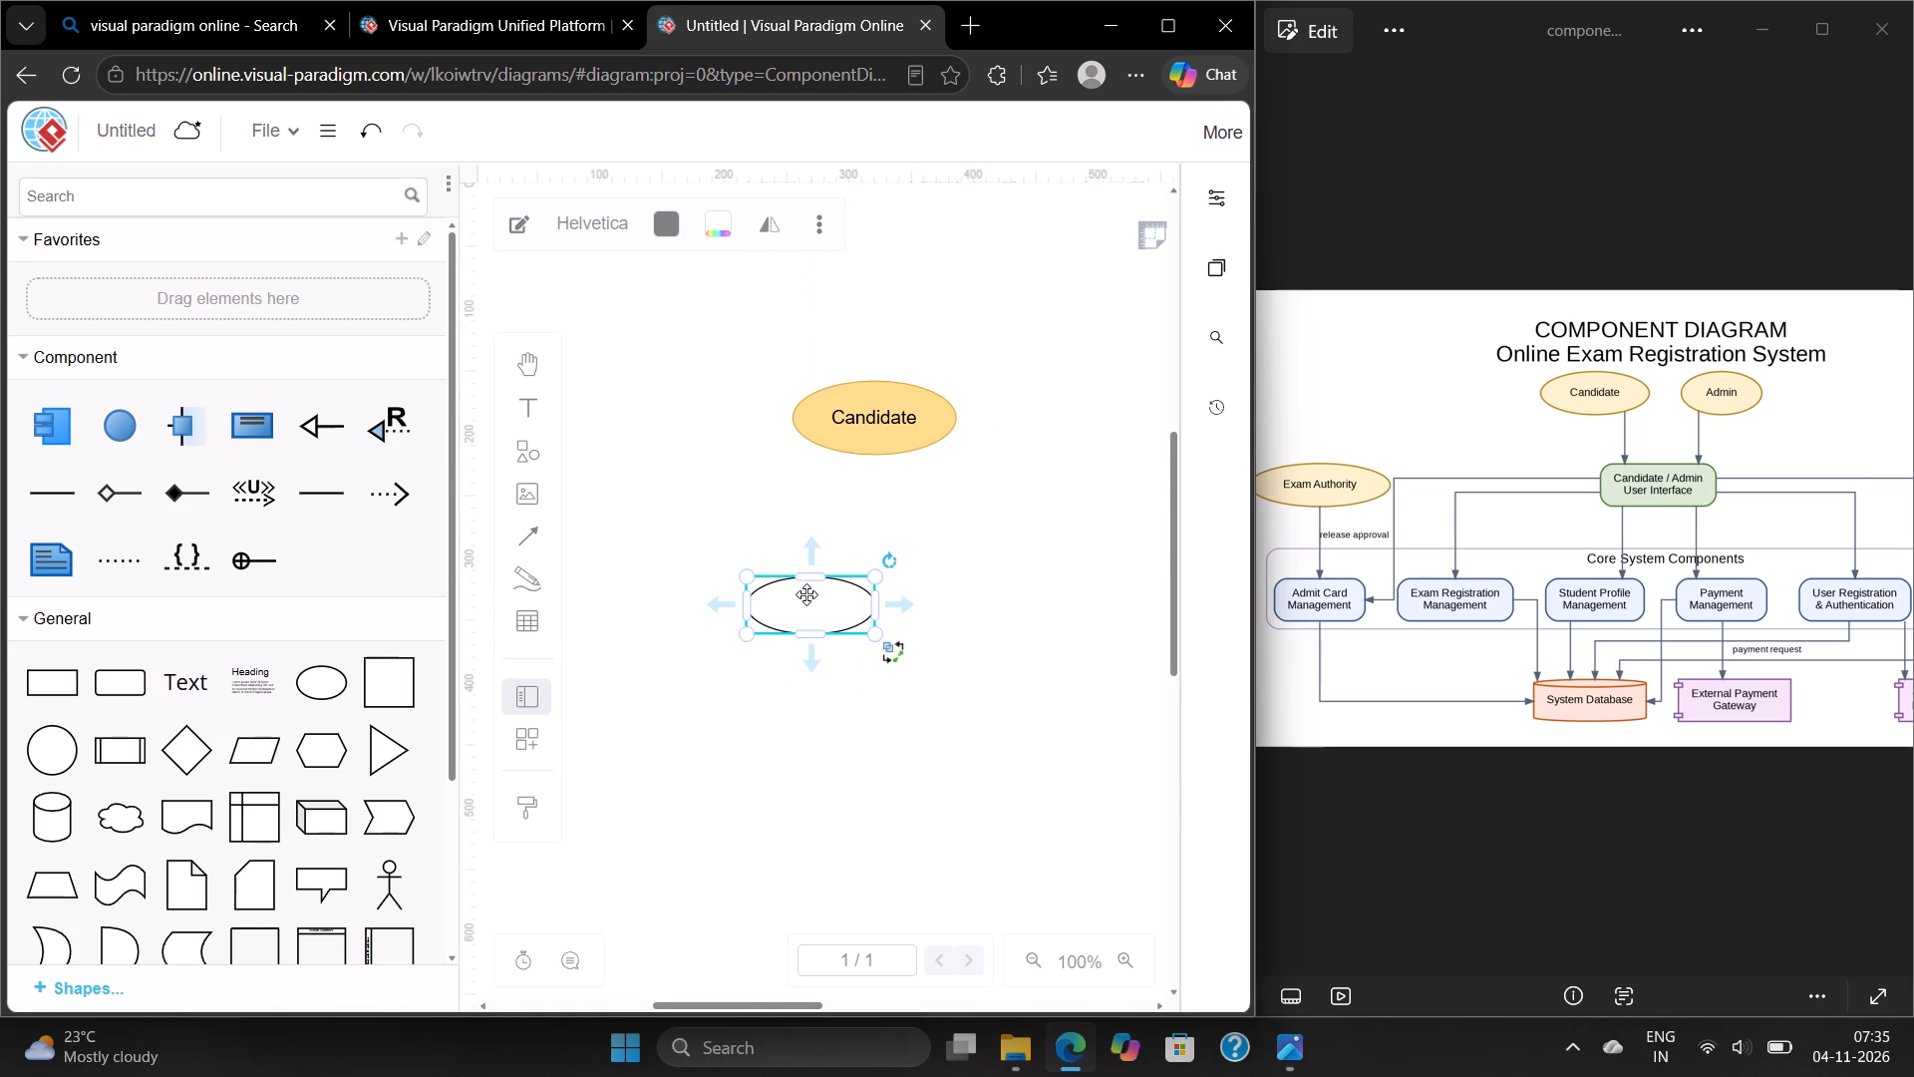
Apply the yellow preset style to the new empty ellipse.
click(1212, 203)
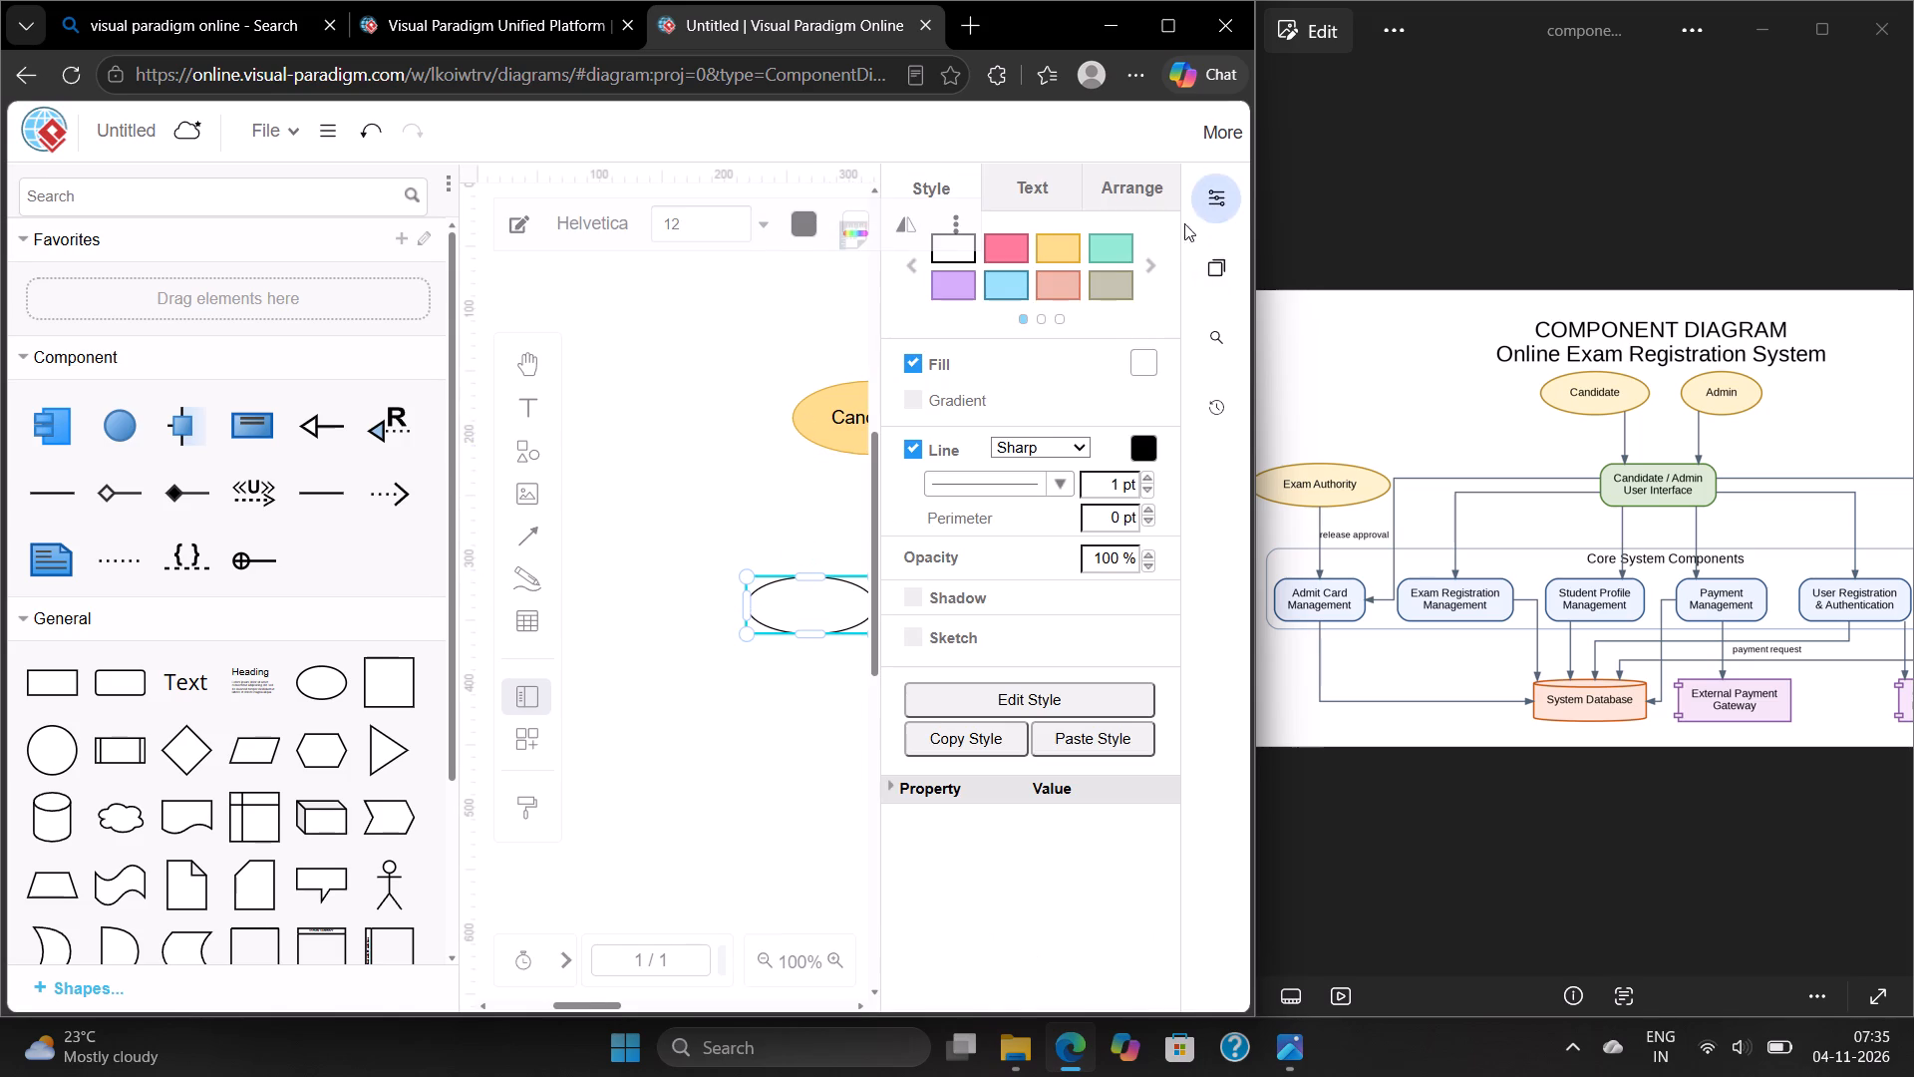
click(1035, 250)
click(1056, 250)
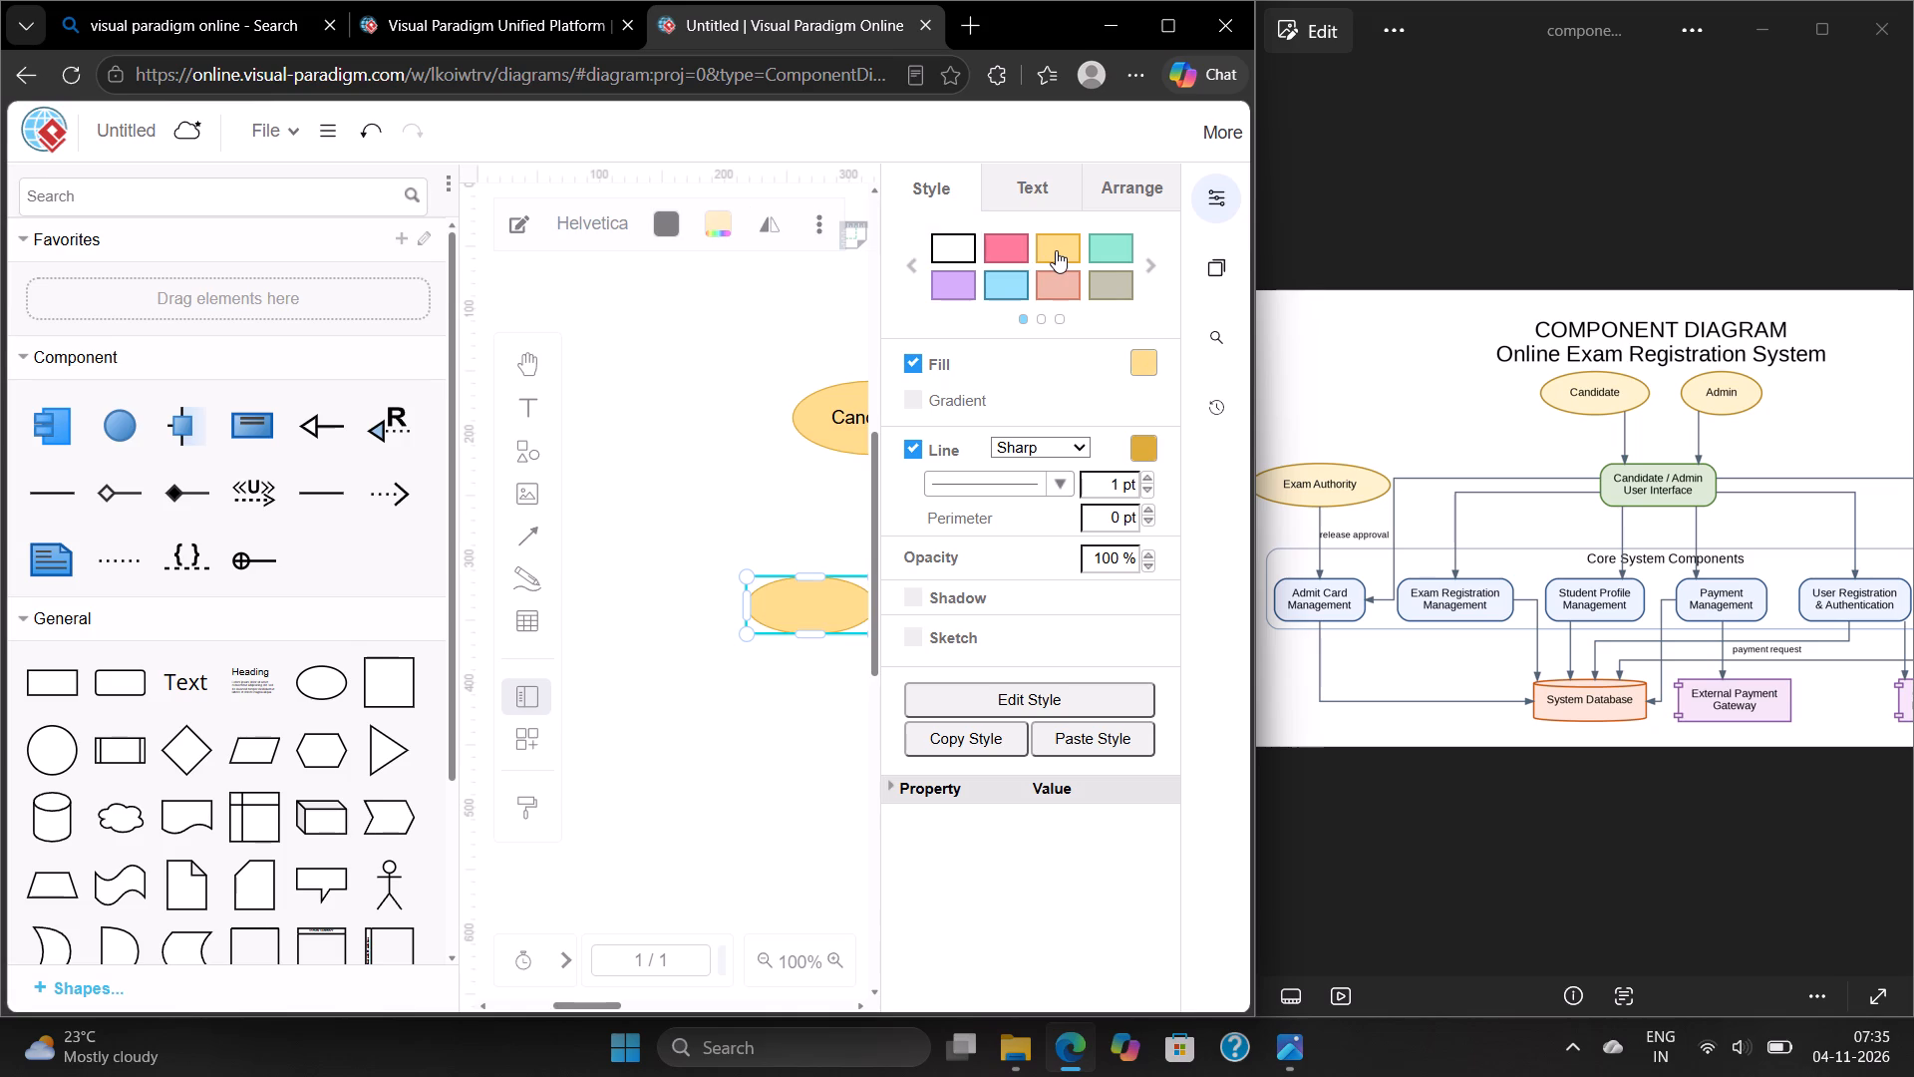
click(816, 315)
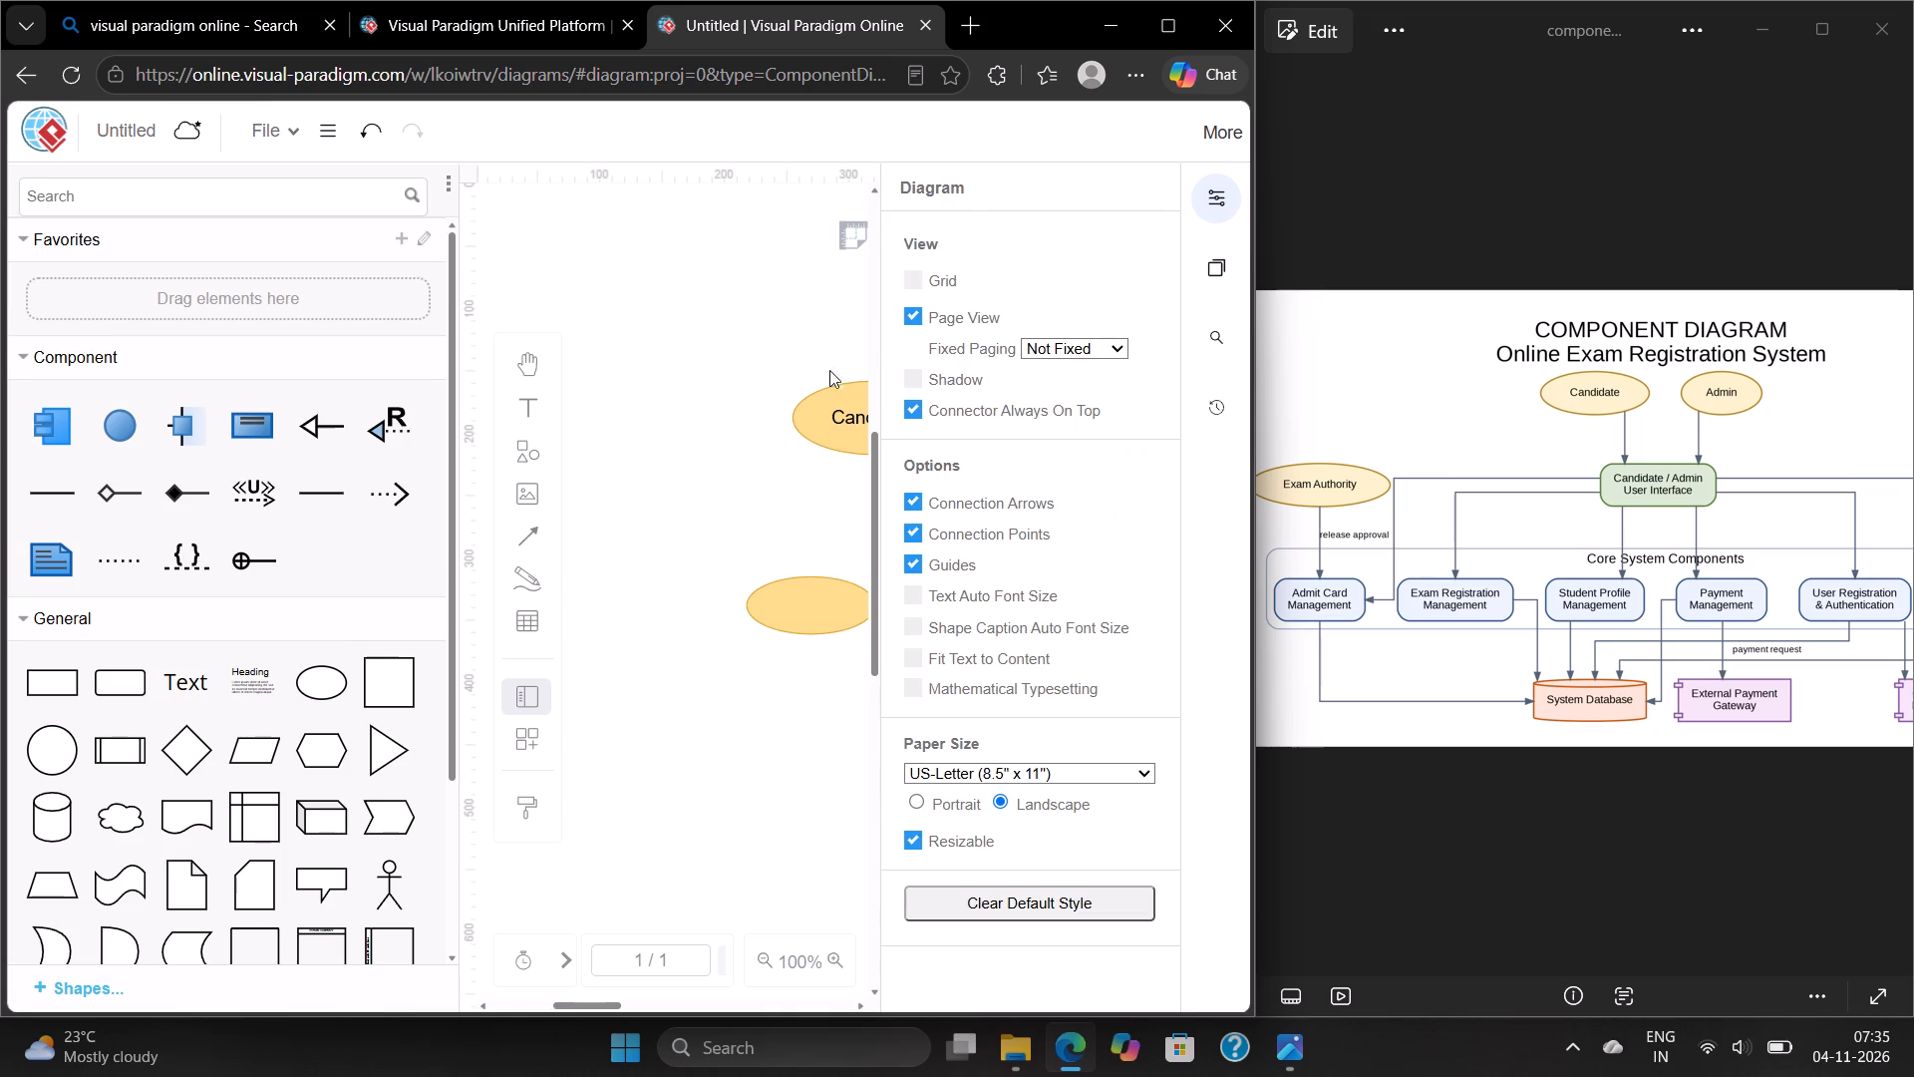
click(1217, 197)
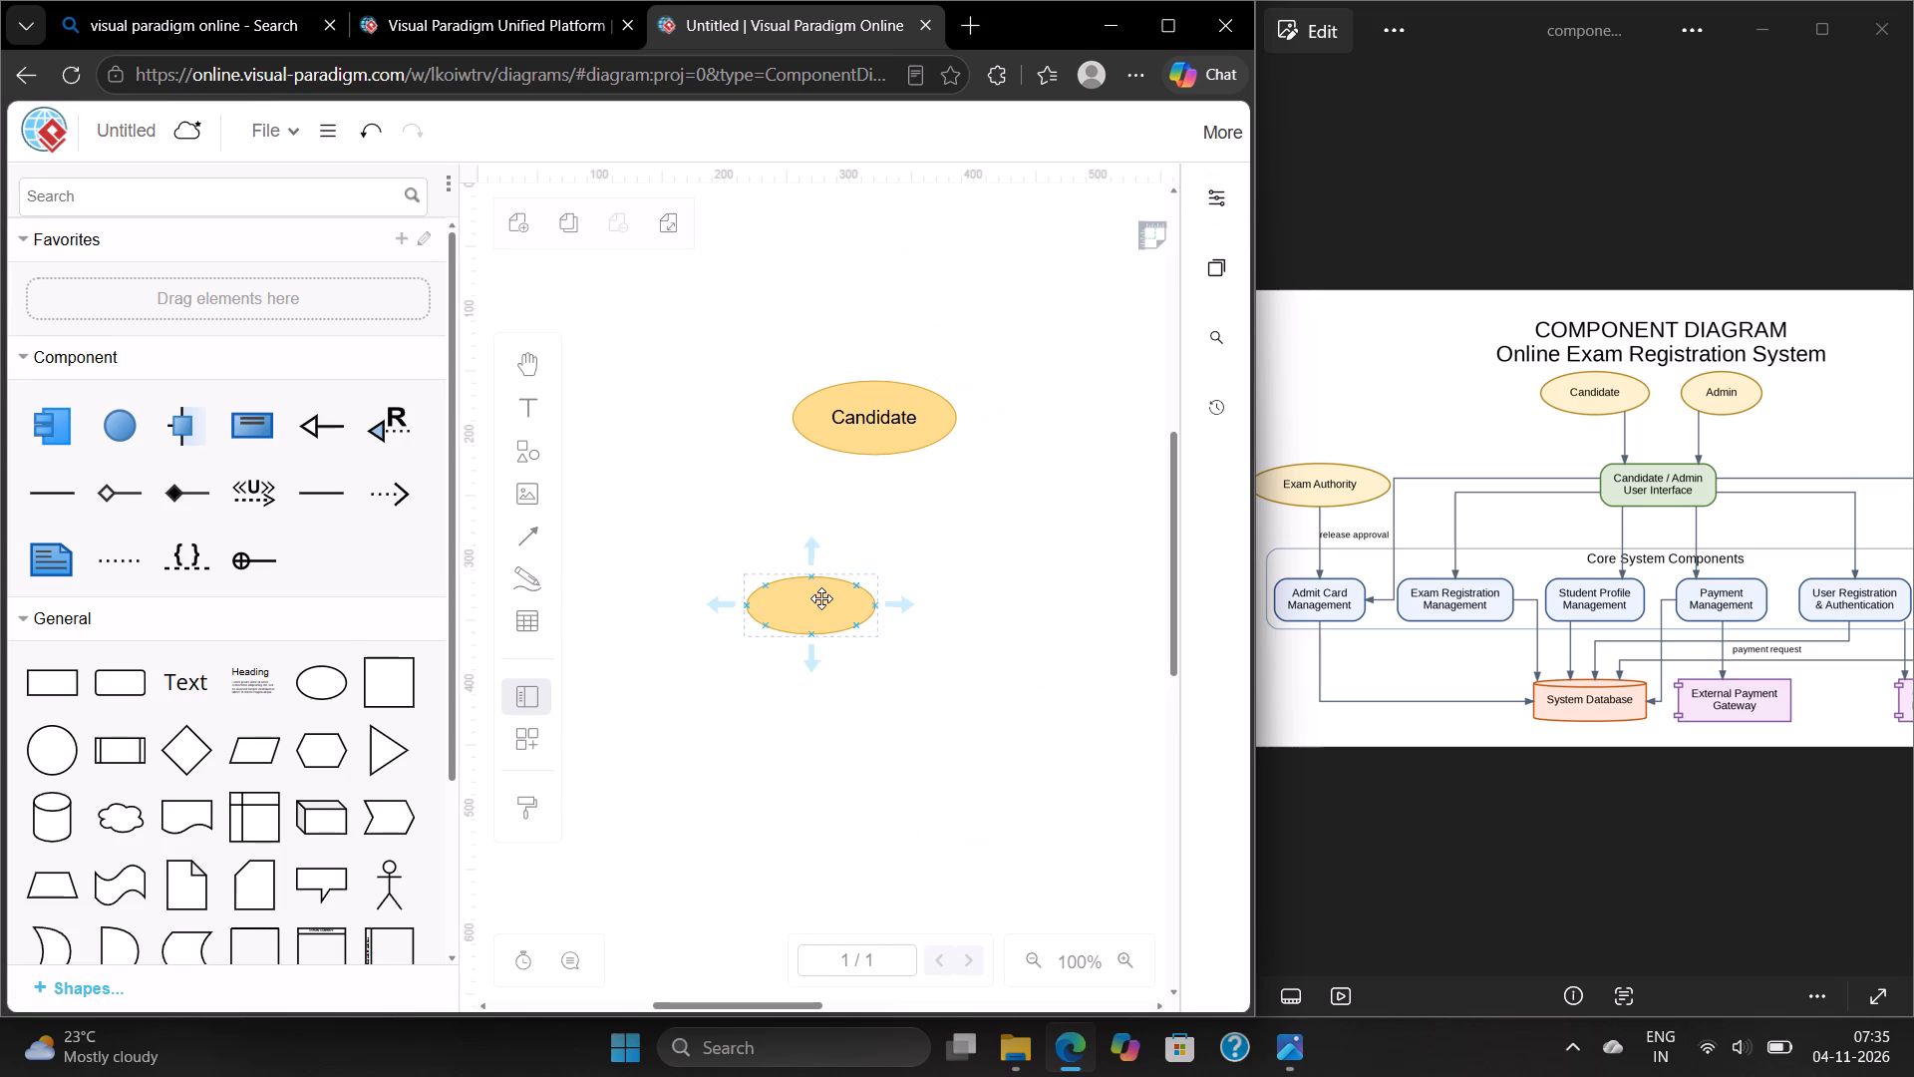
Label the smaller yellow ellipse "Admin".
double_click(812, 603)
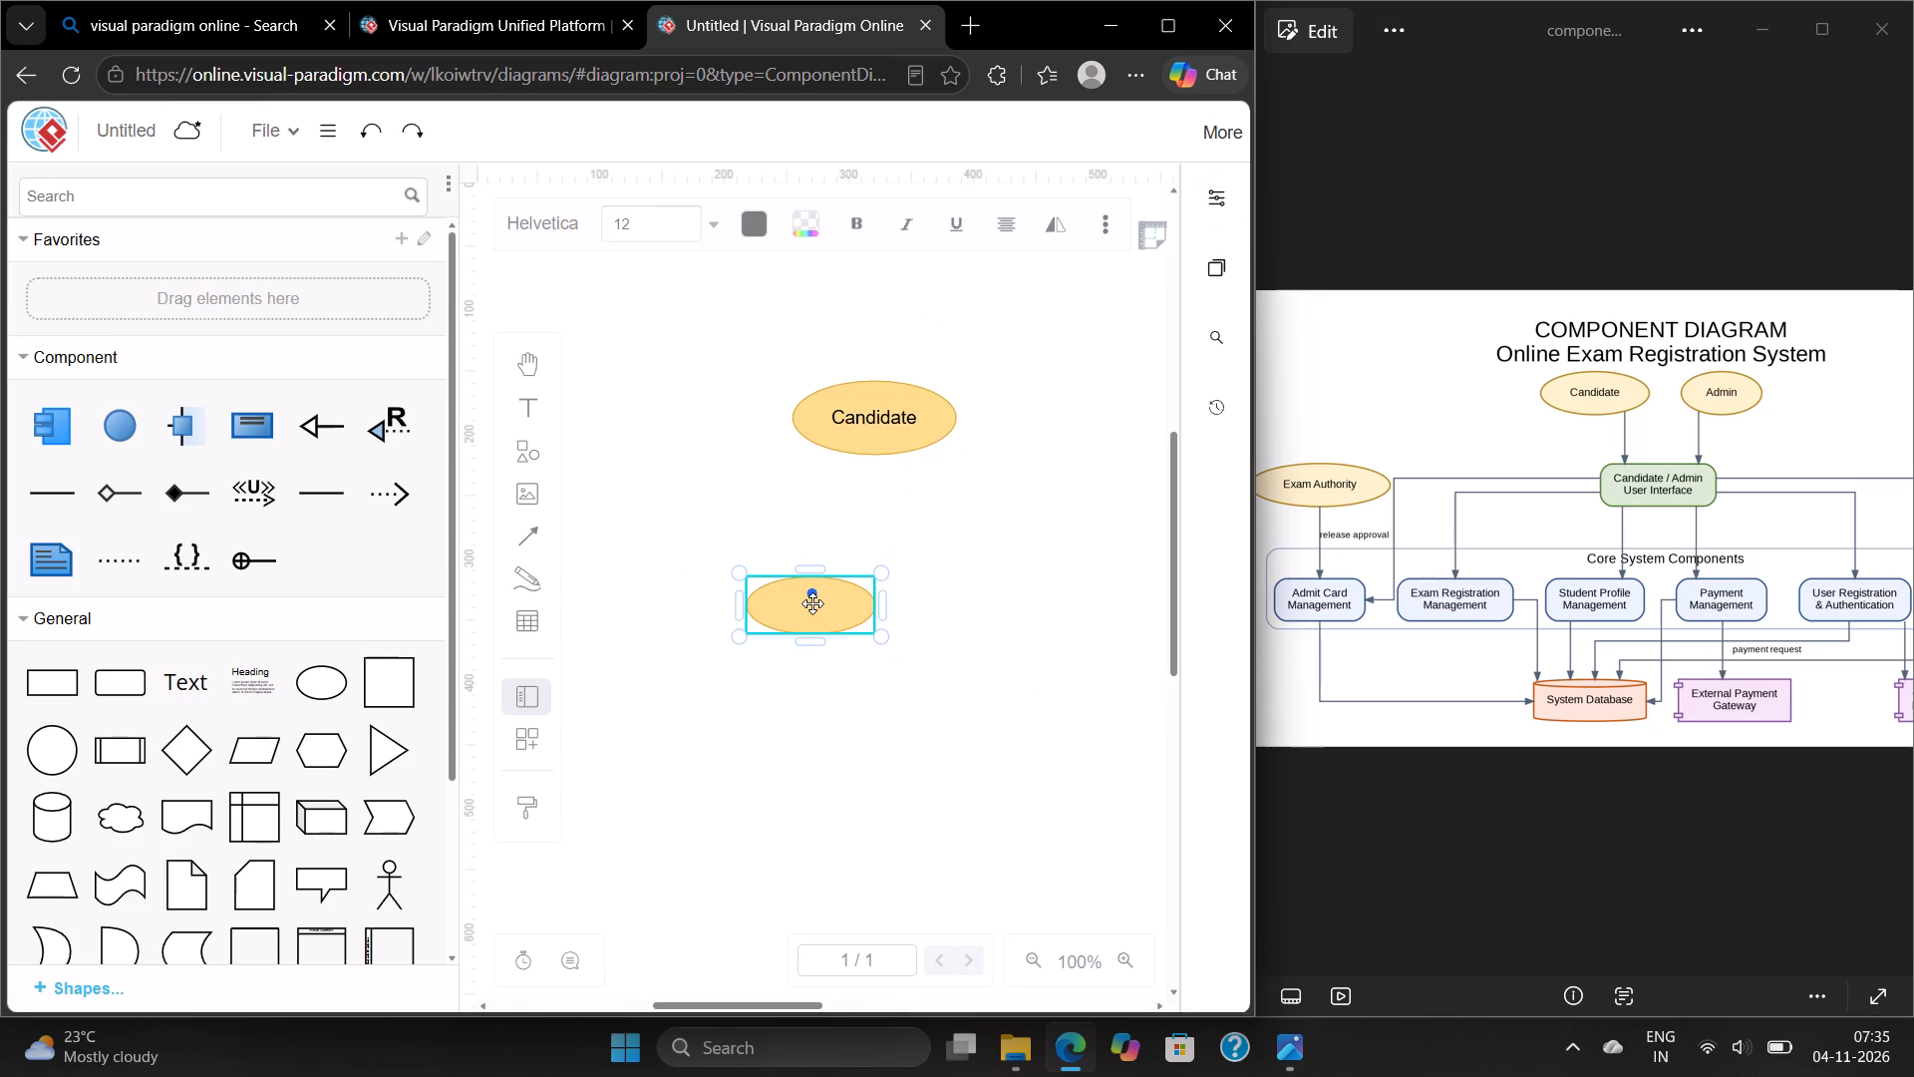
key(shift+a)
text(dmin)
Set the font size of the Admin label to 15 pt.
click(1218, 209)
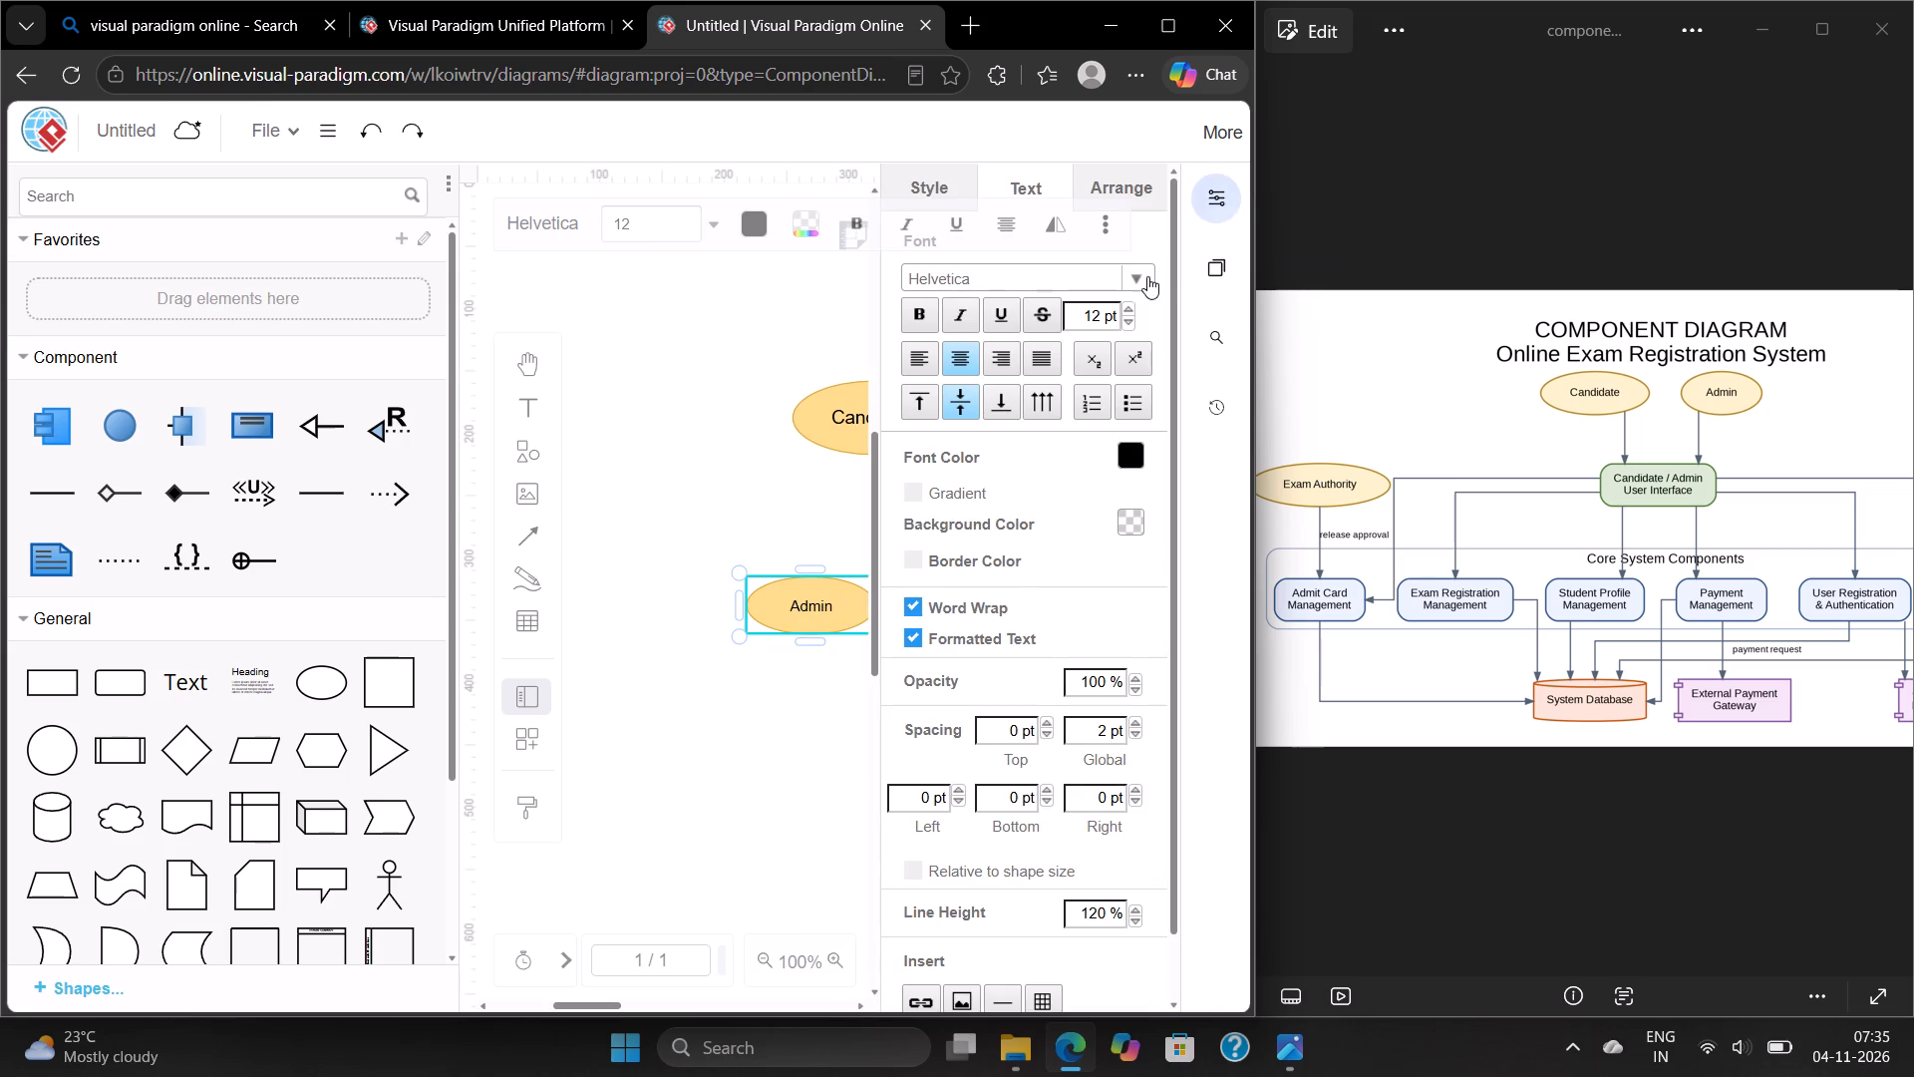
double_click(826, 610)
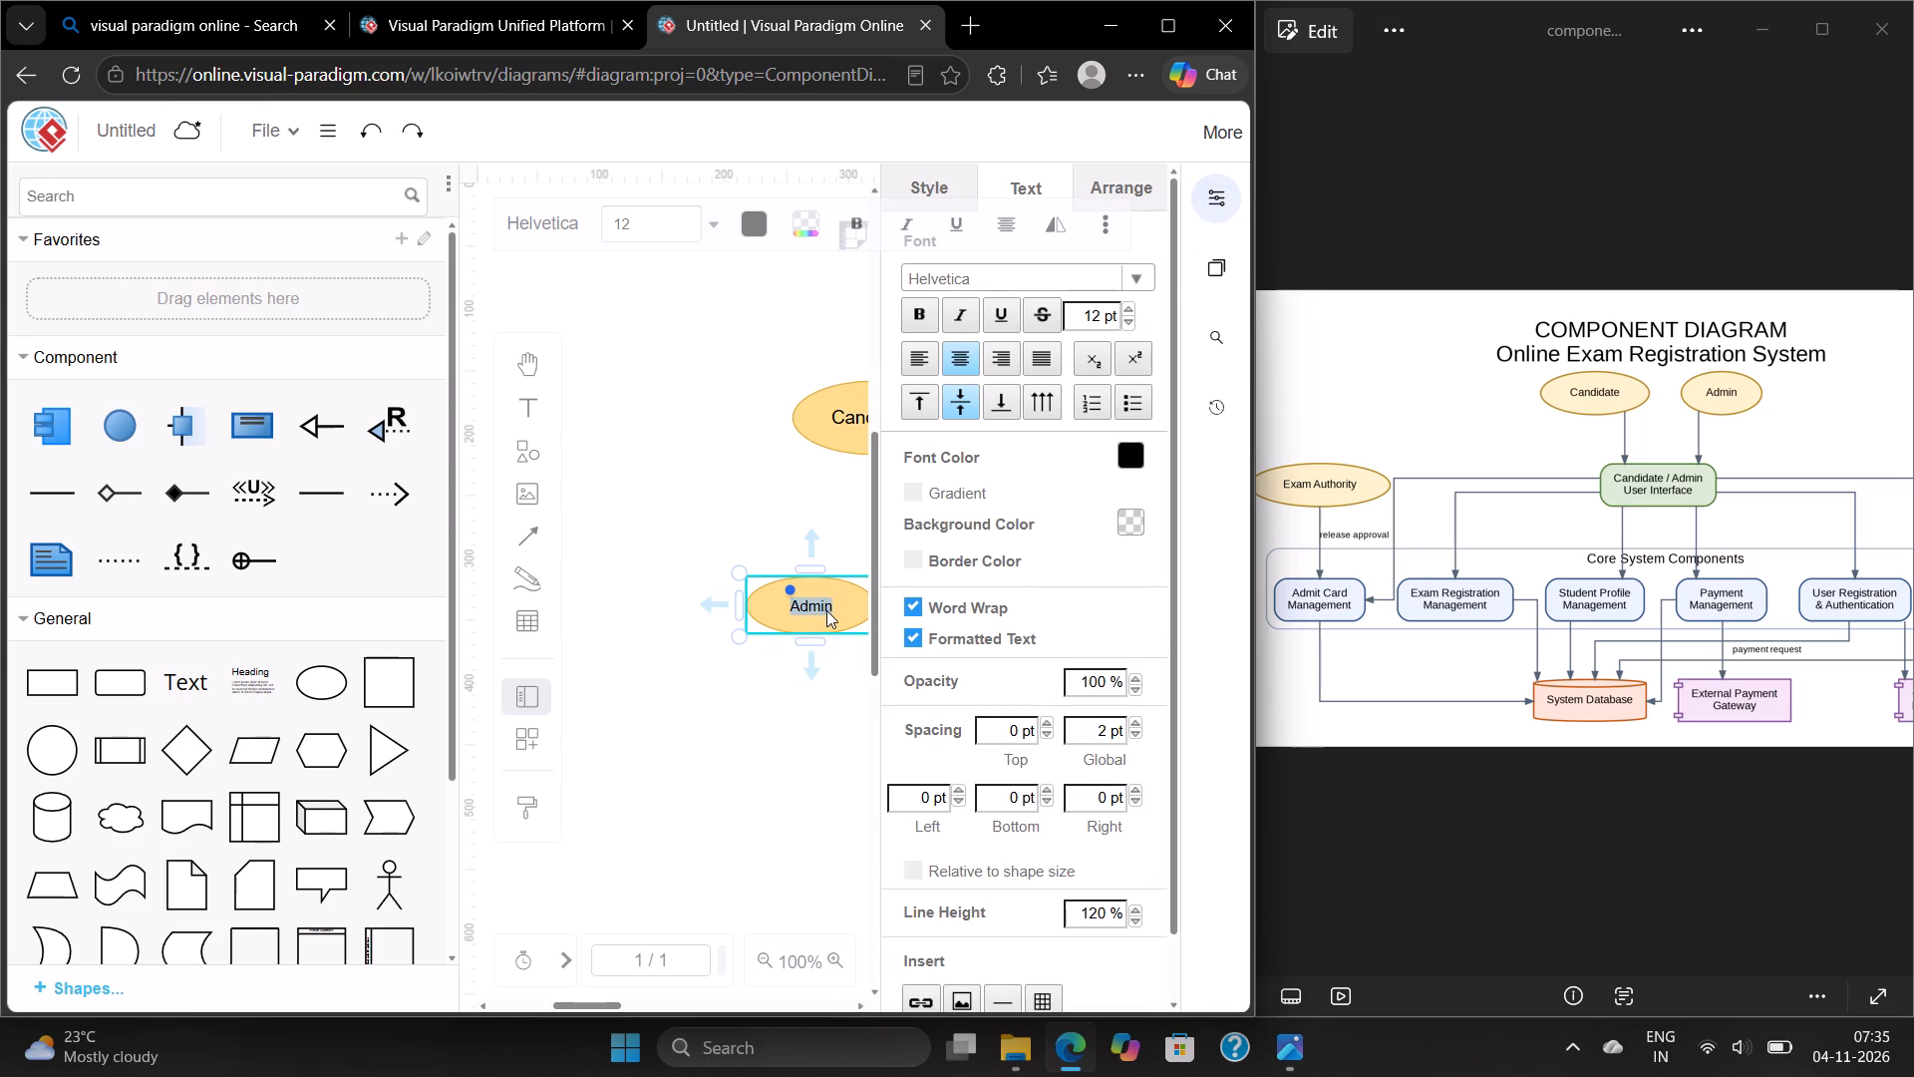
click(1131, 311)
click(1131, 311)
click(1131, 311)
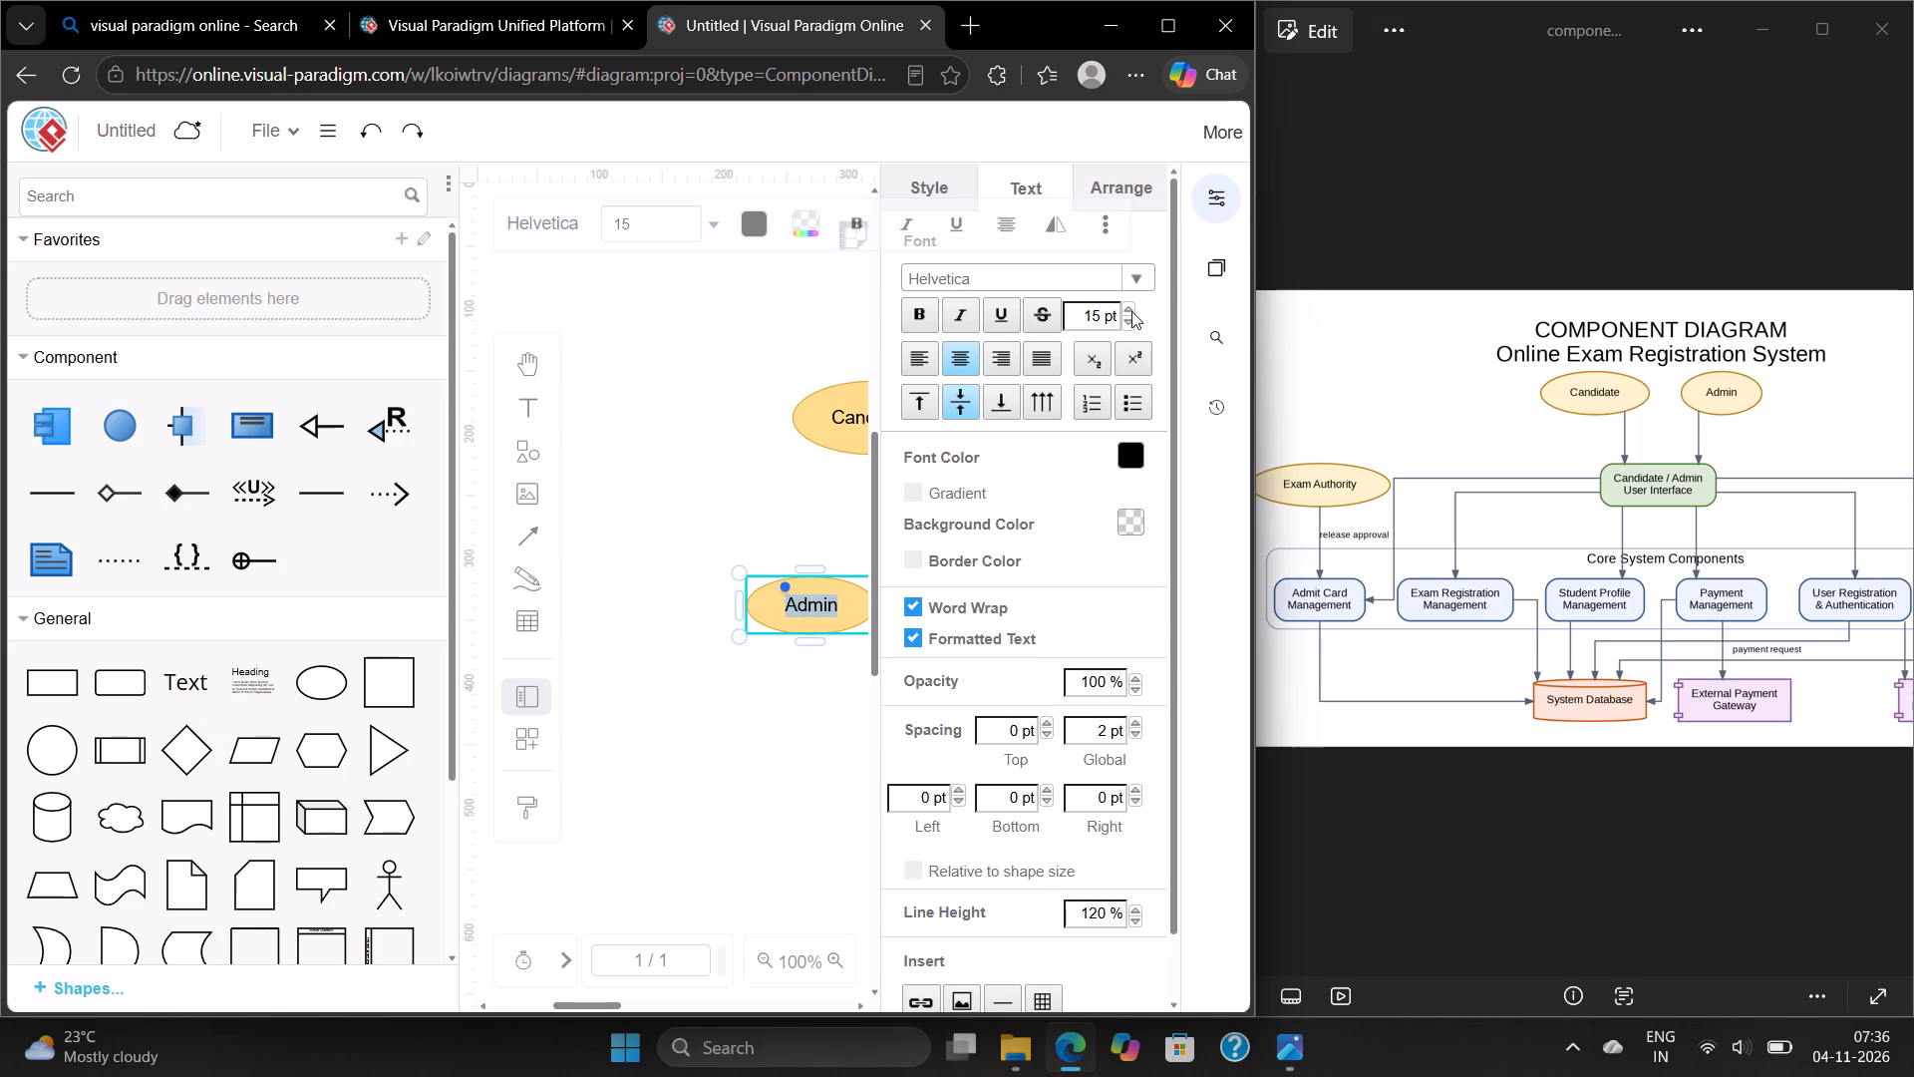
click(1227, 179)
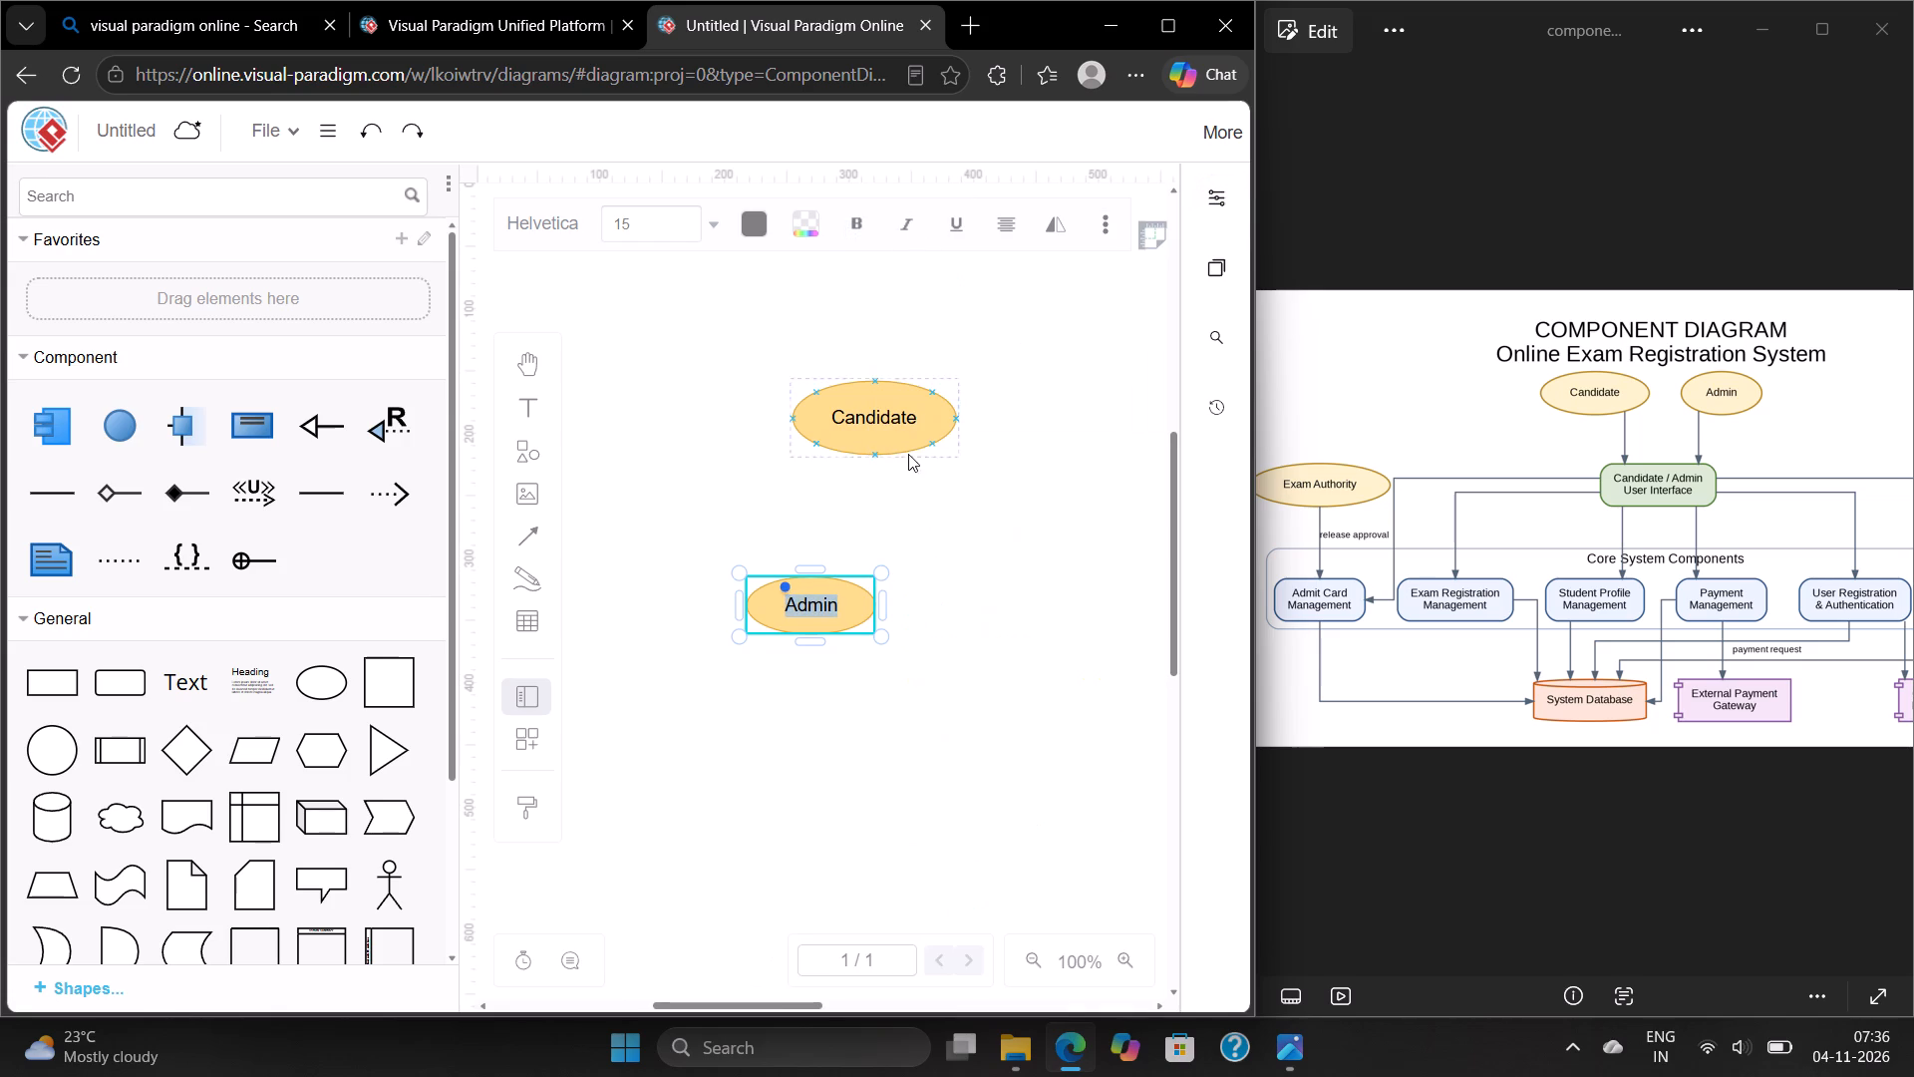
Replace the Candidate ellipse's label with "Student".
double_click(918, 422)
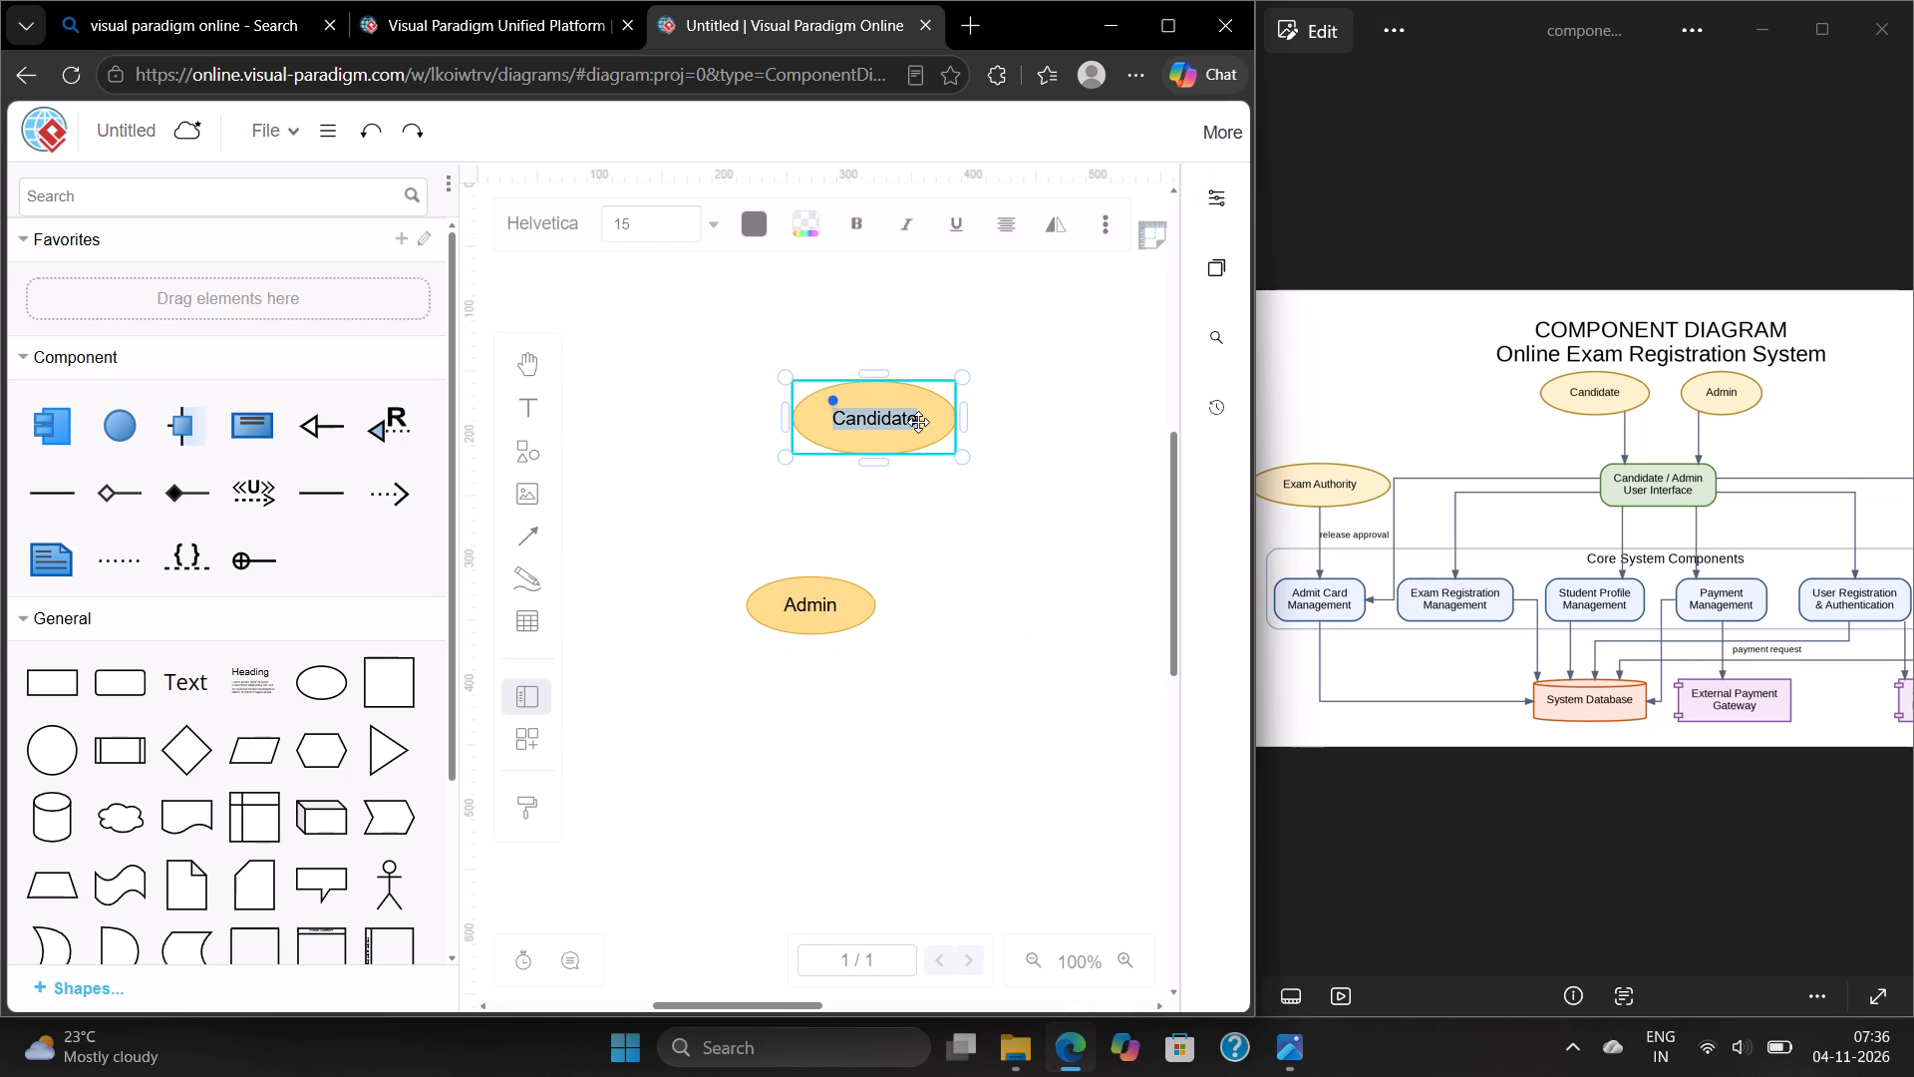
key(BackSpace)
key(shift+s)
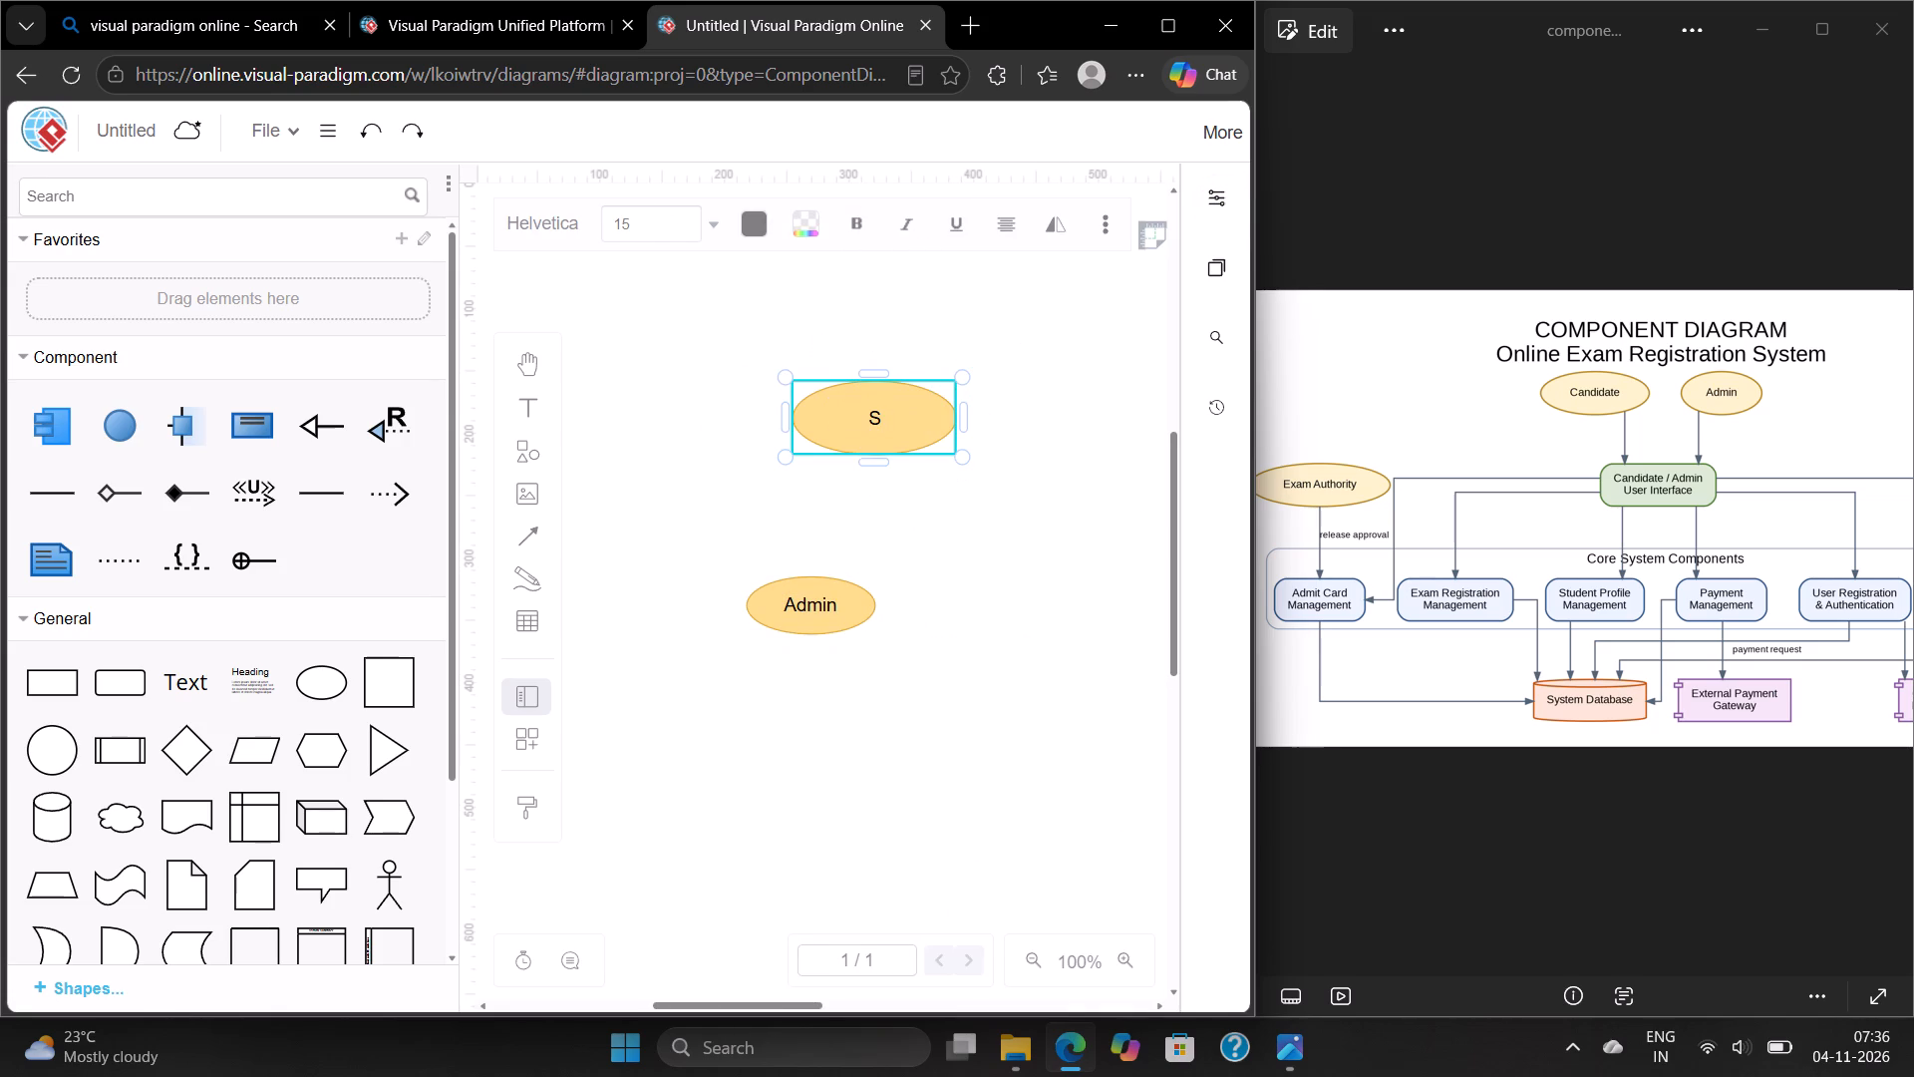
text(tudent)
click(986, 593)
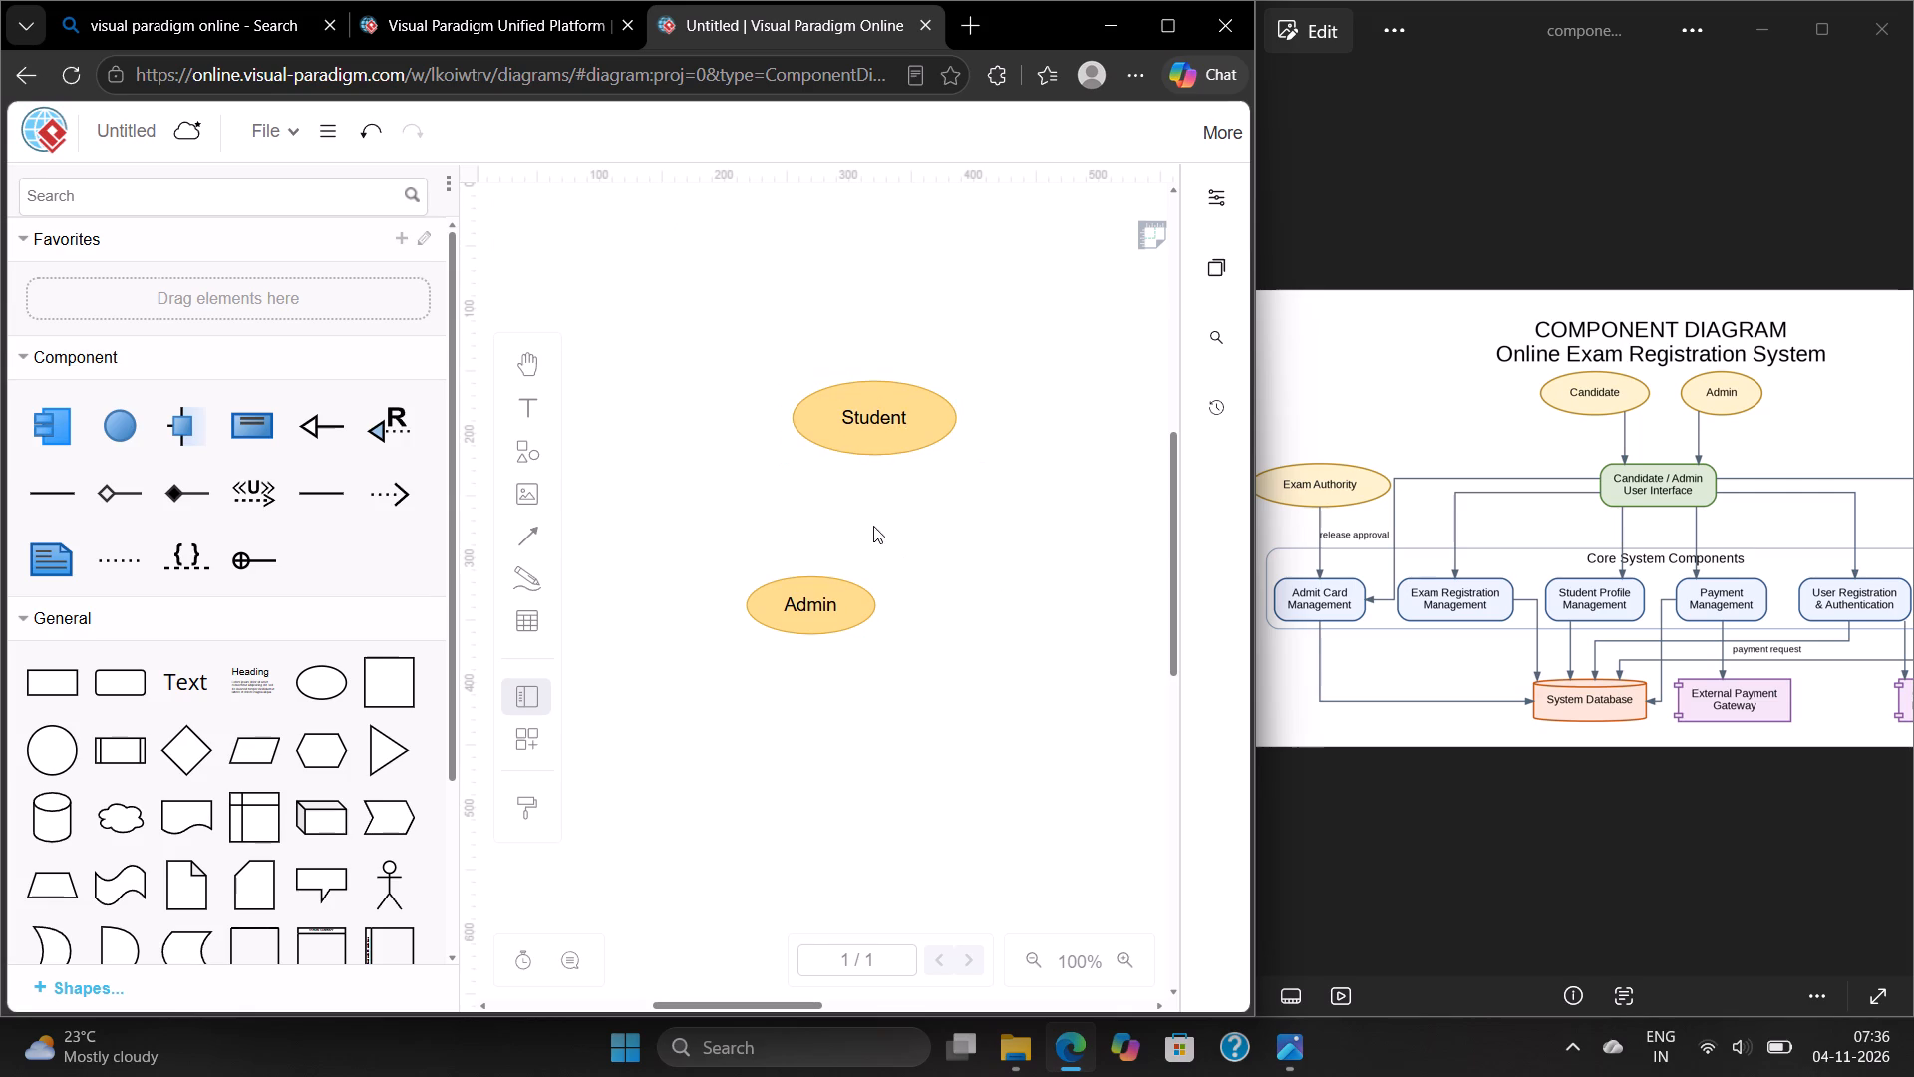
Move the Admin ellipse to the right of the Student ellipse, level with it.
drag(811, 613, 1084, 424)
click(979, 513)
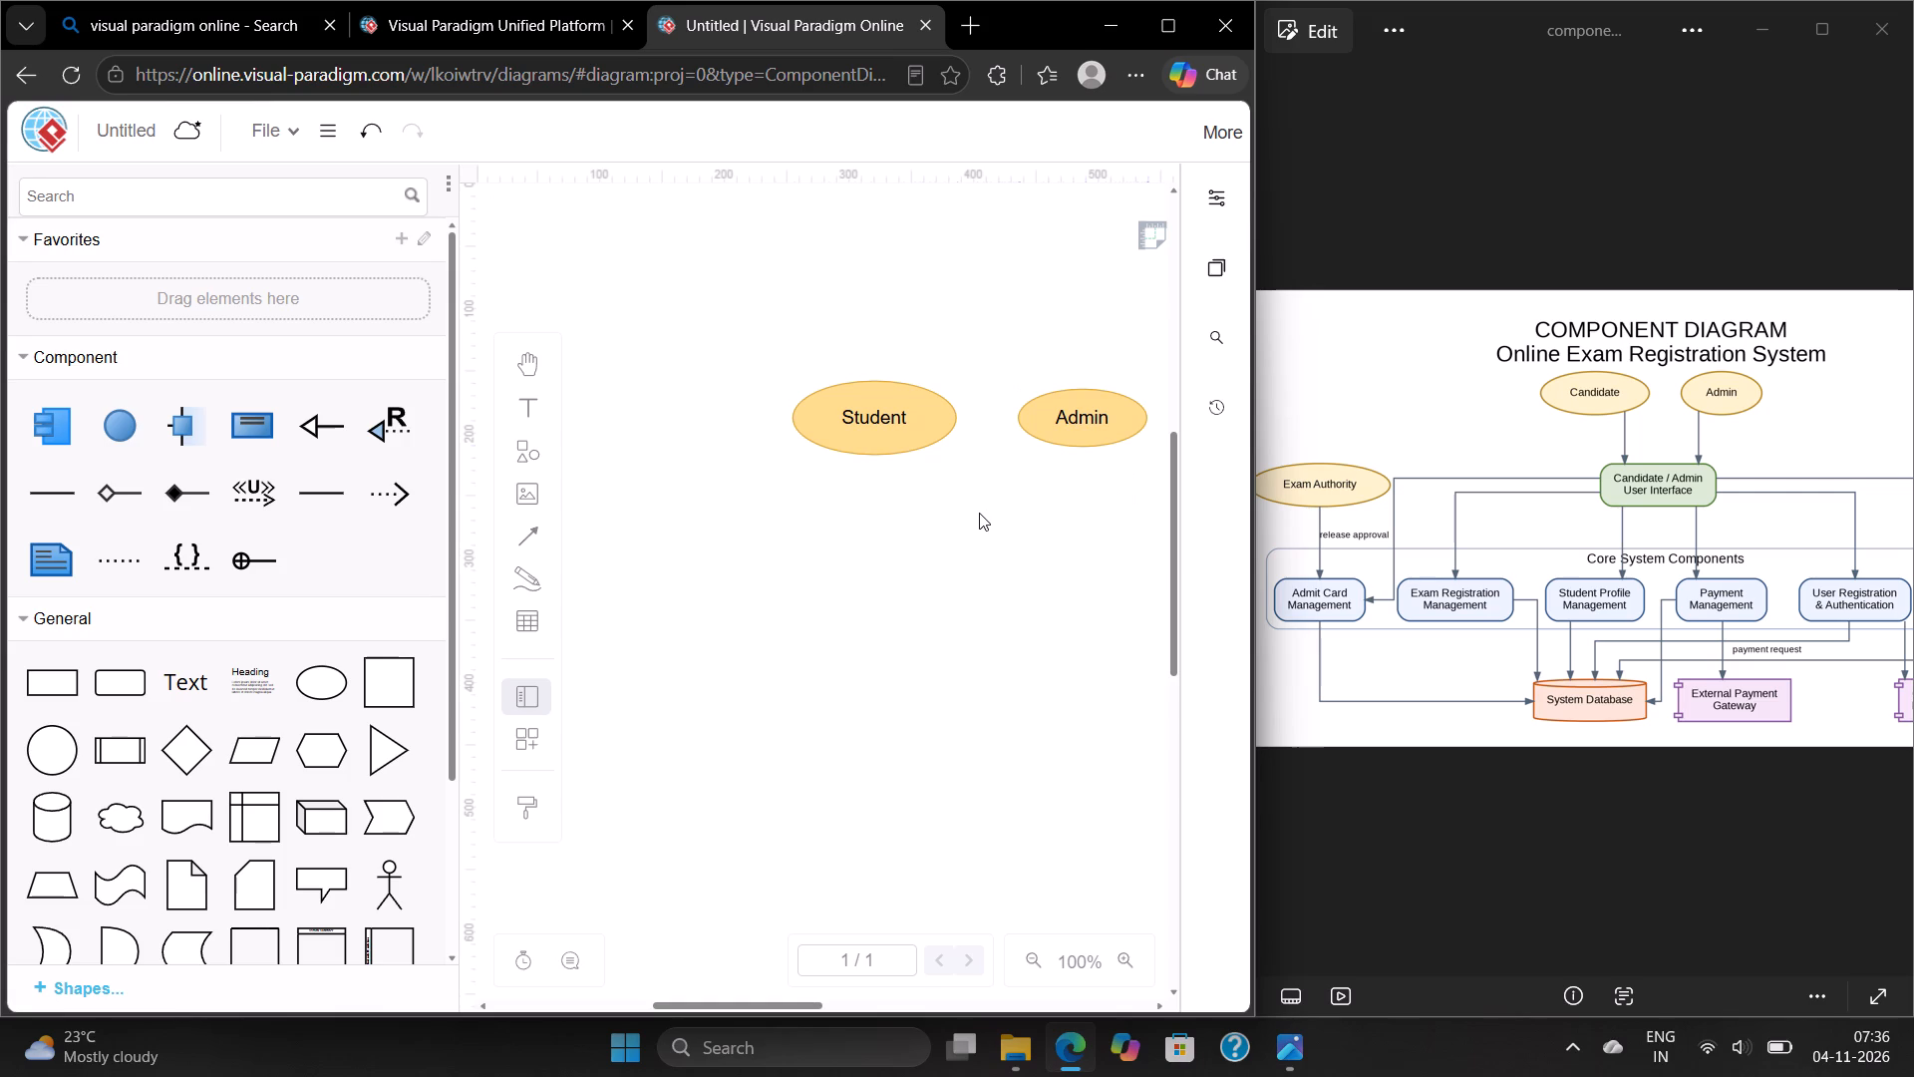
Add a rounded rectangle beneath the Student and Admin ellipses and widen it to span the space between them.
scroll(185, 814, down, 1)
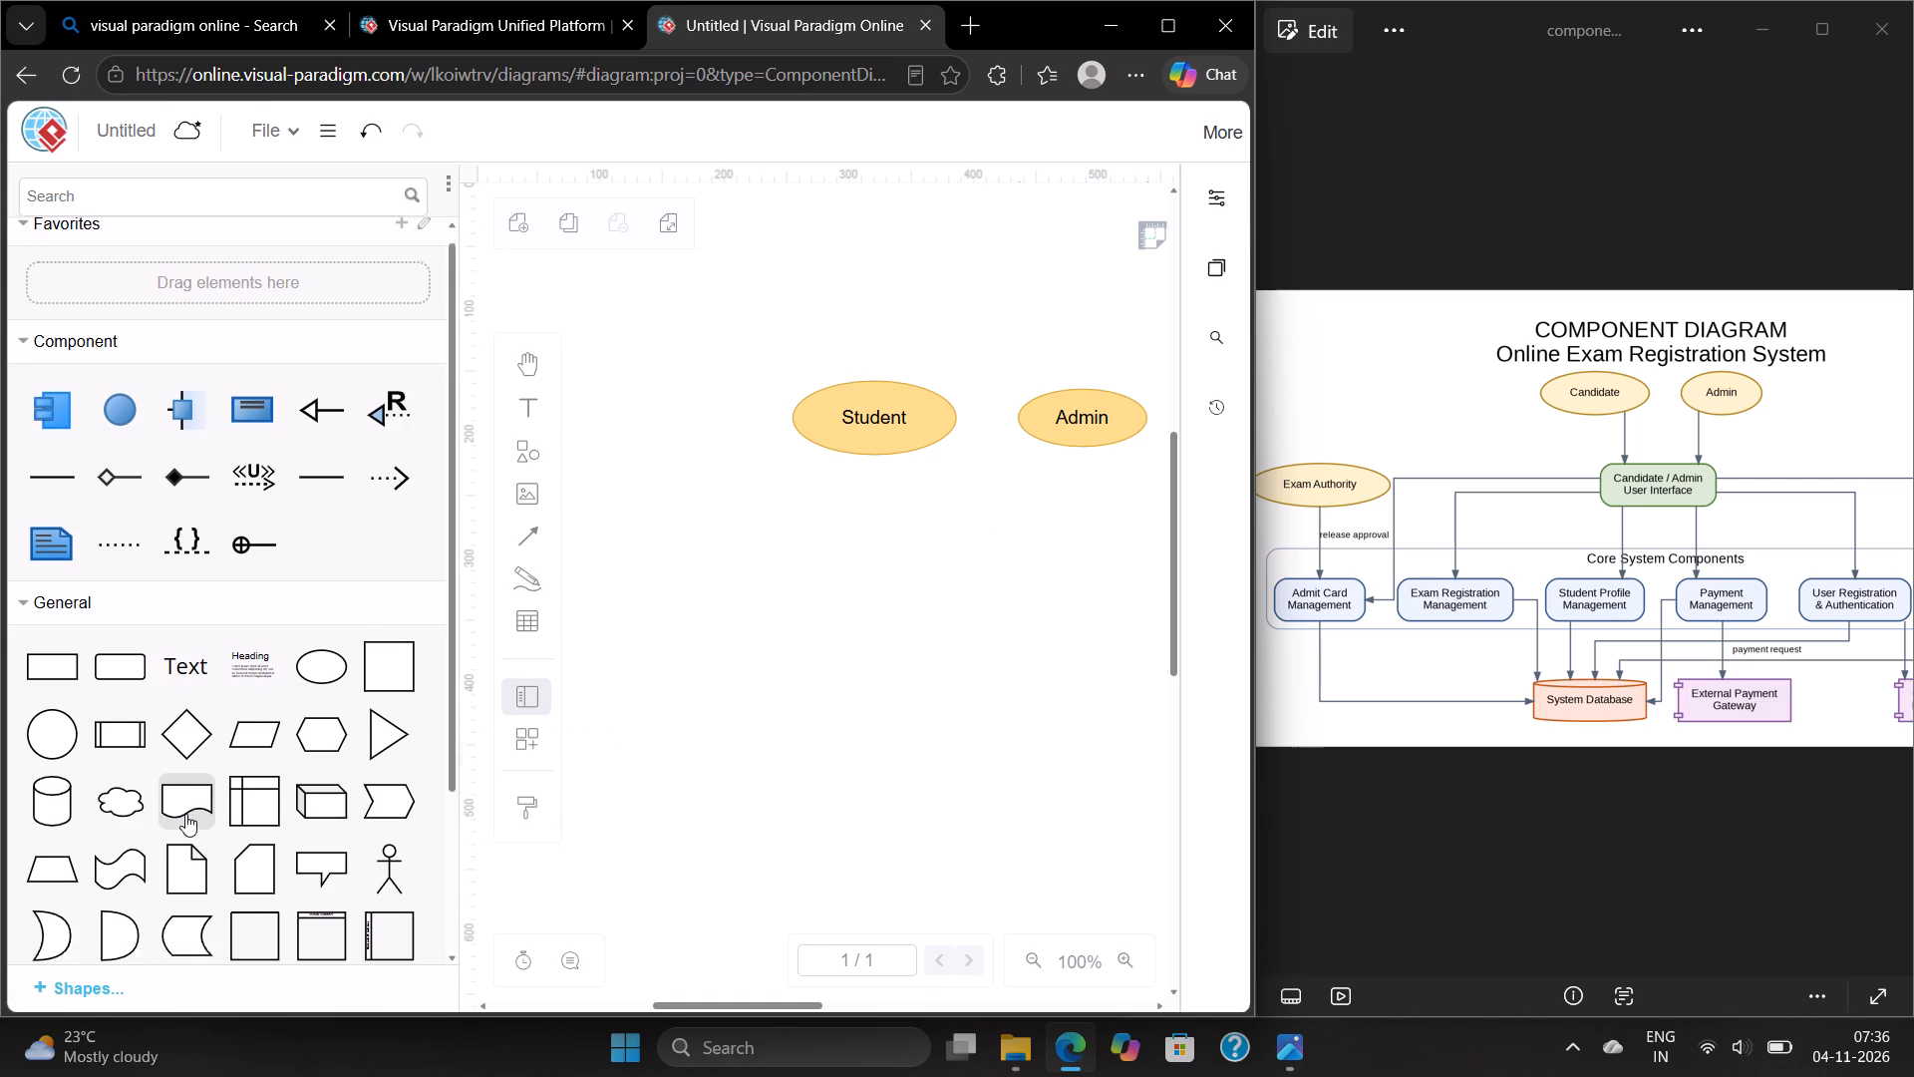
scroll(185, 814, down, 3)
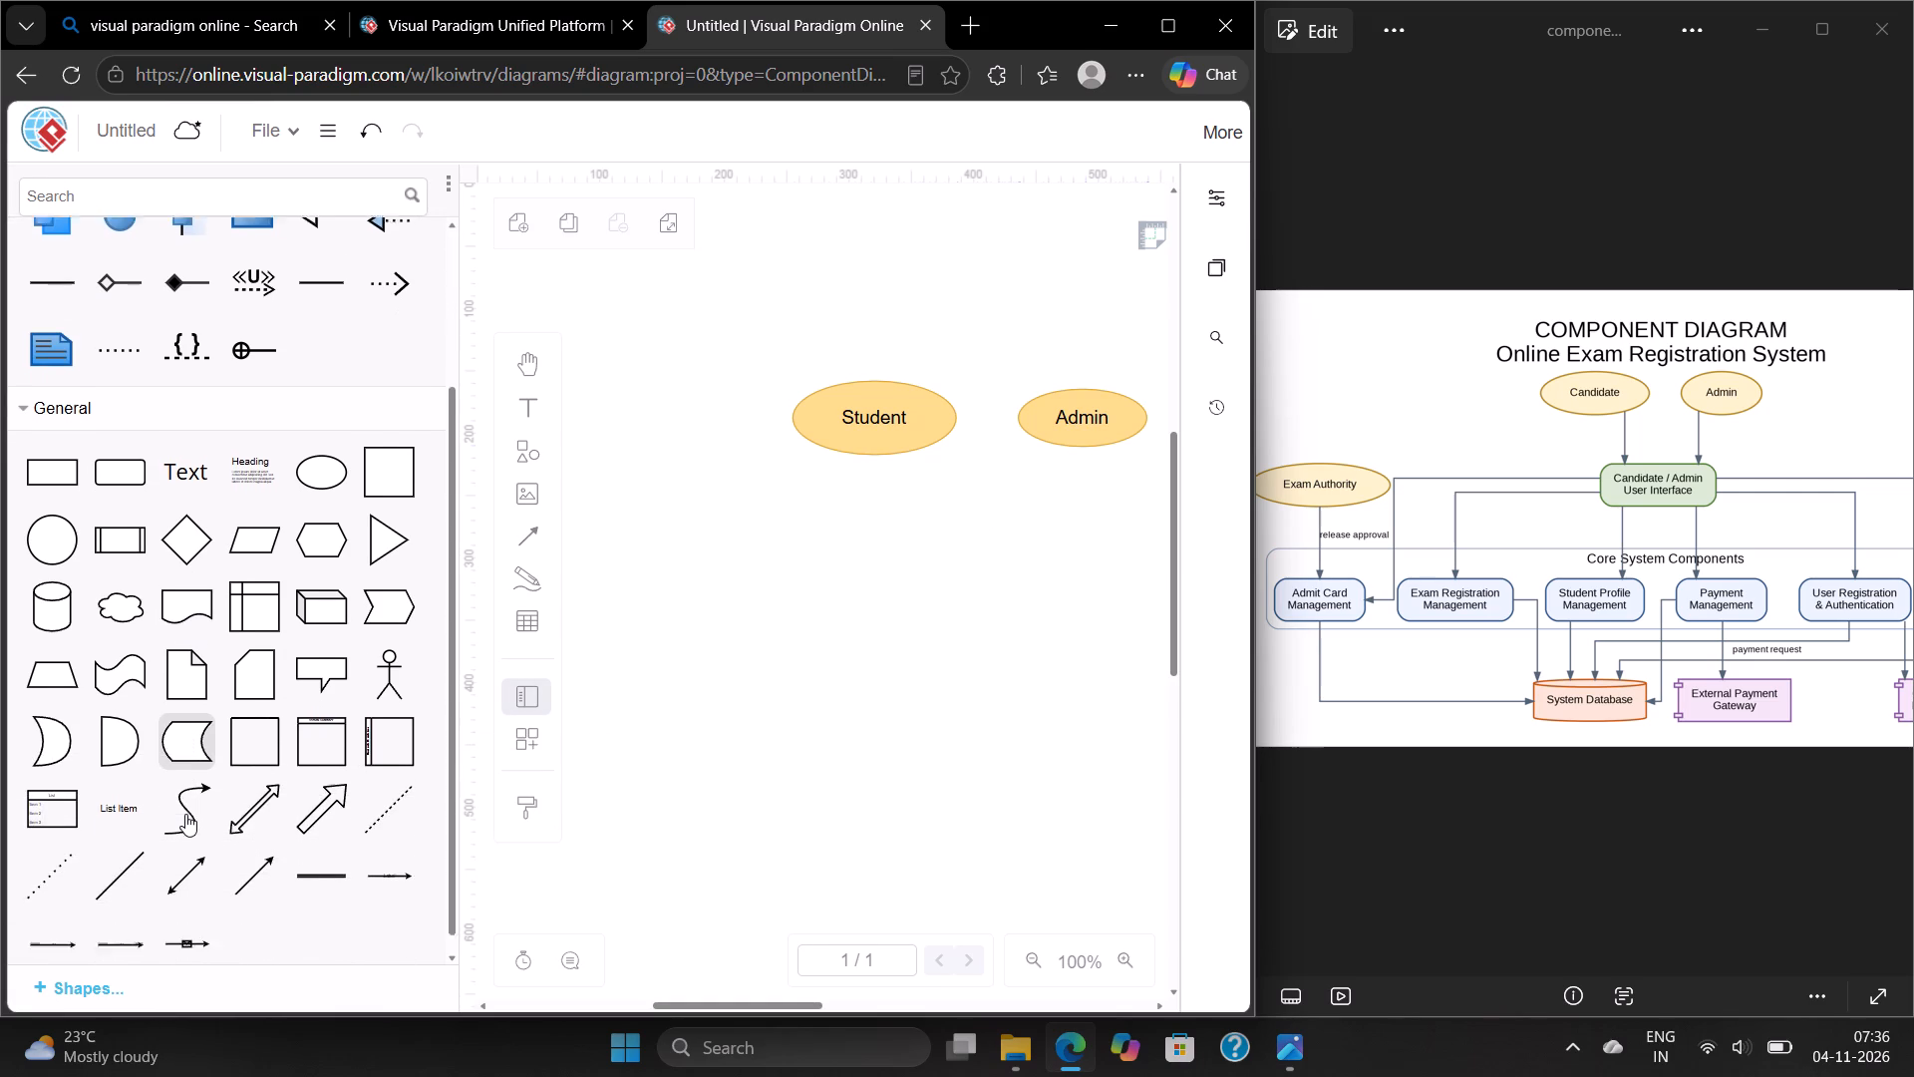
scroll(185, 814, down, 1)
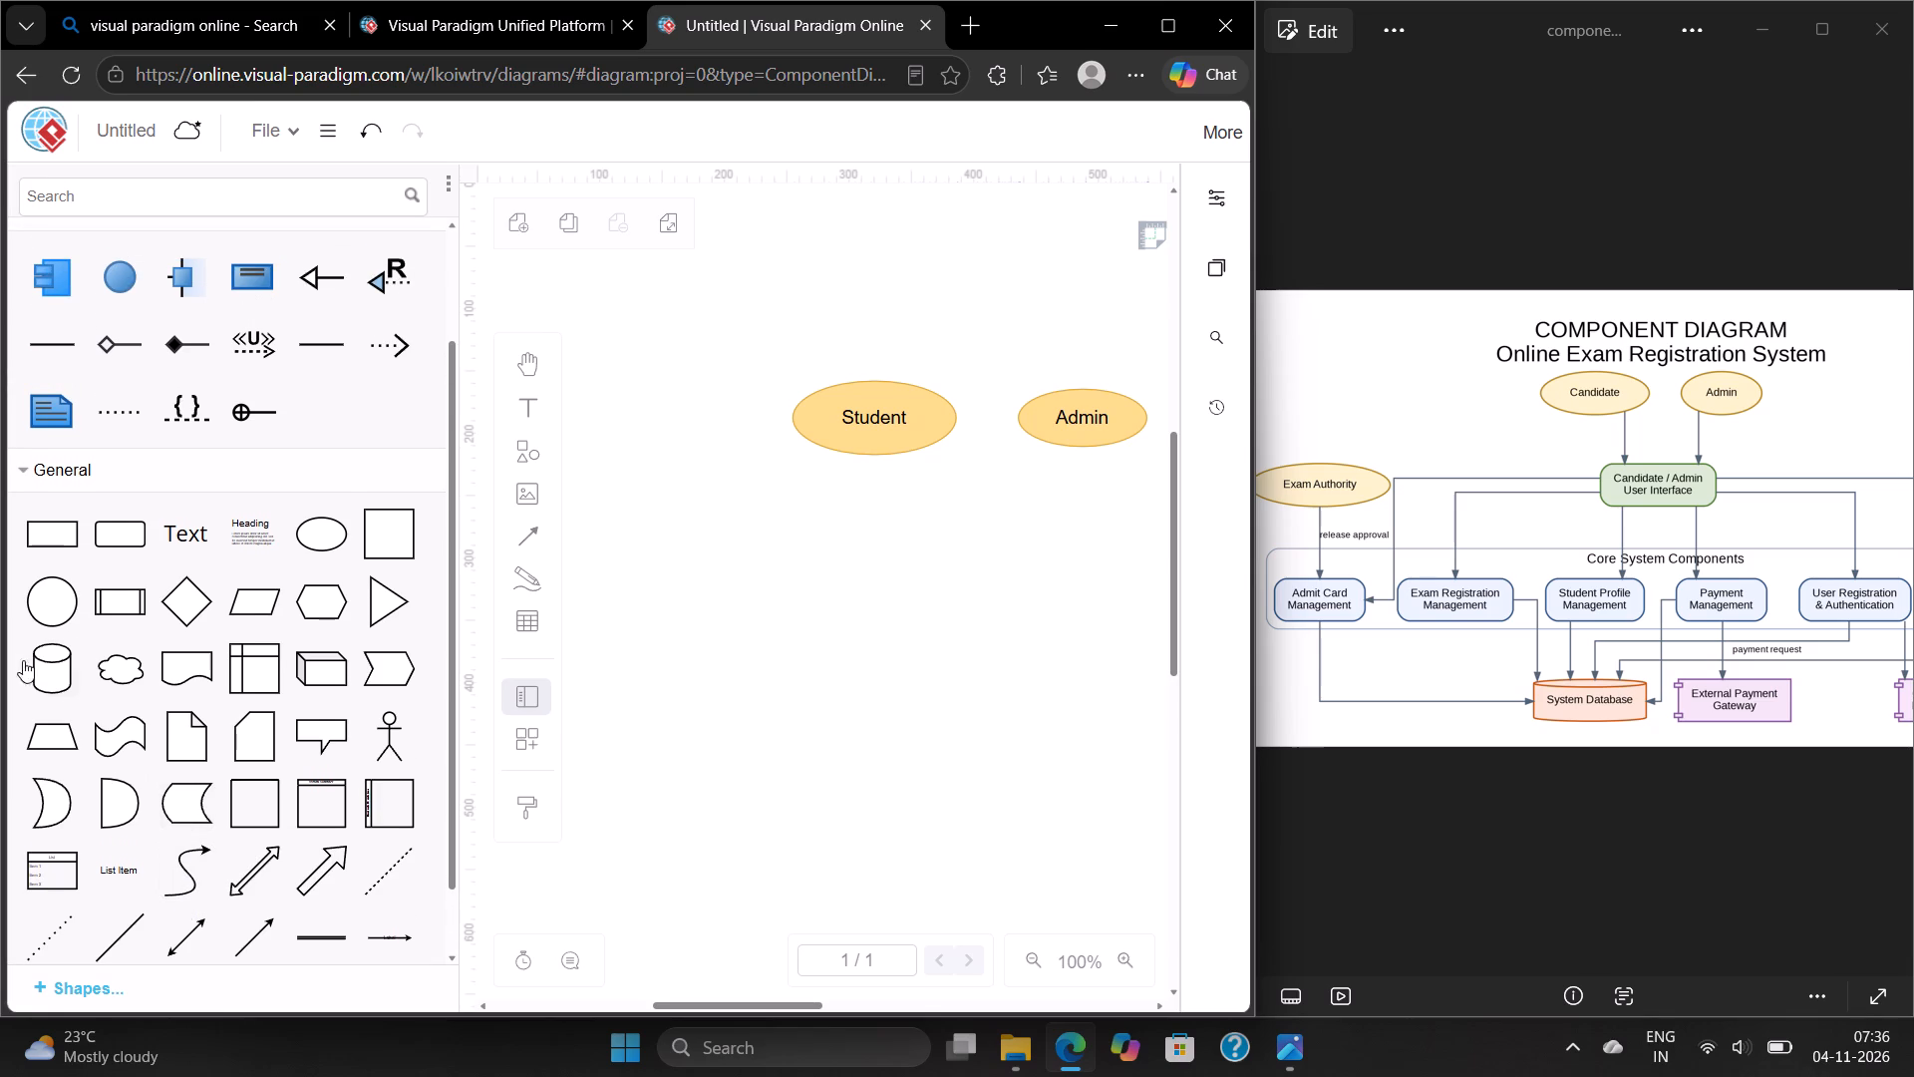
click(133, 525)
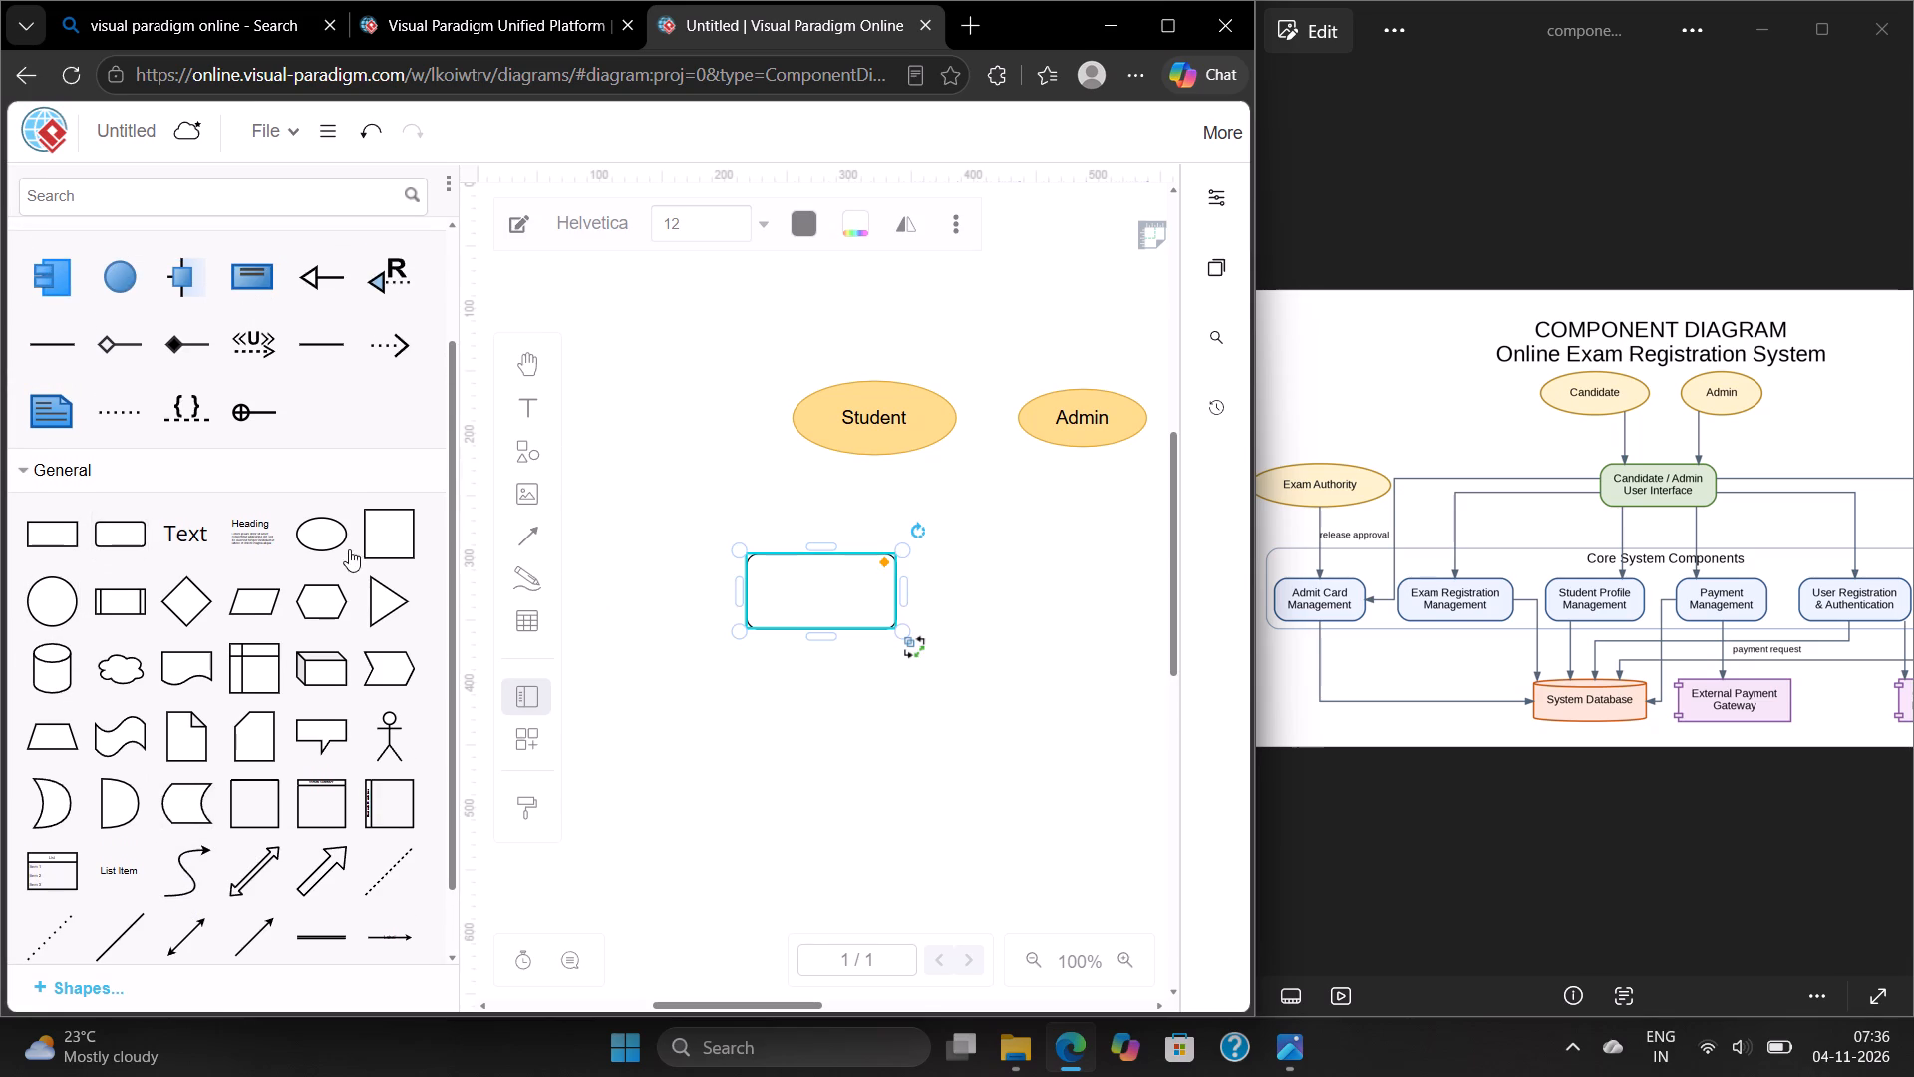
drag(835, 600, 932, 600)
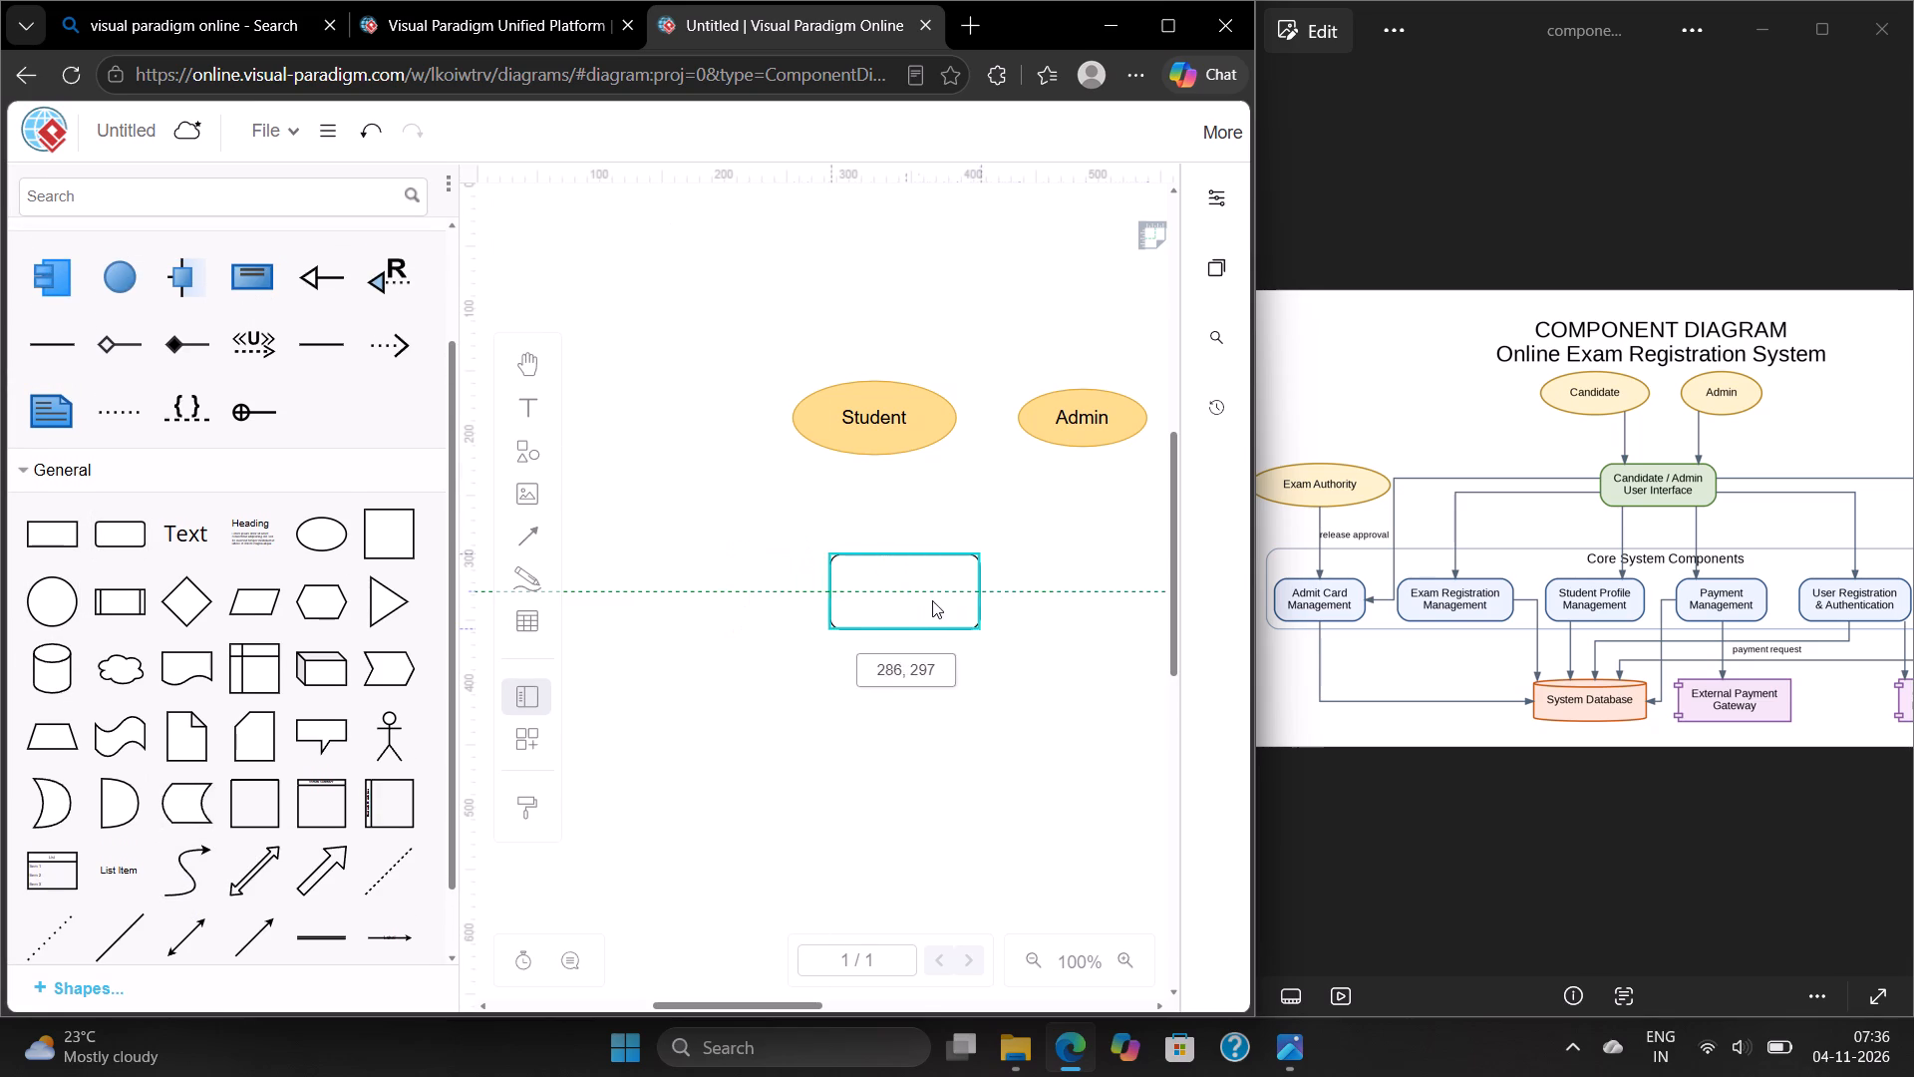
drag(932, 600, 942, 585)
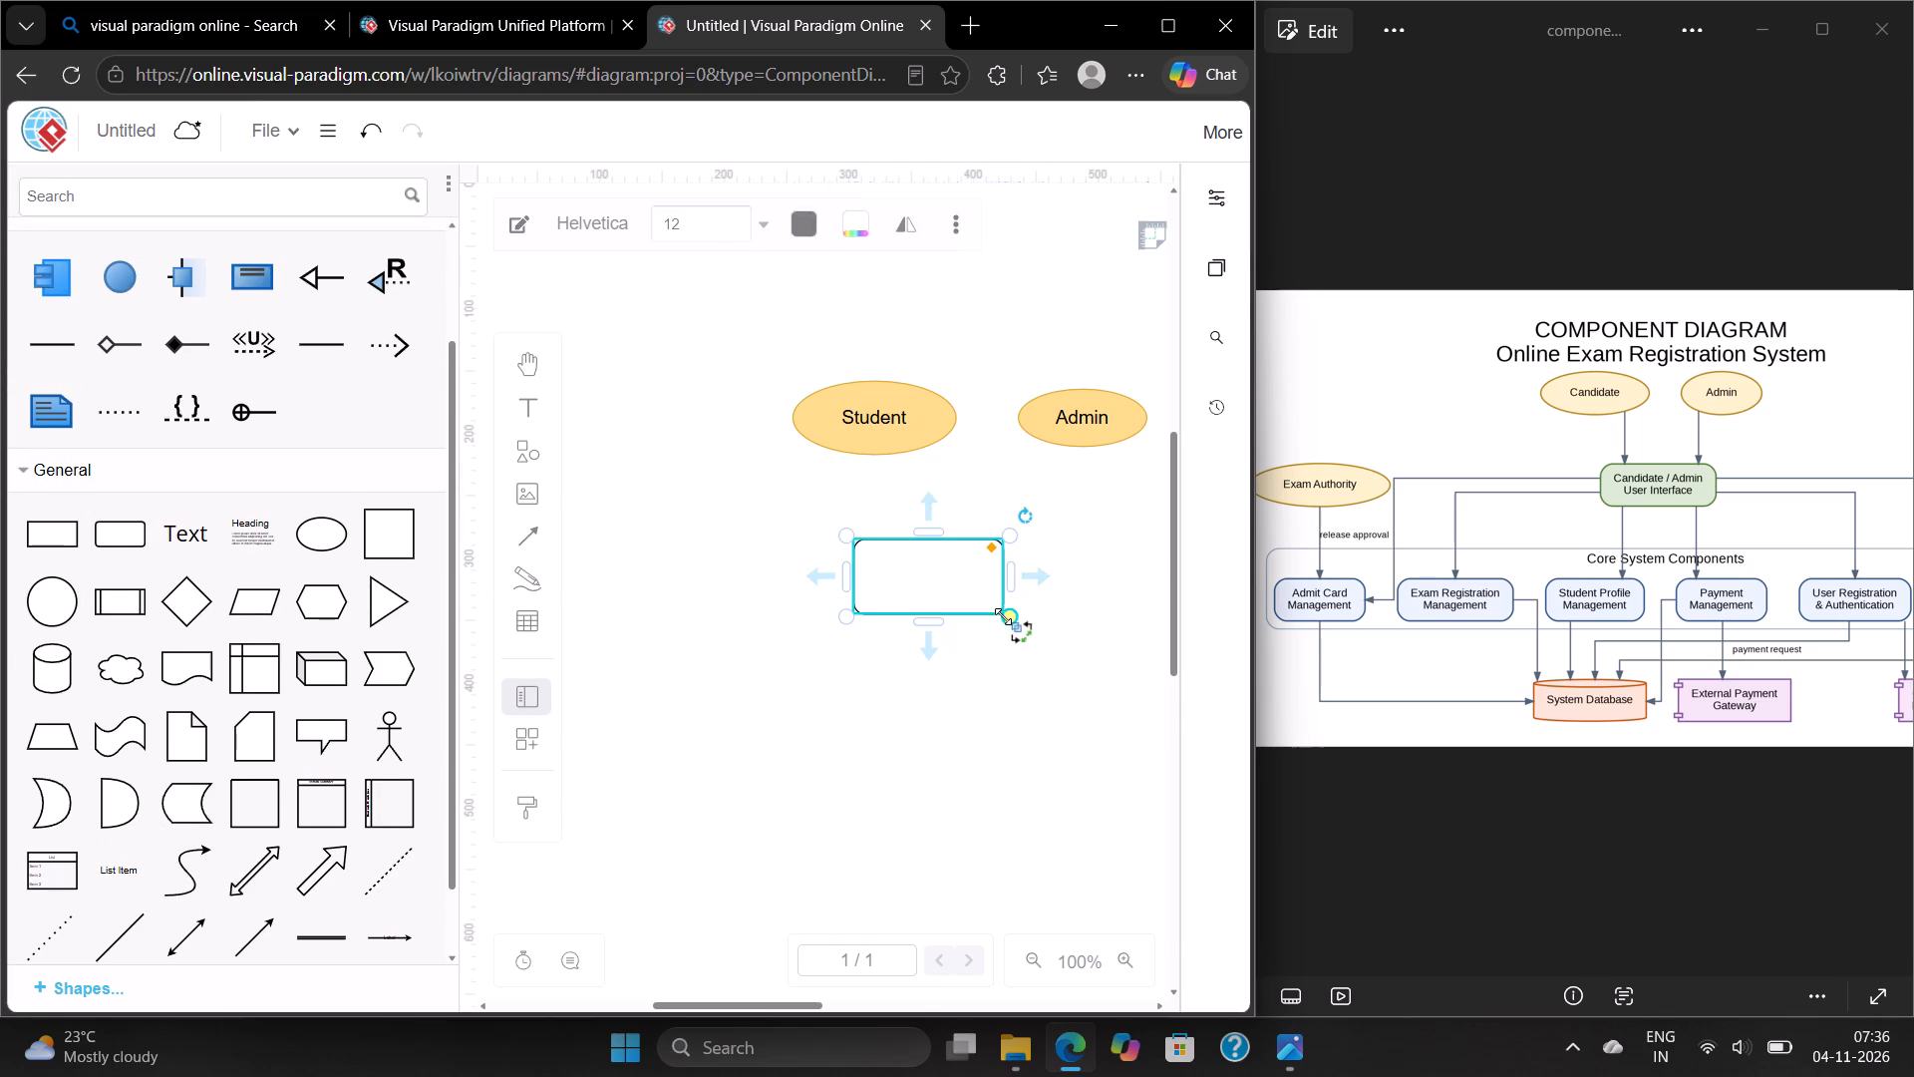
drag(1004, 614, 1060, 608)
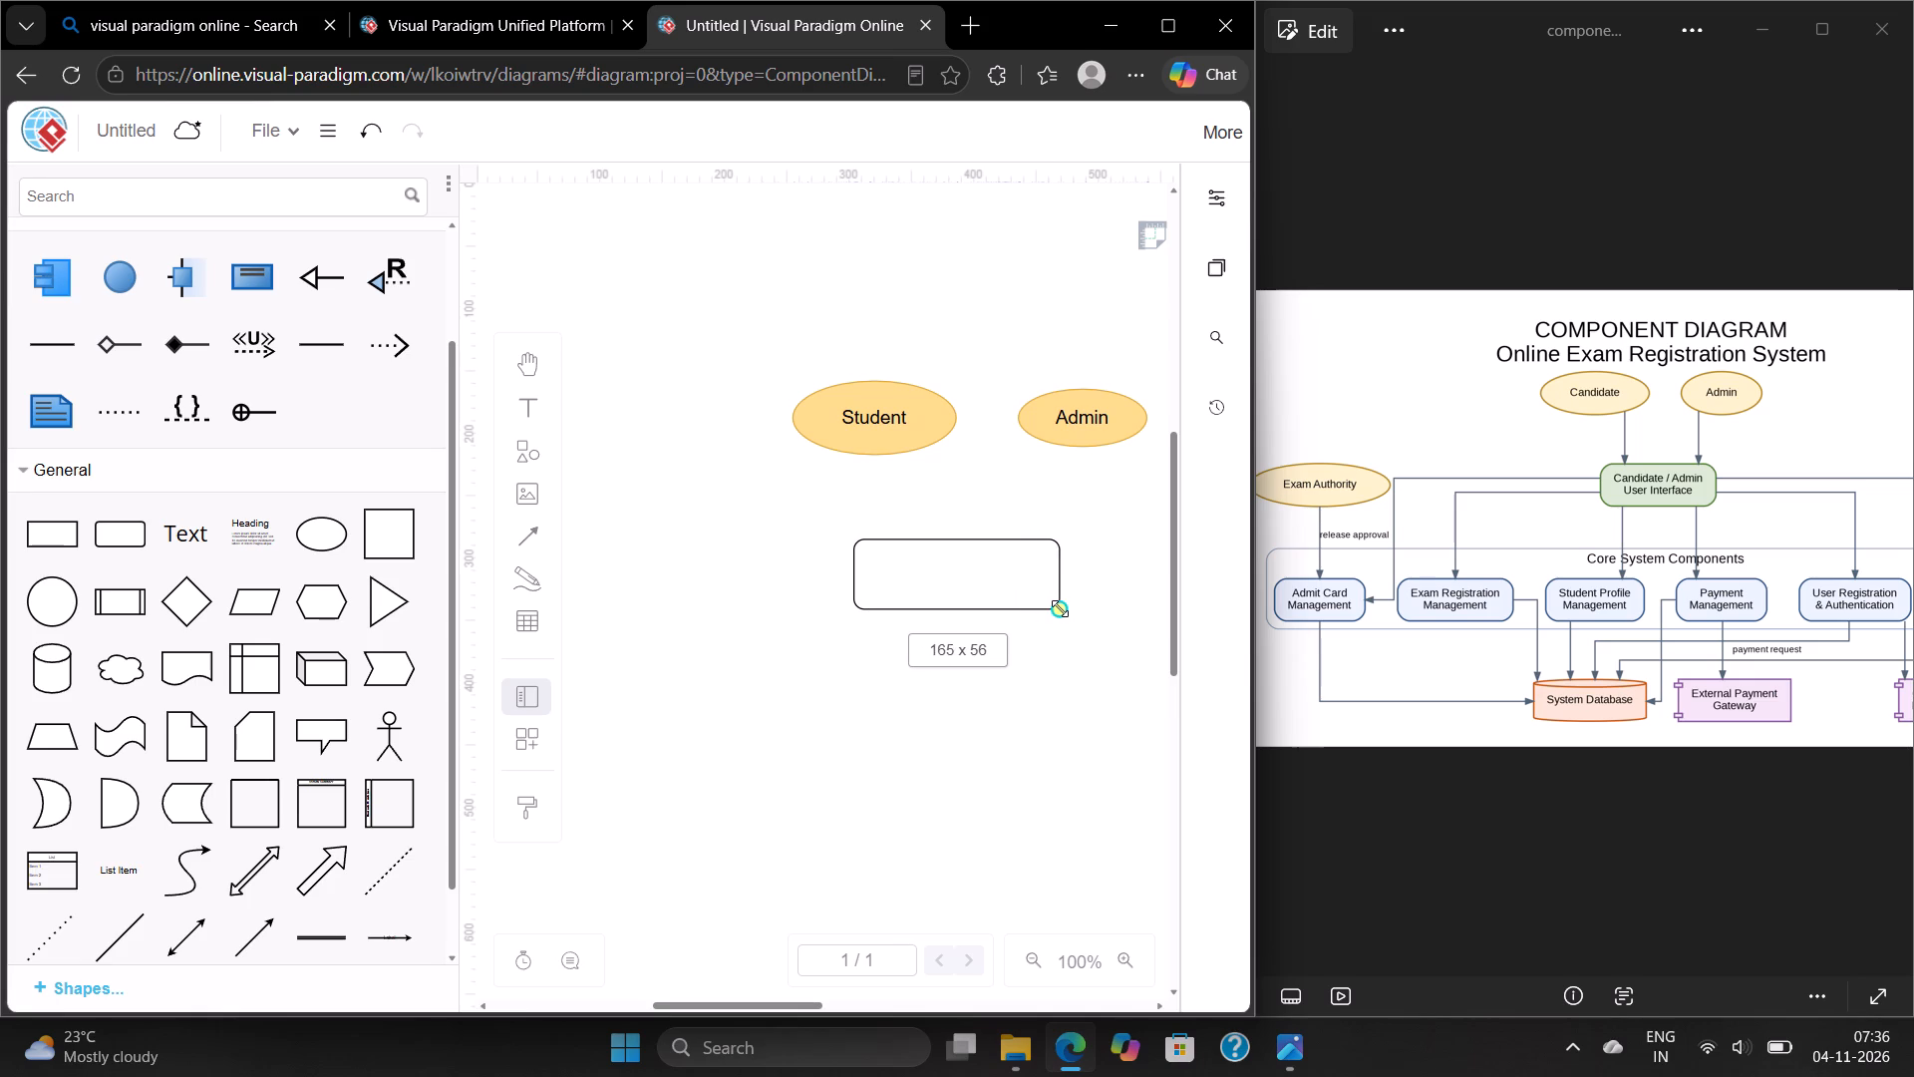
drag(1060, 608, 1097, 611)
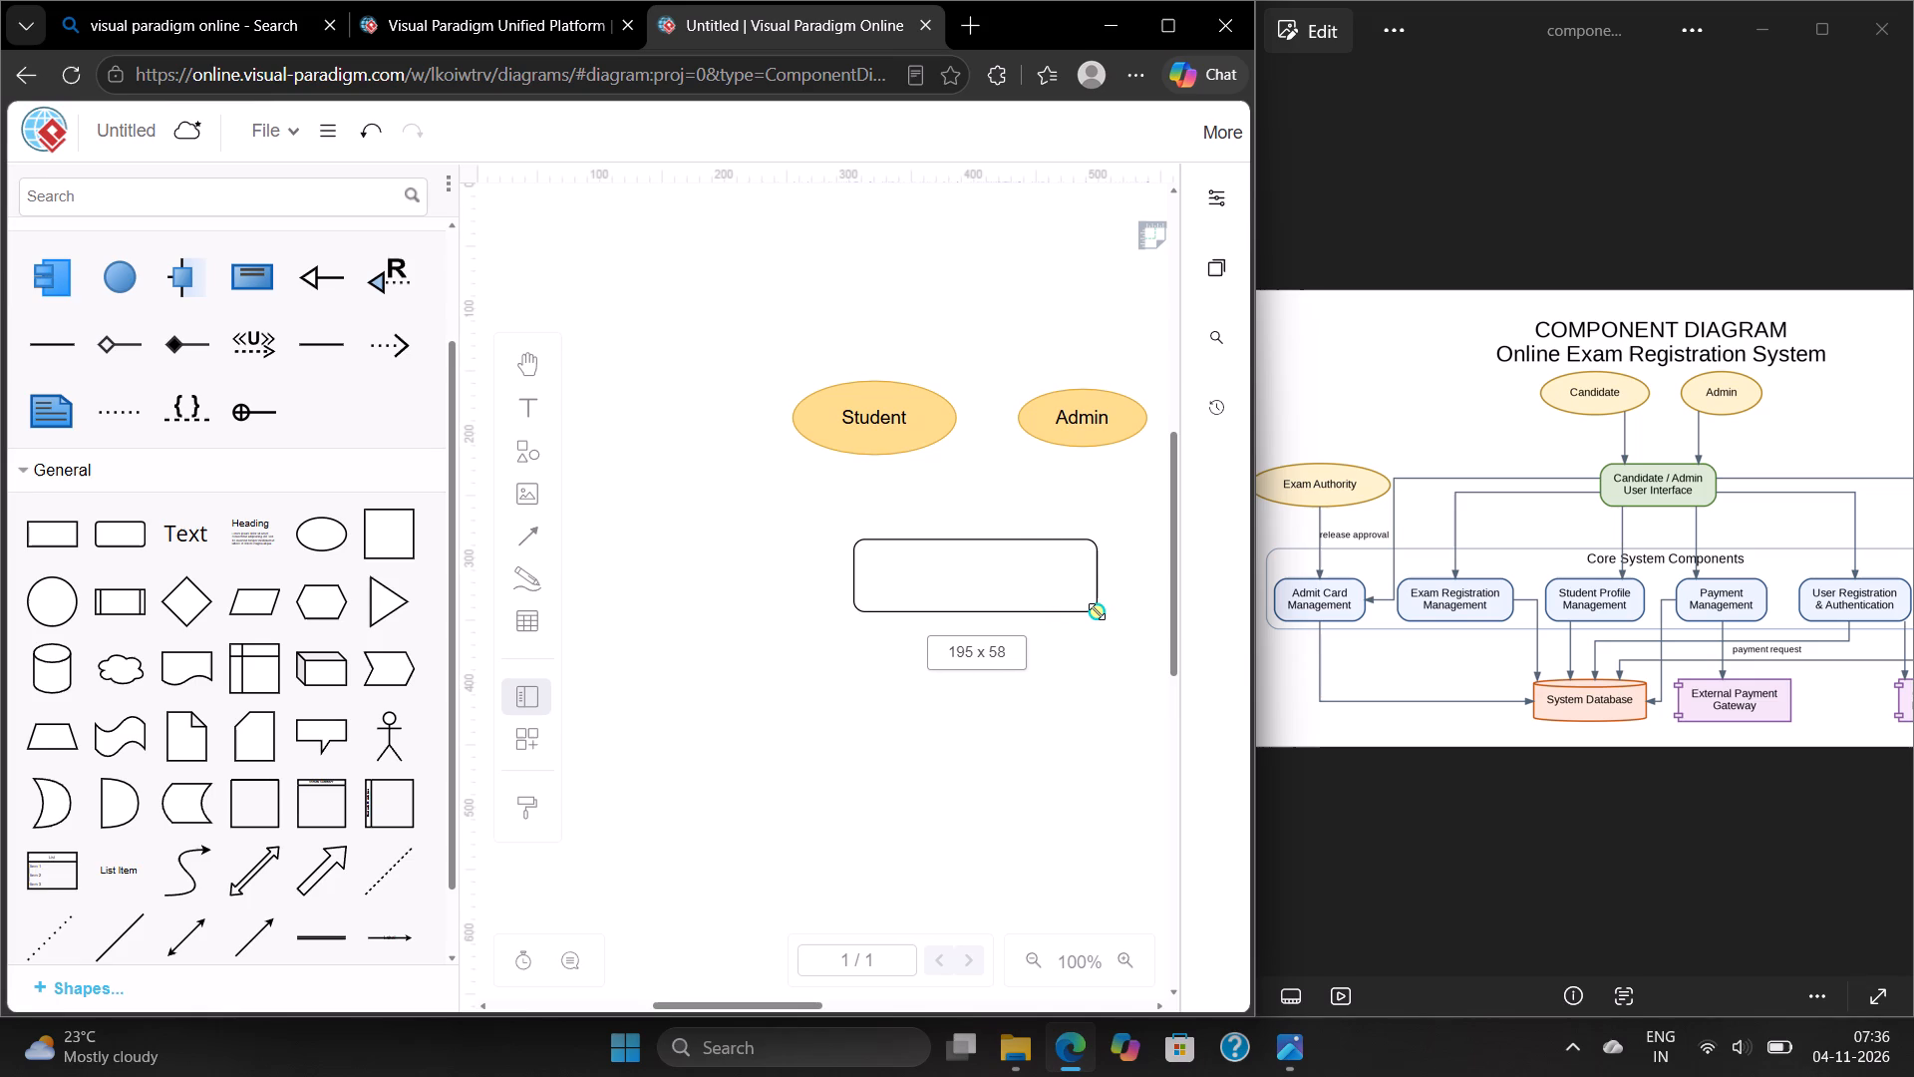
drag(1097, 611, 1091, 617)
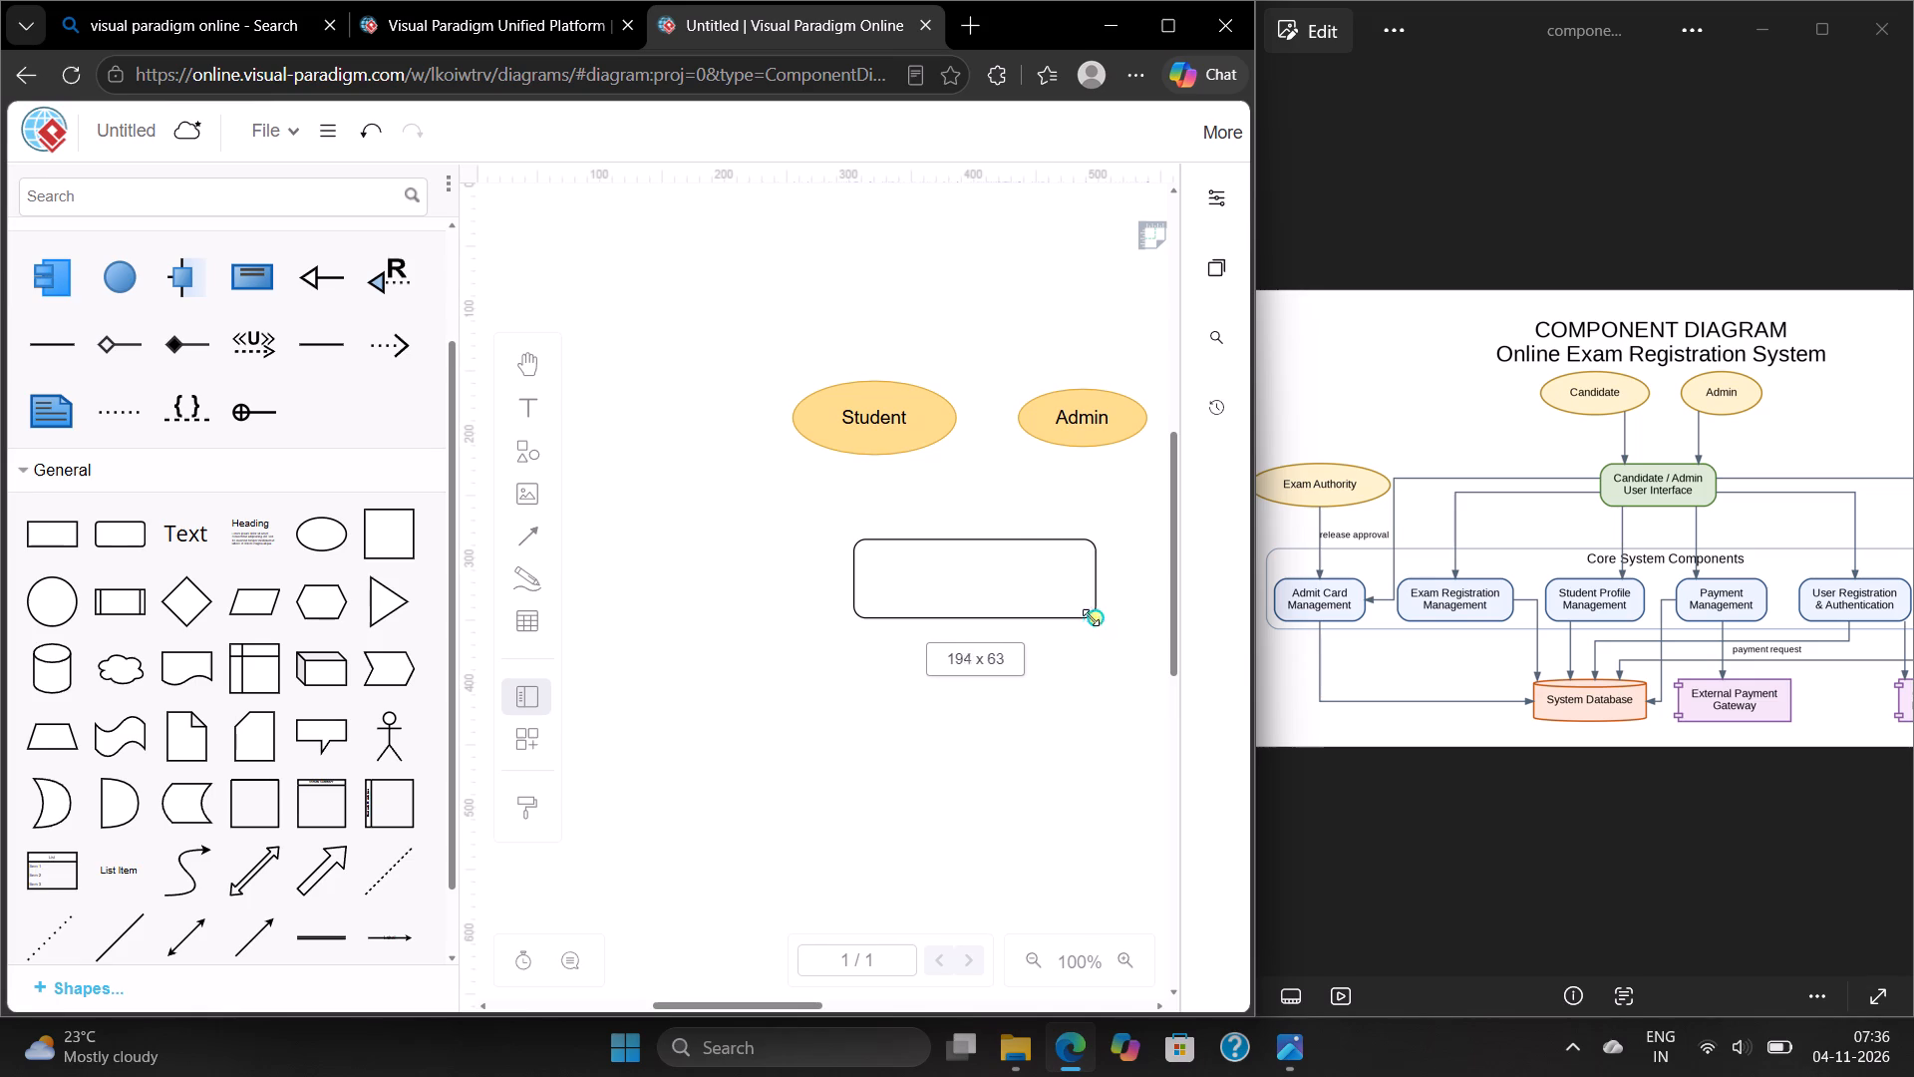
drag(1091, 617, 1083, 617)
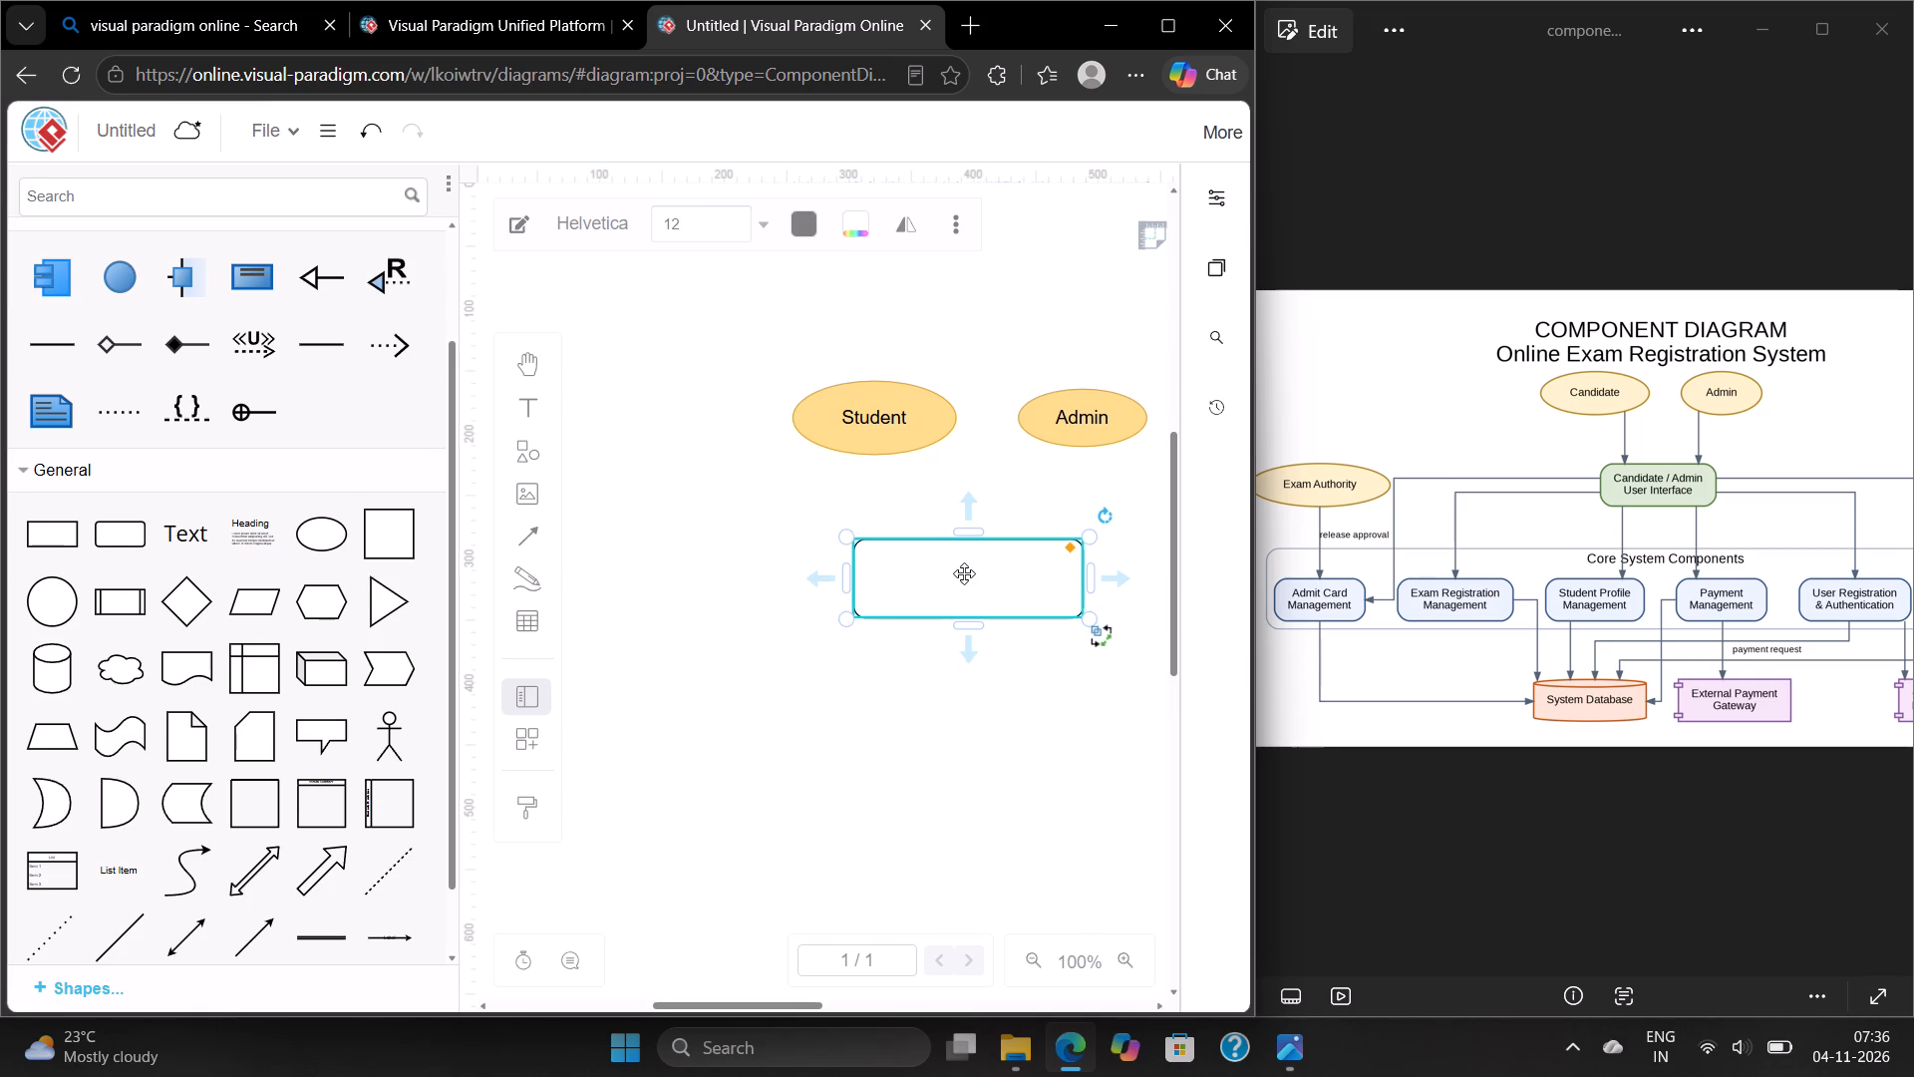
Label the rounded rectangle beneath the ellipses "Candidate / Admin".
double_click(964, 573)
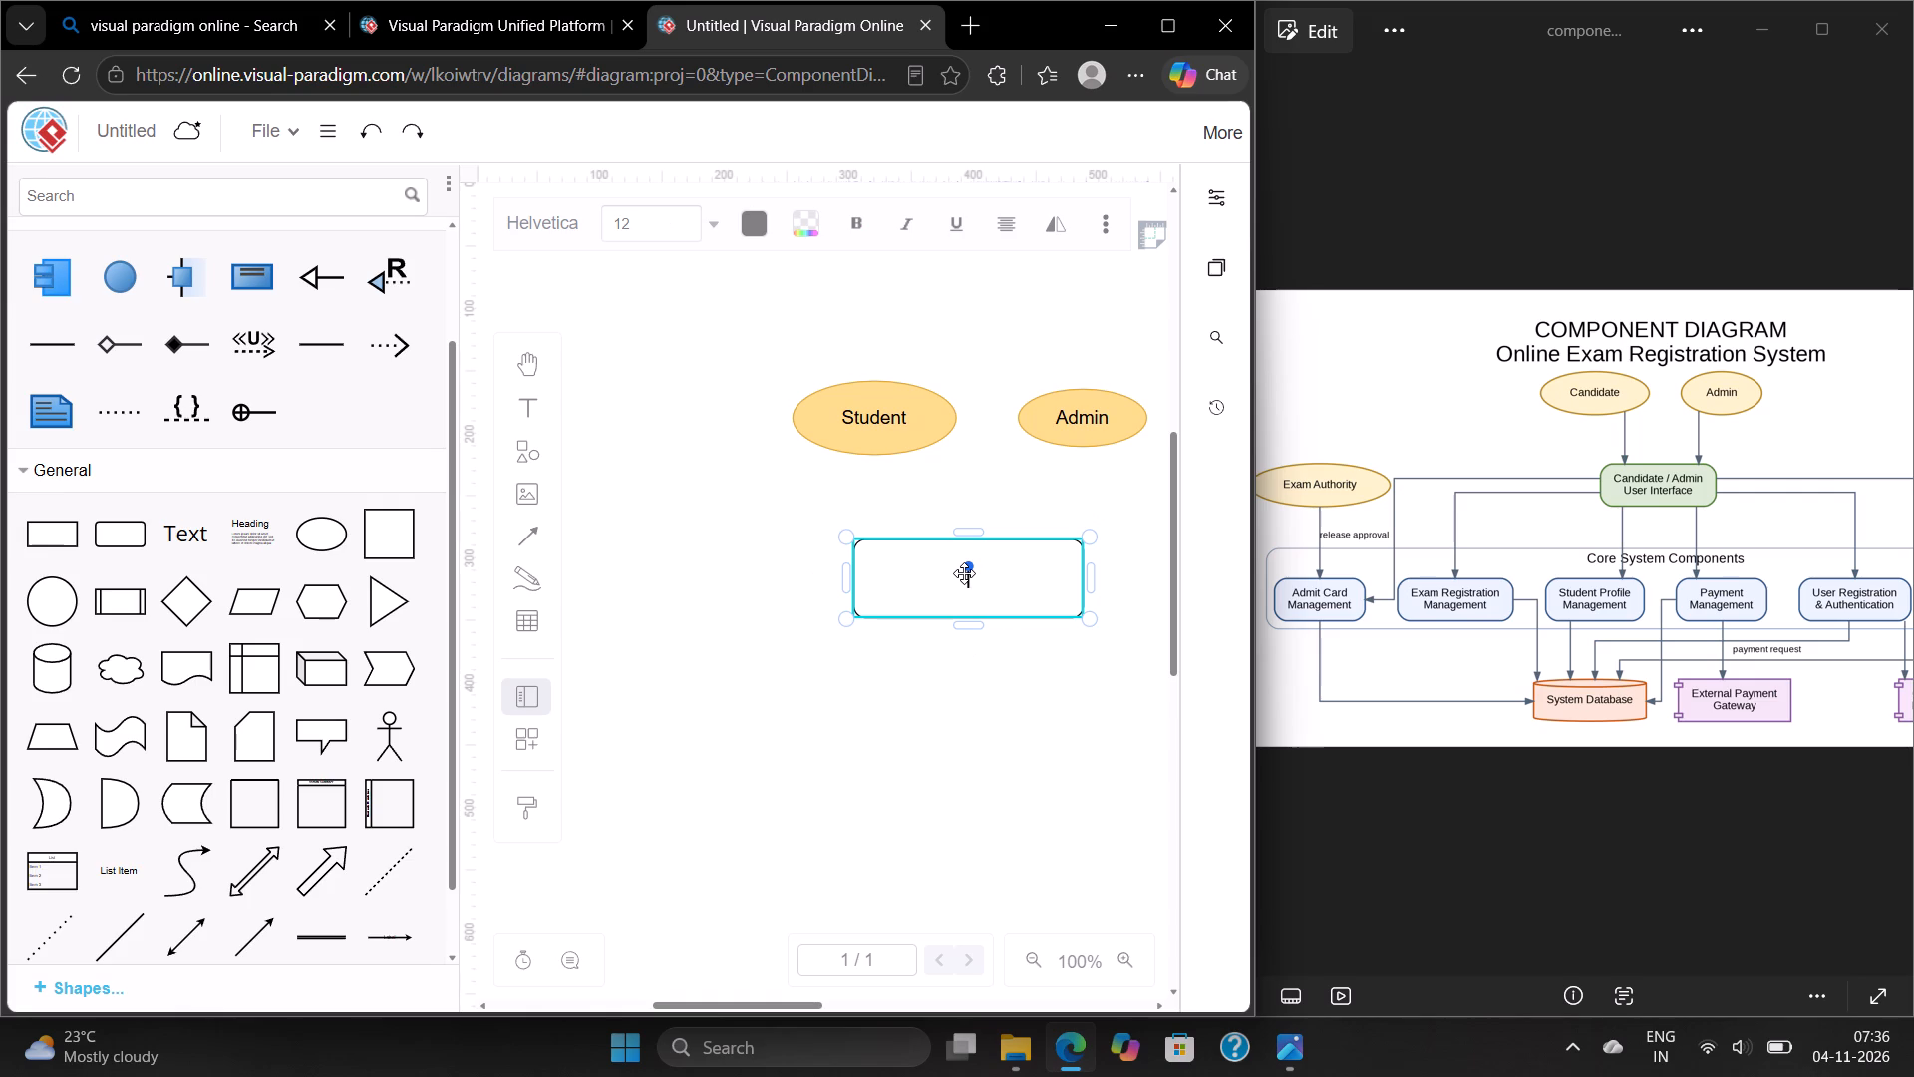
text(Candidate)
key(space)
text(/)
key(space)
text(Admin)
Extend the rectangle's label with "User Interface", padding after "Admin" with spaces to push the added words onto a second line.
double_click(913, 601)
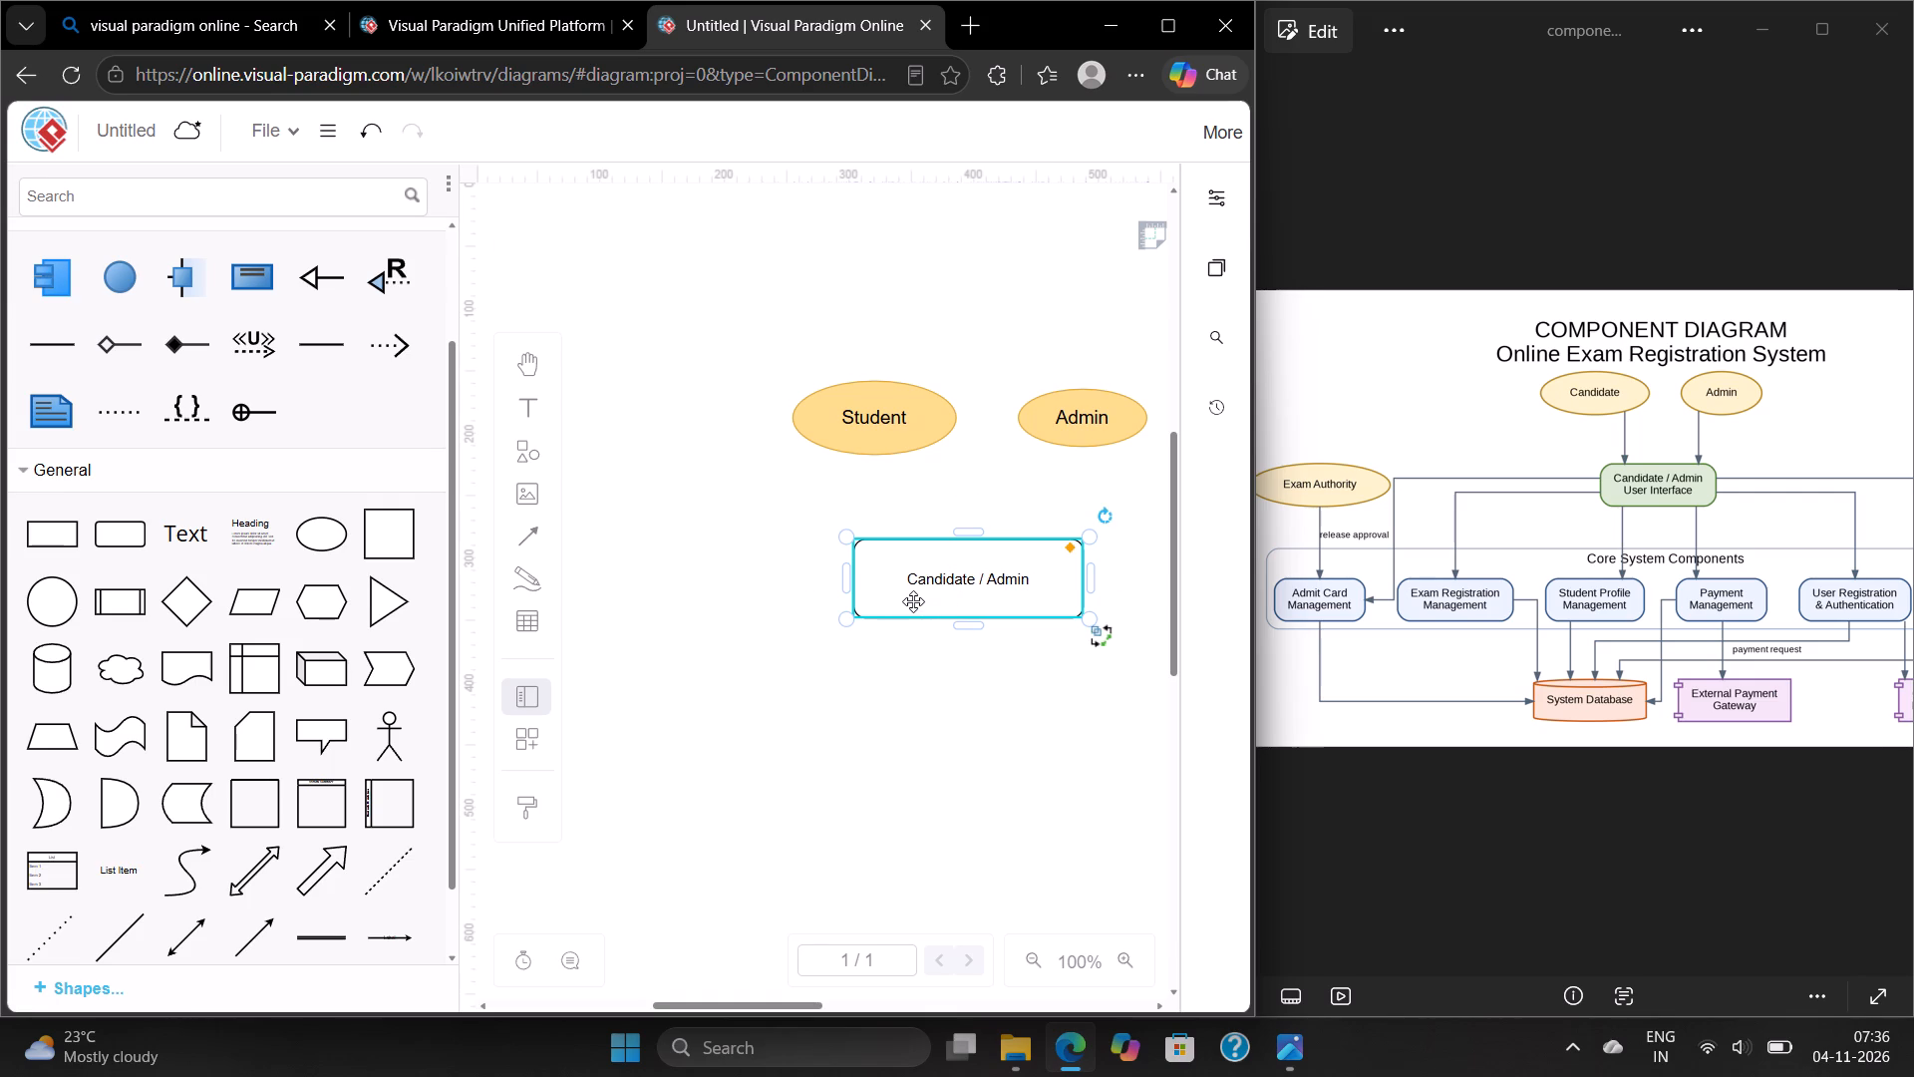
click(913, 601)
click(913, 601)
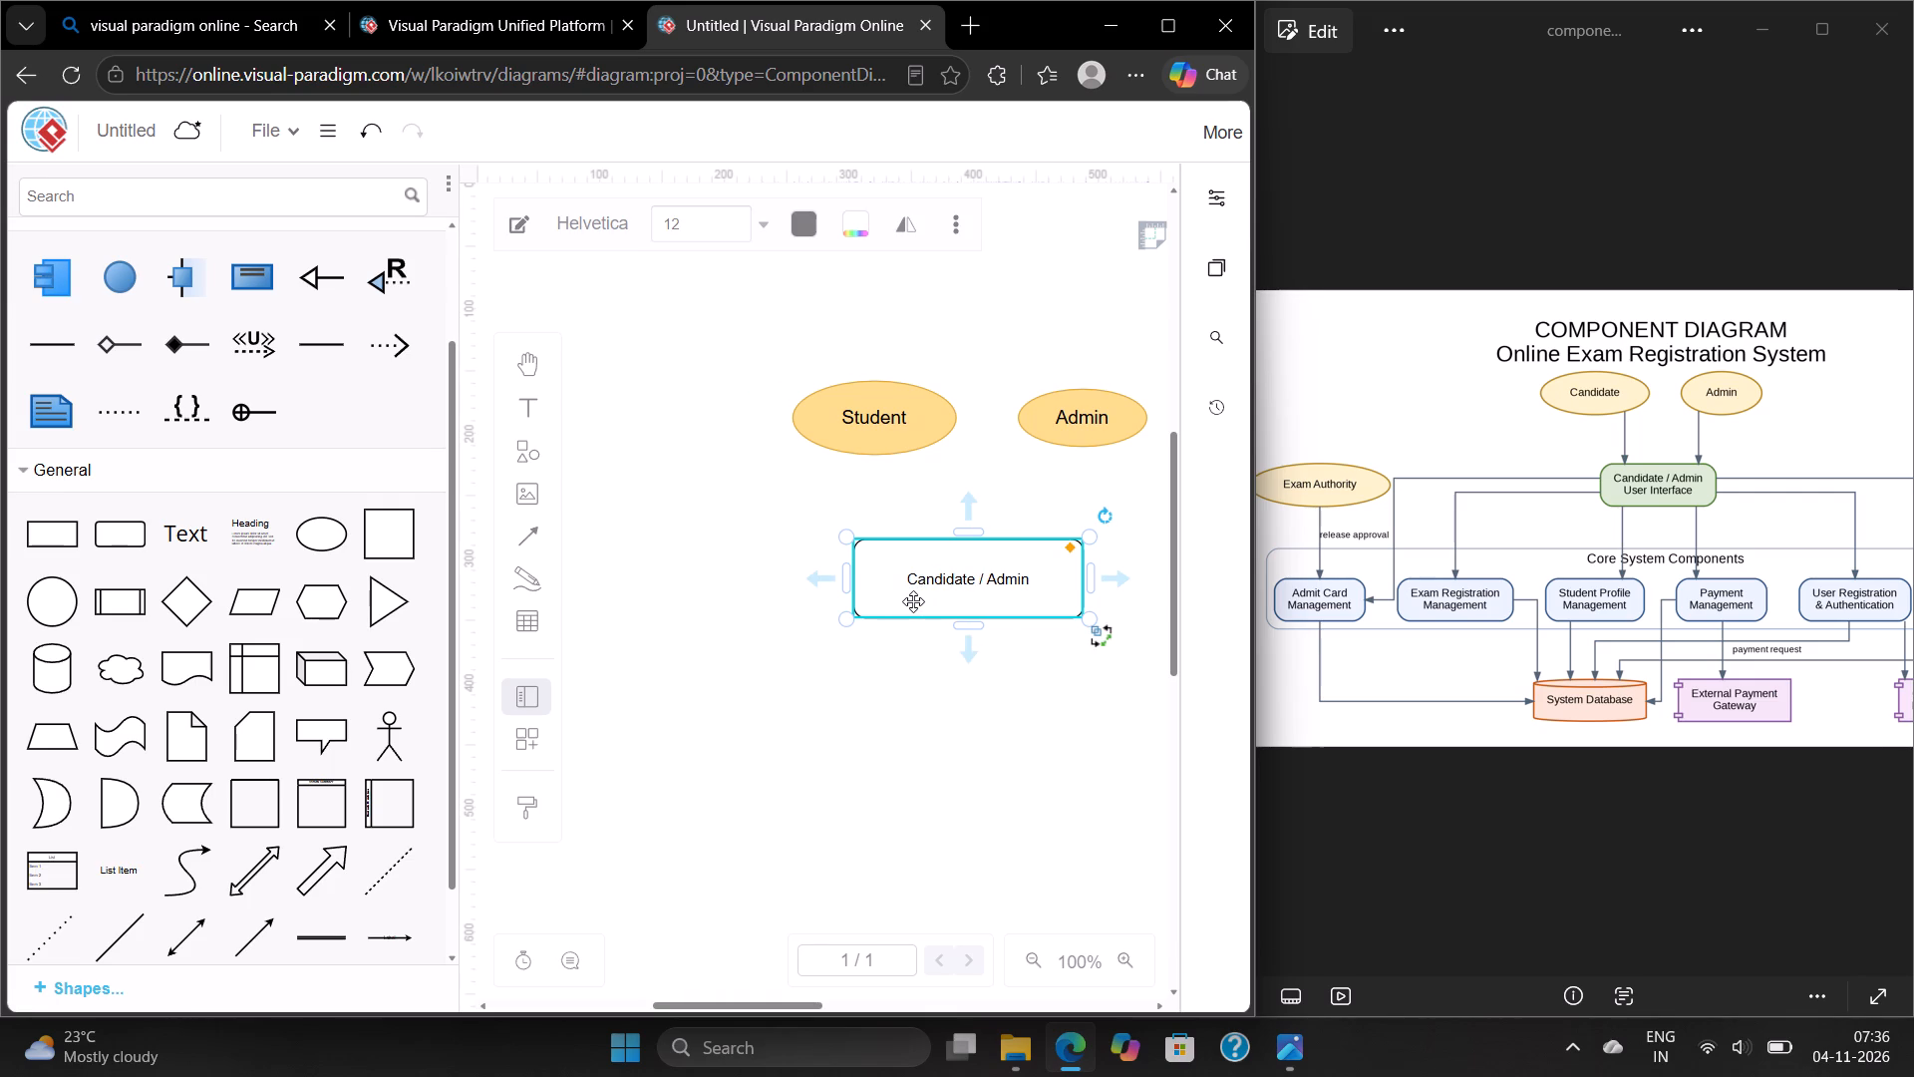
double_click(1032, 585)
click(1030, 577)
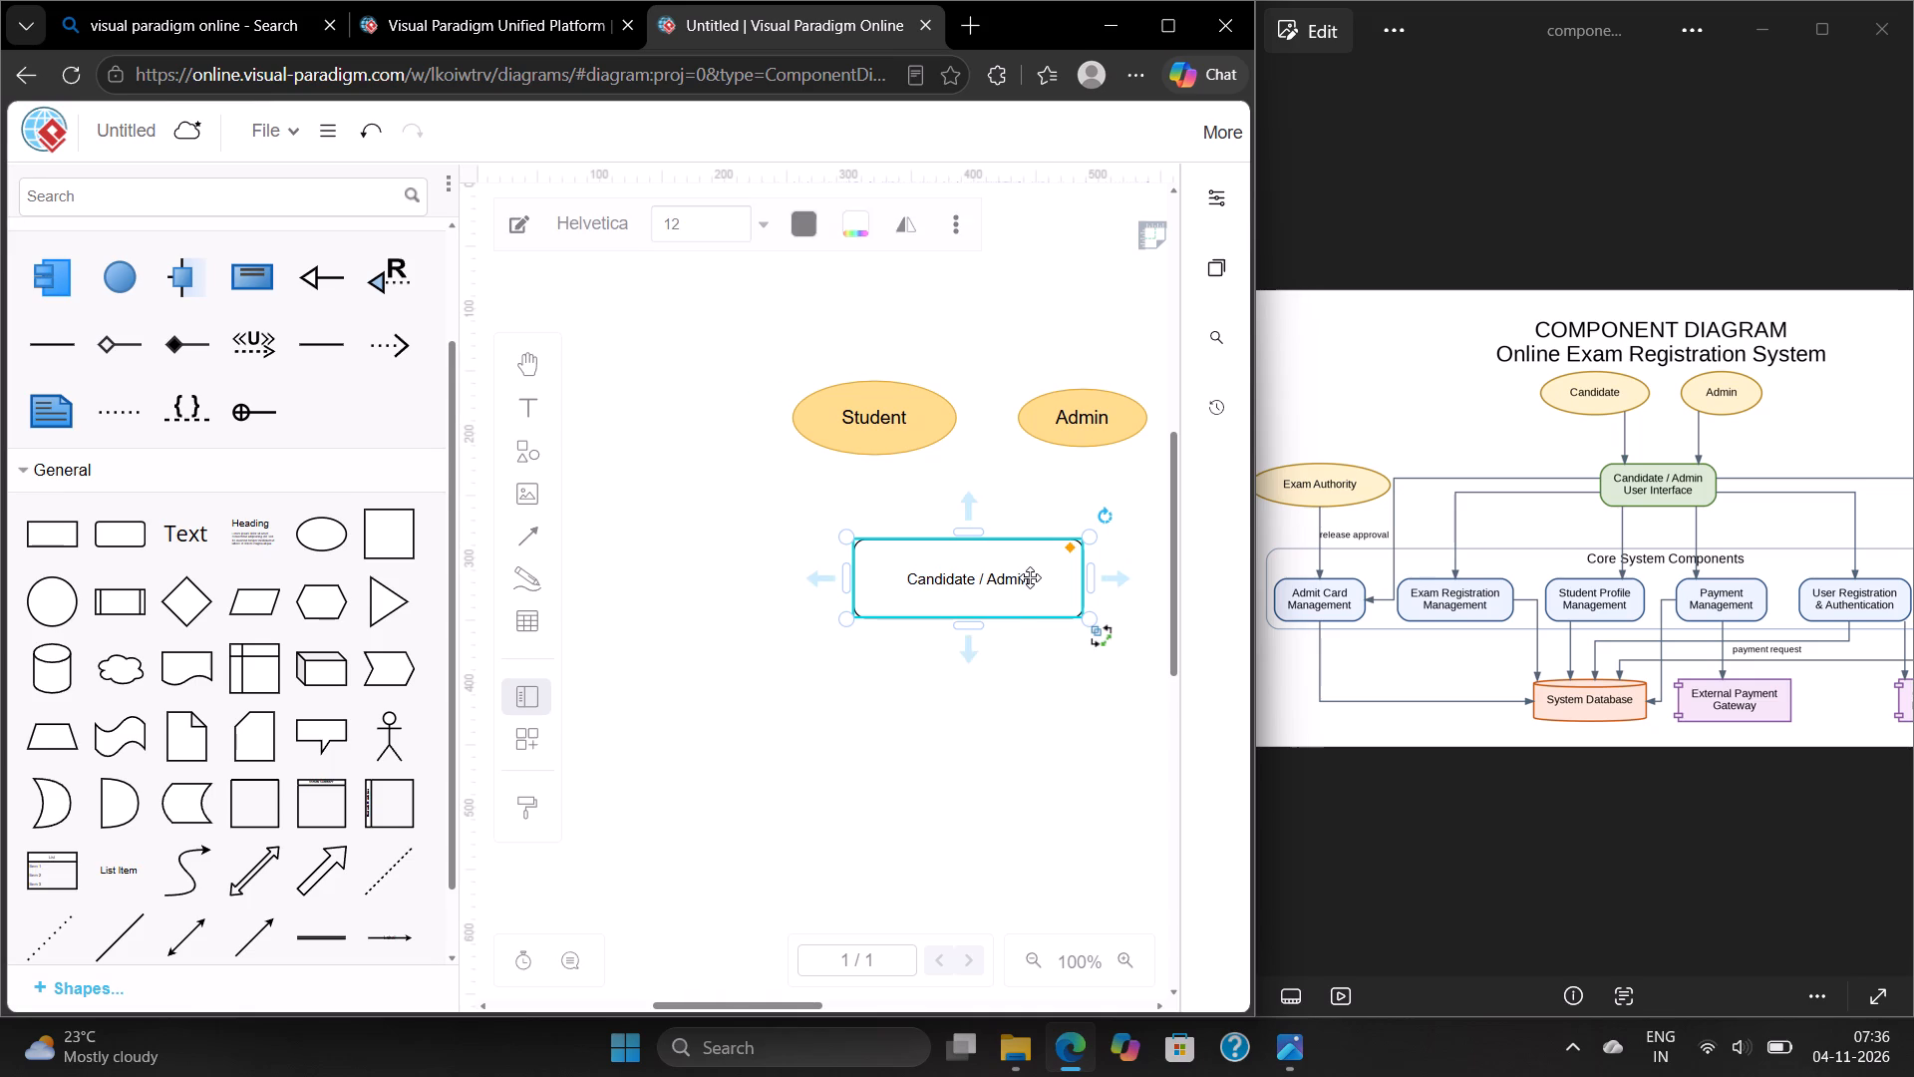
double_click(1030, 577)
click(1030, 577)
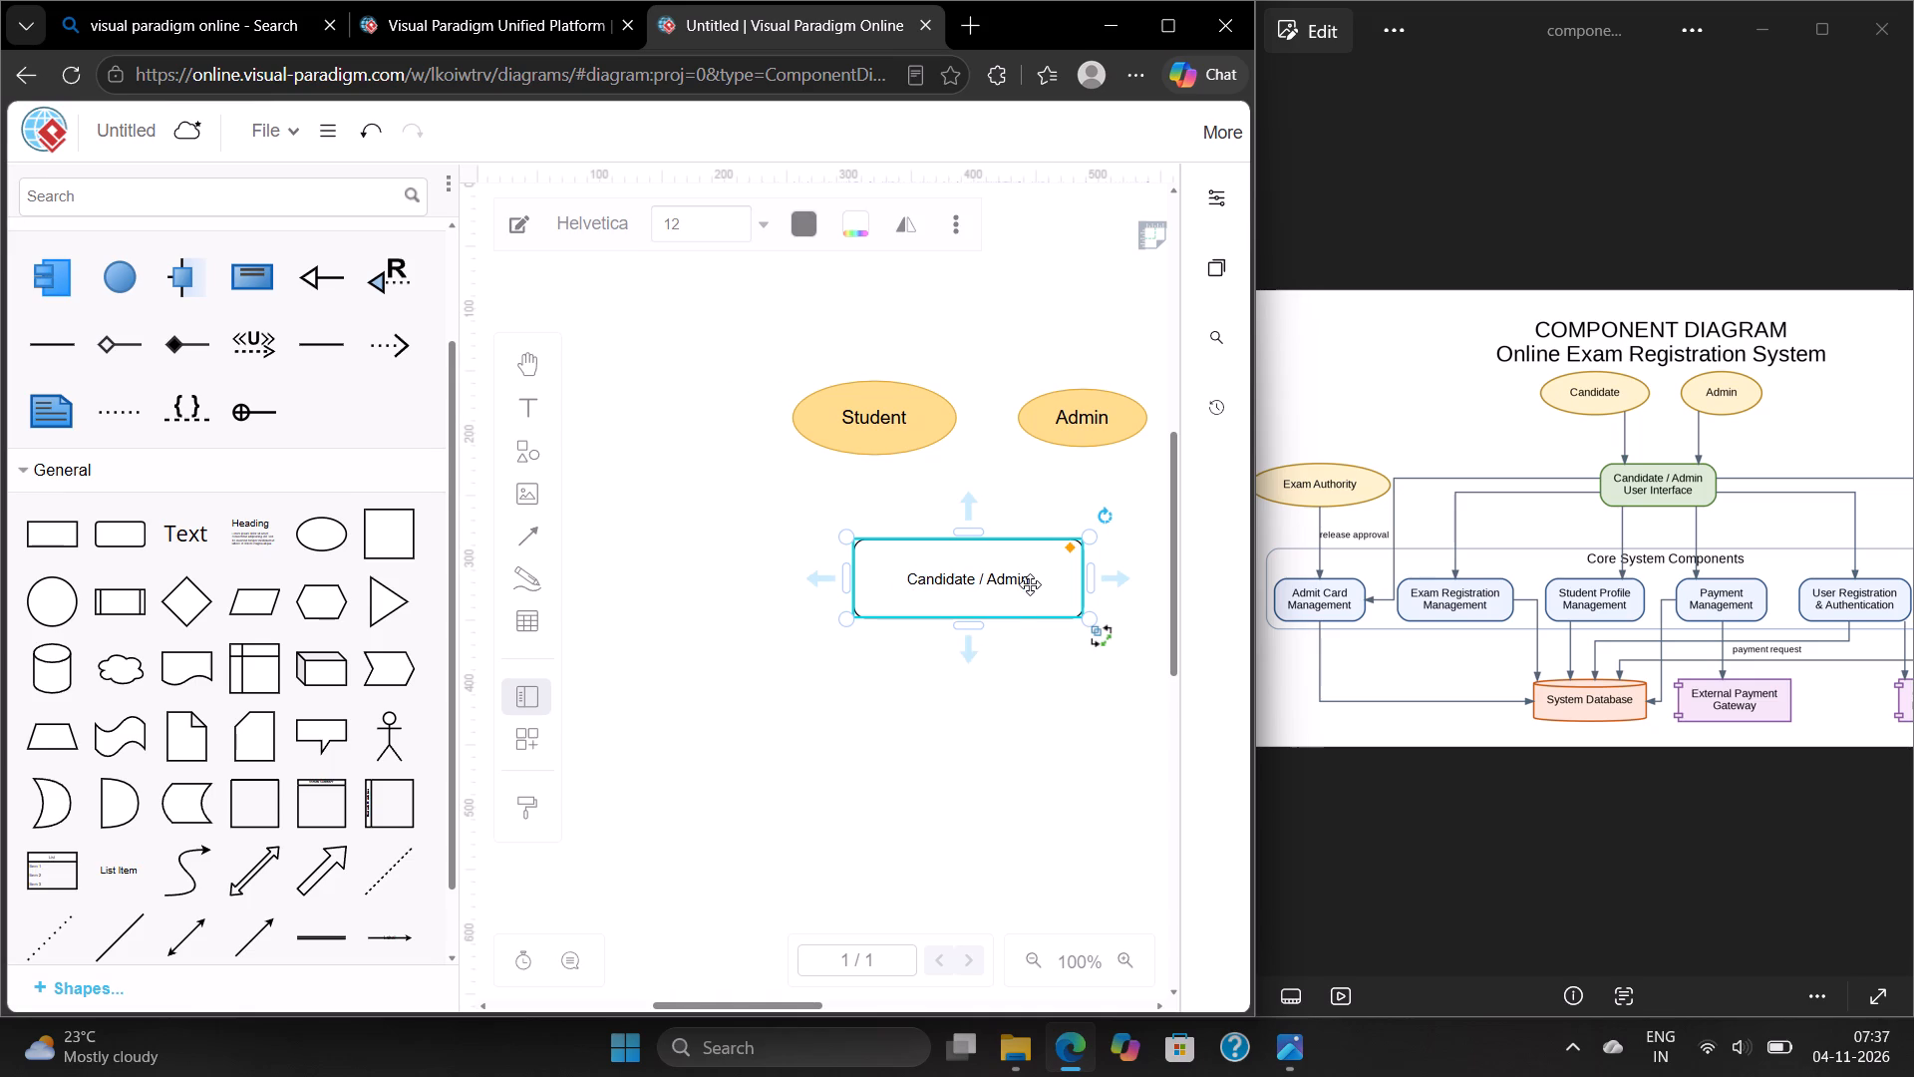
triple_click(1030, 584)
triple_click(1030, 584)
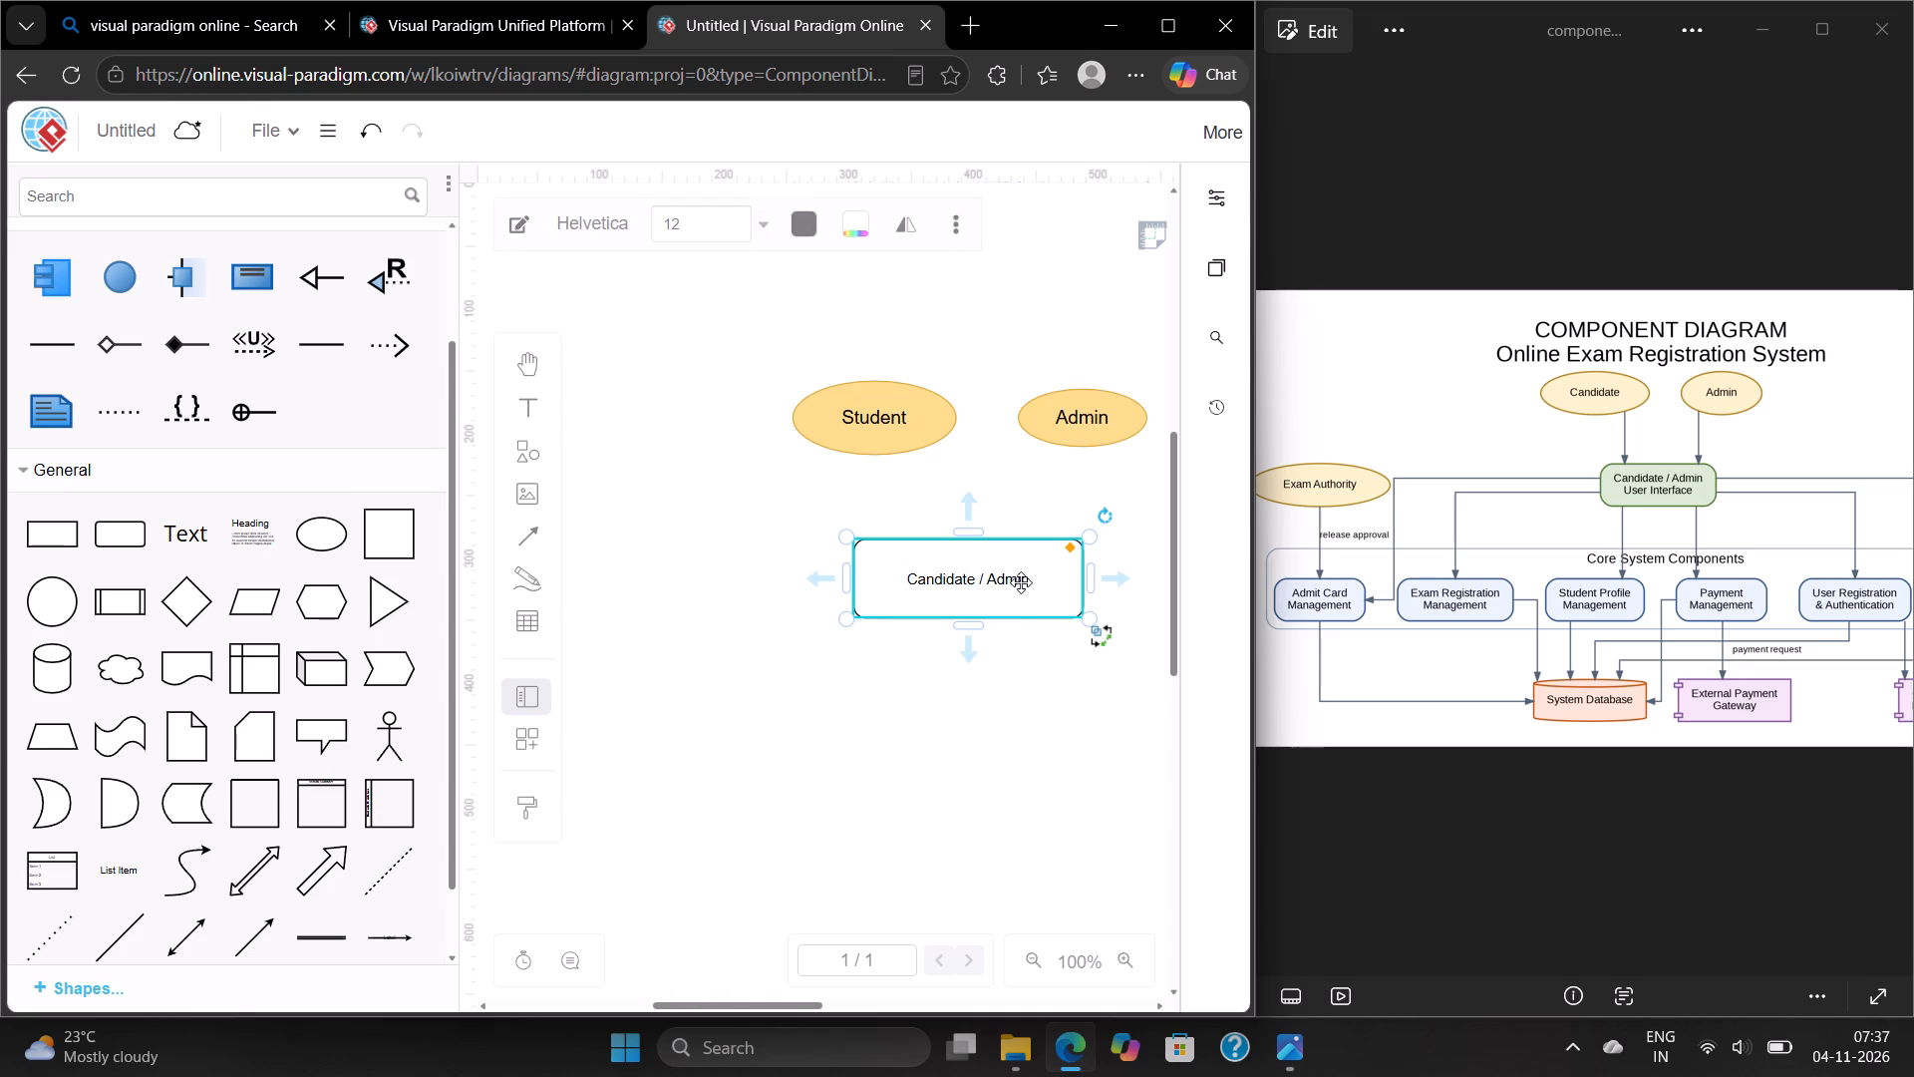
triple_click(1014, 581)
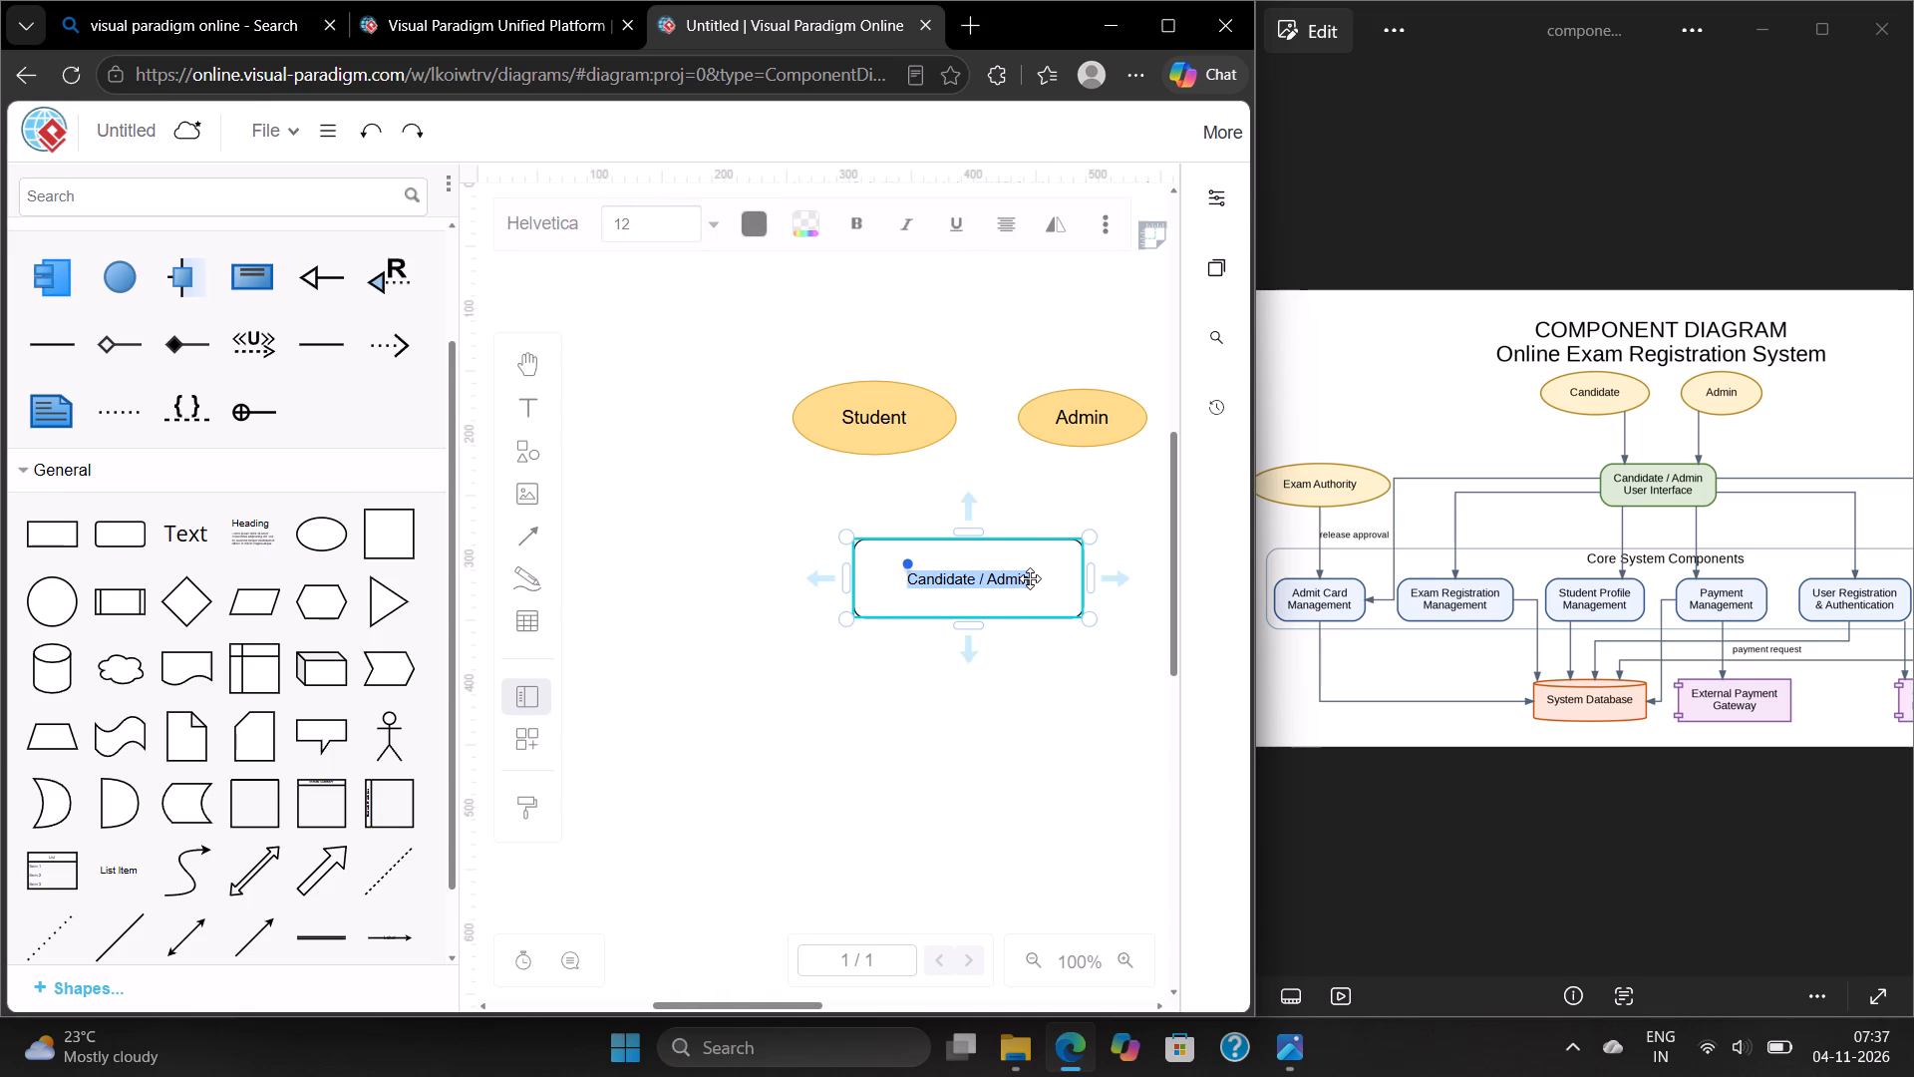
click(1030, 578)
triple_click(1027, 581)
click(1027, 581)
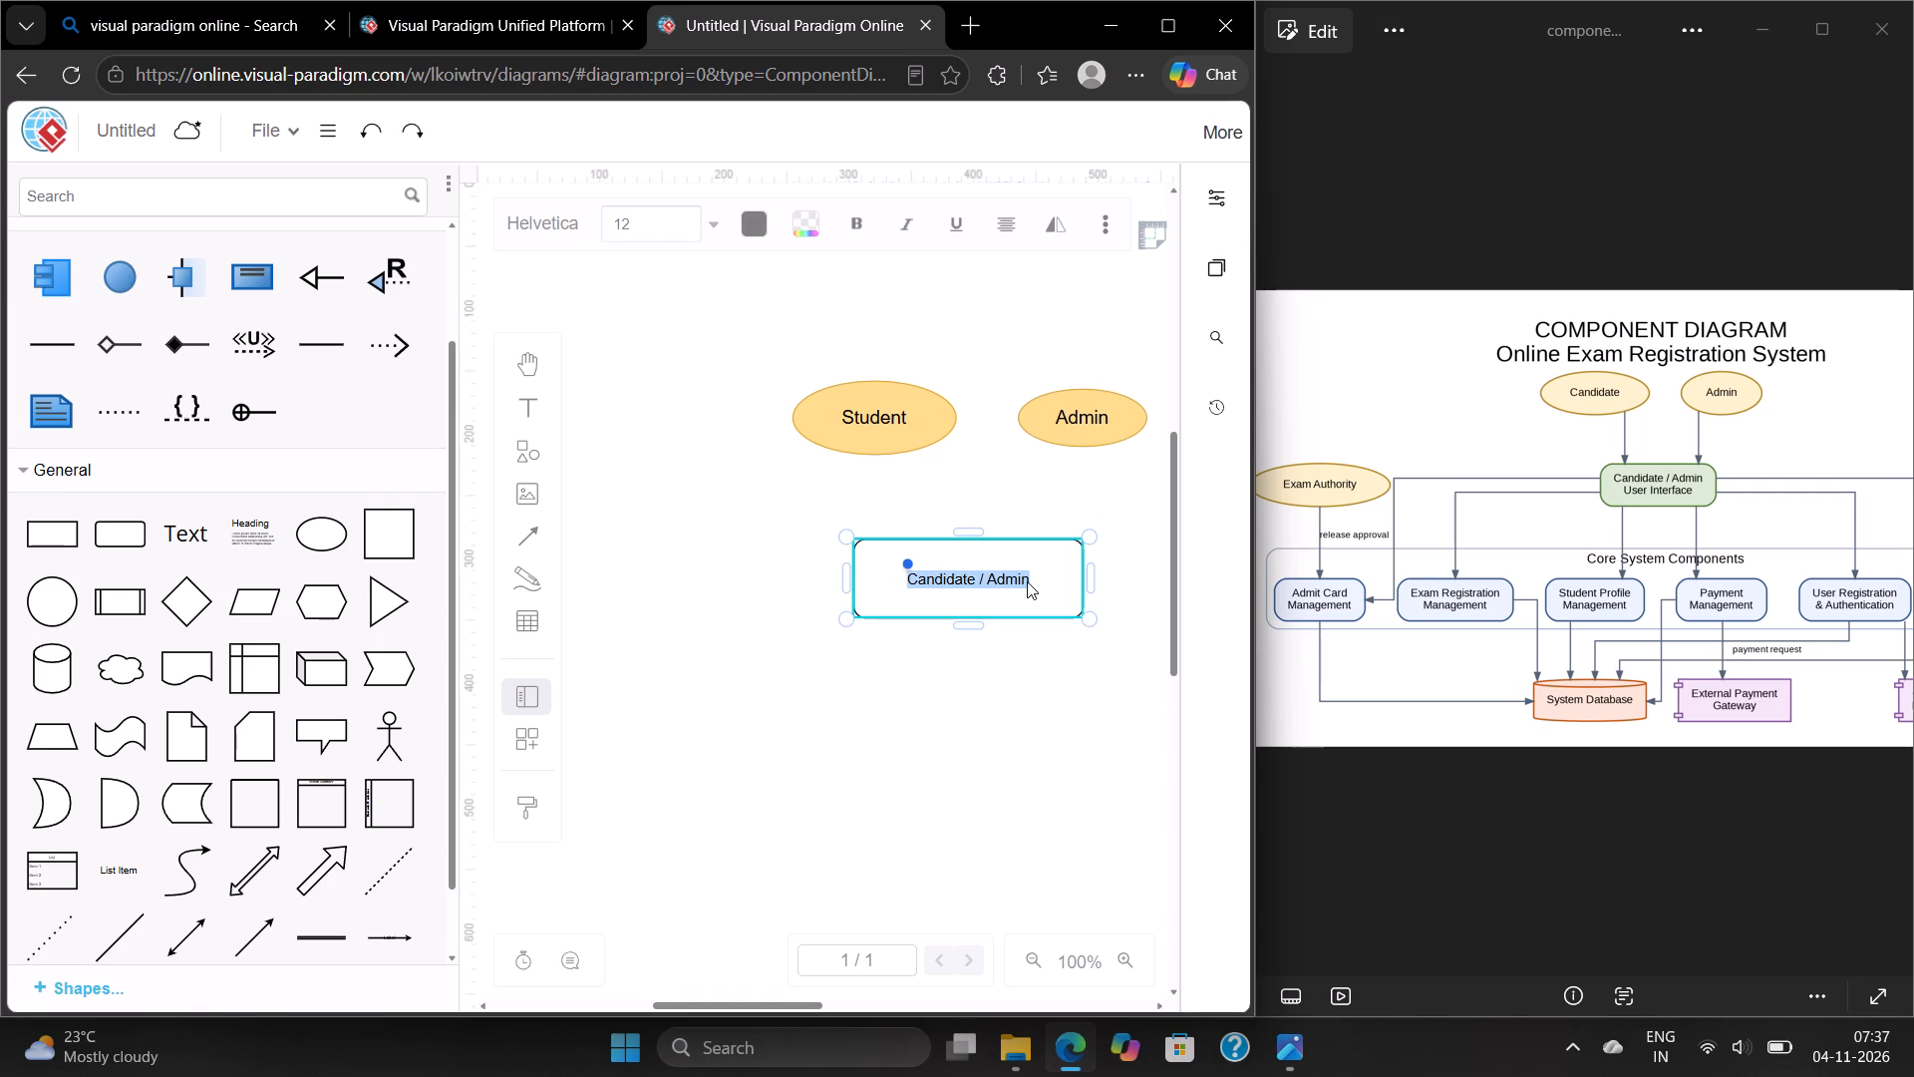
click(1027, 581)
key(space)
key(space)
key(space)
key(space)
key(space)
key(space)
key(space)
key(space)
key(space)
key(space)
key(space)
key(space)
key(space)
key(space)
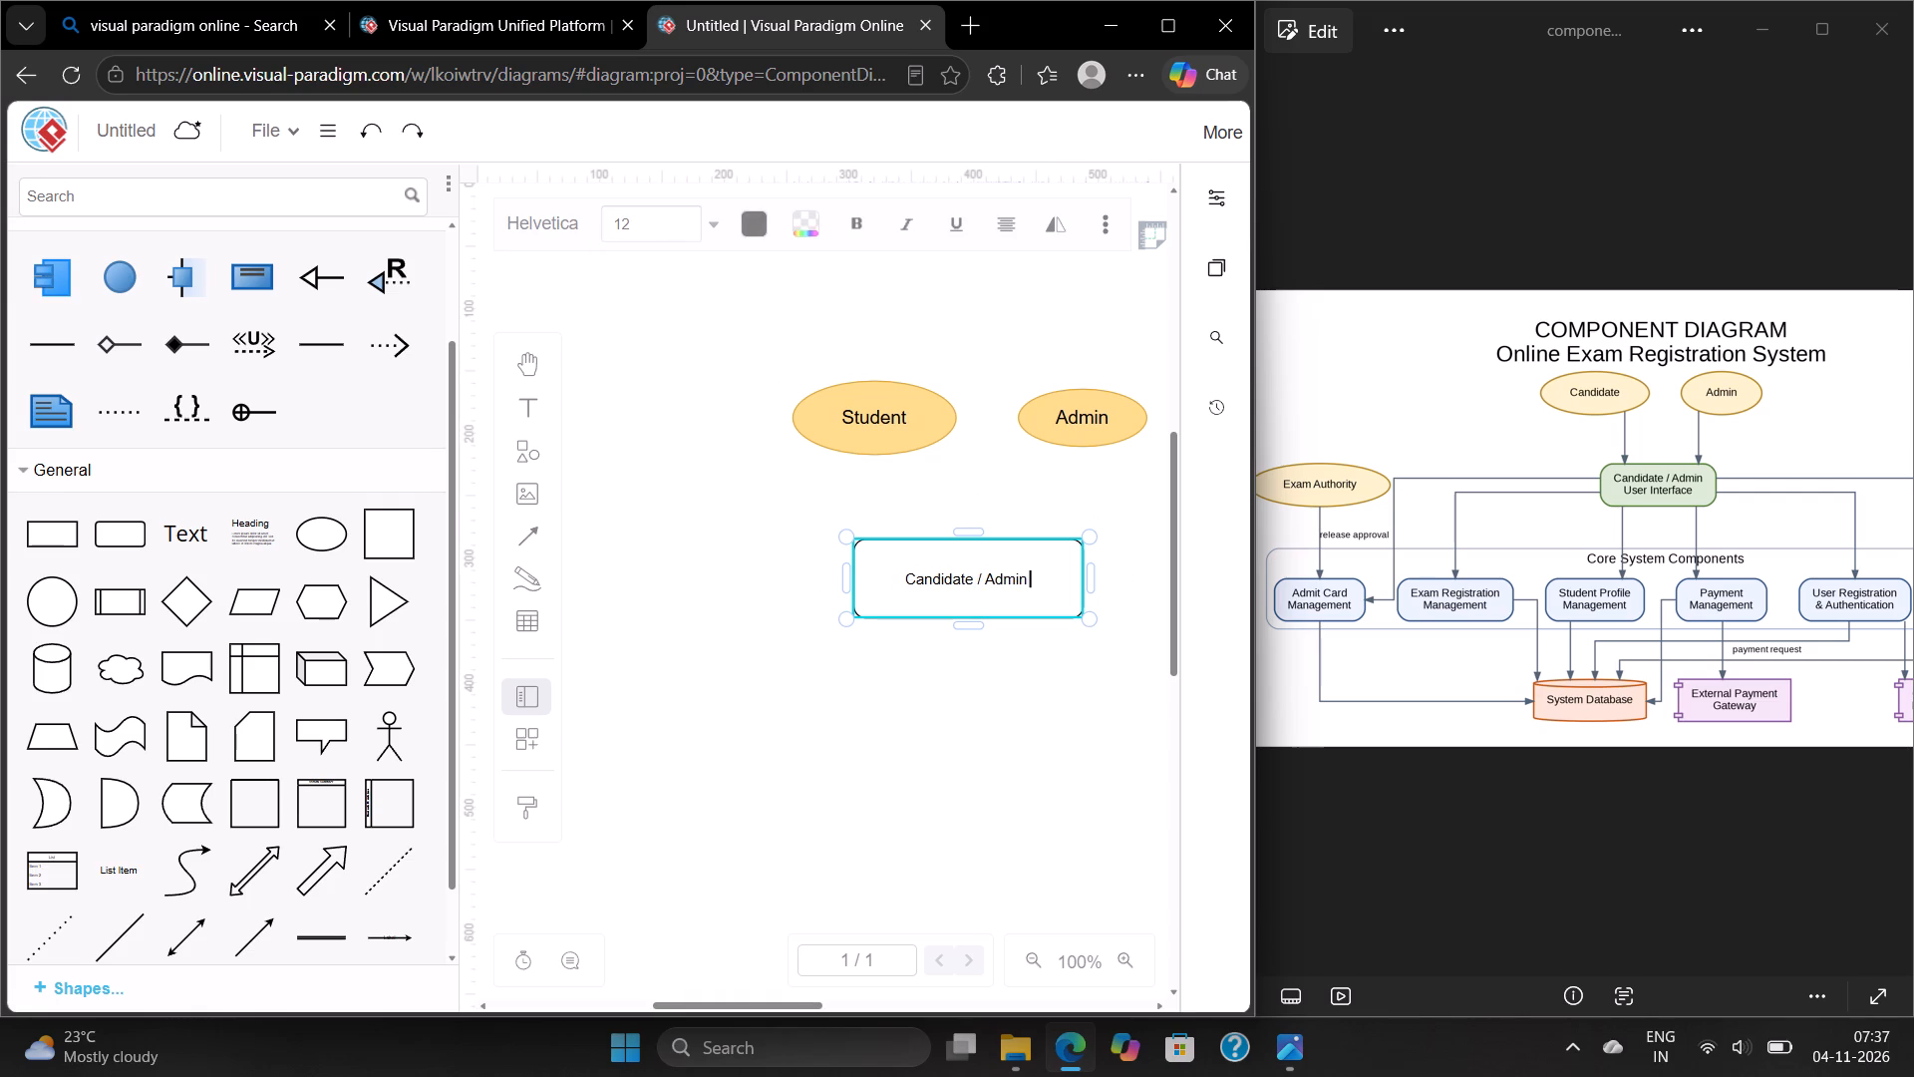
key(space)
key(space)
key(space)
key(space)
key(space)
key(space)
key(space)
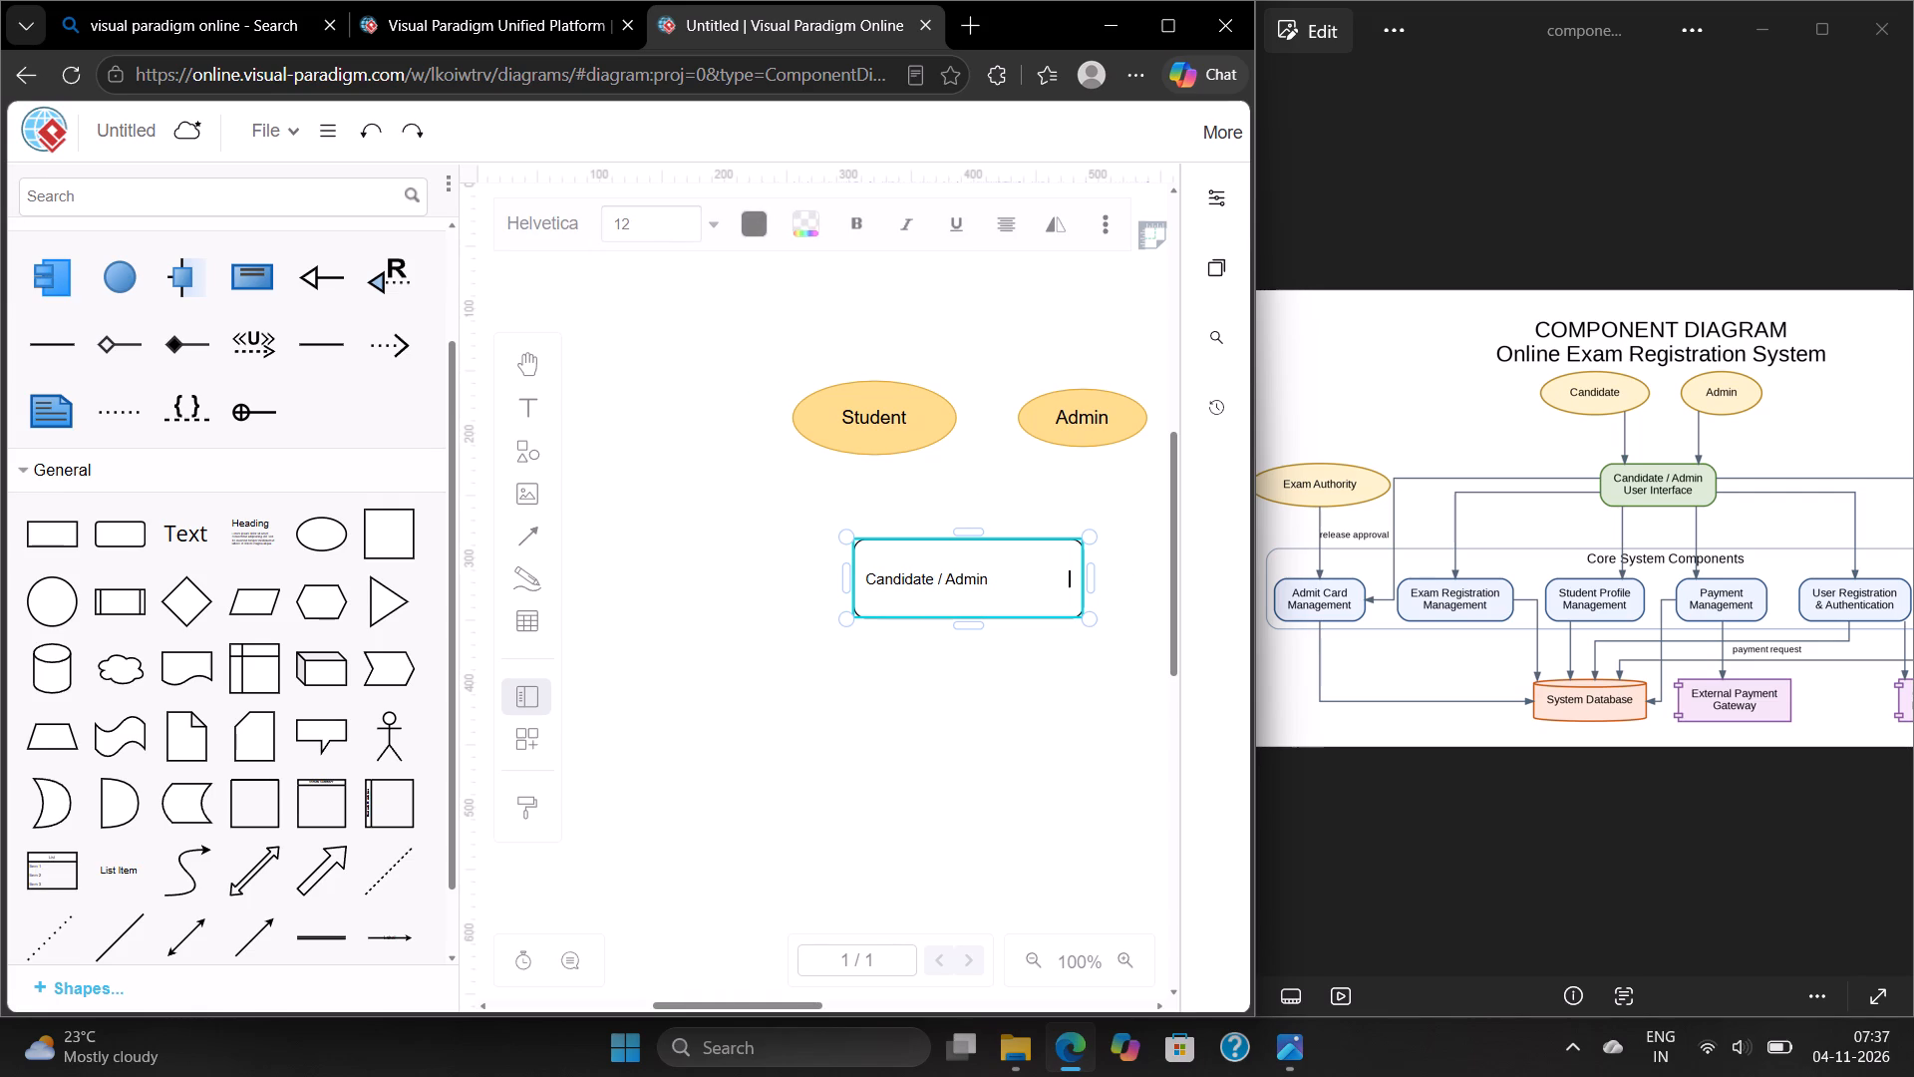
key(space)
key(space)
key(space)
key(space)
key(space)
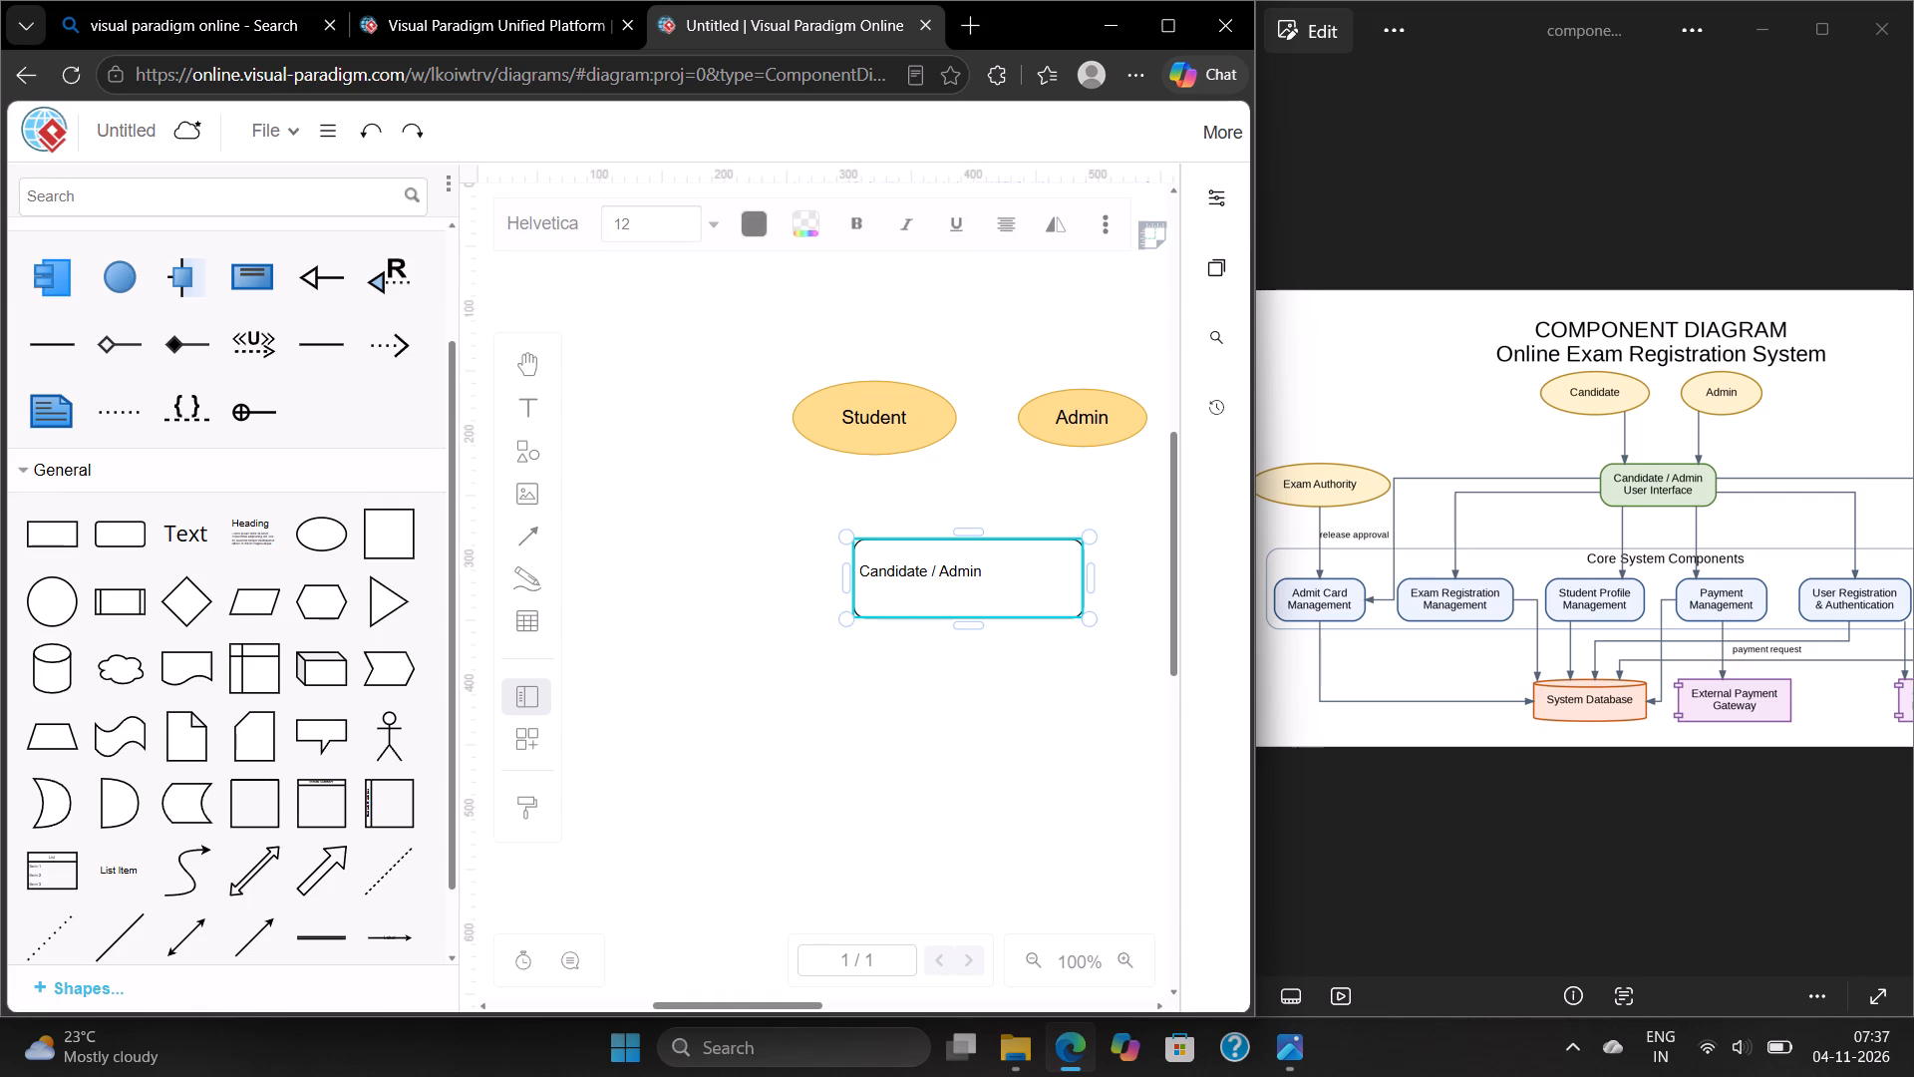
text(User)
key(space)
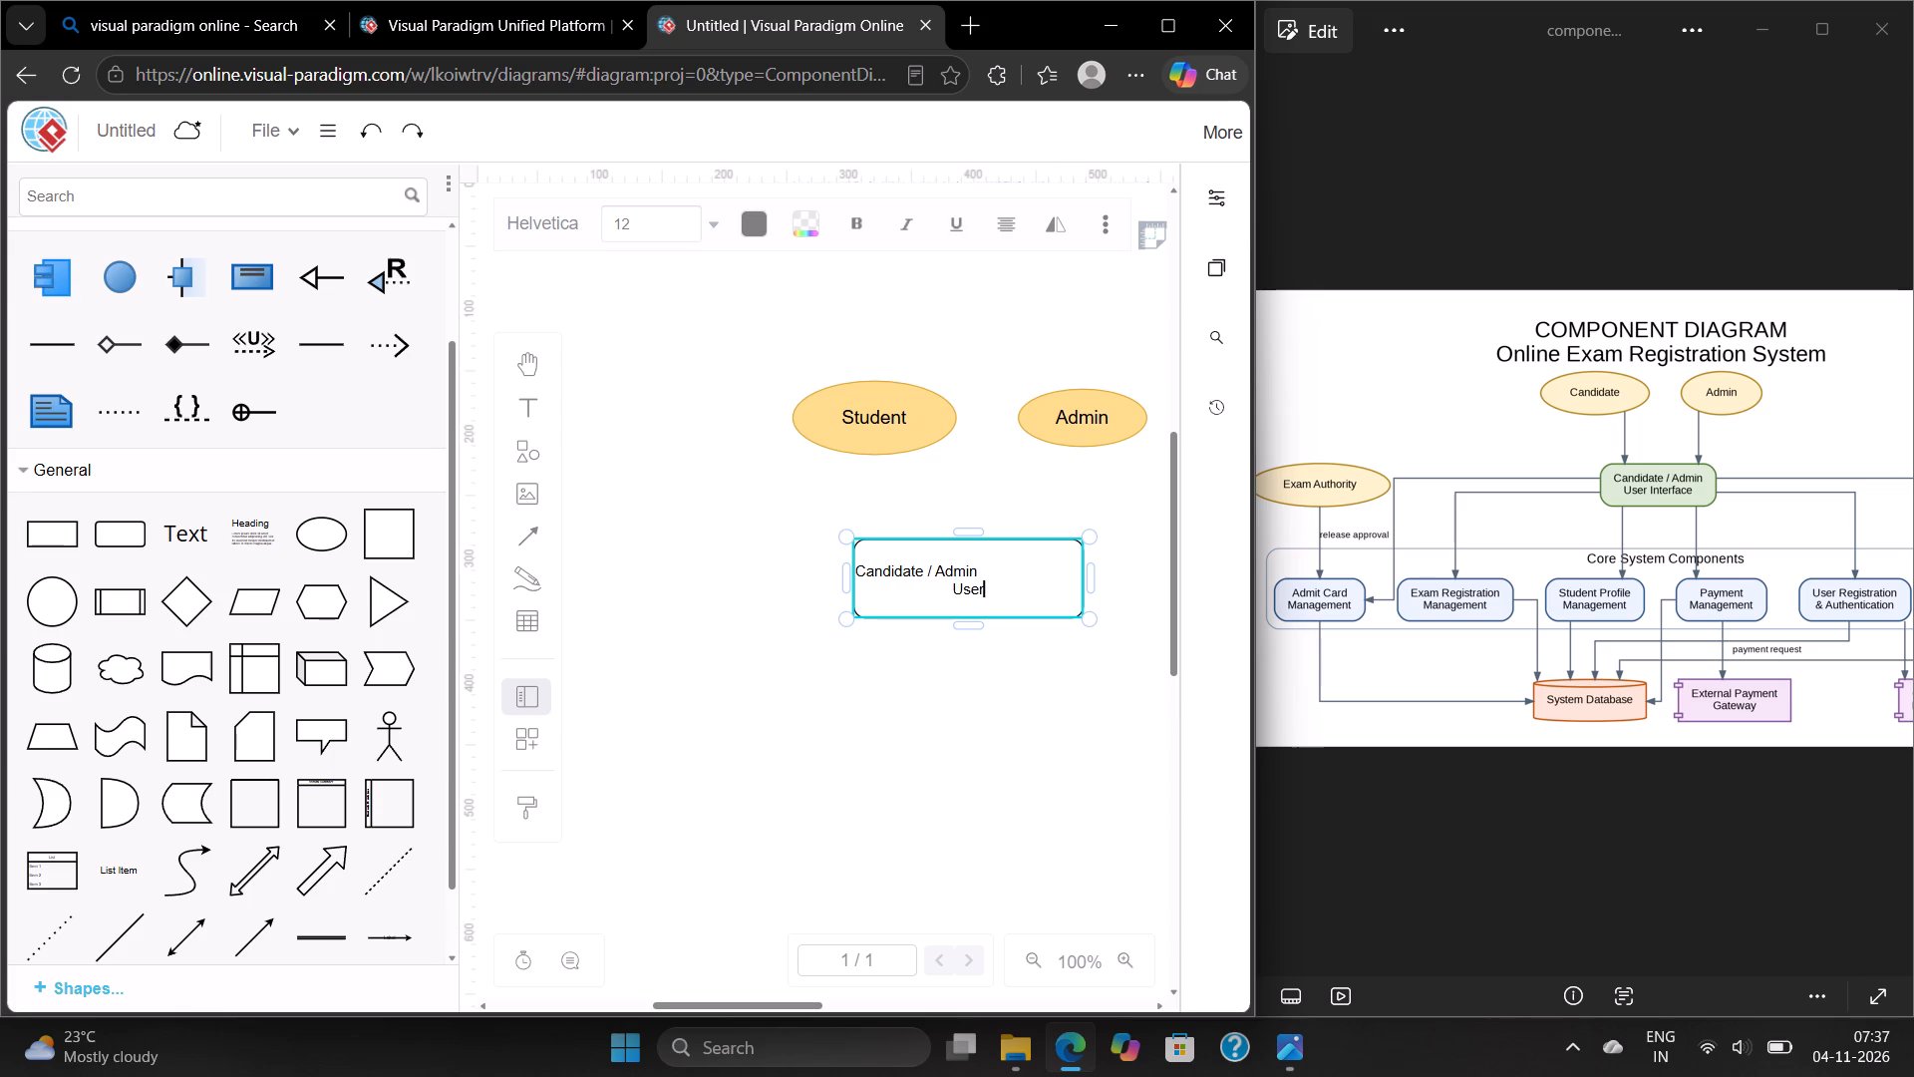
text(Inter)
text(face)
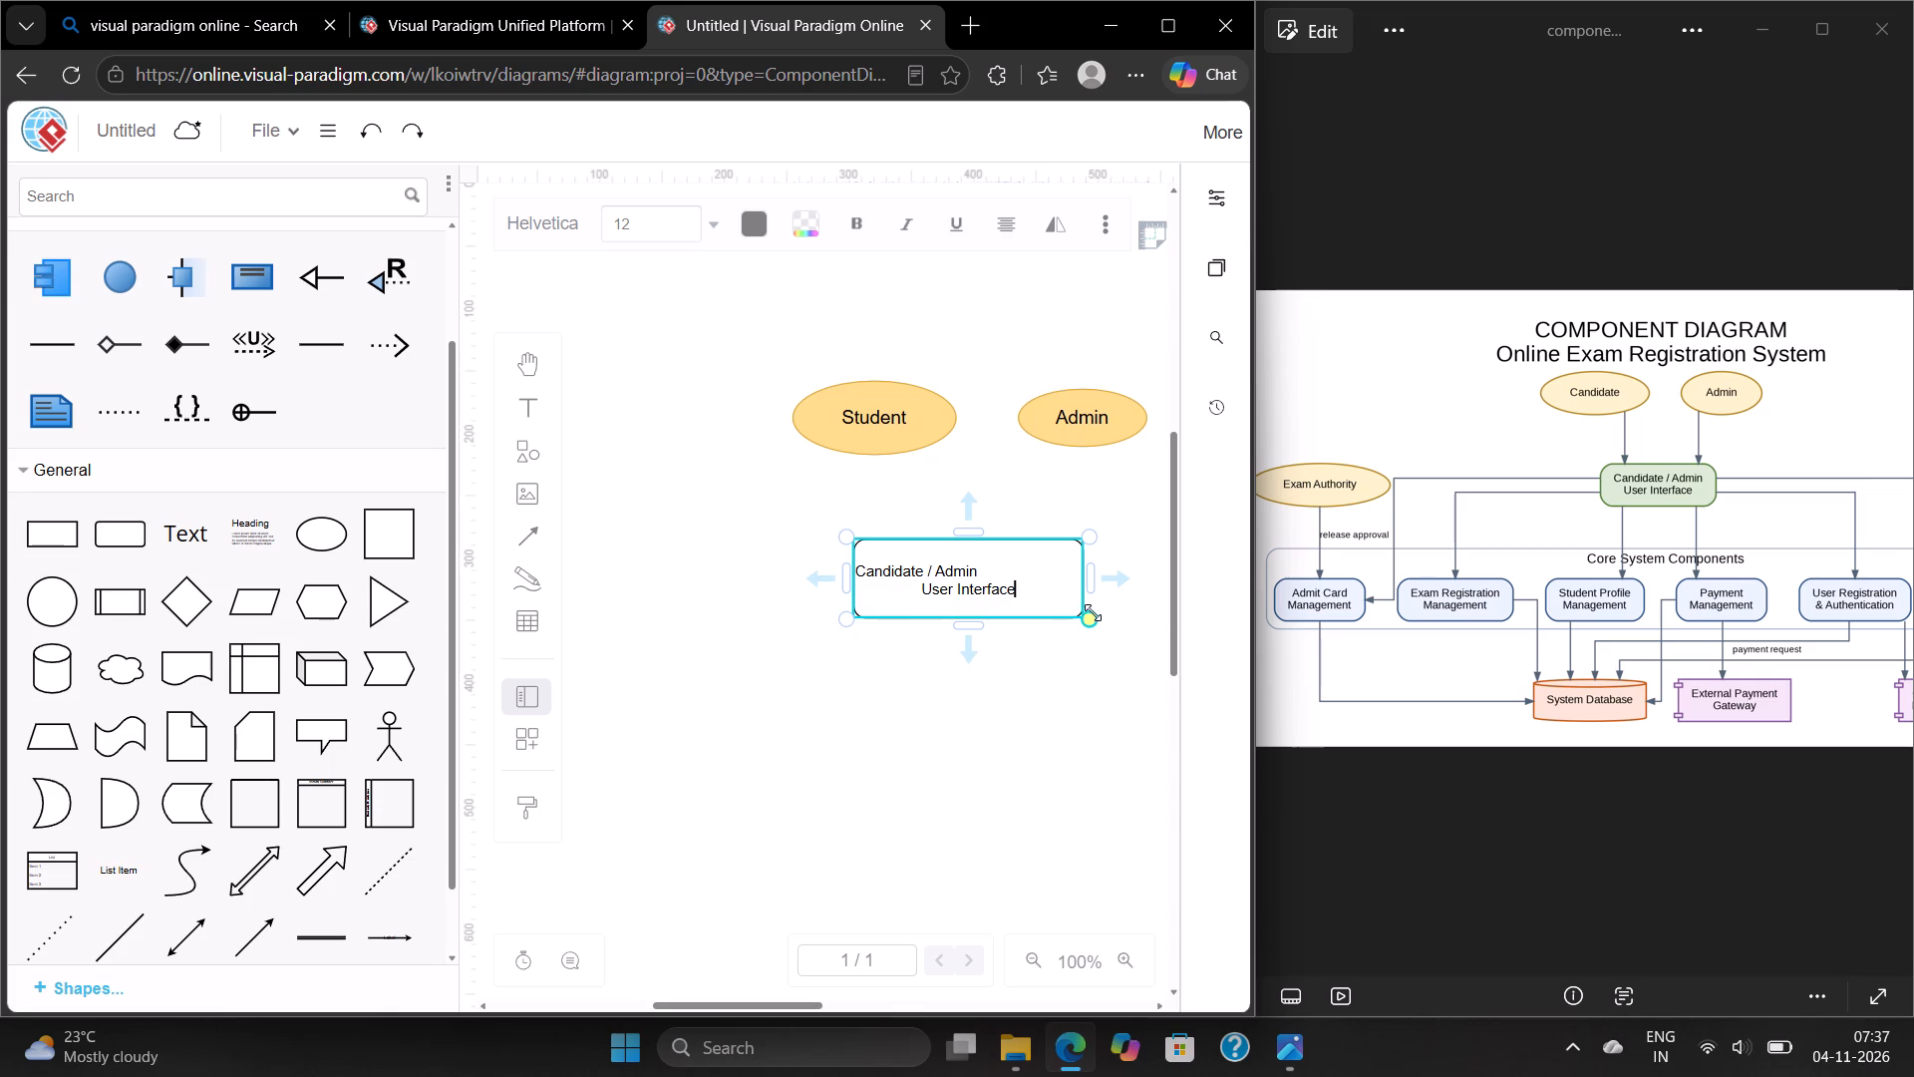
Shrink the rounded rectangle to fit its label and centre it beneath the gap between the Student and Admin ellipses.
drag(1089, 612, 1043, 605)
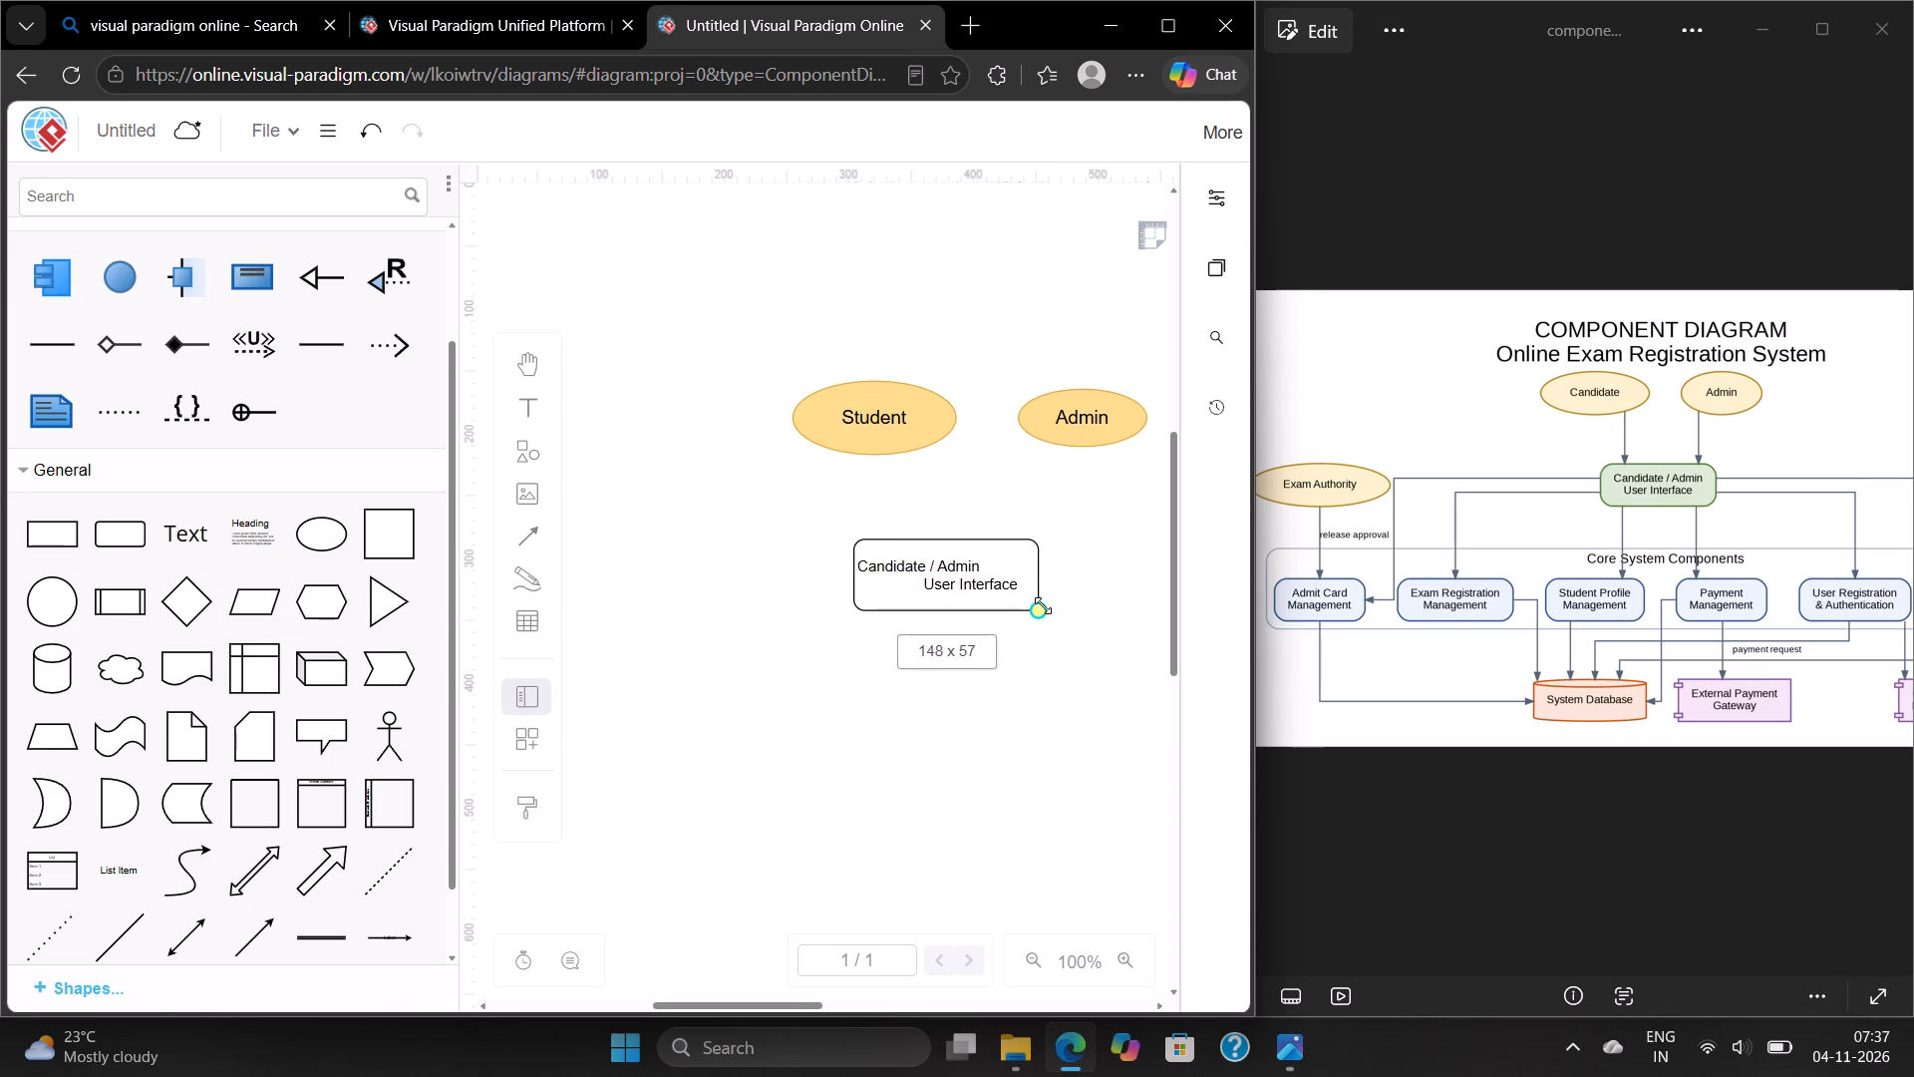
drag(1043, 605, 1034, 605)
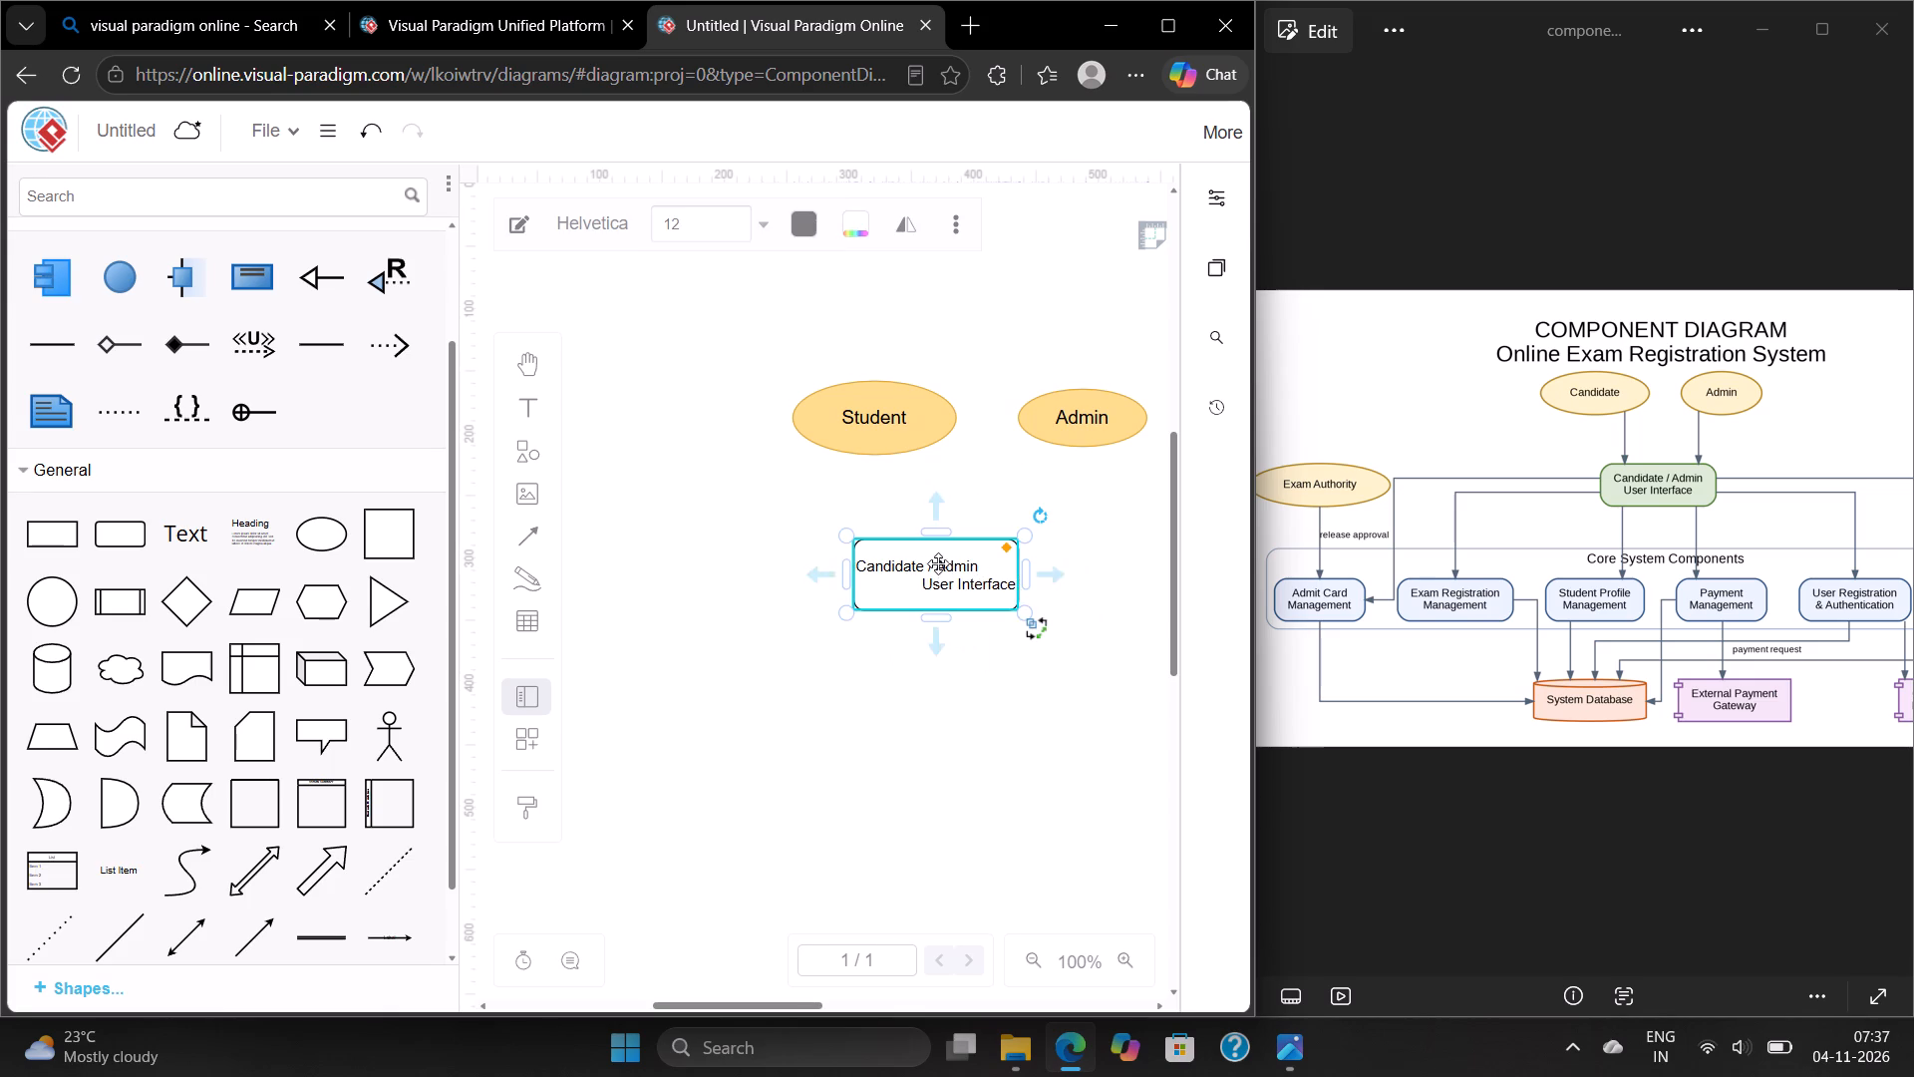
drag(931, 563, 969, 547)
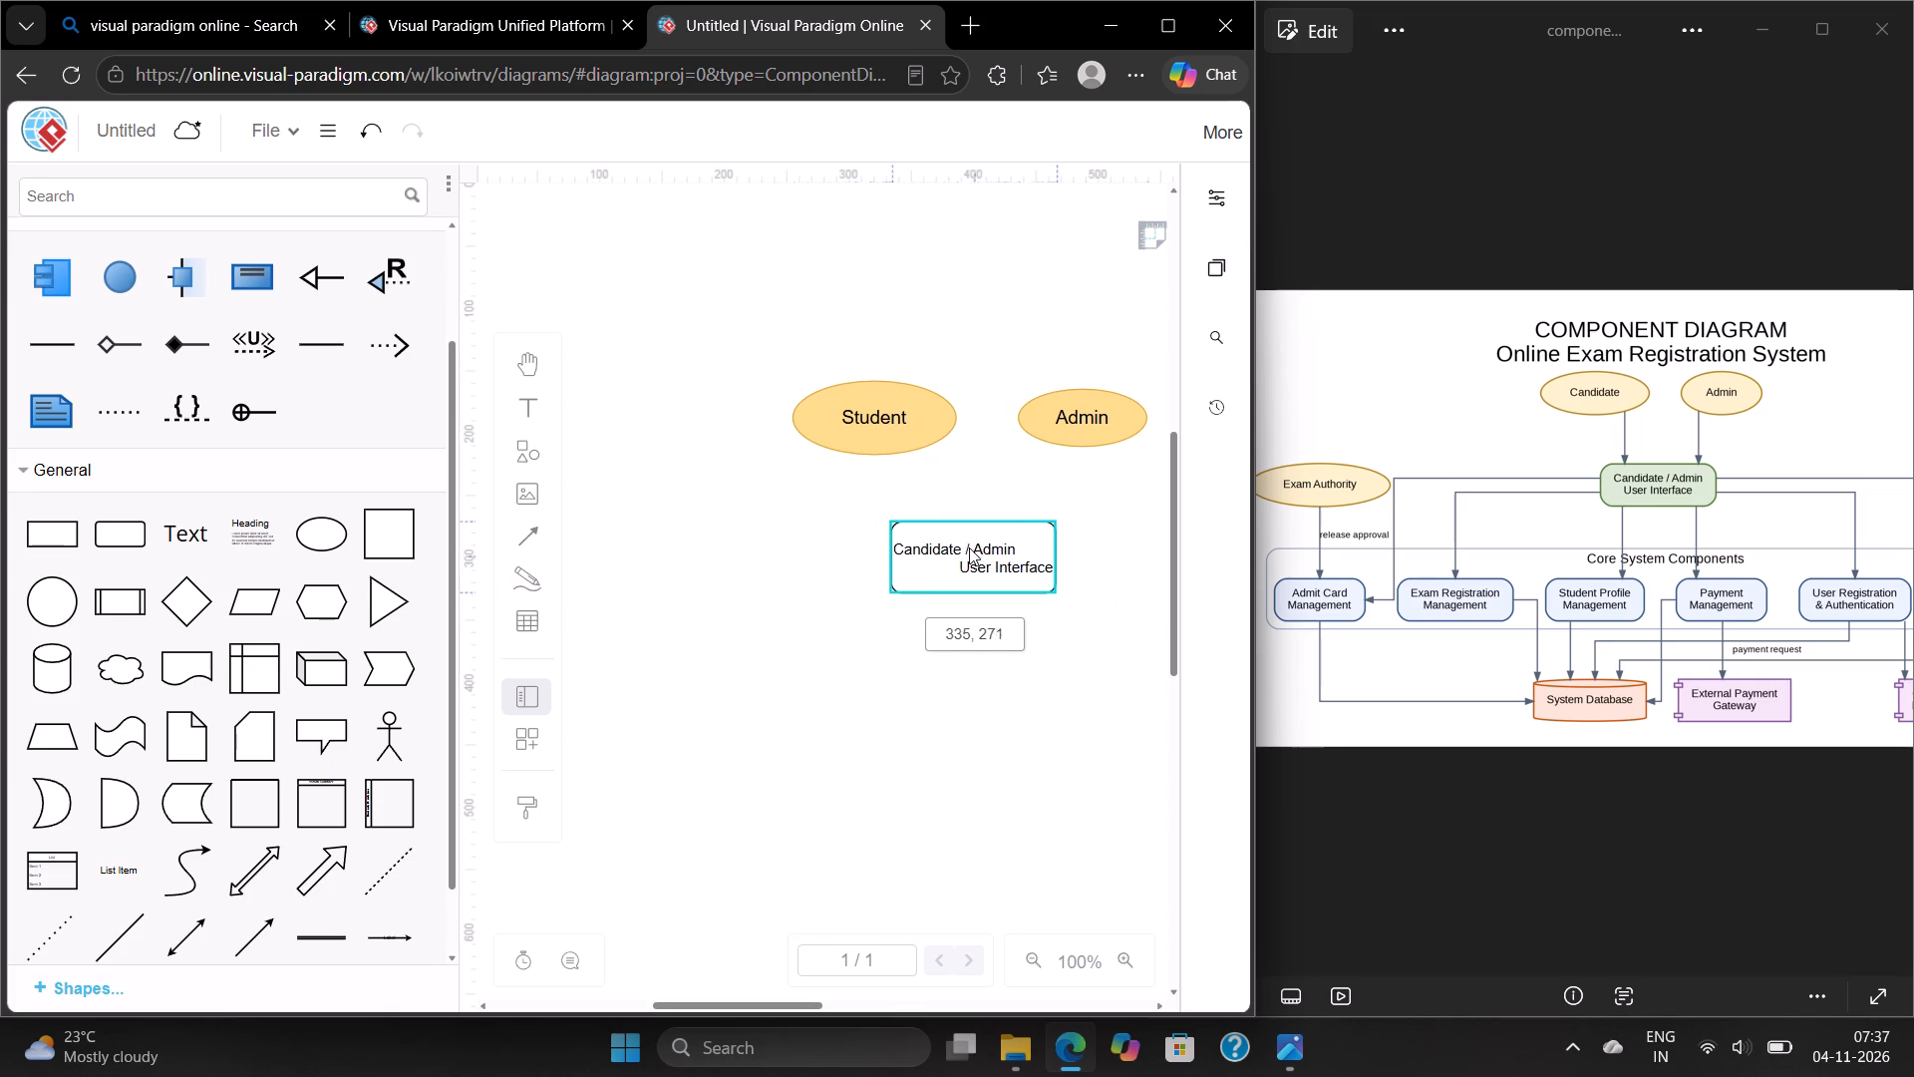
drag(969, 547, 973, 549)
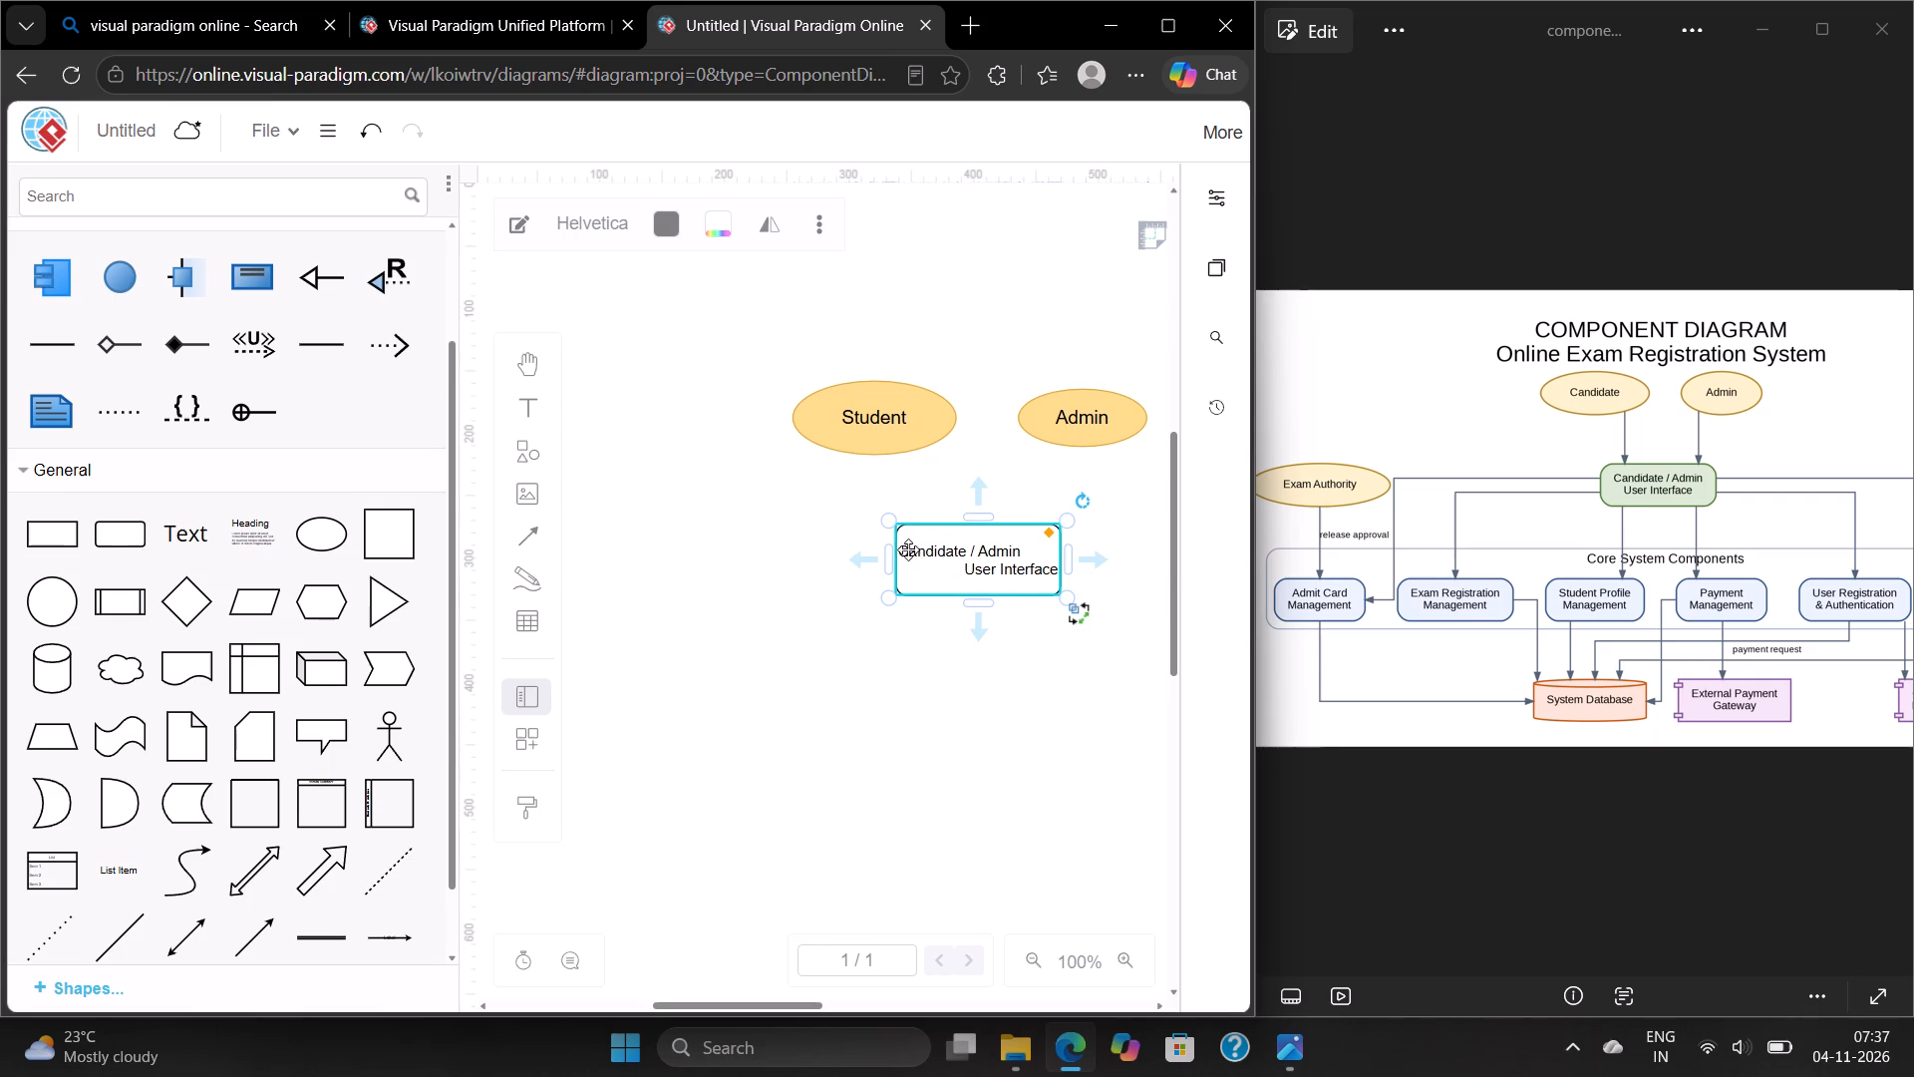
Indent the label's first line, "Candidate / Admin", with leading spaces to centre it in the rectangle.
double_click(904, 549)
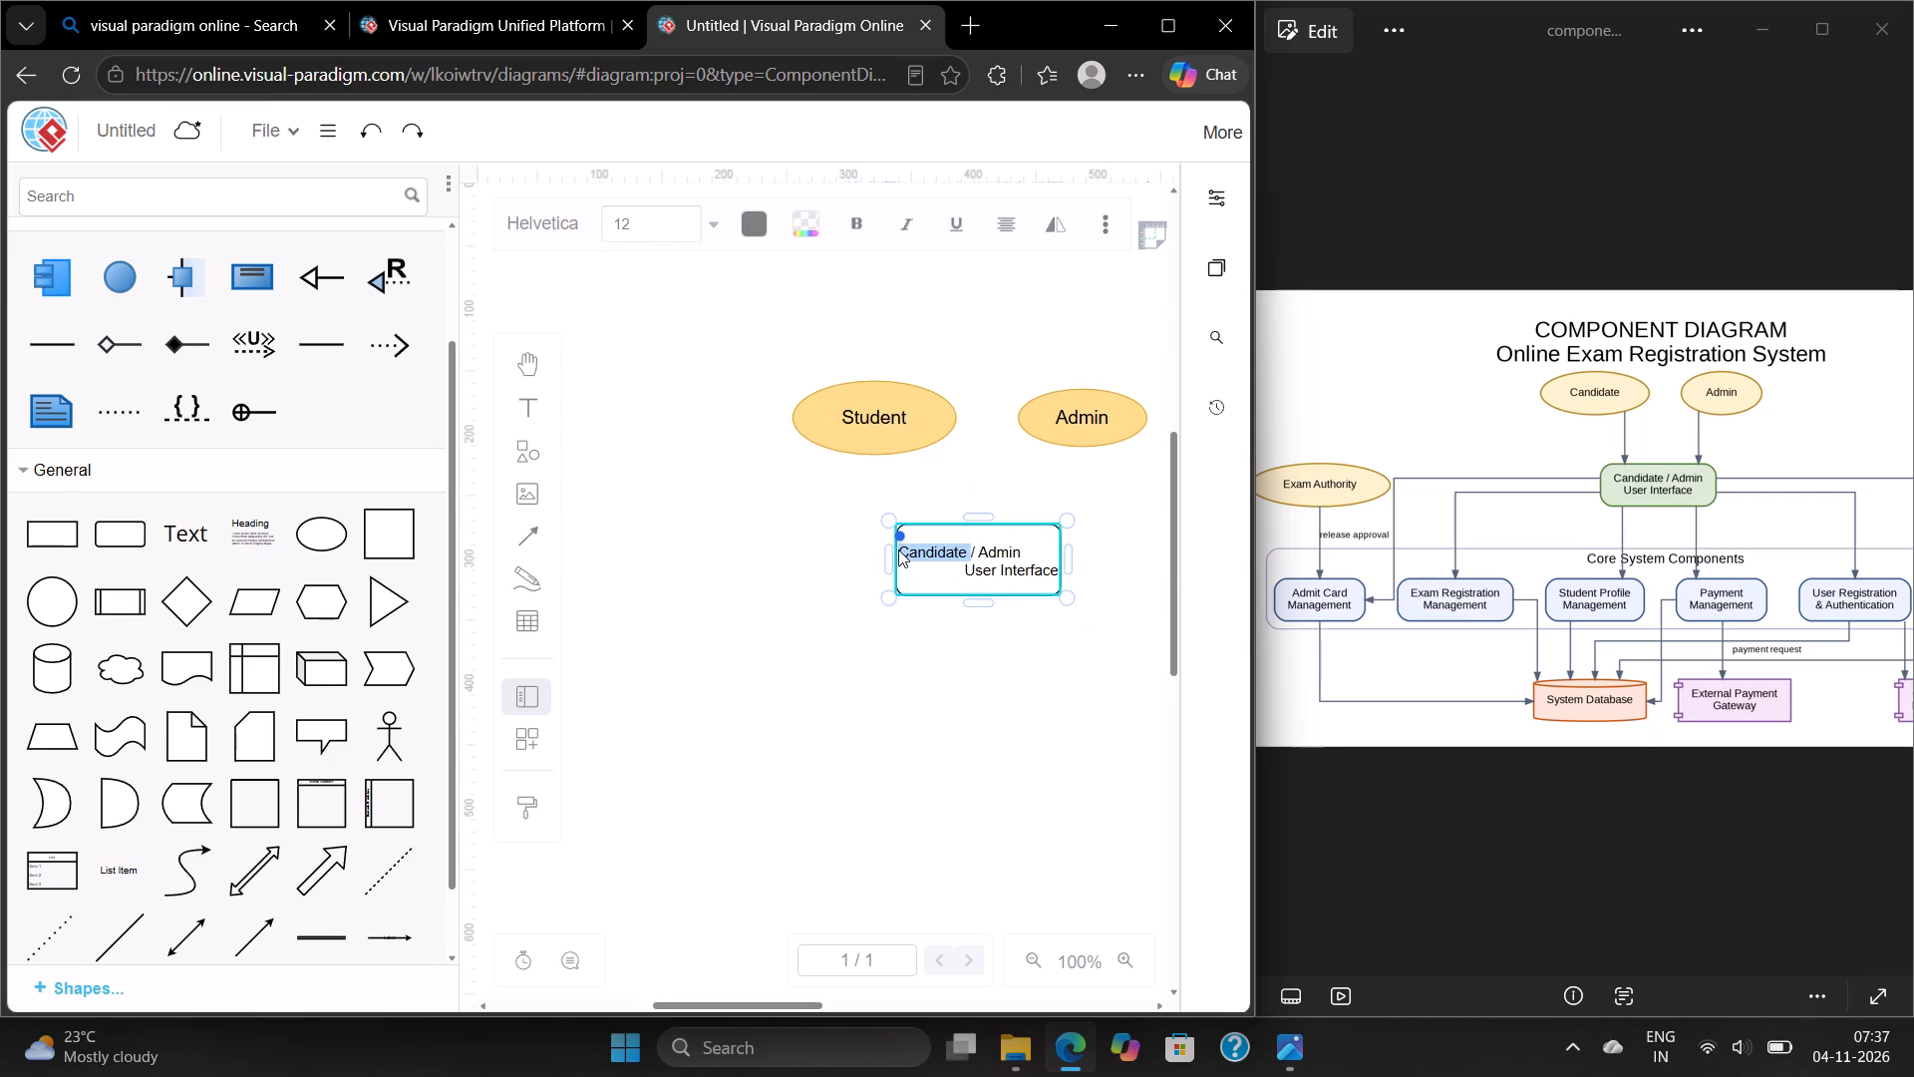
click(898, 549)
key(space)
key(space)
key(space)
key(space)
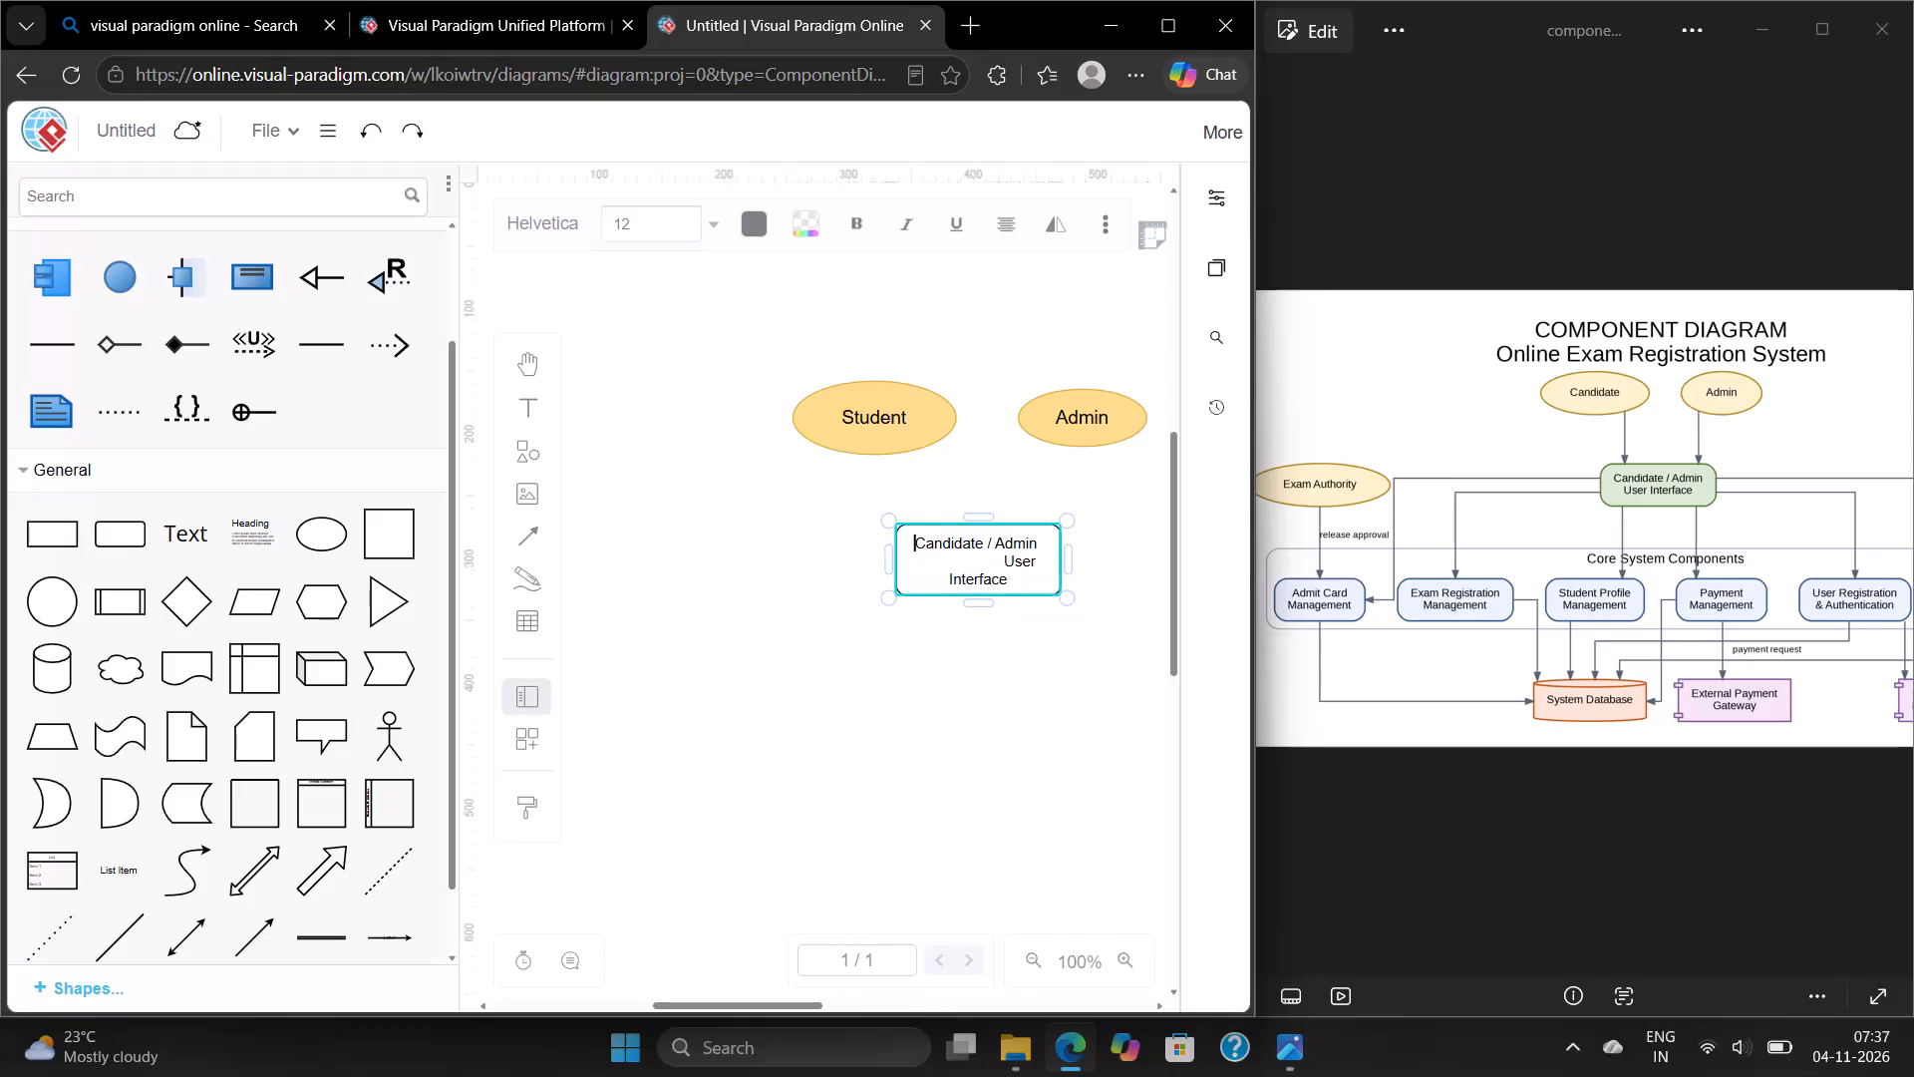
key(space)
key(space)
key(space)
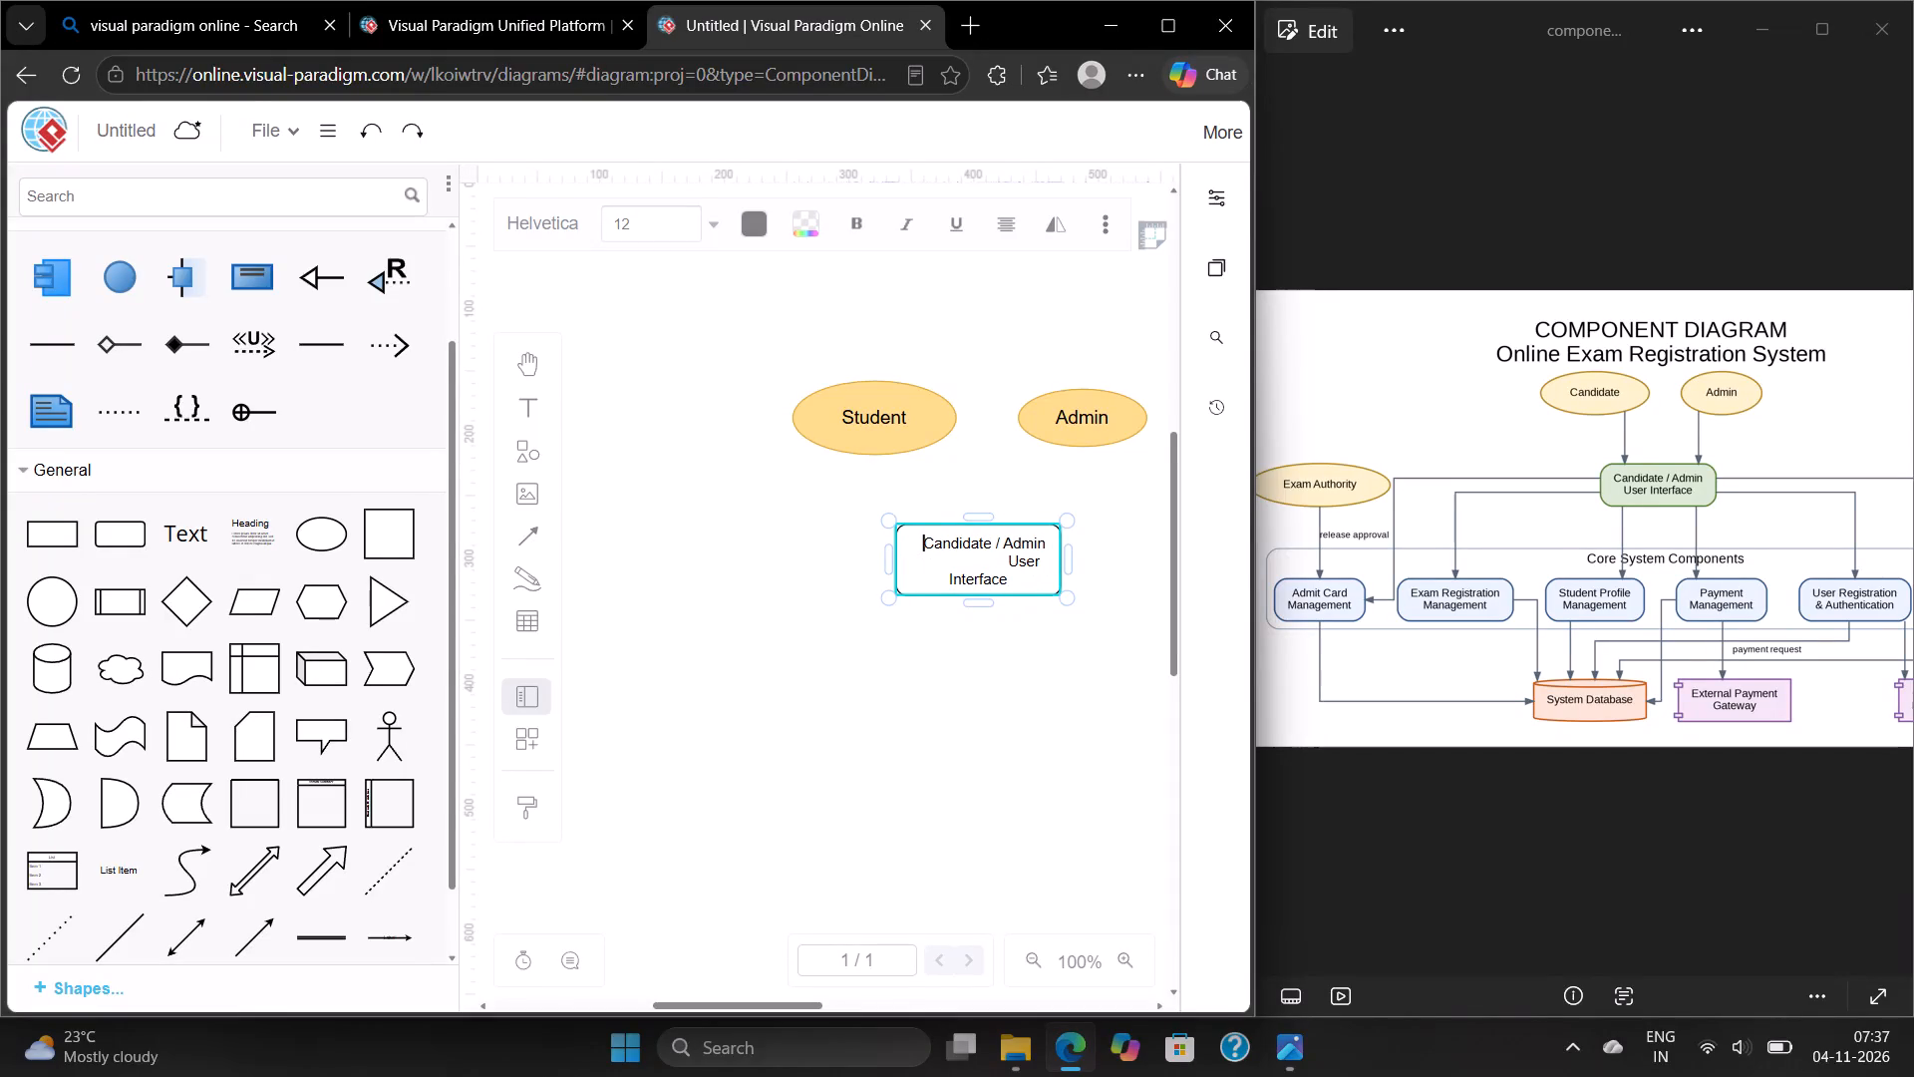
key(BackSpace)
key(BackSpace)
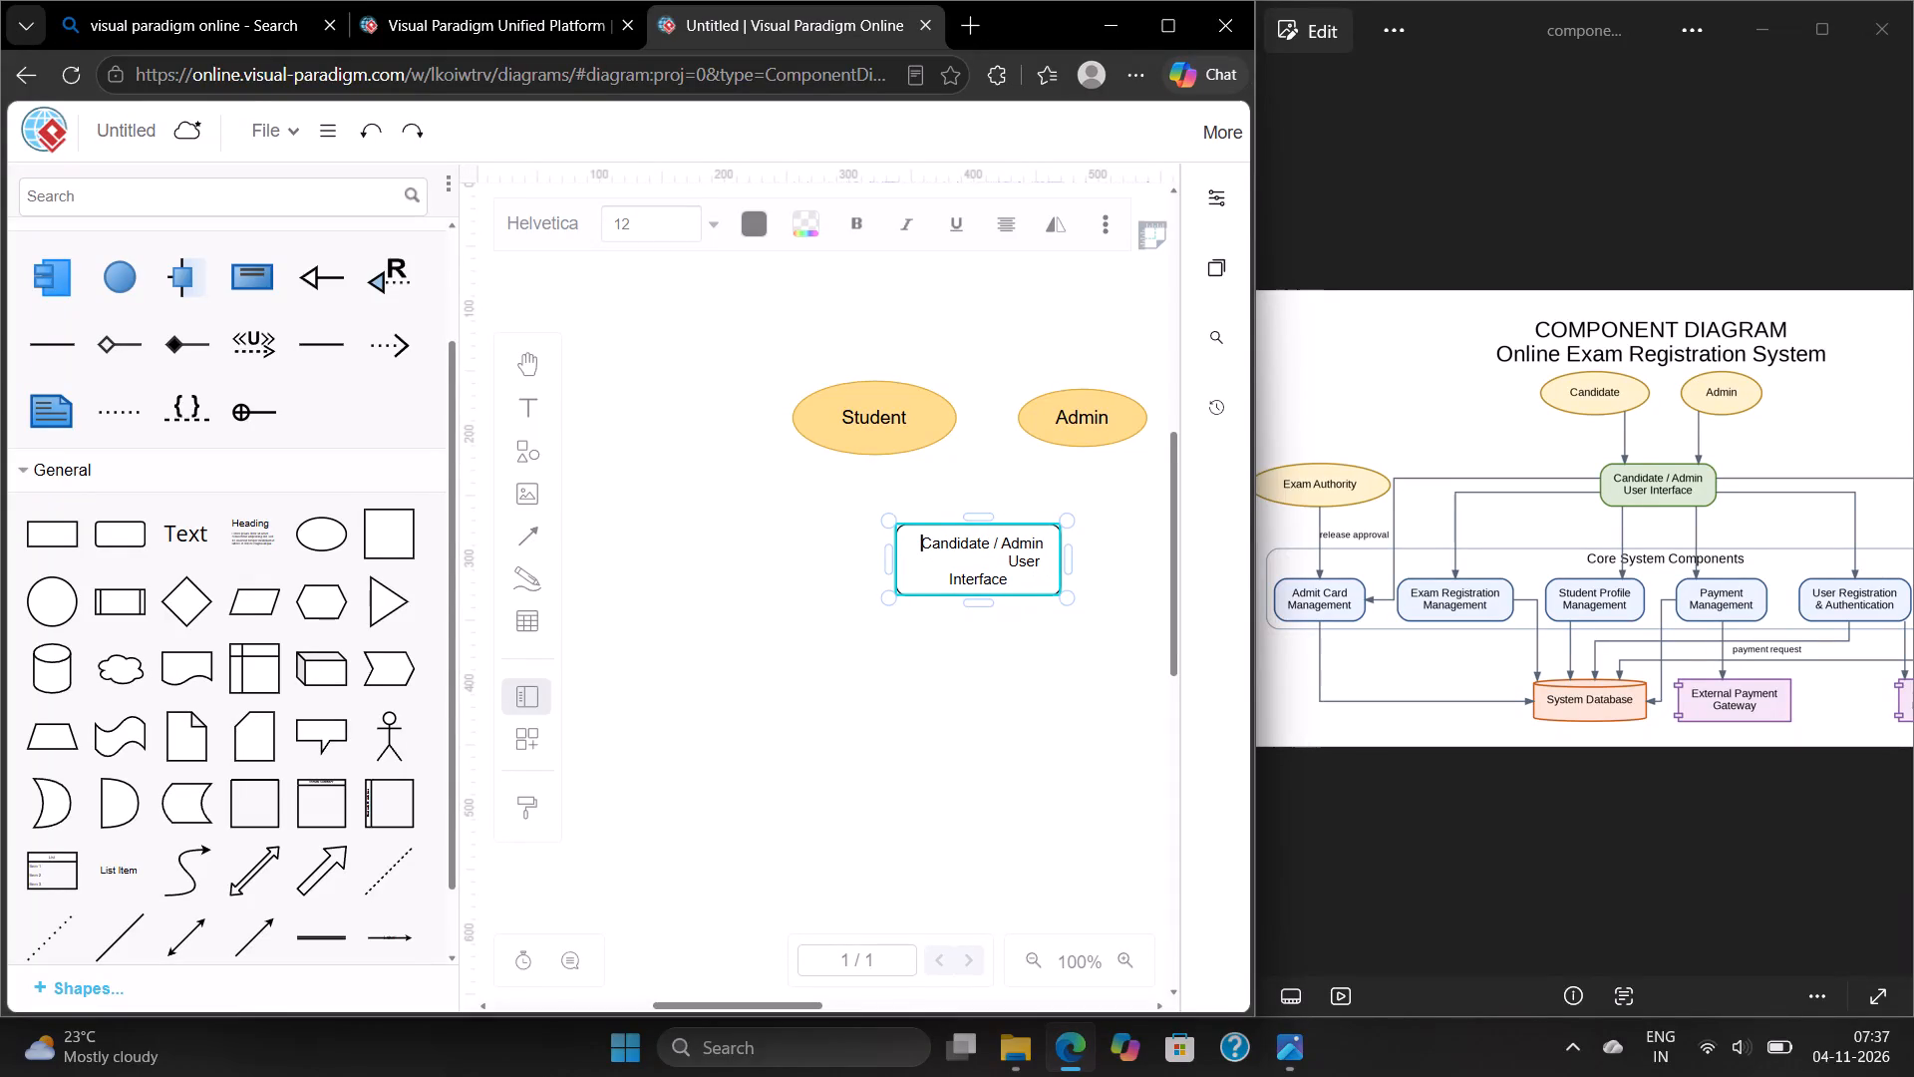
Delete the surplus spaces between "Admin" and "User" to bring "User Interface" together on the label's second line.
key(Down)
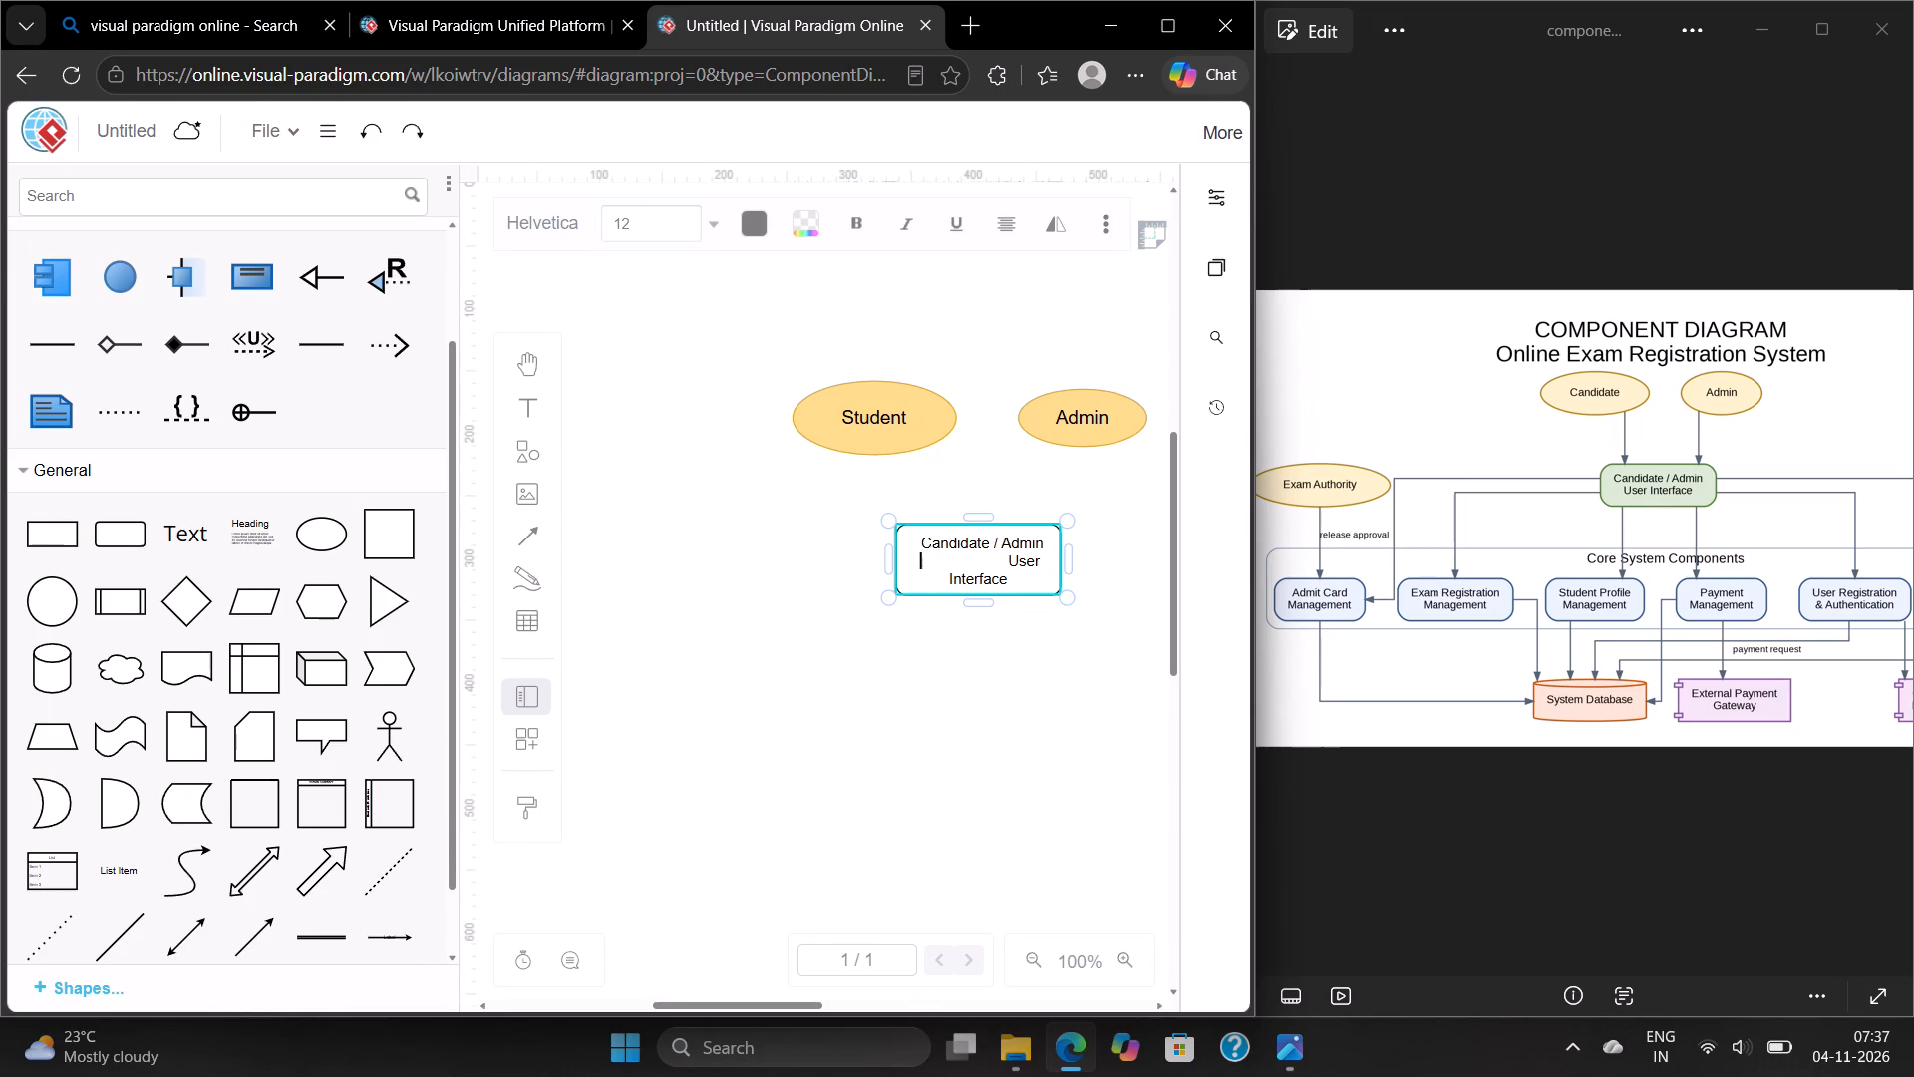
key(Right)
key(Right)
key(Right)
key(Right)
key(Right)
key(Right)
key(Right)
key(Right)
key(Right)
key(Right)
key(Right)
key(Right)
key(Right)
key(BackSpace)
key(BackSpace)
key(BackSpace)
key(BackSpace)
key(BackSpace)
key(BackSpace)
key(BackSpace)
key(BackSpace)
key(BackSpace)
key(BackSpace)
key(BackSpace)
key(BackSpace)
key(BackSpace)
key(BackSpace)
key(BackSpace)
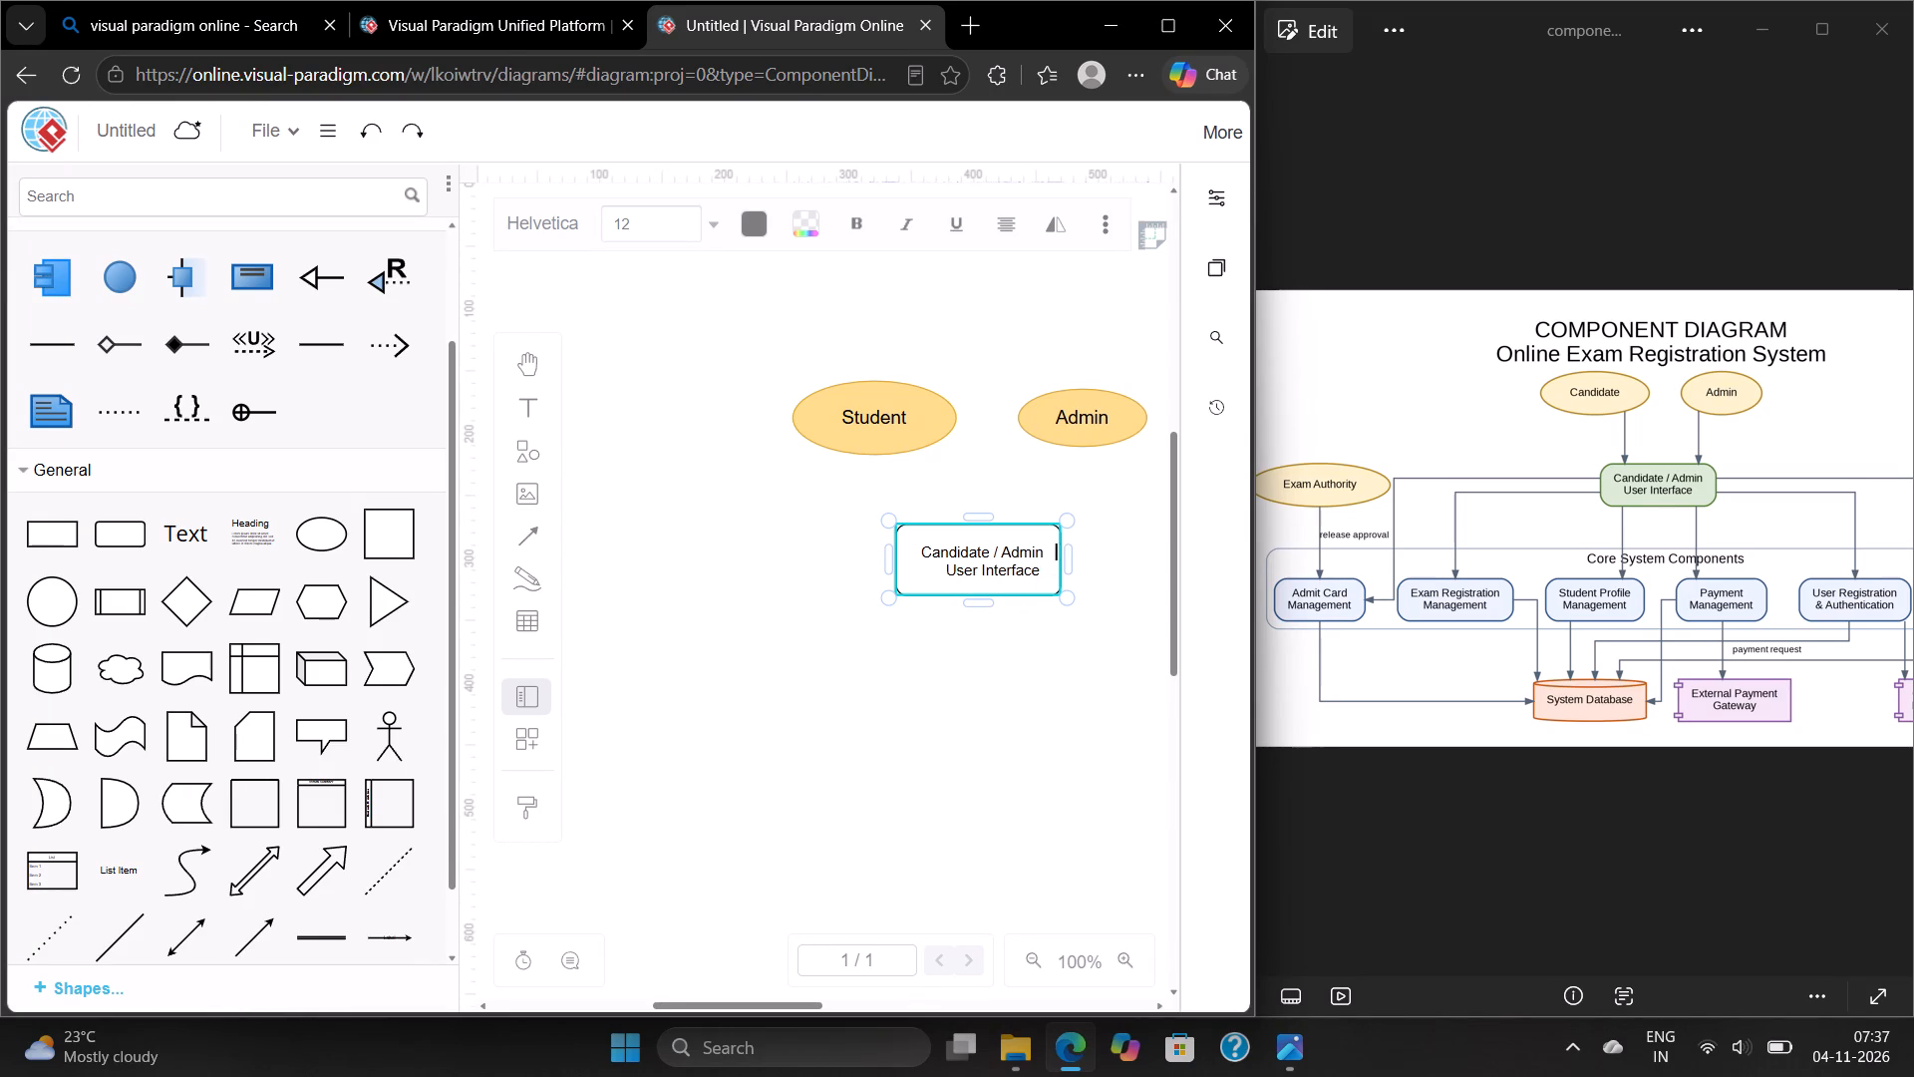
key(BackSpace)
Remove a few more spaces directly before "User Interface" to align the second line under the first.
key(Down)
key(Left)
key(Left)
key(Left)
key(Left)
key(Left)
key(Left)
key(Left)
key(Left)
key(Left)
key(Left)
key(Left)
key(Left)
key(Left)
key(Left)
key(BackSpace)
key(BackSpace)
key(BackSpace)
Fill the "Candidate / Admin User Interface" rectangle with the light green preset style, keeping its black outline.
click(1217, 192)
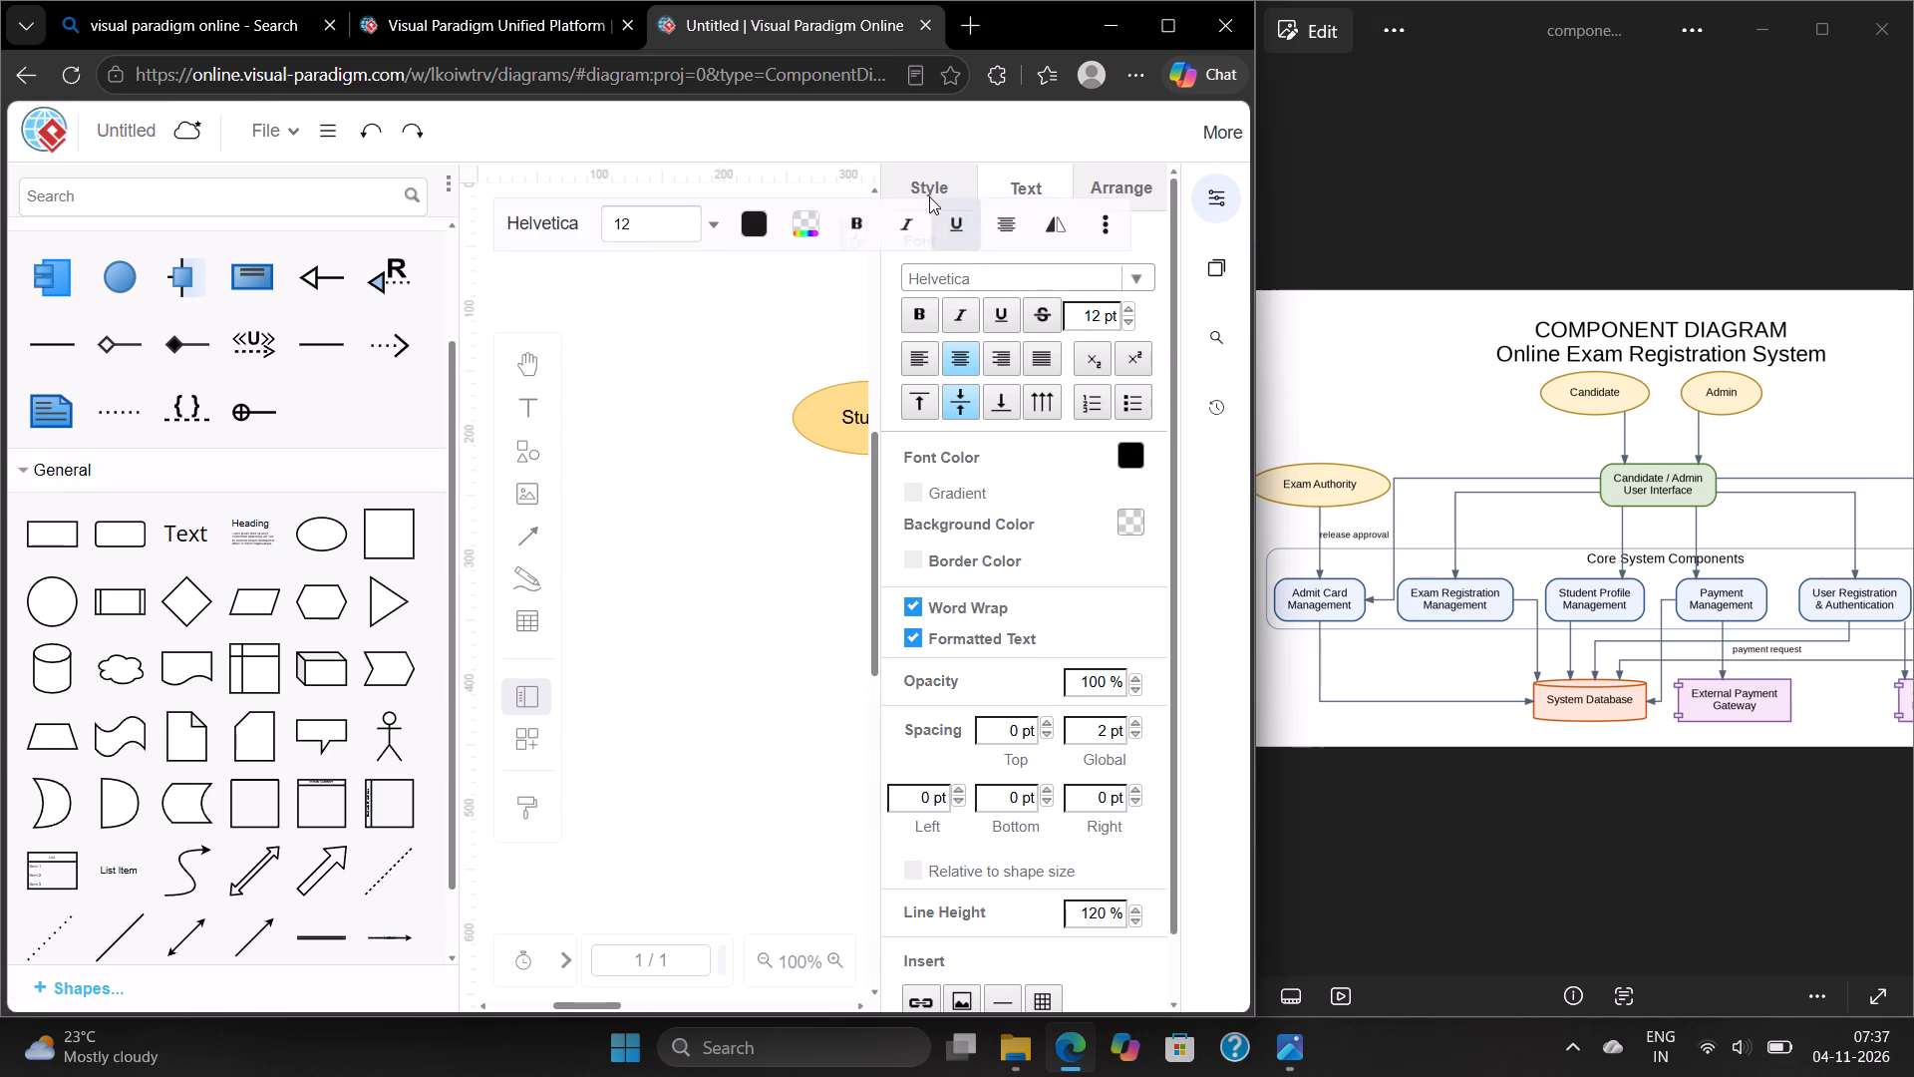
click(928, 191)
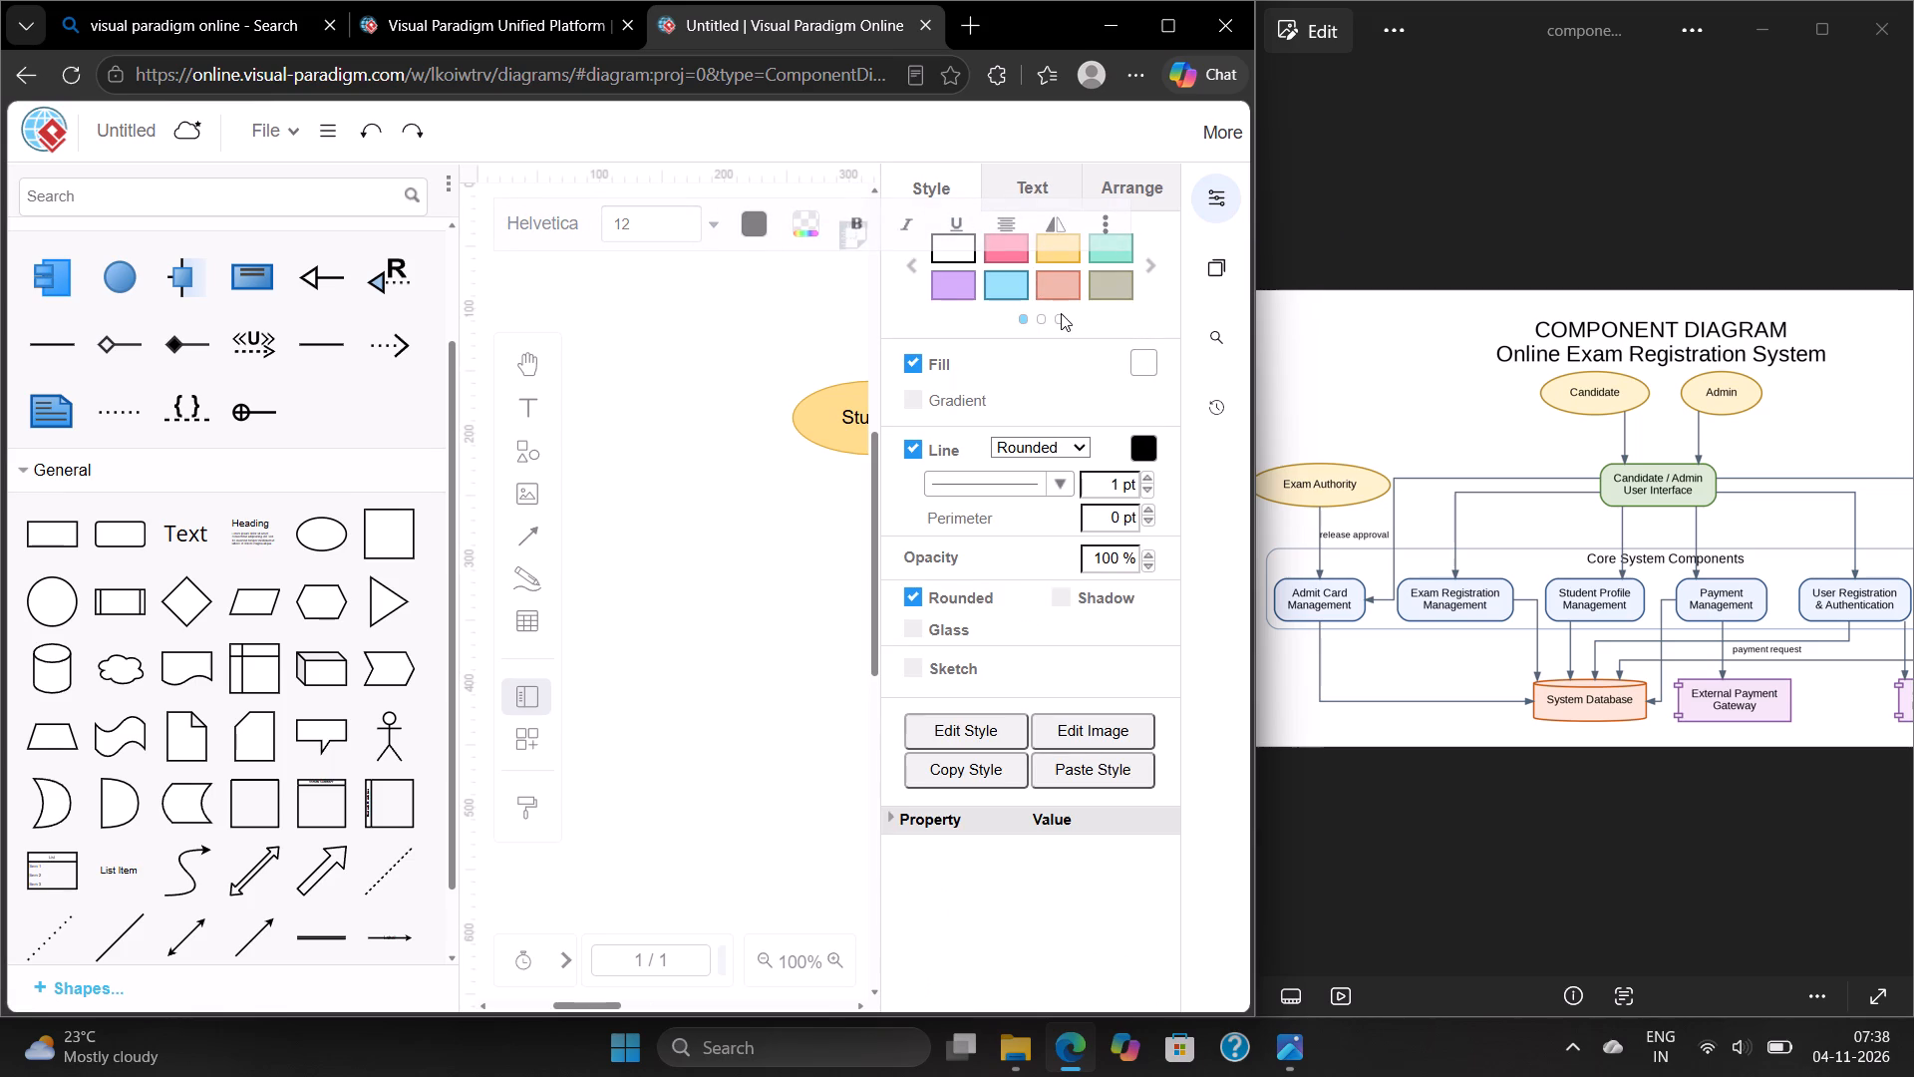
click(1111, 293)
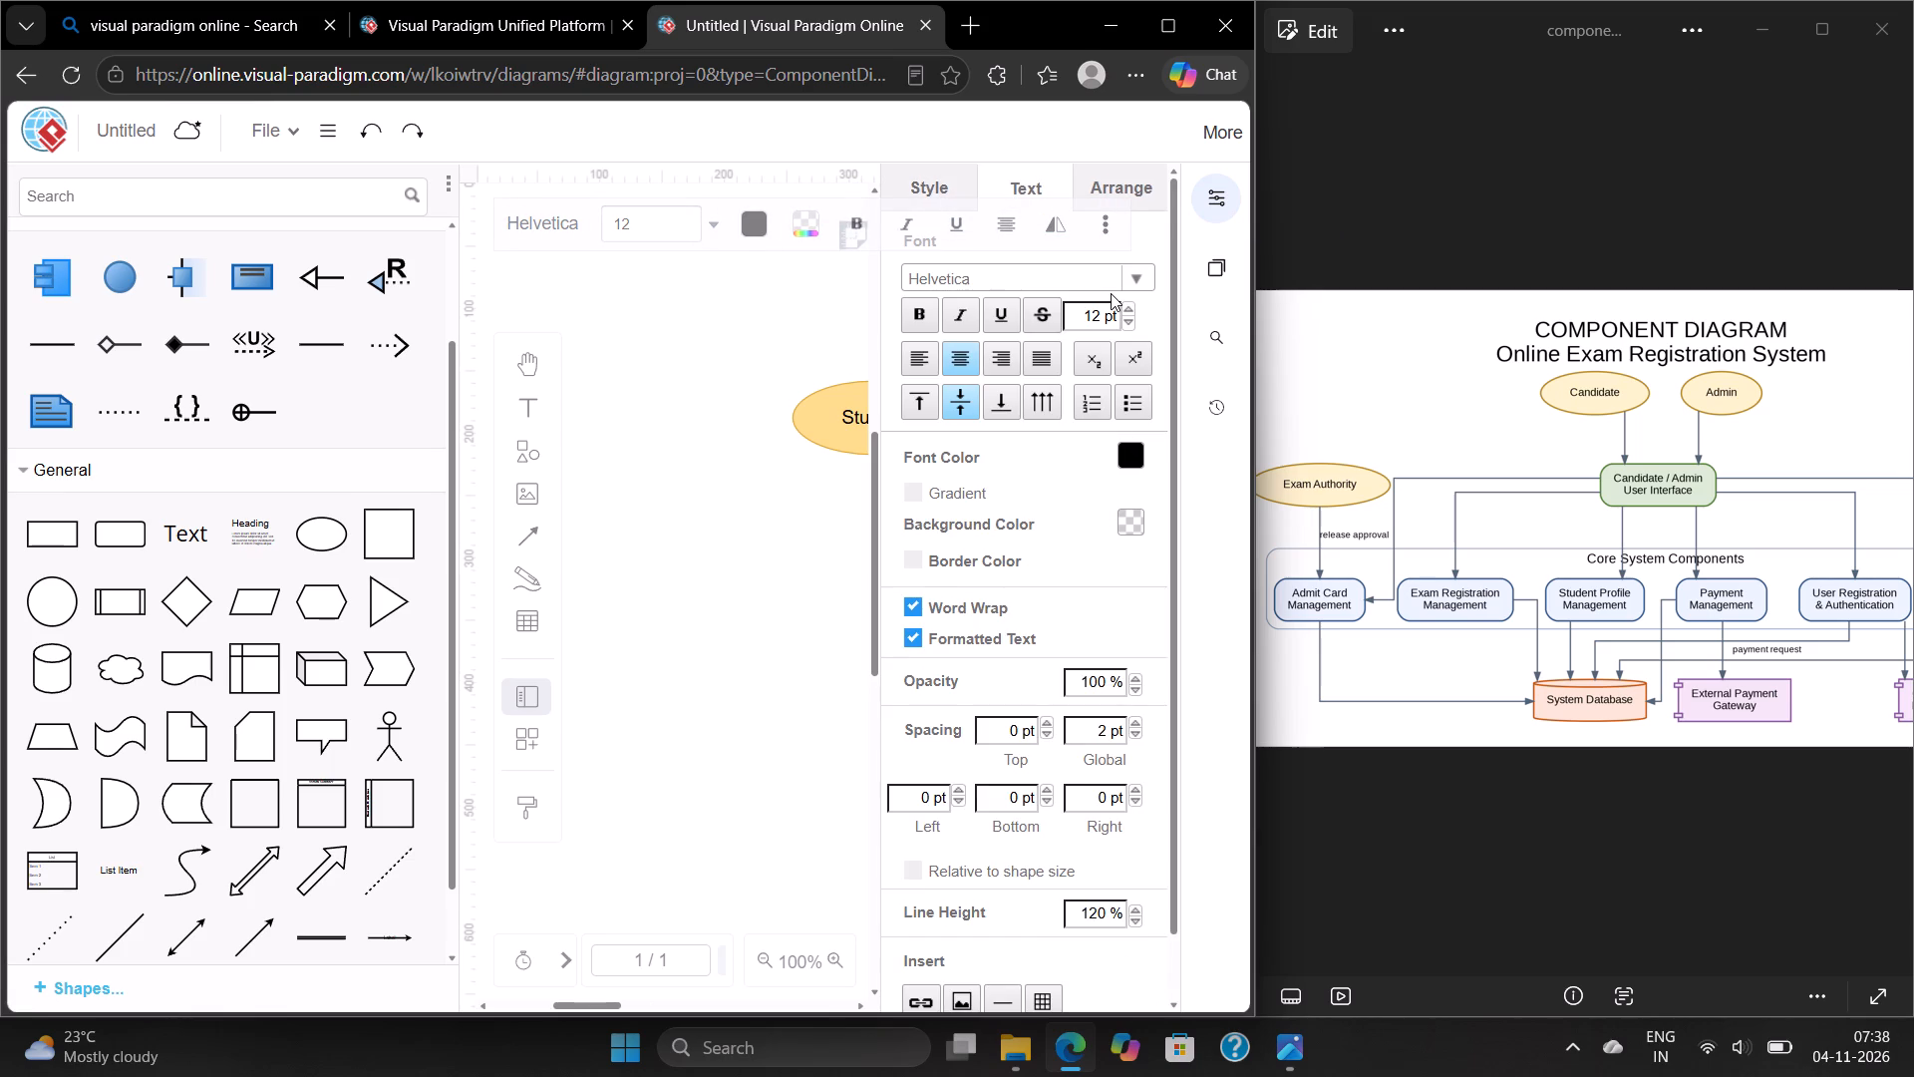
click(926, 179)
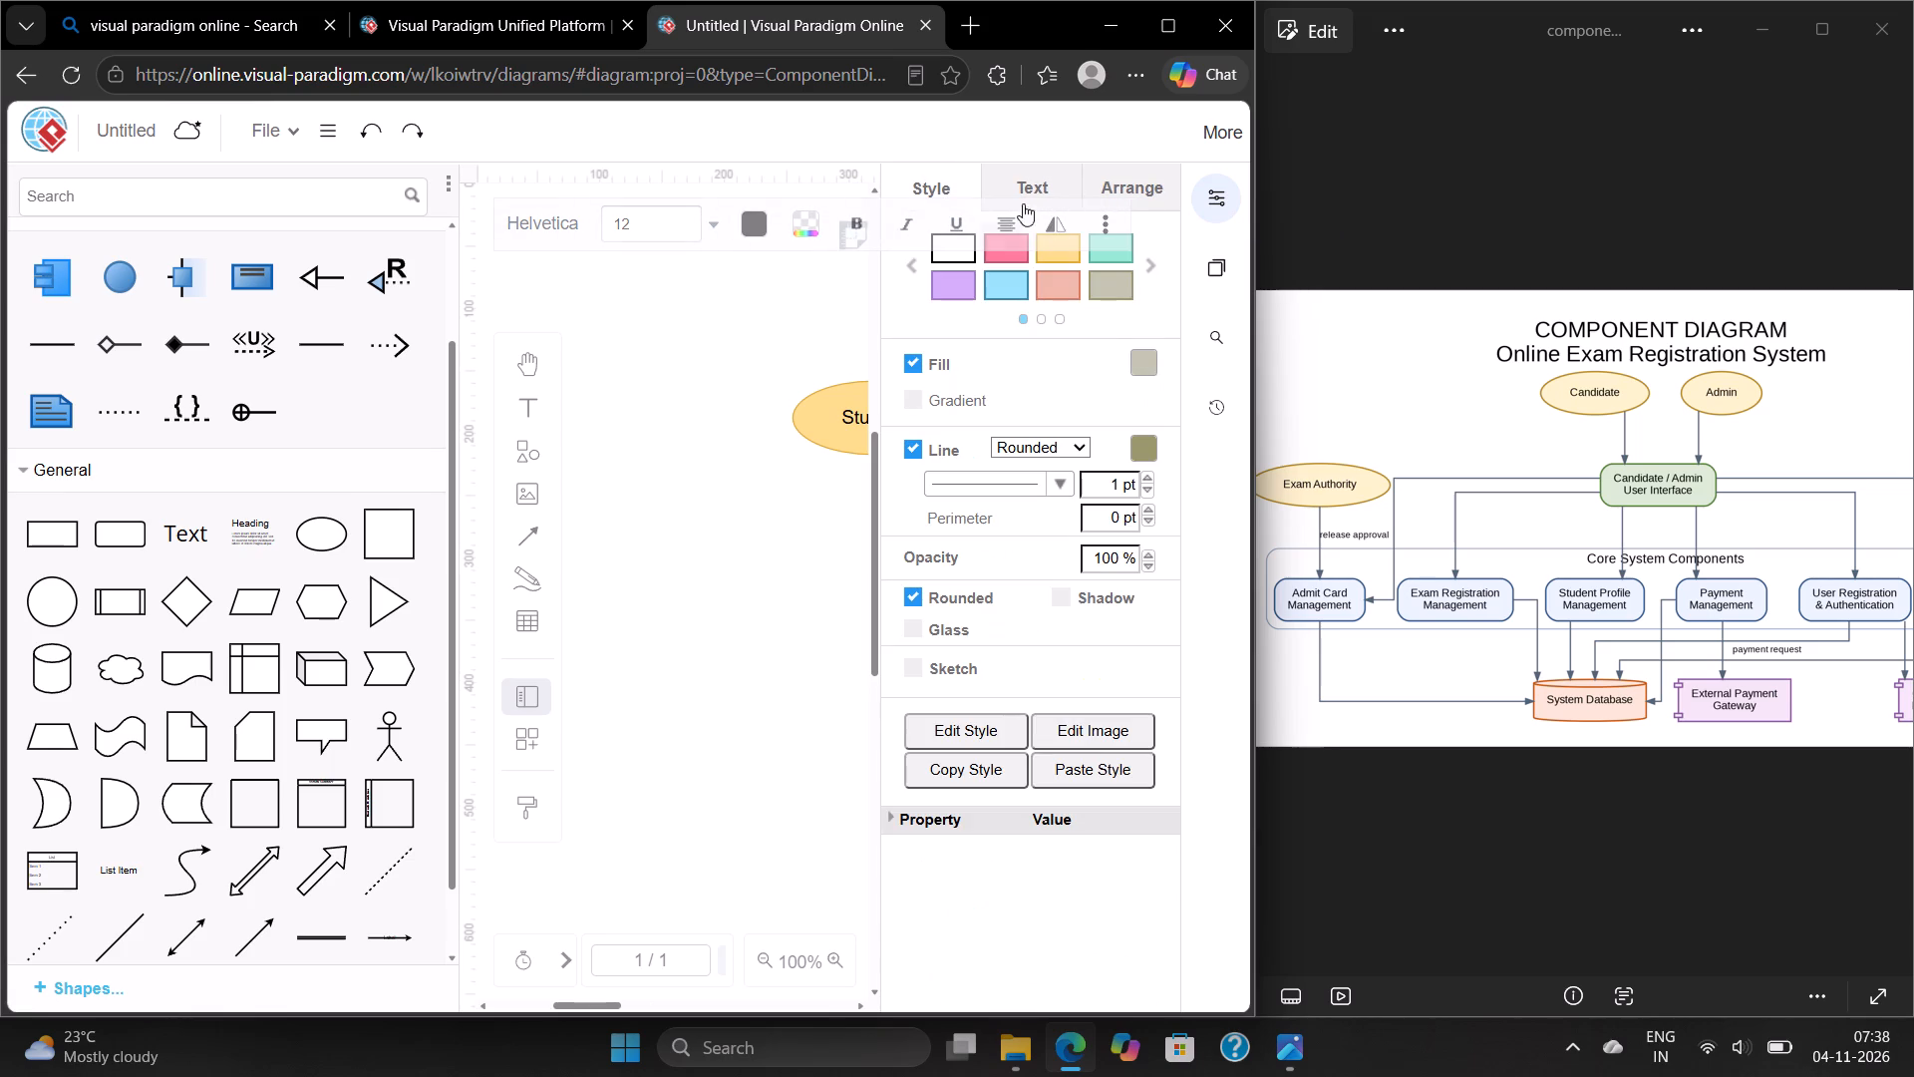
click(1148, 263)
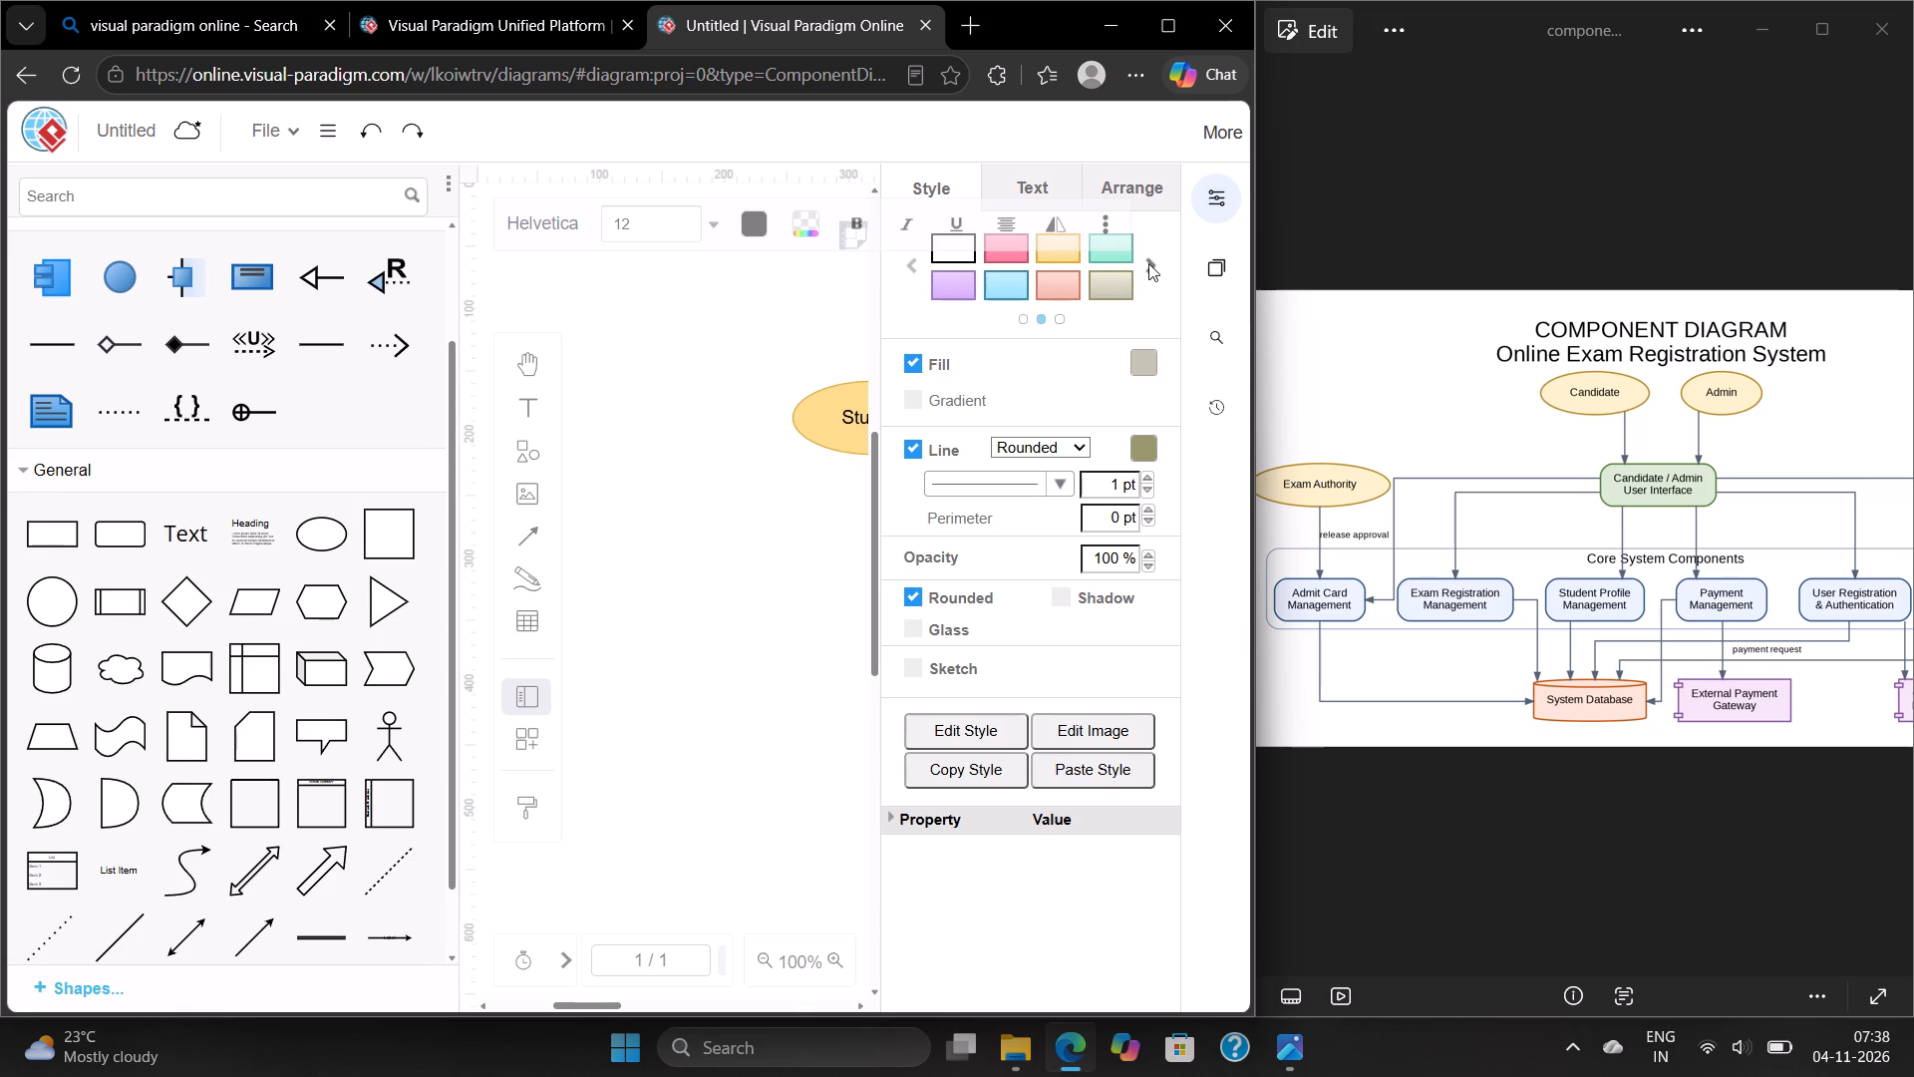
click(1148, 263)
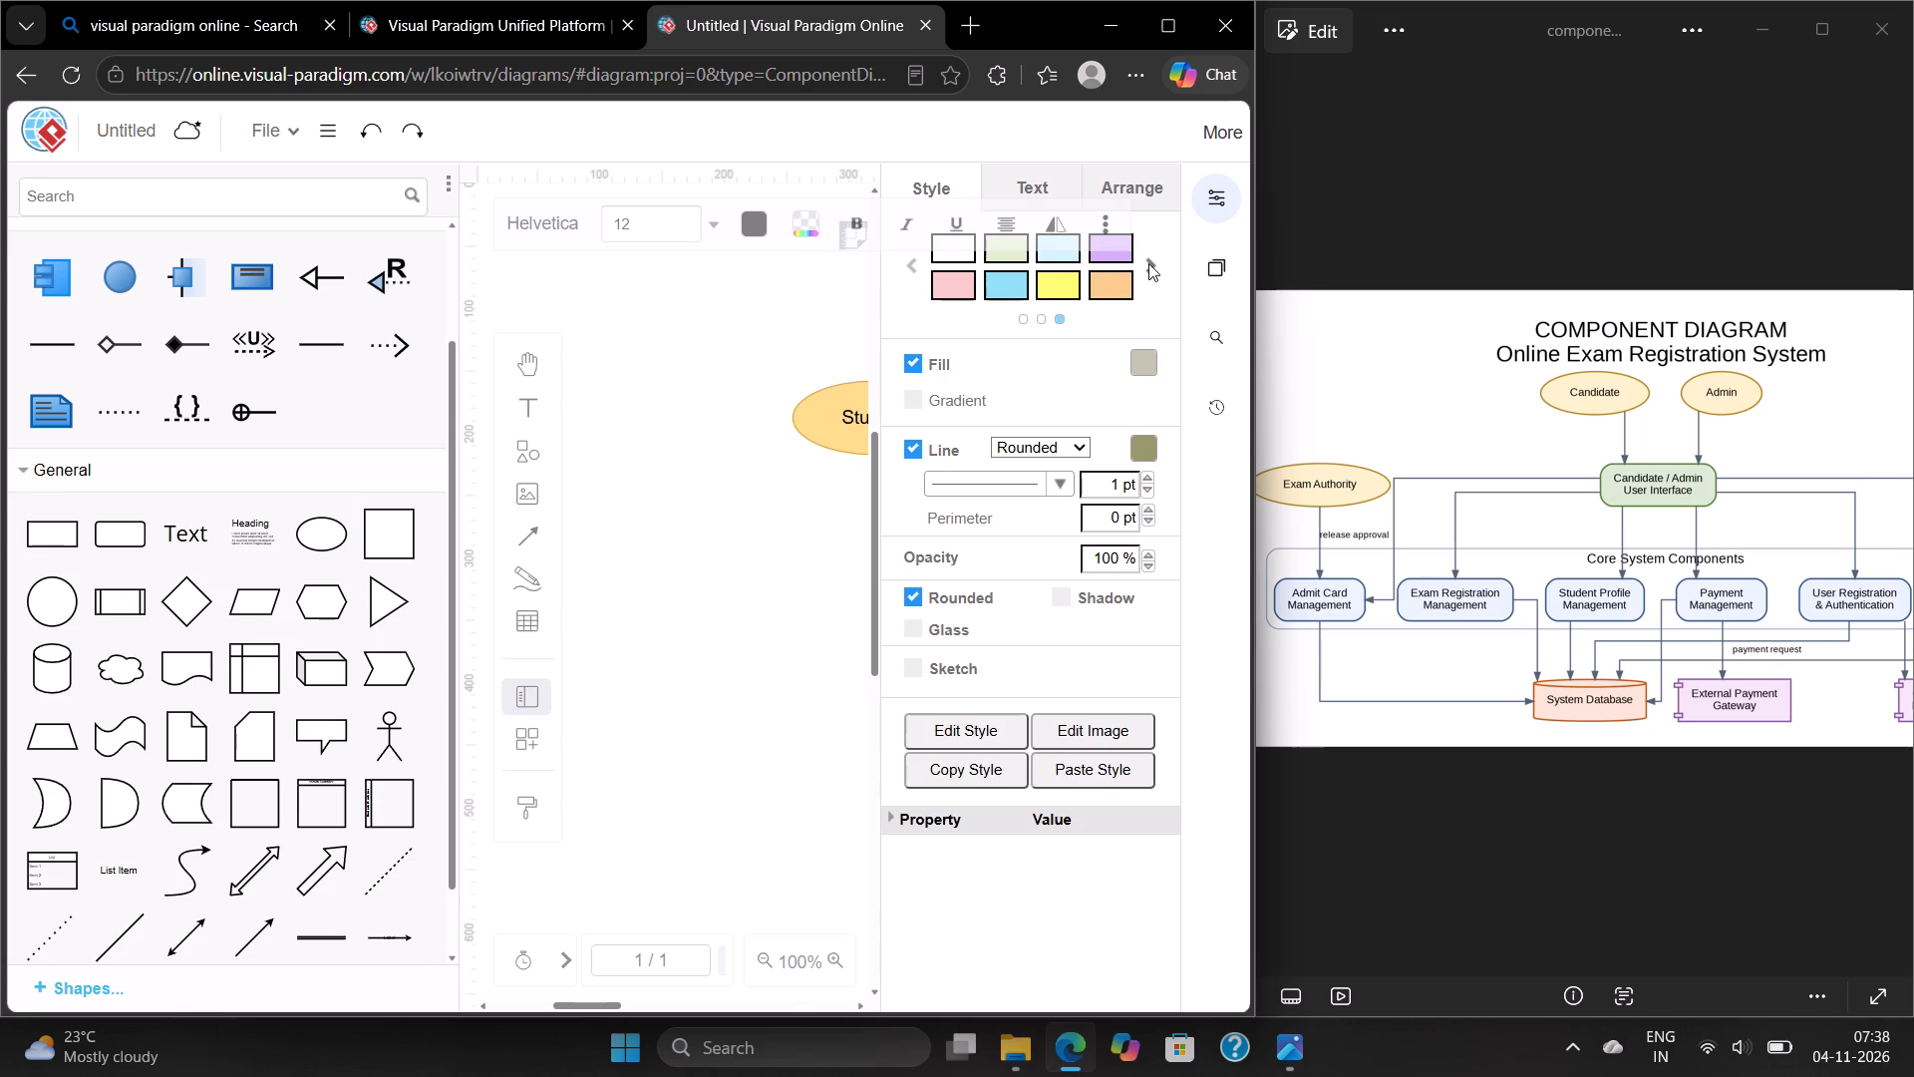
click(995, 255)
click(1240, 193)
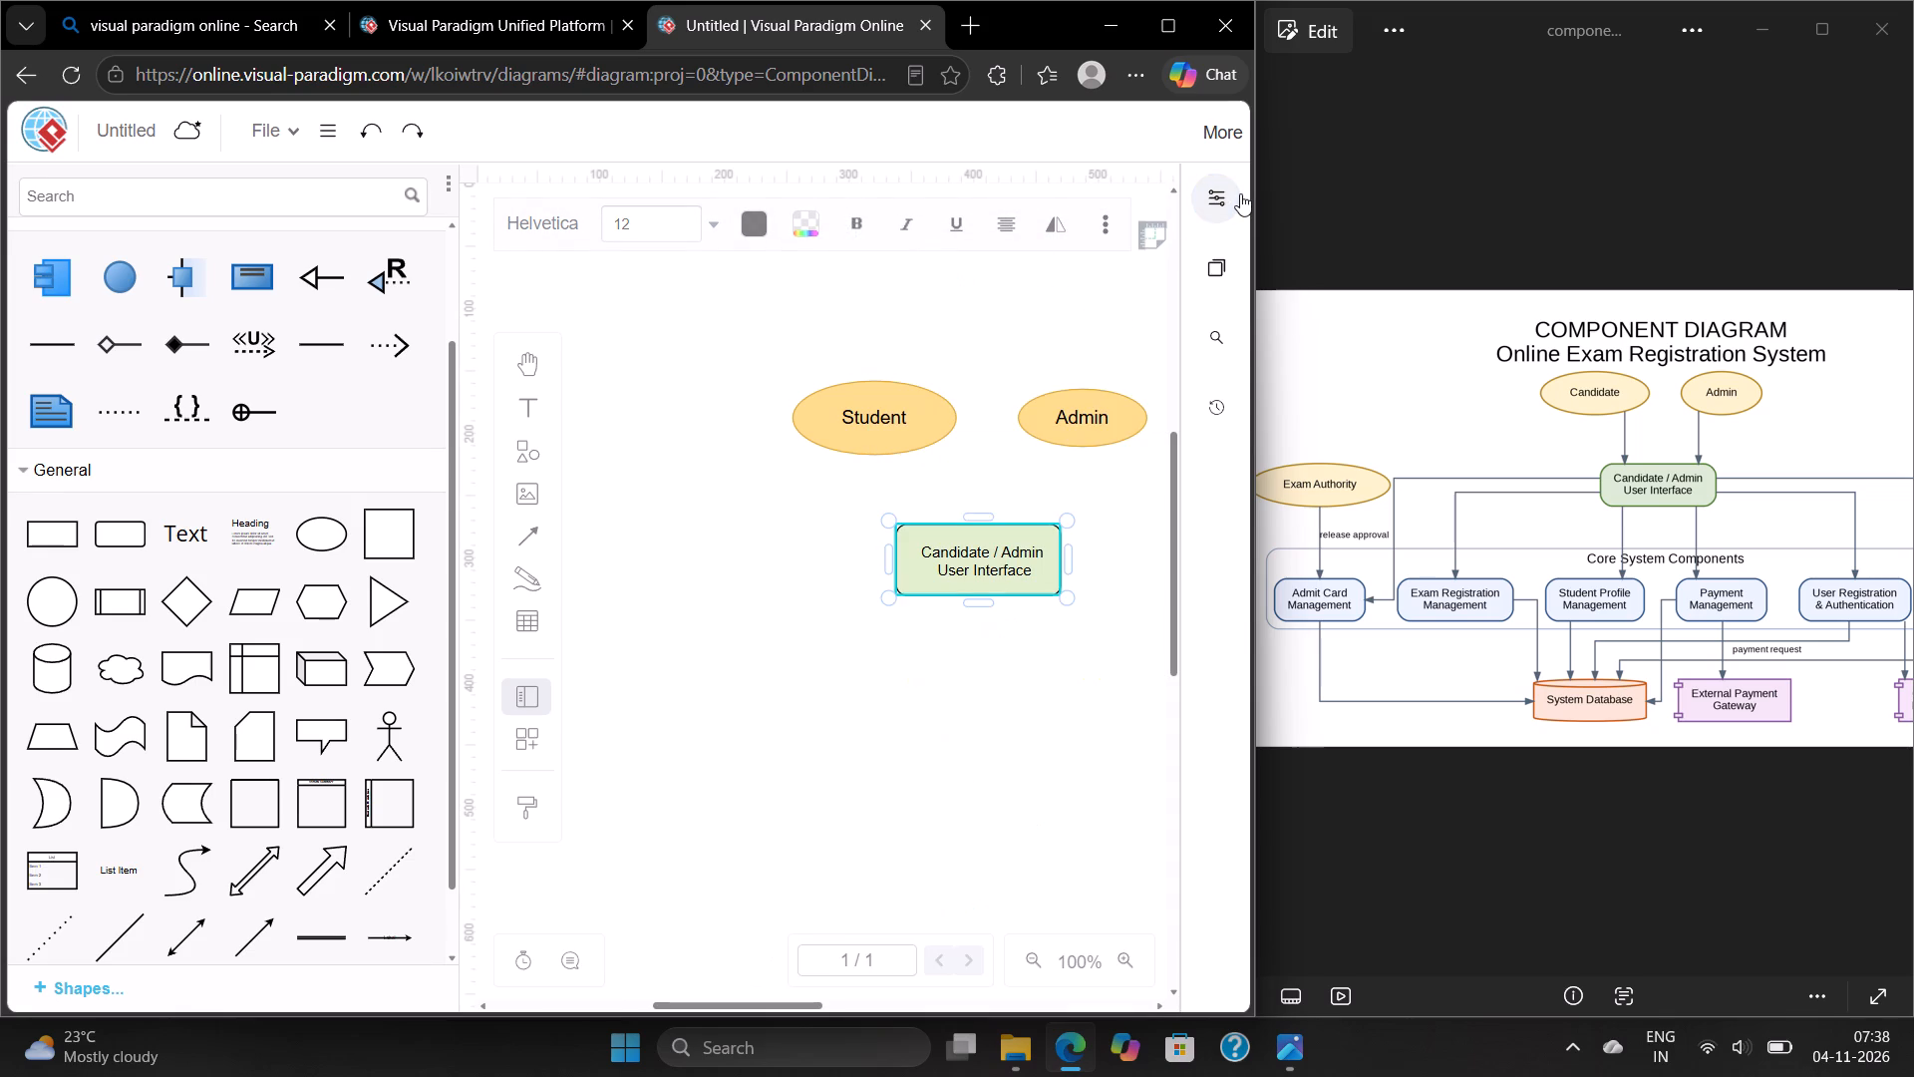
click(958, 687)
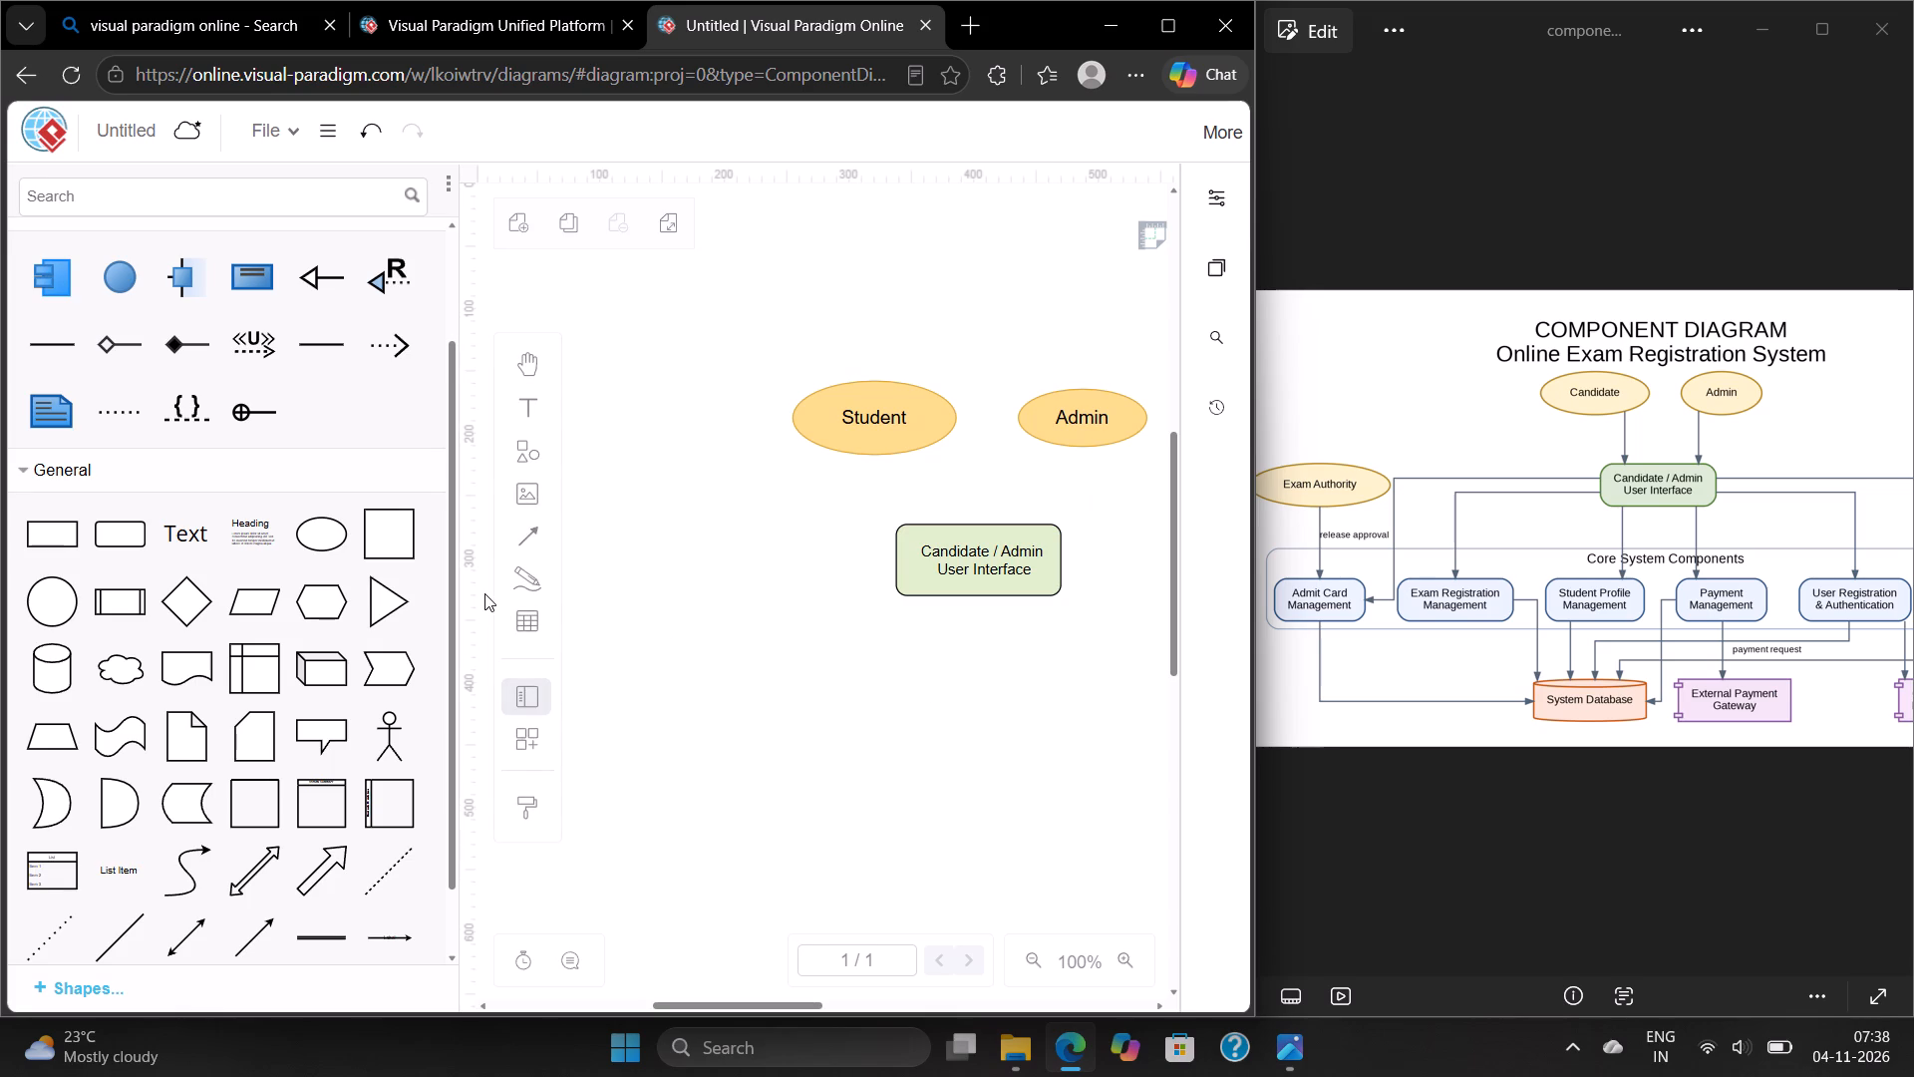
Draw a straight arrow from the Student ellipse's lower edge to the top edge of the "Candidate / Admin User Interface" rectangle, nearly vertical.
click(513, 545)
click(618, 487)
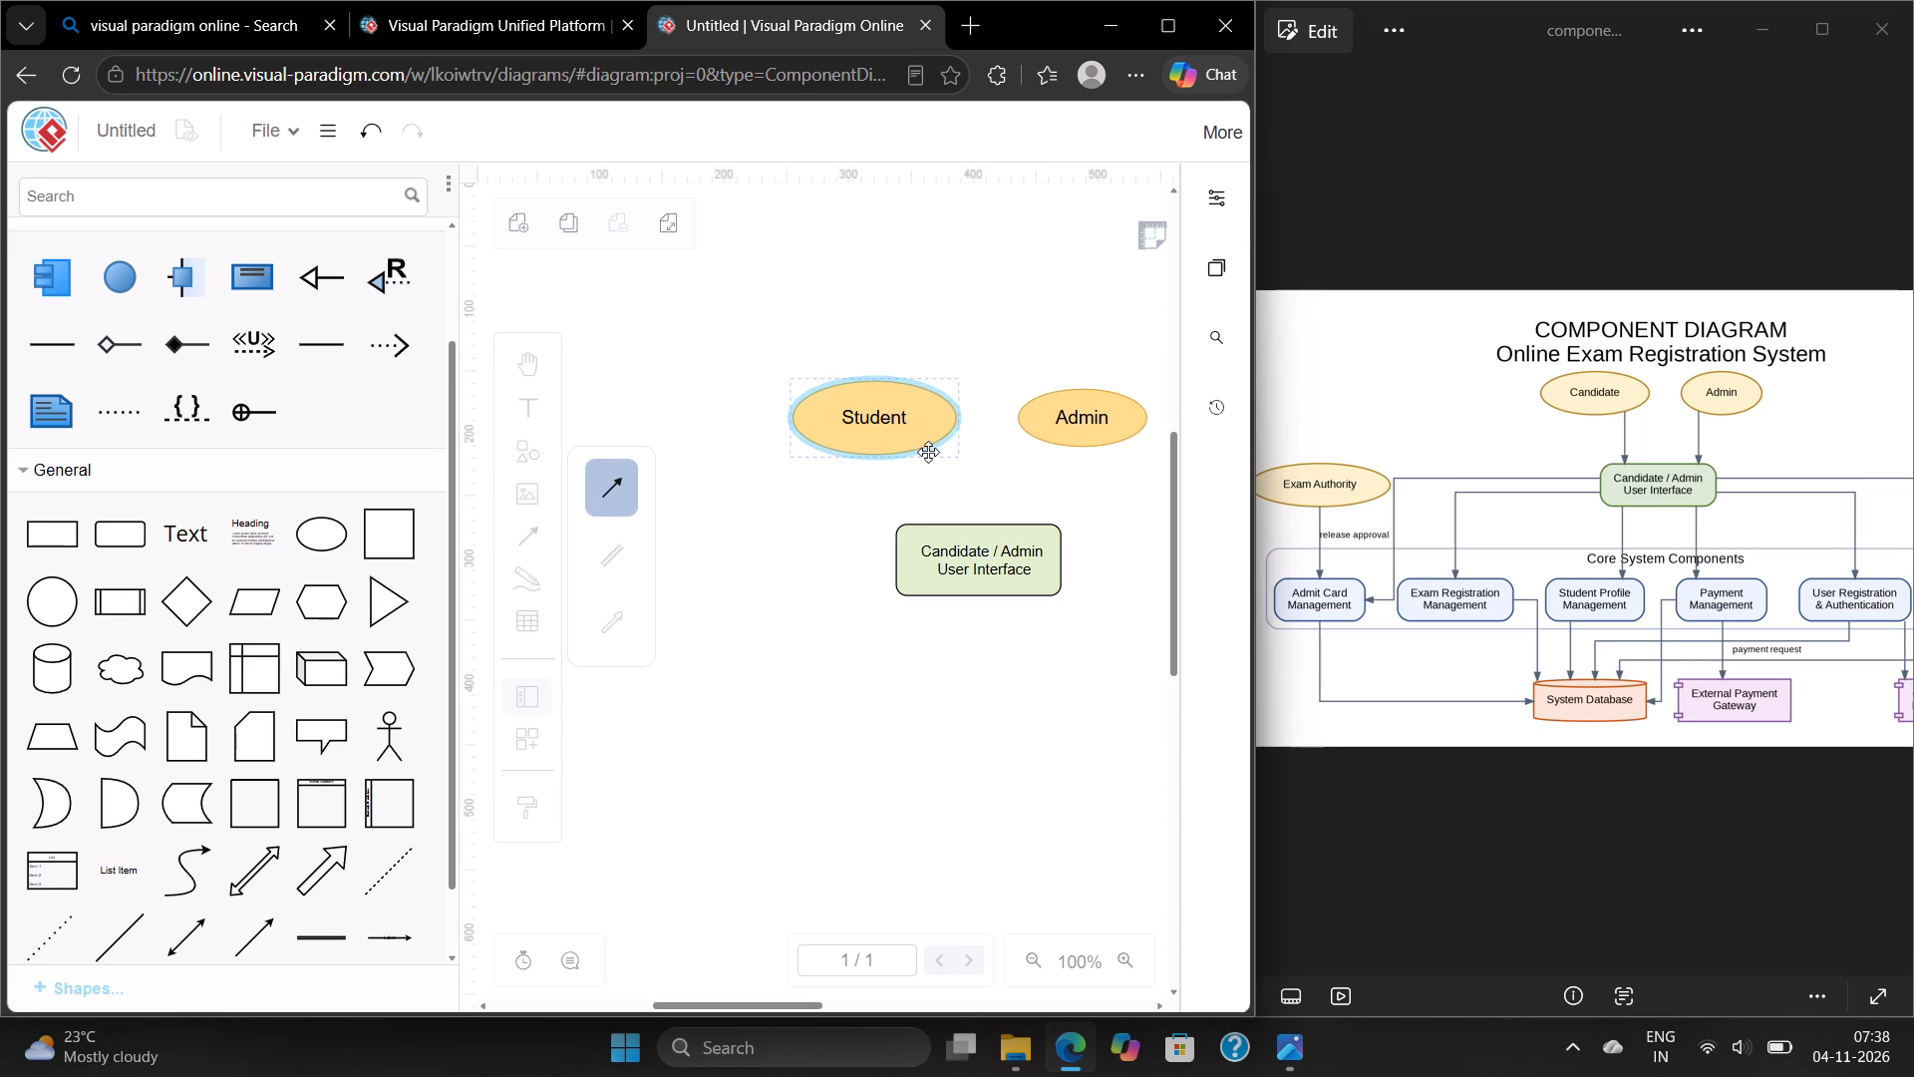
drag(928, 452, 919, 538)
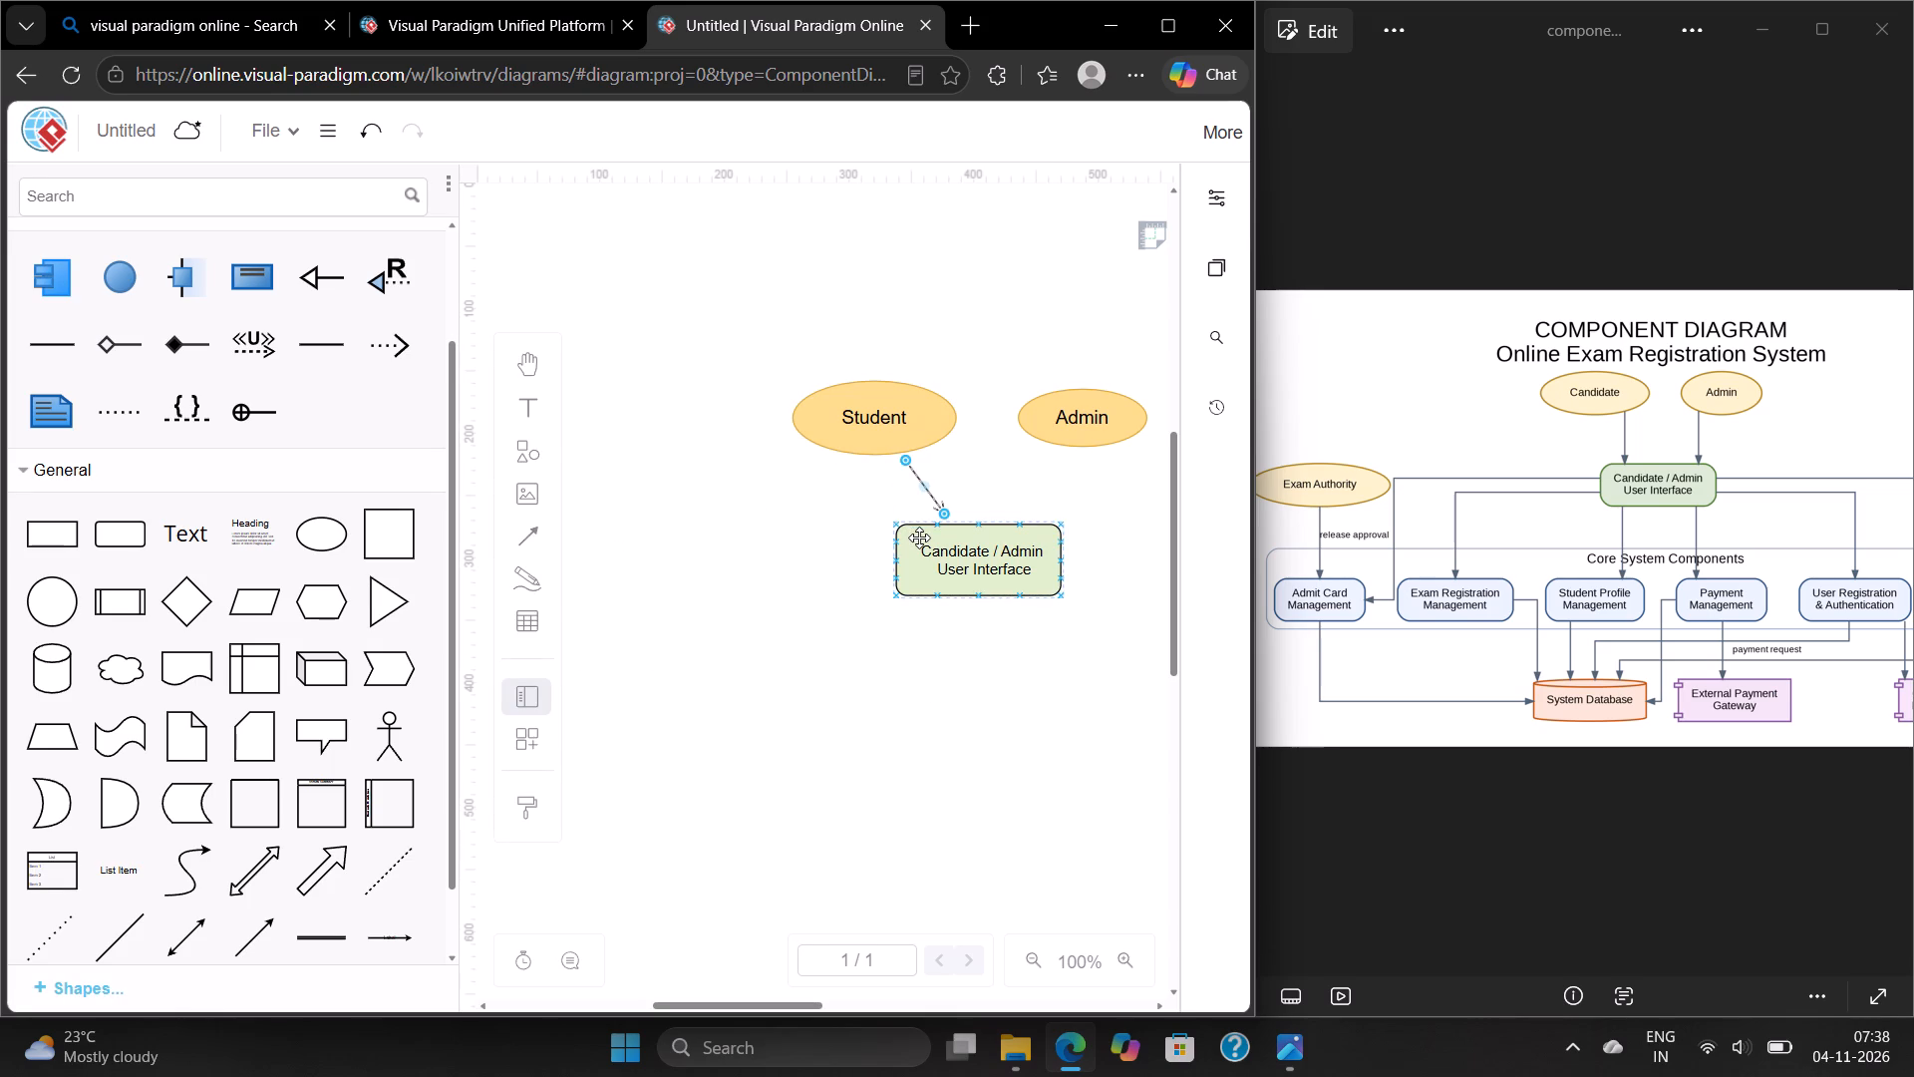
drag(904, 458, 916, 452)
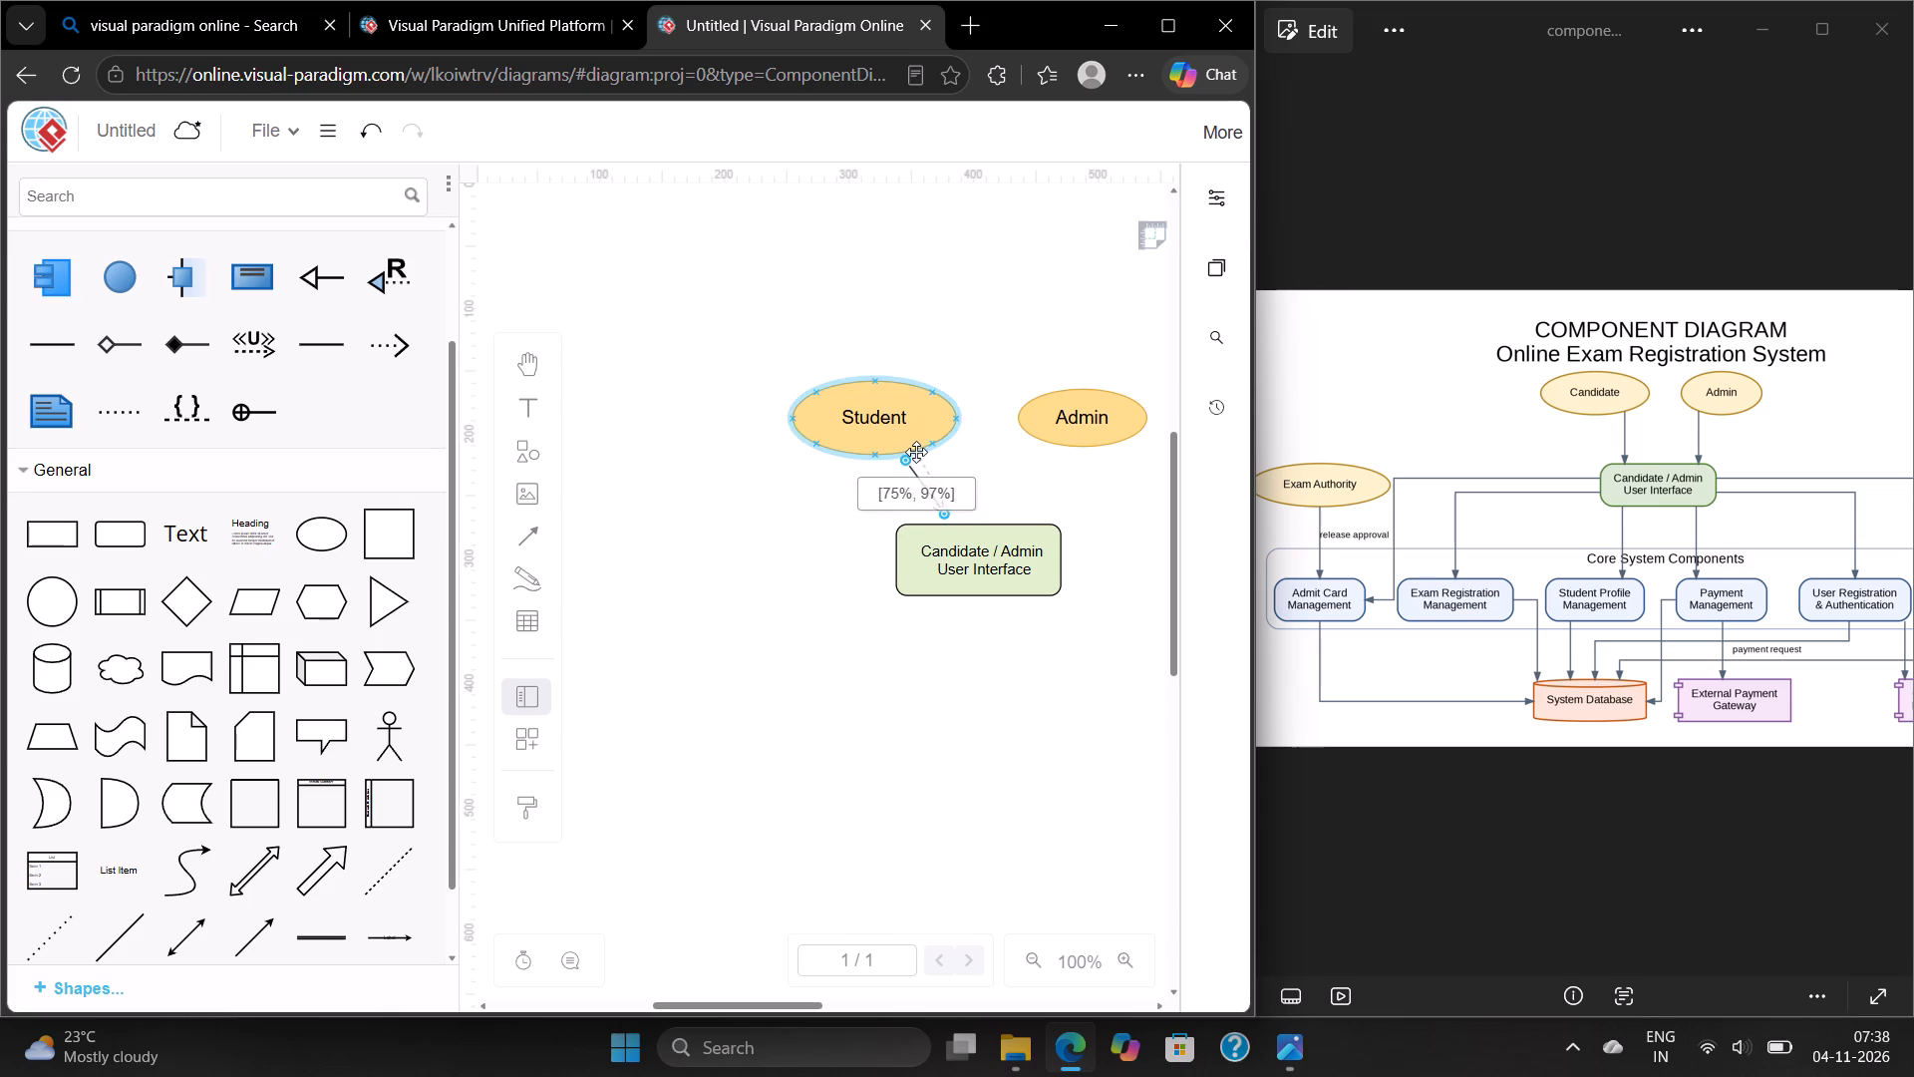
drag(916, 452, 929, 448)
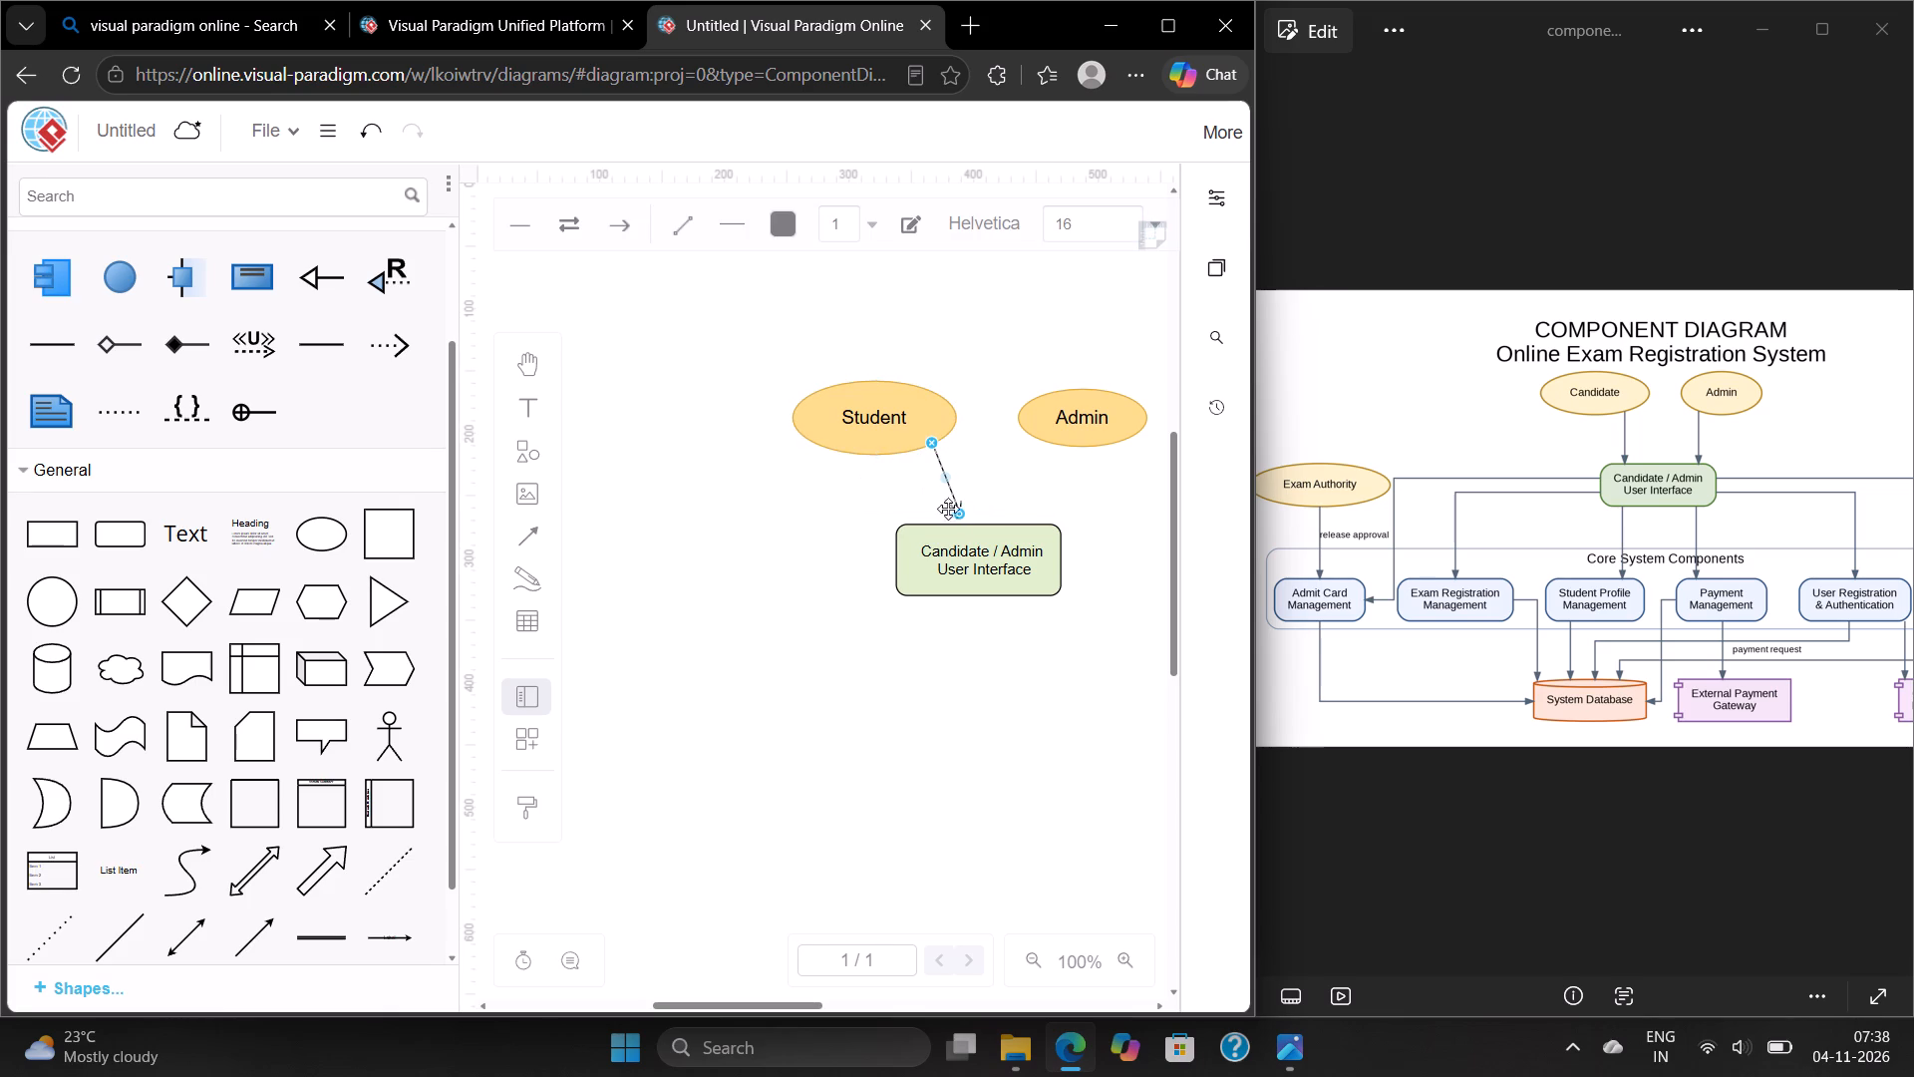
drag(956, 509, 935, 520)
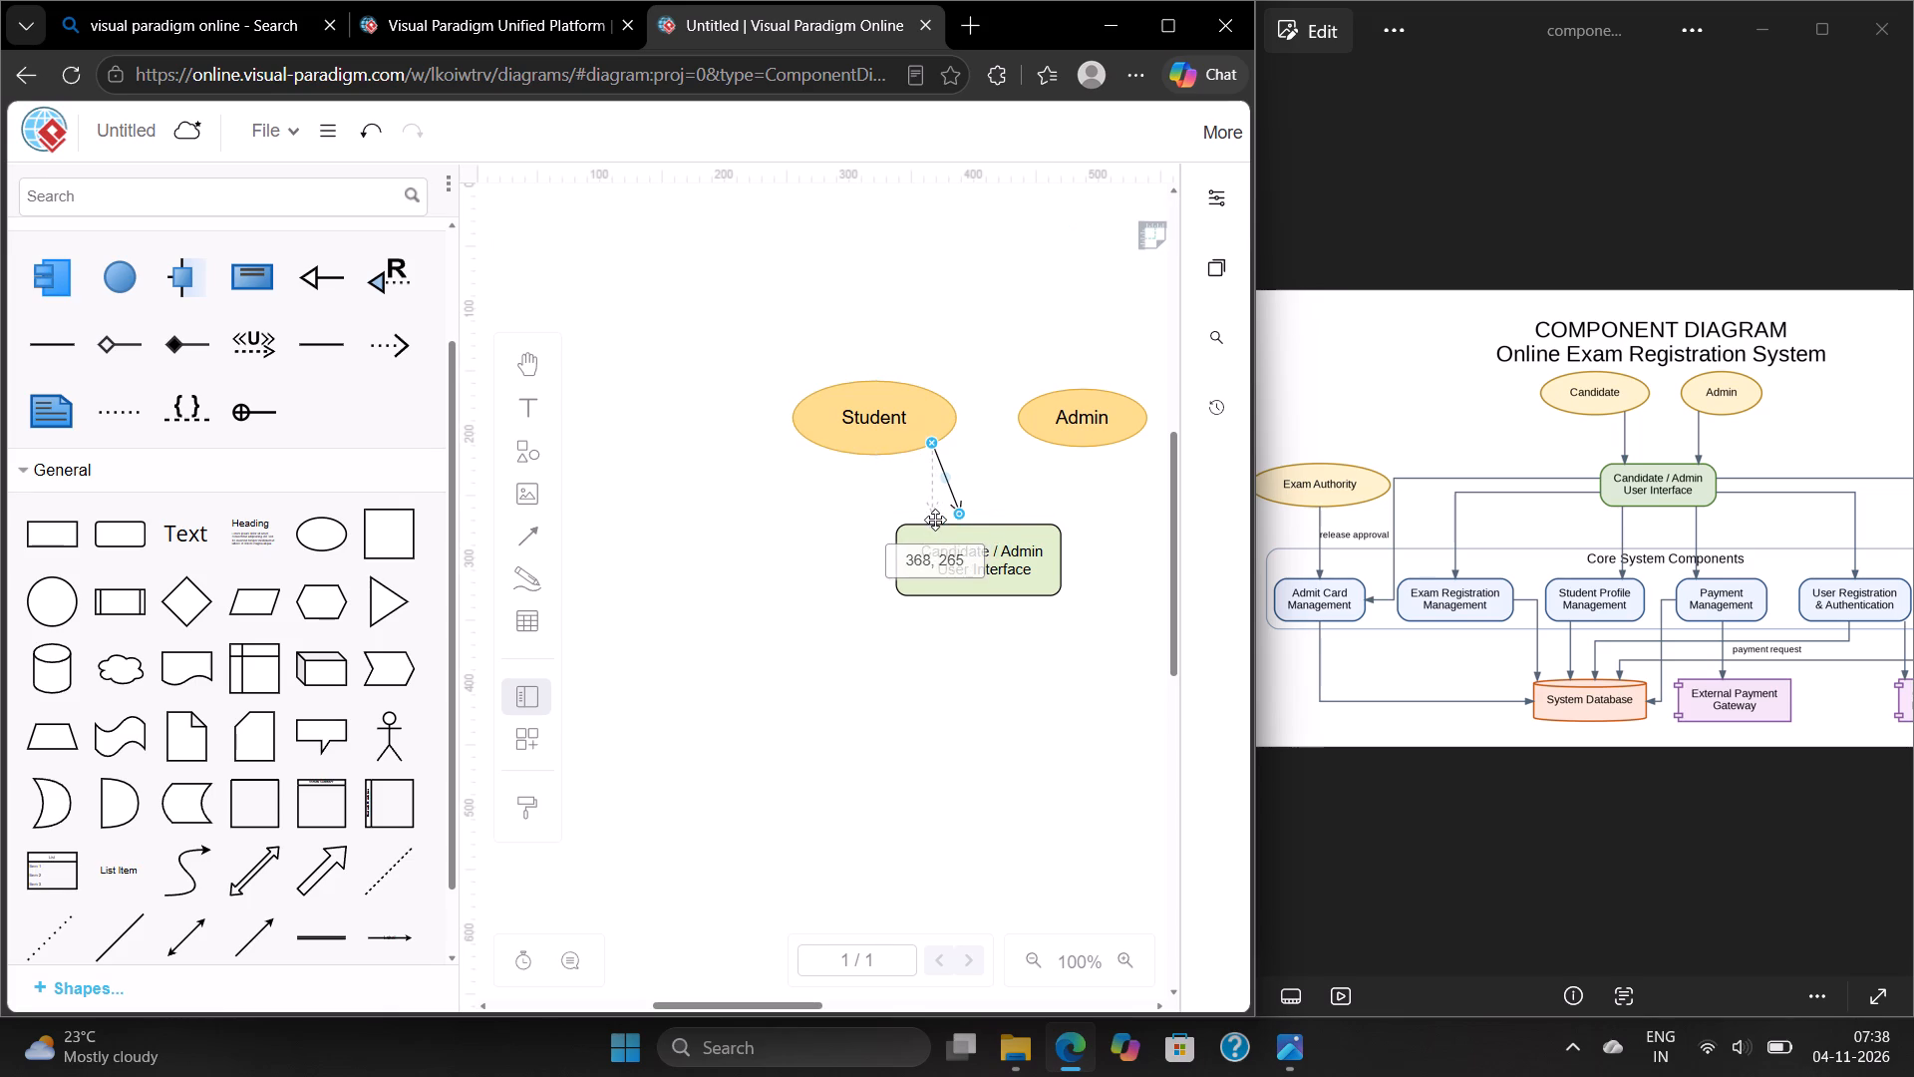
drag(935, 520, 941, 525)
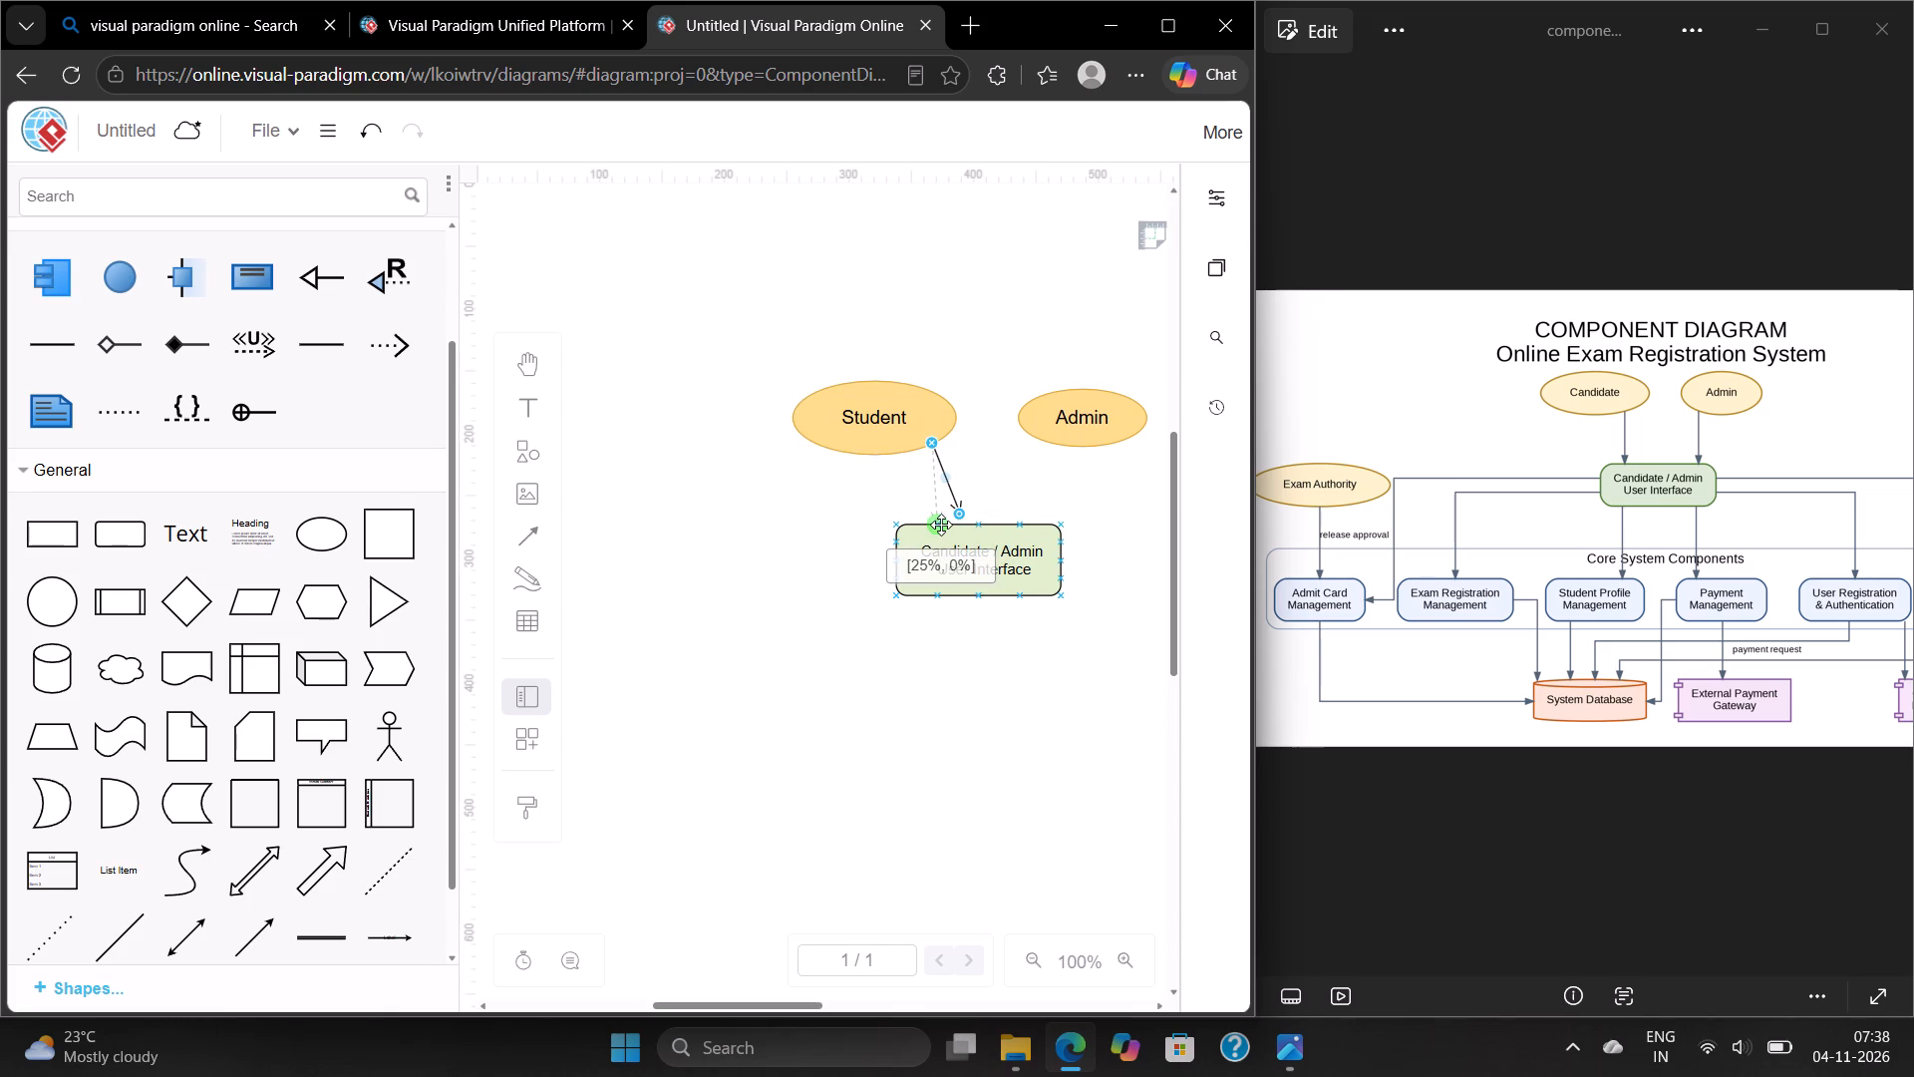
drag(941, 525, 937, 525)
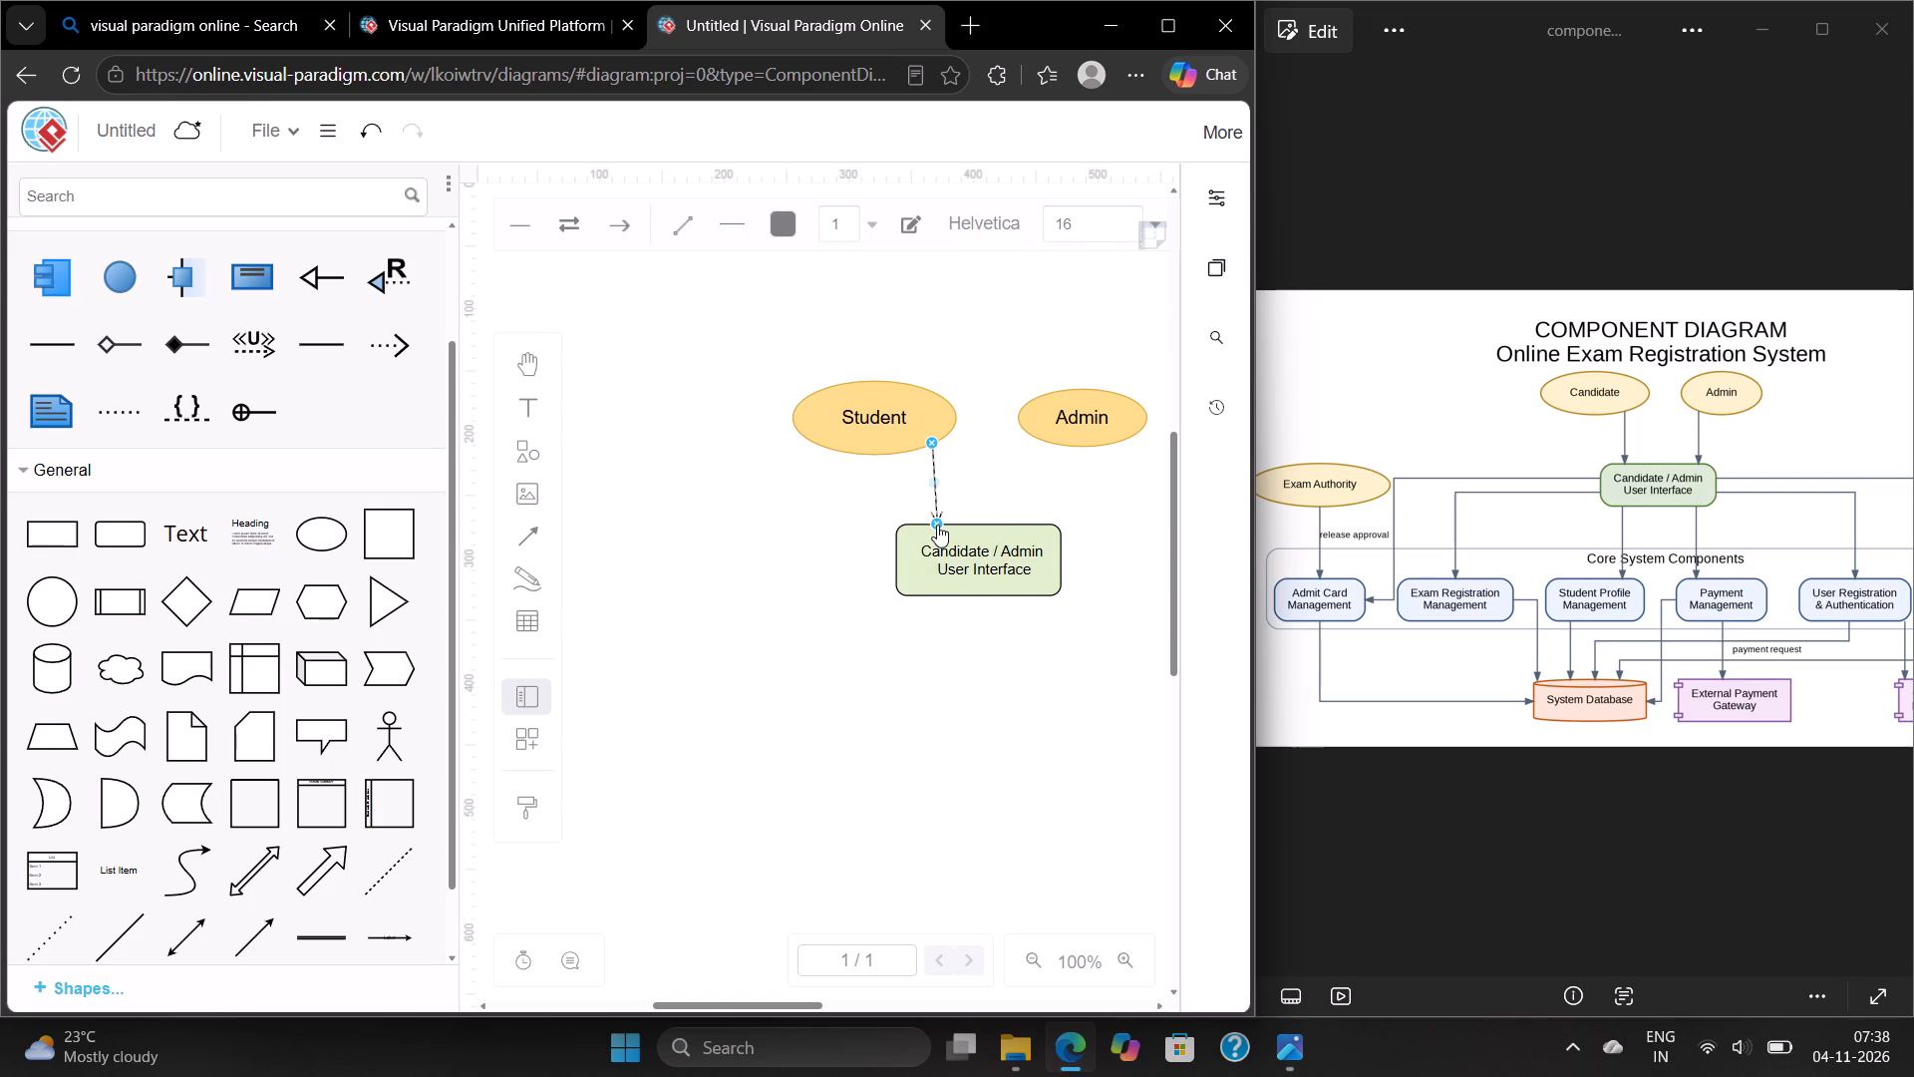
Change the Student arrow's line end to a solid filled arrowhead.
click(1224, 200)
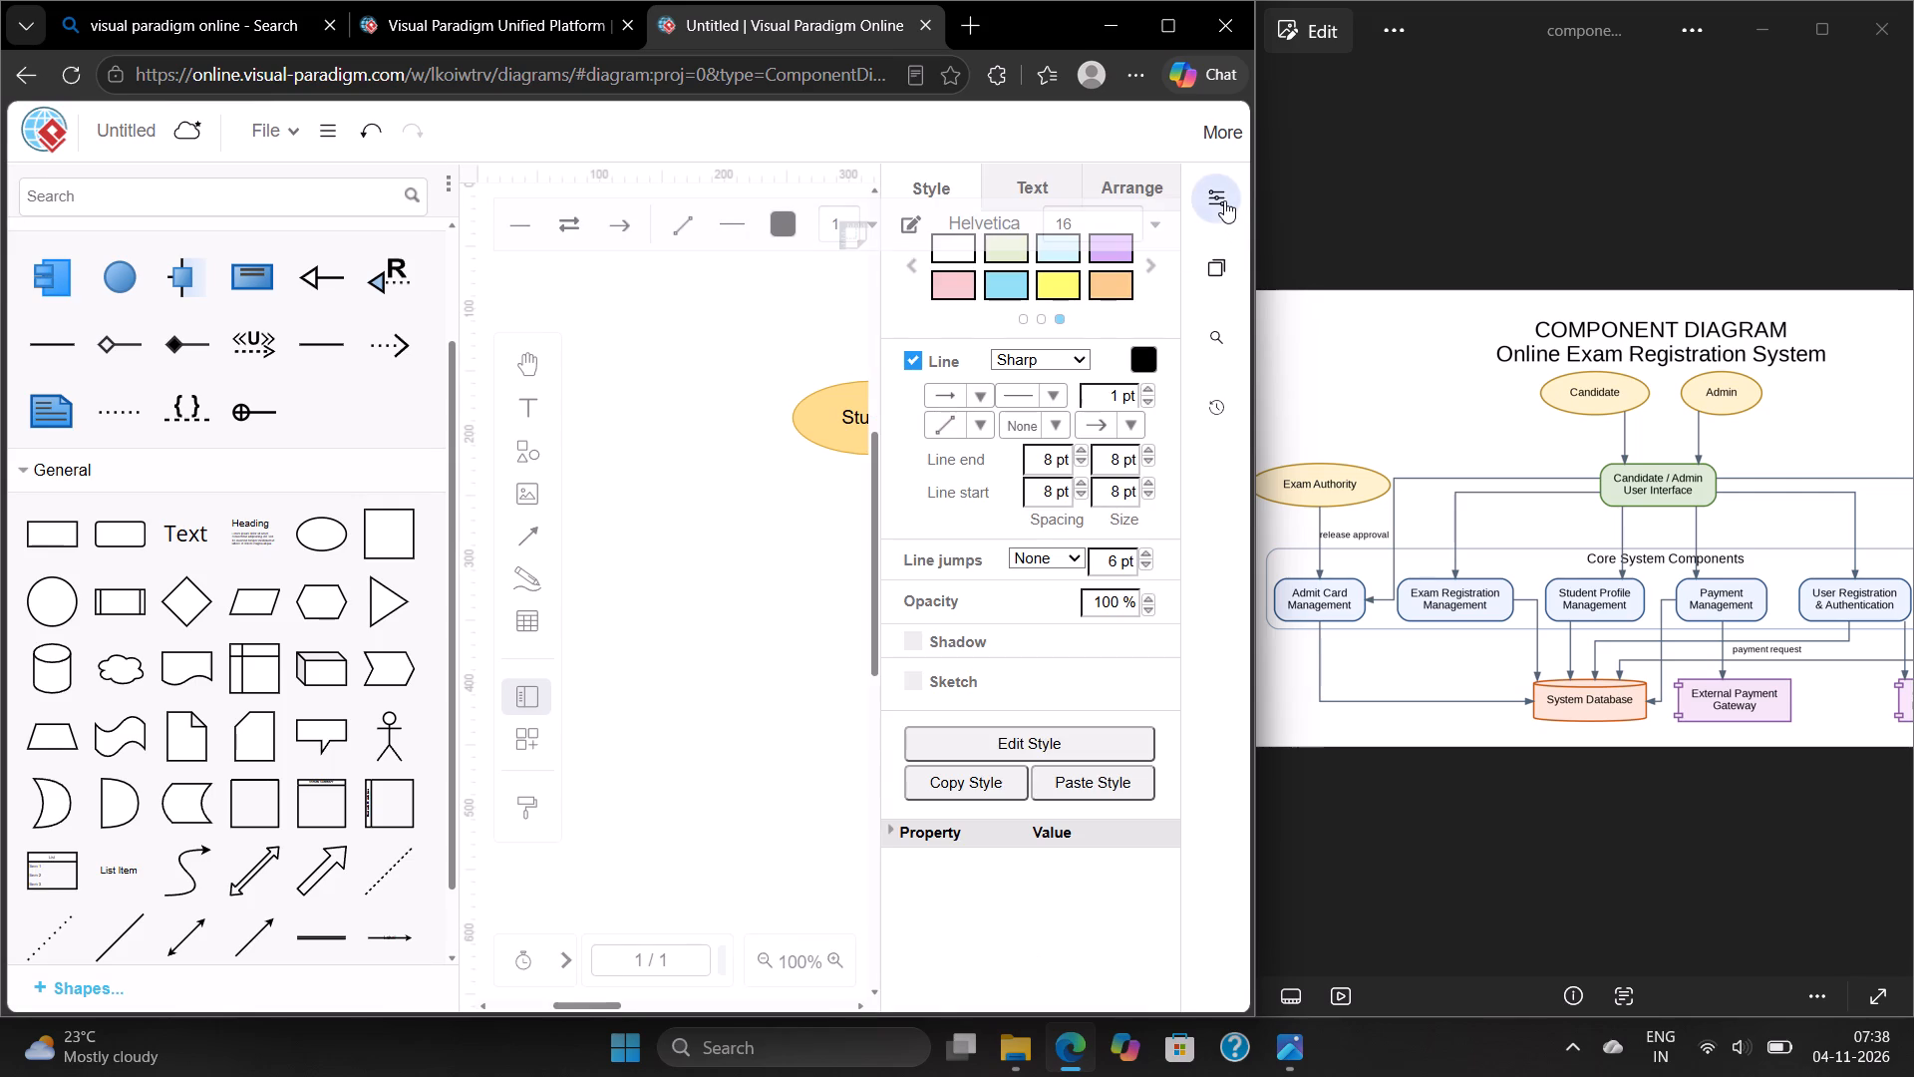
click(1129, 416)
click(1102, 315)
click(1210, 198)
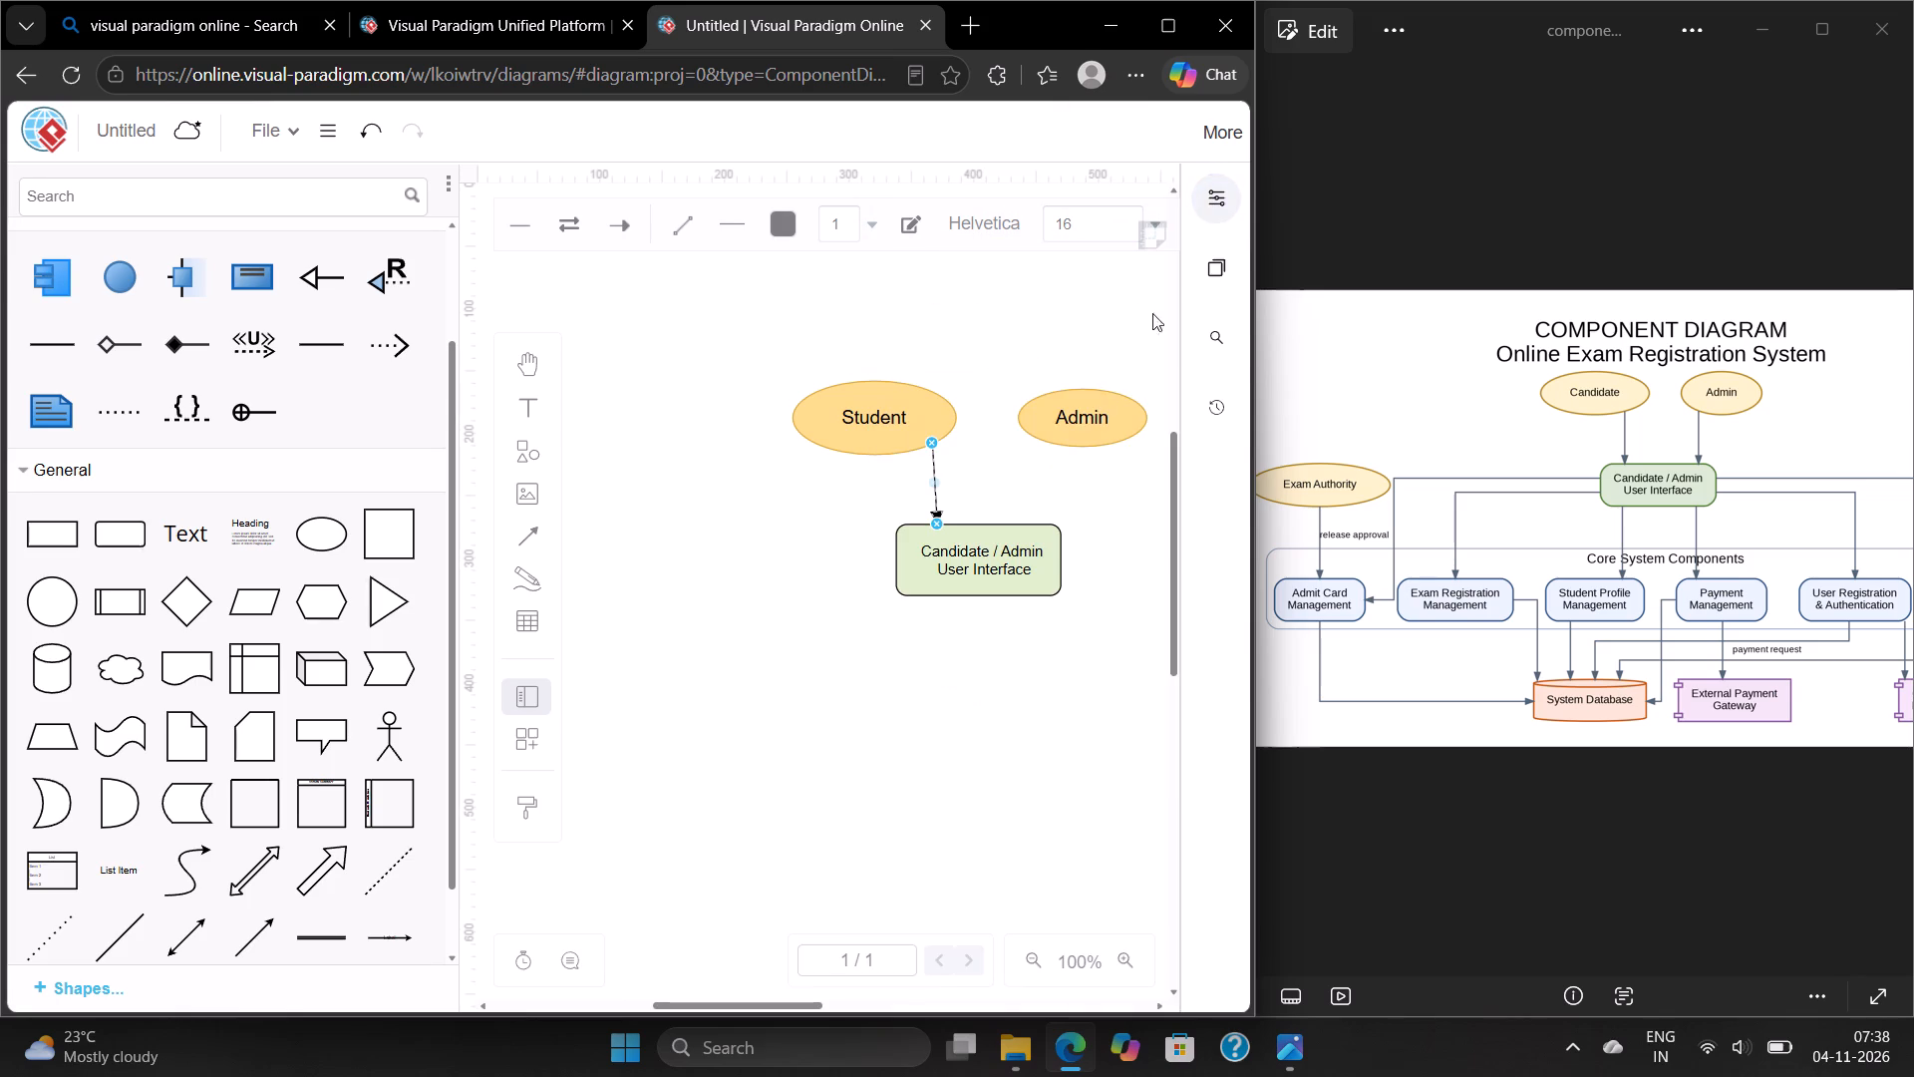
click(1032, 462)
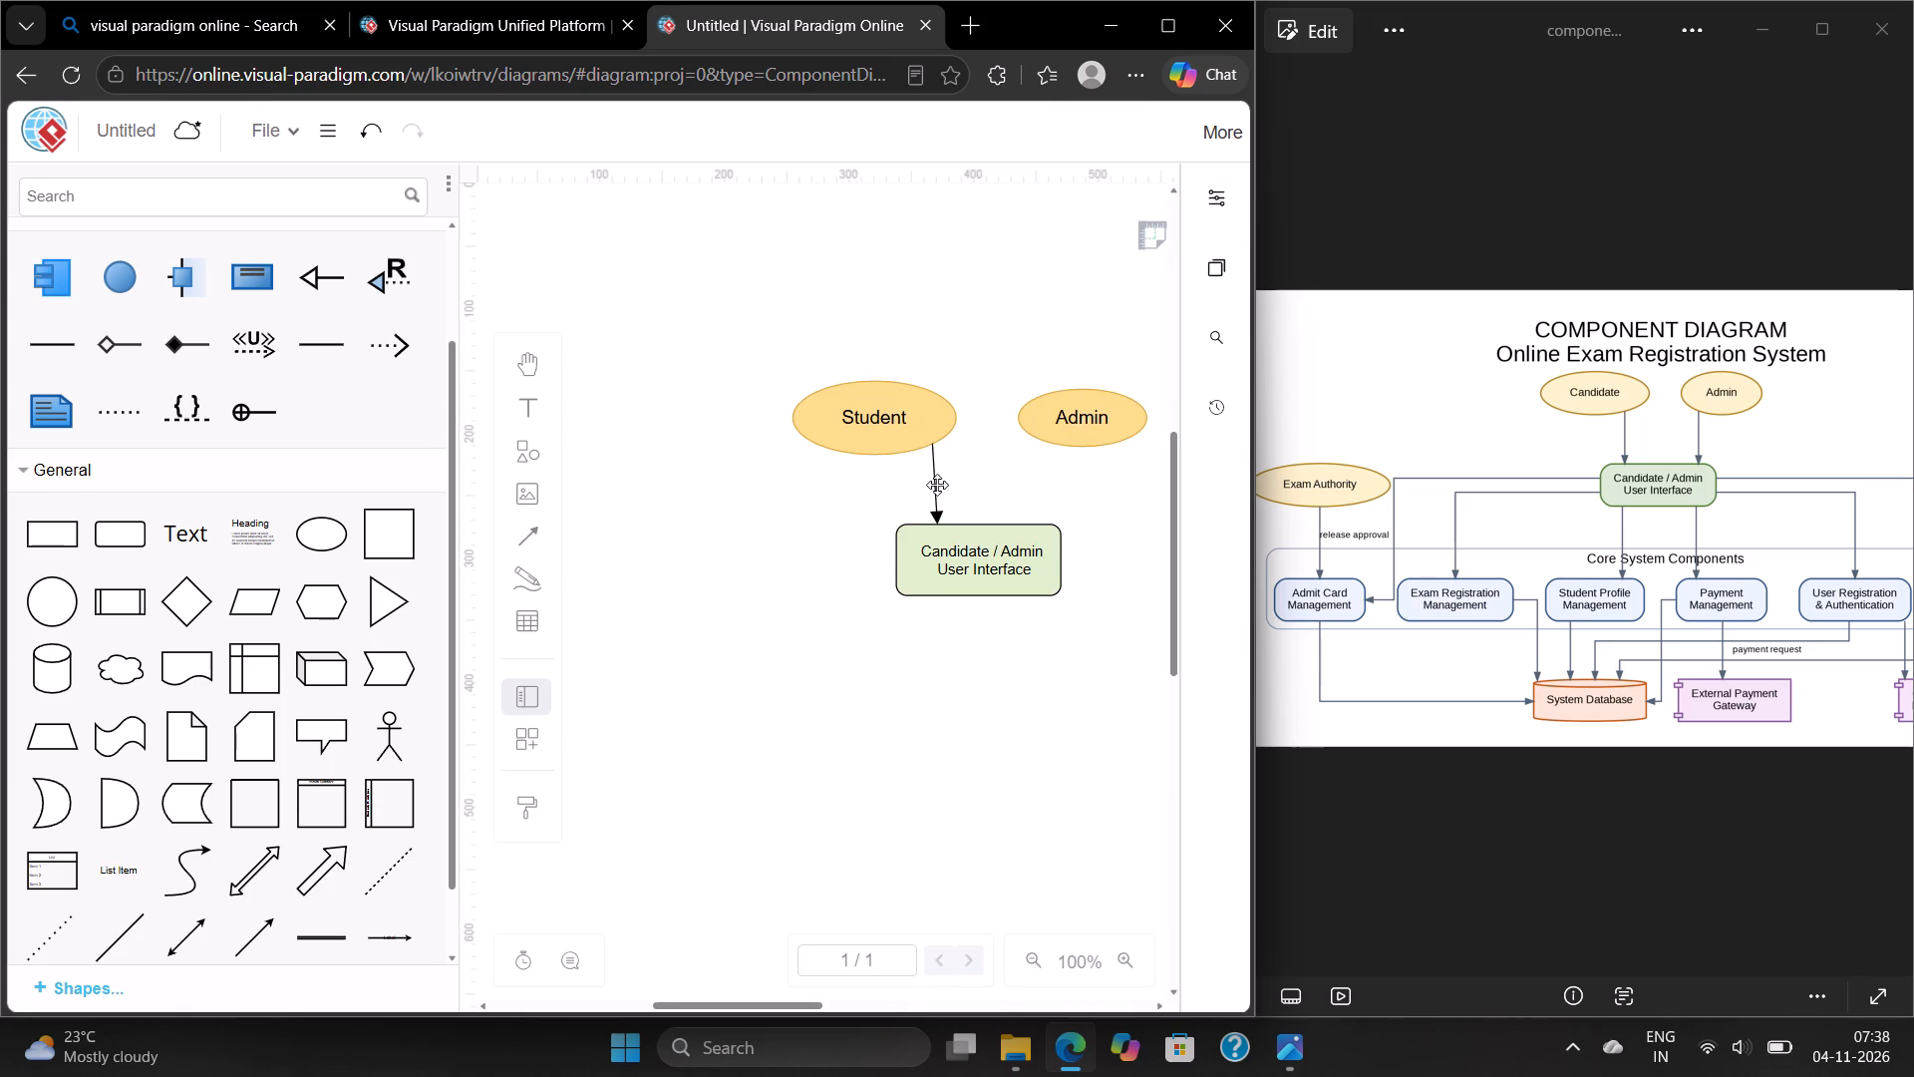
Copy the Student arrow and paste the duplicate beneath the Admin ellipse.
click(936, 485)
key(ctrl+c)
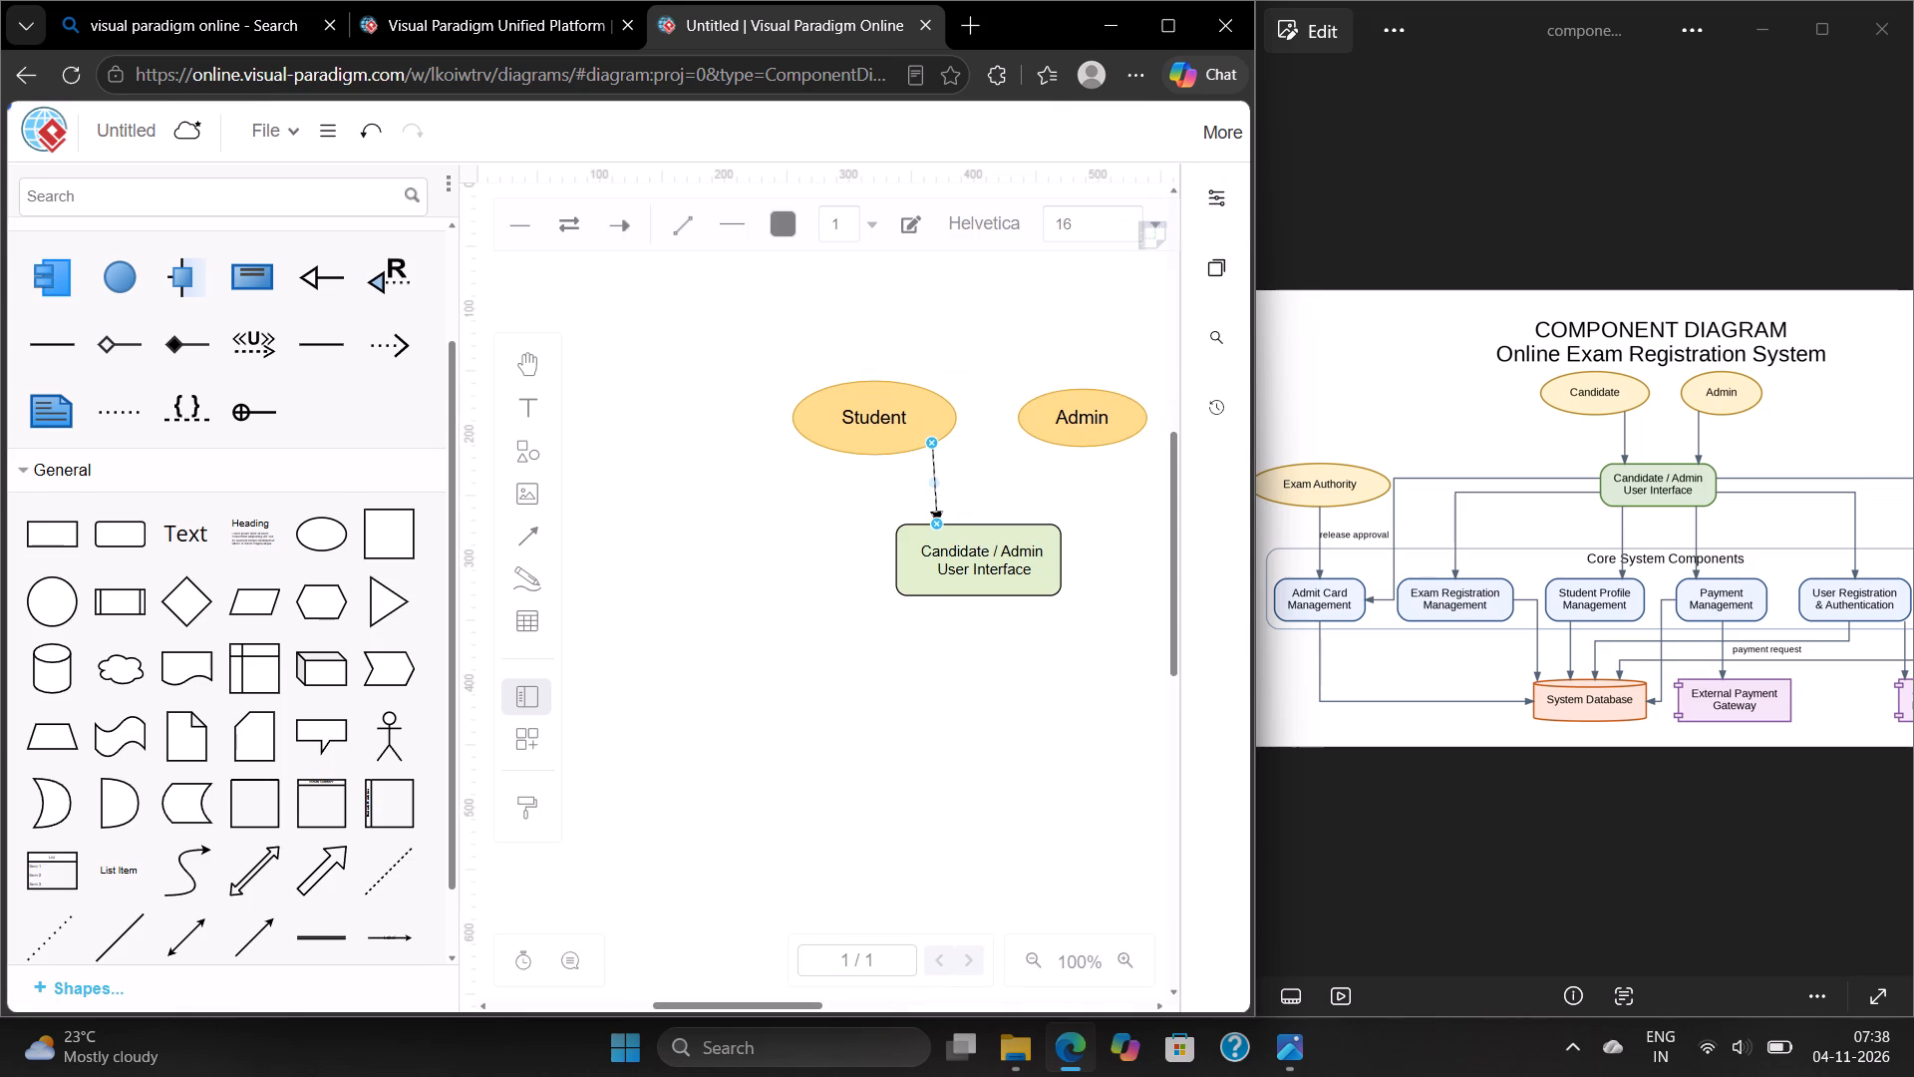
click(1059, 485)
click(1052, 485)
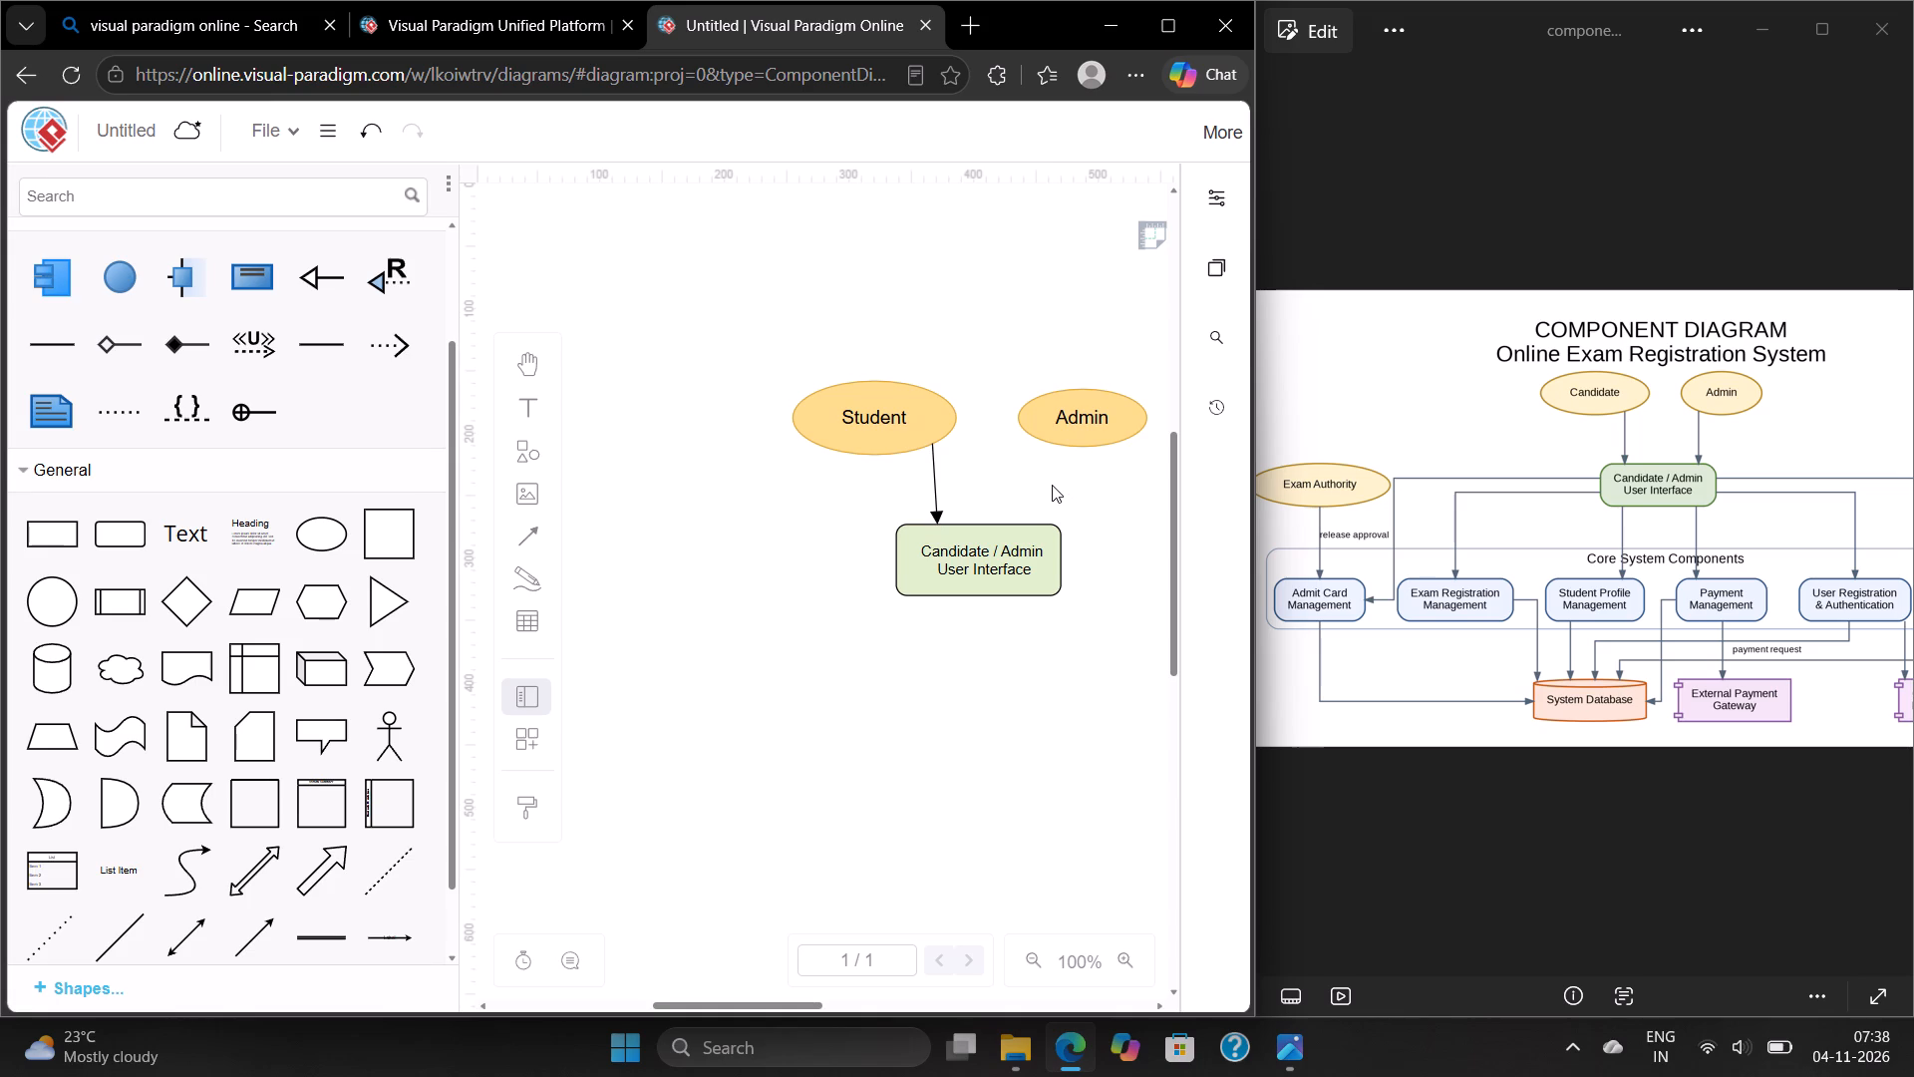
key(ctrl+v)
Adjust the Admin arrow so its head meets the top edge of the "Candidate / Admin User Interface" rectangle and its shaft runs straight.
drag(1049, 515, 1037, 524)
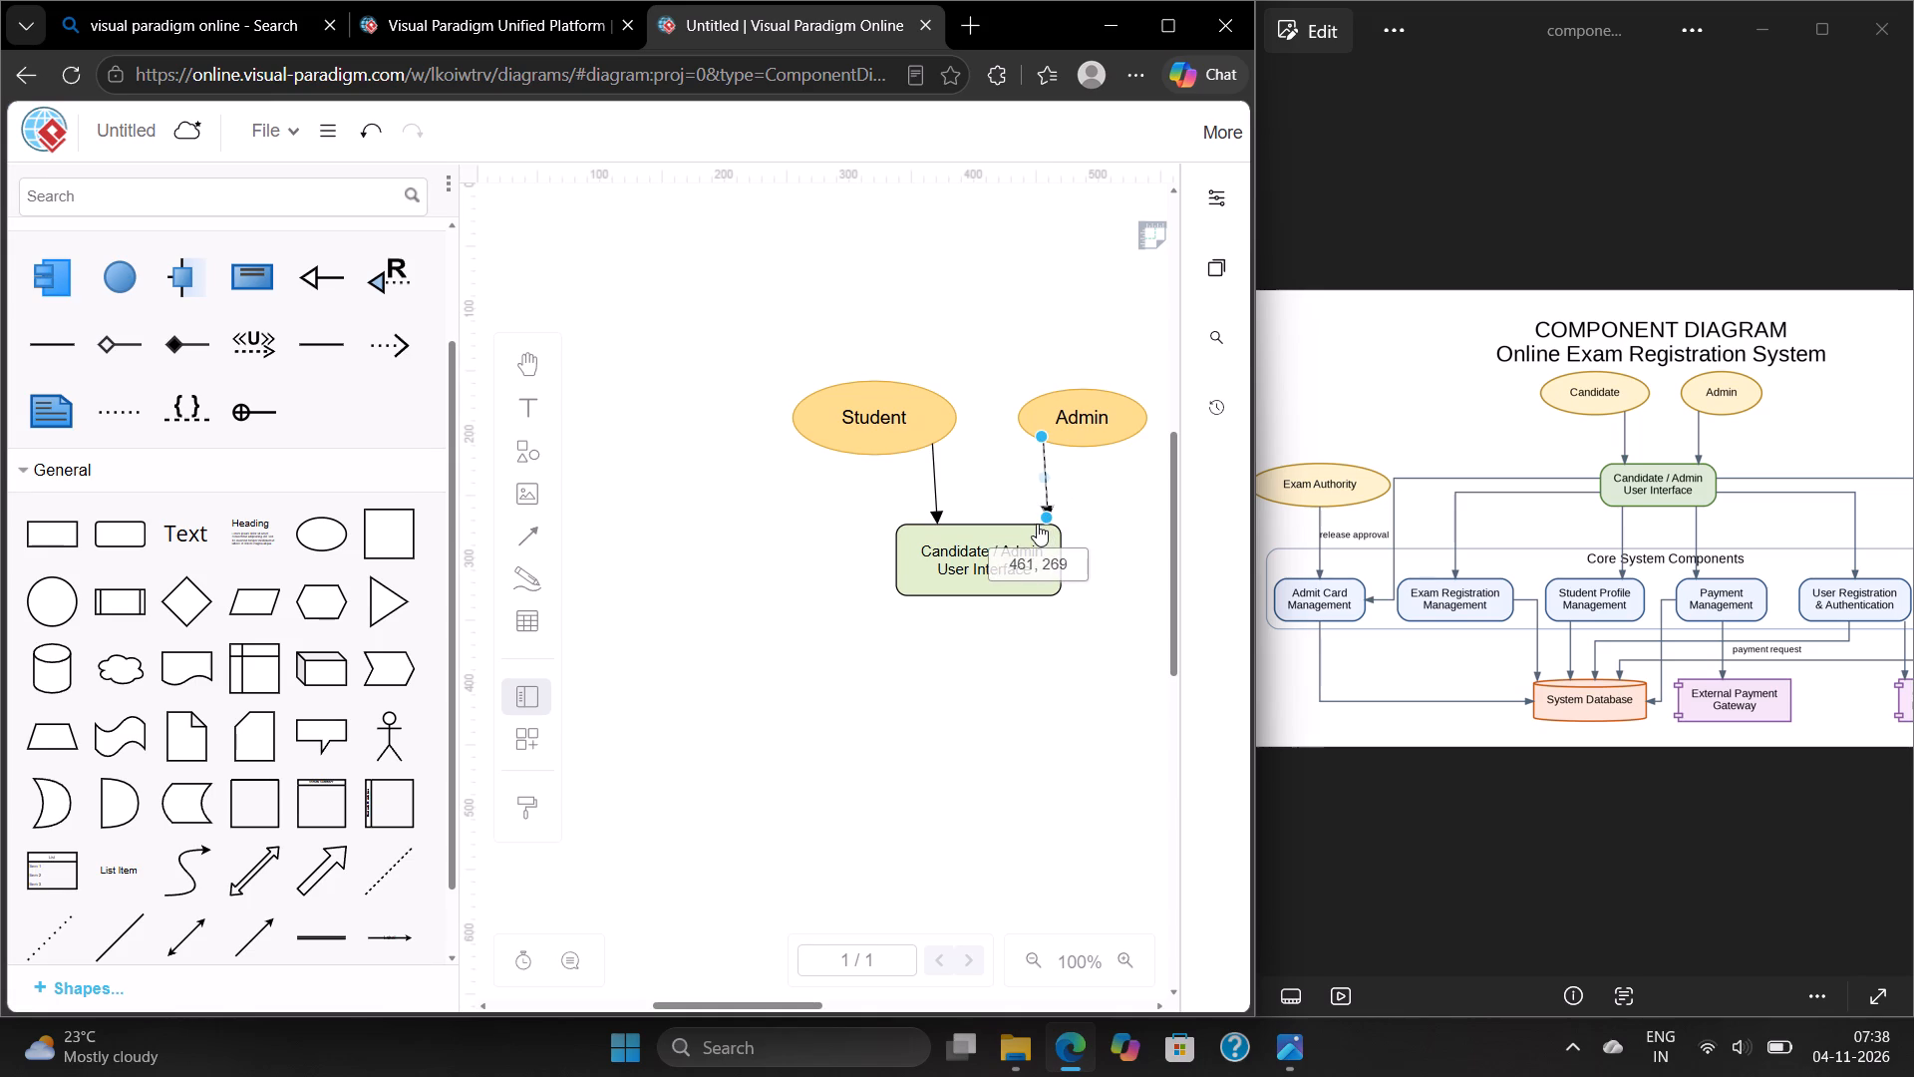
drag(1037, 524, 1041, 524)
drag(1048, 518, 1039, 520)
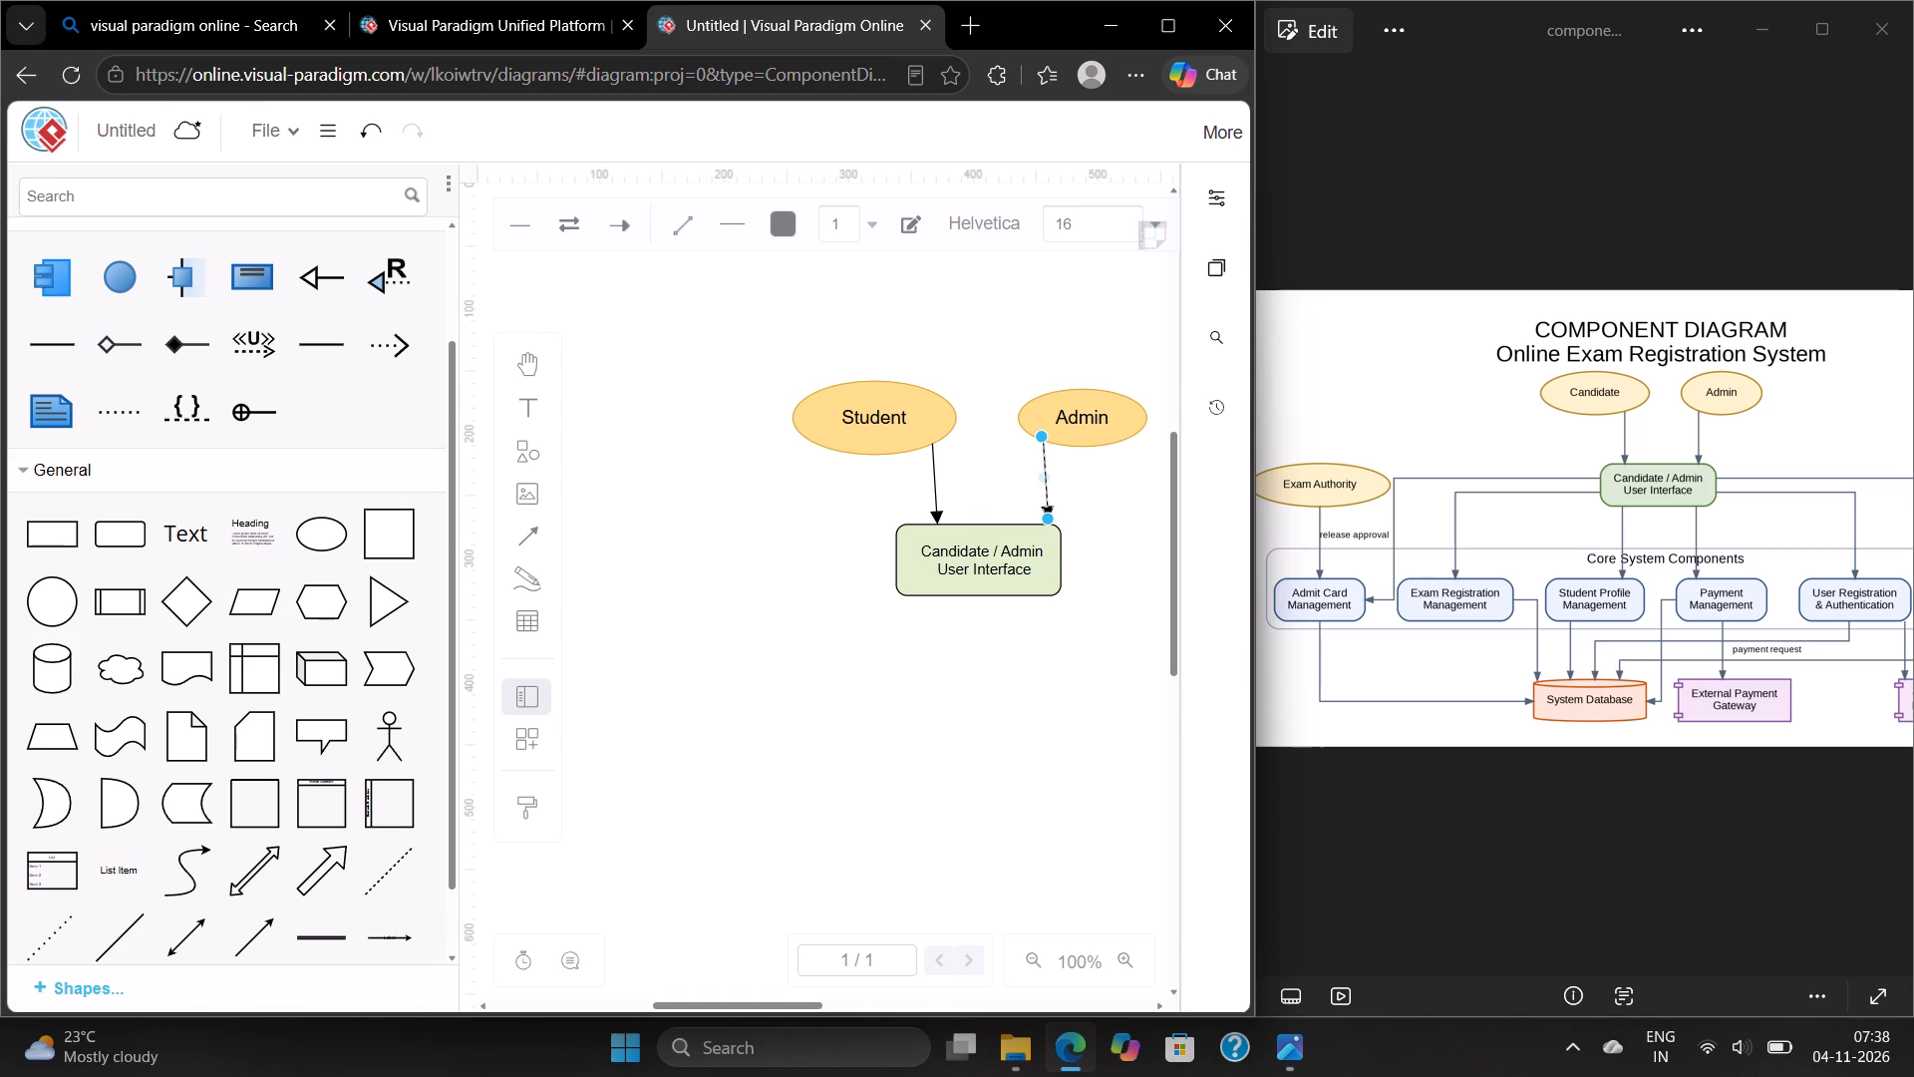
drag(1046, 474, 1031, 474)
drag(1045, 518, 1038, 513)
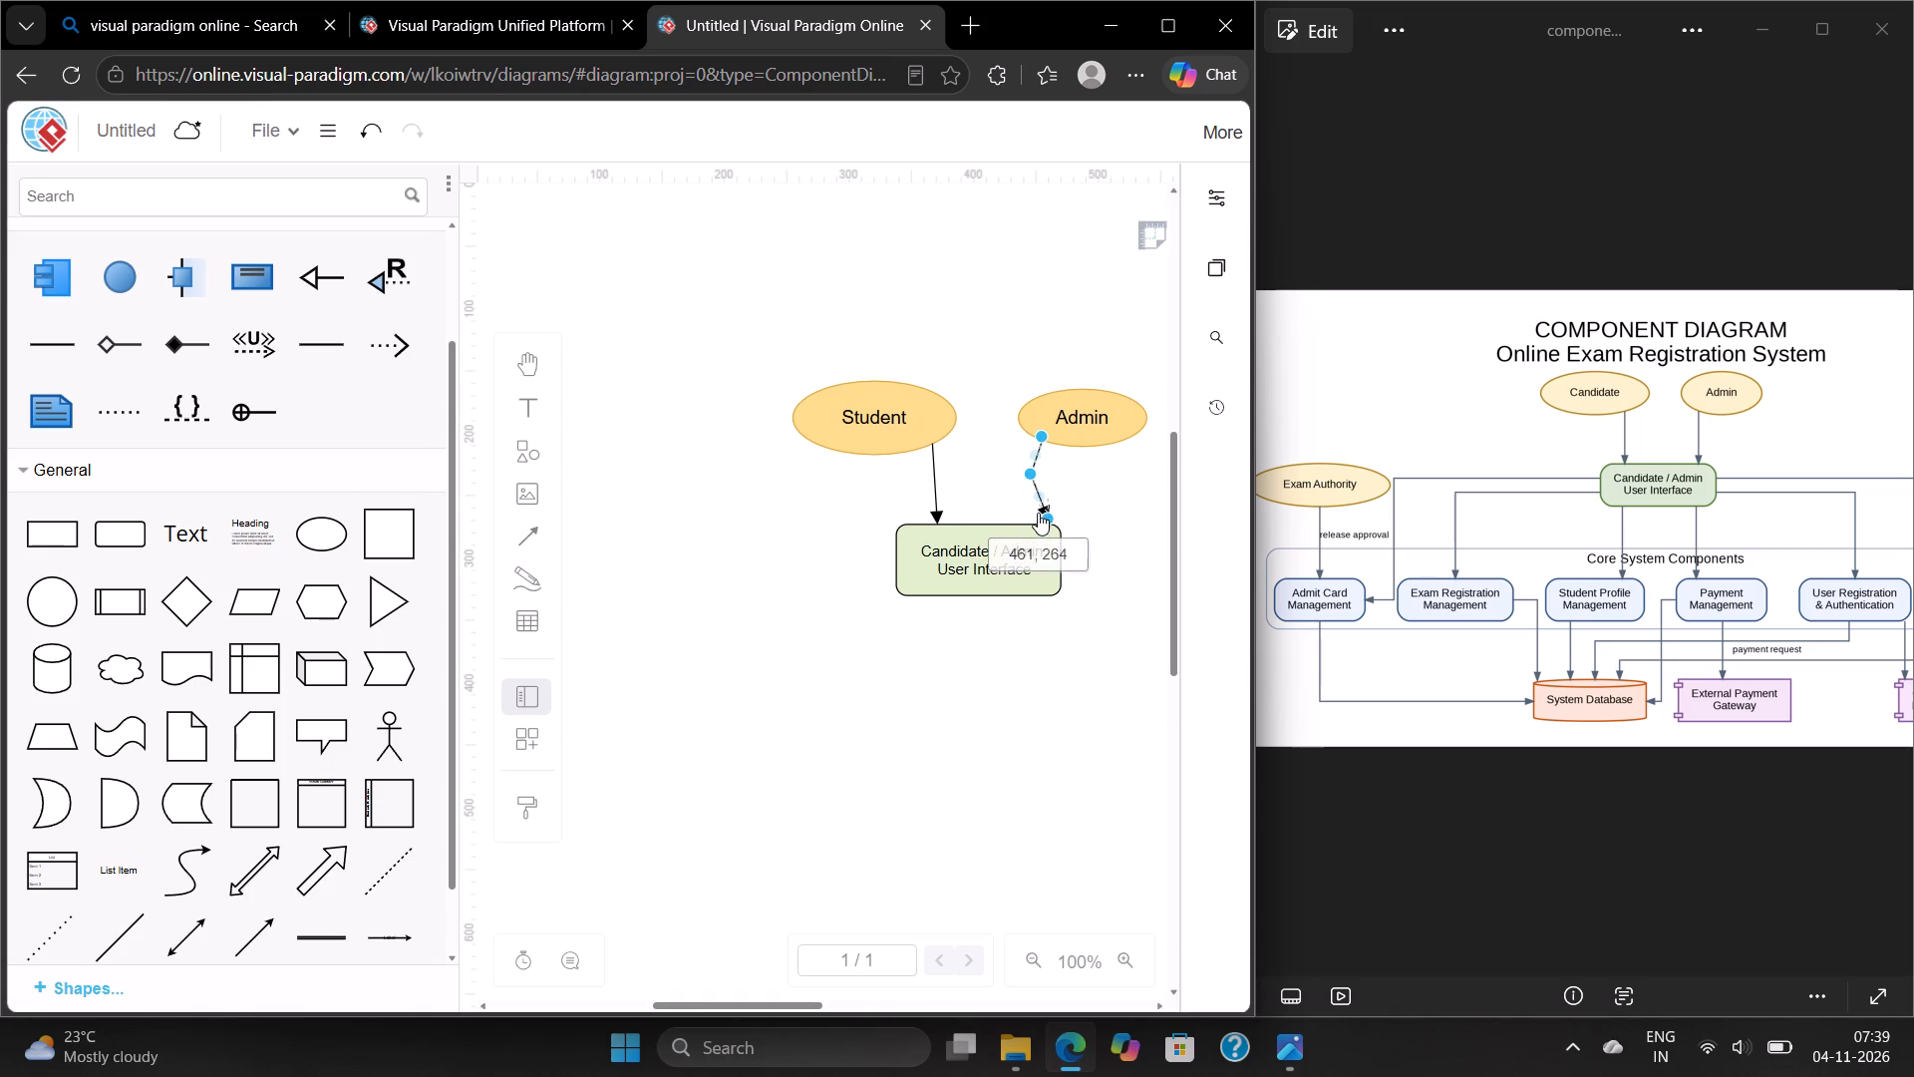
drag(1038, 513, 1036, 512)
drag(1029, 510, 1035, 522)
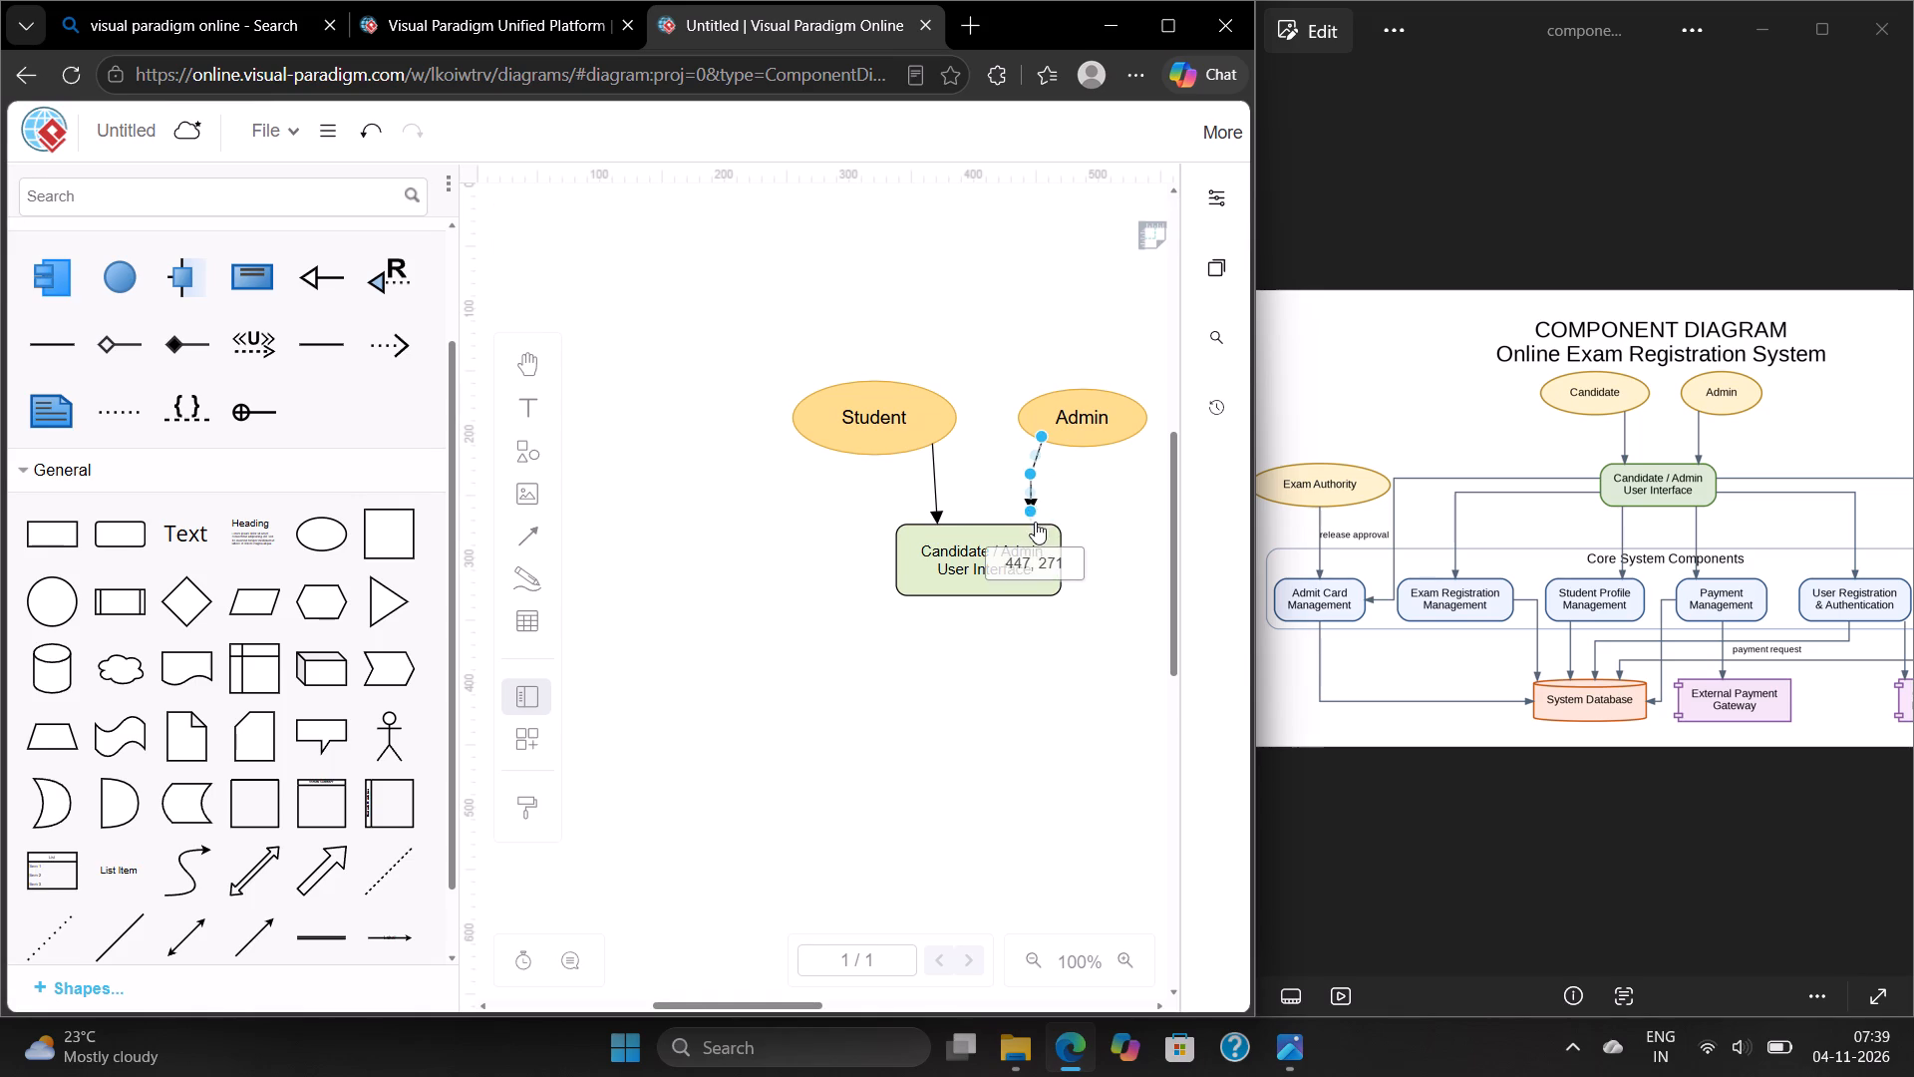
drag(1035, 522, 1040, 524)
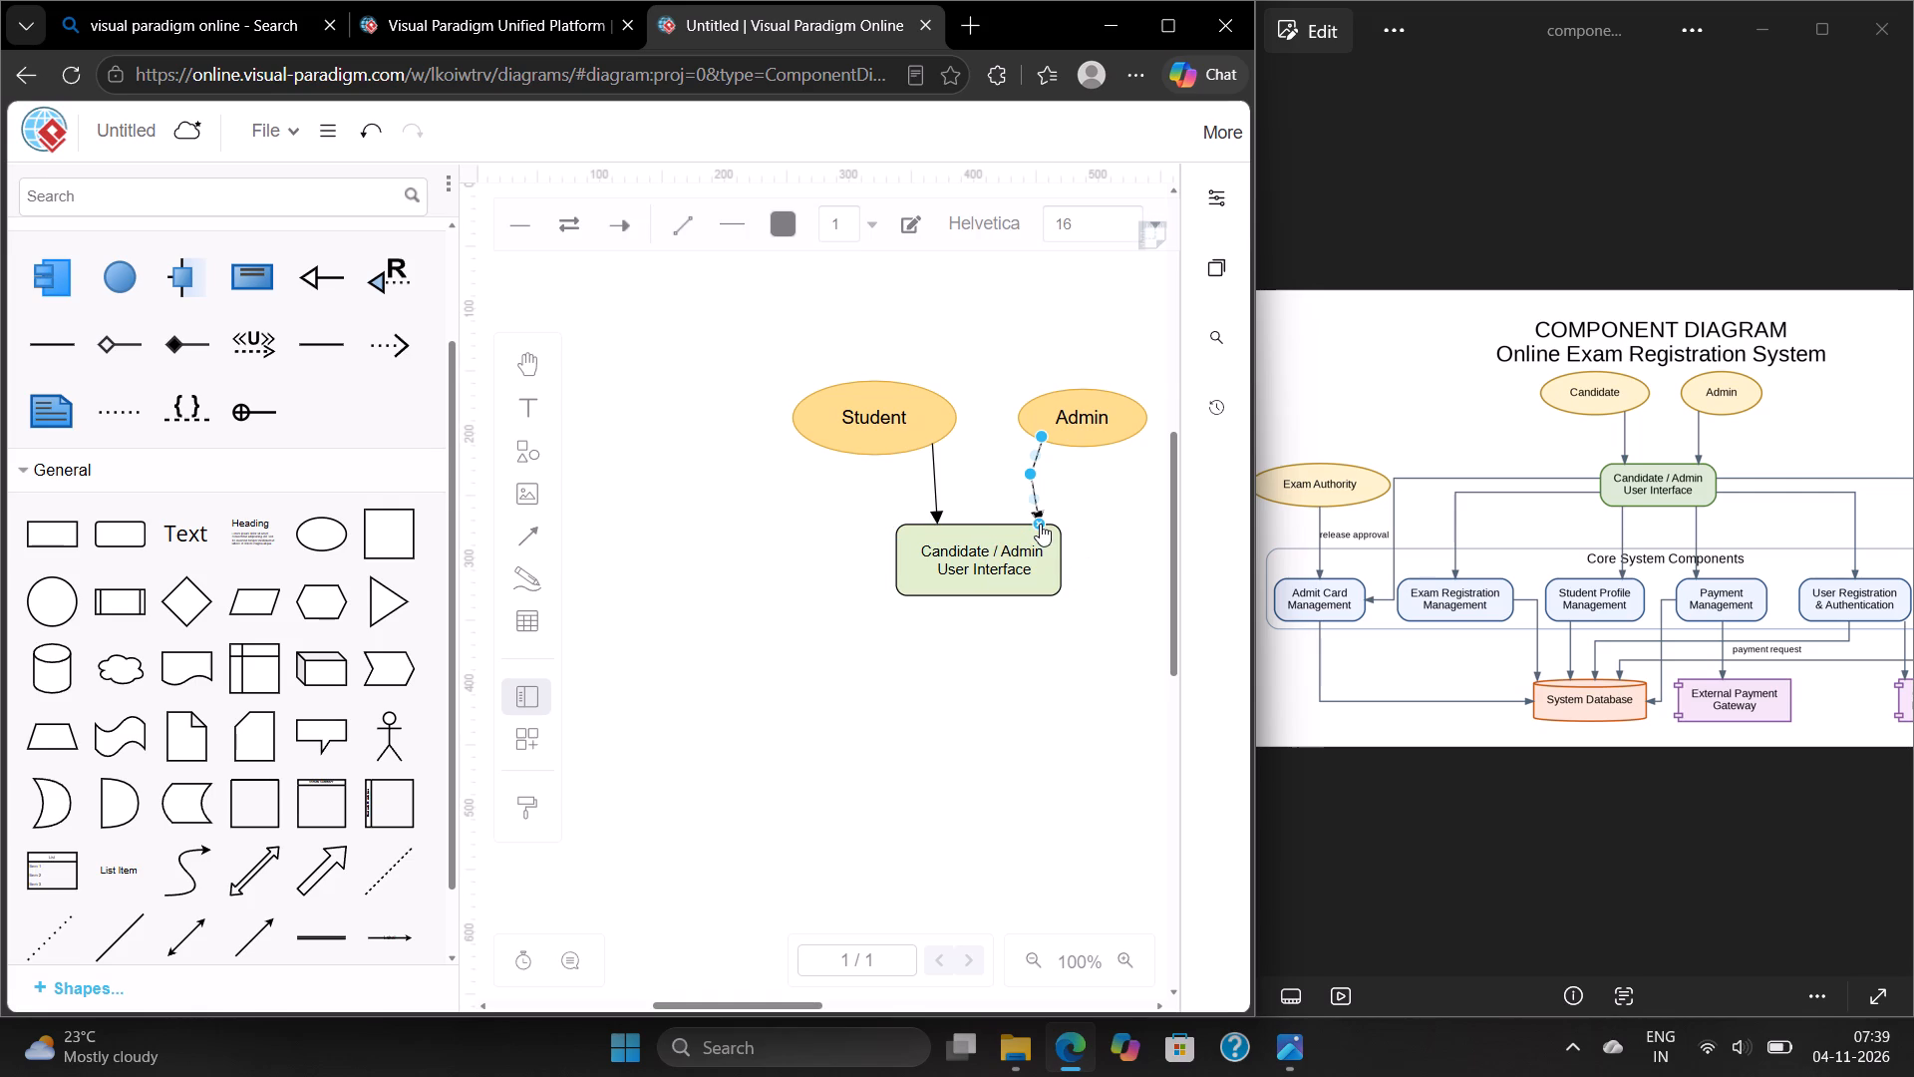
drag(1029, 477, 1039, 477)
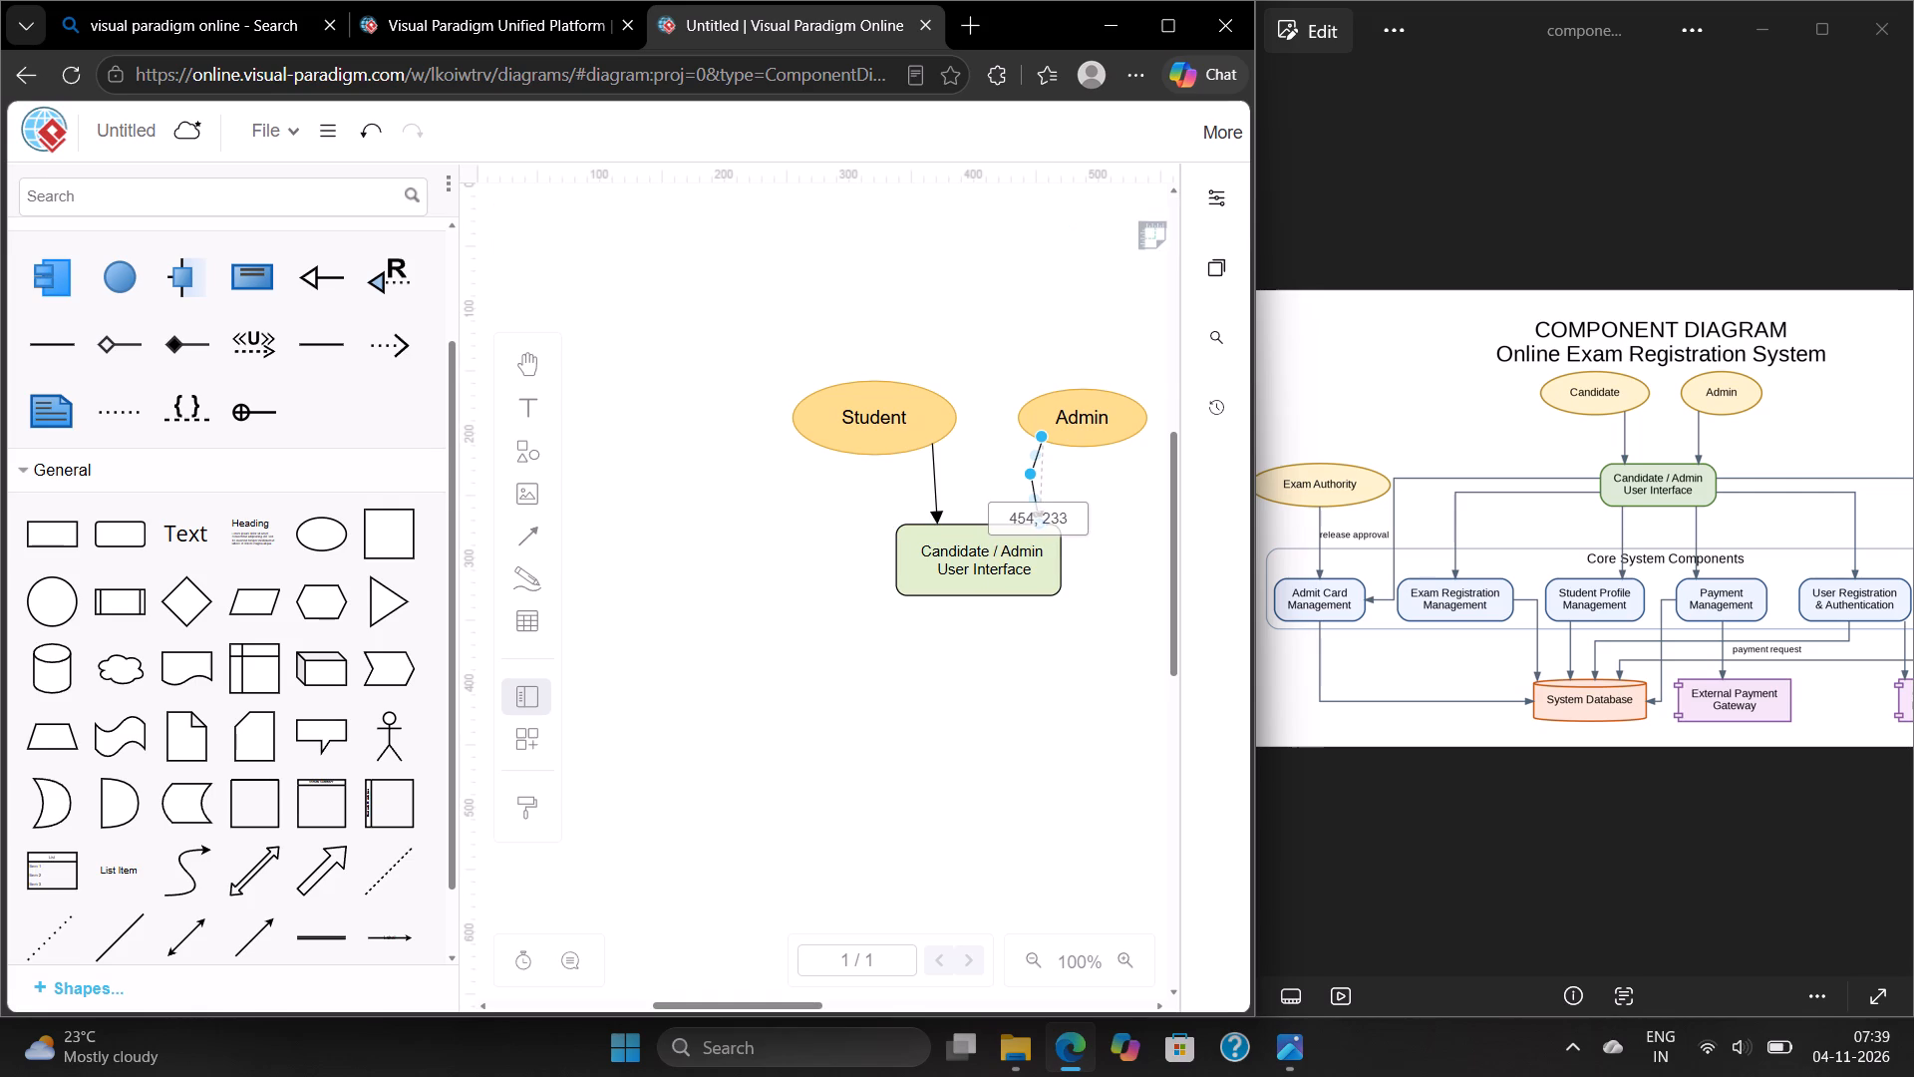
drag(1039, 477, 1042, 477)
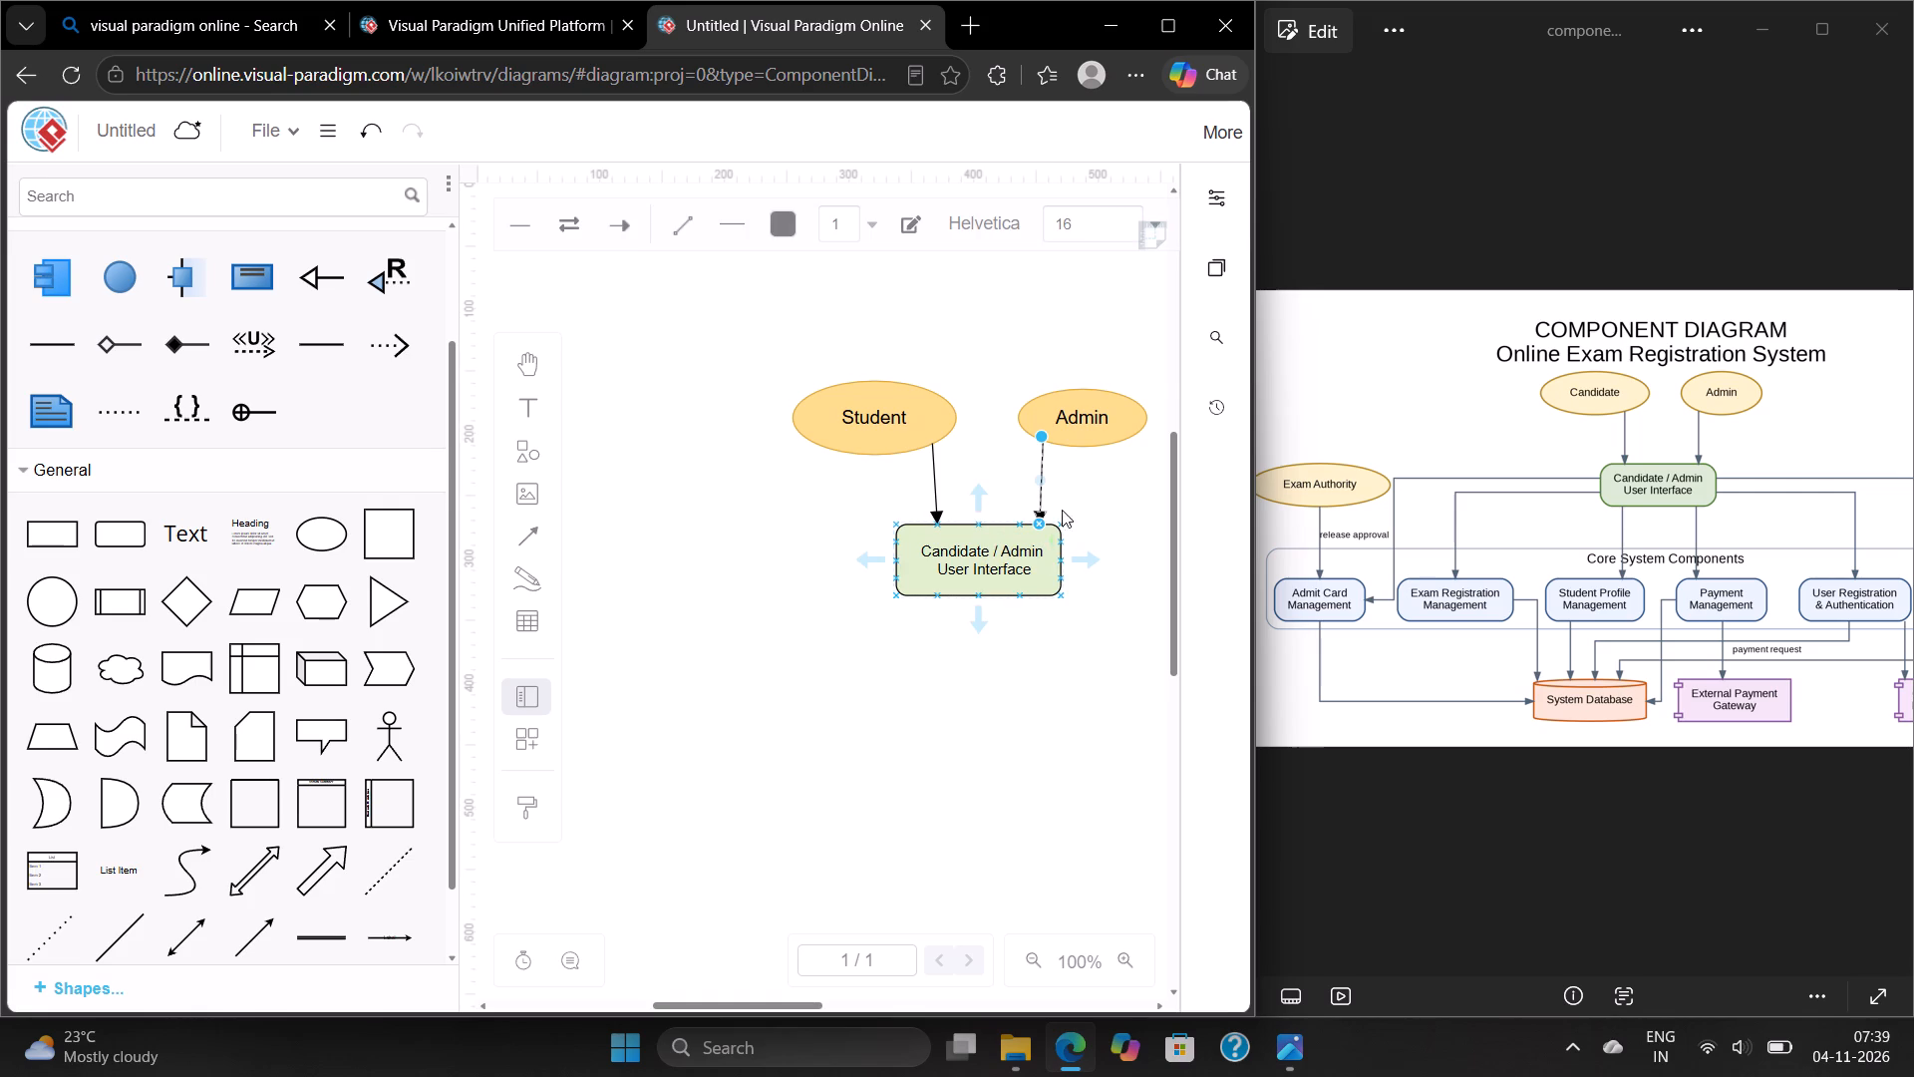
click(1083, 492)
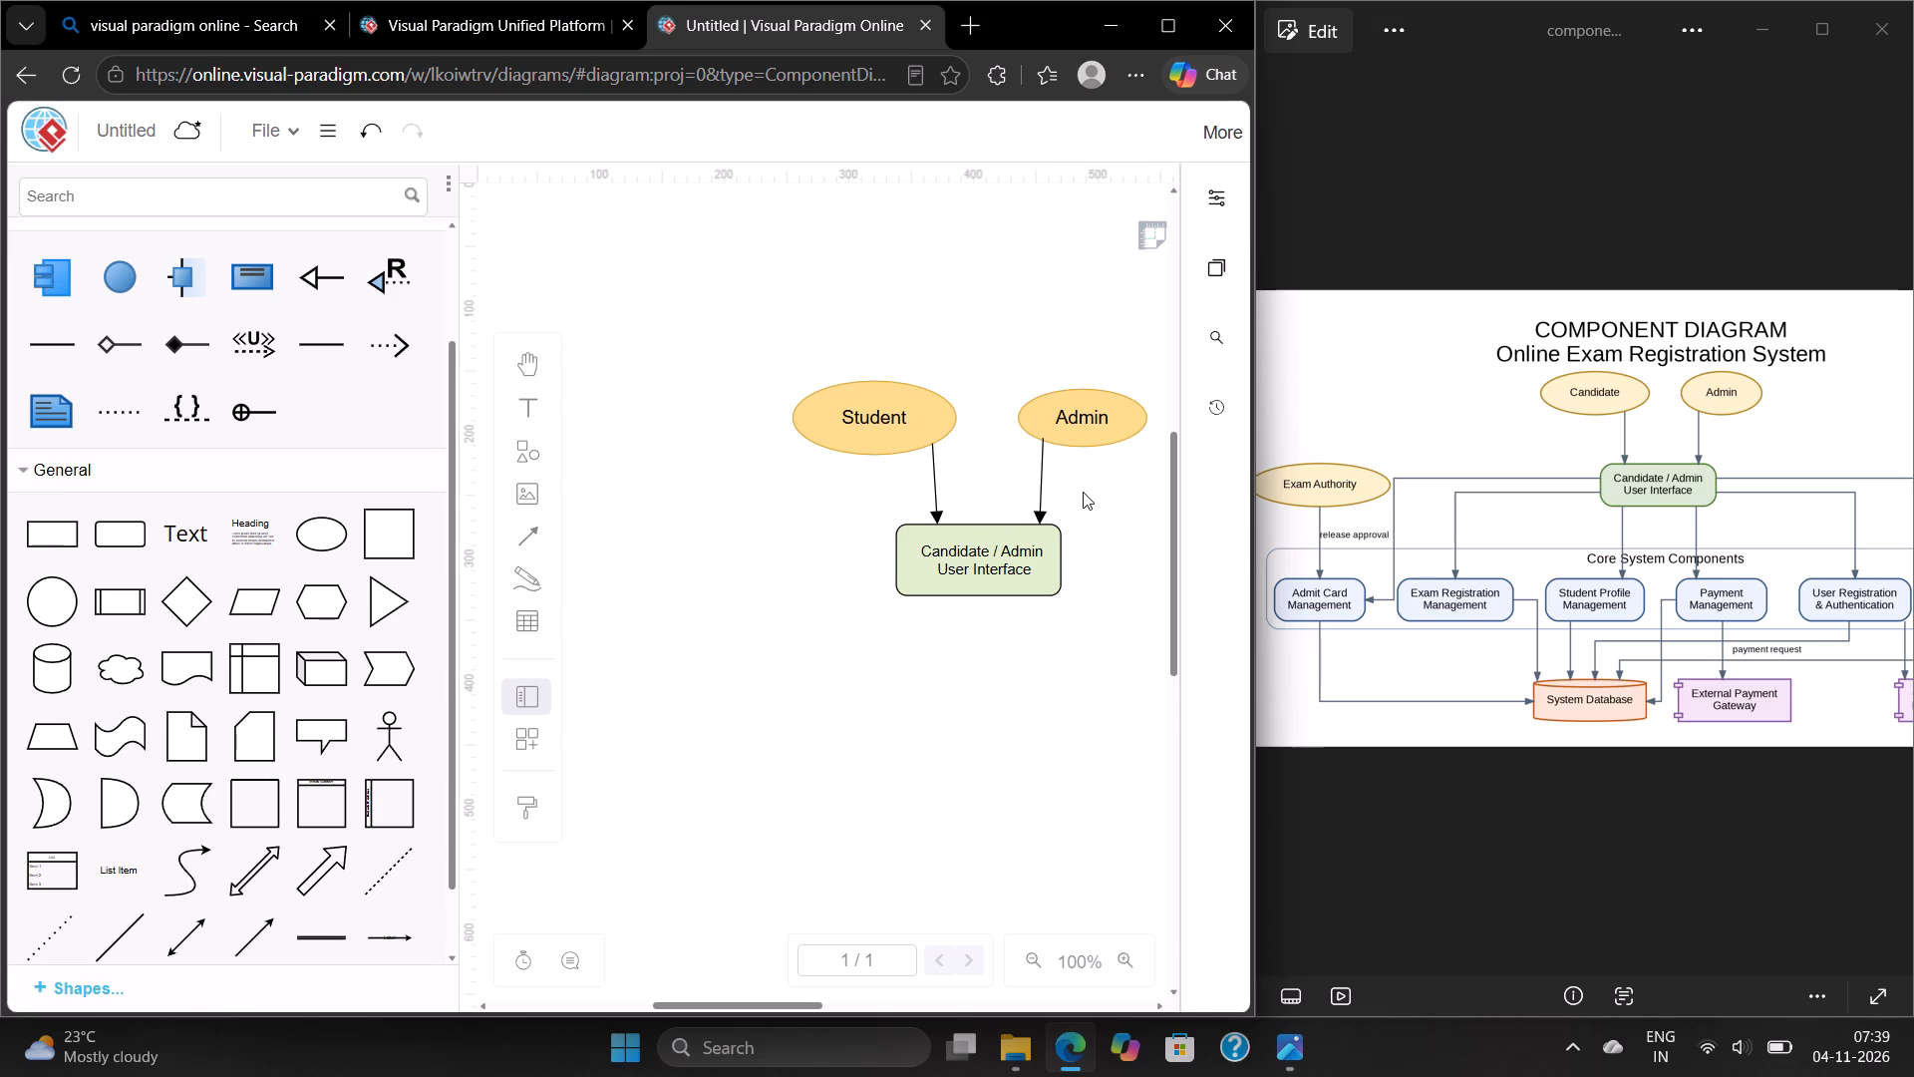
Add a rounded rectangle below the "Candidate / Admin User Interface" box and fill it with the light green preset style.
scroll(1083, 492, down, 1)
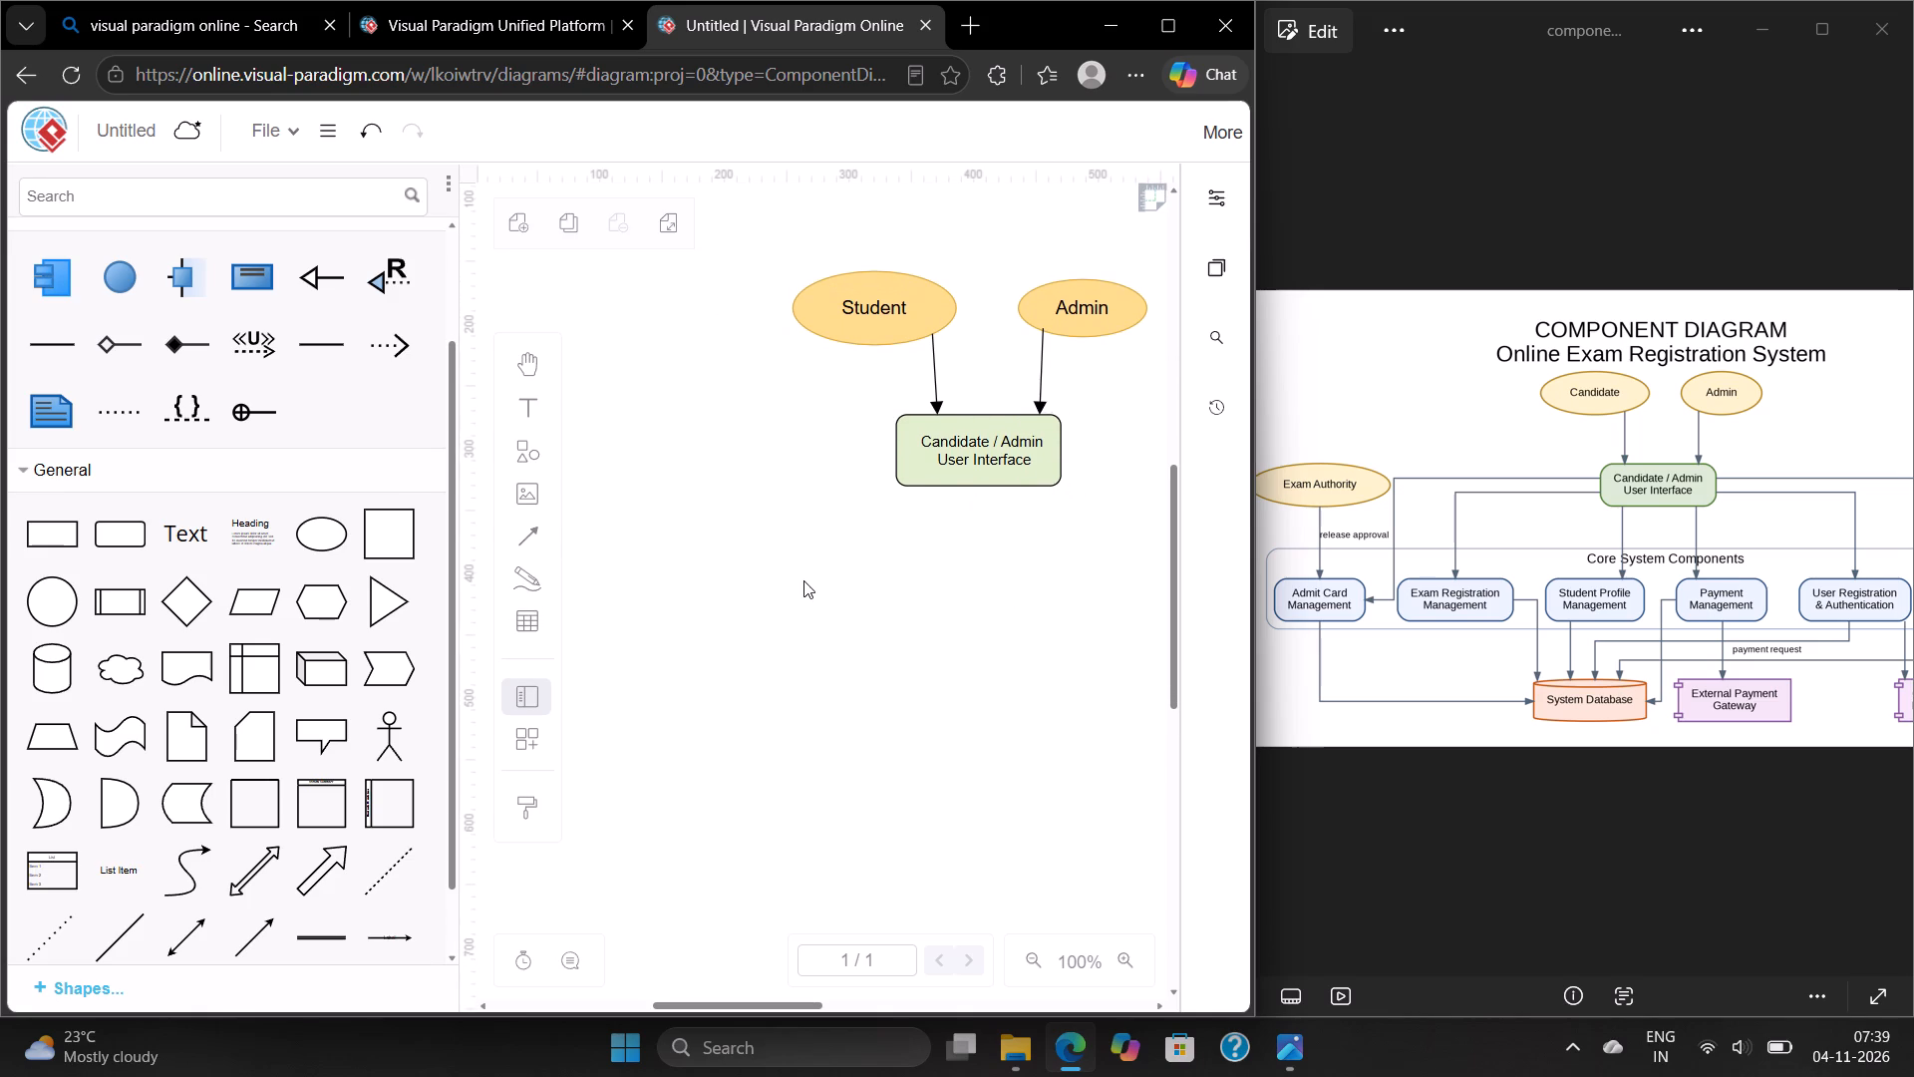
click(127, 534)
click(1230, 183)
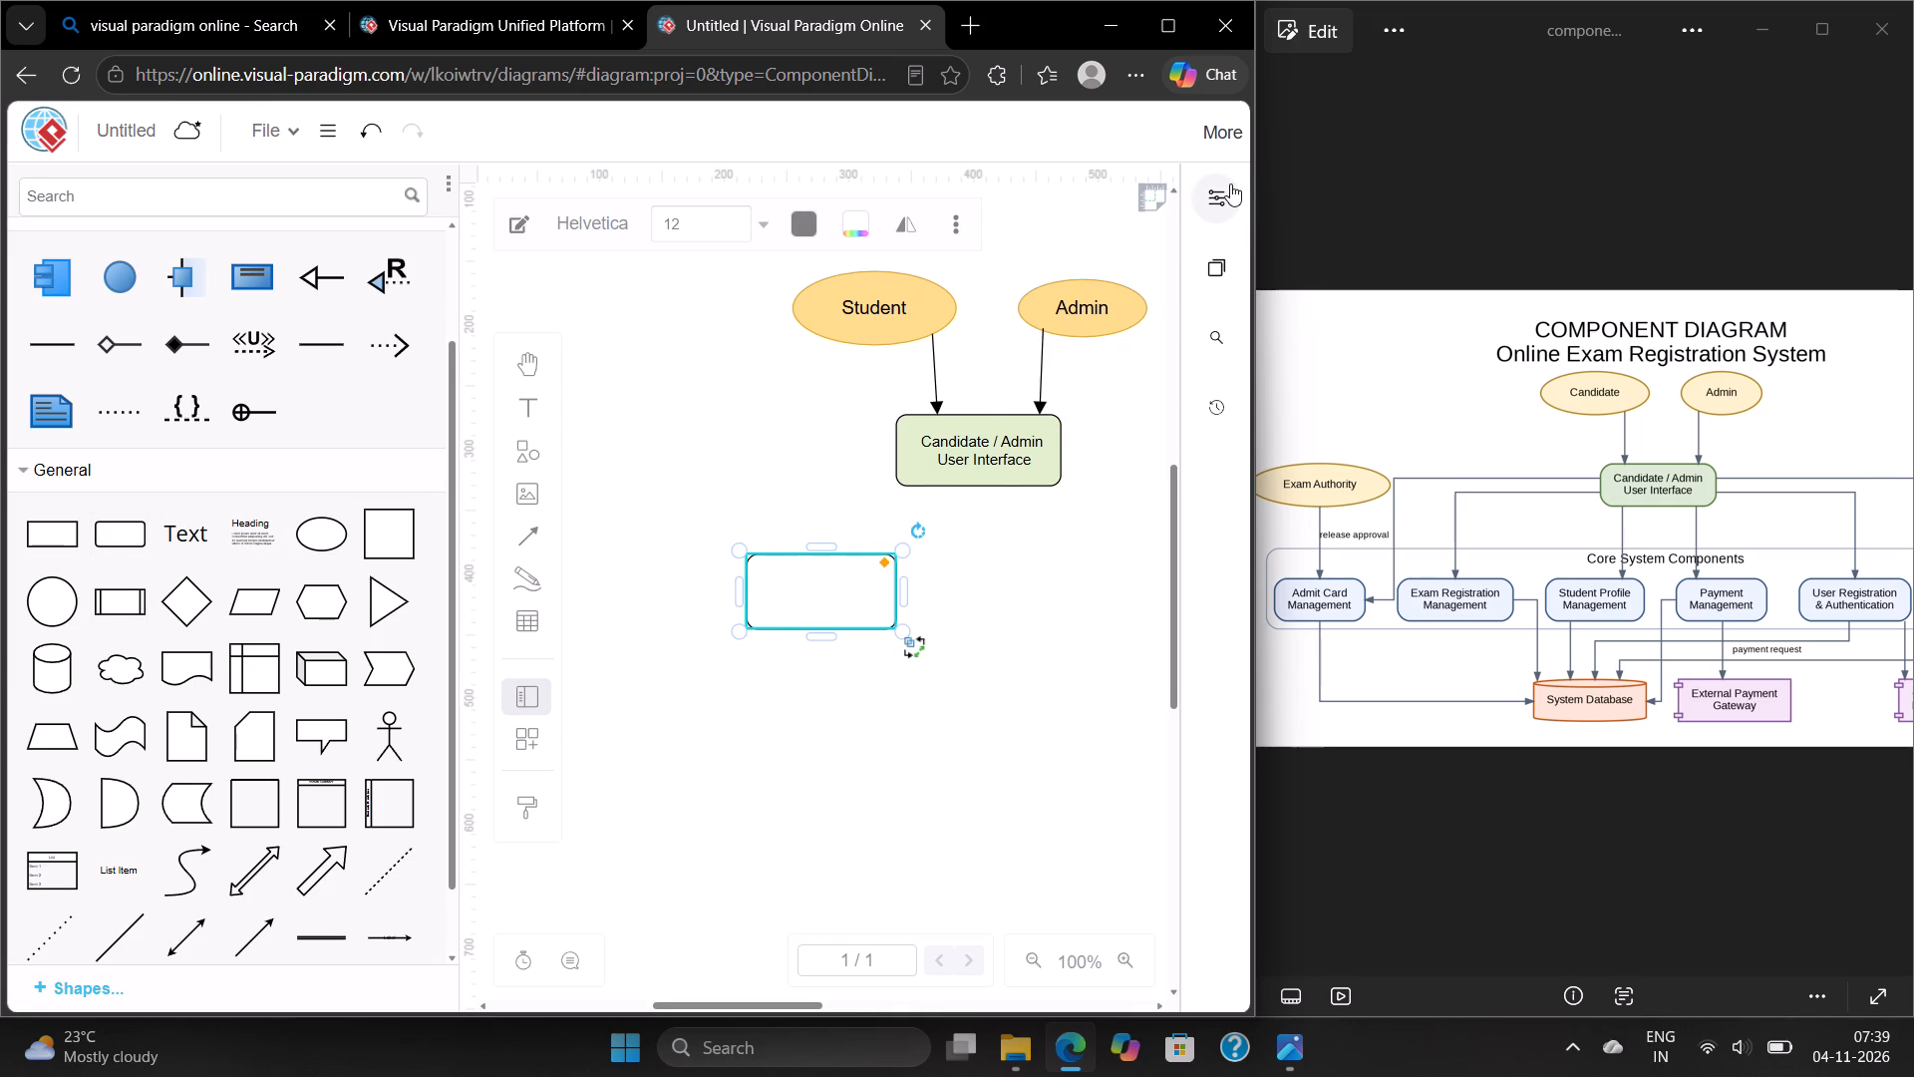
click(1008, 251)
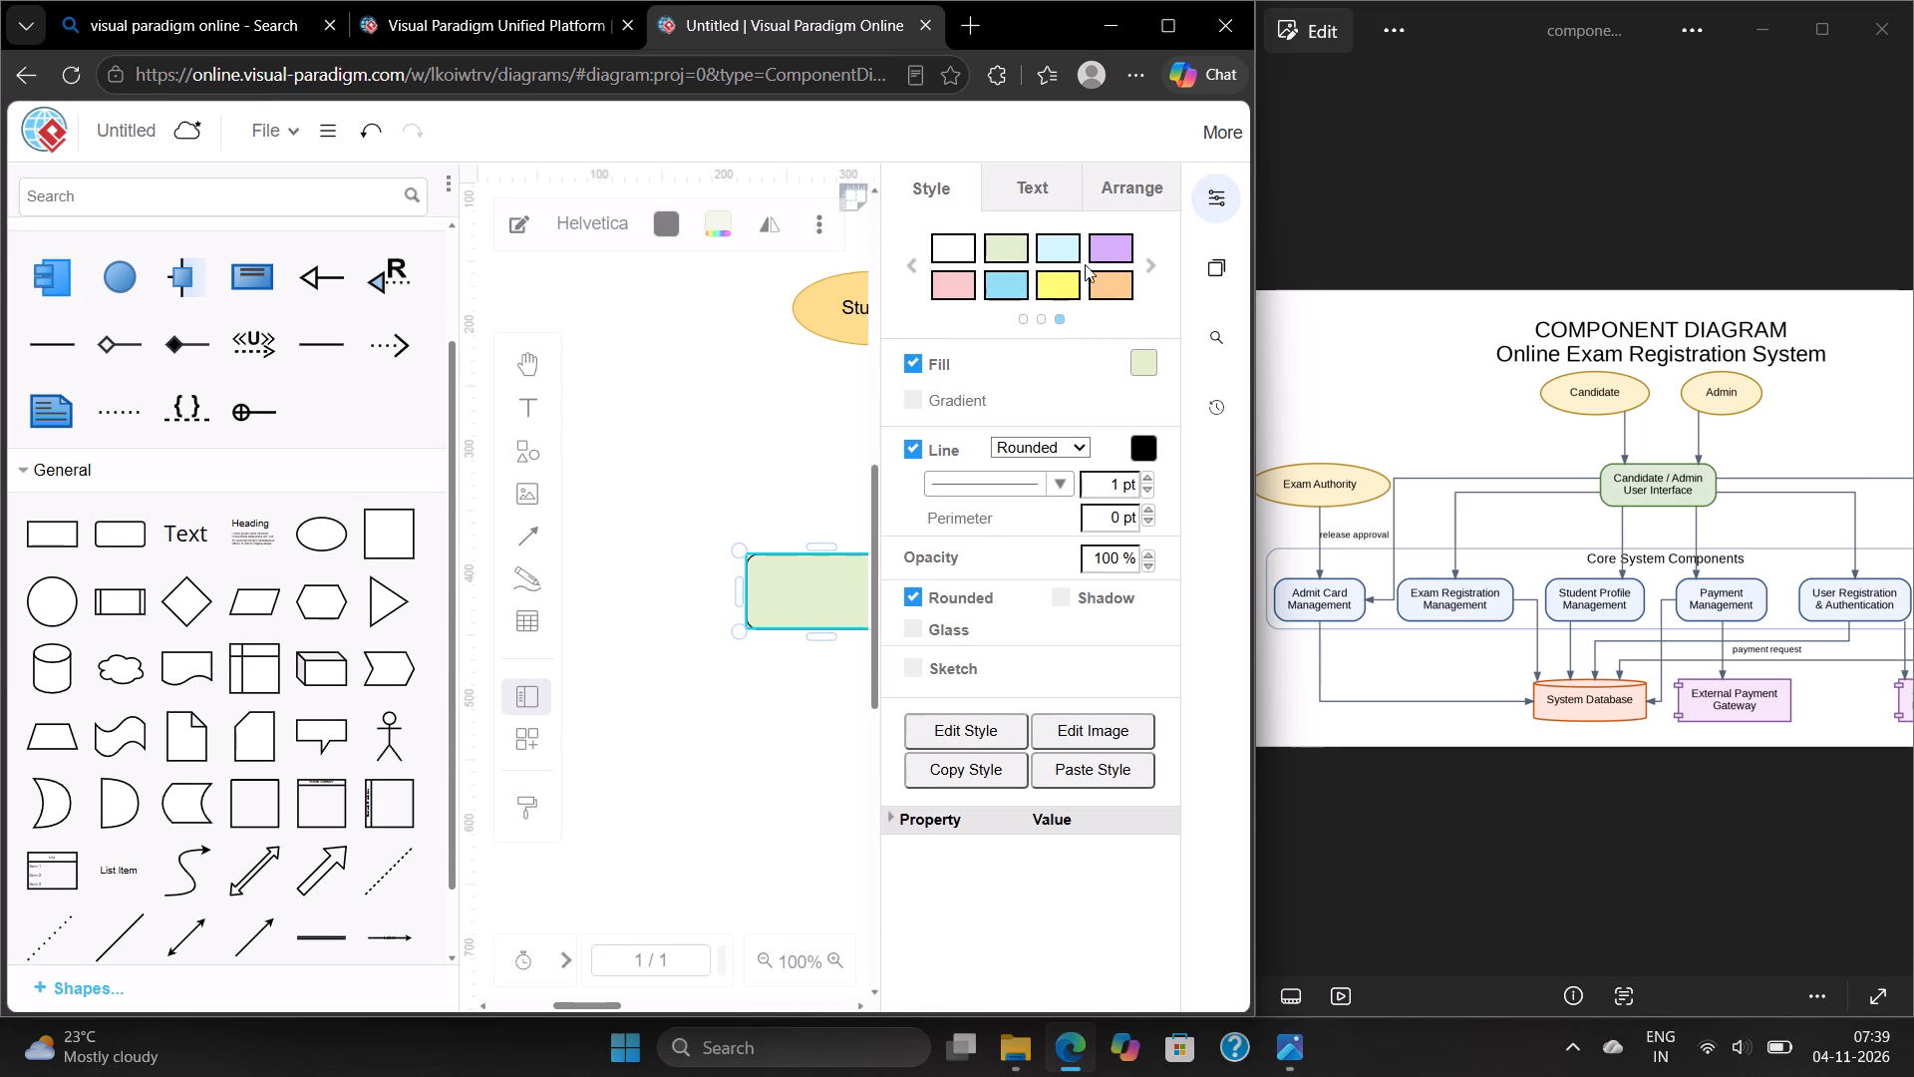
click(1237, 194)
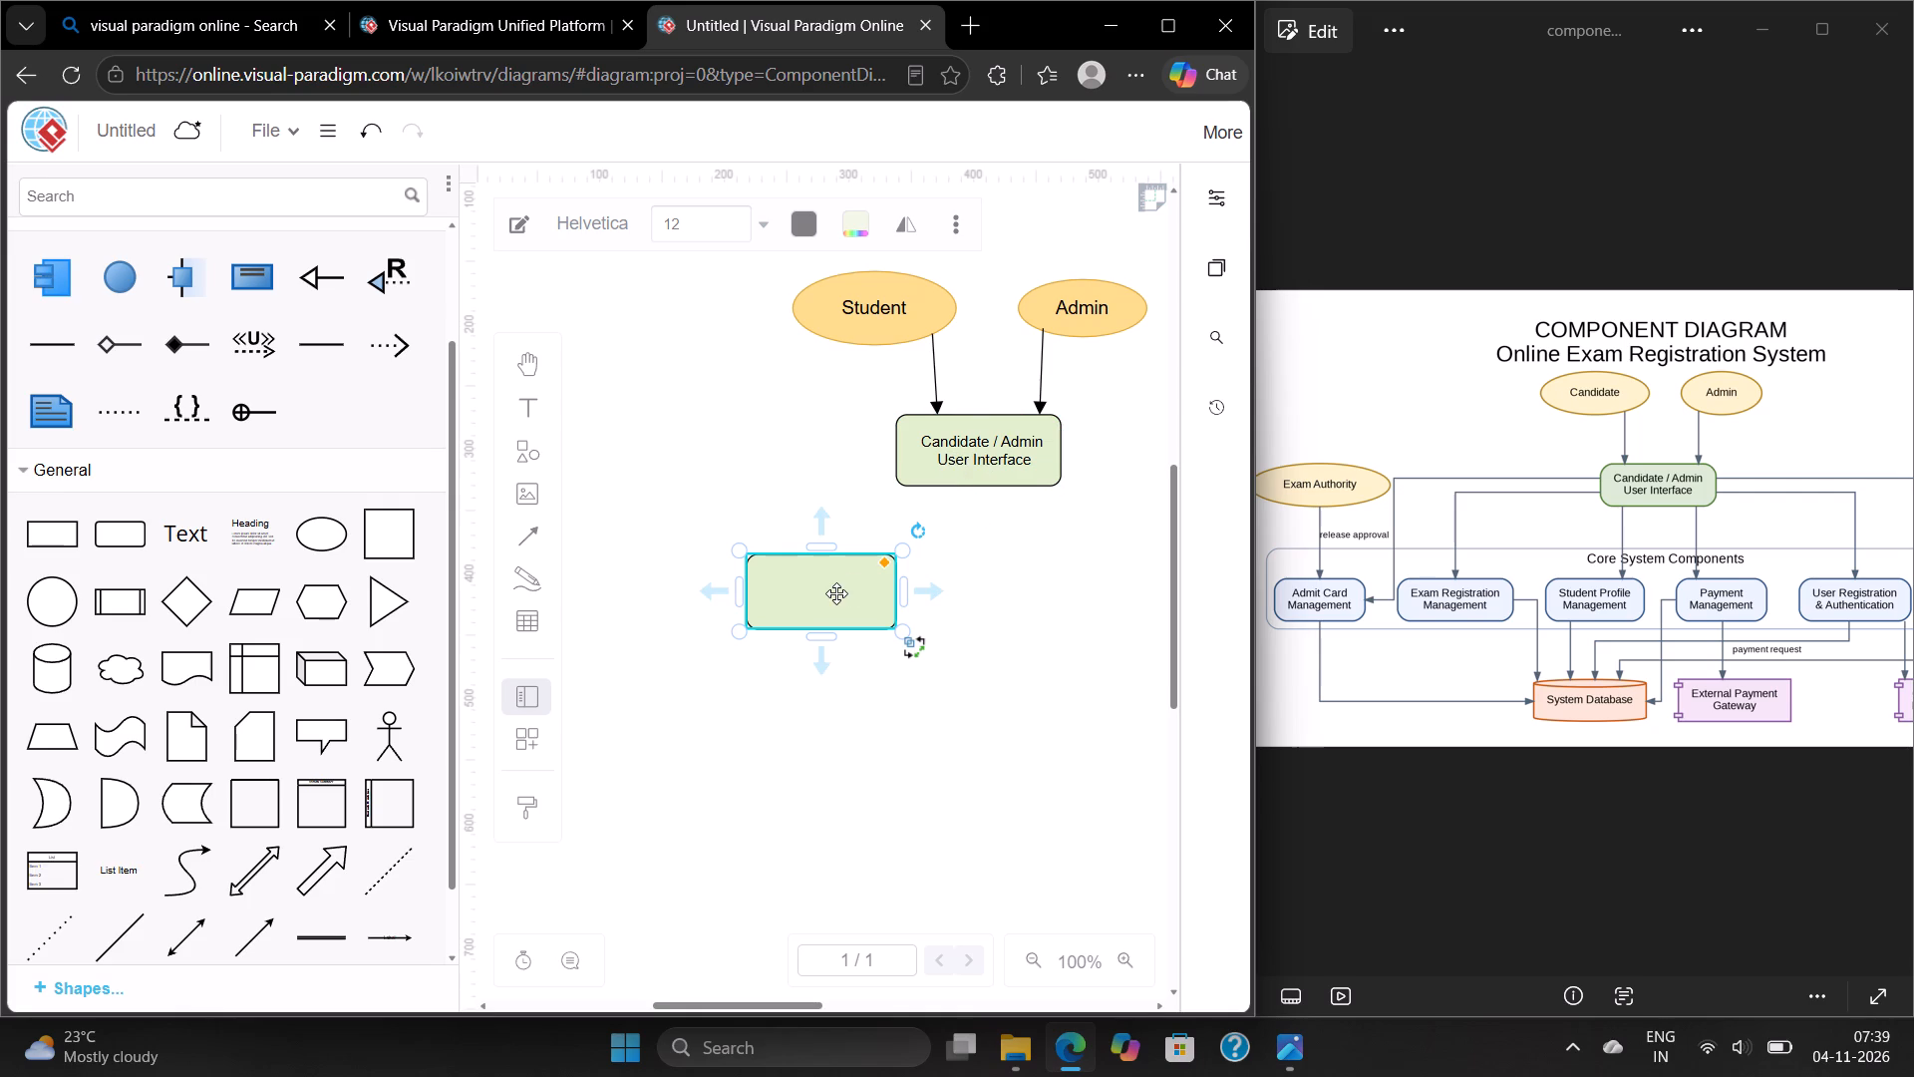
Label the empty light green rounded rectangle "Student Profile Management".
double_click(827, 586)
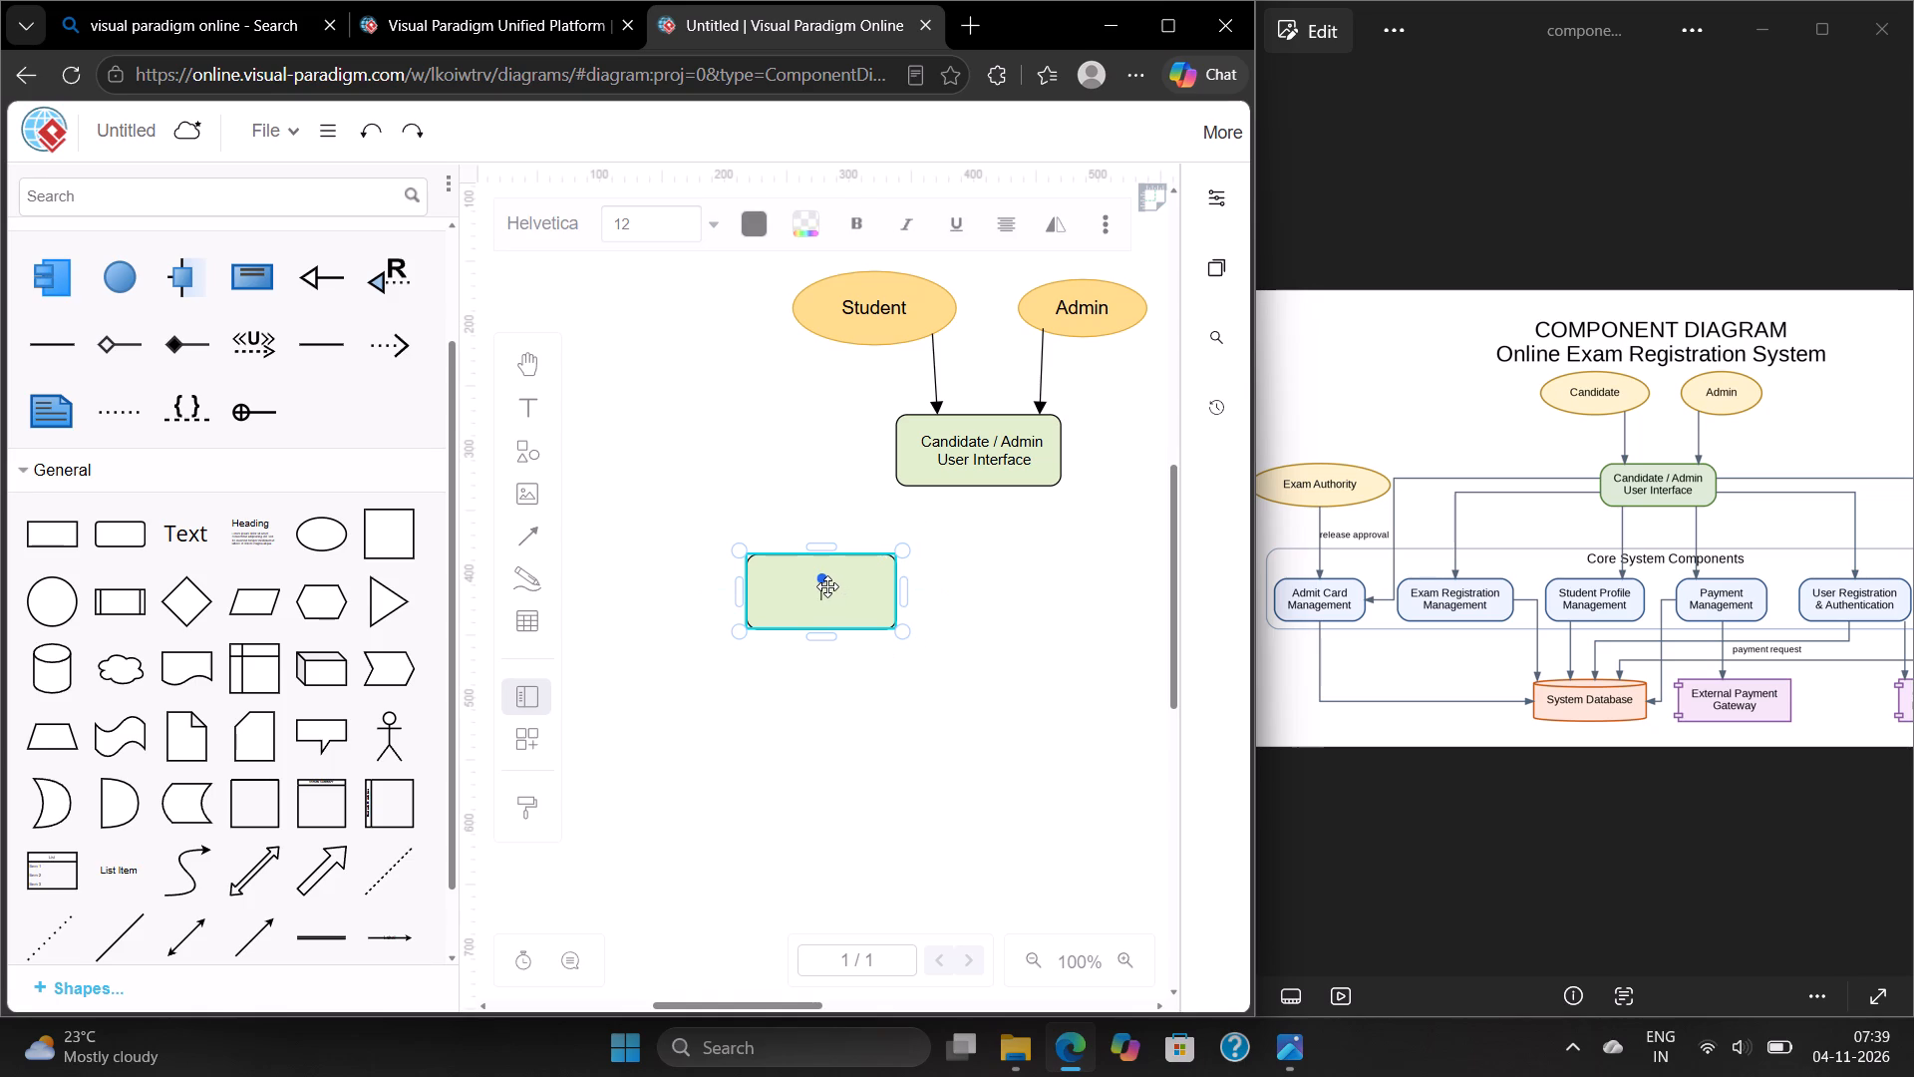
text(Student)
key(space)
text(Profile)
key(space)
text(Management)
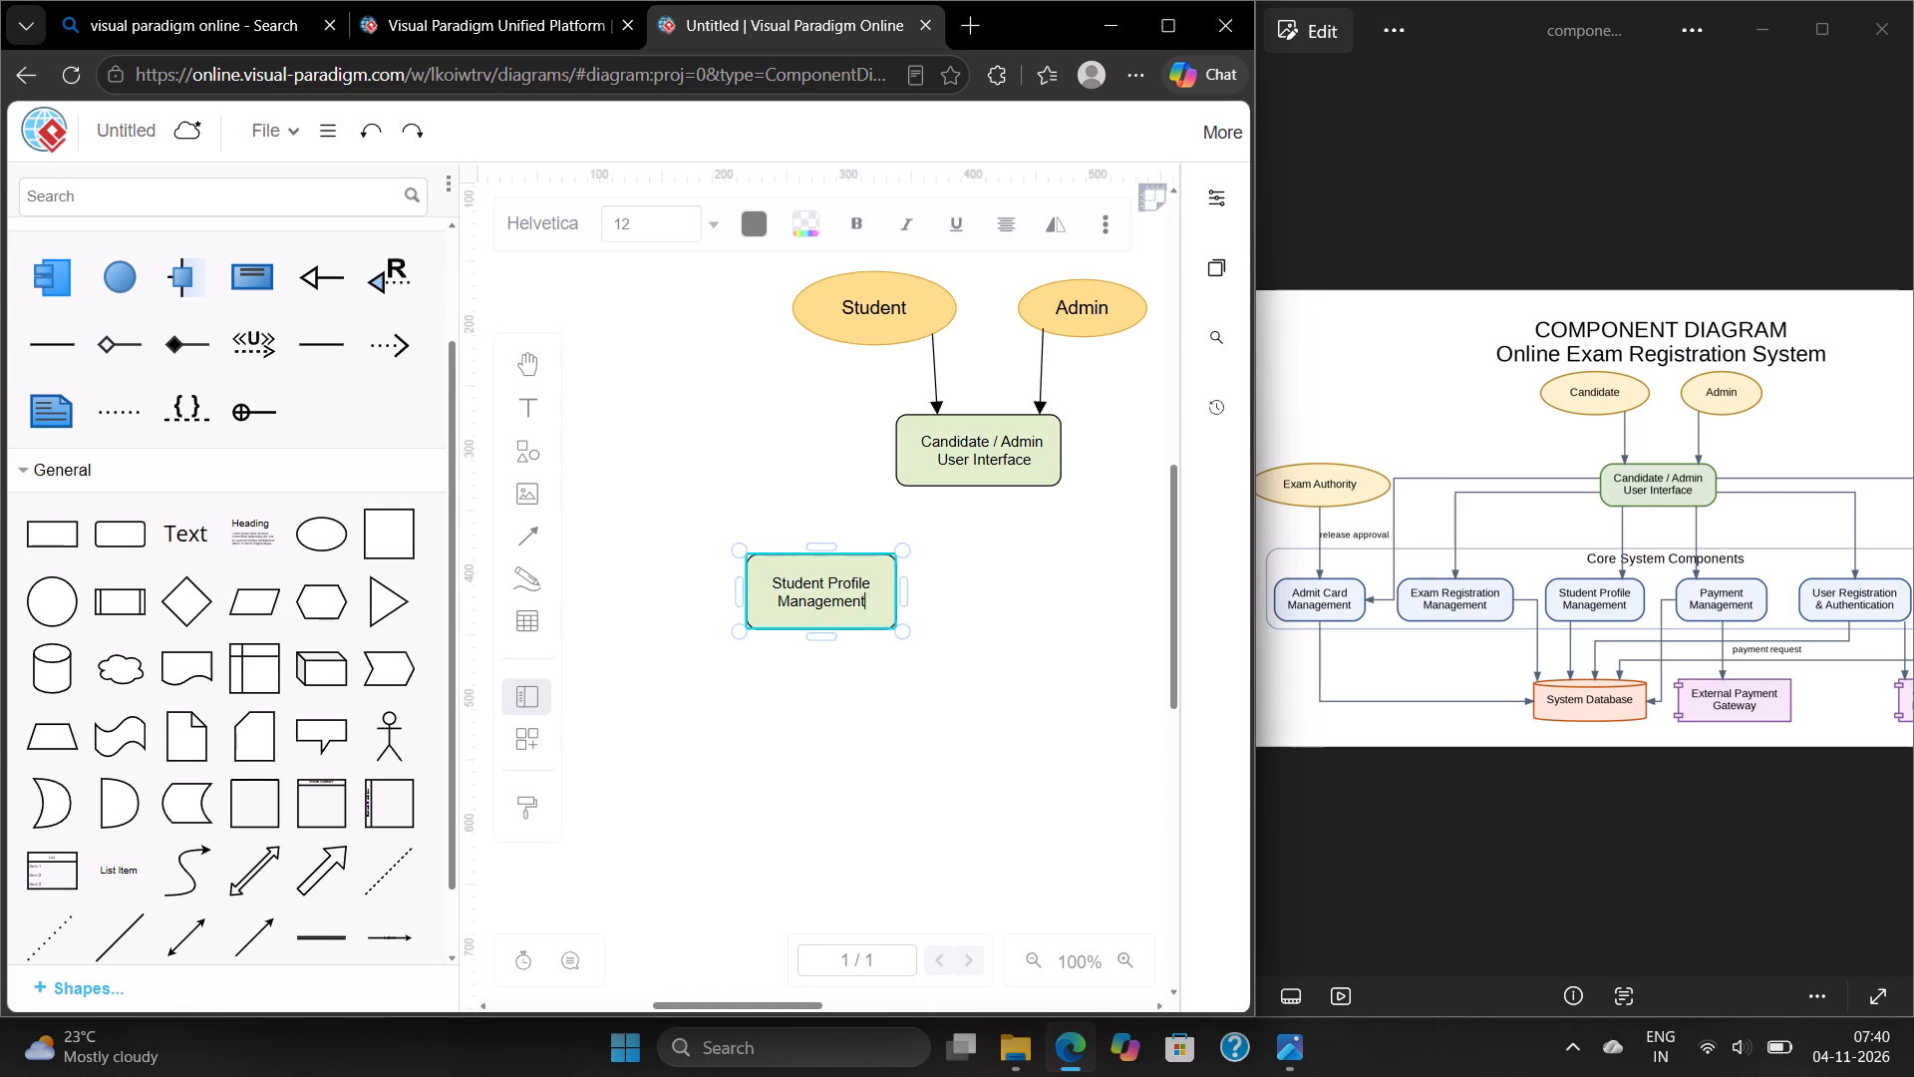
click(1048, 619)
Move the "Student Profile Management" box lower beneath the Student ellipse and resize it to about 131 x 50, matching the ellipse's width.
drag(839, 598, 873, 651)
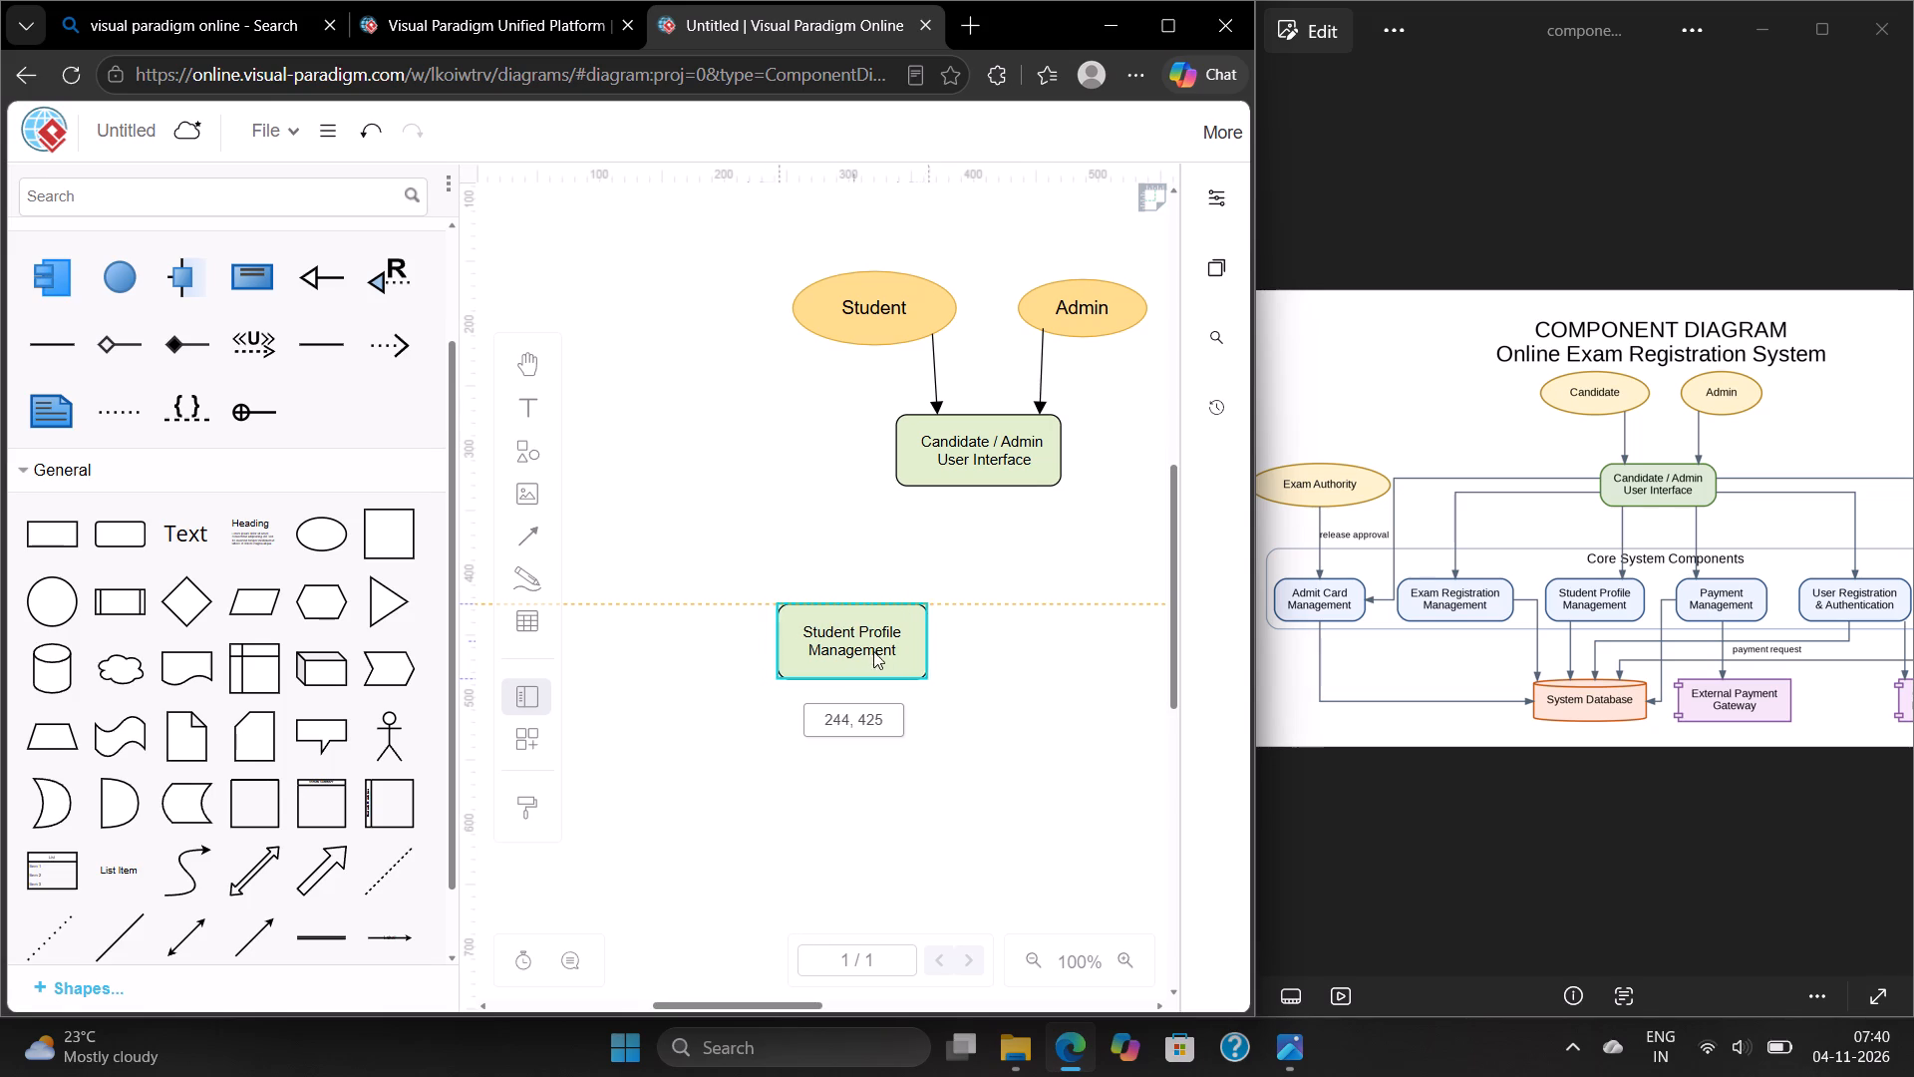
drag(873, 651, 881, 674)
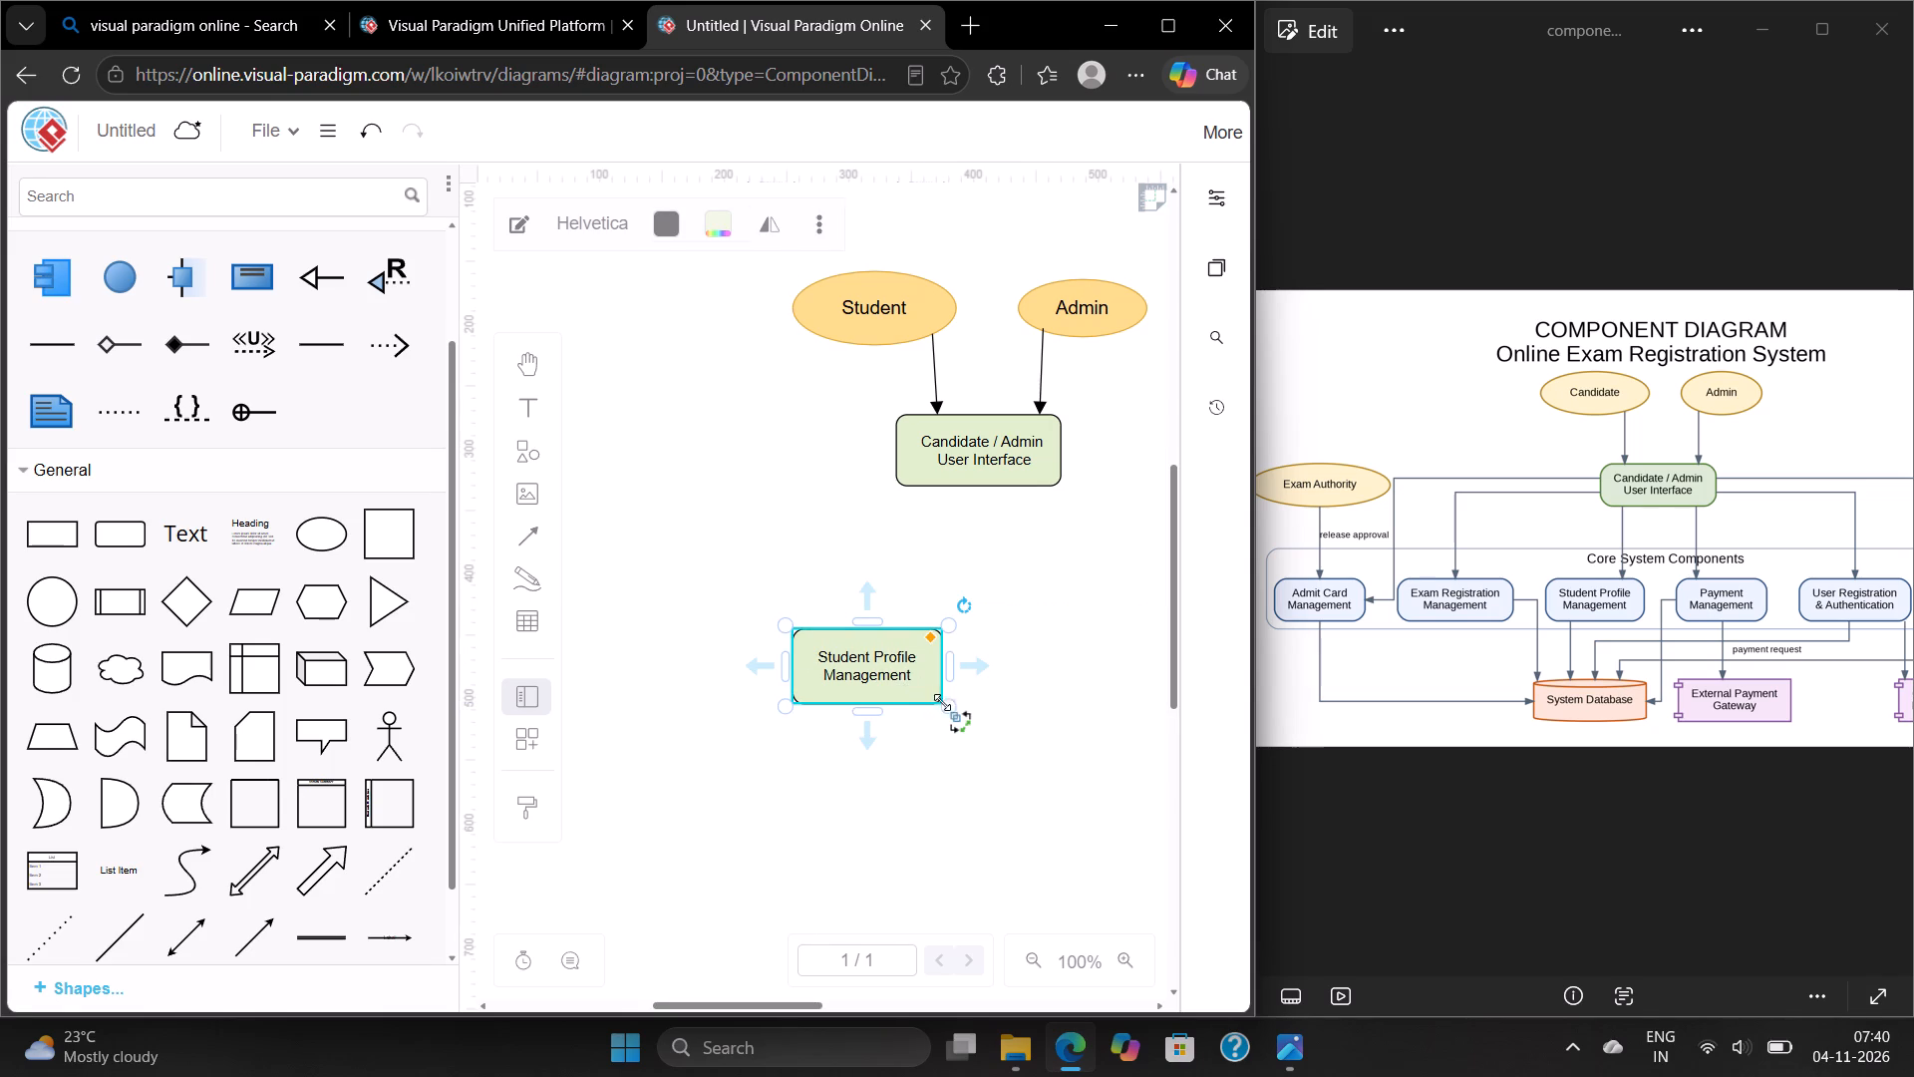
drag(947, 705, 946, 702)
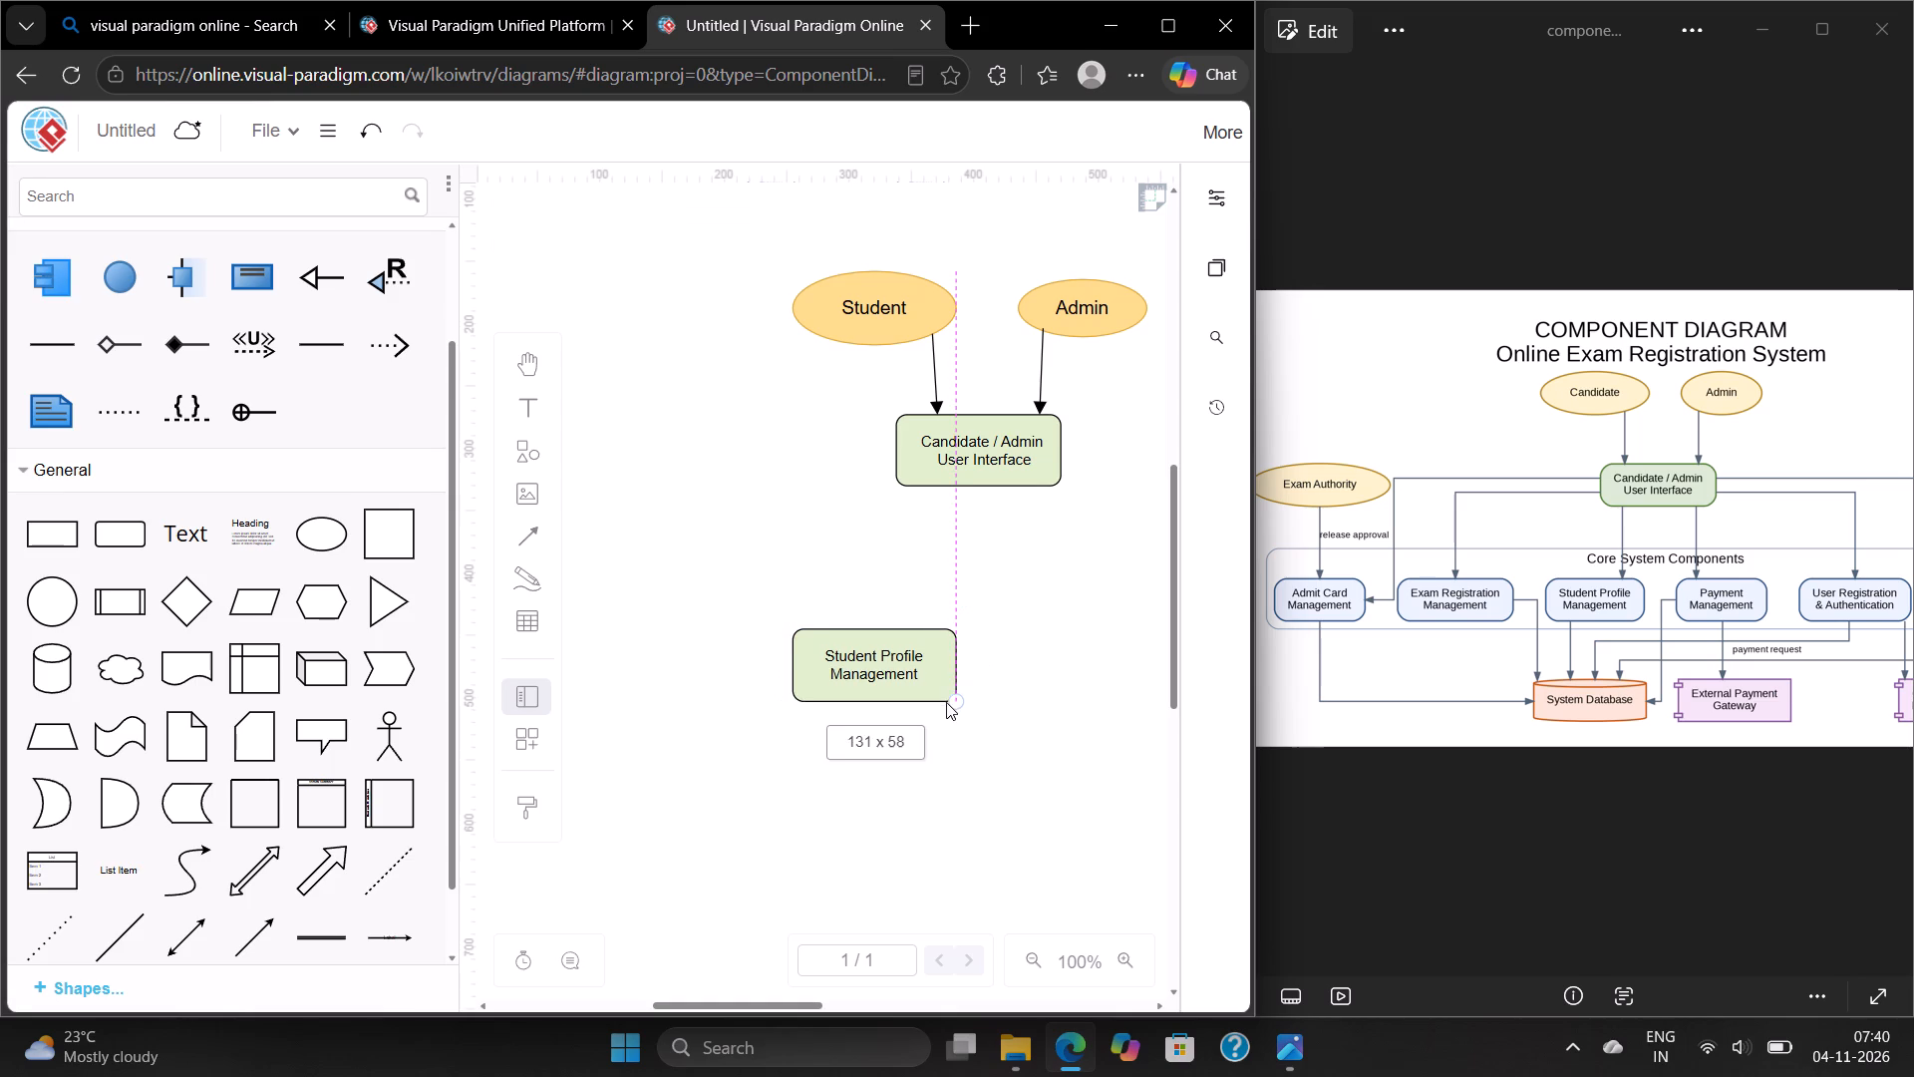
drag(946, 702, 940, 694)
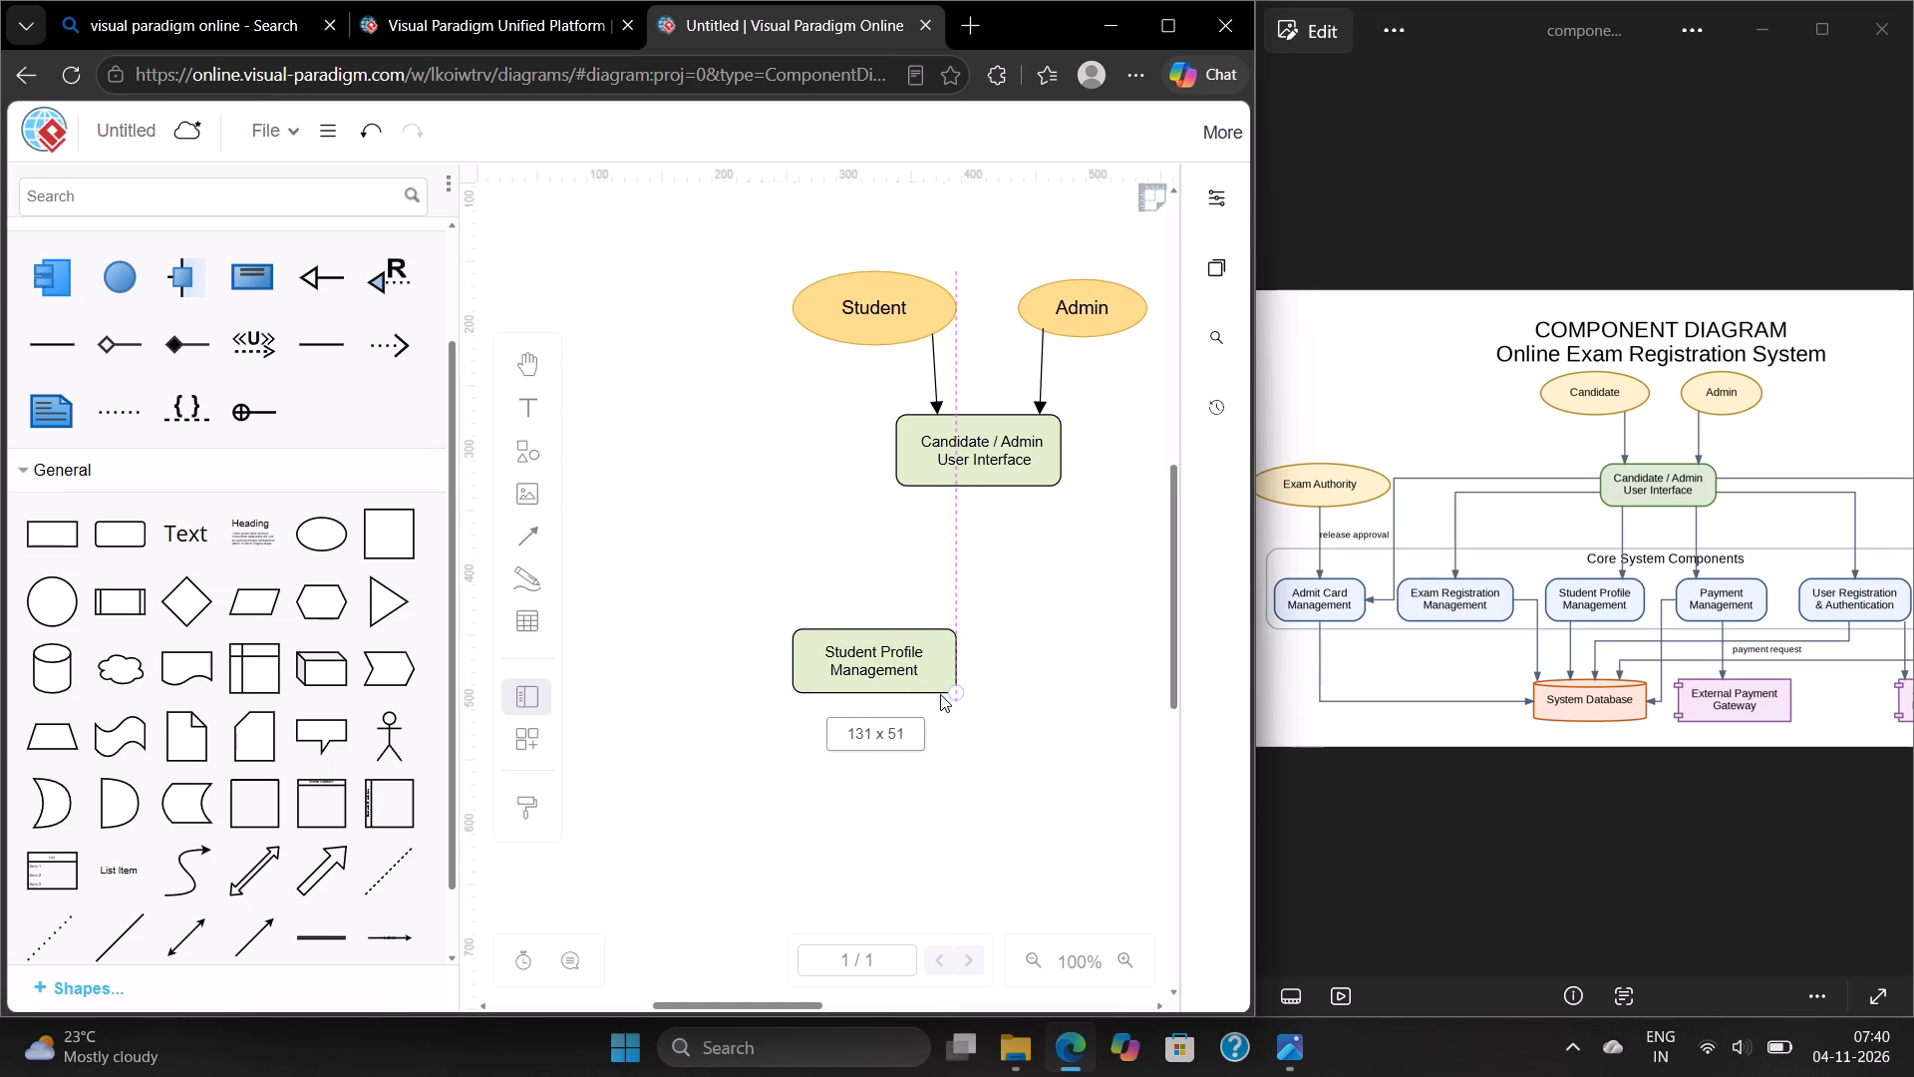
drag(940, 694, 939, 690)
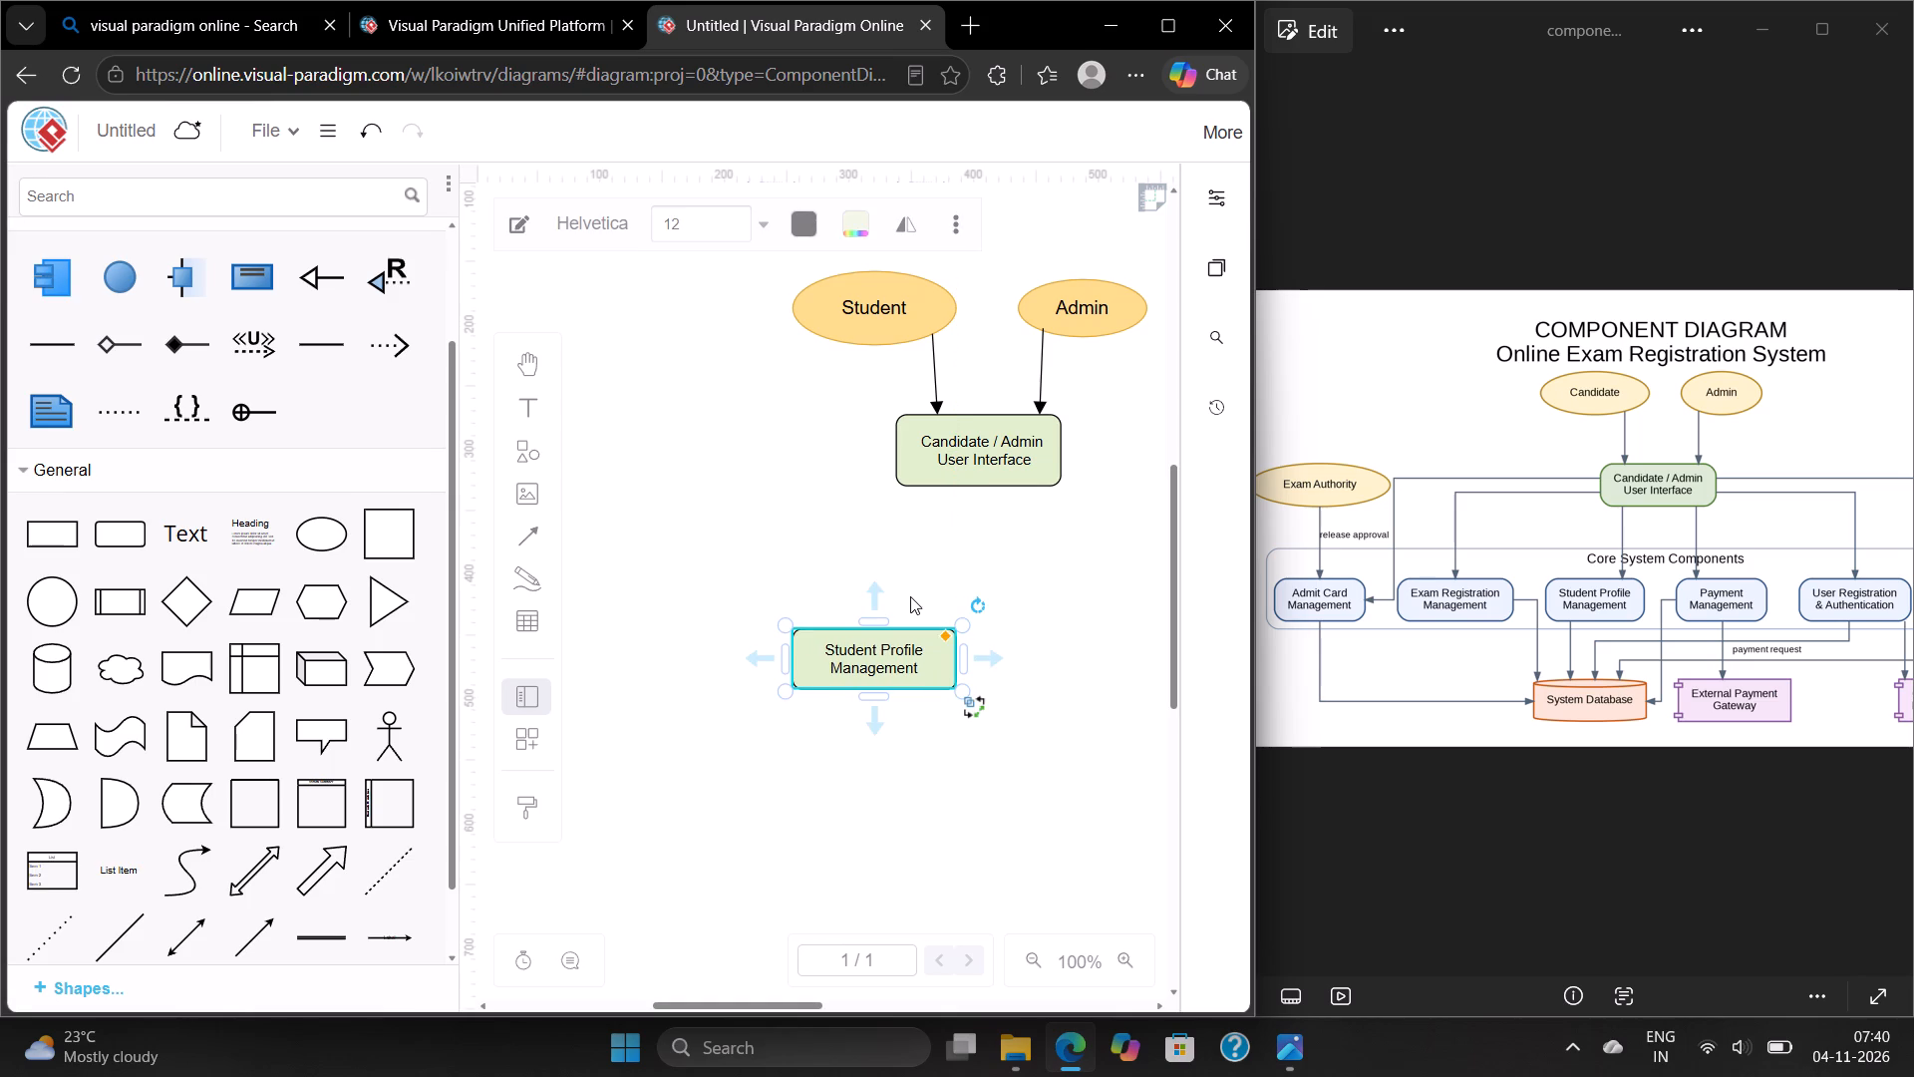
click(910, 596)
Duplicate the "Student Profile Management" box and place the copy to its right at the same height.
click(912, 635)
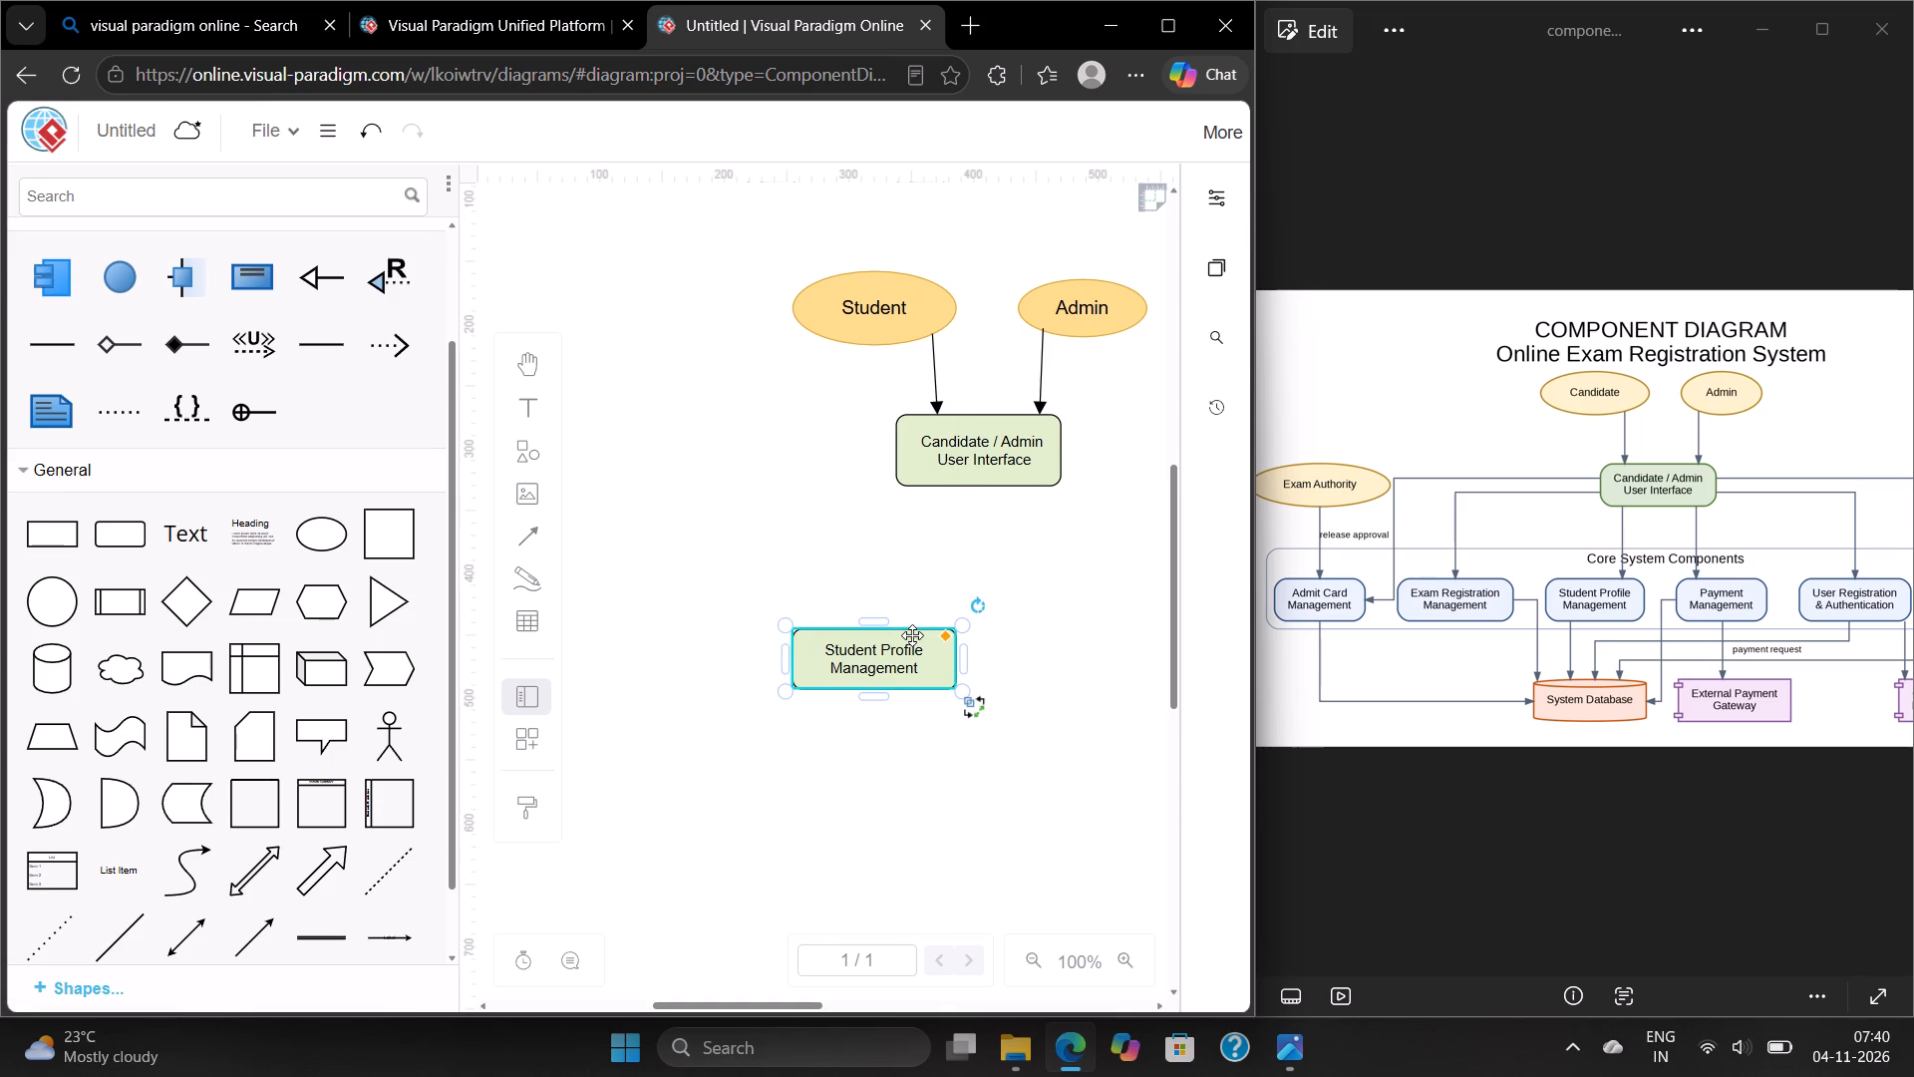
right_click(912, 635)
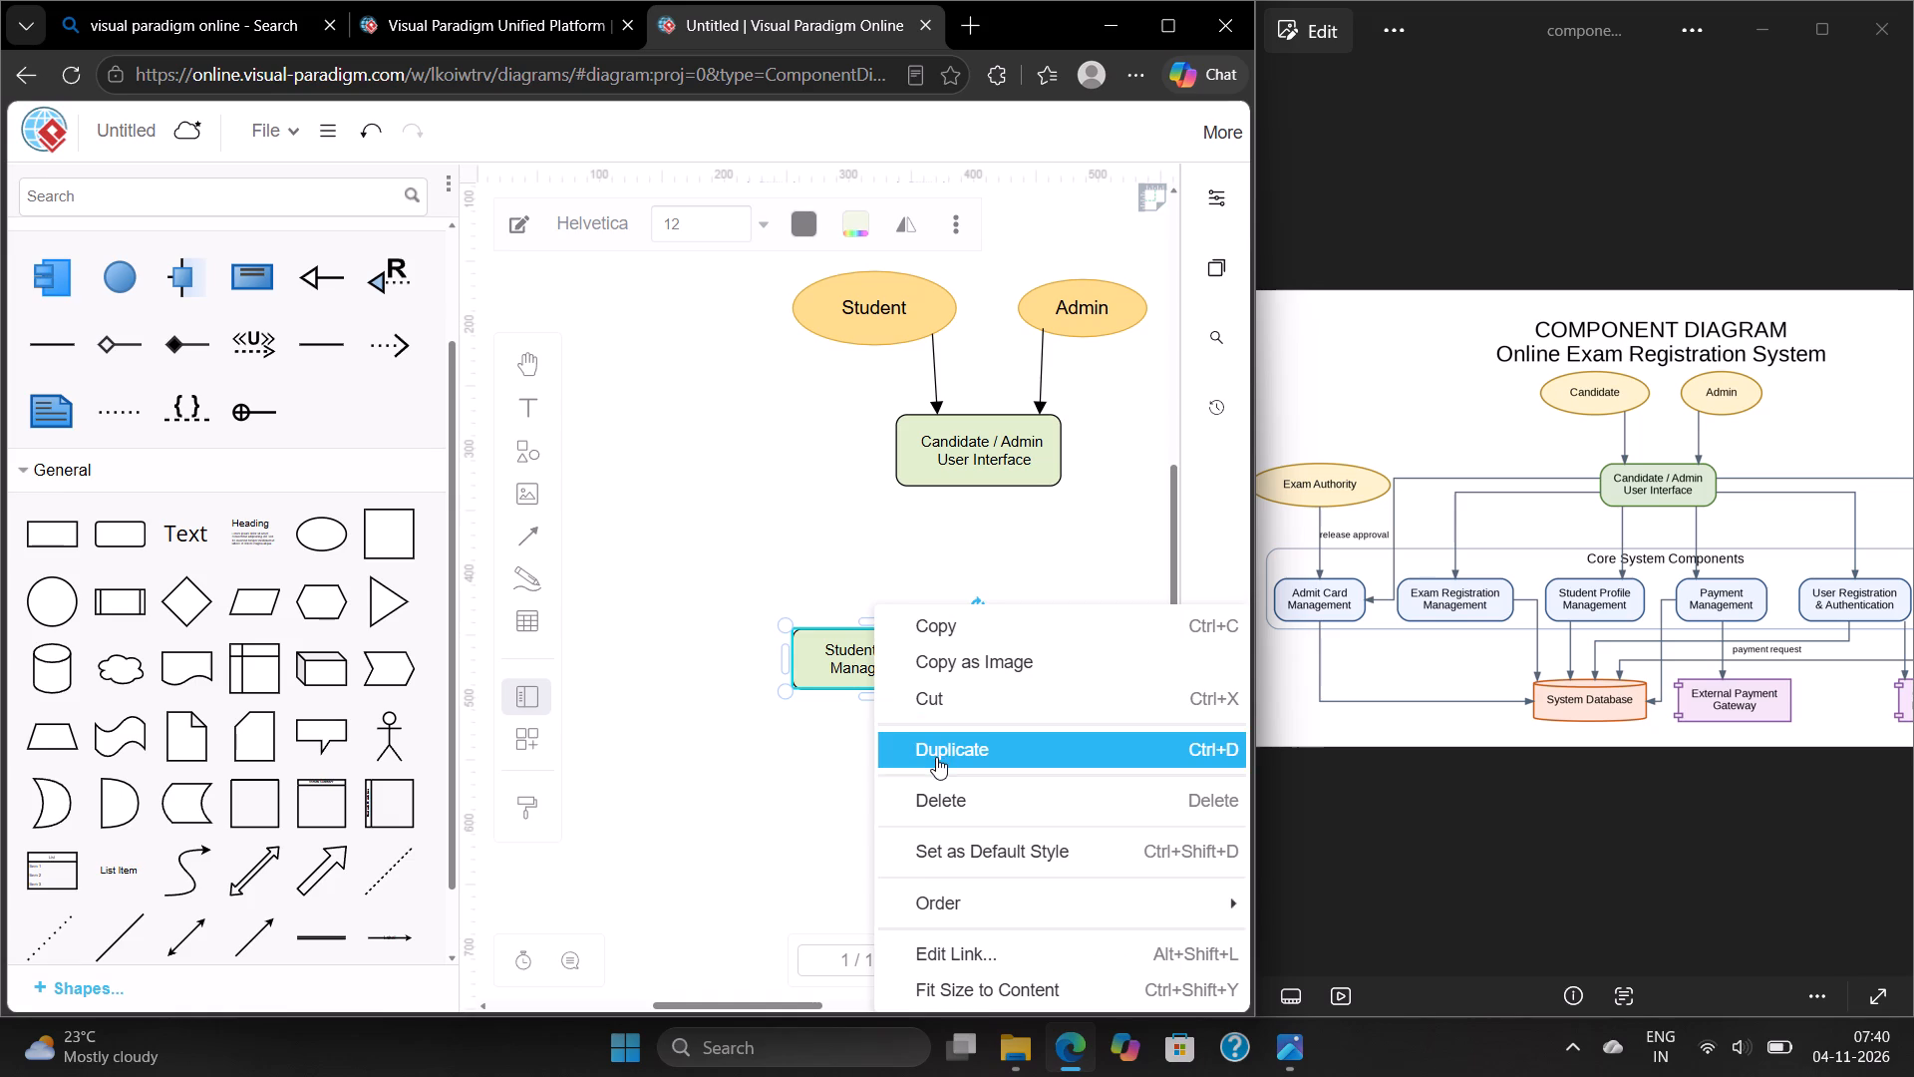
click(936, 757)
drag(893, 681, 982, 681)
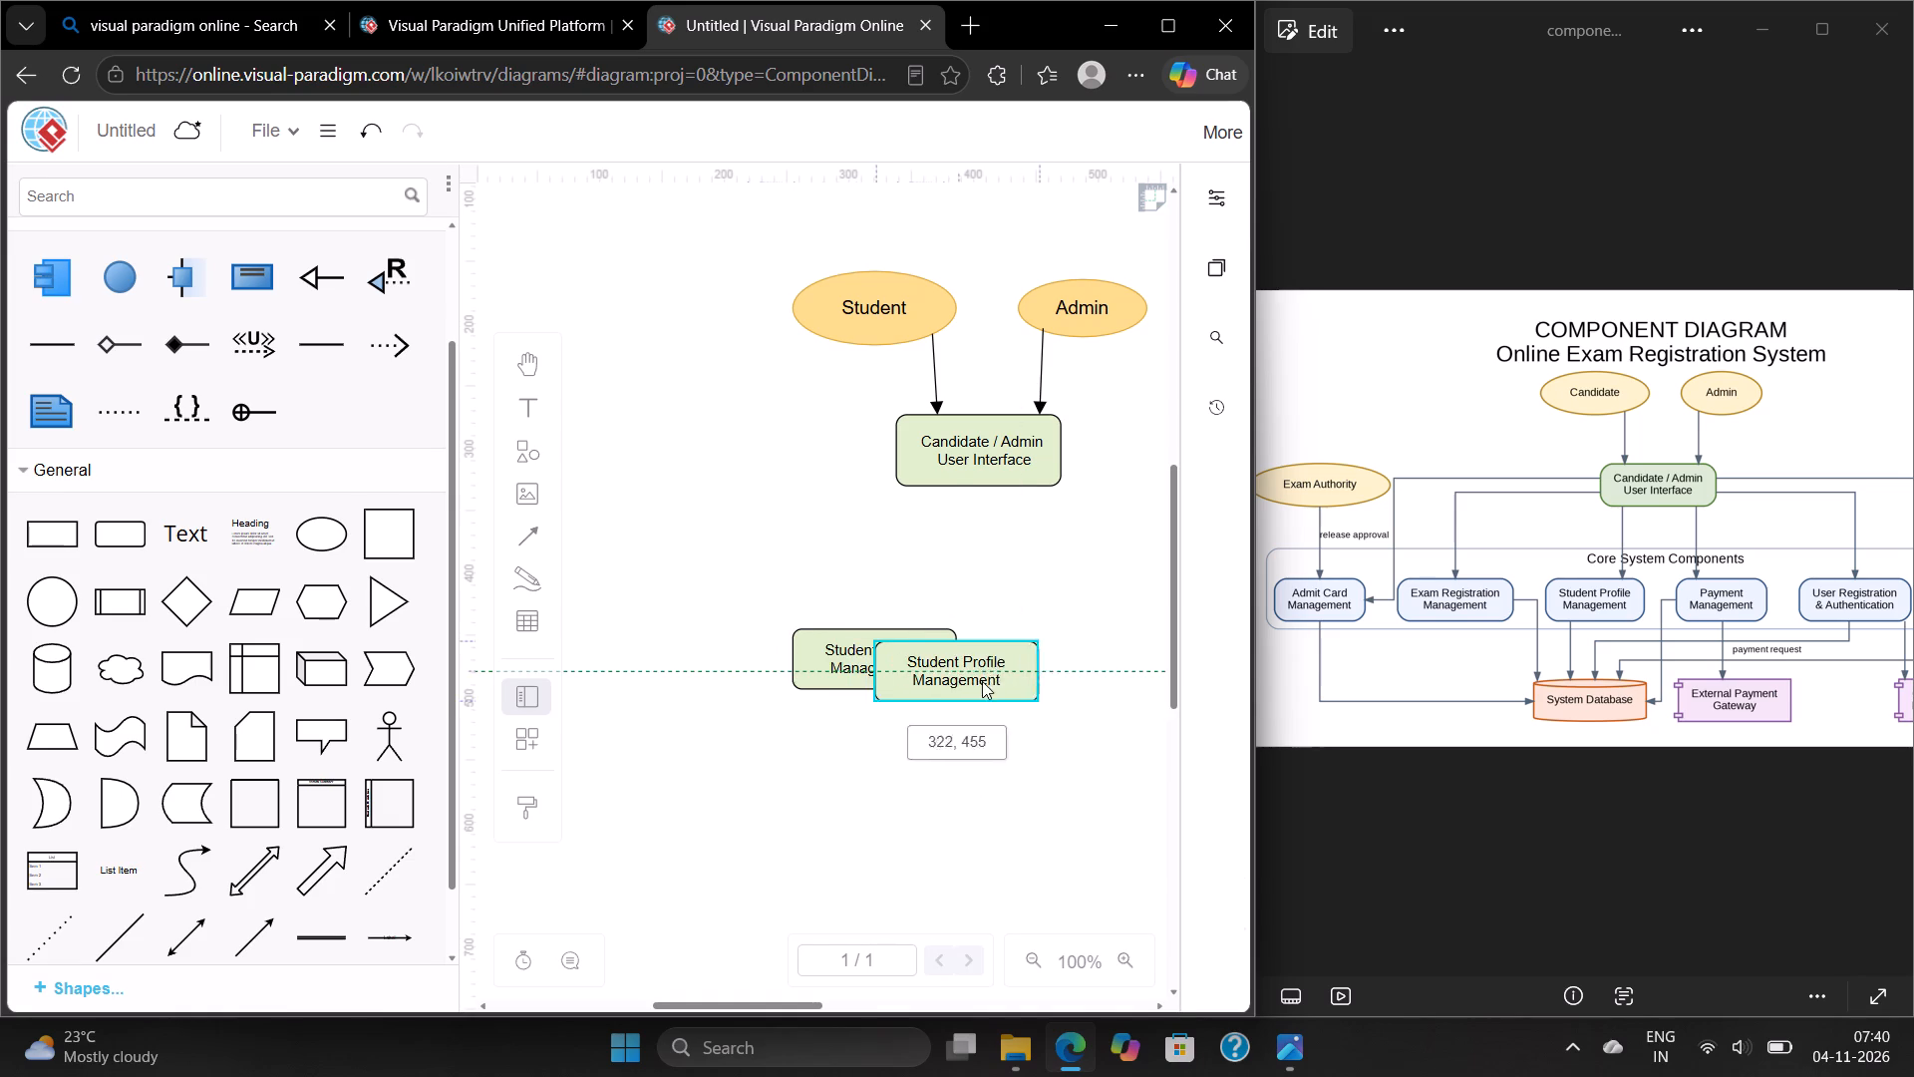
drag(982, 681, 1080, 664)
scroll(975, 567, left, 1)
drag(921, 647, 948, 647)
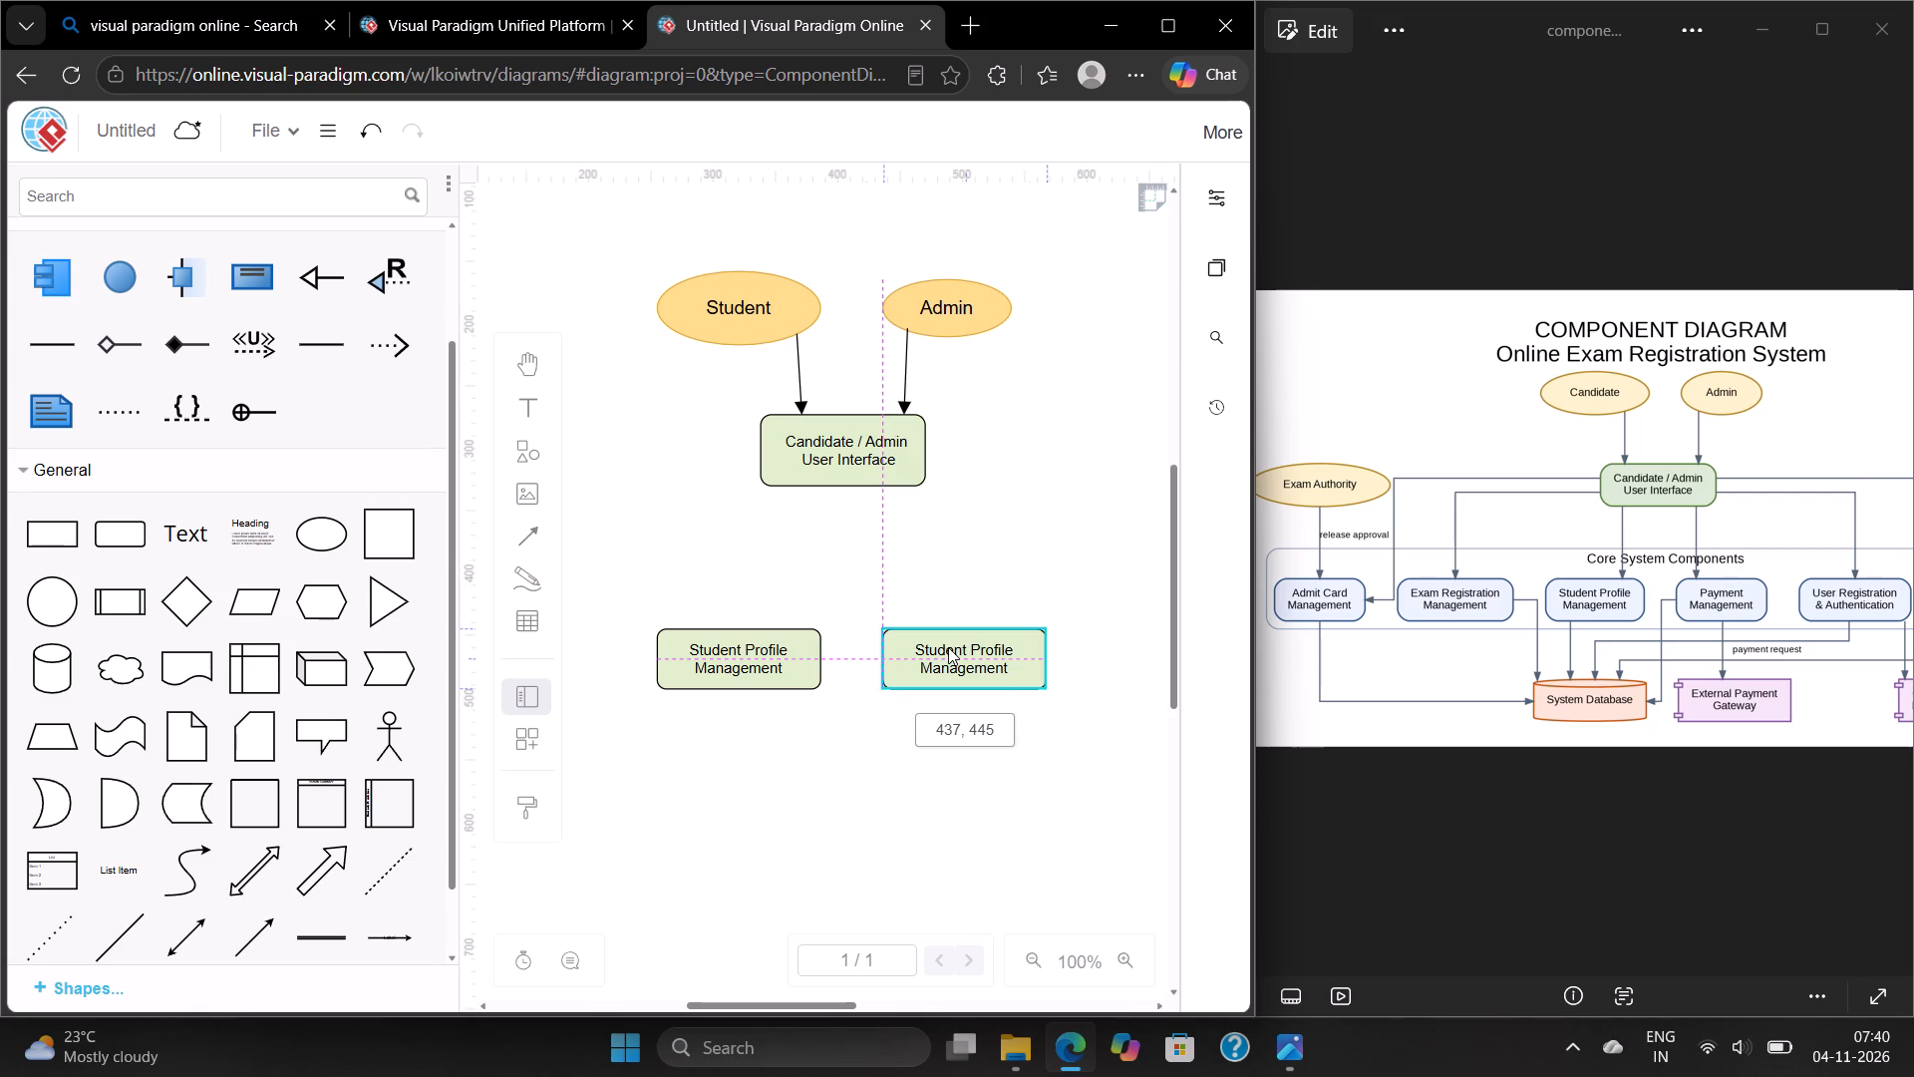
drag(948, 647, 960, 647)
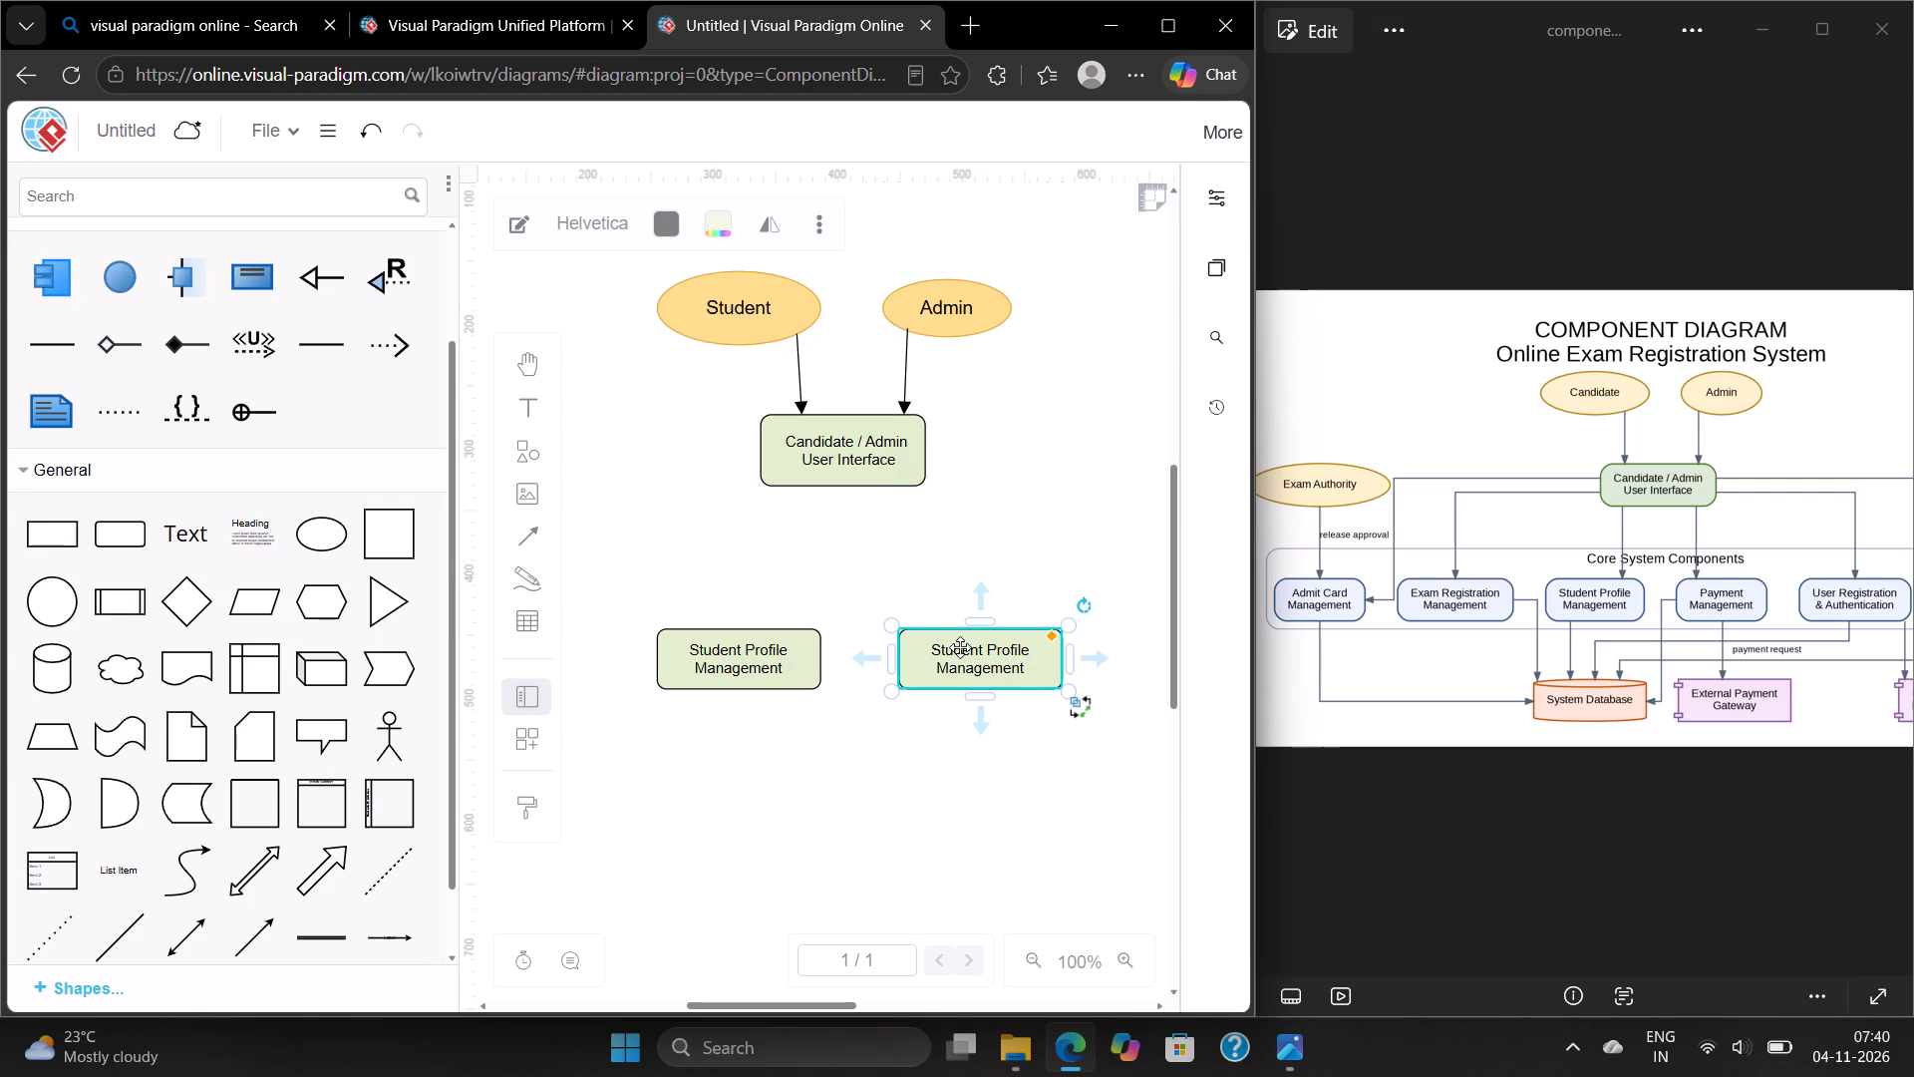
Replace the duplicated box's label with "Payment Management".
triple_click(1017, 673)
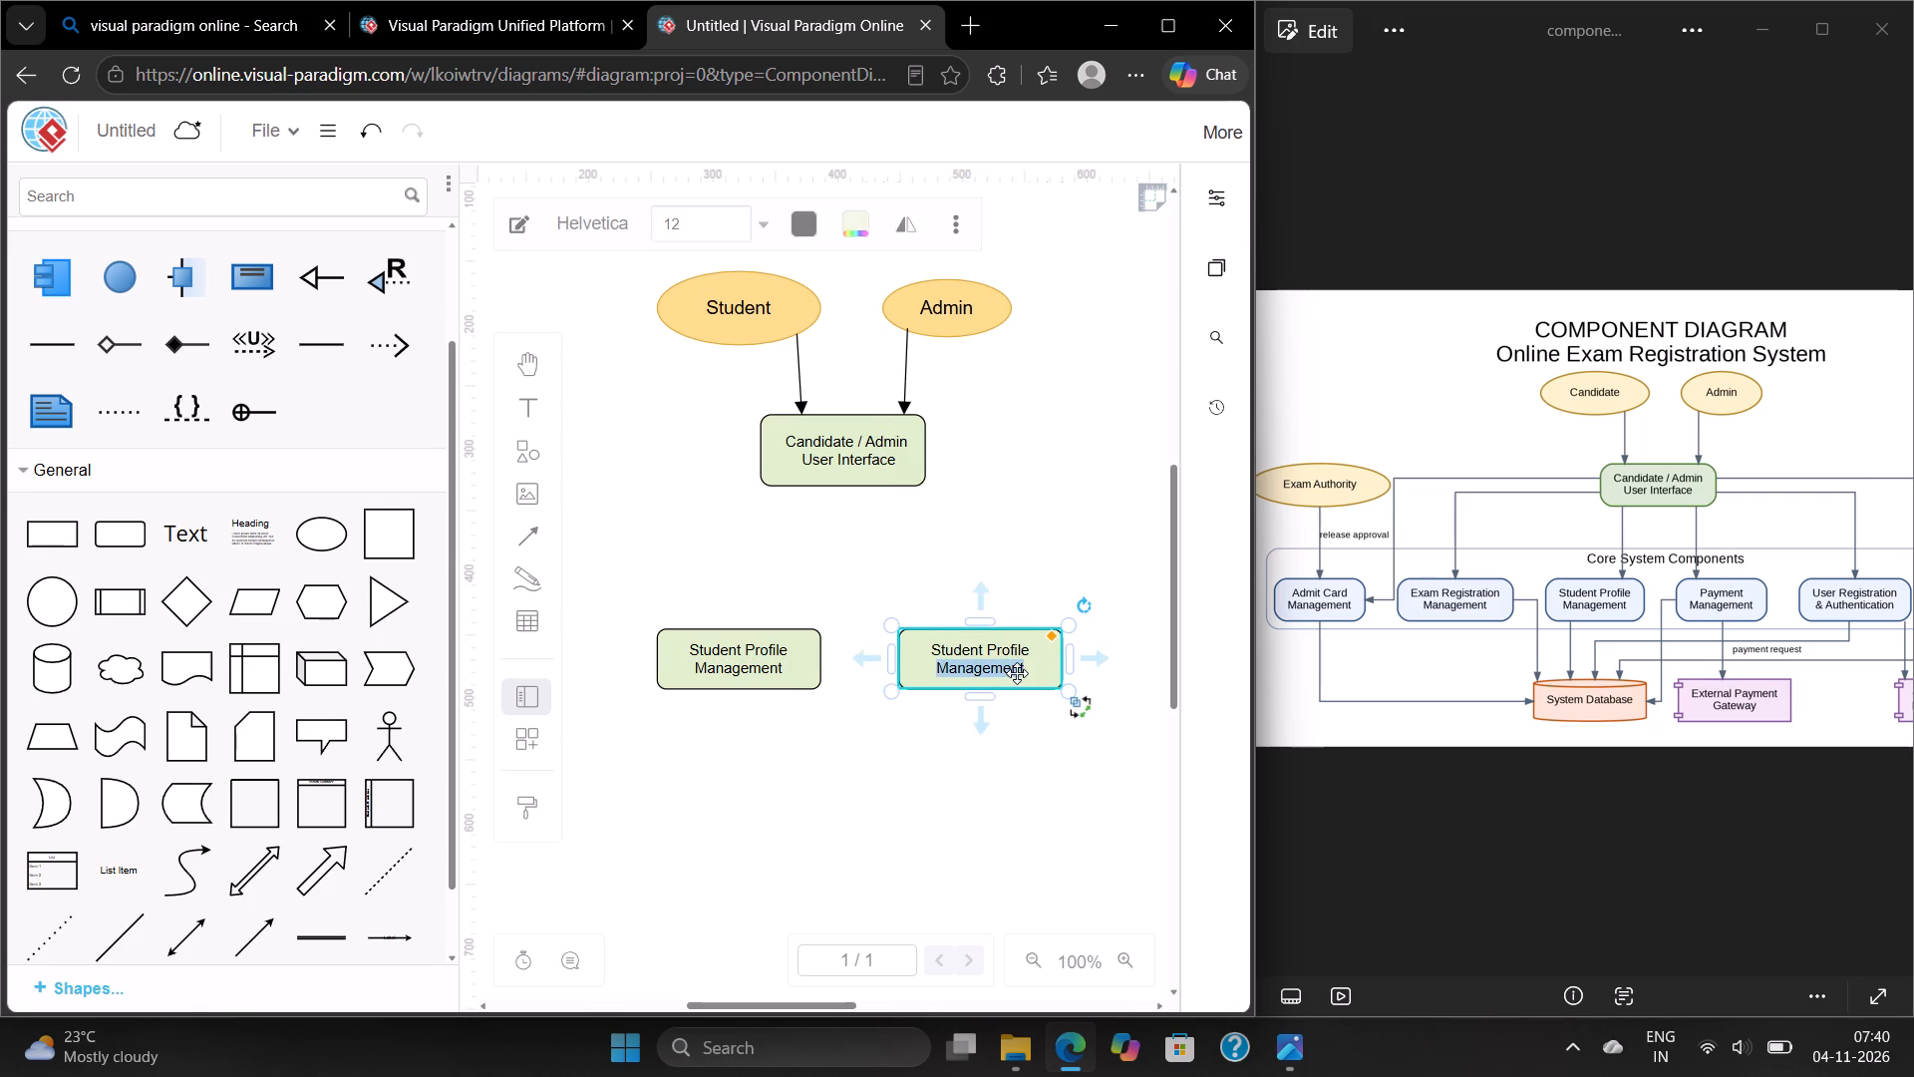
key(BackSpace)
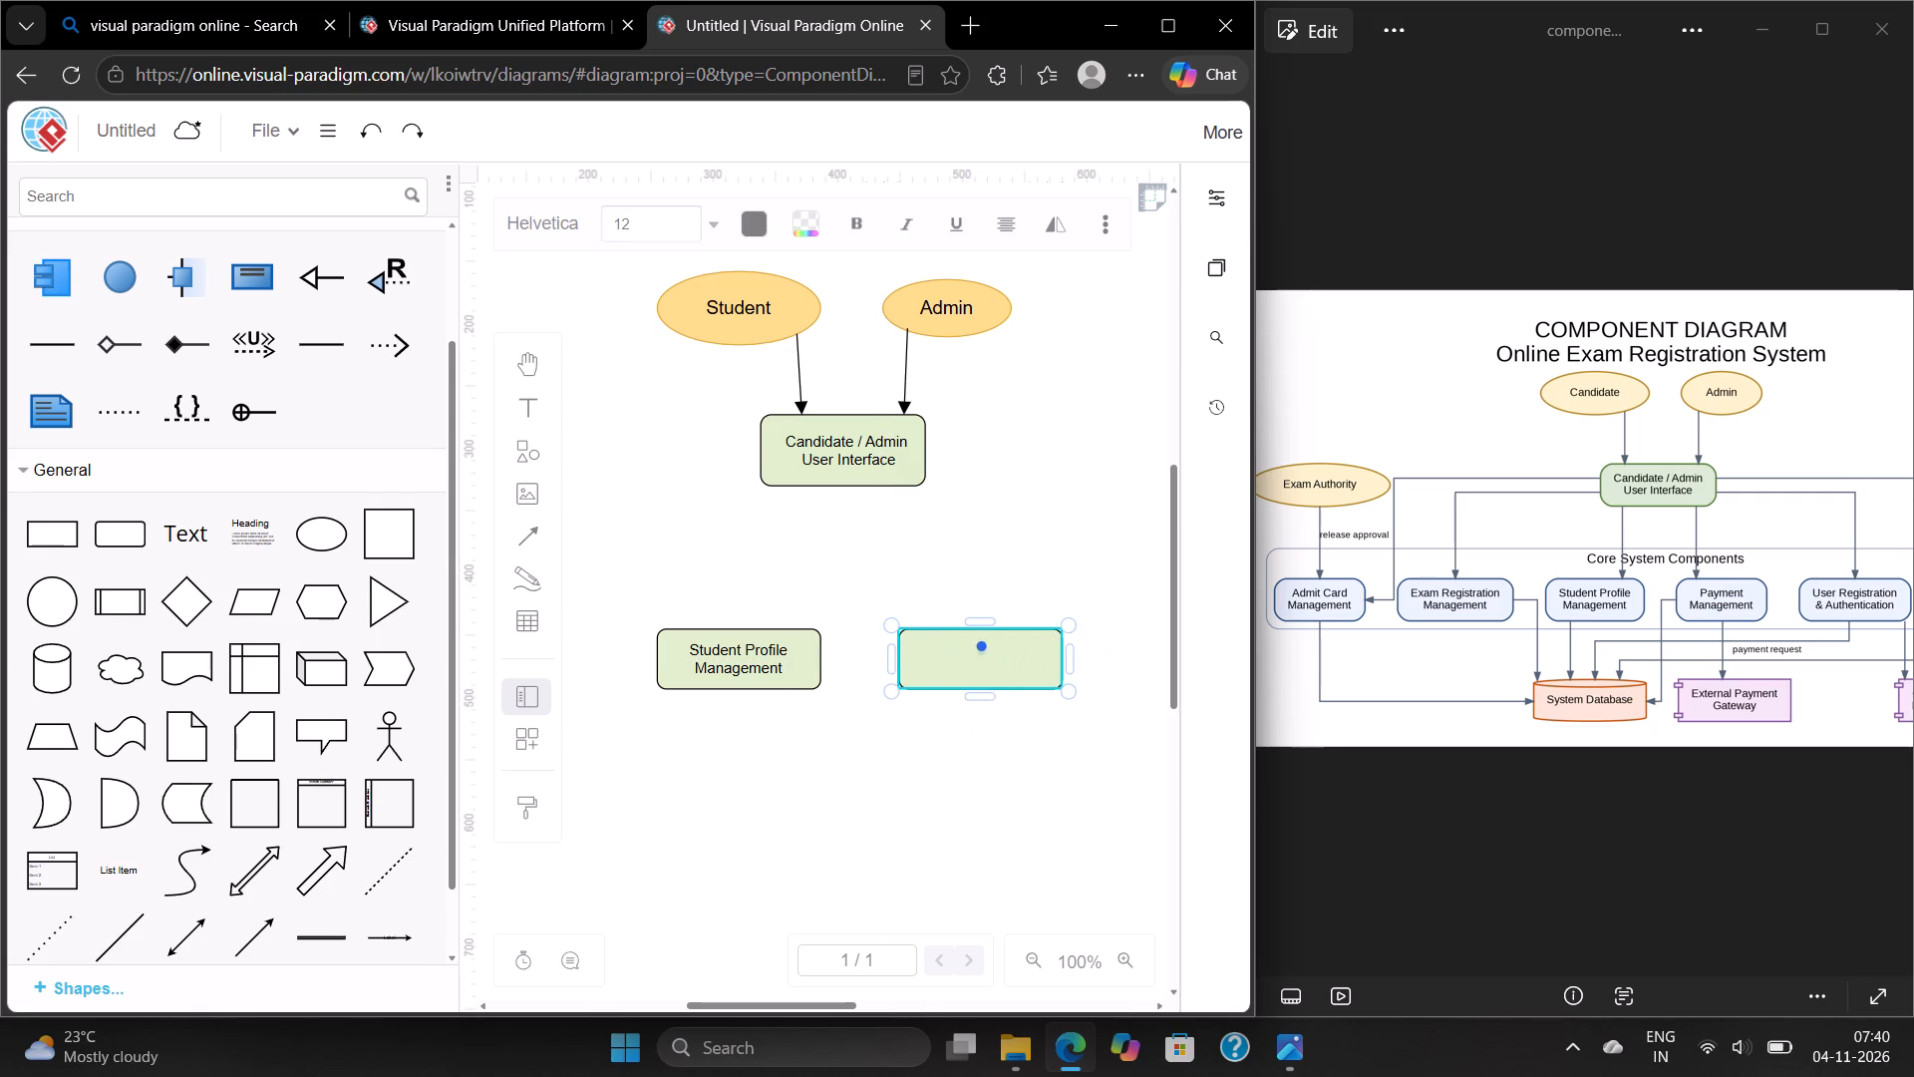
text(Payment)
key(space)
text(Ma)
text(na)
text(ge)
text(me)
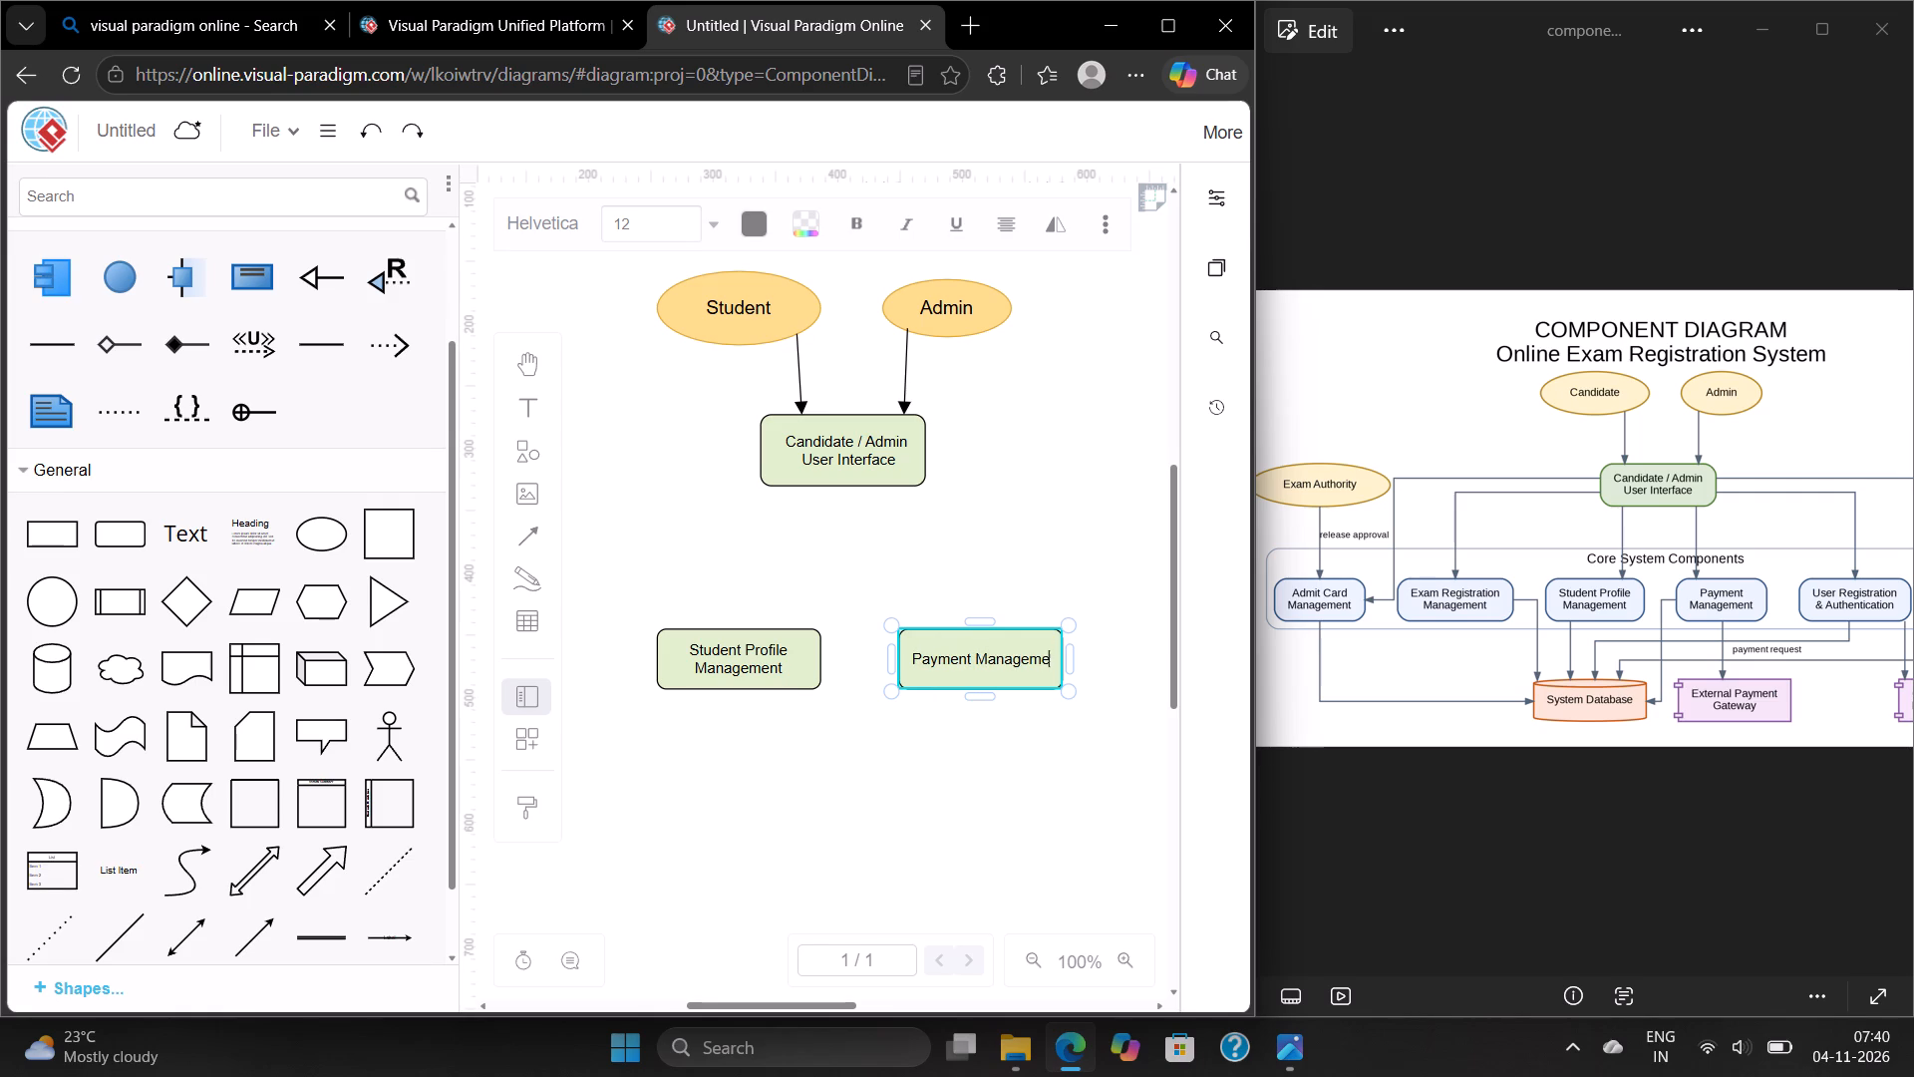
key(n)
key(t)
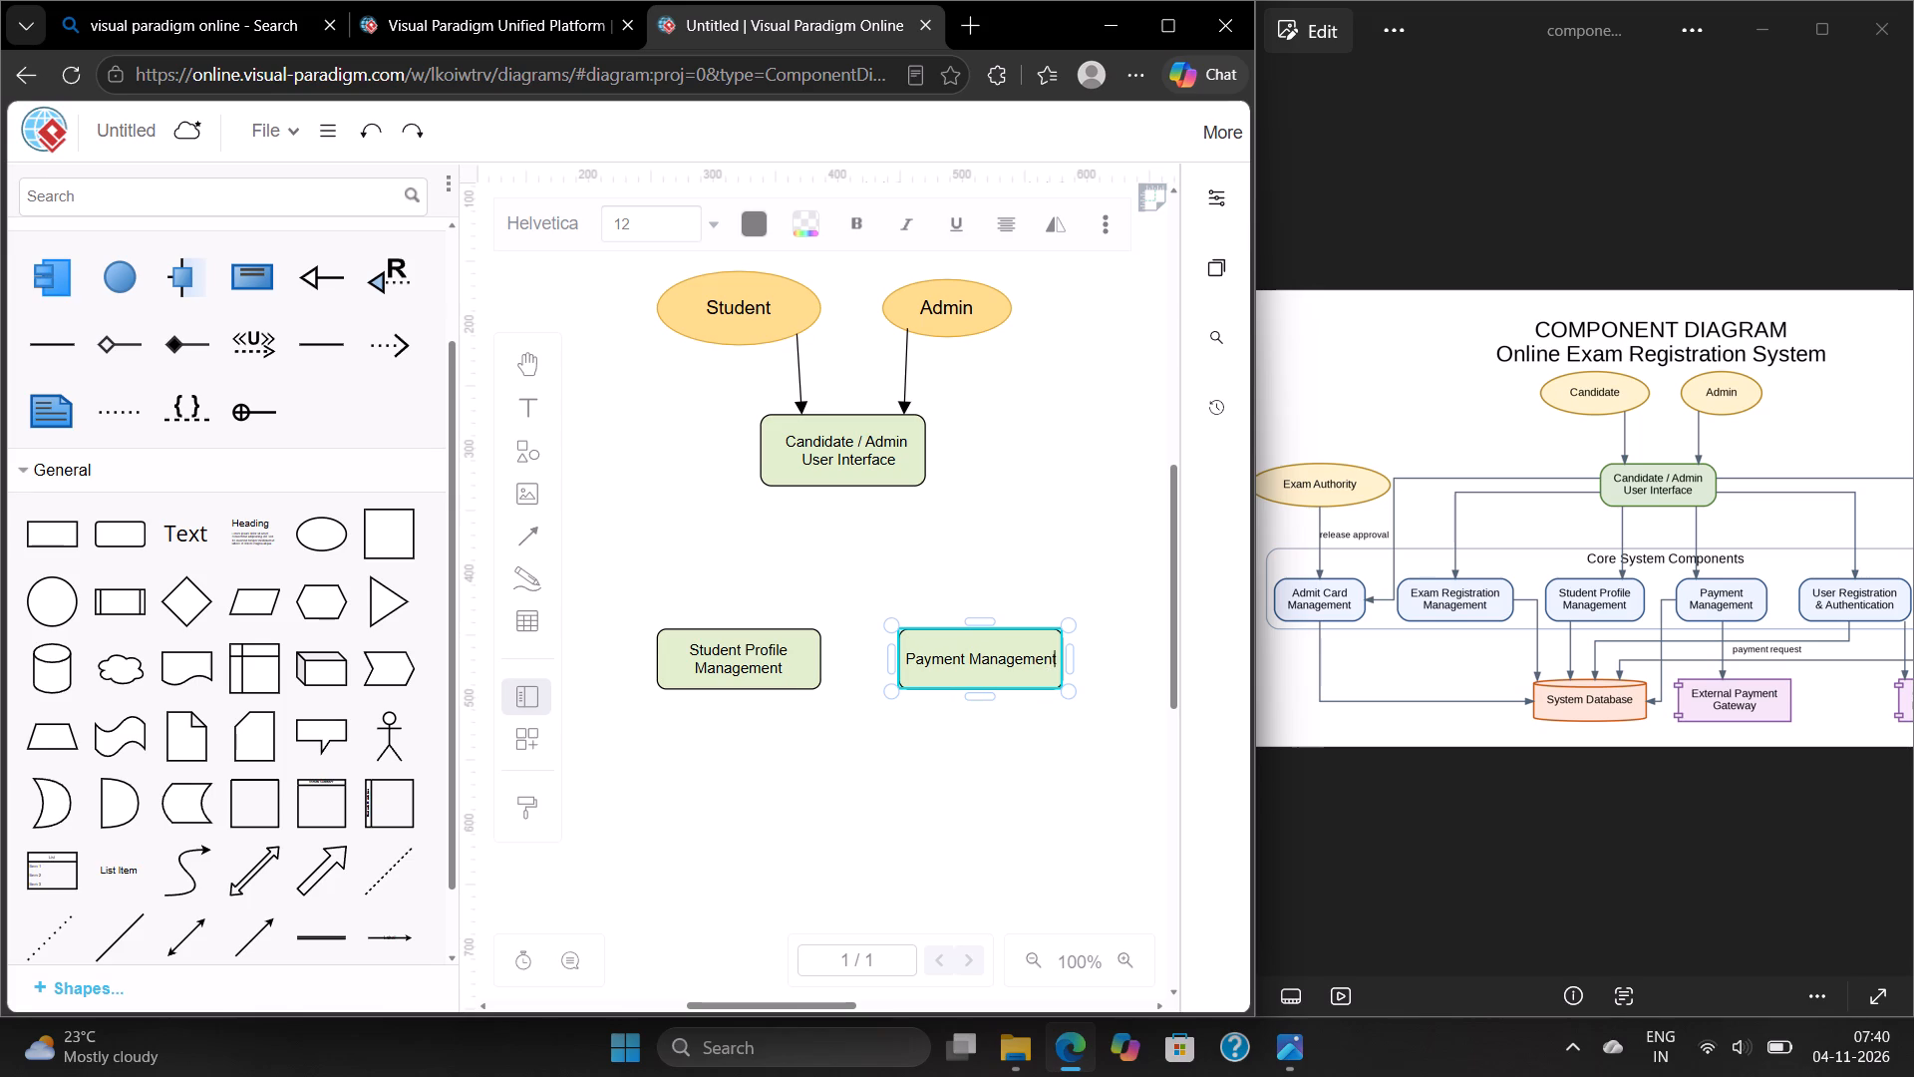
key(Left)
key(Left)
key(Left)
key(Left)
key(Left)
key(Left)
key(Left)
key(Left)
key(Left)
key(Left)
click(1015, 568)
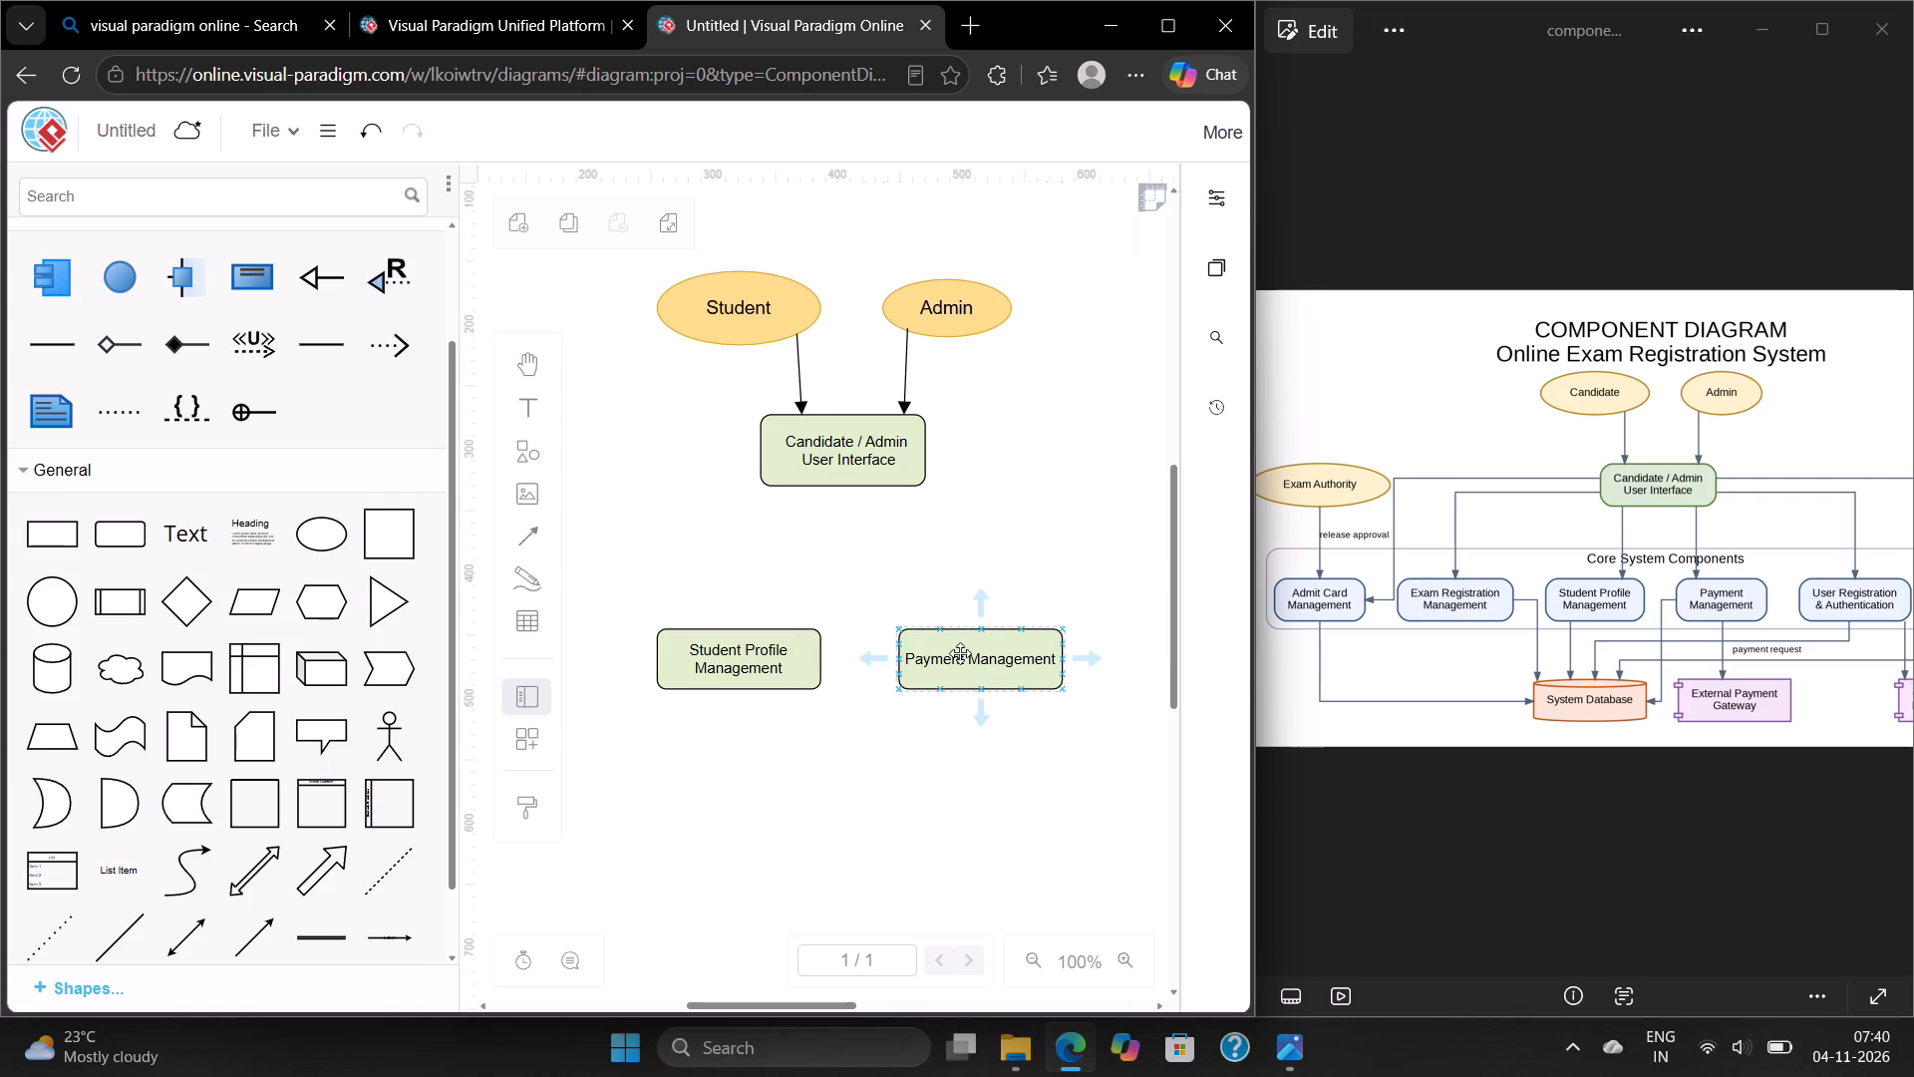
Duplicate the "Payment Management" box, placing the copy to its right at the same height and slightly widened.
scroll(960, 653, left, 3)
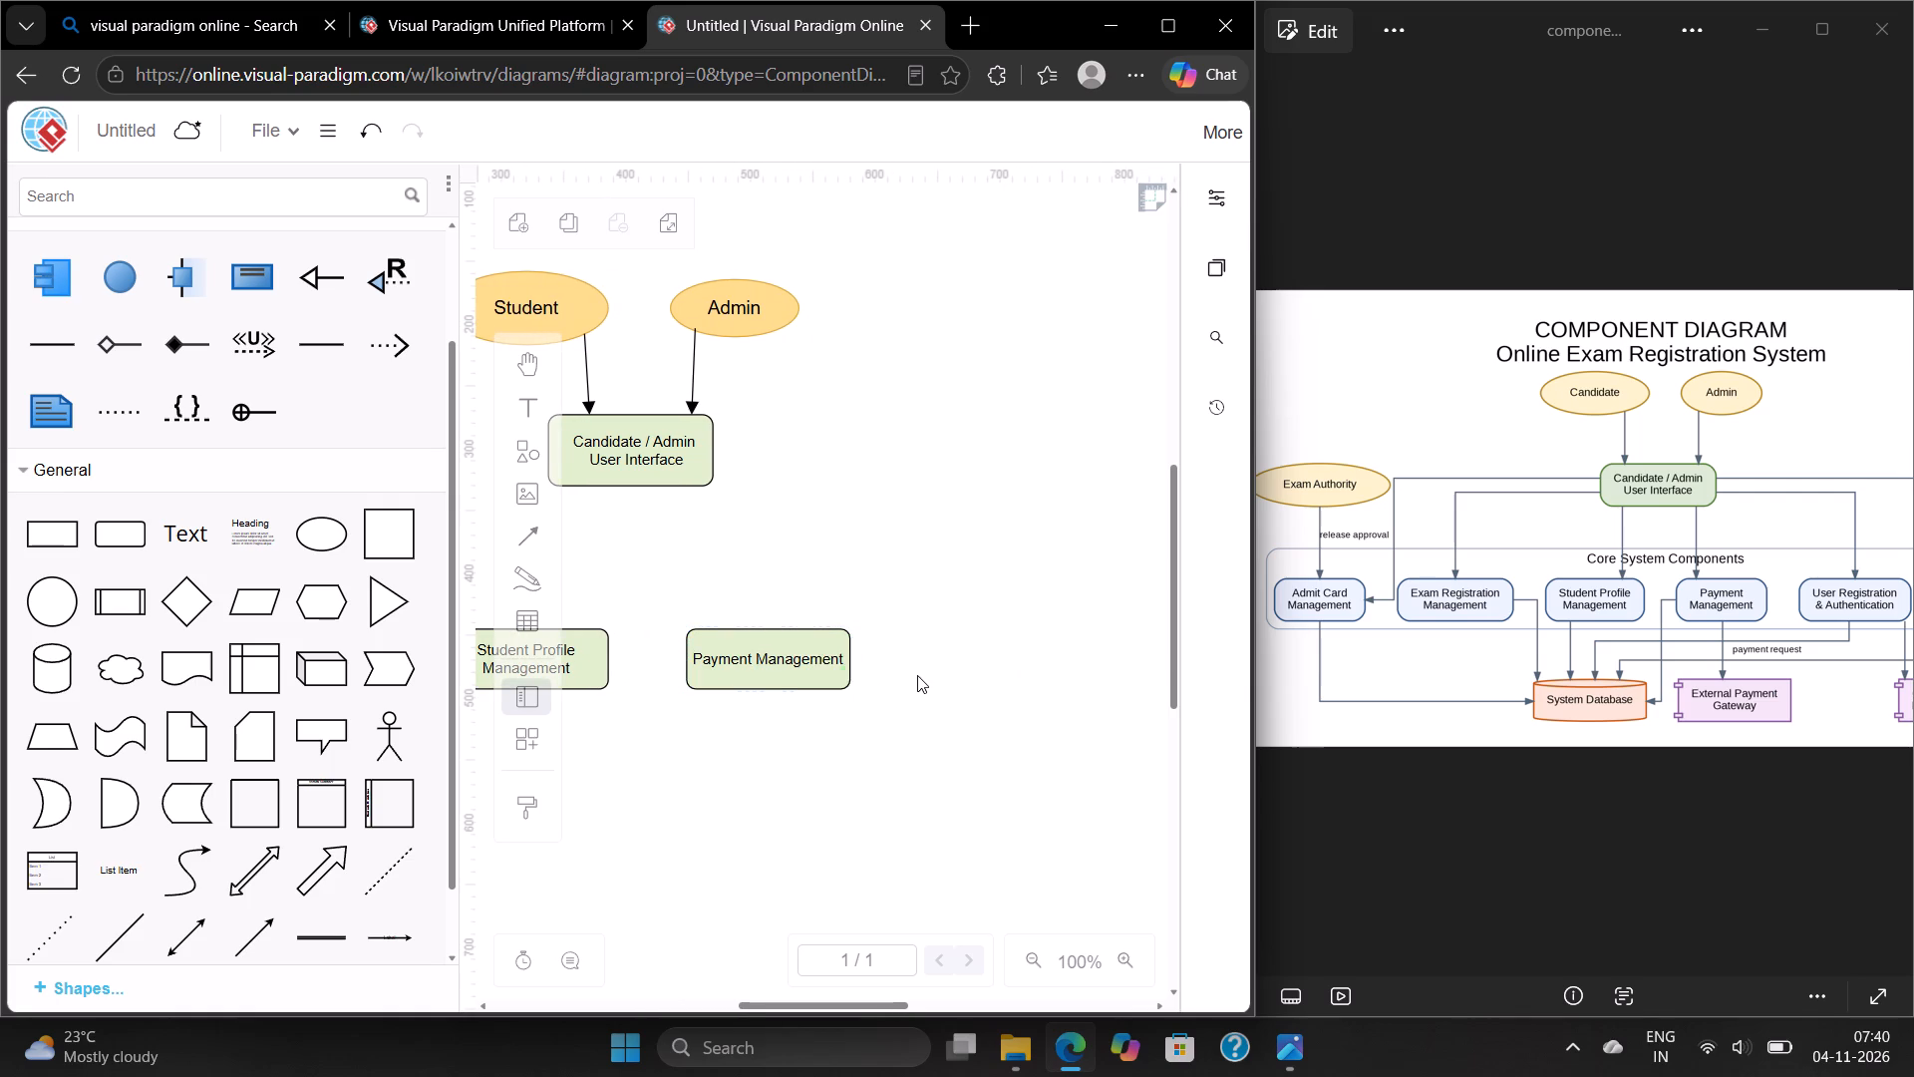
right_click(793, 665)
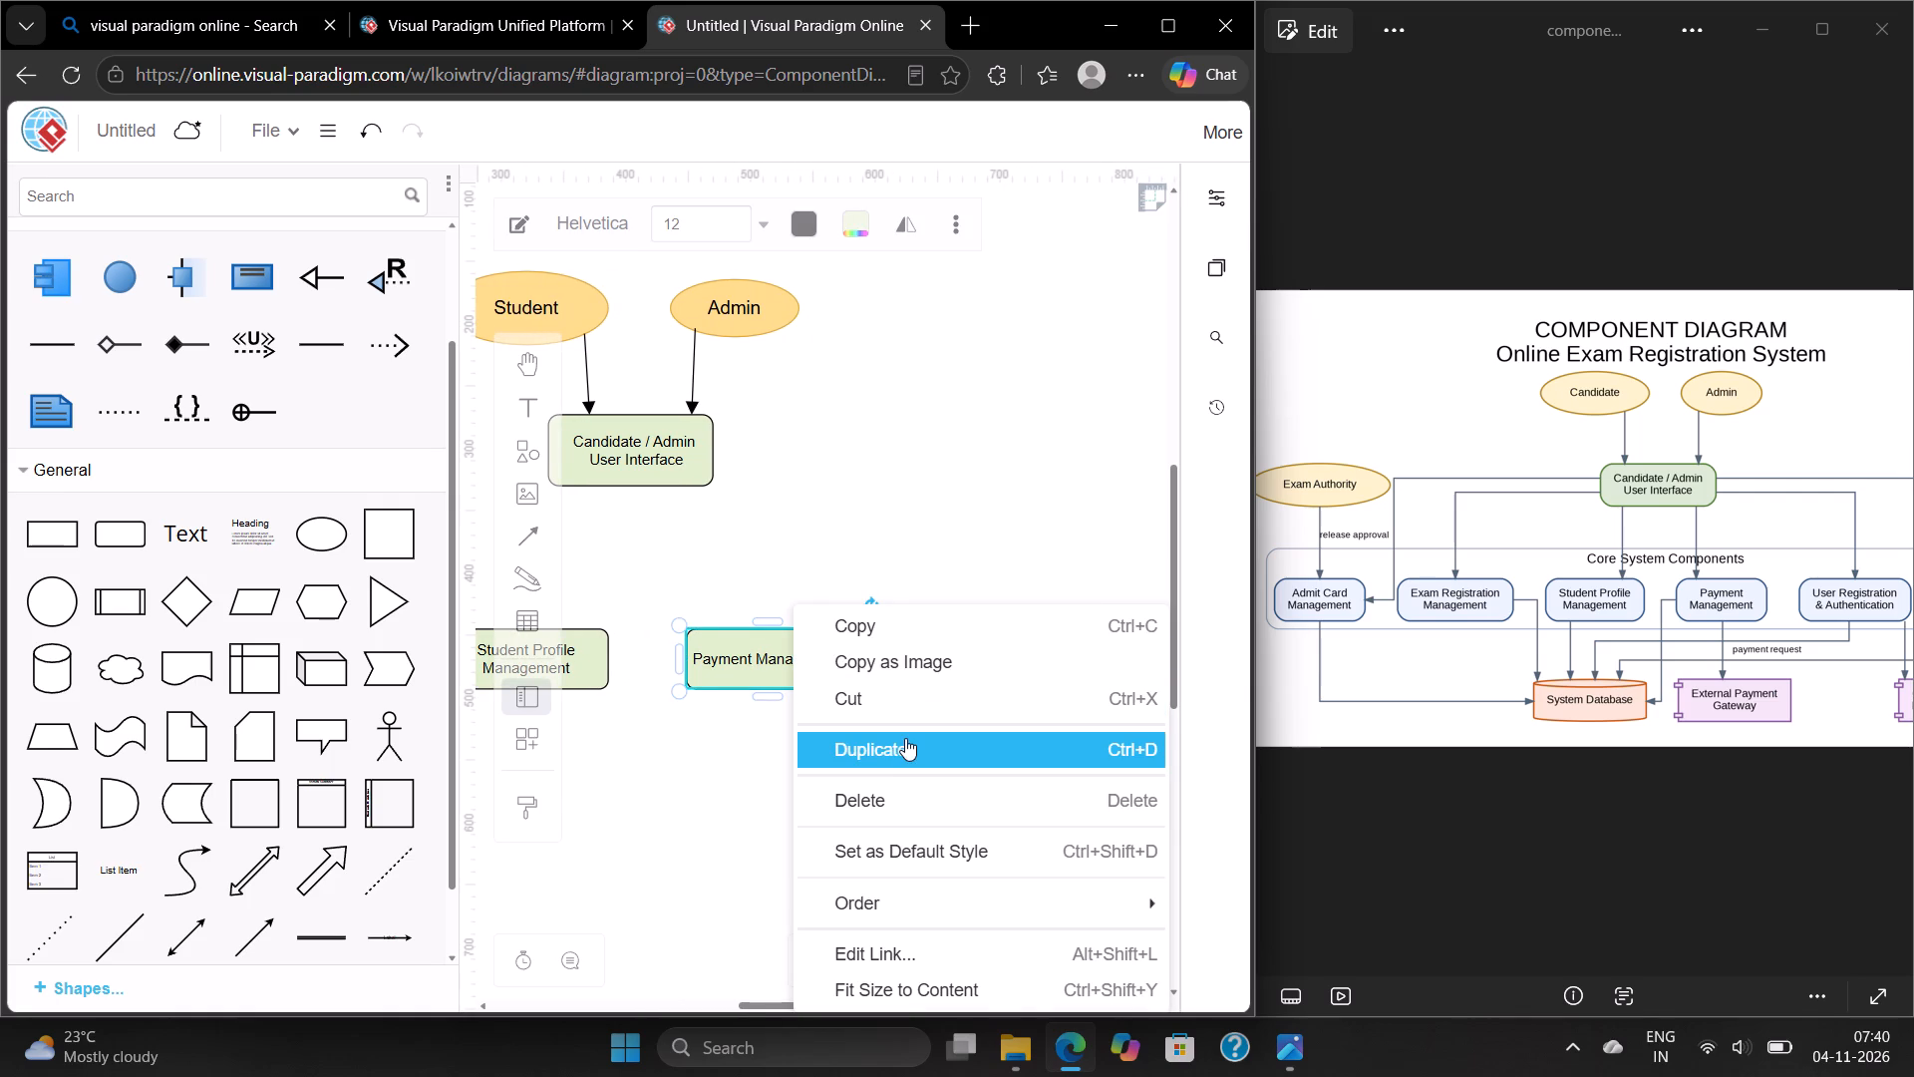
click(905, 738)
drag(791, 662, 924, 667)
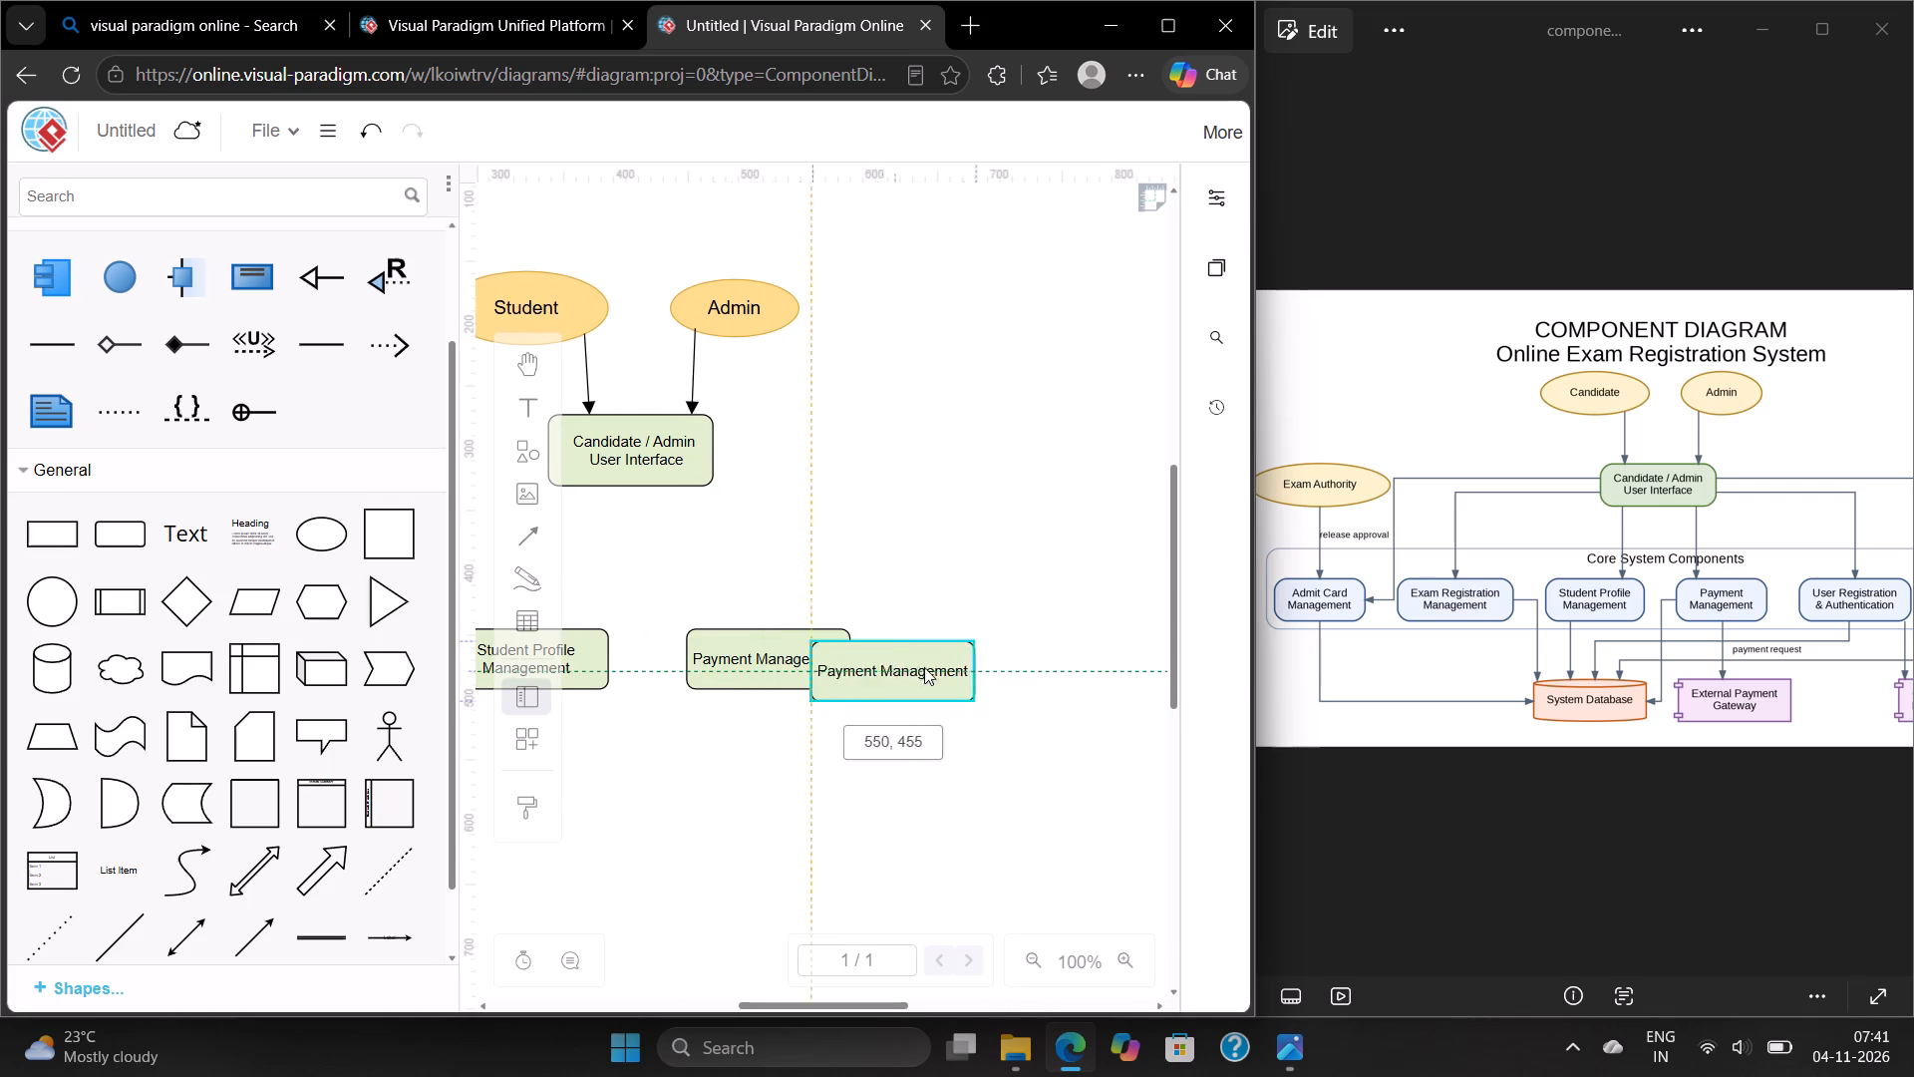
drag(924, 667, 1047, 649)
scroll(1047, 649, left, 1)
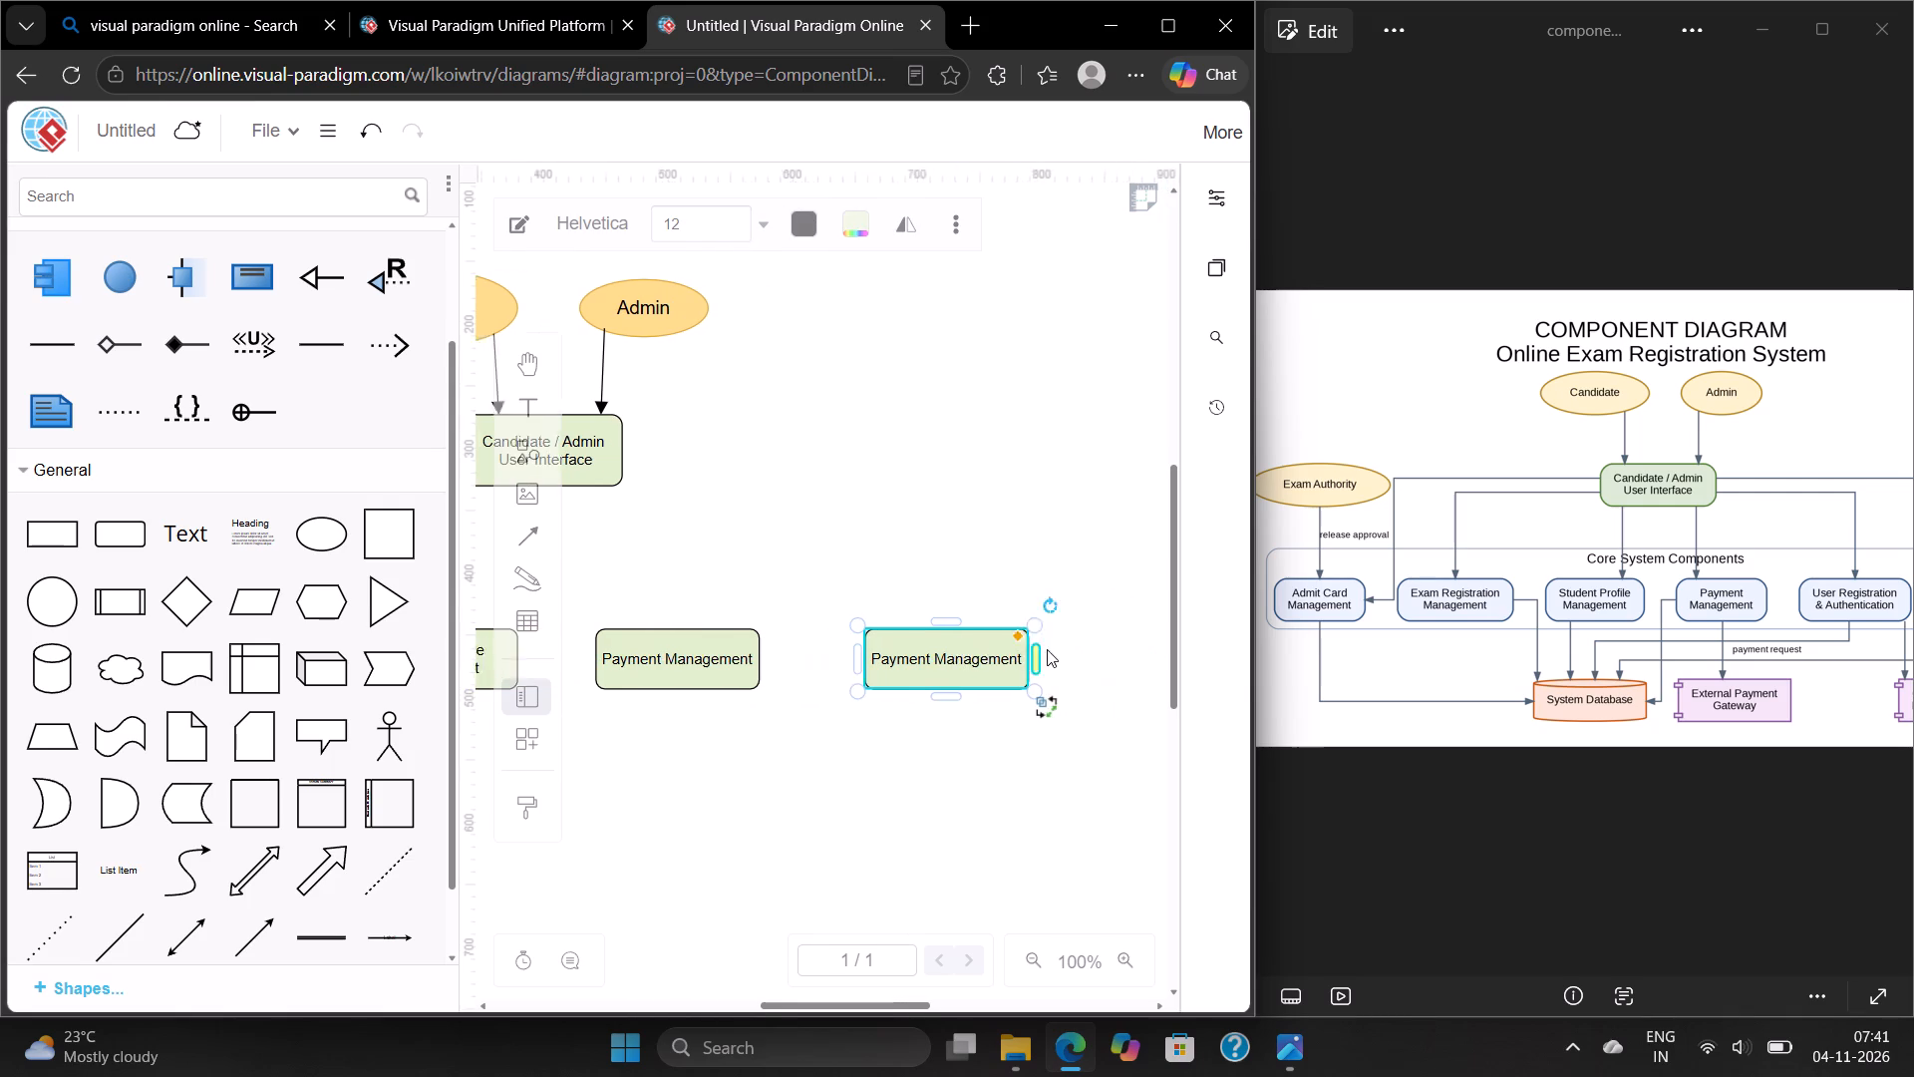
scroll(1047, 649, left, 1)
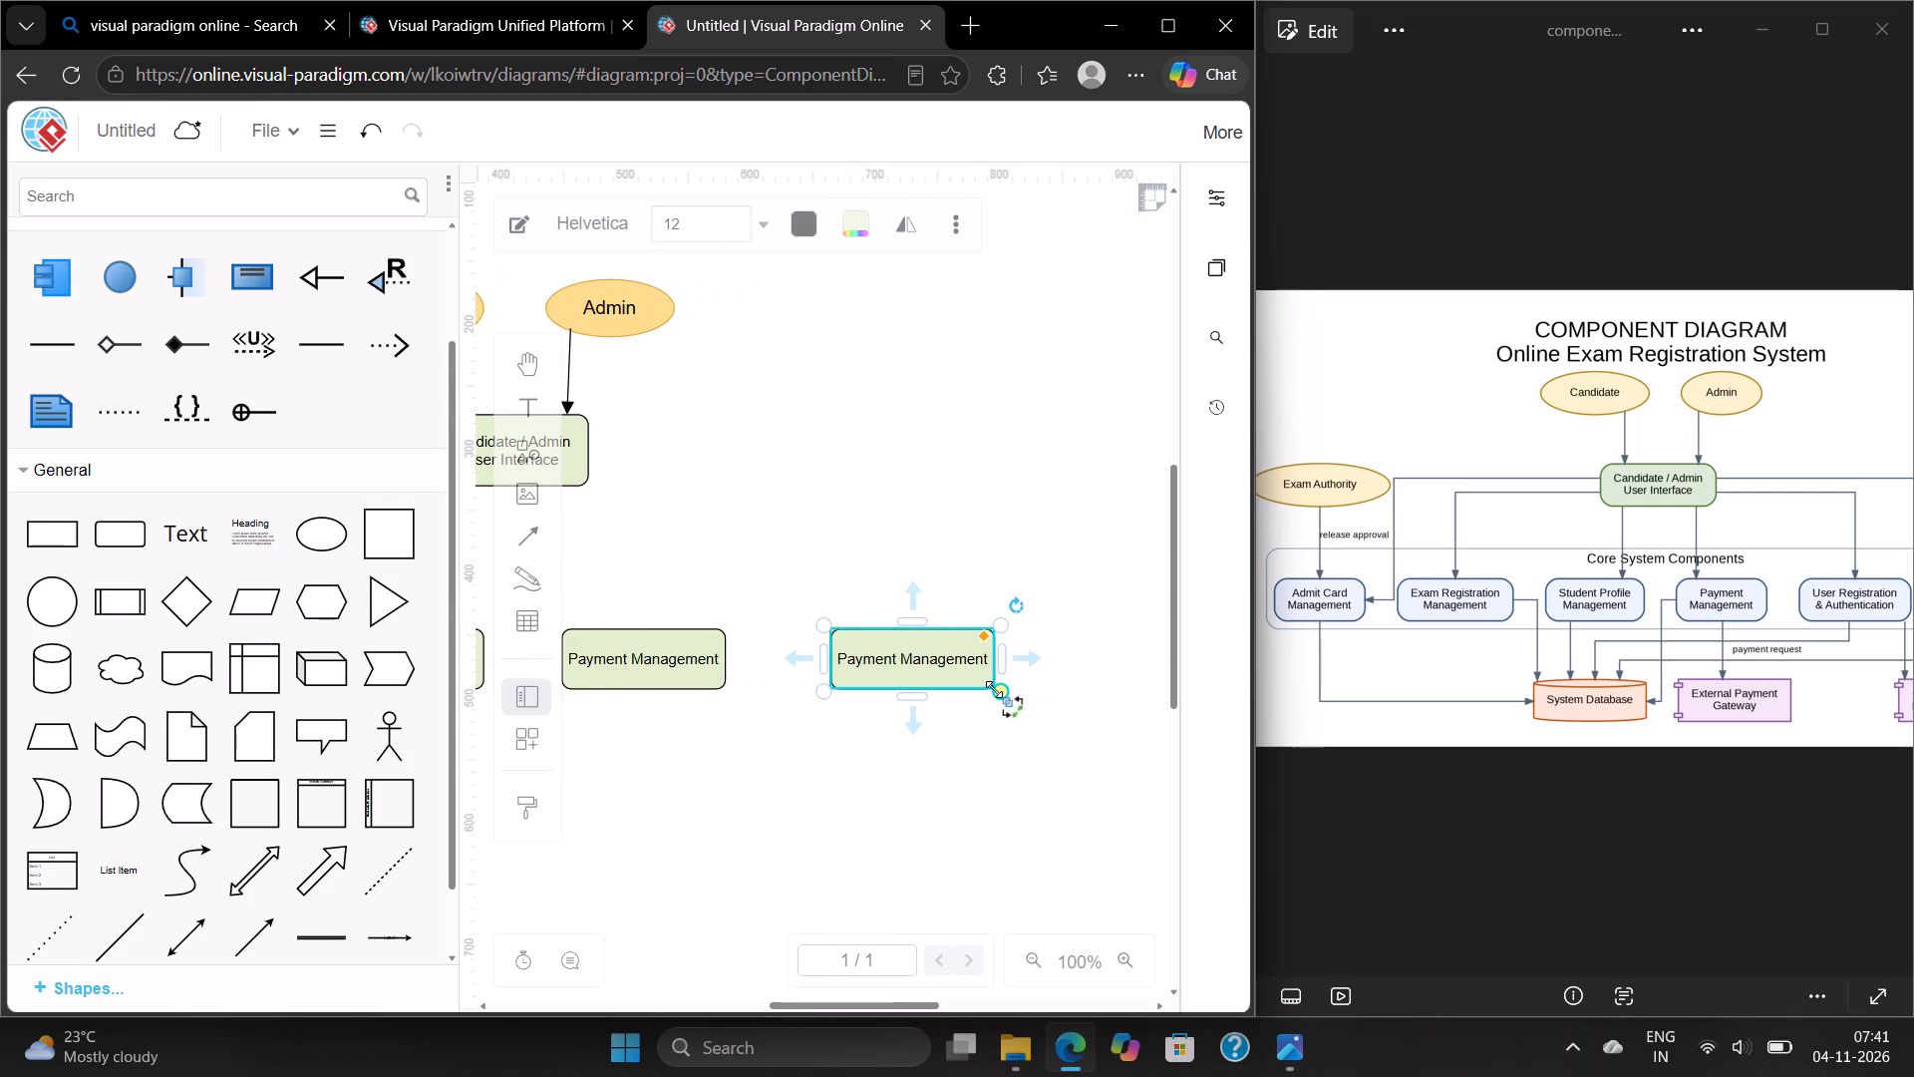
drag(994, 689, 1027, 690)
Replace the widened copy's label with "User Registration & Authentication".
triple_click(1000, 662)
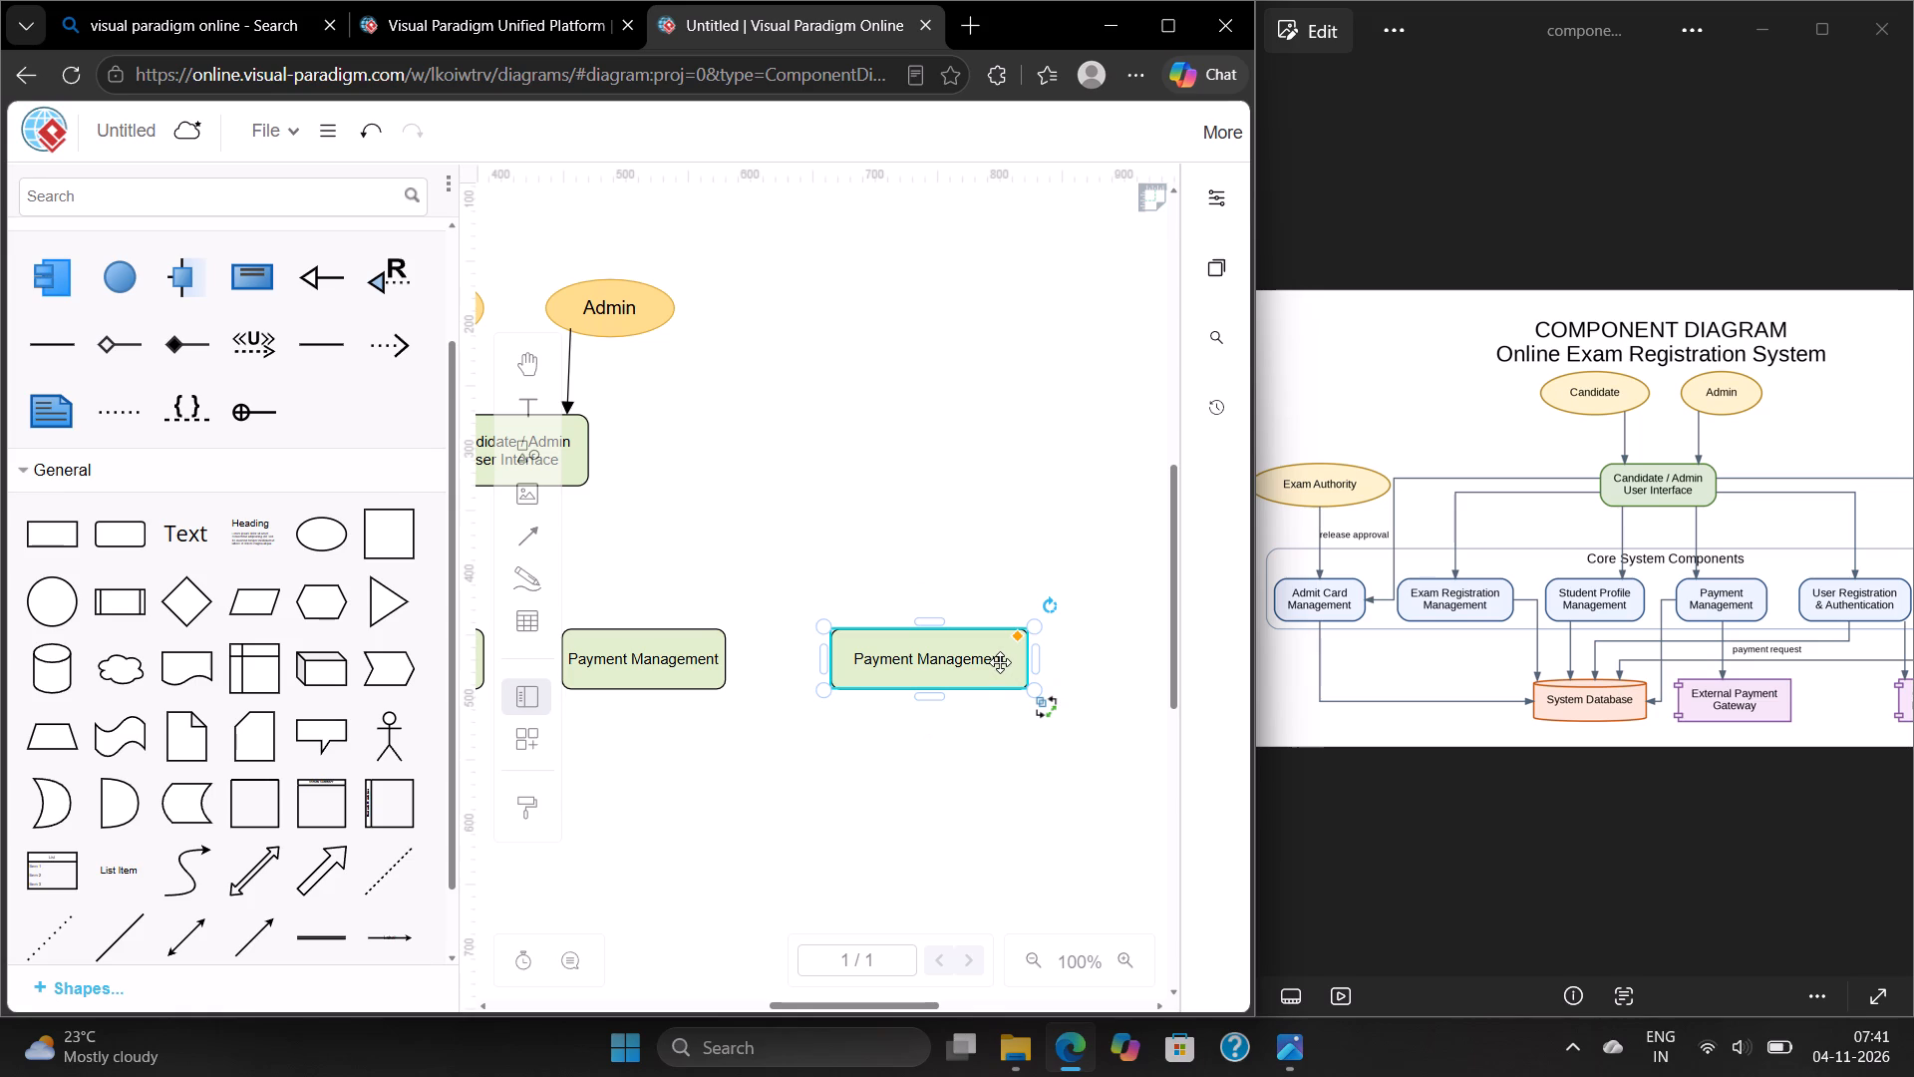
key(BackSpace)
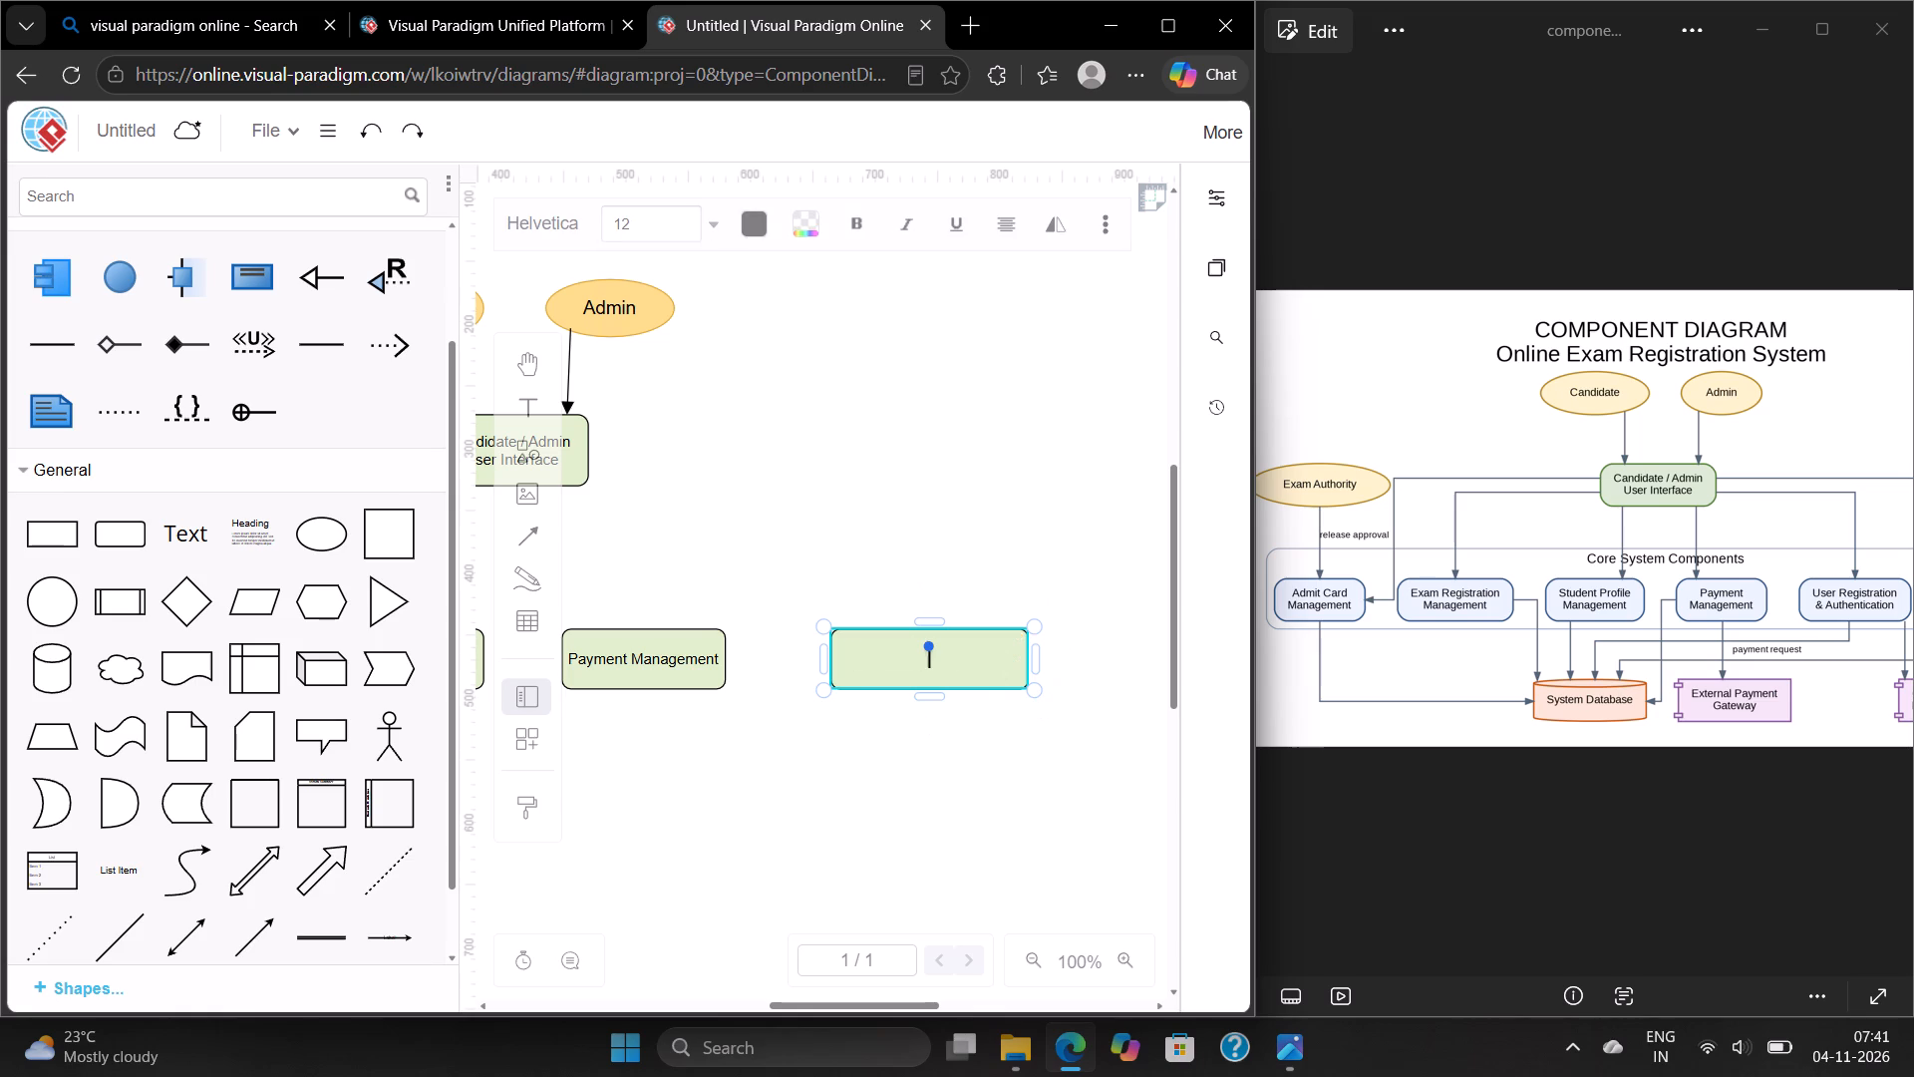
text(User)
key(space)
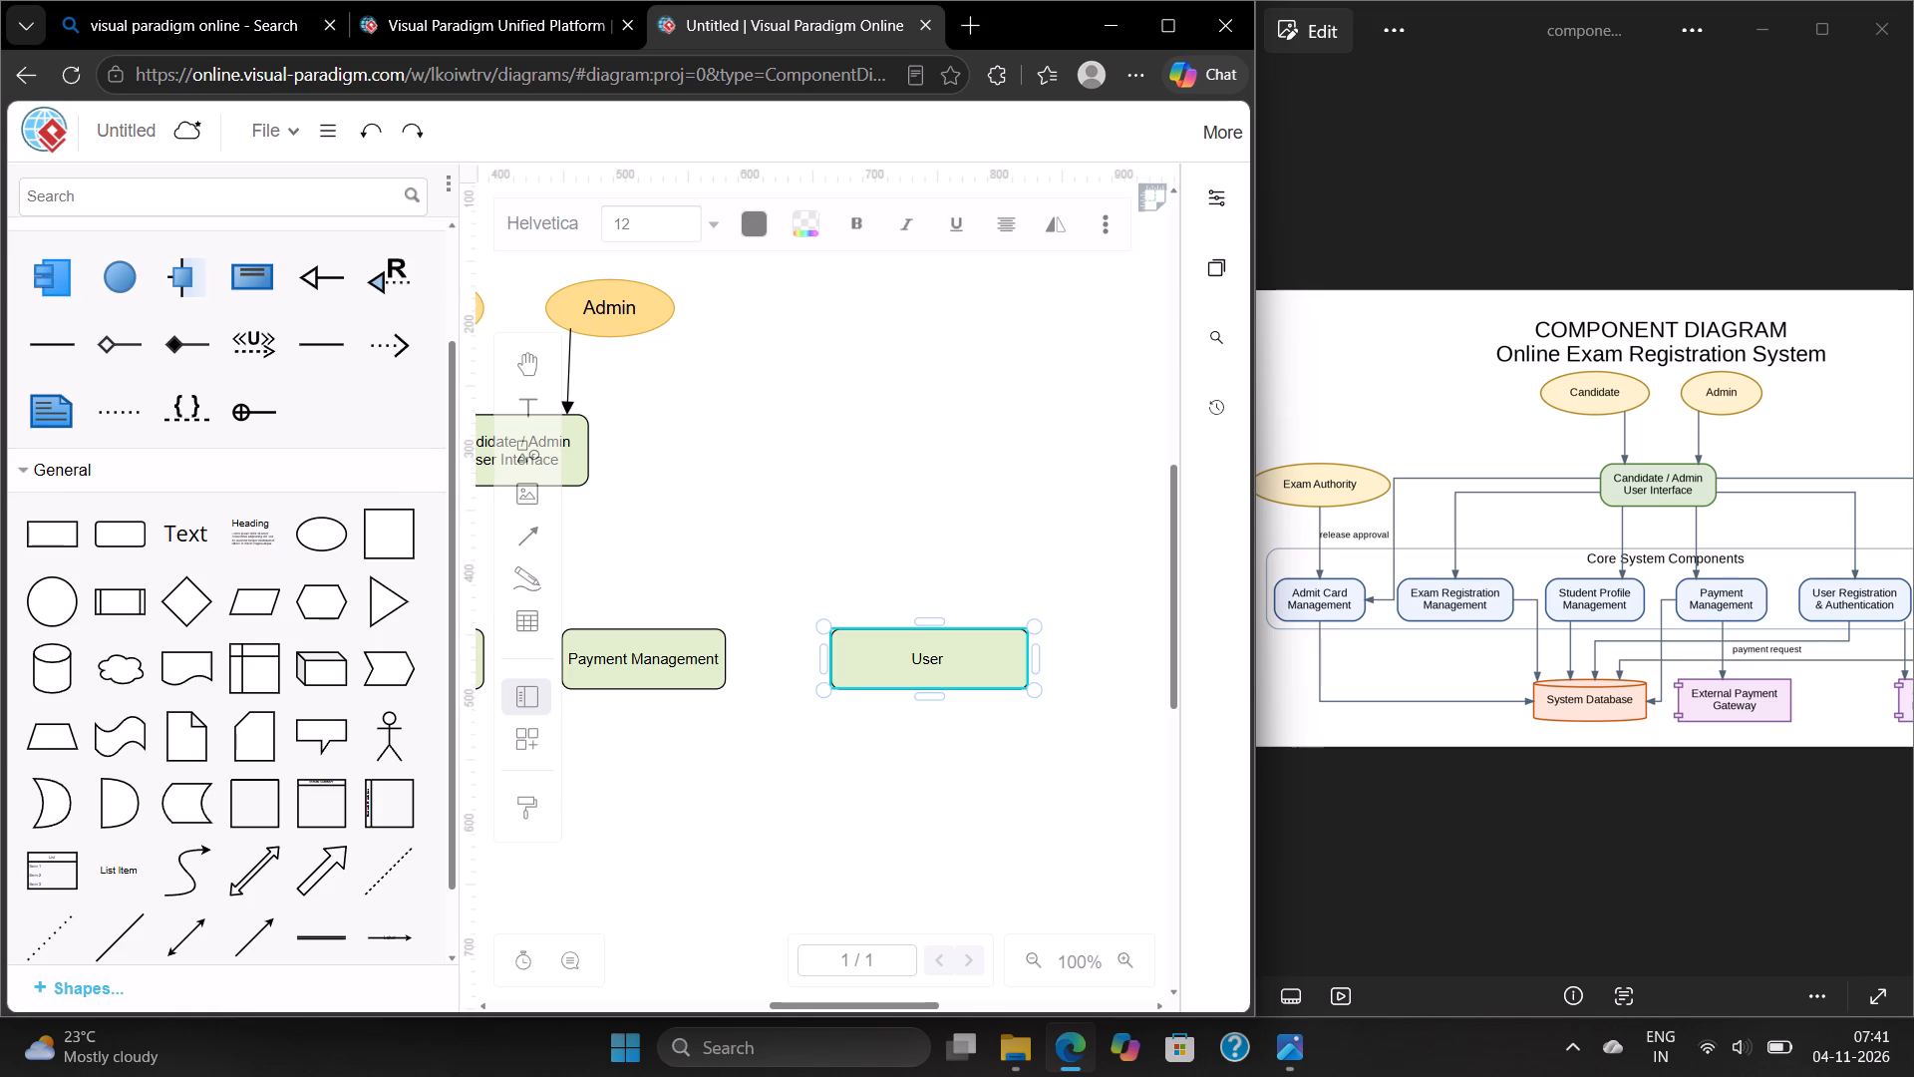
text(Regisy)
key(BackSpace)
text(tration)
key(space)
key(shift+ampersand)
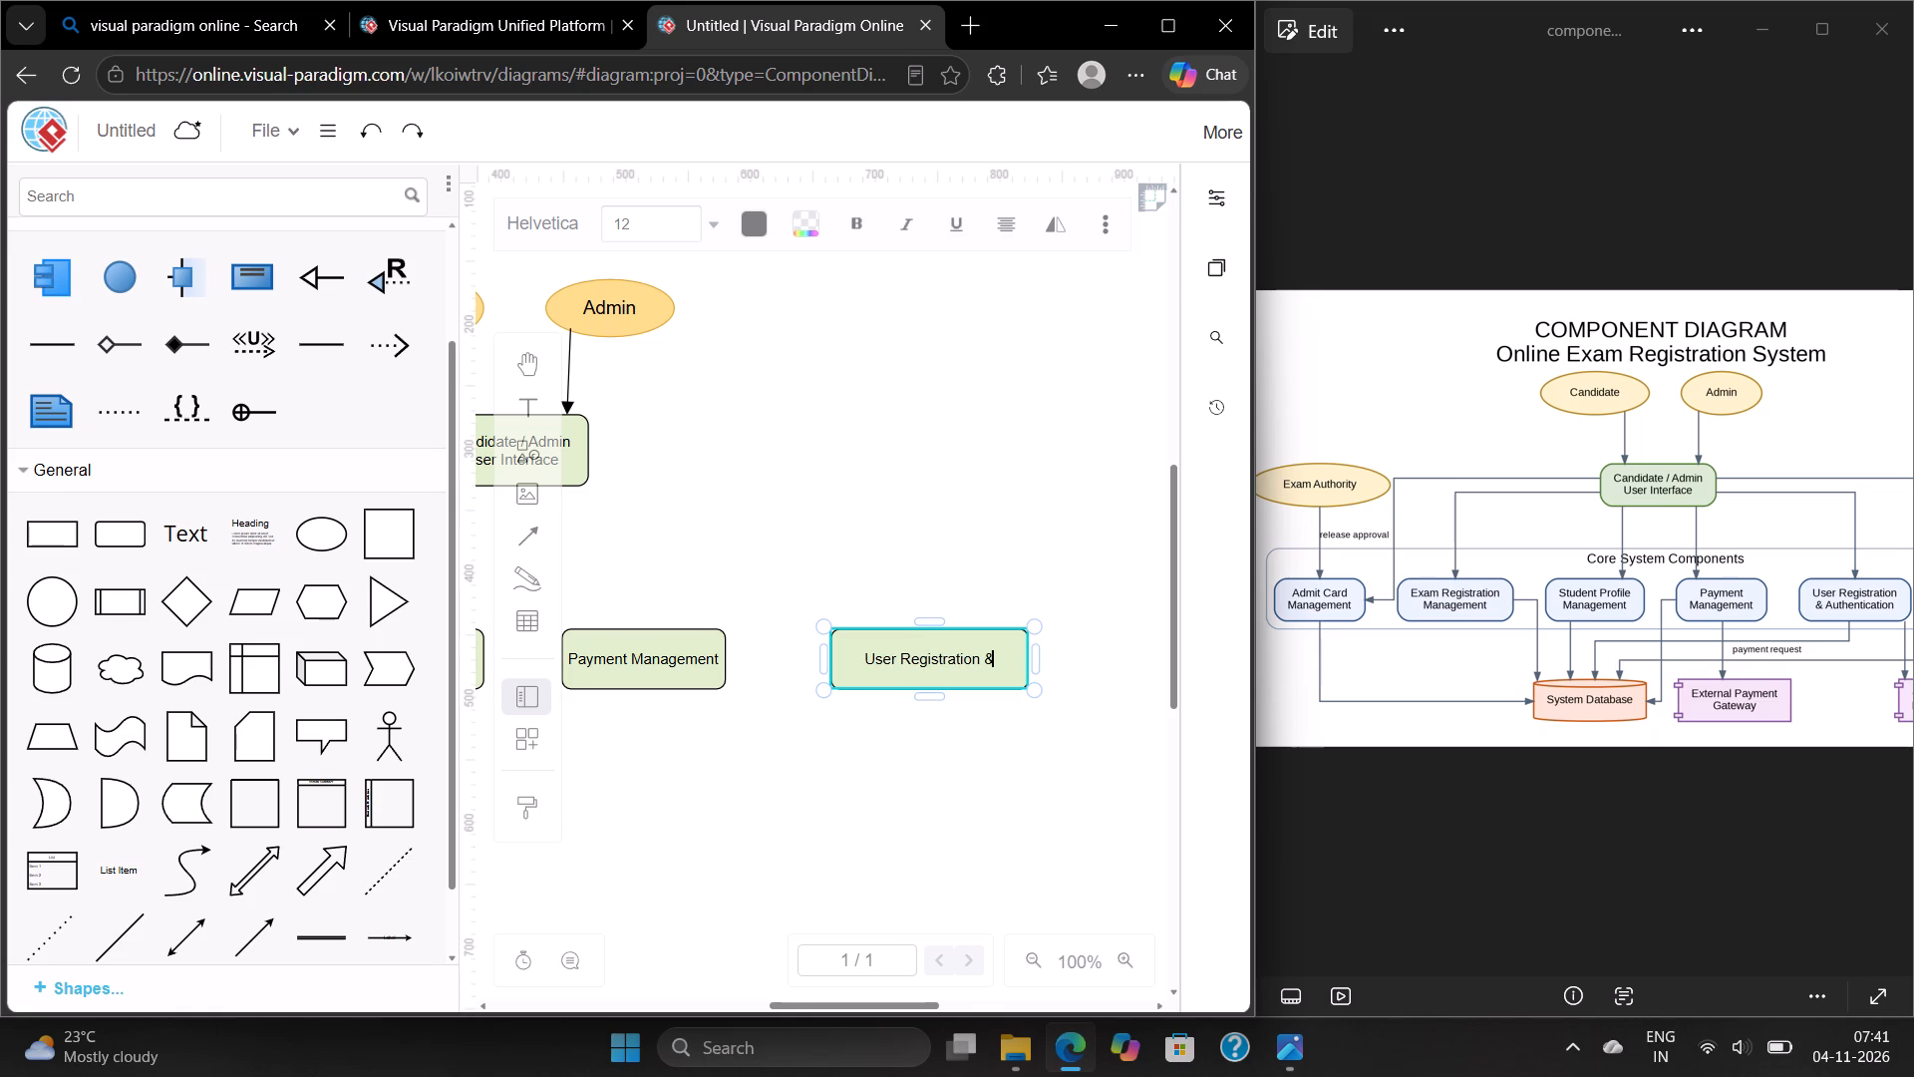
key(space)
text(Authentication)
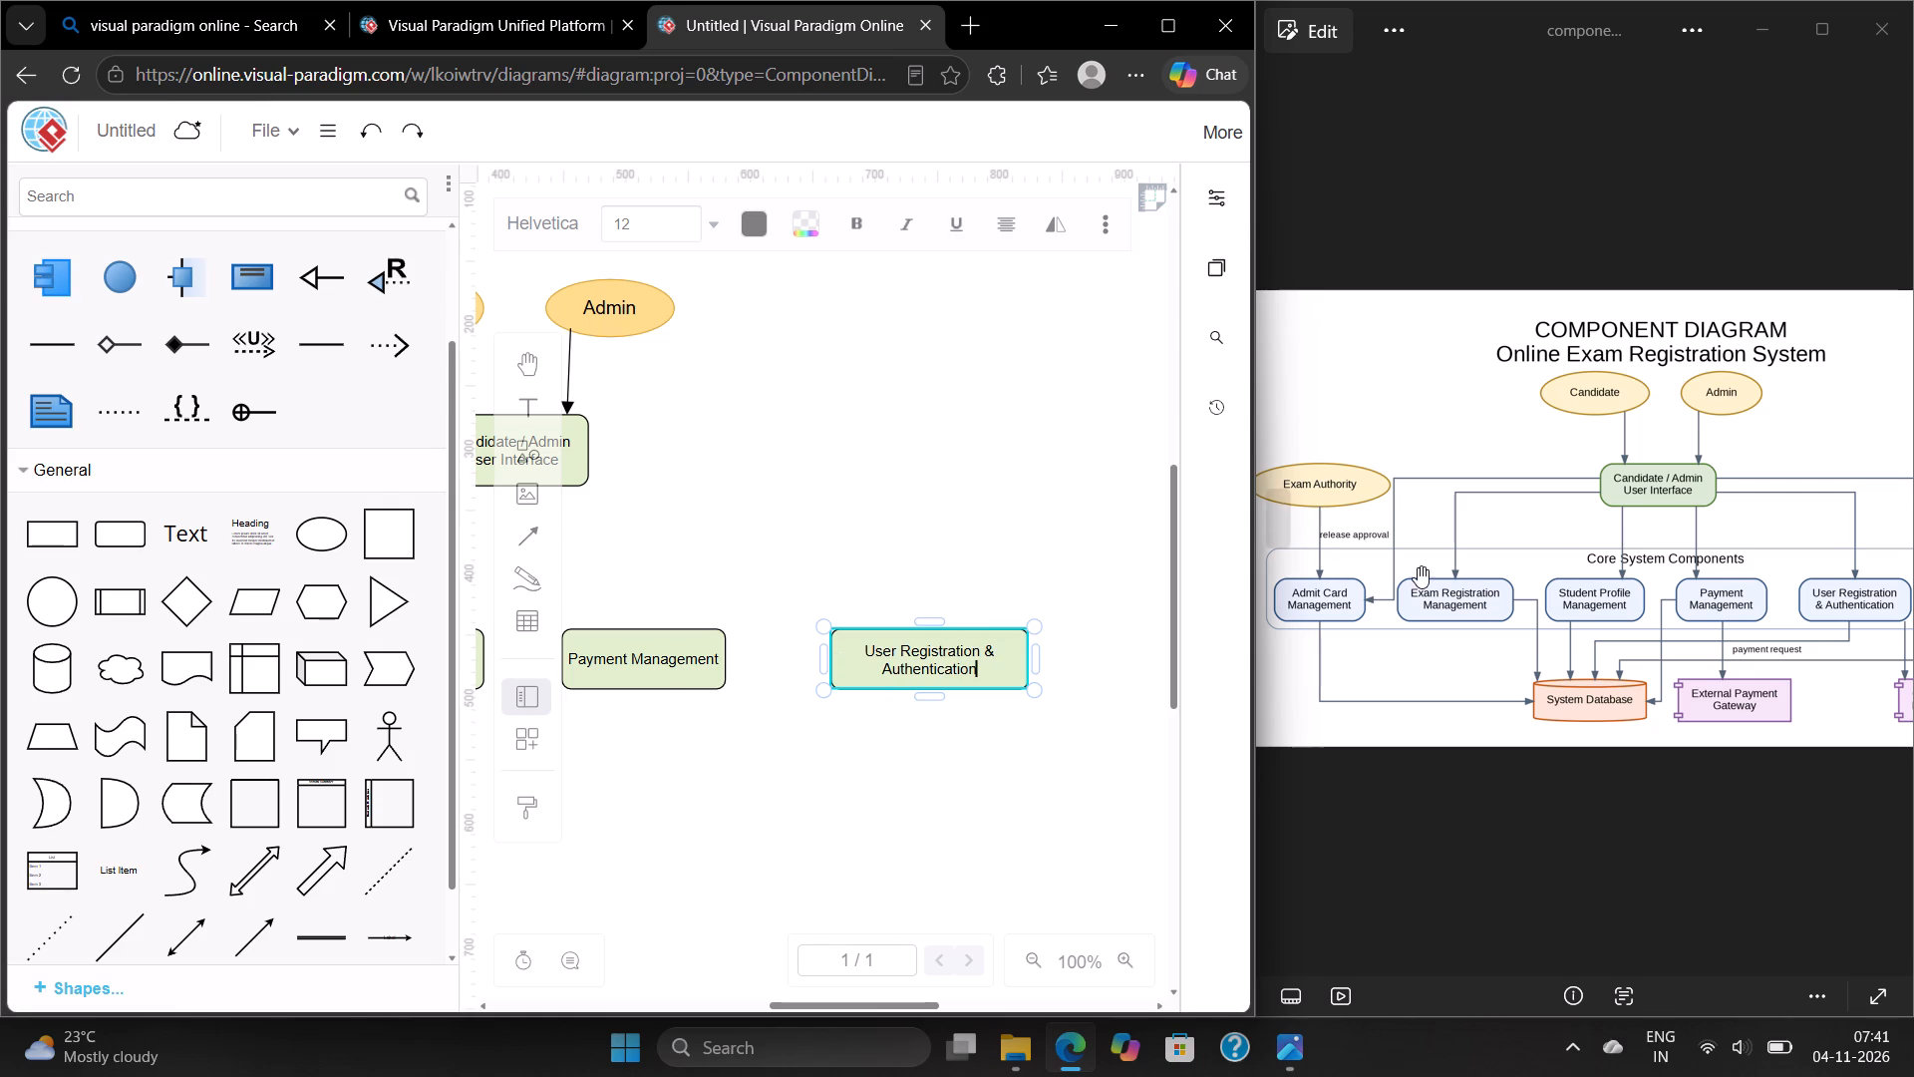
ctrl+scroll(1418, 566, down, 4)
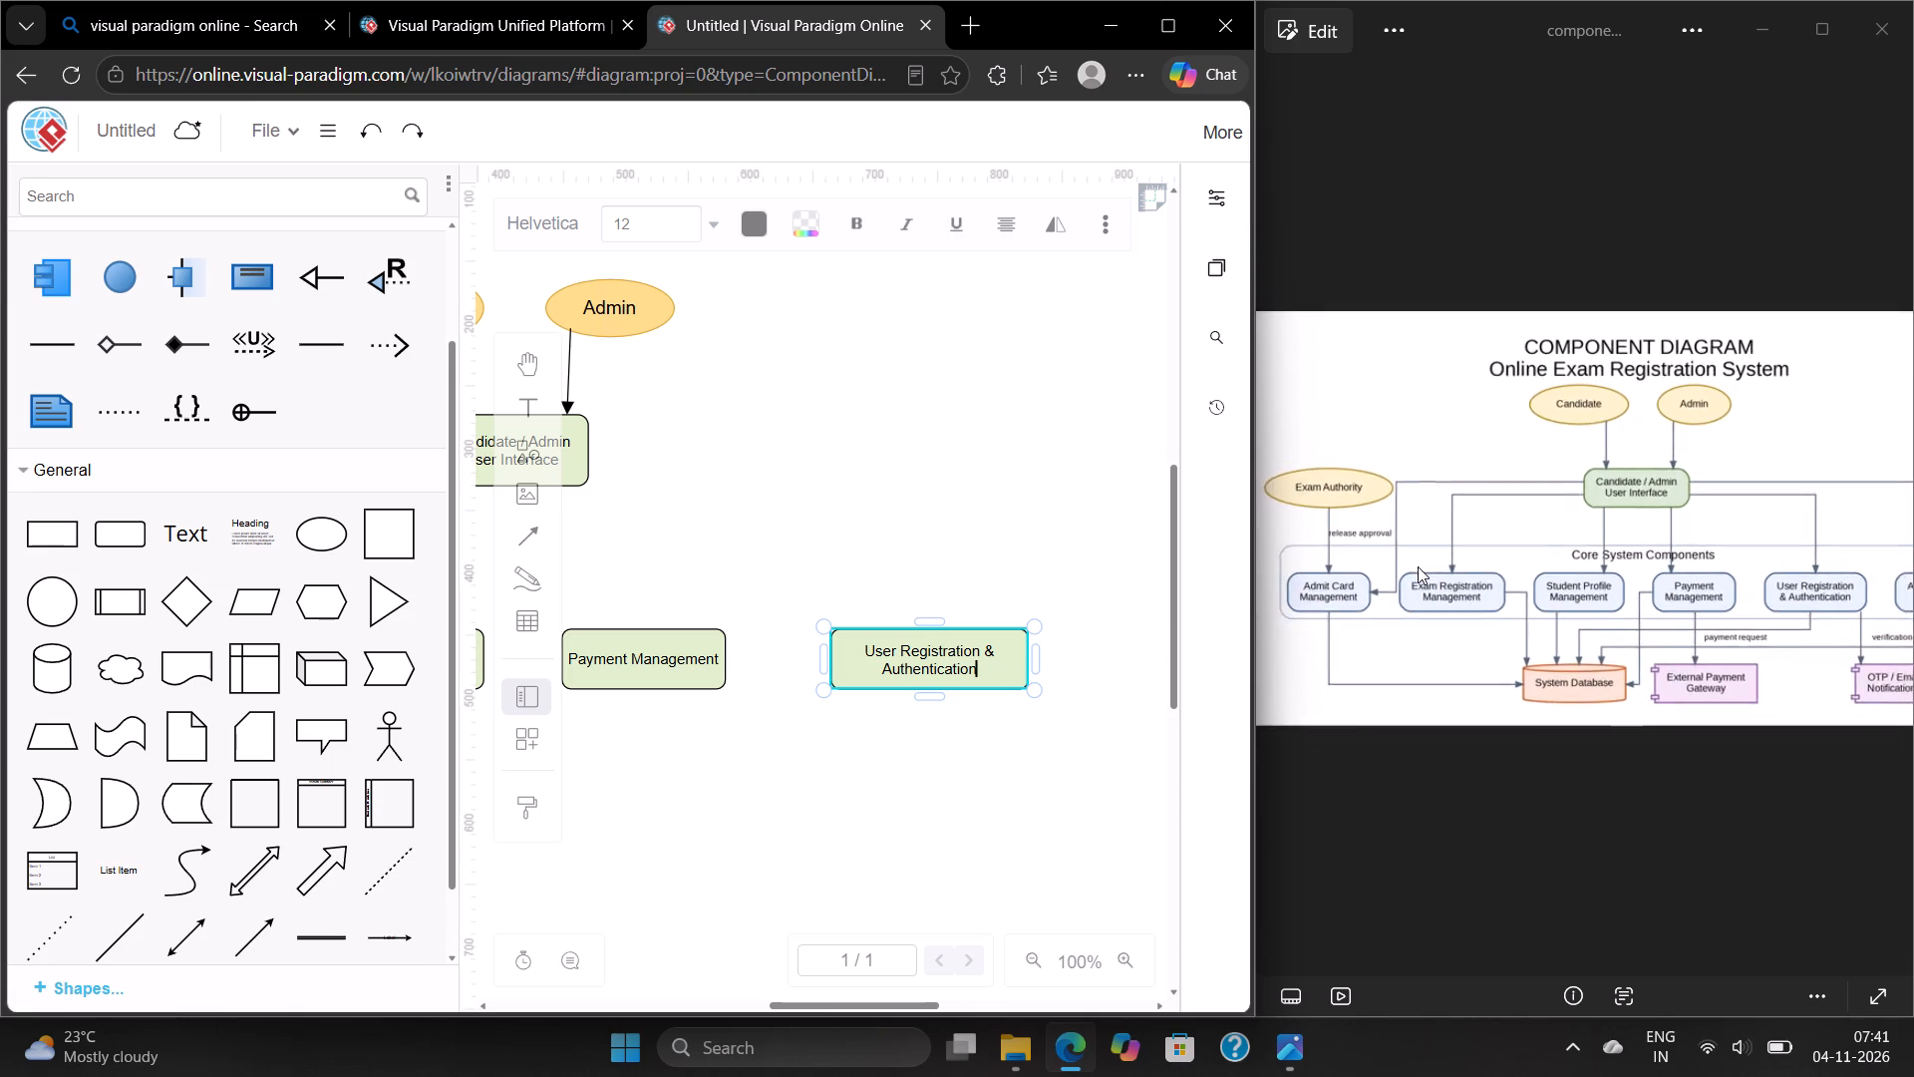
Duplicate the "User Registration & Authentication" box and place the copy to its right at the same height.
ctrl+scroll(1418, 566, down, 1)
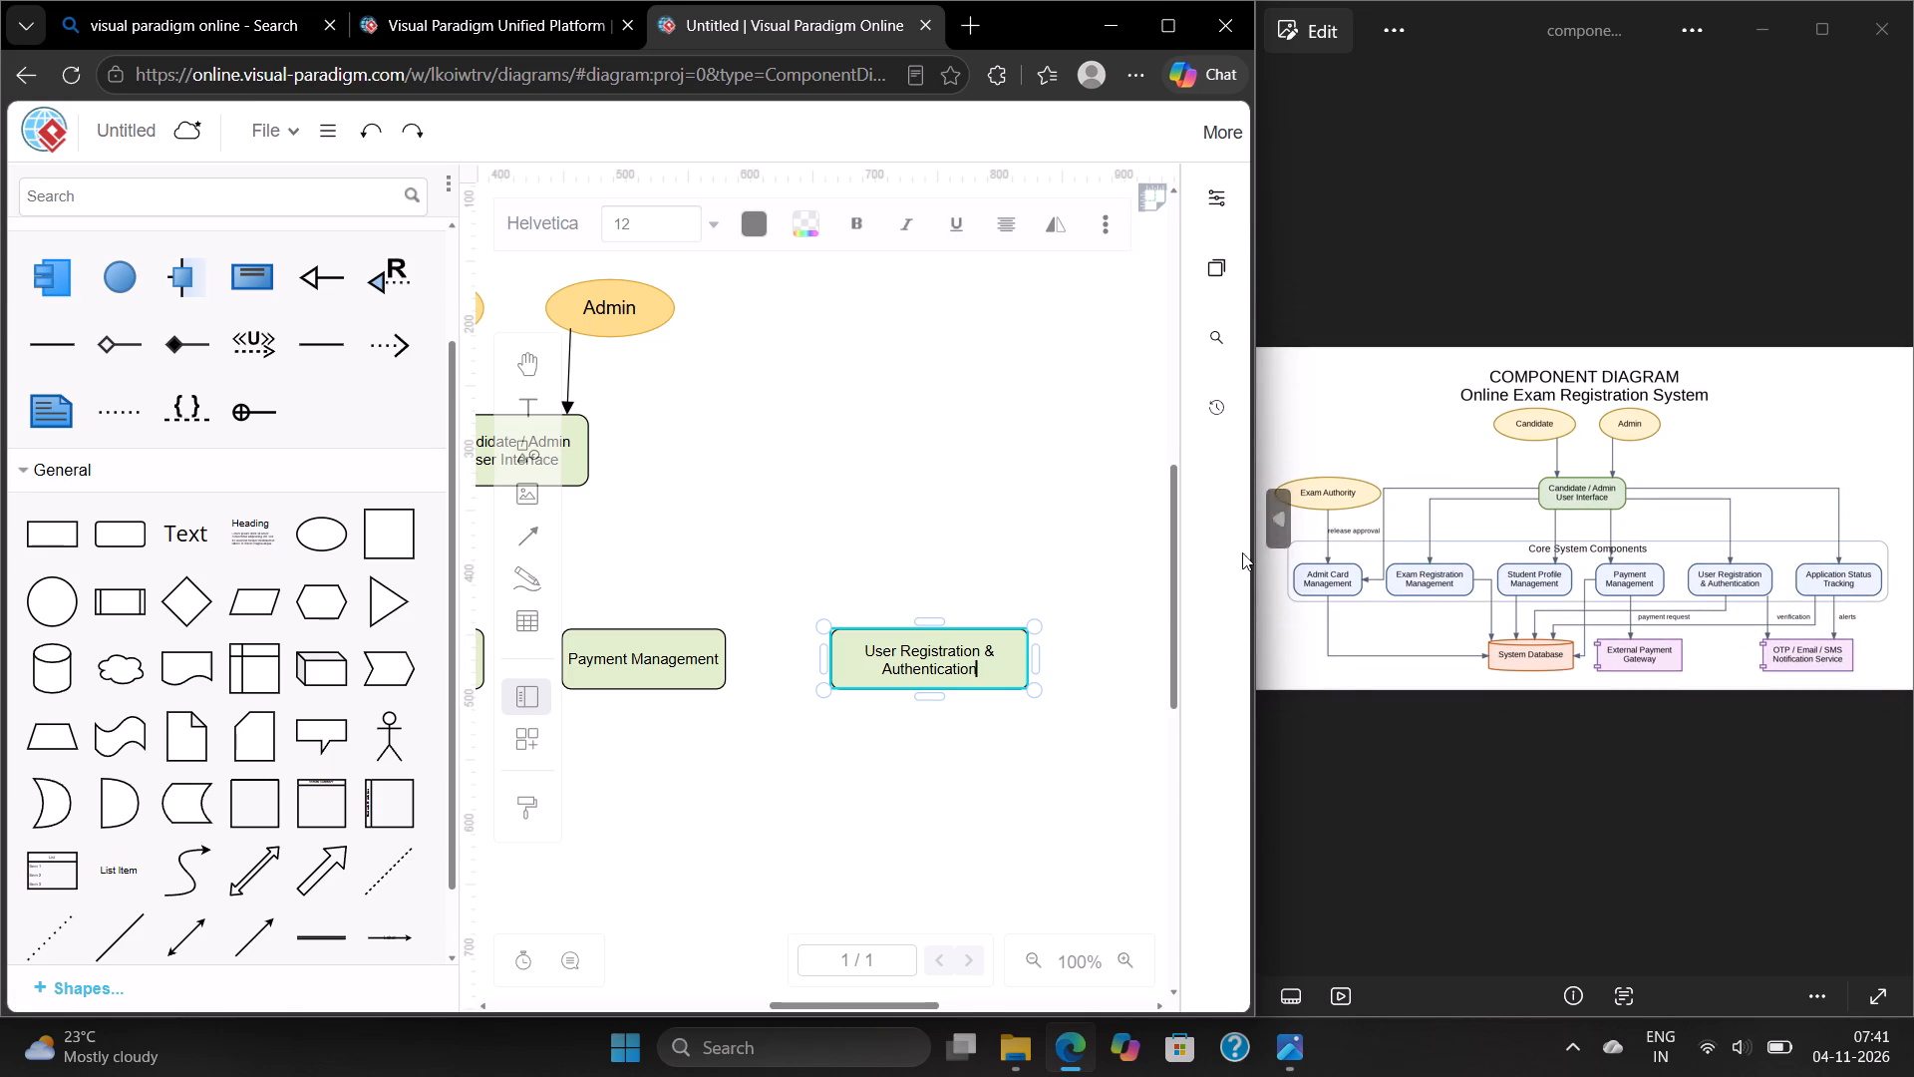
click(938, 492)
scroll(938, 492, left, 2)
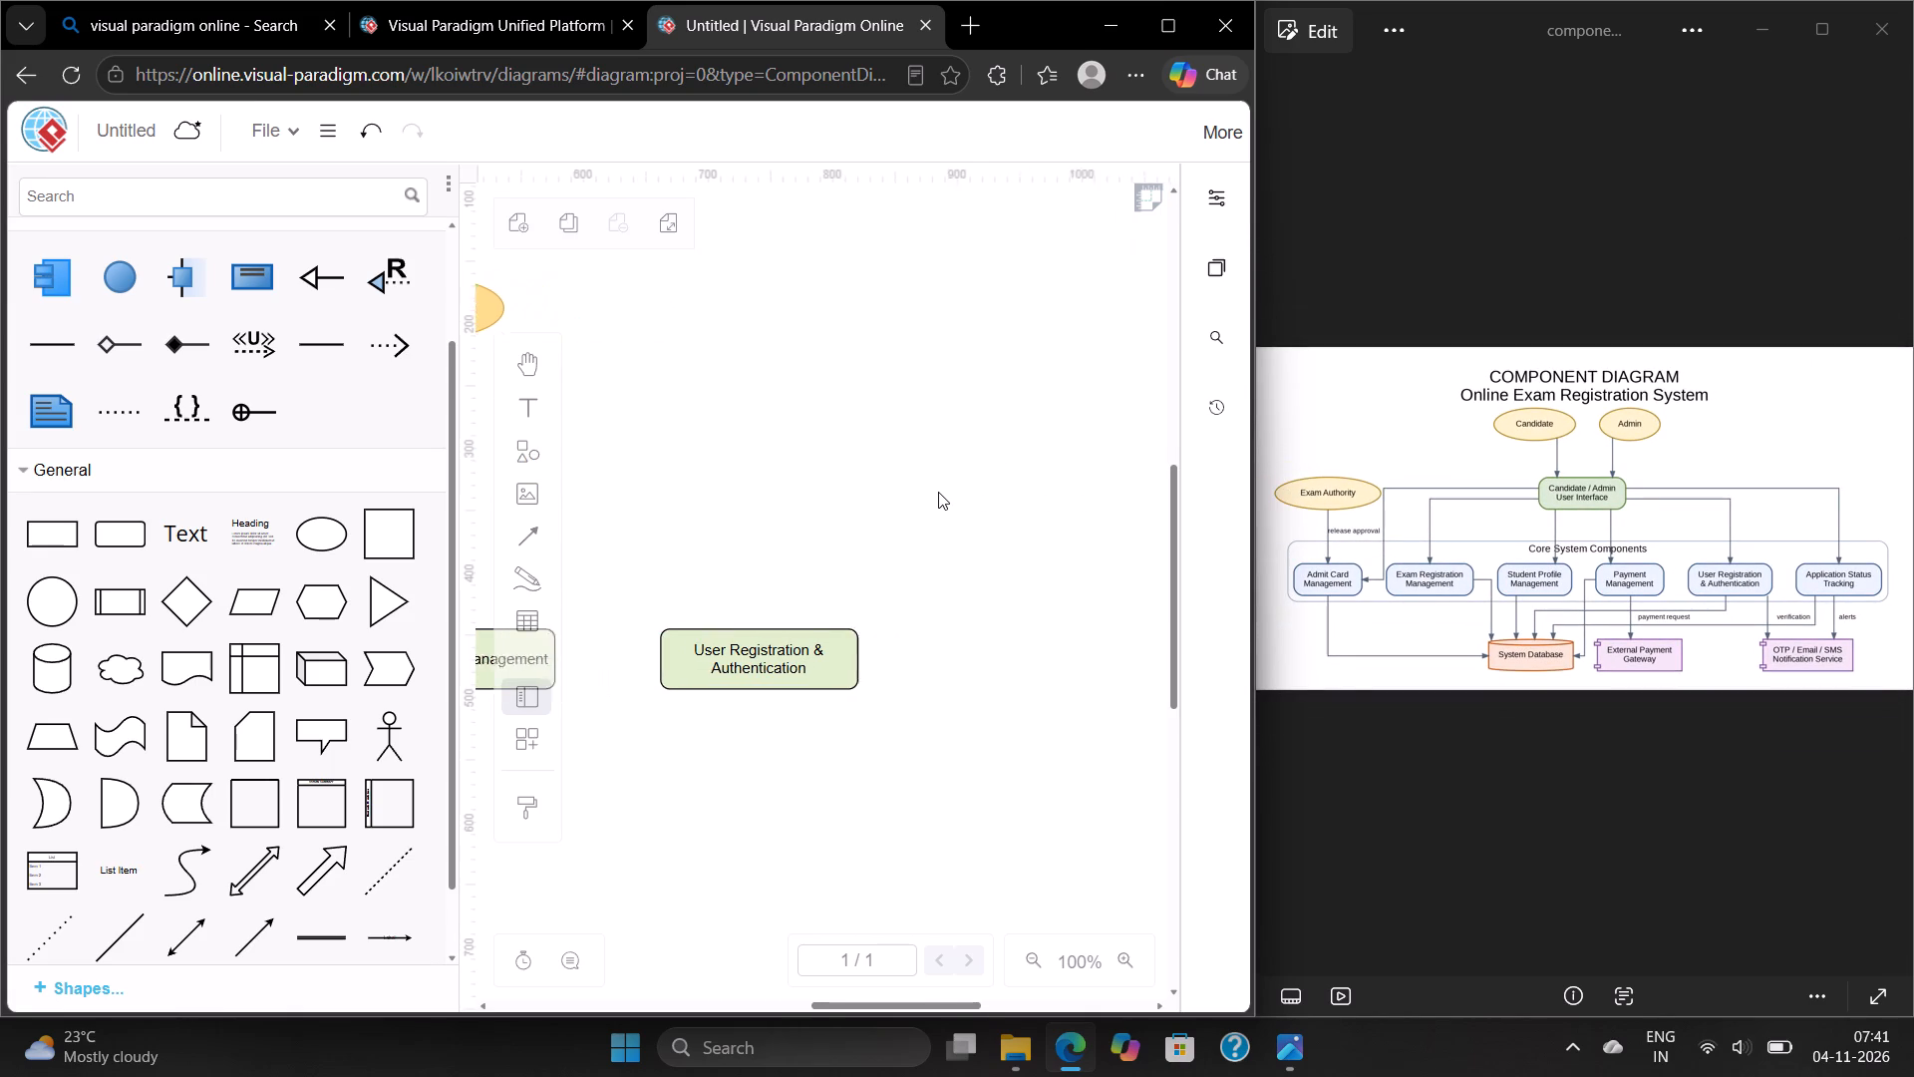
scroll(938, 492, left, 2)
right_click(698, 650)
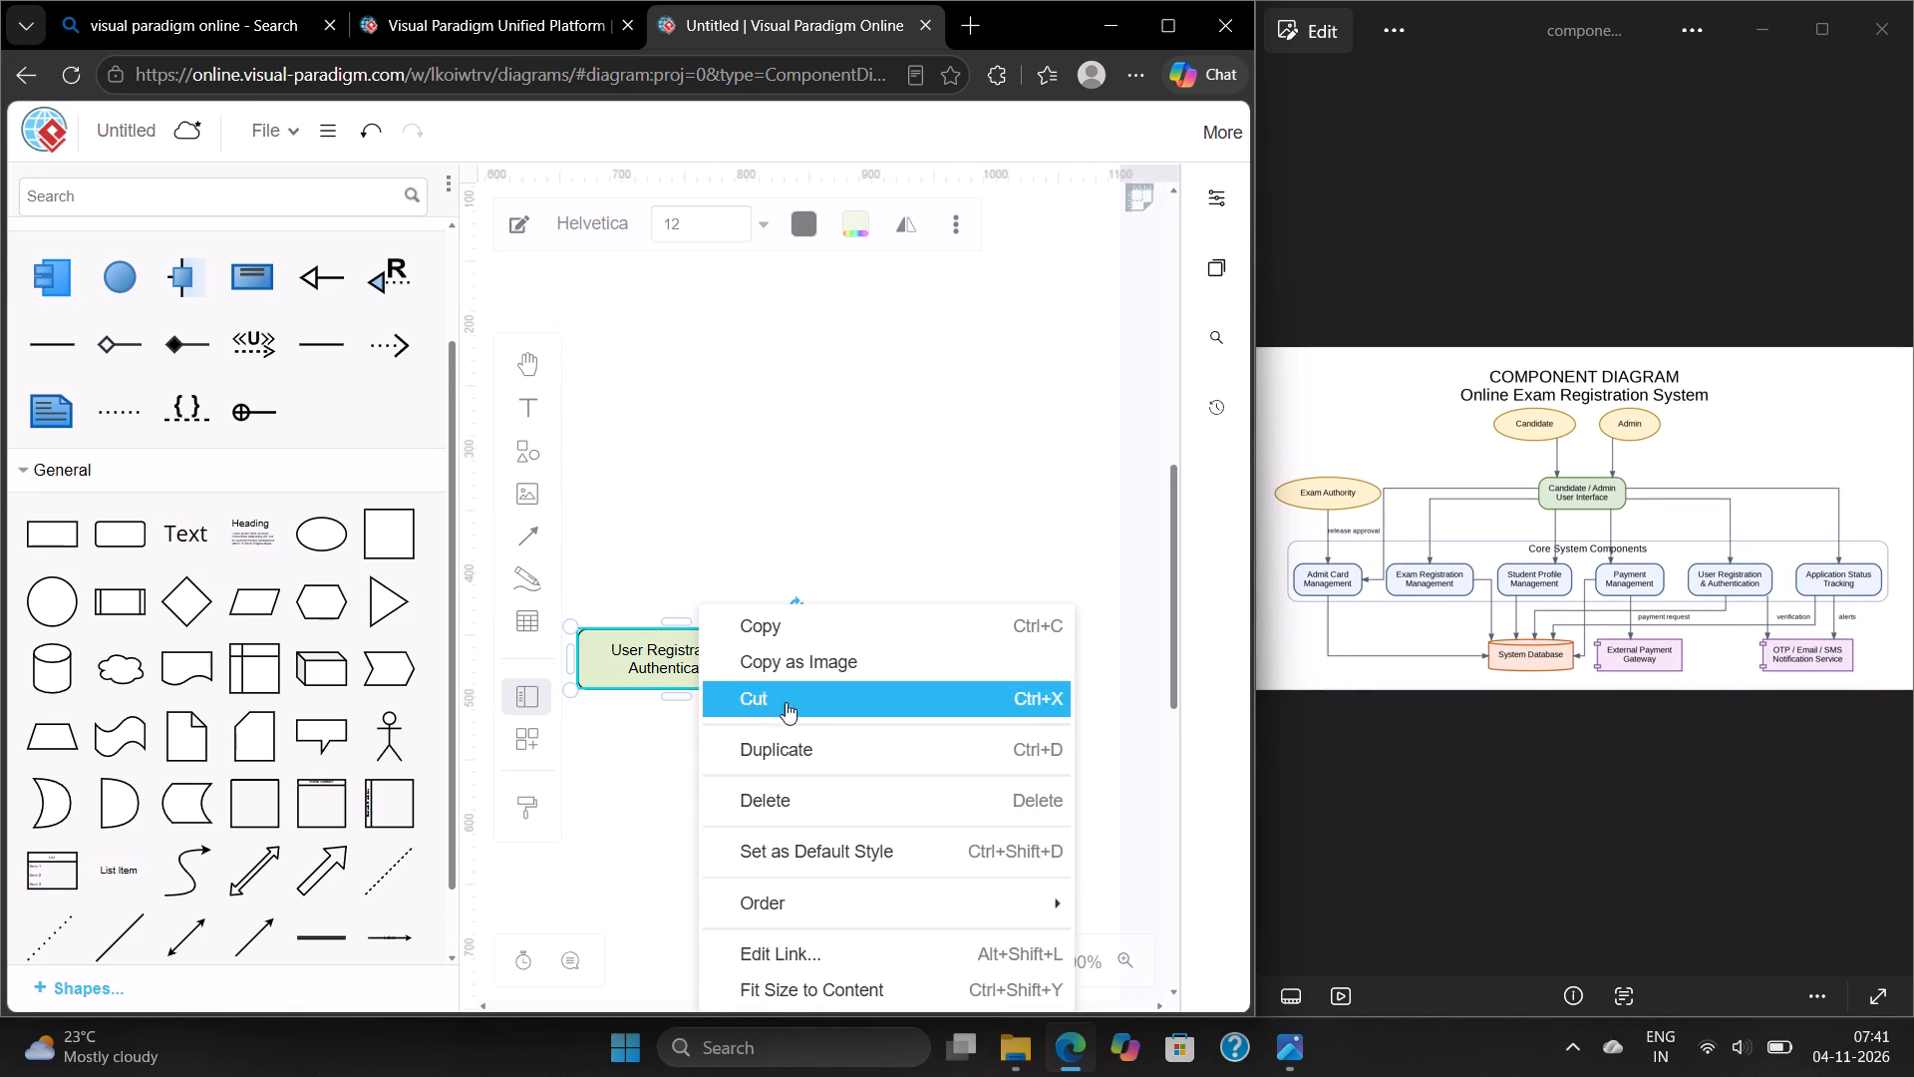
click(788, 749)
drag(709, 675, 728, 678)
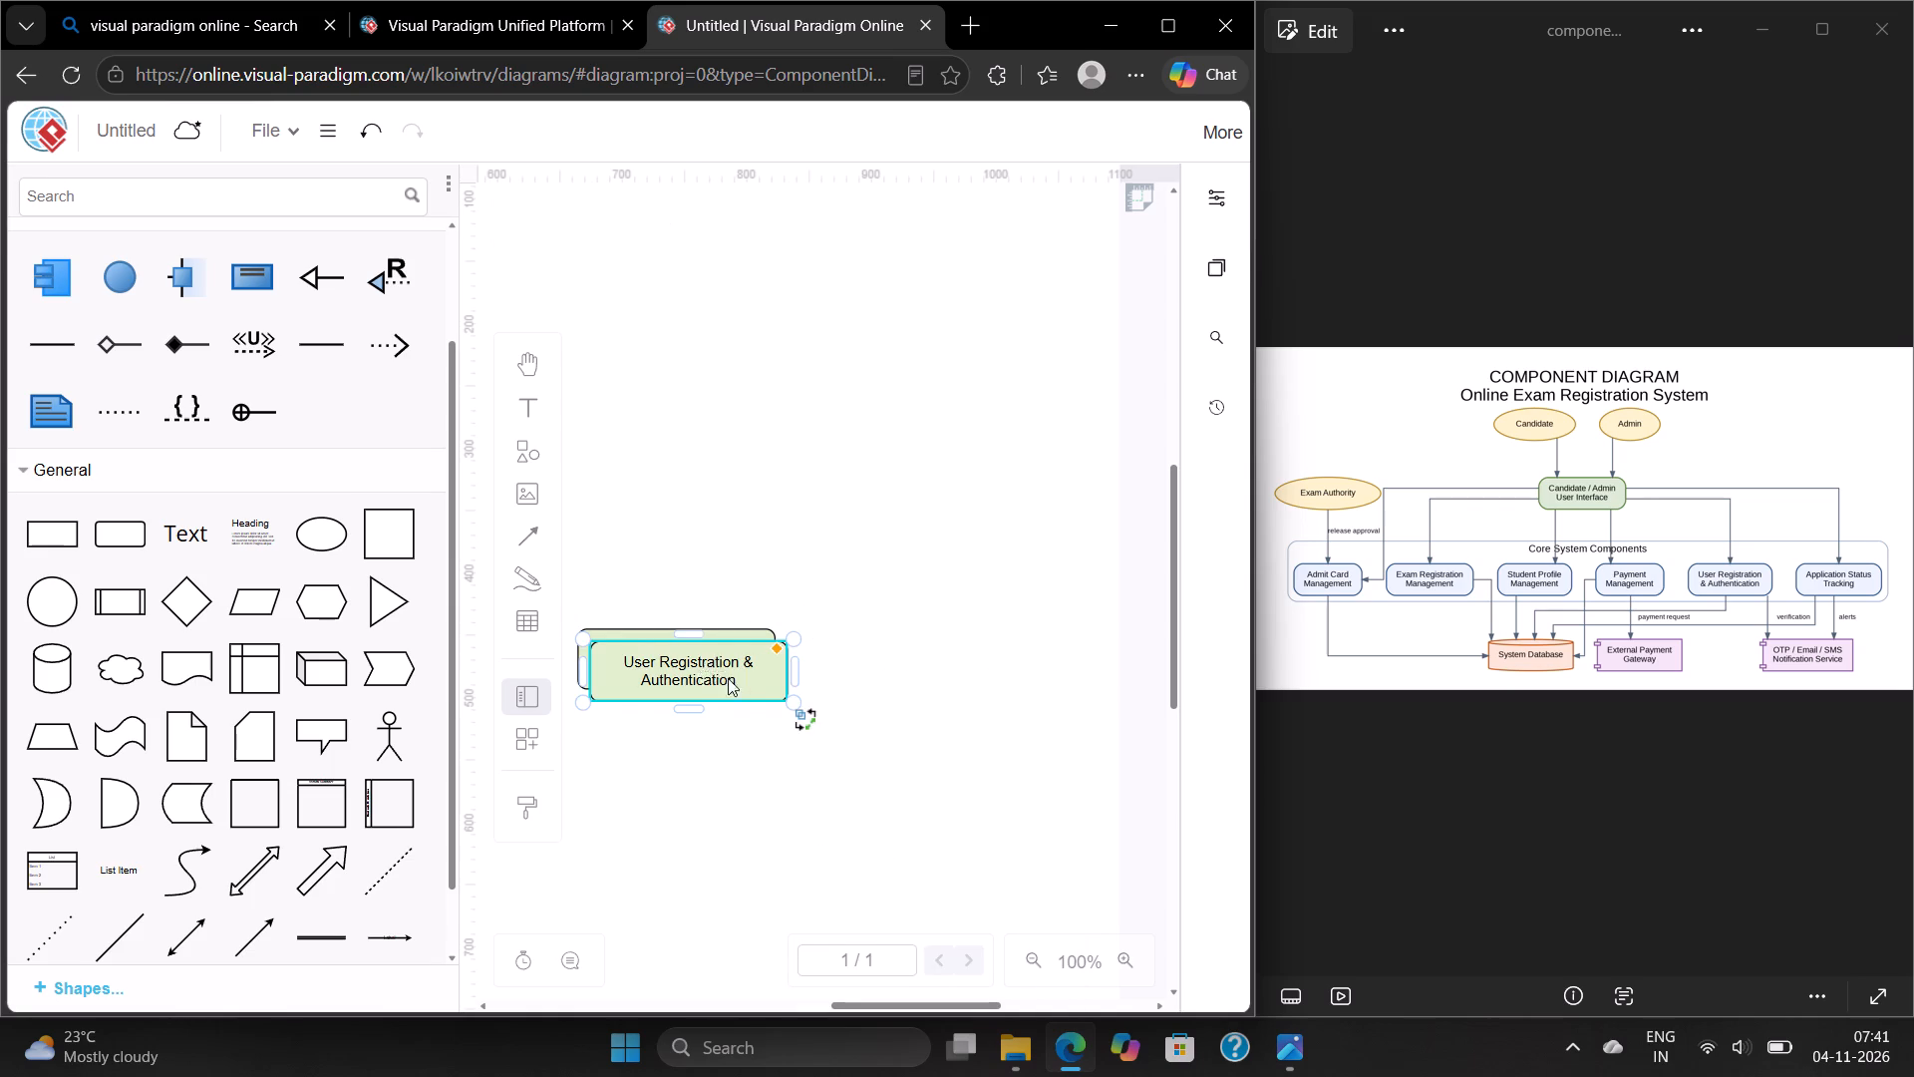
drag(728, 678, 1027, 657)
Replace the duplicated box's label with "Application Status Tracking" and narrow the box slightly.
triple_click(1052, 648)
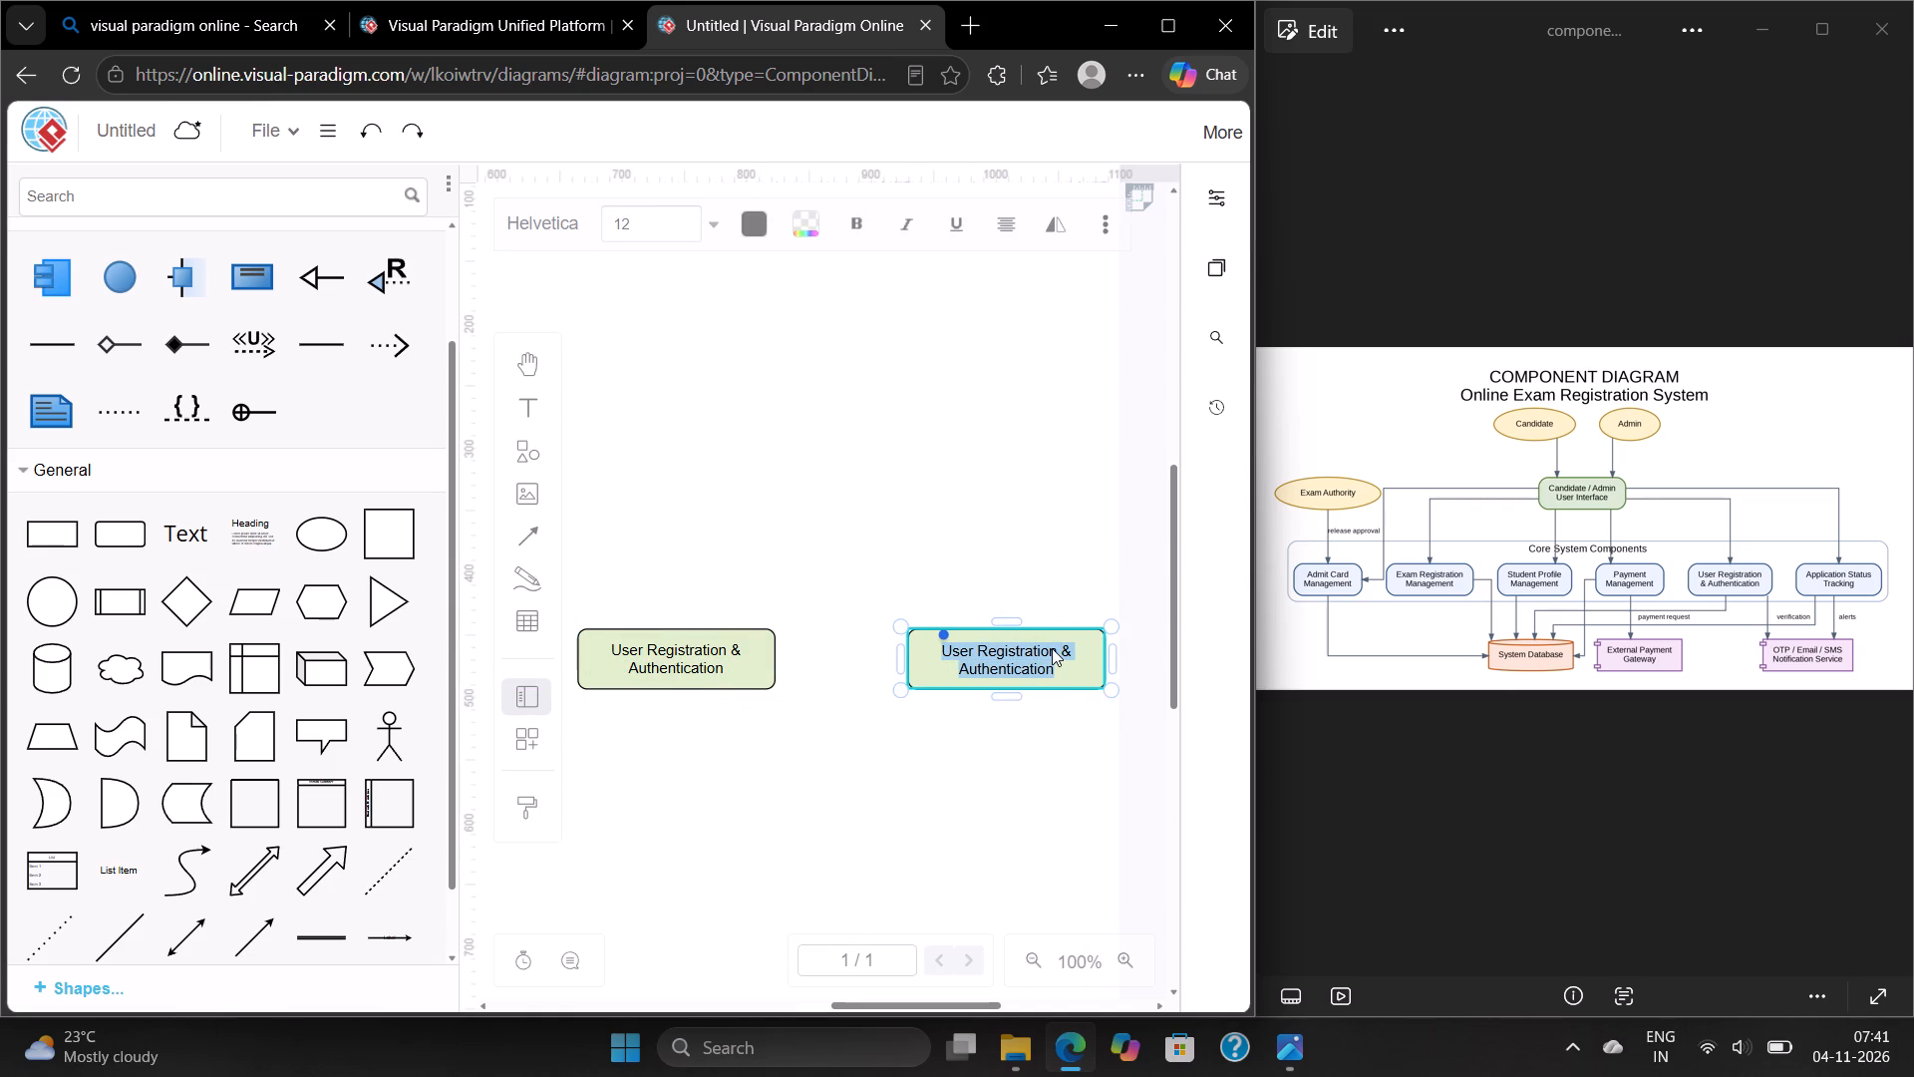
key(BackSpace)
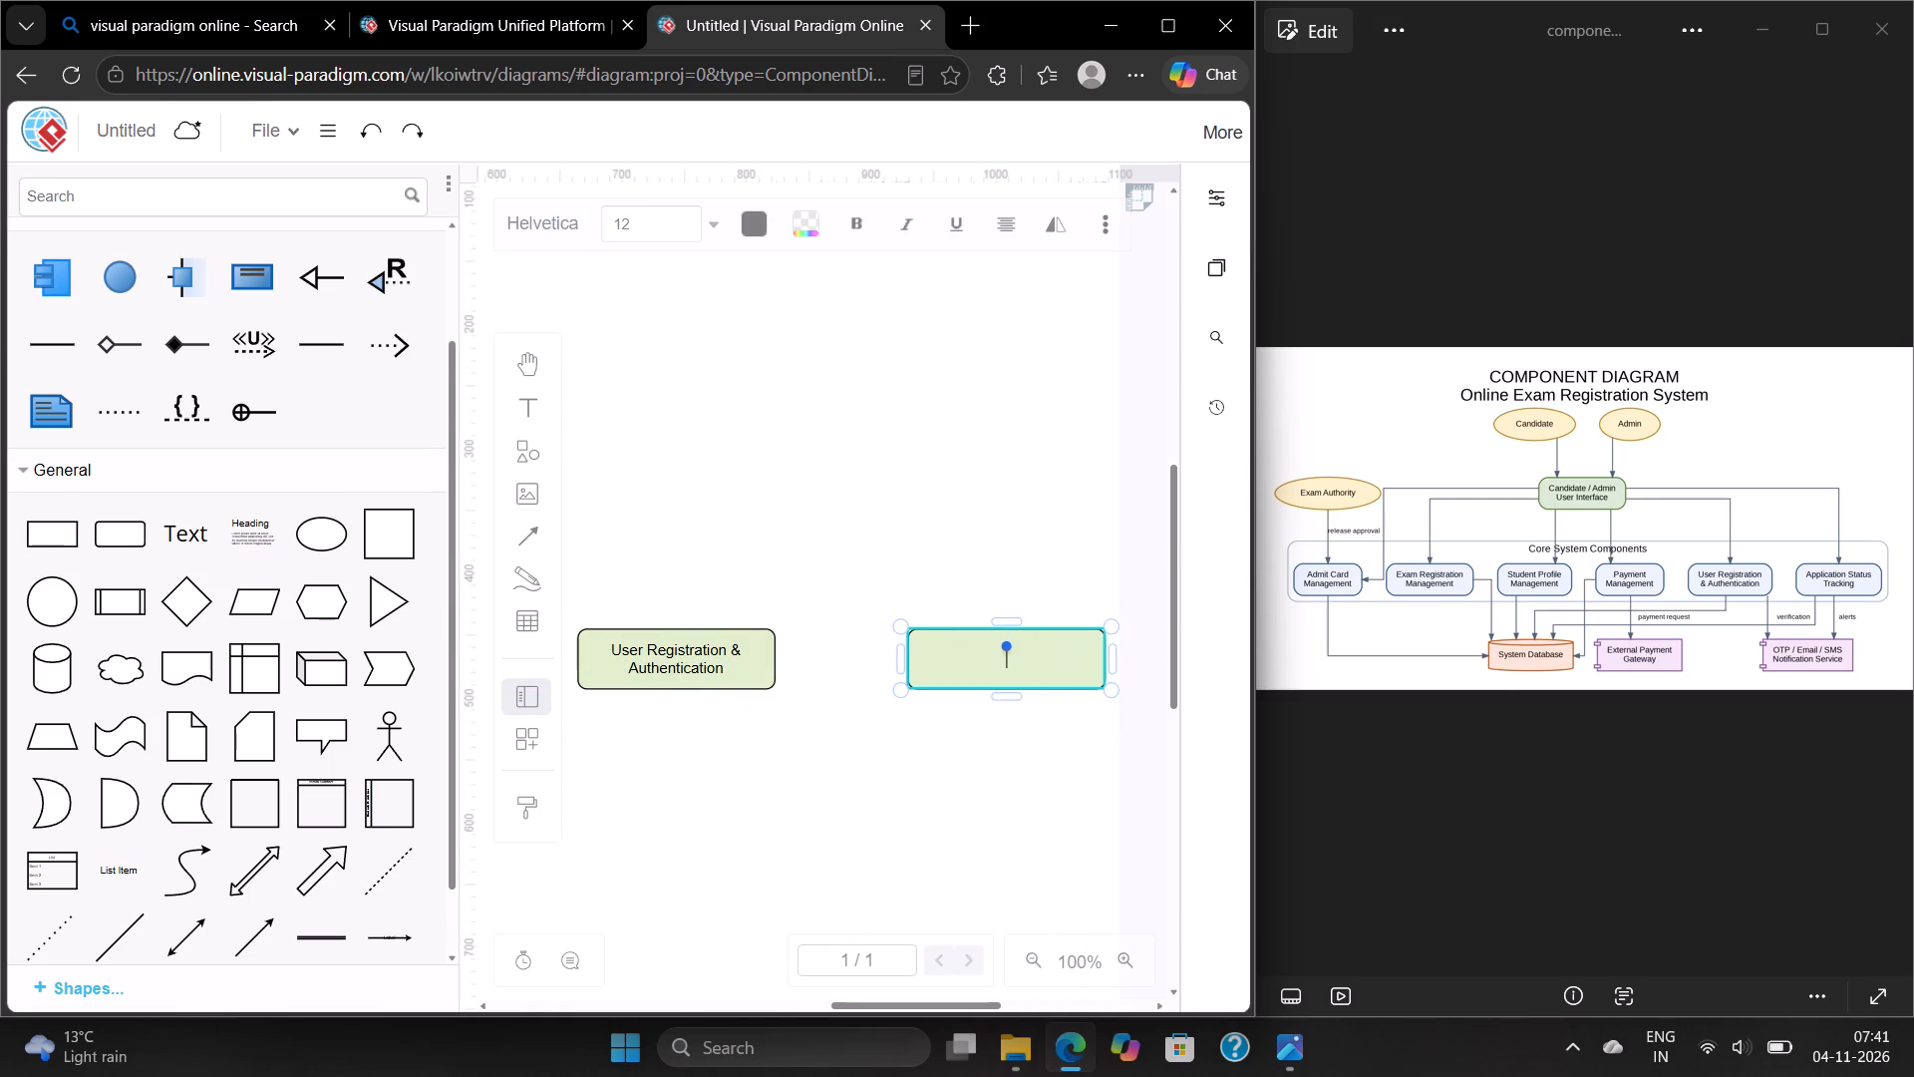
text(Application)
key(space)
text(Status)
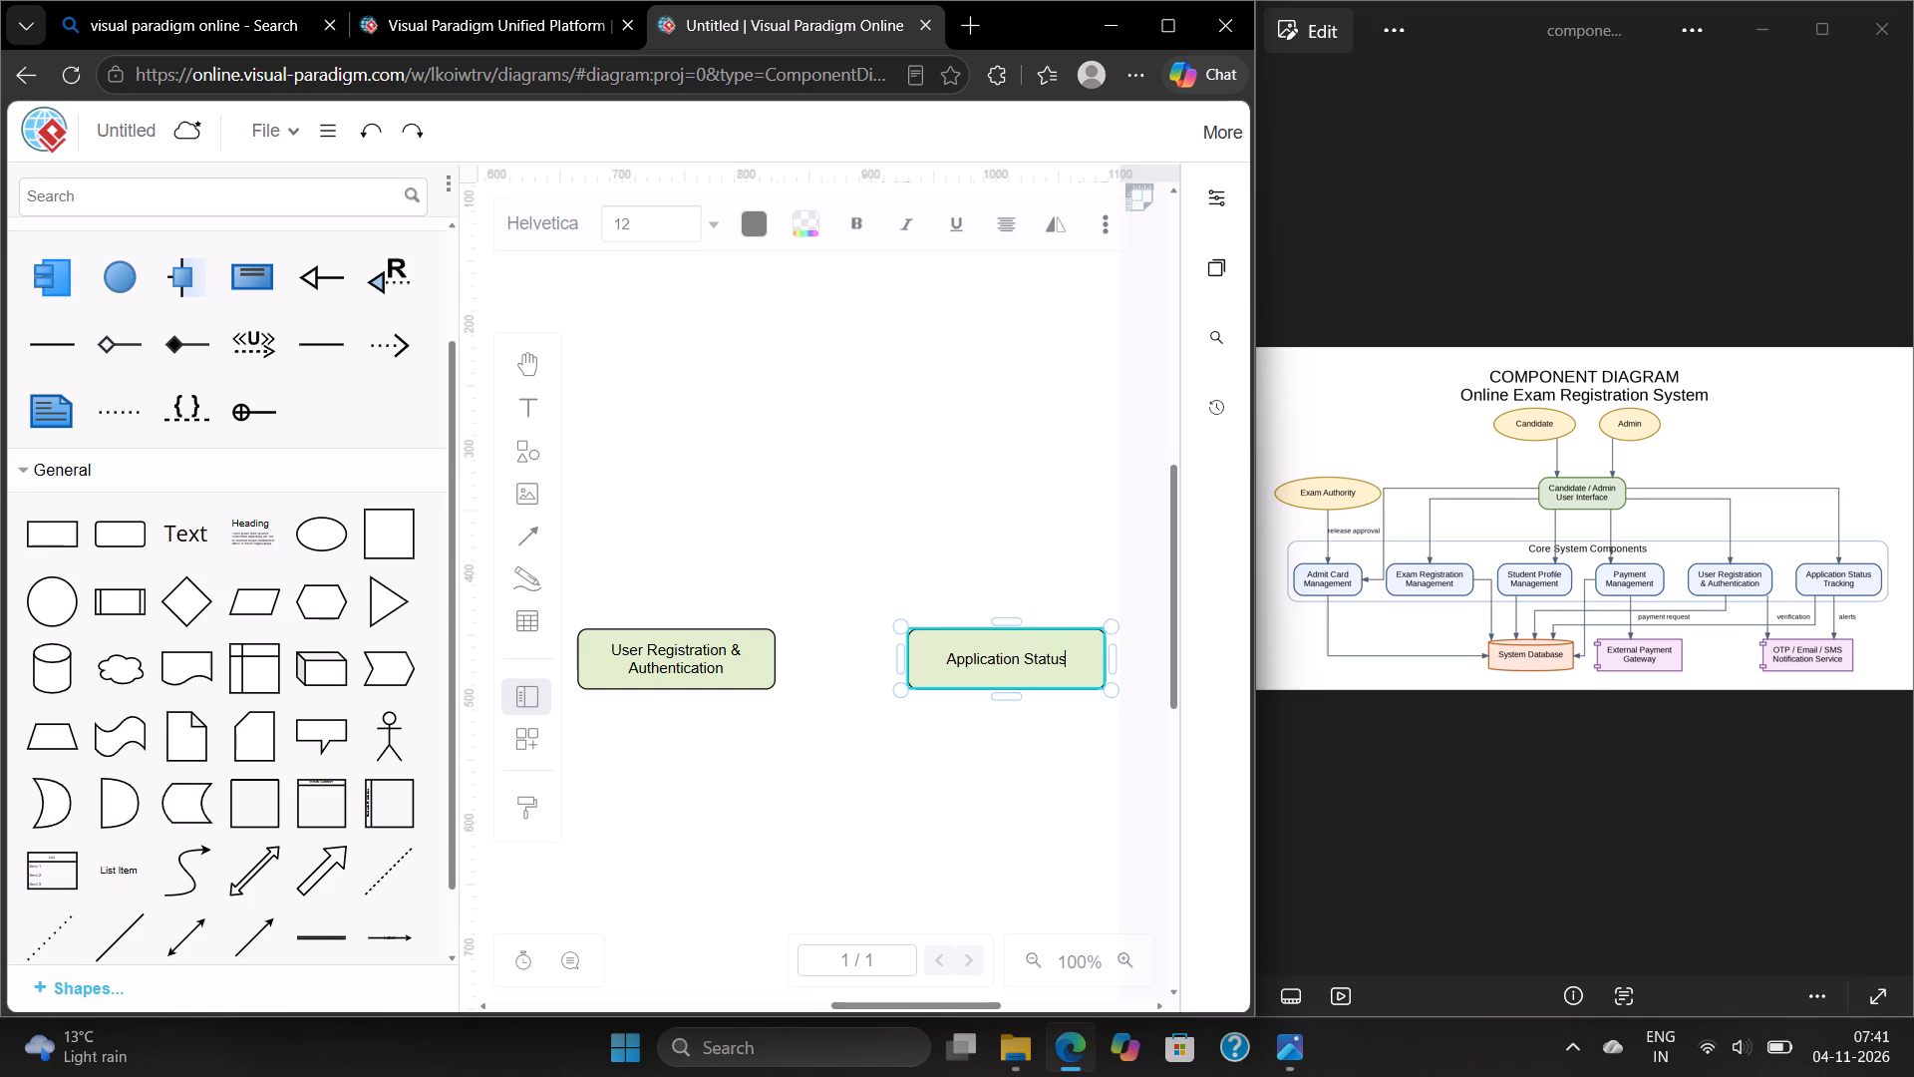
key(space)
text(T)
text(racking)
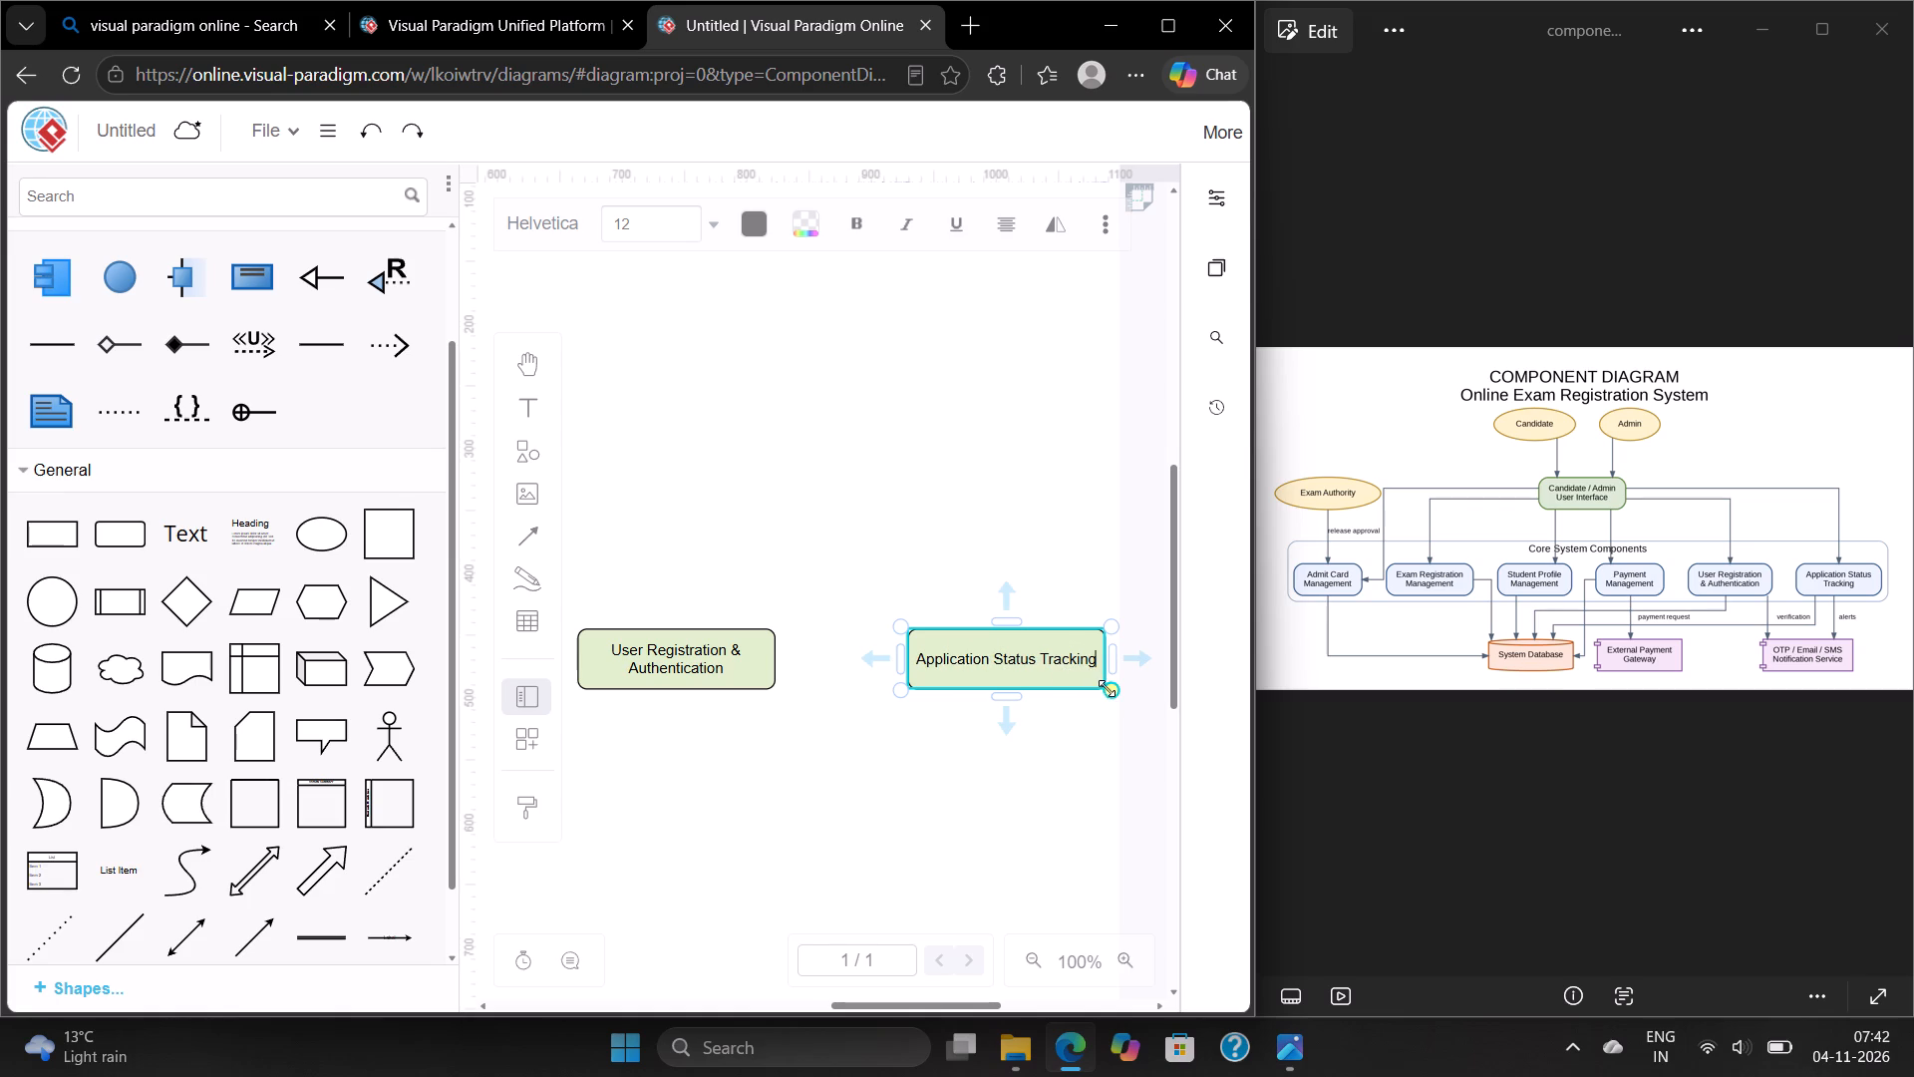
drag(1111, 690, 1095, 689)
click(1045, 556)
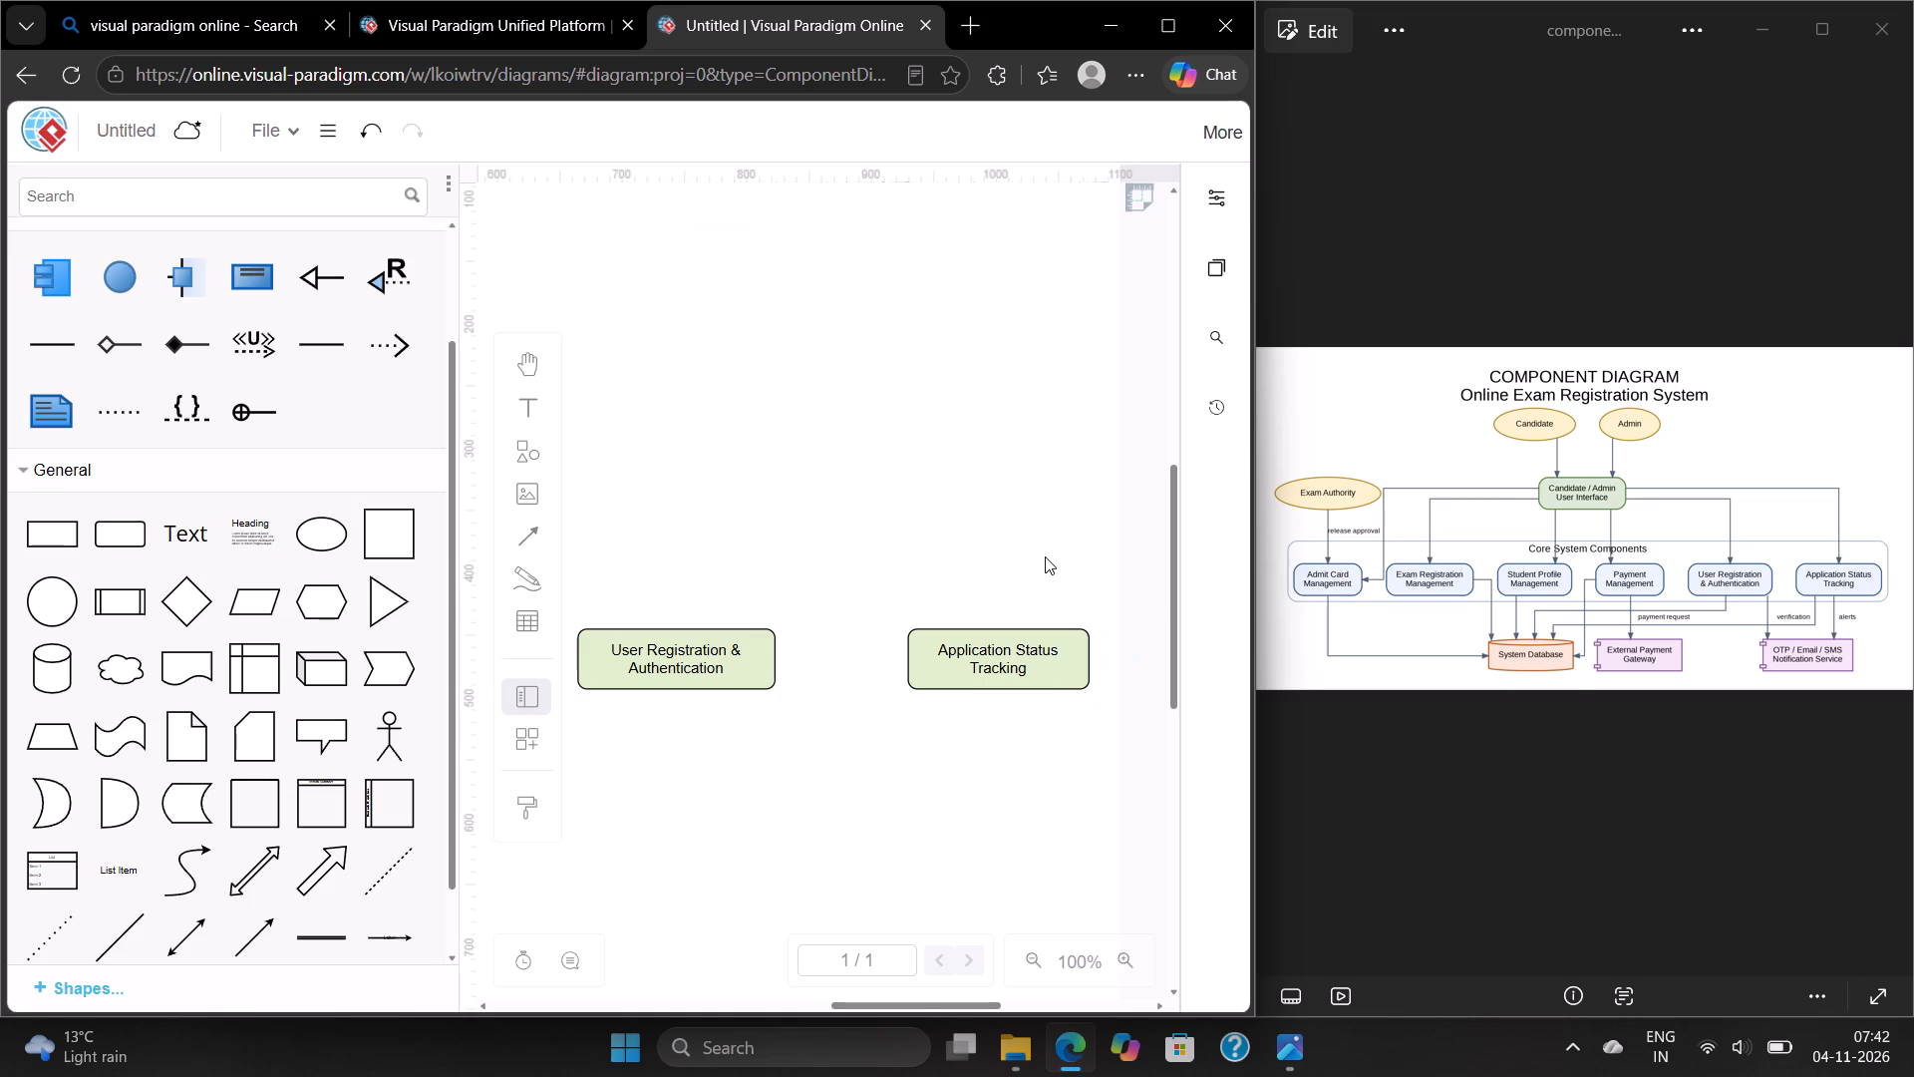
Duplicate the "Student Profile Management" box and place the copy to its left at the same height.
scroll(1045, 556, right, 2)
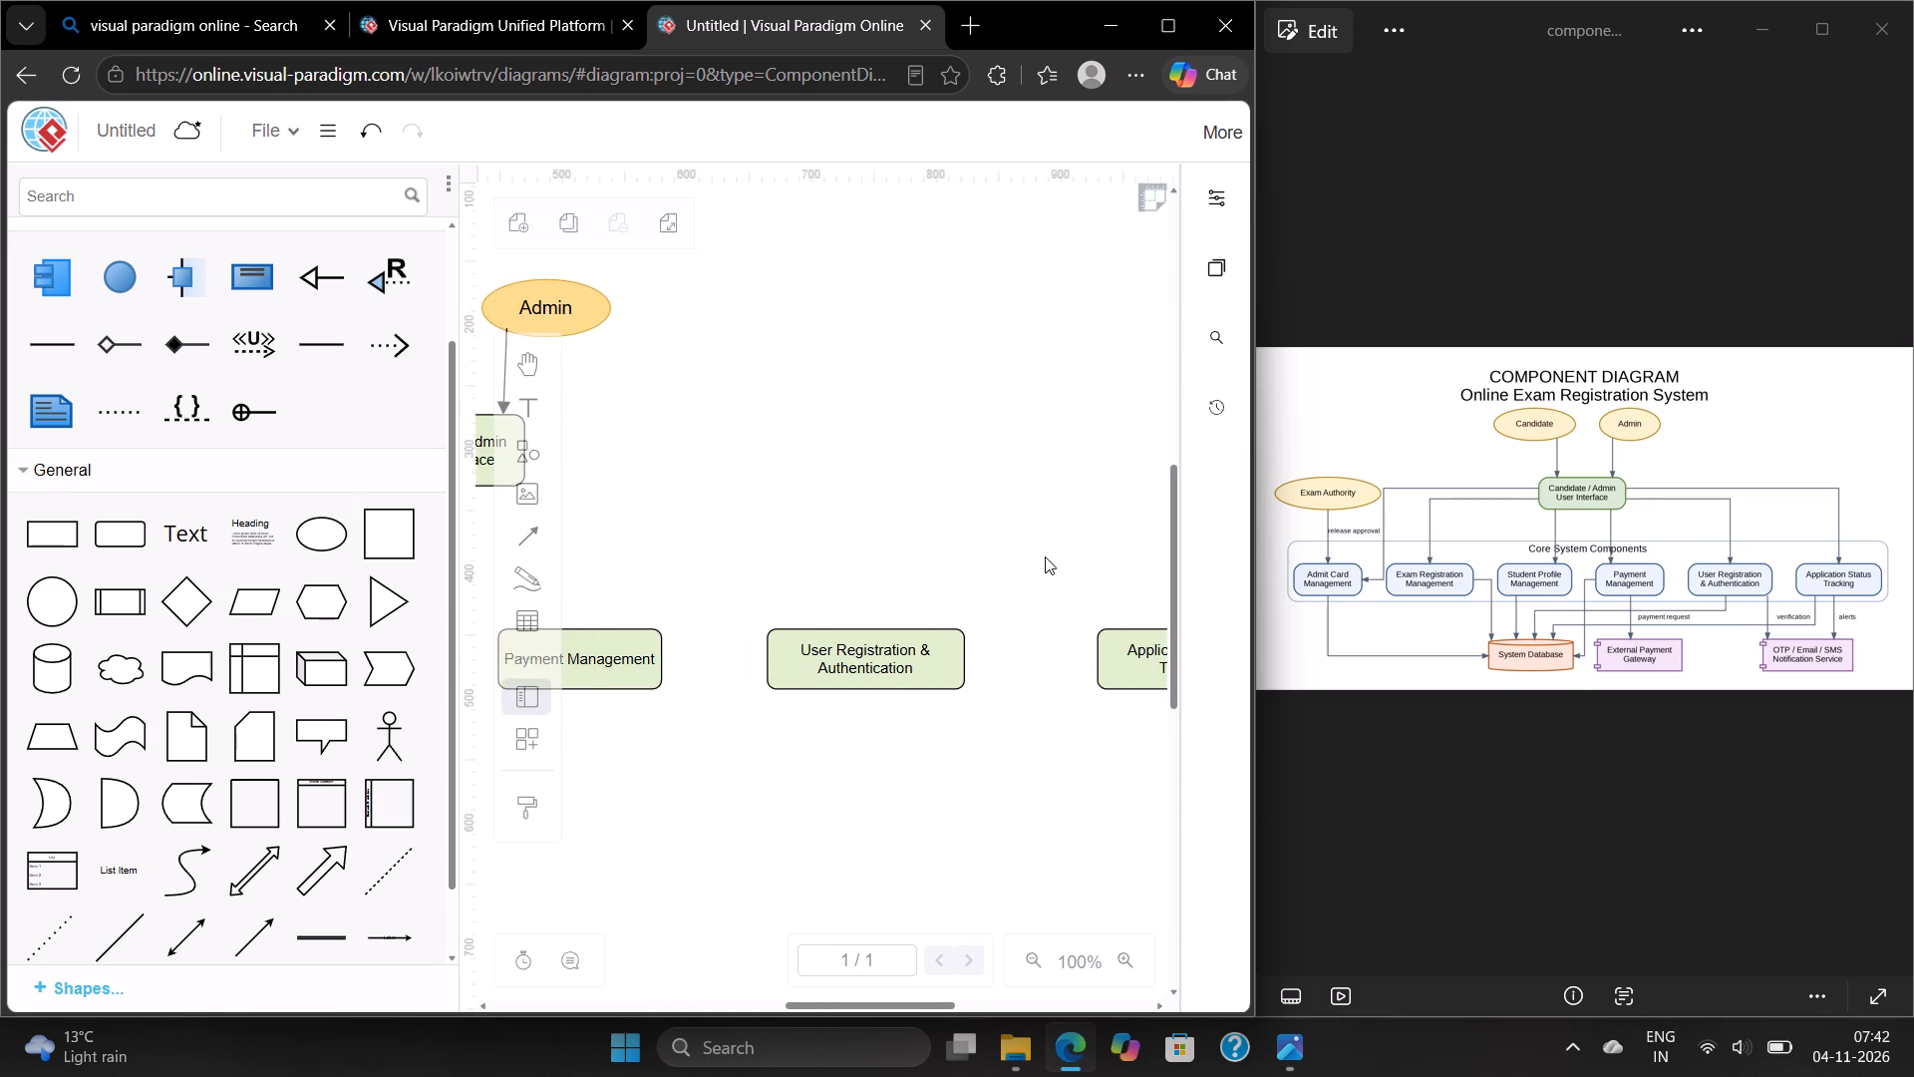
scroll(1045, 556, right, 4)
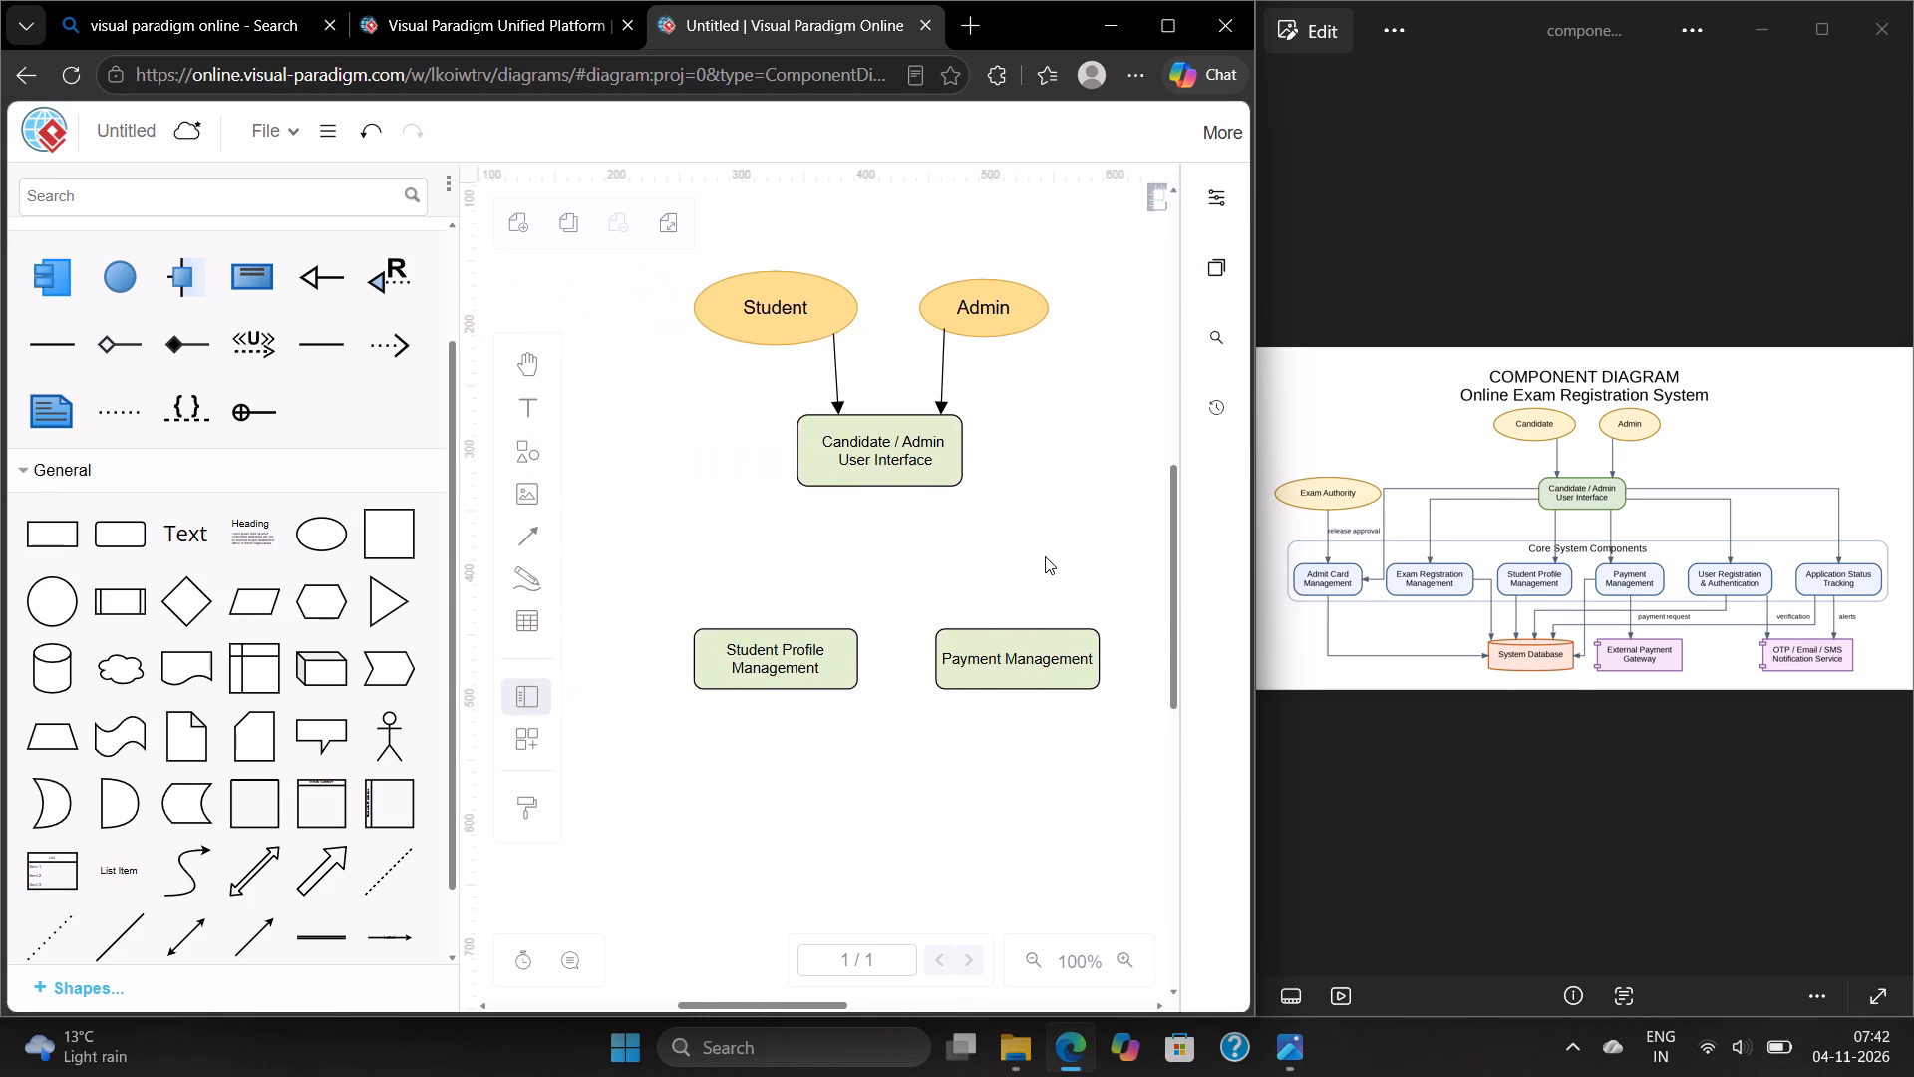
scroll(1045, 556, right, 2)
click(936, 675)
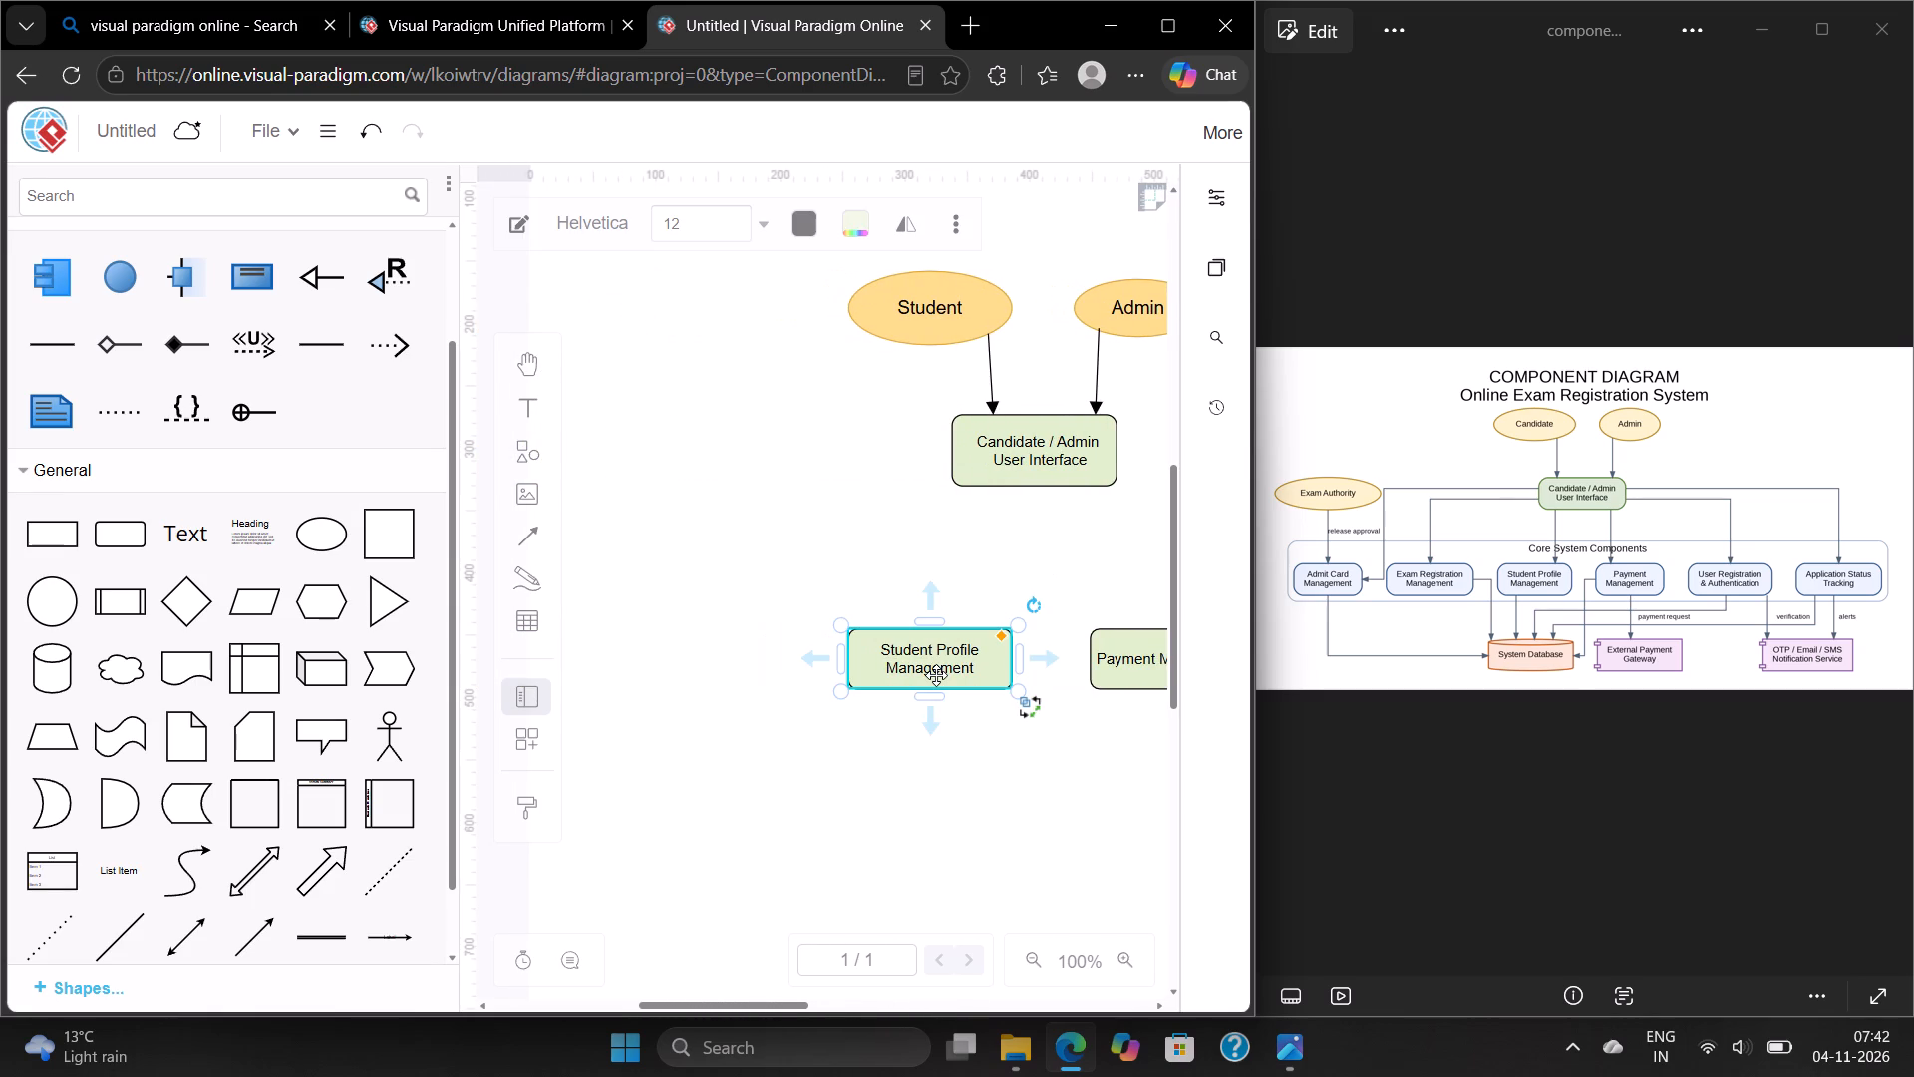
right_click(936, 675)
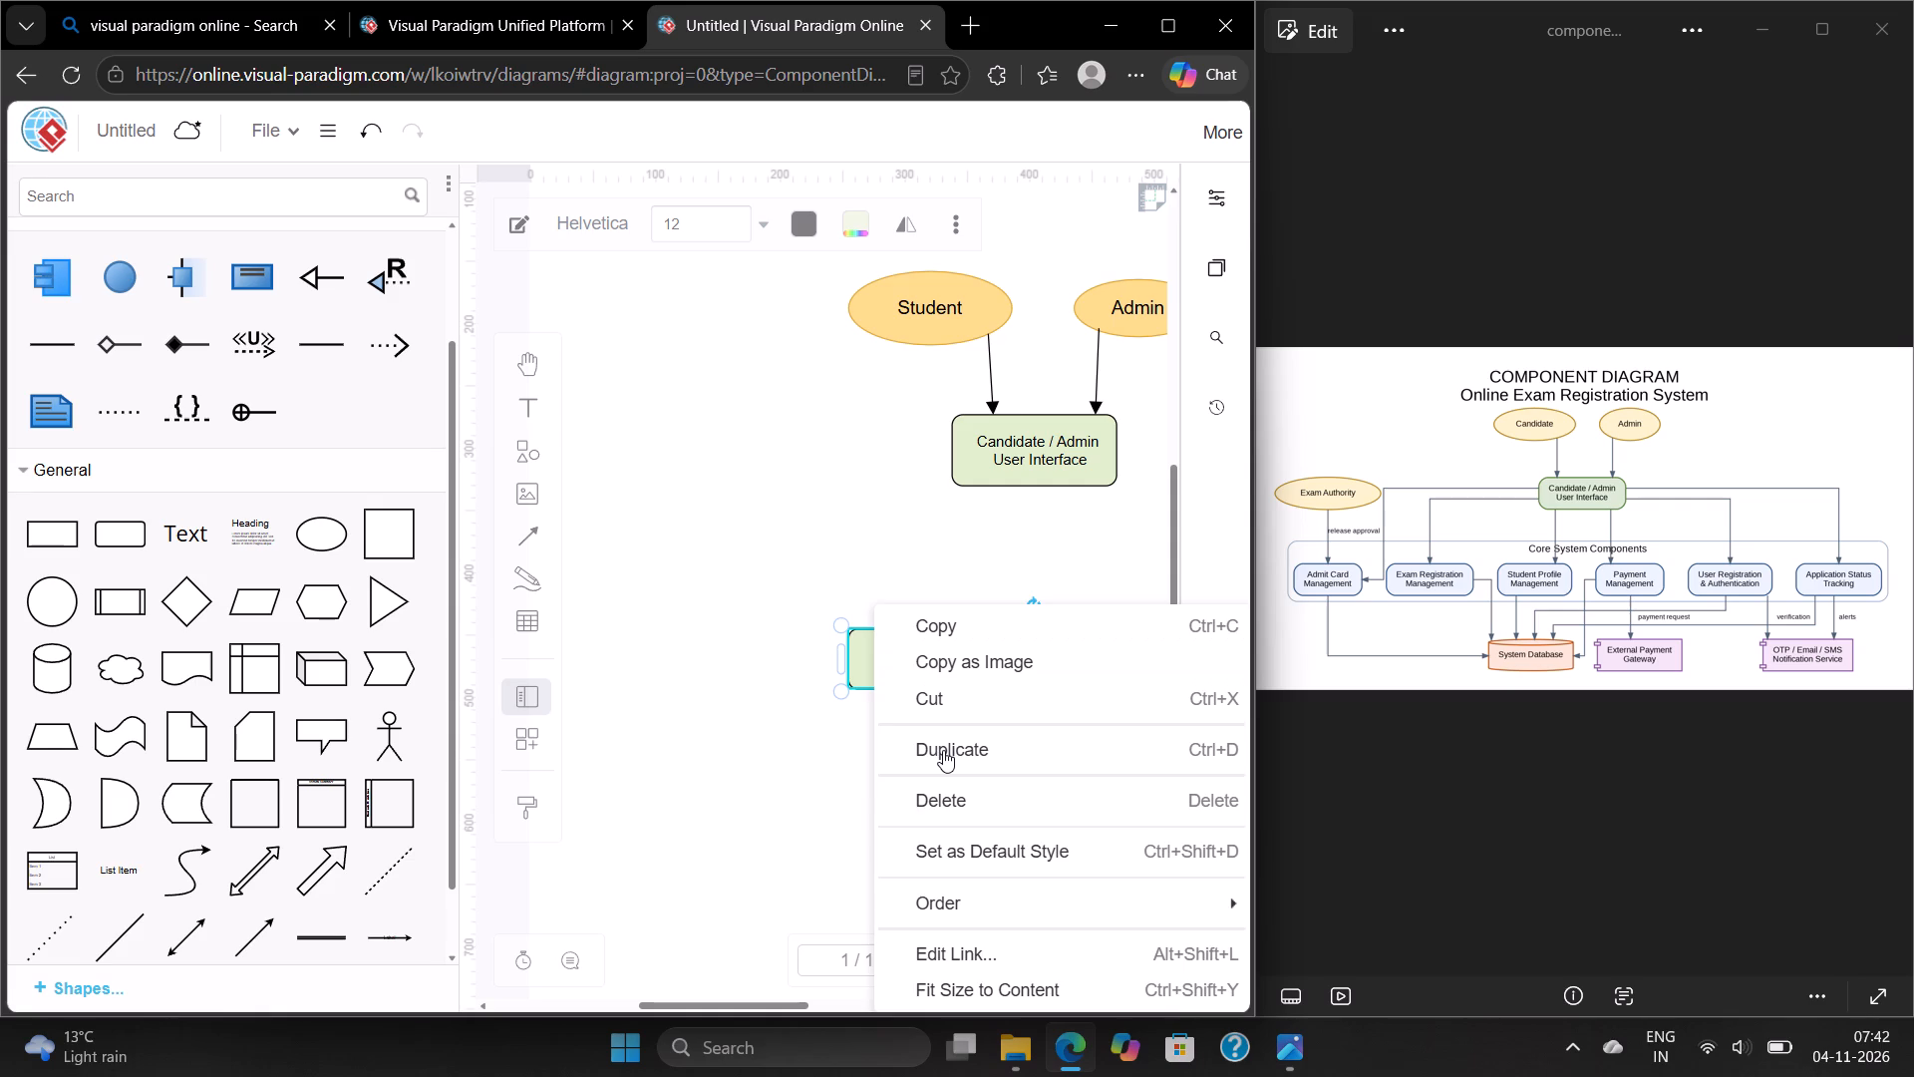
click(943, 750)
scroll(943, 750, right, 1)
drag(1062, 684, 777, 661)
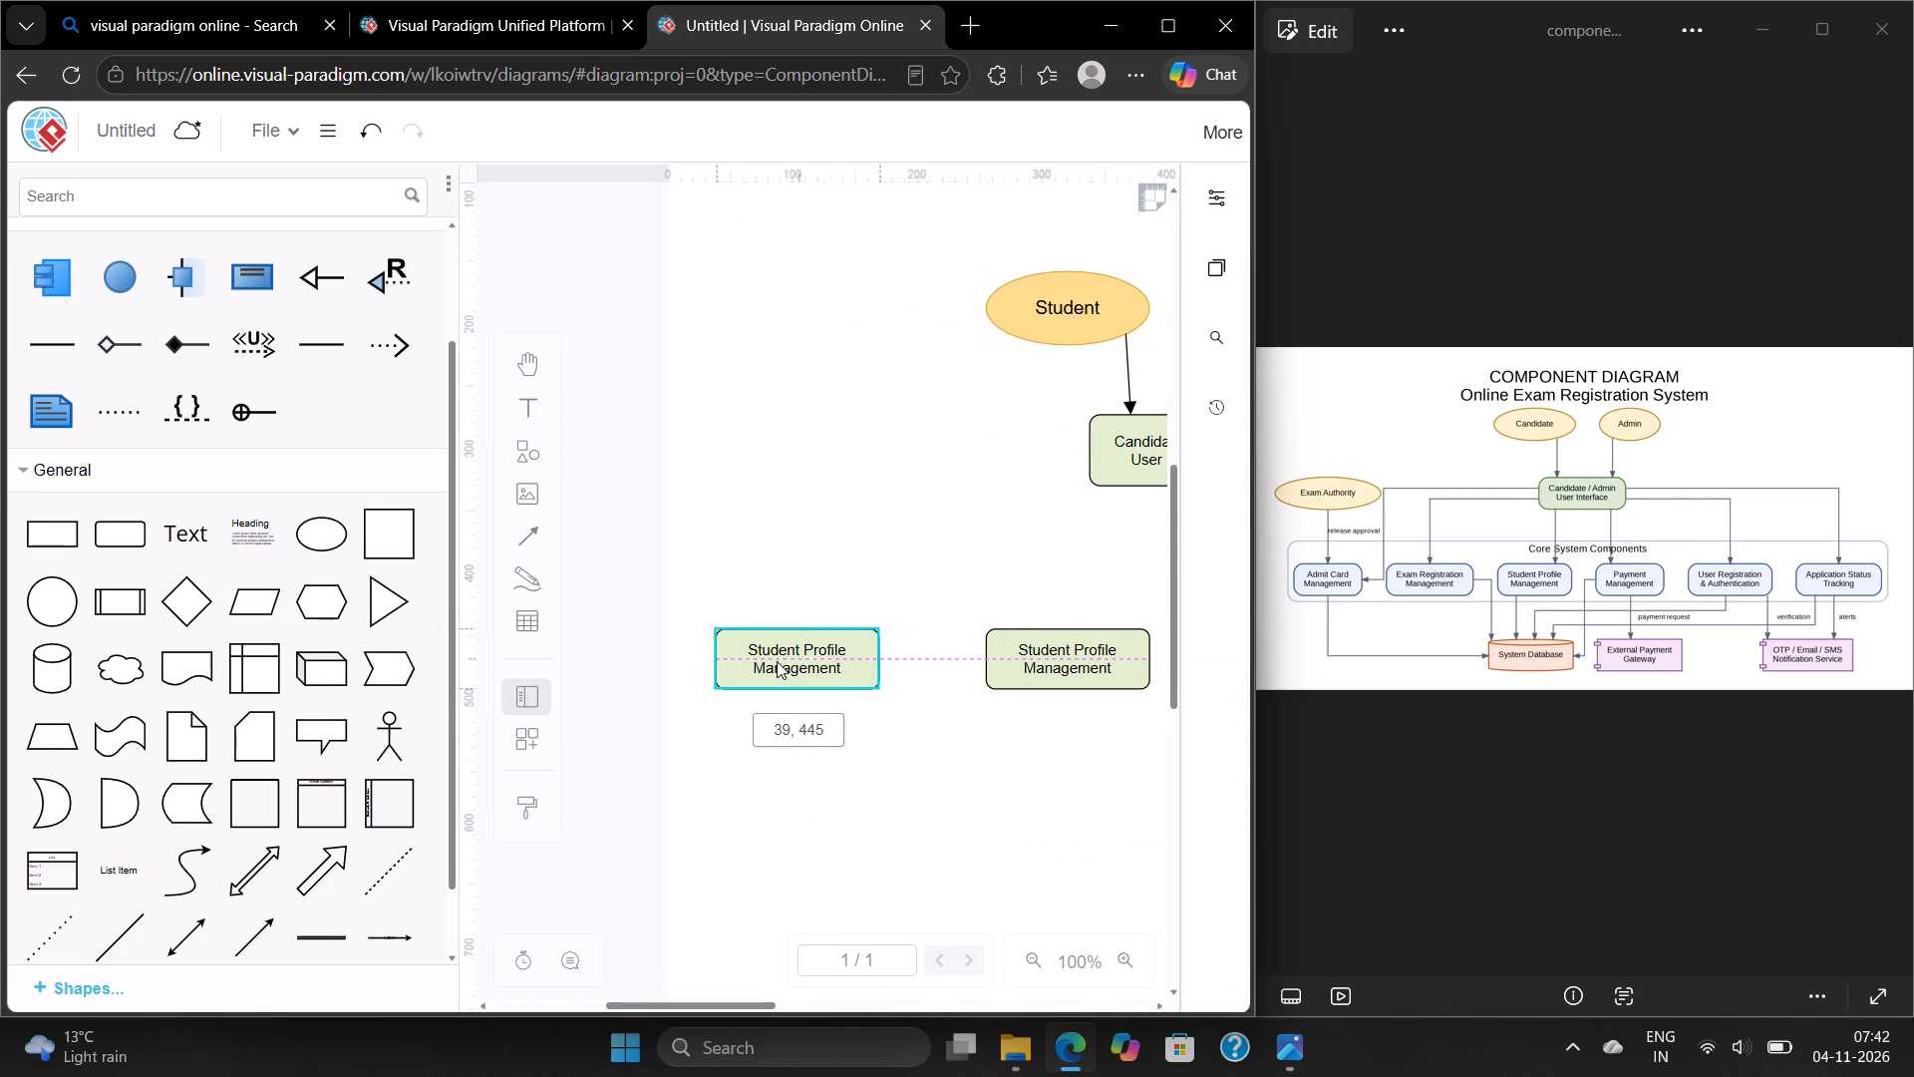
drag(777, 661, 762, 663)
Replace the label of the copy left of "Student Profile Management" with "Exam Registration Management".
scroll(762, 663, right, 1)
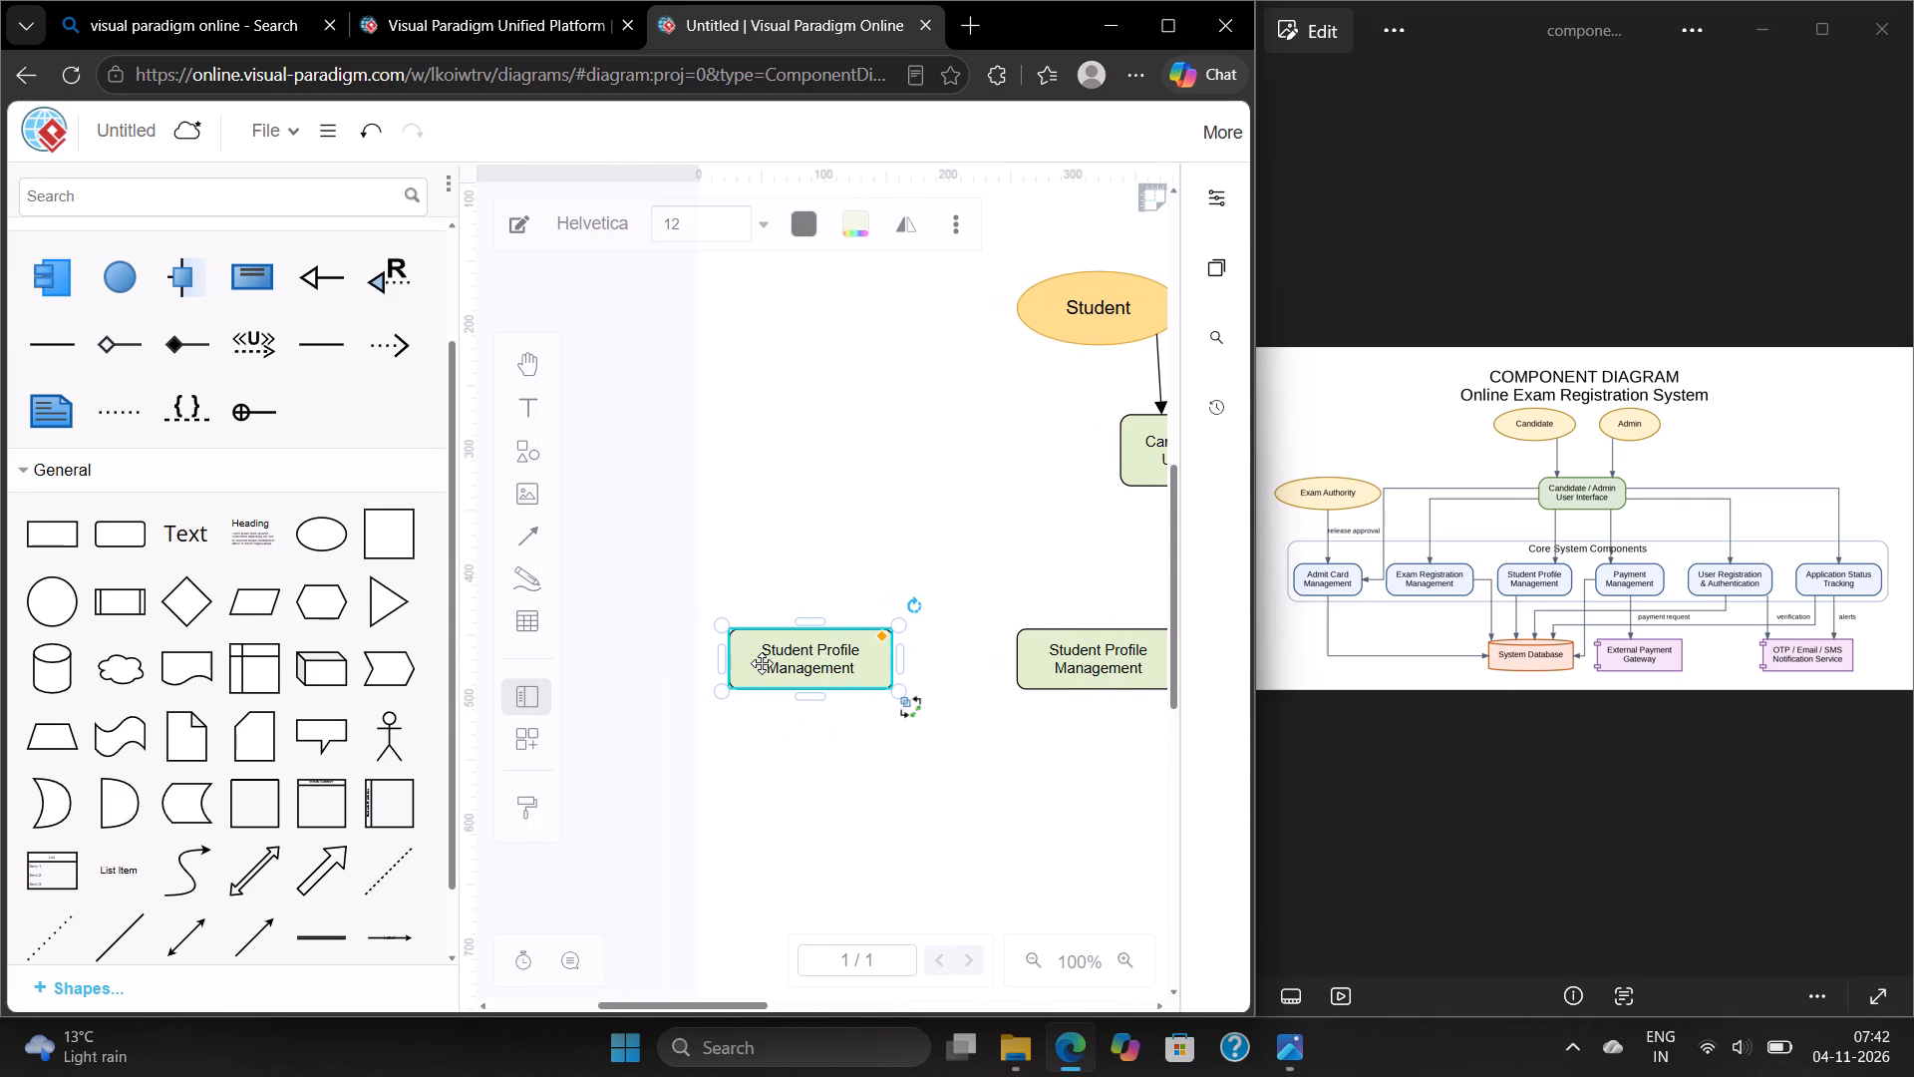
double_click(835, 666)
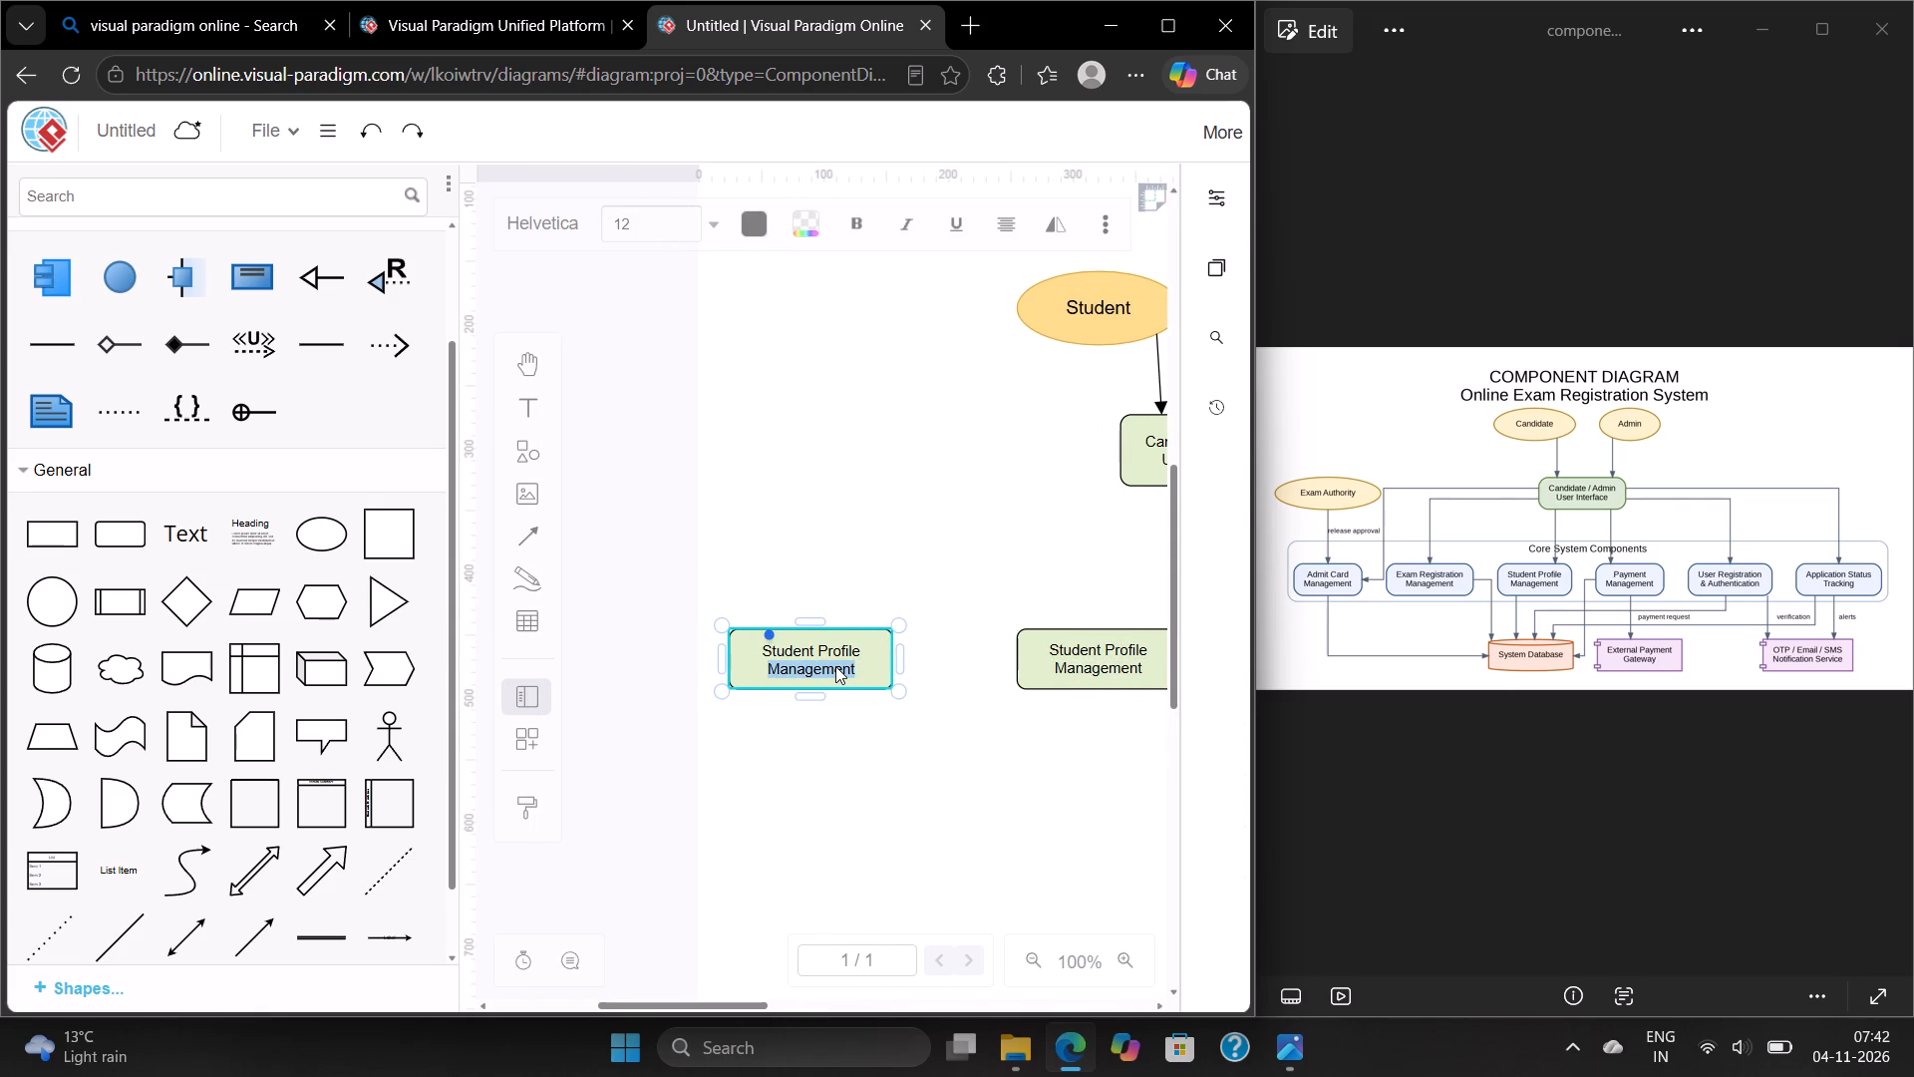
triple_click(835, 666)
click(835, 666)
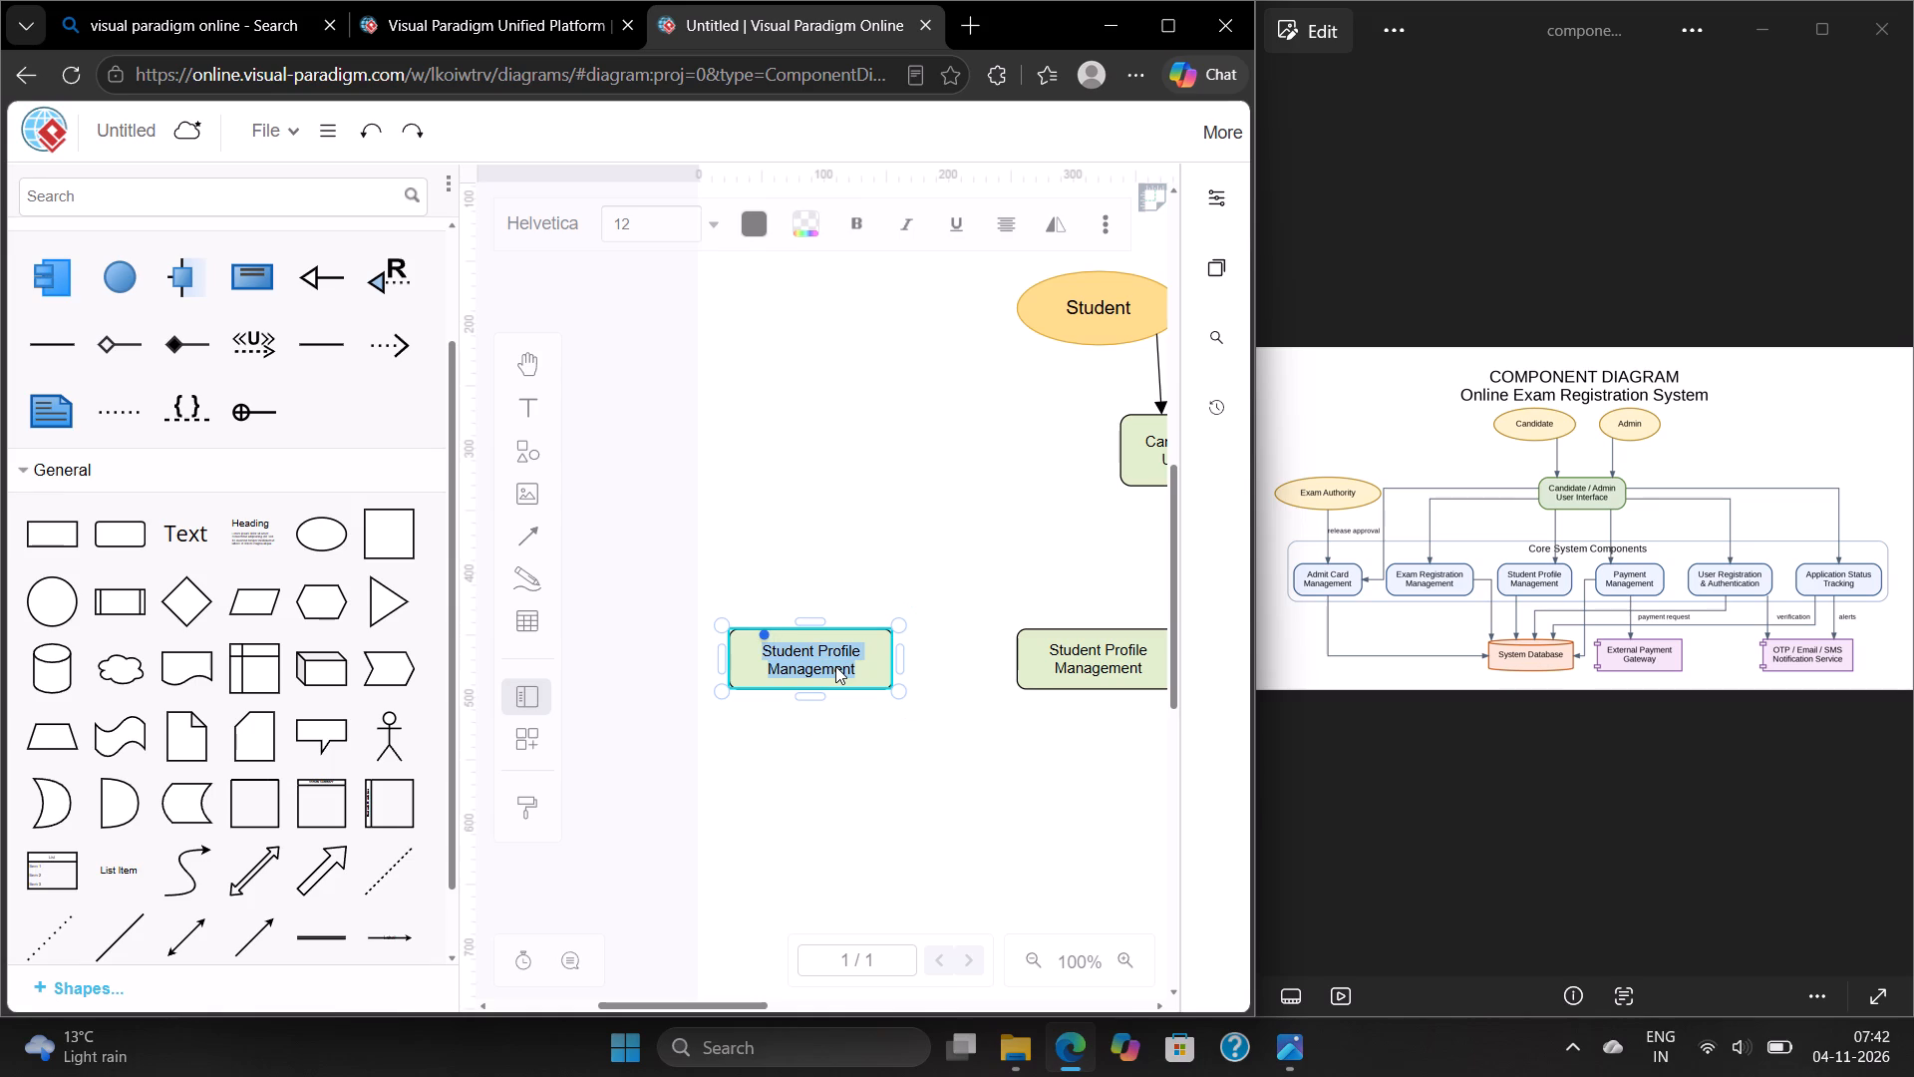
key(BackSpace)
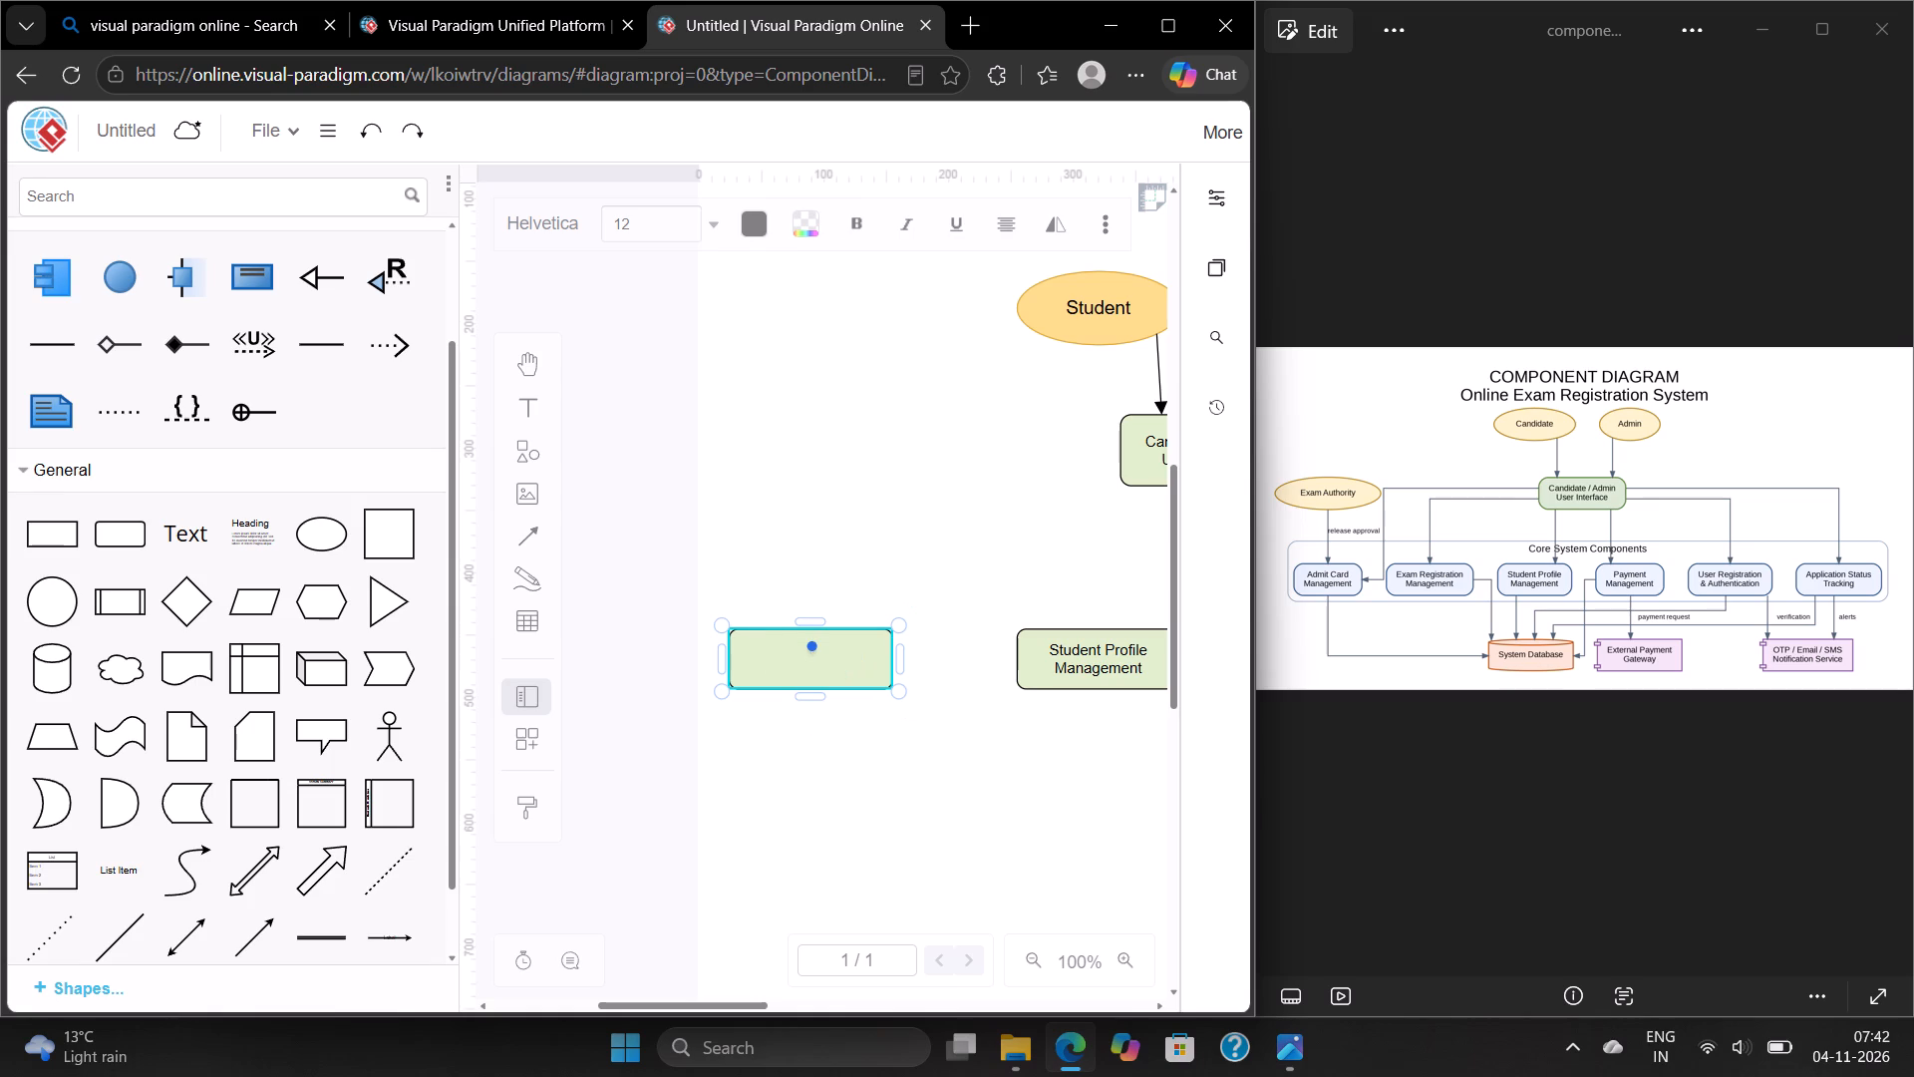
key(shift+e)
text(xam)
key(space)
text(Registration)
key(space)
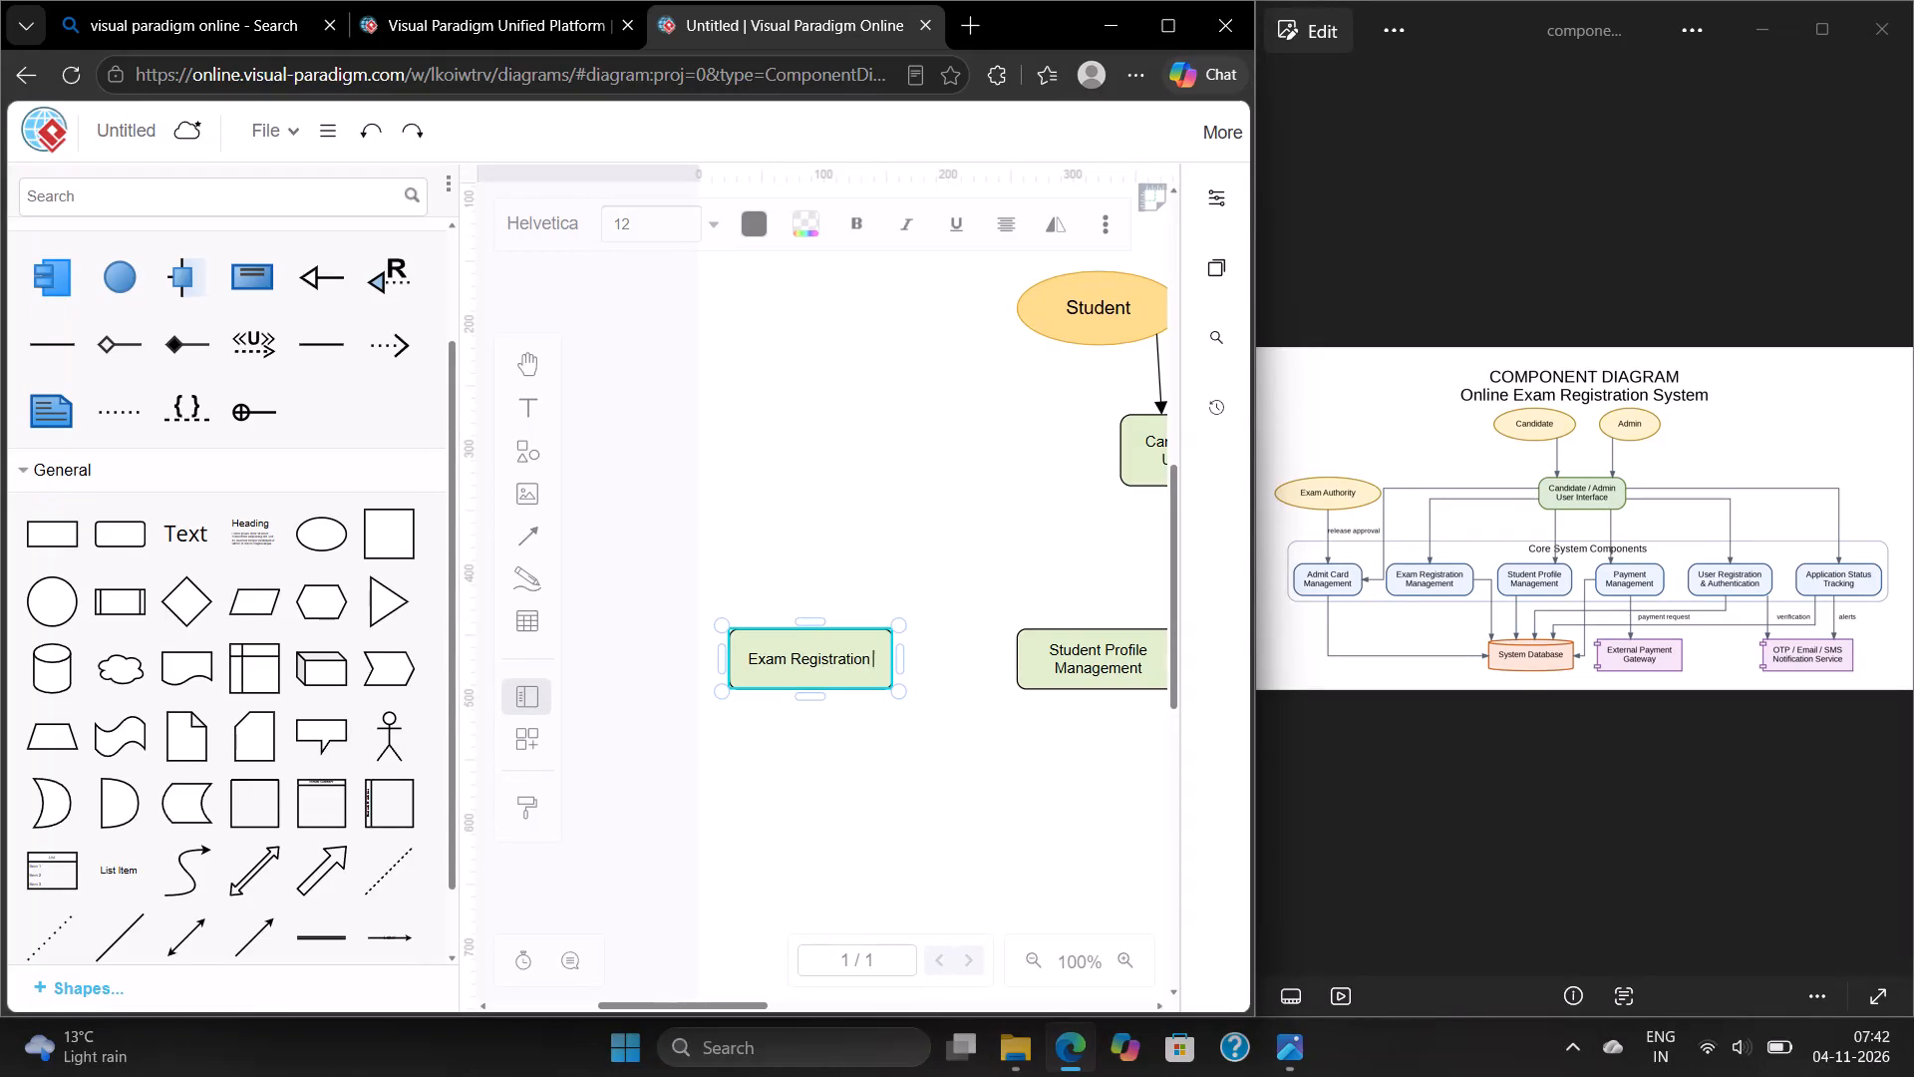
text(Management)
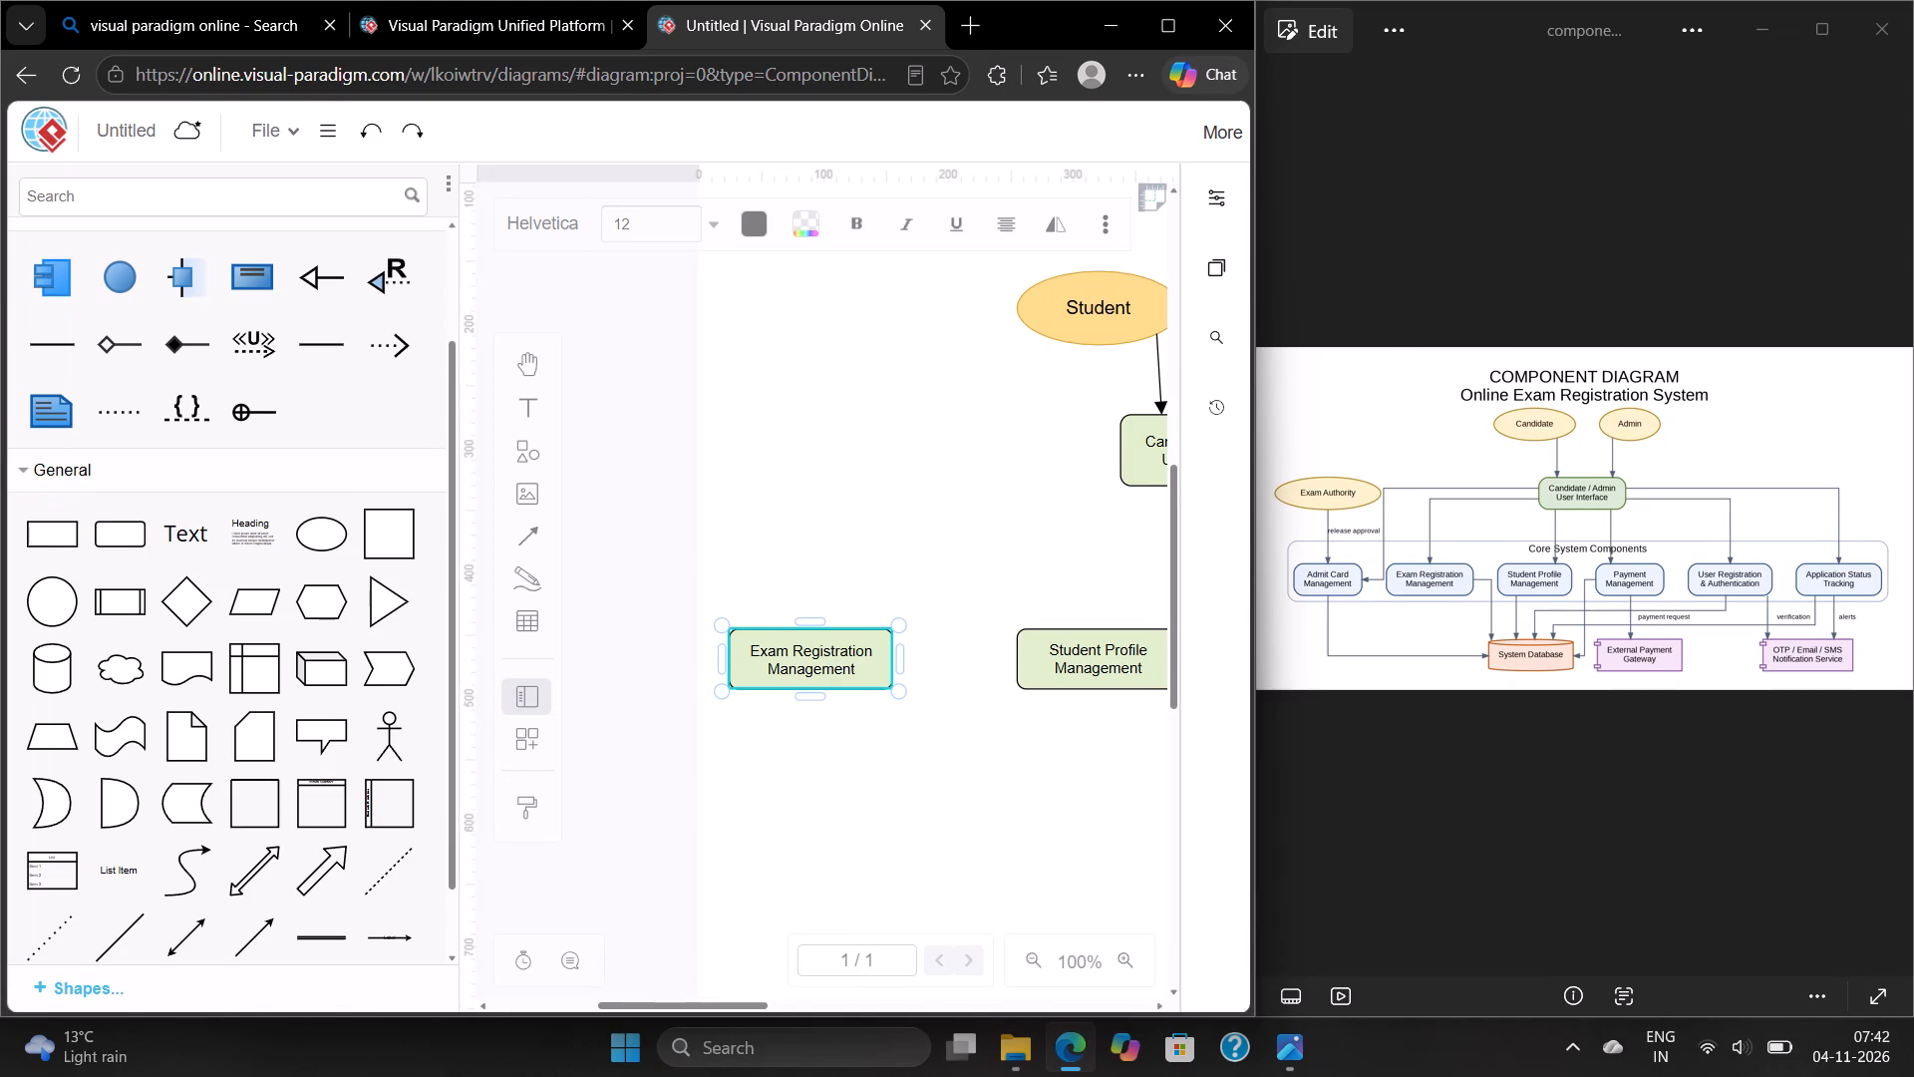
click(787, 575)
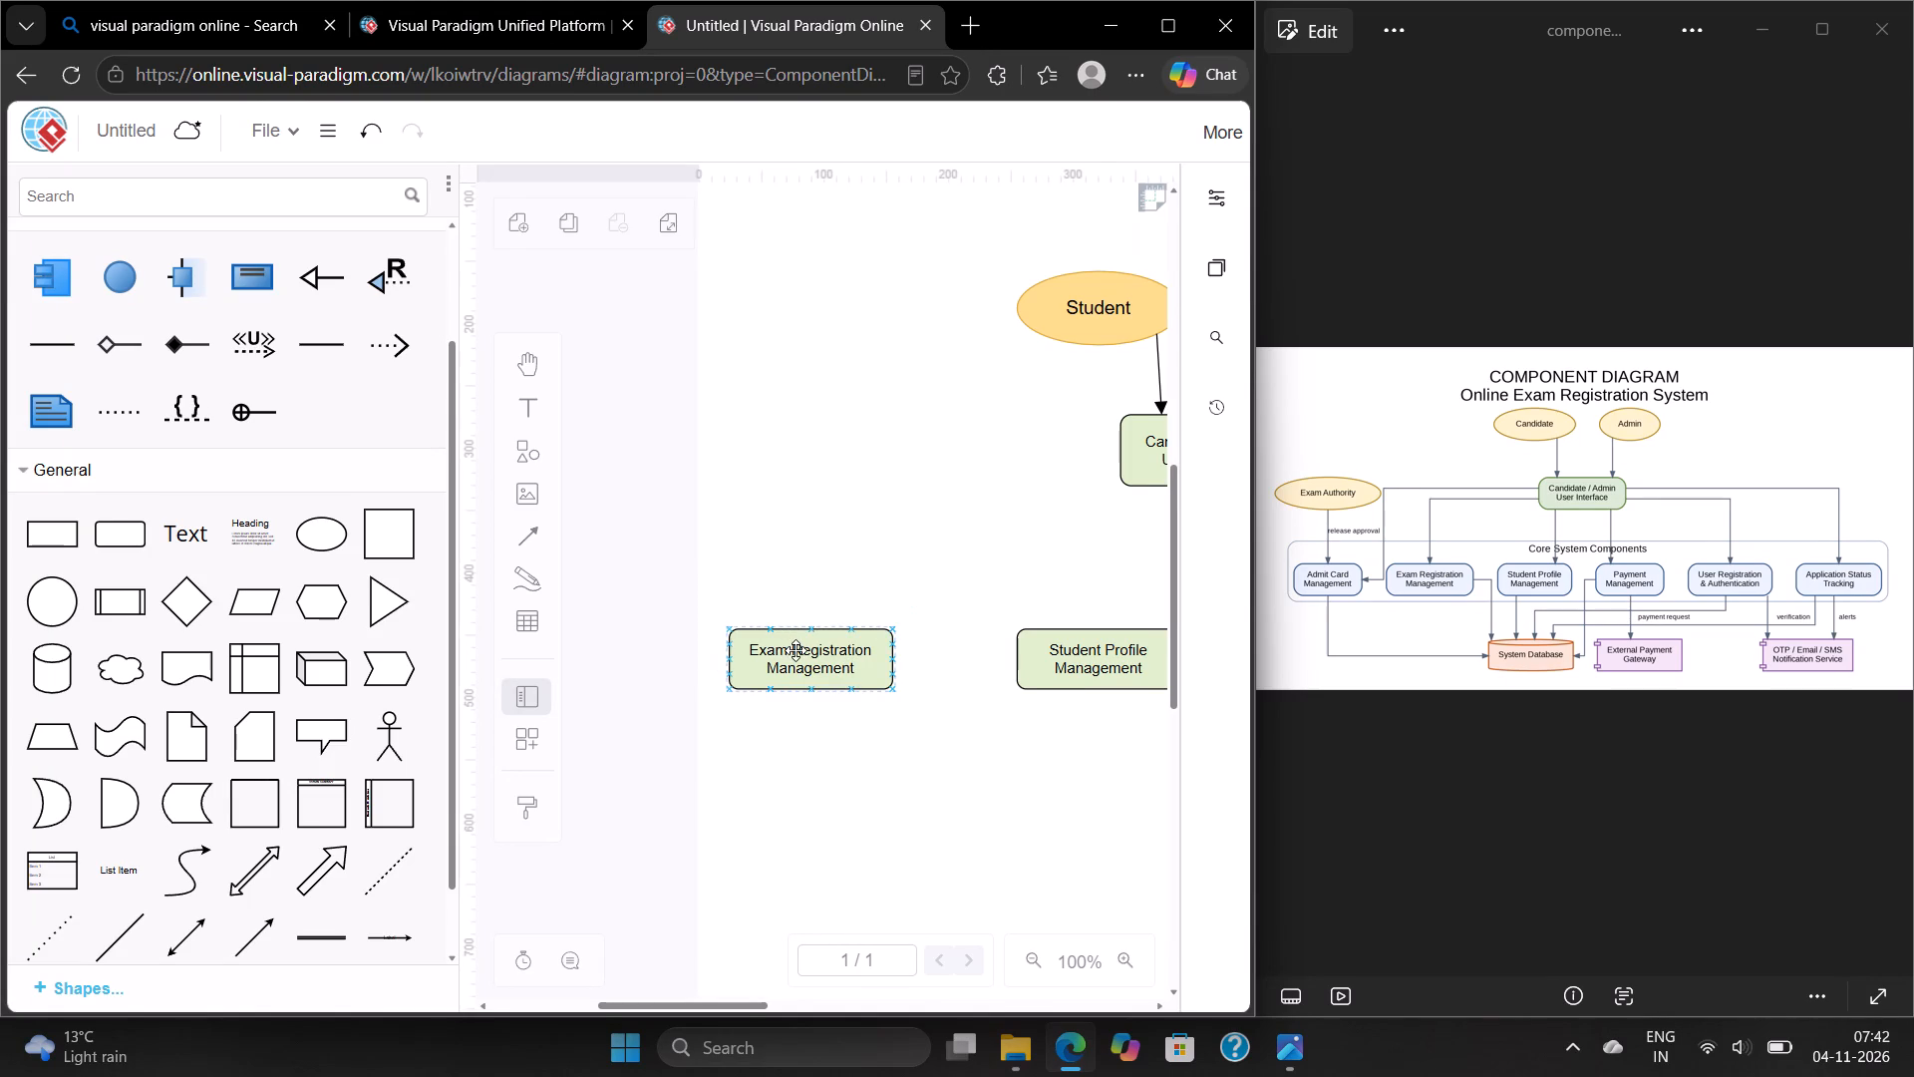
Duplicate the "Exam Registration Management" box and place the copy to its left at the same height.
scroll(796, 650, right, 1)
right_click(796, 650)
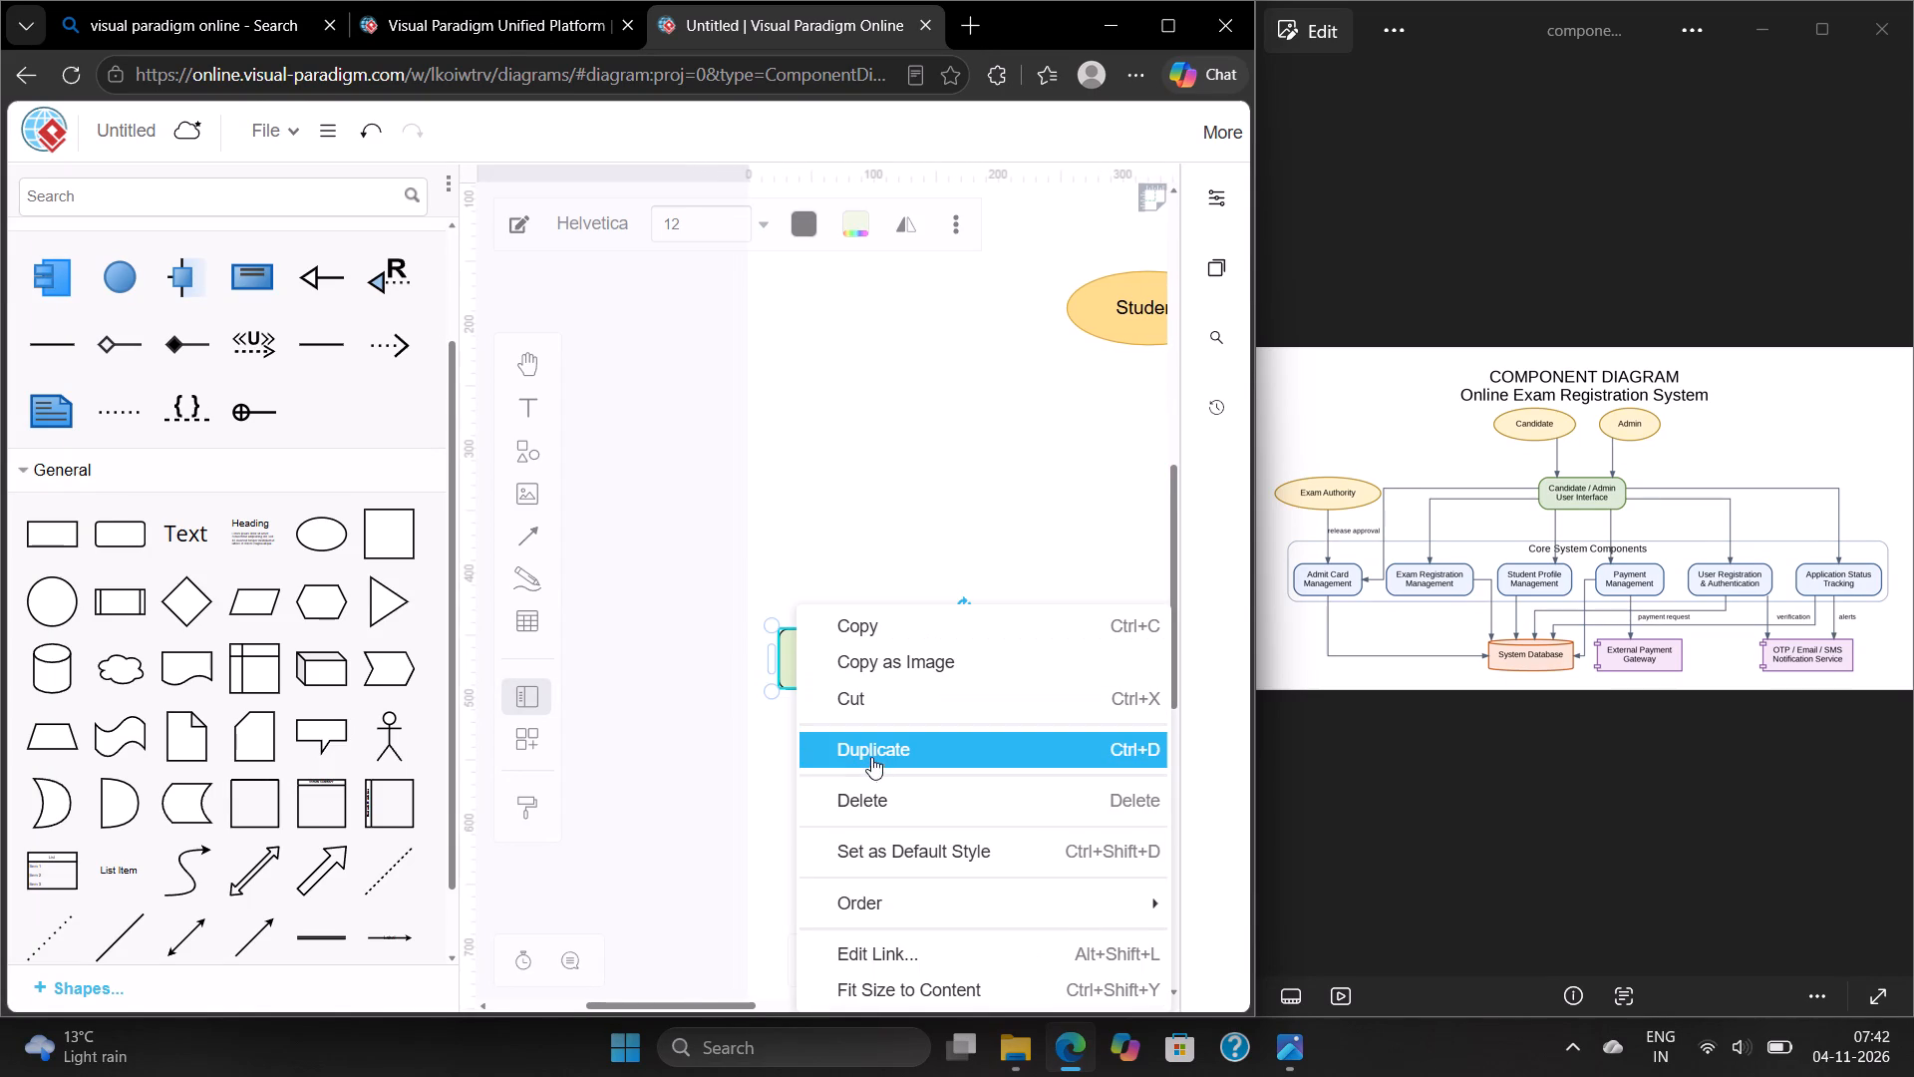
click(875, 760)
drag(849, 681, 685, 653)
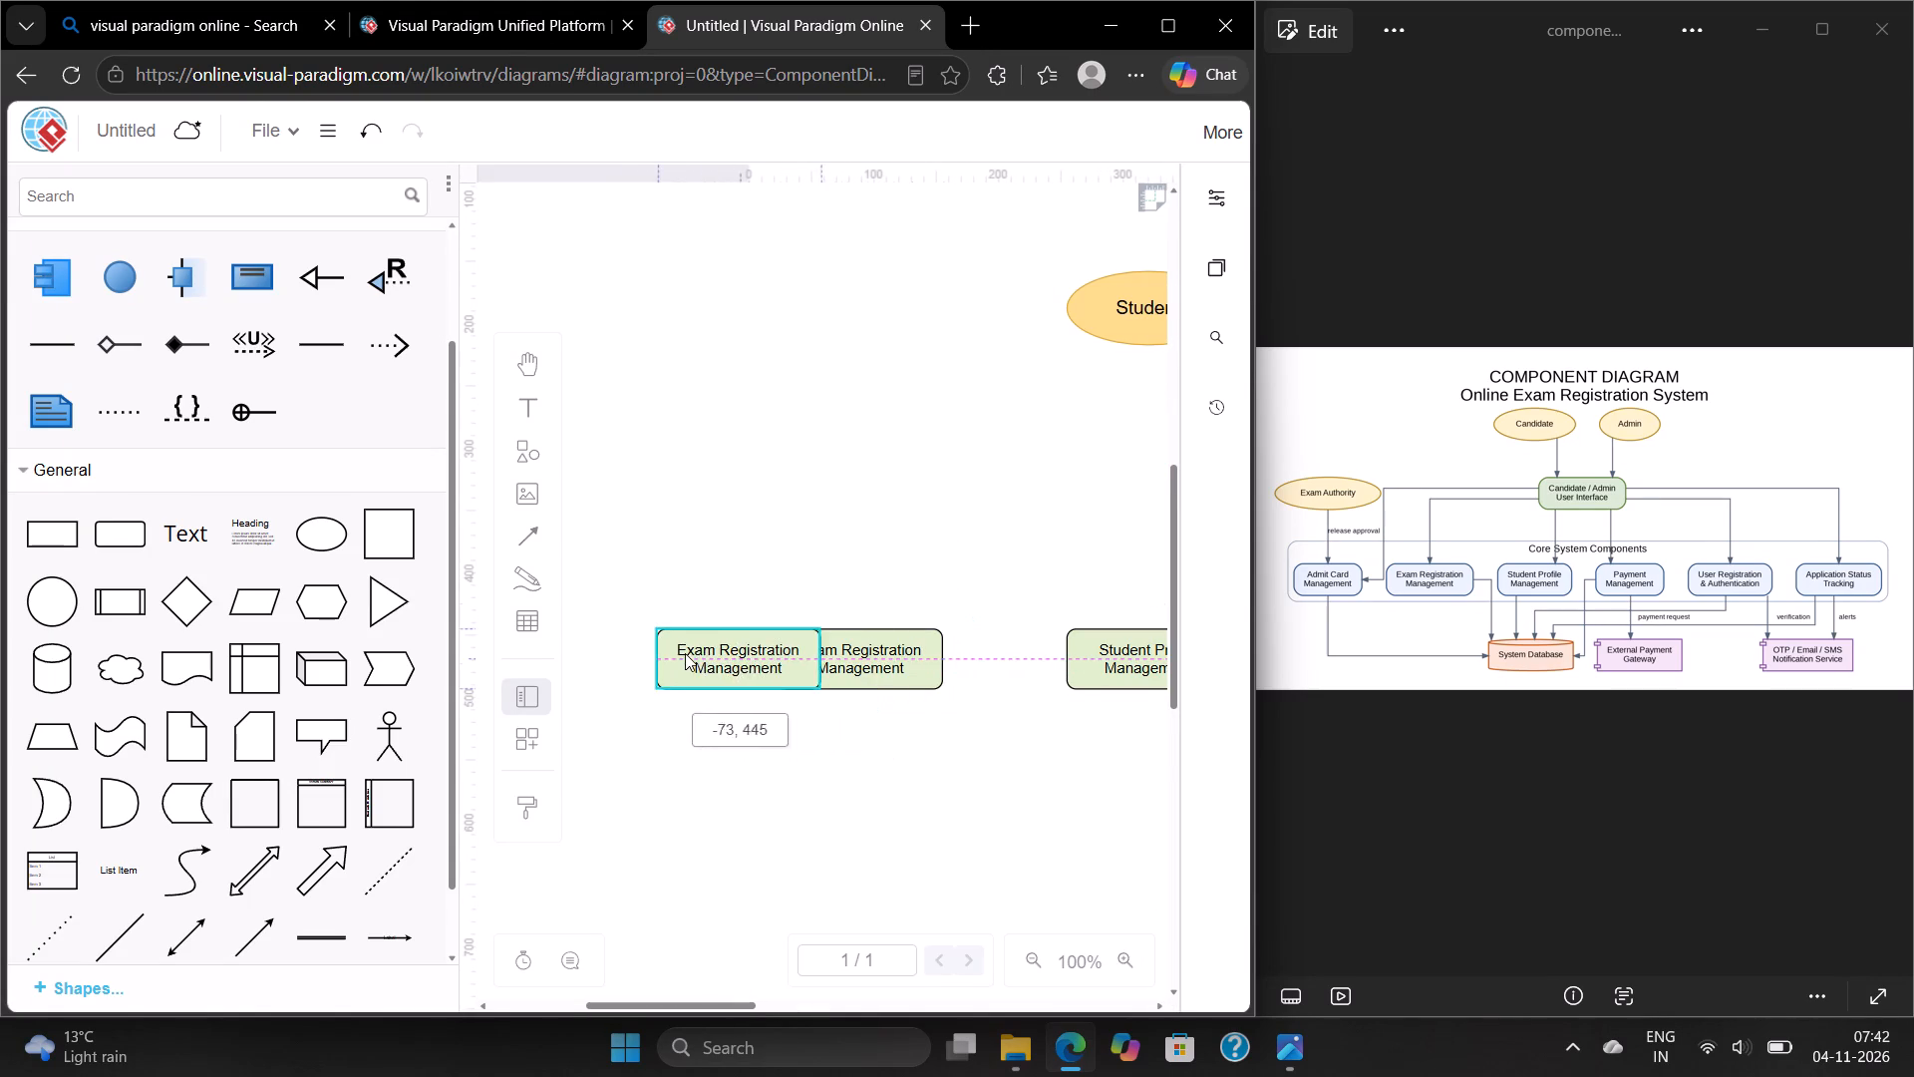
drag(685, 653, 635, 648)
scroll(635, 648, right, 1)
drag(749, 645, 638, 672)
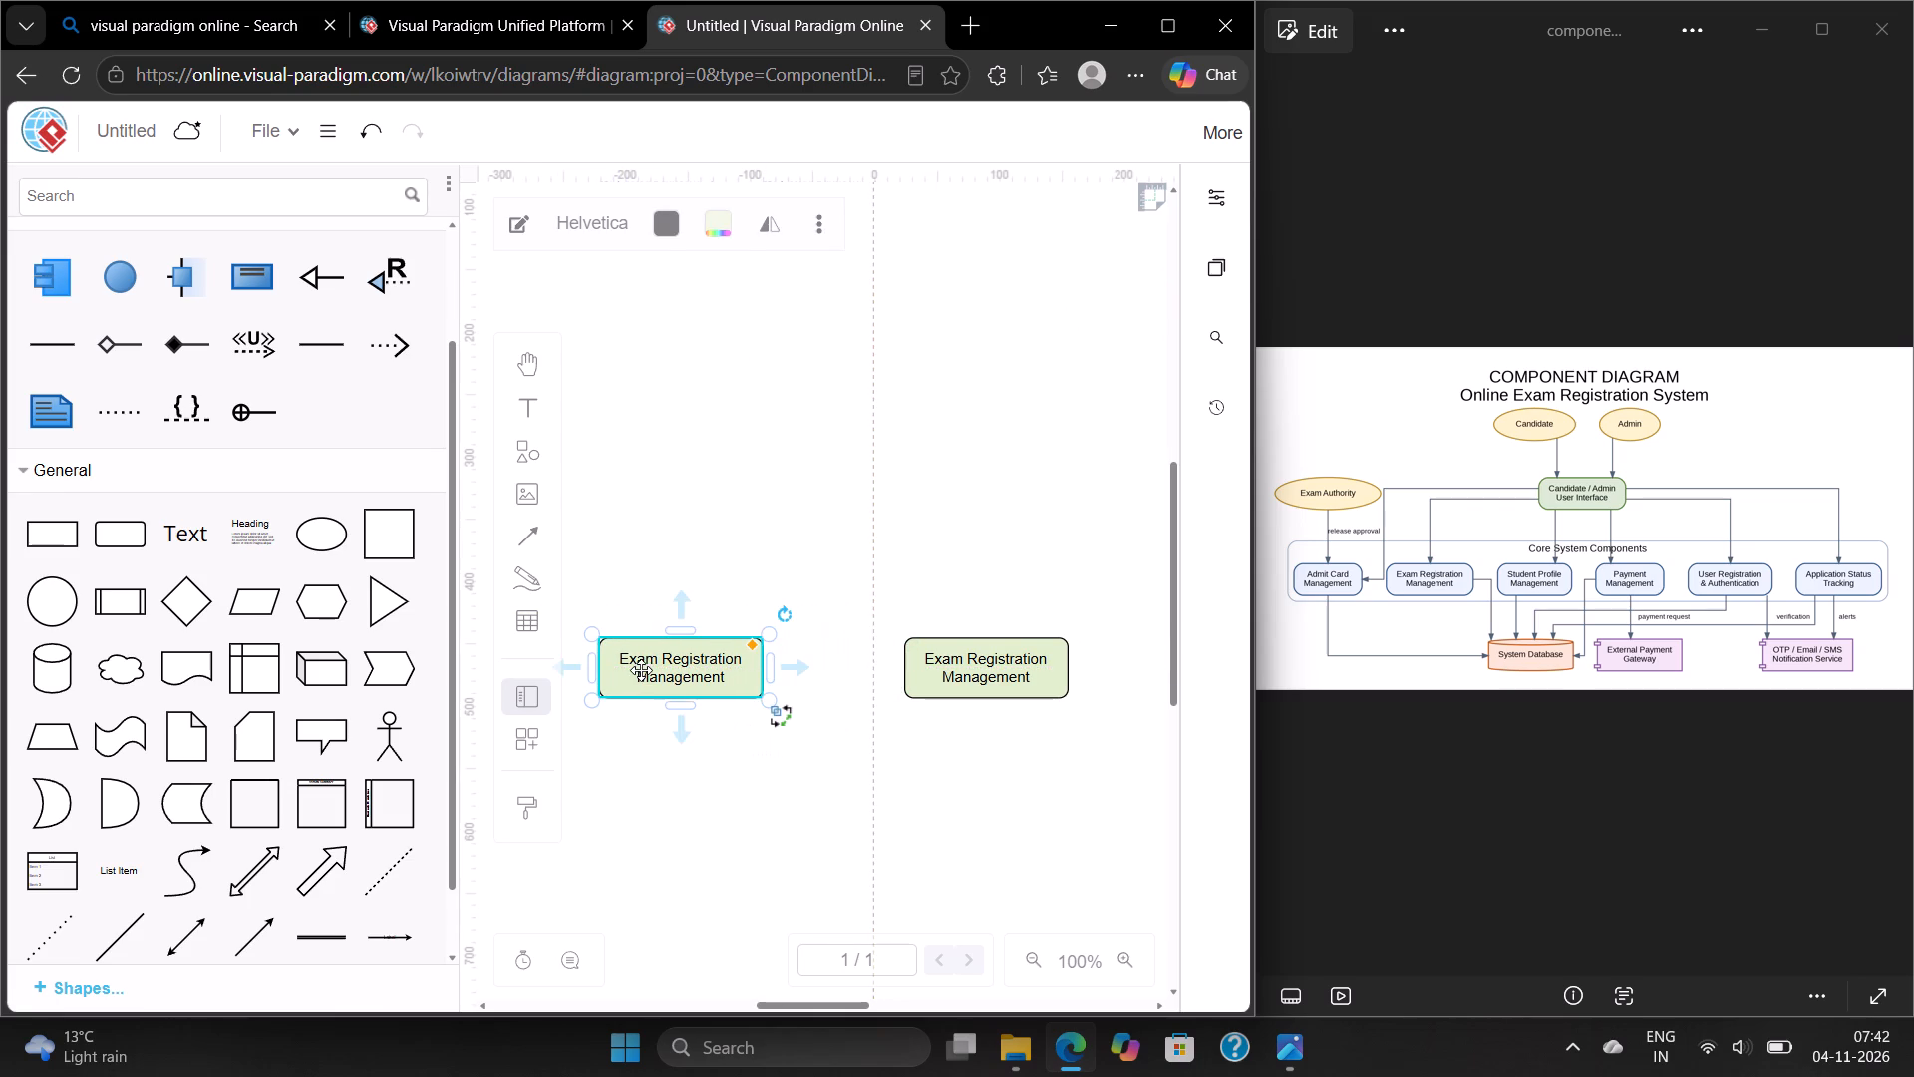
click(803, 547)
Replace the leftmost duplicated box's label with "Admit Card Management".
triple_click(721, 669)
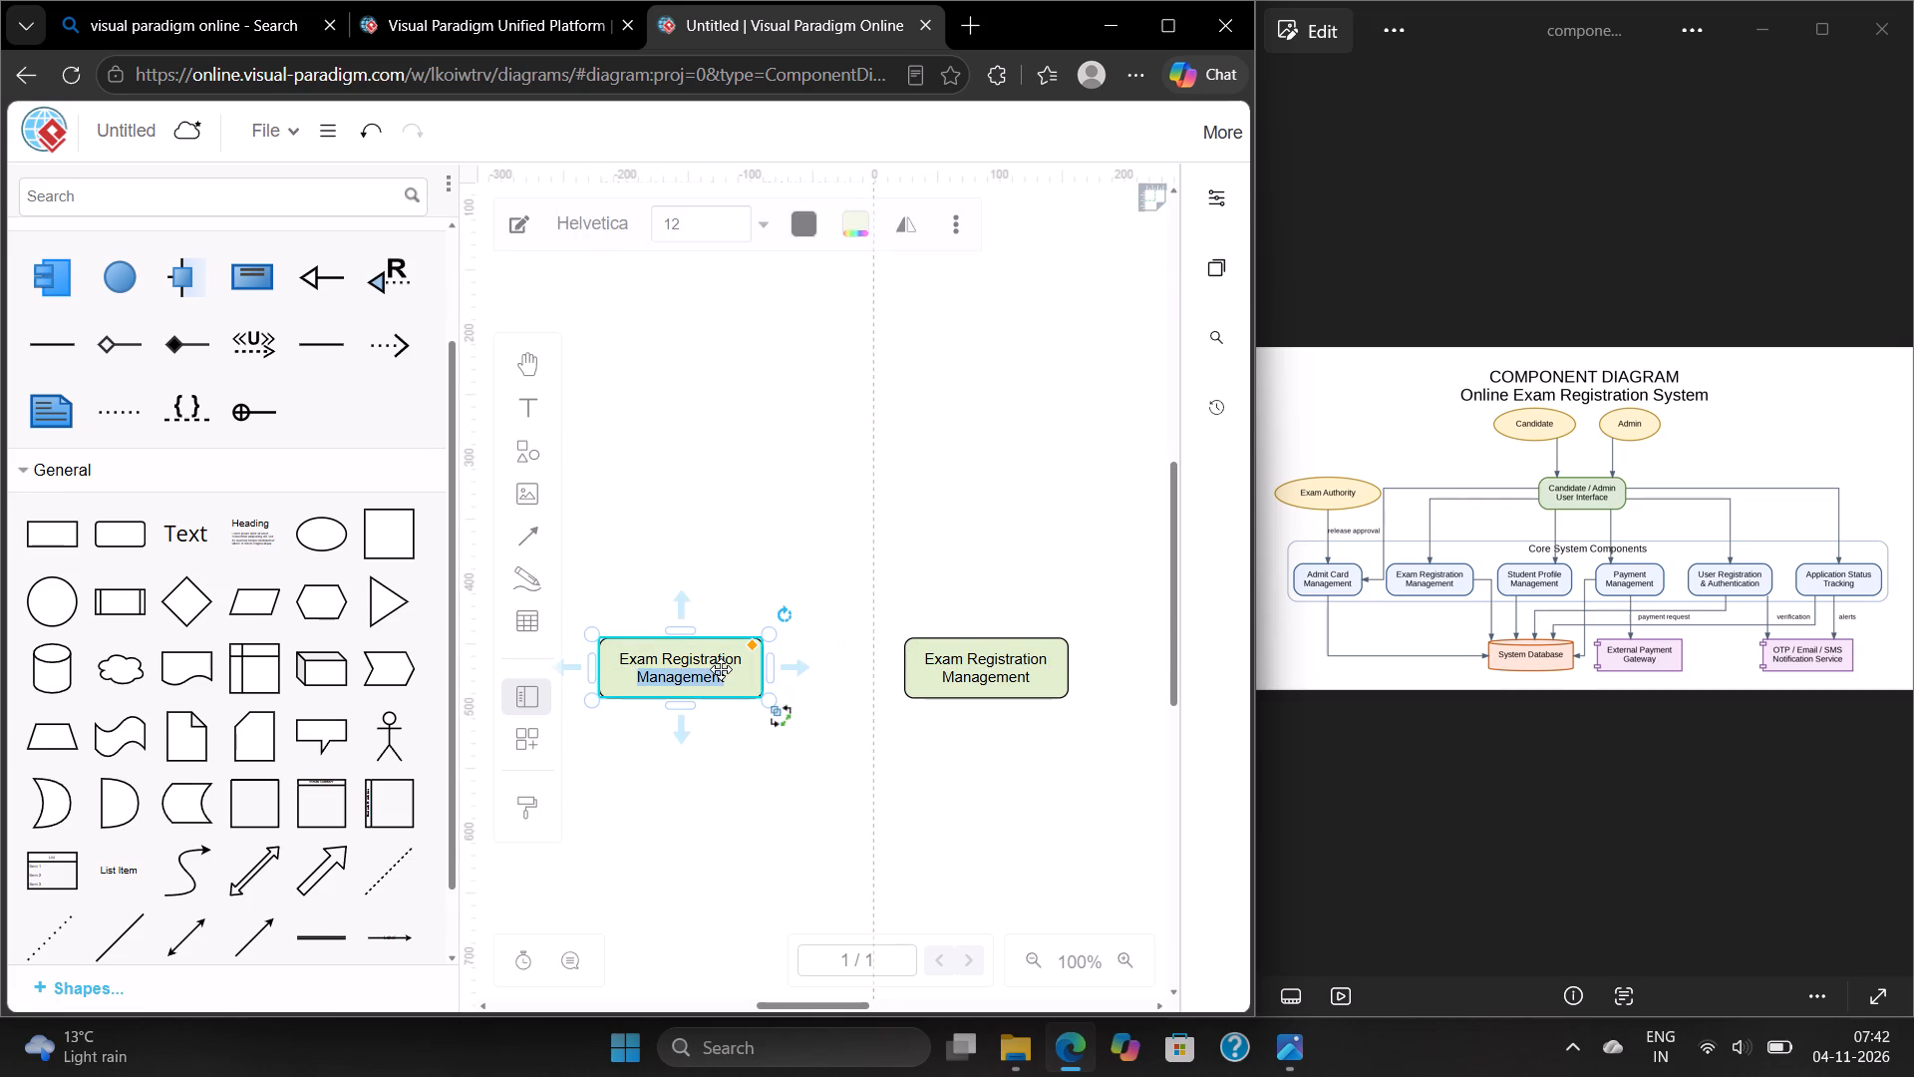
key(BackSpace)
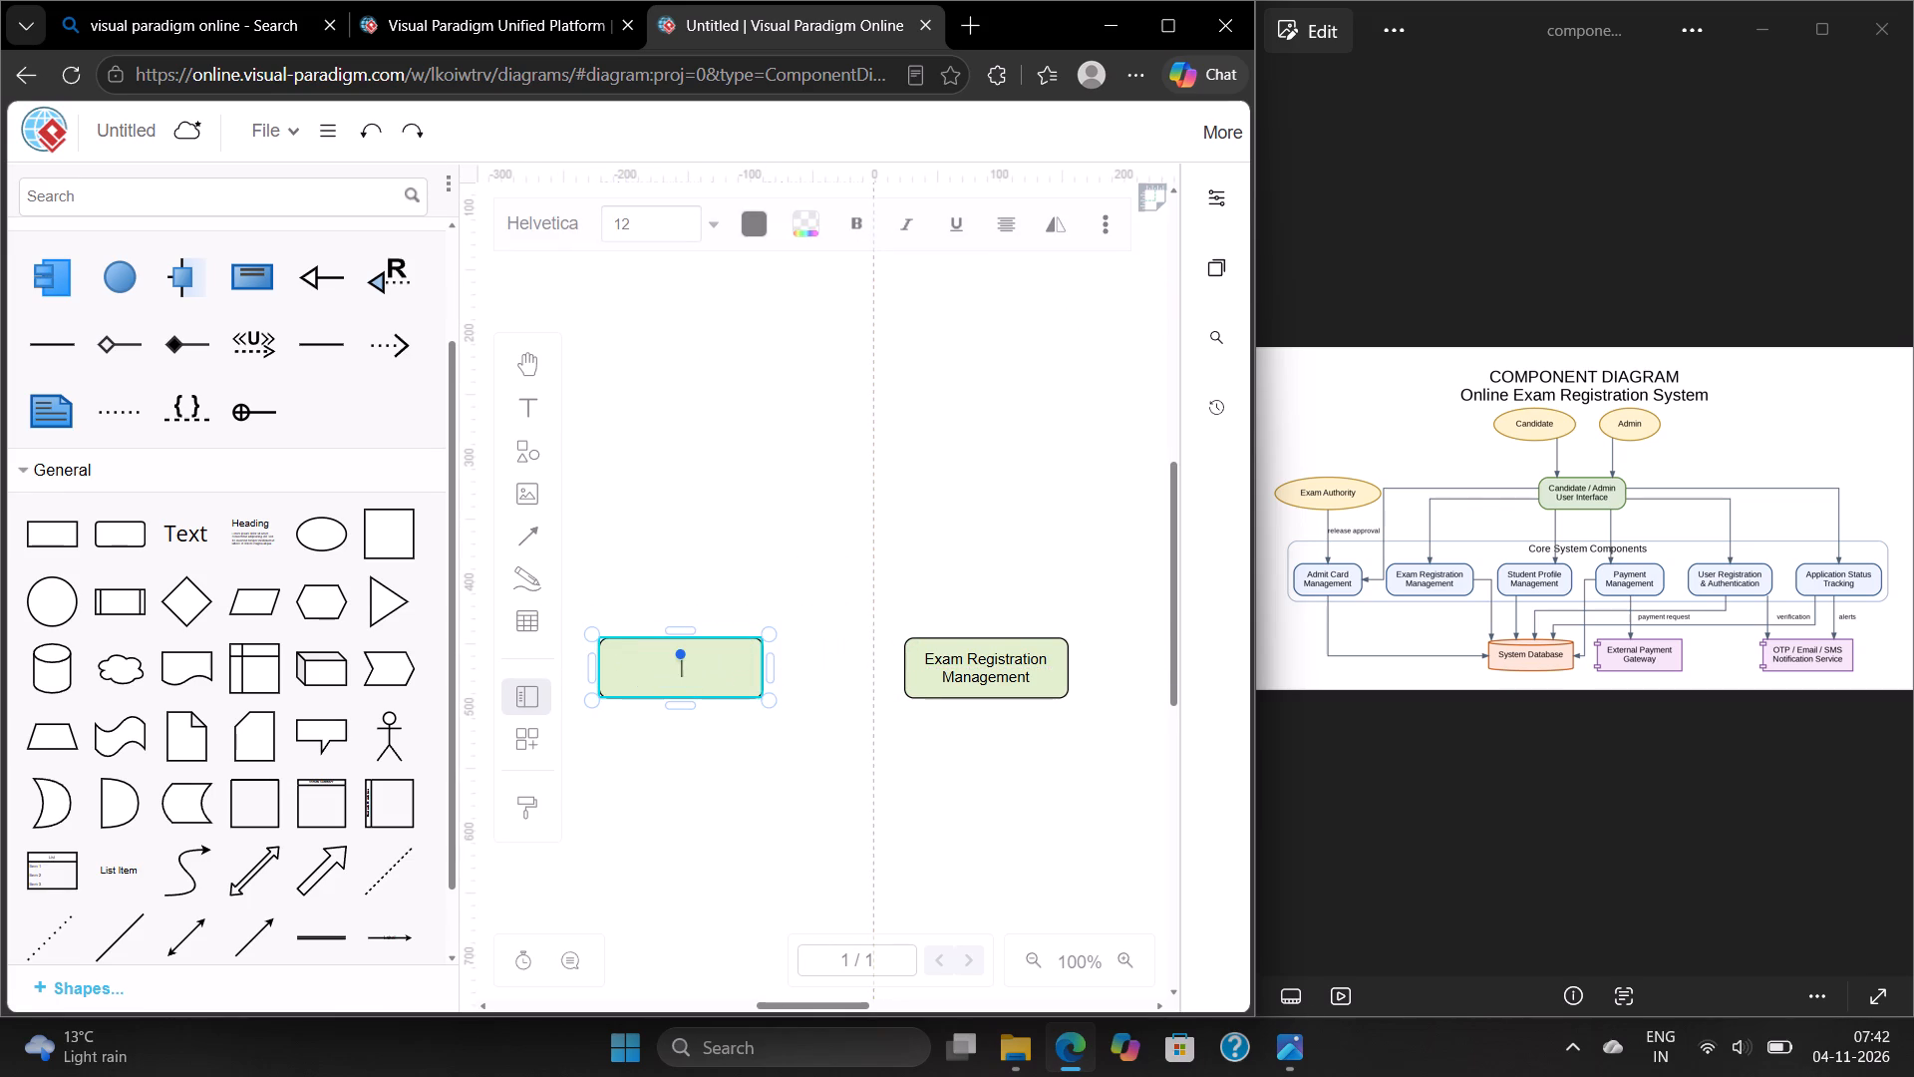
text(Admit Card)
key(space)
text(A)
key(BackSpace)
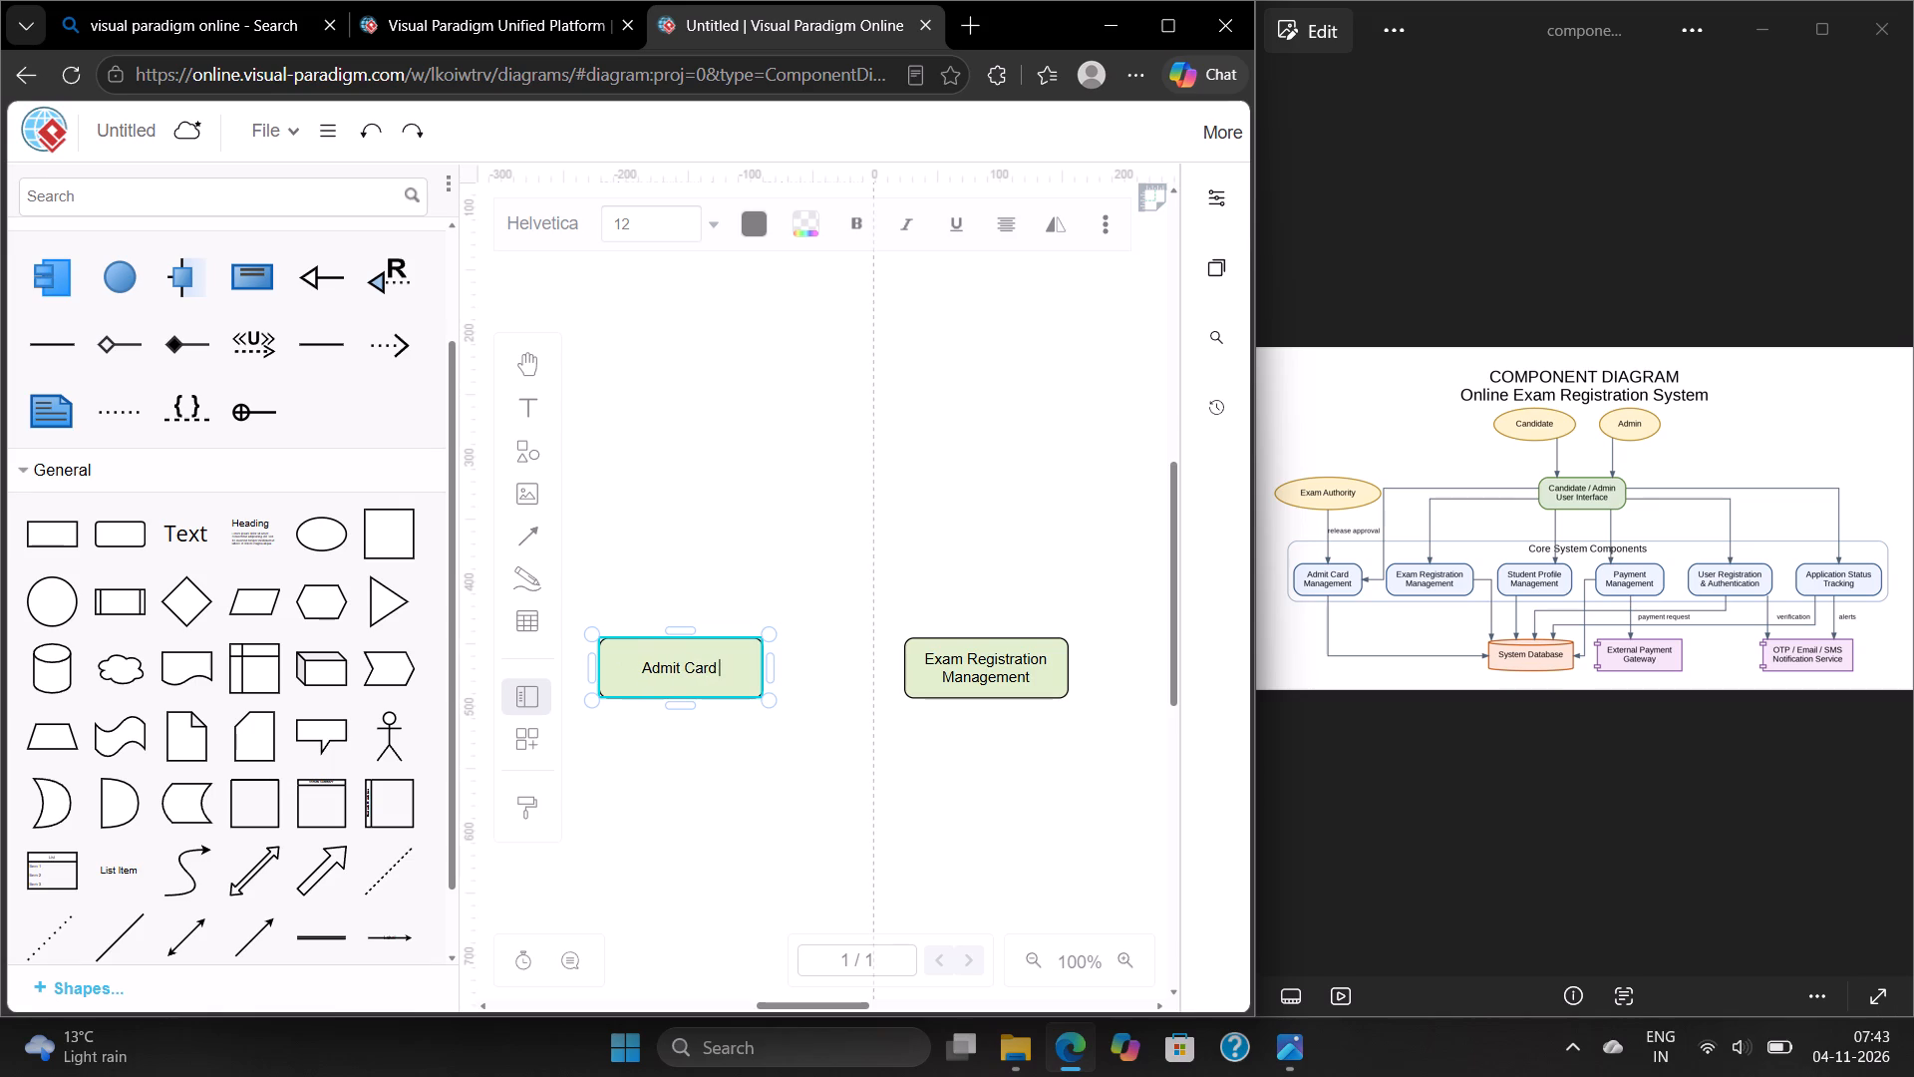
text(Management)
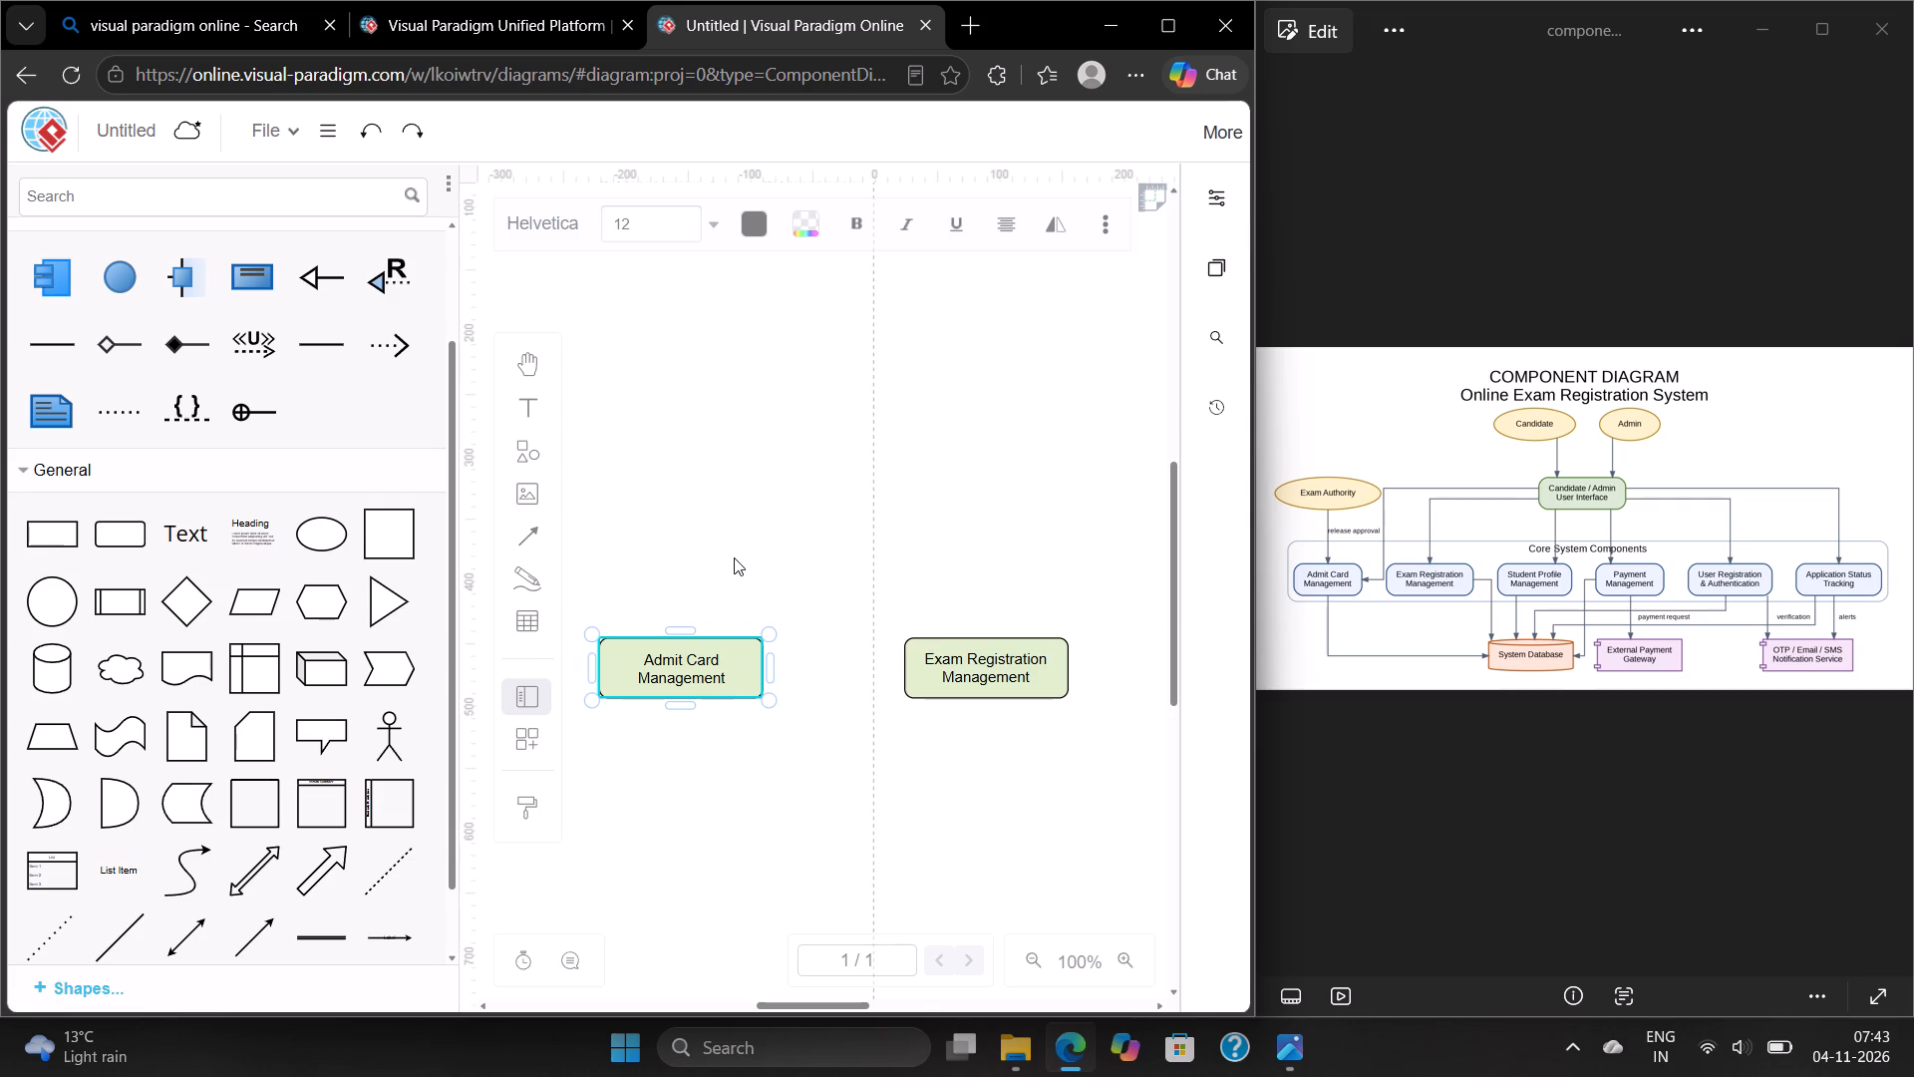
click(734, 557)
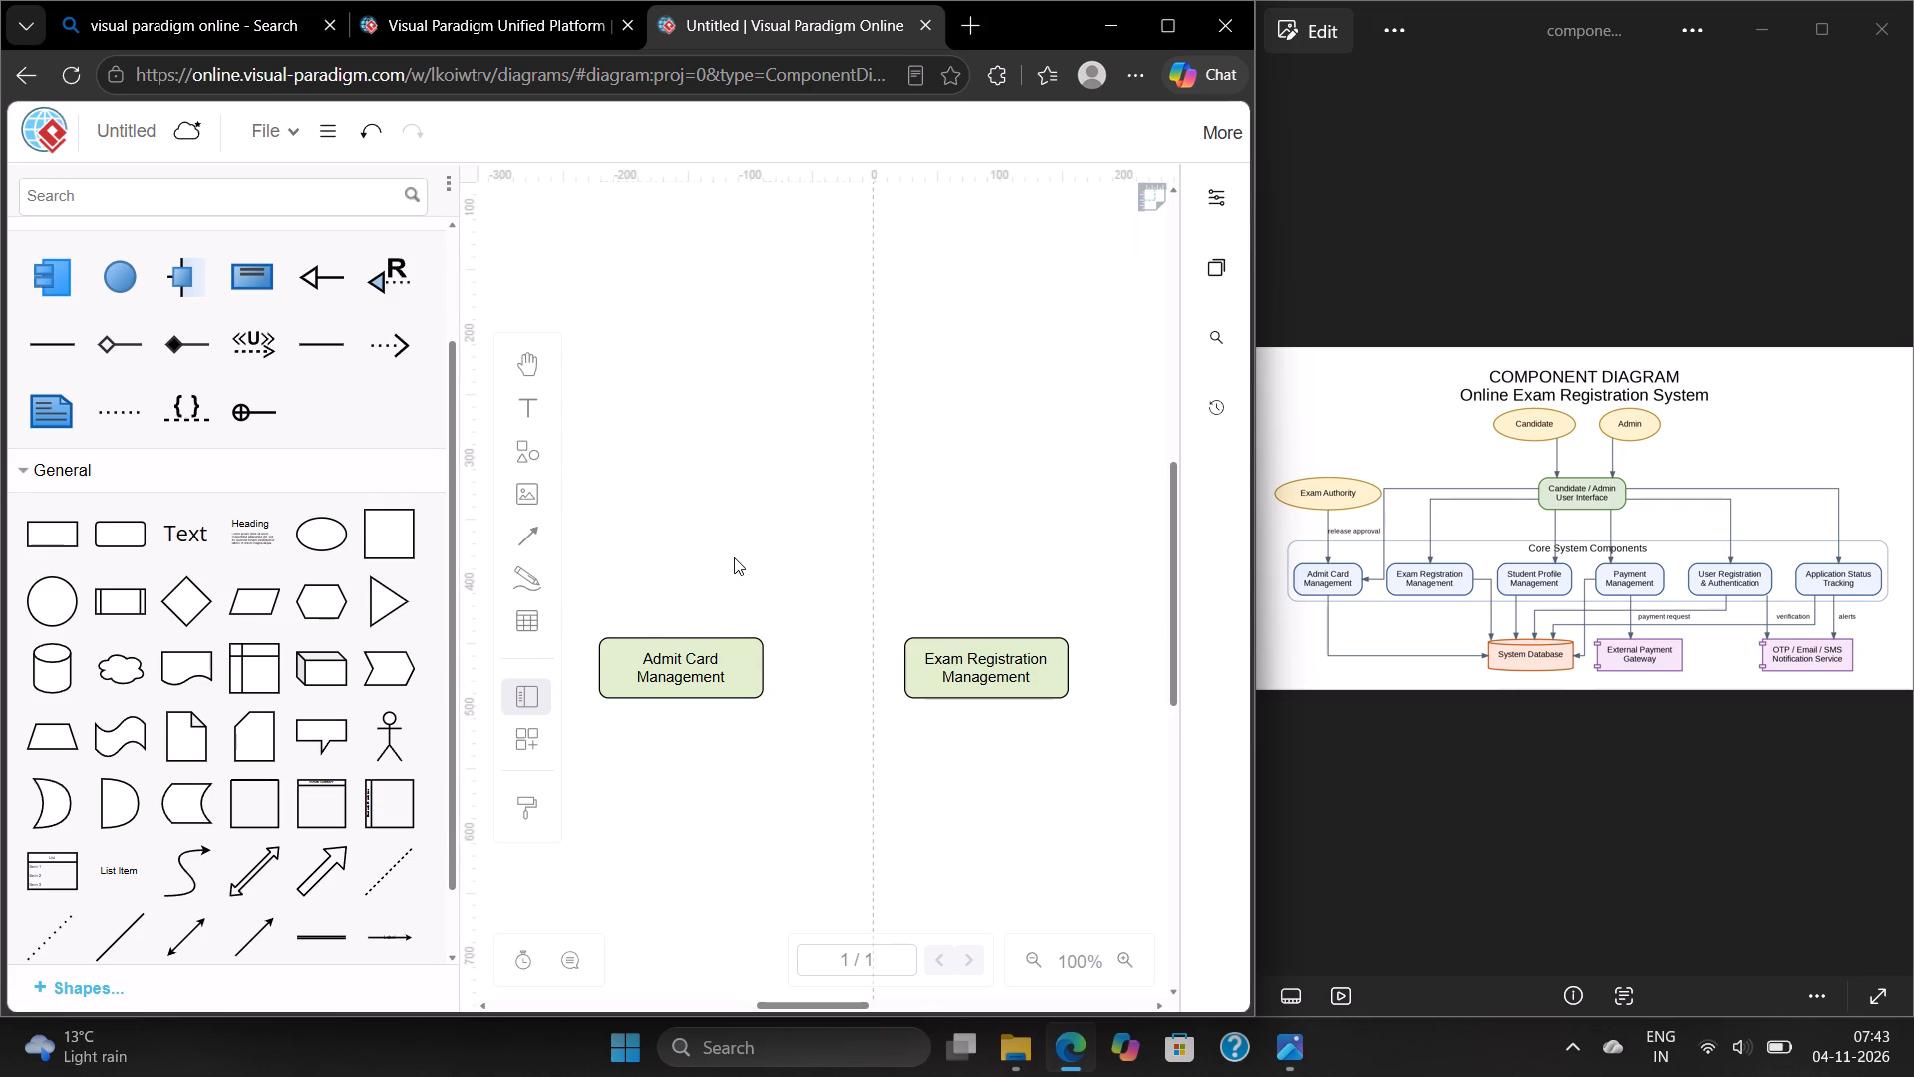
Duplicate the "Student" ellipse and place the copy above the "Admit Card Management" box, at about -243, 271.
scroll(938, 399, left, 2)
click(1045, 323)
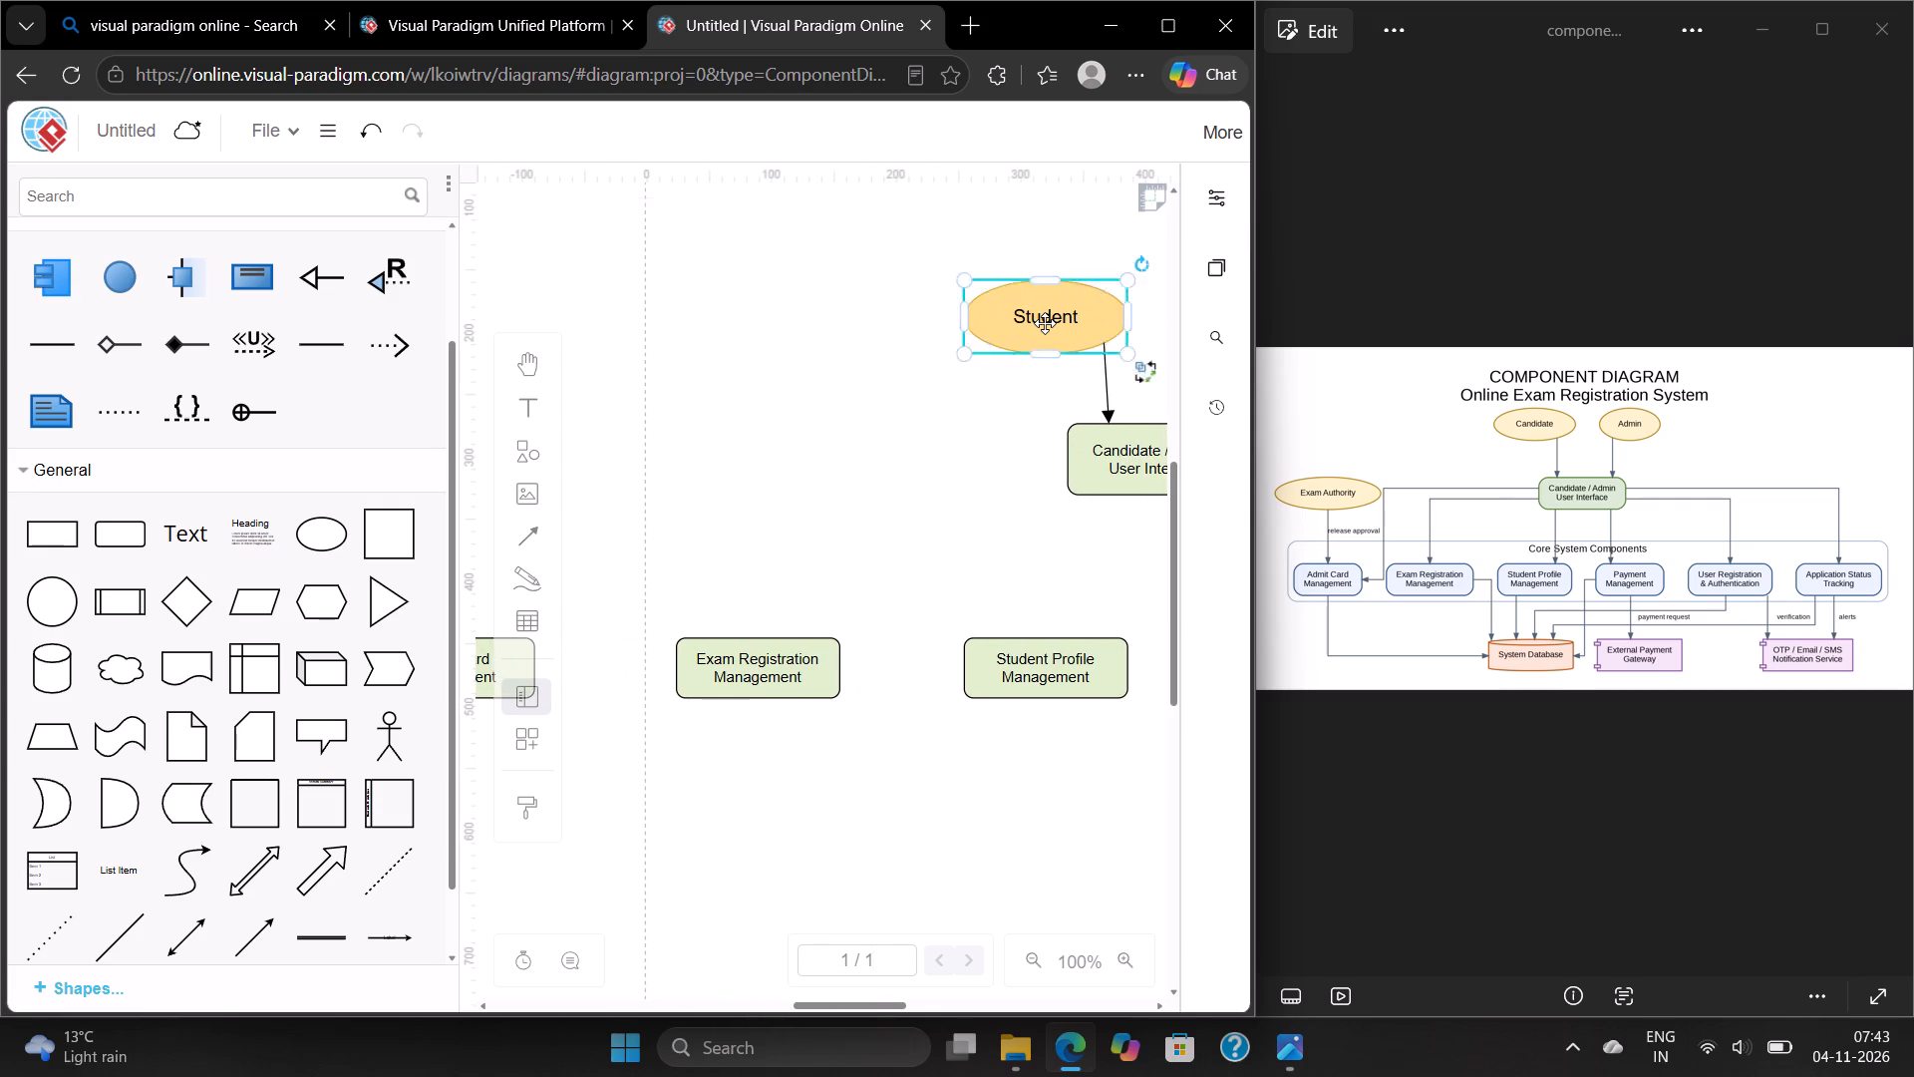
right_click(1045, 323)
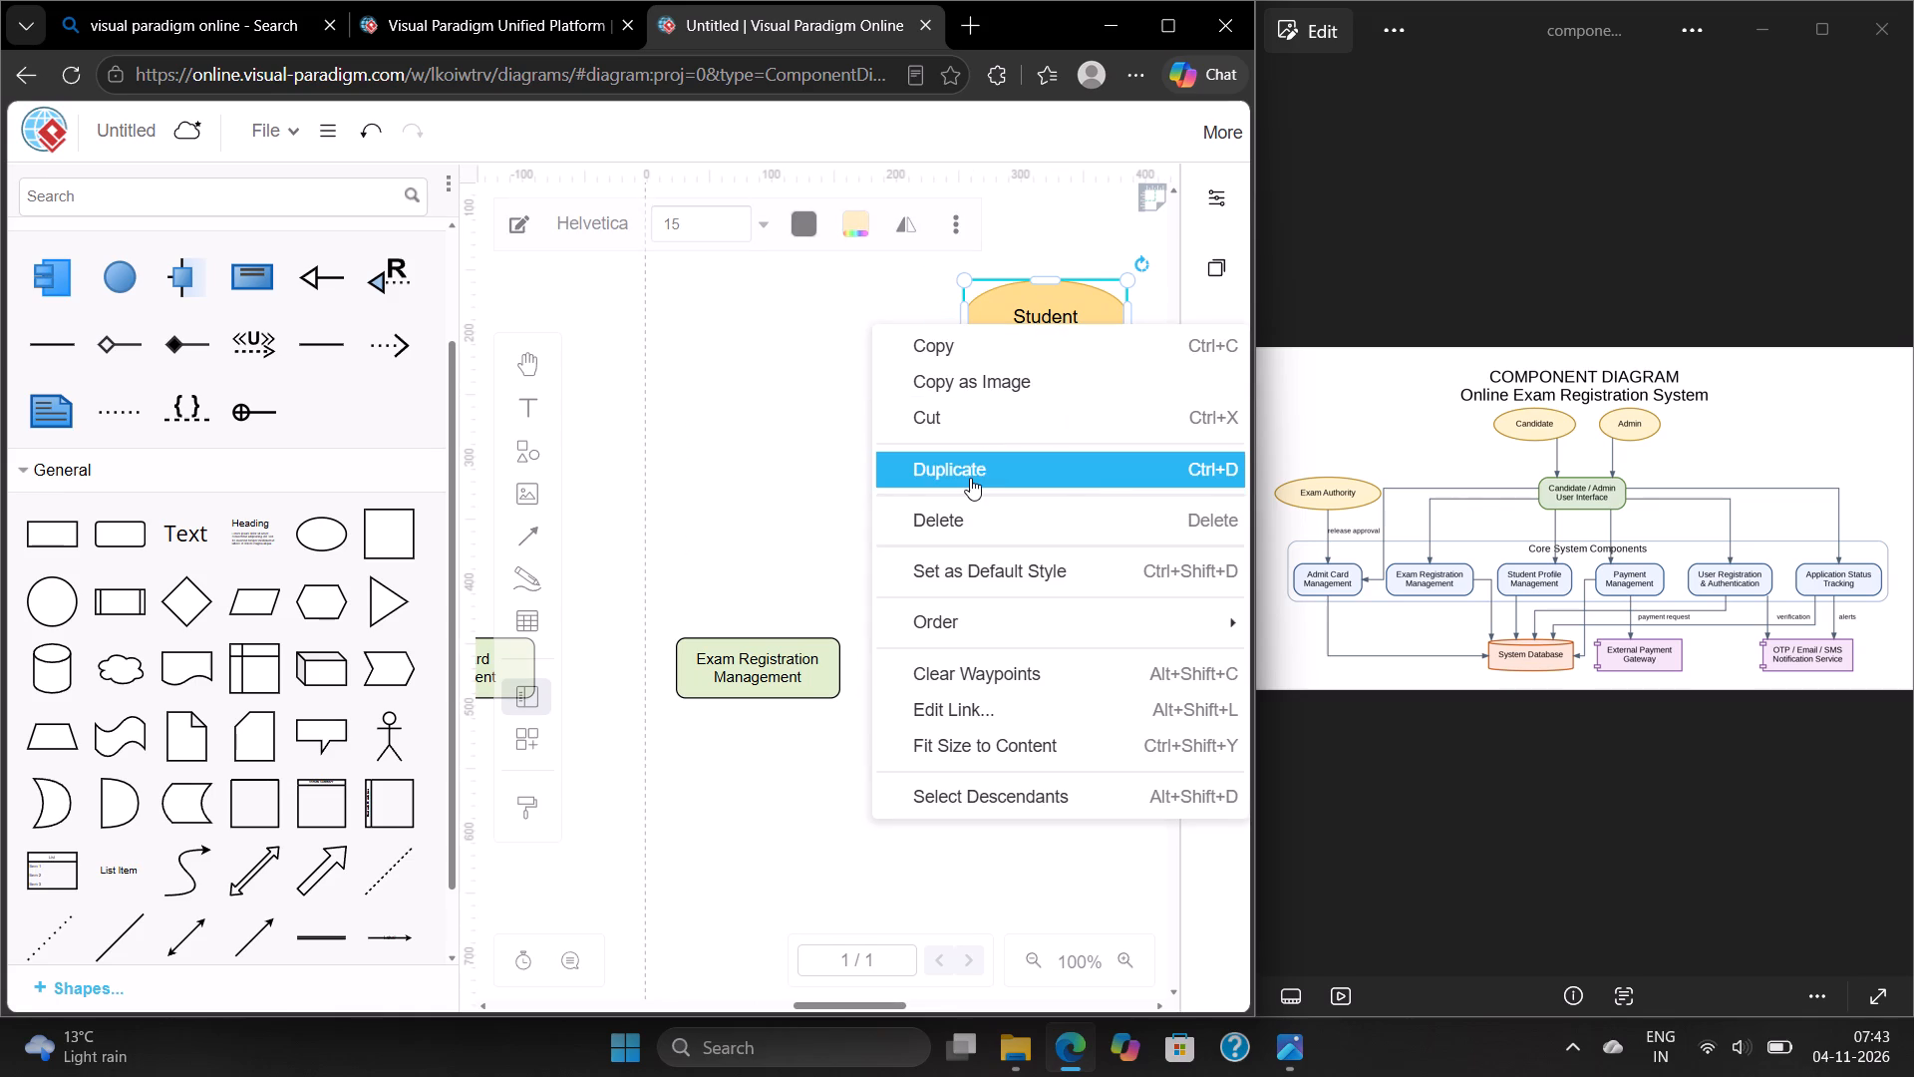
click(970, 478)
drag(1018, 348, 796, 373)
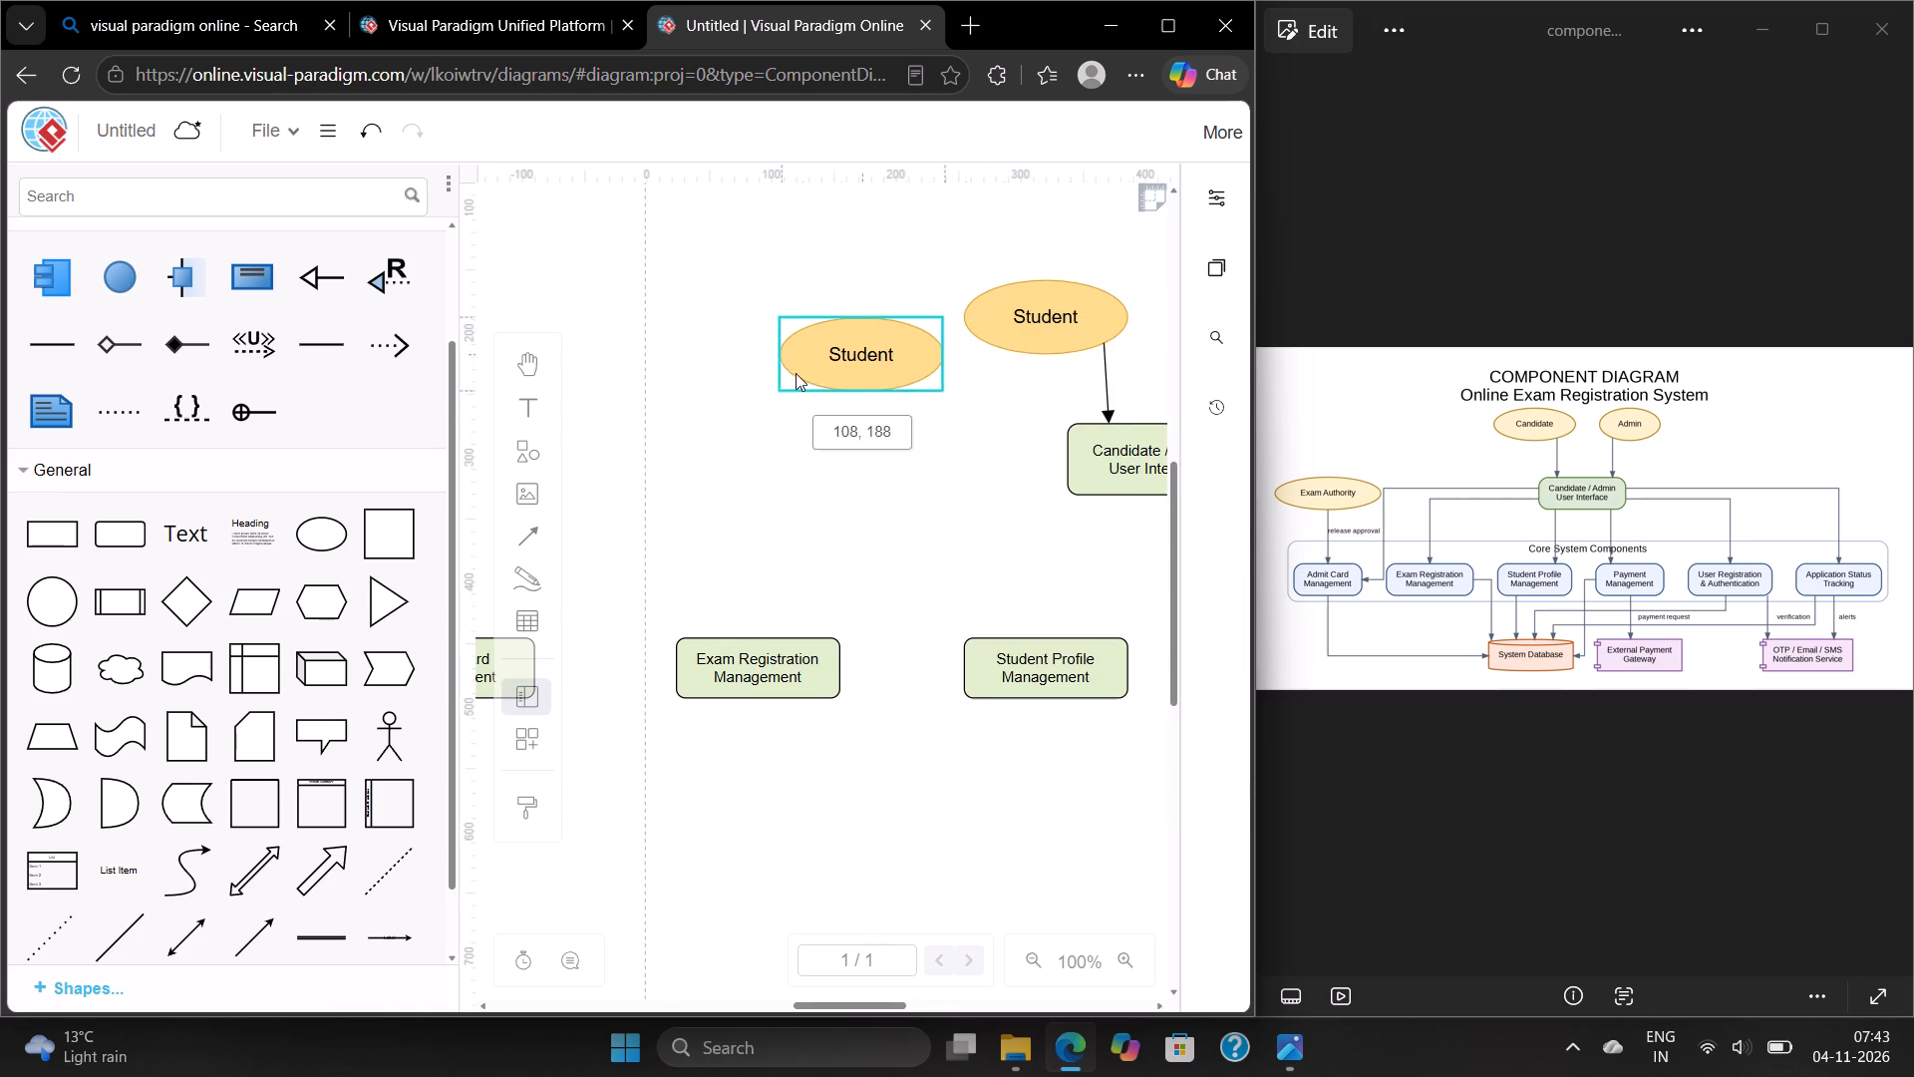
drag(796, 373, 751, 380)
scroll(751, 380, right, 2)
drag(969, 350, 640, 399)
click(640, 399)
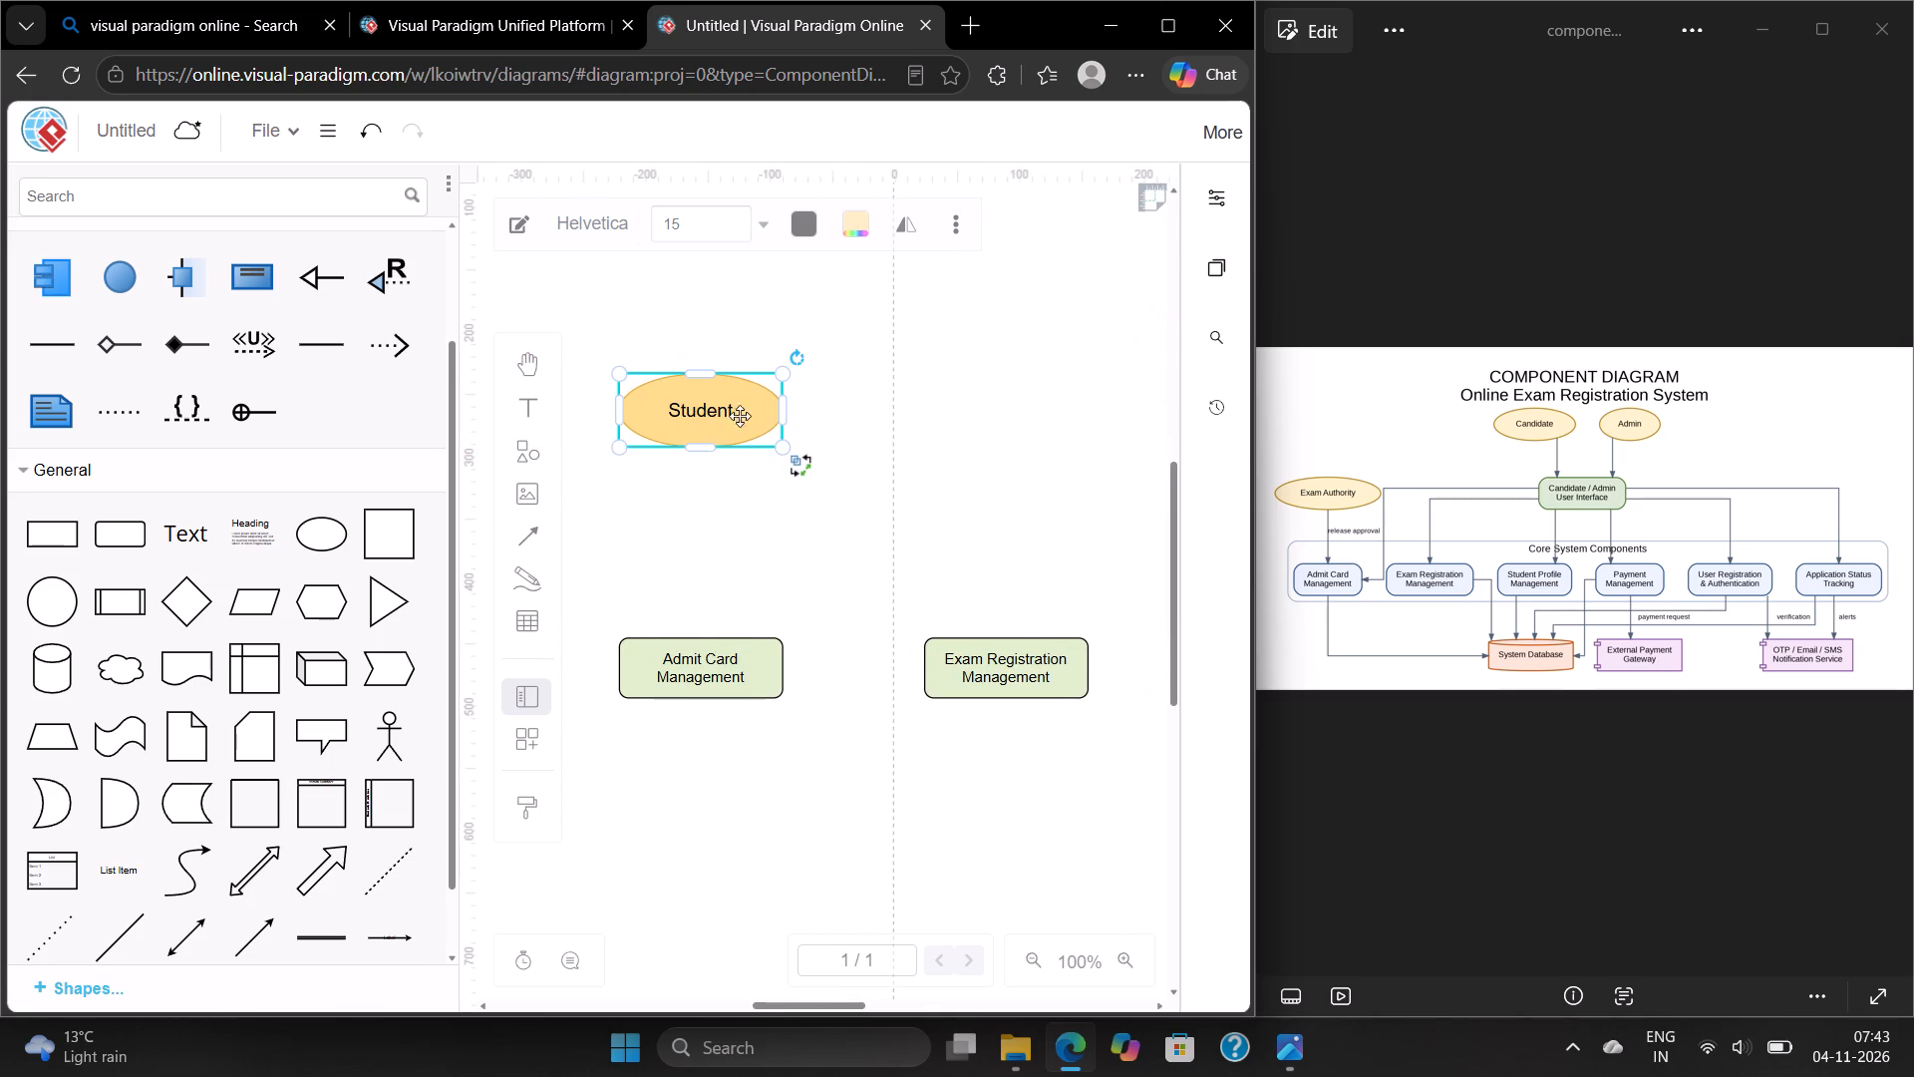
drag(700, 412, 669, 452)
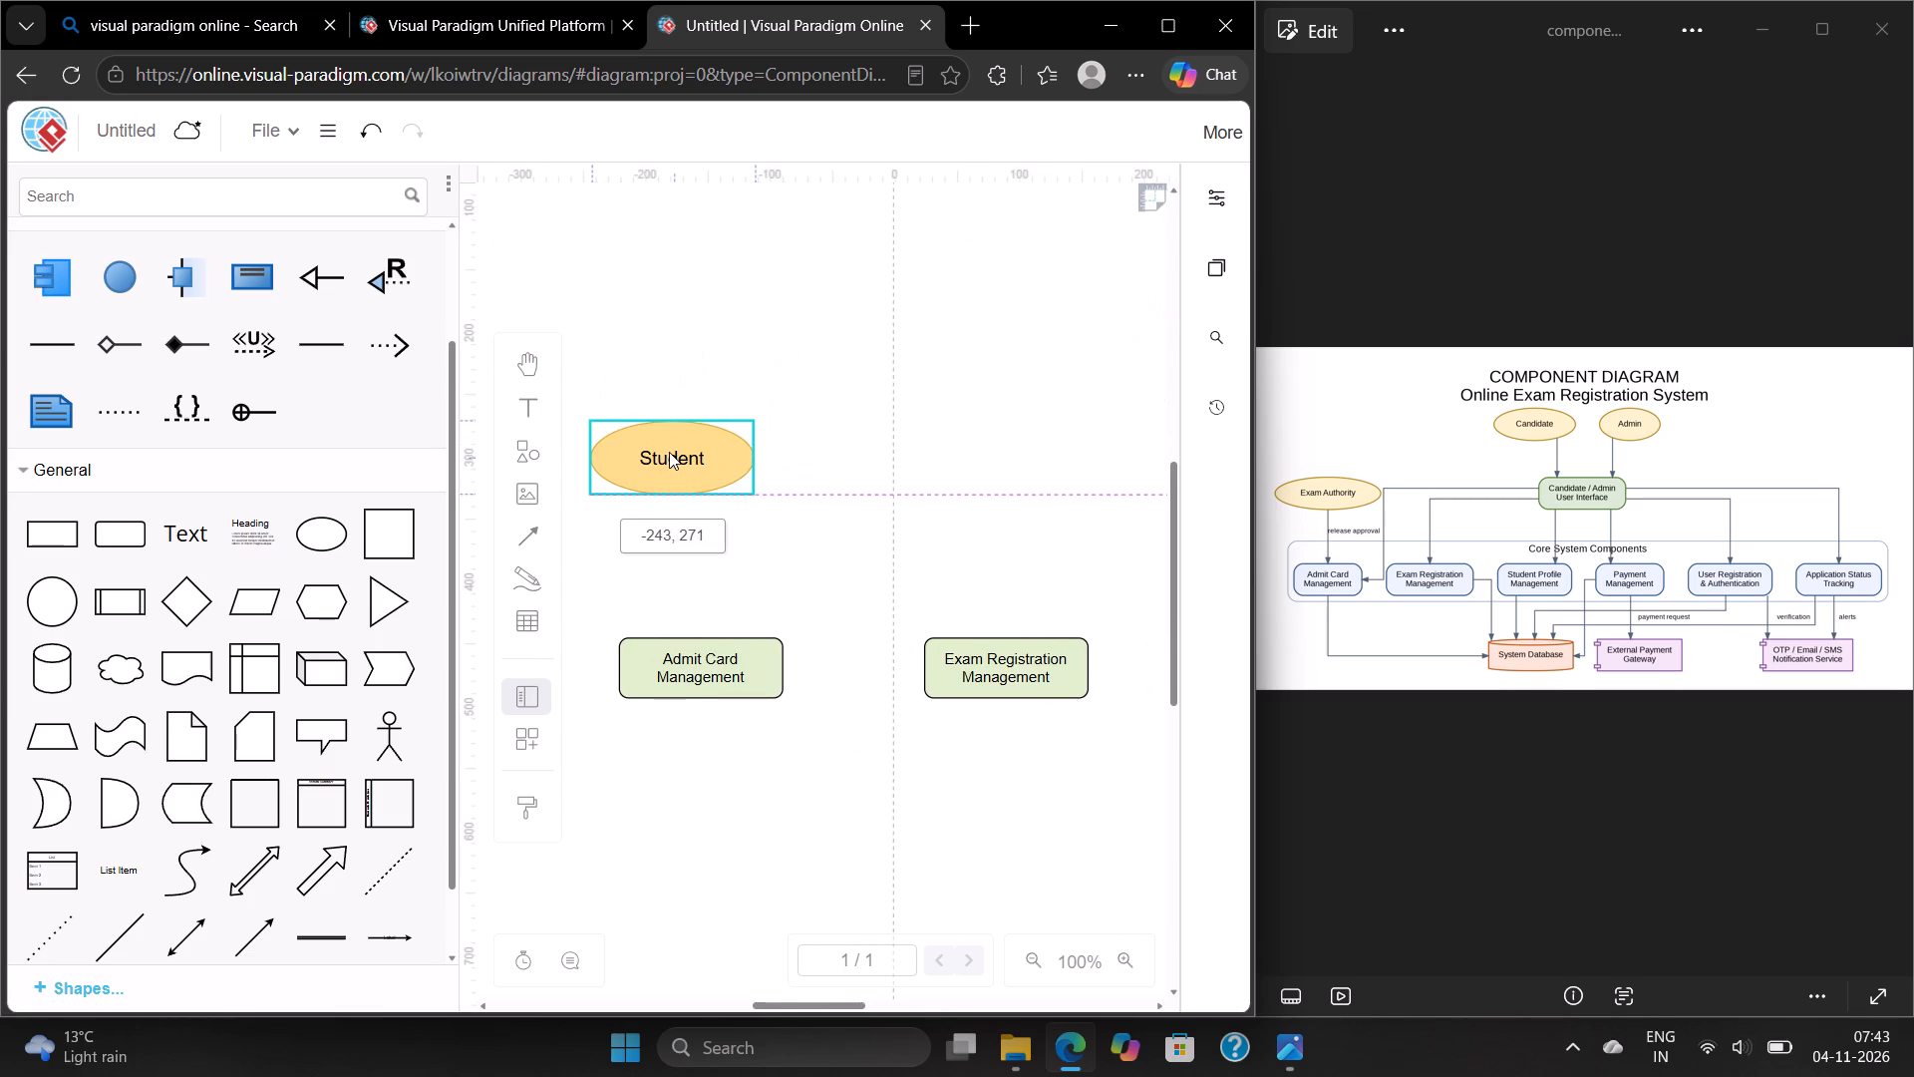
drag(669, 452, 671, 452)
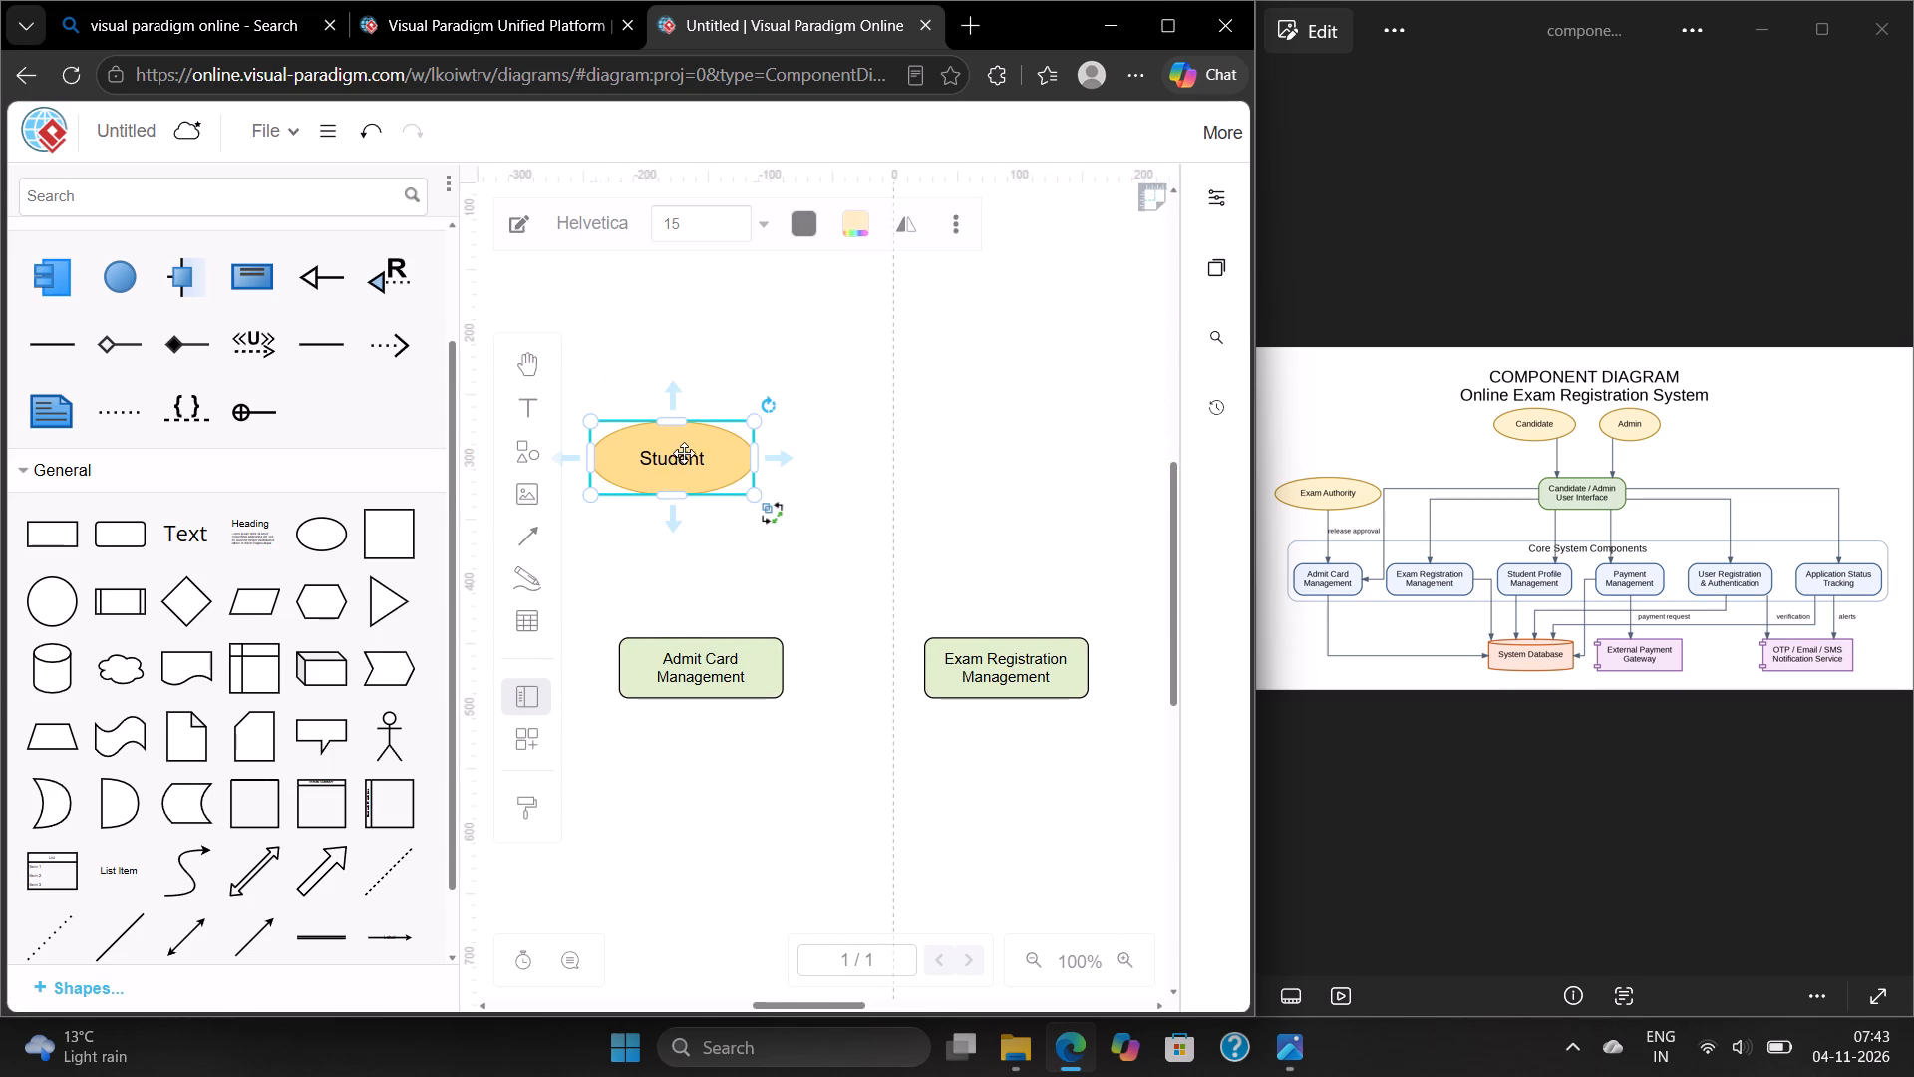
Replace the label of the ellipse above "Admit Card Management" with "Exam Authority".
triple_click(694, 459)
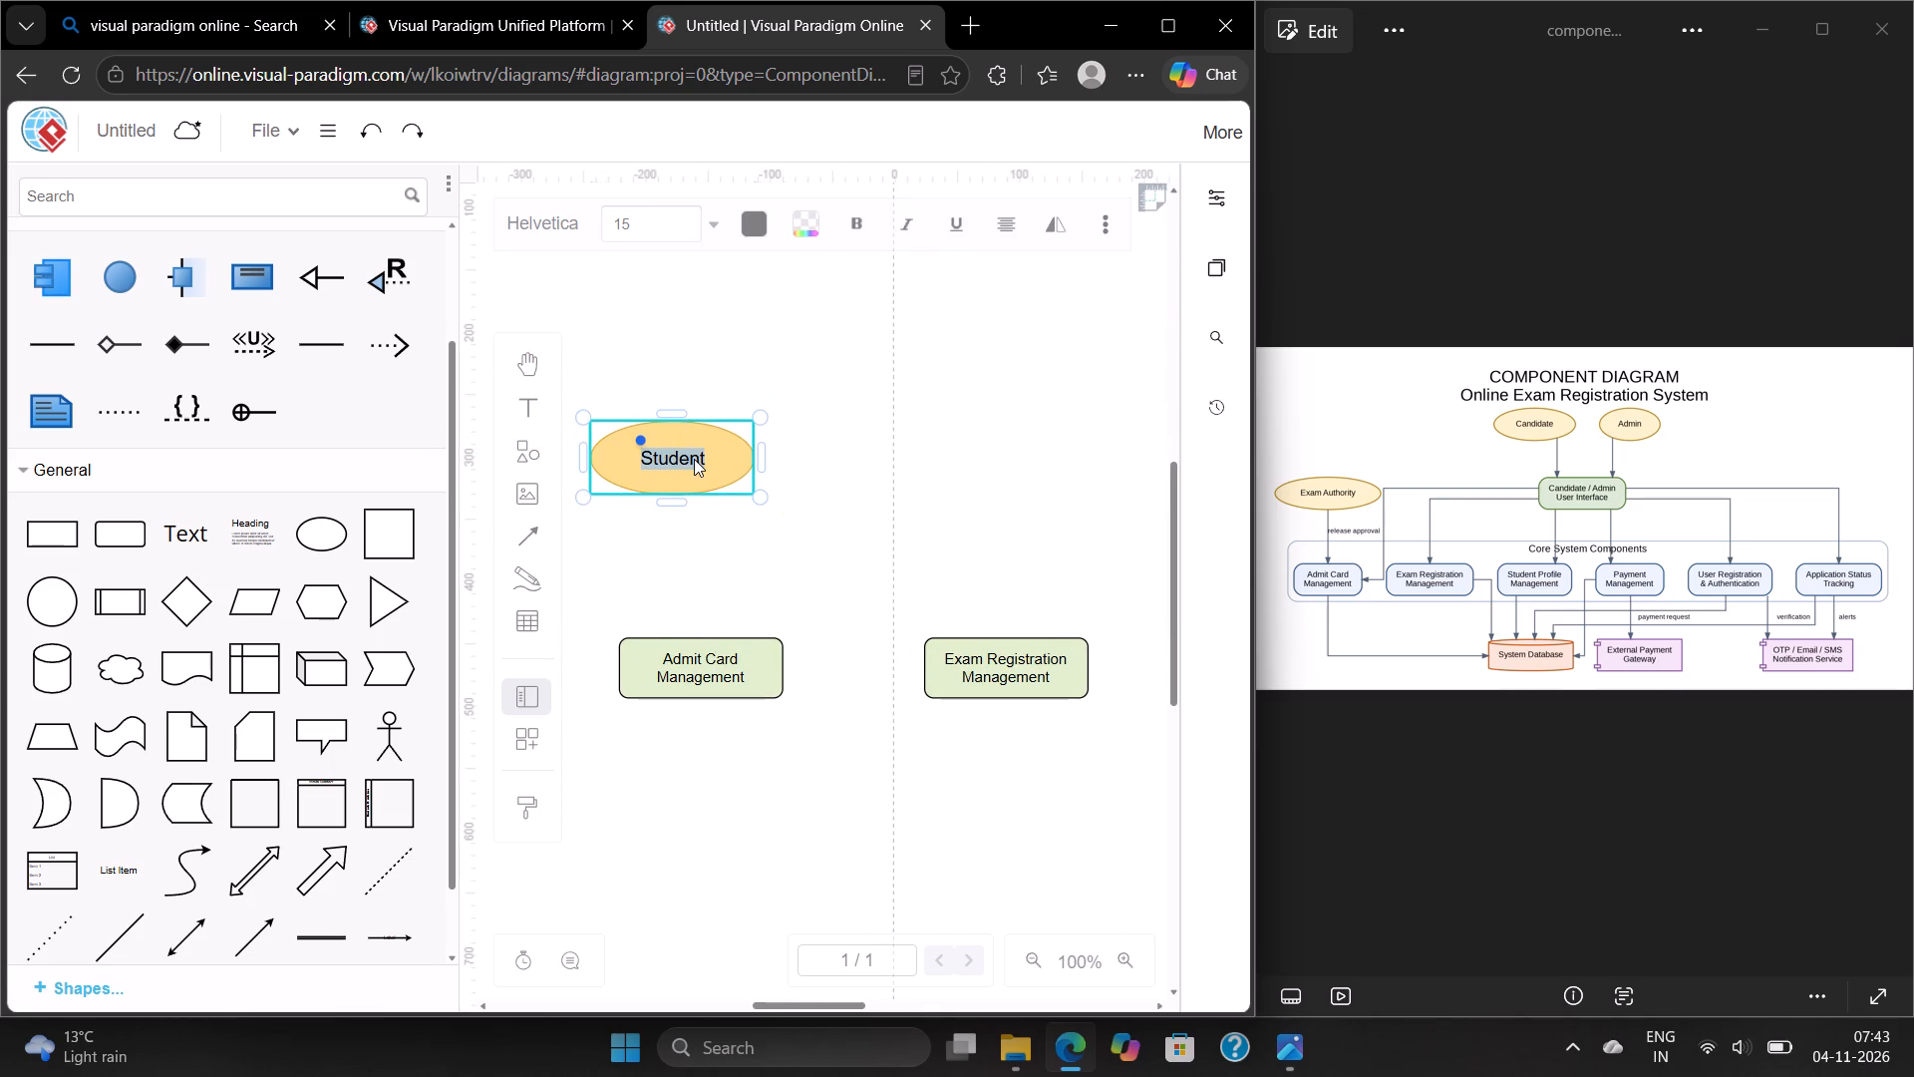
key(BackSpace)
text(Exam Auth)
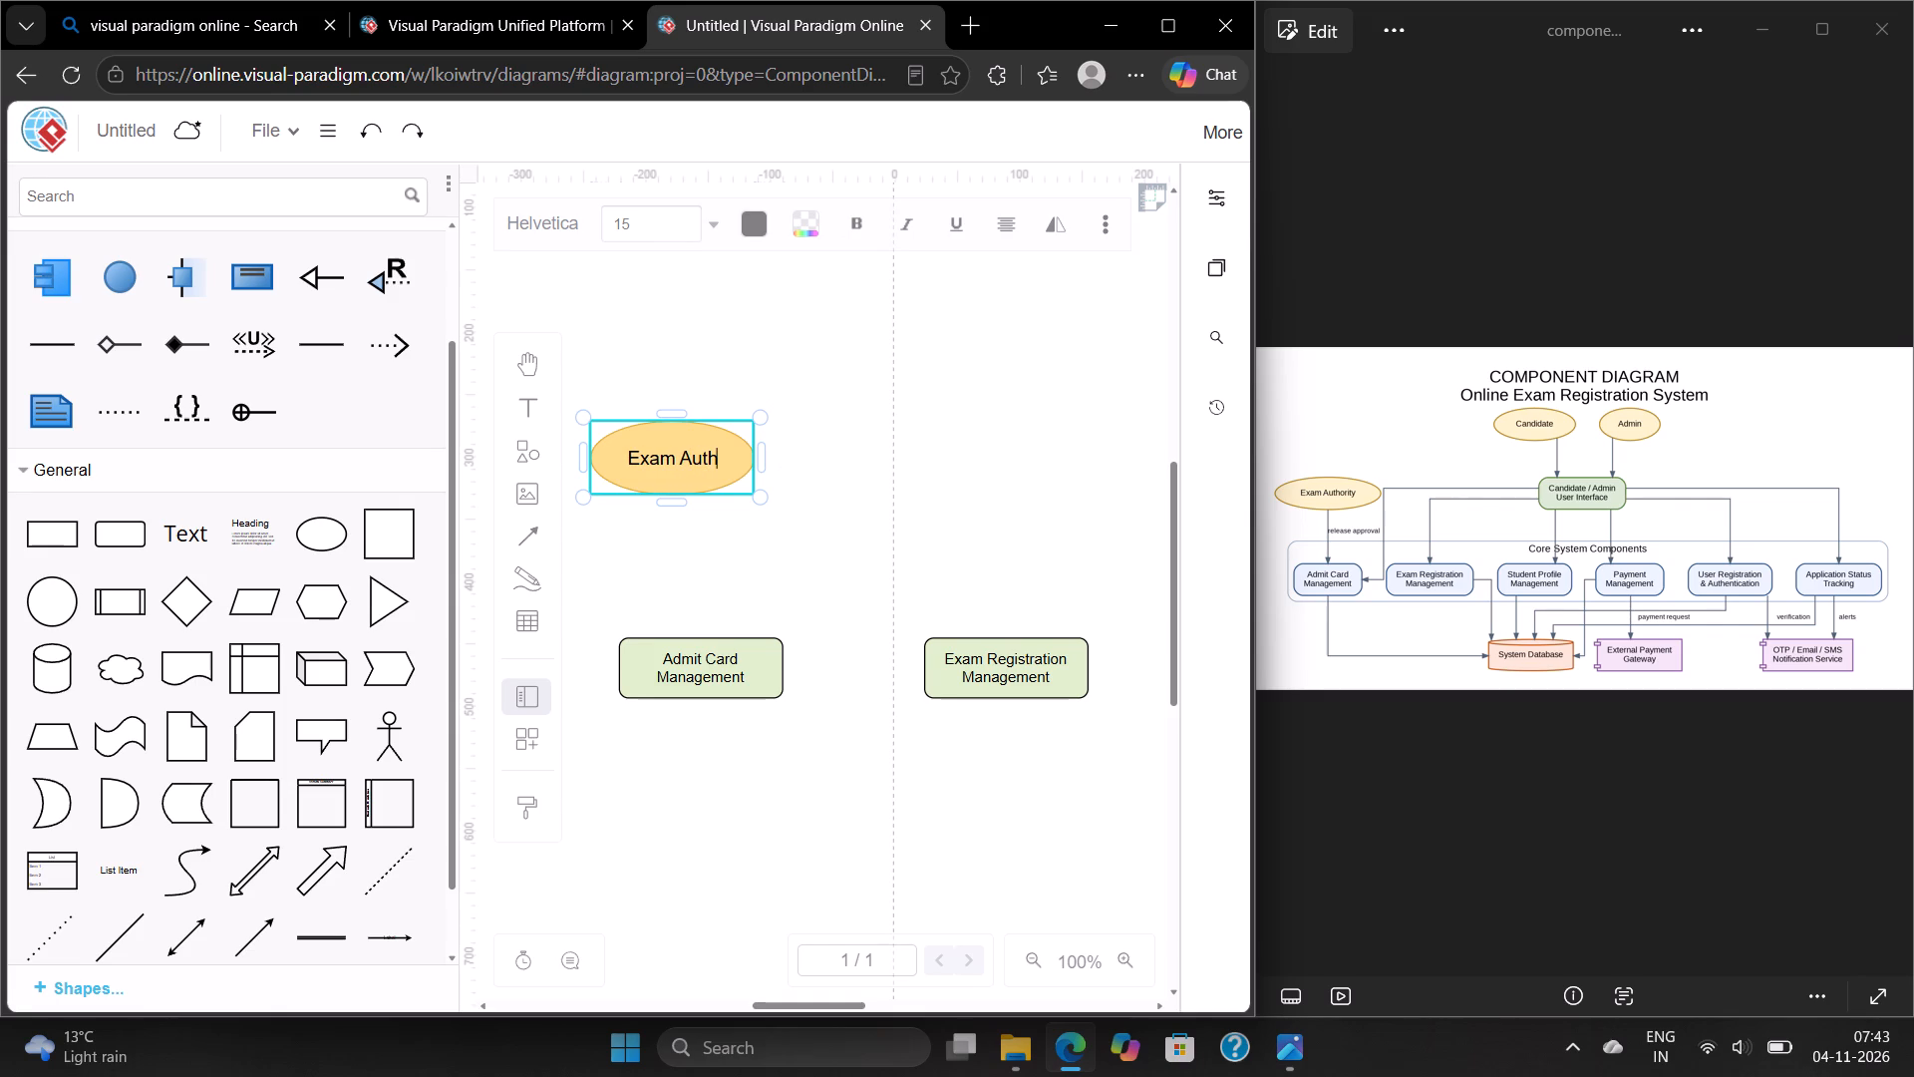
text(ority)
click(814, 417)
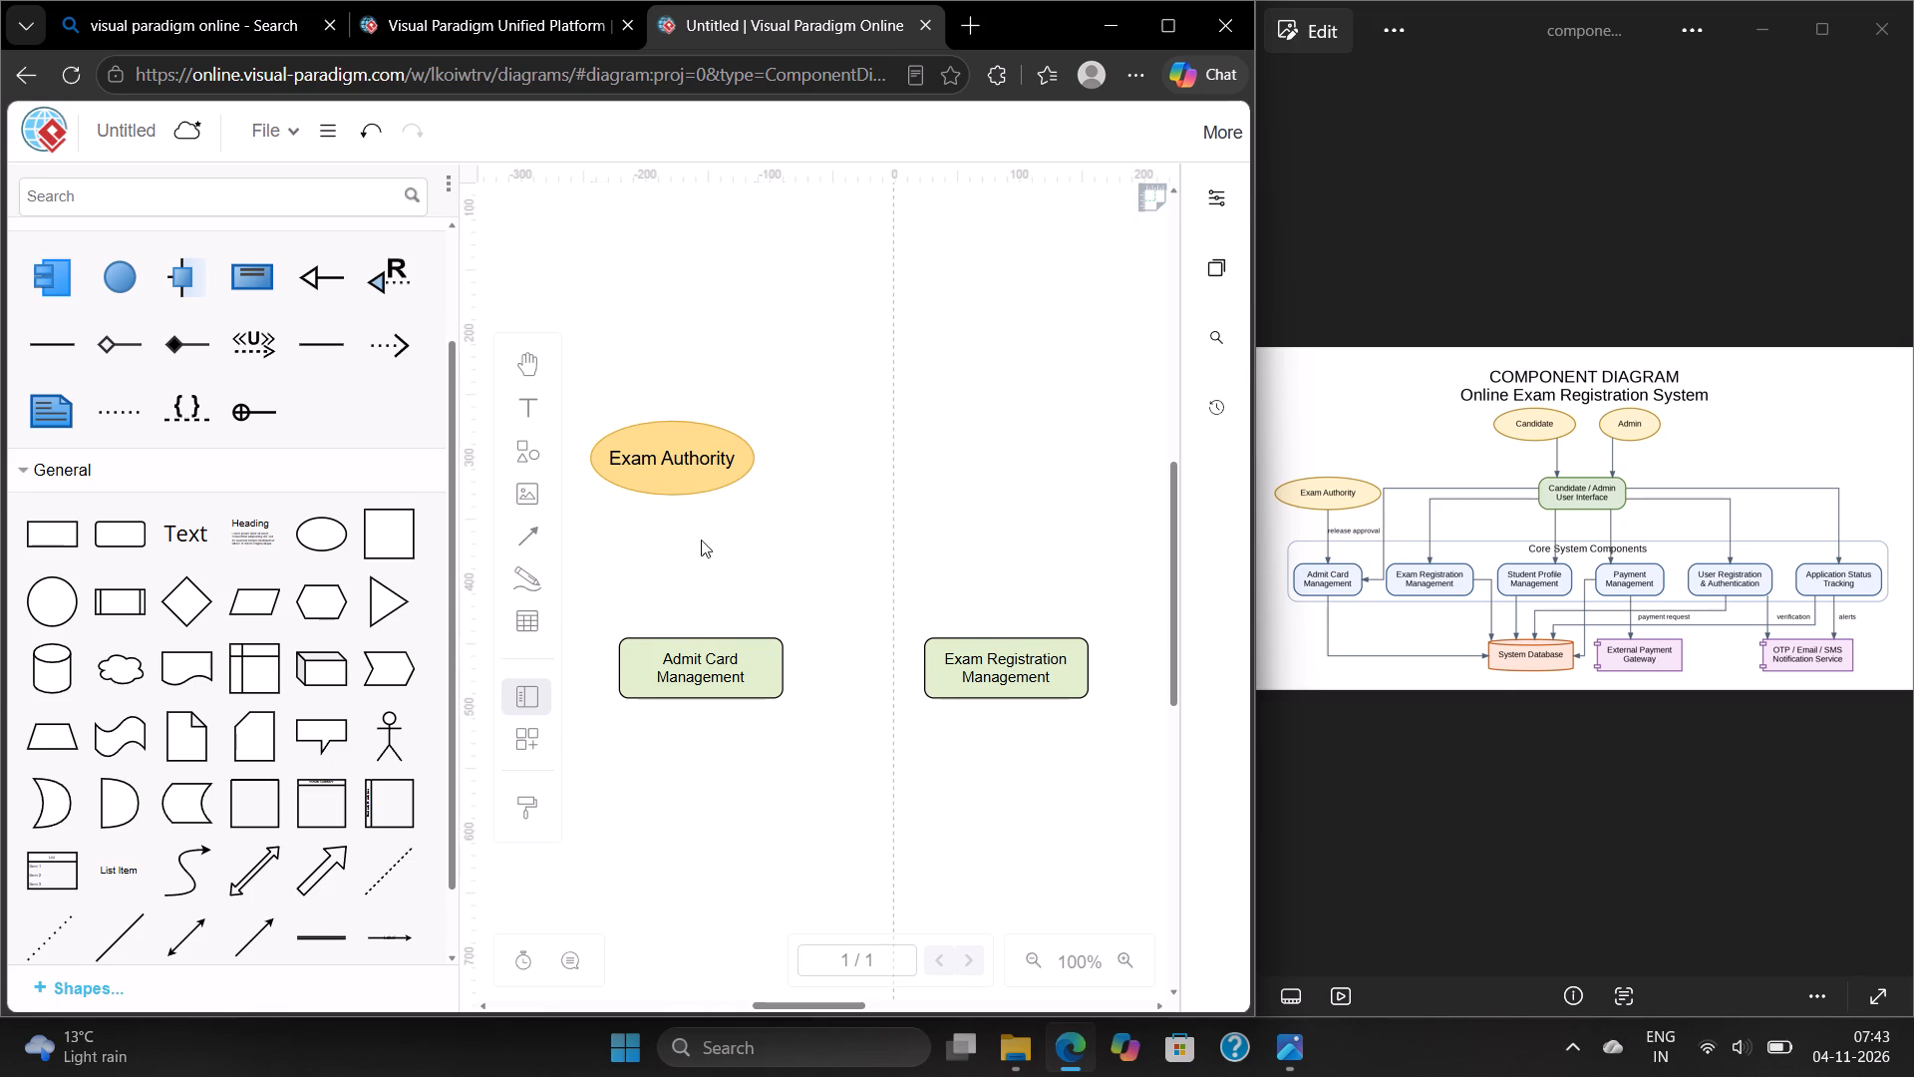
Paste a copy of the arrow connector and run it from the "Exam Authority" ellipse down to the "Admit Card Management" box.
click(650, 580)
key(ctrl+v)
drag(638, 530, 664, 504)
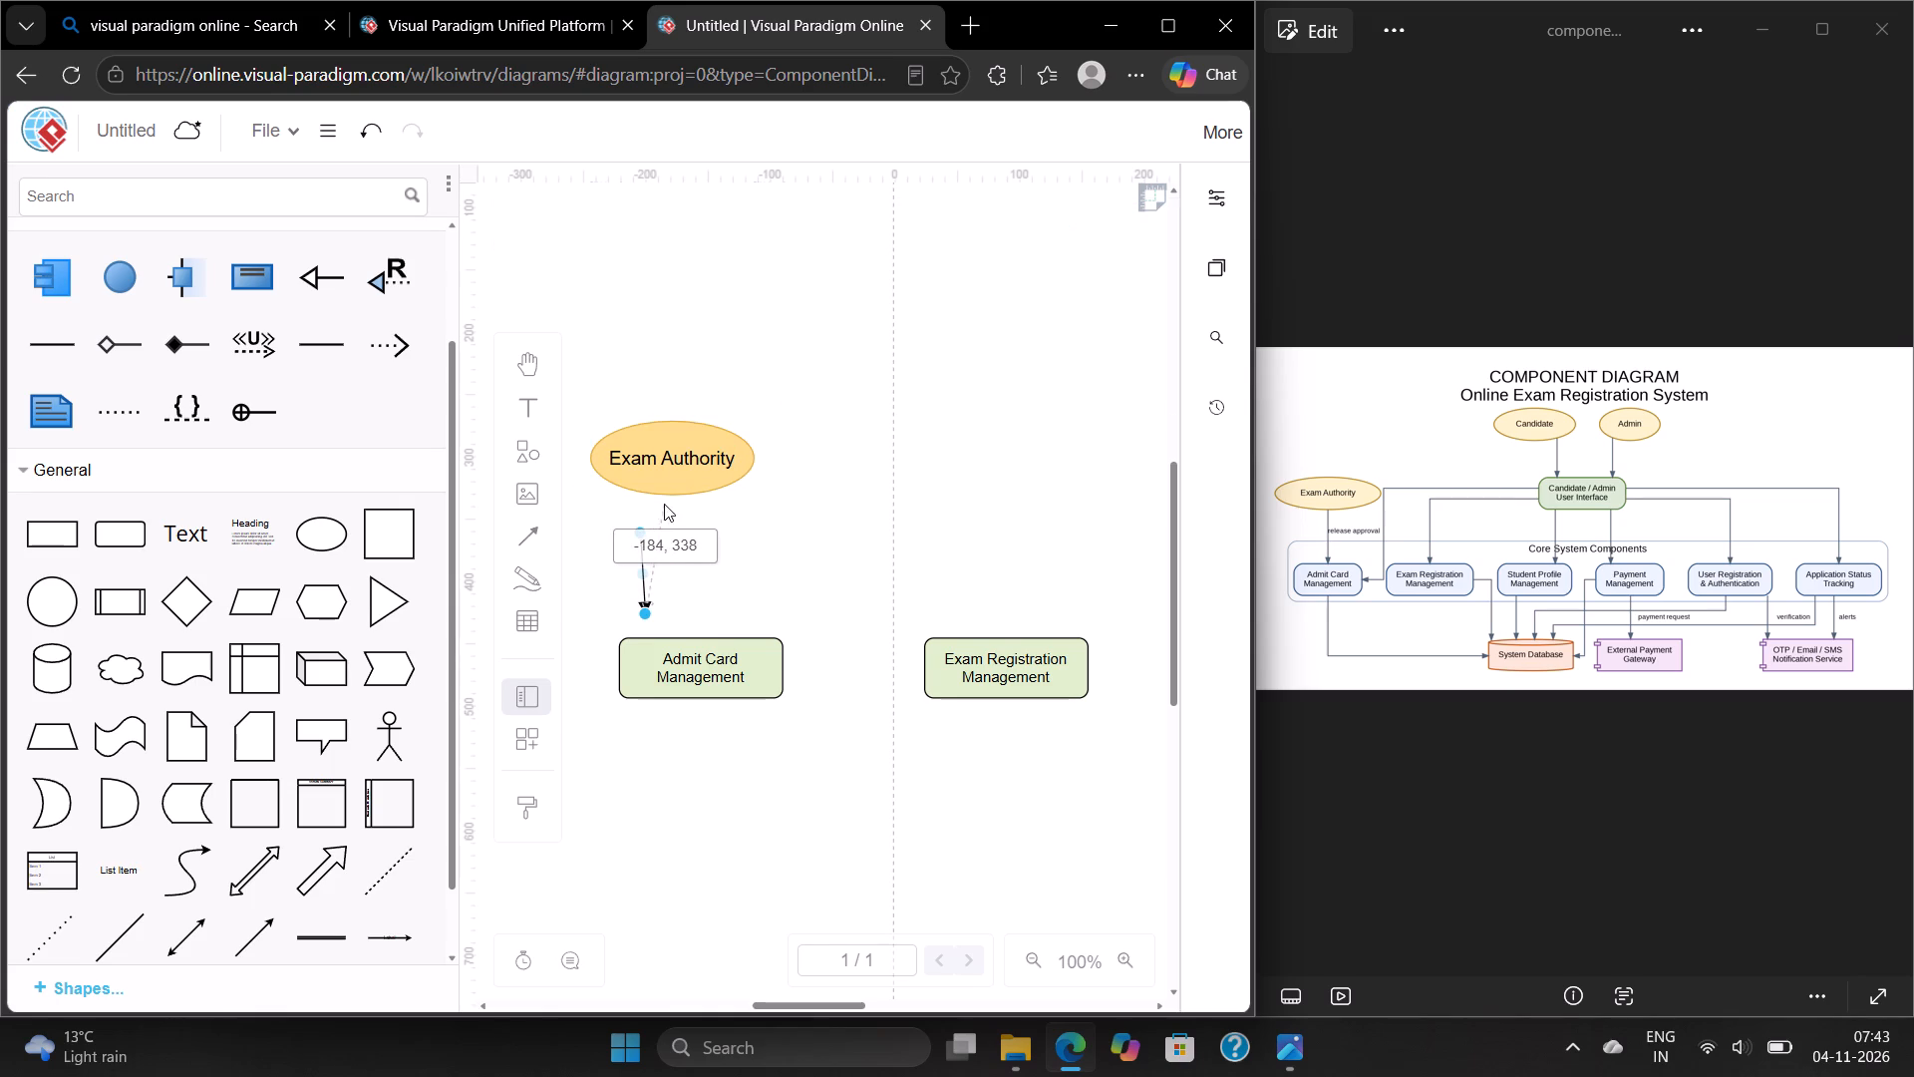
drag(664, 504, 665, 500)
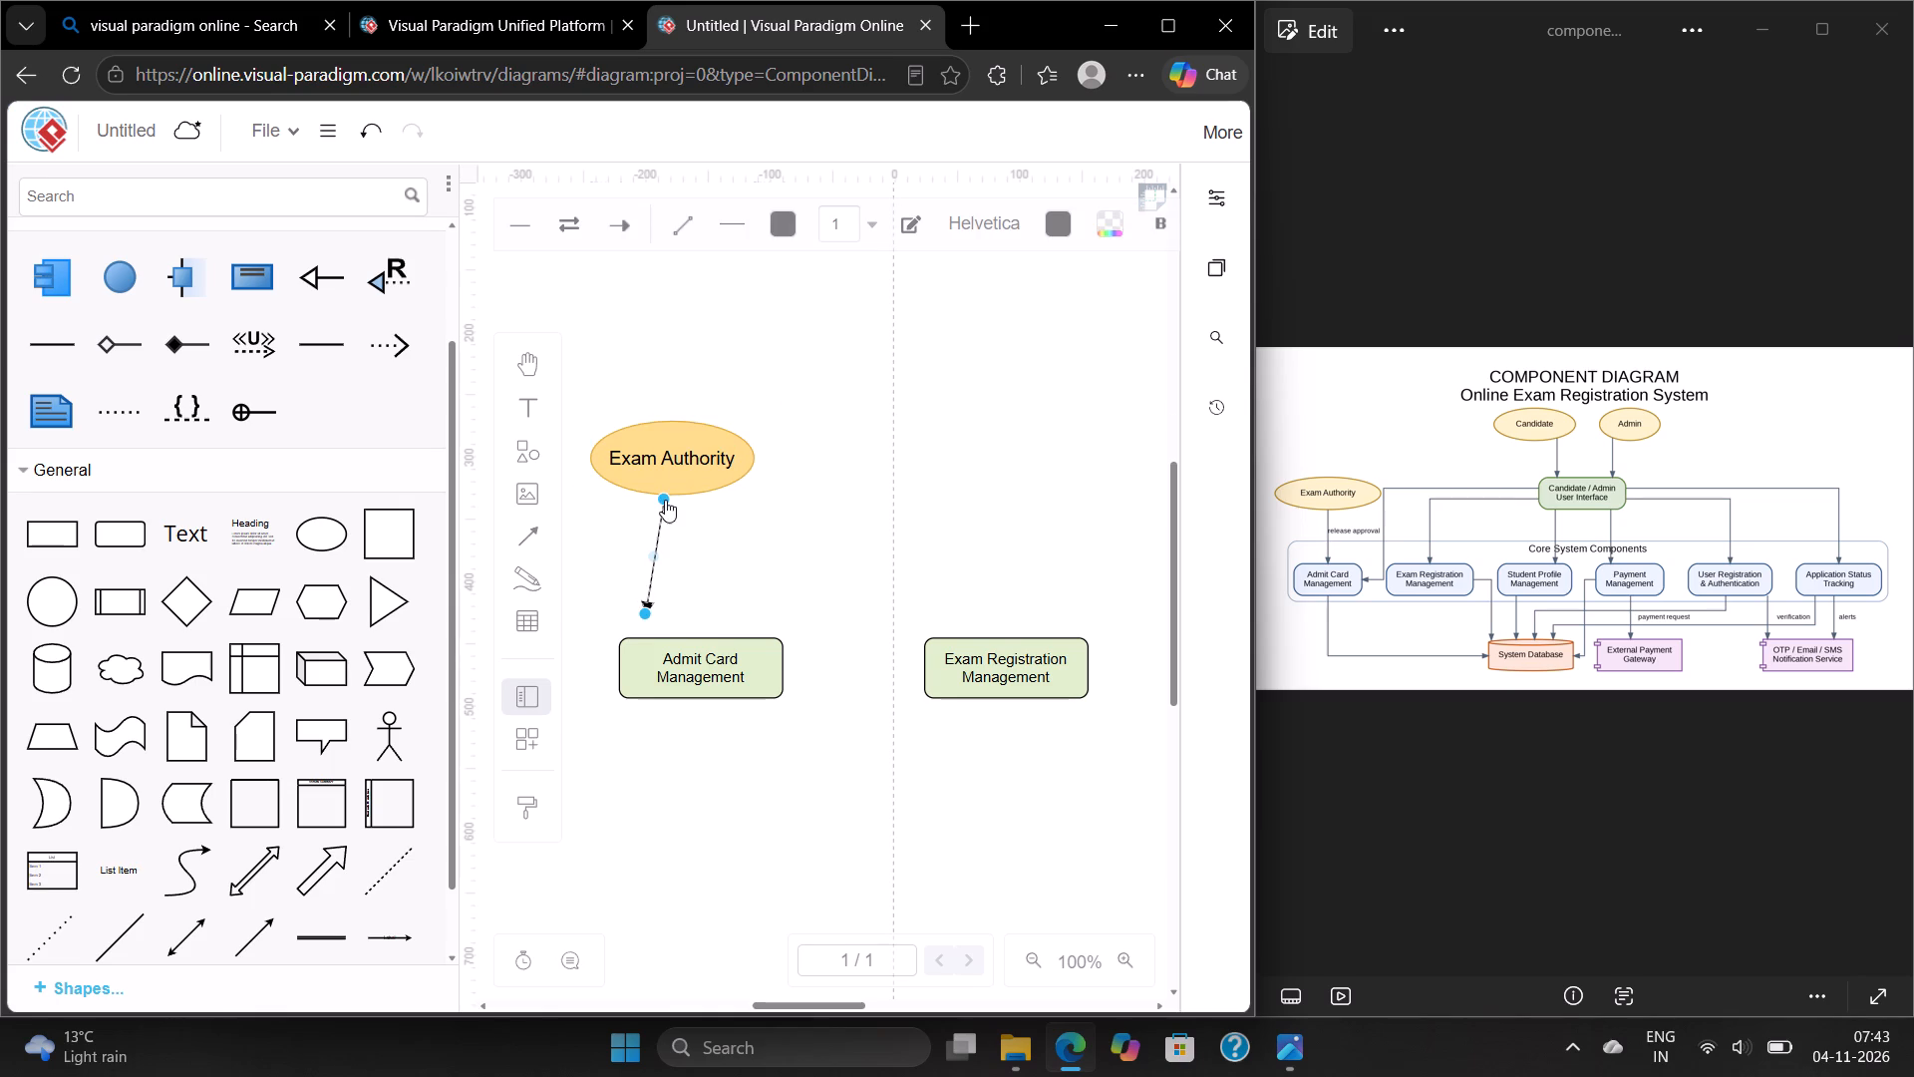
drag(642, 610, 657, 641)
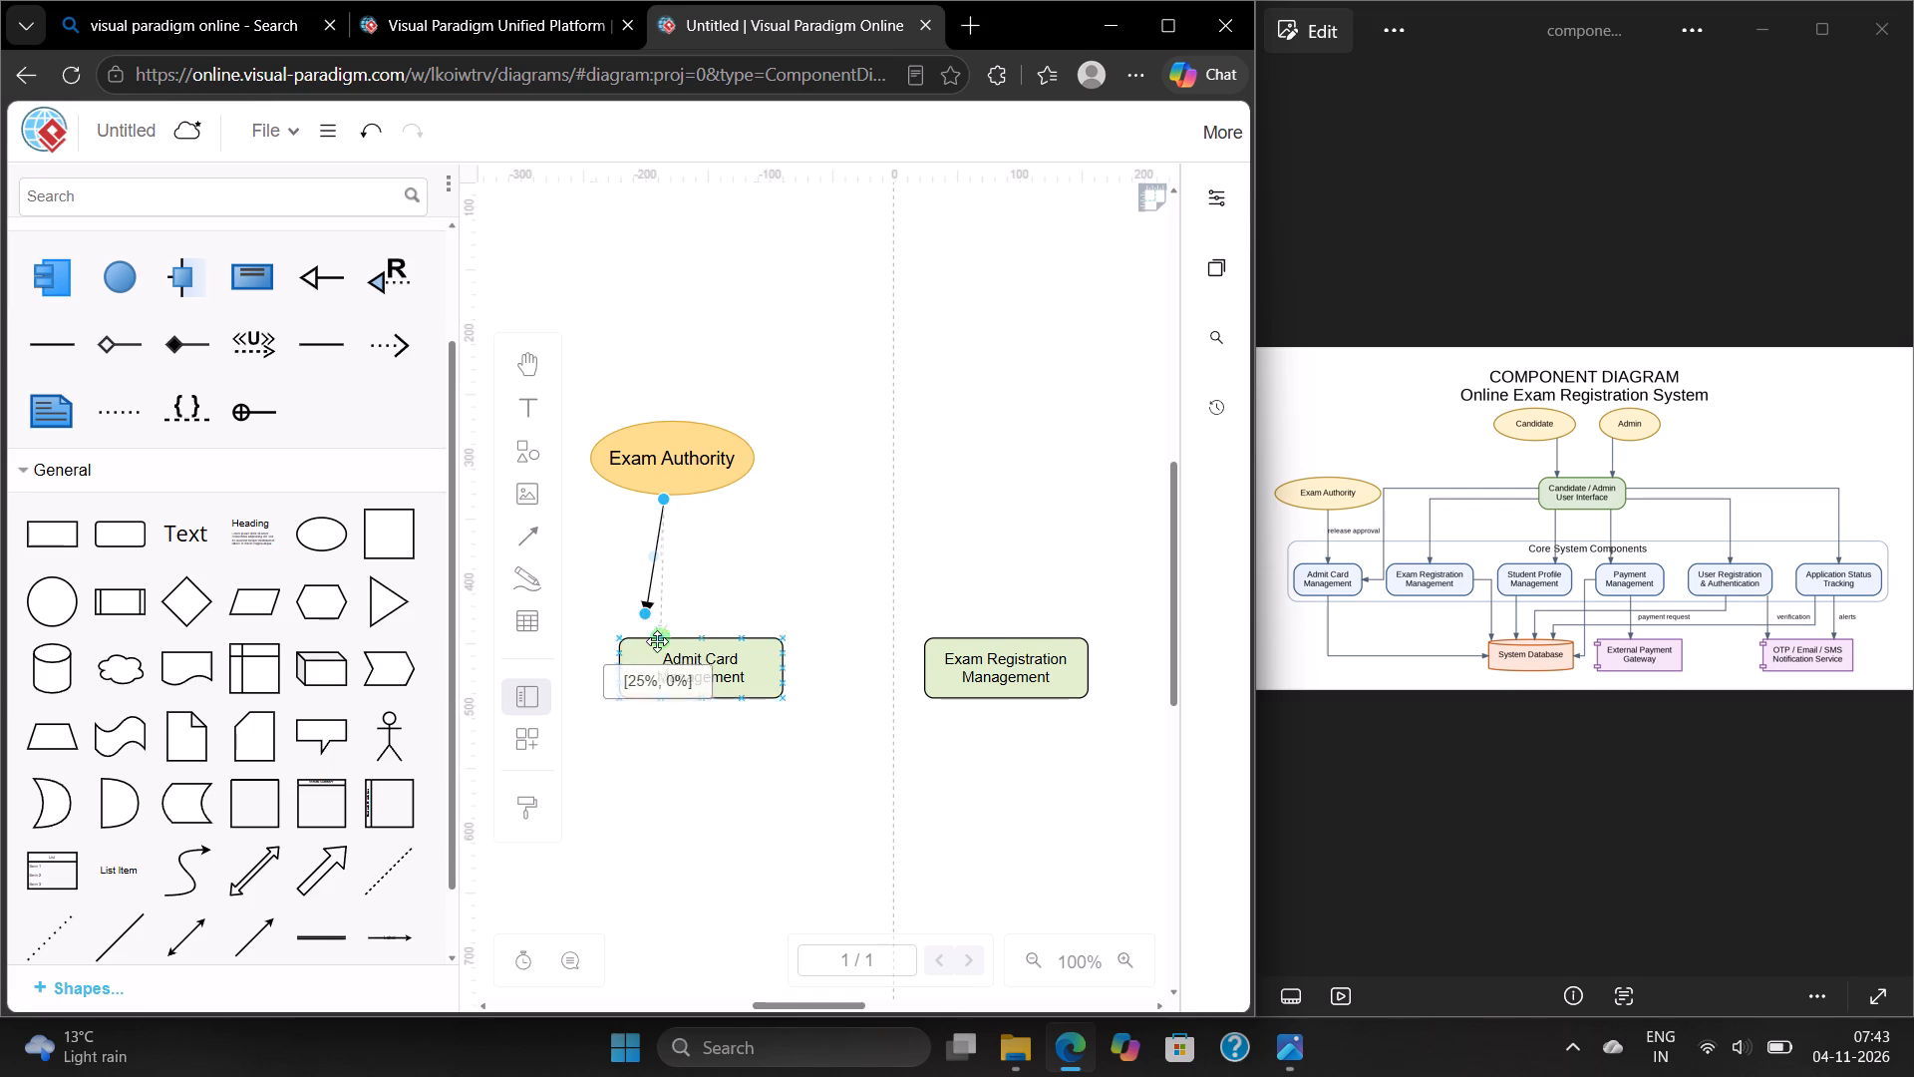
drag(657, 641, 660, 641)
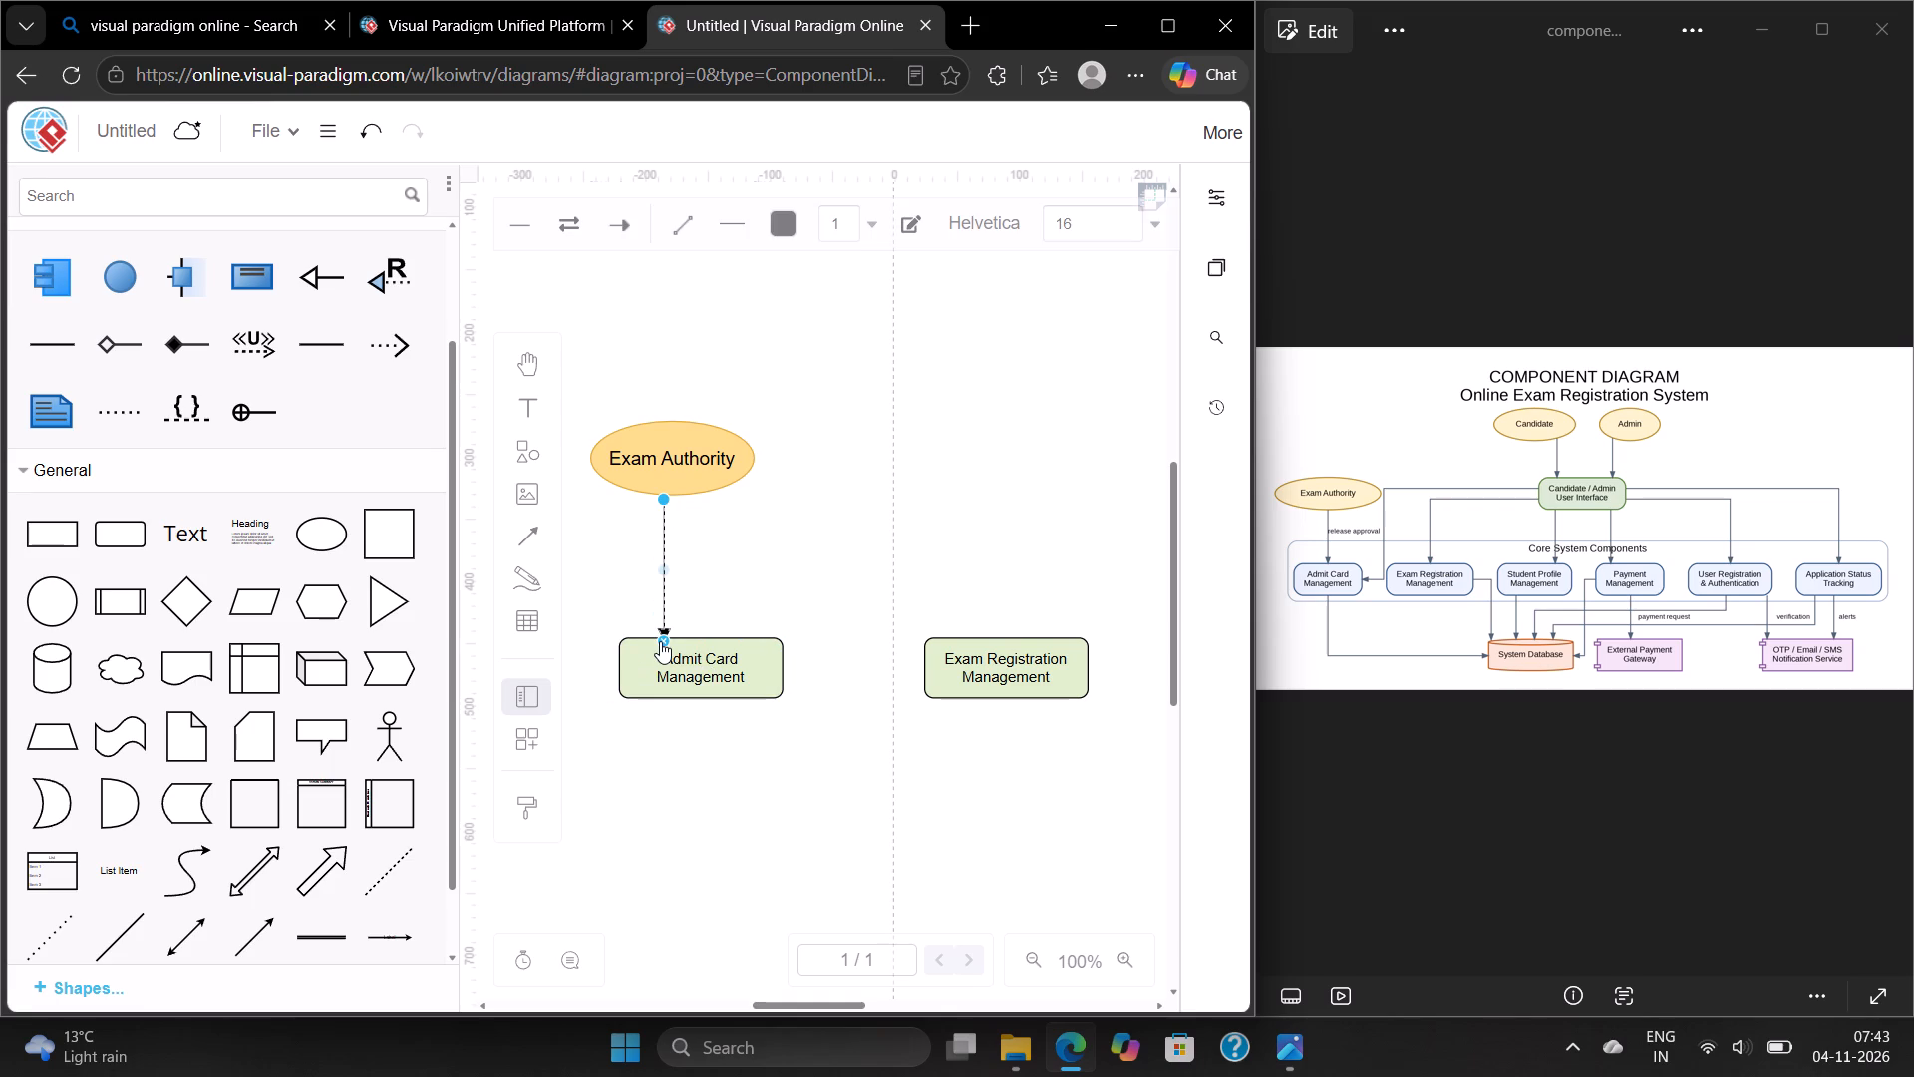
click(721, 589)
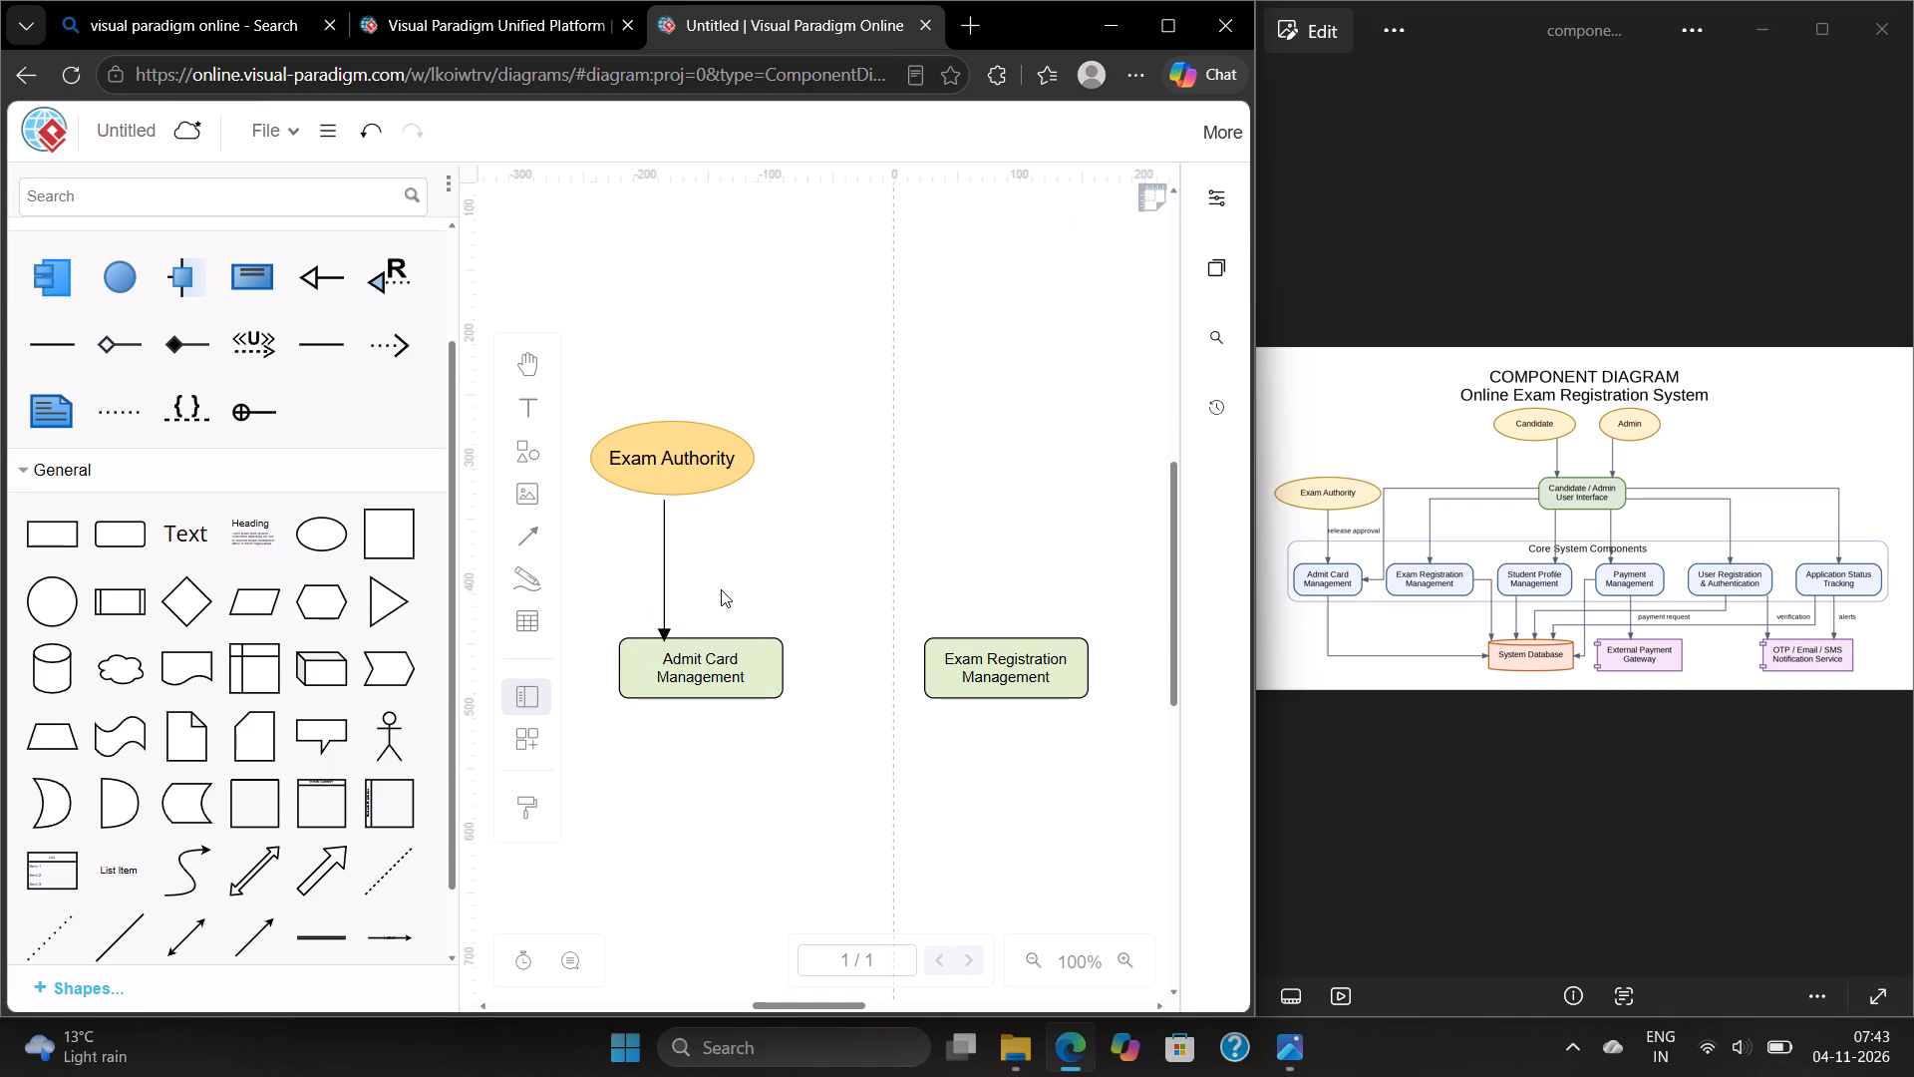
Paste another arrow connector and run it from the "Candidate / Admin User Interface" box down to the "Student Profile Management" box.
scroll(721, 589, left, 2)
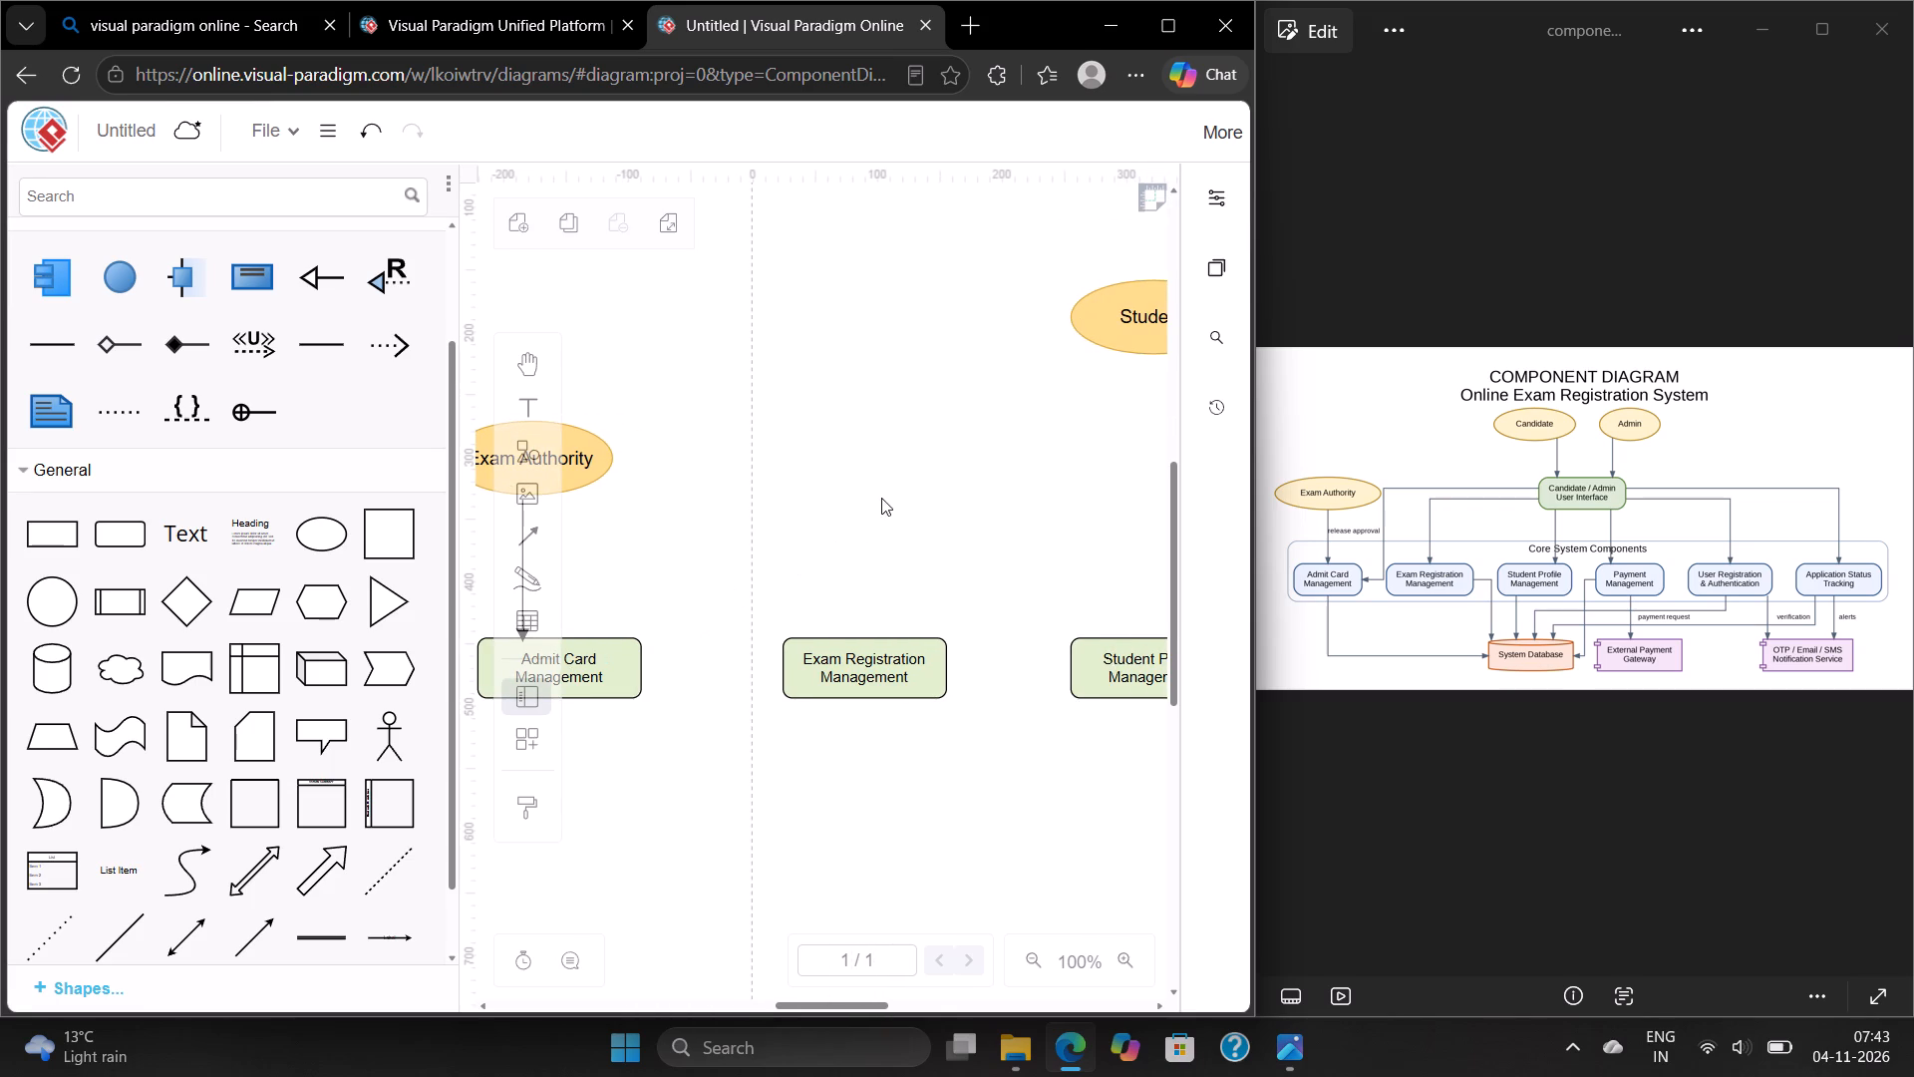
scroll(862, 490, left, 2)
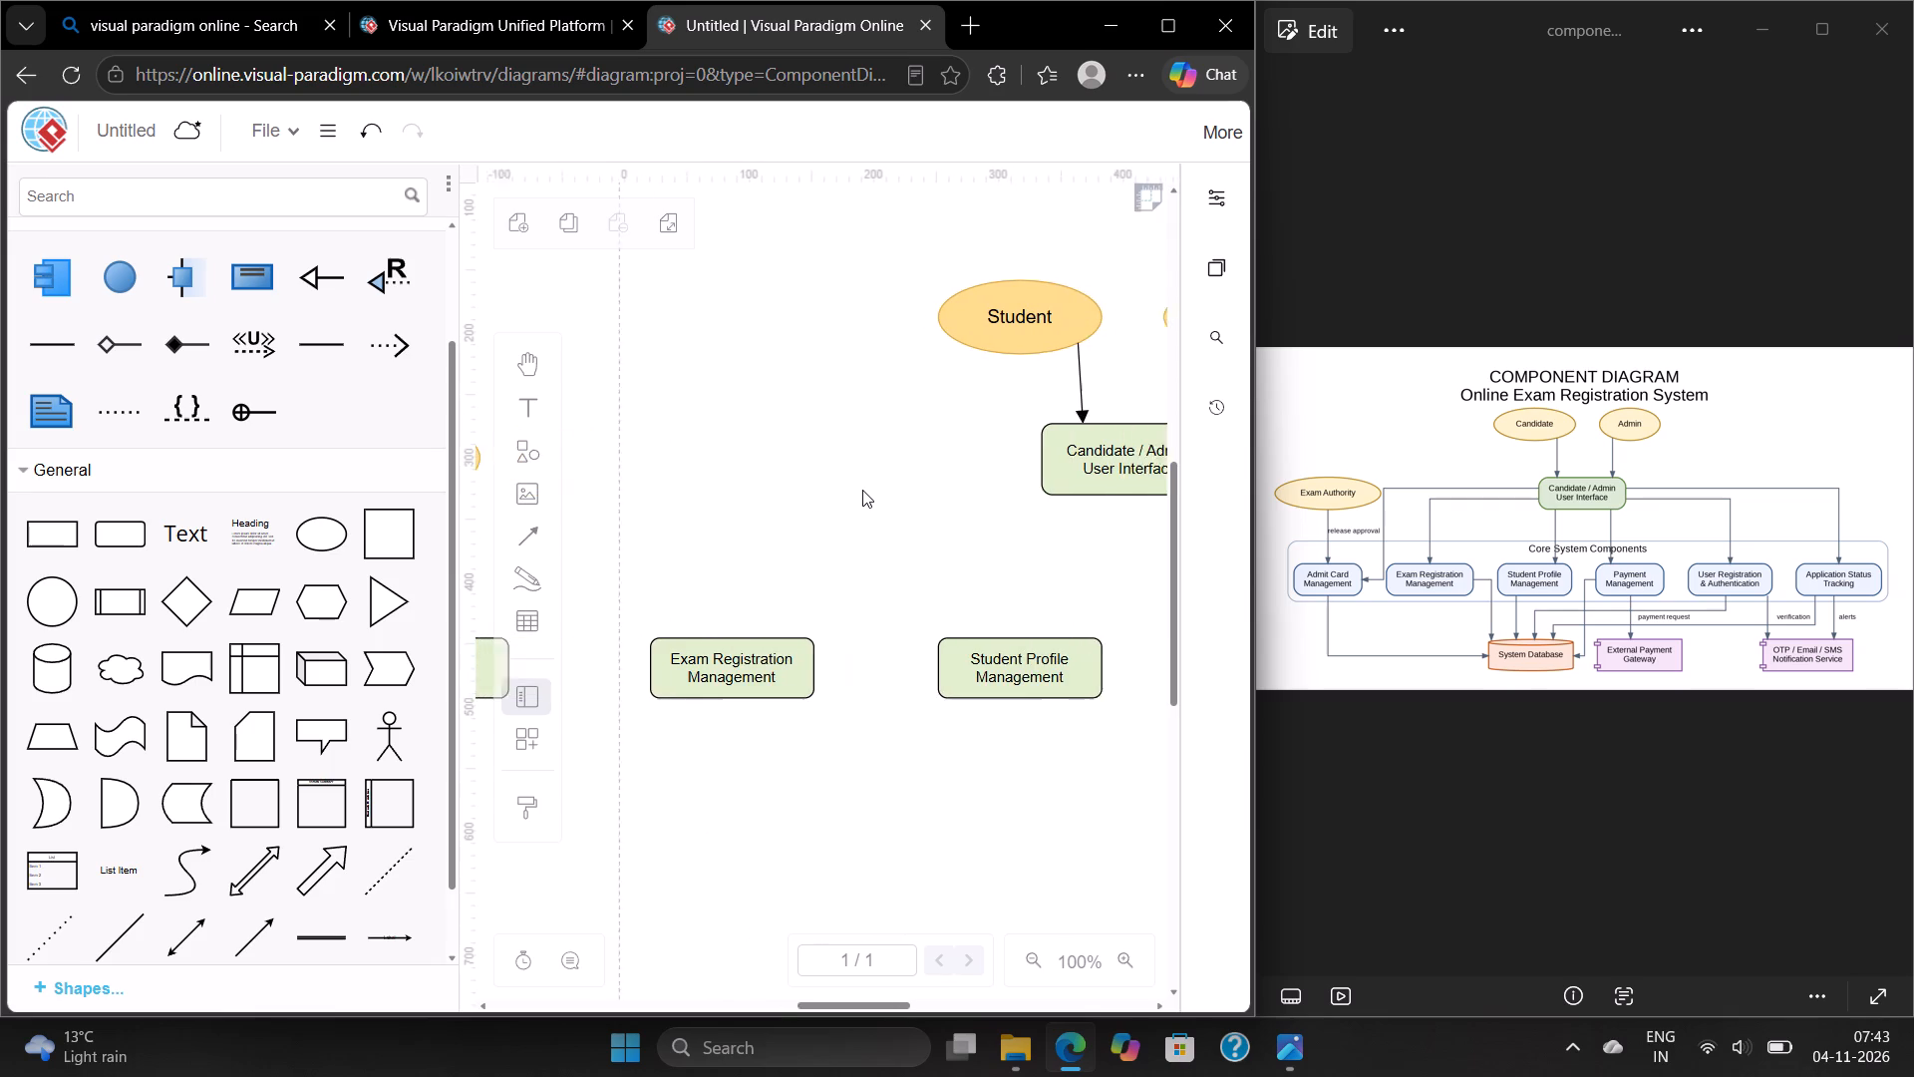
scroll(862, 490, left, 2)
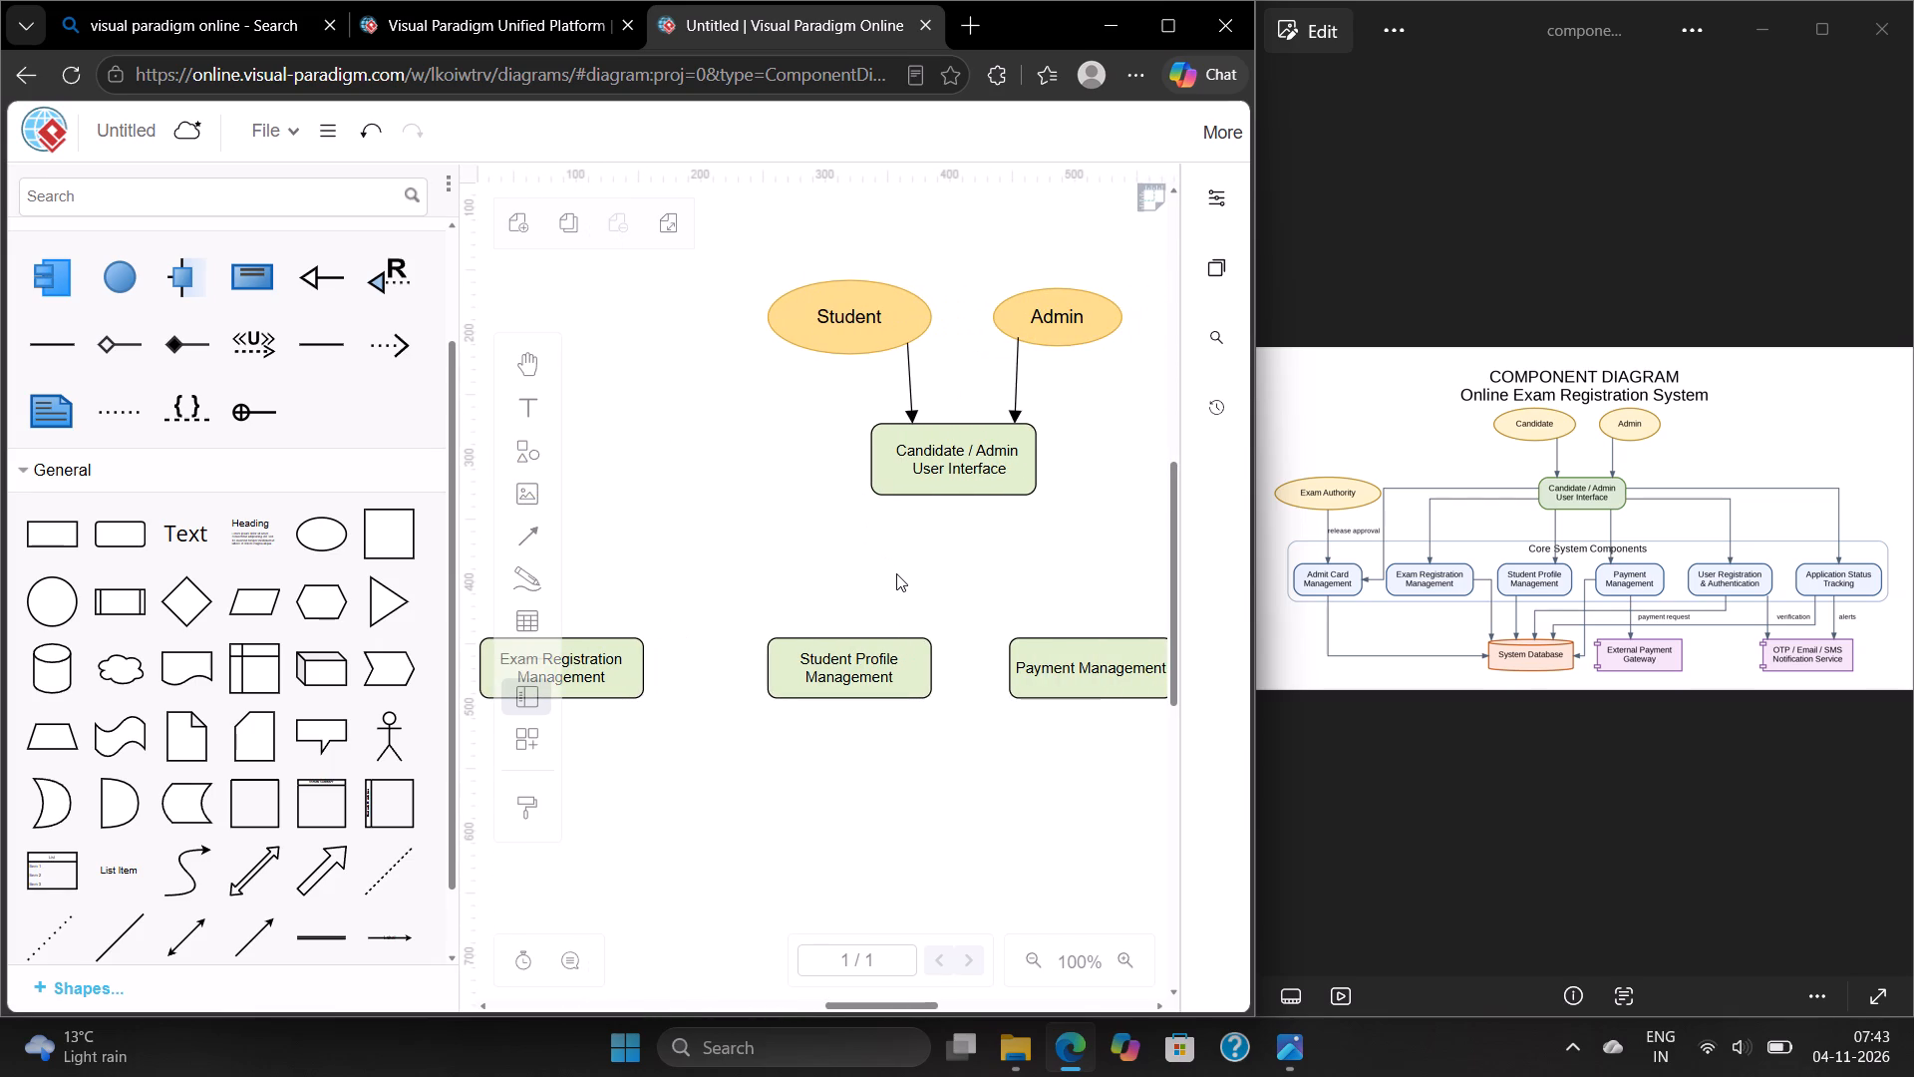
click(896, 573)
key(ctrl+v)
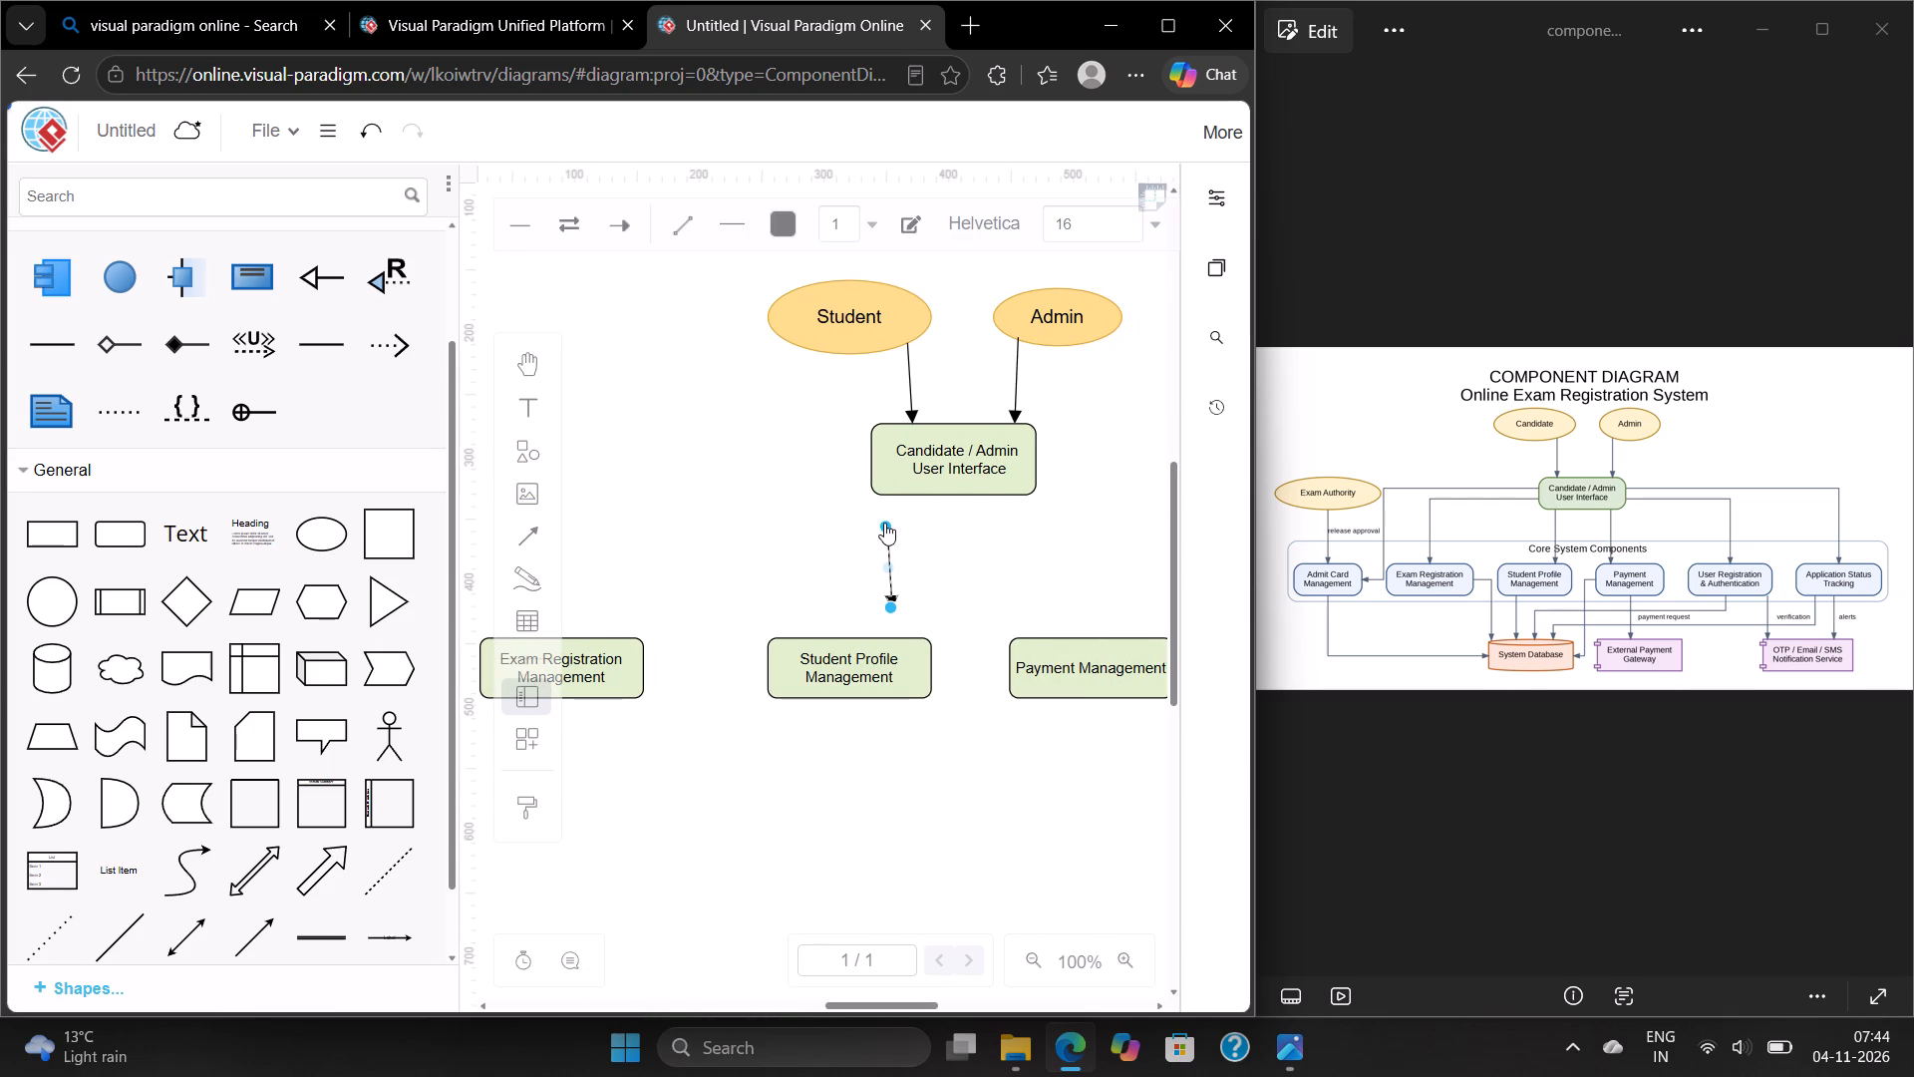
drag(884, 523, 897, 495)
drag(891, 607, 891, 635)
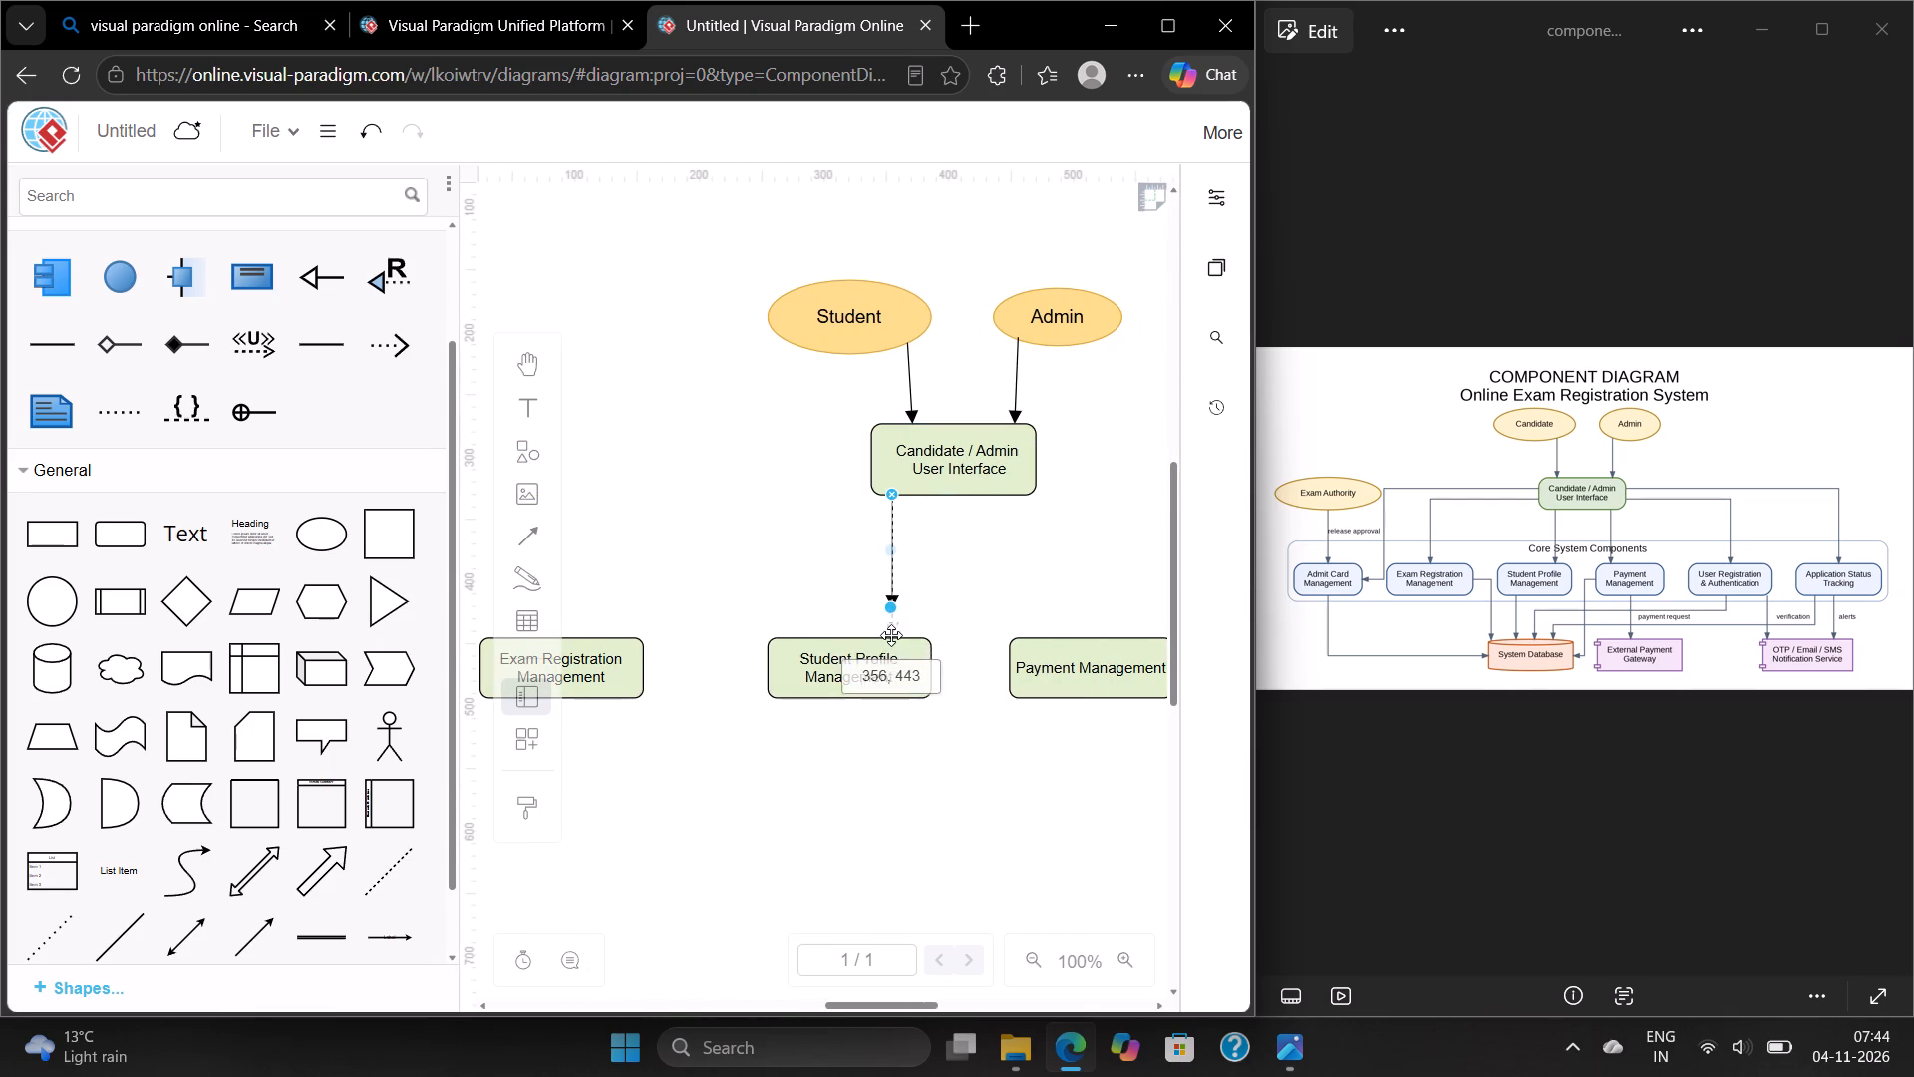
drag(891, 635, 891, 639)
click(948, 555)
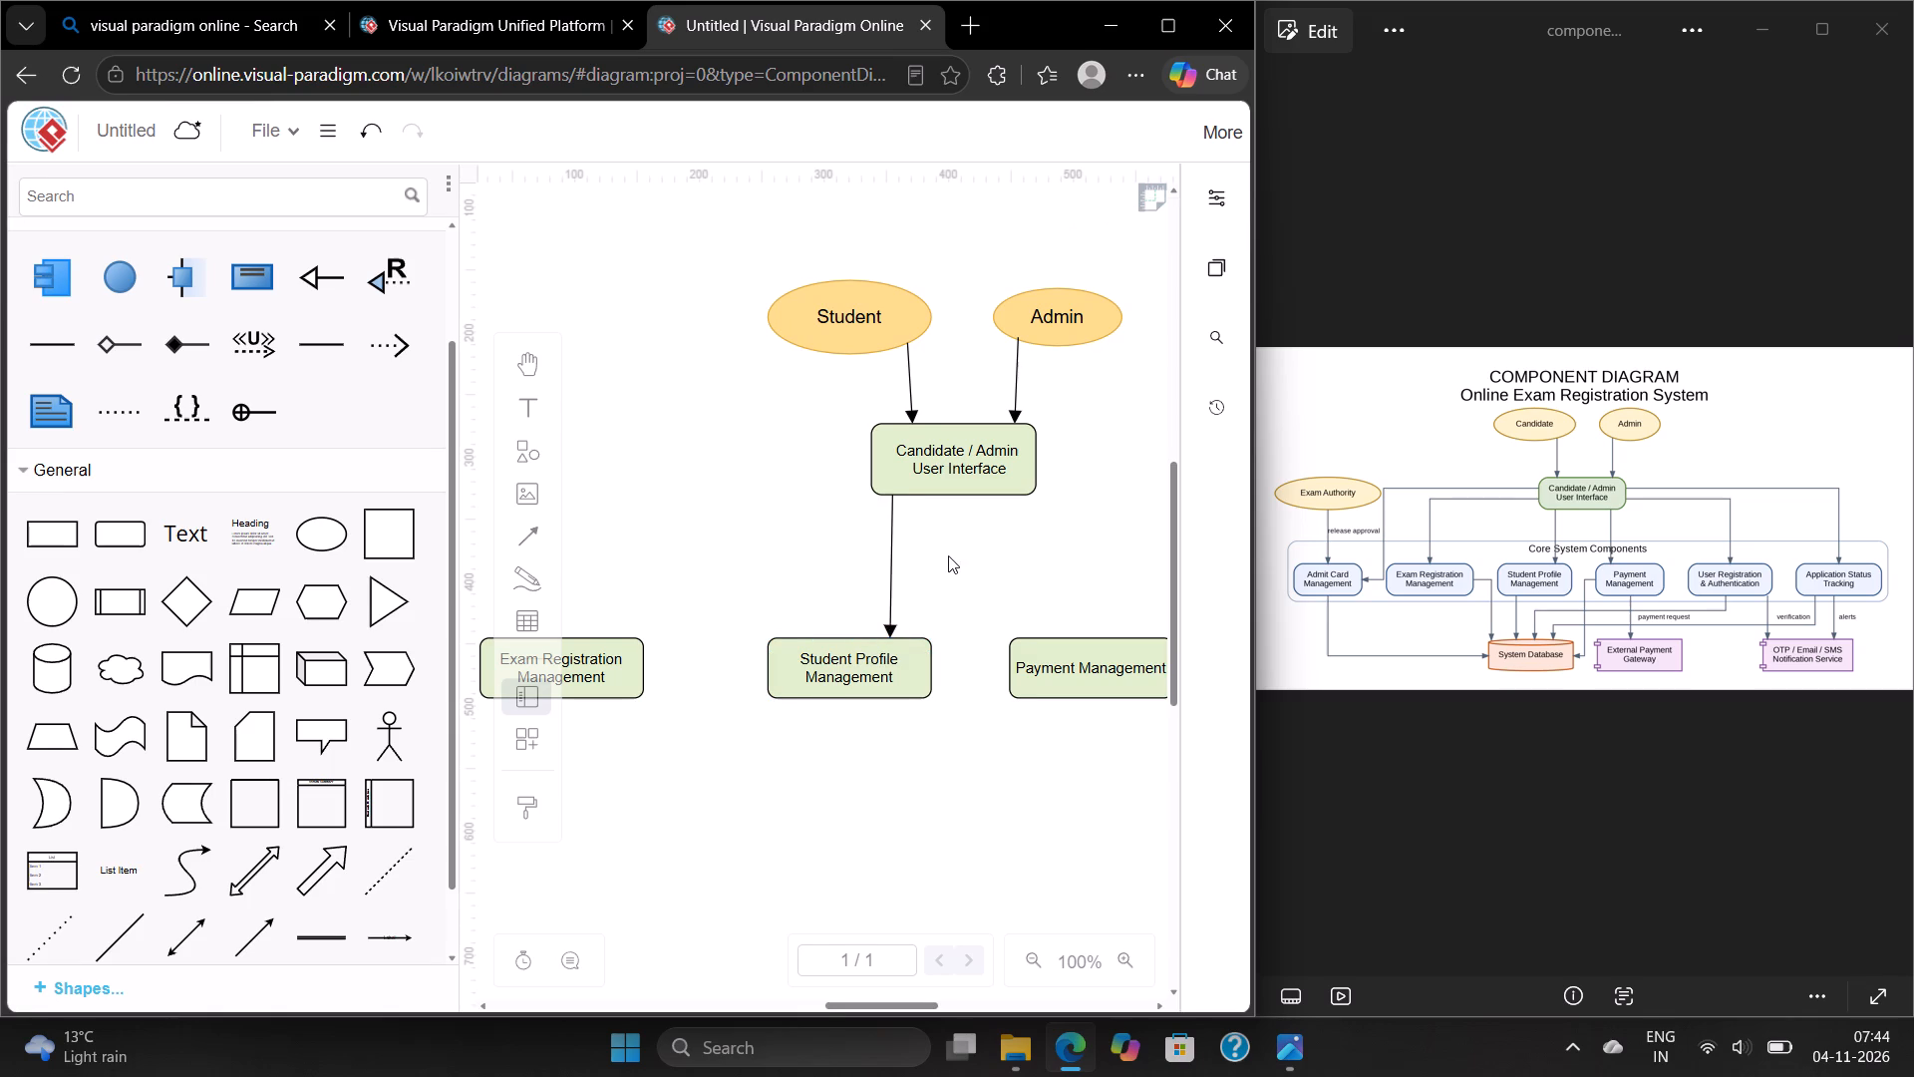
Copy the arrow to "Student Profile Management" and run the copy from "Candidate / Admin User Interface" to the "Payment Management" box.
scroll(948, 555, left, 1)
click(797, 564)
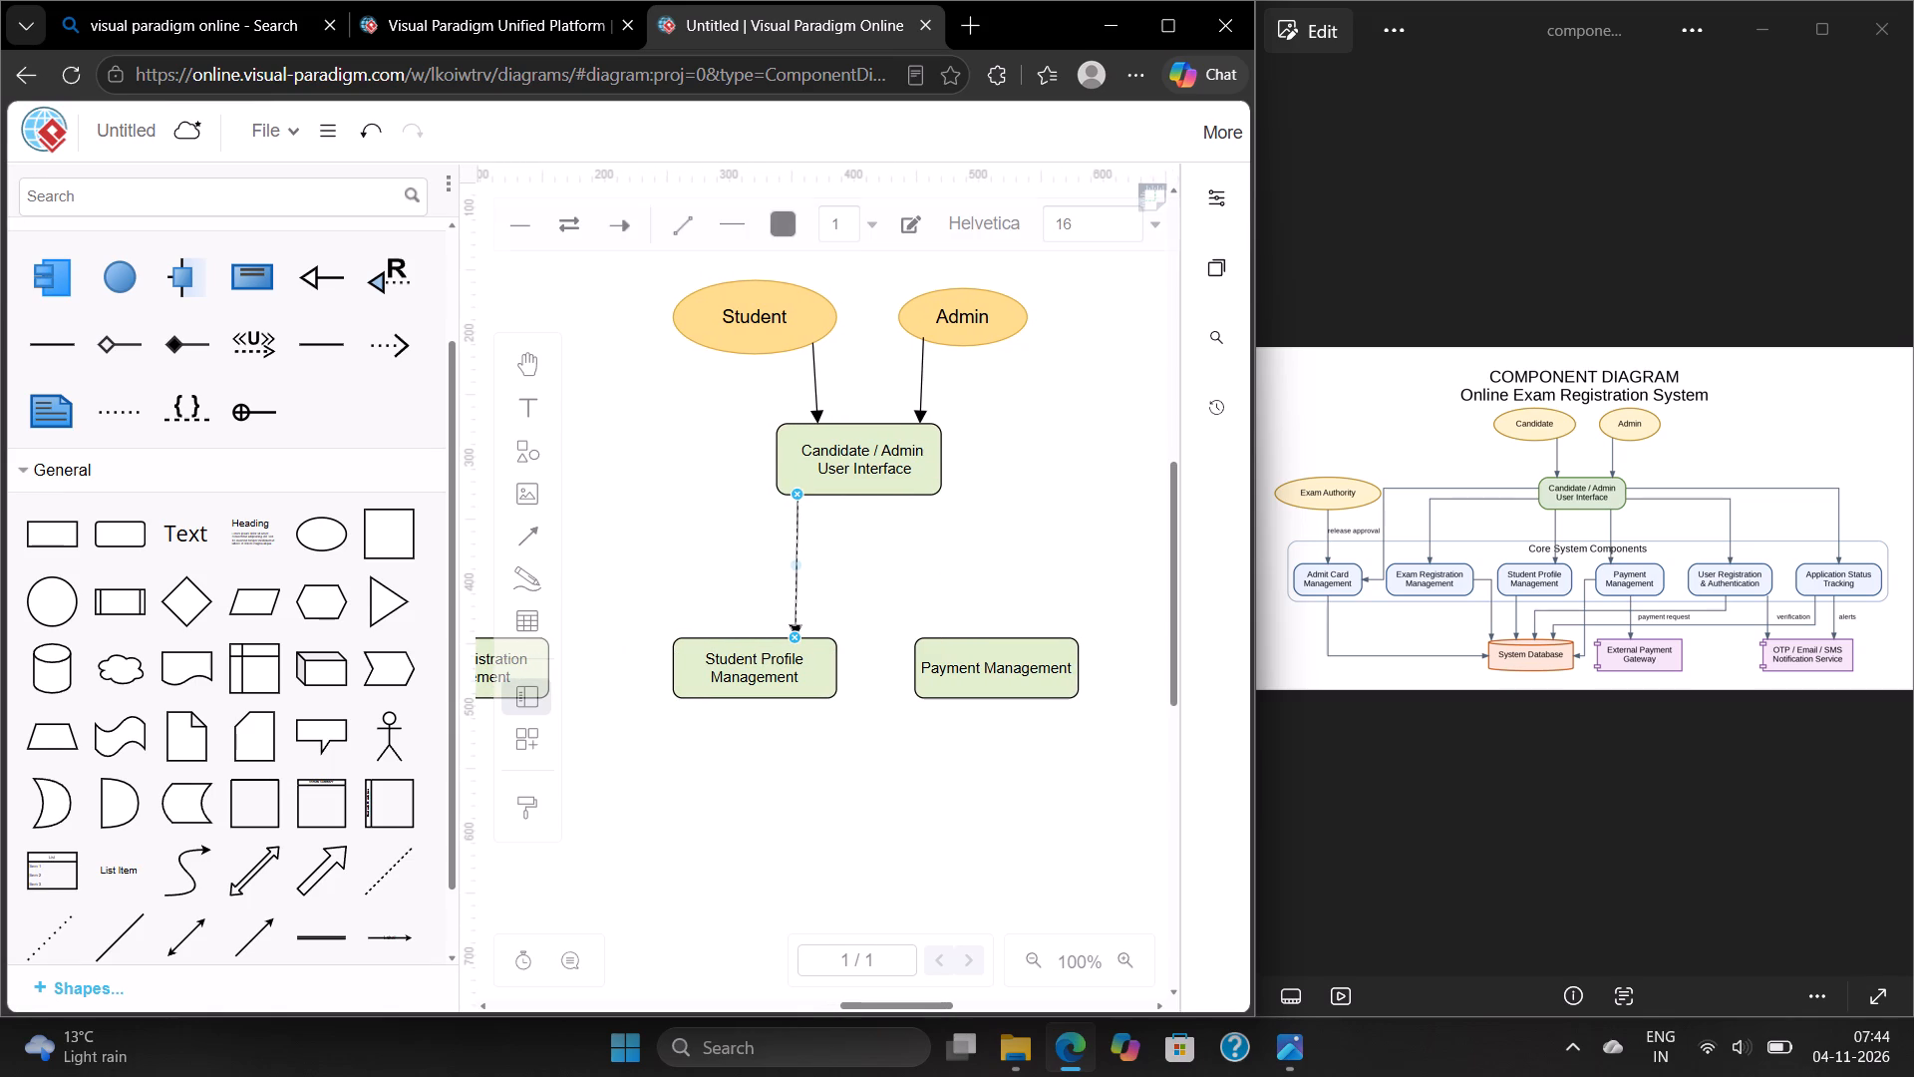
key(ctrl+c)
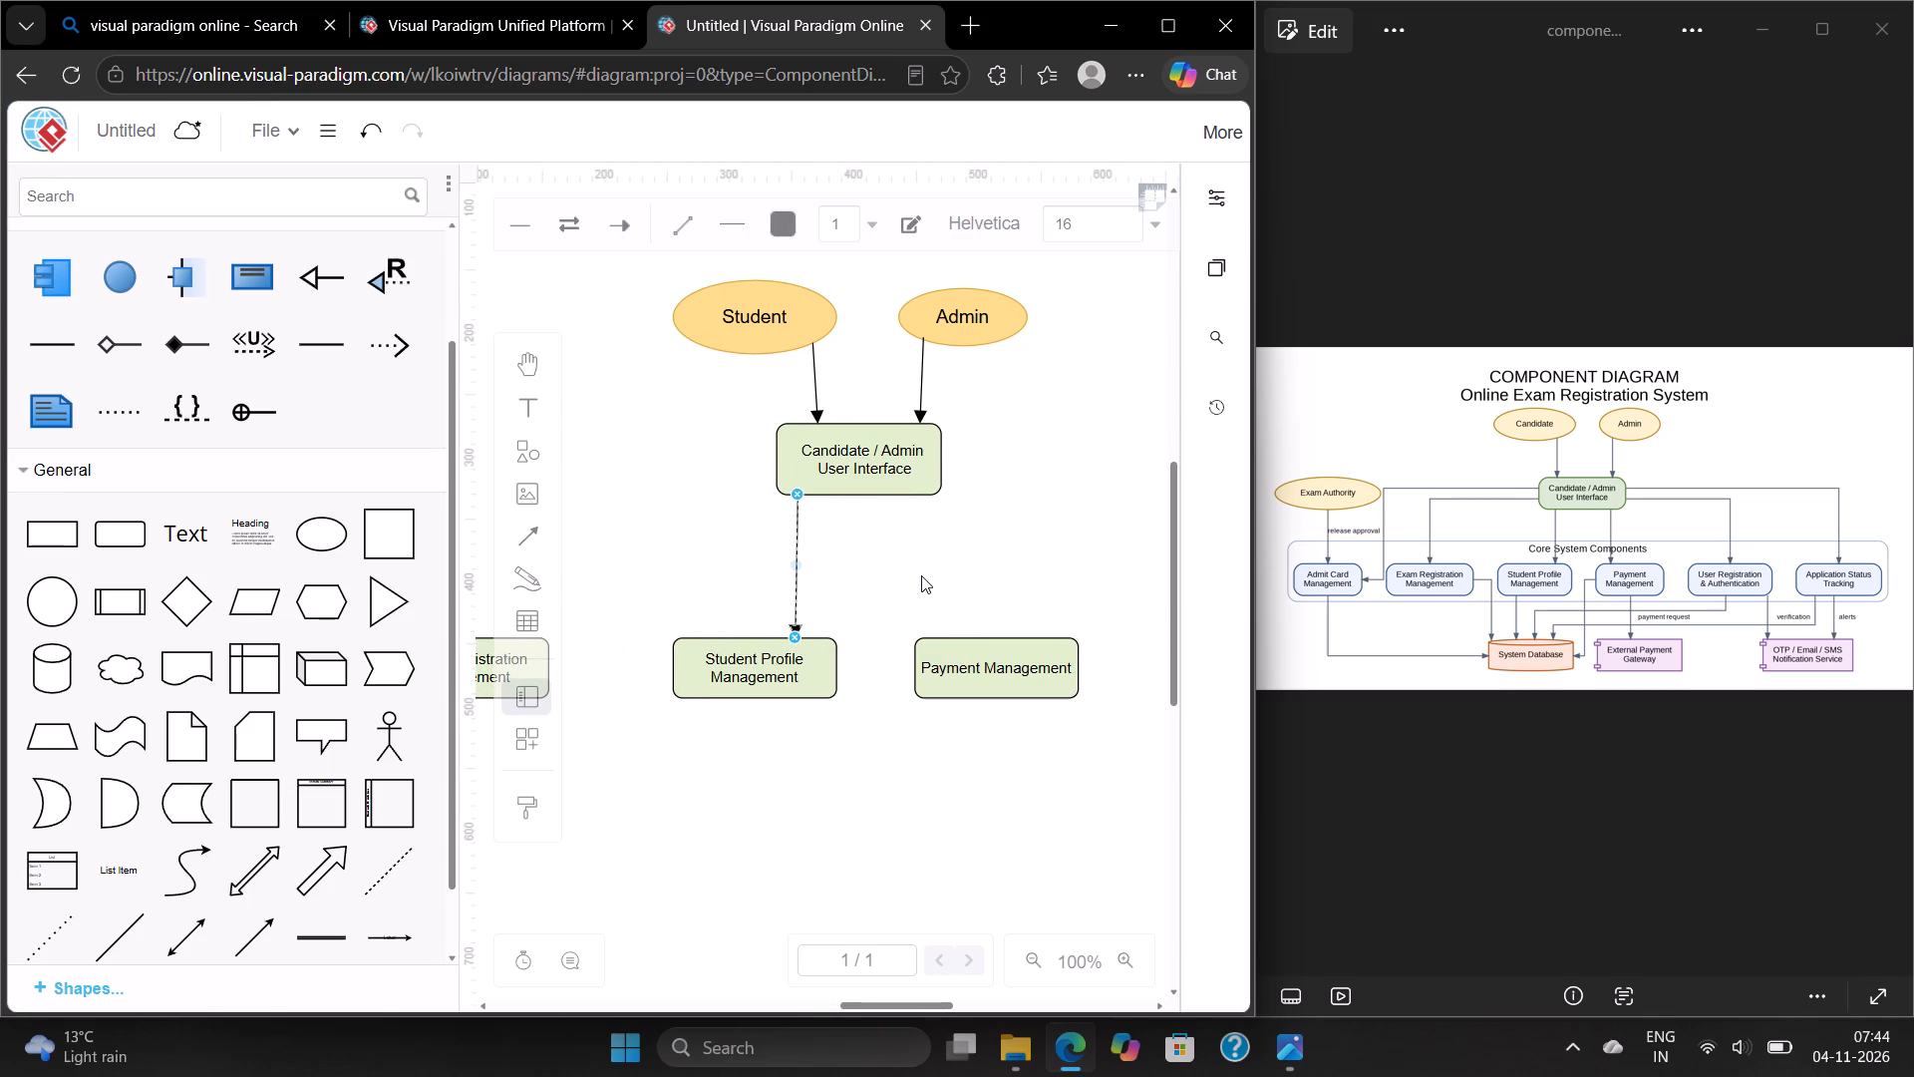
click(921, 575)
key(ctrl+v)
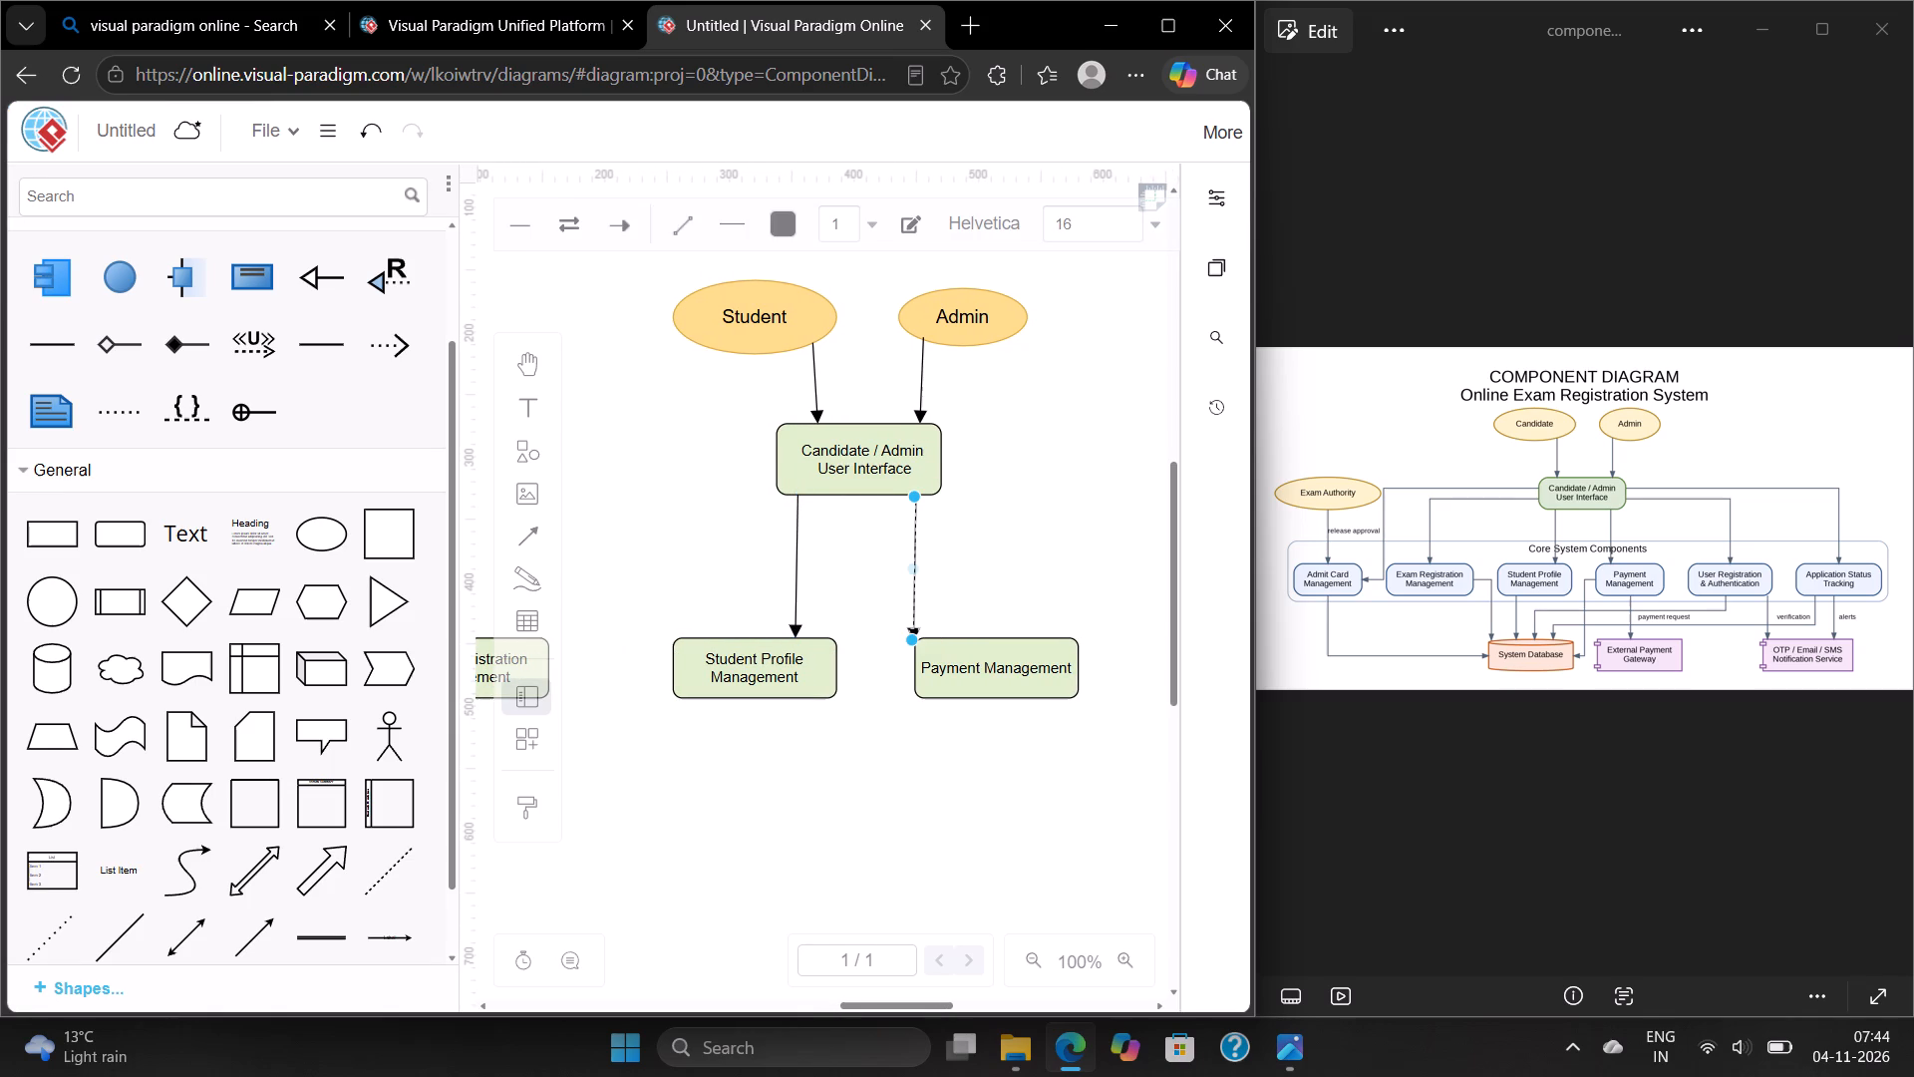
drag(914, 639, 921, 637)
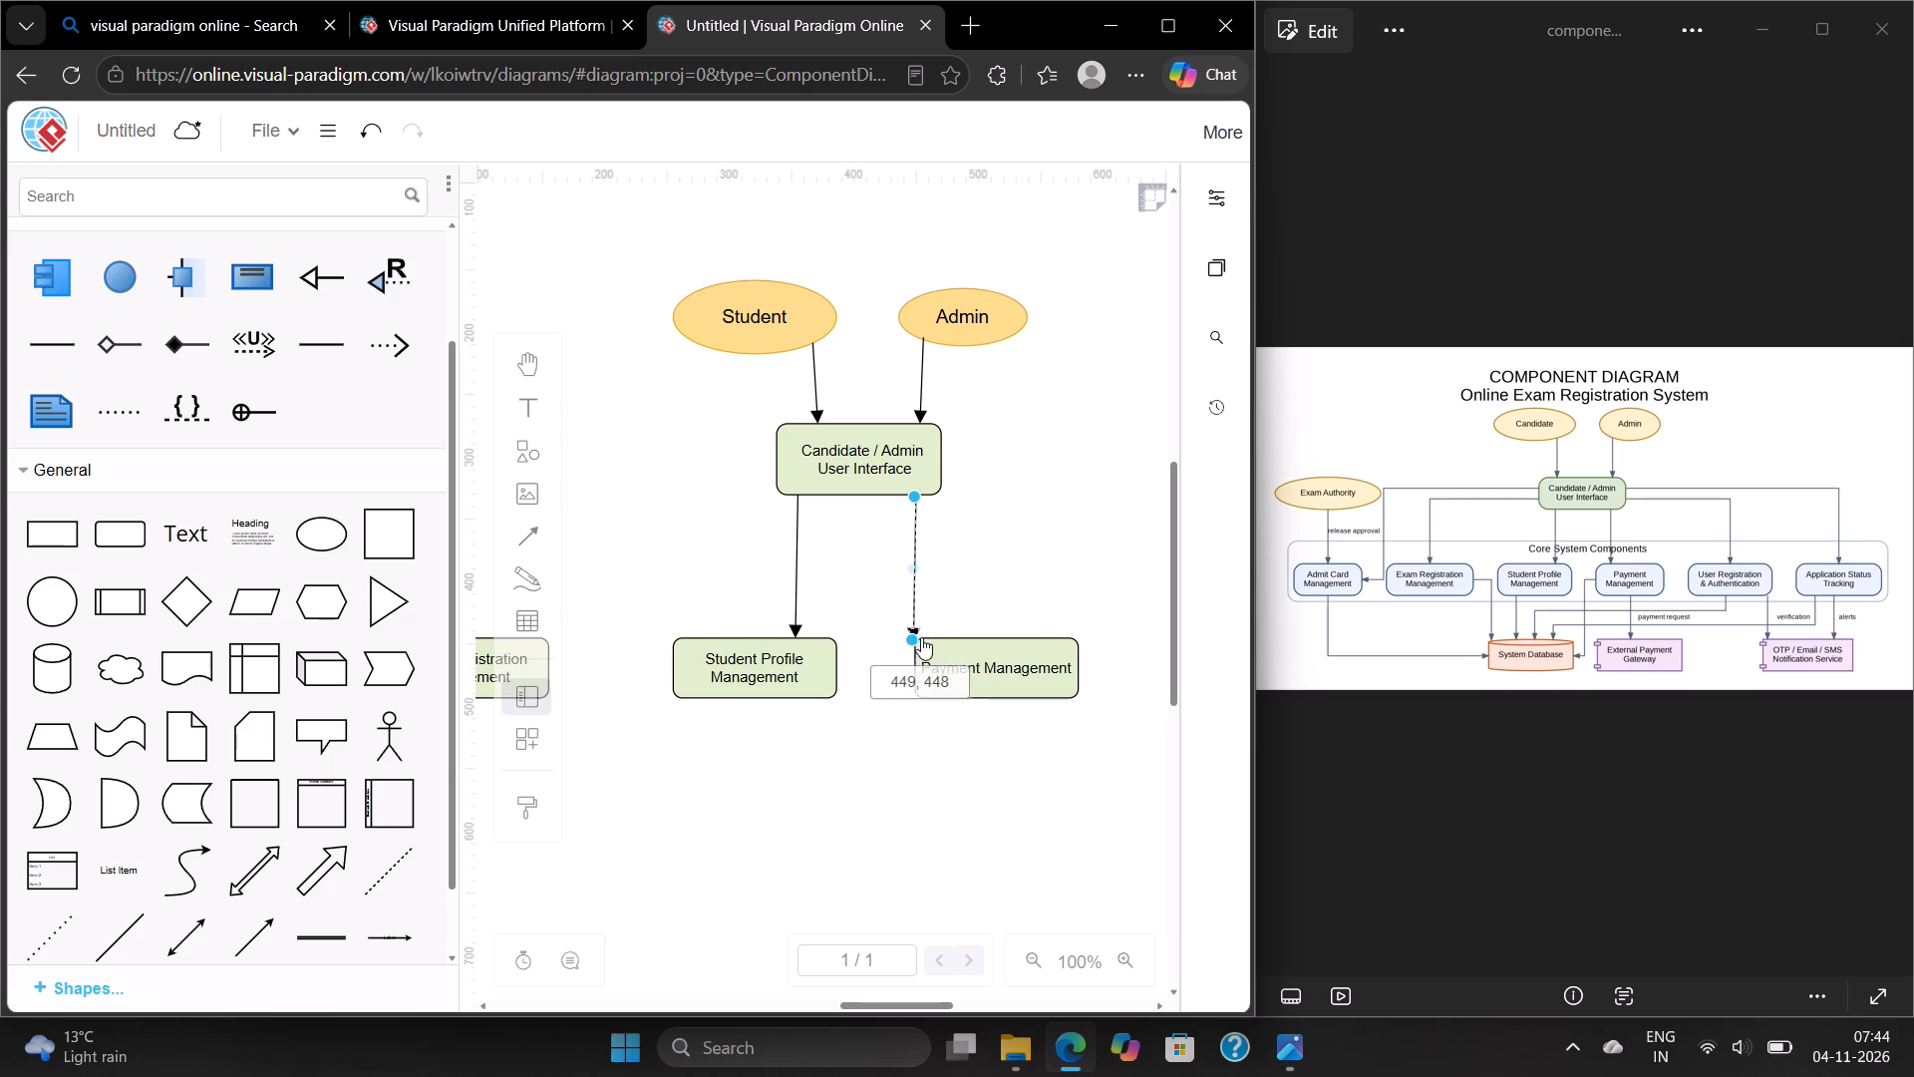
drag(921, 637, 928, 637)
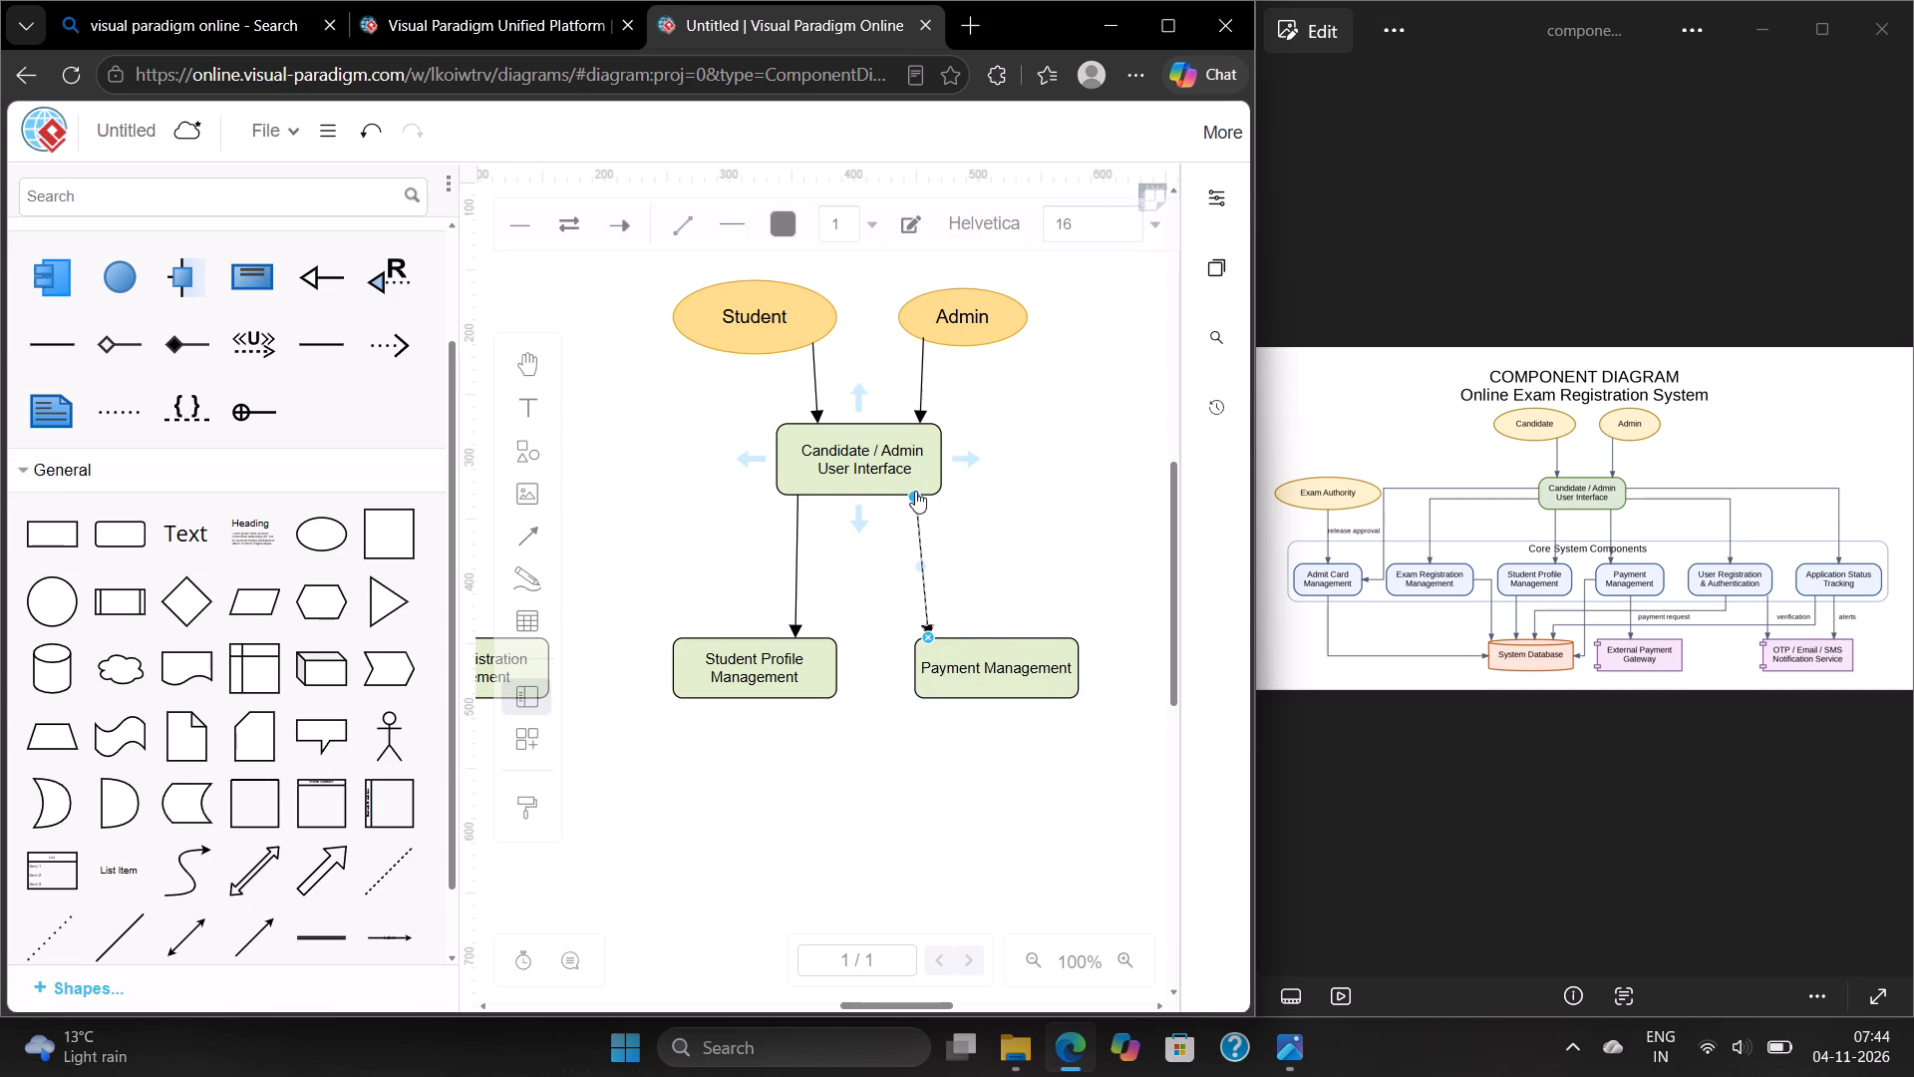
drag(915, 496, 928, 495)
click(1031, 502)
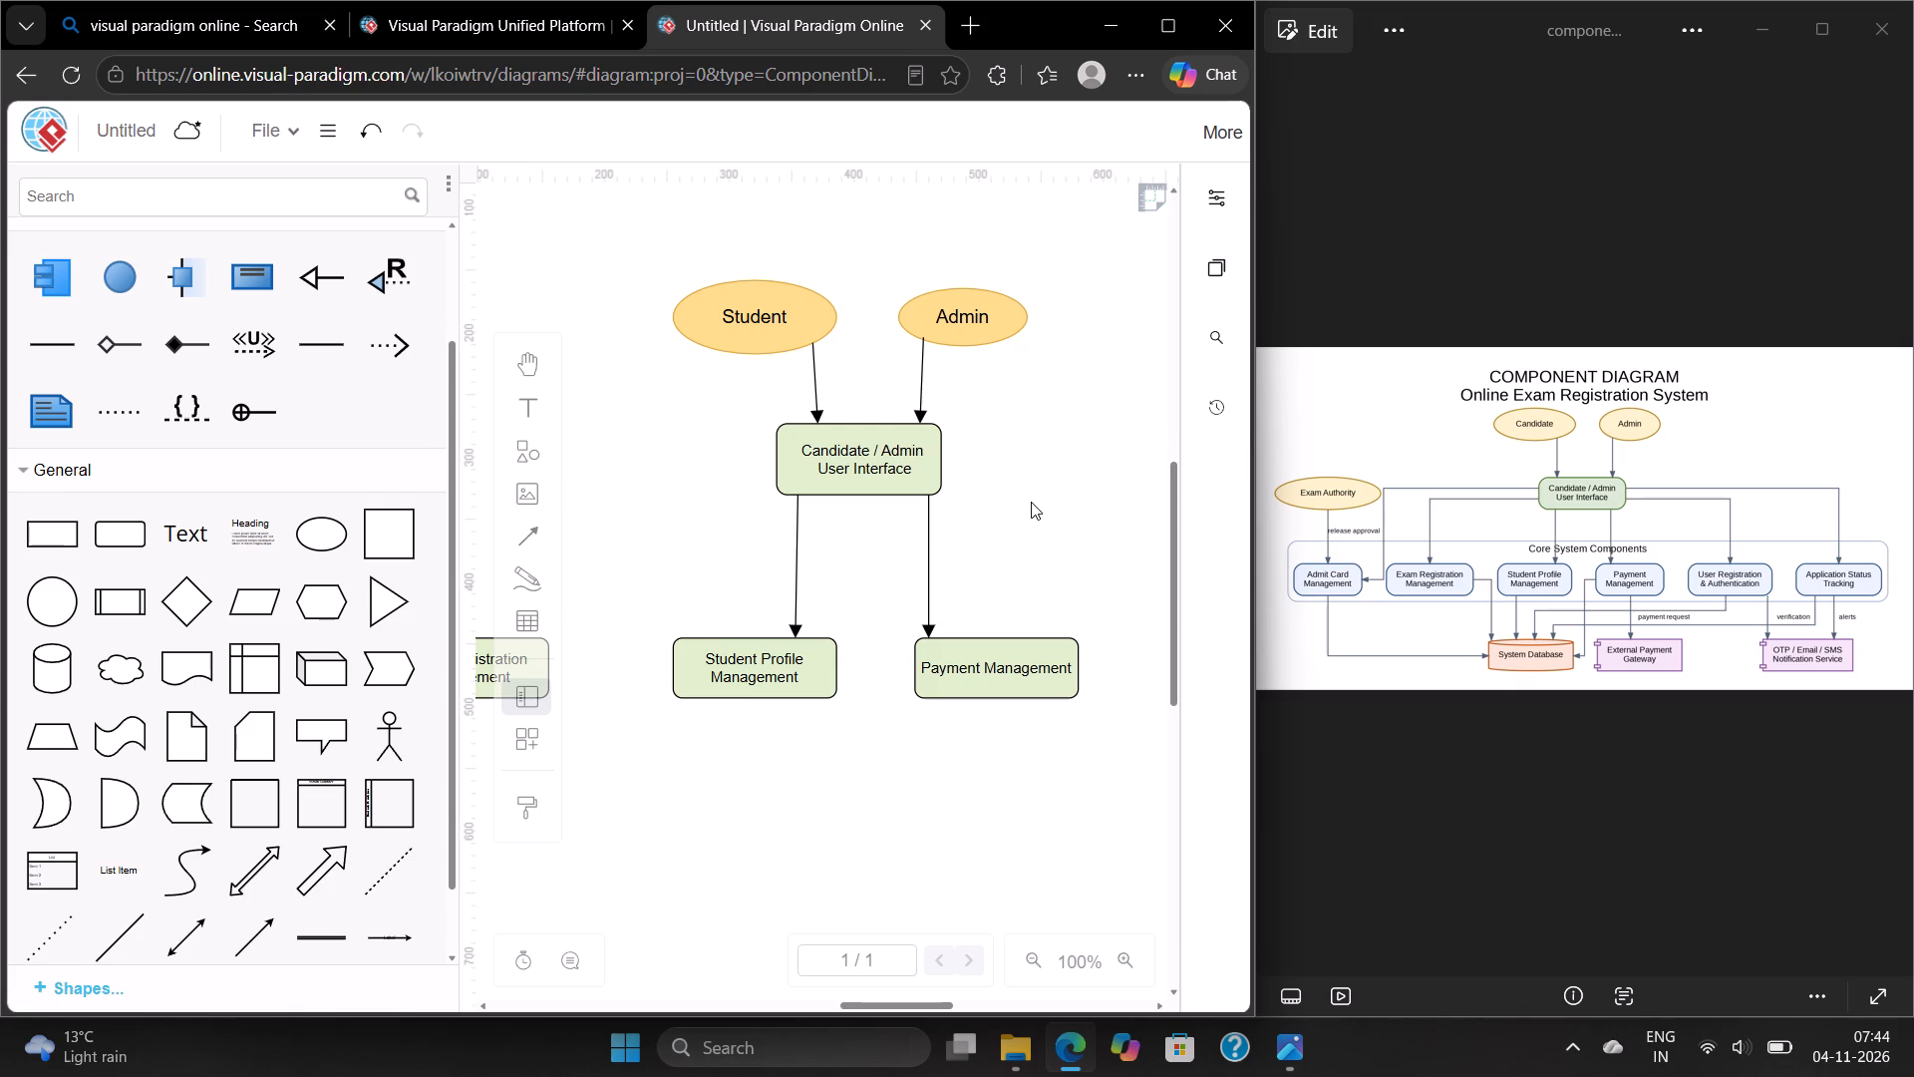
Paste another arrow connector and run it from the "Candidate / Admin User Interface" box to the top of the "User Registration & Authentication" box.
scroll(1031, 502, left, 1)
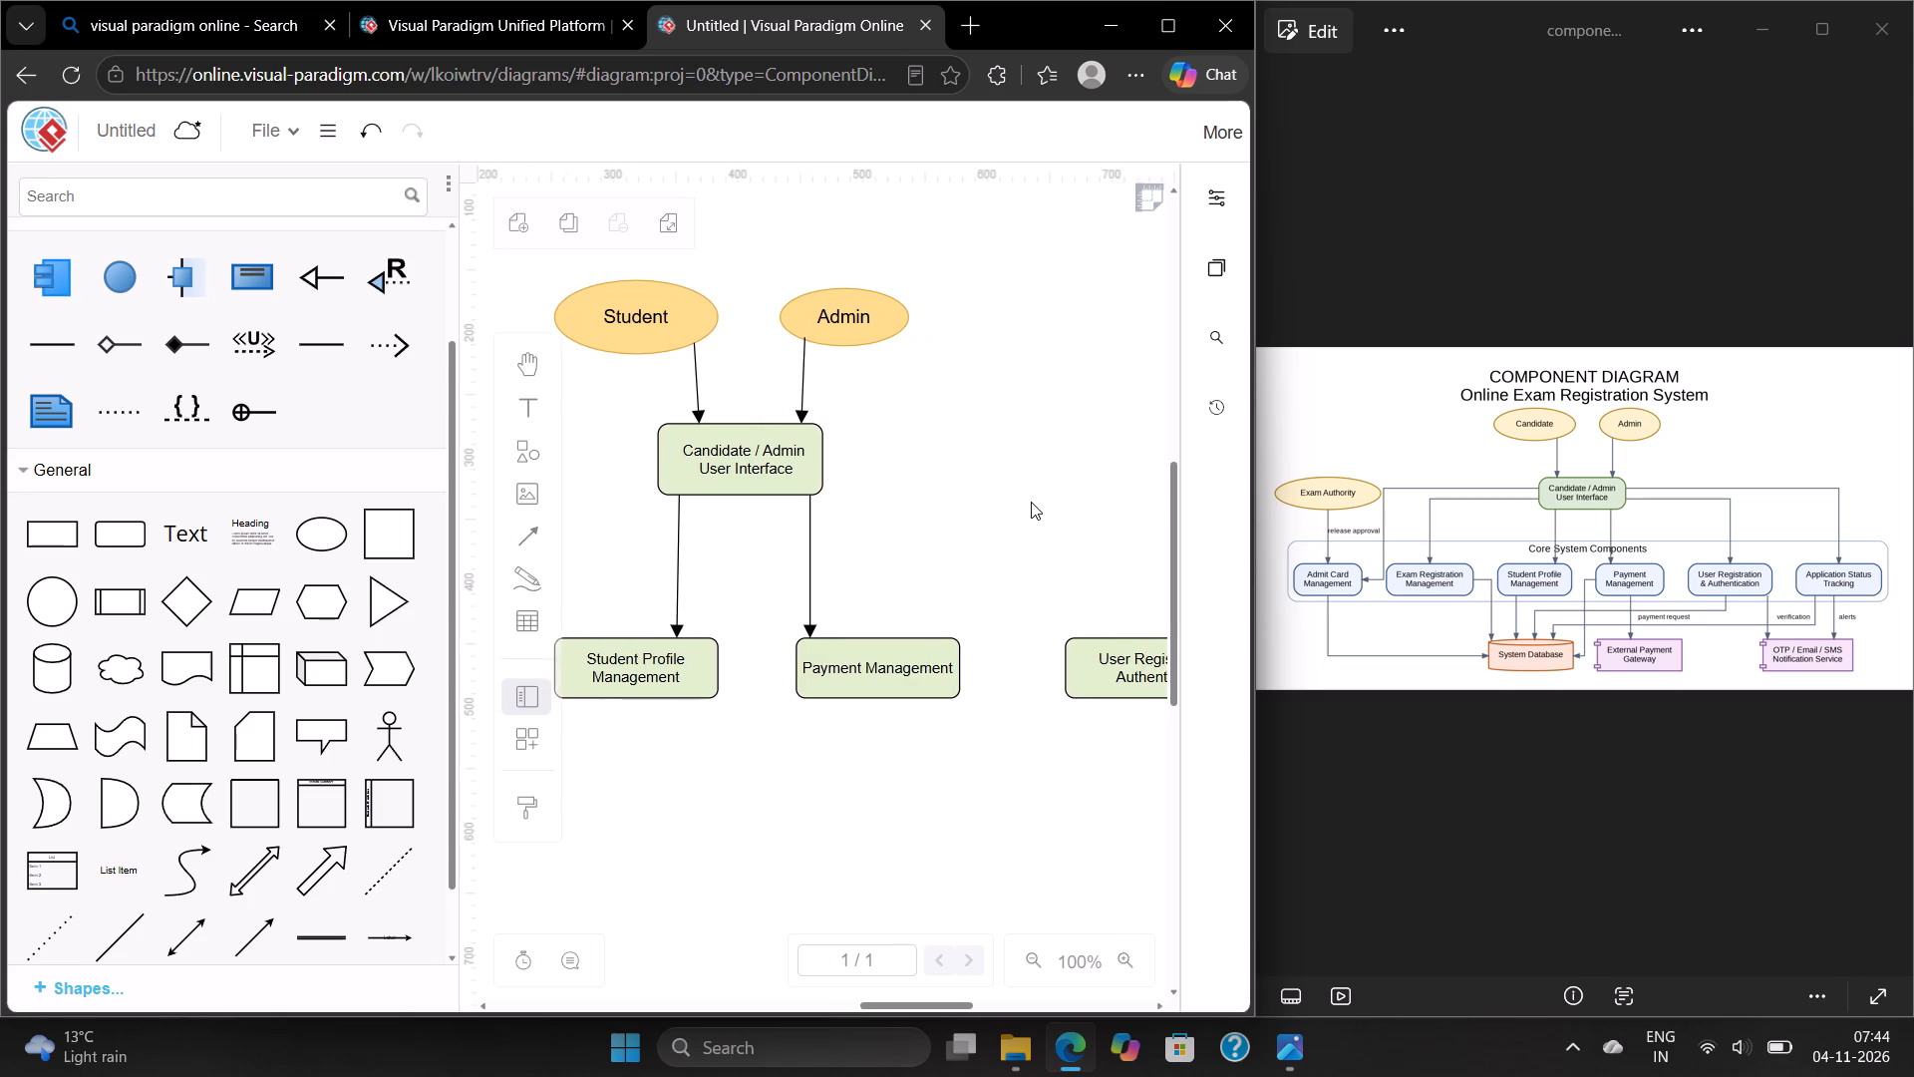
scroll(1031, 502, left, 2)
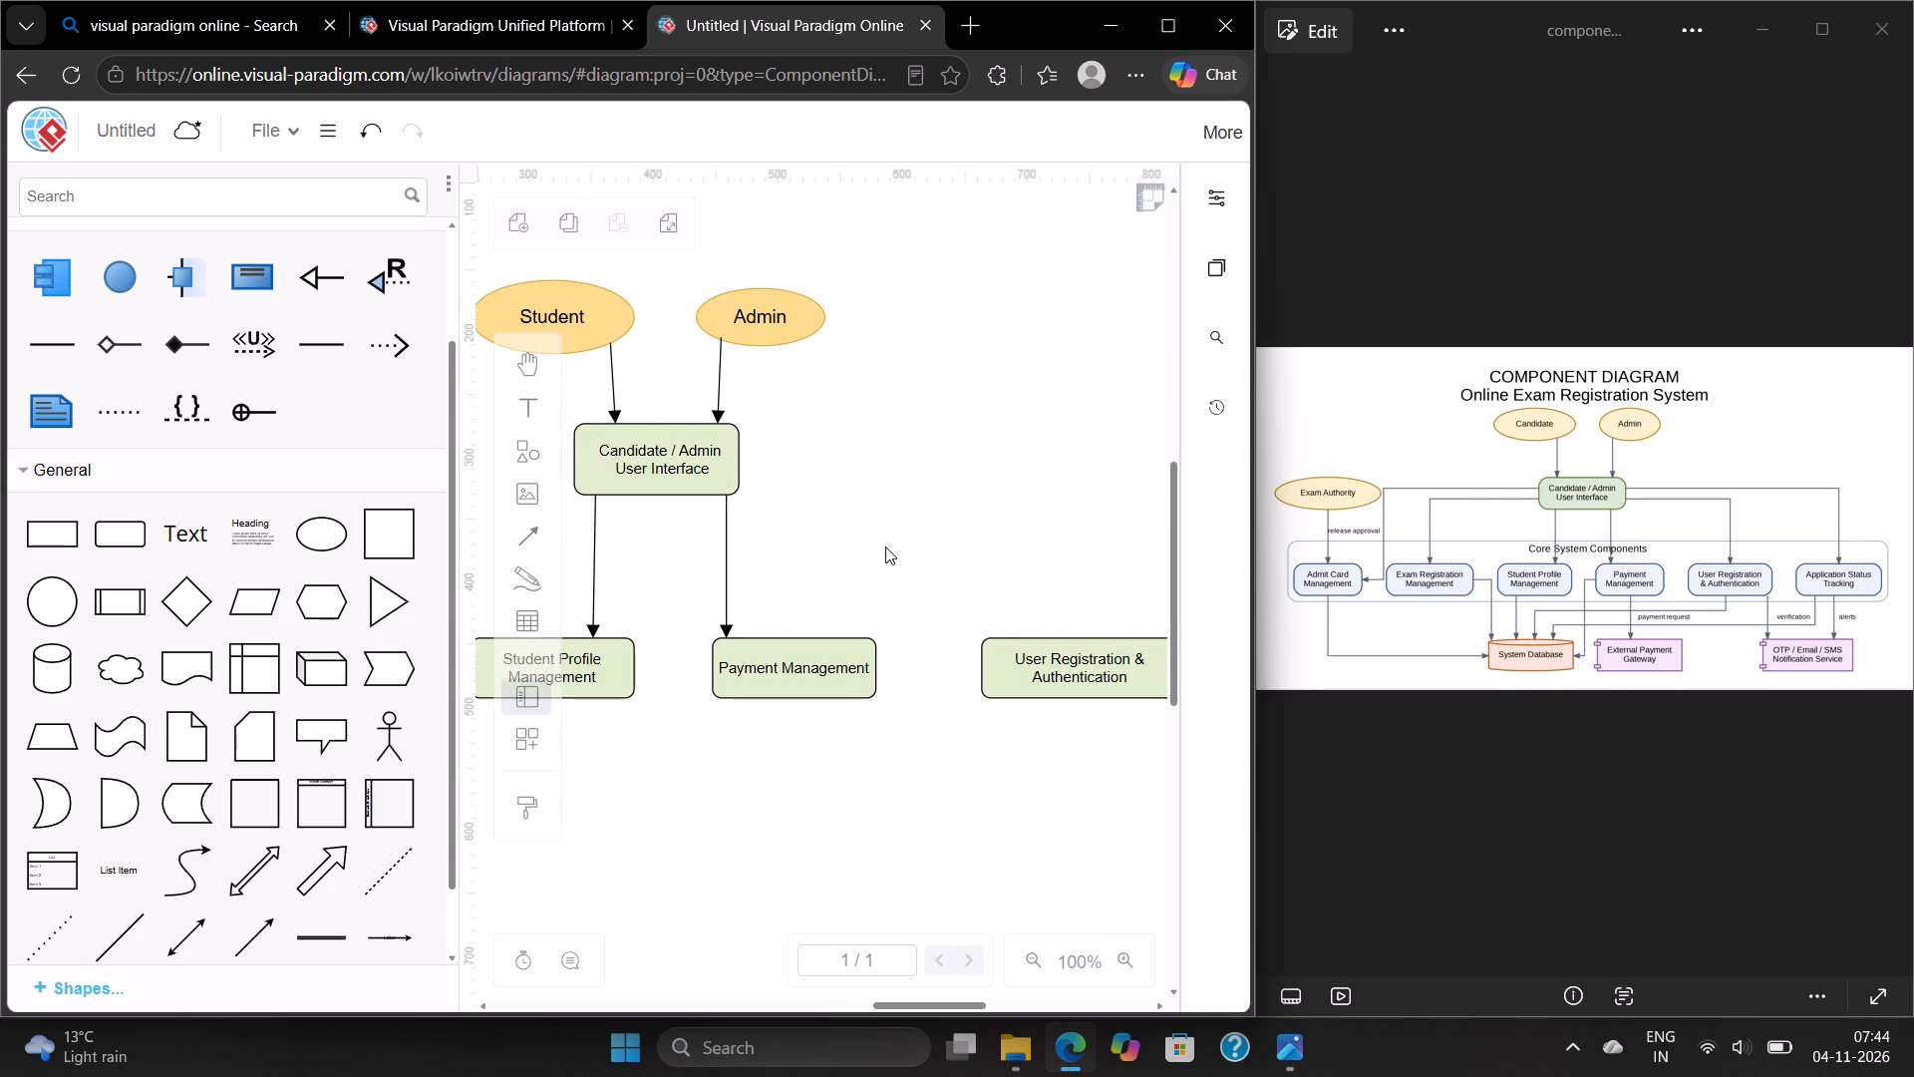
key(ctrl+v)
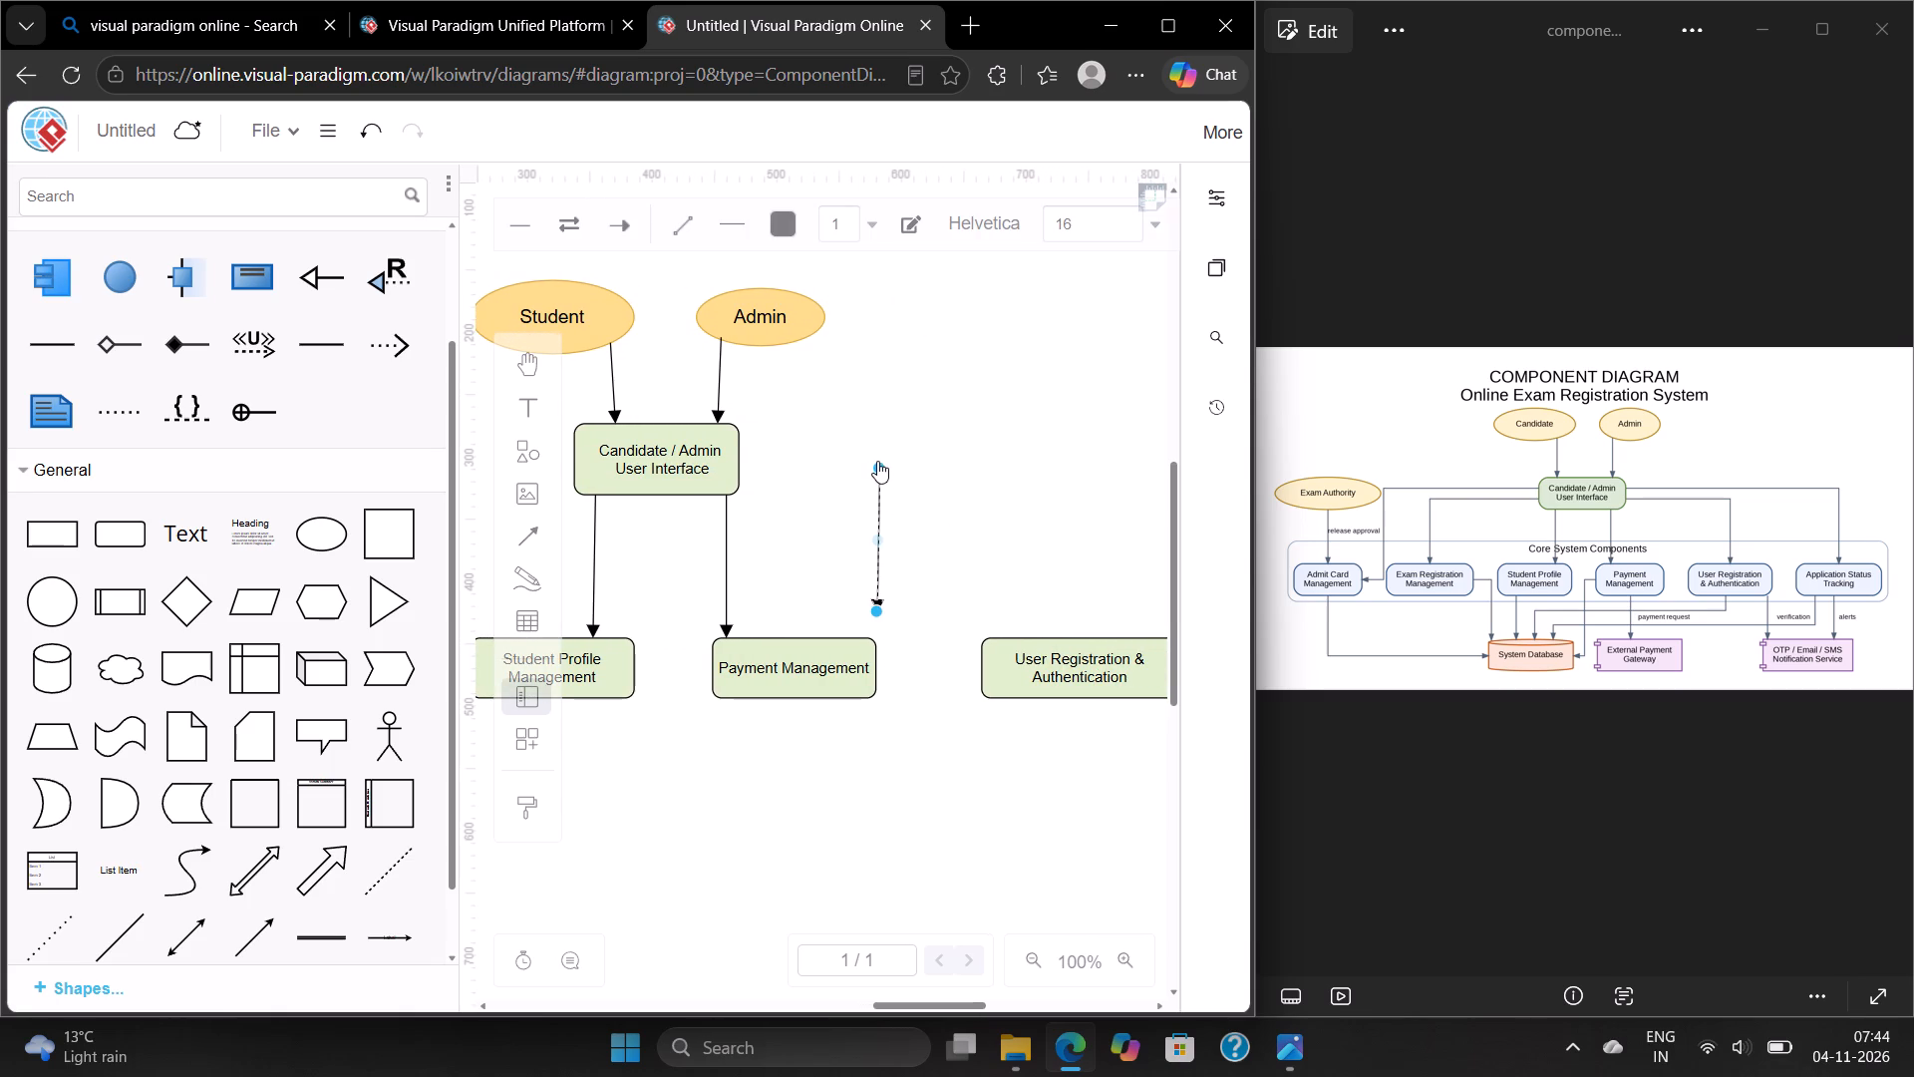
drag(877, 462, 752, 481)
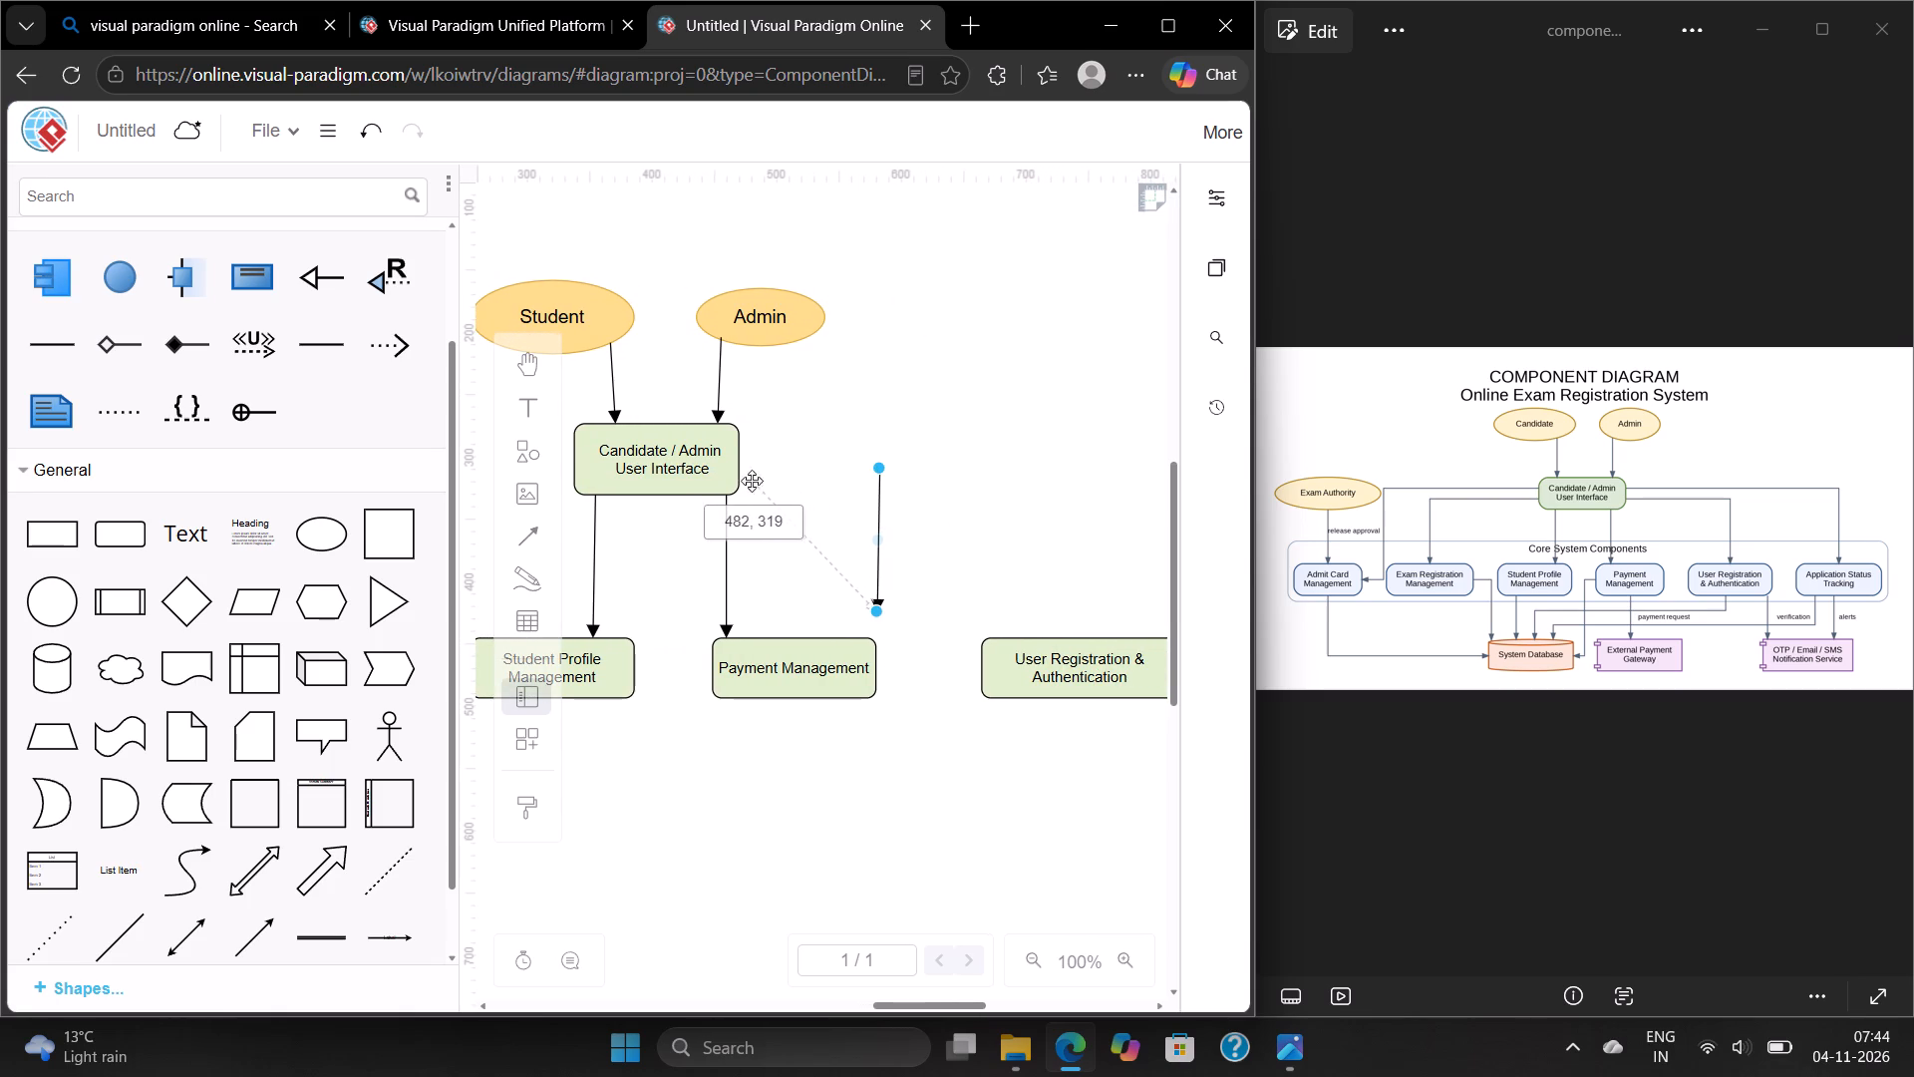
drag(752, 481, 740, 475)
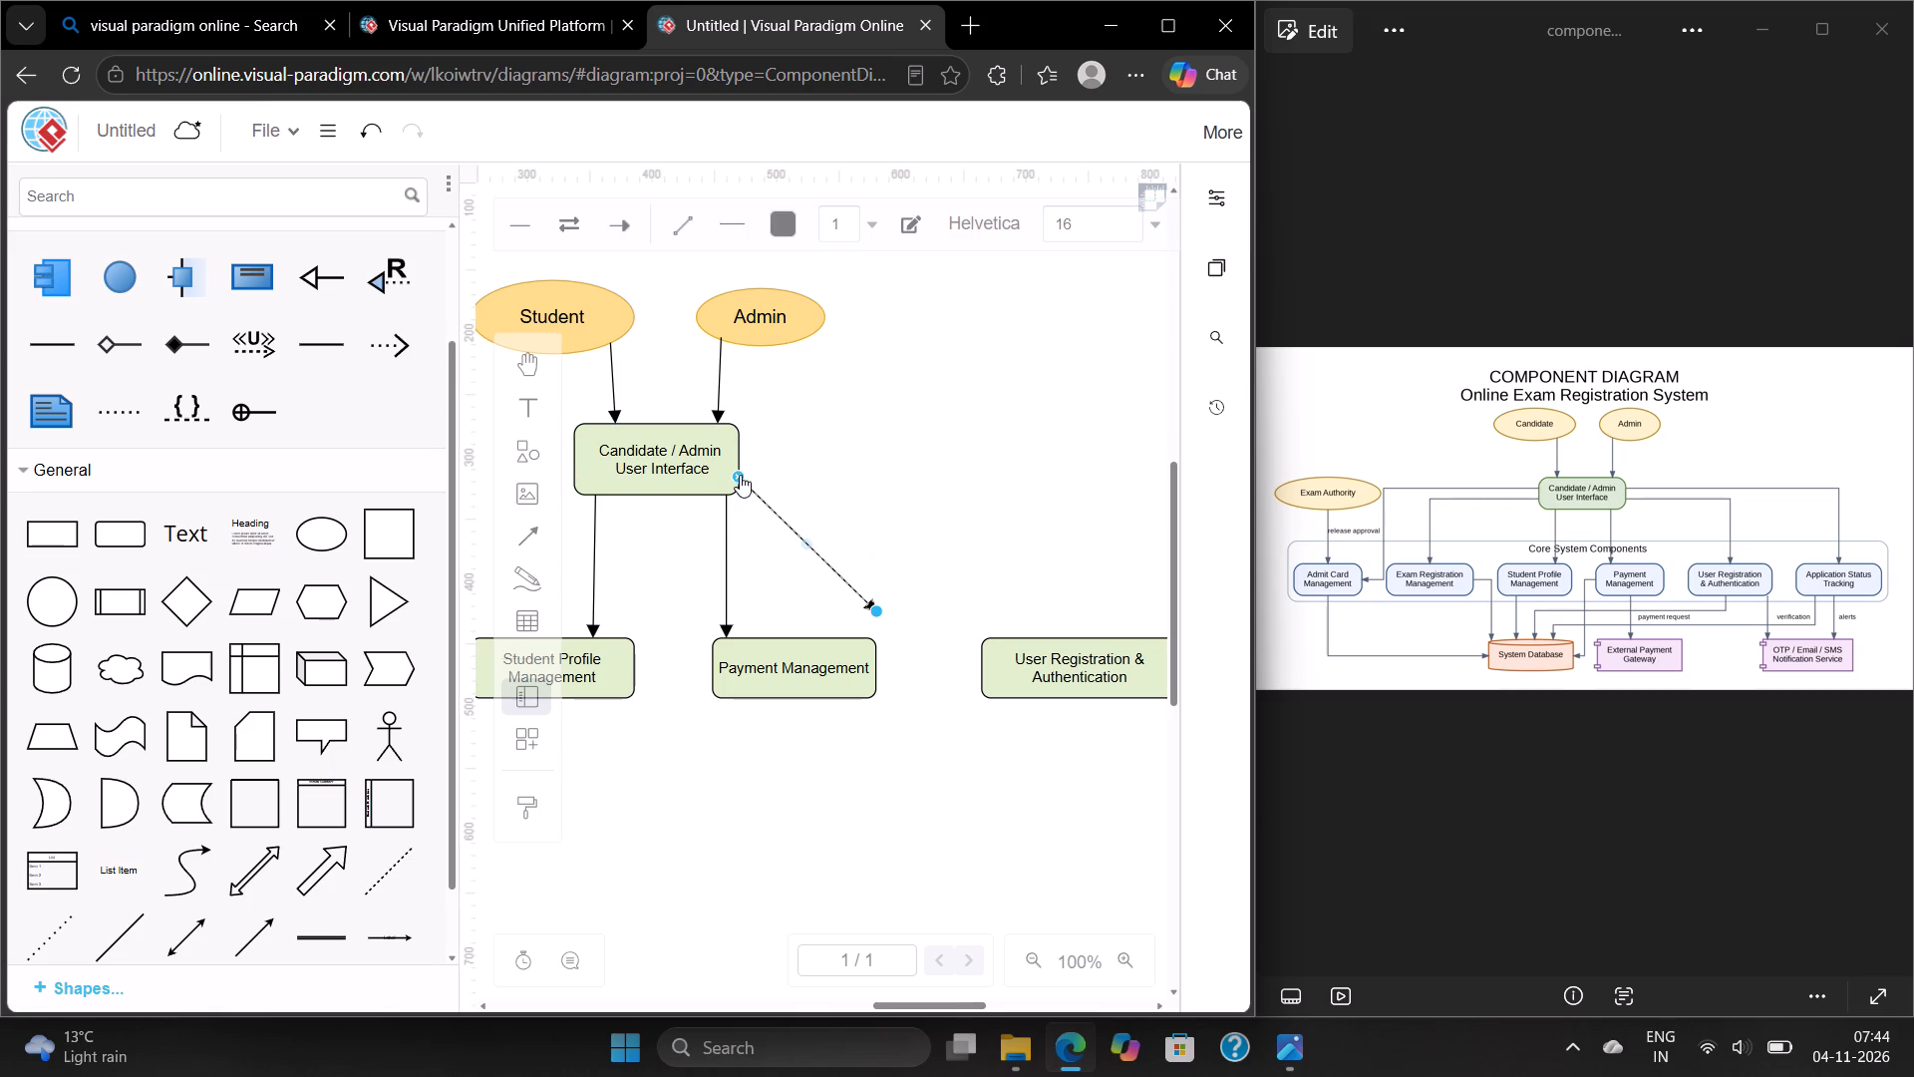
drag(876, 614, 925, 618)
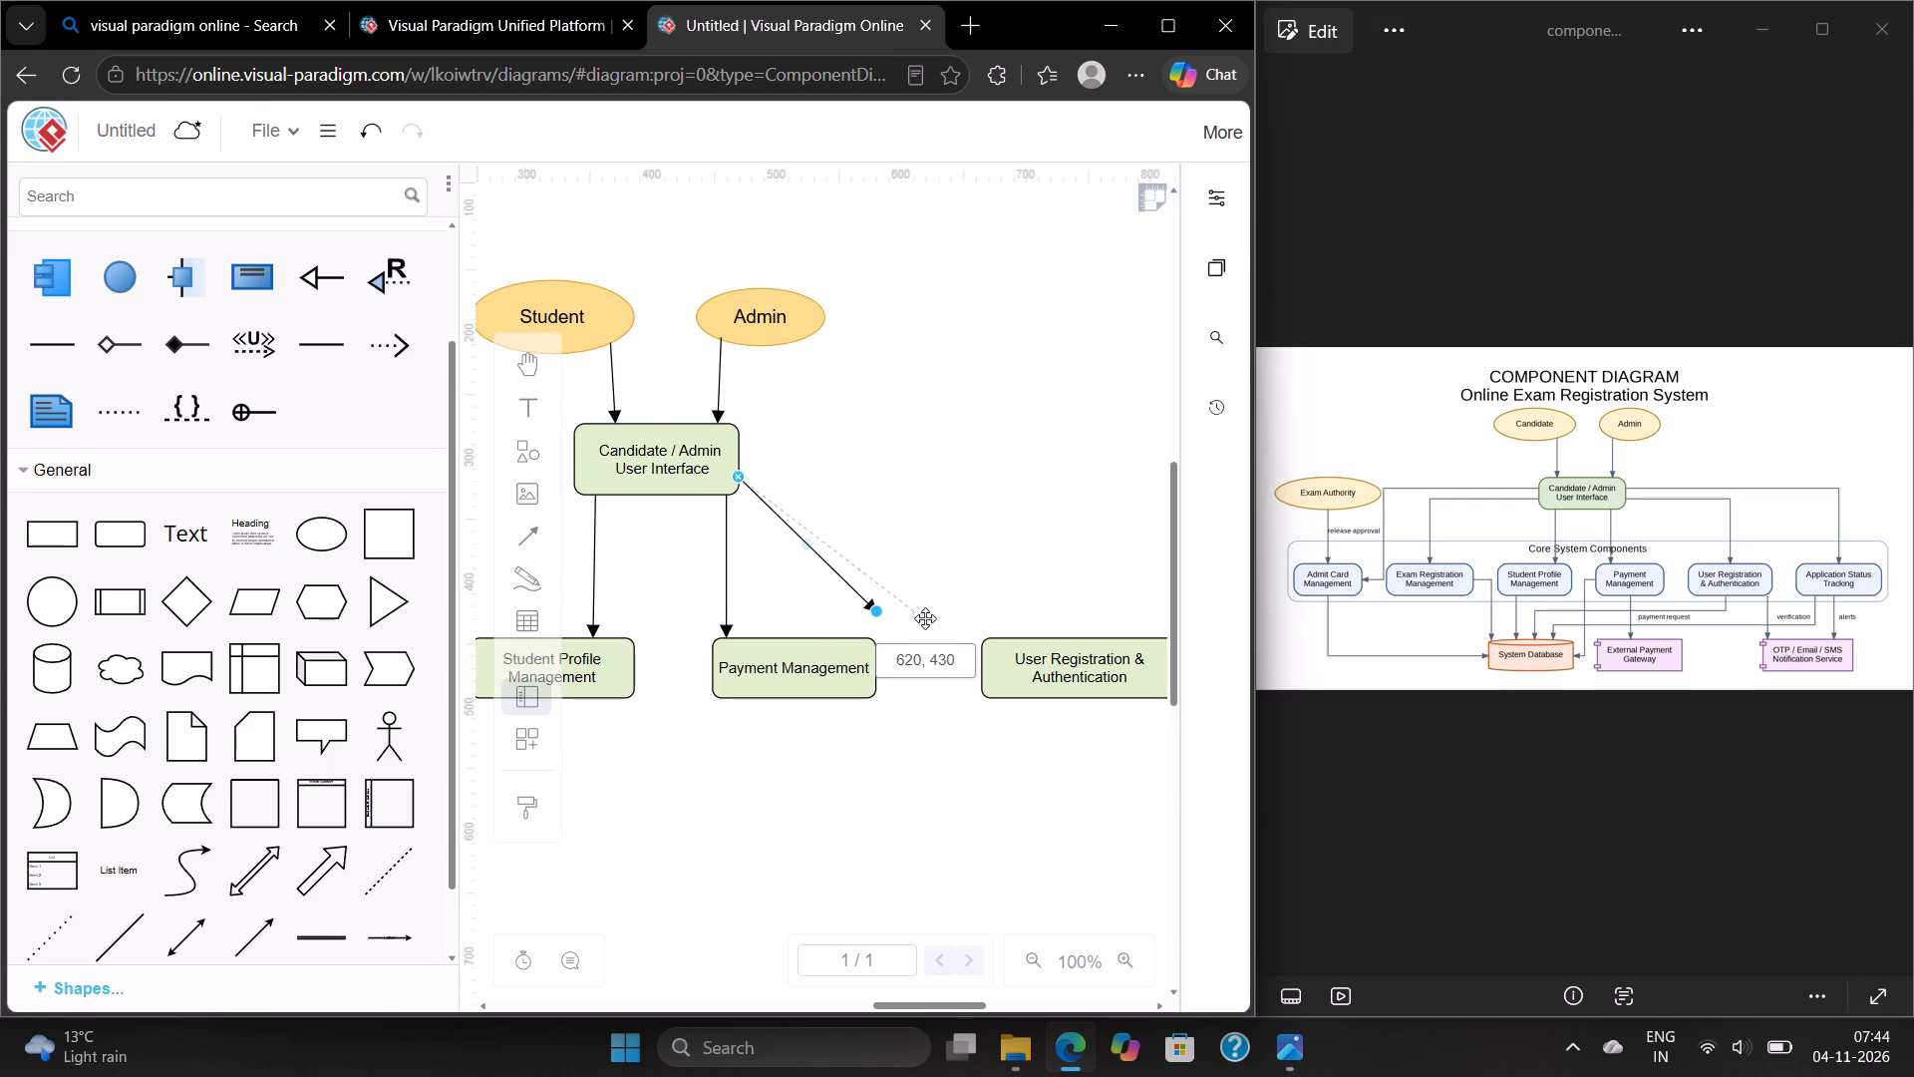
drag(925, 618, 1076, 640)
Bend the arrow to "User Registration & Authentication" into a right angle, running horizontally from the interface box and straight down to its target.
drag(909, 561, 936, 542)
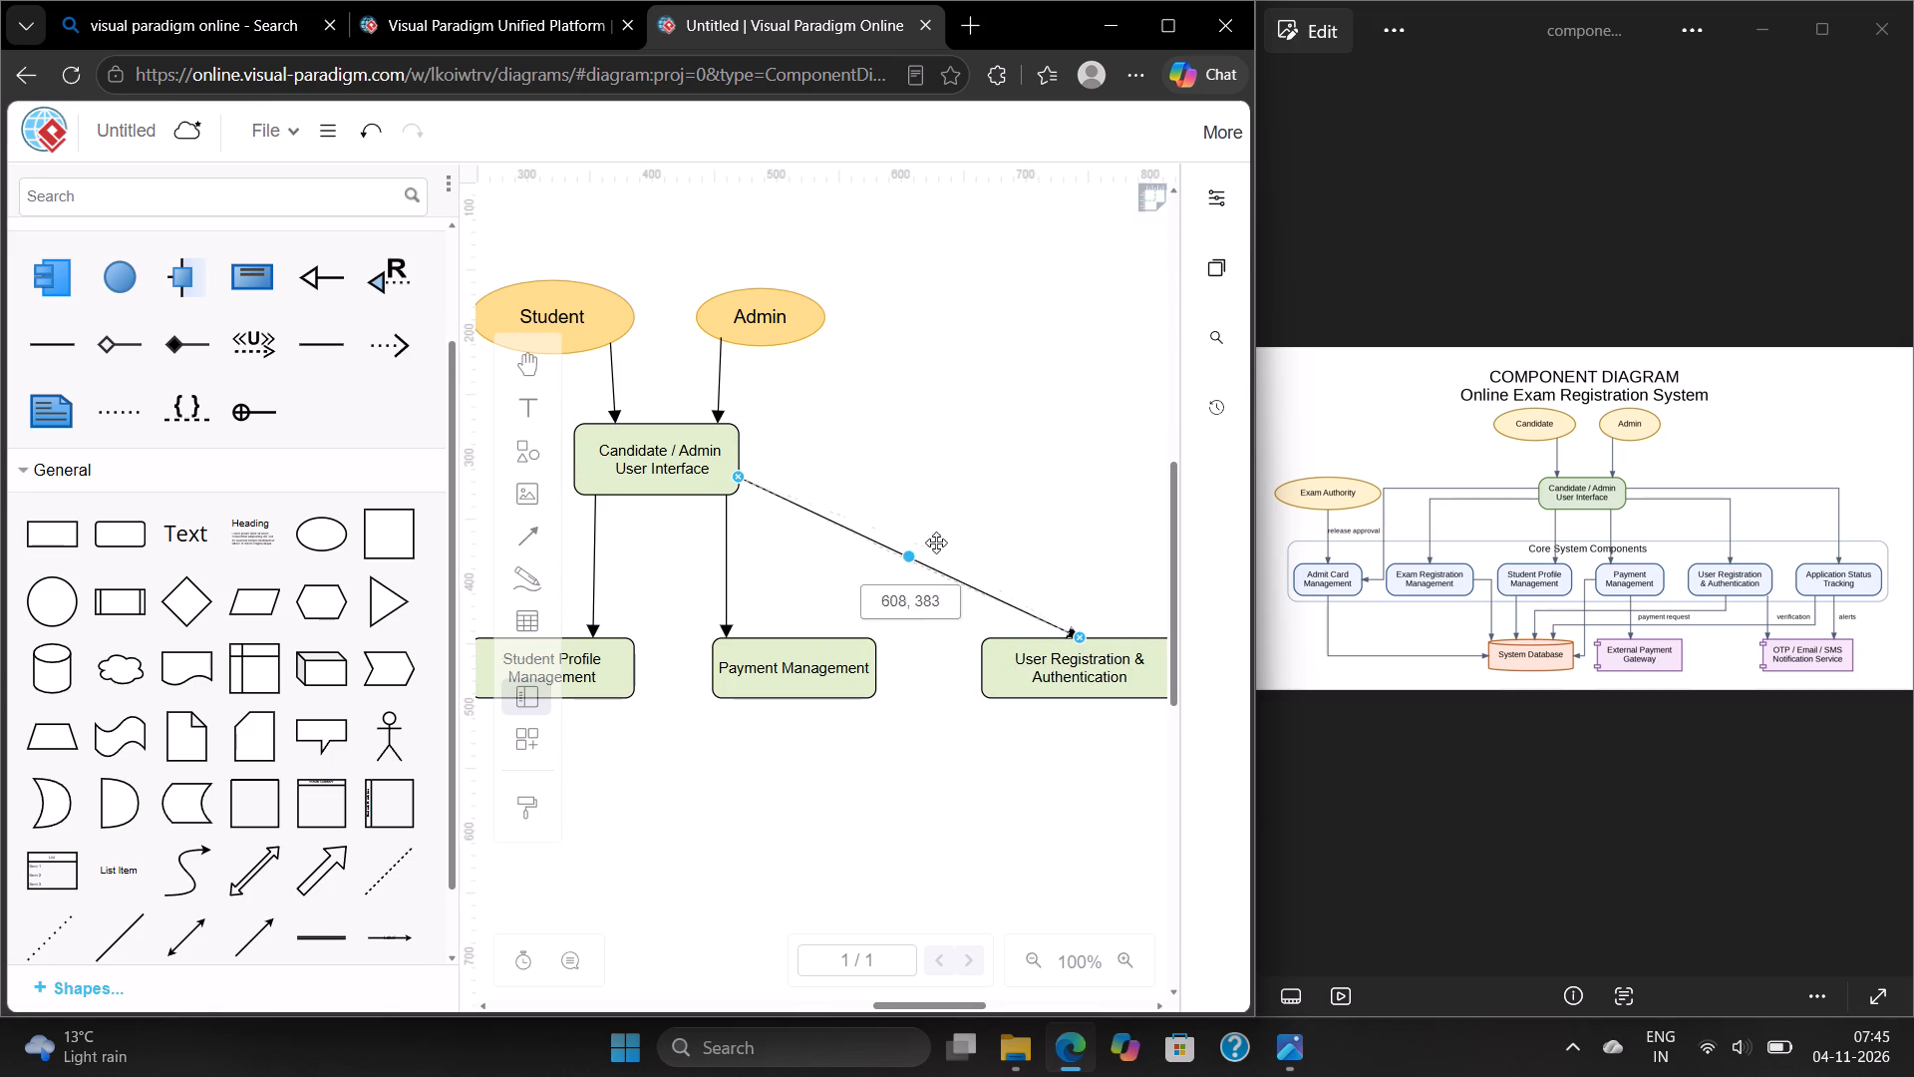
drag(936, 542, 1051, 489)
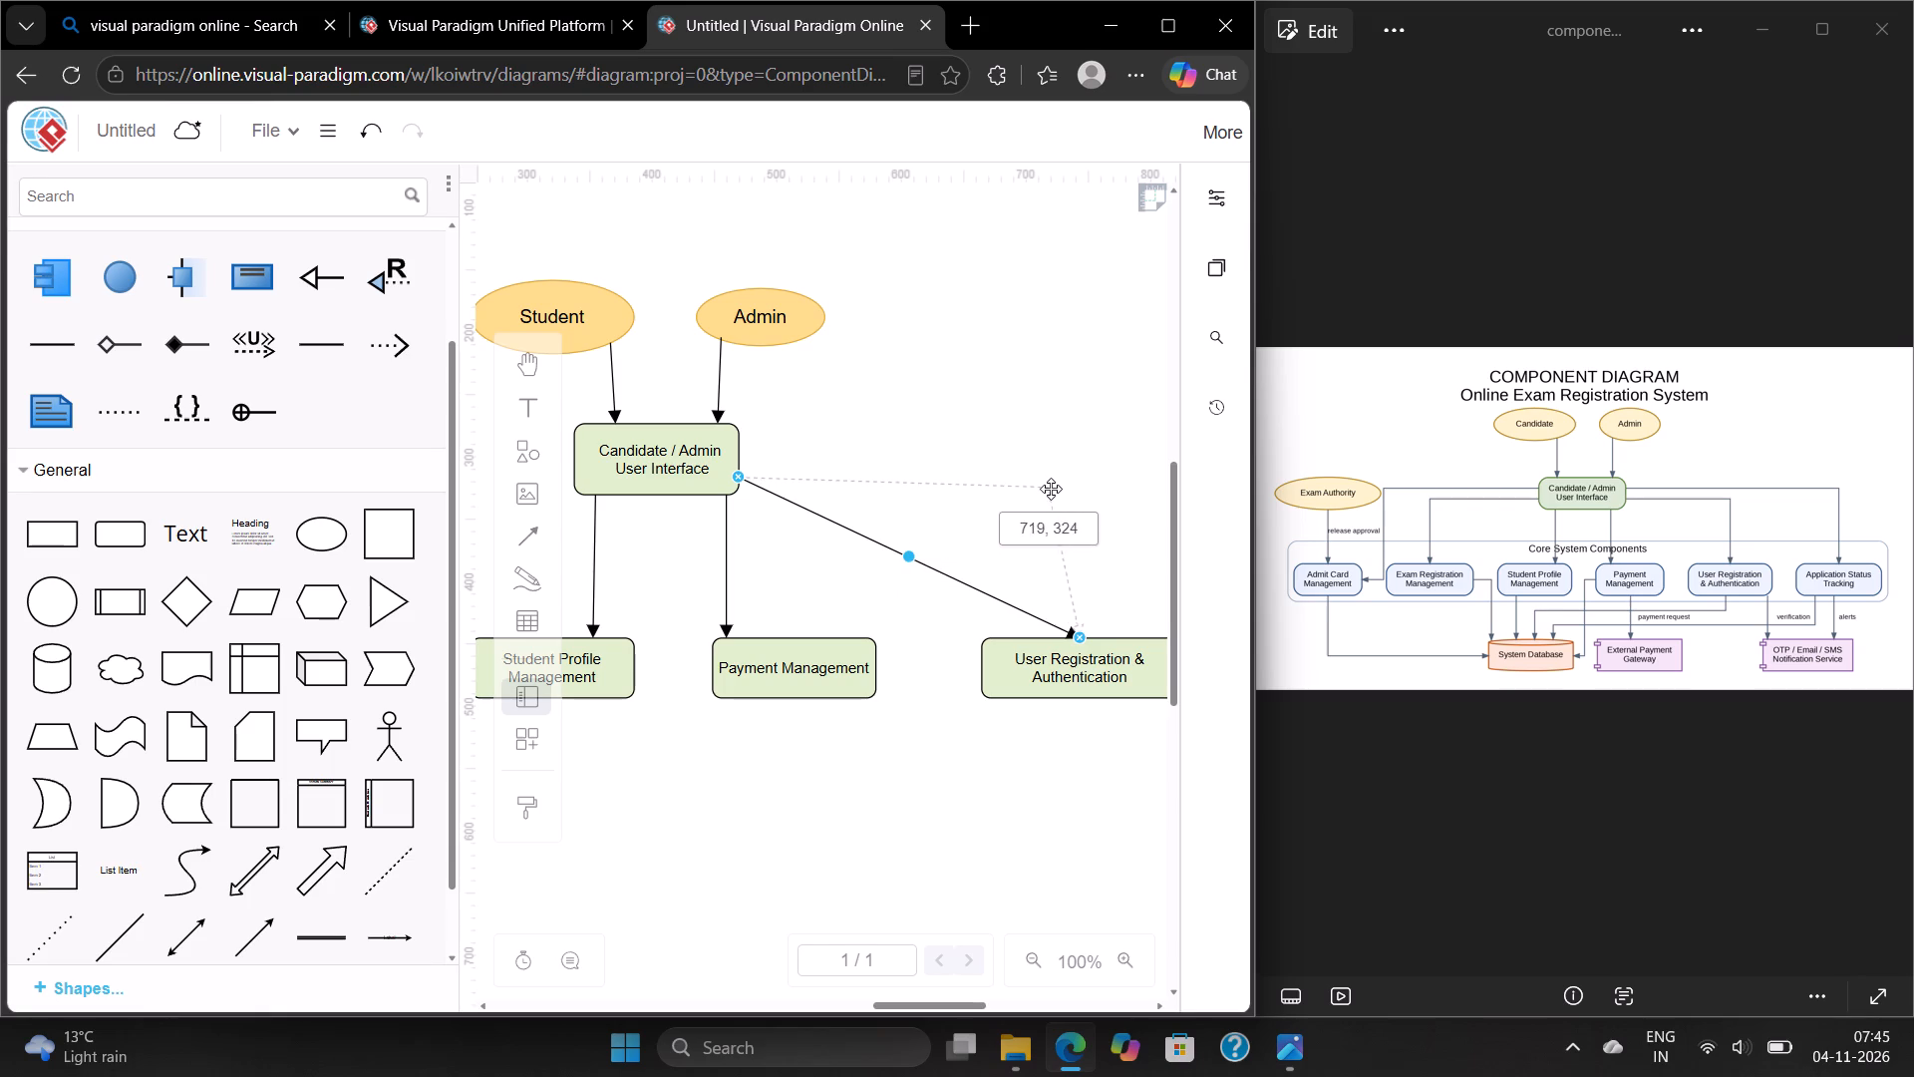
drag(1051, 489, 1081, 481)
drag(1081, 481, 1080, 485)
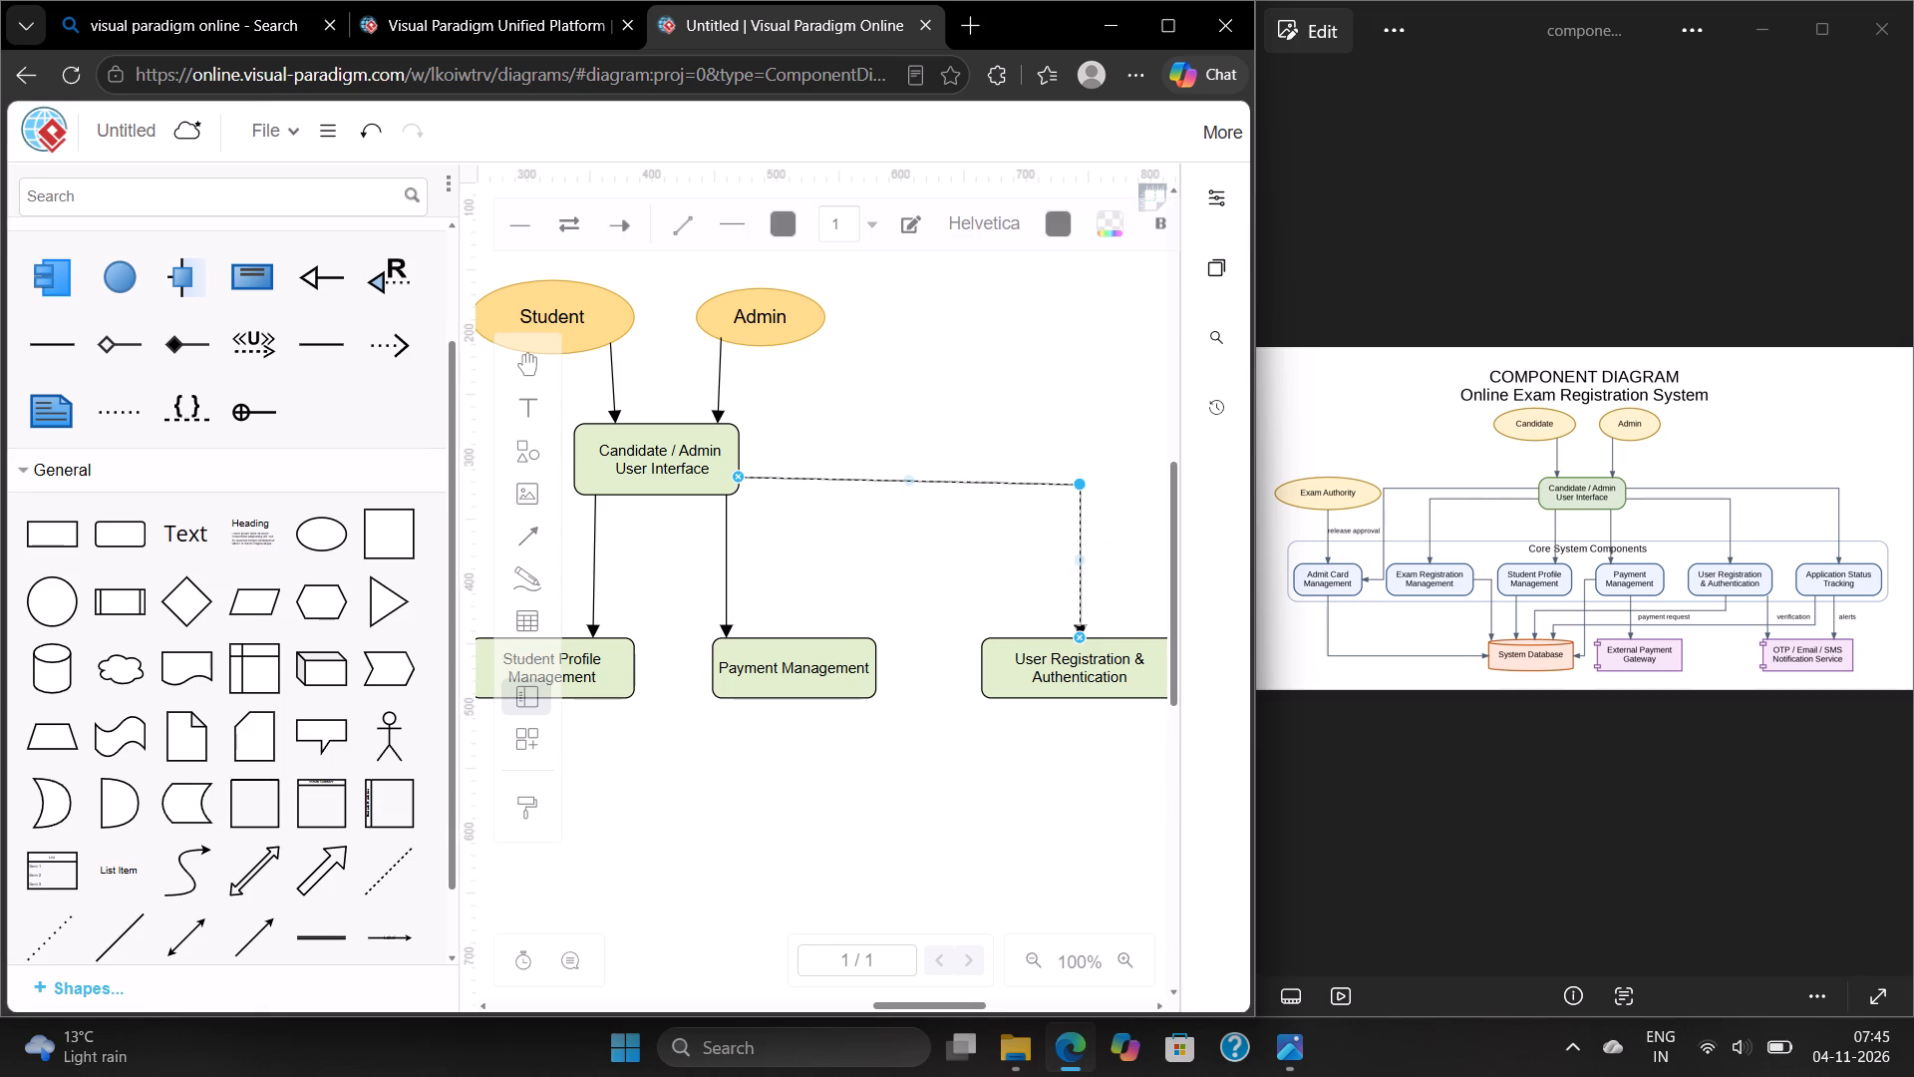
scroll(1080, 485, left, 1)
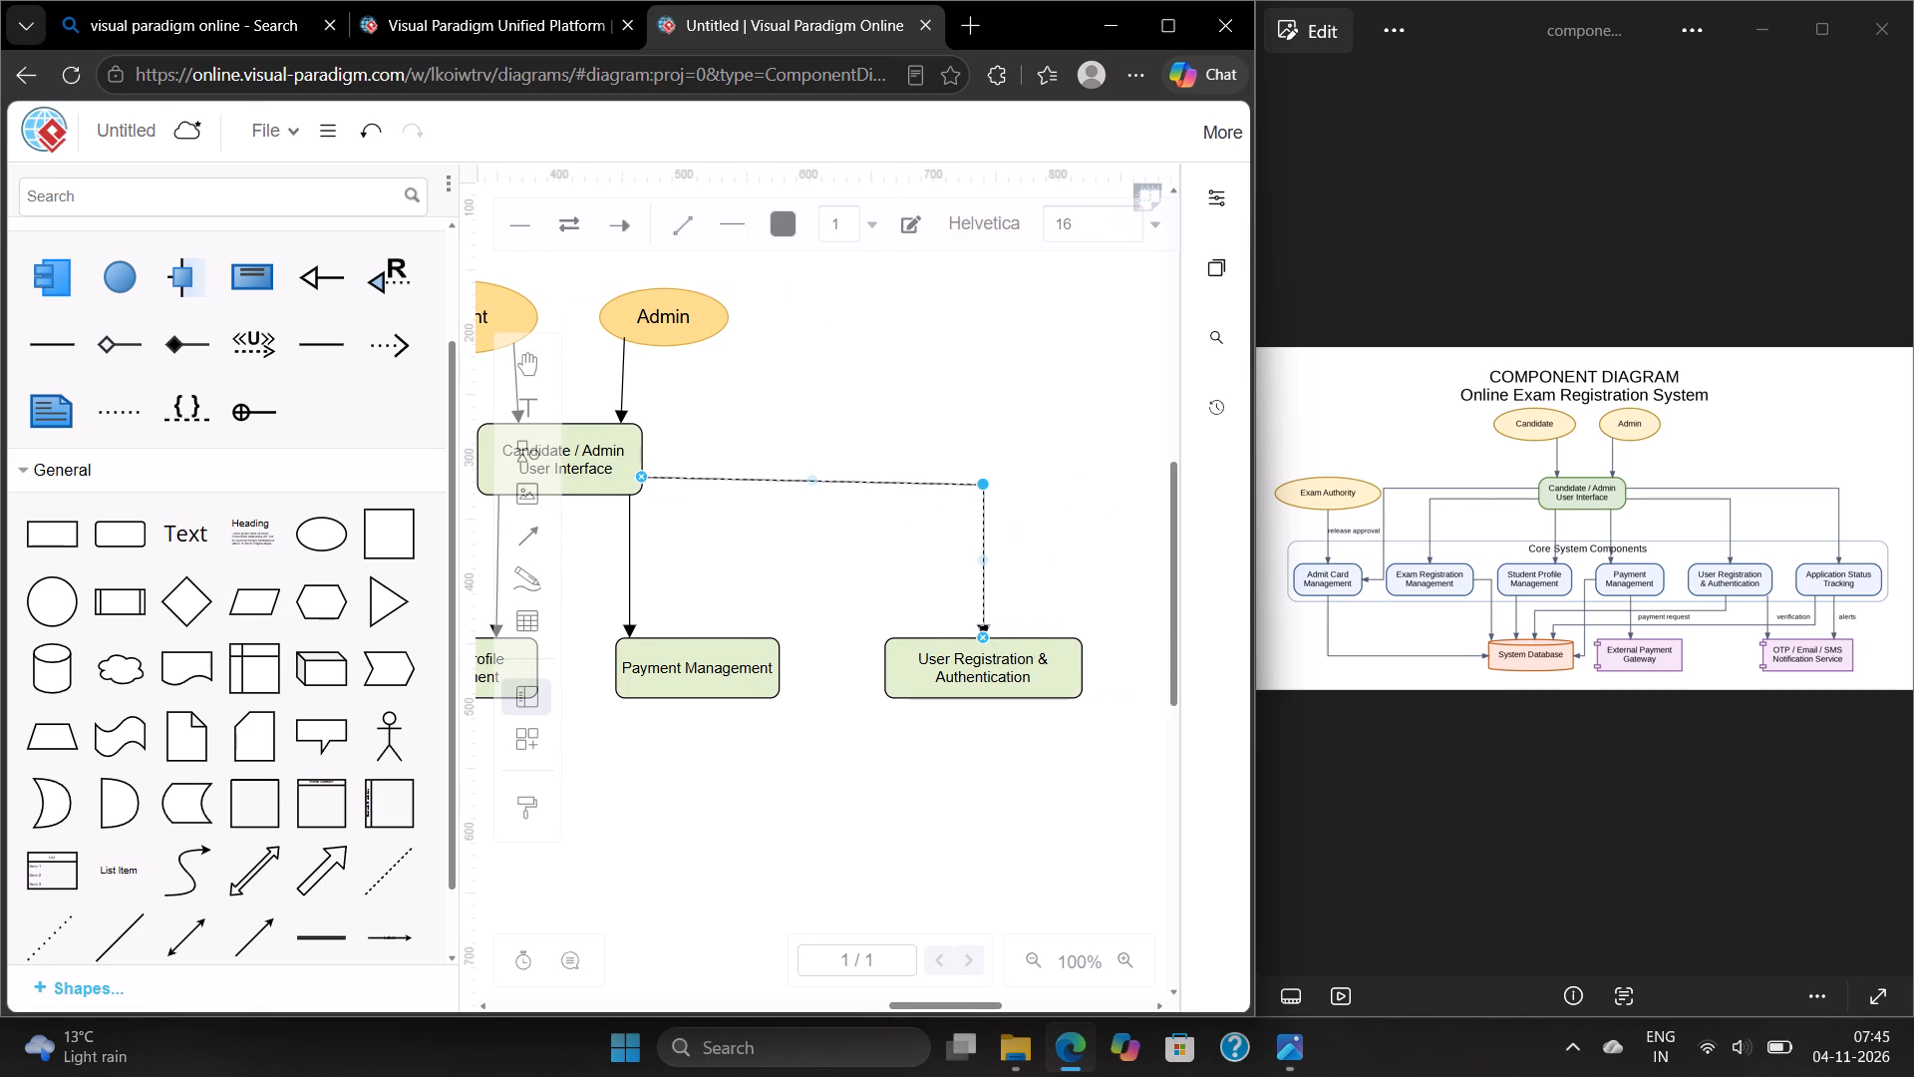
click(985, 486)
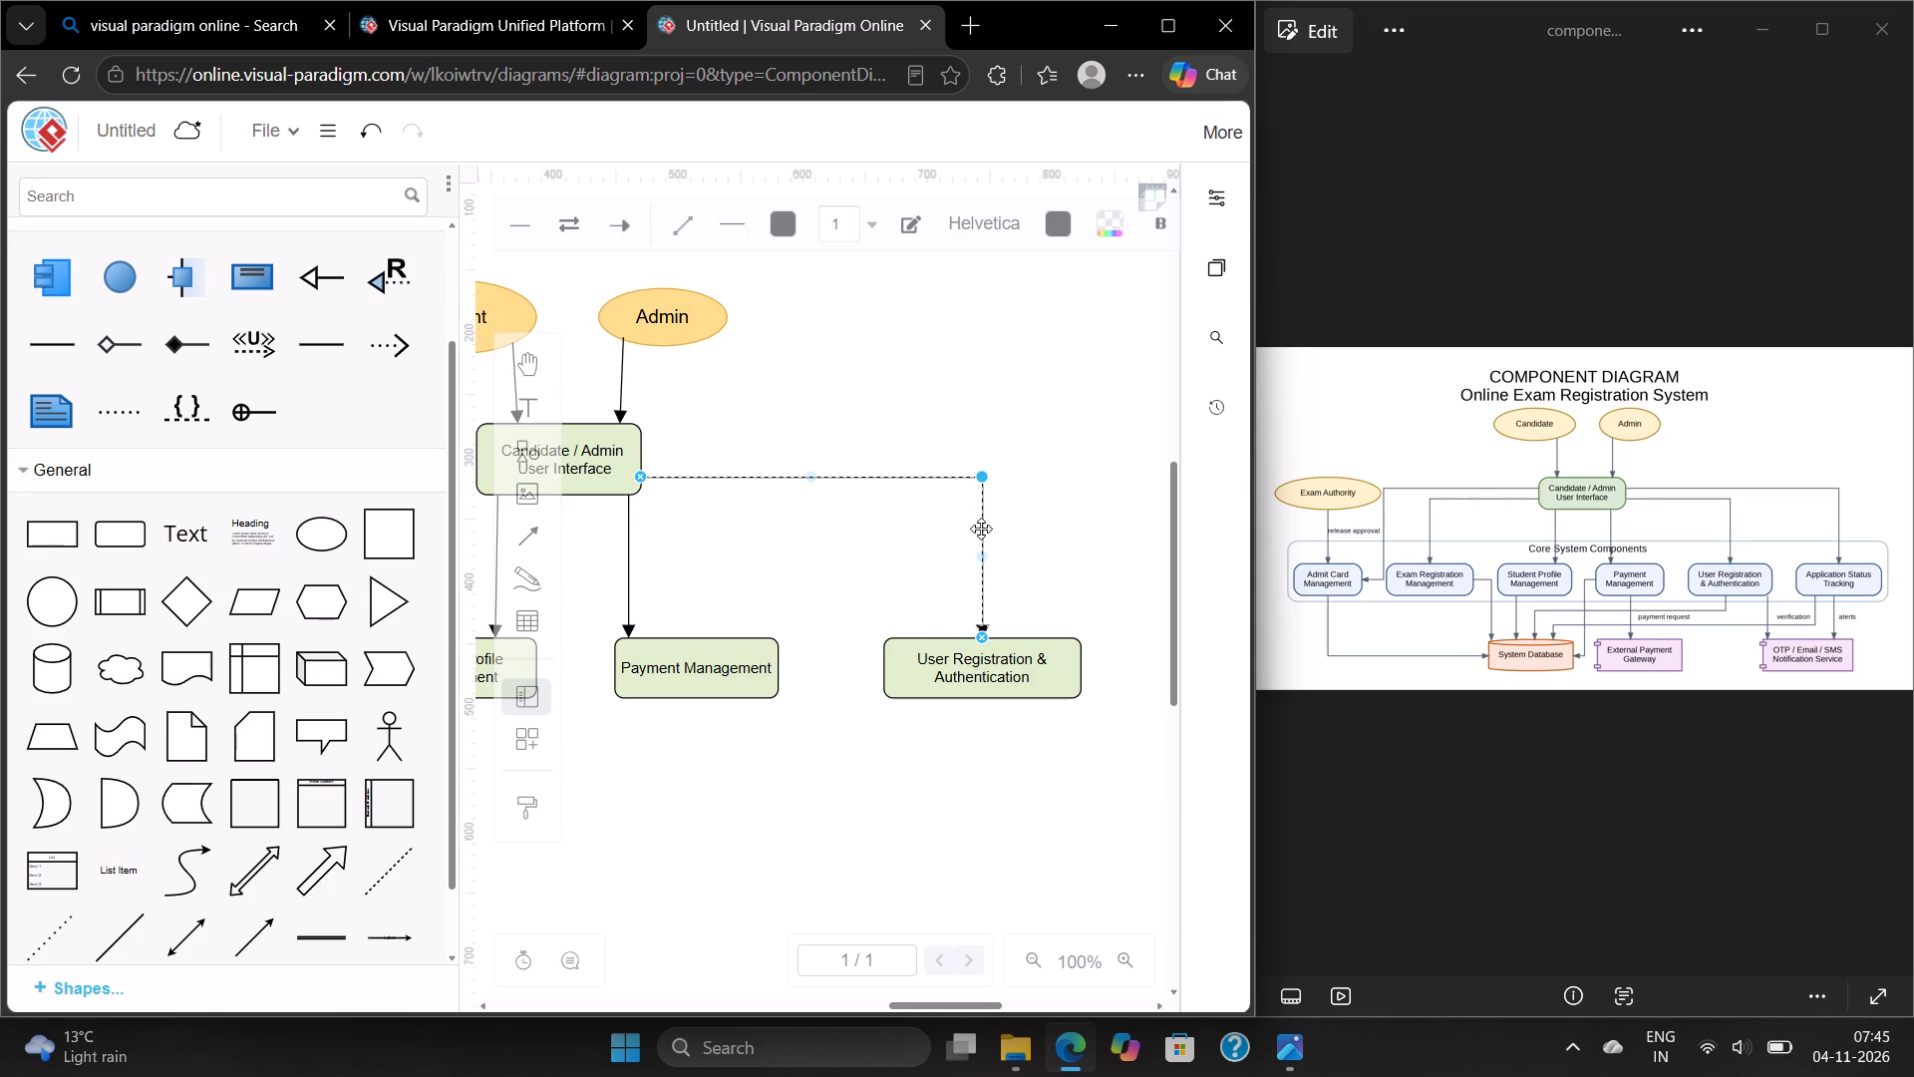
Paste a copy of the right-angled arrow and place it with its arrowhead at the top of the "Application Status Tracking" box.
key(ctrl+c)
click(1028, 530)
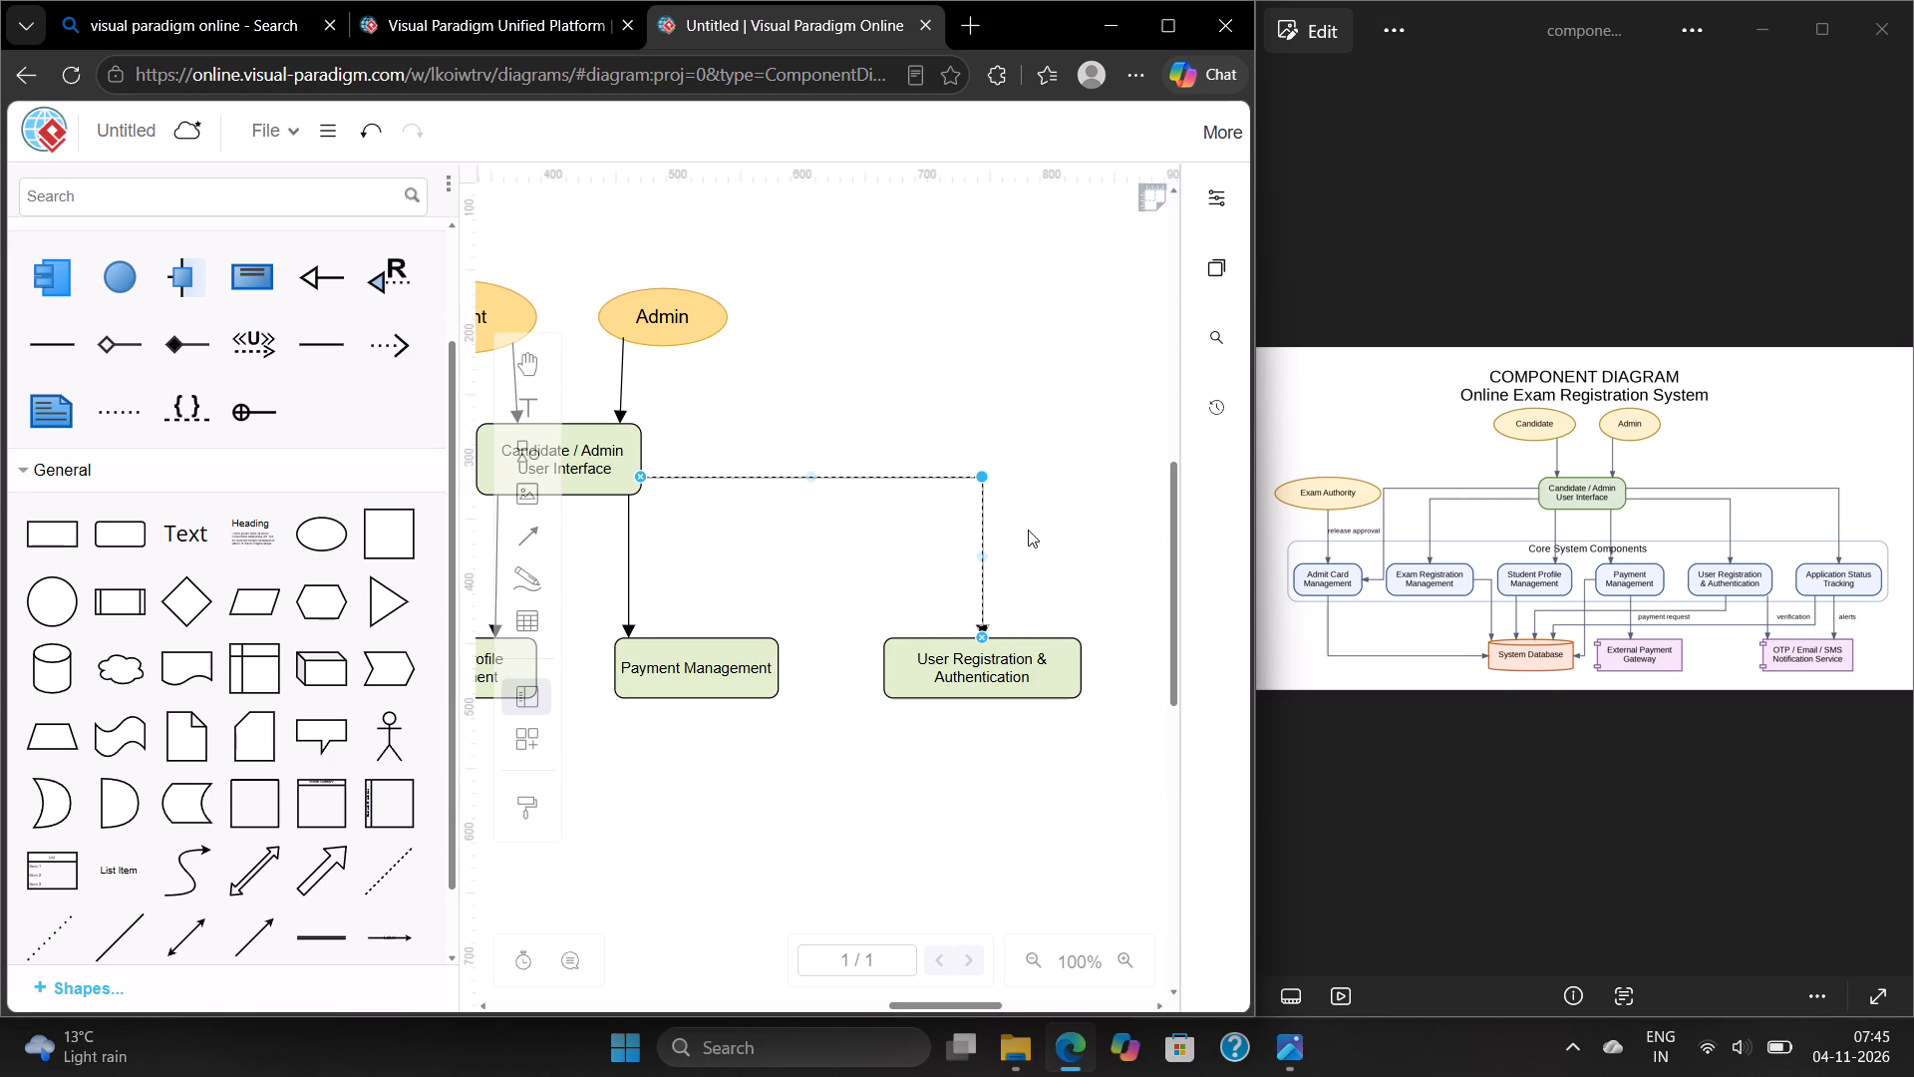
scroll(1028, 530, left, 3)
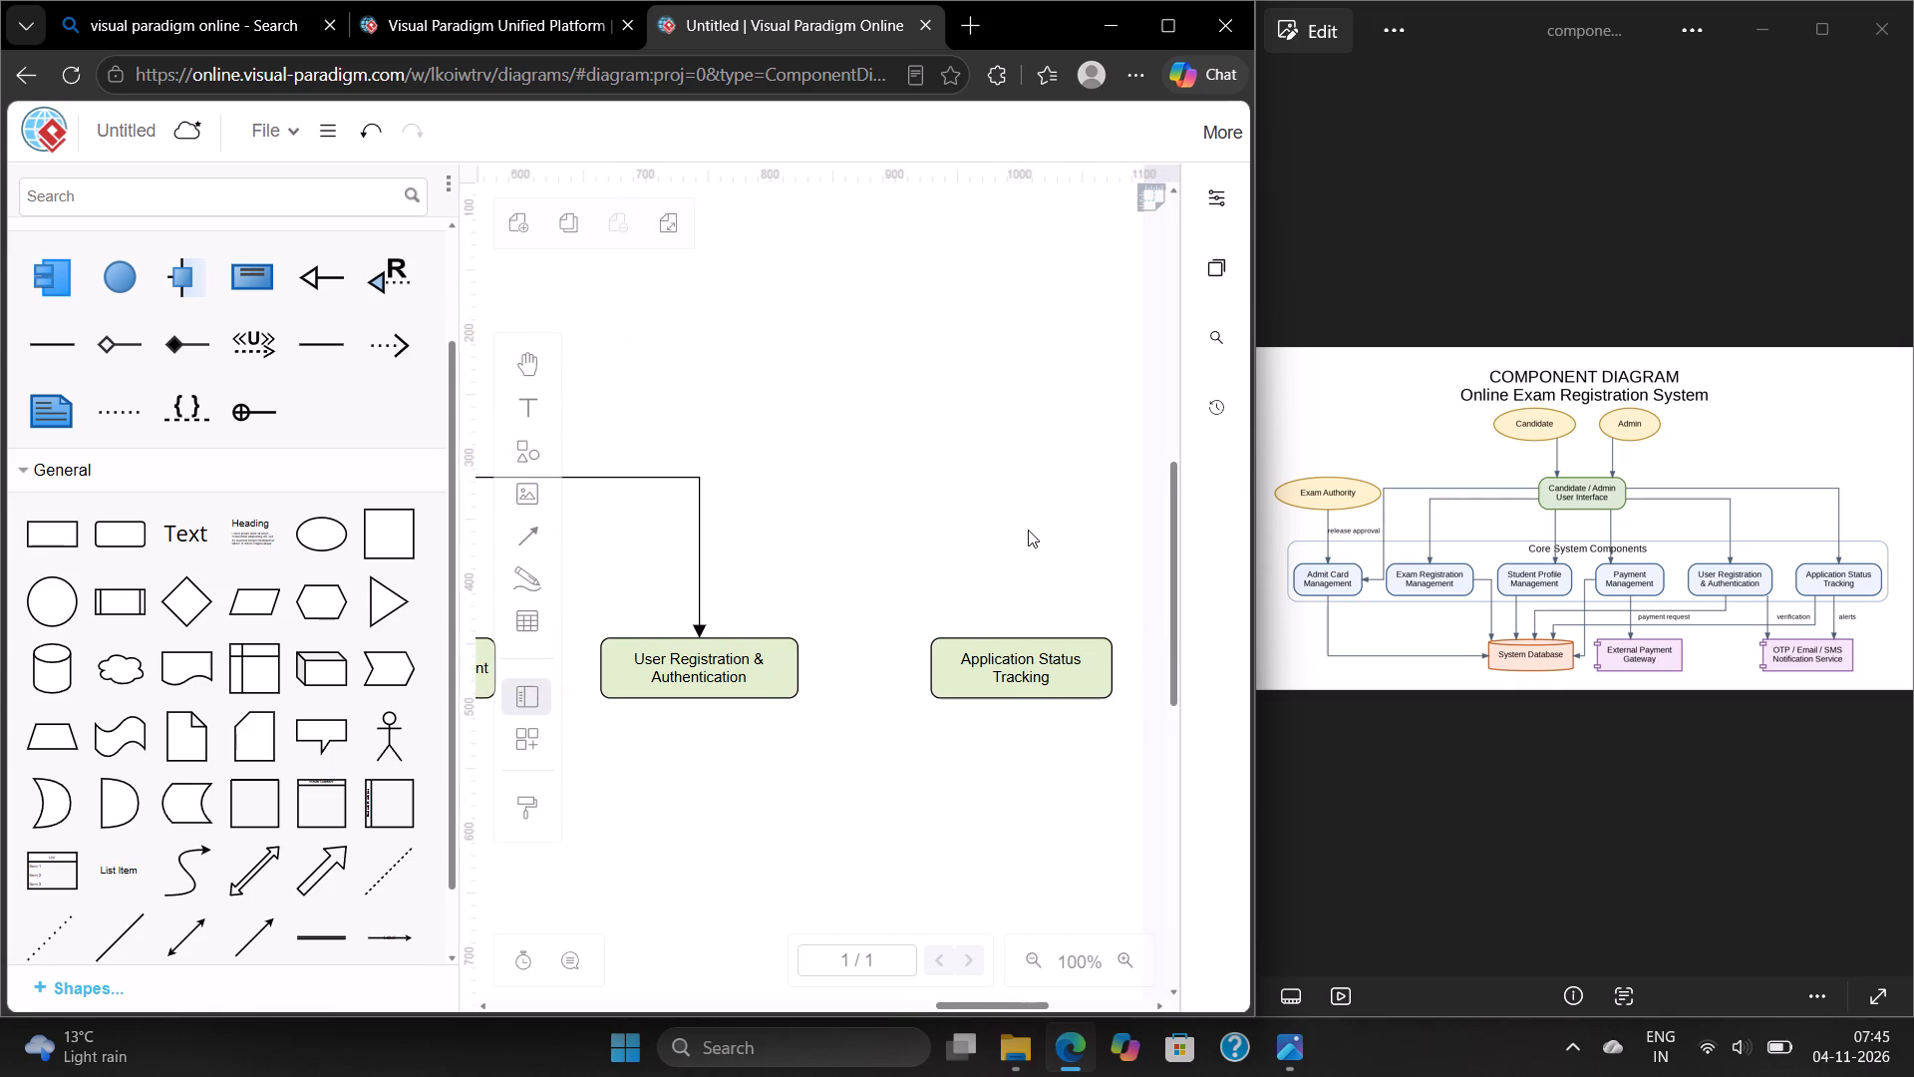
key(ctrl+v)
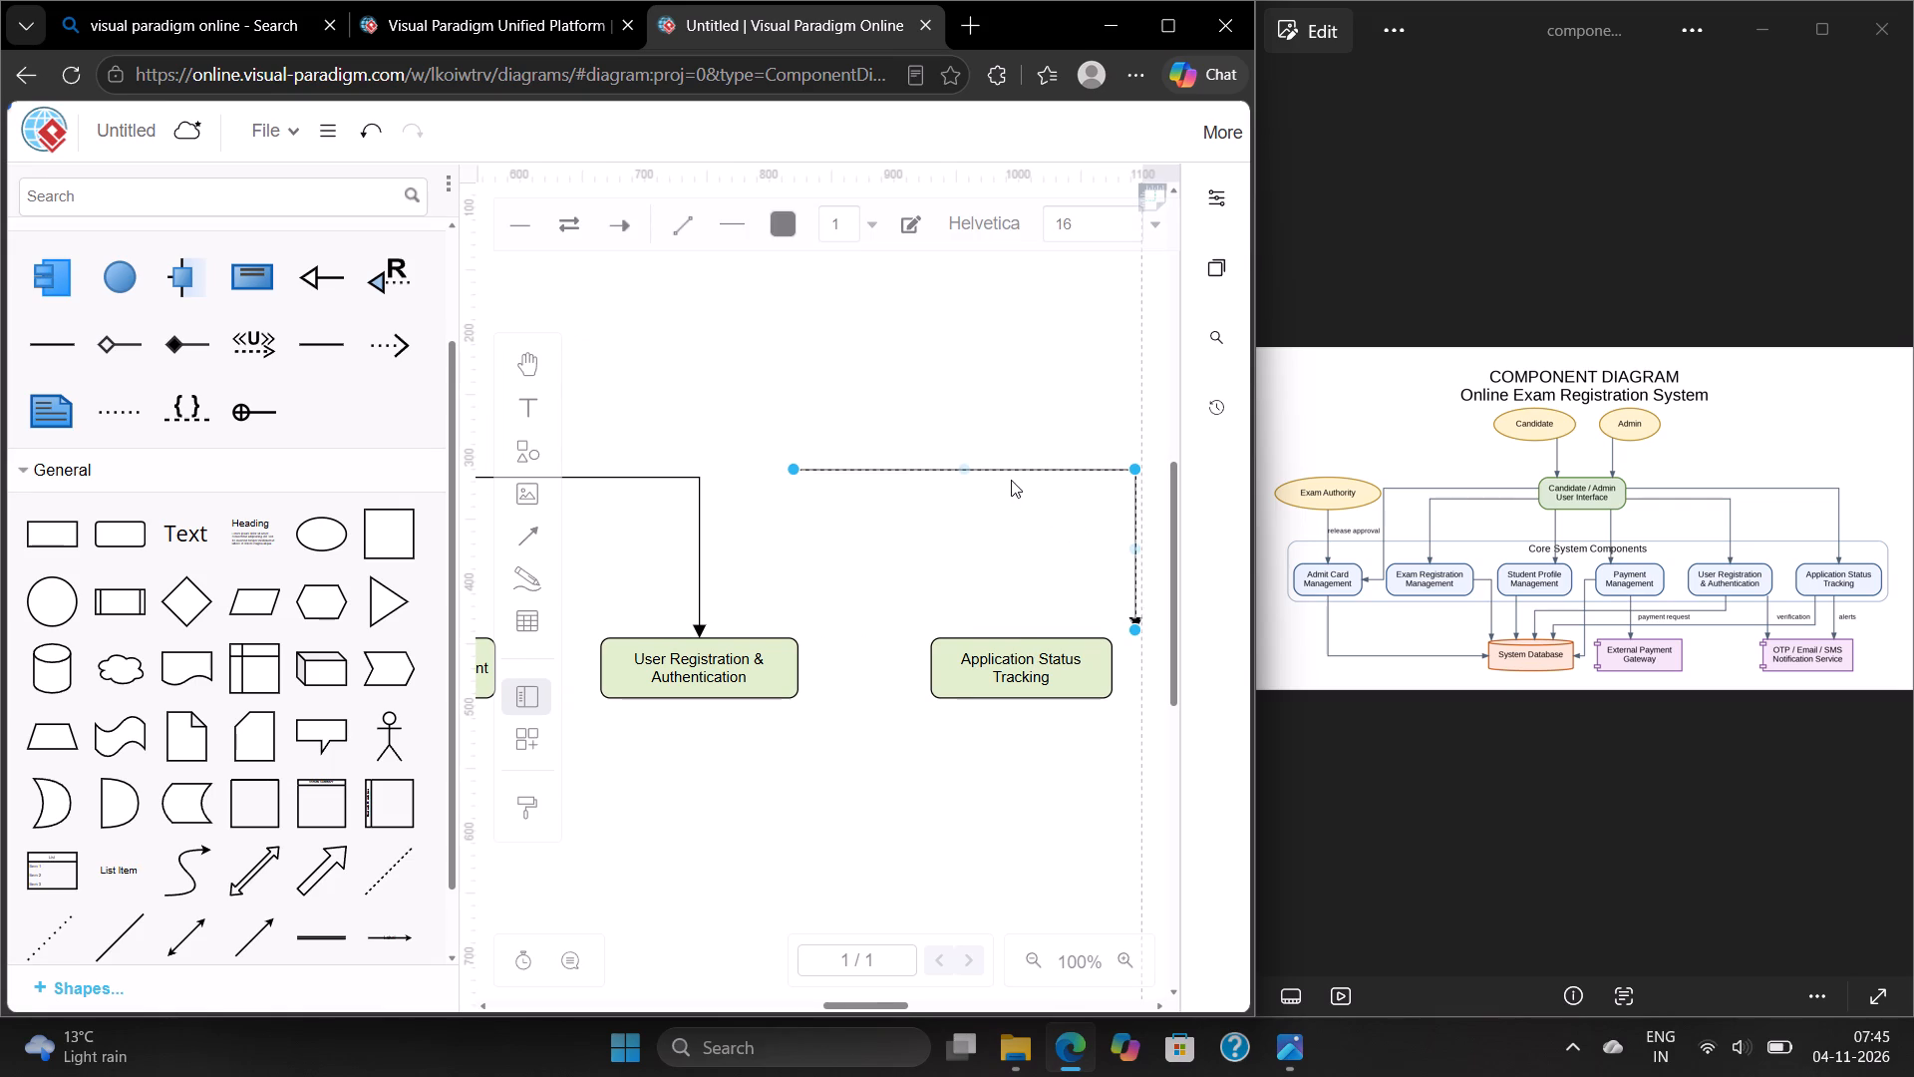
drag(1003, 472, 932, 470)
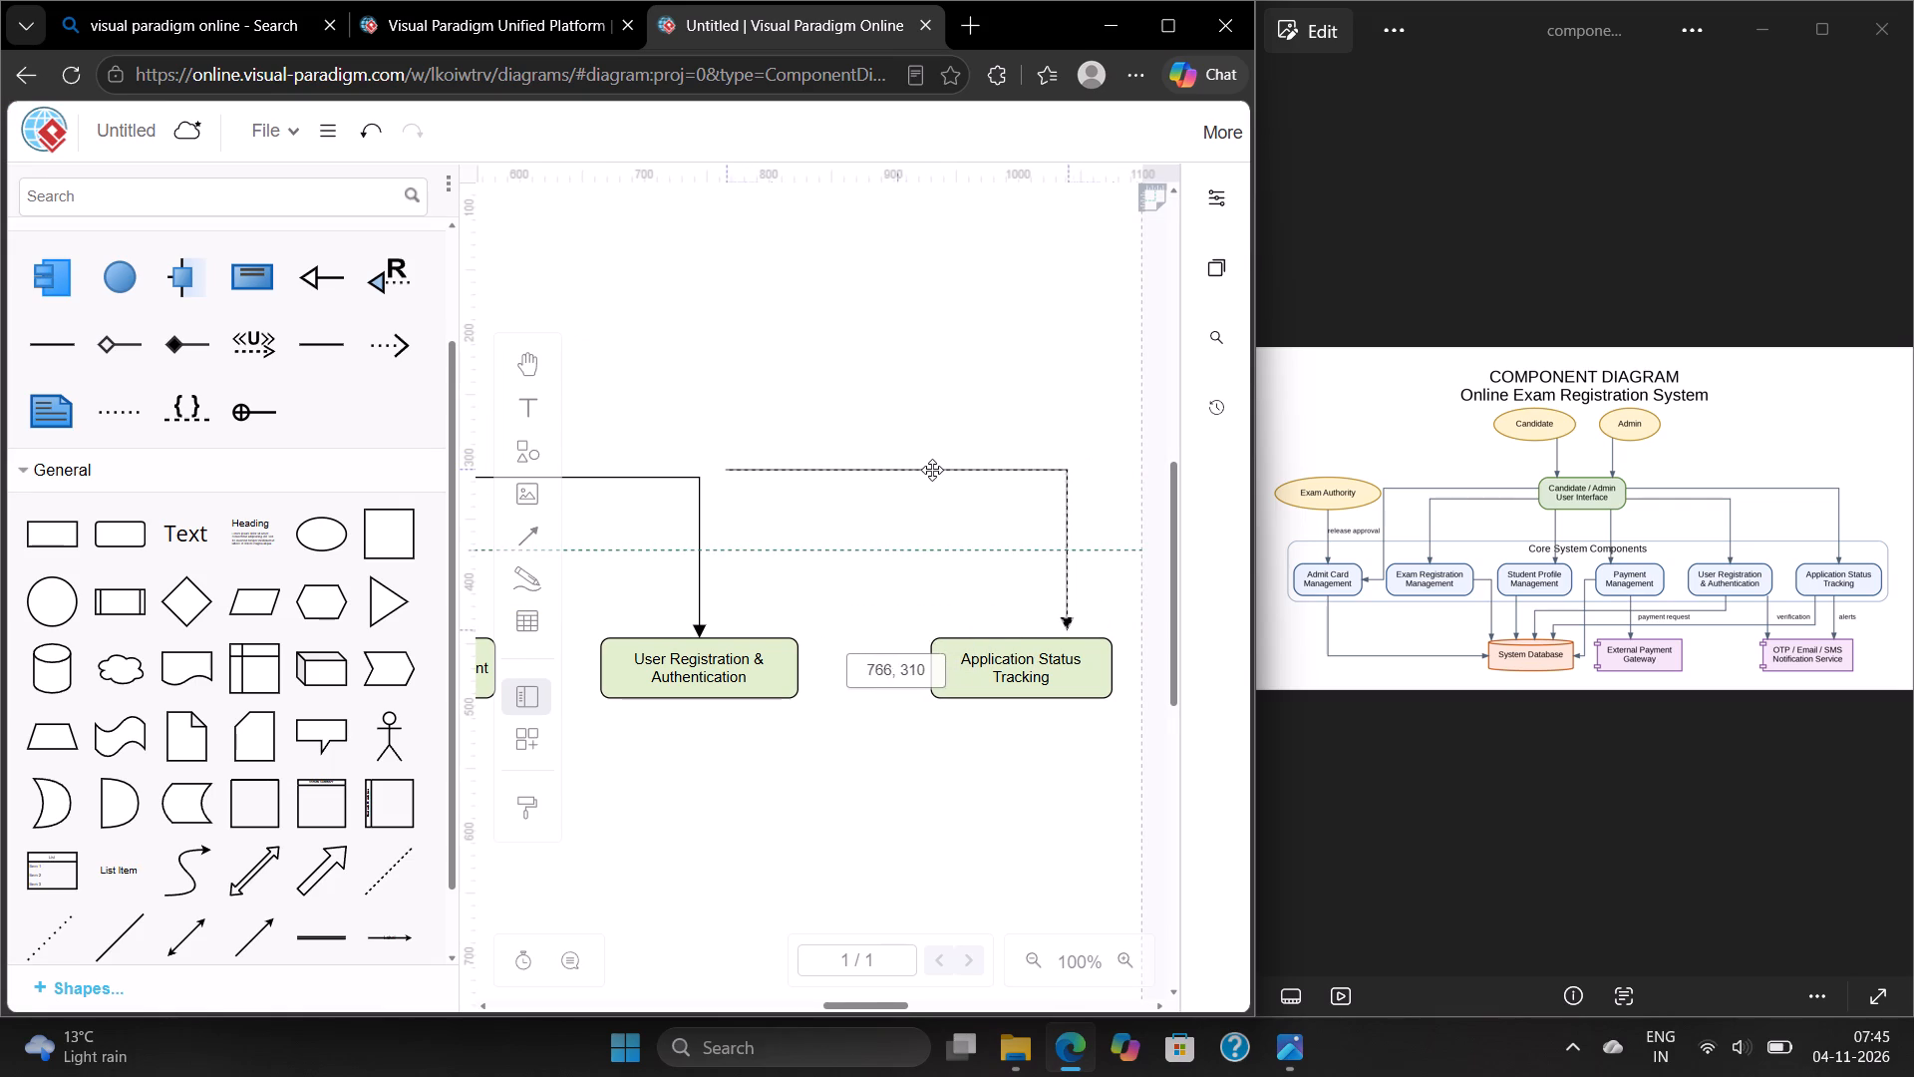
drag(932, 470, 896, 478)
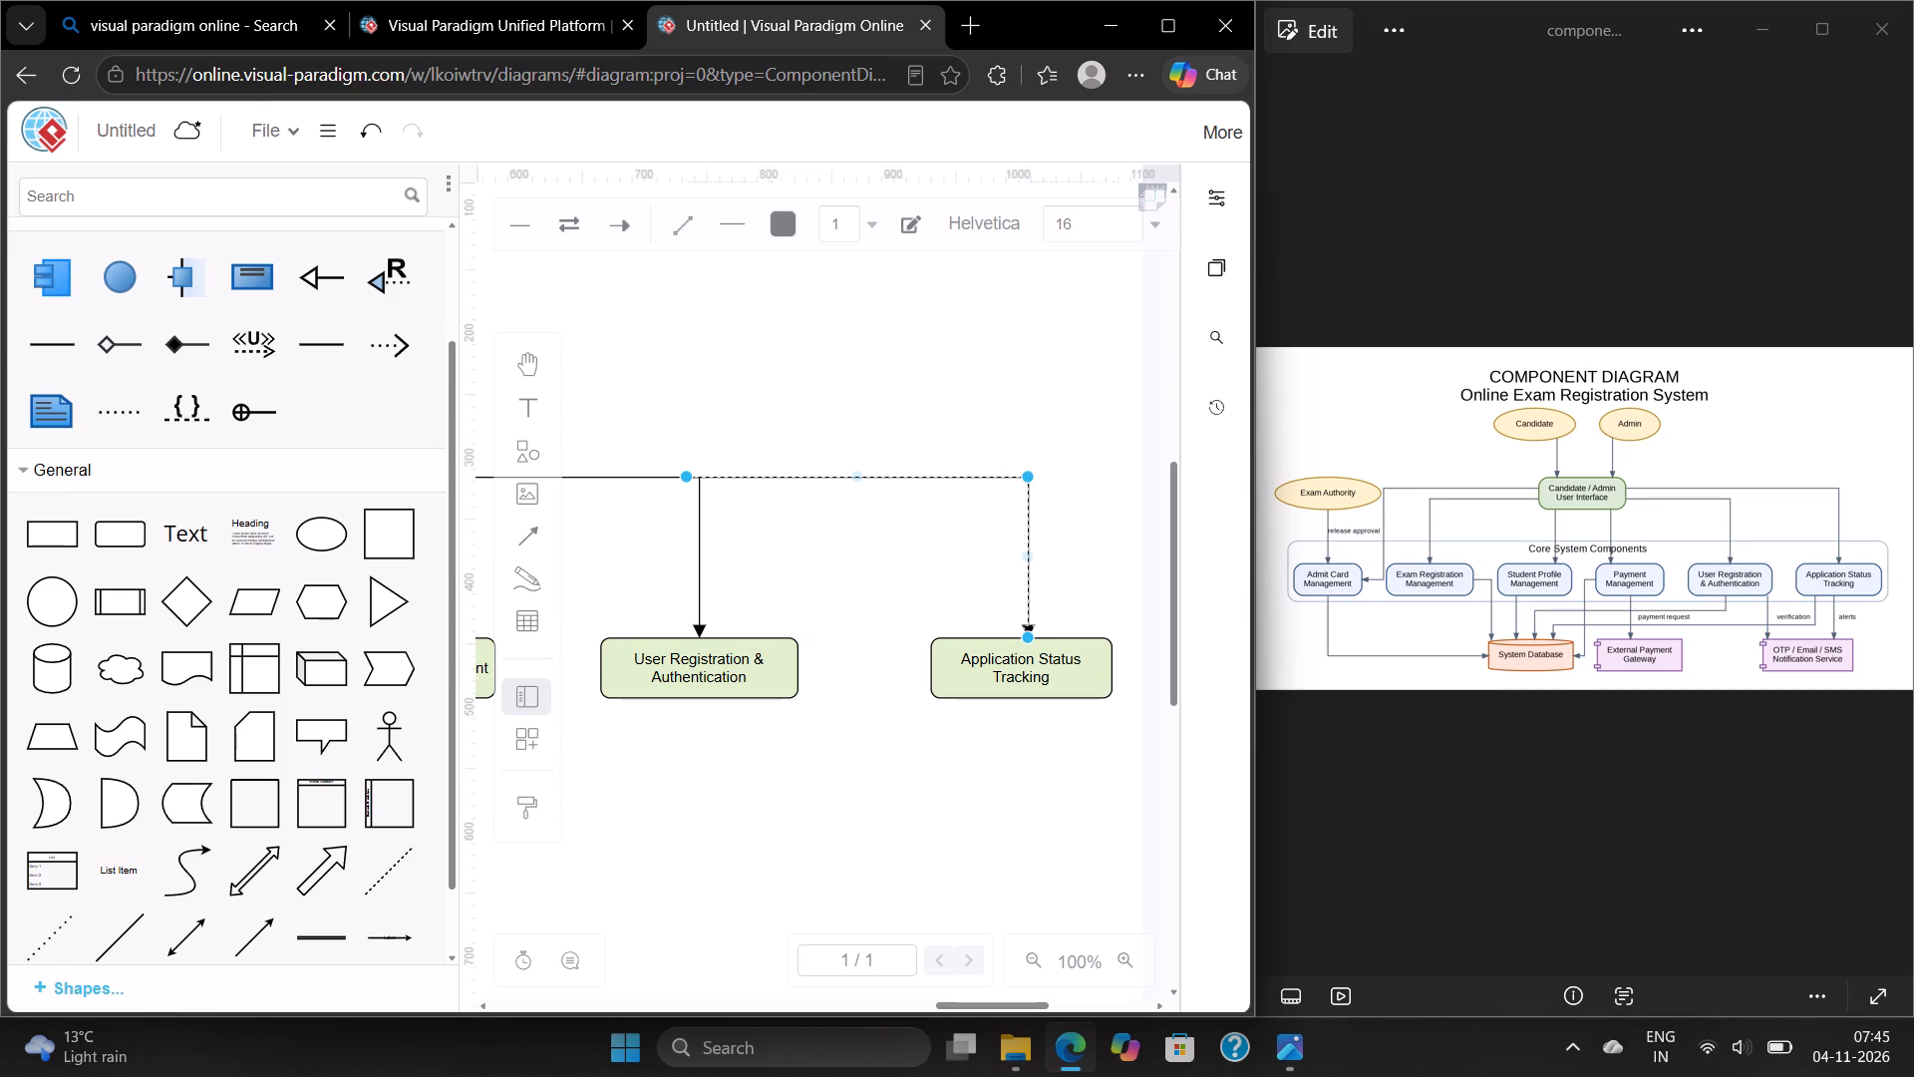
Raise the copied arrow's corner and connect its tail to the "Candidate / Admin User Interface" box, above the "User Registration & Authentication" arrow.
drag(1025, 476, 1024, 451)
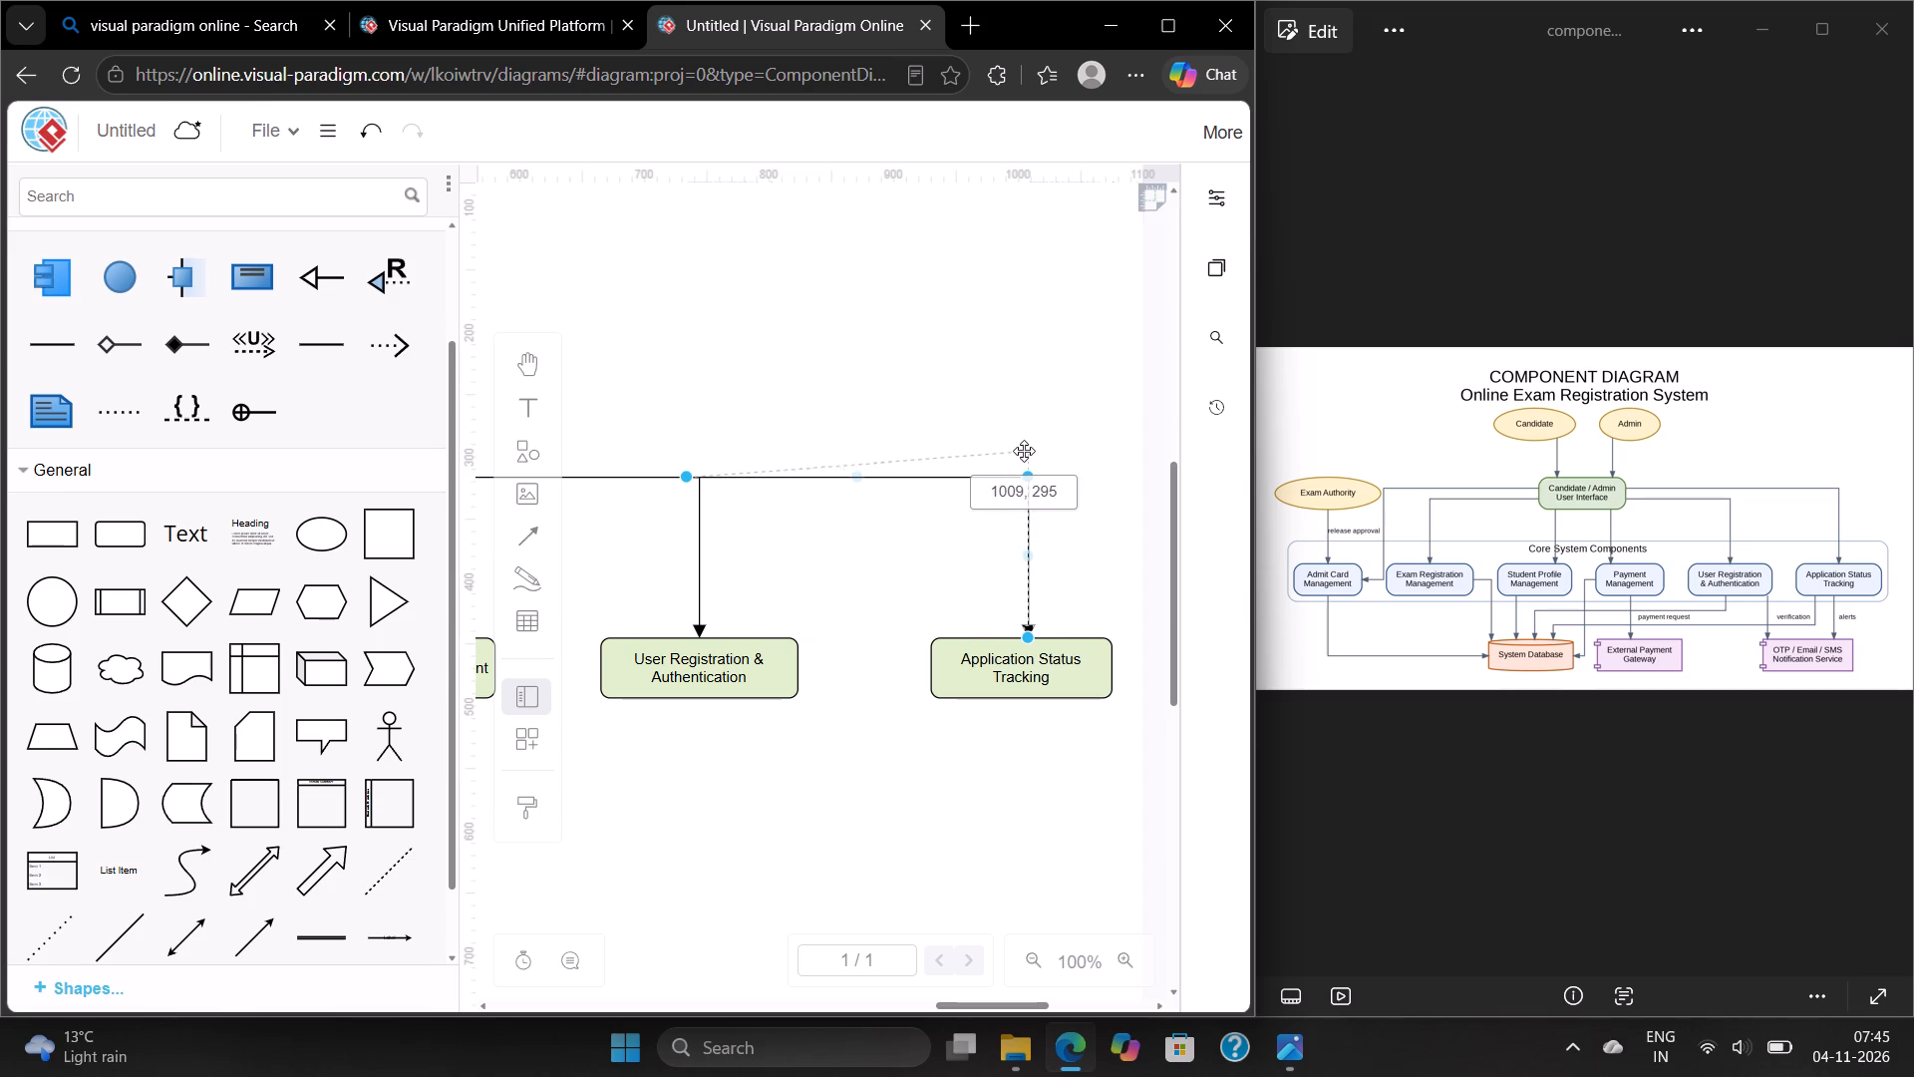
drag(1024, 451, 1022, 443)
scroll(1022, 443, right, 1)
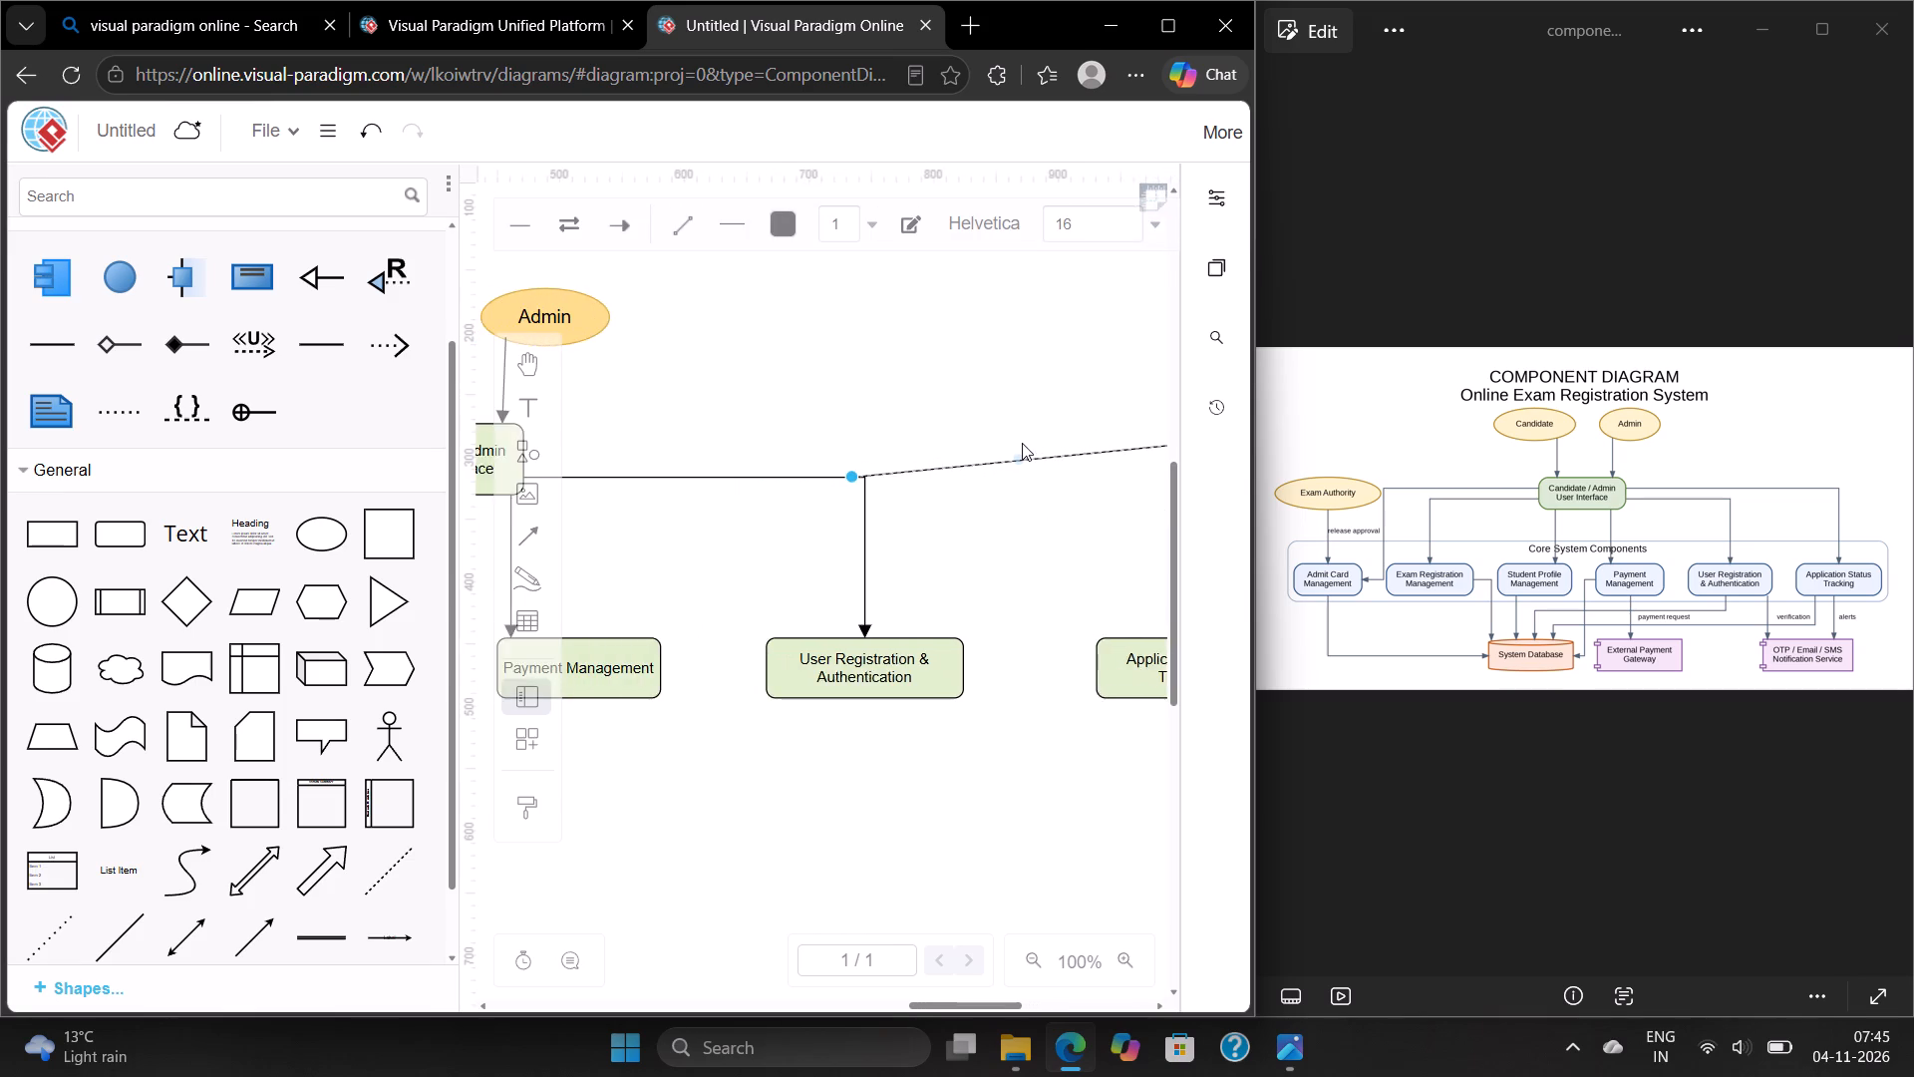
scroll(1022, 443, right, 1)
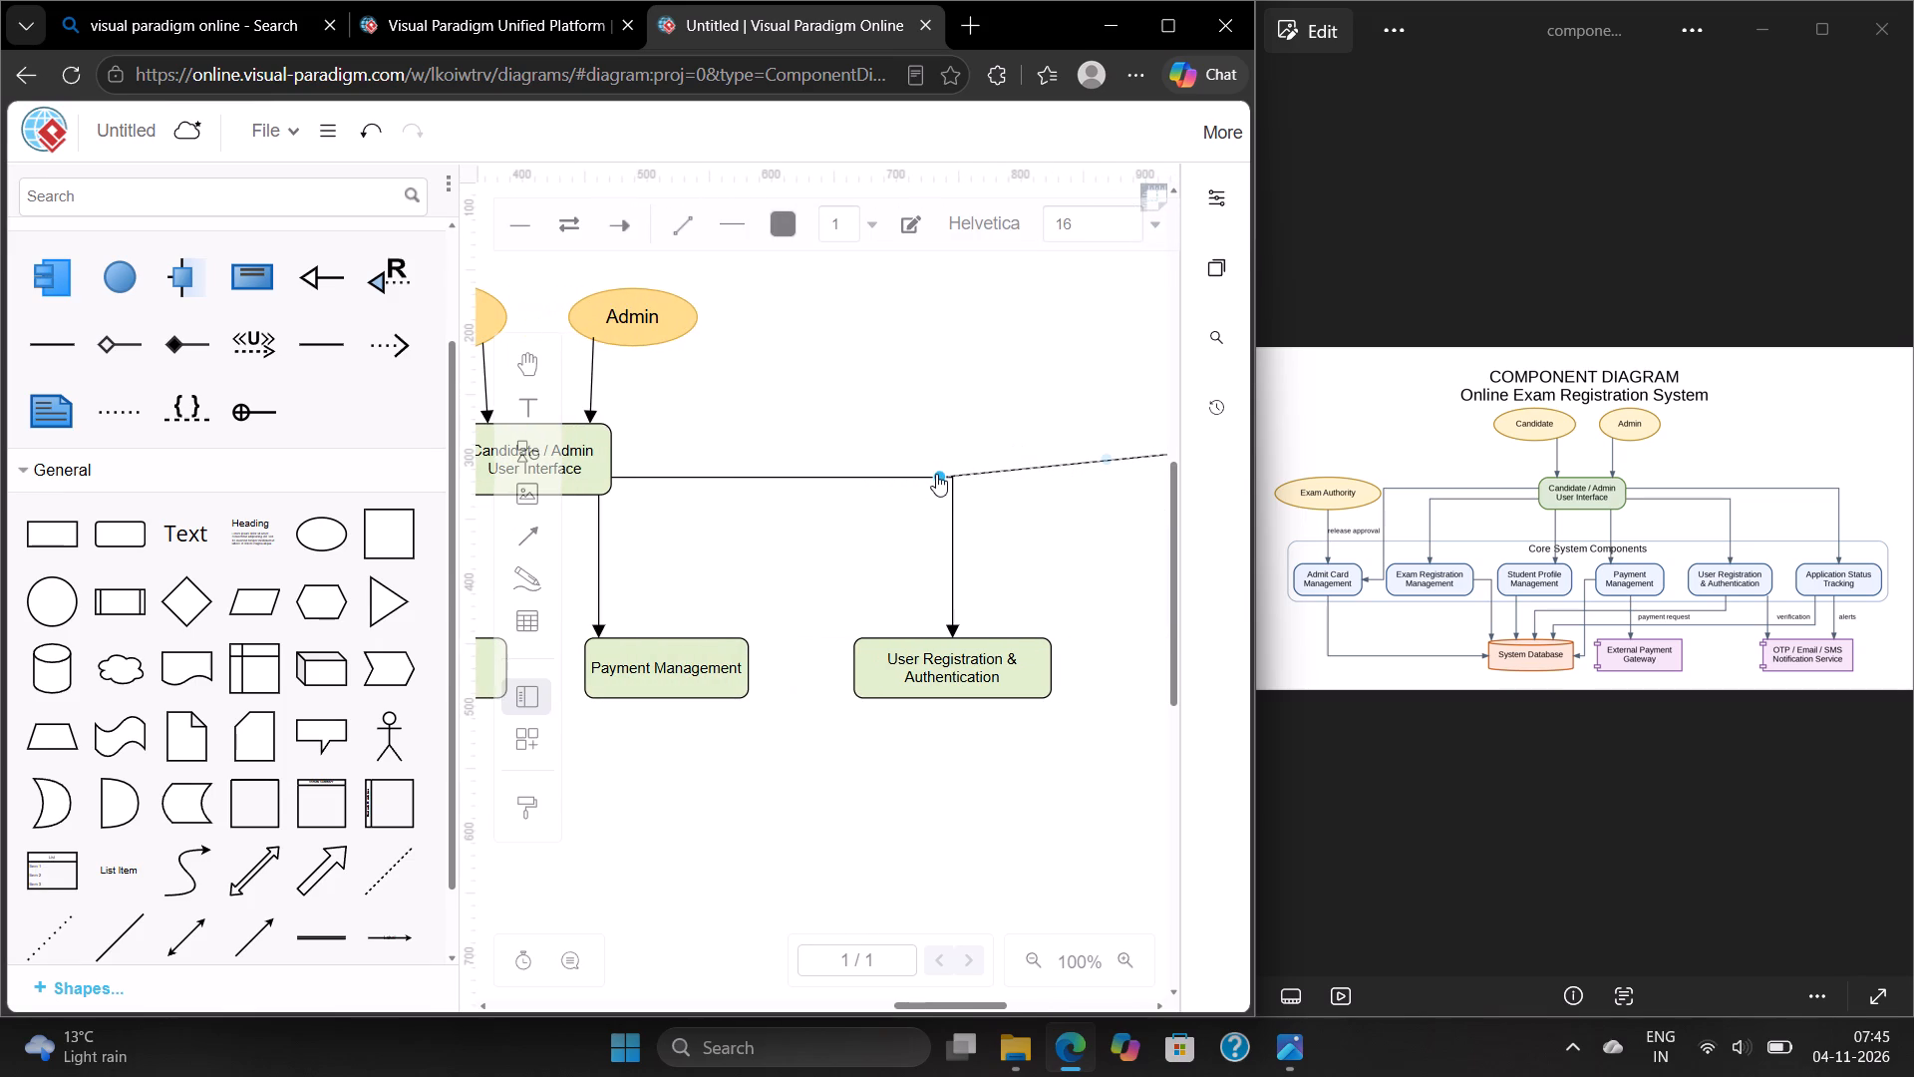
drag(936, 474, 711, 441)
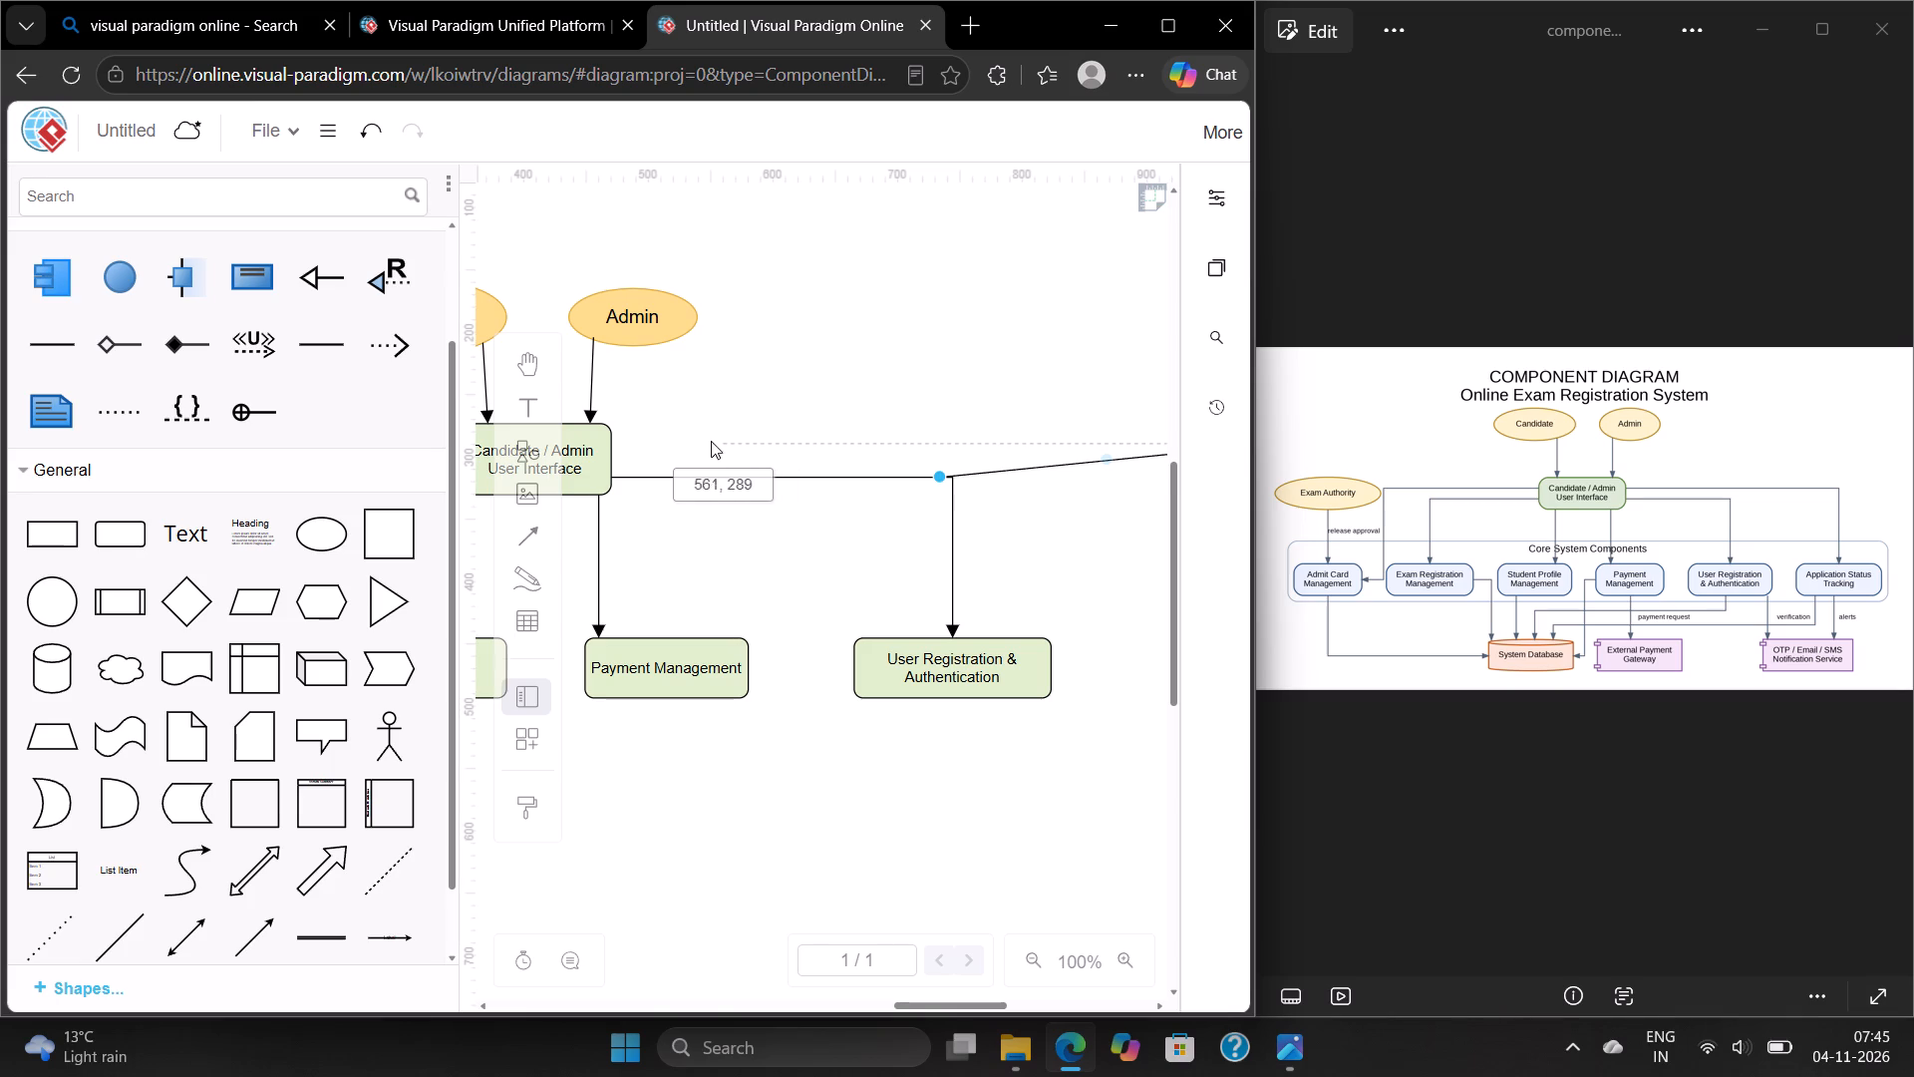
drag(711, 441, 612, 446)
Attach the copied arrow's head to the top centre of the "Application Status Tracking" box.
scroll(802, 348, left, 2)
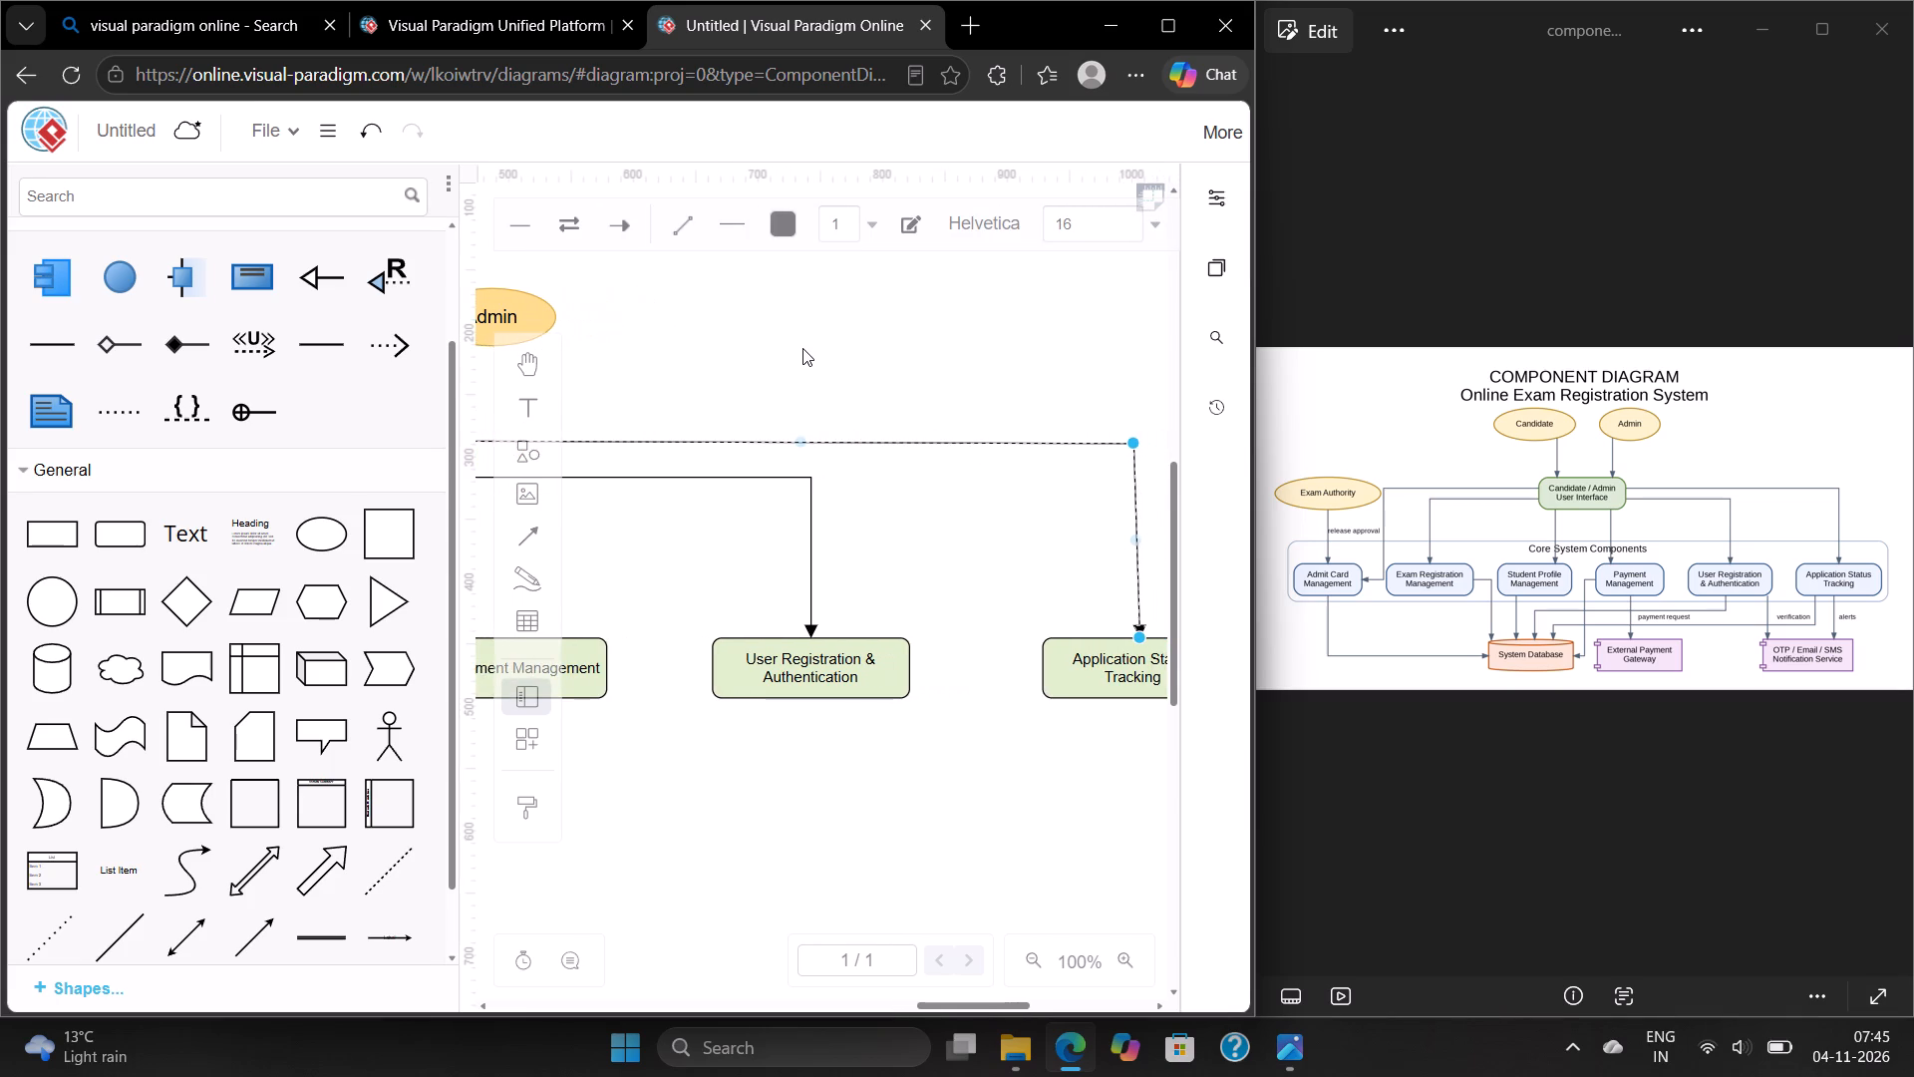
scroll(802, 348, left, 1)
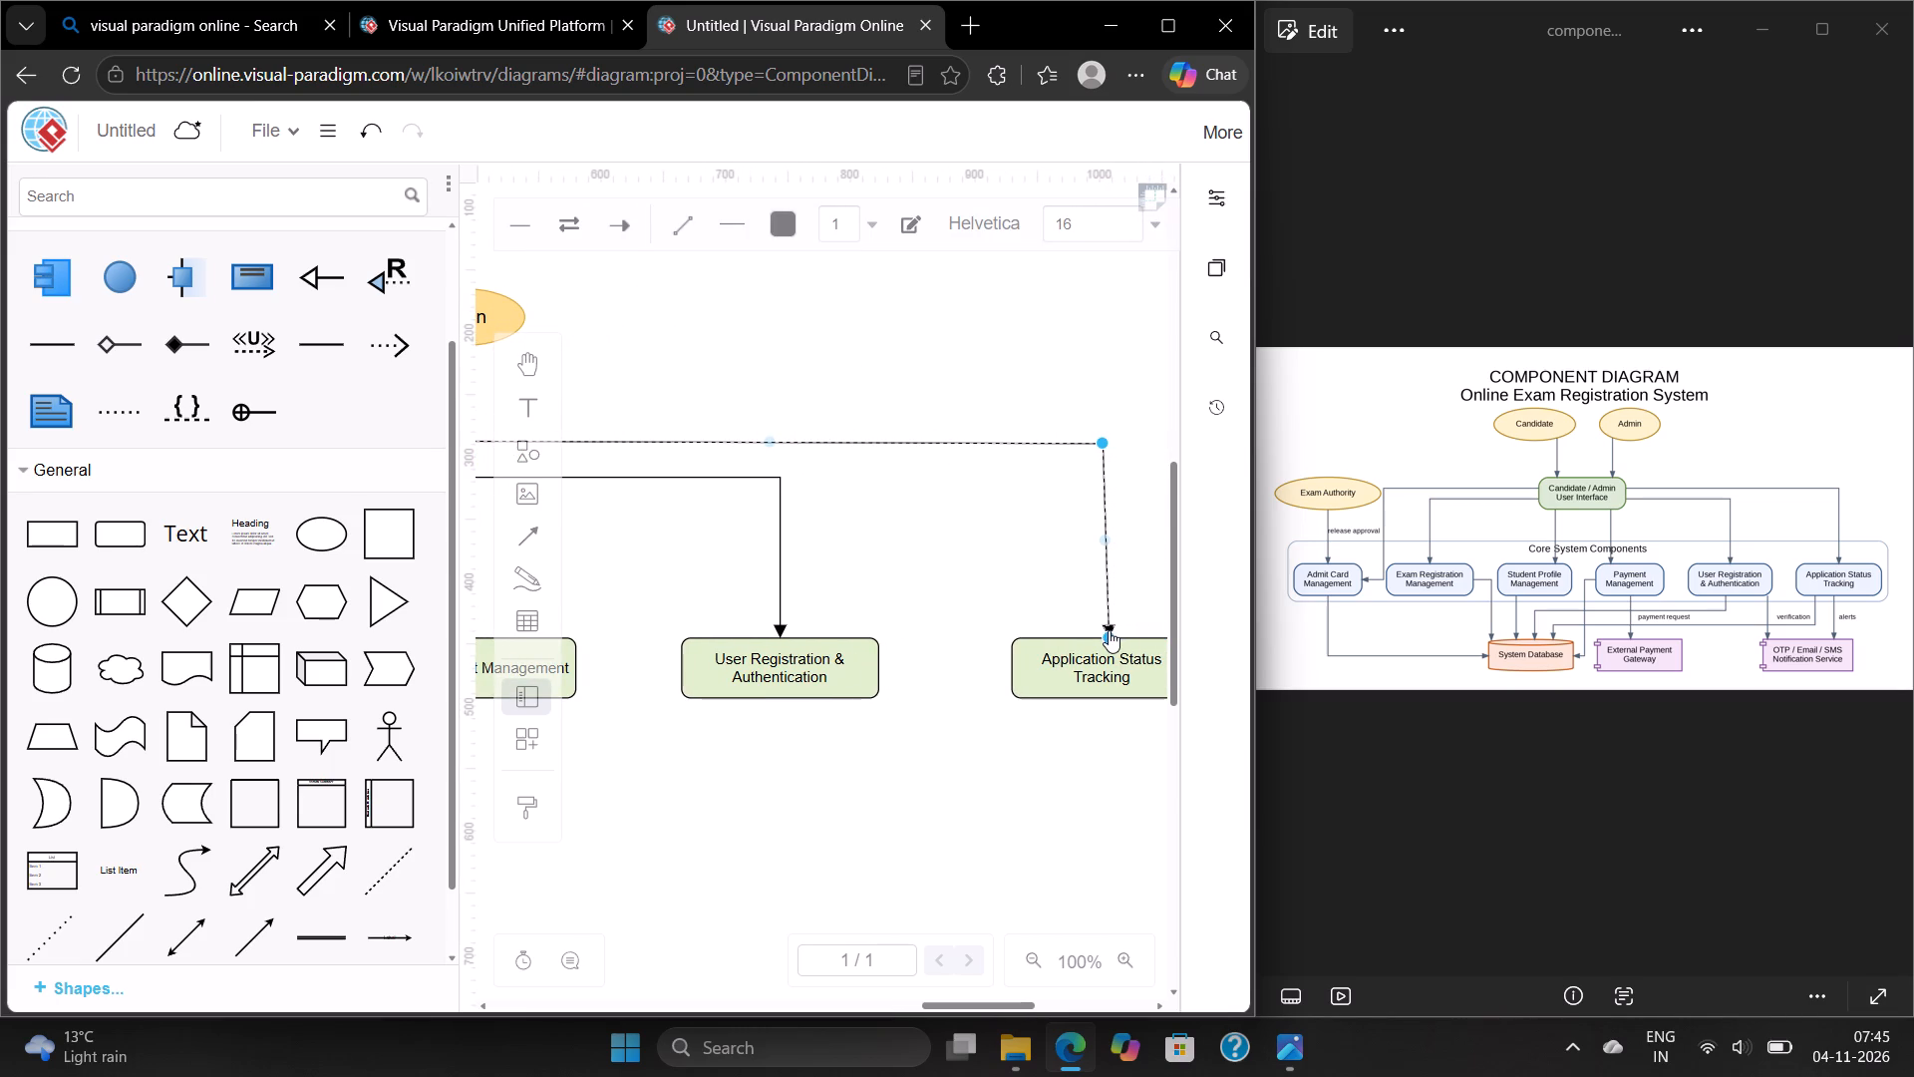
click(1108, 632)
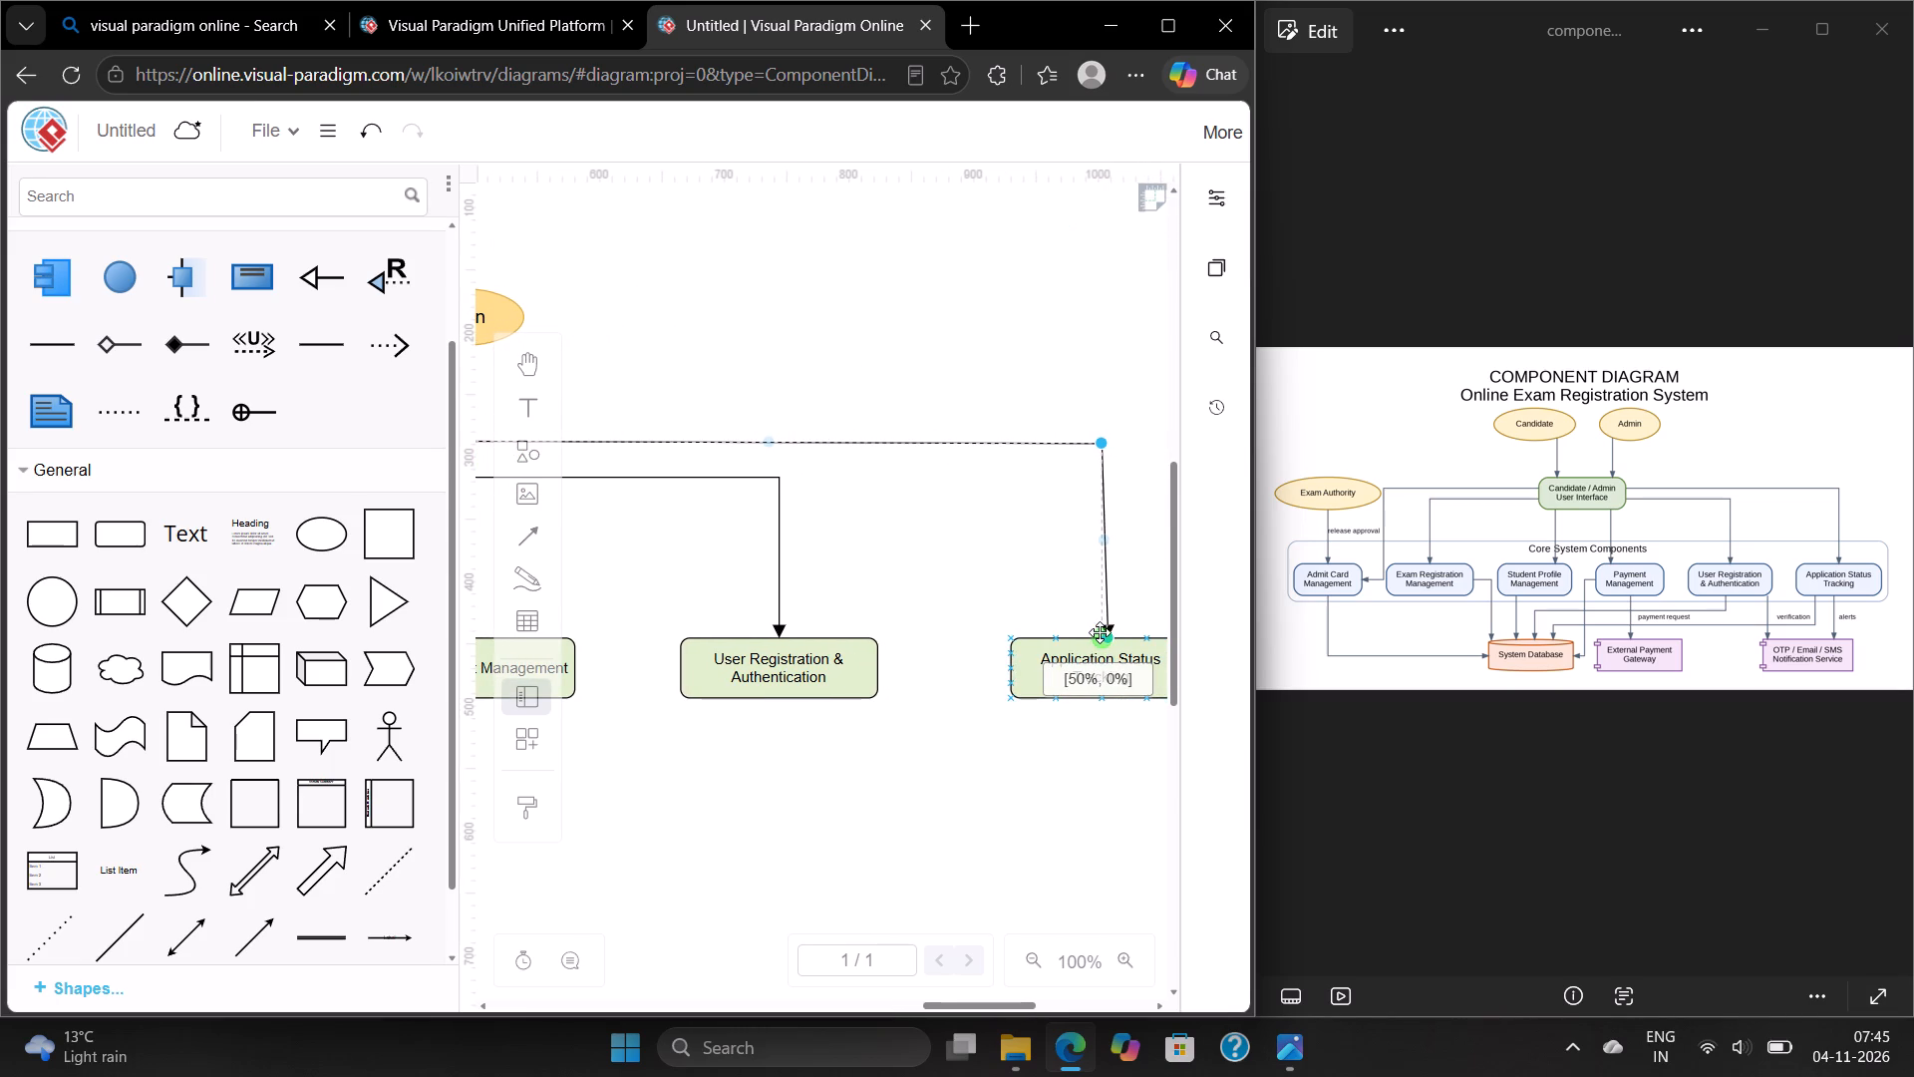
click(1028, 329)
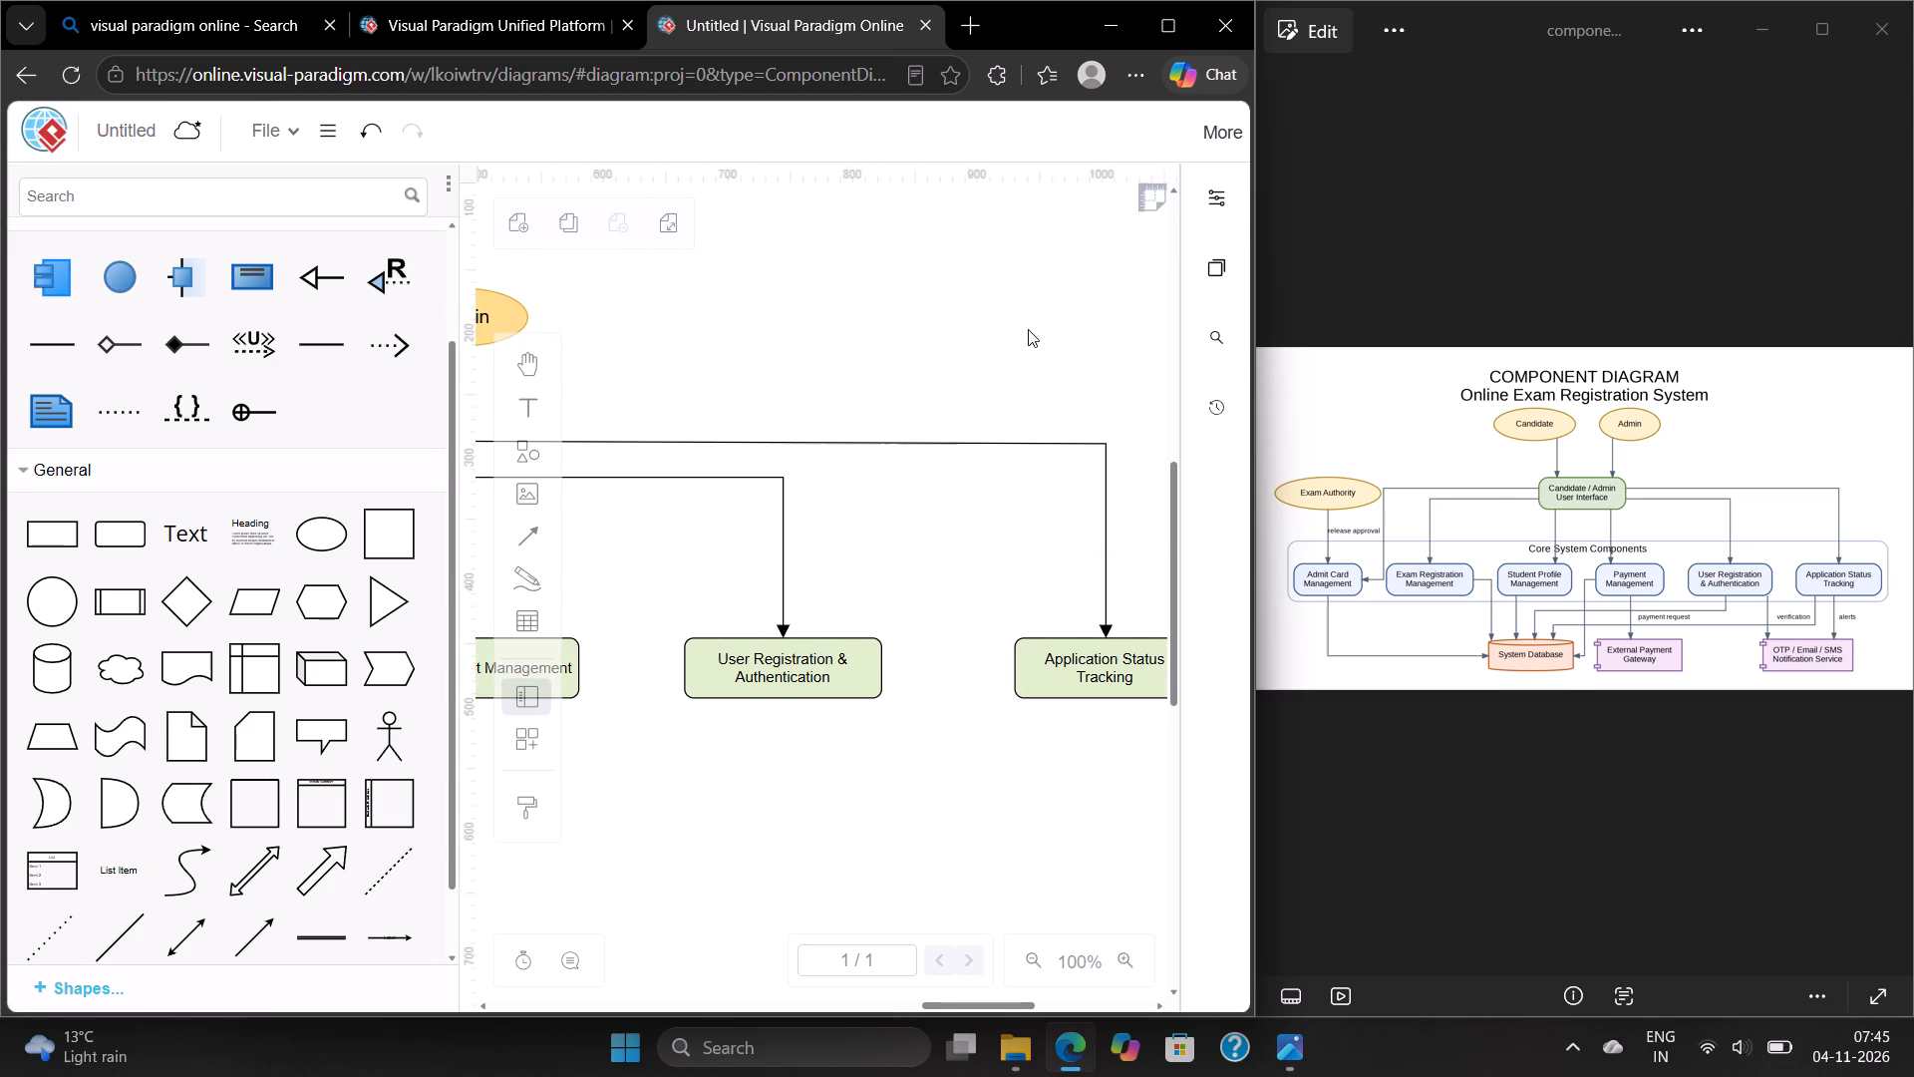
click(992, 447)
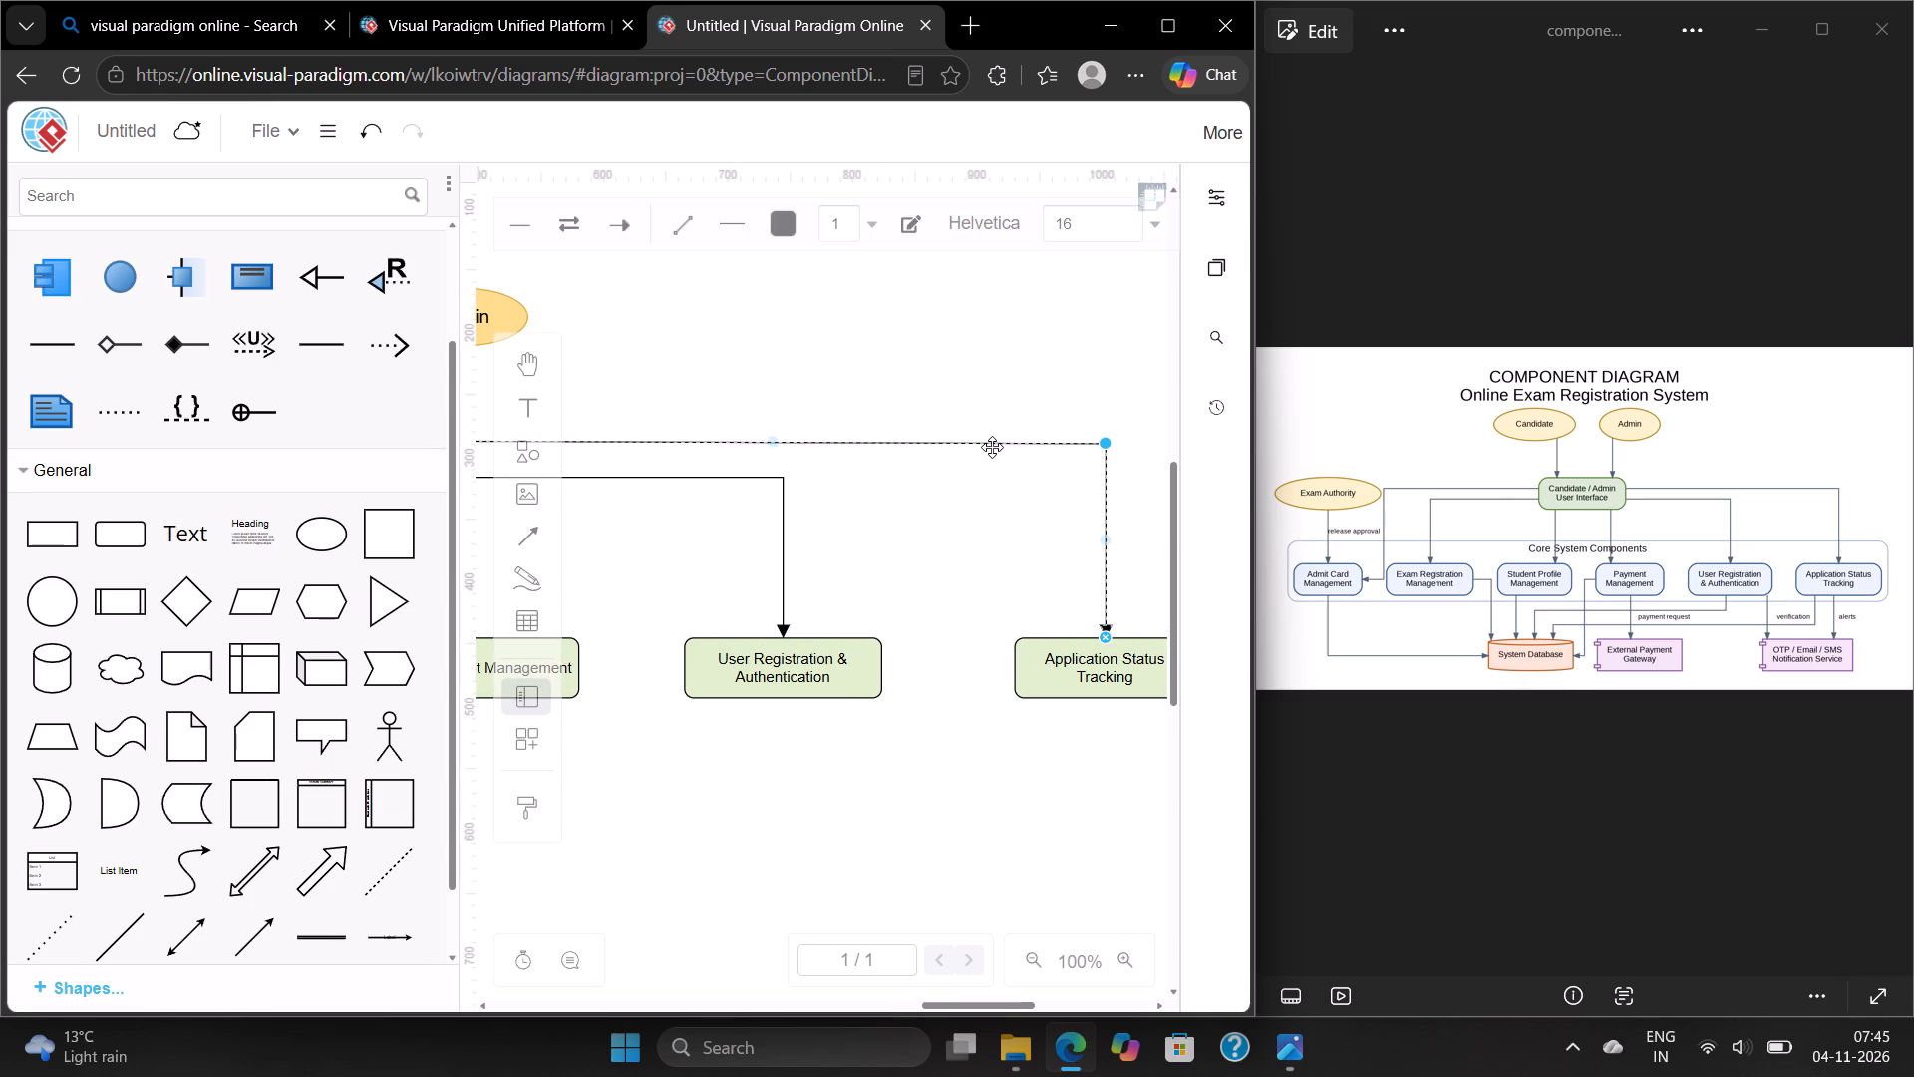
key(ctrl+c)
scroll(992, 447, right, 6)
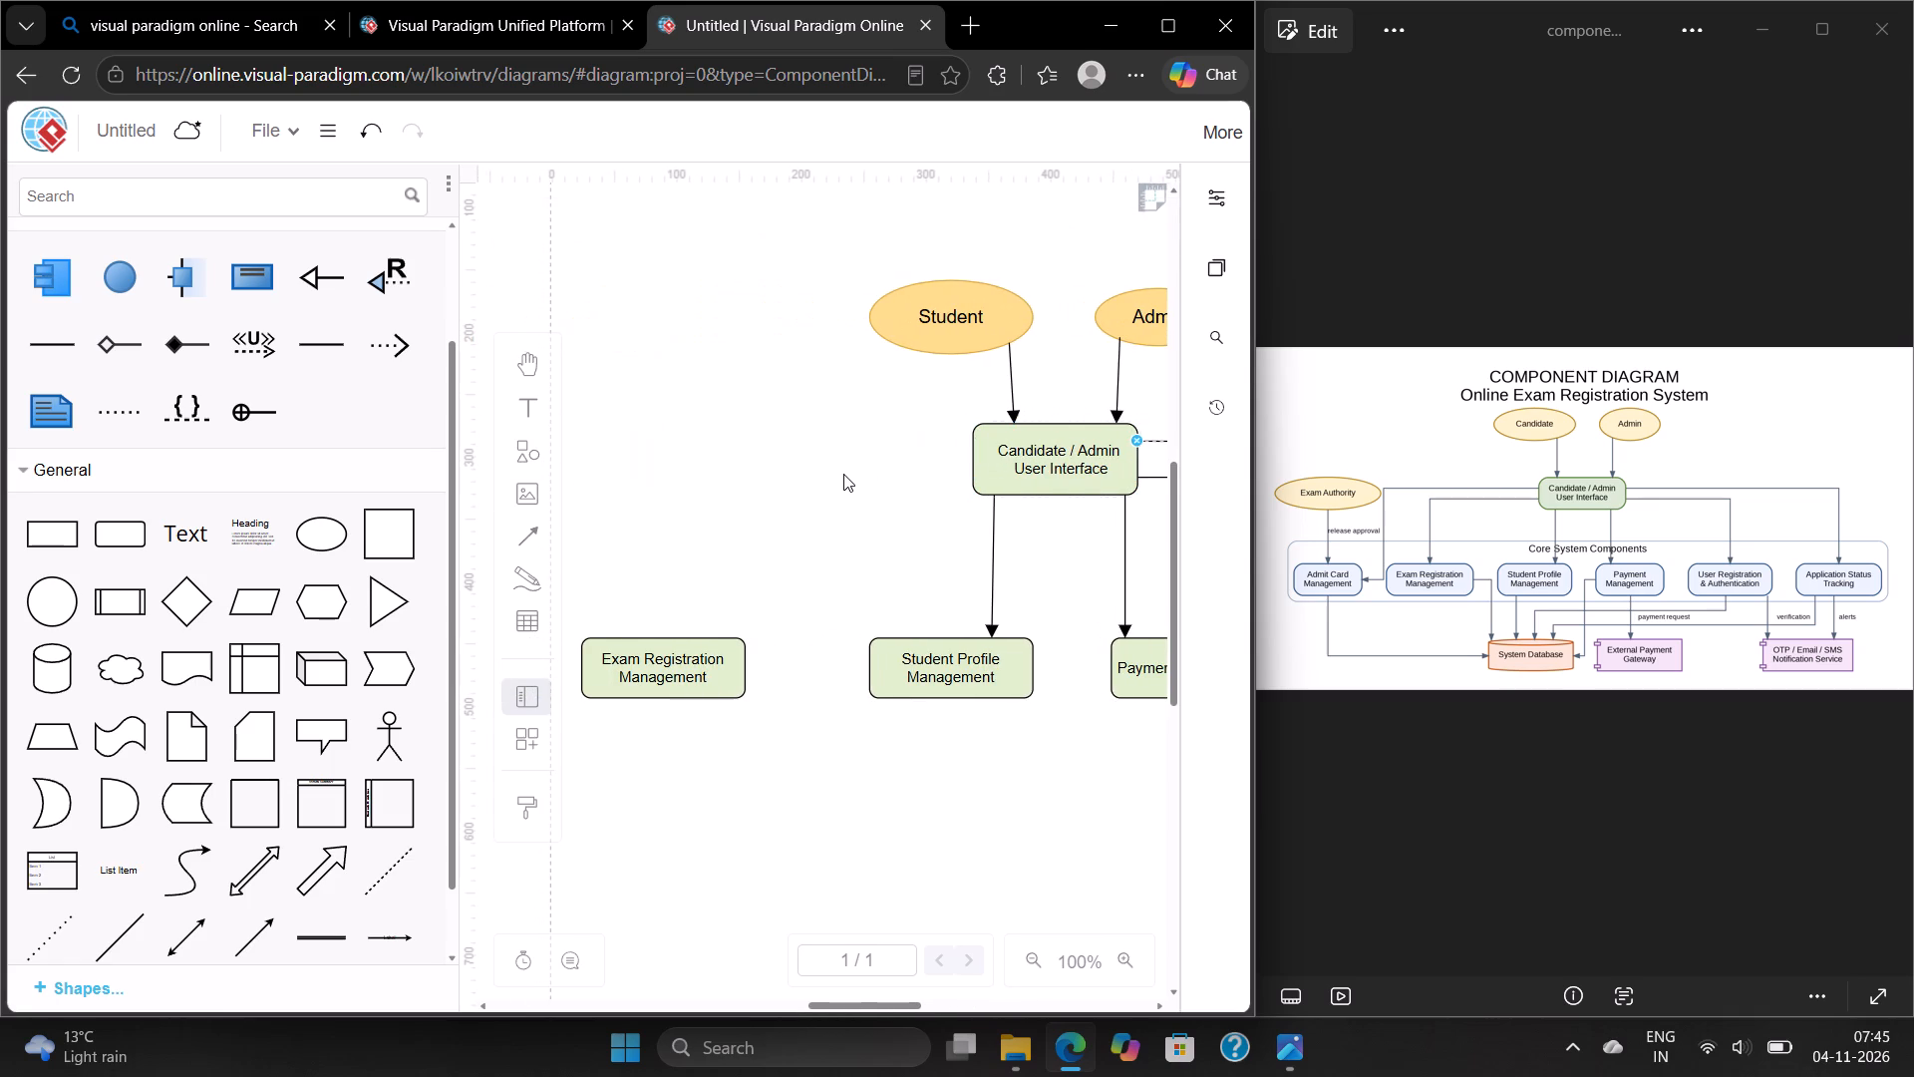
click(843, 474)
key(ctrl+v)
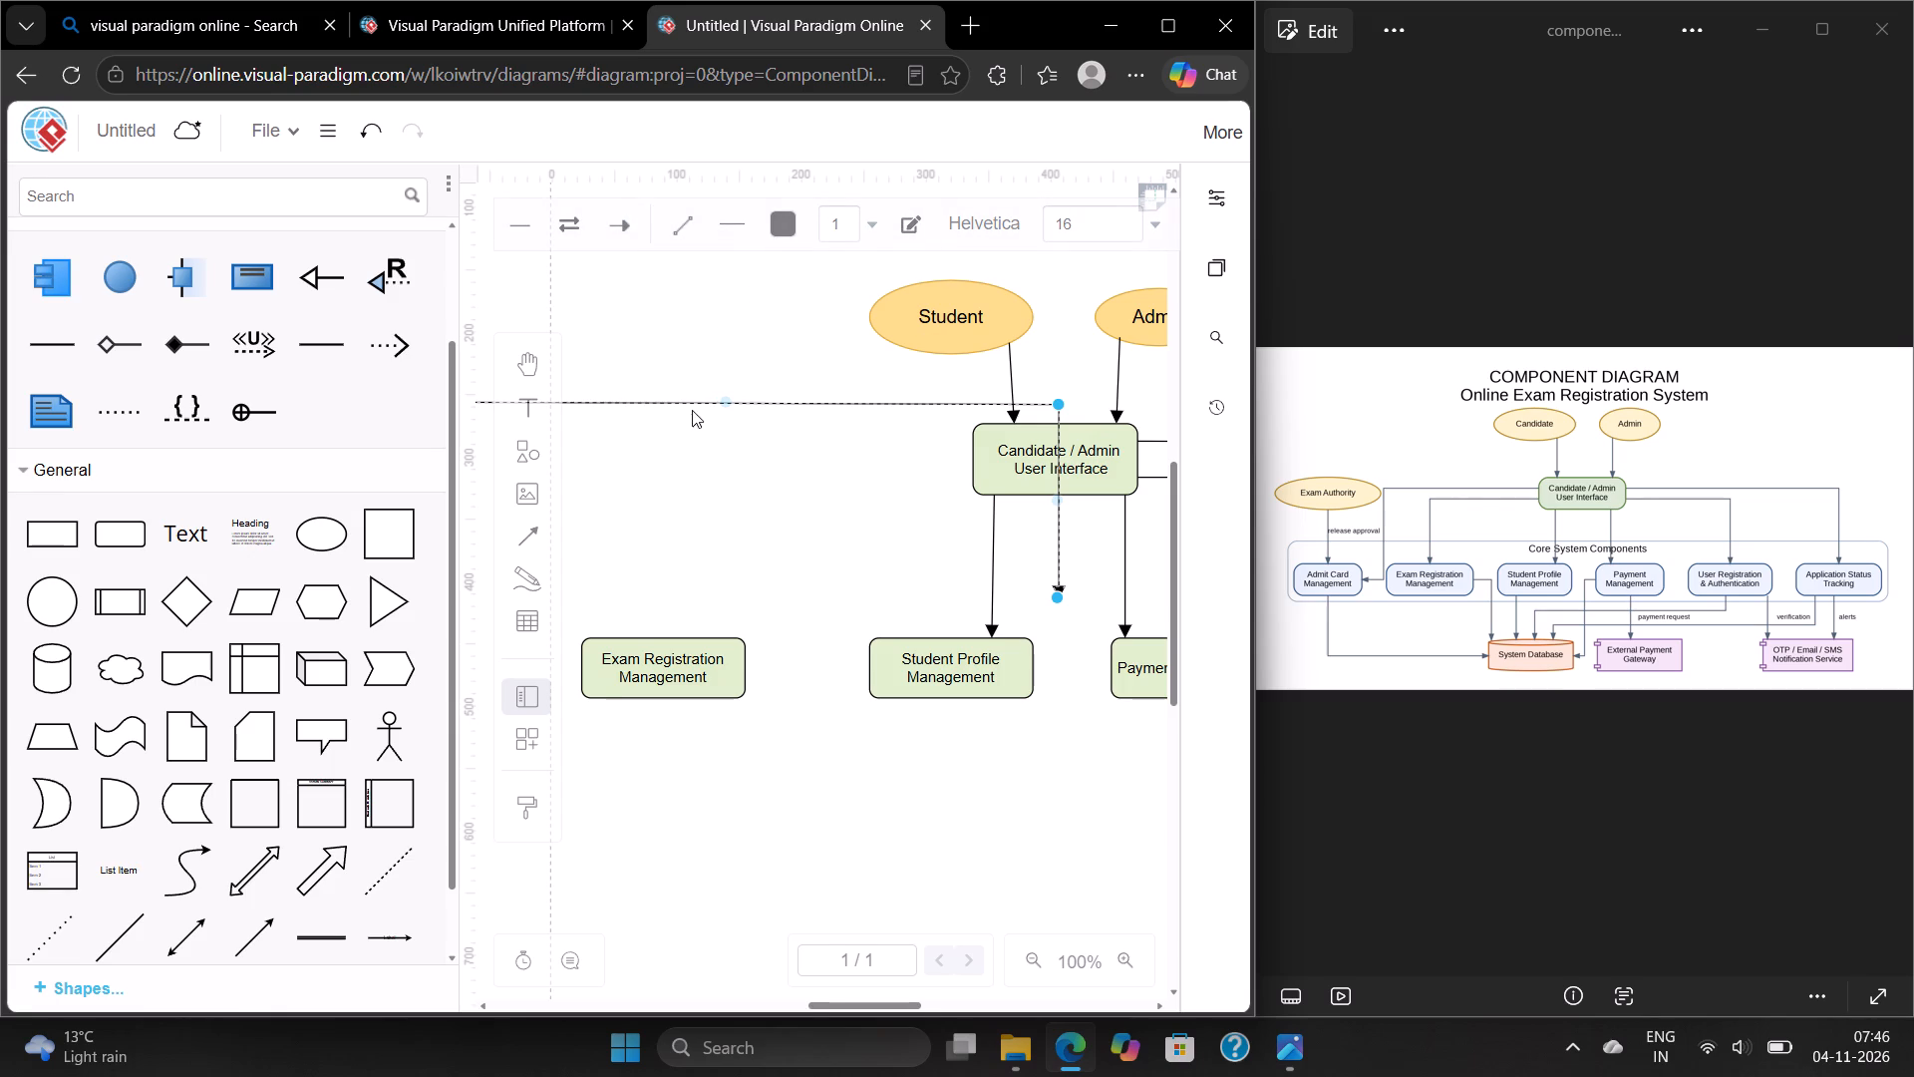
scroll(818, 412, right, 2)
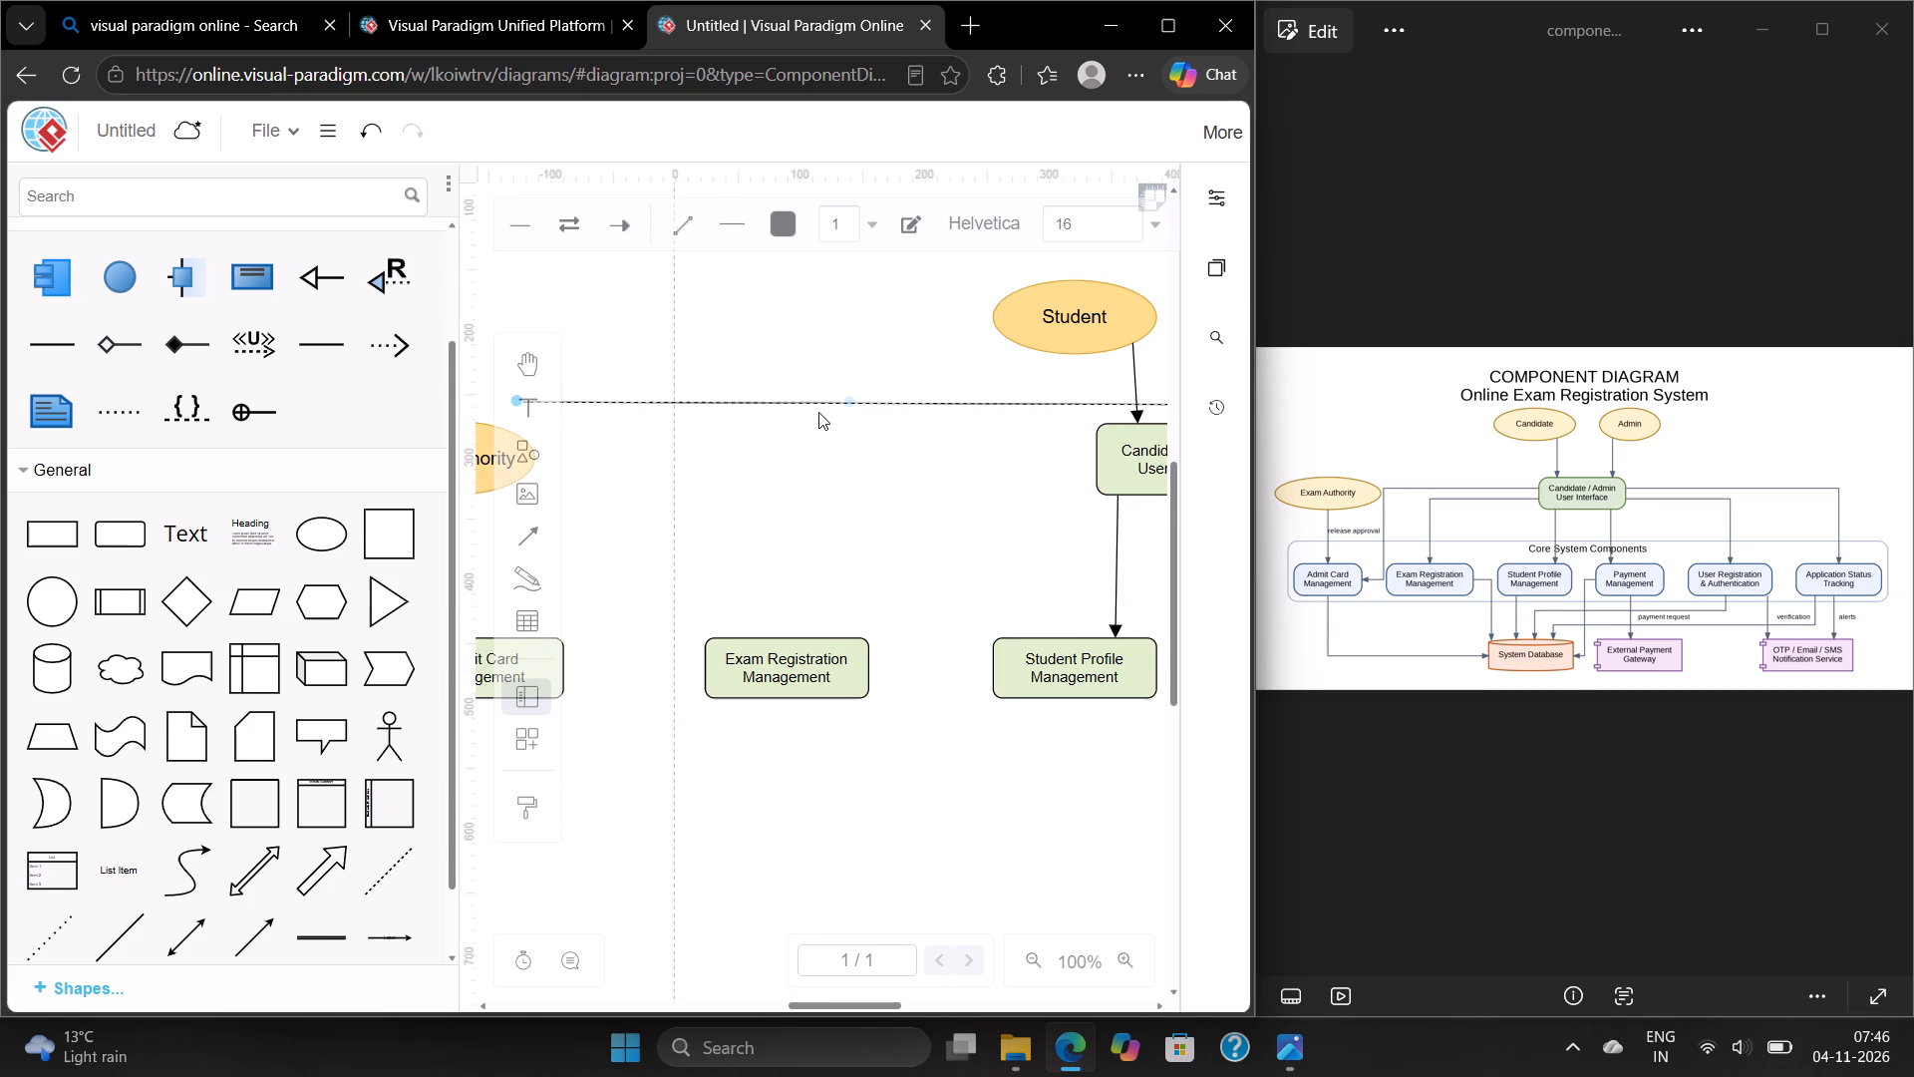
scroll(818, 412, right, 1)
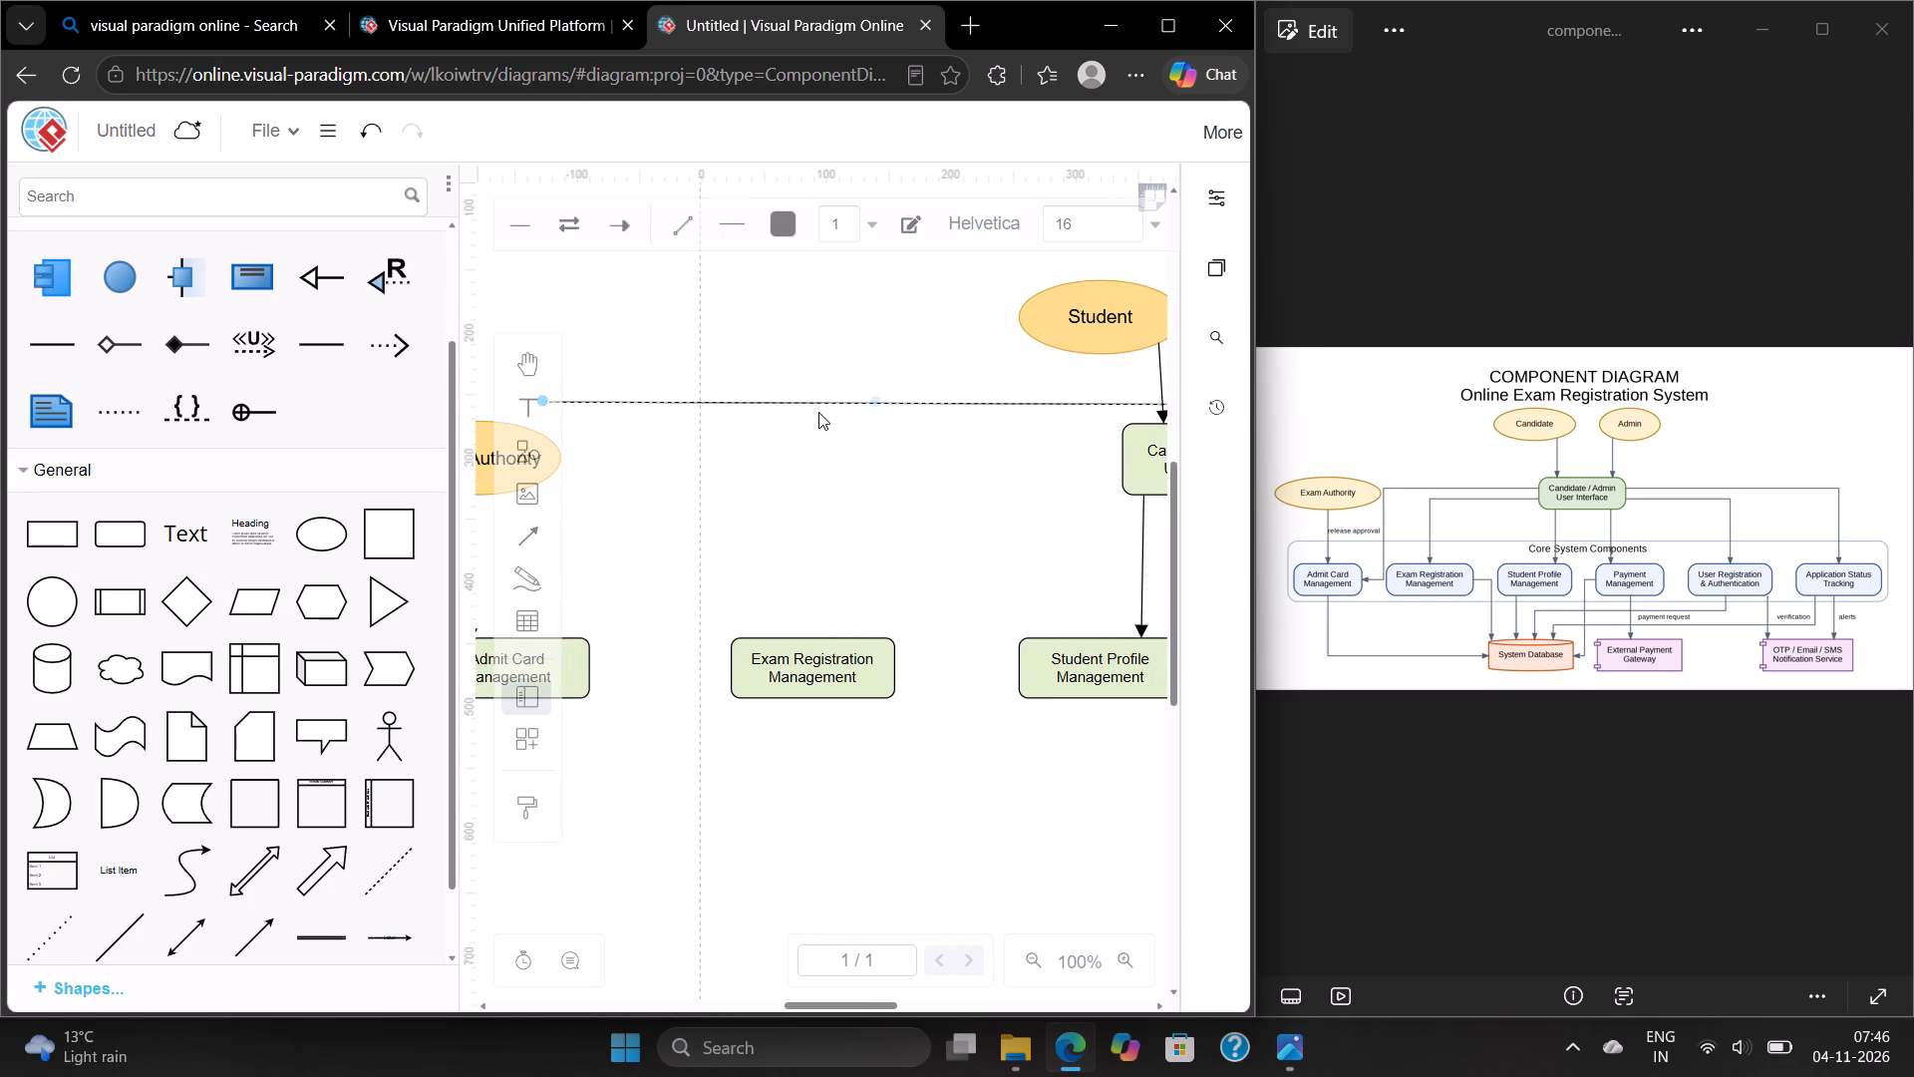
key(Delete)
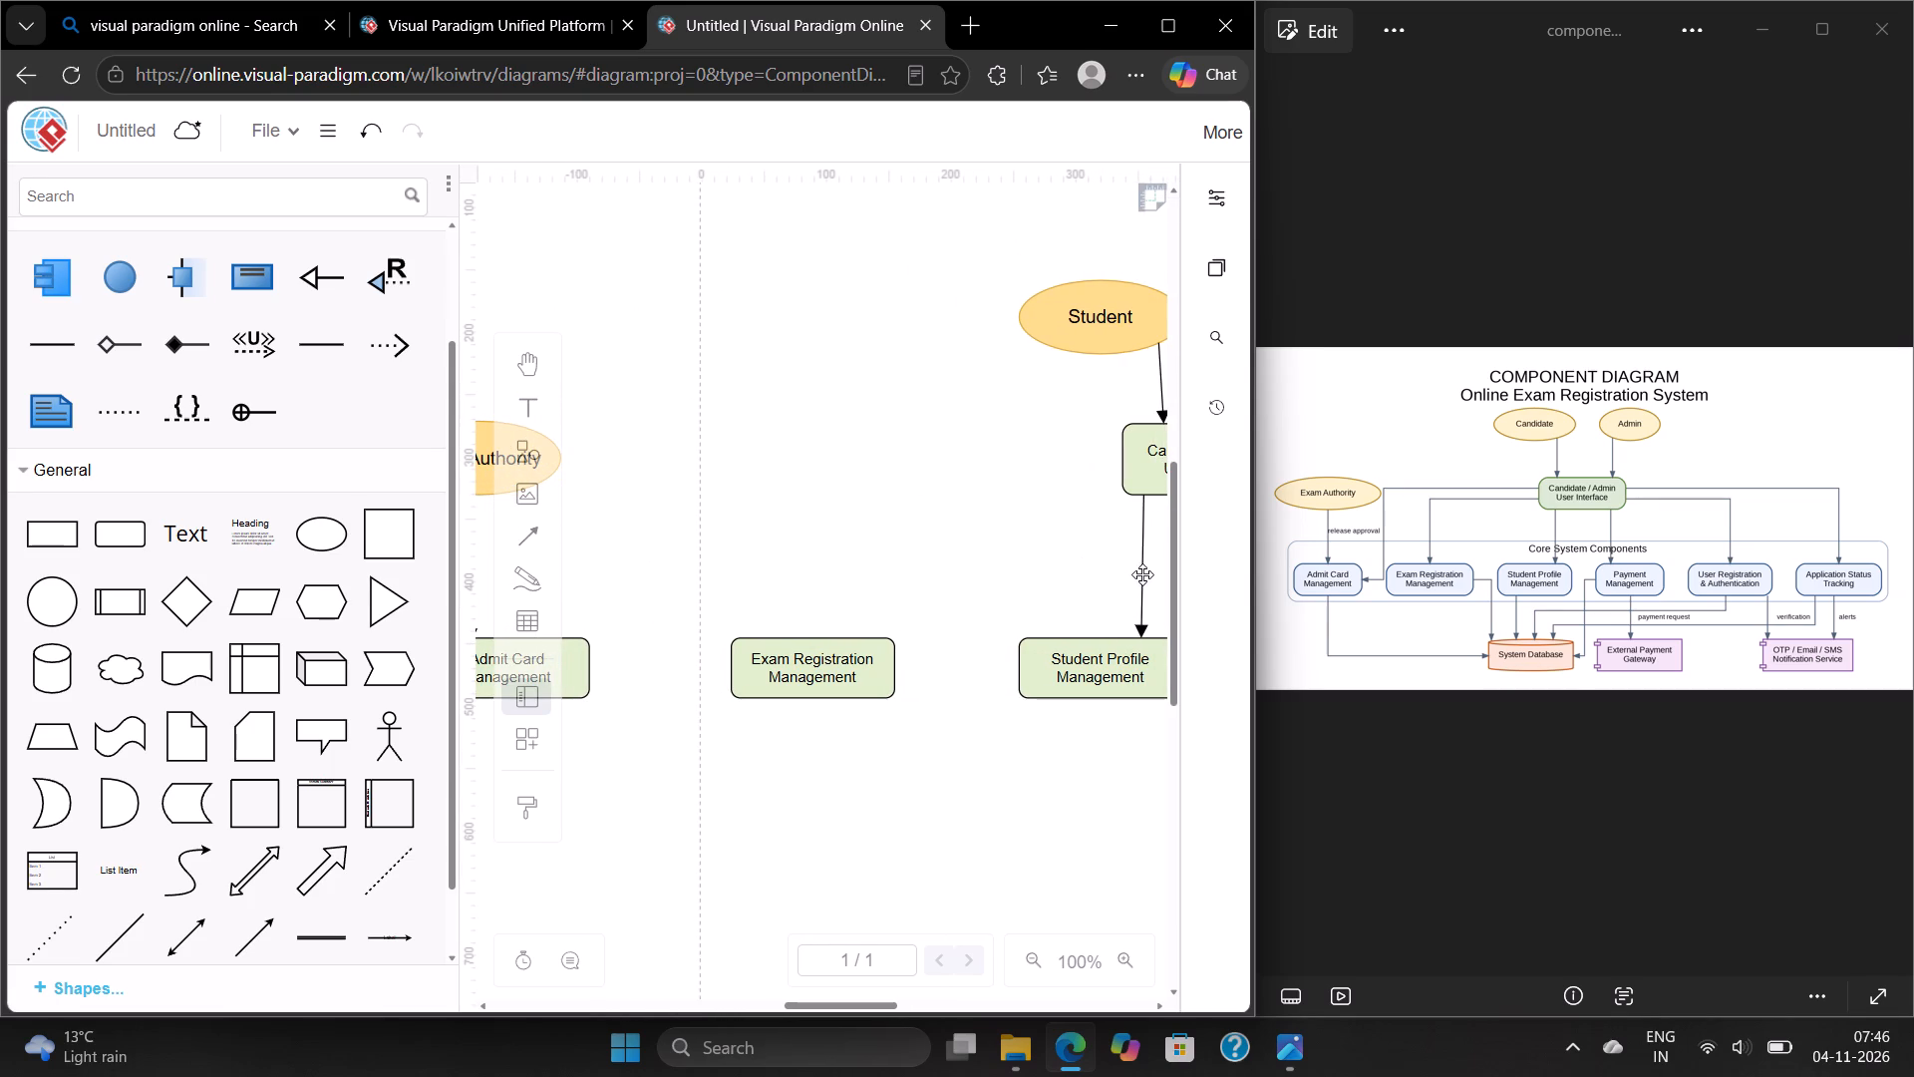
Copy the "Student Profile Management" arrow and connect the copy from the interface box's left side to the top centre of "Exam Registration Management".
click(1142, 574)
key(ctrl+c)
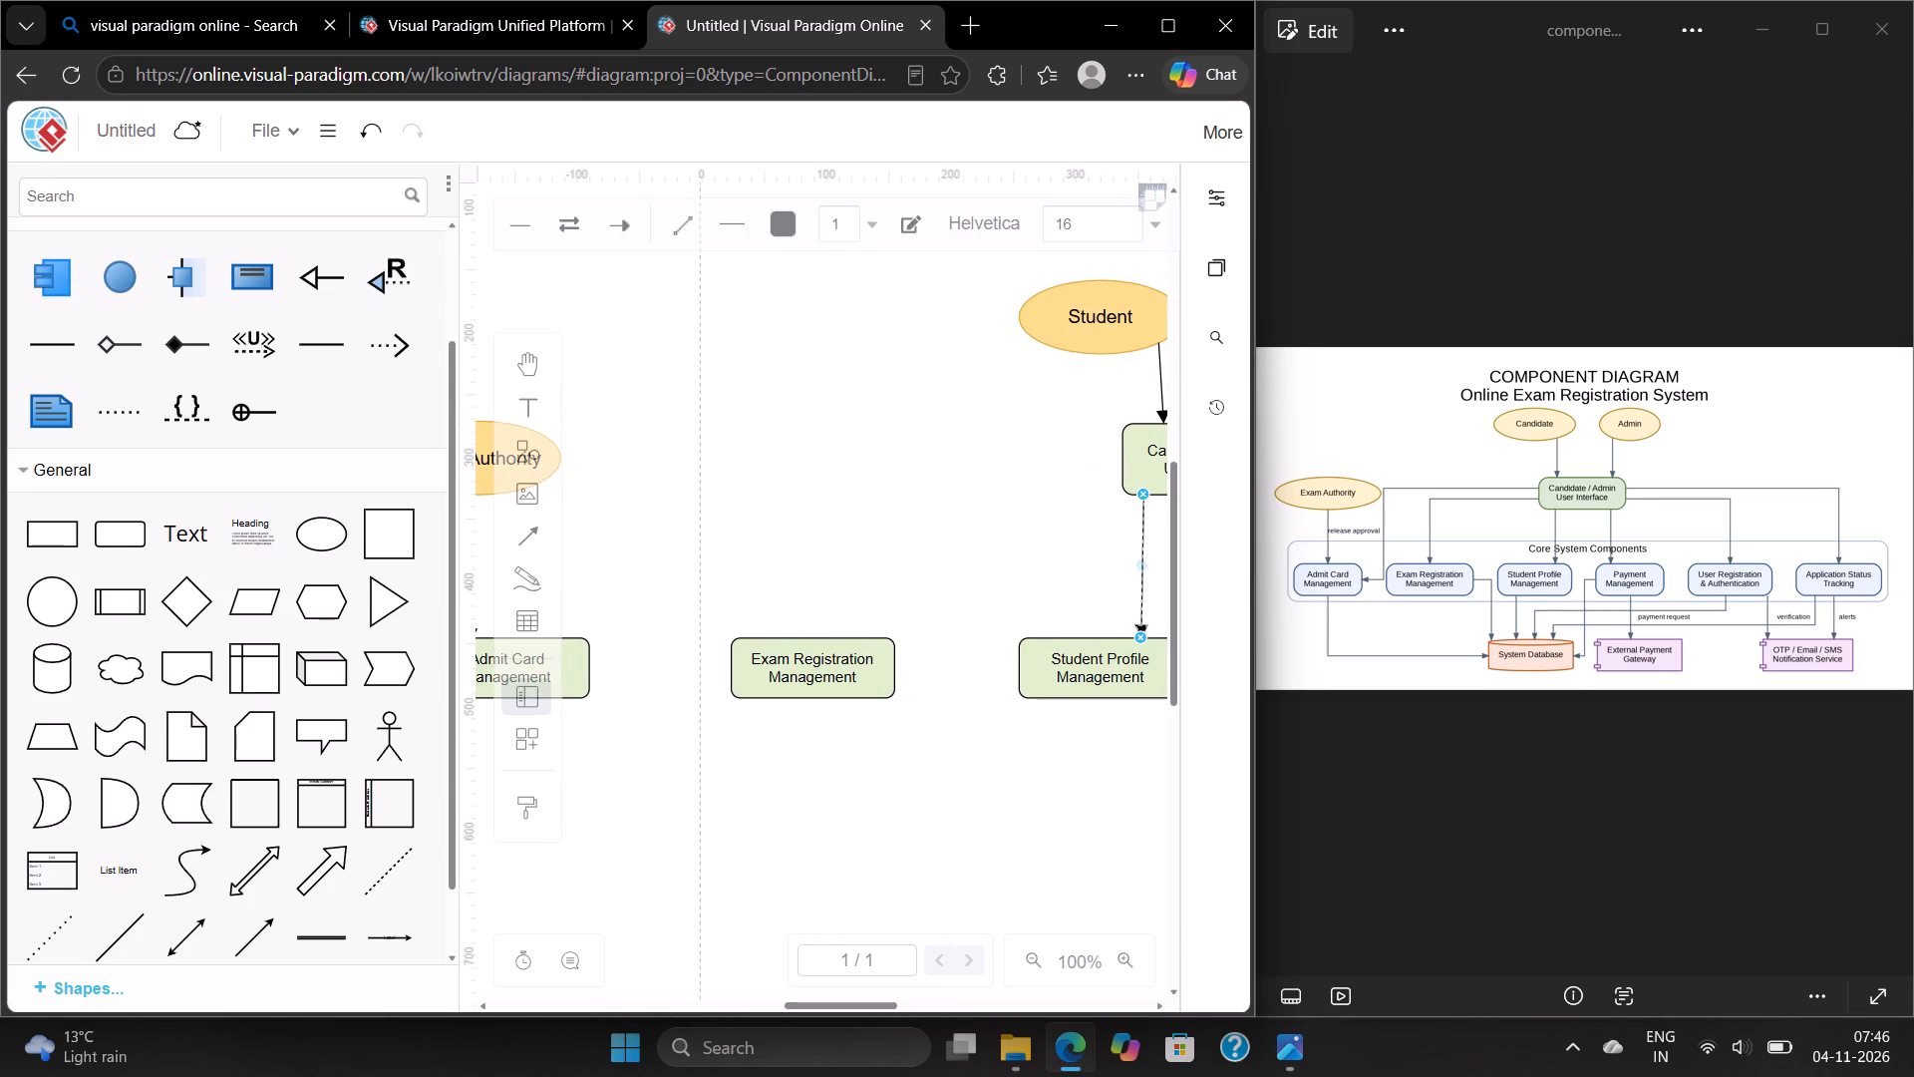
click(854, 563)
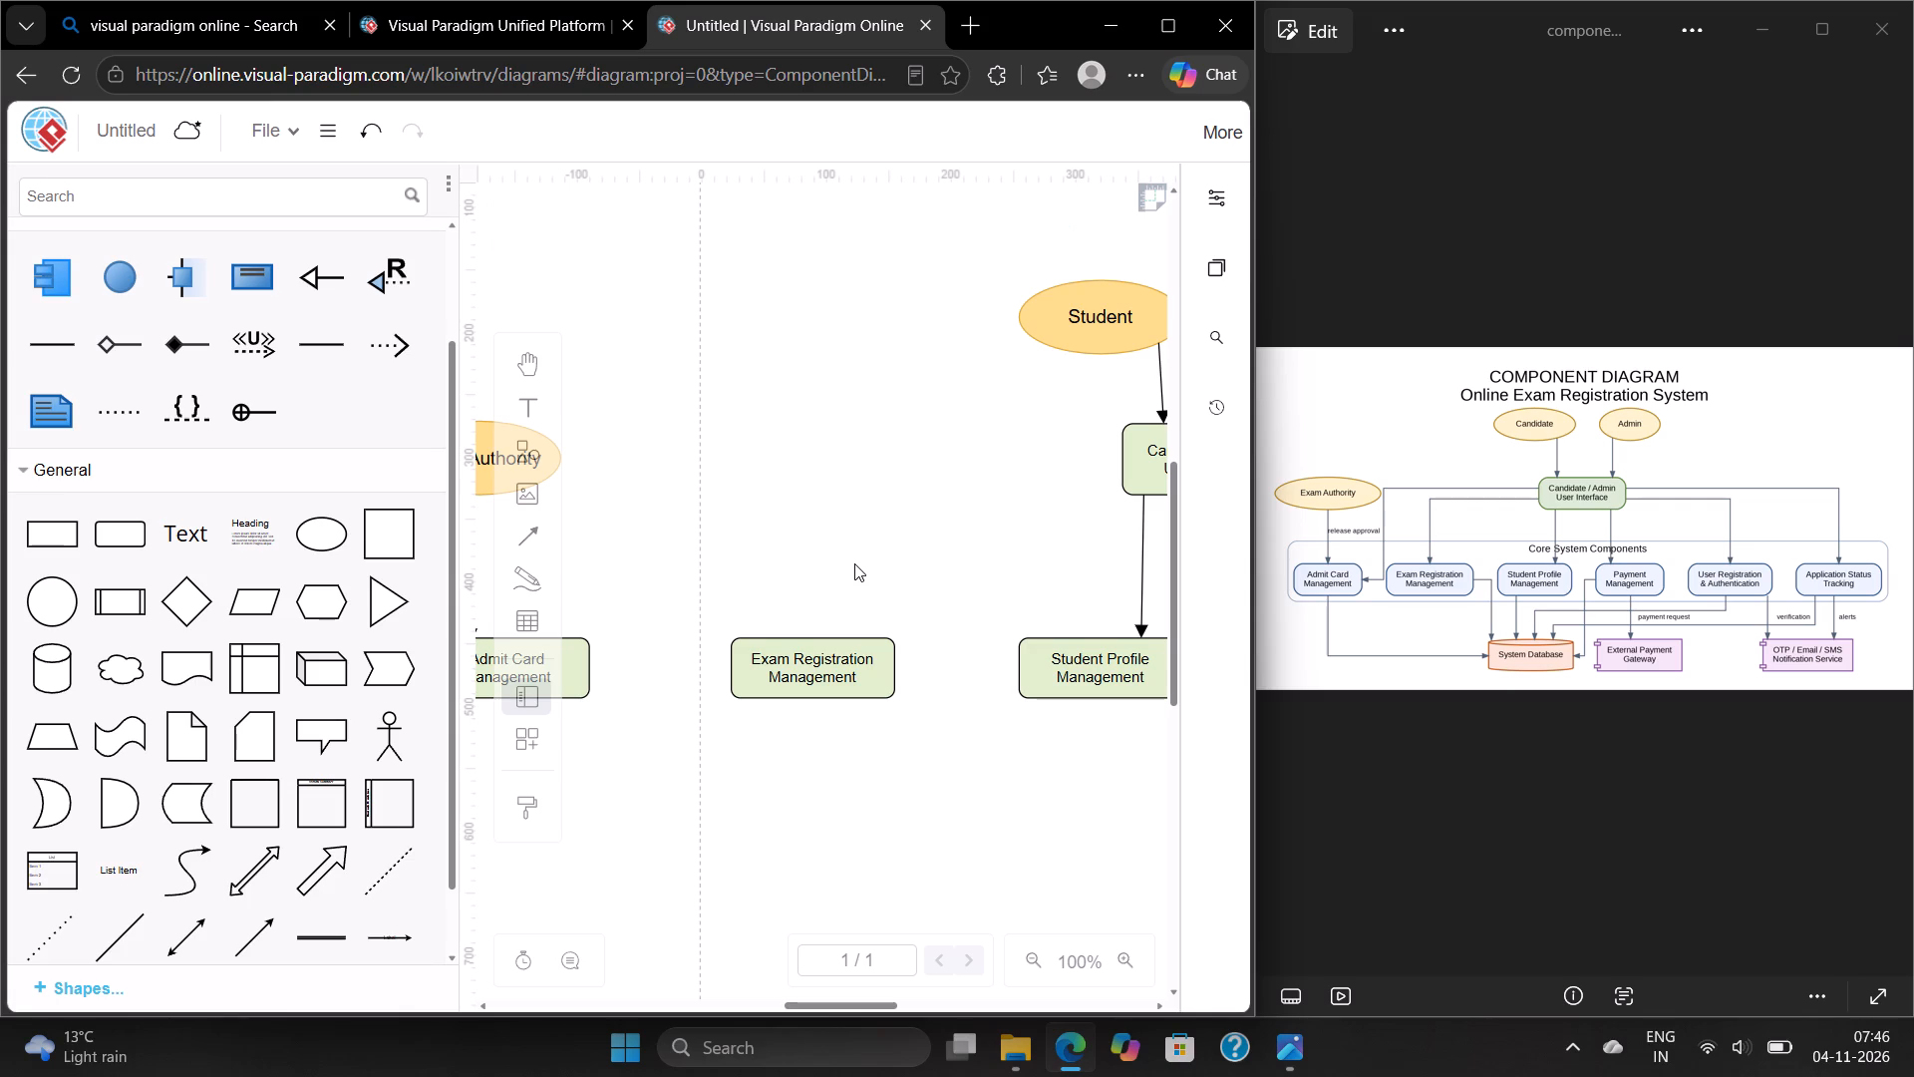
key(ctrl+v)
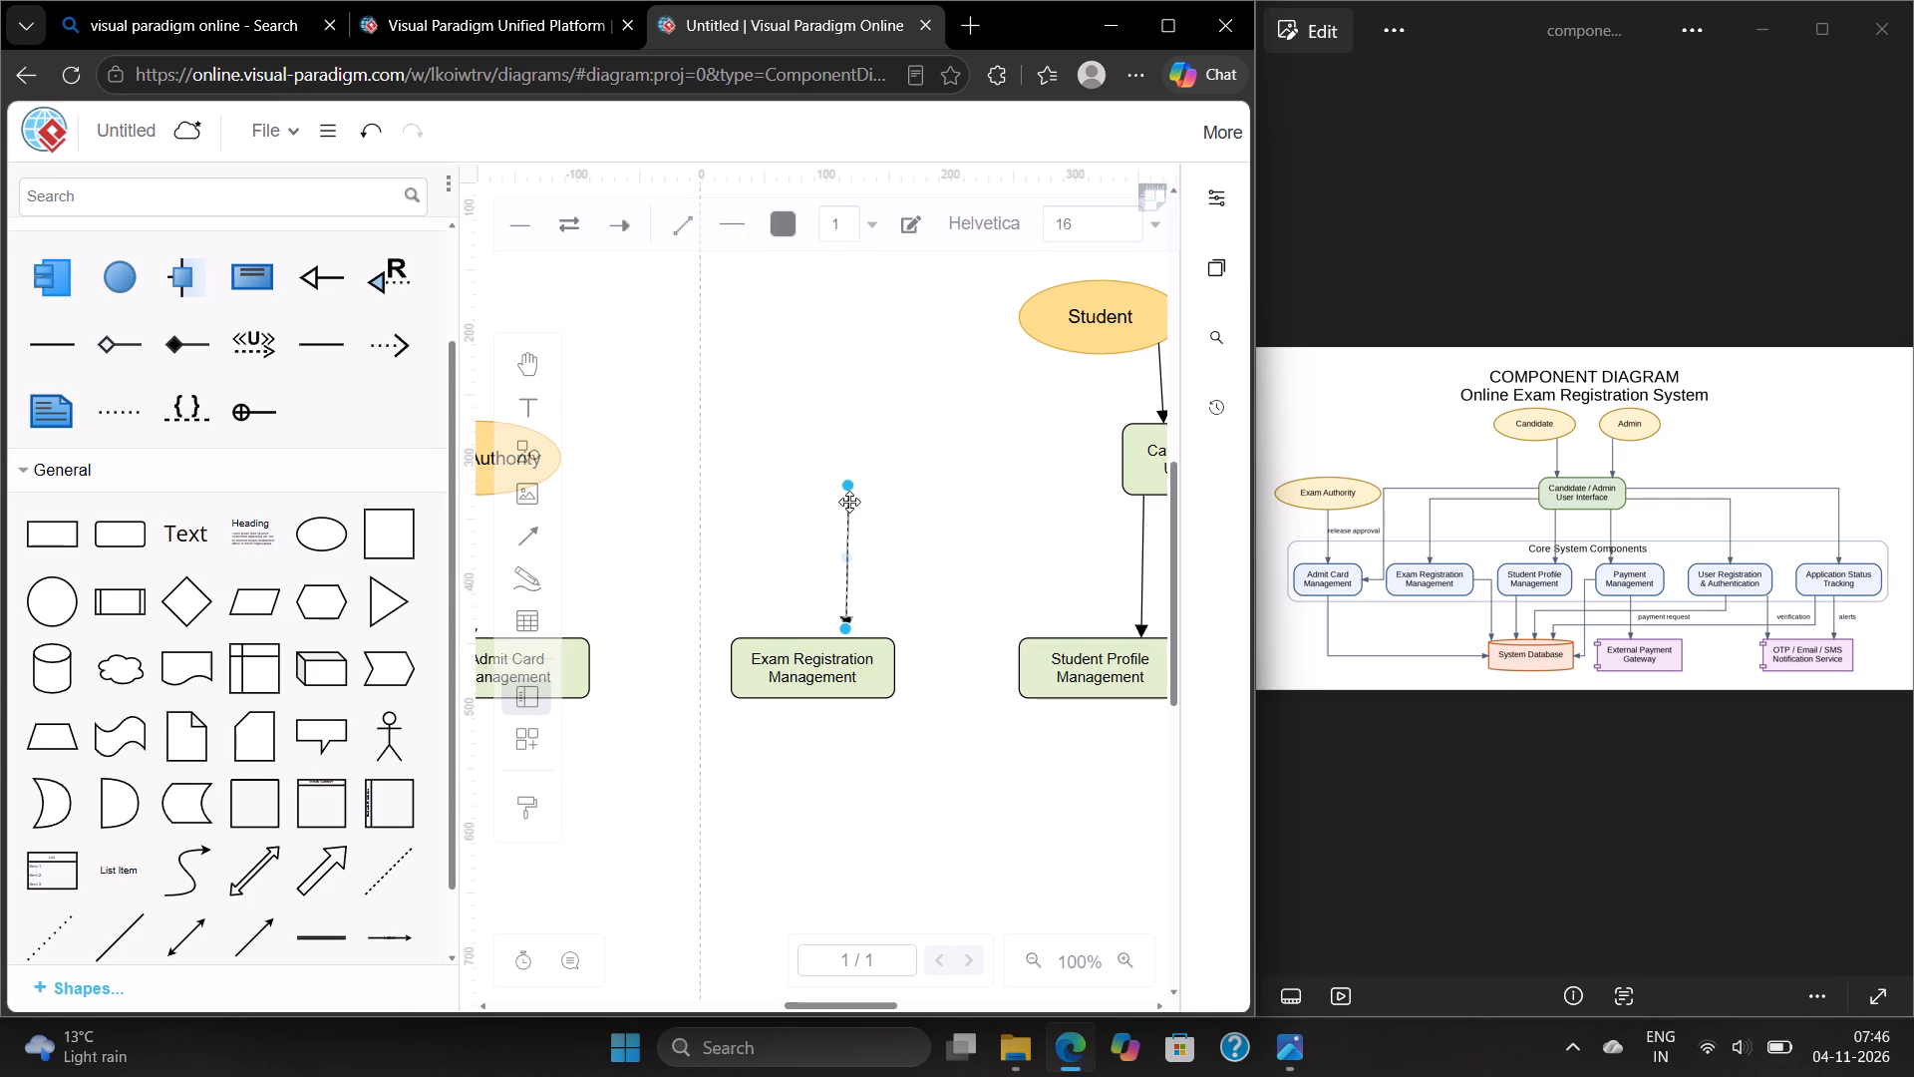
drag(846, 490, 1120, 467)
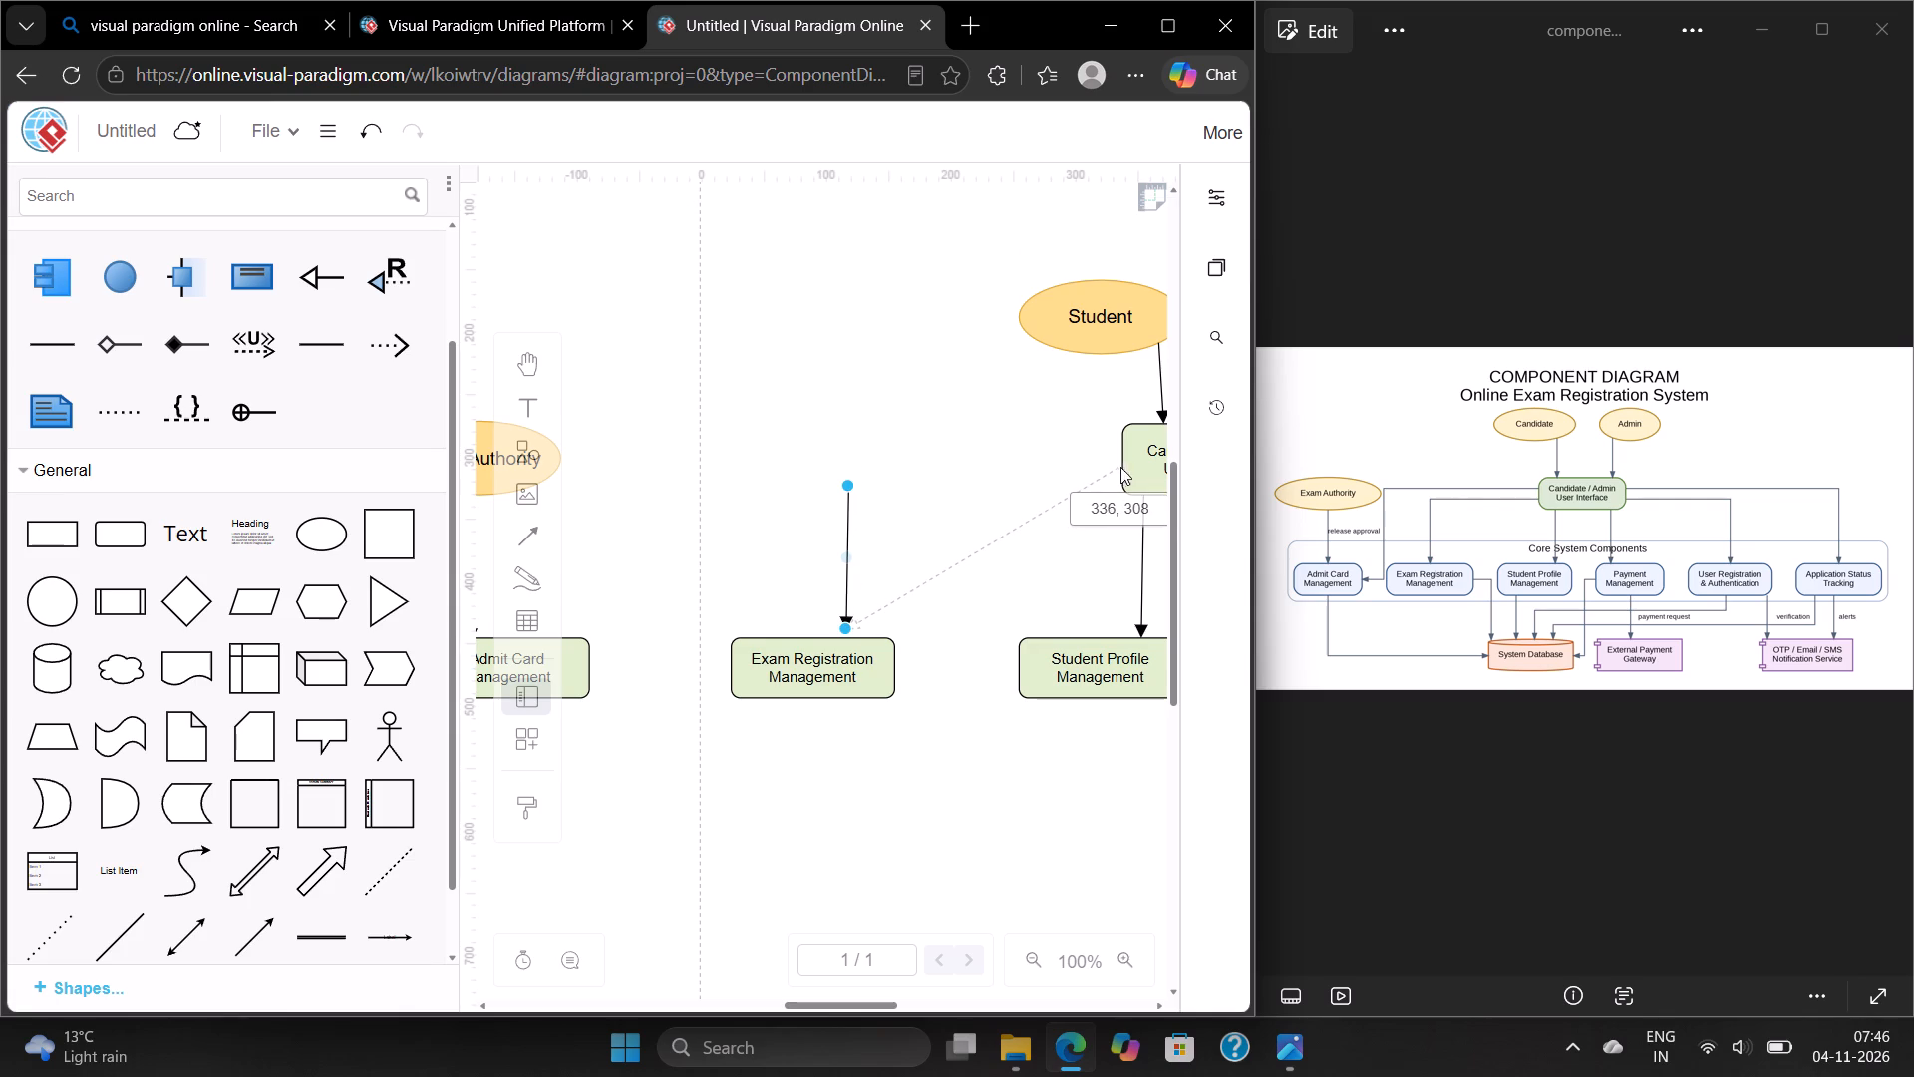
drag(1120, 467, 1121, 466)
drag(1121, 466, 1120, 476)
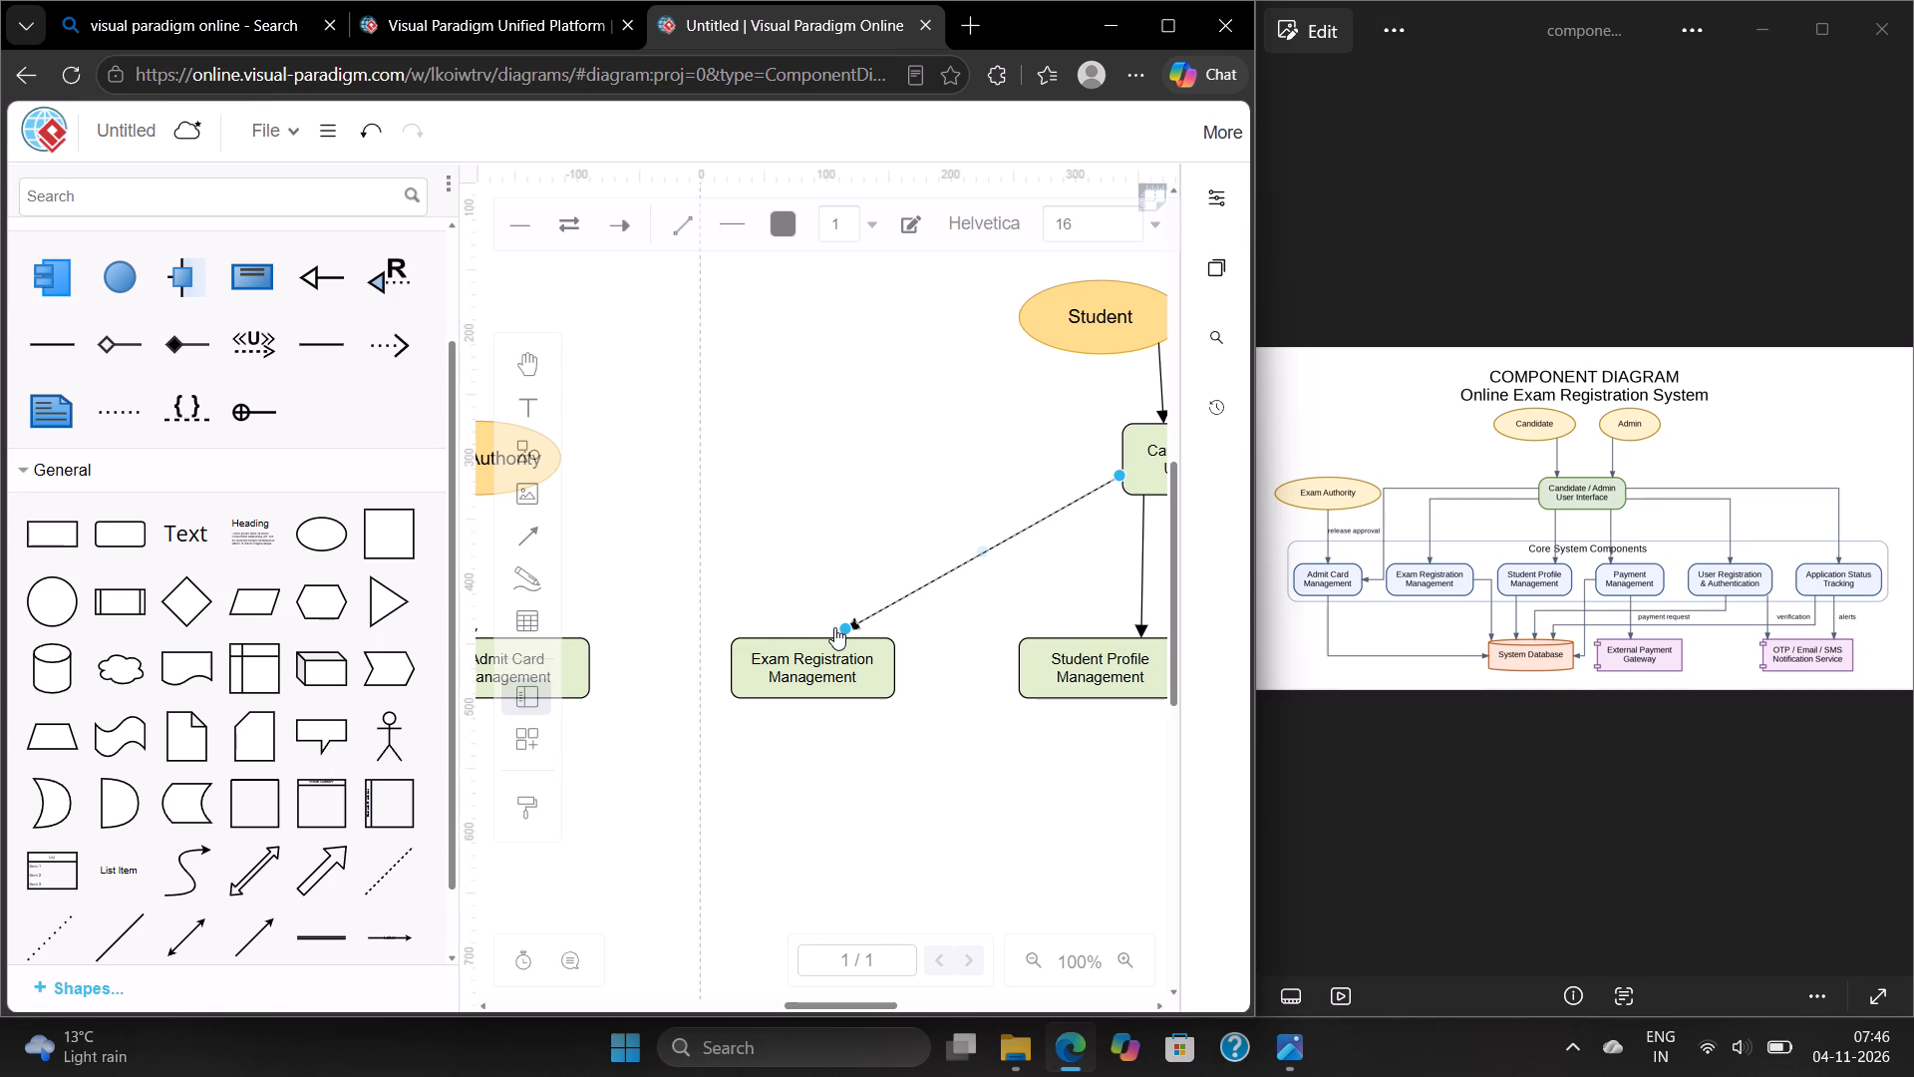
drag(842, 627, 812, 641)
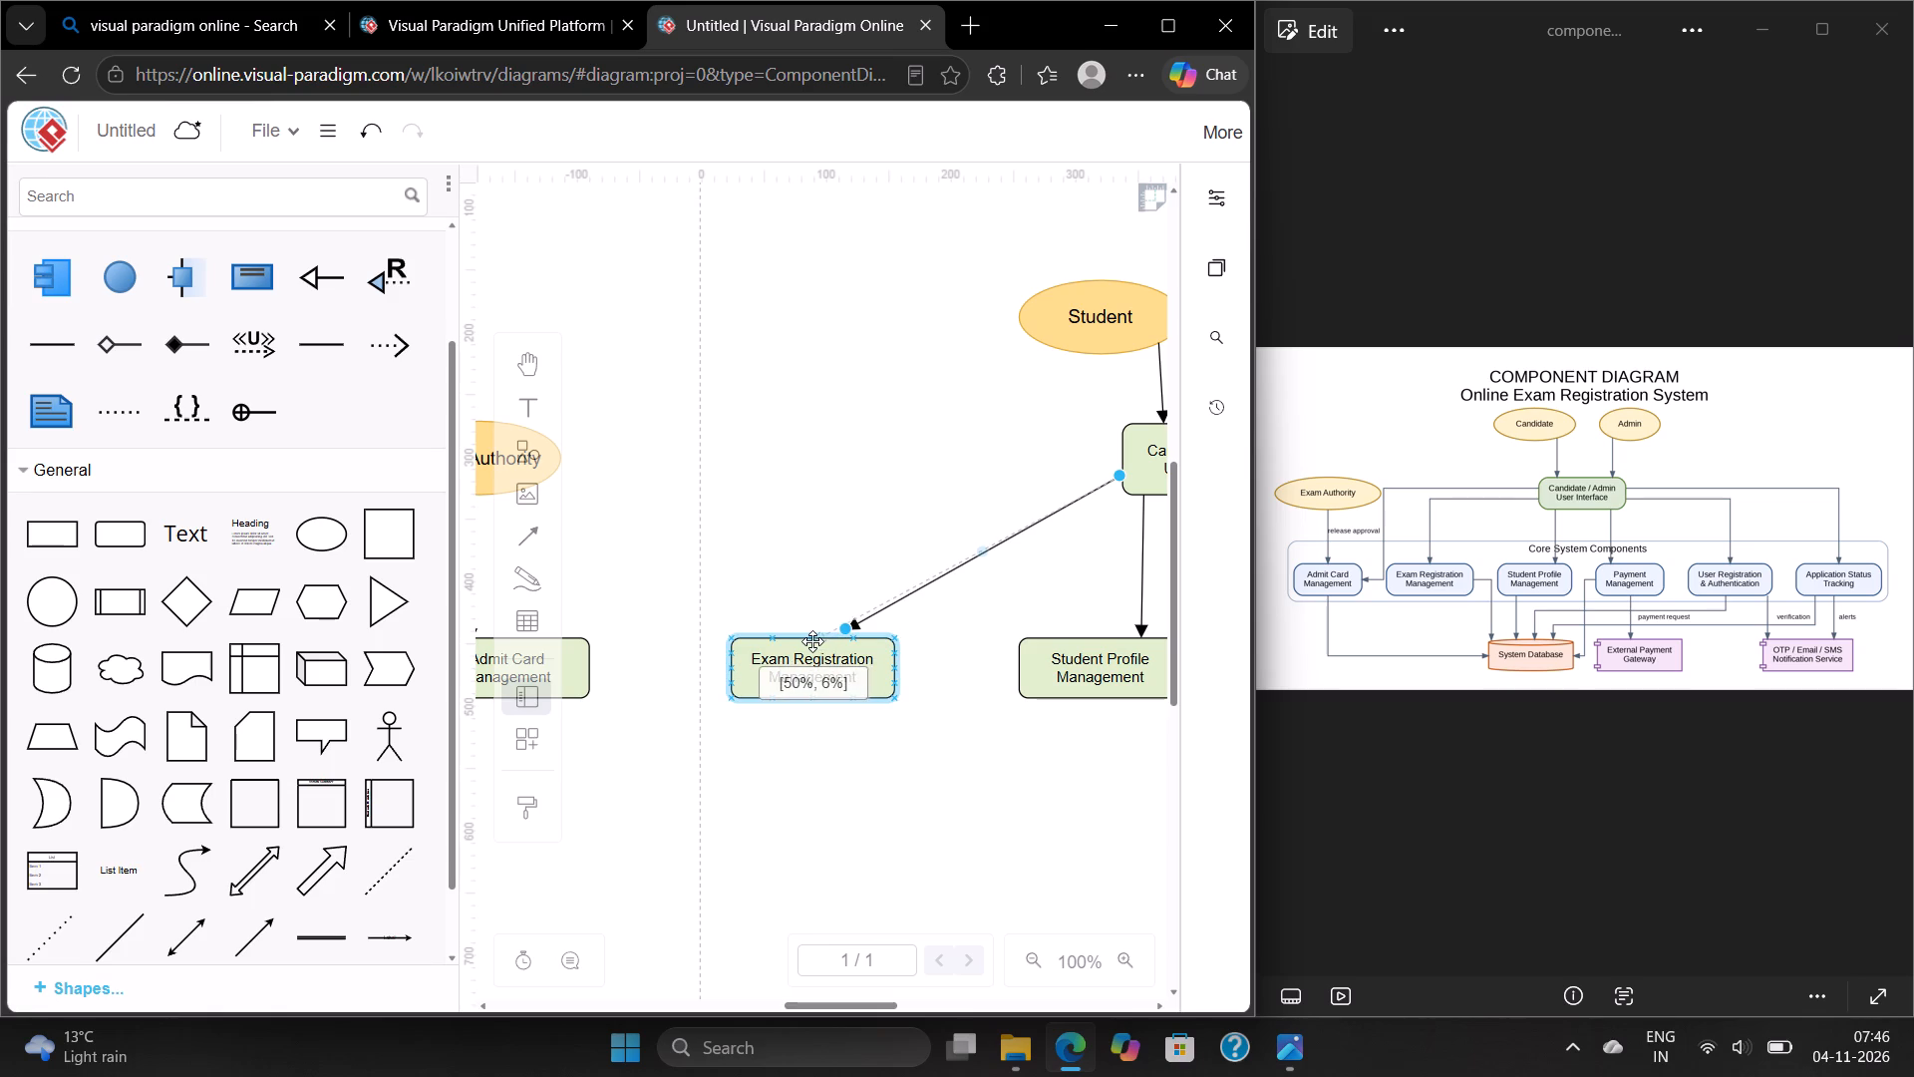
drag(812, 641, 814, 638)
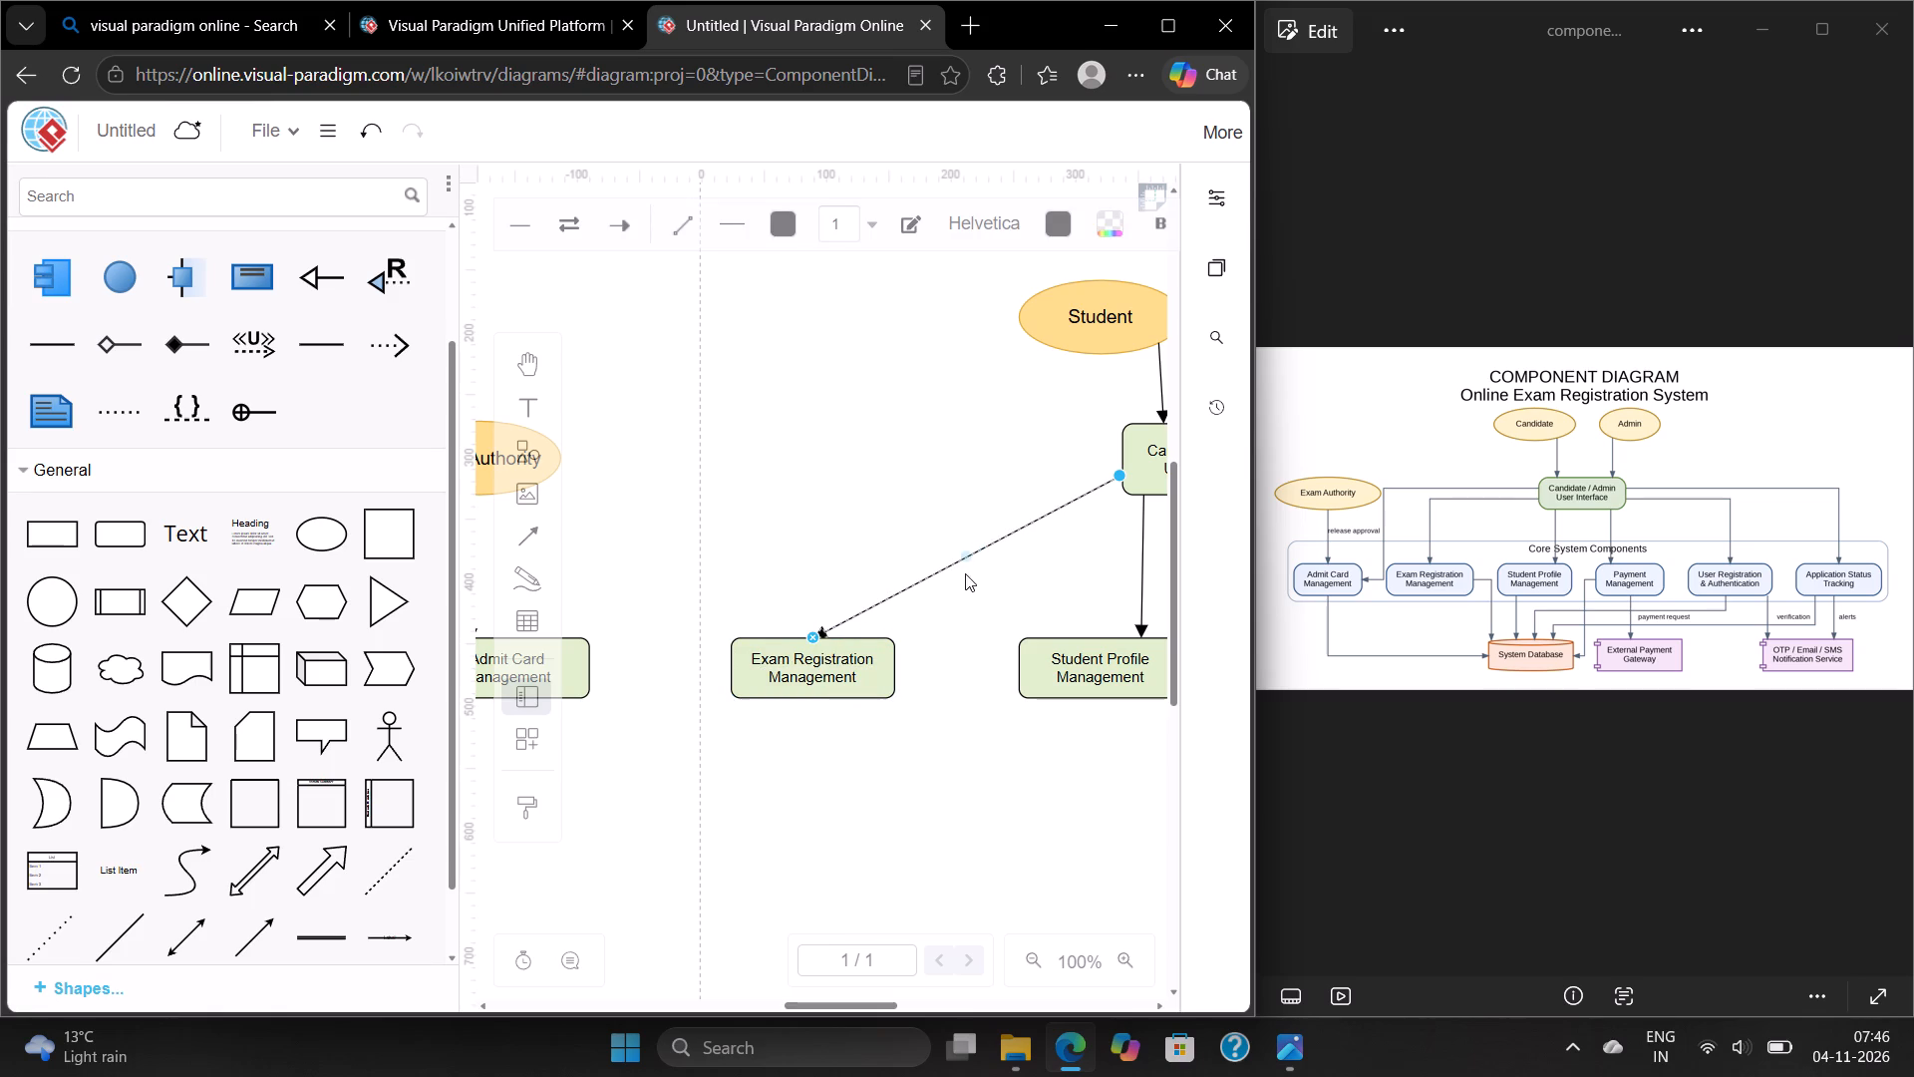
Bend the "Exam Registration Management" arrow into a right angle, running horizontally from the interface box and straight down to its target.
drag(966, 556, 821, 503)
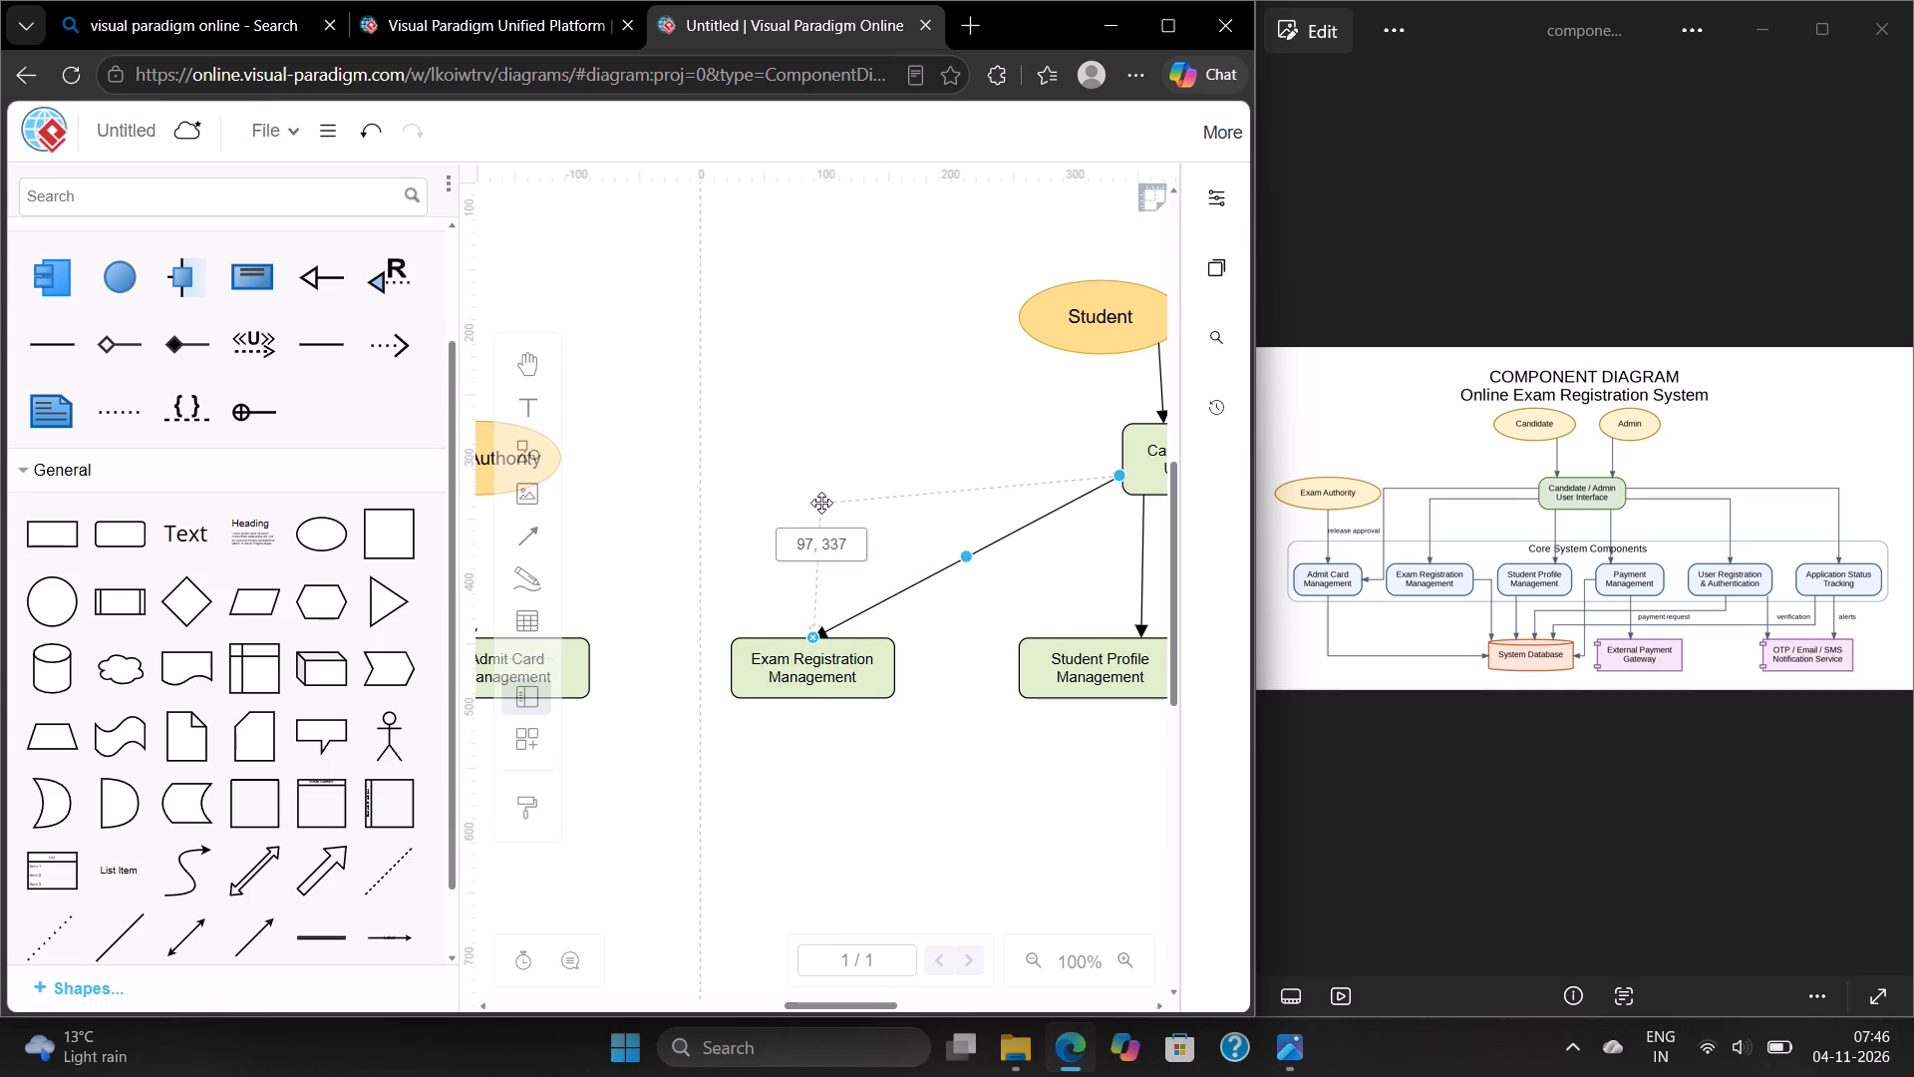
drag(821, 503, 815, 485)
drag(815, 485, 814, 481)
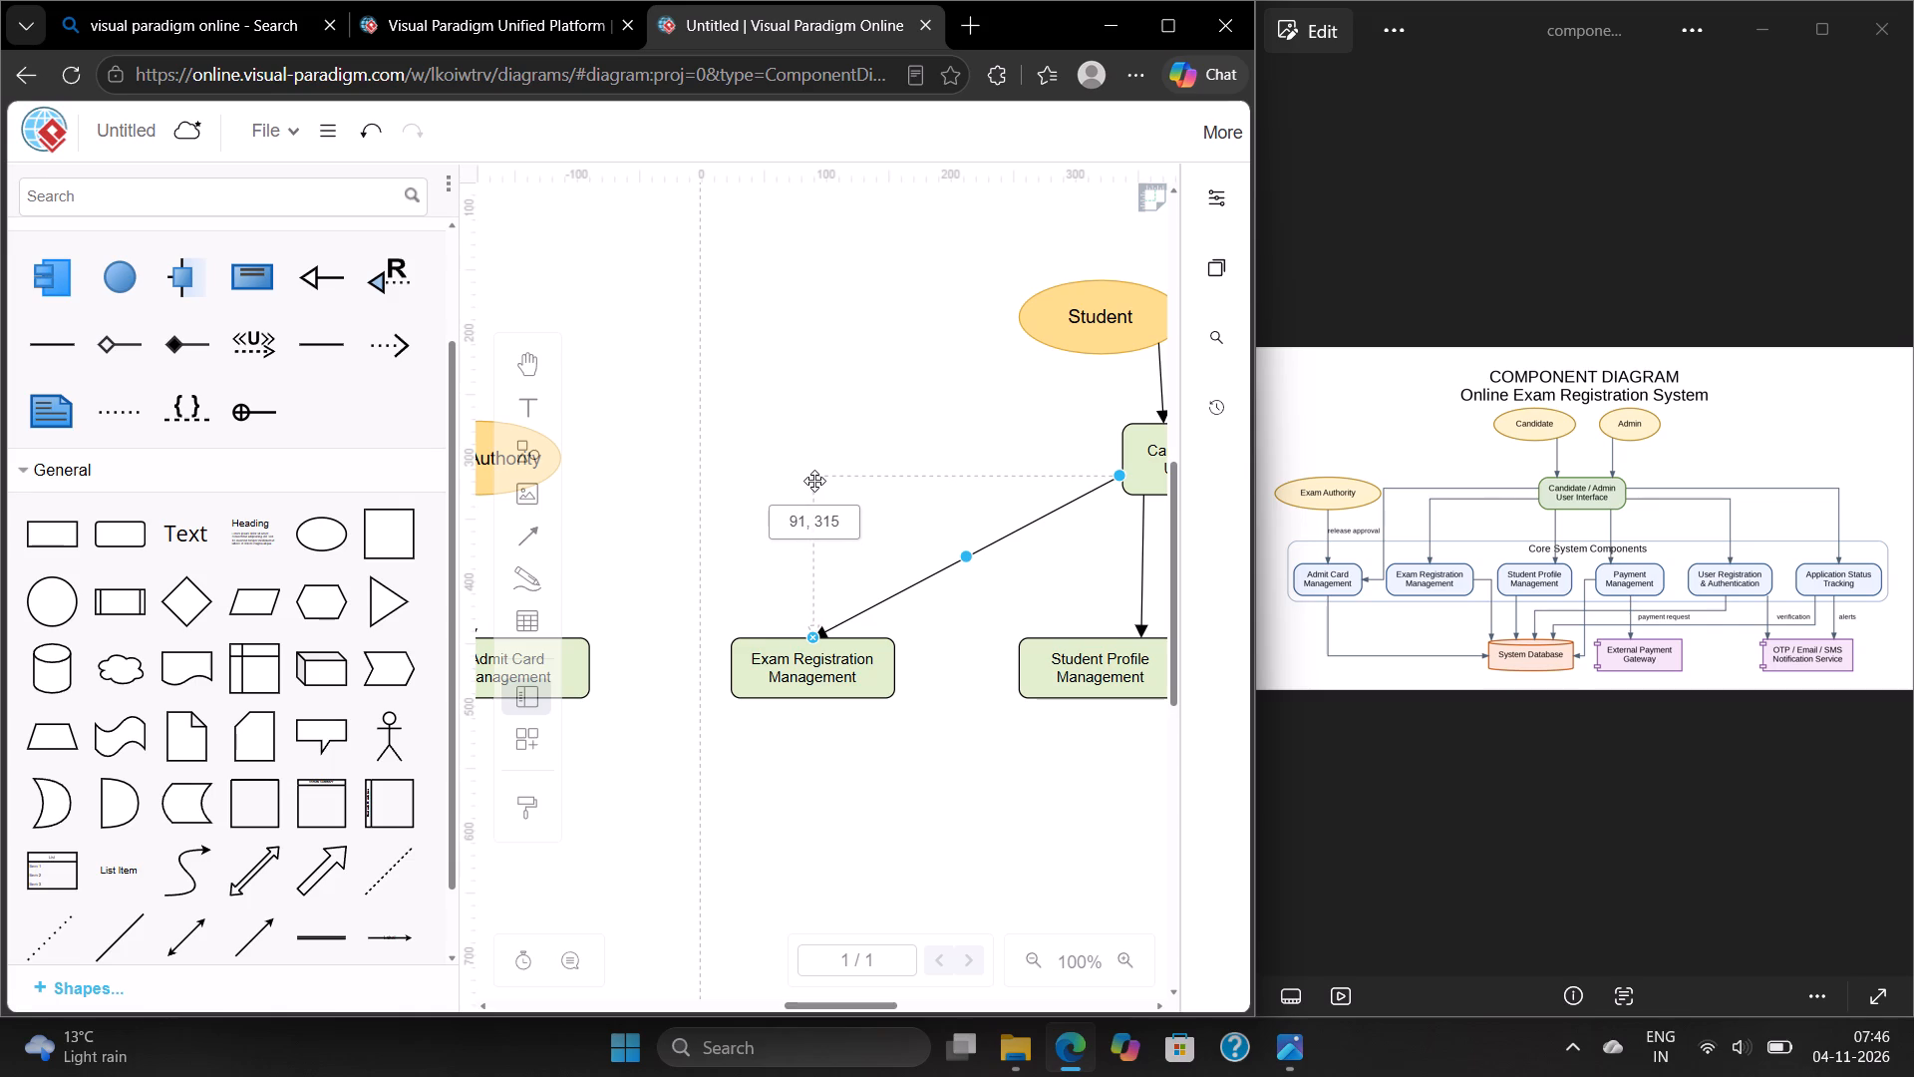
drag(814, 481, 813, 482)
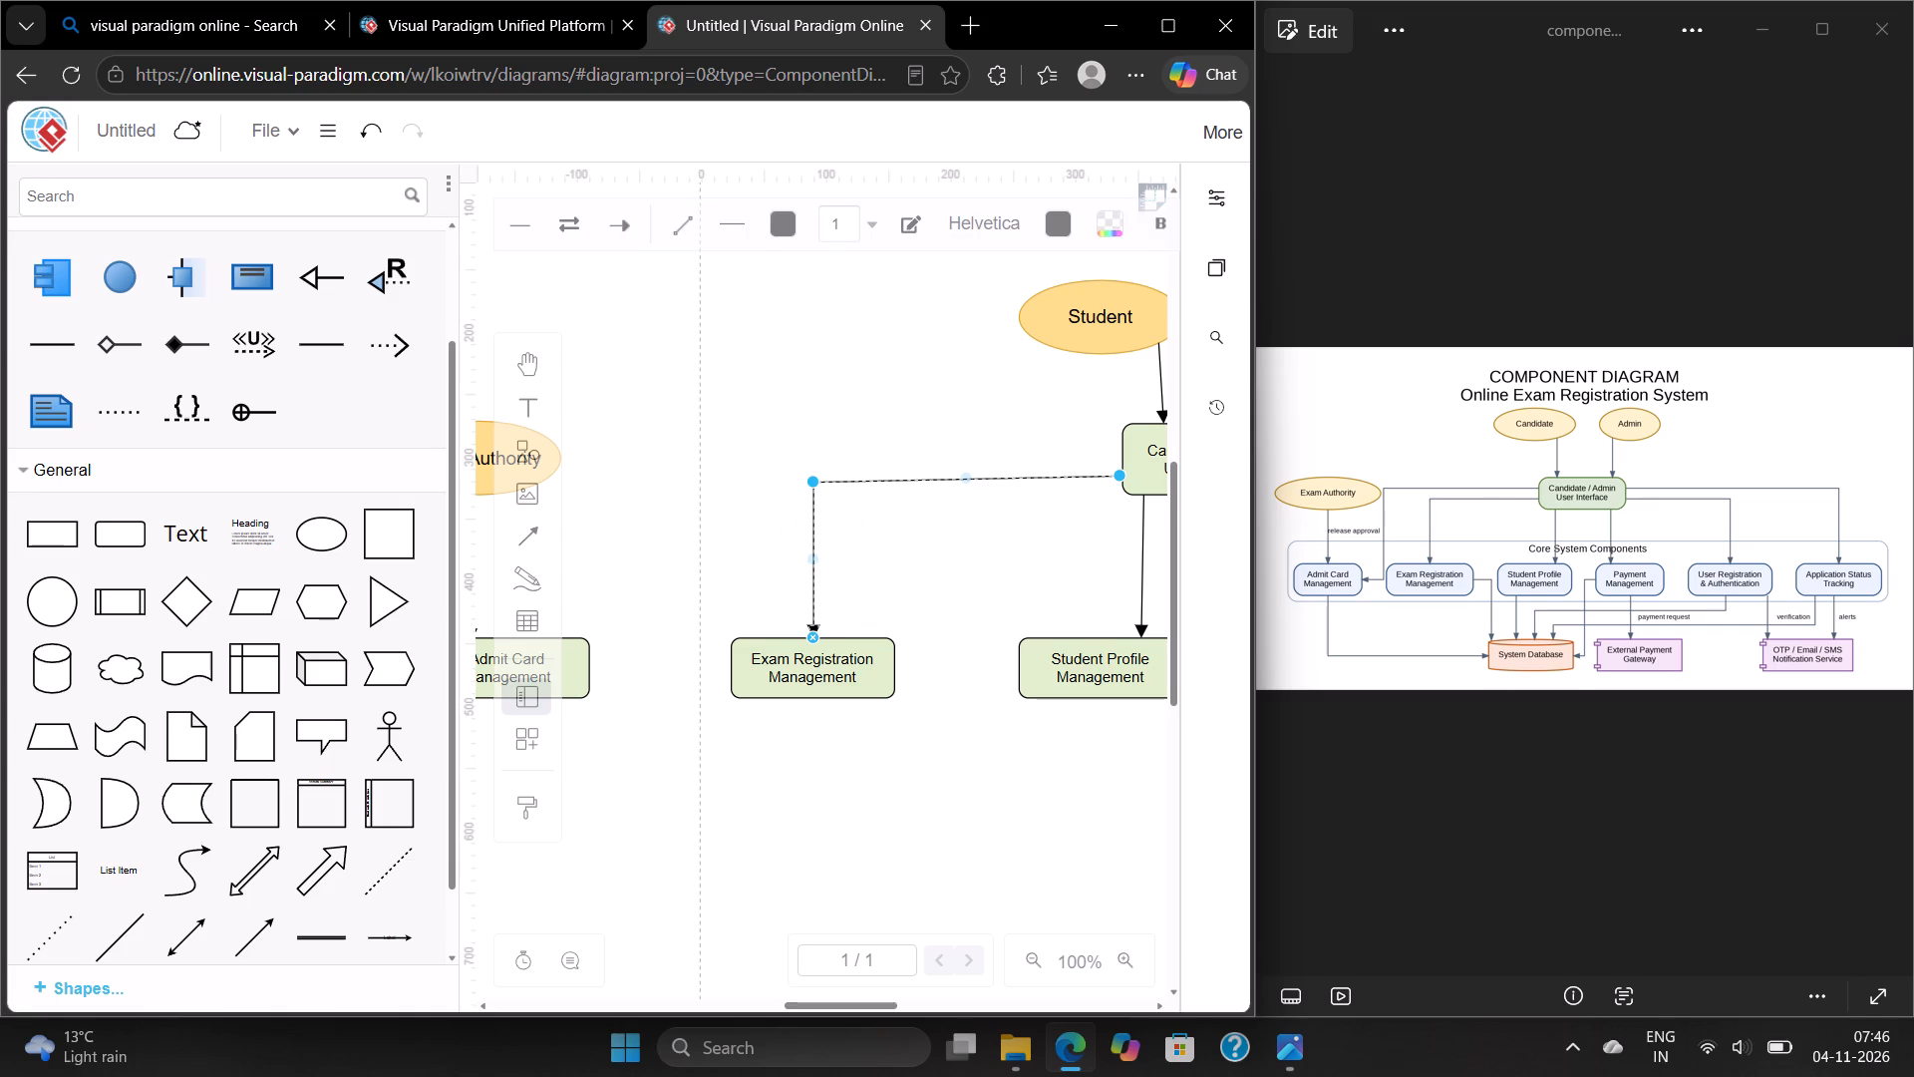
click(806, 455)
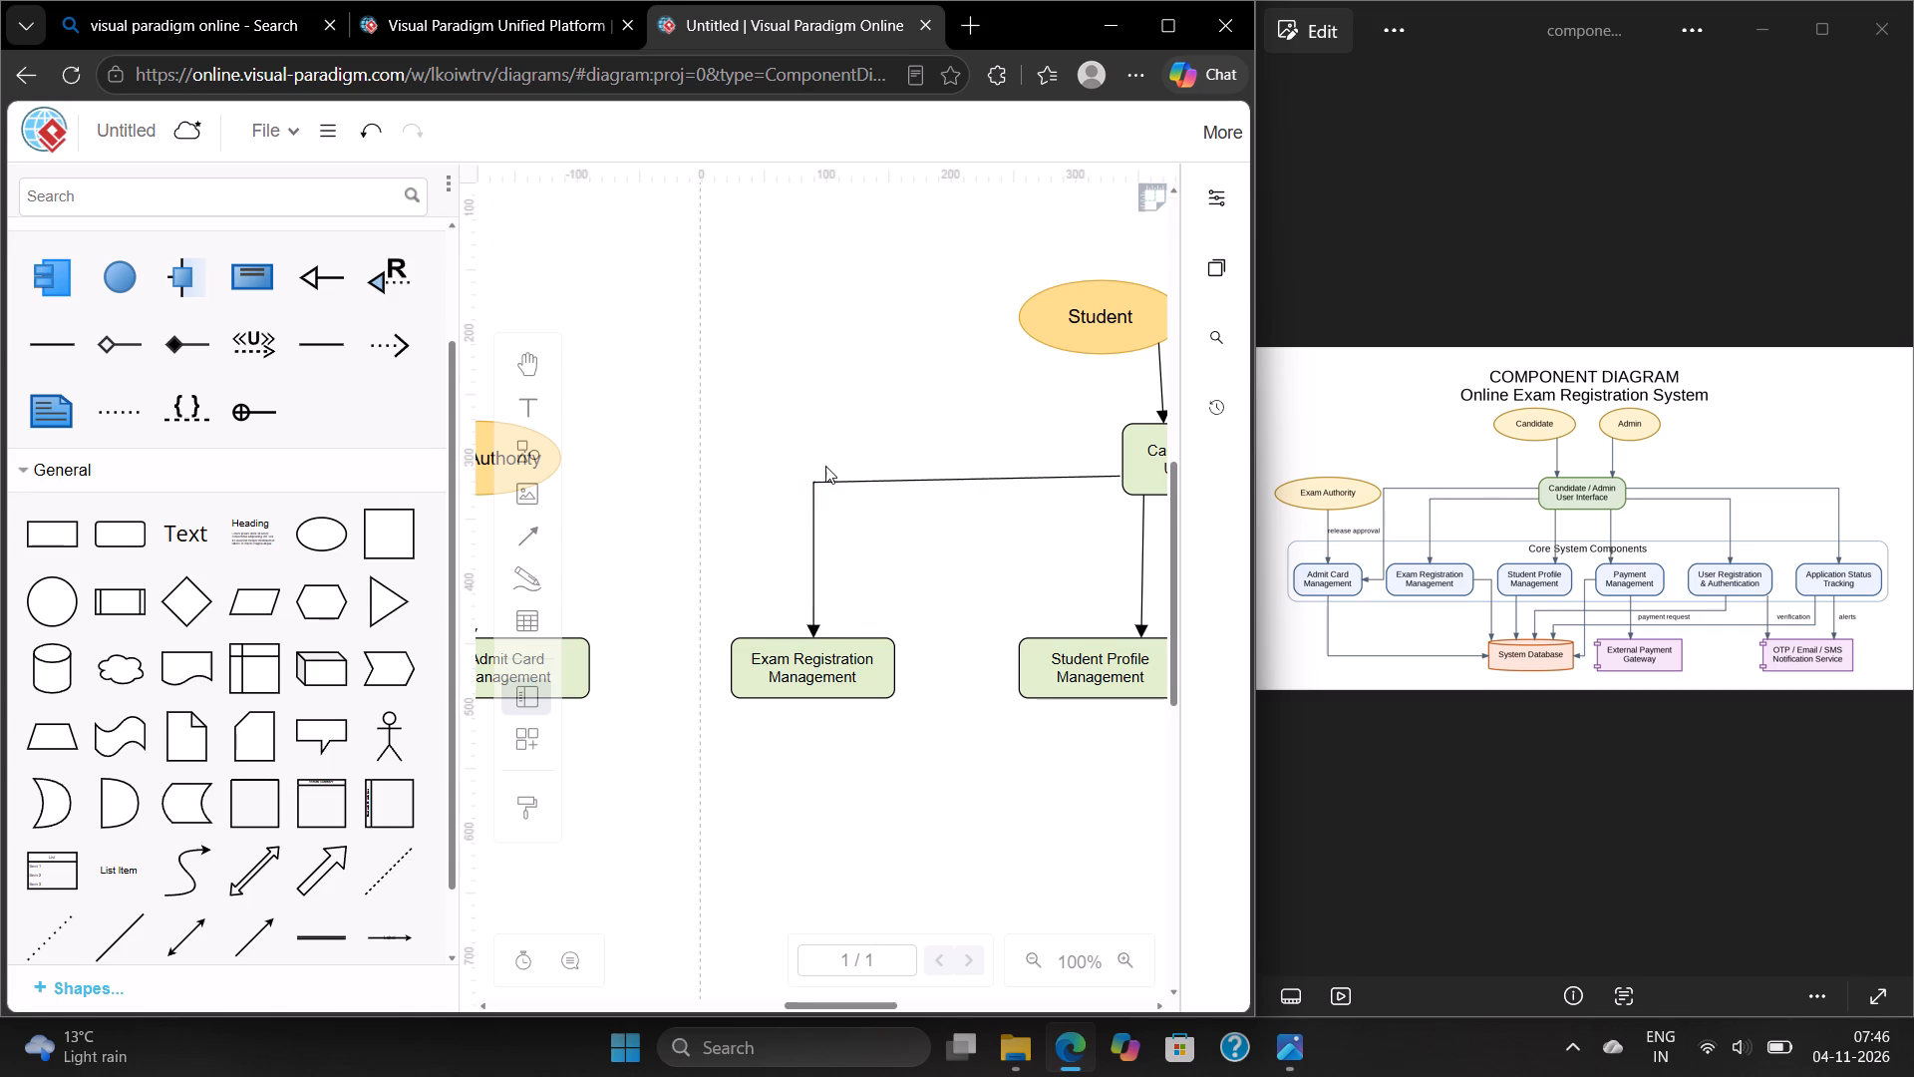
click(832, 474)
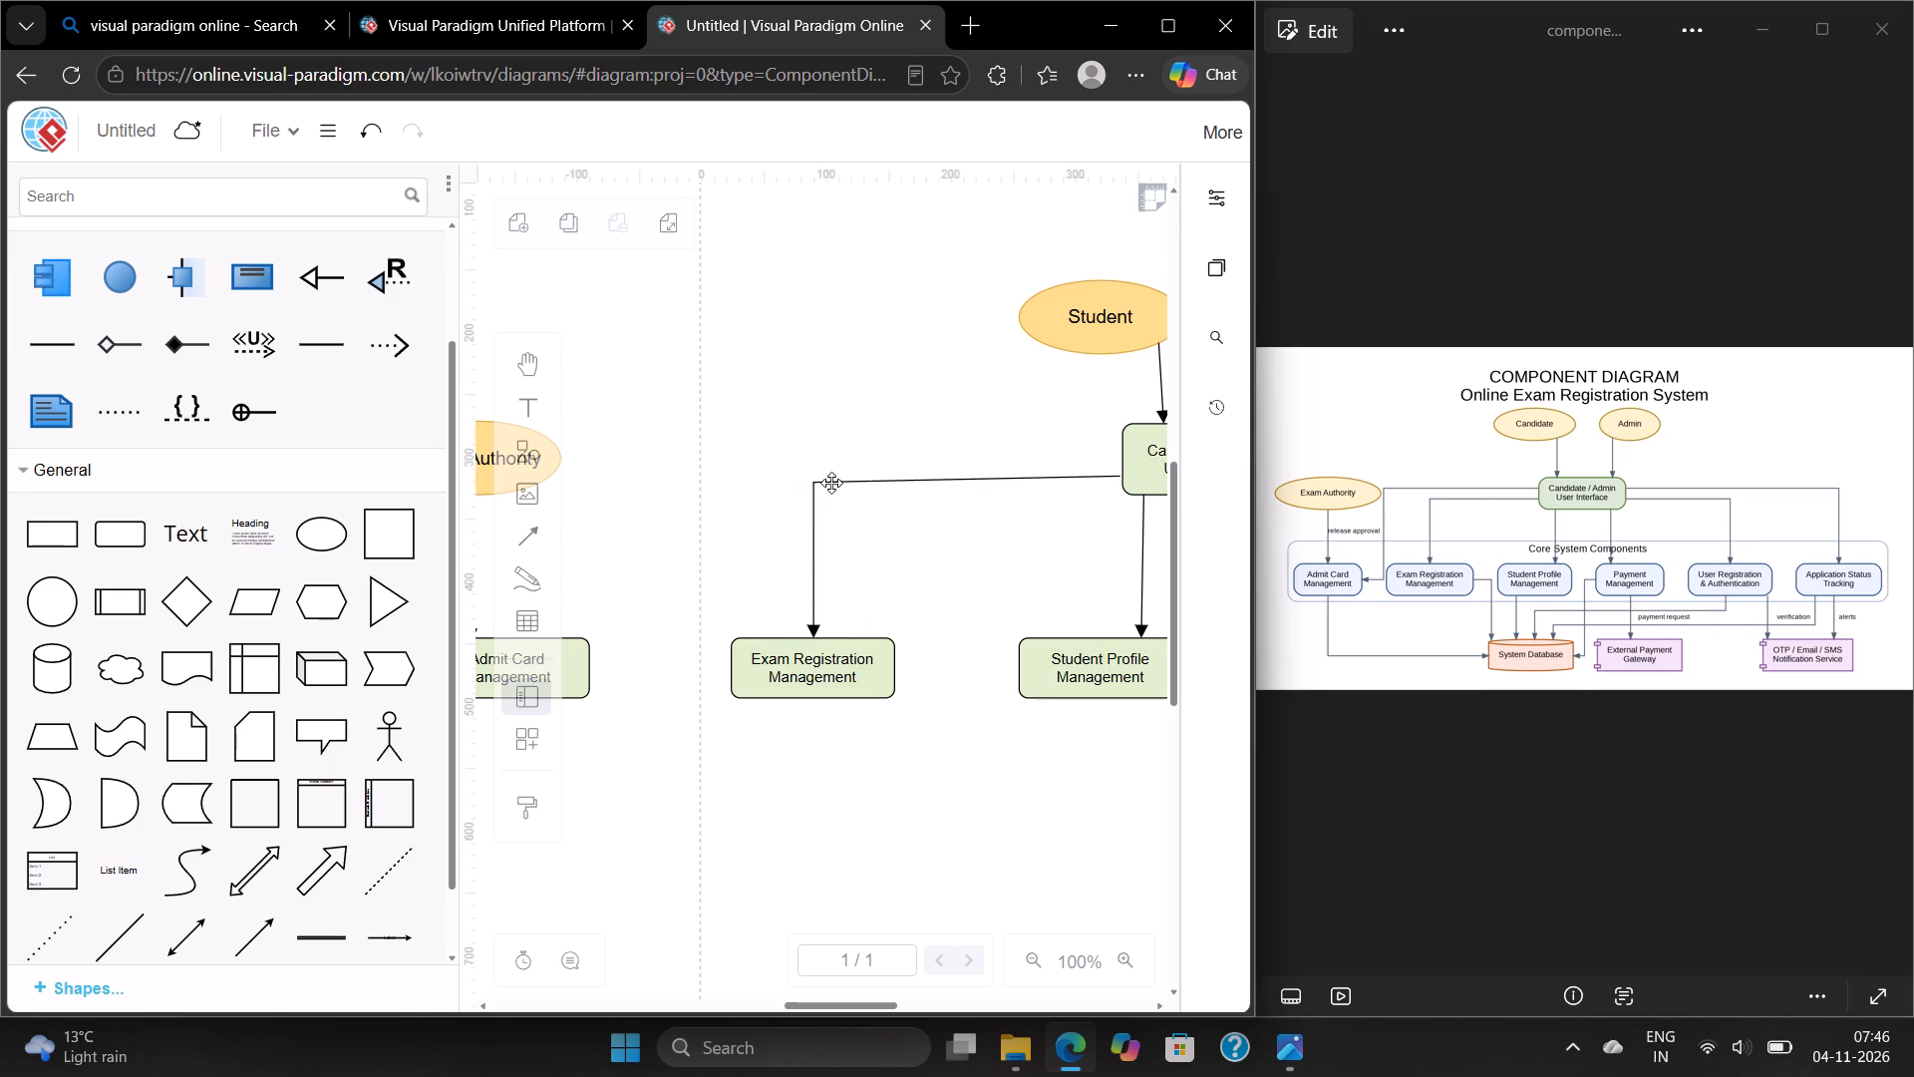
Duplicate the bent "Exam Registration Management" arrow, place the copy beside "Admit Card Management", and connect its tail to the interface box above the original arrow.
click(831, 483)
key(ctrl+c)
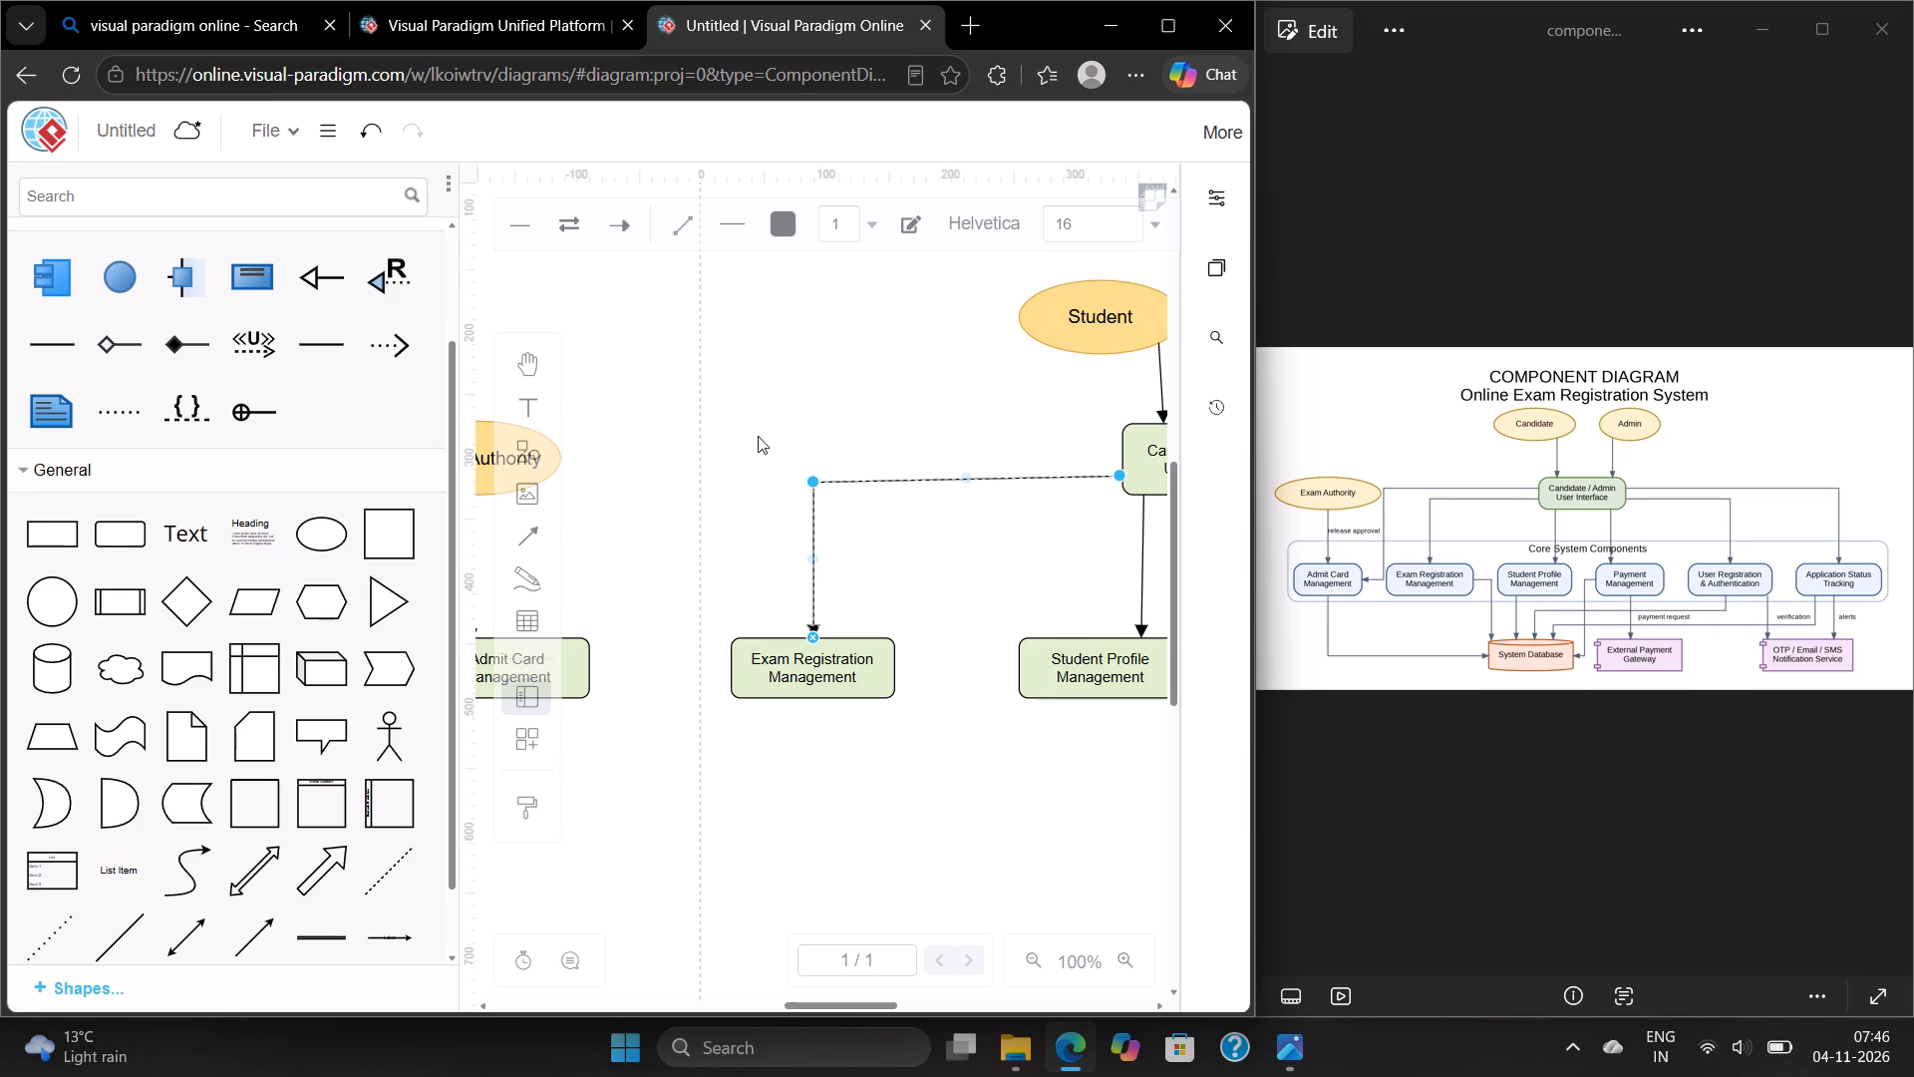
click(736, 428)
click(736, 428)
key(ctrl+v)
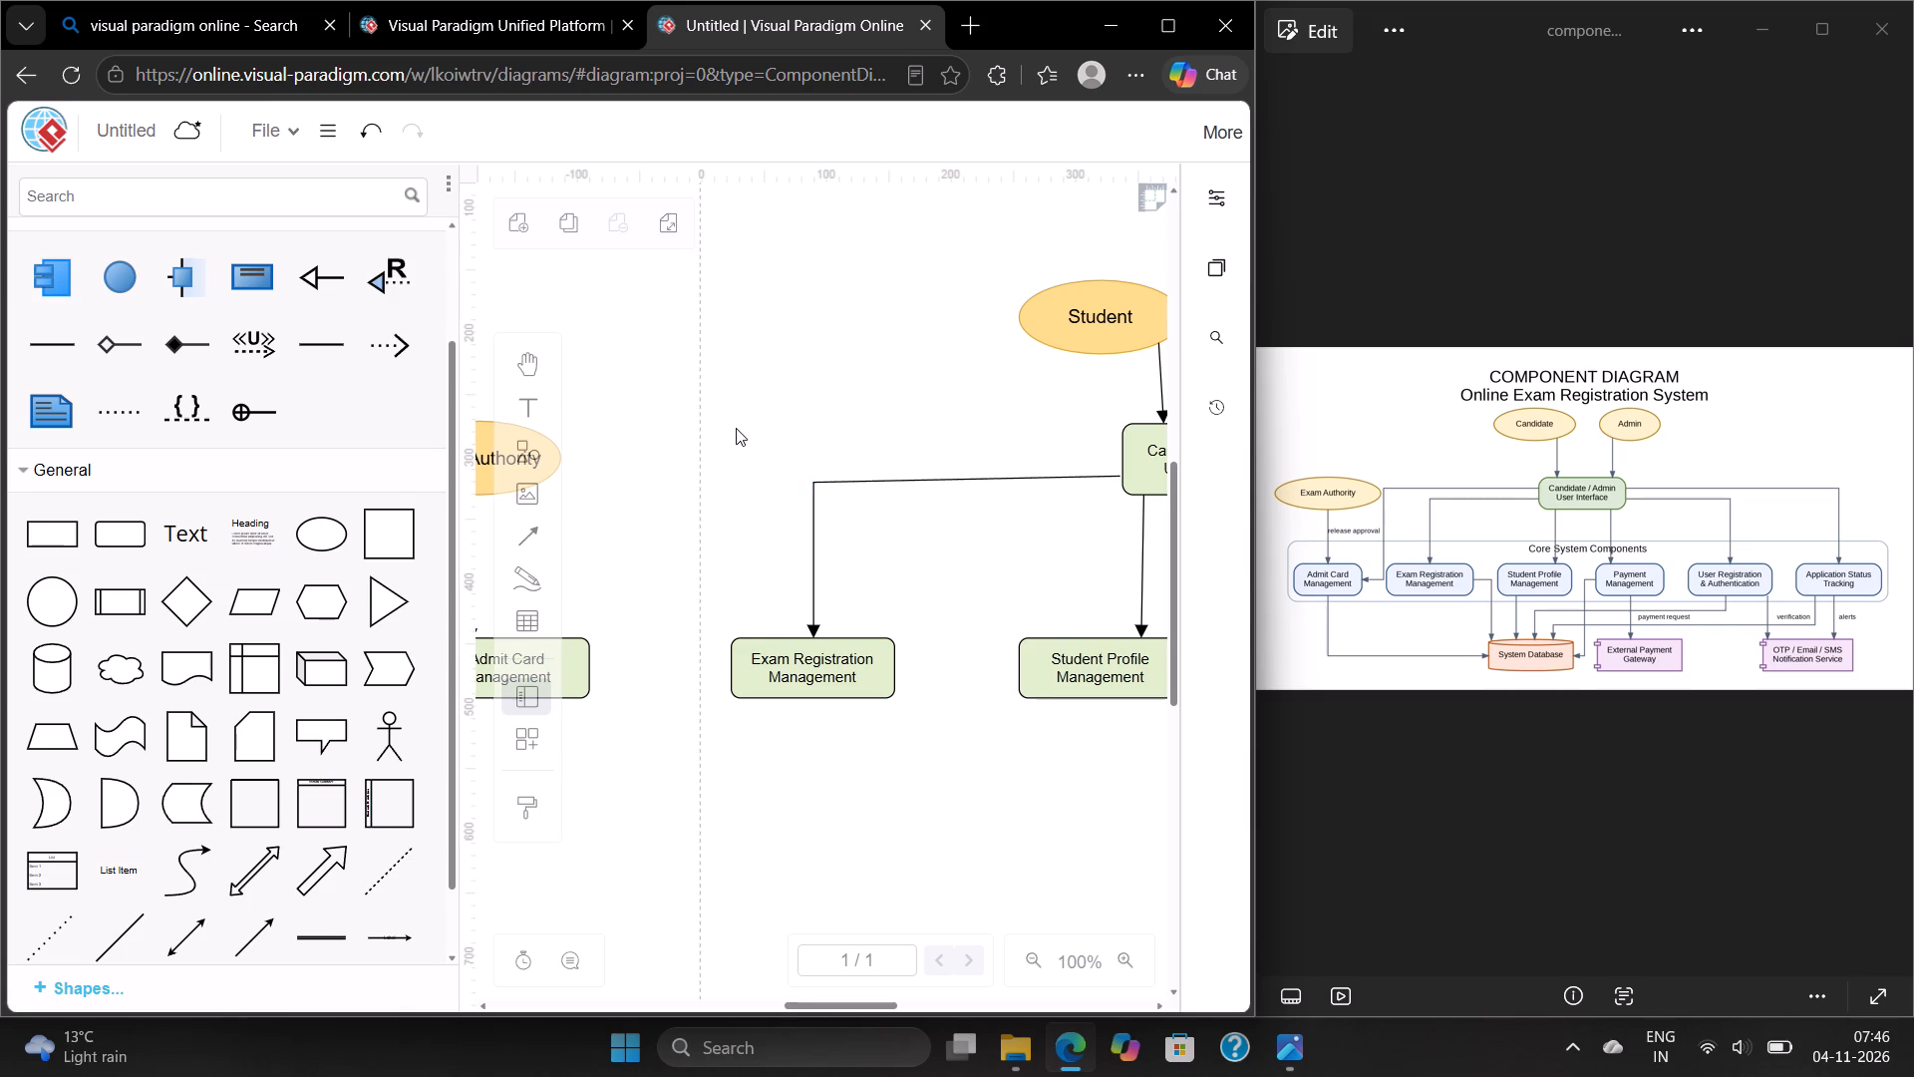
click(933, 362)
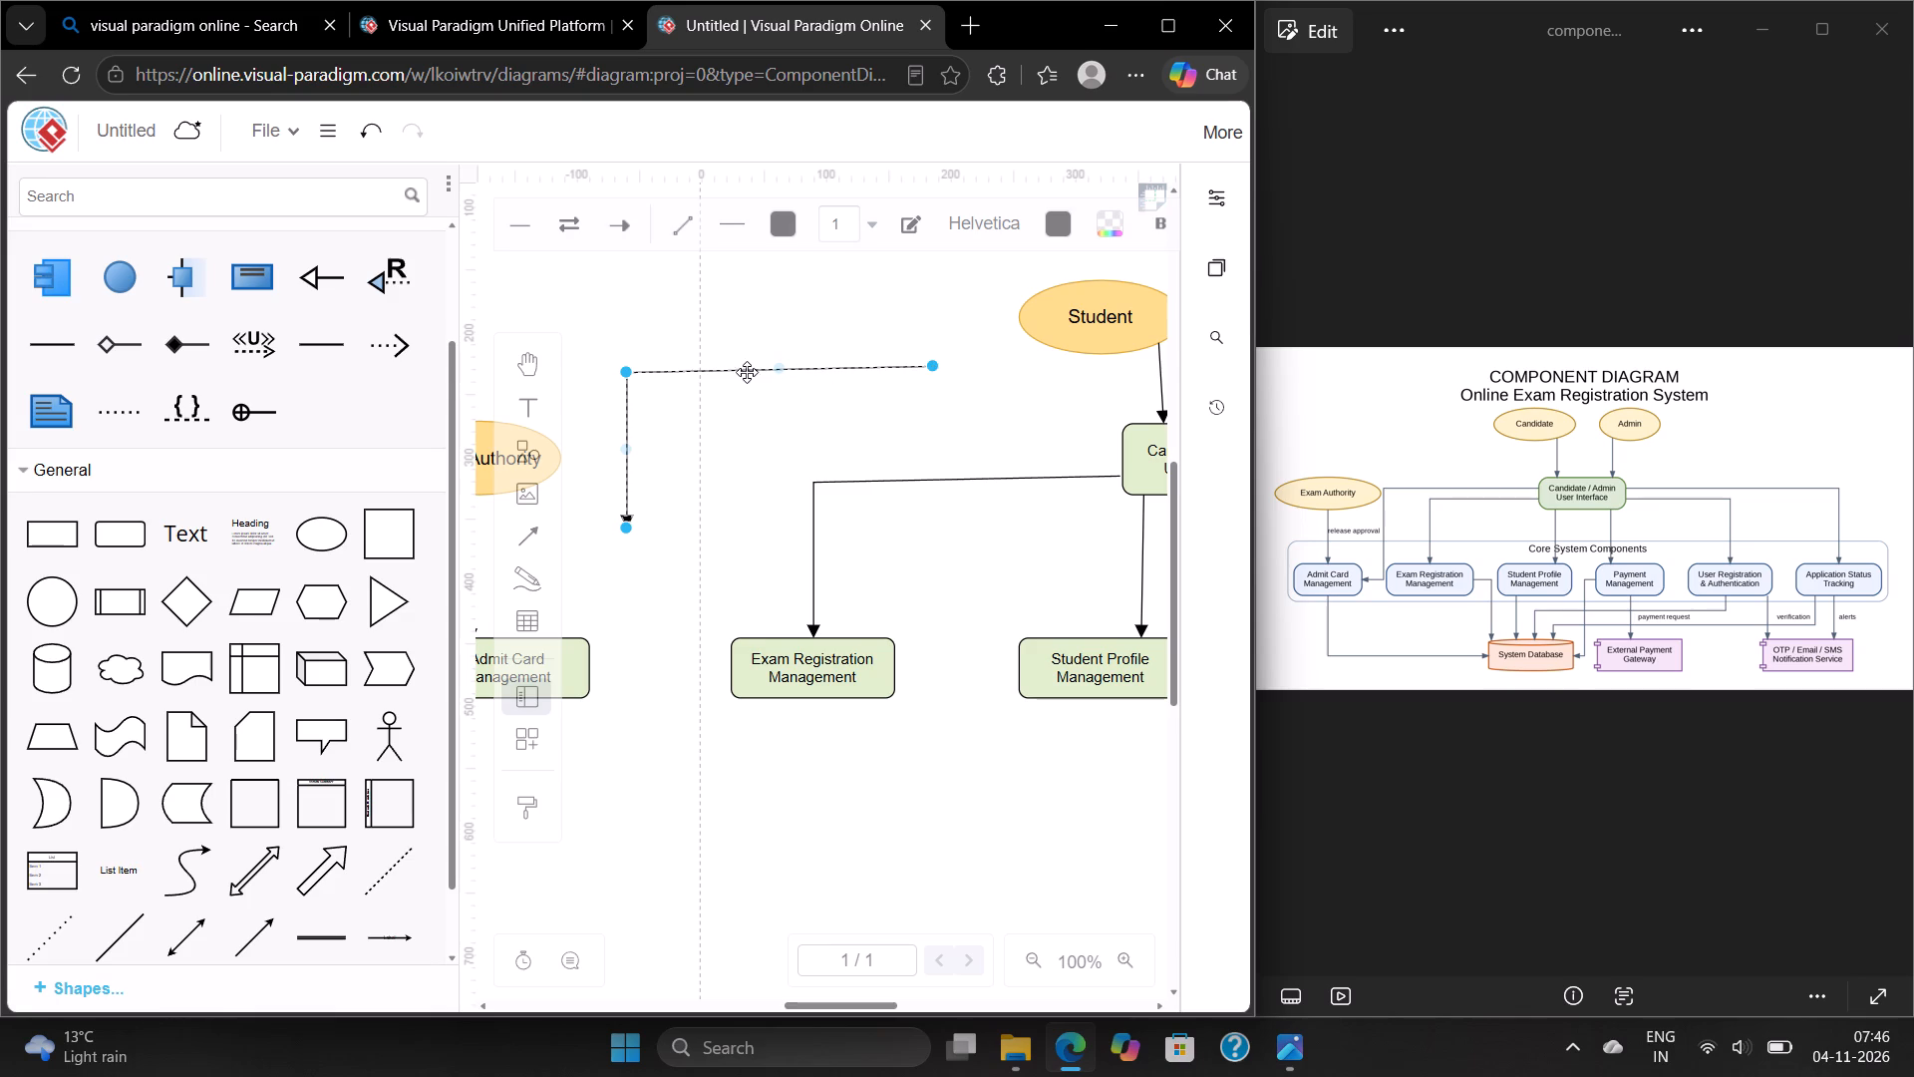
drag(739, 372, 728, 421)
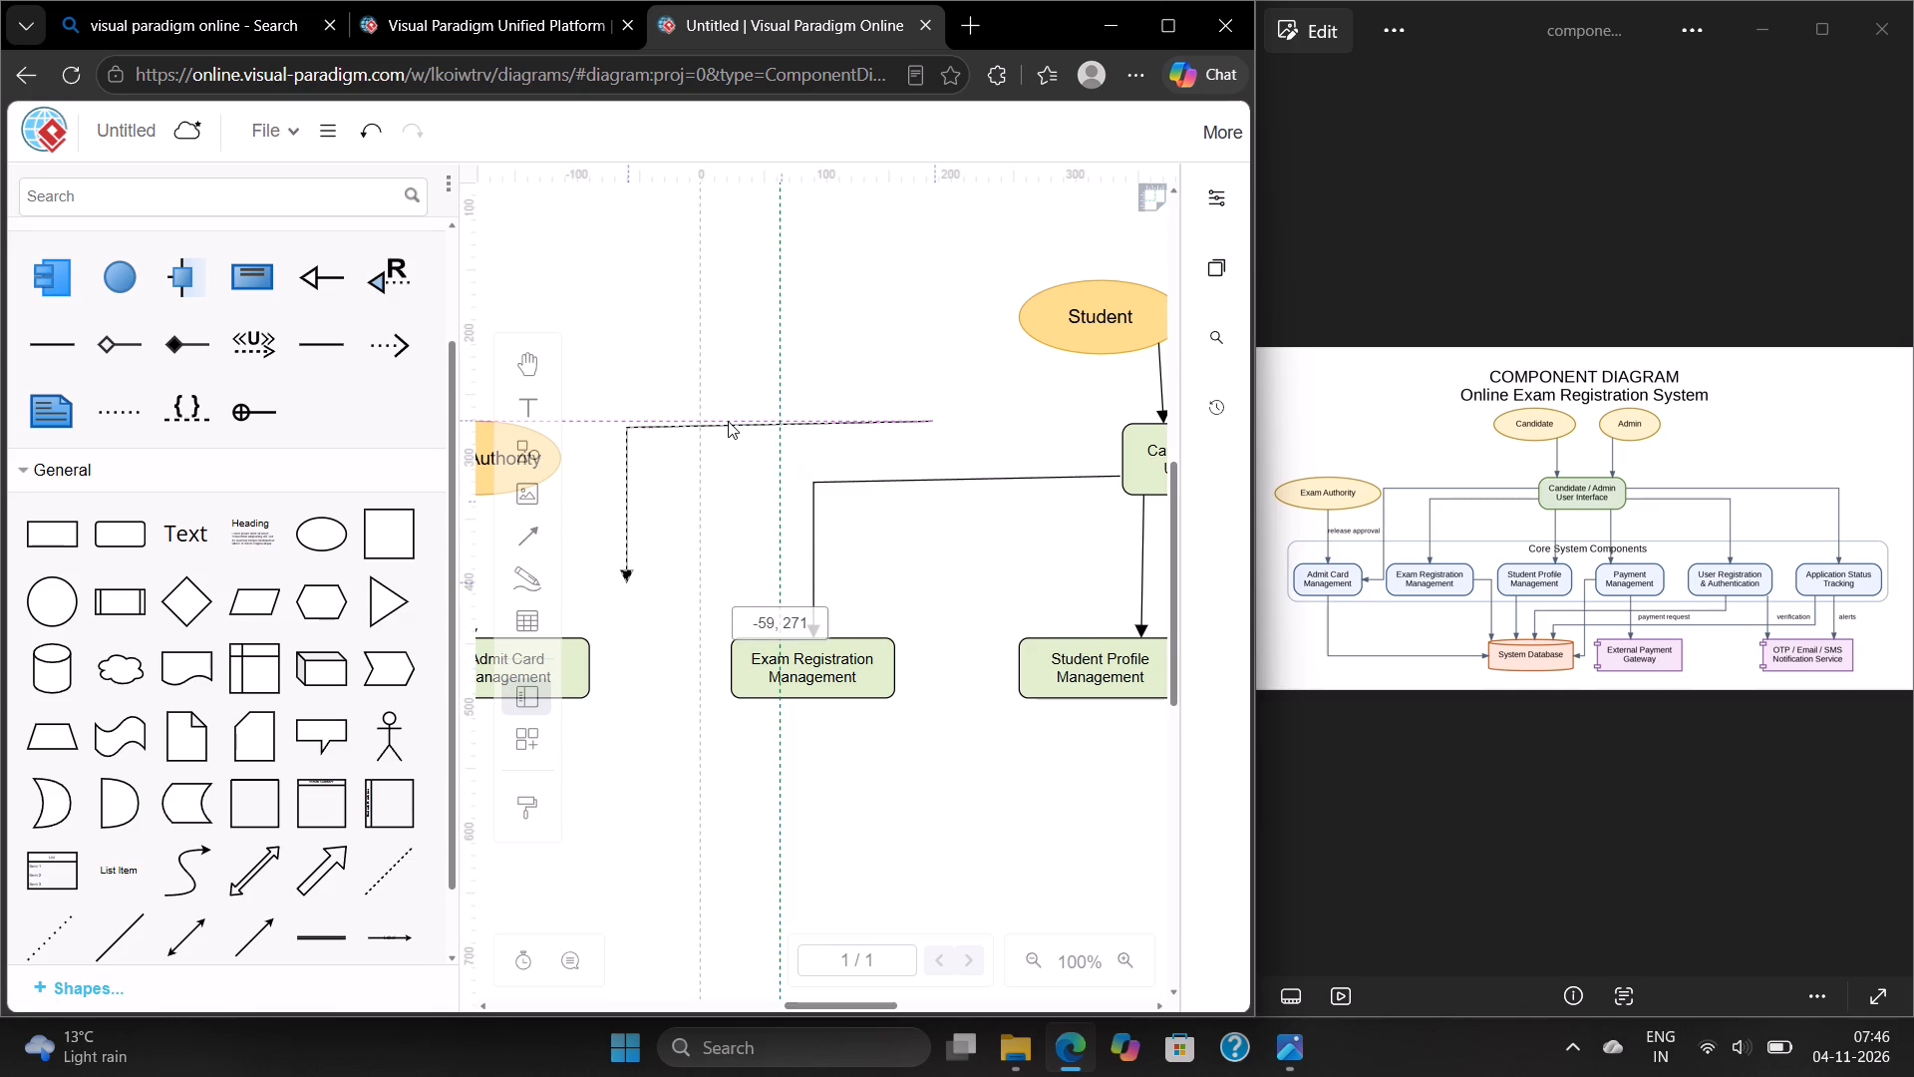
drag(728, 421, 726, 428)
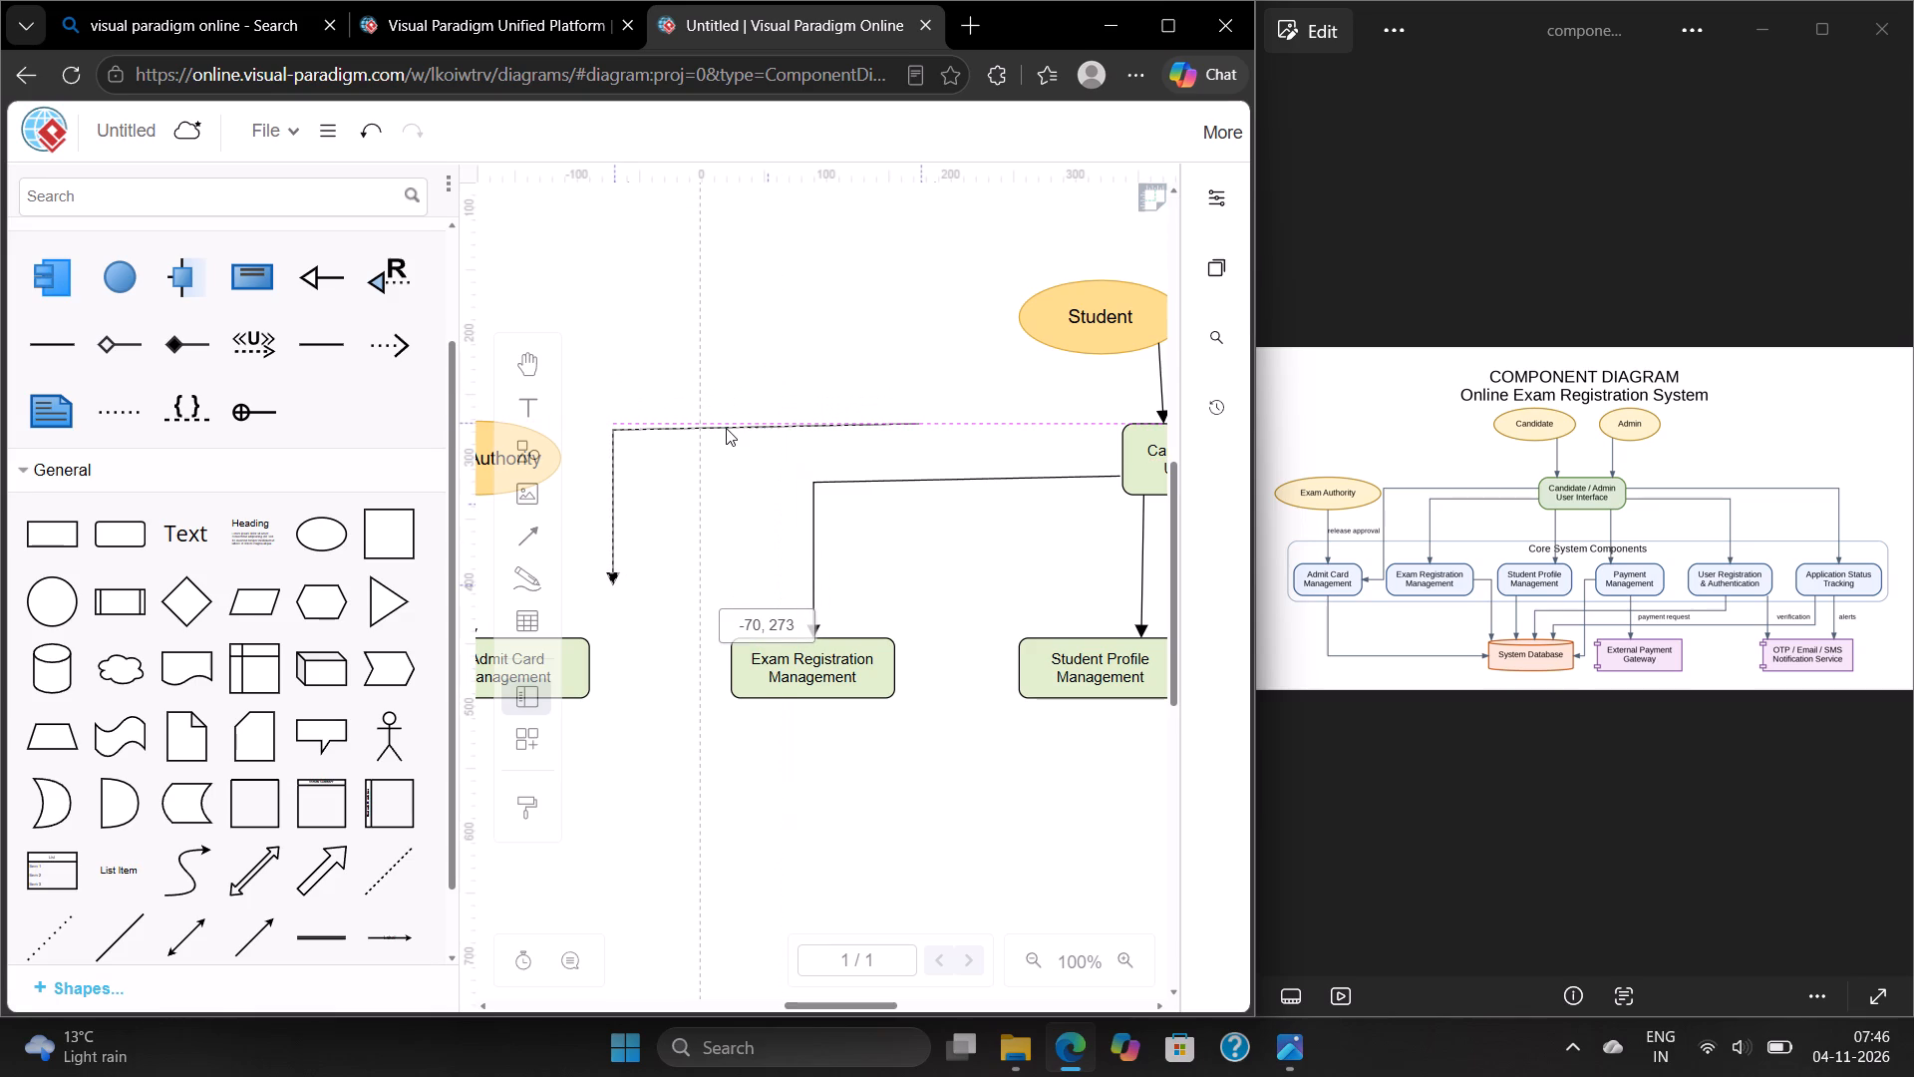
drag(726, 428, 725, 442)
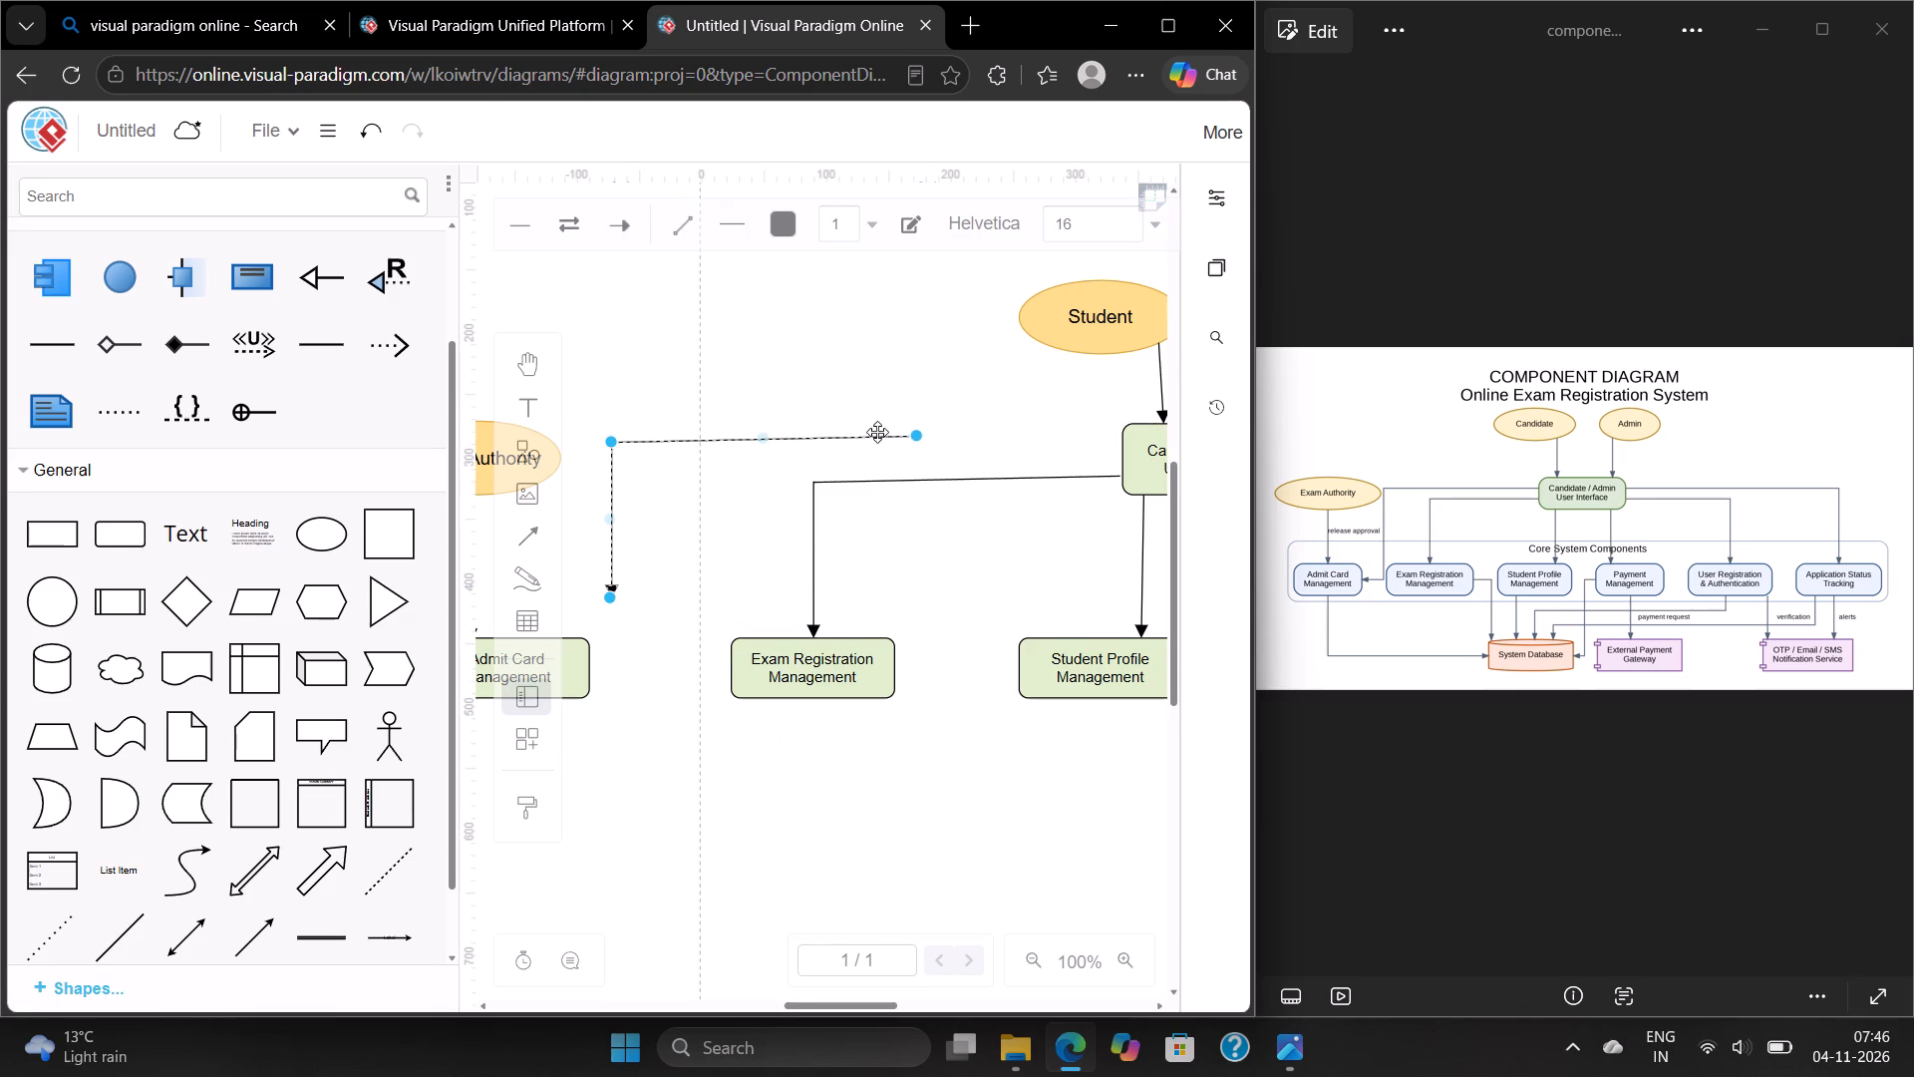
drag(917, 442, 946, 446)
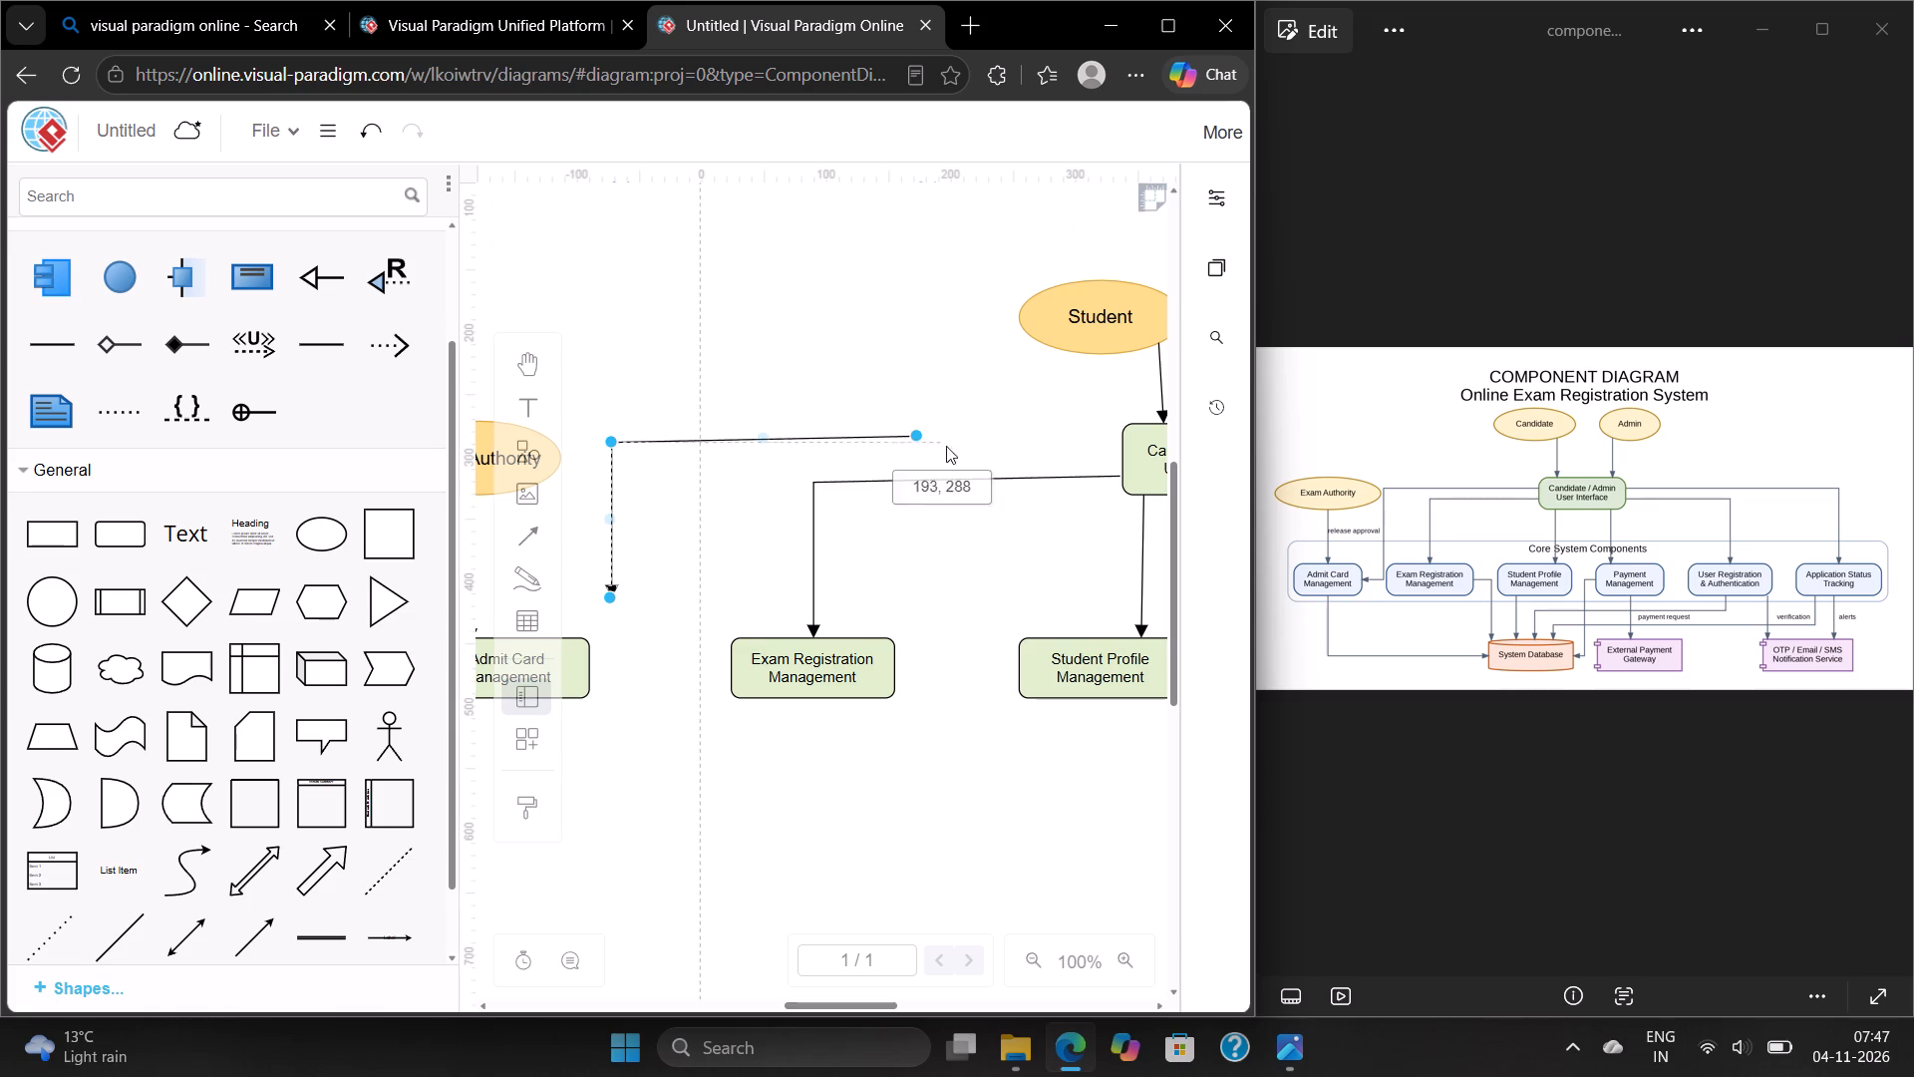
drag(946, 446, 1121, 442)
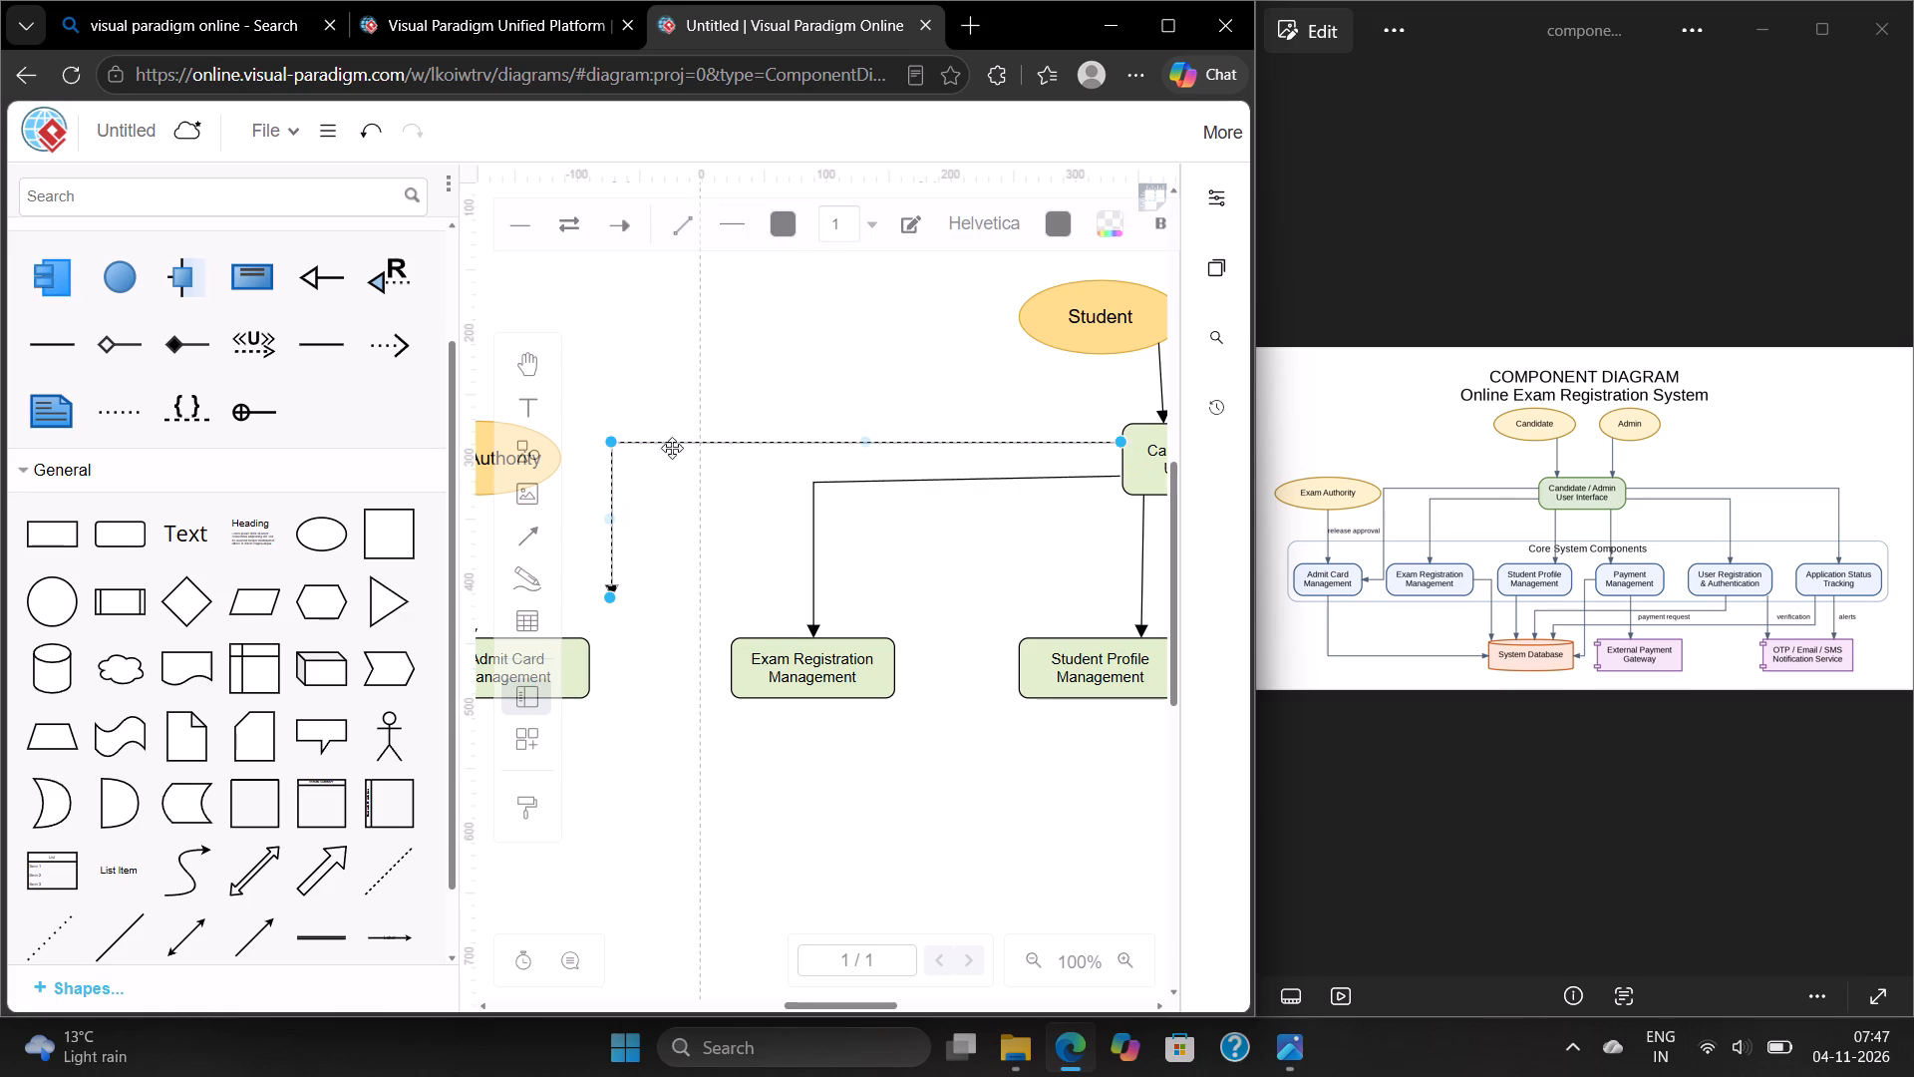
Attach the copied arrow's head to the right side of the "Admit Card Management" box.
drag(606, 598, 594, 670)
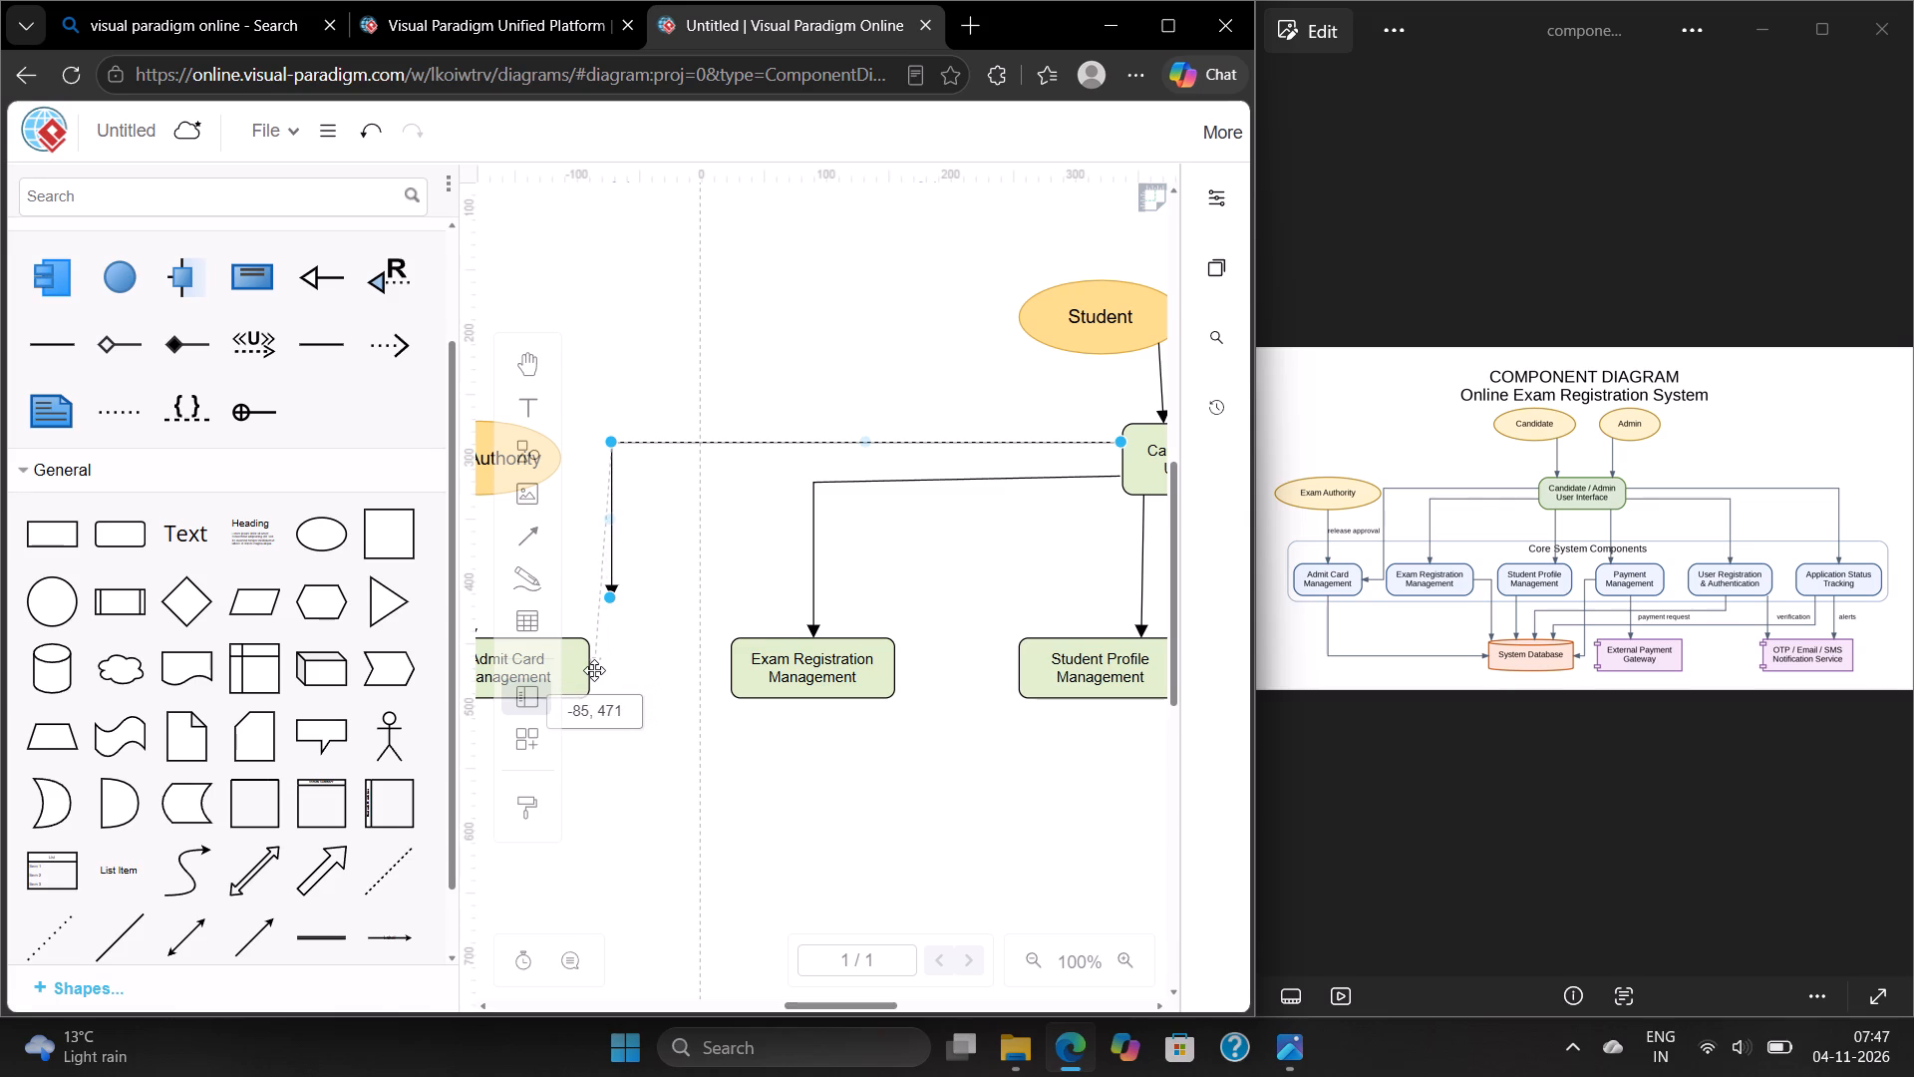
drag(594, 670, 591, 672)
drag(591, 672, 590, 672)
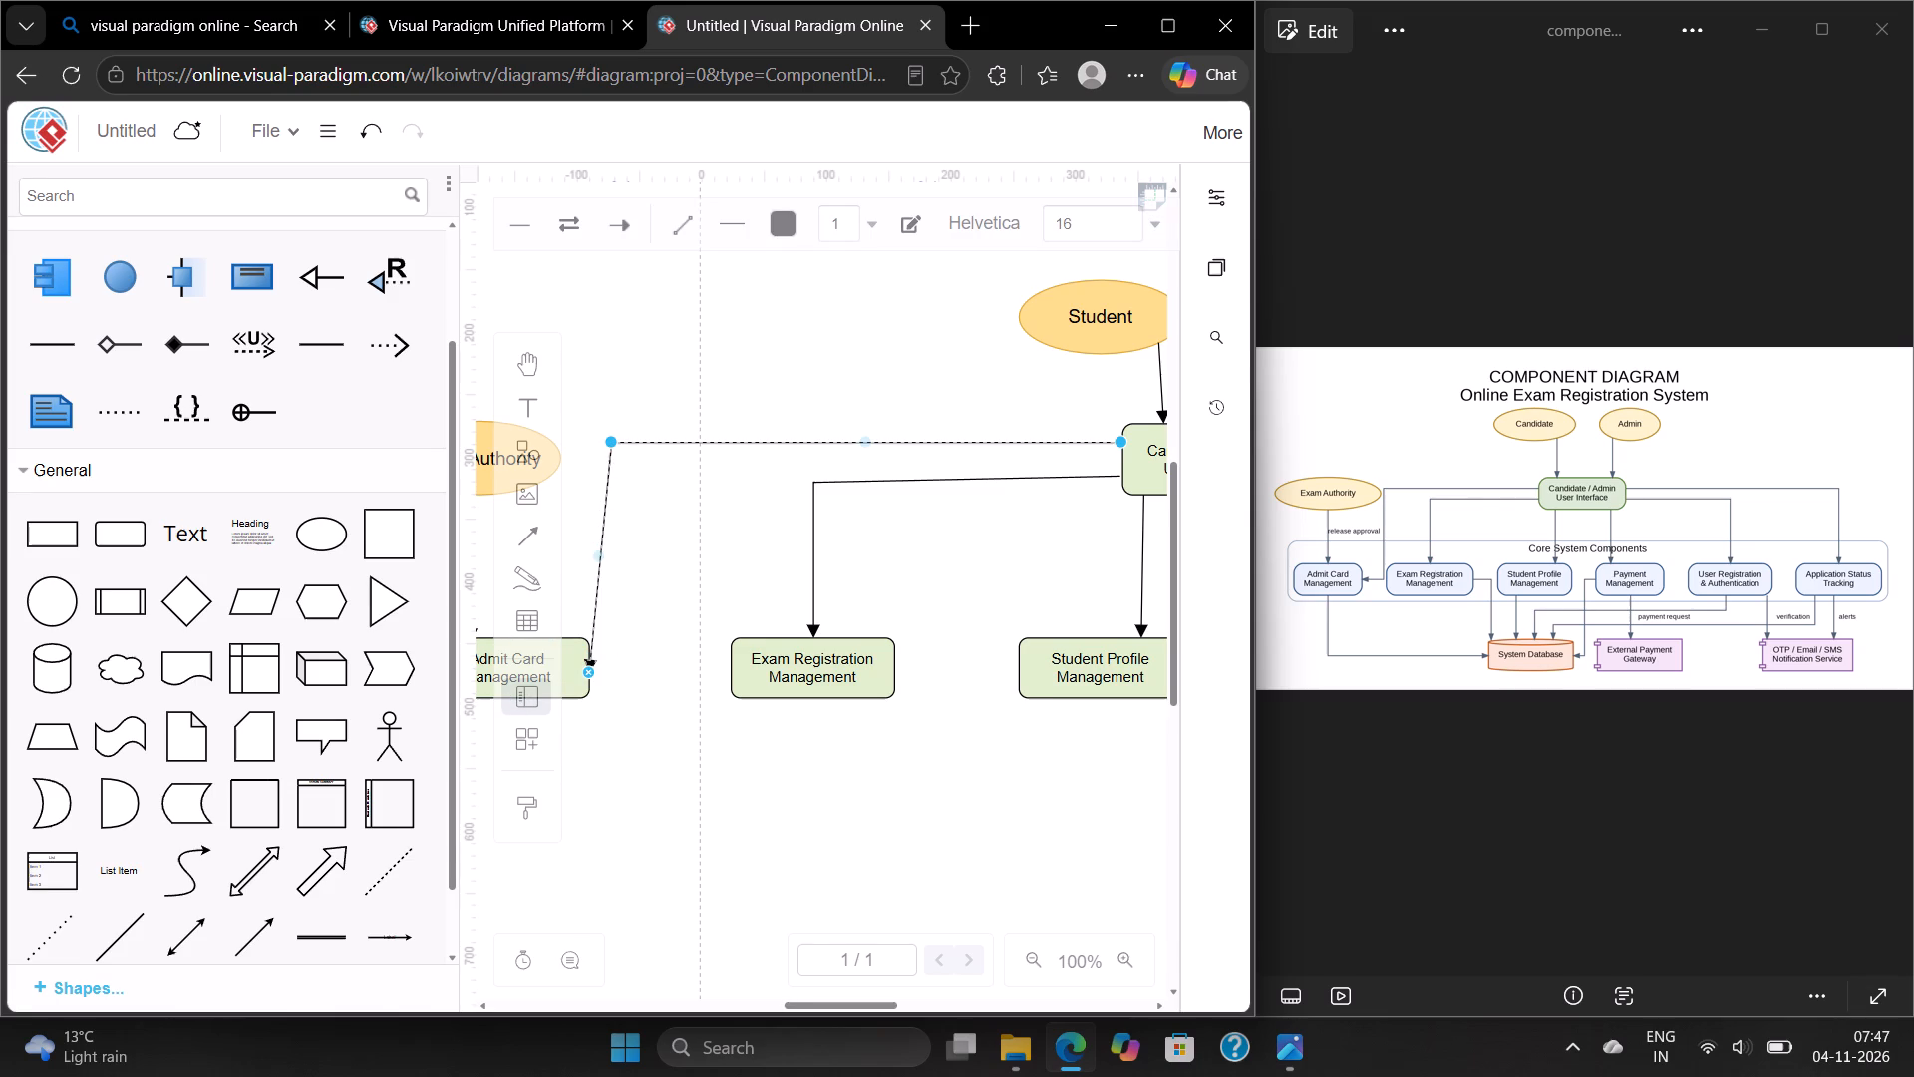
Reroute the "Admit Card Management" arrow with two right-angle corners, running vertically between the boxes and entering its target horizontally.
drag(611, 446, 655, 446)
drag(621, 562, 640, 663)
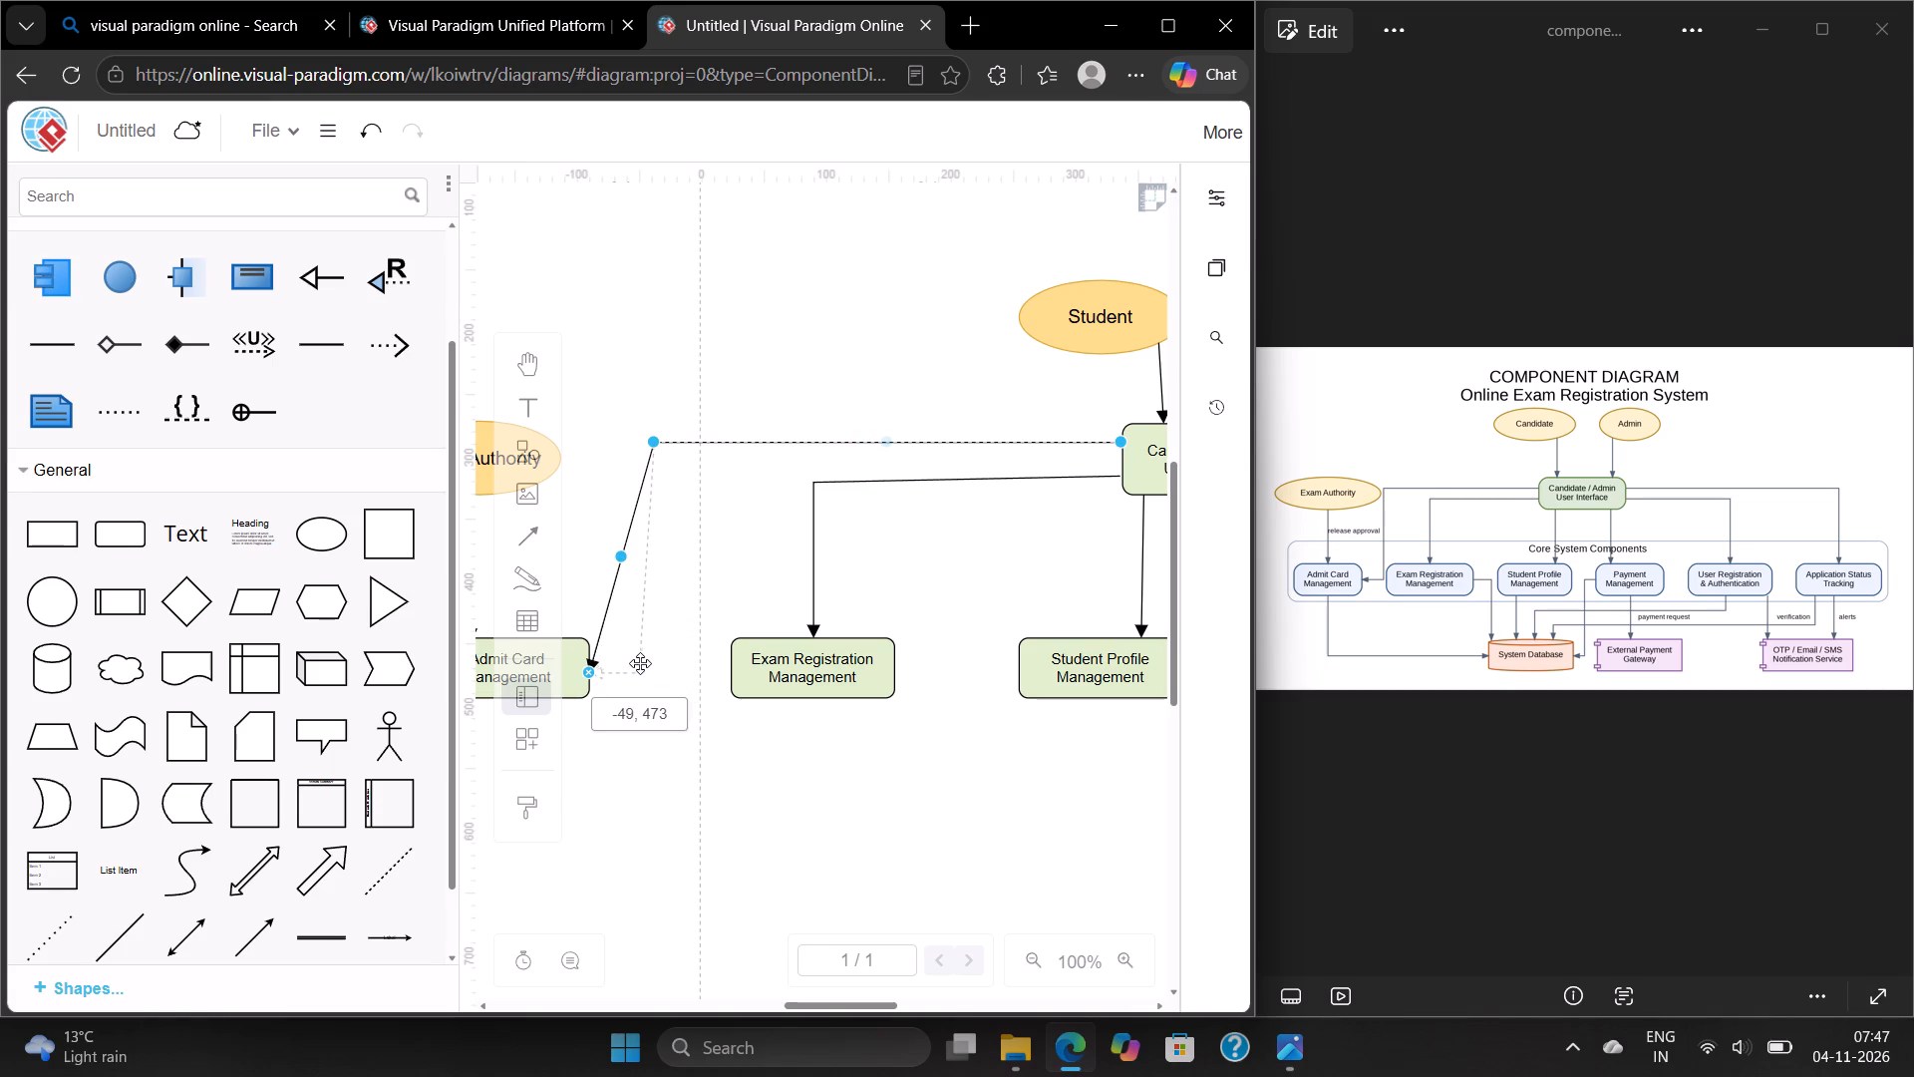
drag(640, 663, 643, 665)
drag(643, 665, 650, 664)
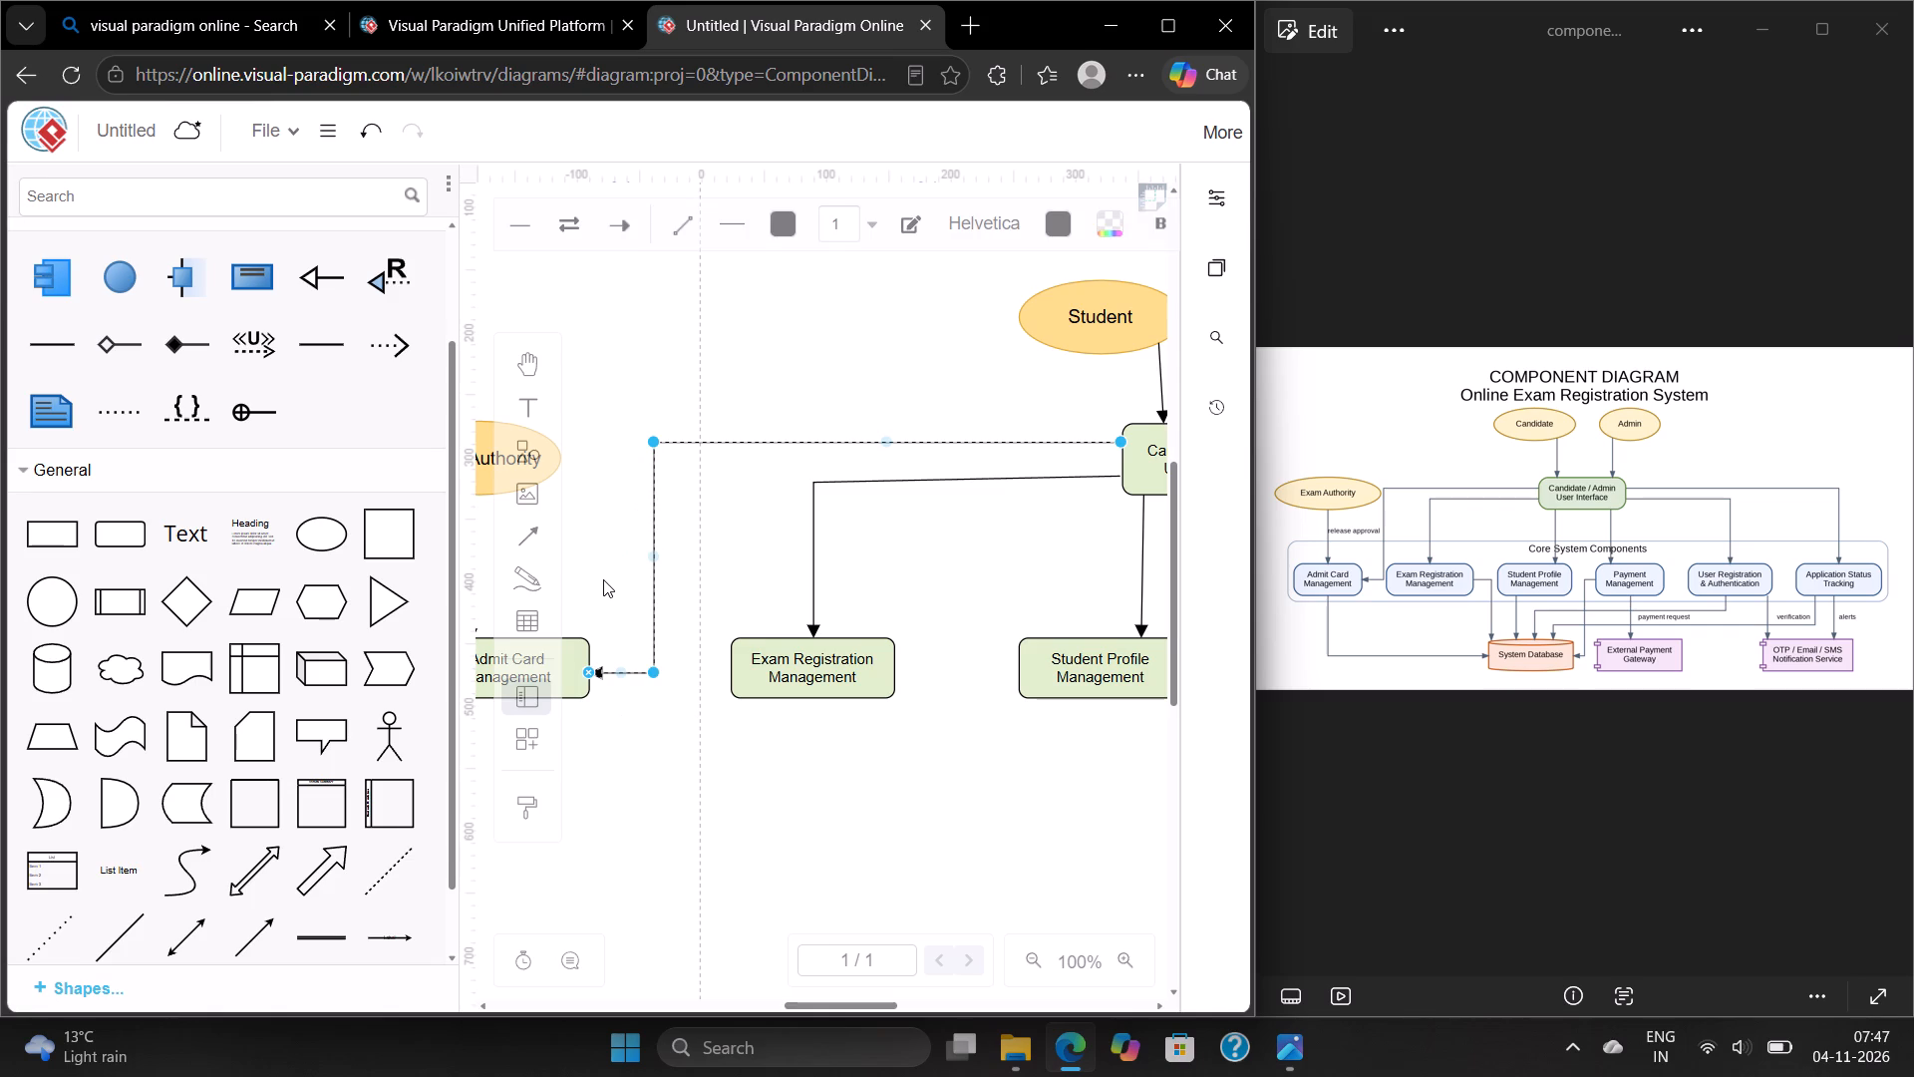
click(603, 579)
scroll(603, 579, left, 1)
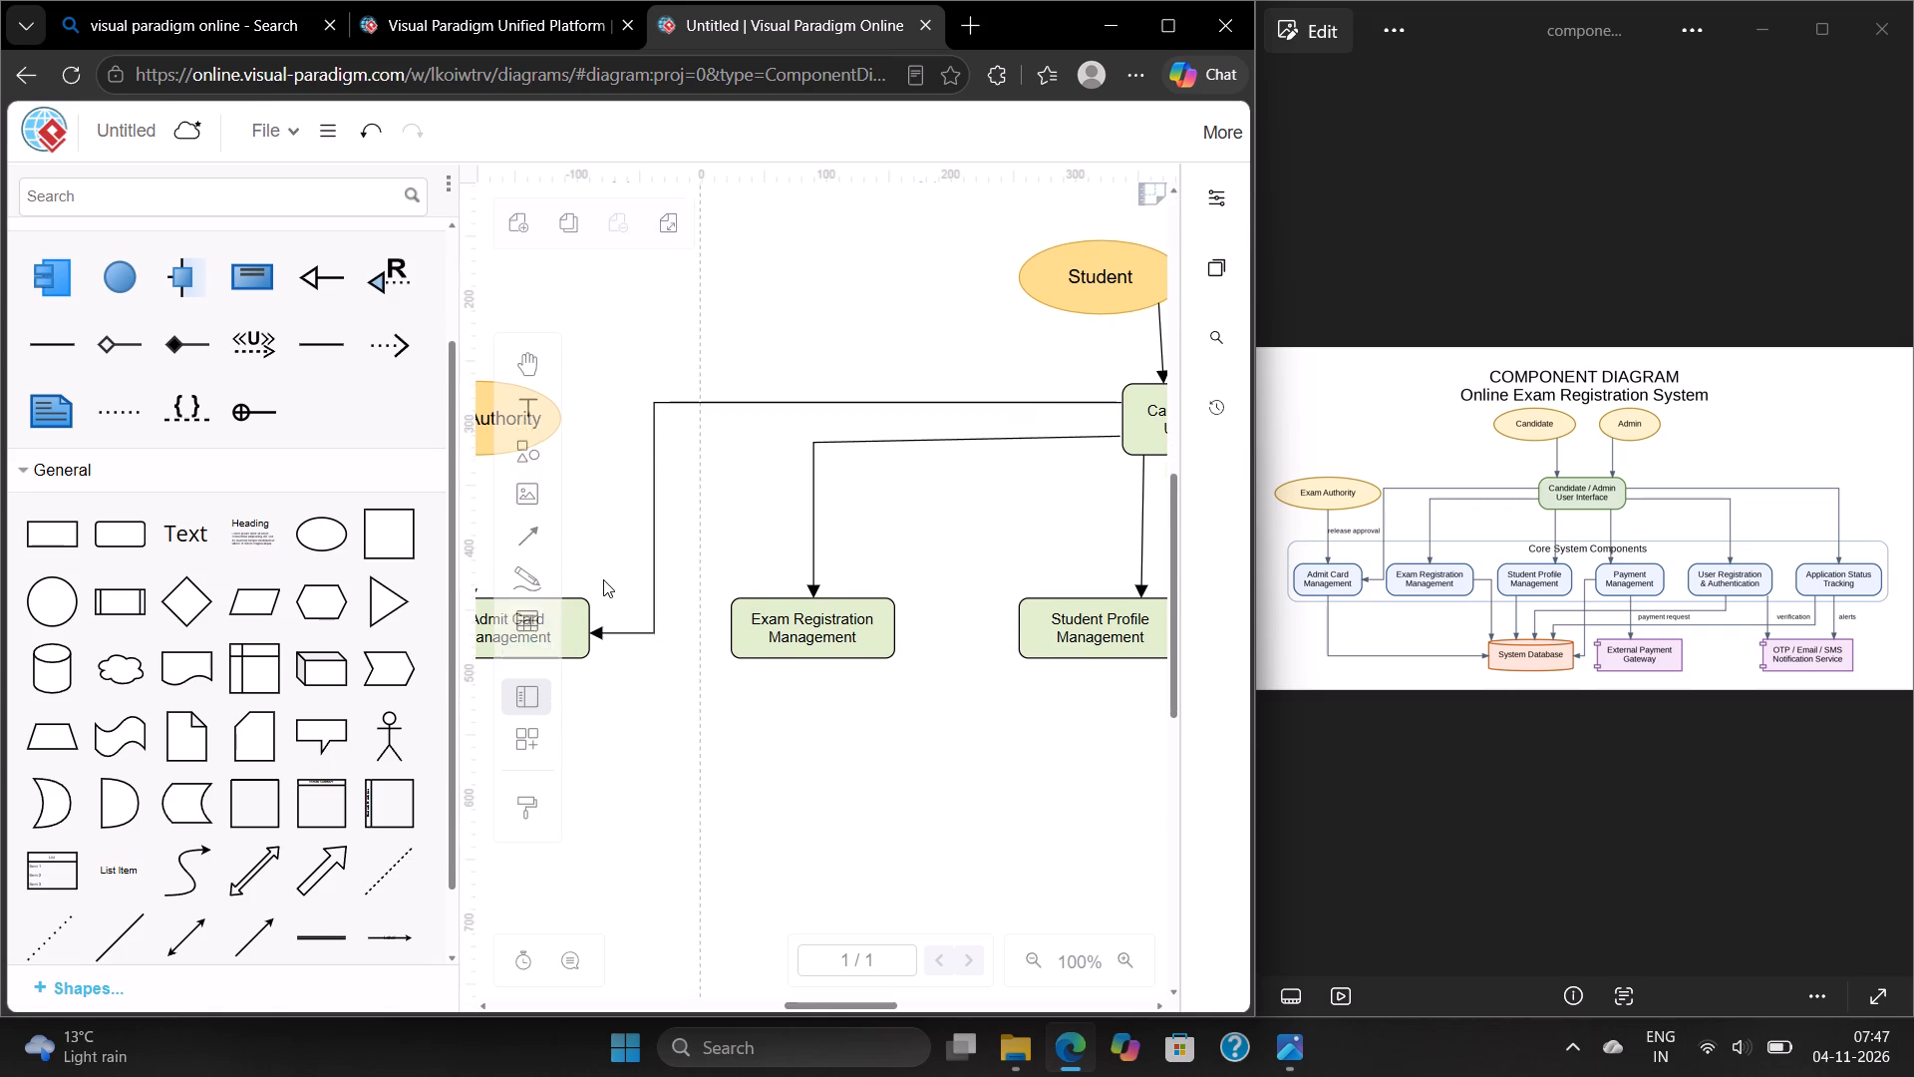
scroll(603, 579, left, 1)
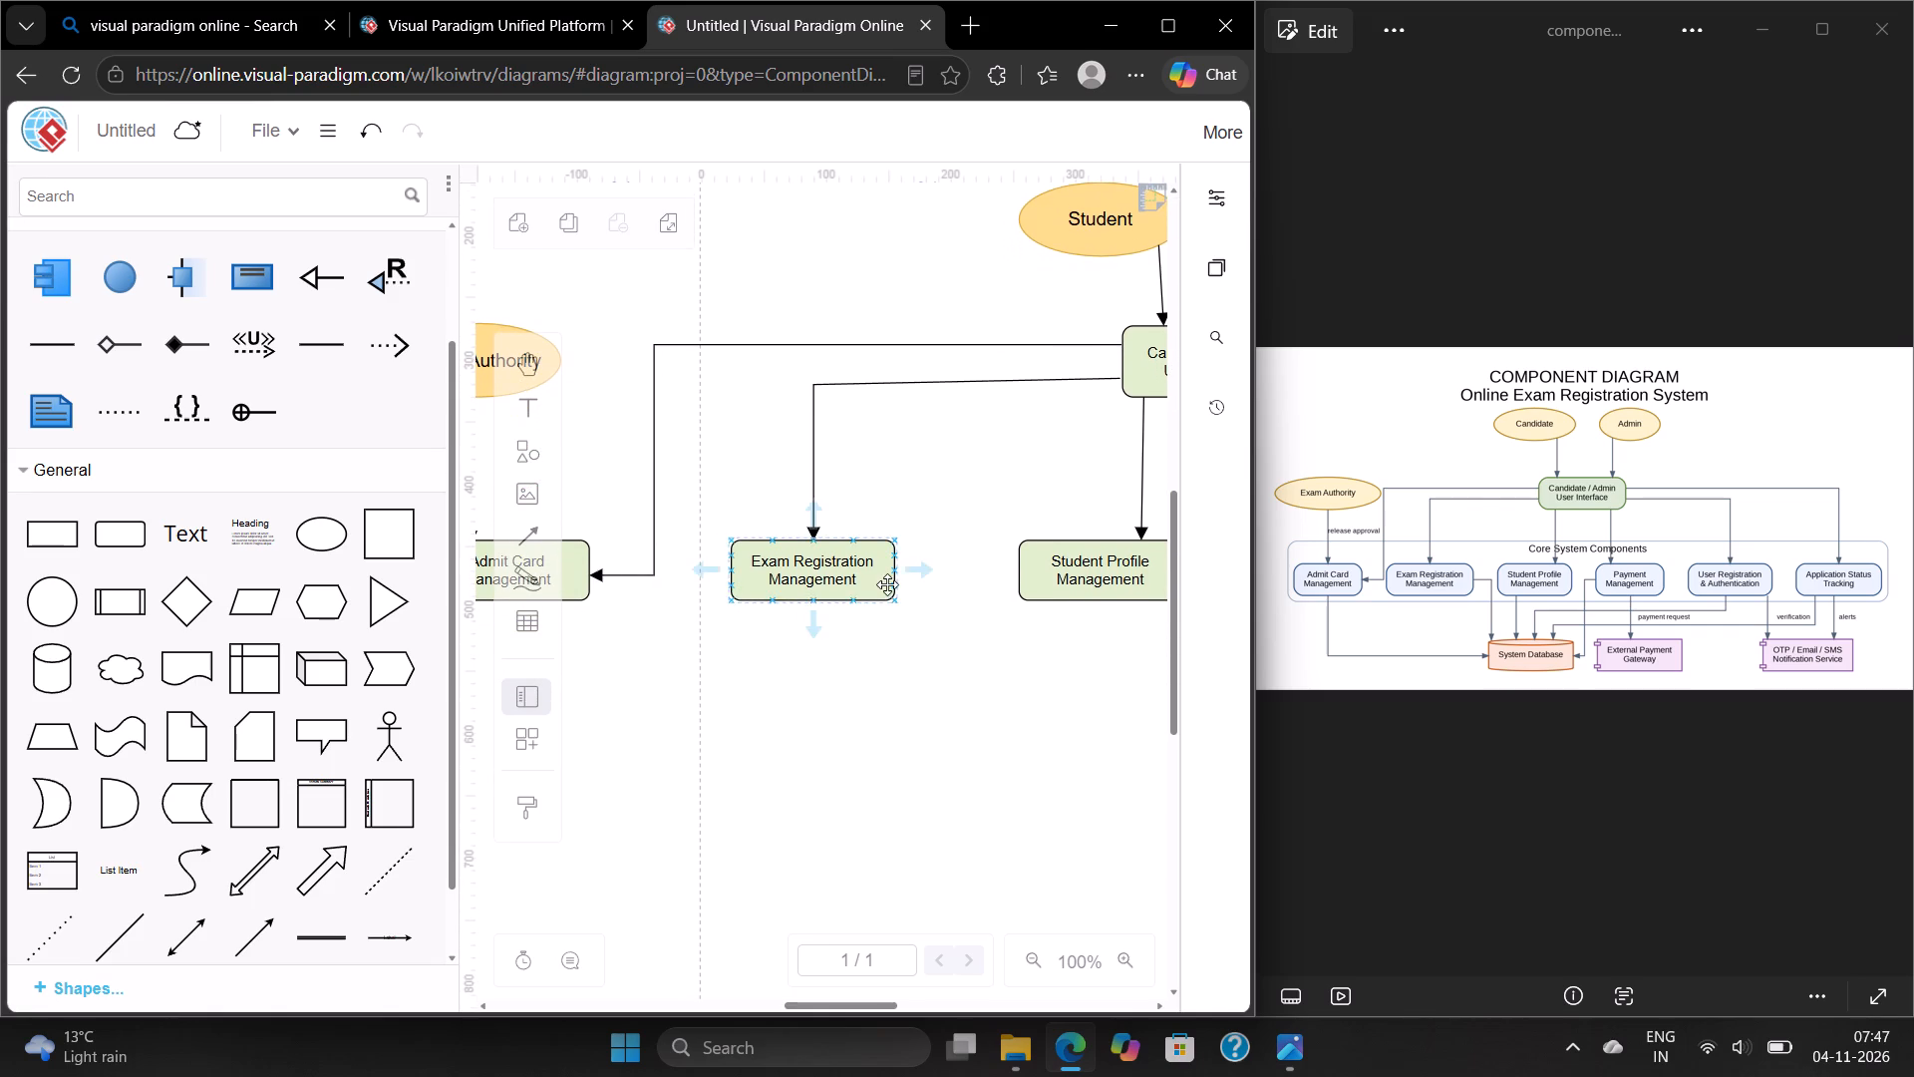
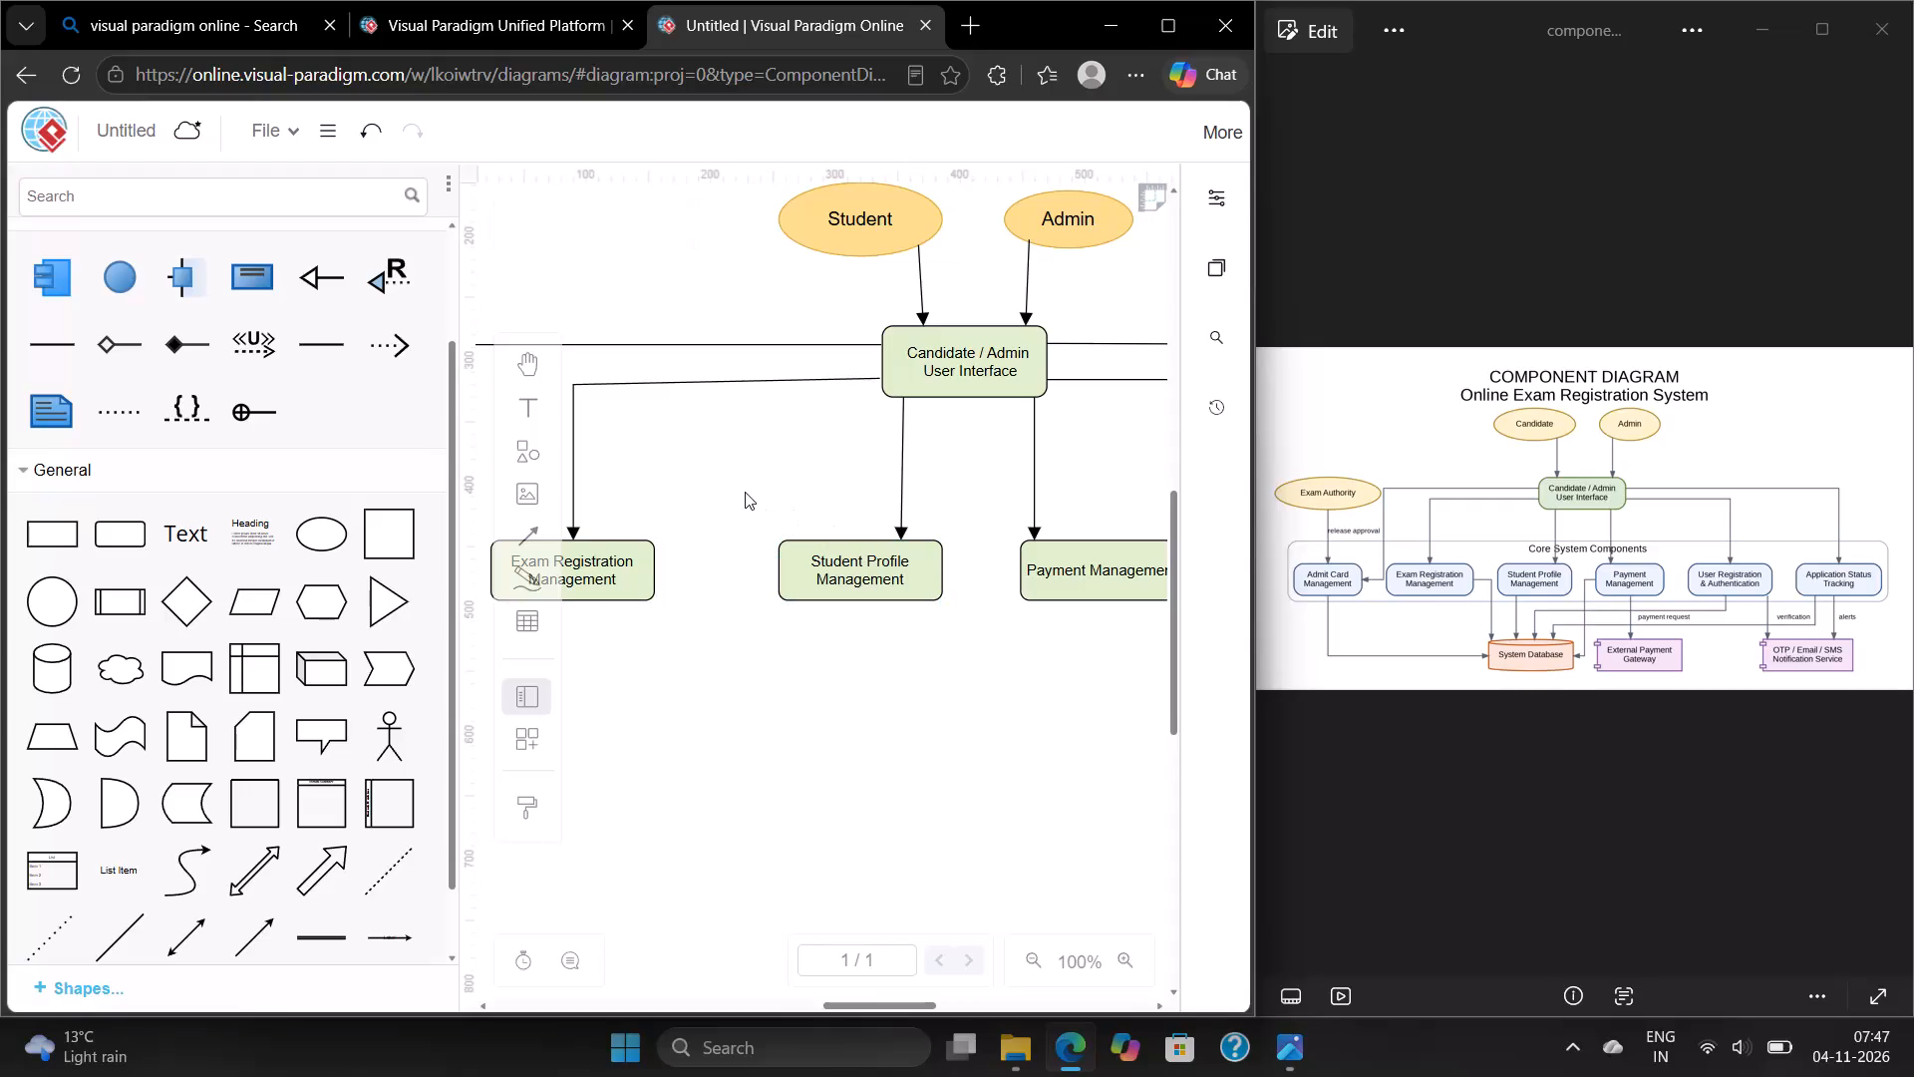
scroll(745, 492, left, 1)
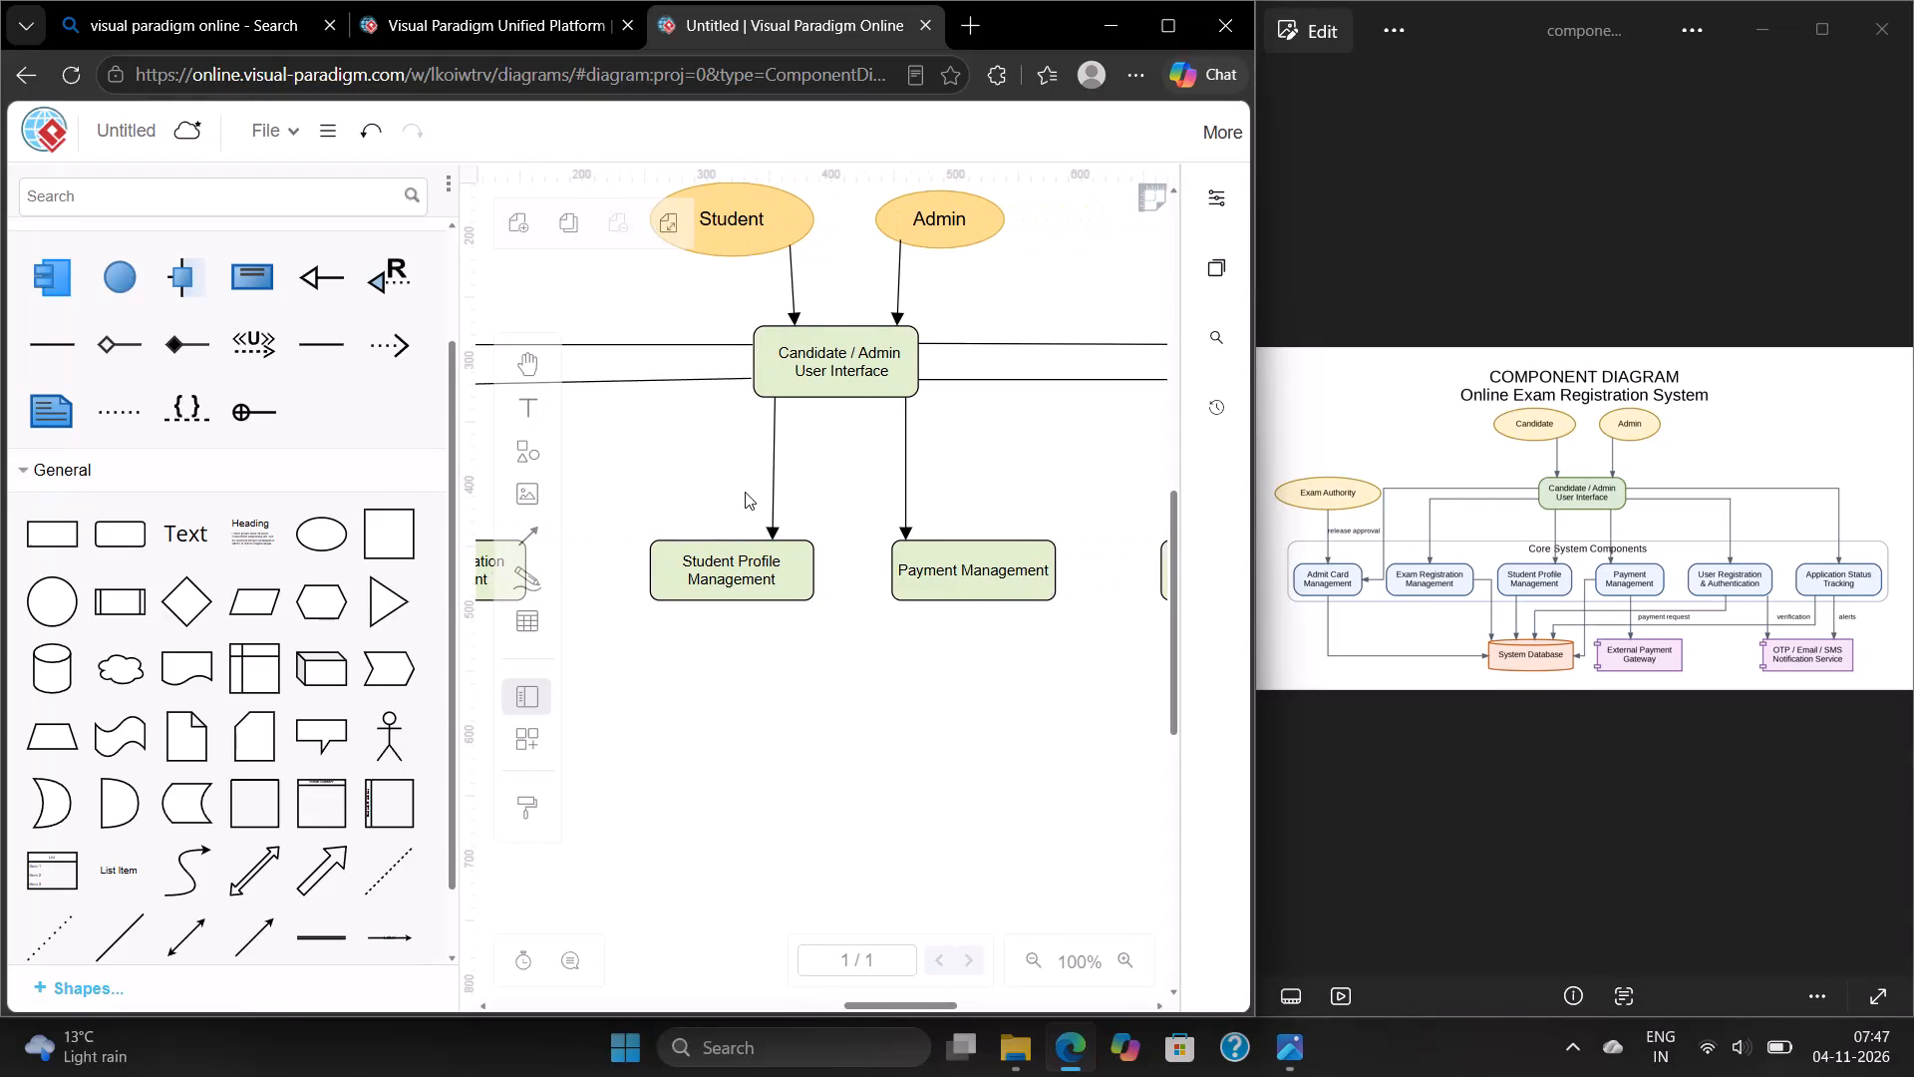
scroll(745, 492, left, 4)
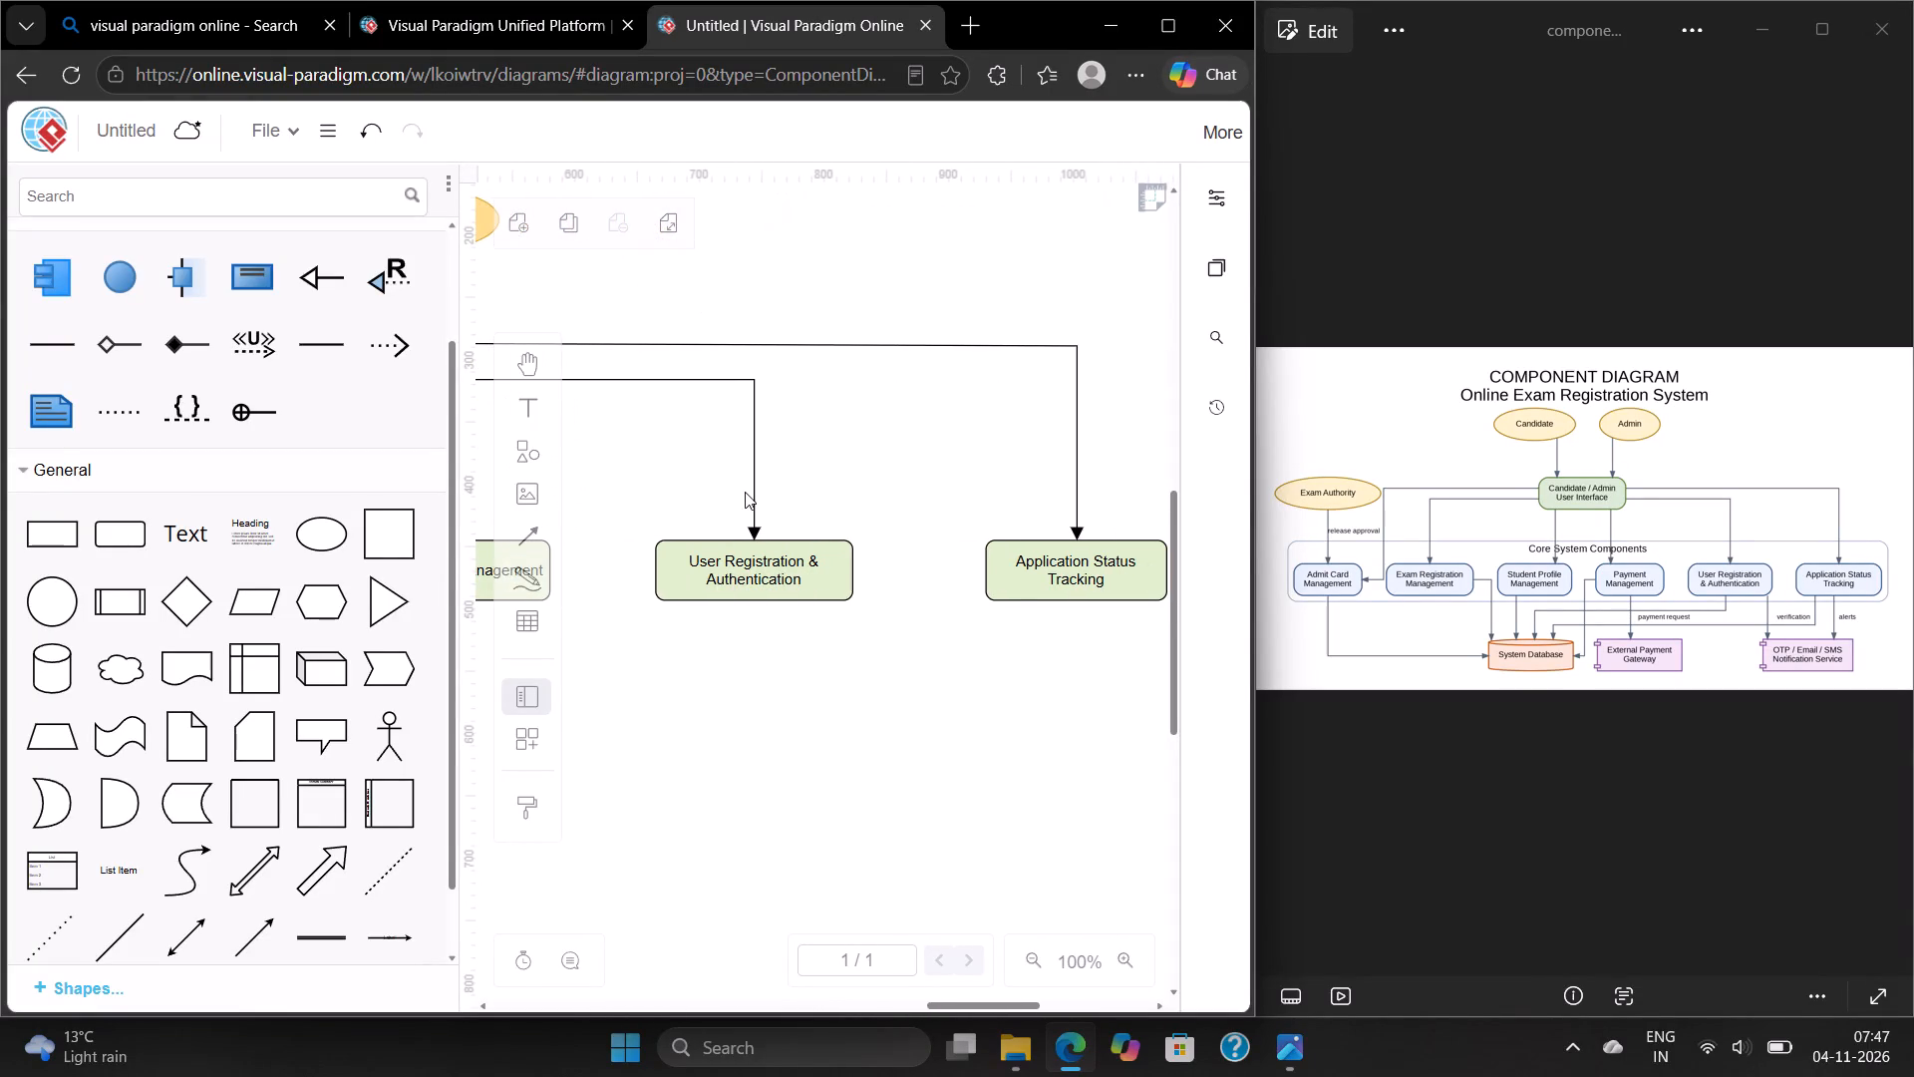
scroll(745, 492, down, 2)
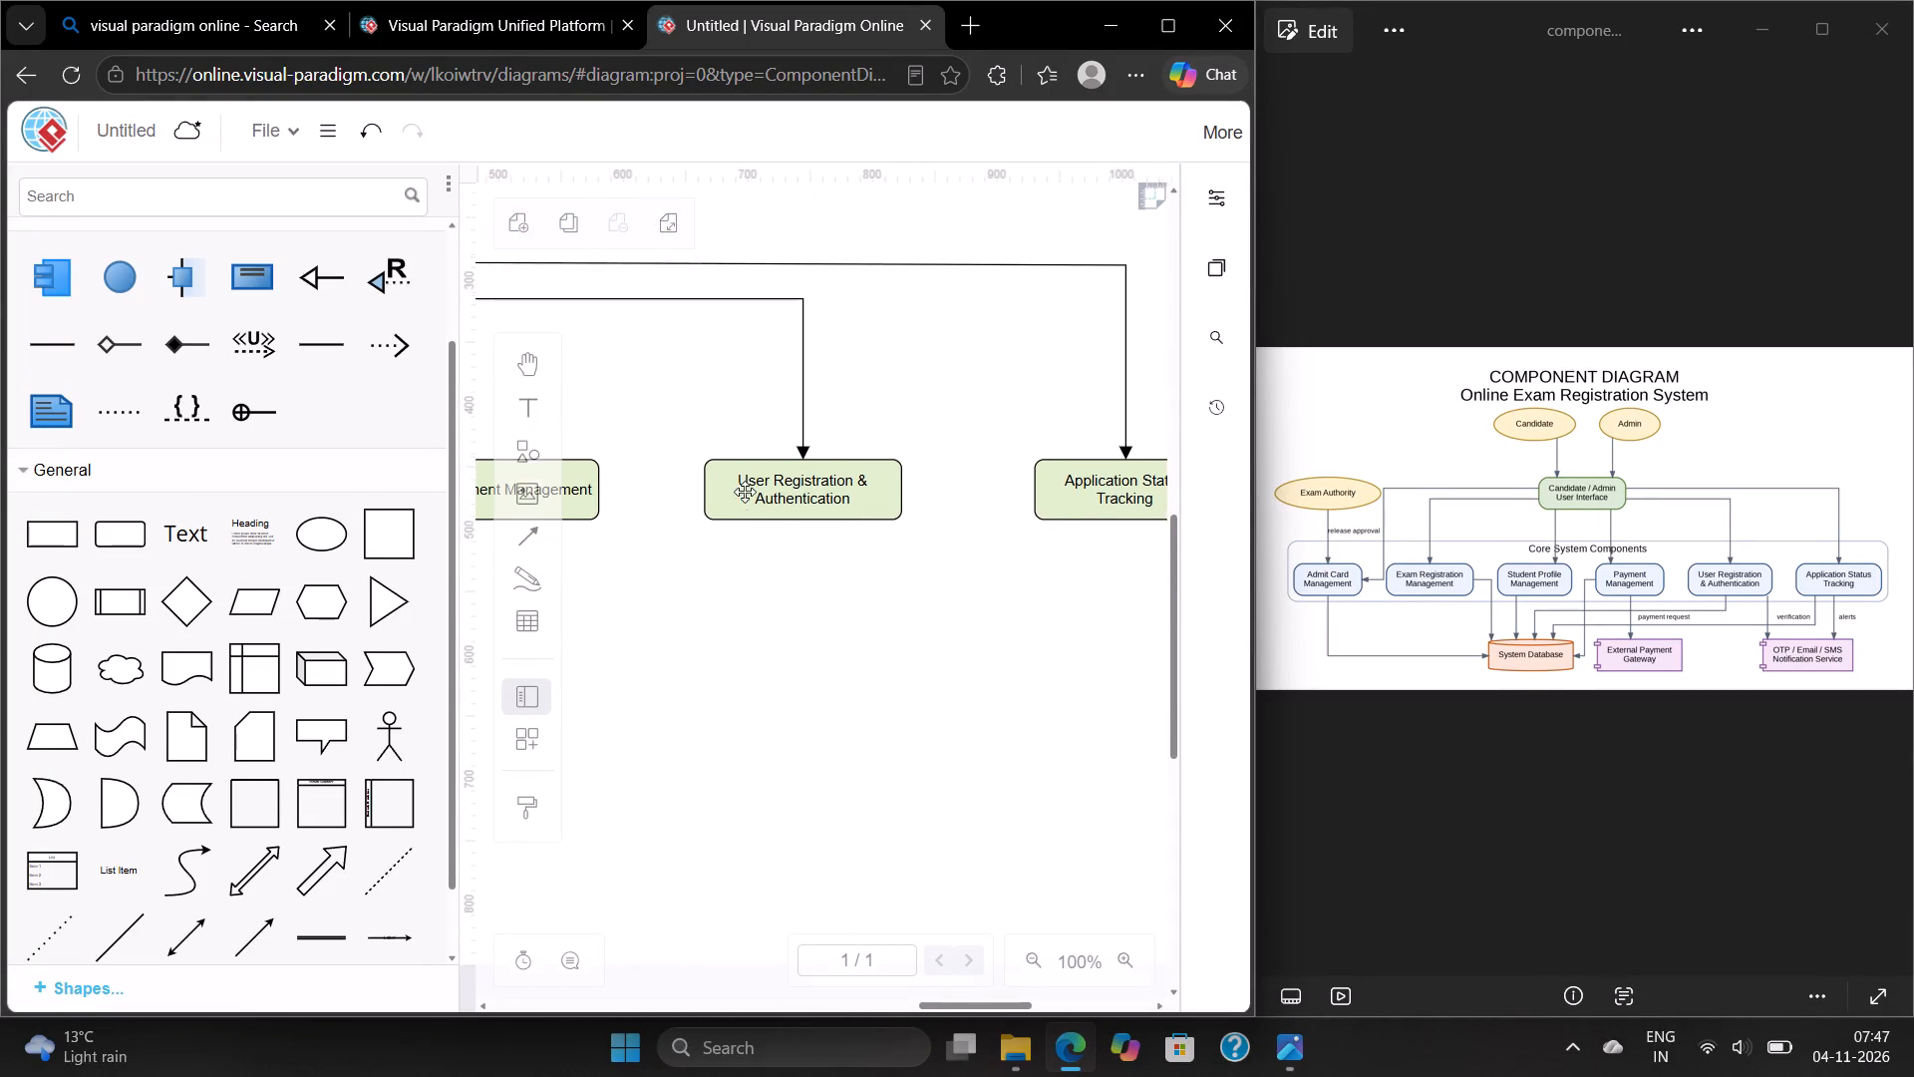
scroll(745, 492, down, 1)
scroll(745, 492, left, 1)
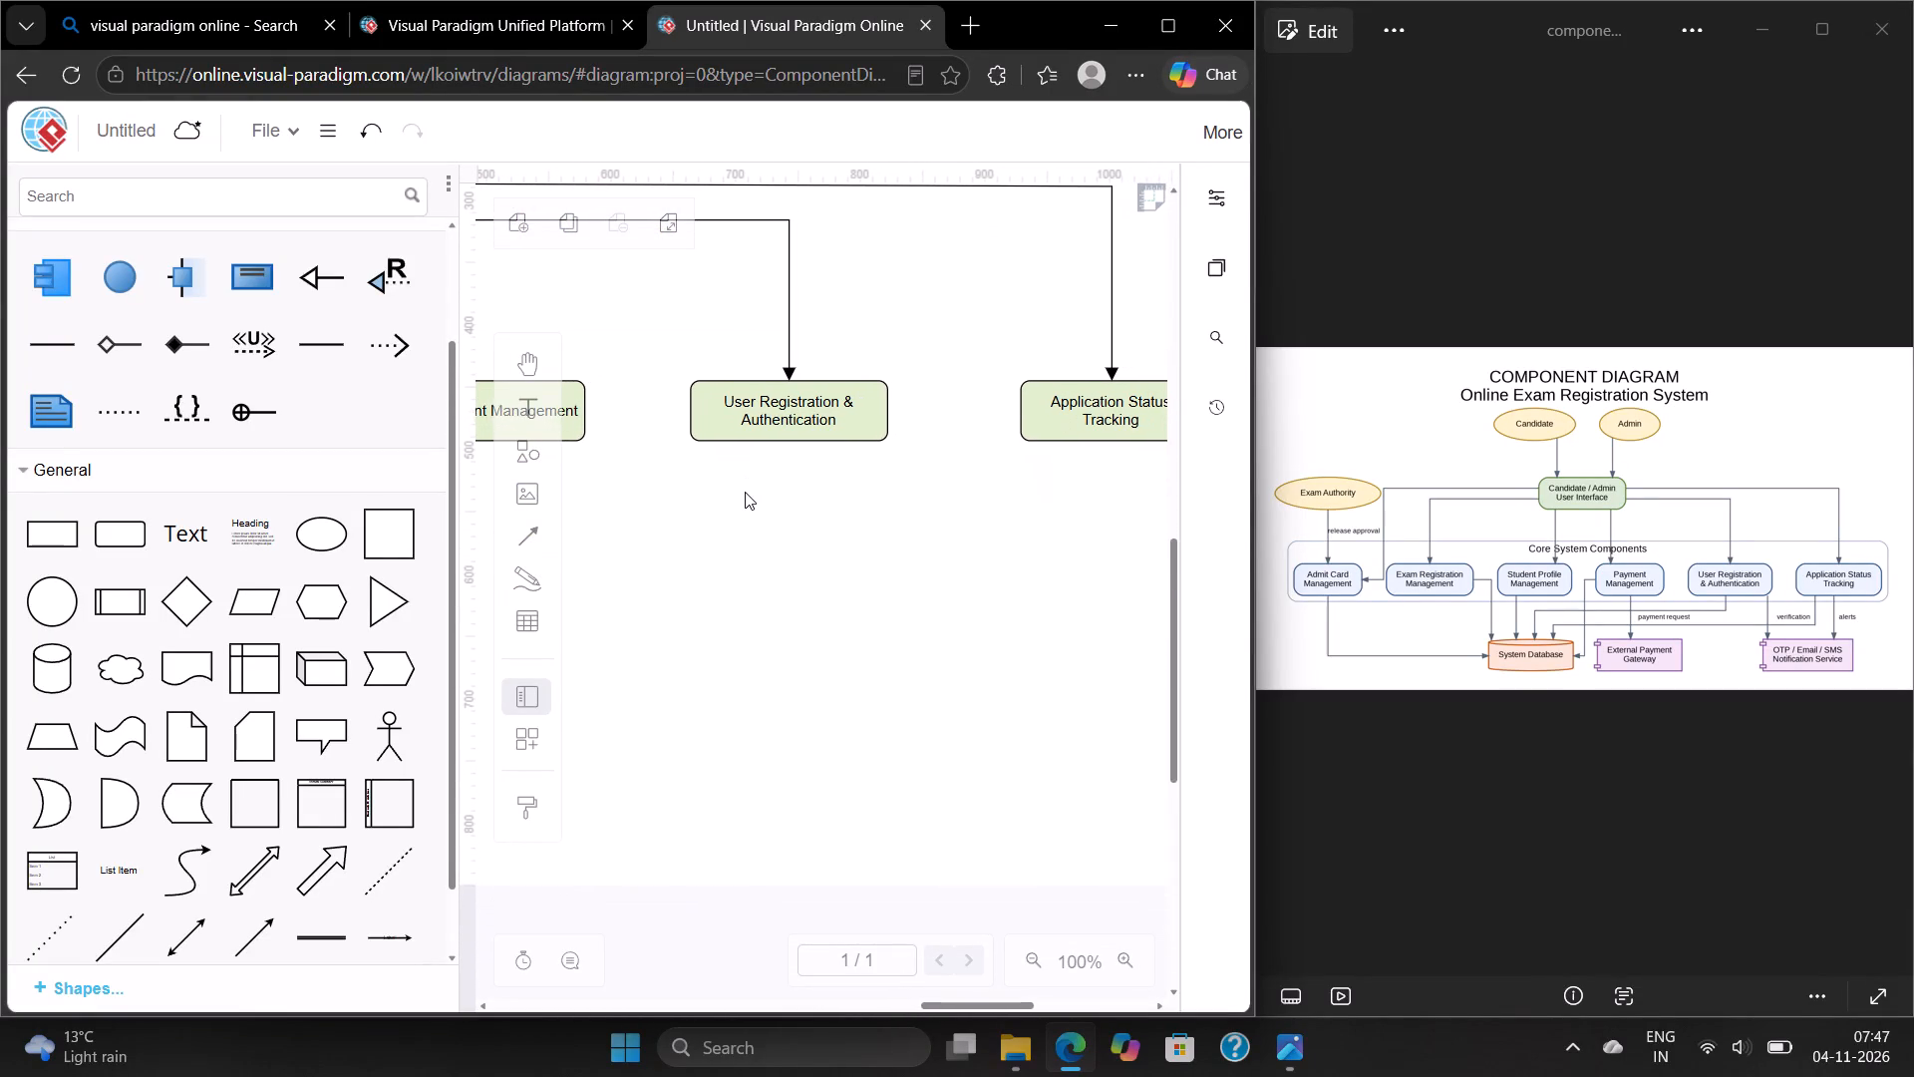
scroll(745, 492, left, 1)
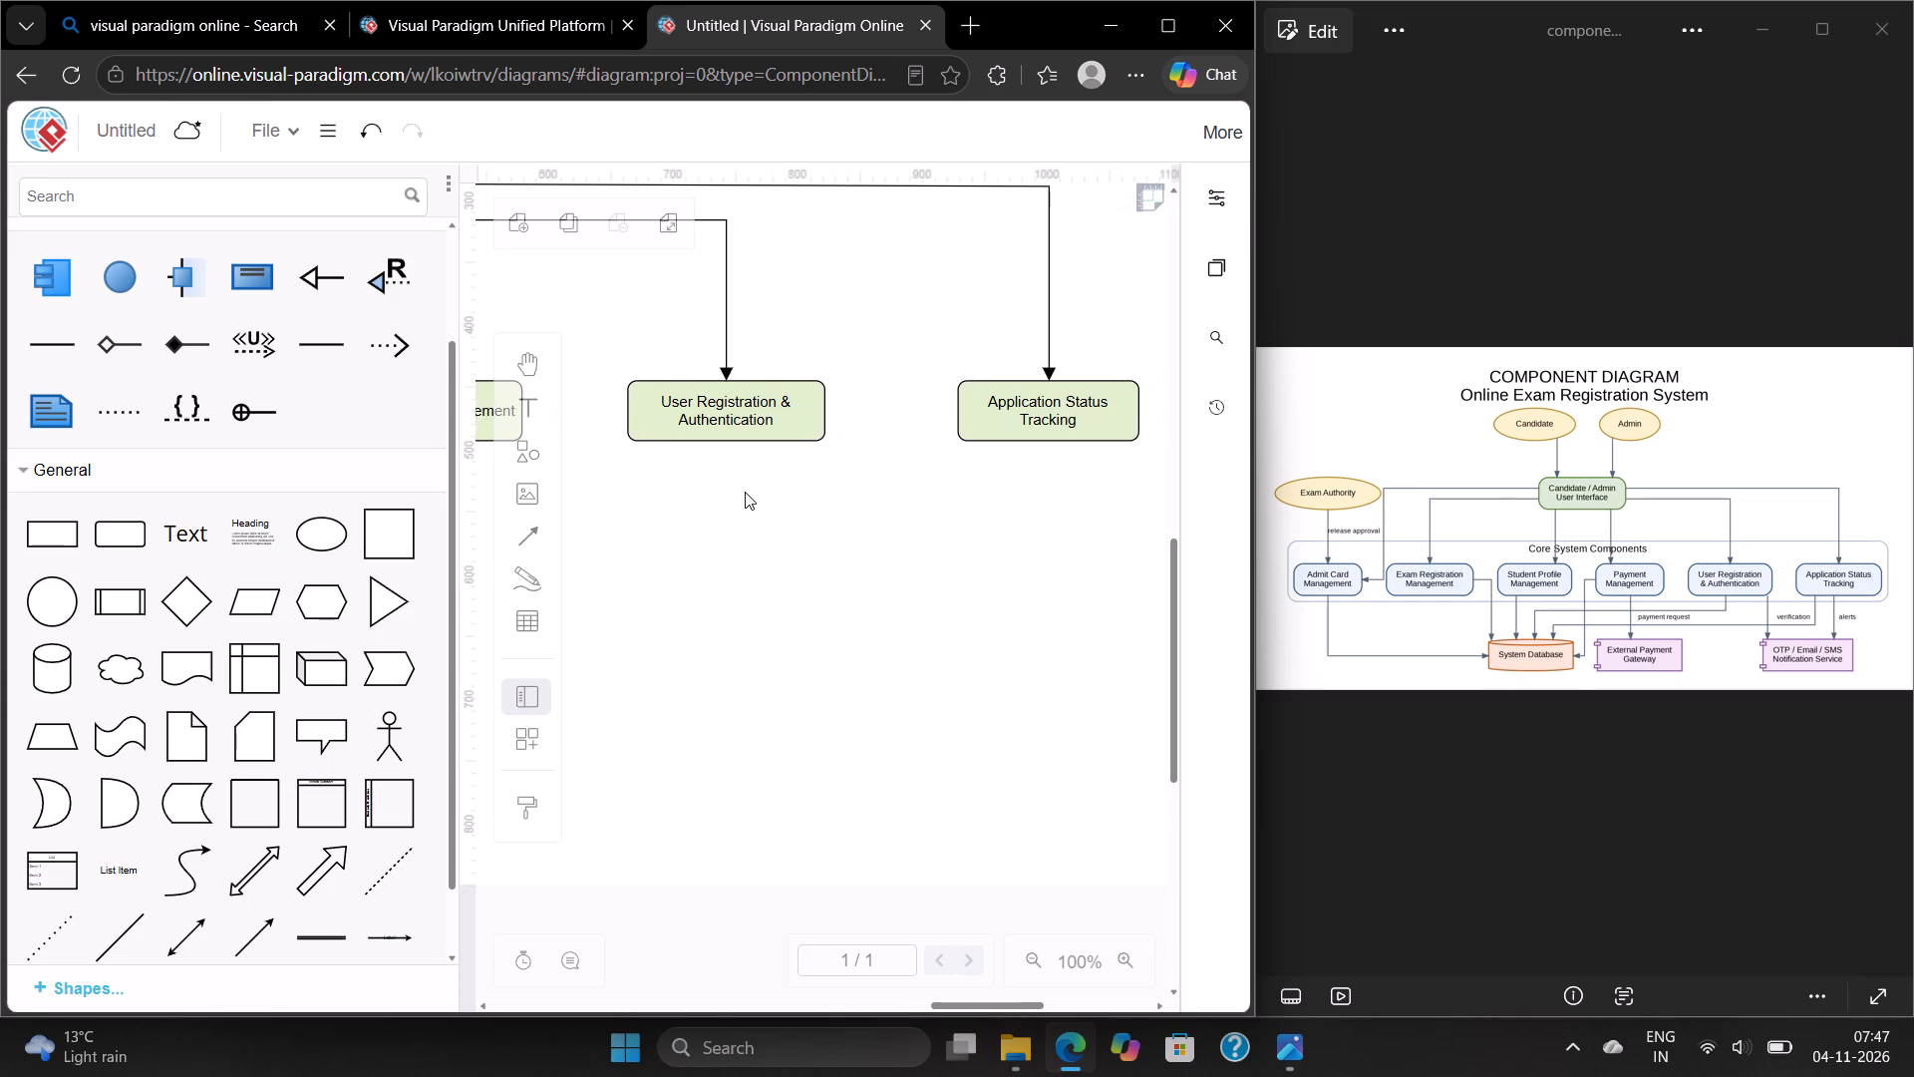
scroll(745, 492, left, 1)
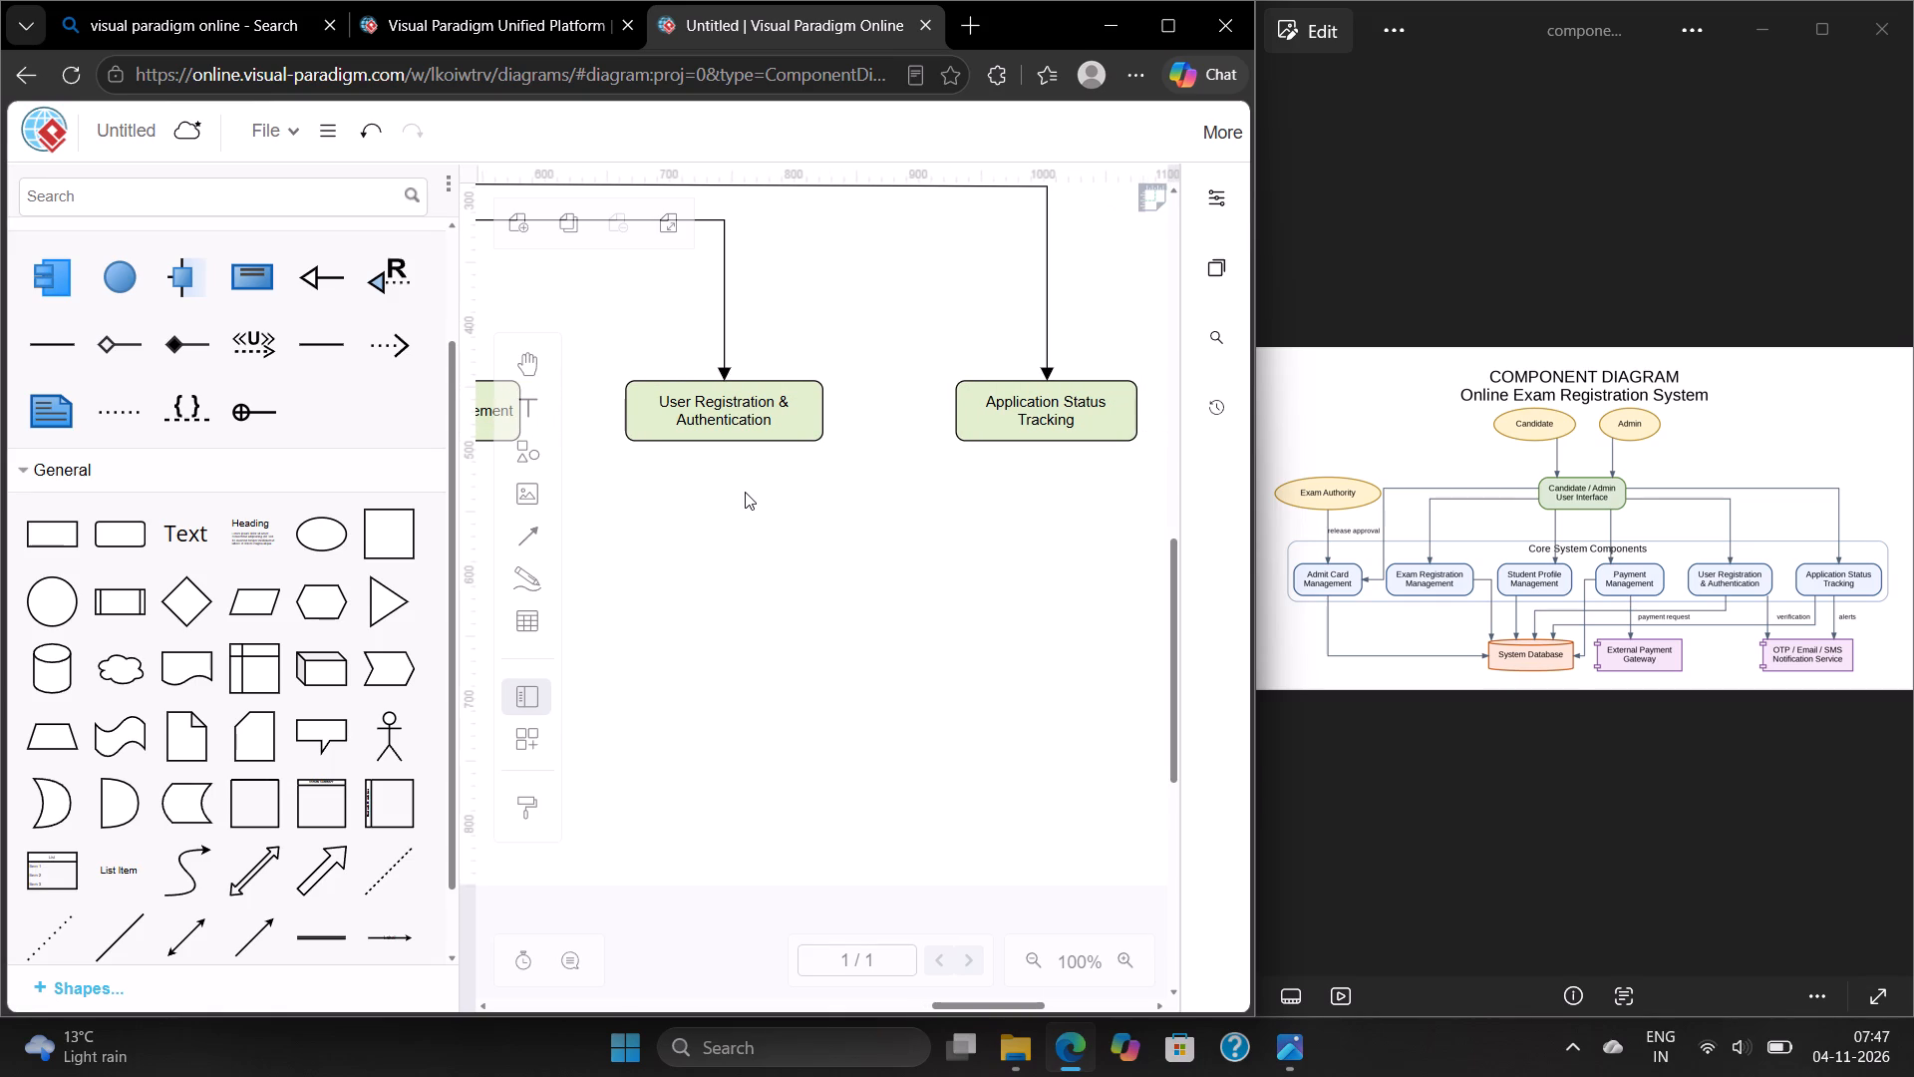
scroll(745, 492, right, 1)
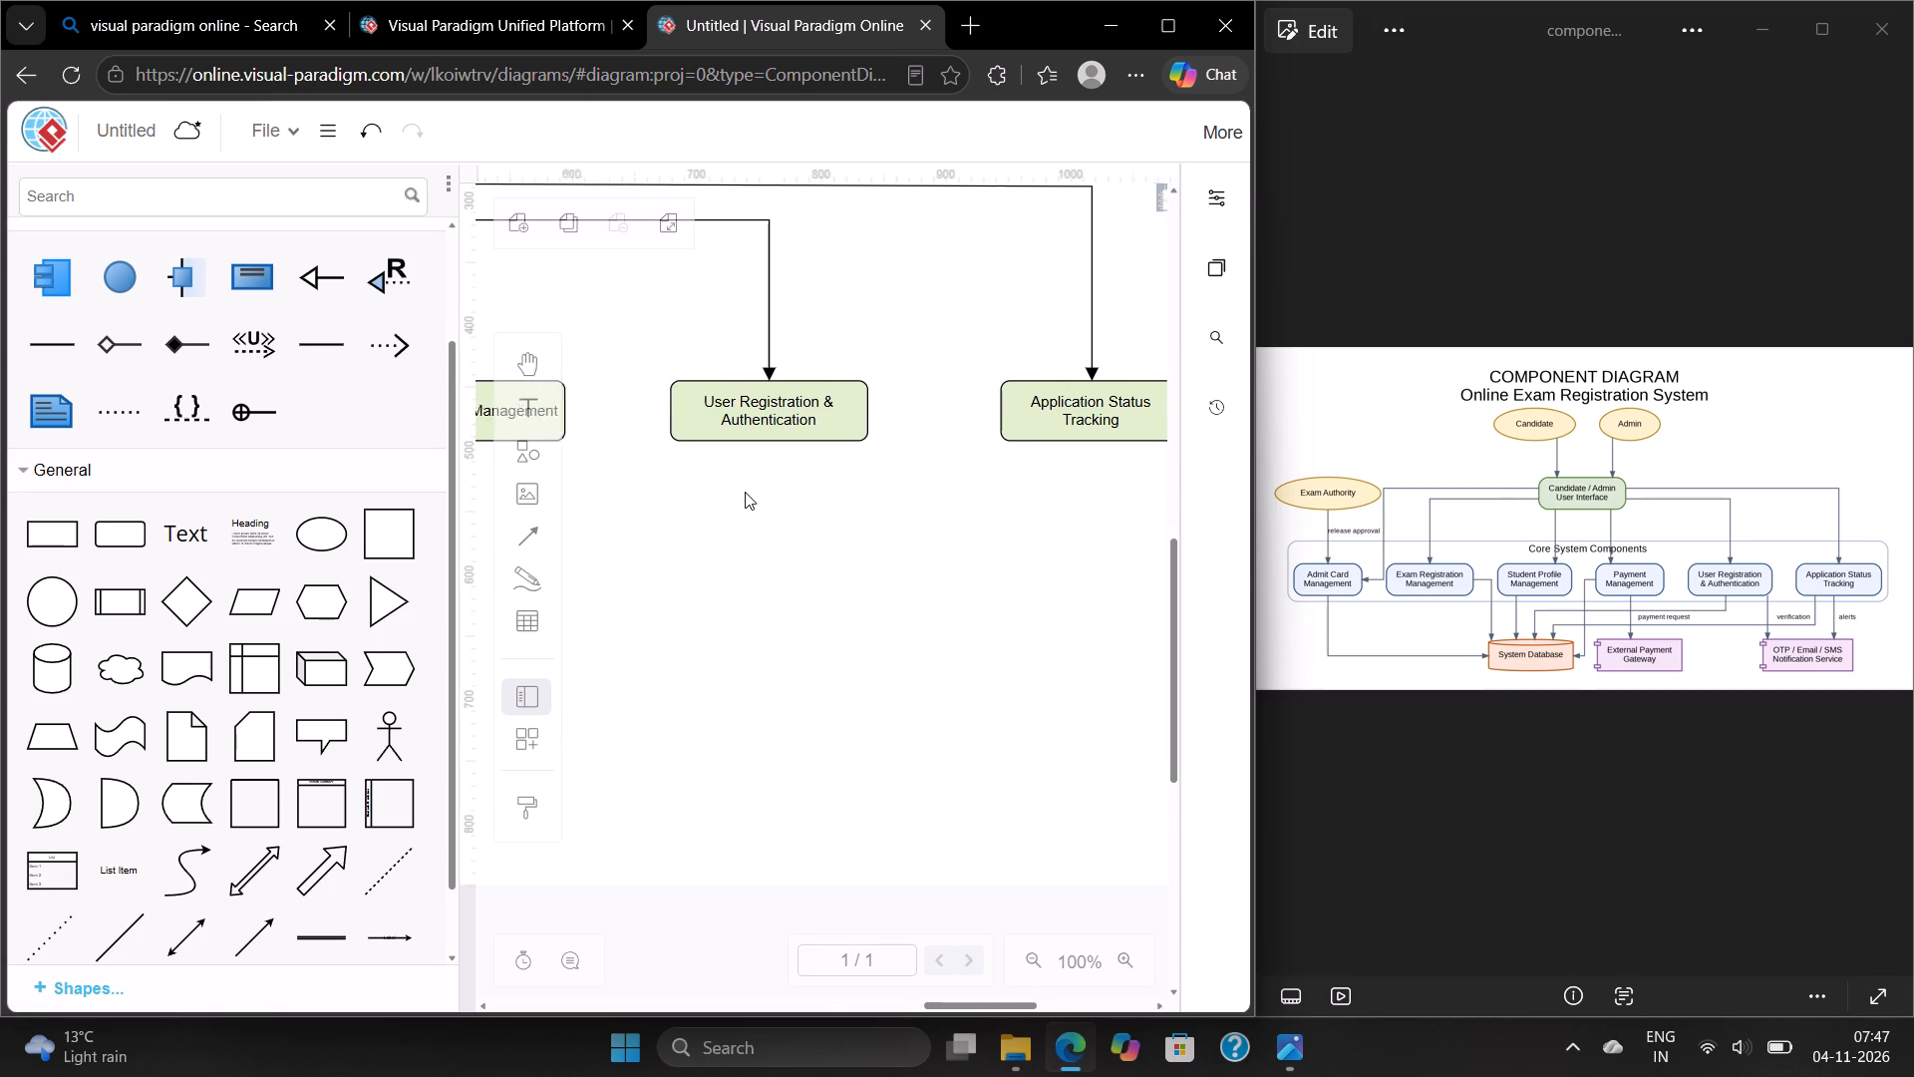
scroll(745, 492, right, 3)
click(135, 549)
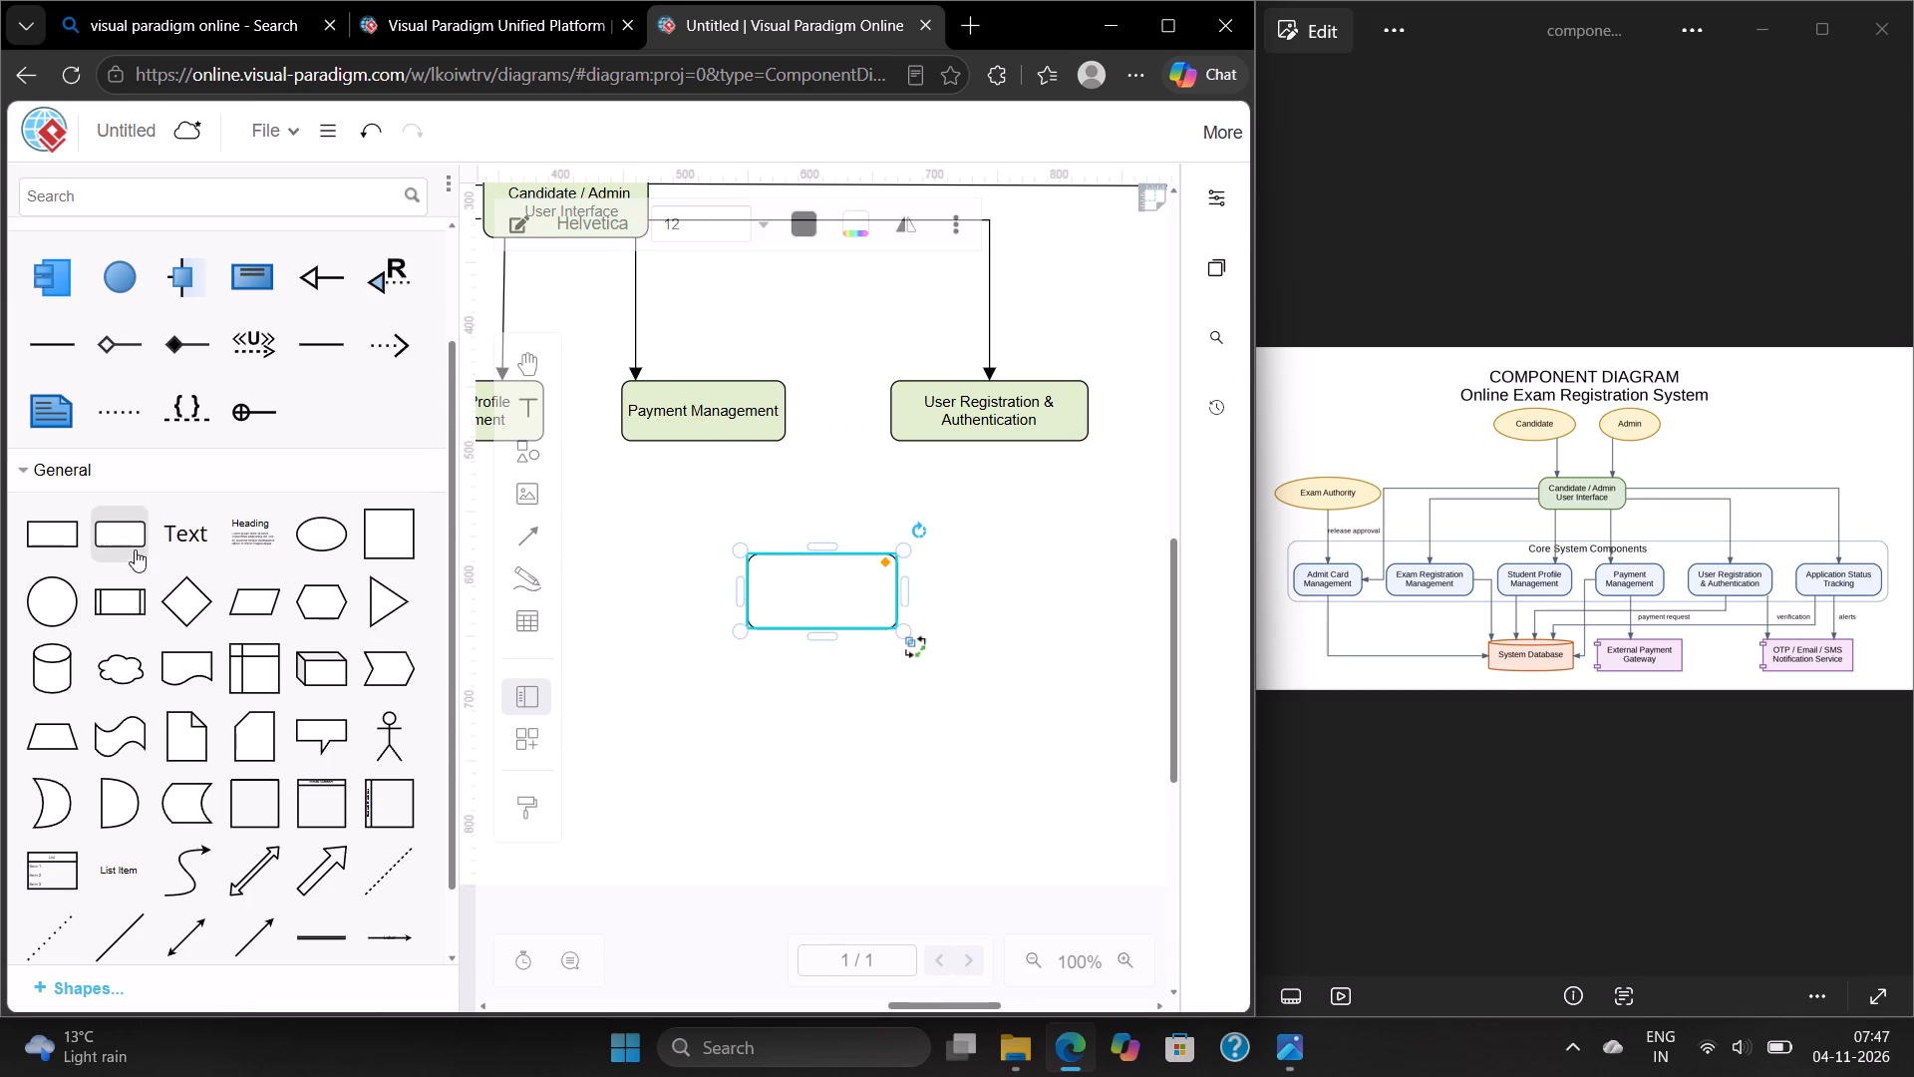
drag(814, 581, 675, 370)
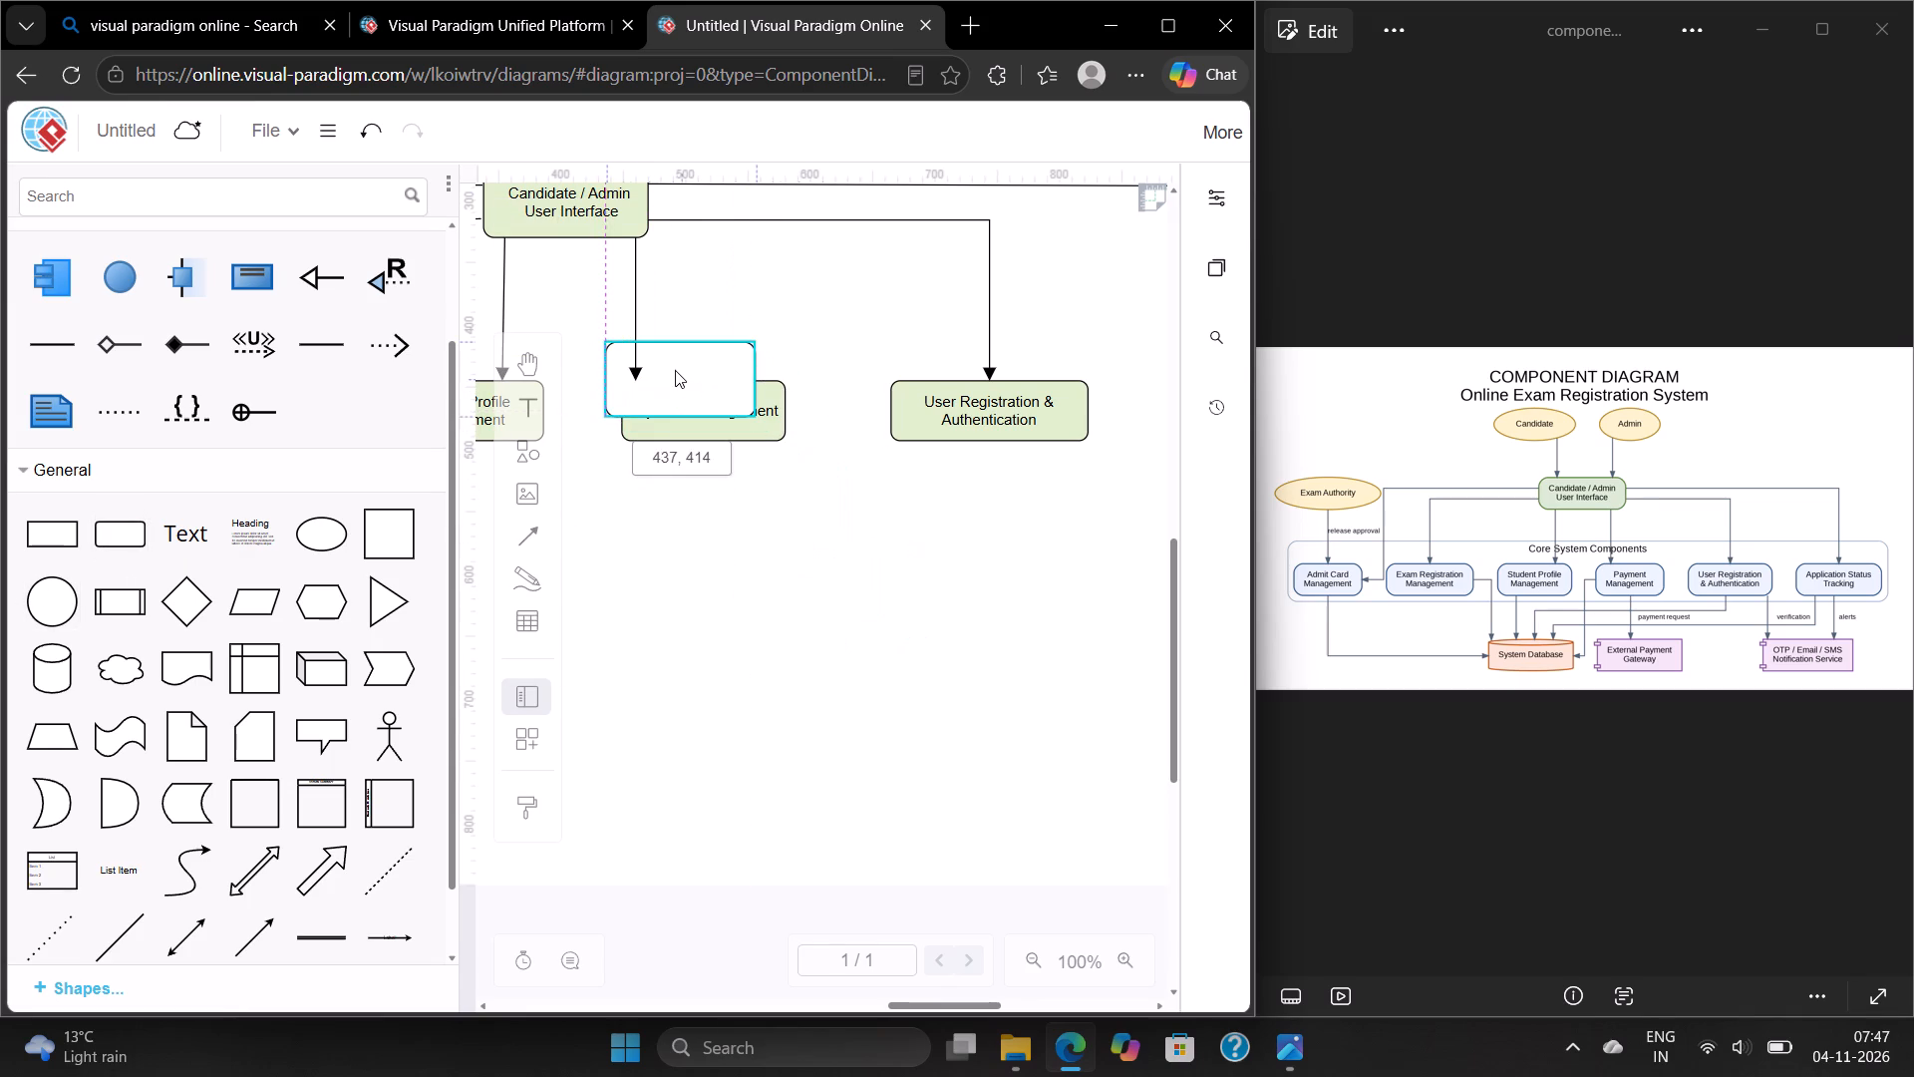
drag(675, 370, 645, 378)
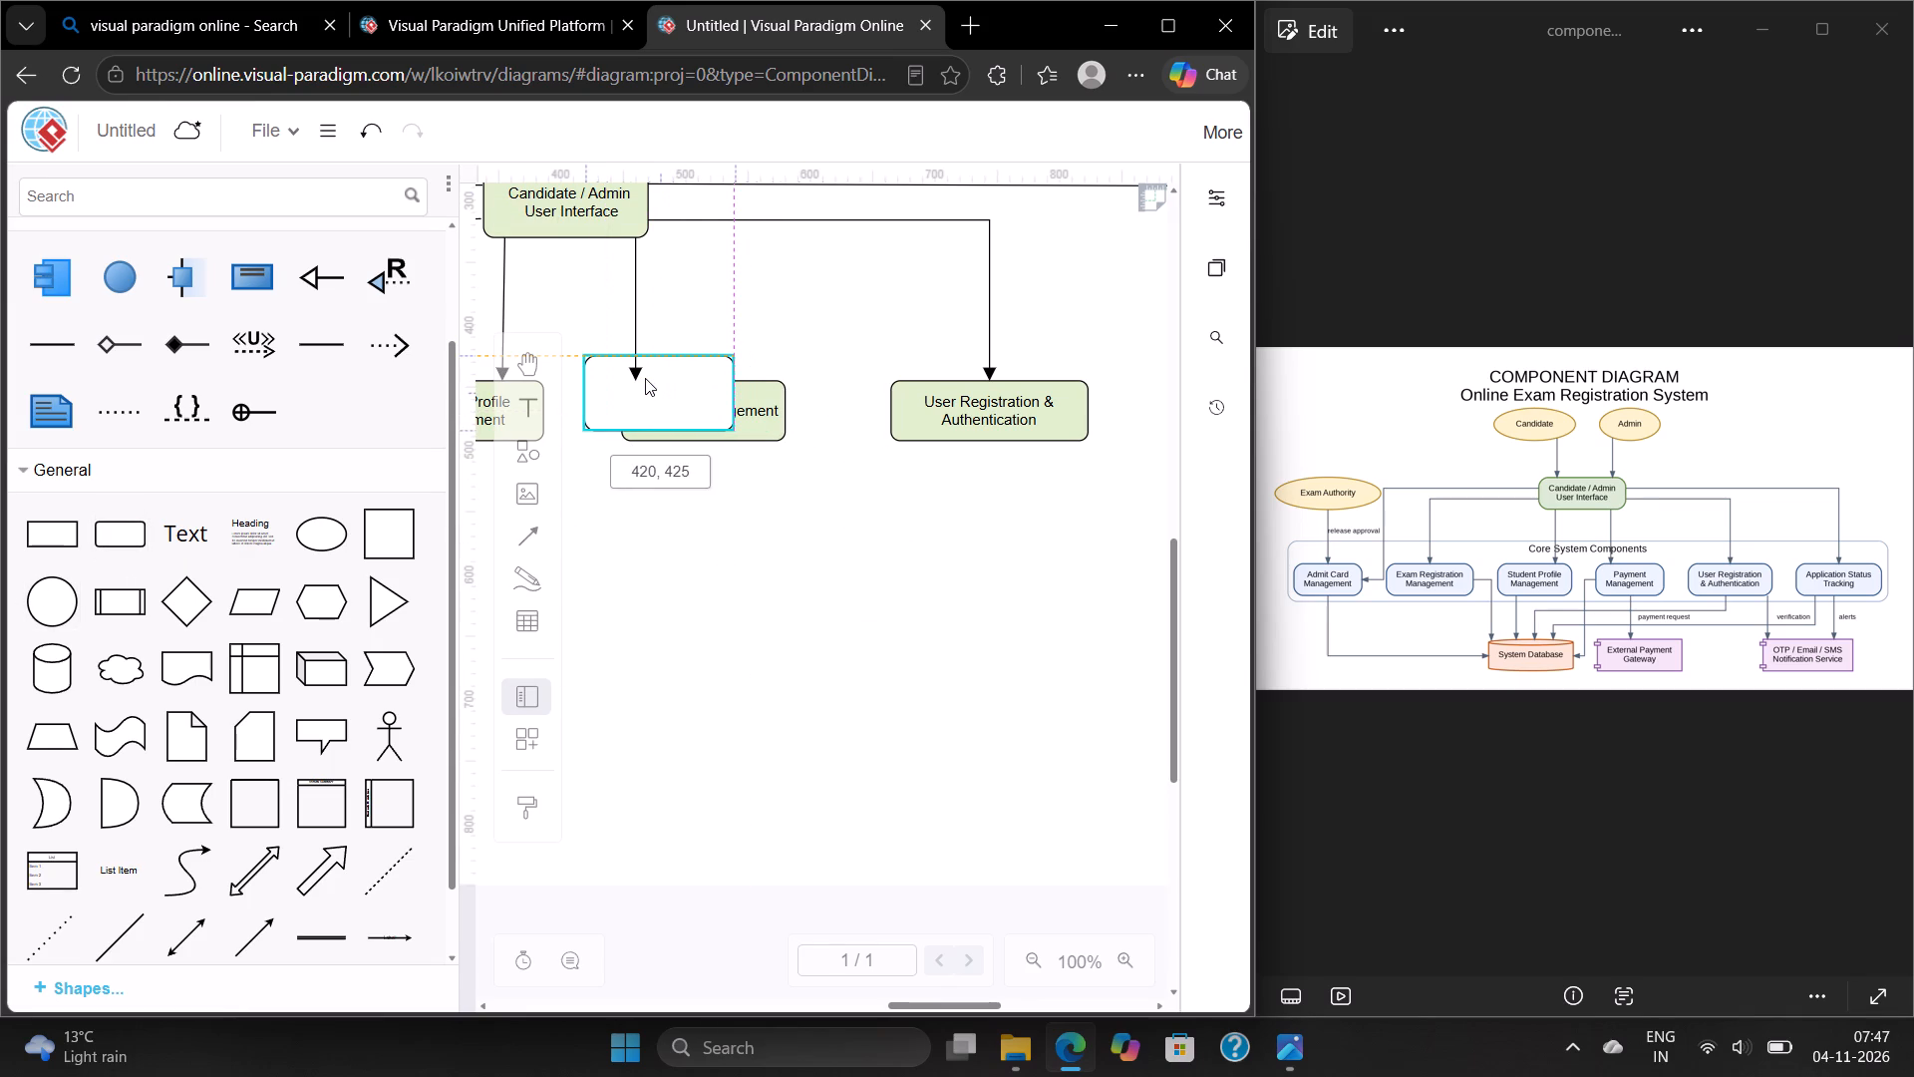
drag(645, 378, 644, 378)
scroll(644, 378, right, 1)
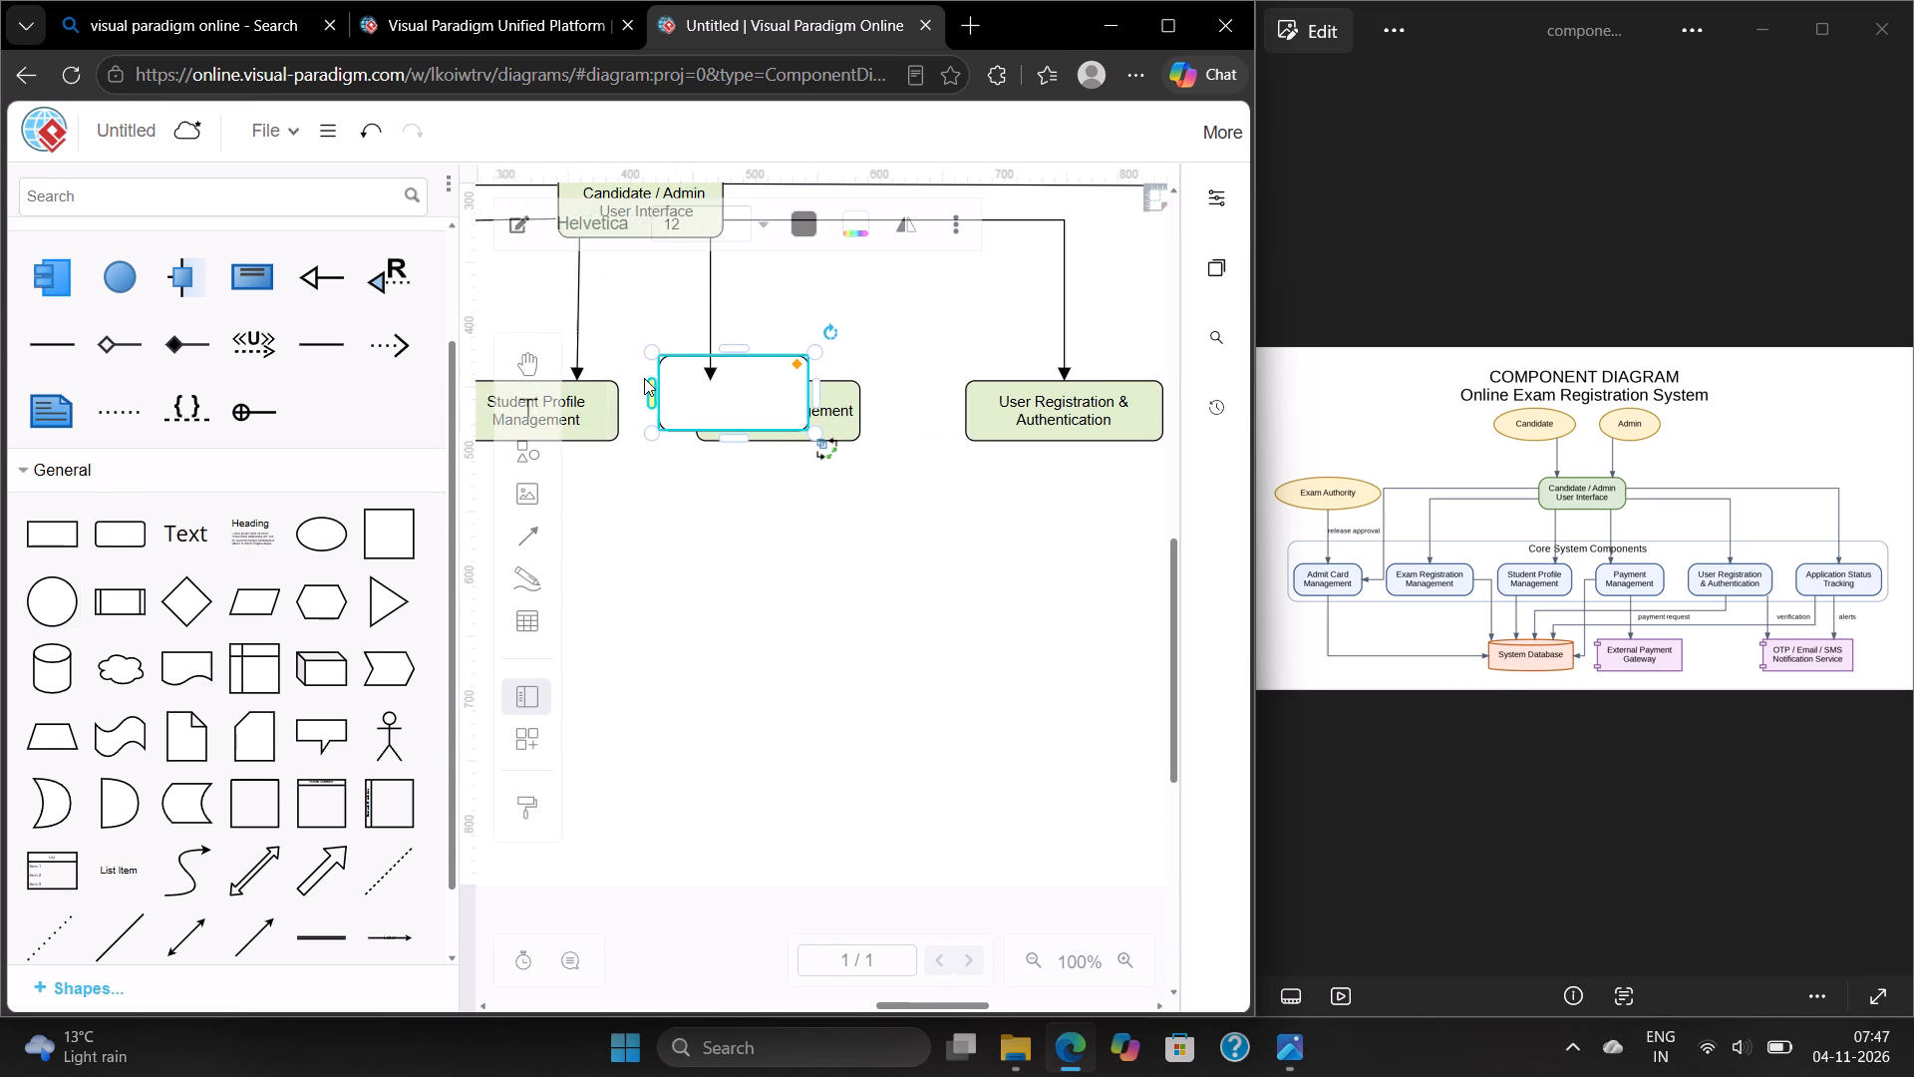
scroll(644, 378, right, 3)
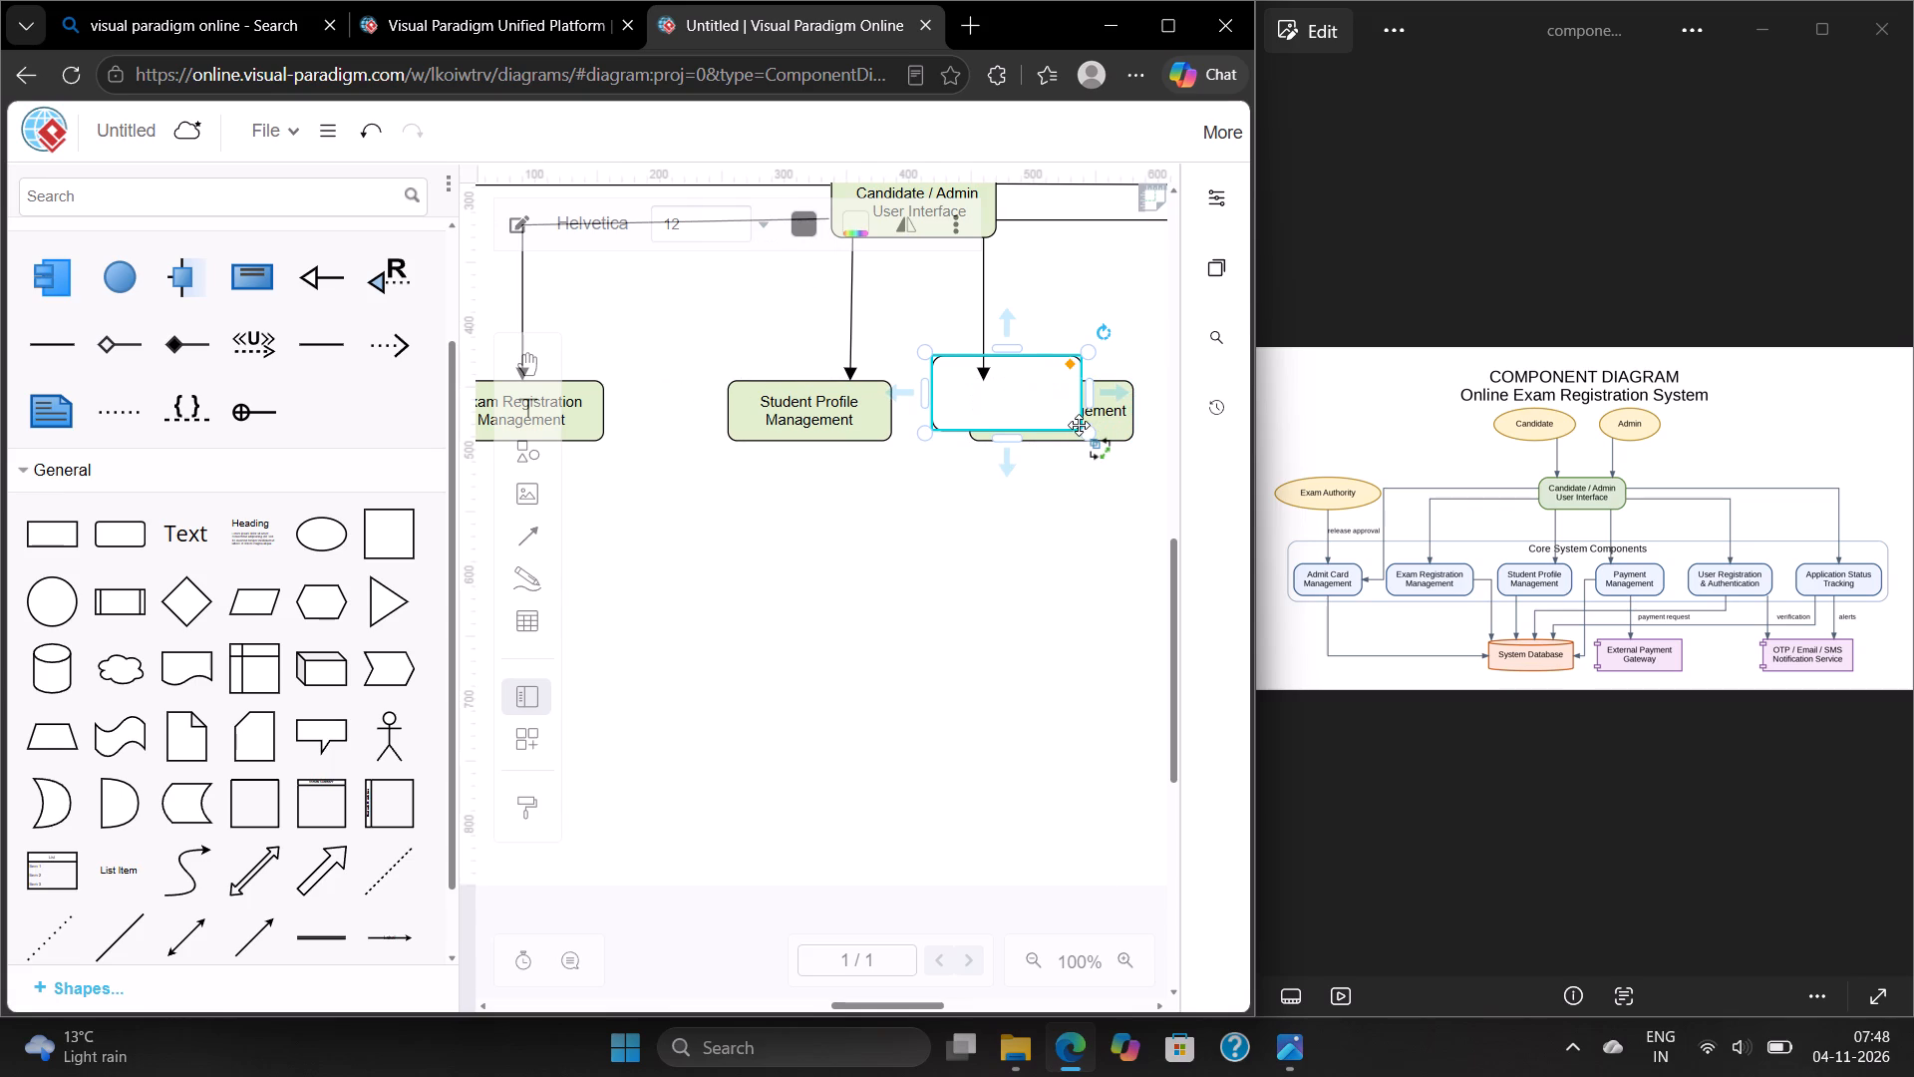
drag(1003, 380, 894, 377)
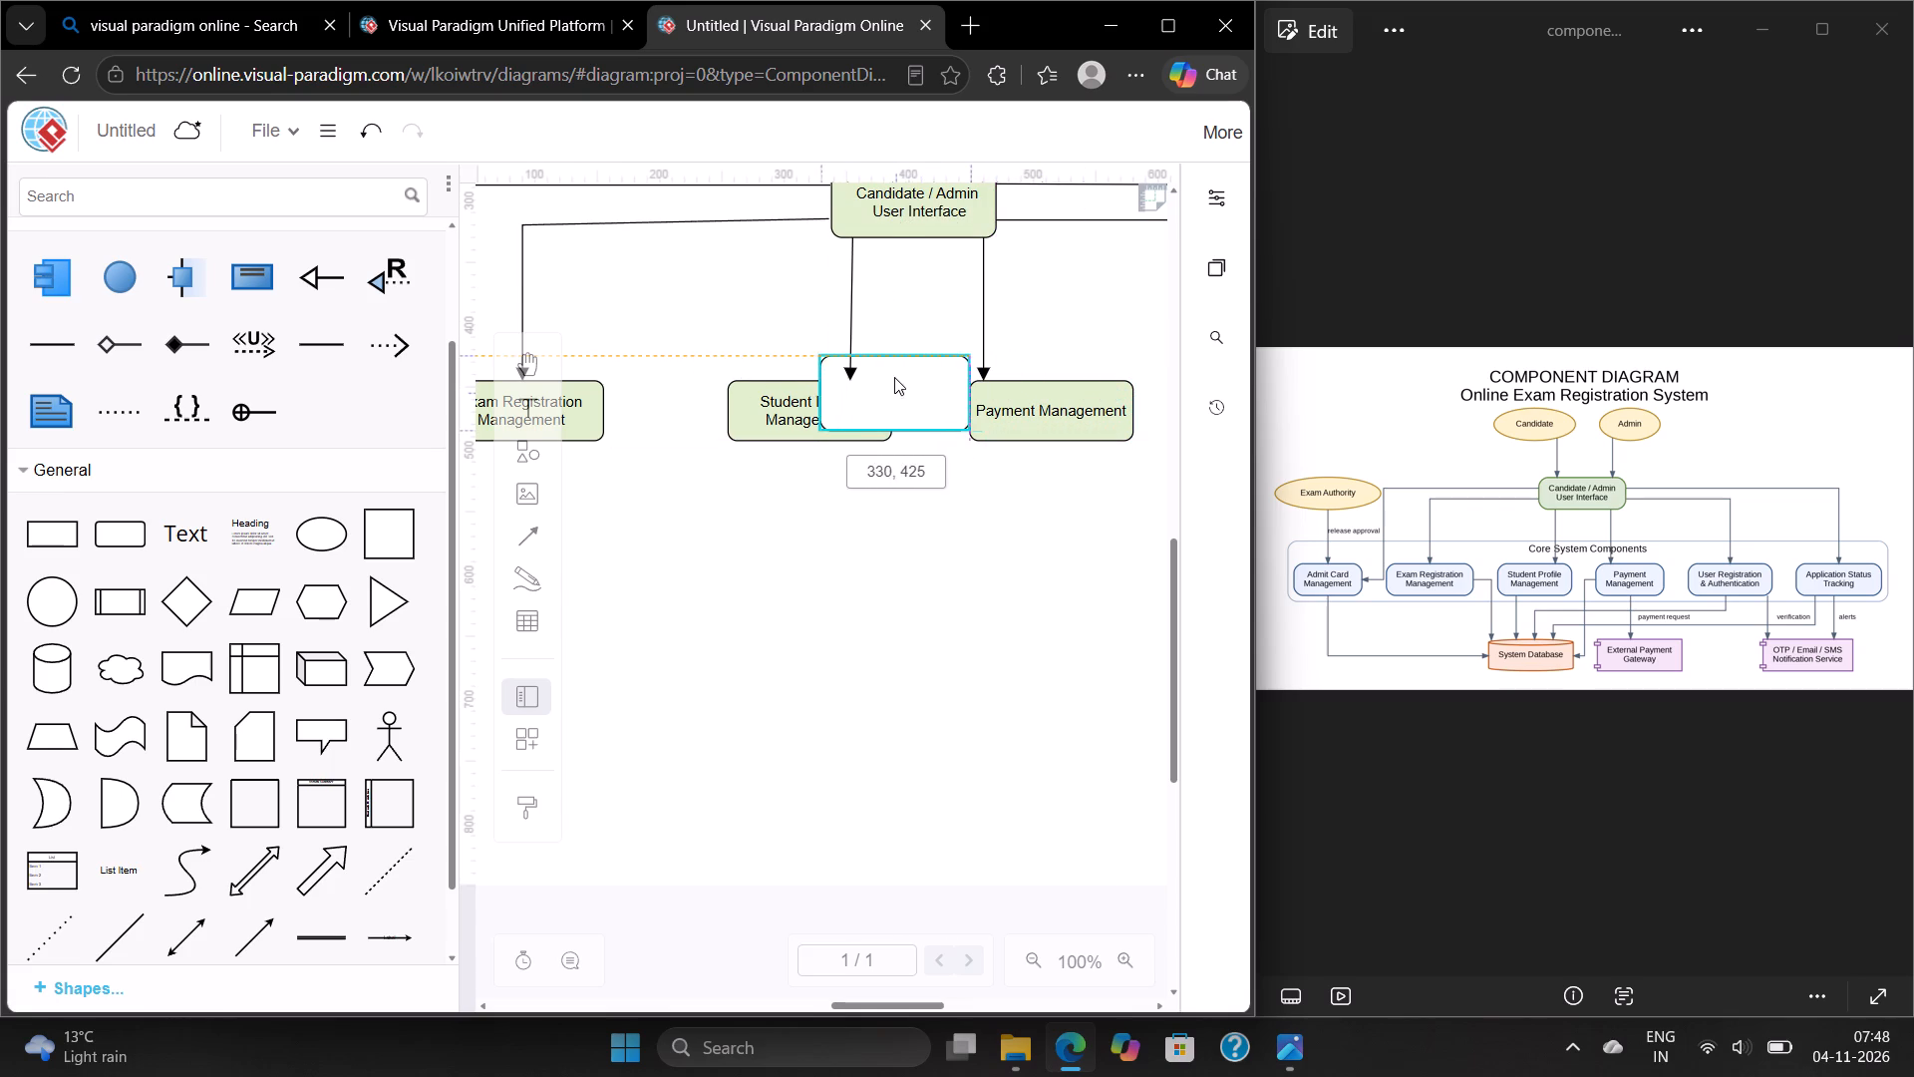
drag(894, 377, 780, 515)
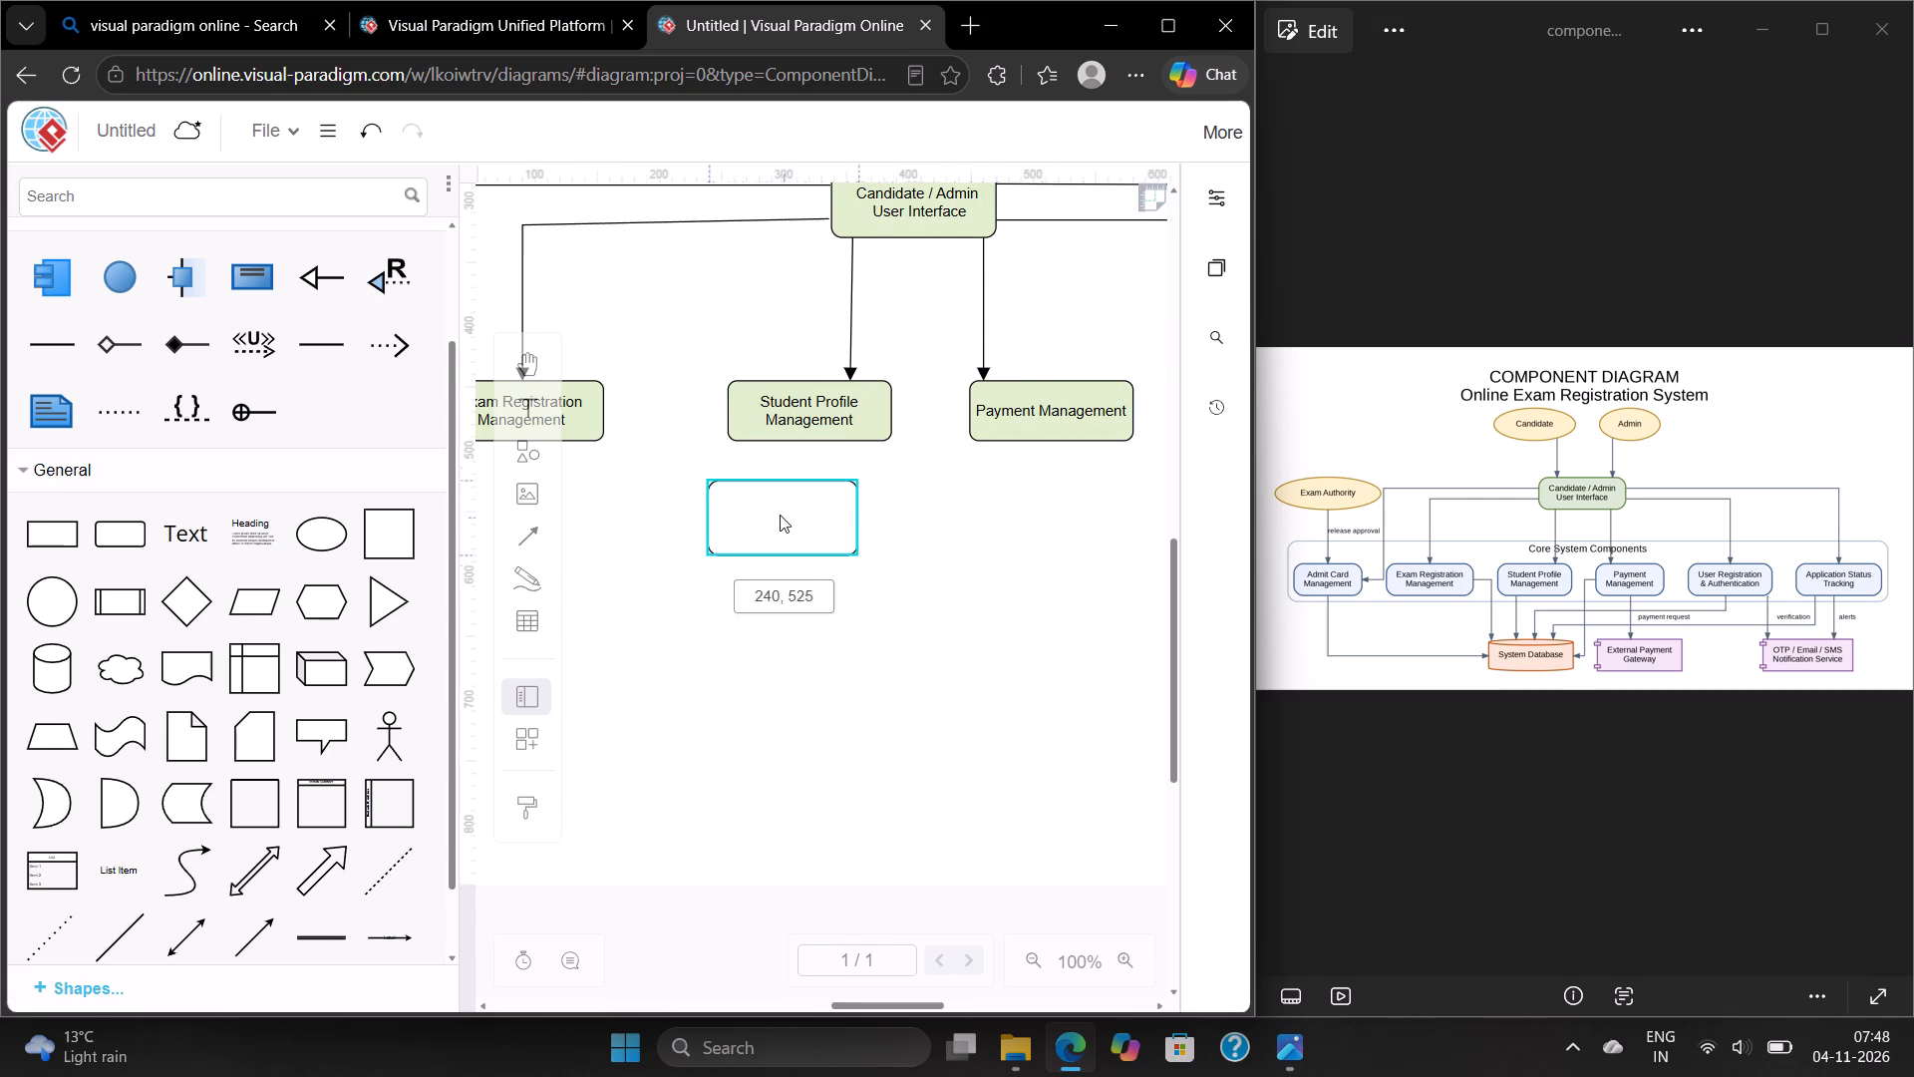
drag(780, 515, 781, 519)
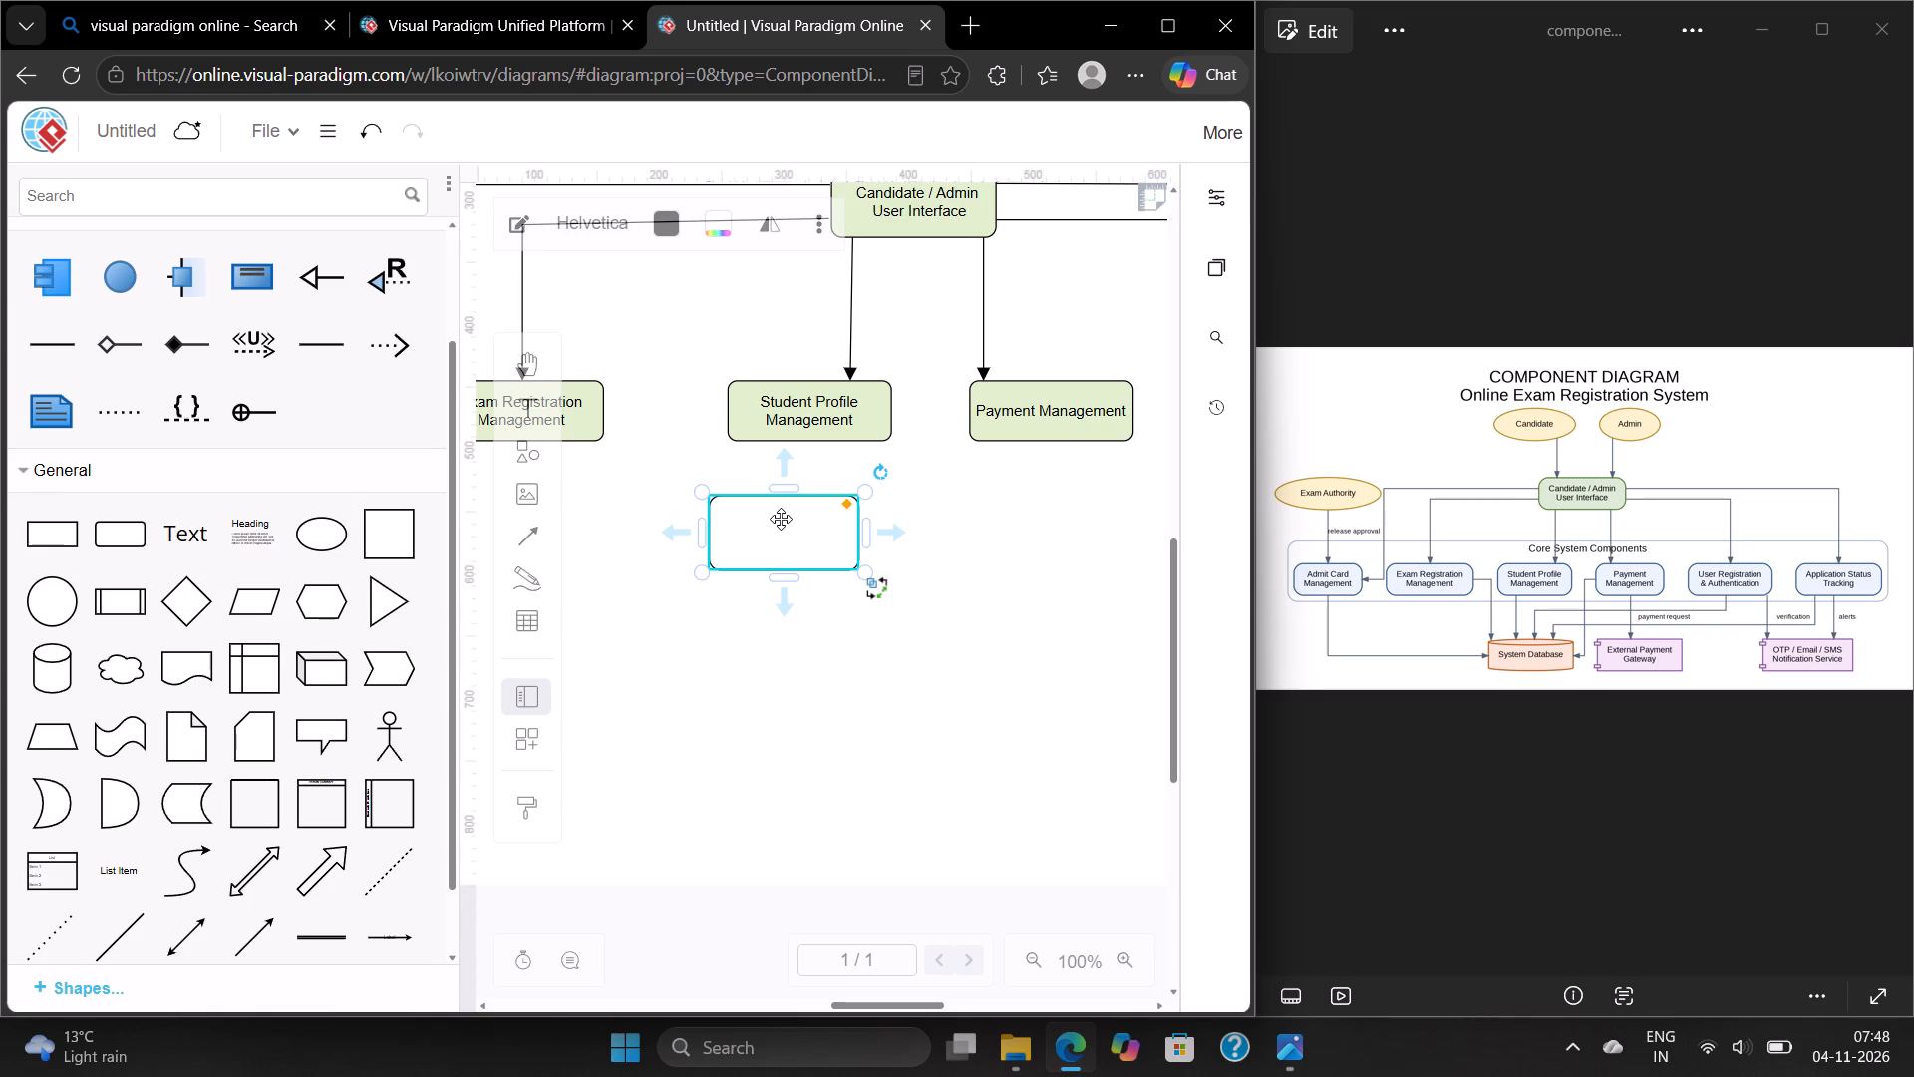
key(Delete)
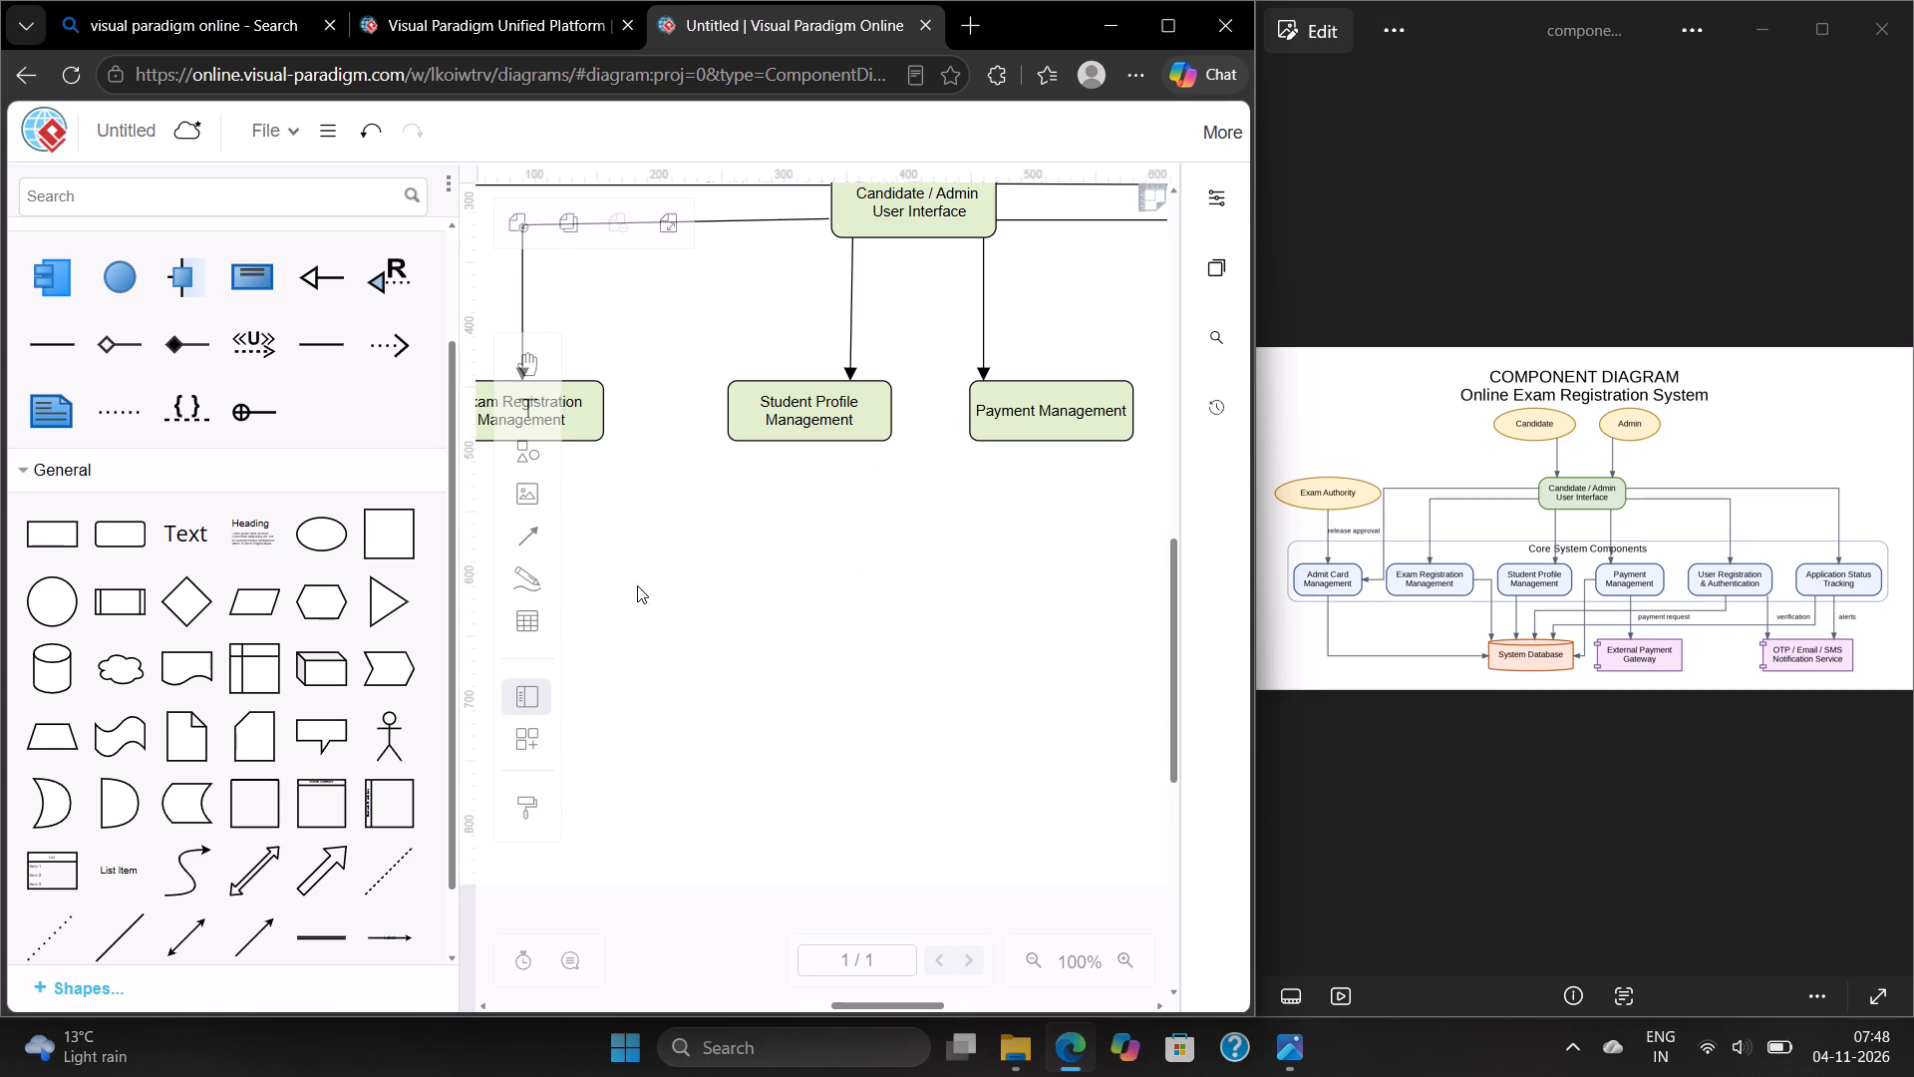
Add a UML component shape, place it below and slightly right of the "Payment Management" box, and enlarge it in both directions.
click(60, 278)
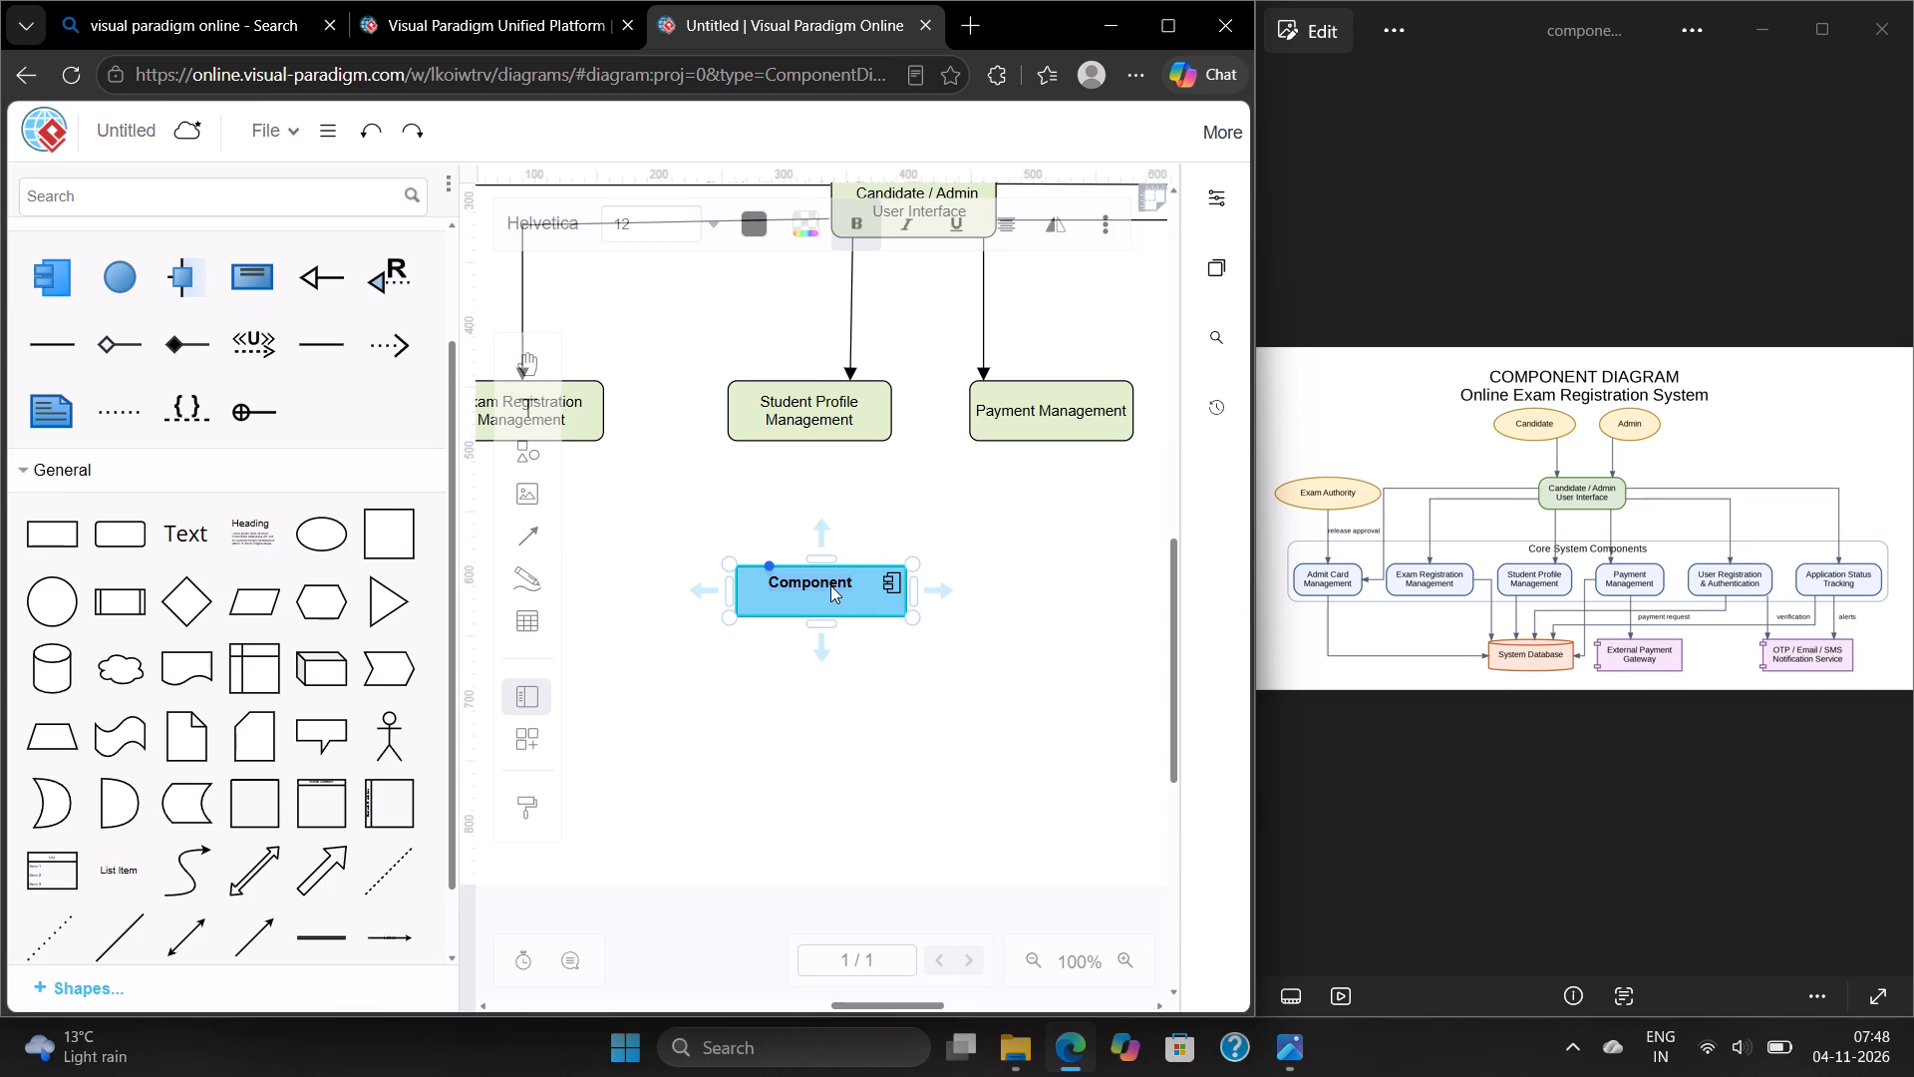
scroll(830, 585, left, 1)
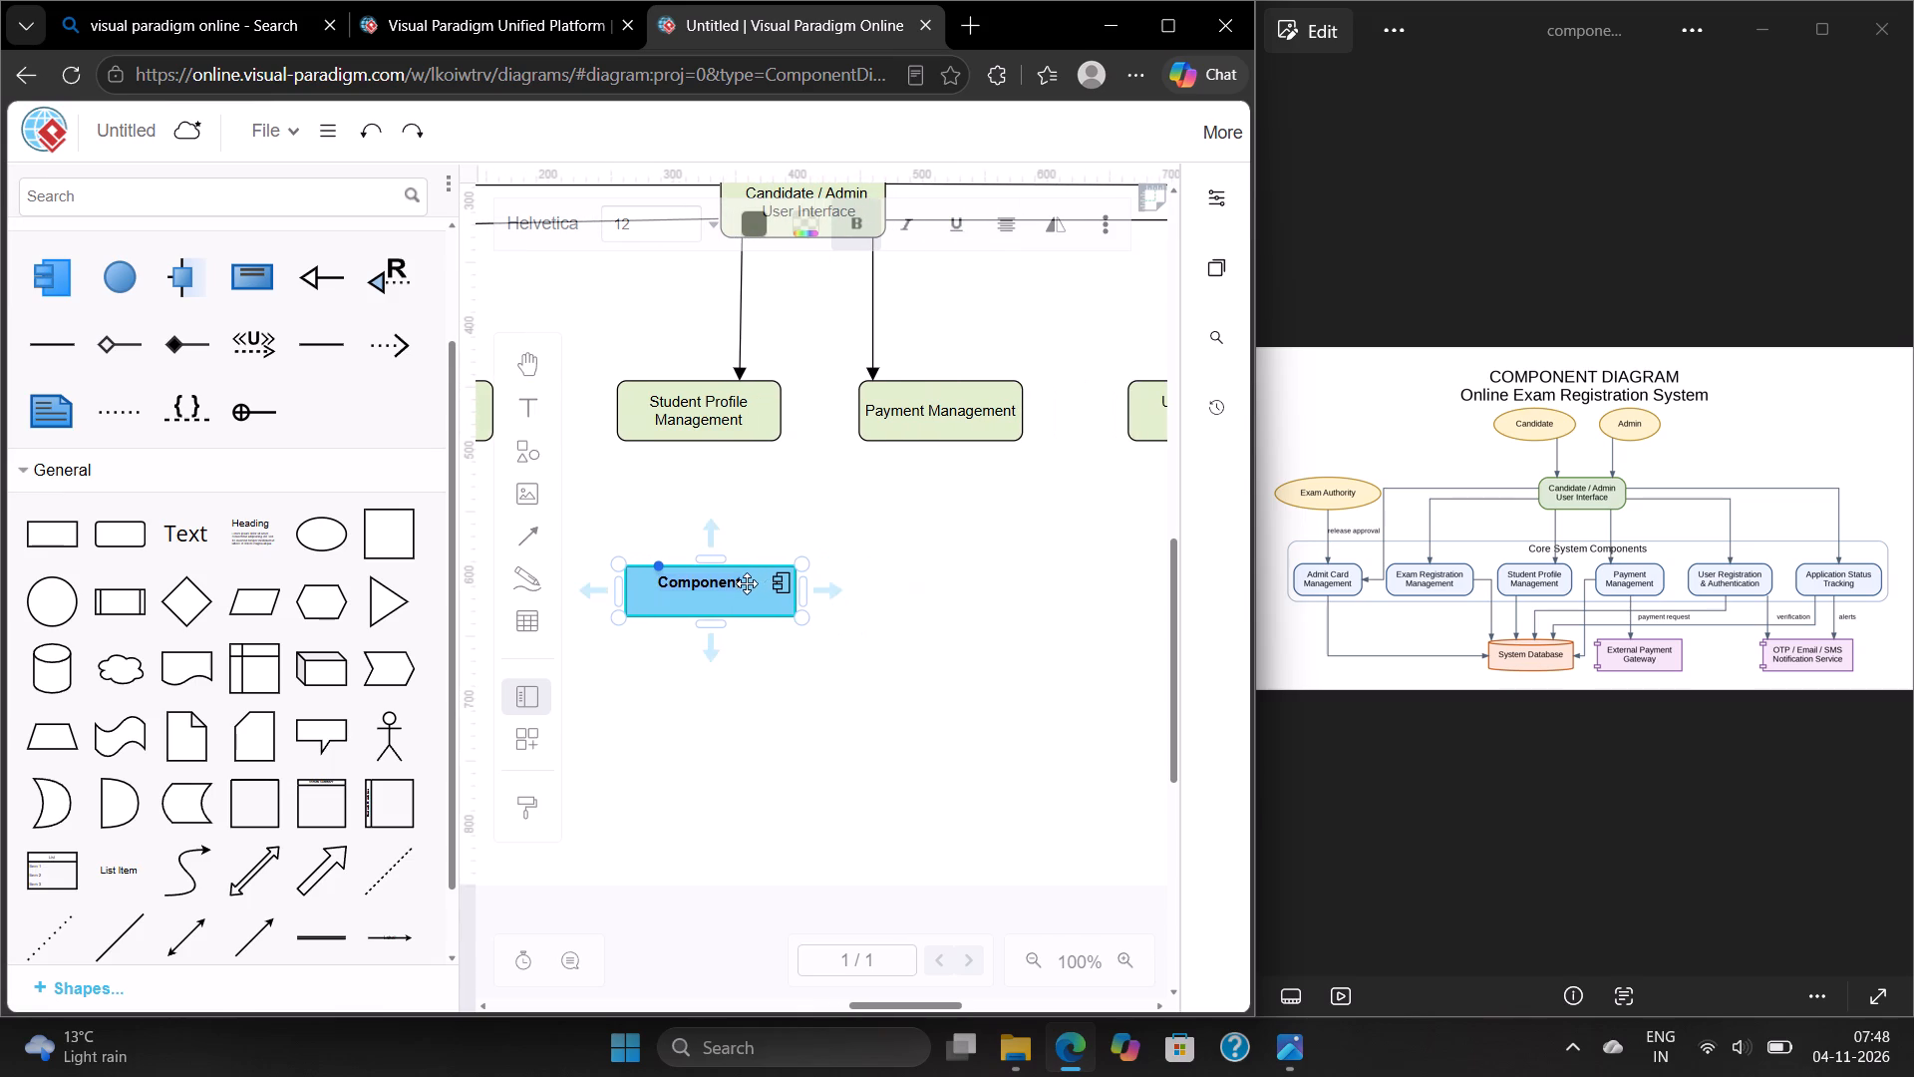
drag(747, 583, 1055, 669)
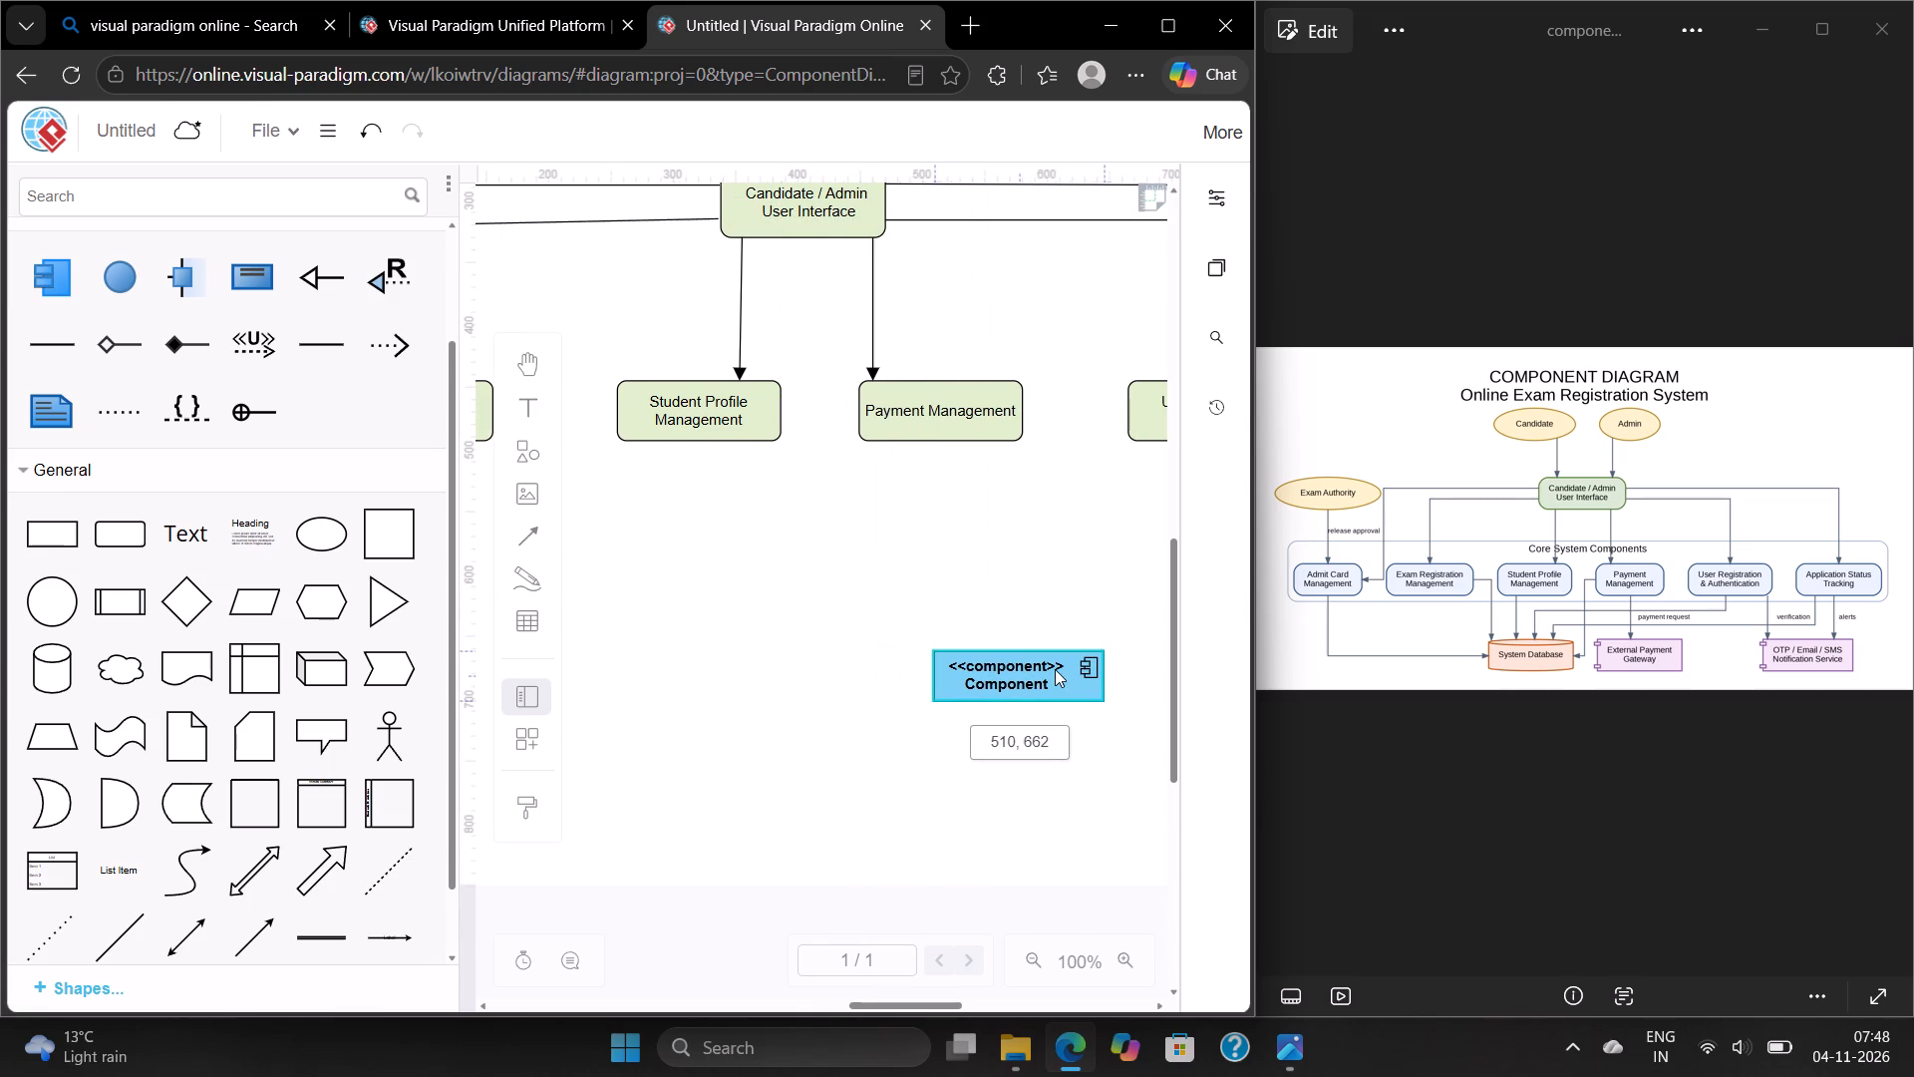
drag(1055, 669, 1051, 673)
scroll(1051, 673, left, 1)
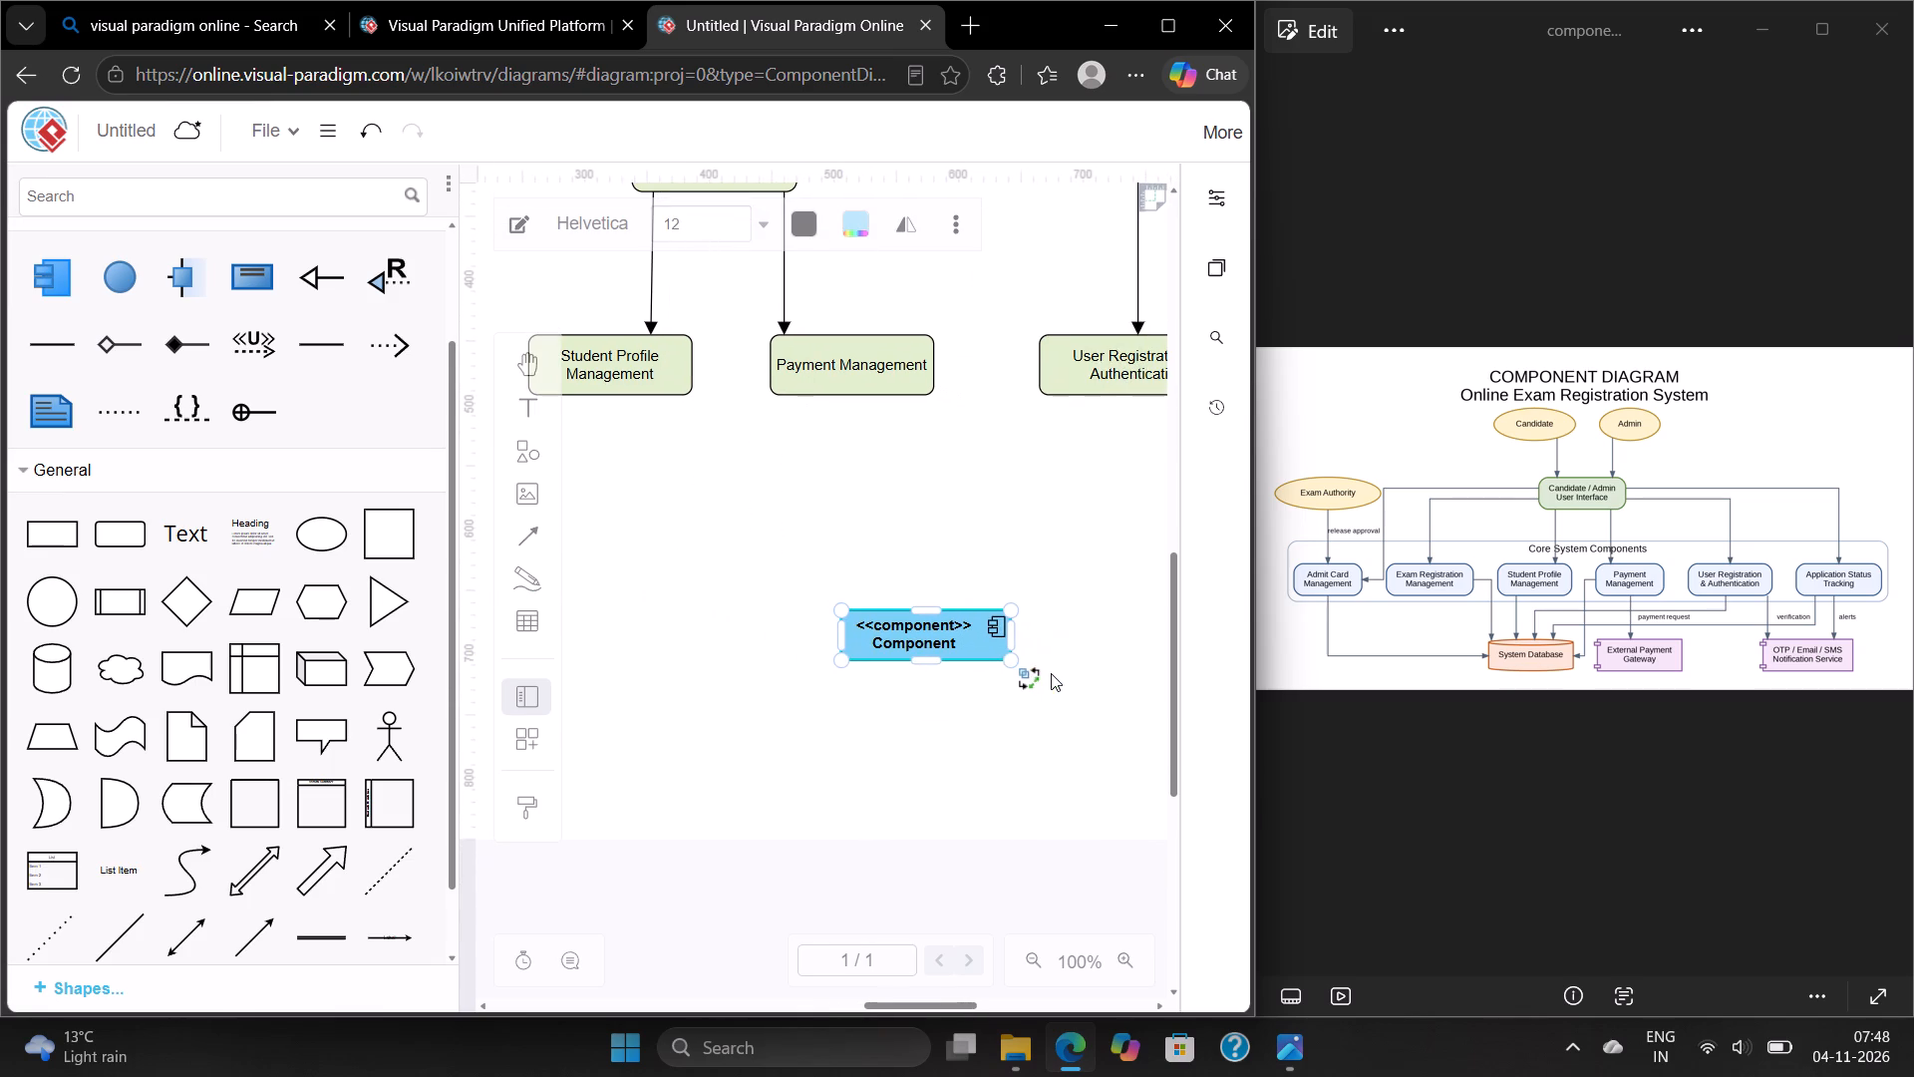
drag(1007, 655, 1024, 690)
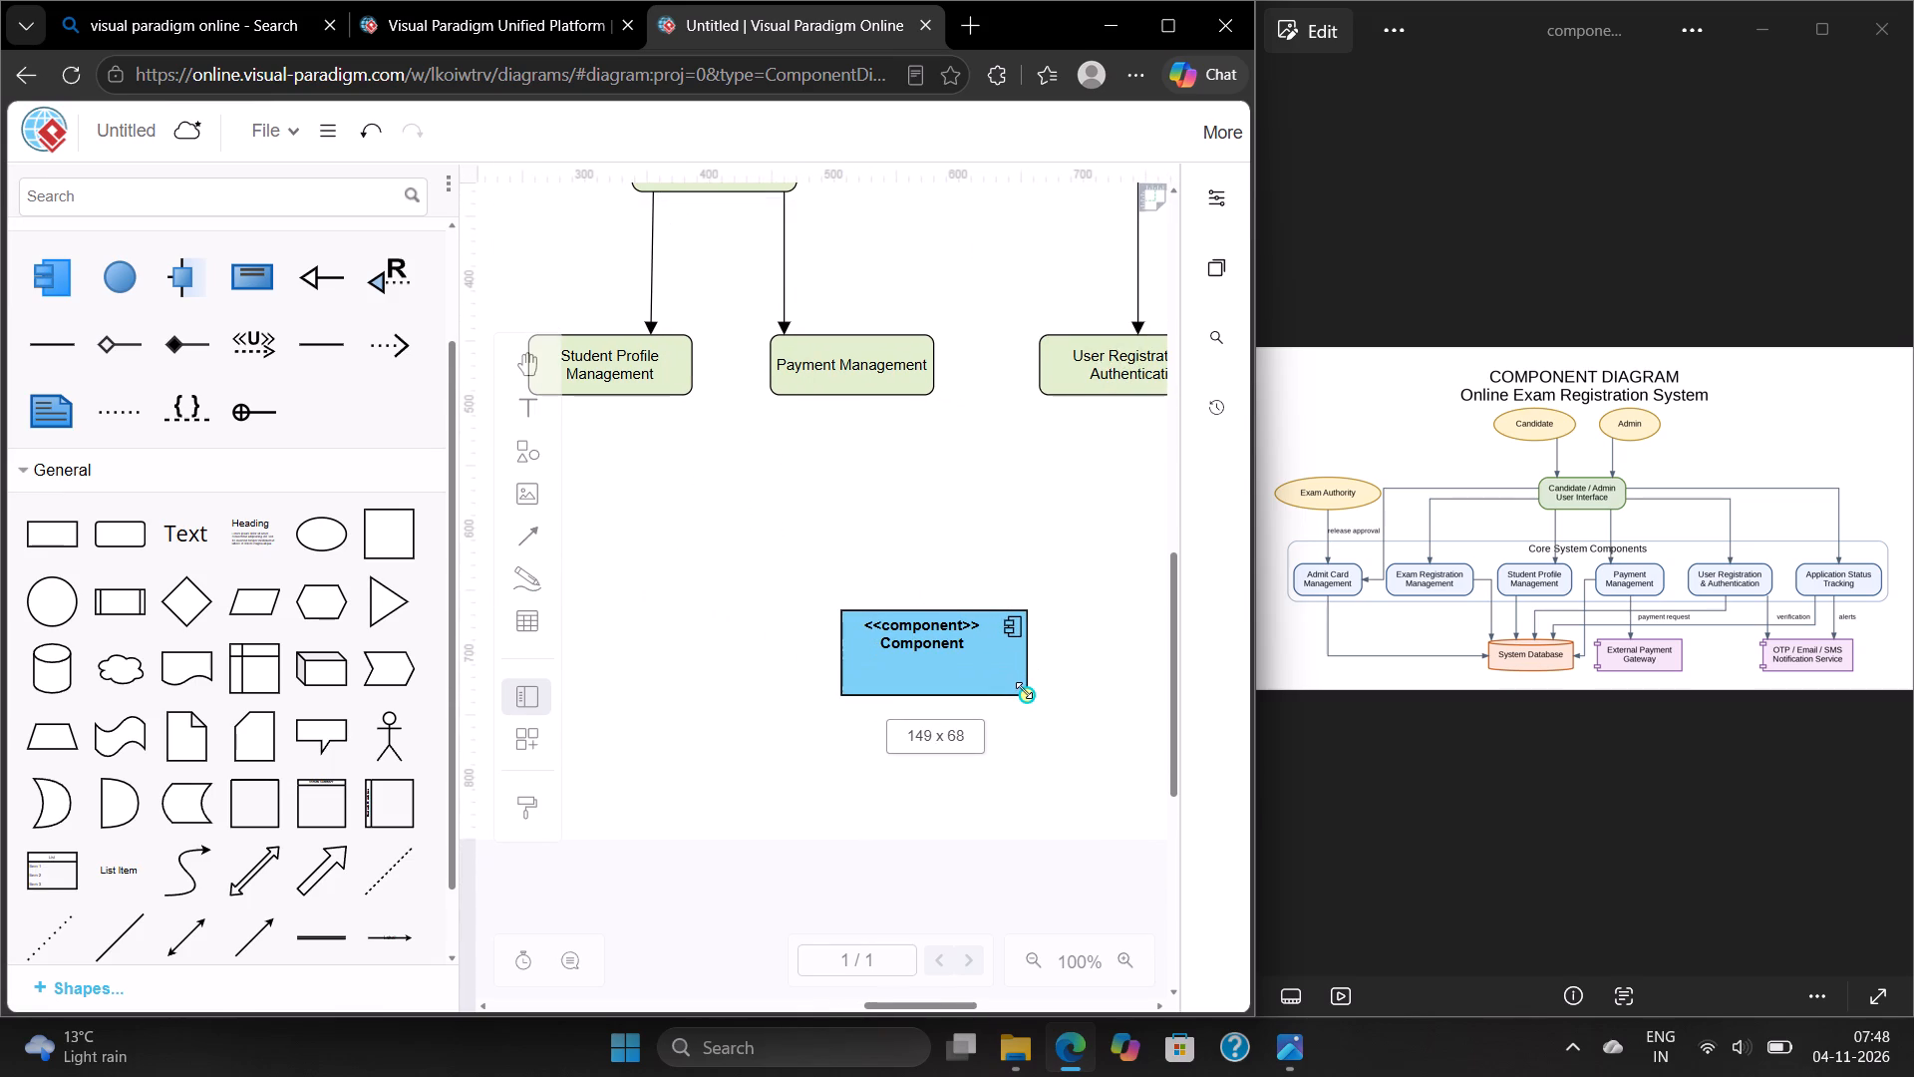
drag(1024, 690, 1029, 690)
Rename the new component "External Payment Gateway".
double_click(966, 646)
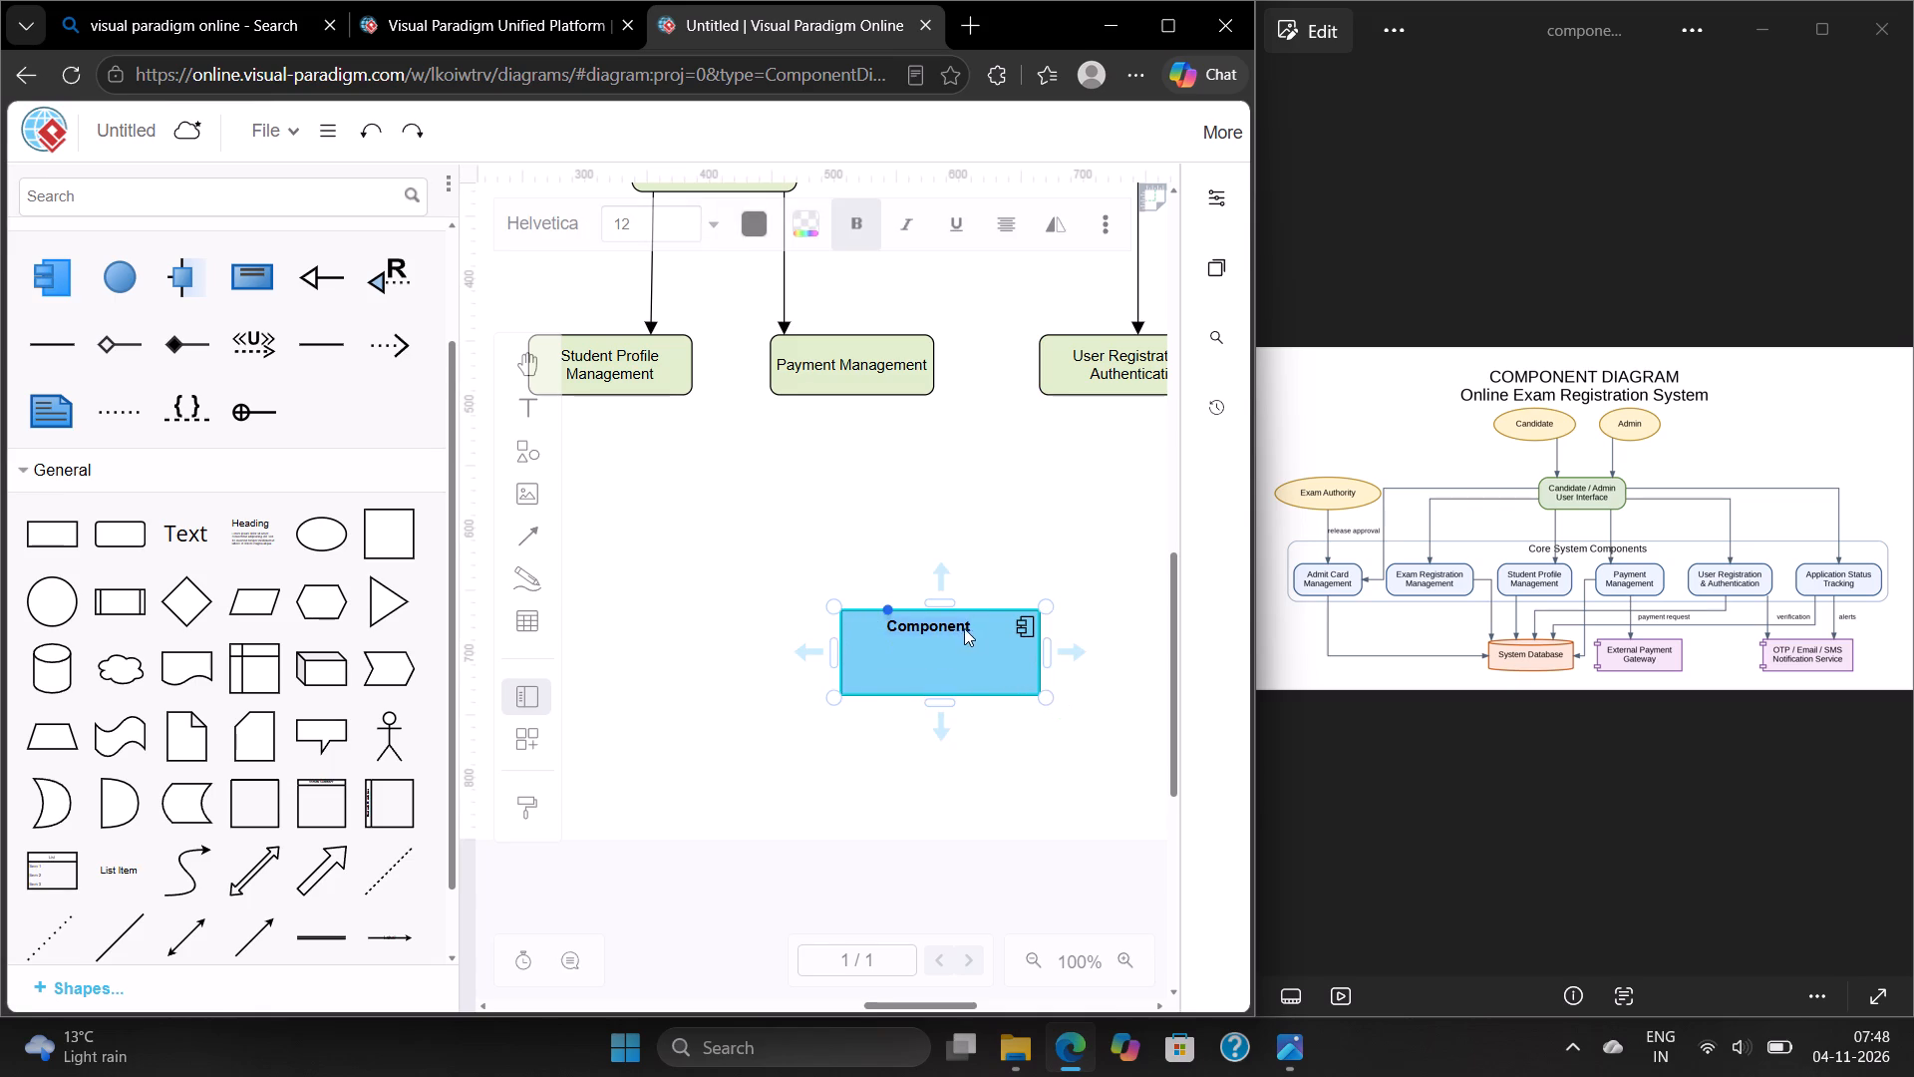
click(969, 627)
key(BackSpace)
key(BackSpace)
key(BackSpace)
key(BackSpace)
key(BackSpace)
key(BackSpace)
key(BackSpace)
key(BackSpace)
key(BackSpace)
text(Ex)
text(ternal)
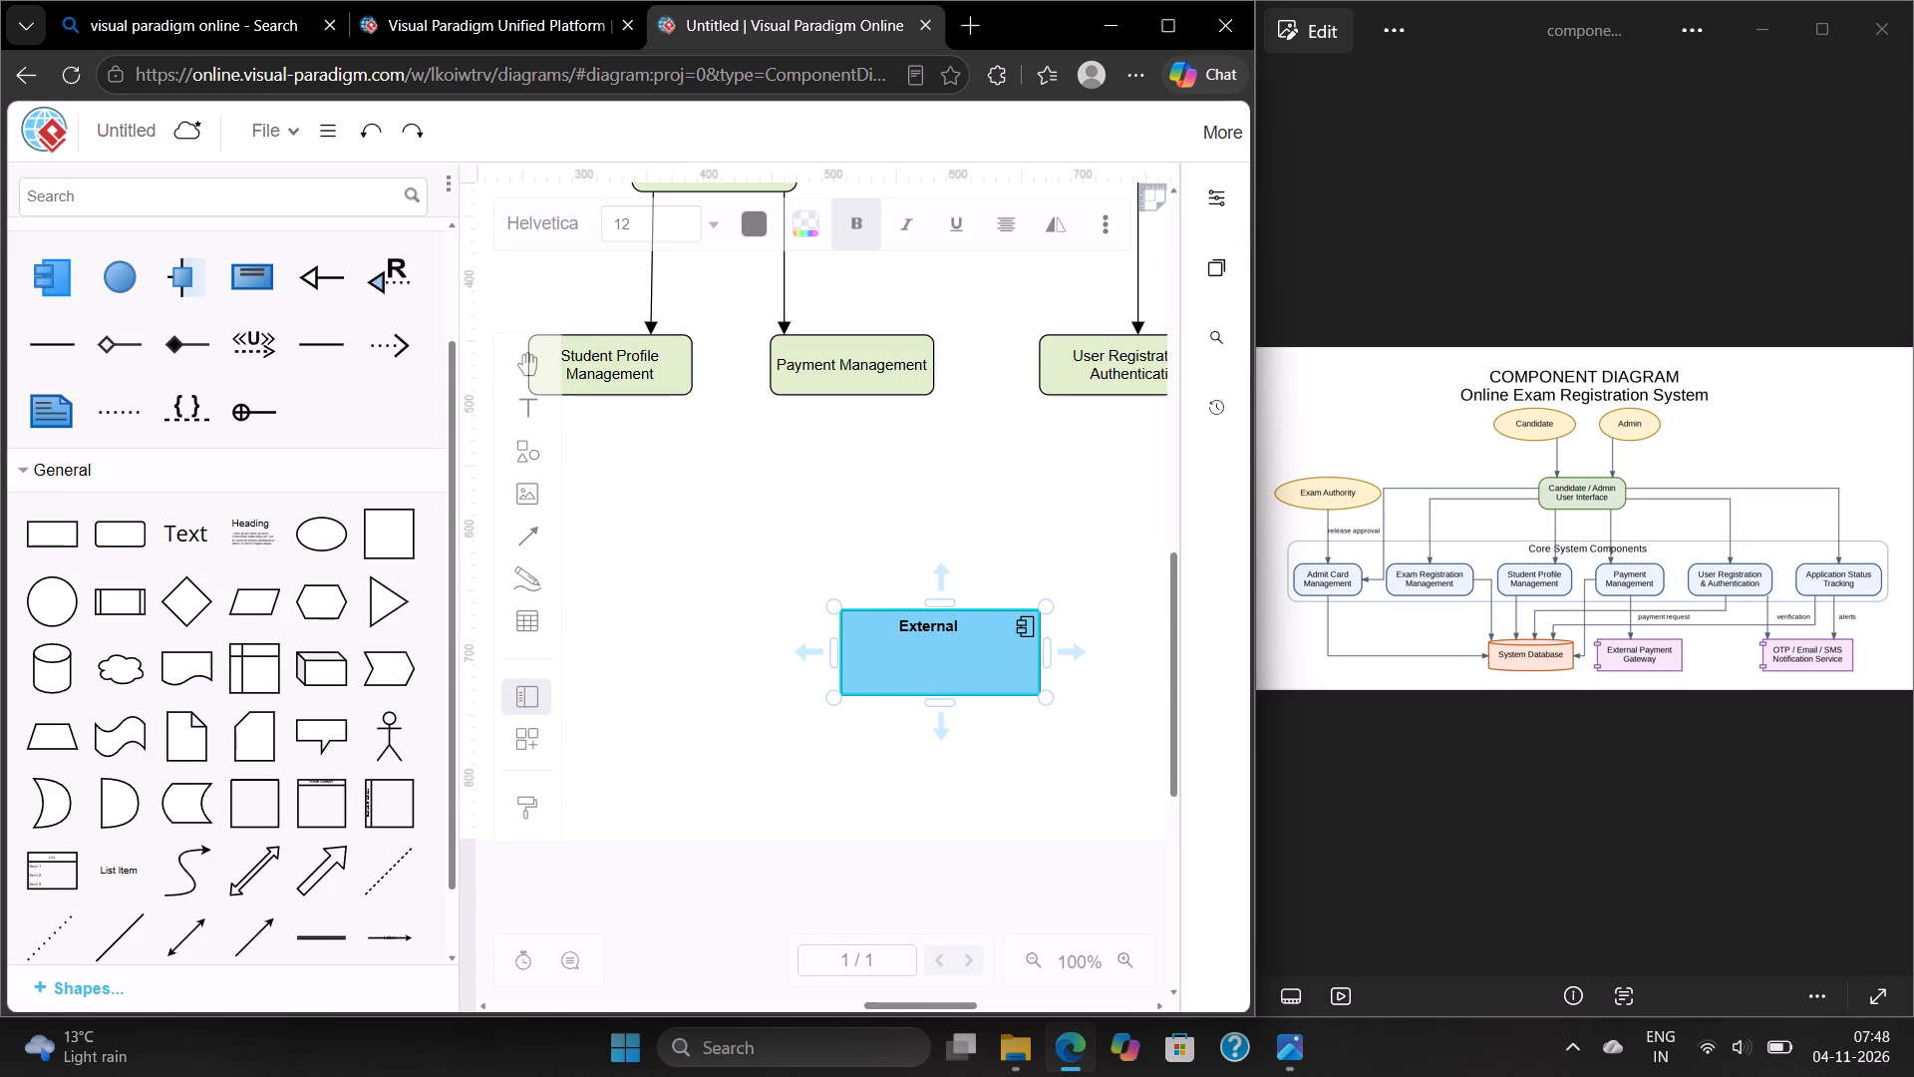
key(space)
text(Payment)
key(space)
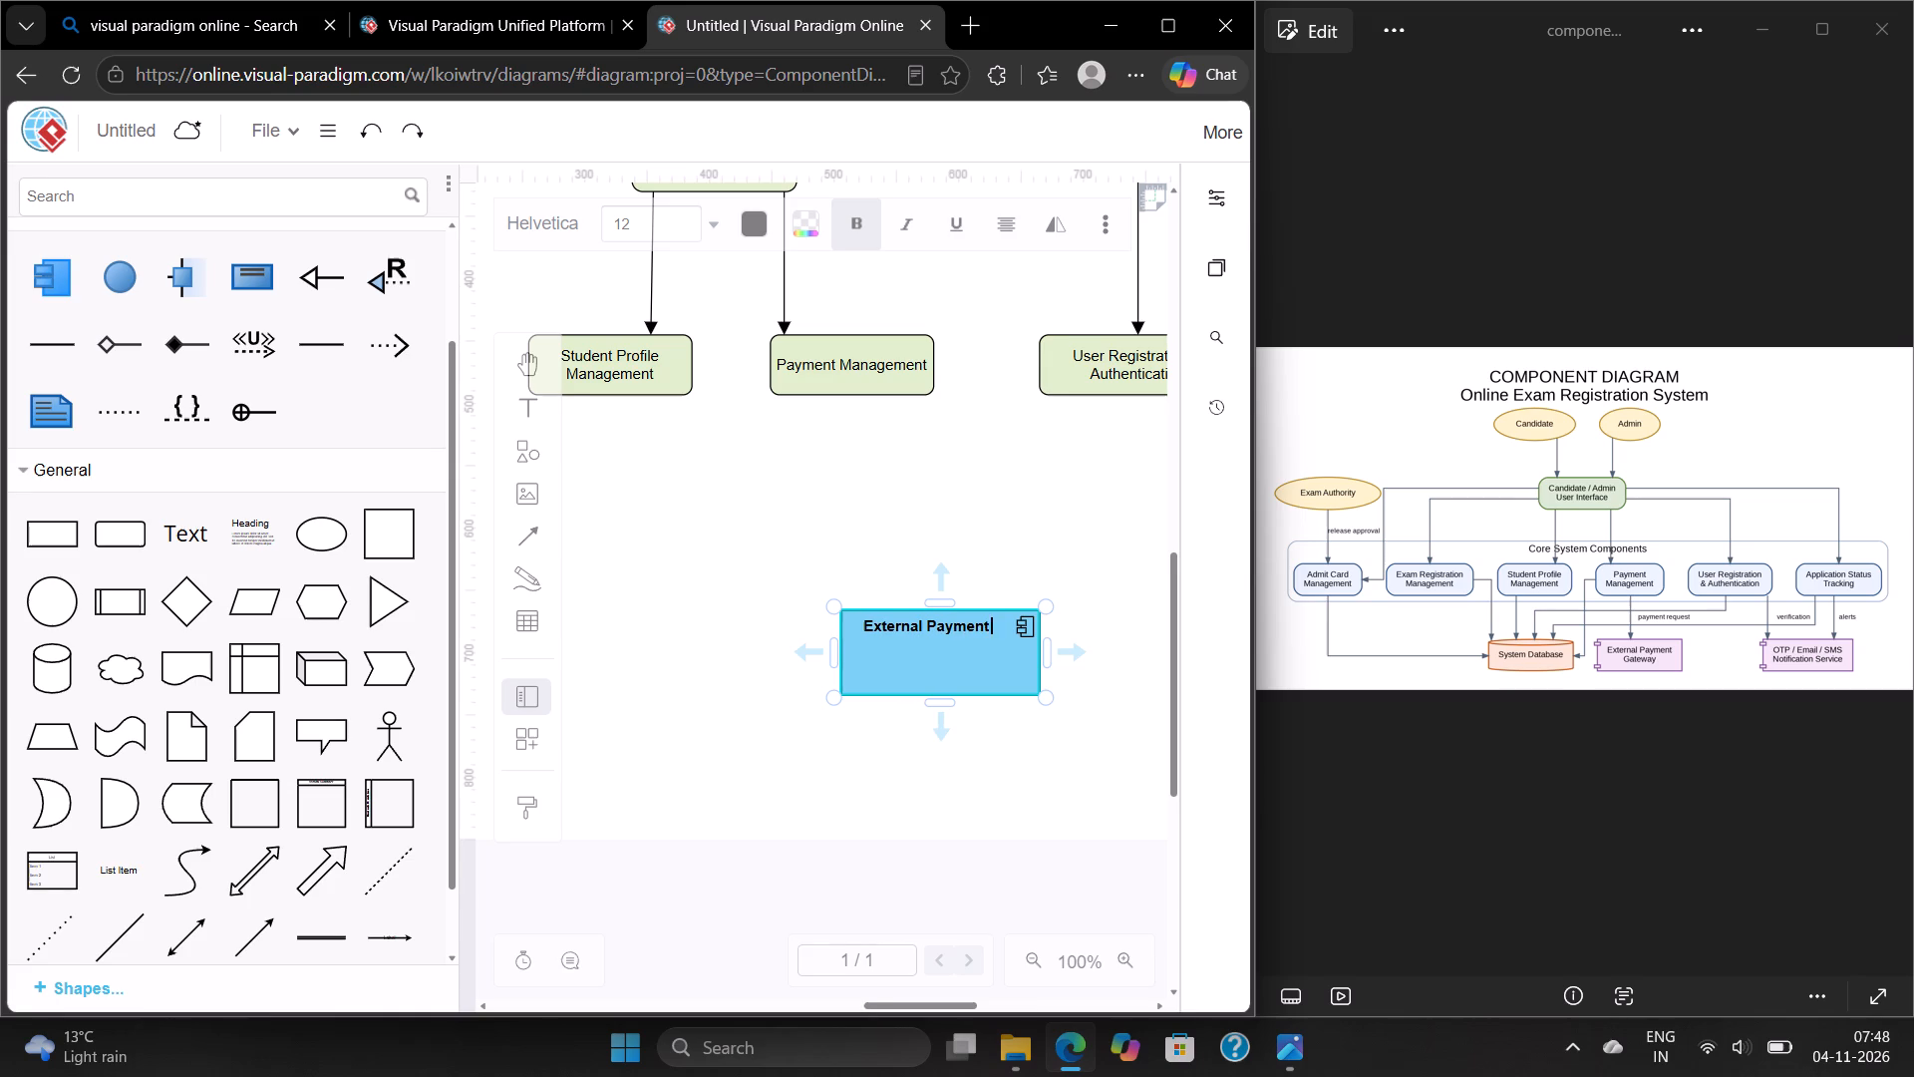
text(Gate)
text(wa)
key(y)
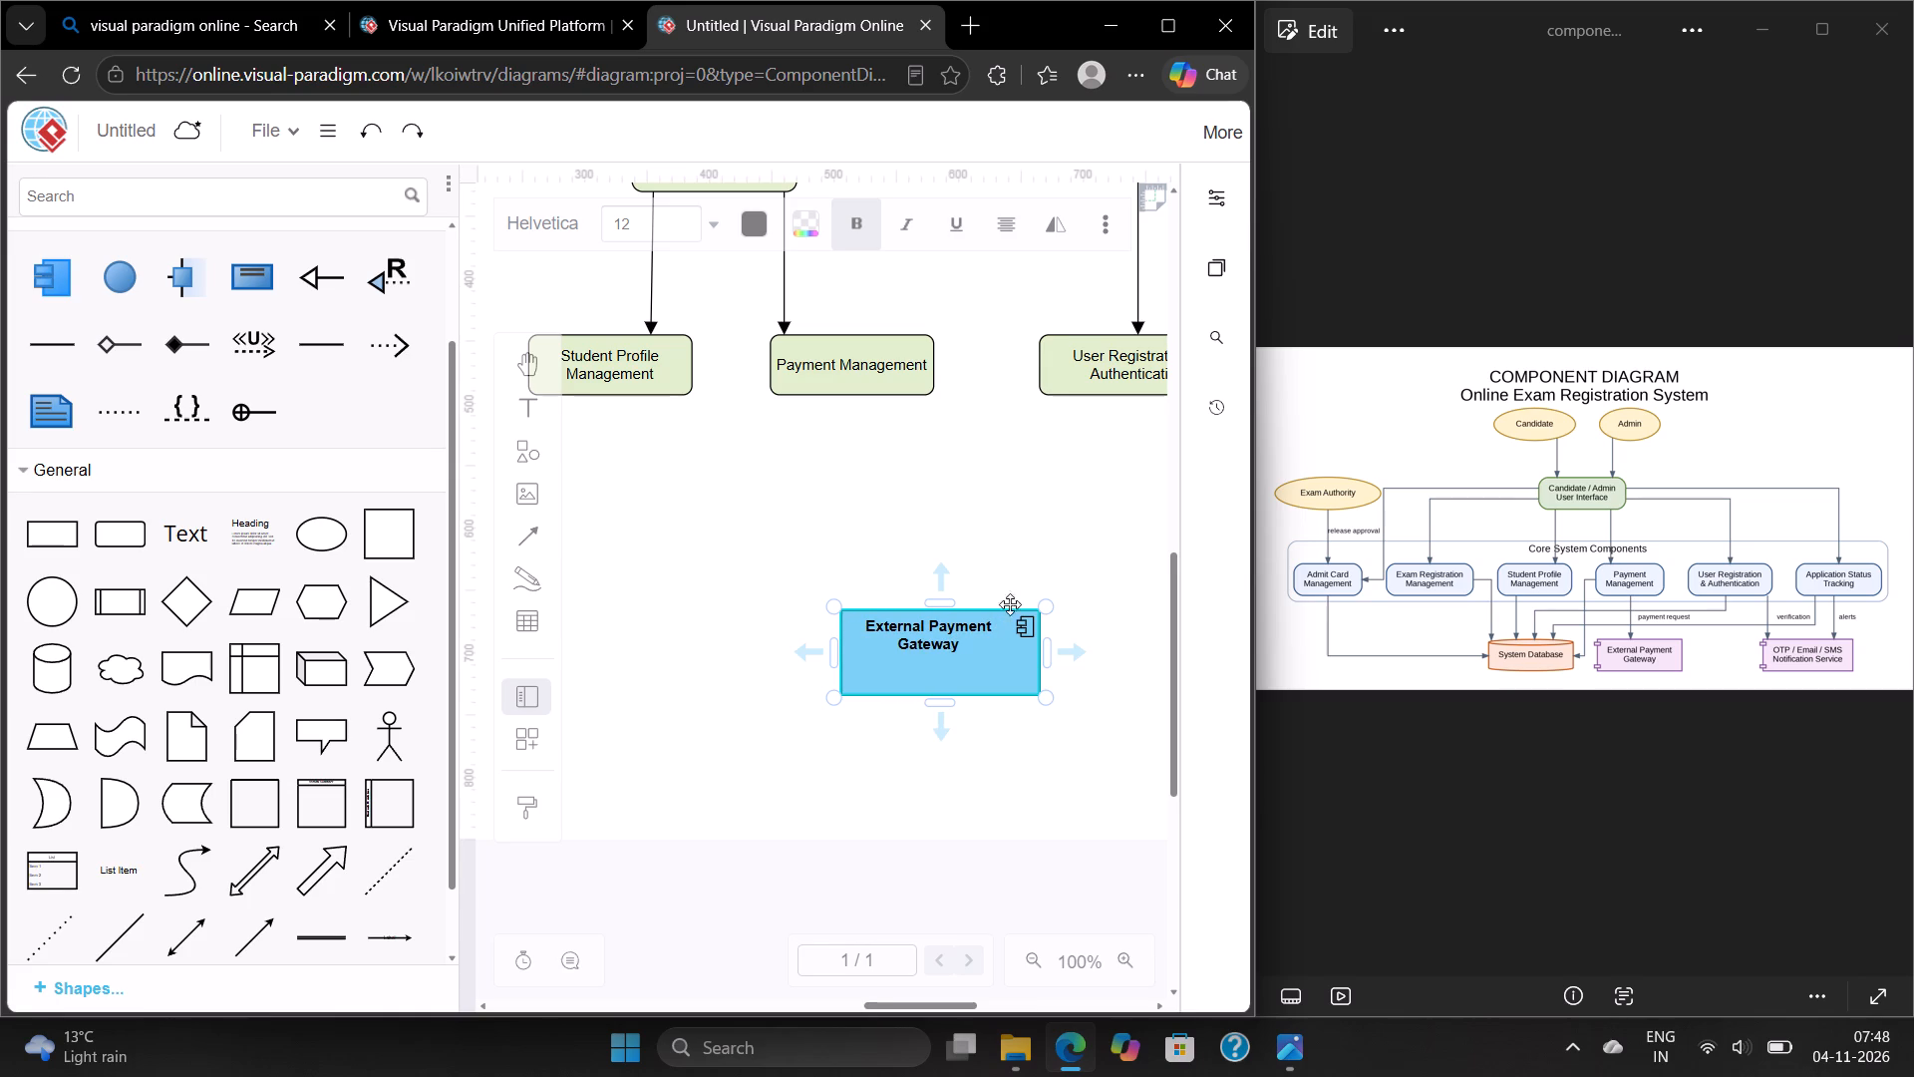
Apply the light purple preset style to the "External Payment Gateway" component.
click(1222, 207)
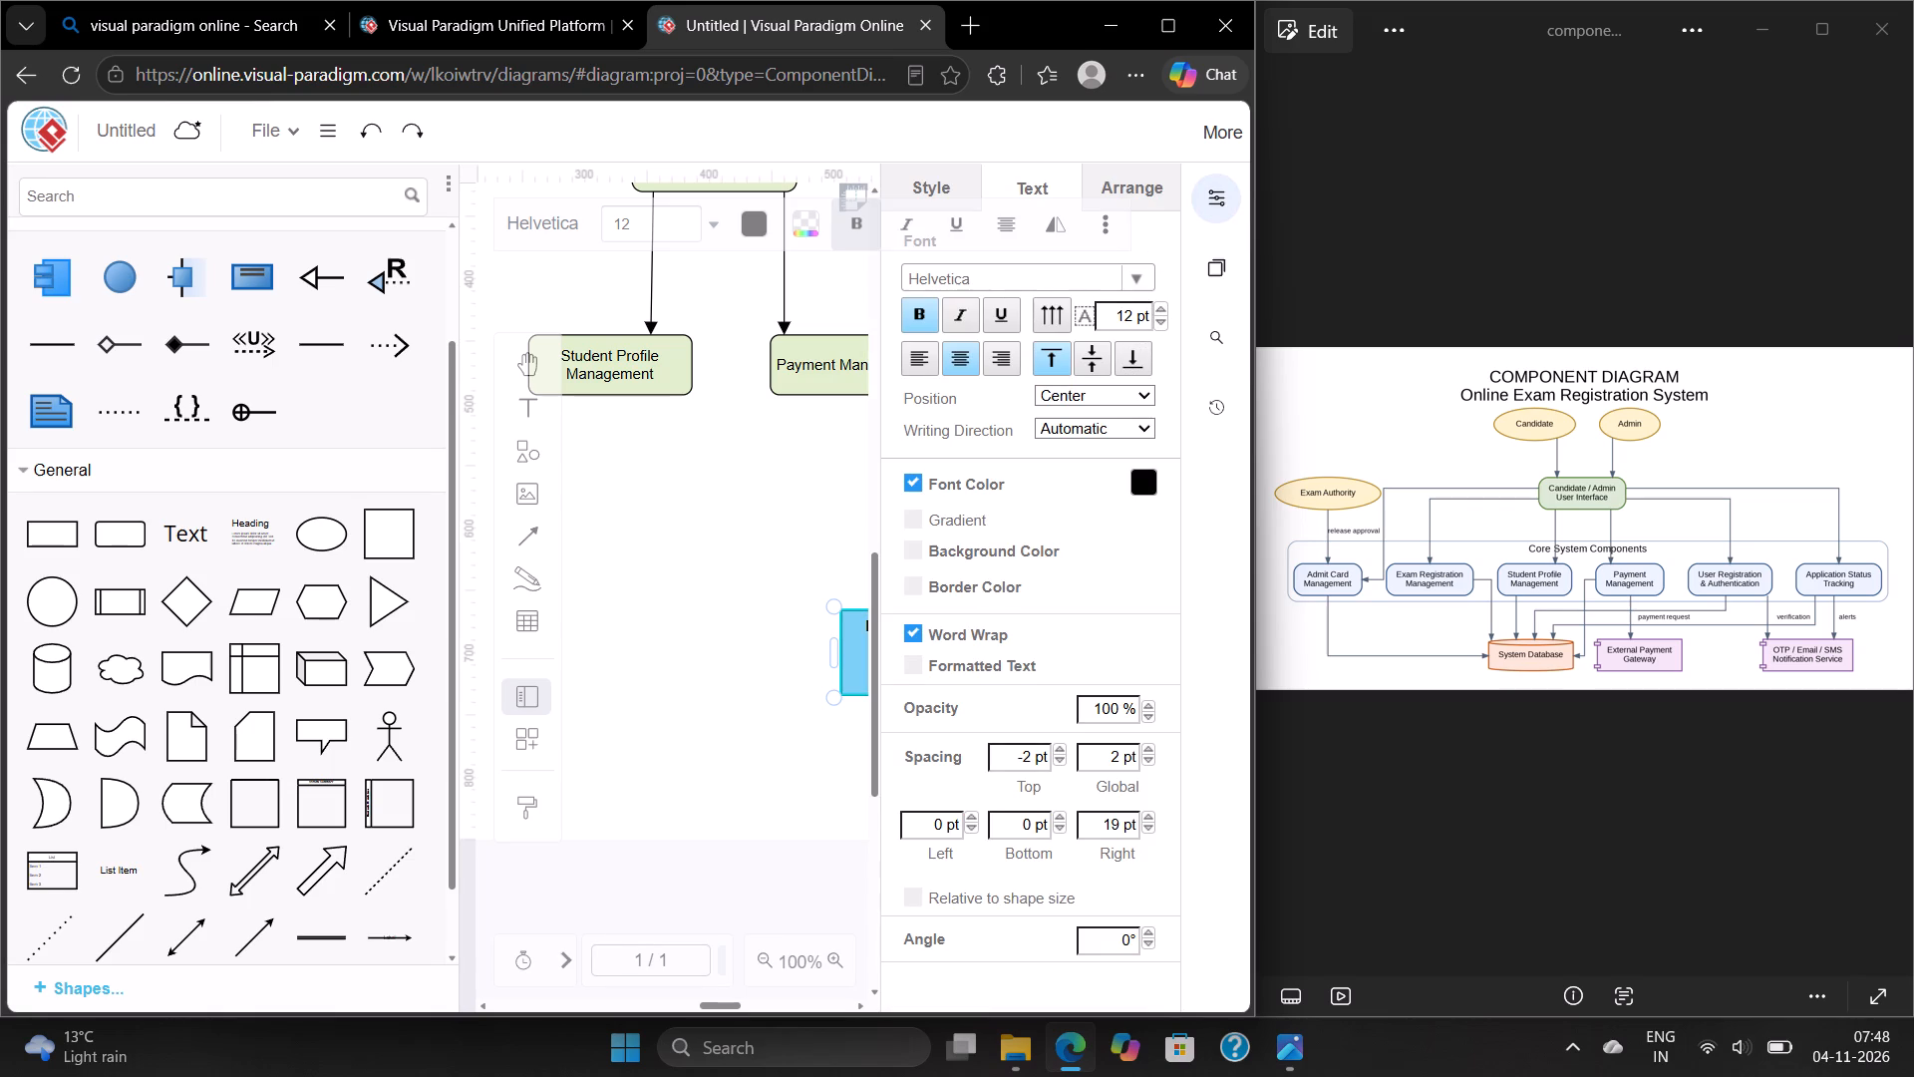
click(928, 185)
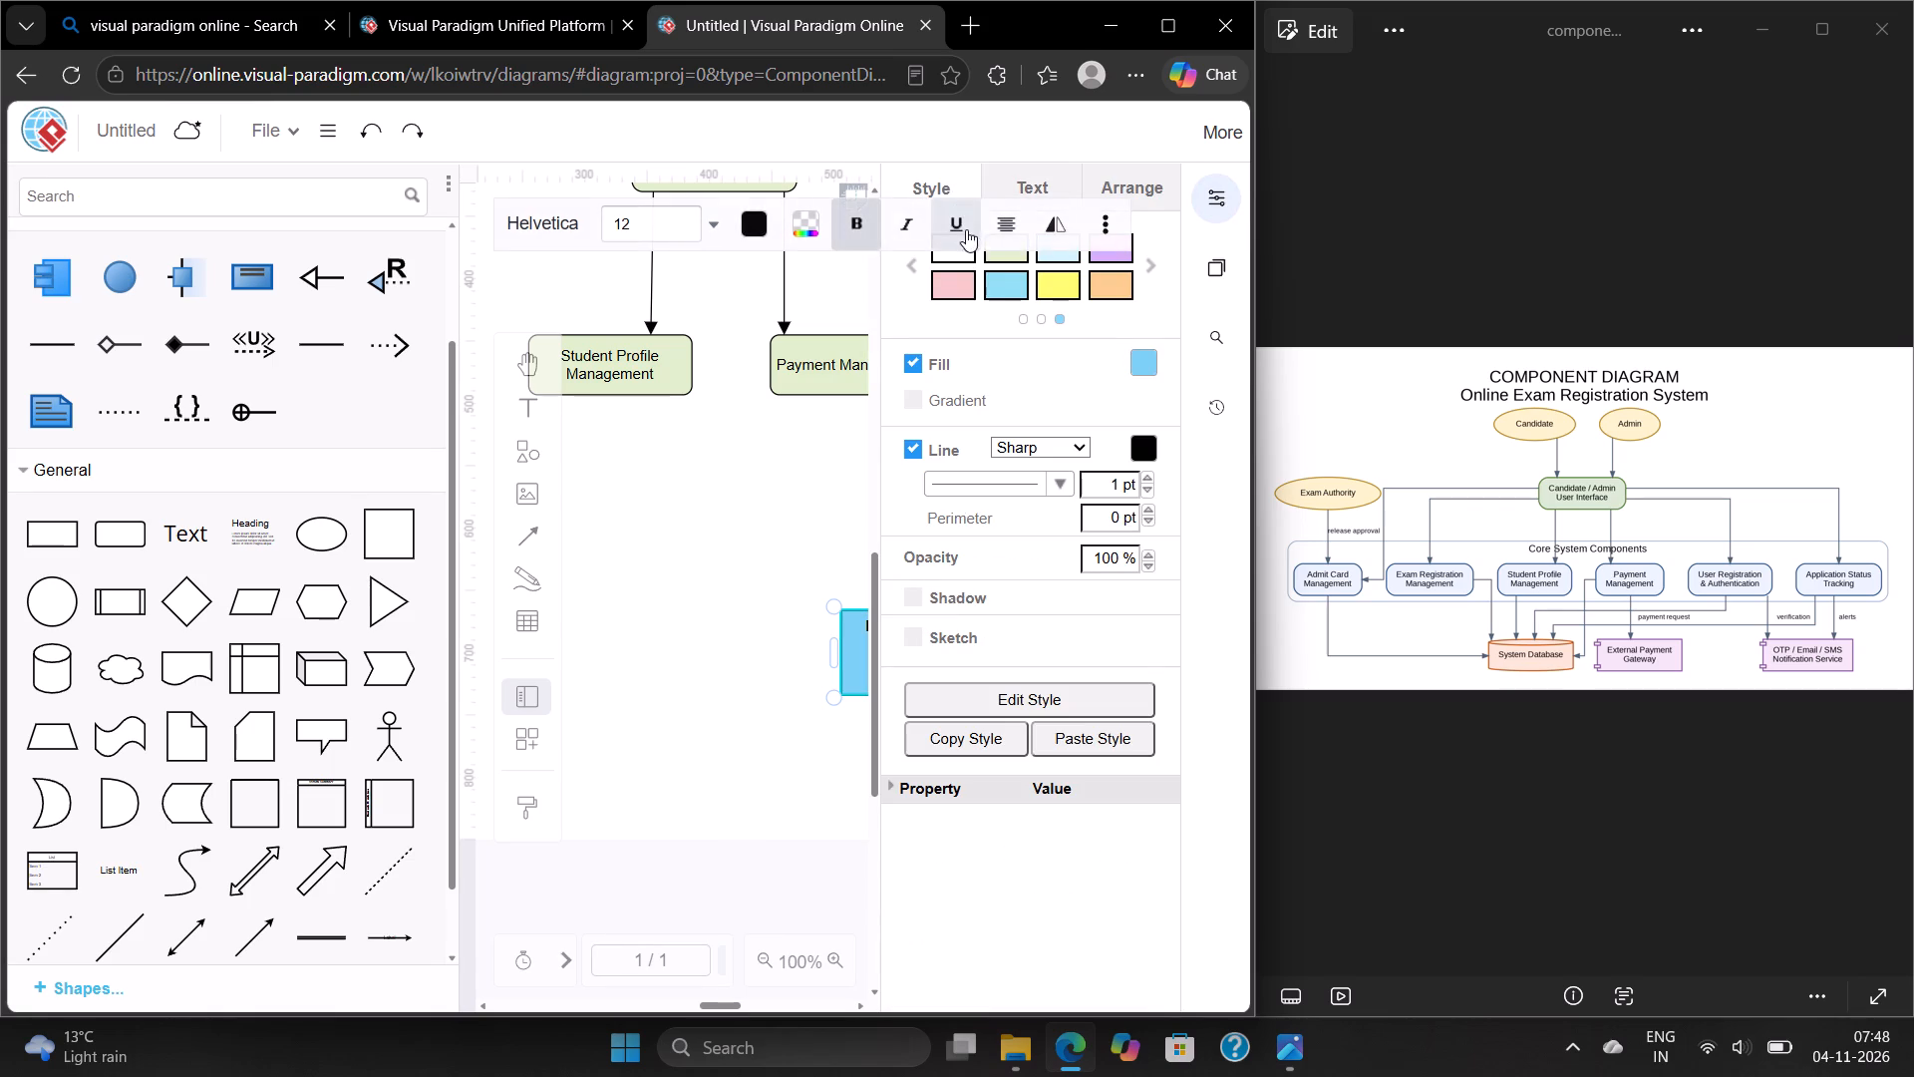
click(1101, 252)
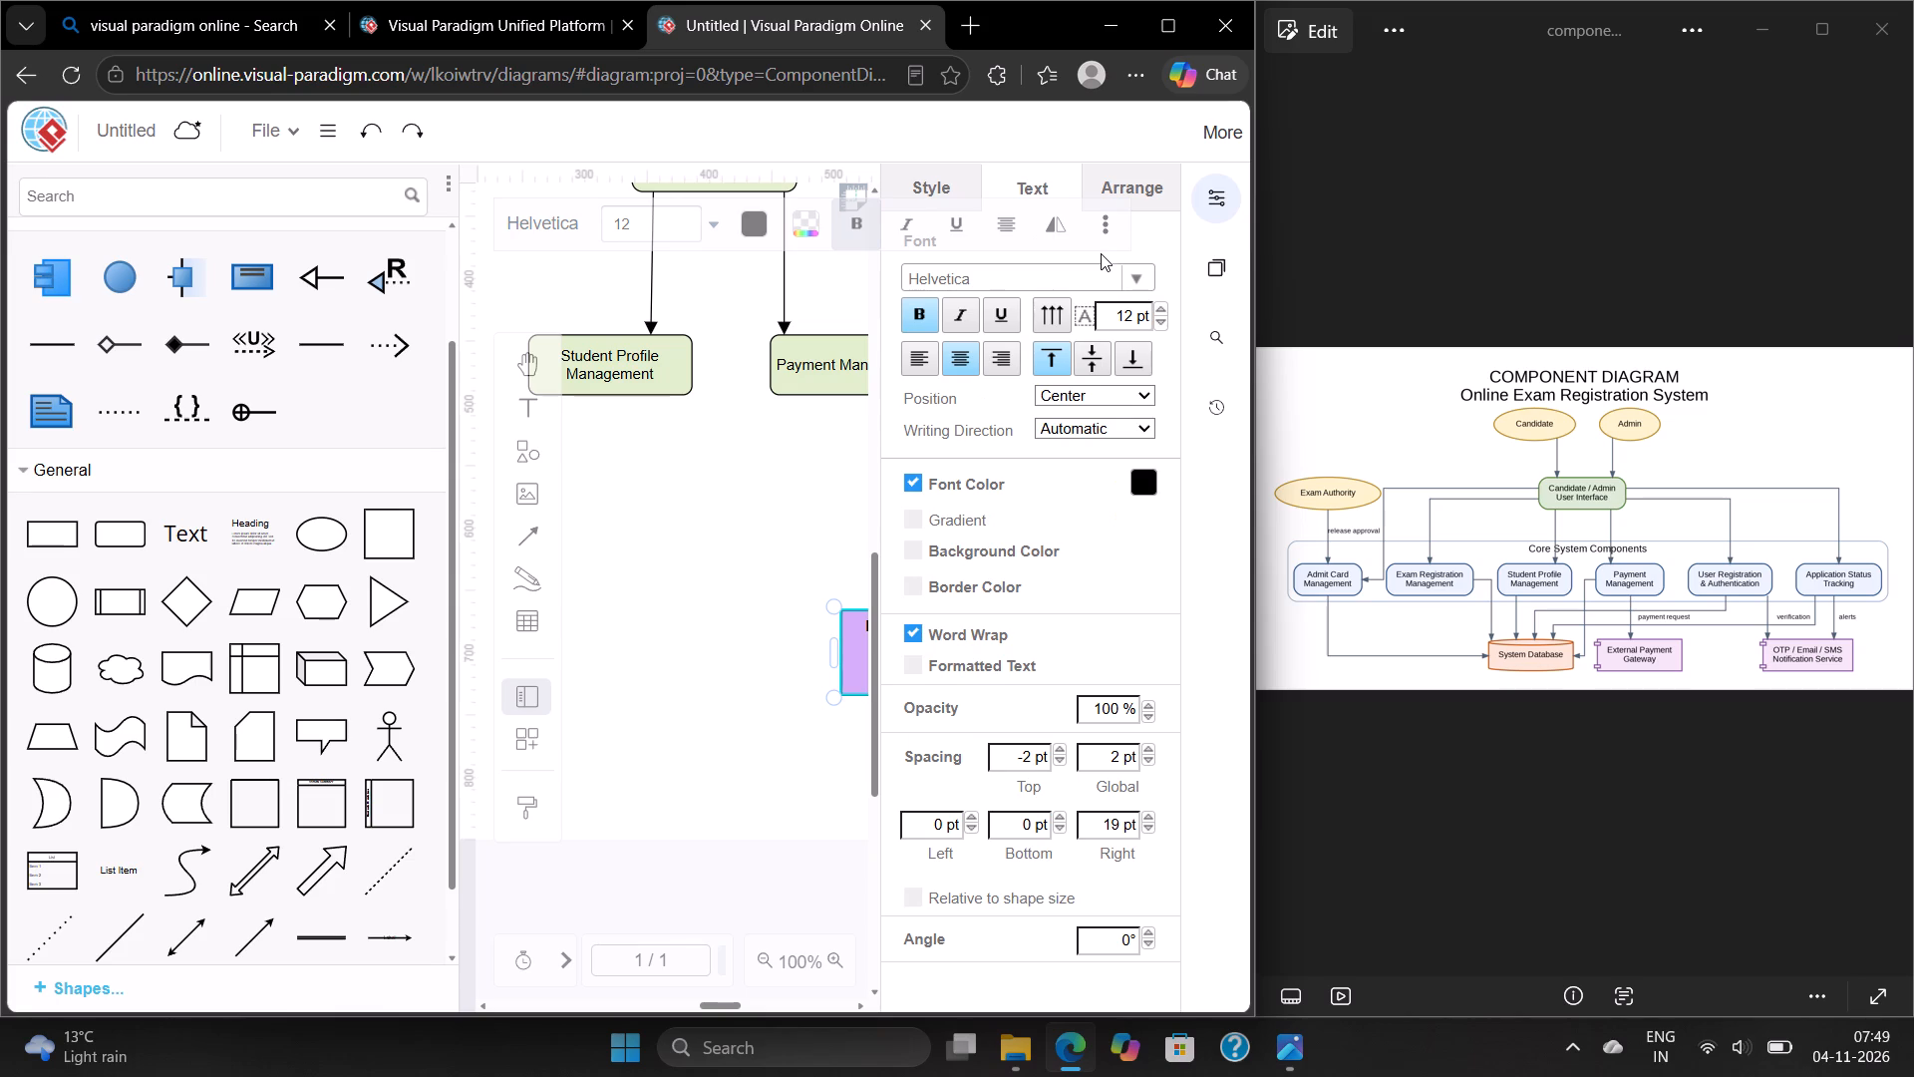
Set the global text spacing of the "External Payment Gateway" component to 3 pt.
click(1148, 752)
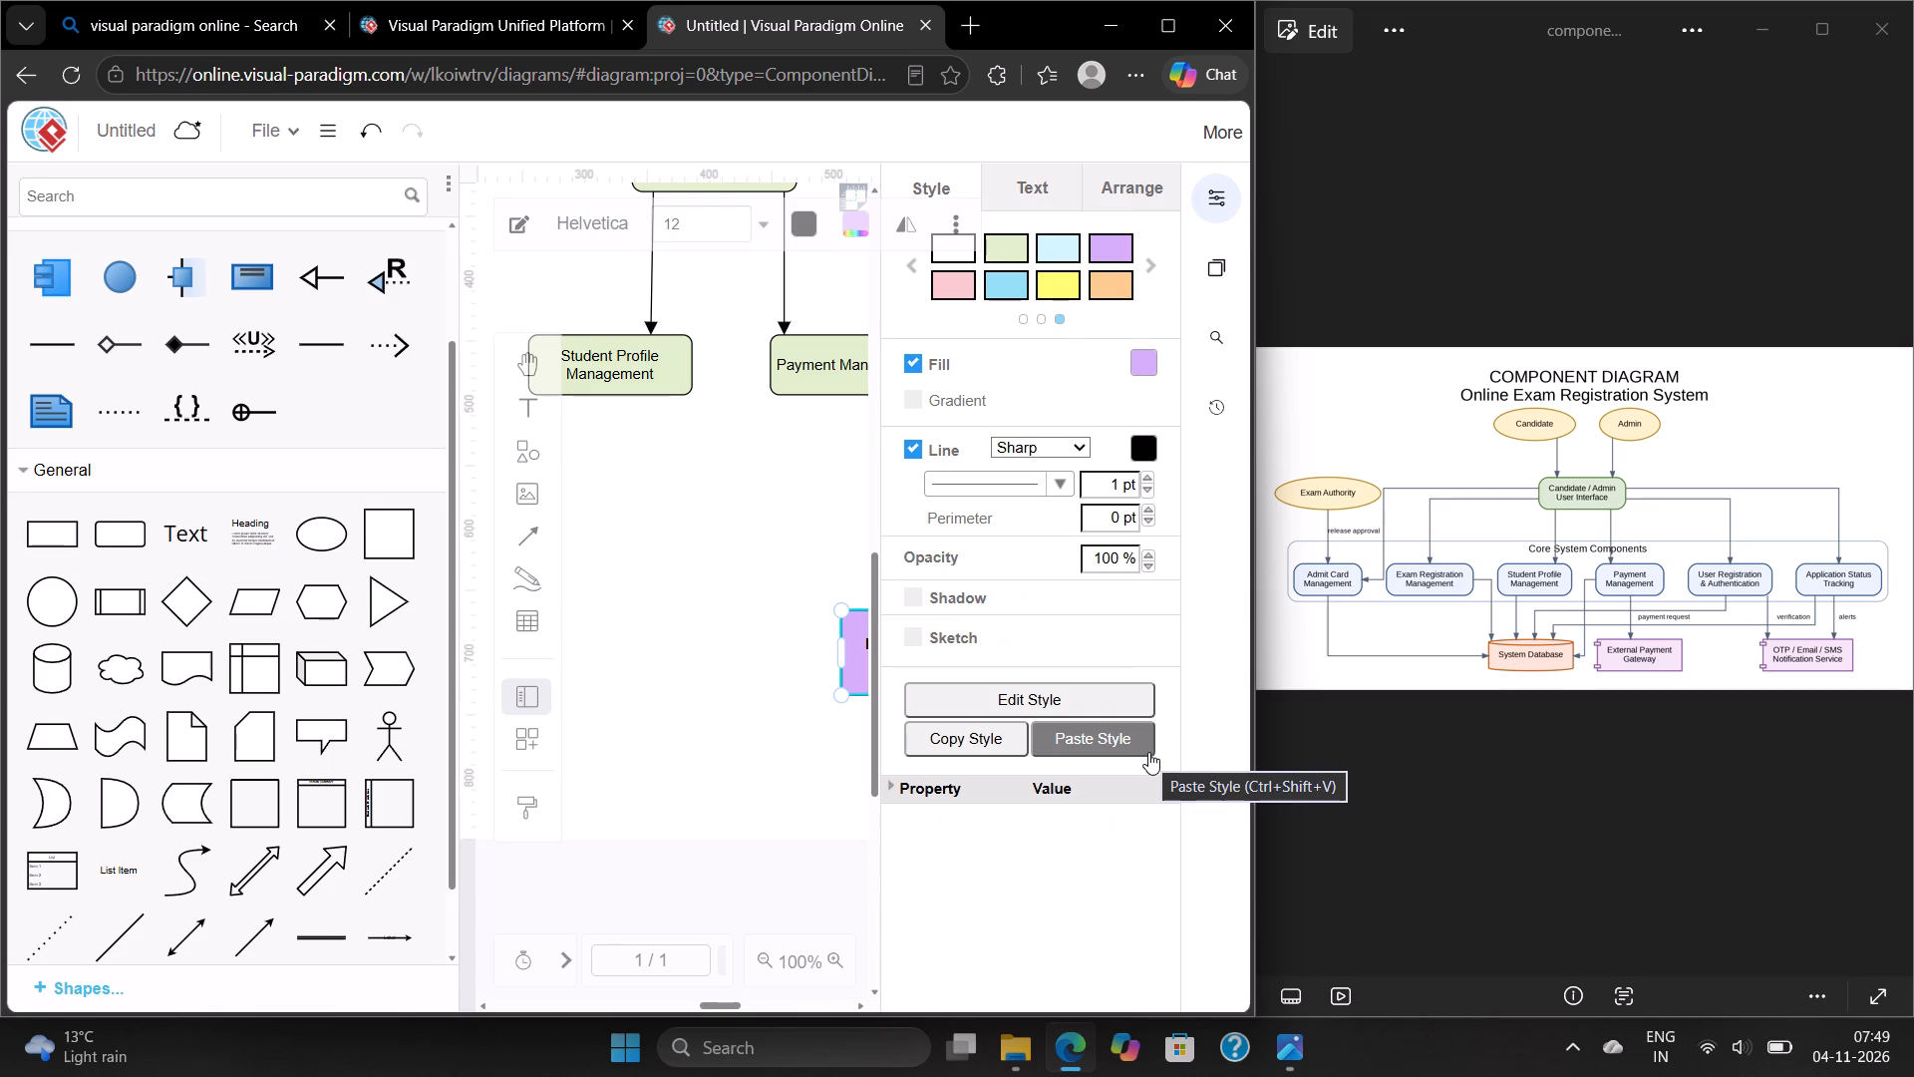
click(1211, 191)
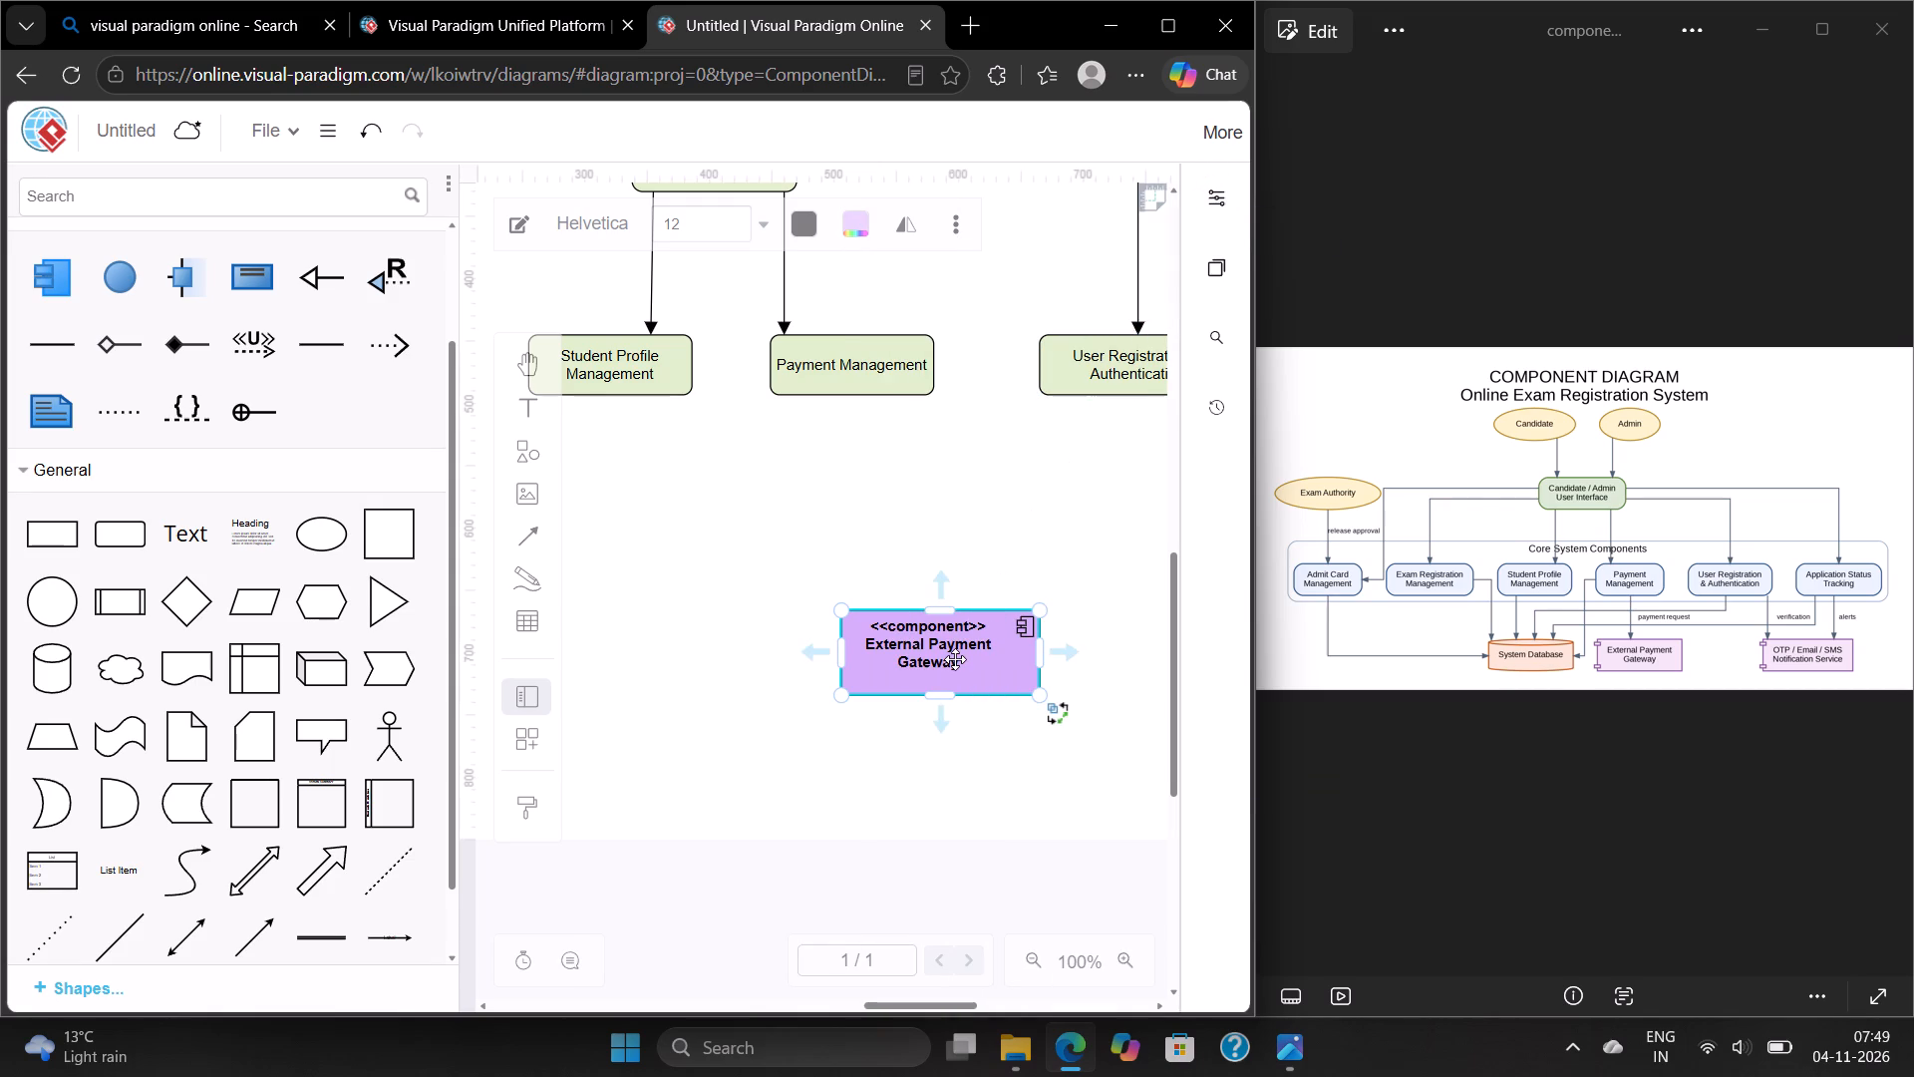
Set the font size of the "External Payment Gateway" label to 13 pt.
double_click(955, 659)
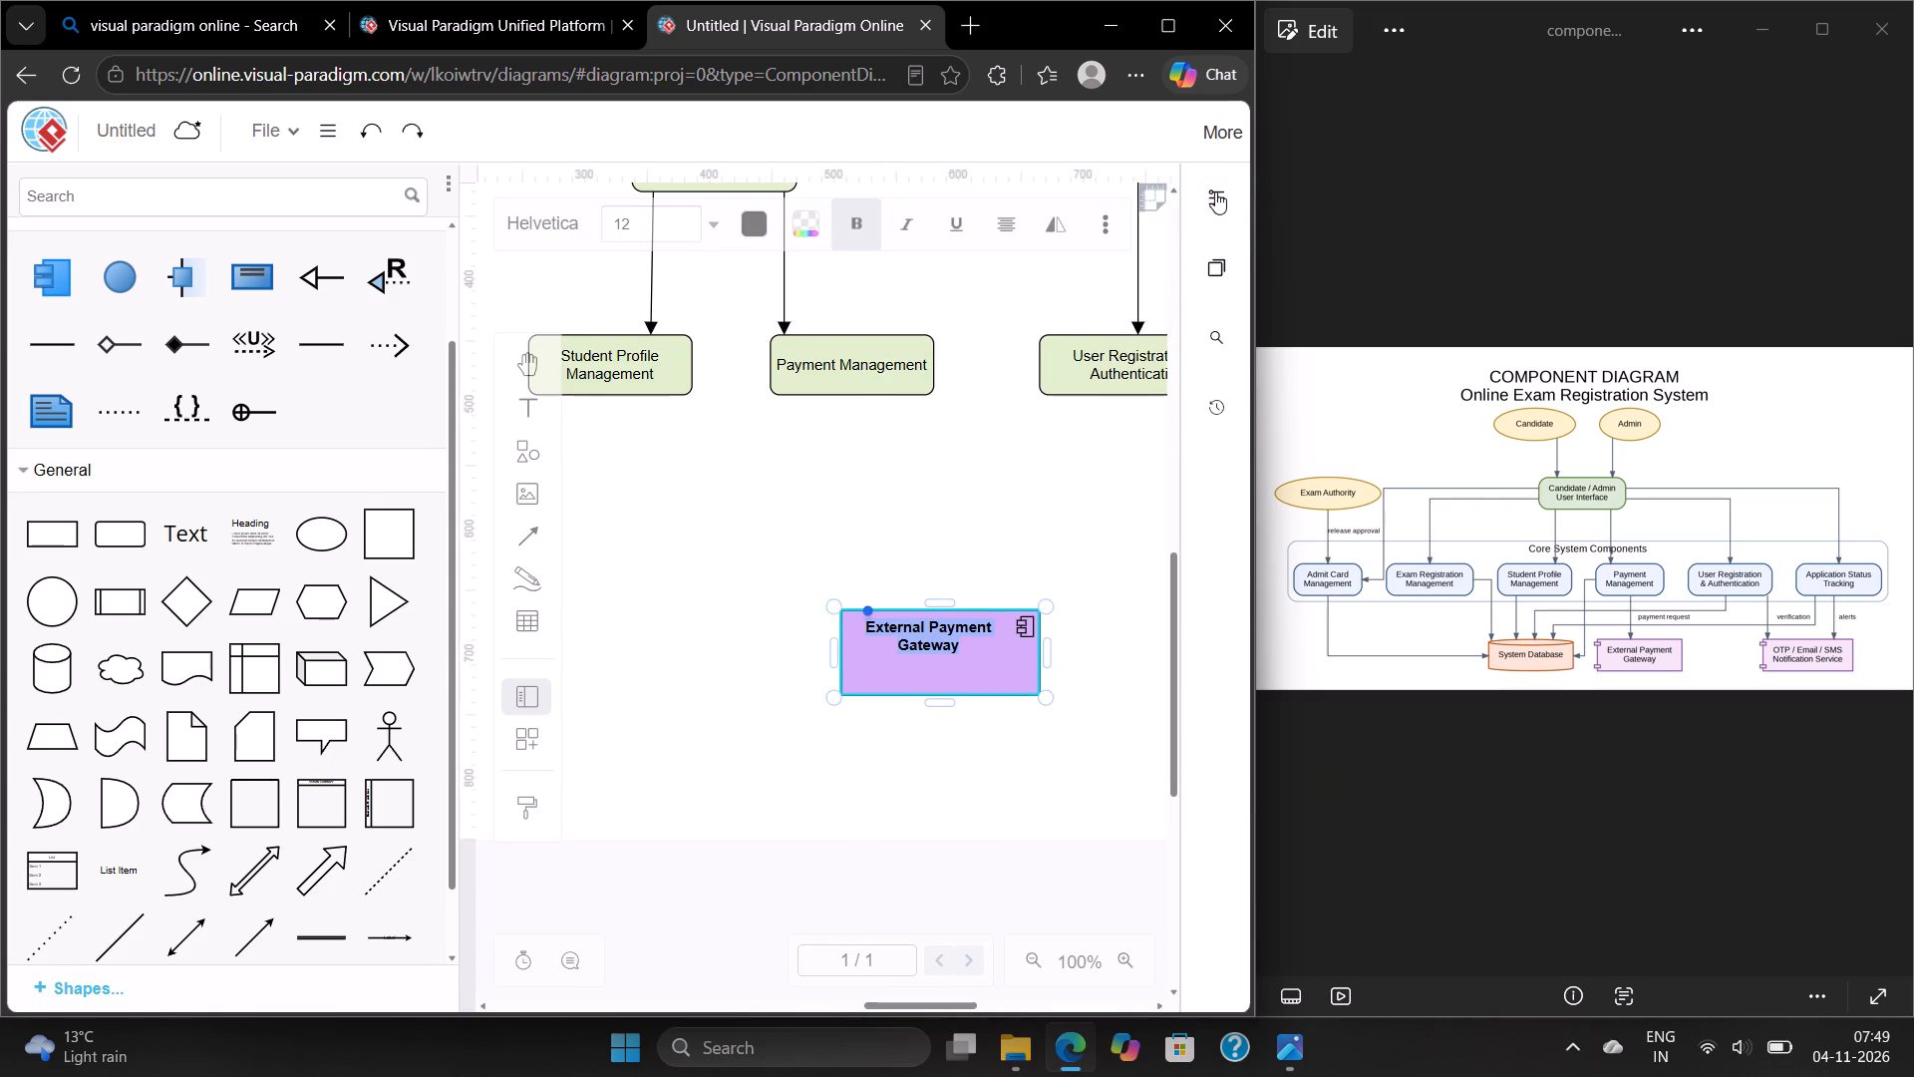
click(1212, 195)
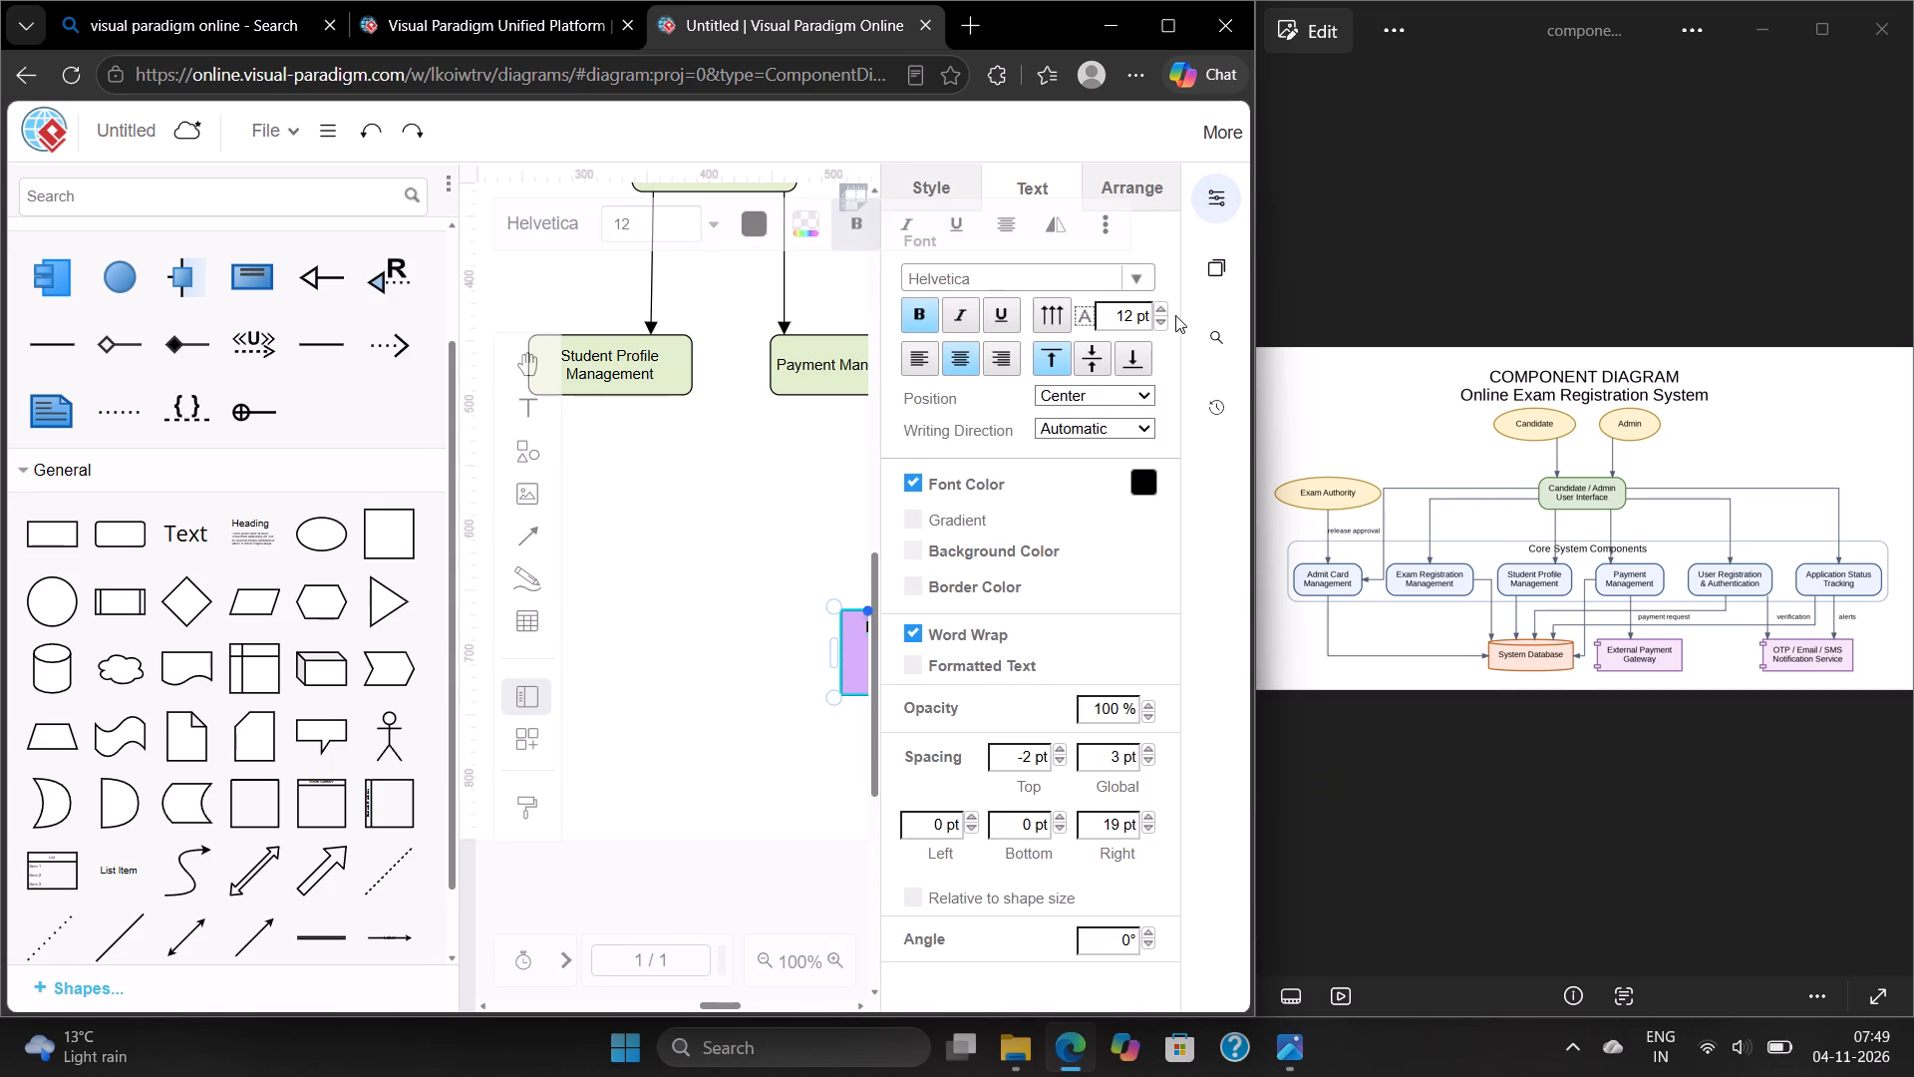
click(1163, 311)
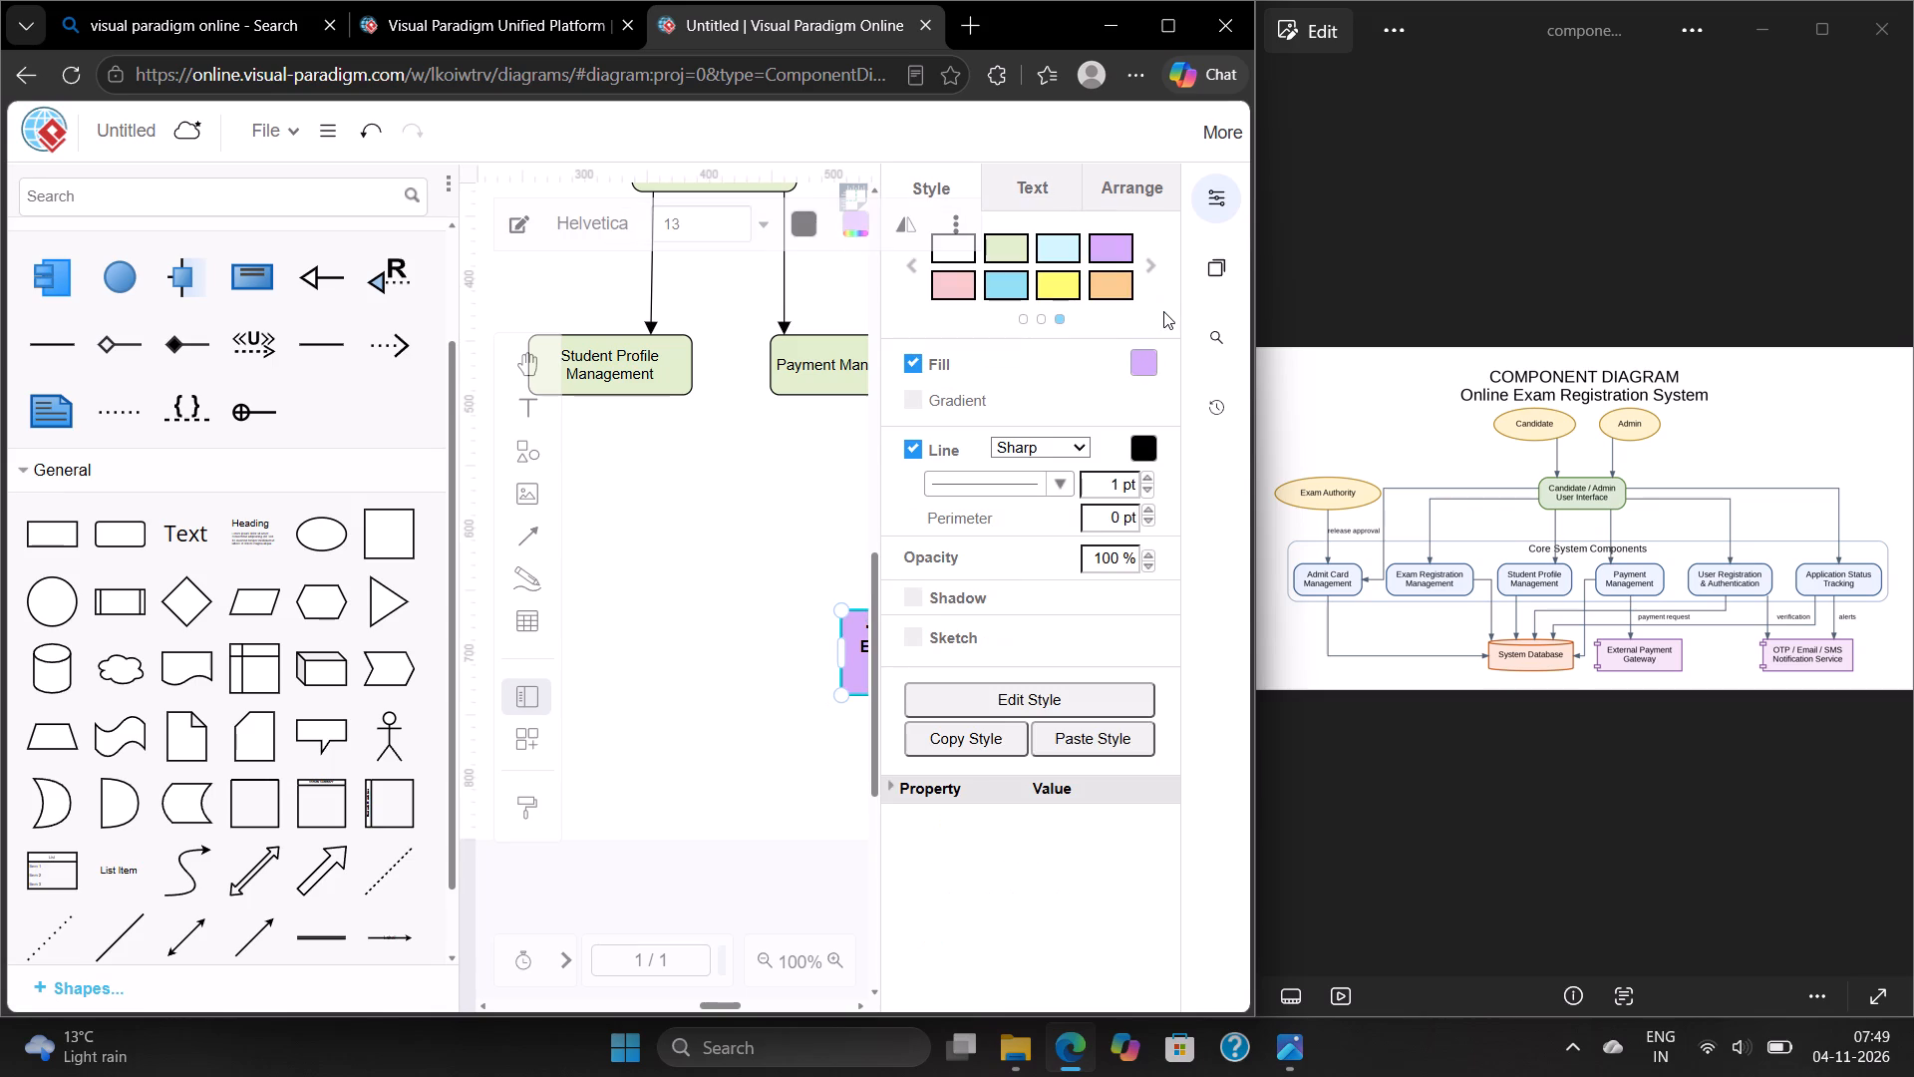
click(1219, 194)
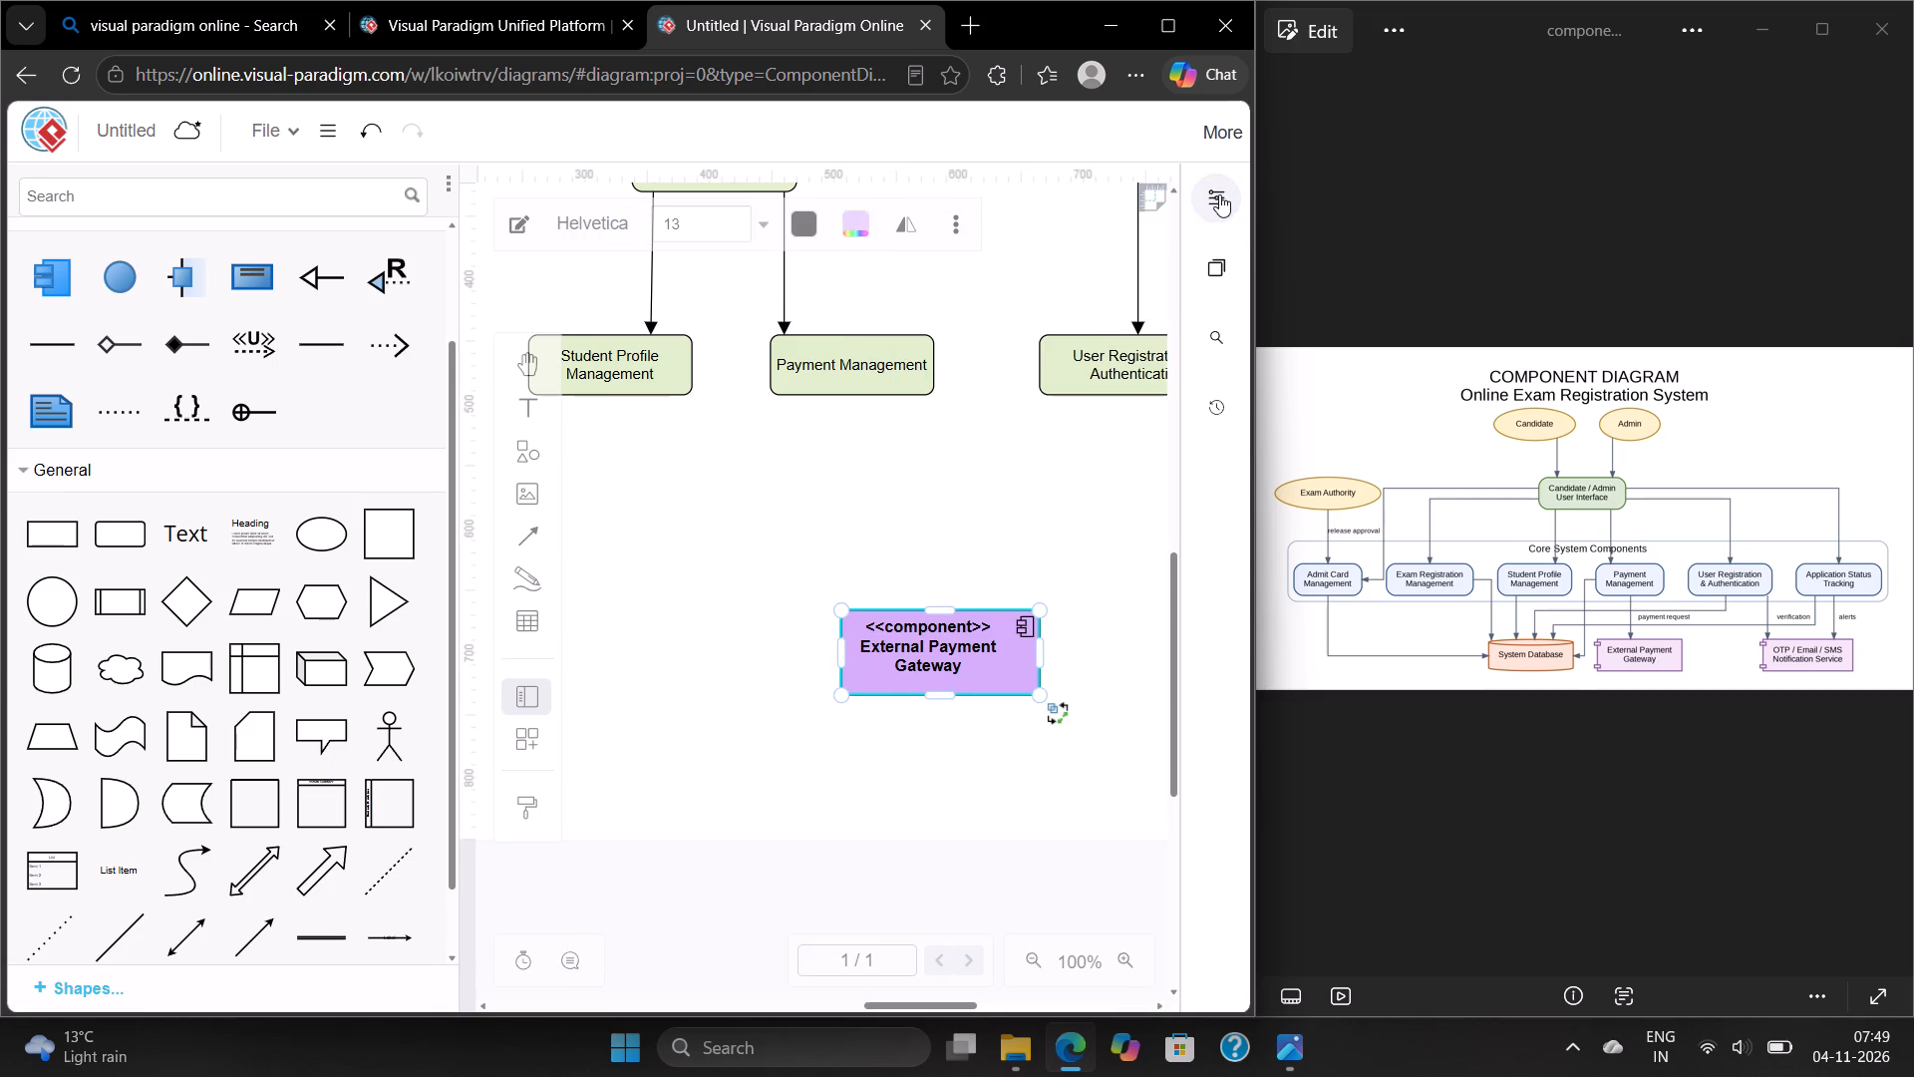
click(1043, 498)
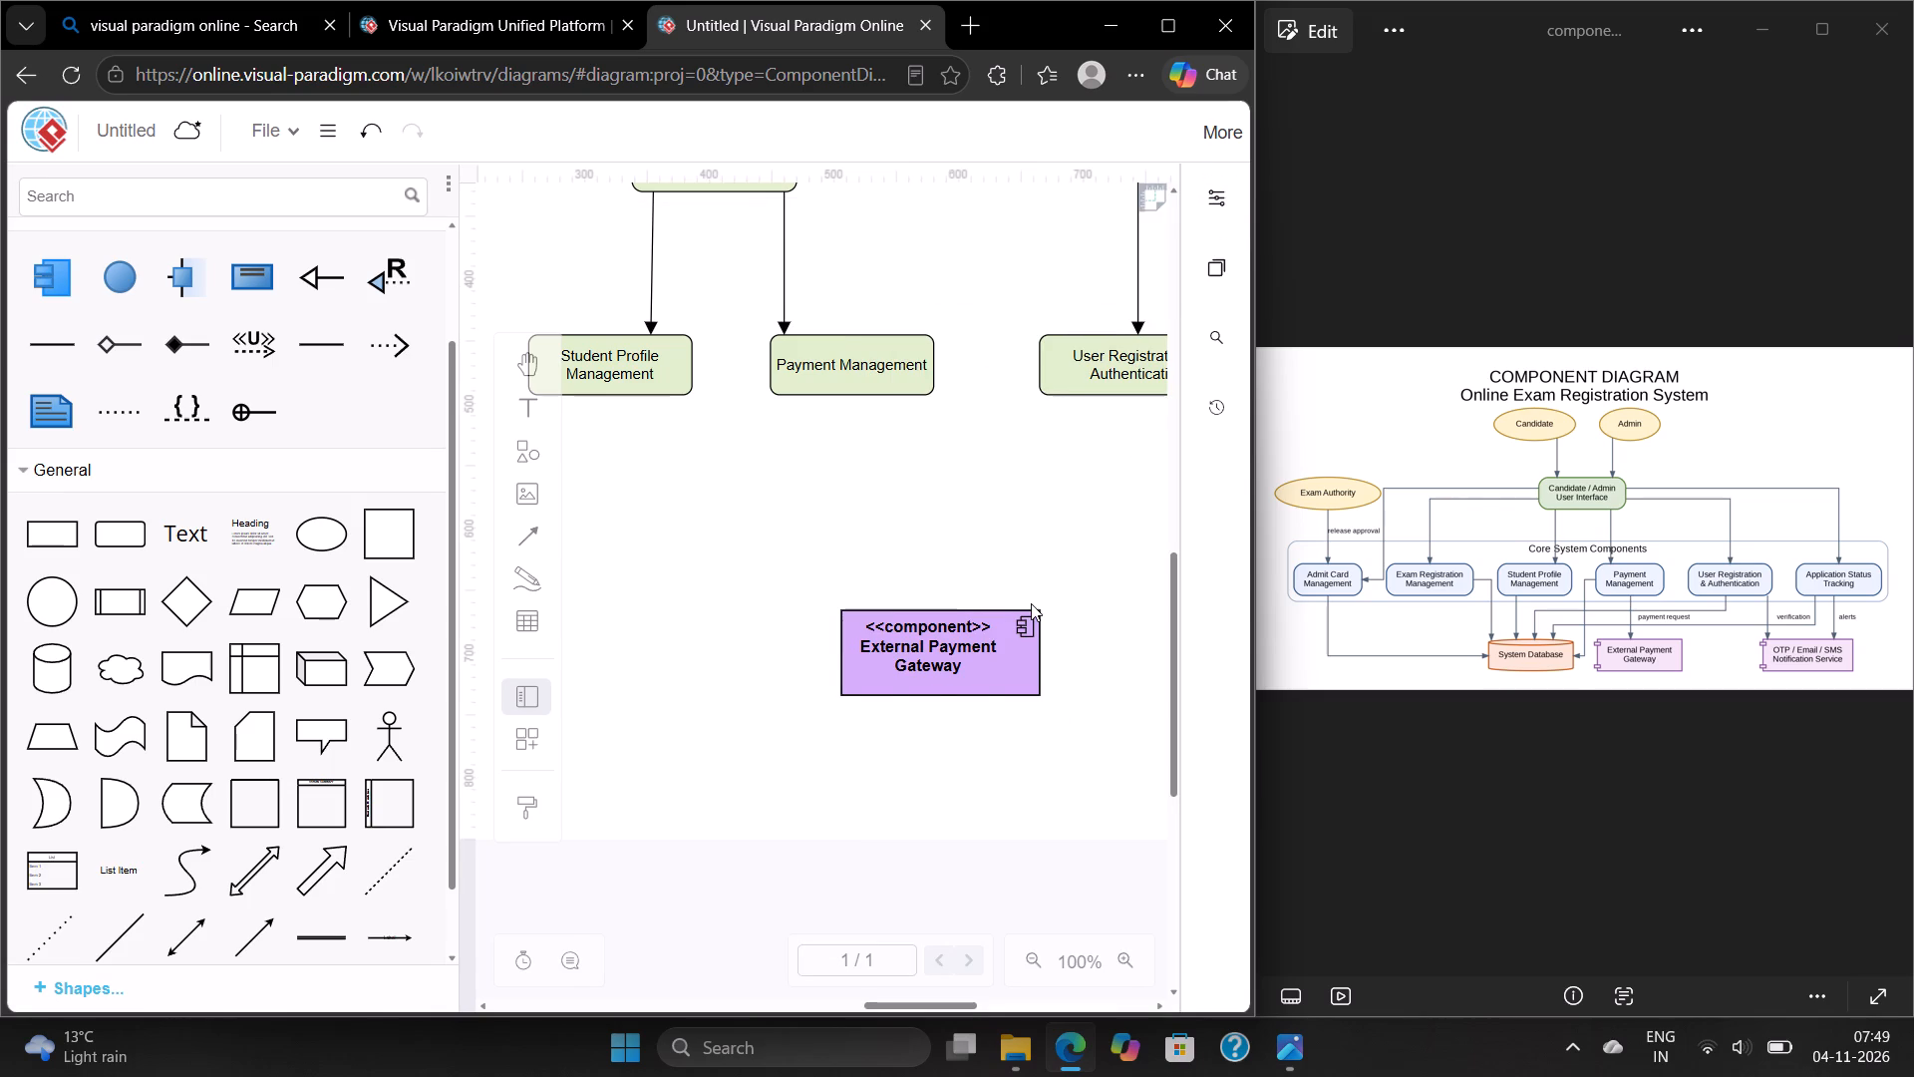
Move the "External Payment Gateway" component slightly left and up so it sits more directly beneath the "Payment Management" box.
drag(944, 682, 910, 671)
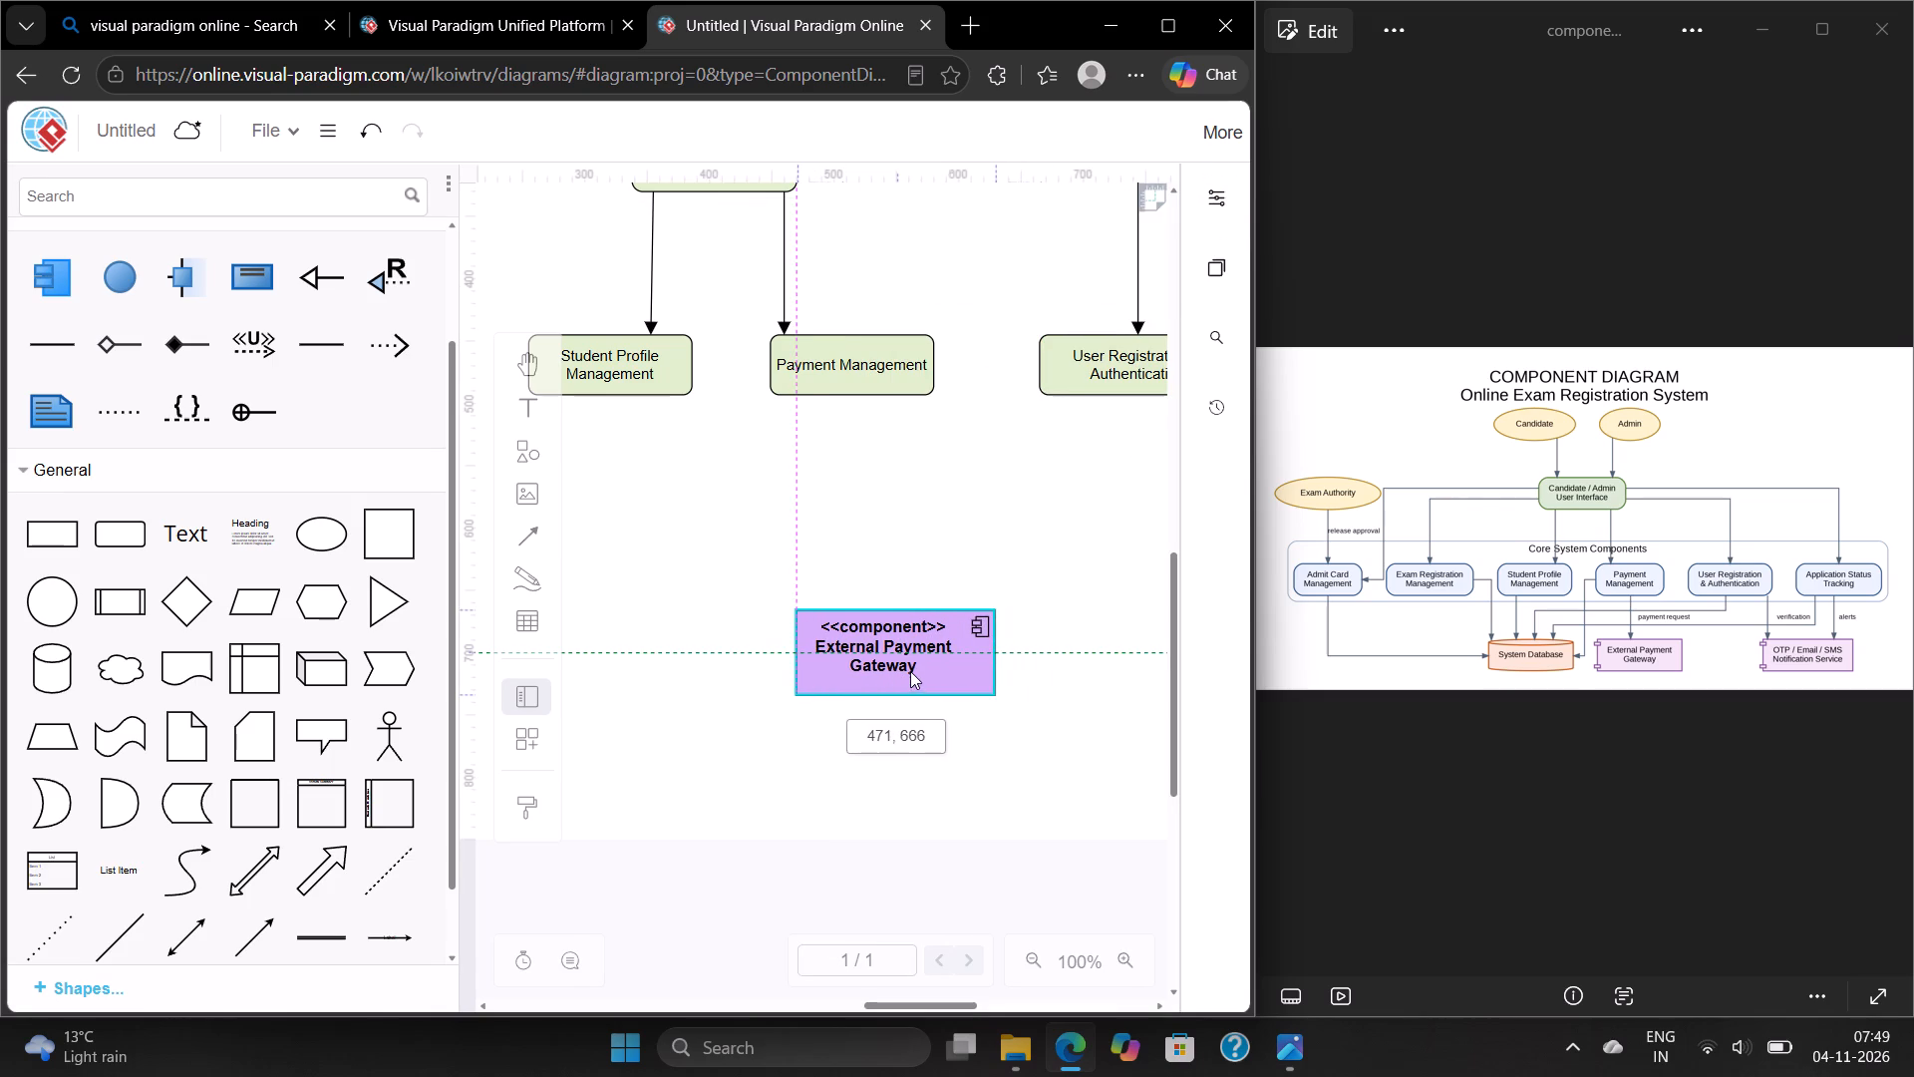
drag(910, 671, 910, 668)
click(956, 521)
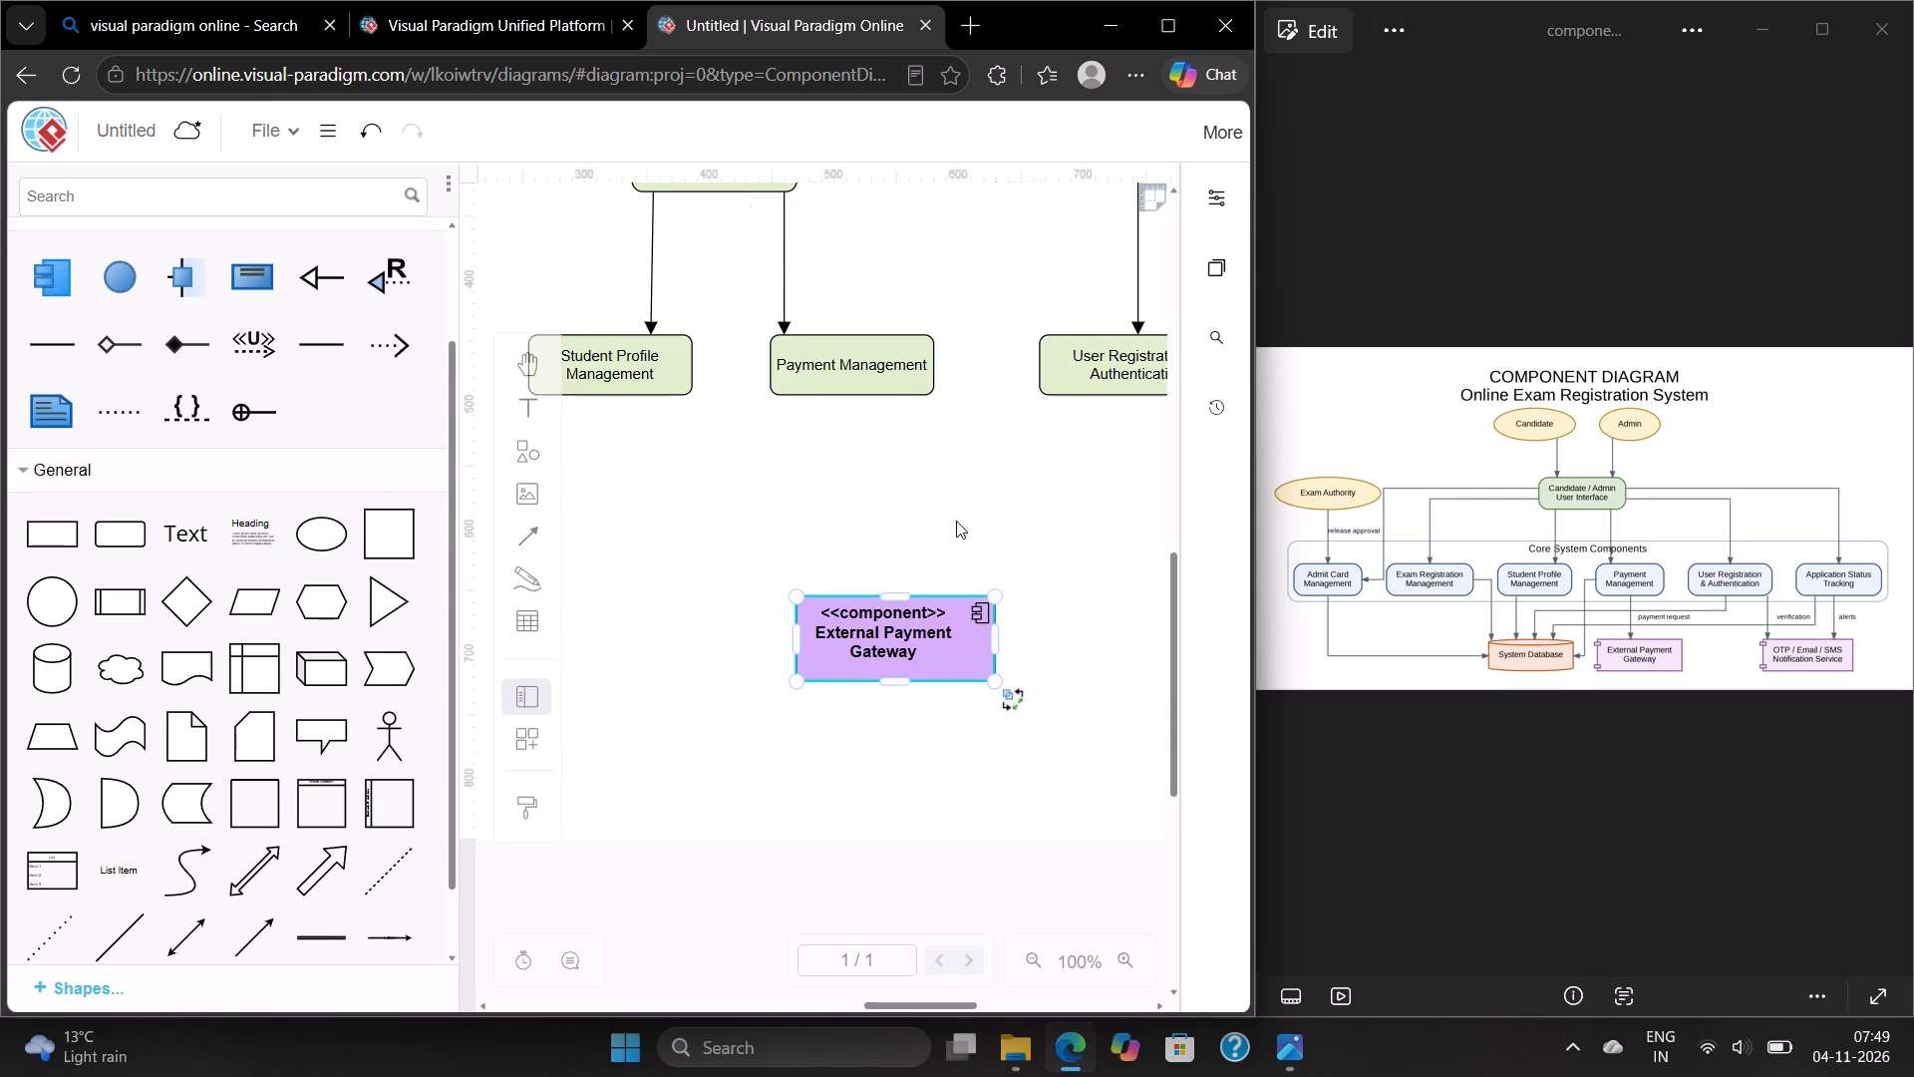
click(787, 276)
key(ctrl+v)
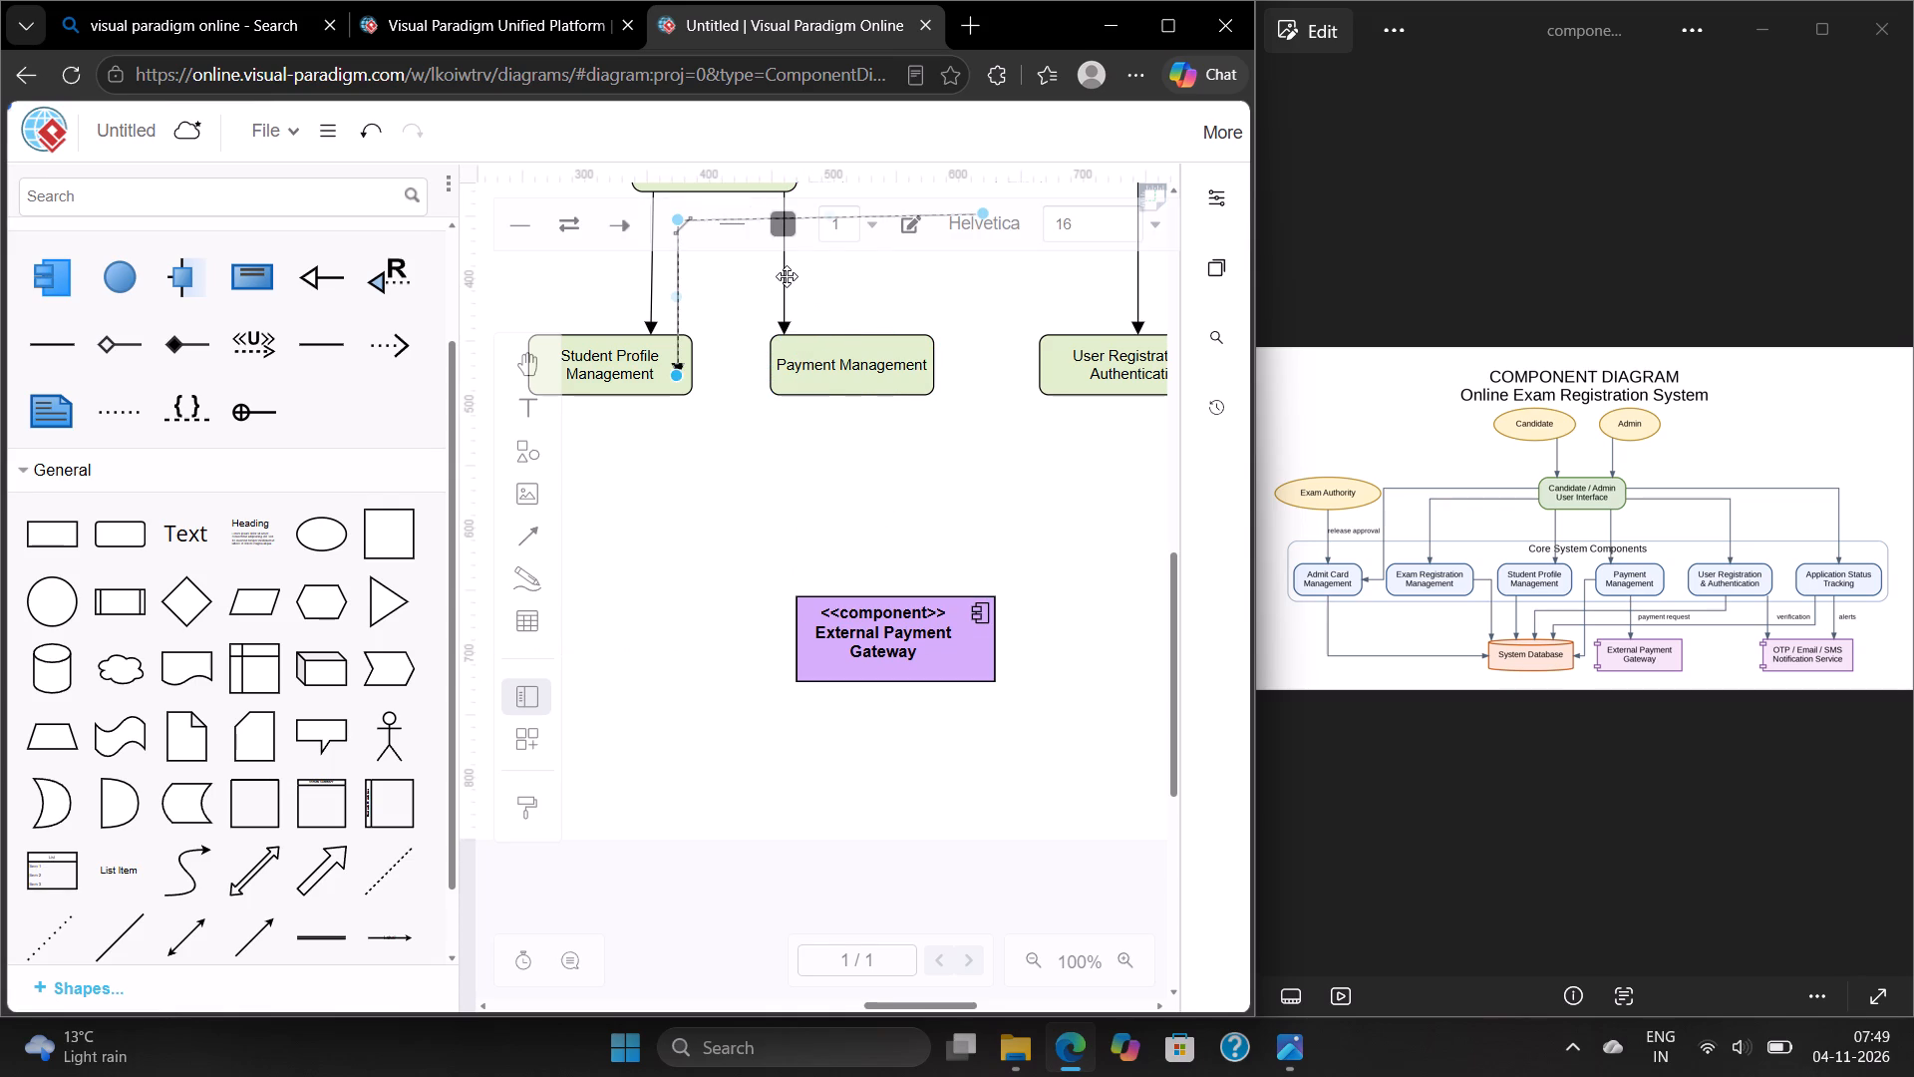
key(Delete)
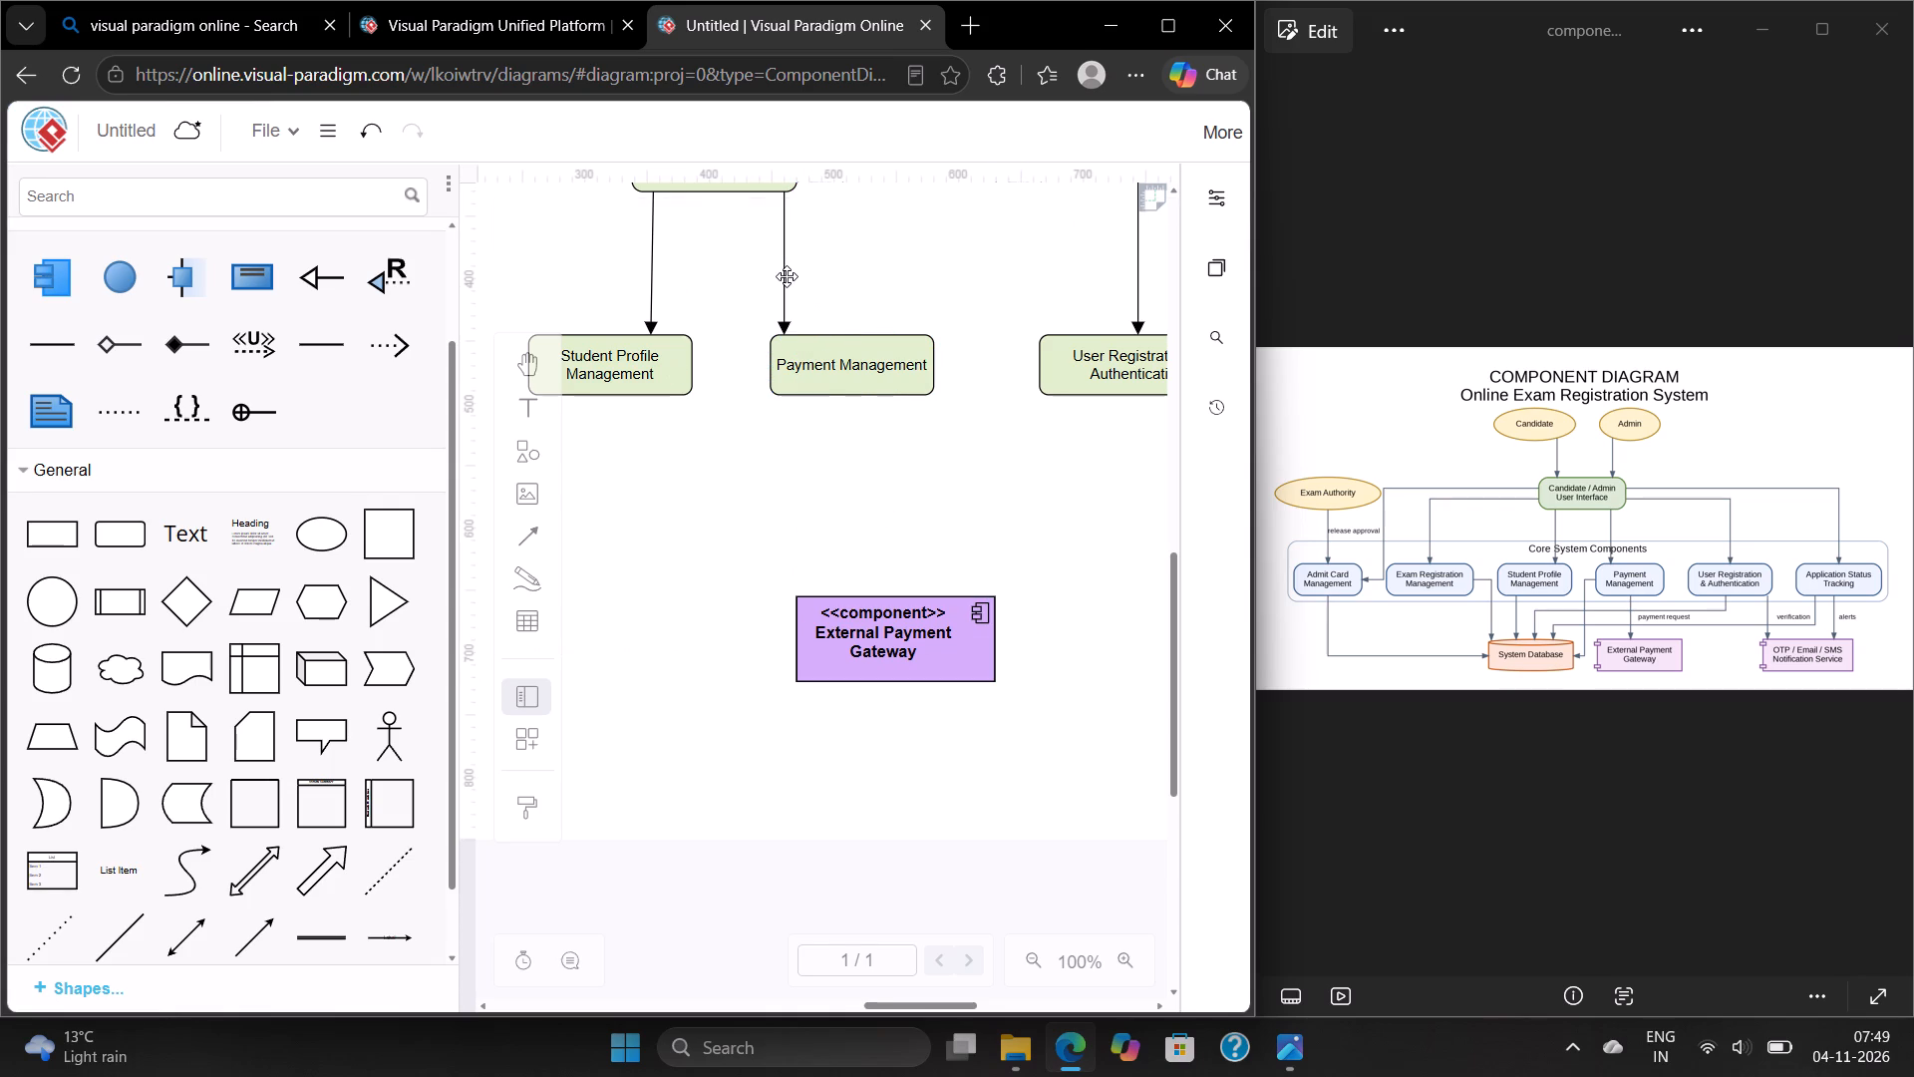
Copy the arrow entering "Payment Management" and fit the copy as a straight vertical arrow from that box down to "External Payment Gateway".
click(787, 276)
key(ctrl+c)
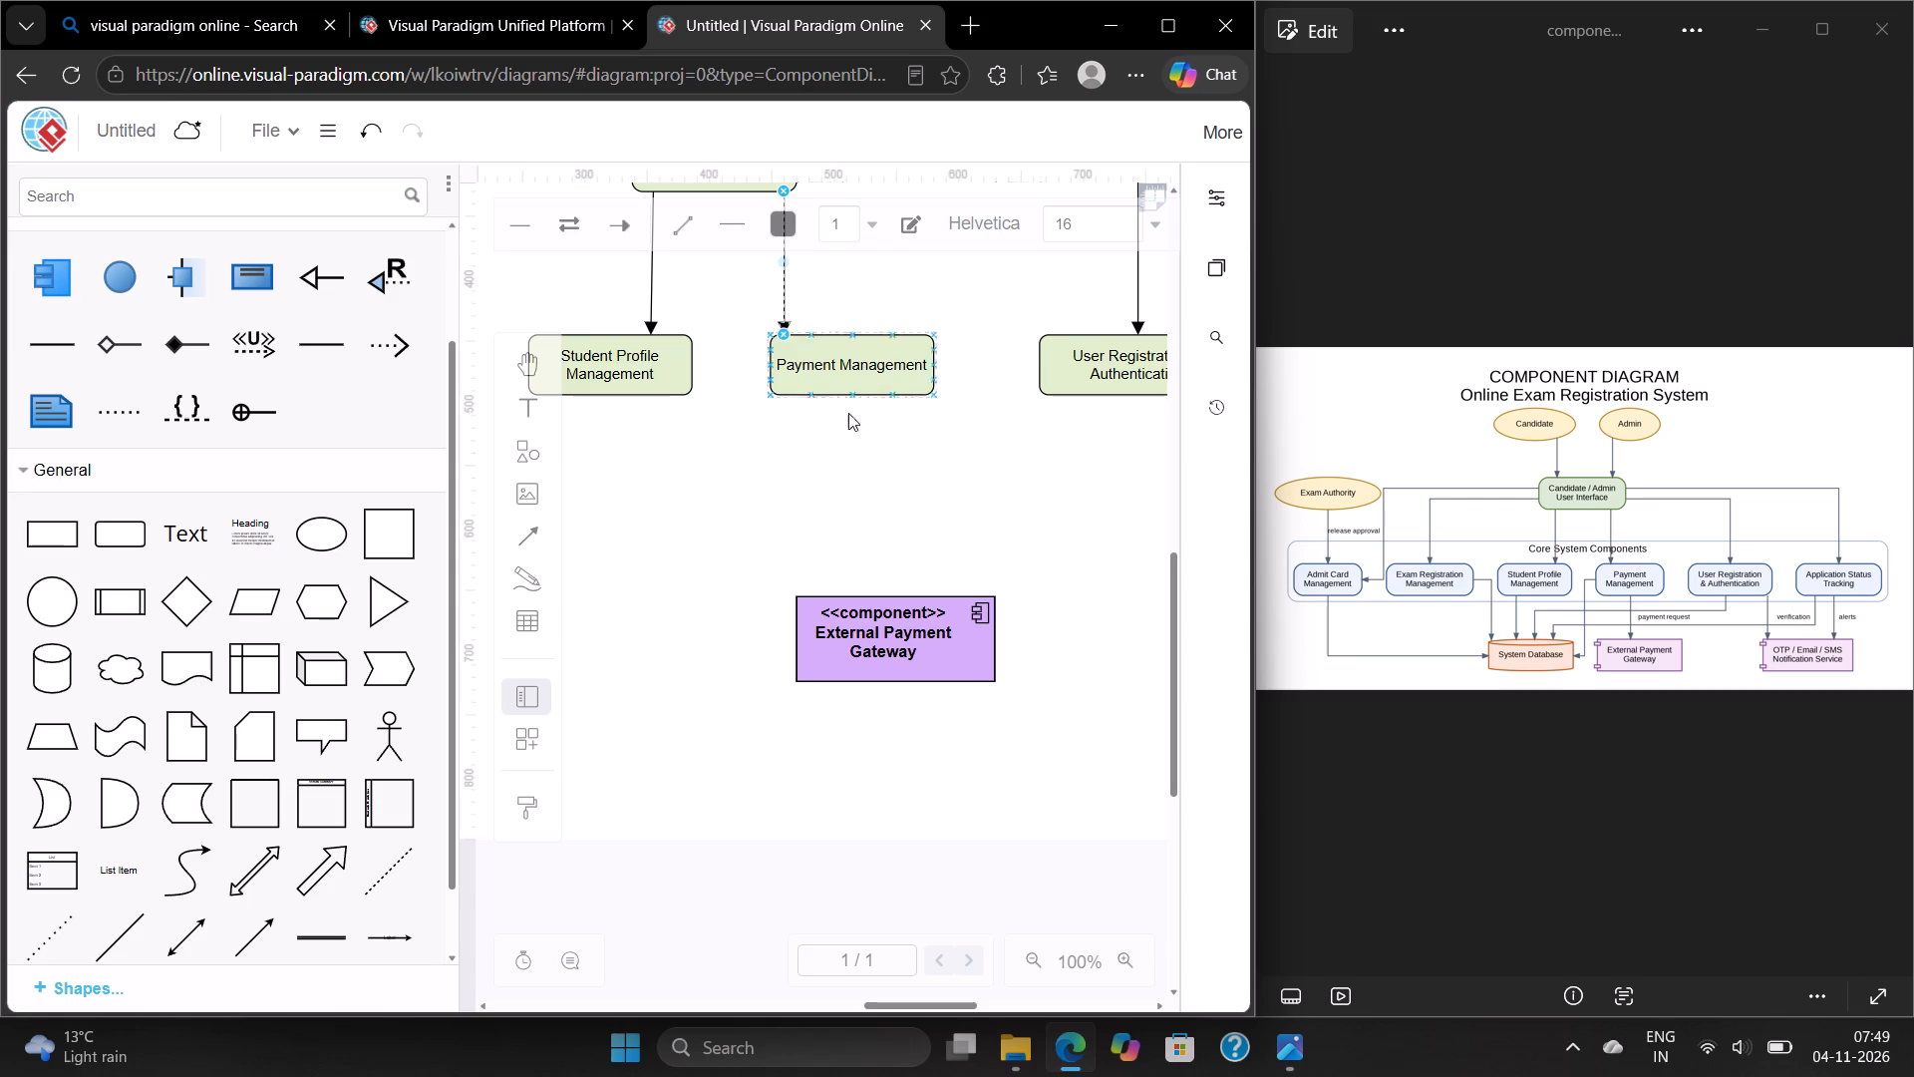
click(879, 471)
key(ctrl+v)
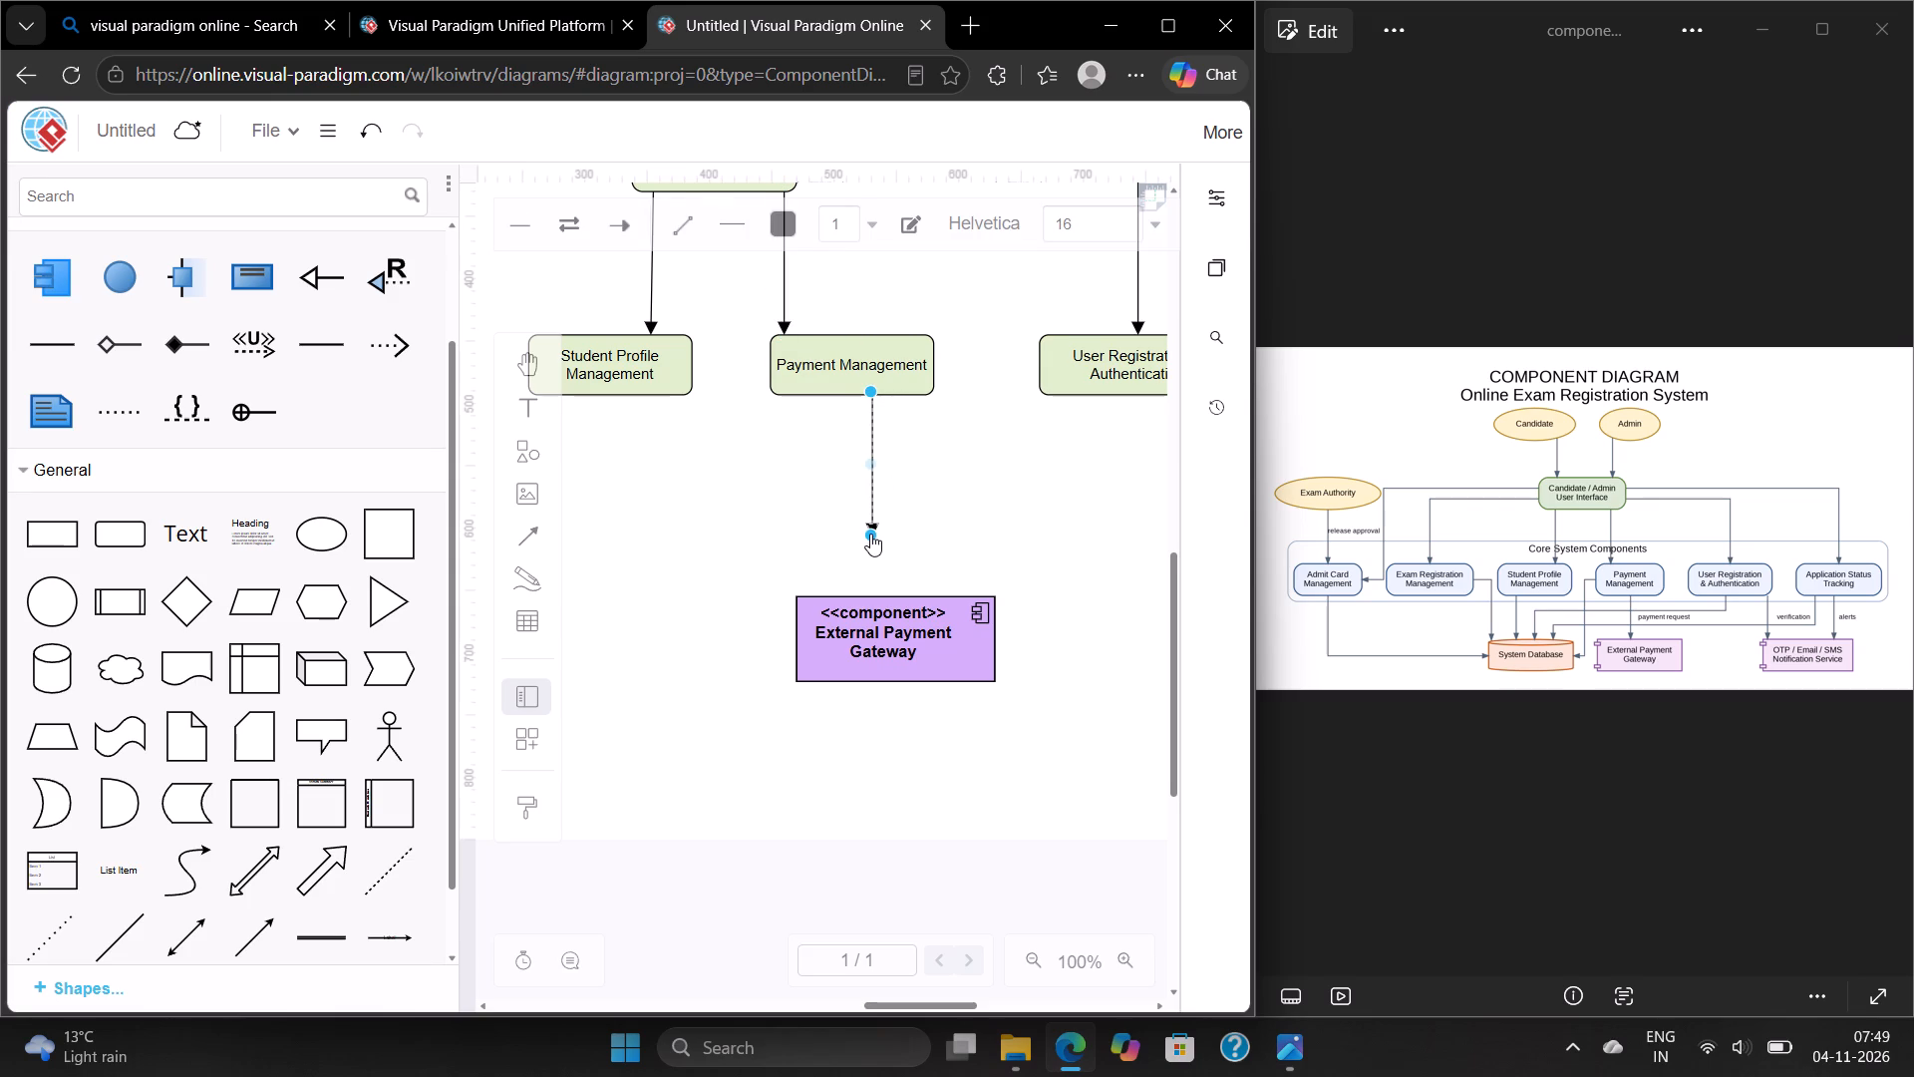
drag(870, 534, 877, 599)
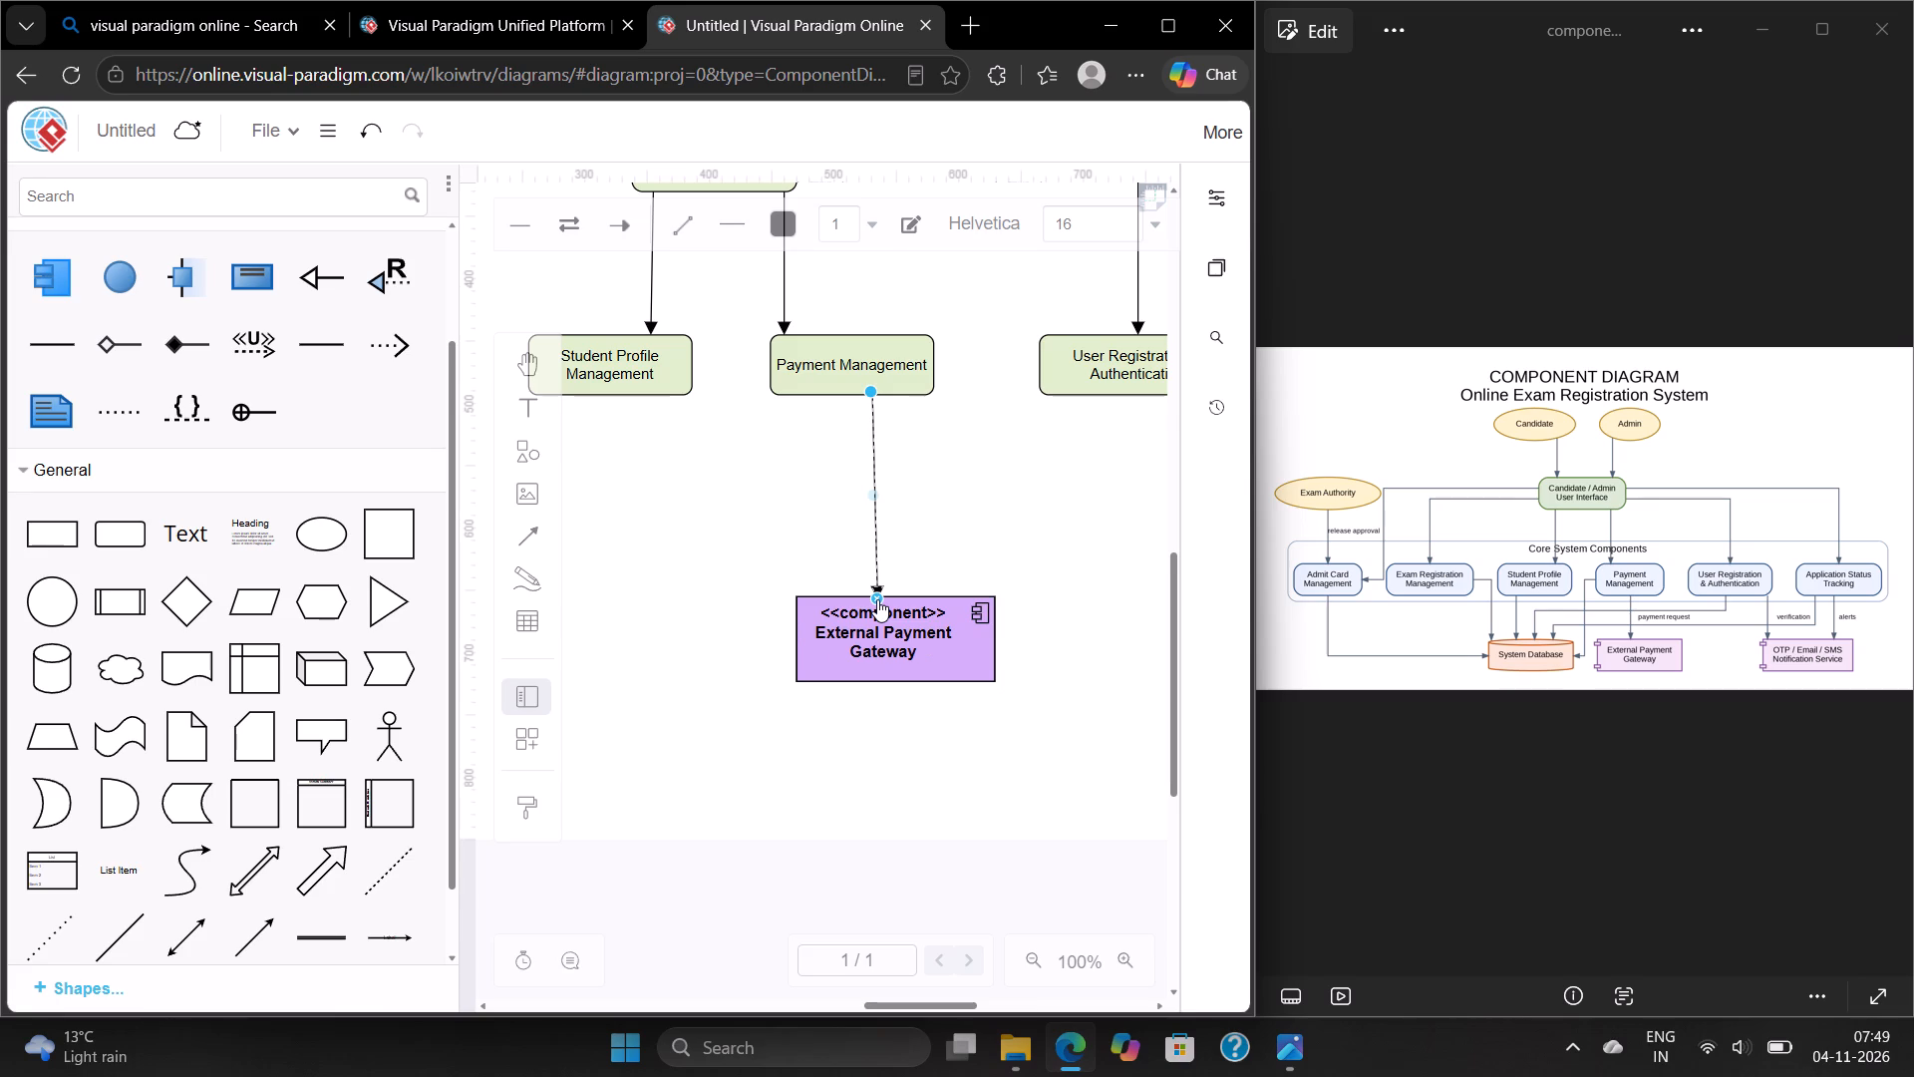
click(876, 594)
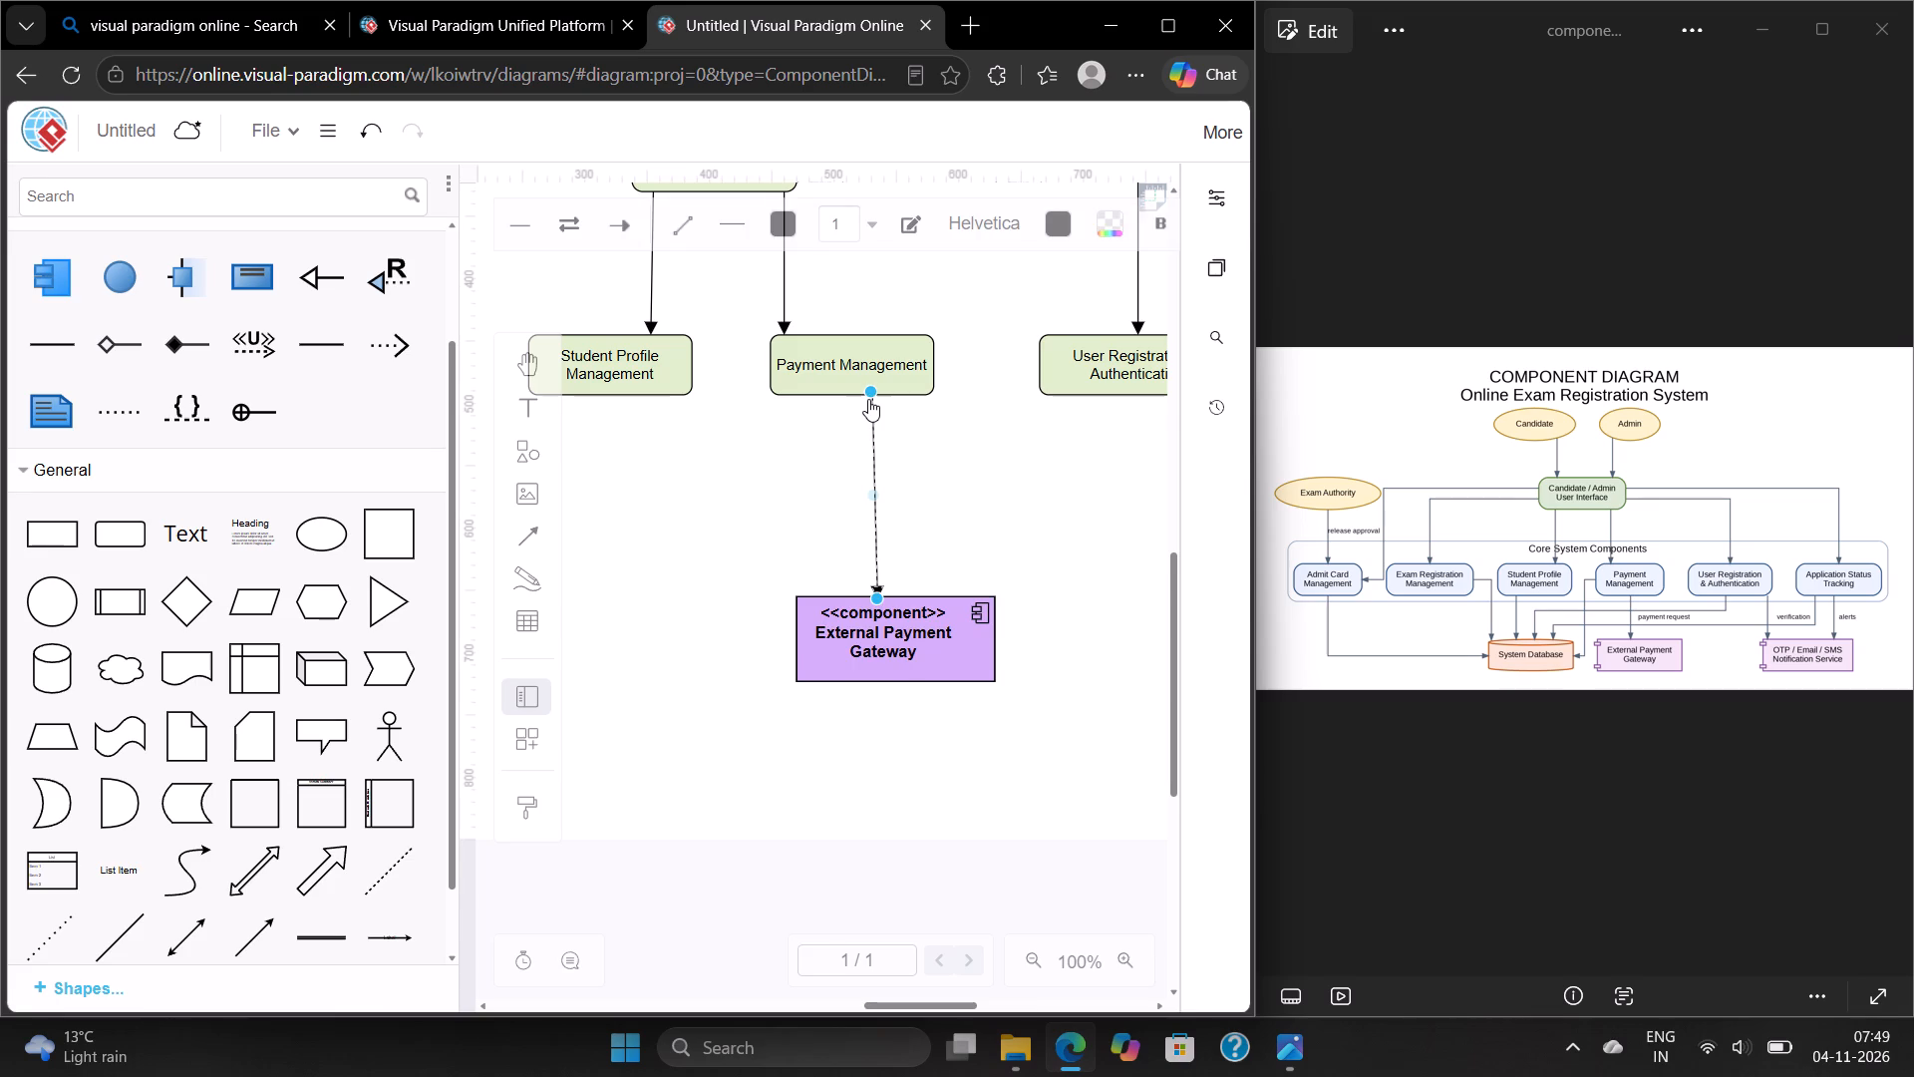
drag(869, 398, 879, 398)
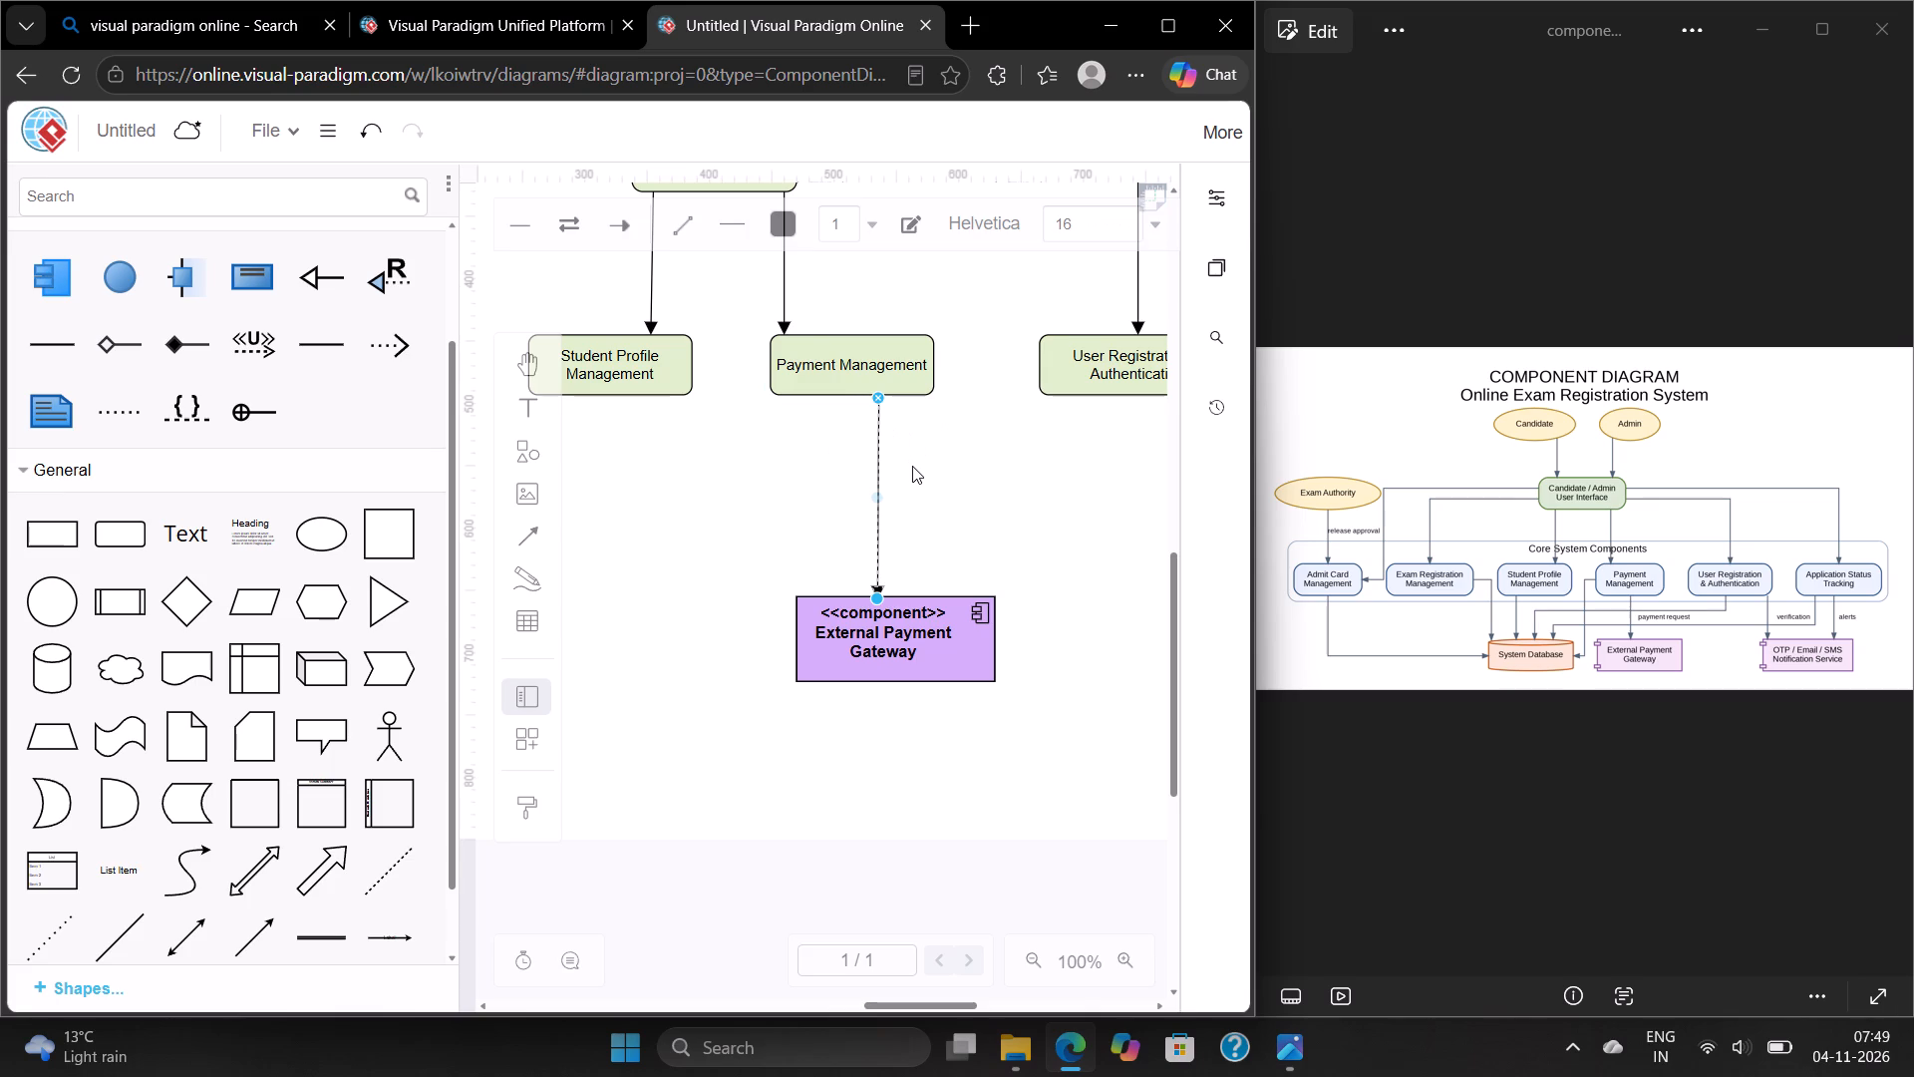
click(912, 466)
Duplicate the "External Payment Gateway" component and place the copy level with it, below and between "User Registration & Authentication" and "Application Status Tracking".
scroll(912, 466, left, 2)
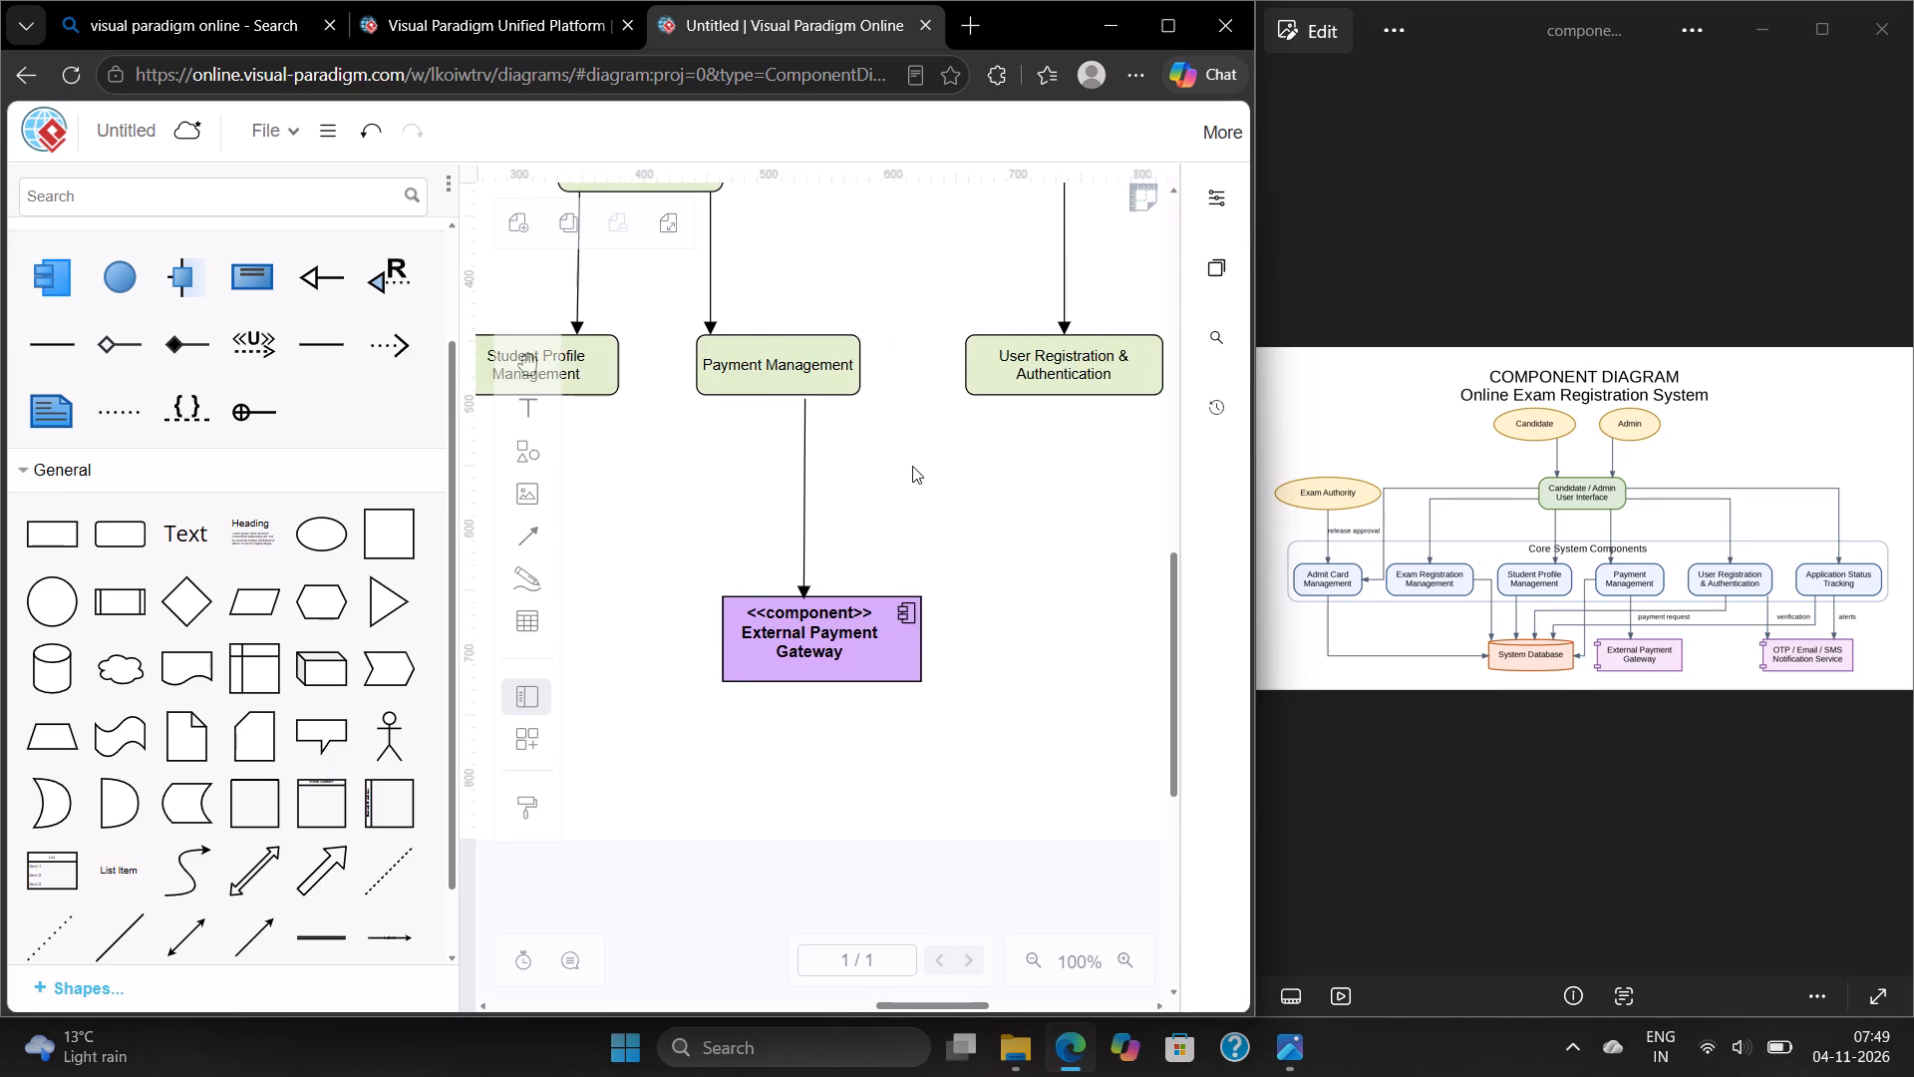
scroll(912, 466, left, 1)
click(712, 622)
right_click(712, 622)
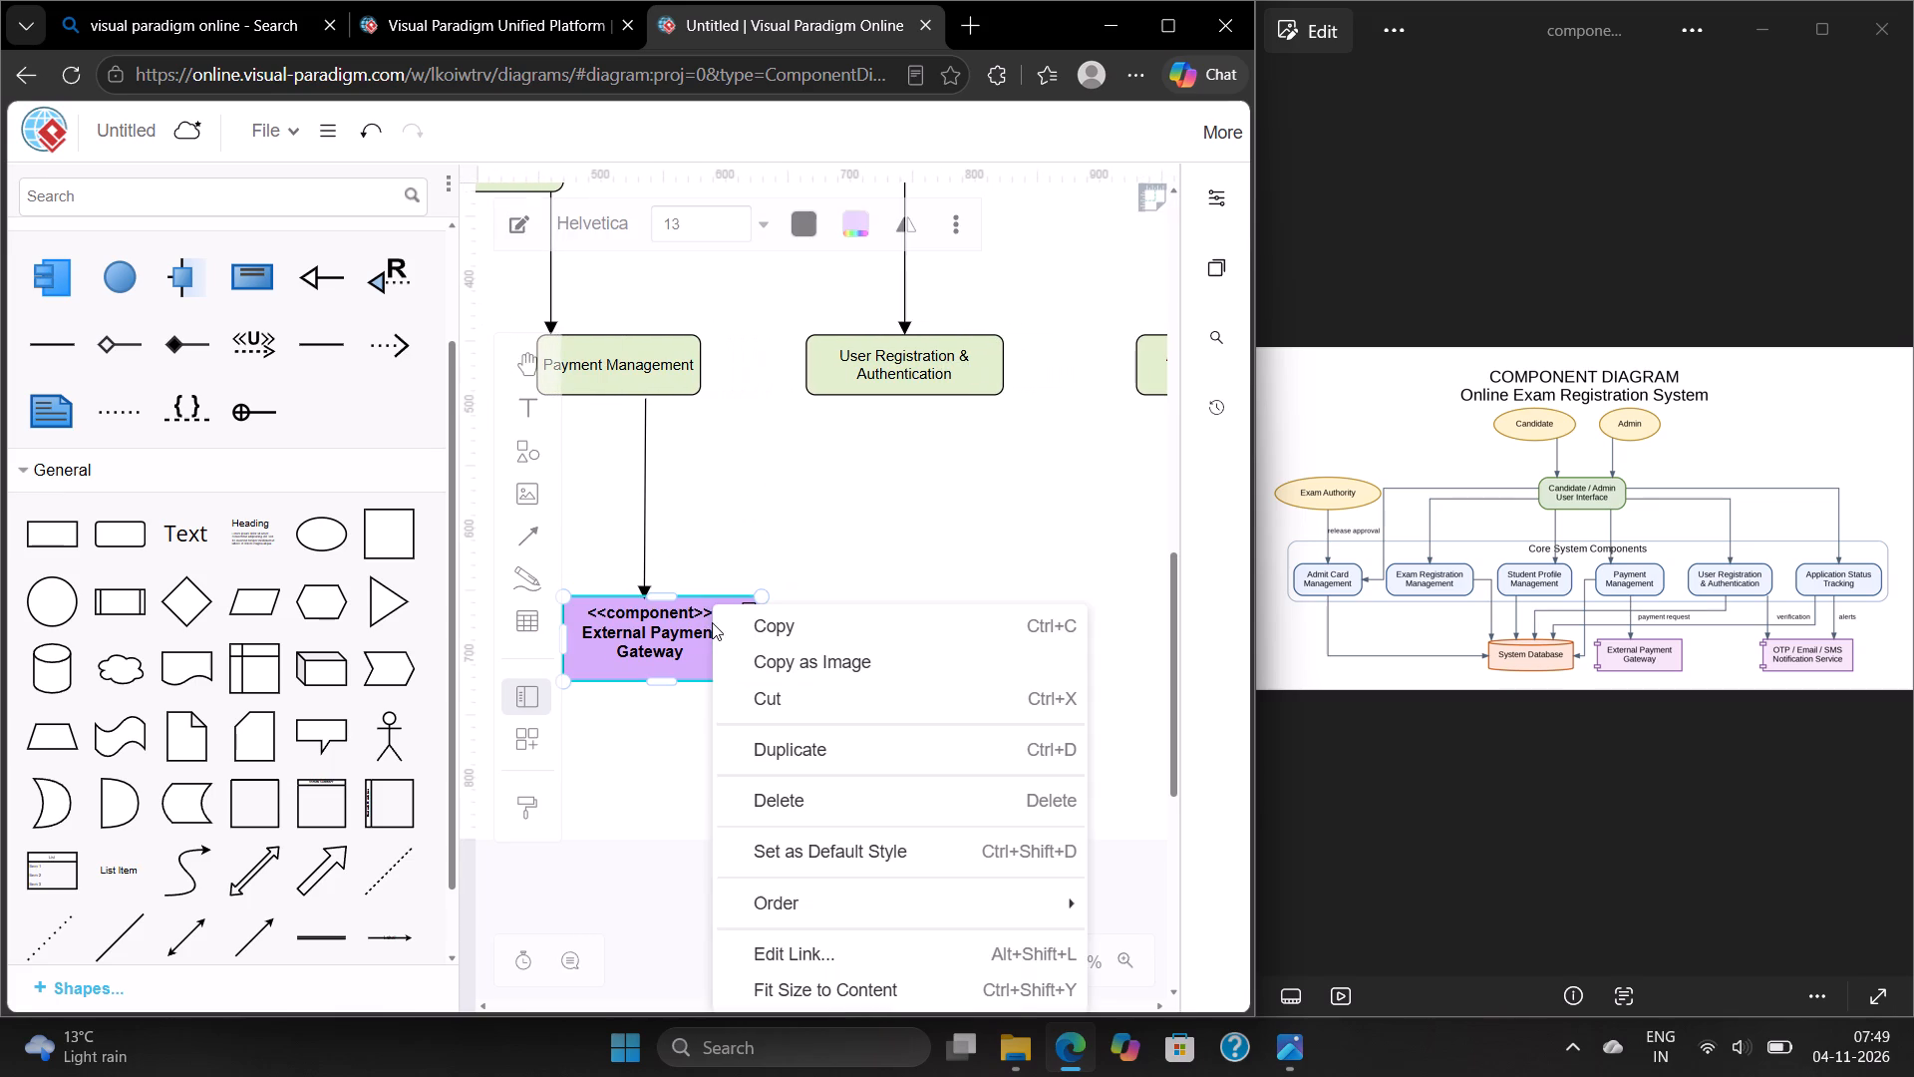
click(794, 765)
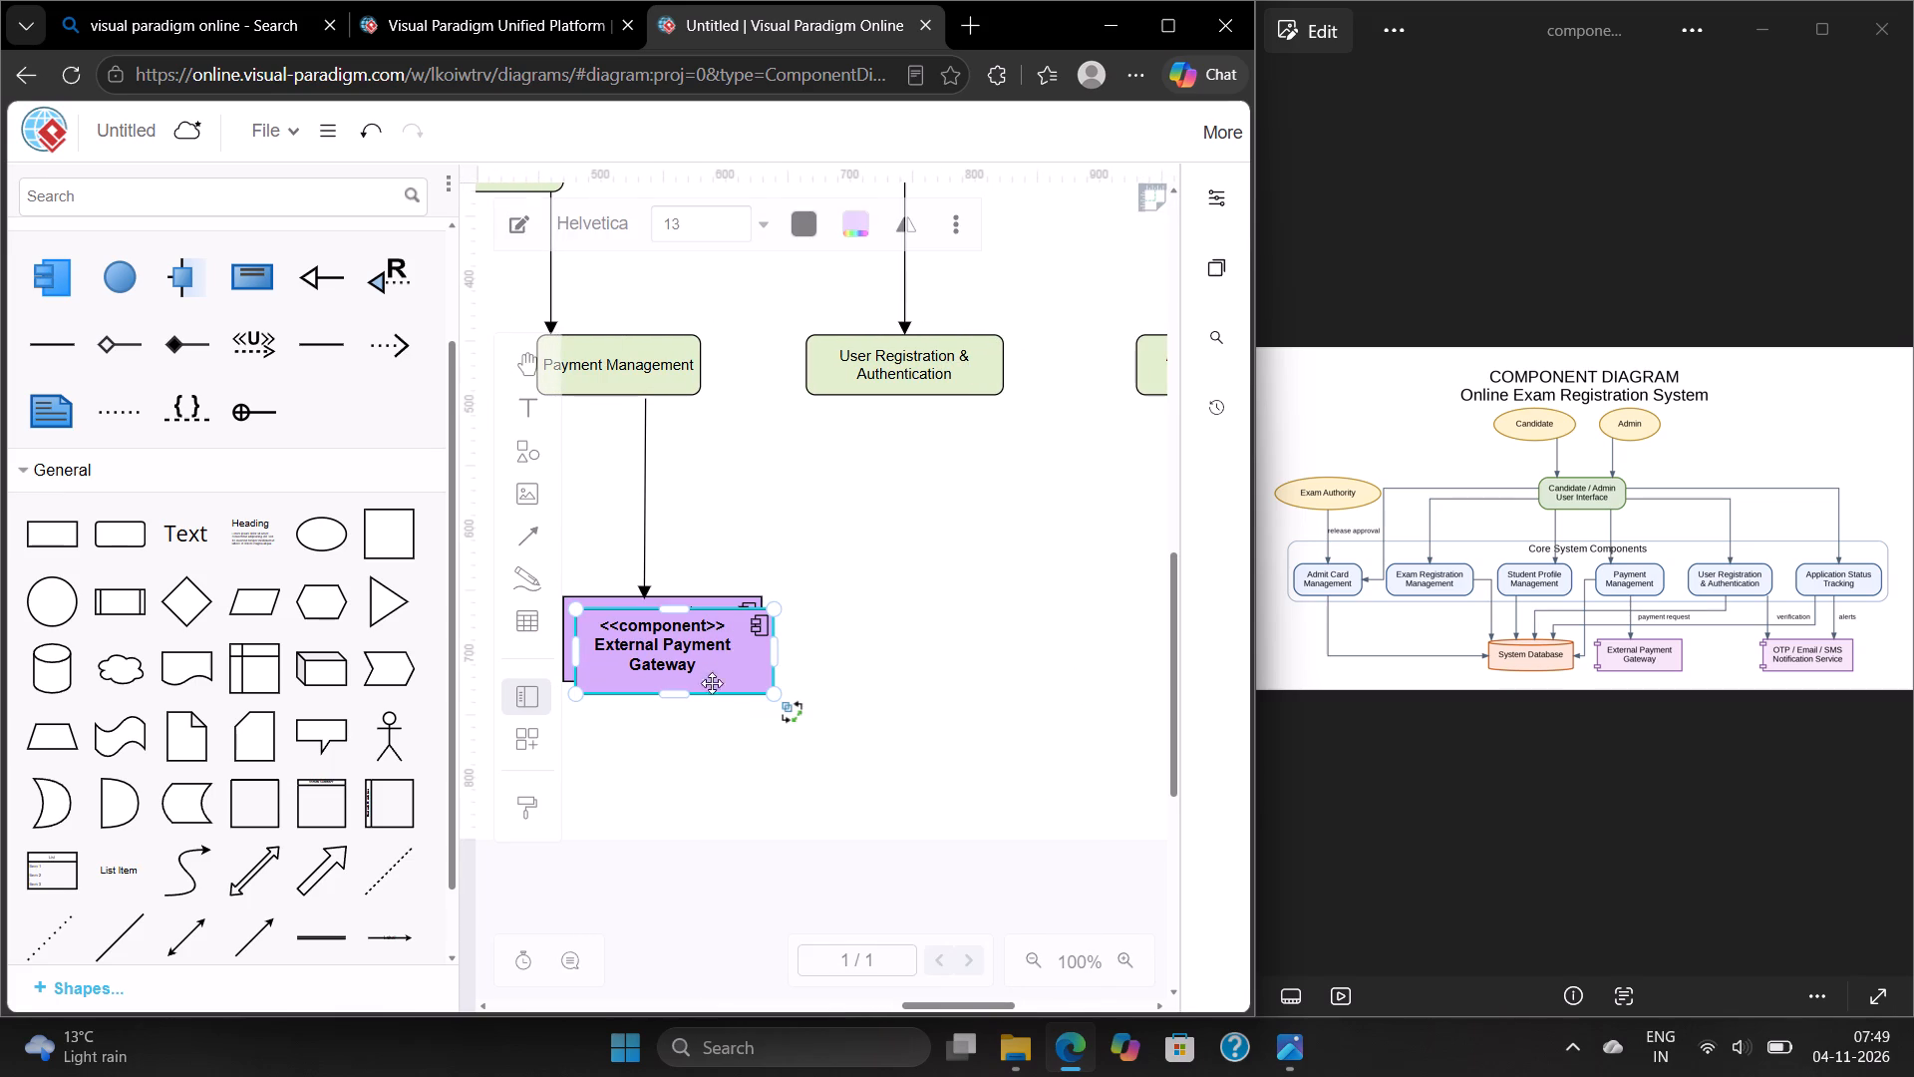
drag(694, 671, 1070, 679)
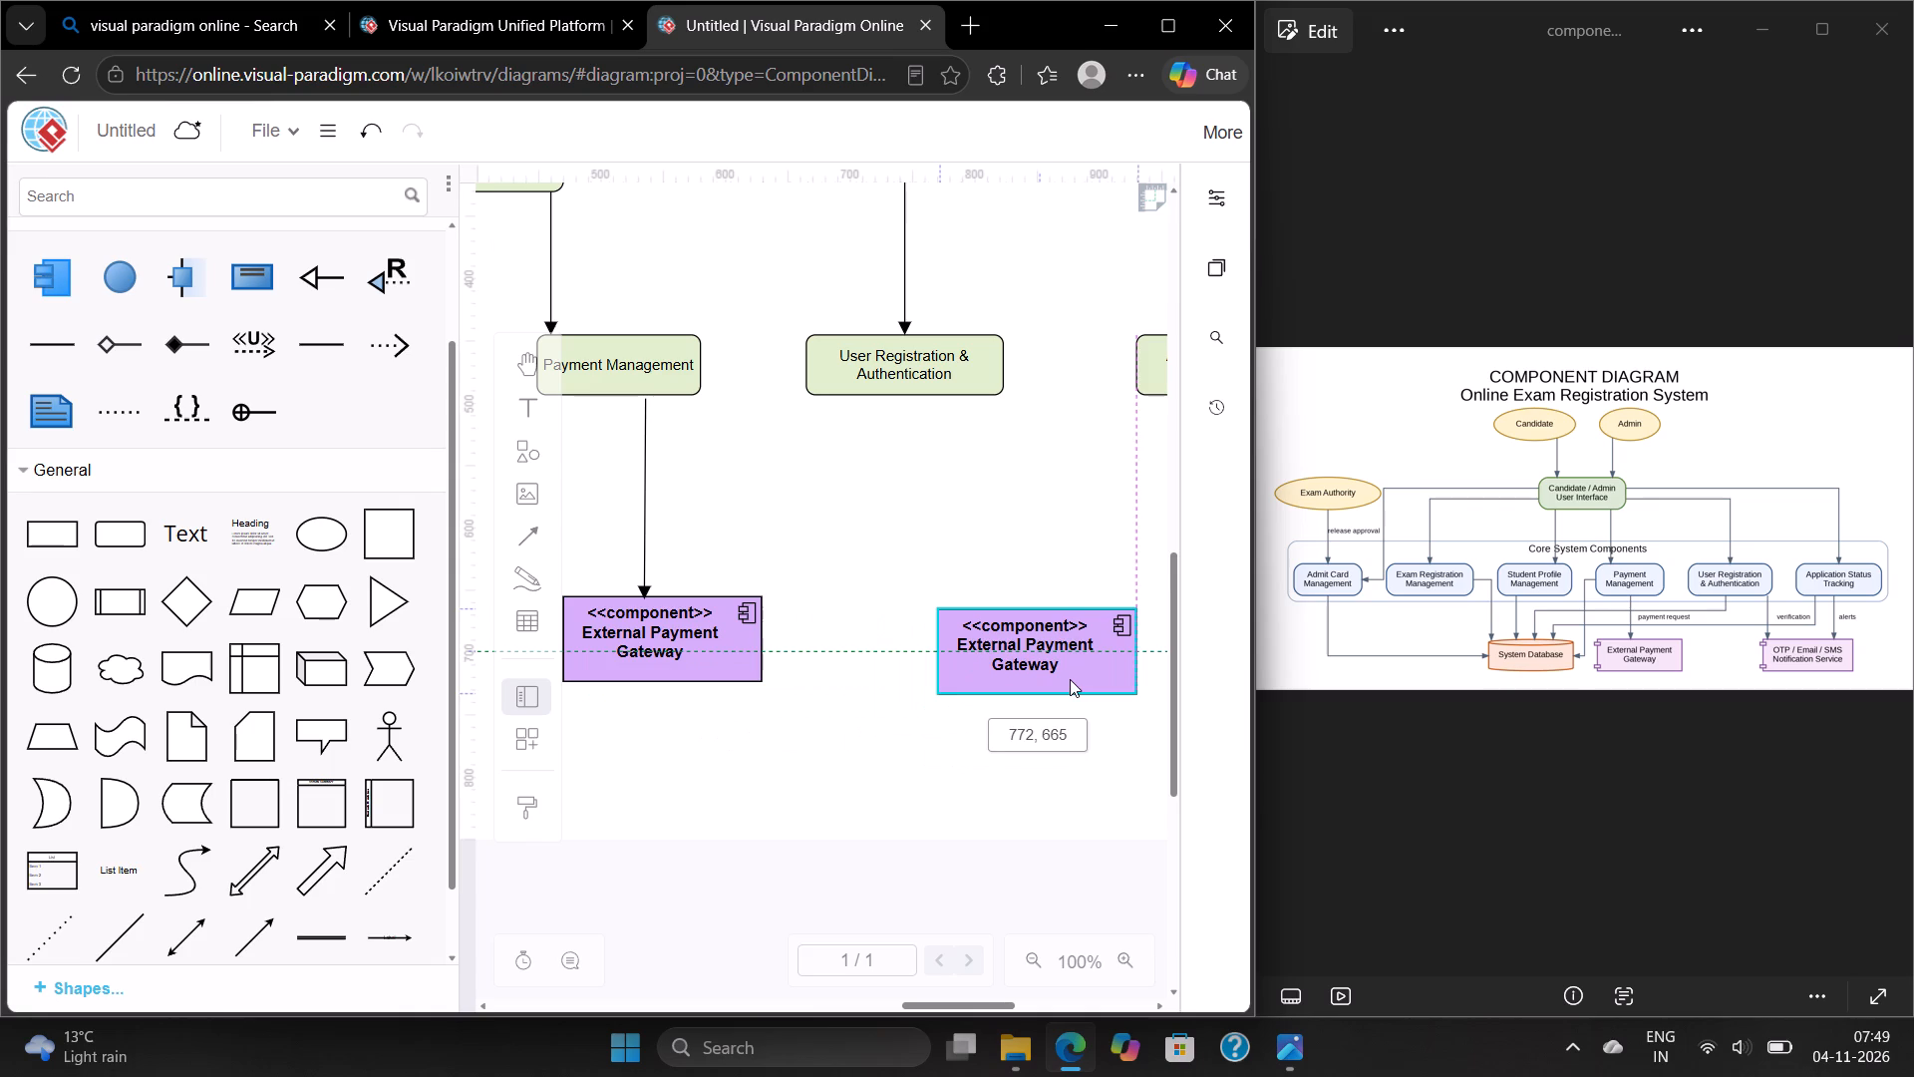
drag(1070, 679, 1084, 662)
Widen the duplicated component slightly towards the right, keeping its height.
scroll(1084, 662, left, 2)
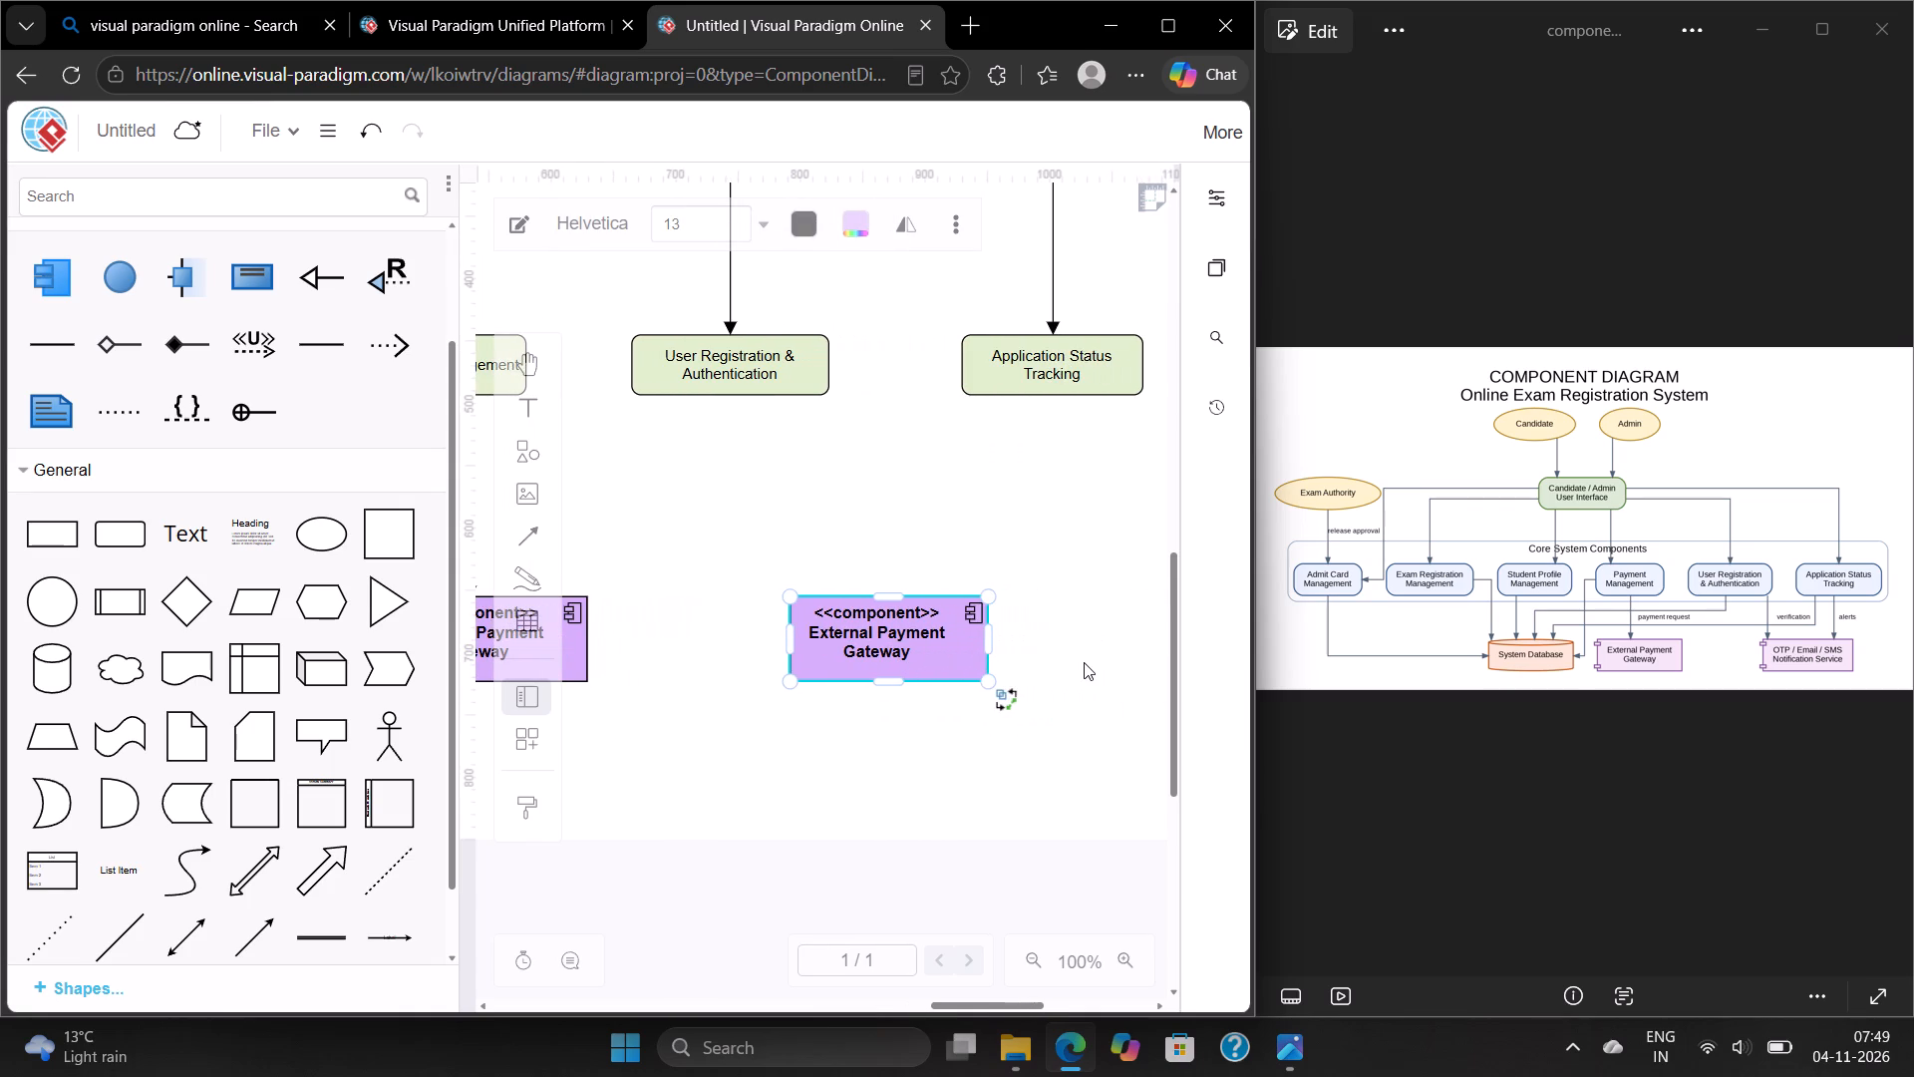
drag(989, 678, 1040, 678)
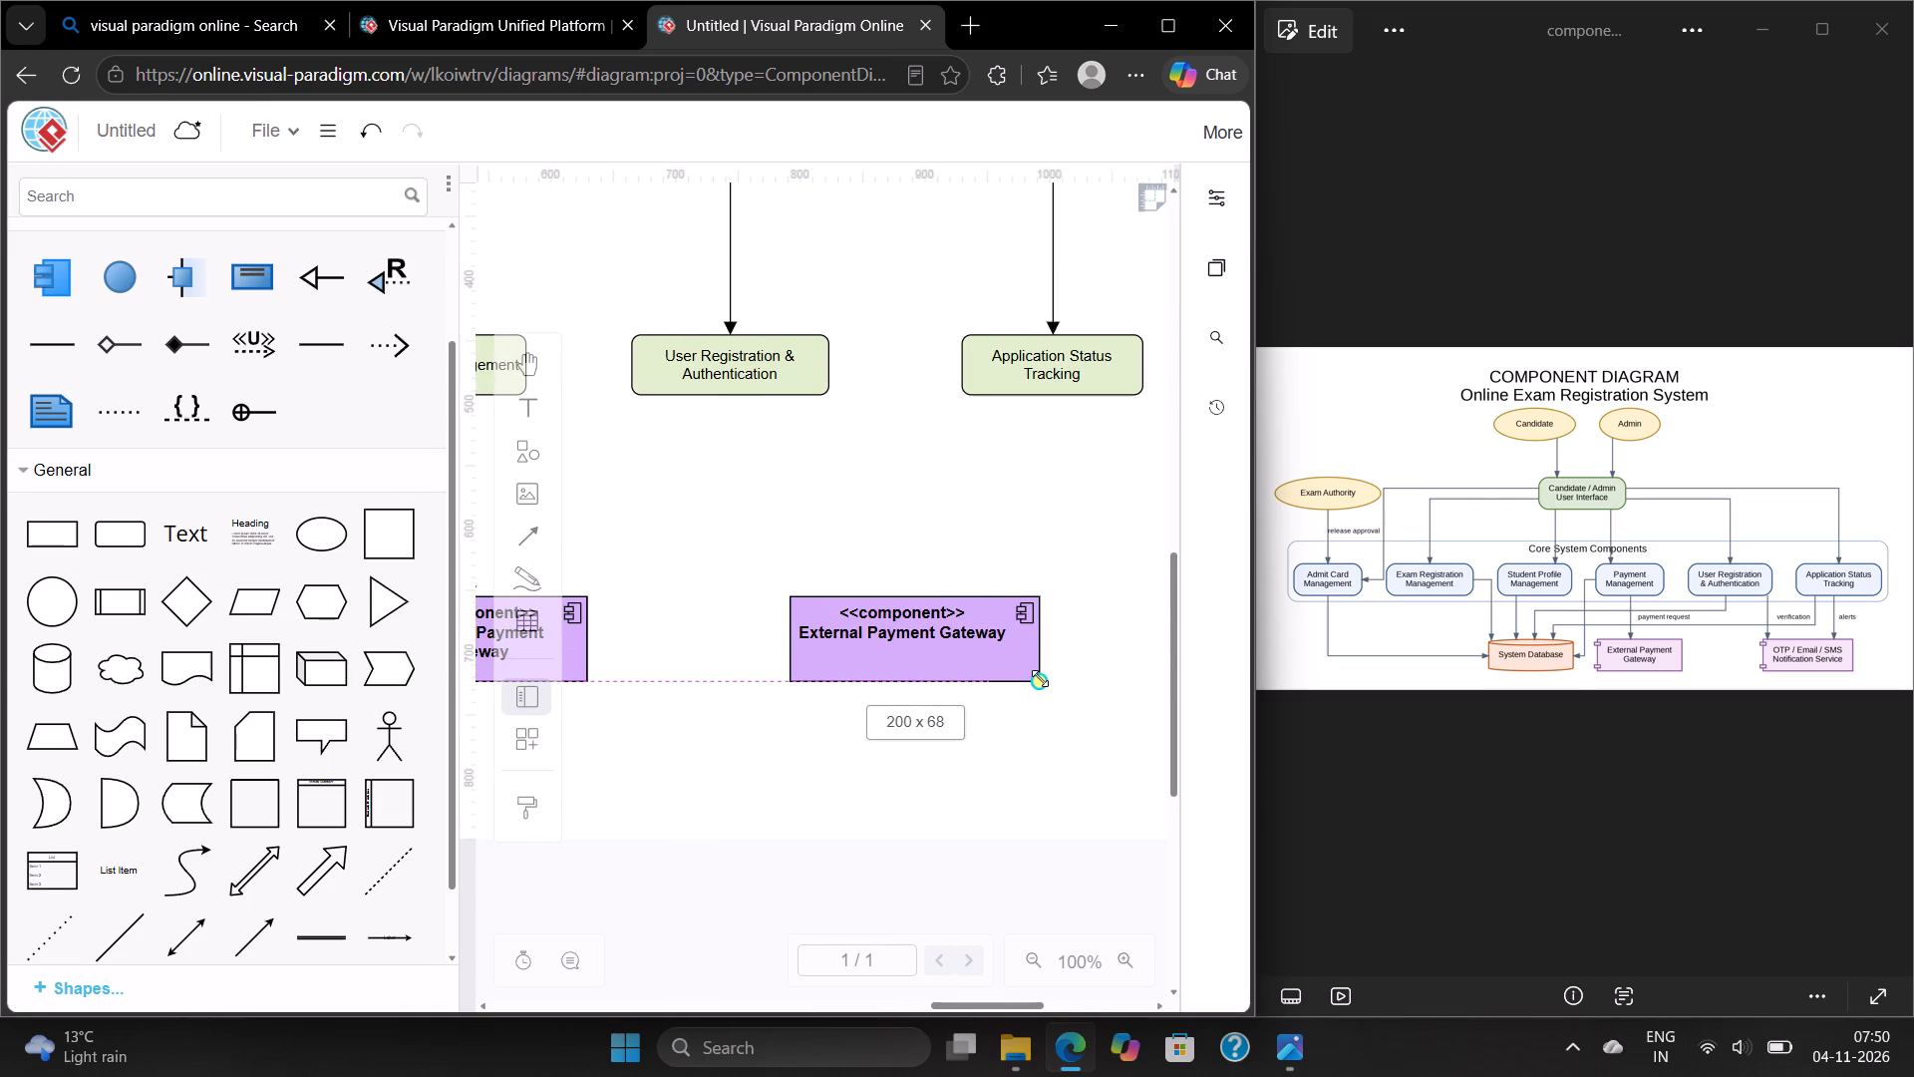
drag(1040, 678, 1031, 678)
Rename the duplicated component "OTP / Email / SMS Notification Service".
triple_click(990, 633)
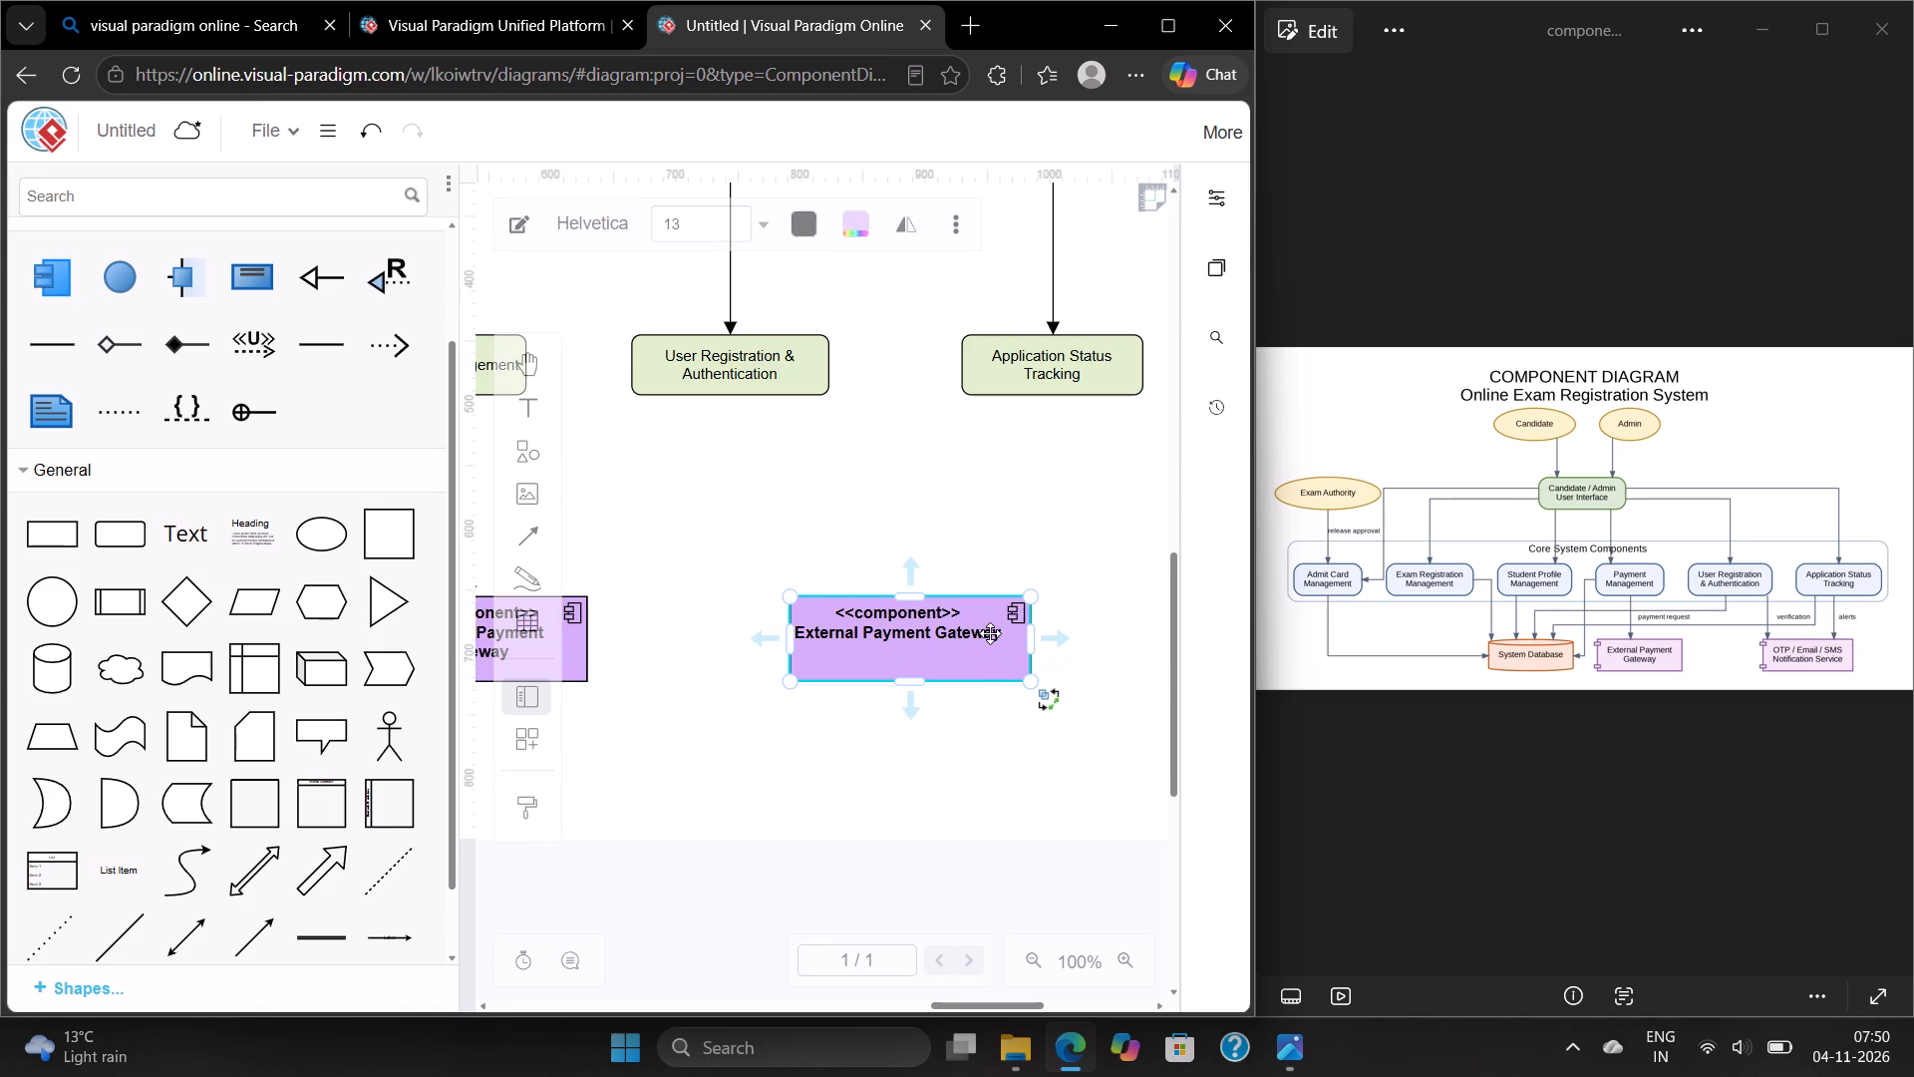
triple_click(990, 633)
click(990, 633)
triple_click(990, 633)
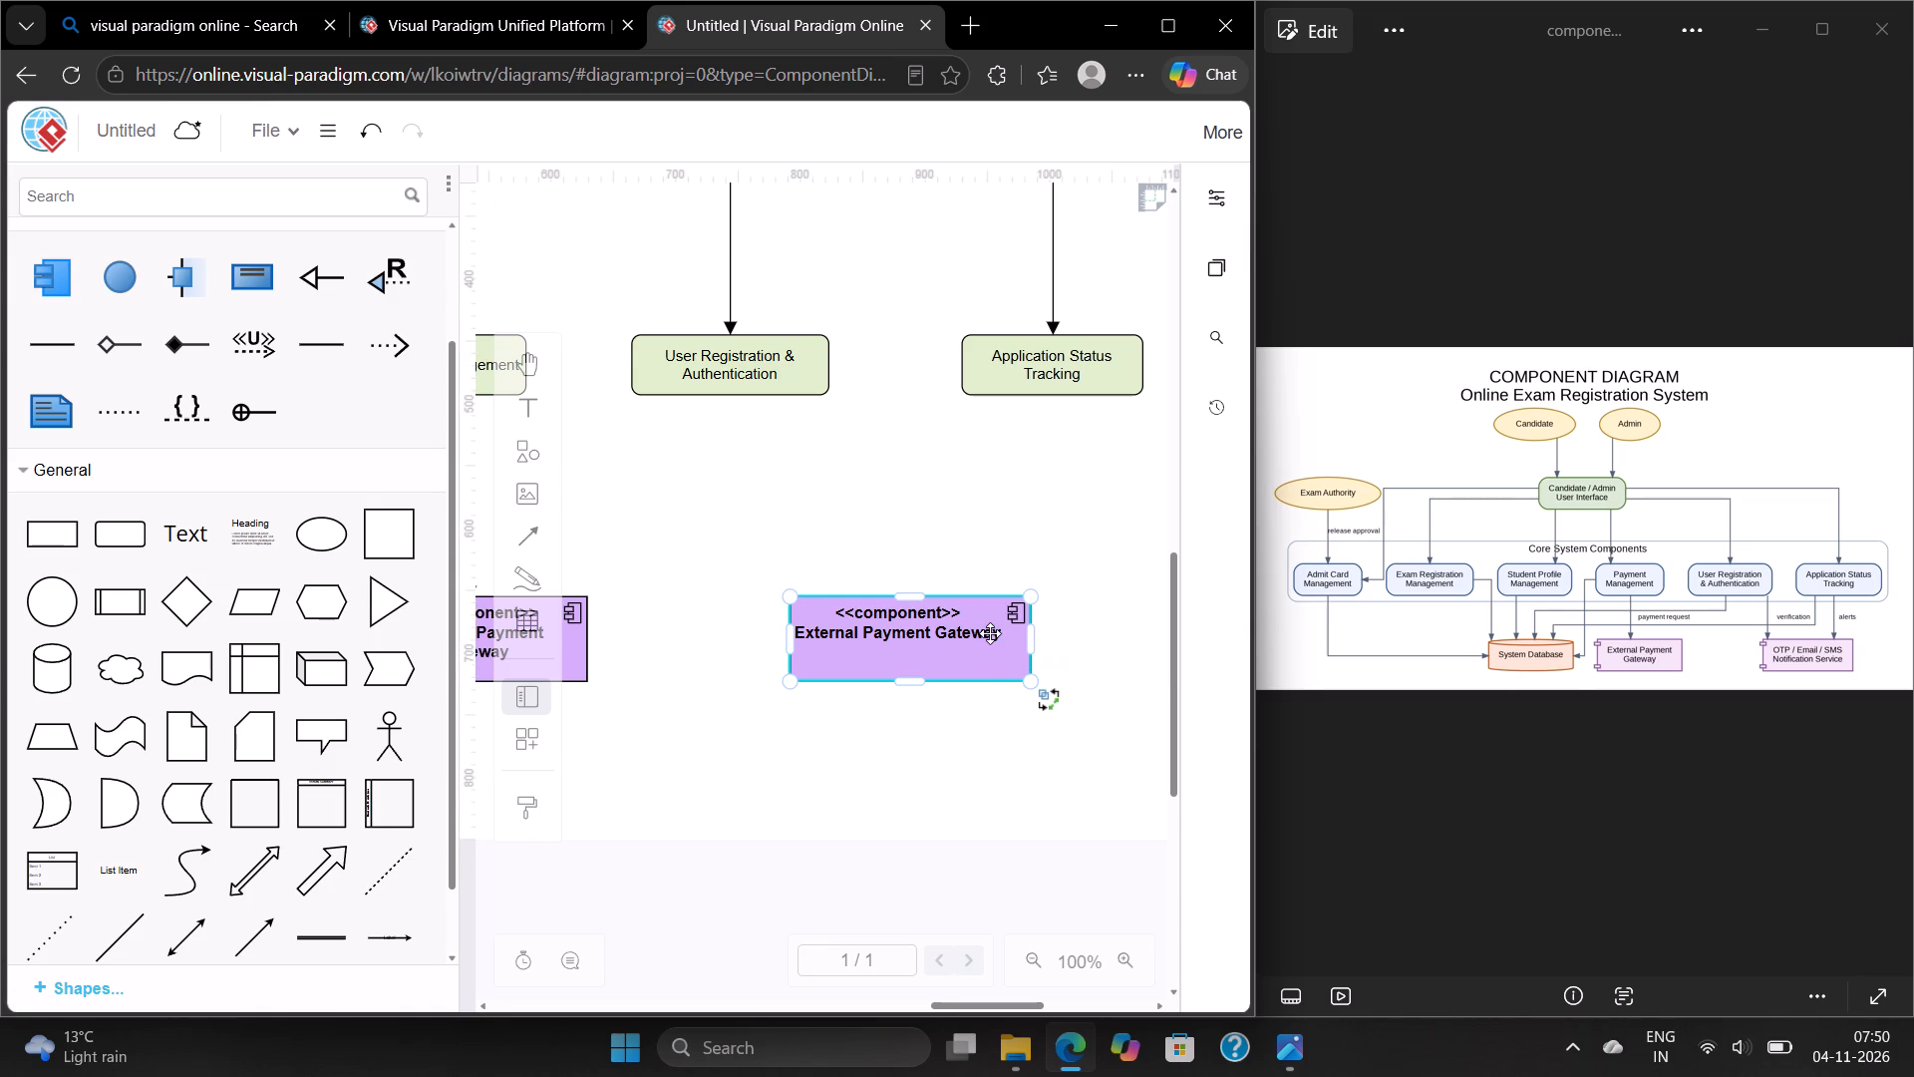
double_click(990, 633)
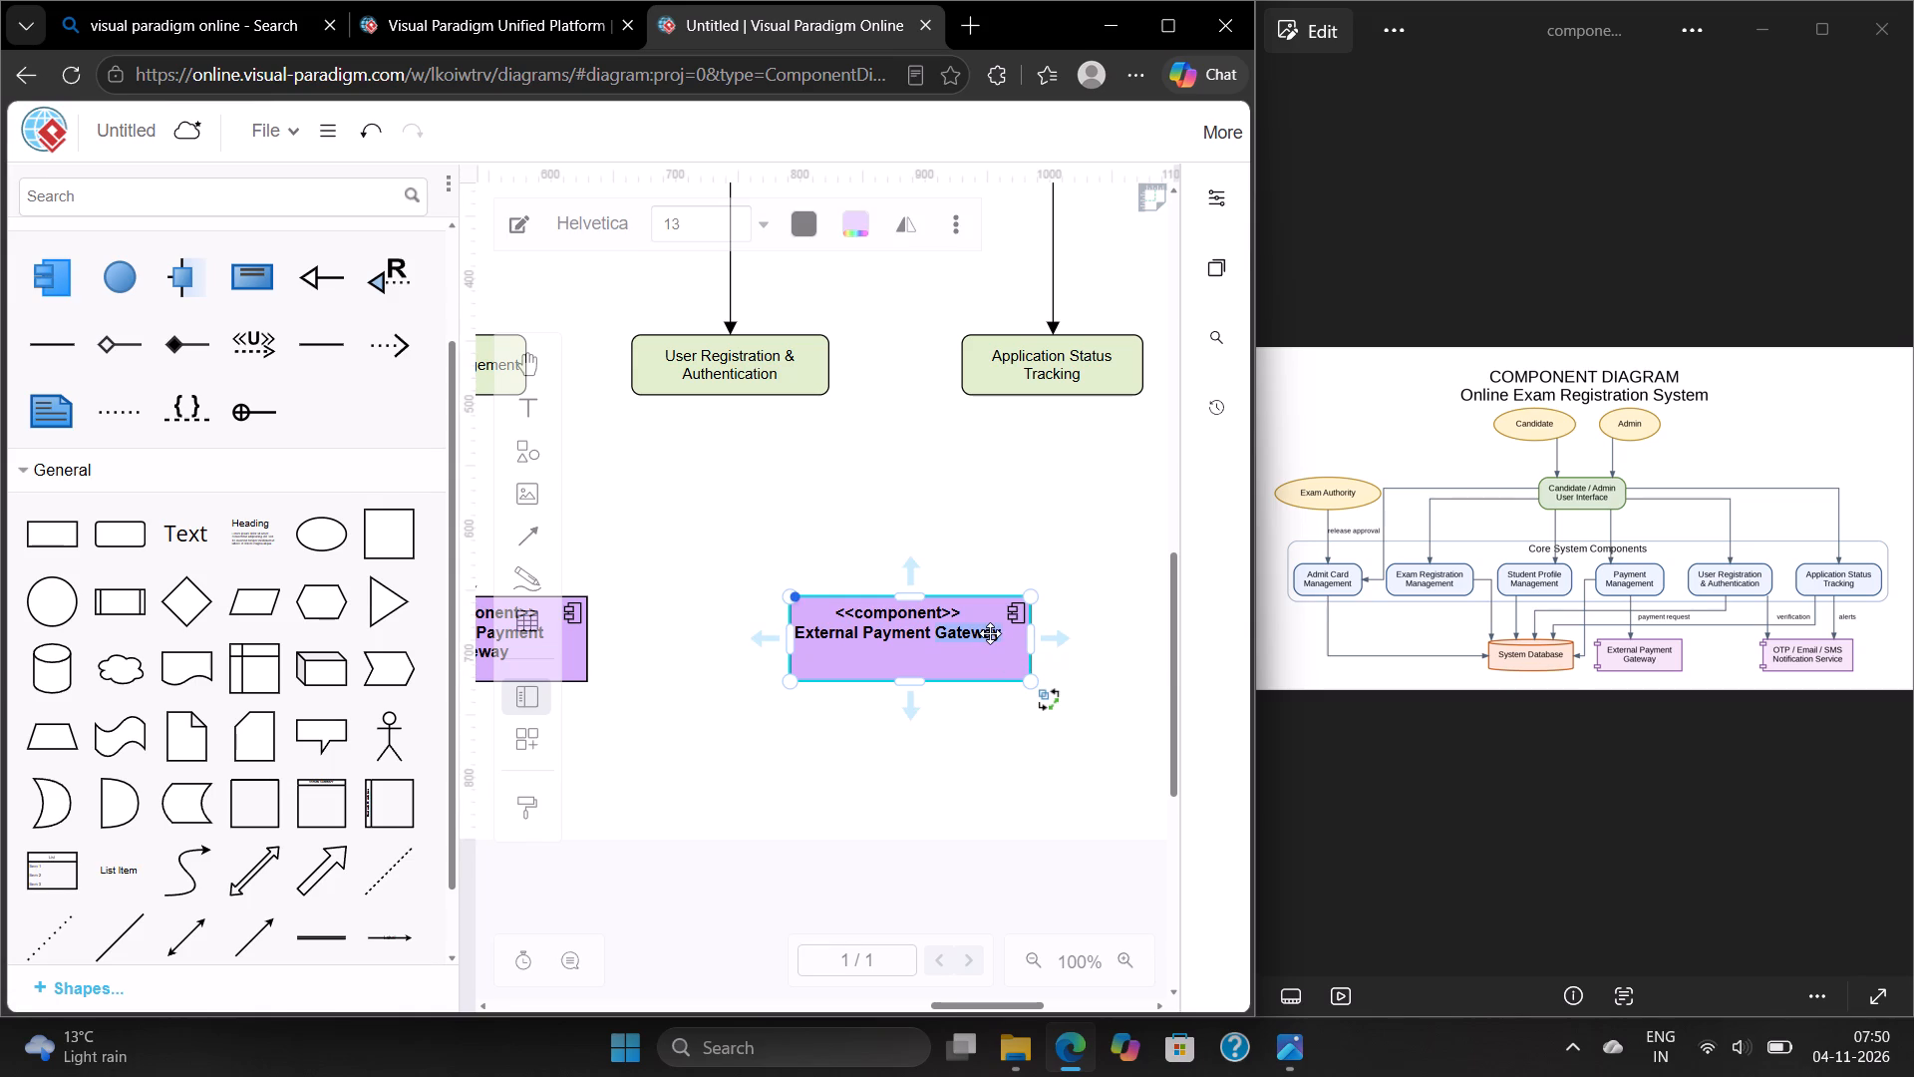
key(BackSpace)
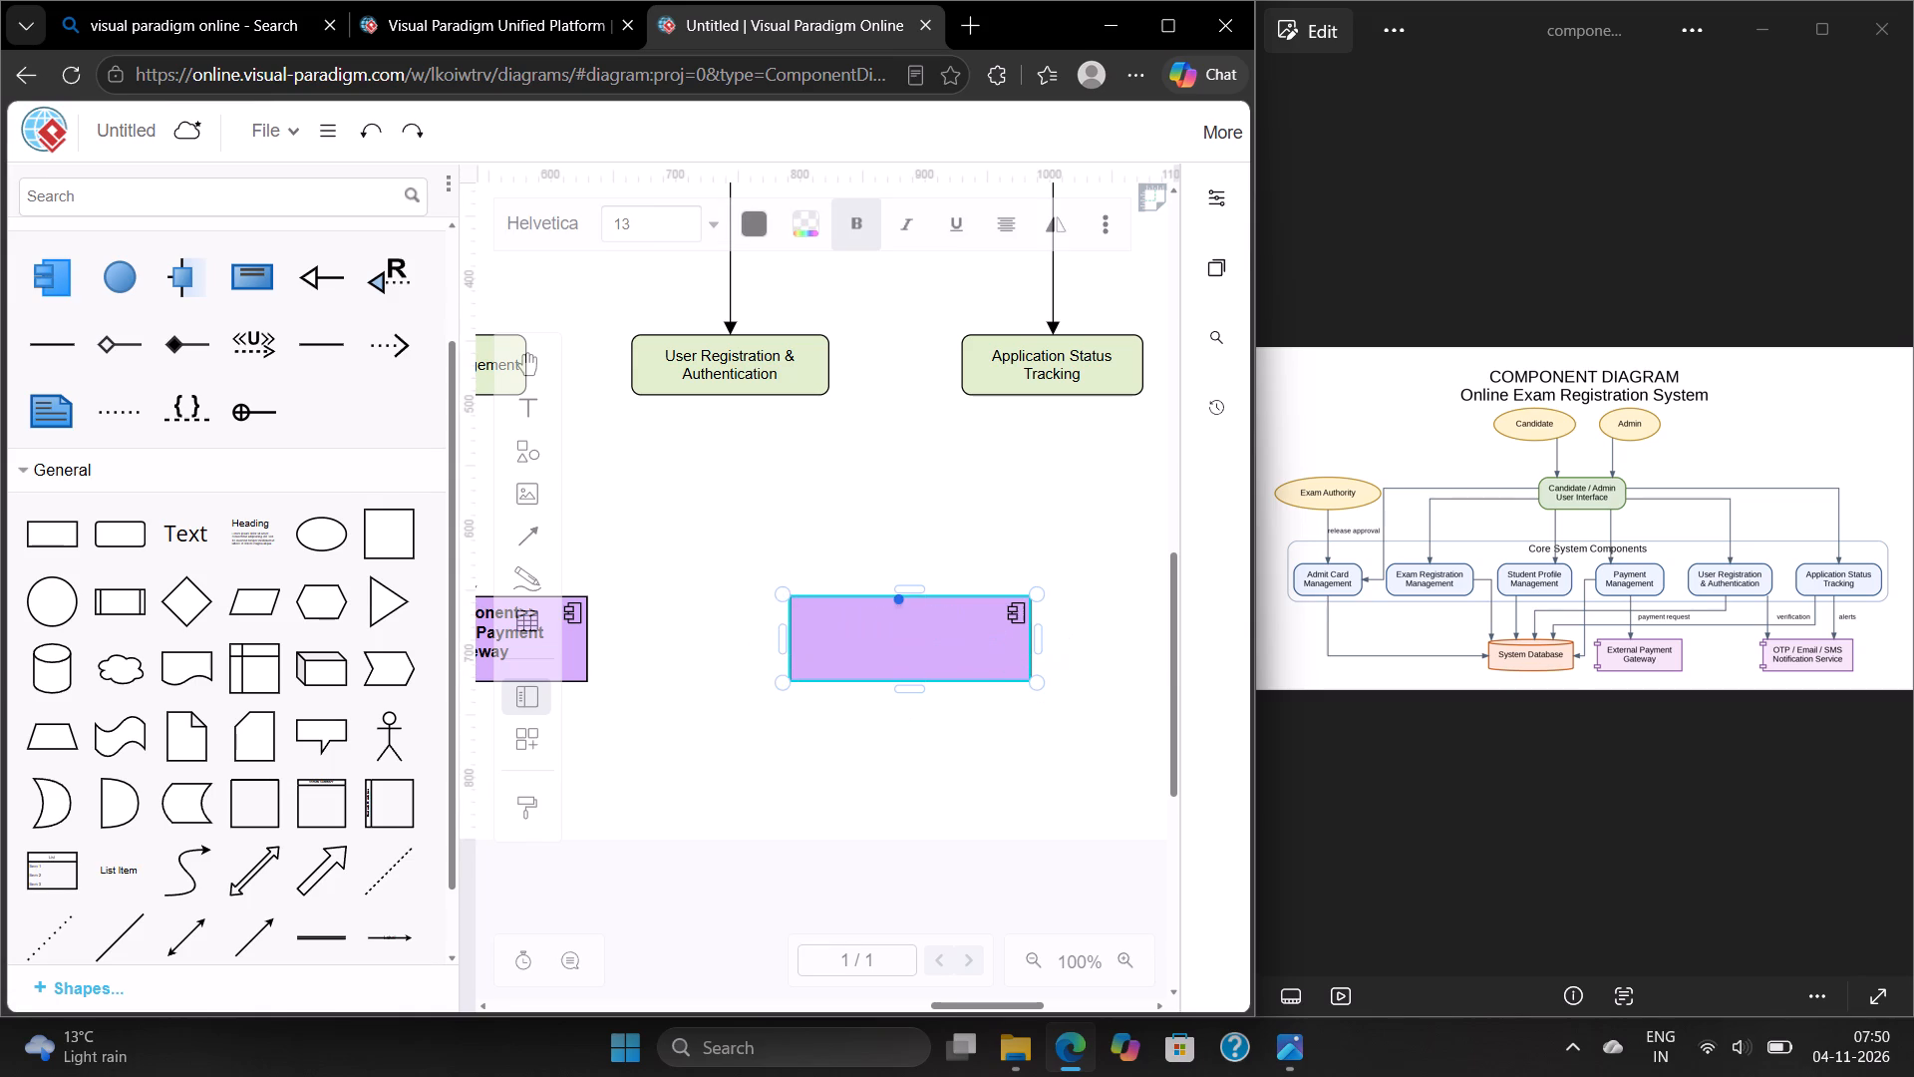
text(OTP)
key(space)
text(?)
key(space)
key(BackSpace)
key(BackSpace)
text(/ Email /)
key(space)
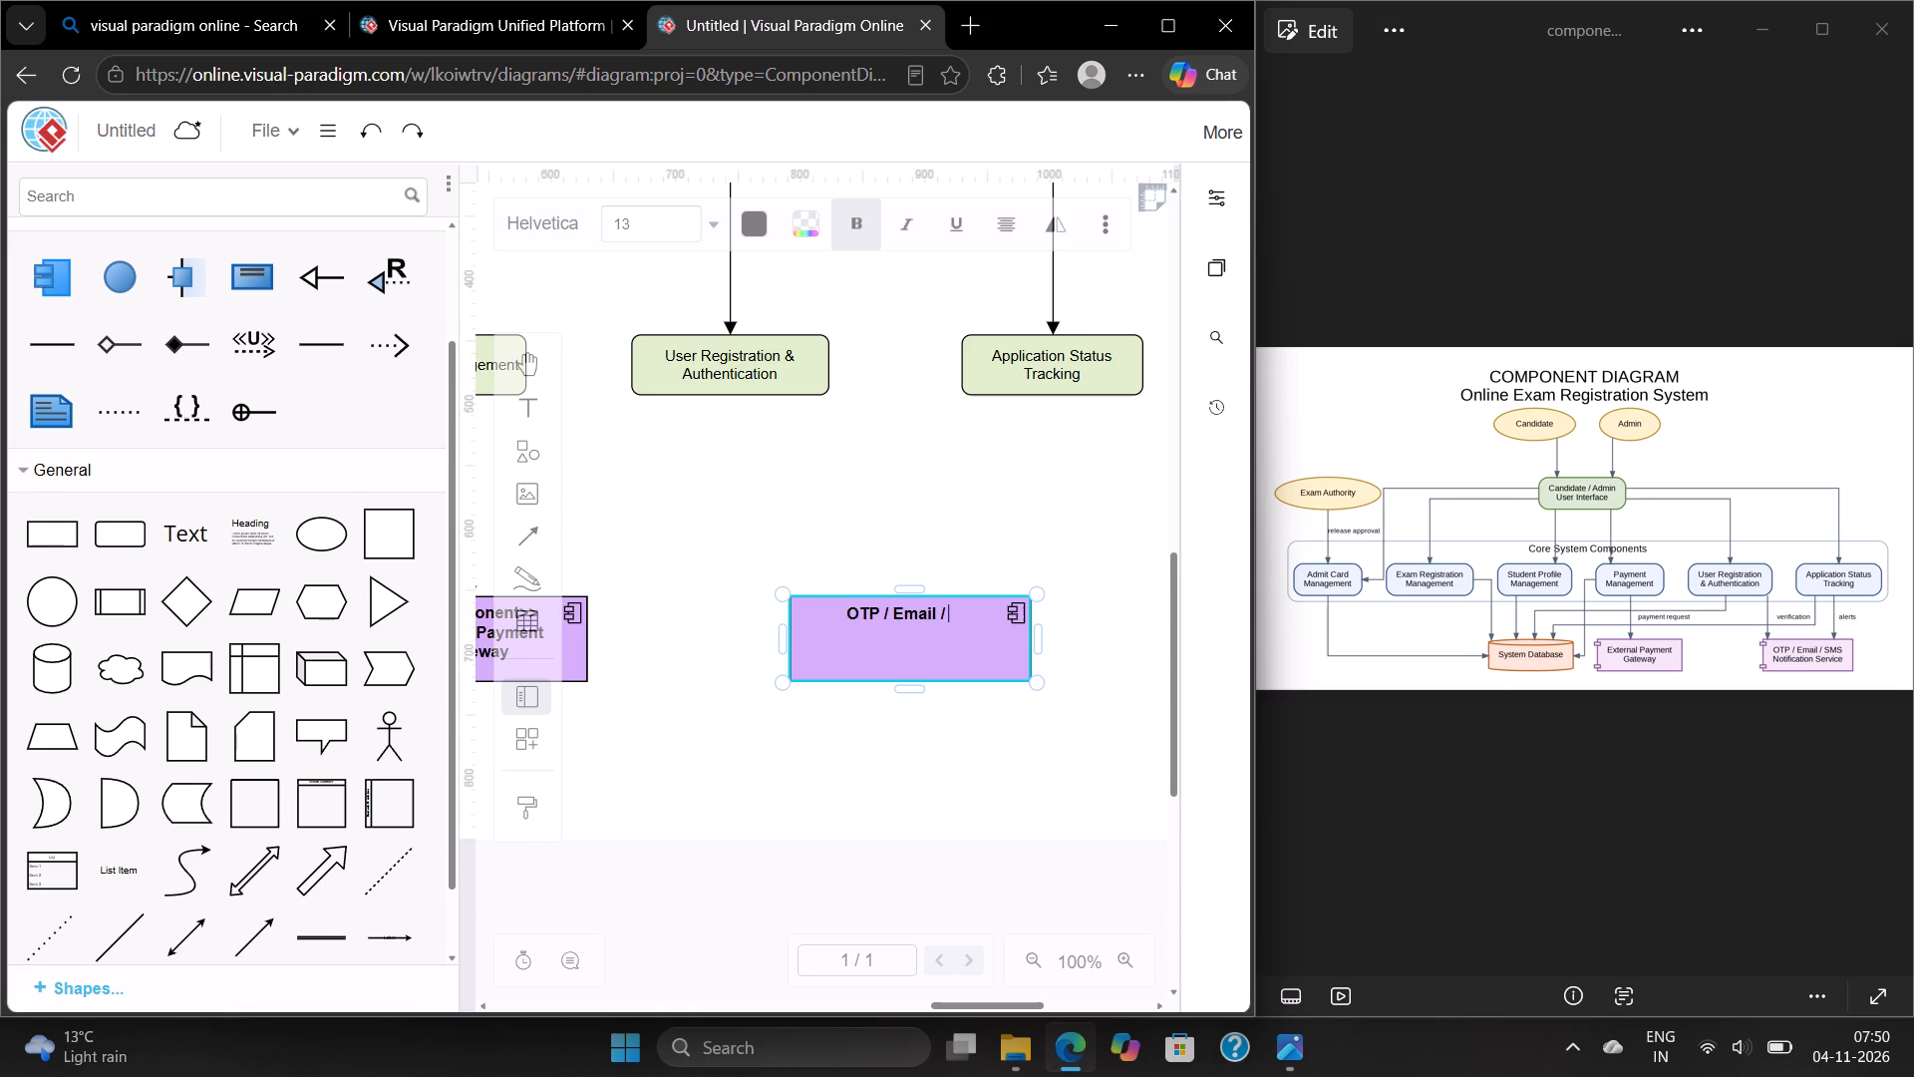
text(SMS)
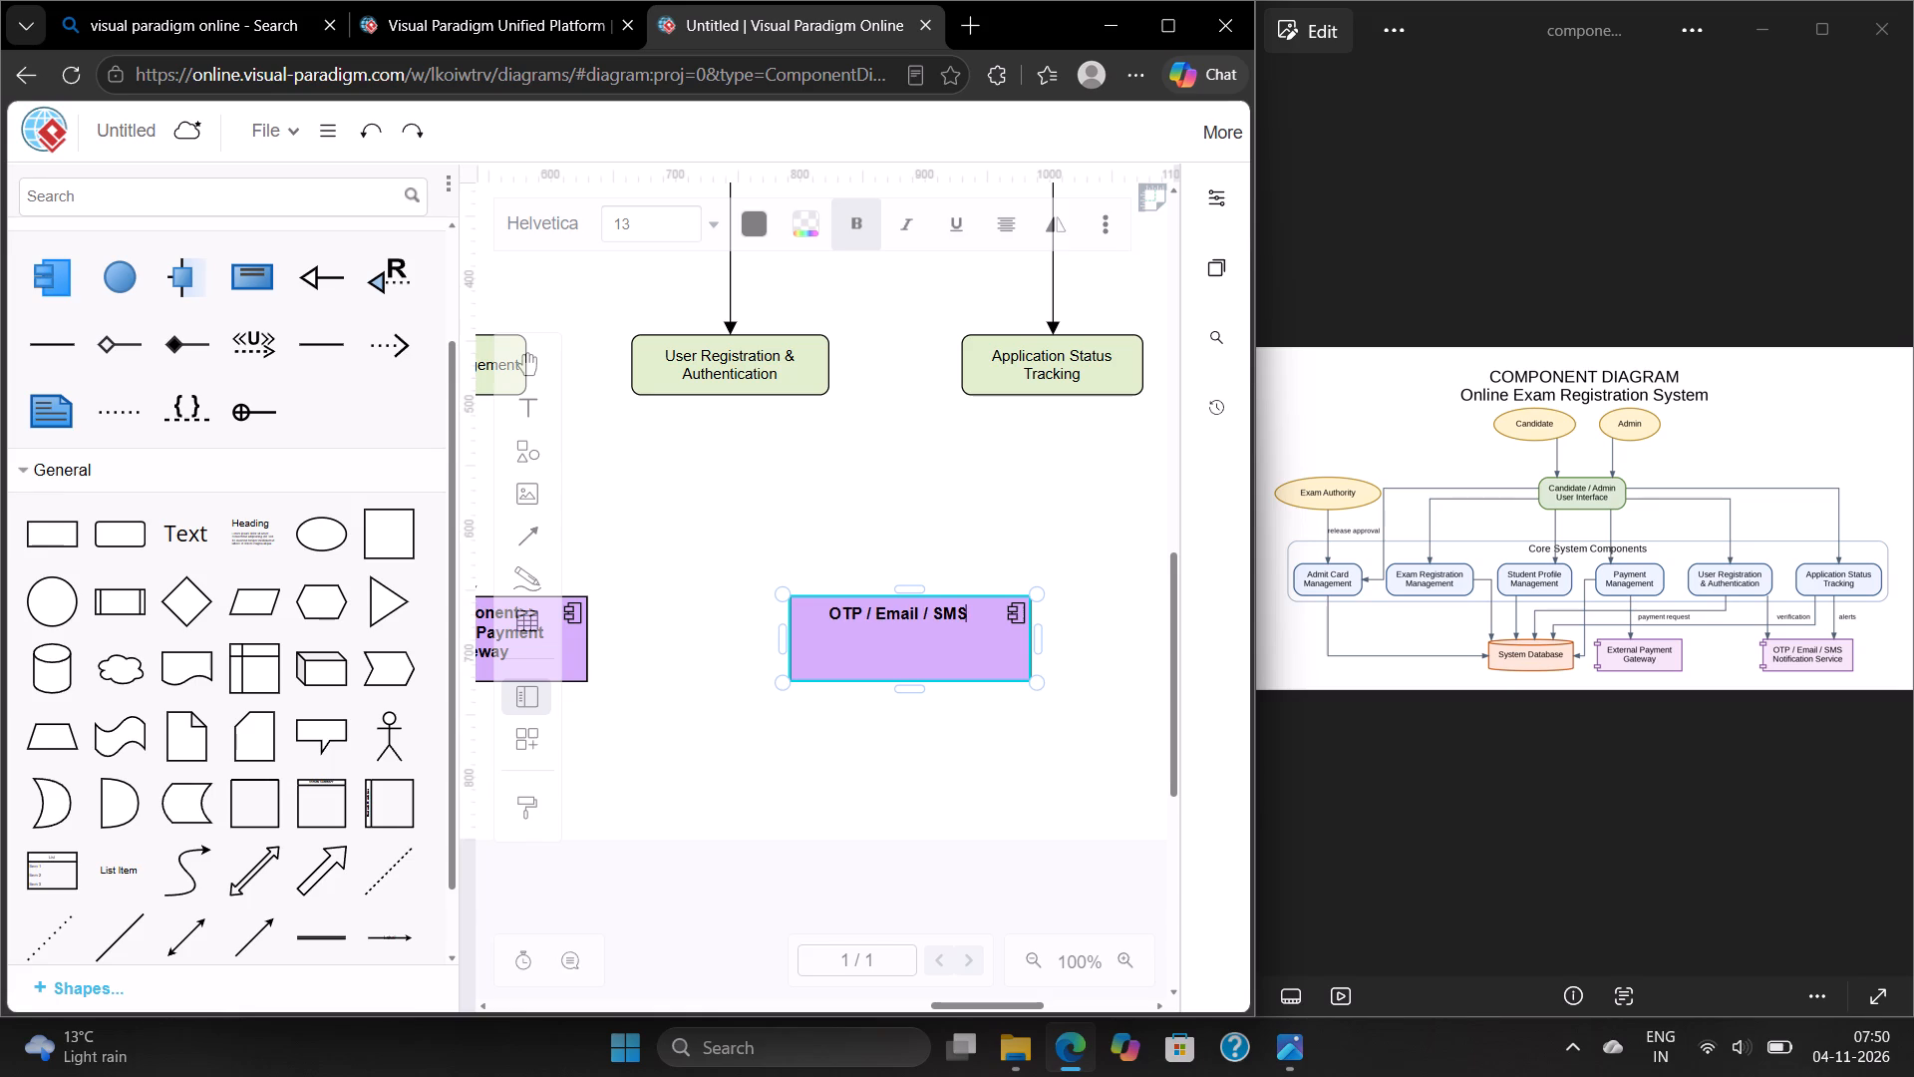
key(space)
text(Notifi)
text(cato)
key(BackSpace)
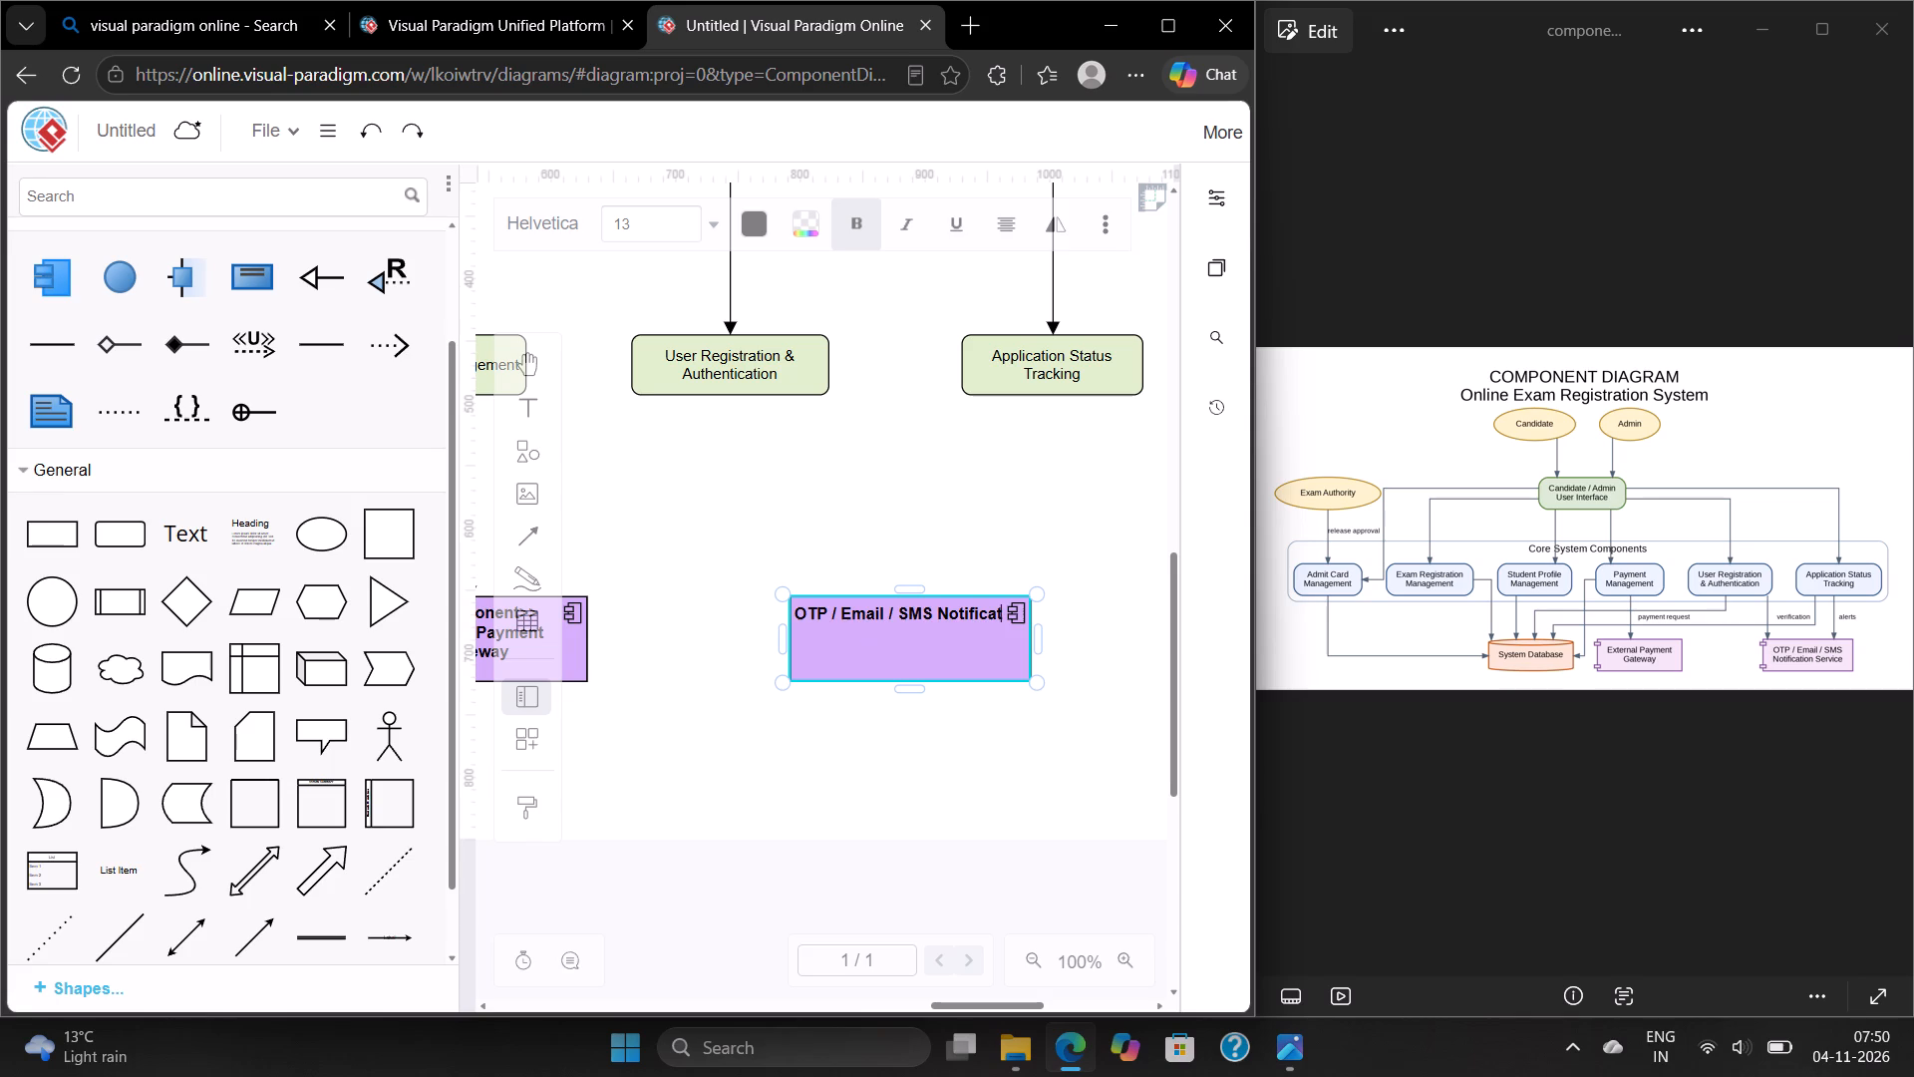
text(ion)
key(space)
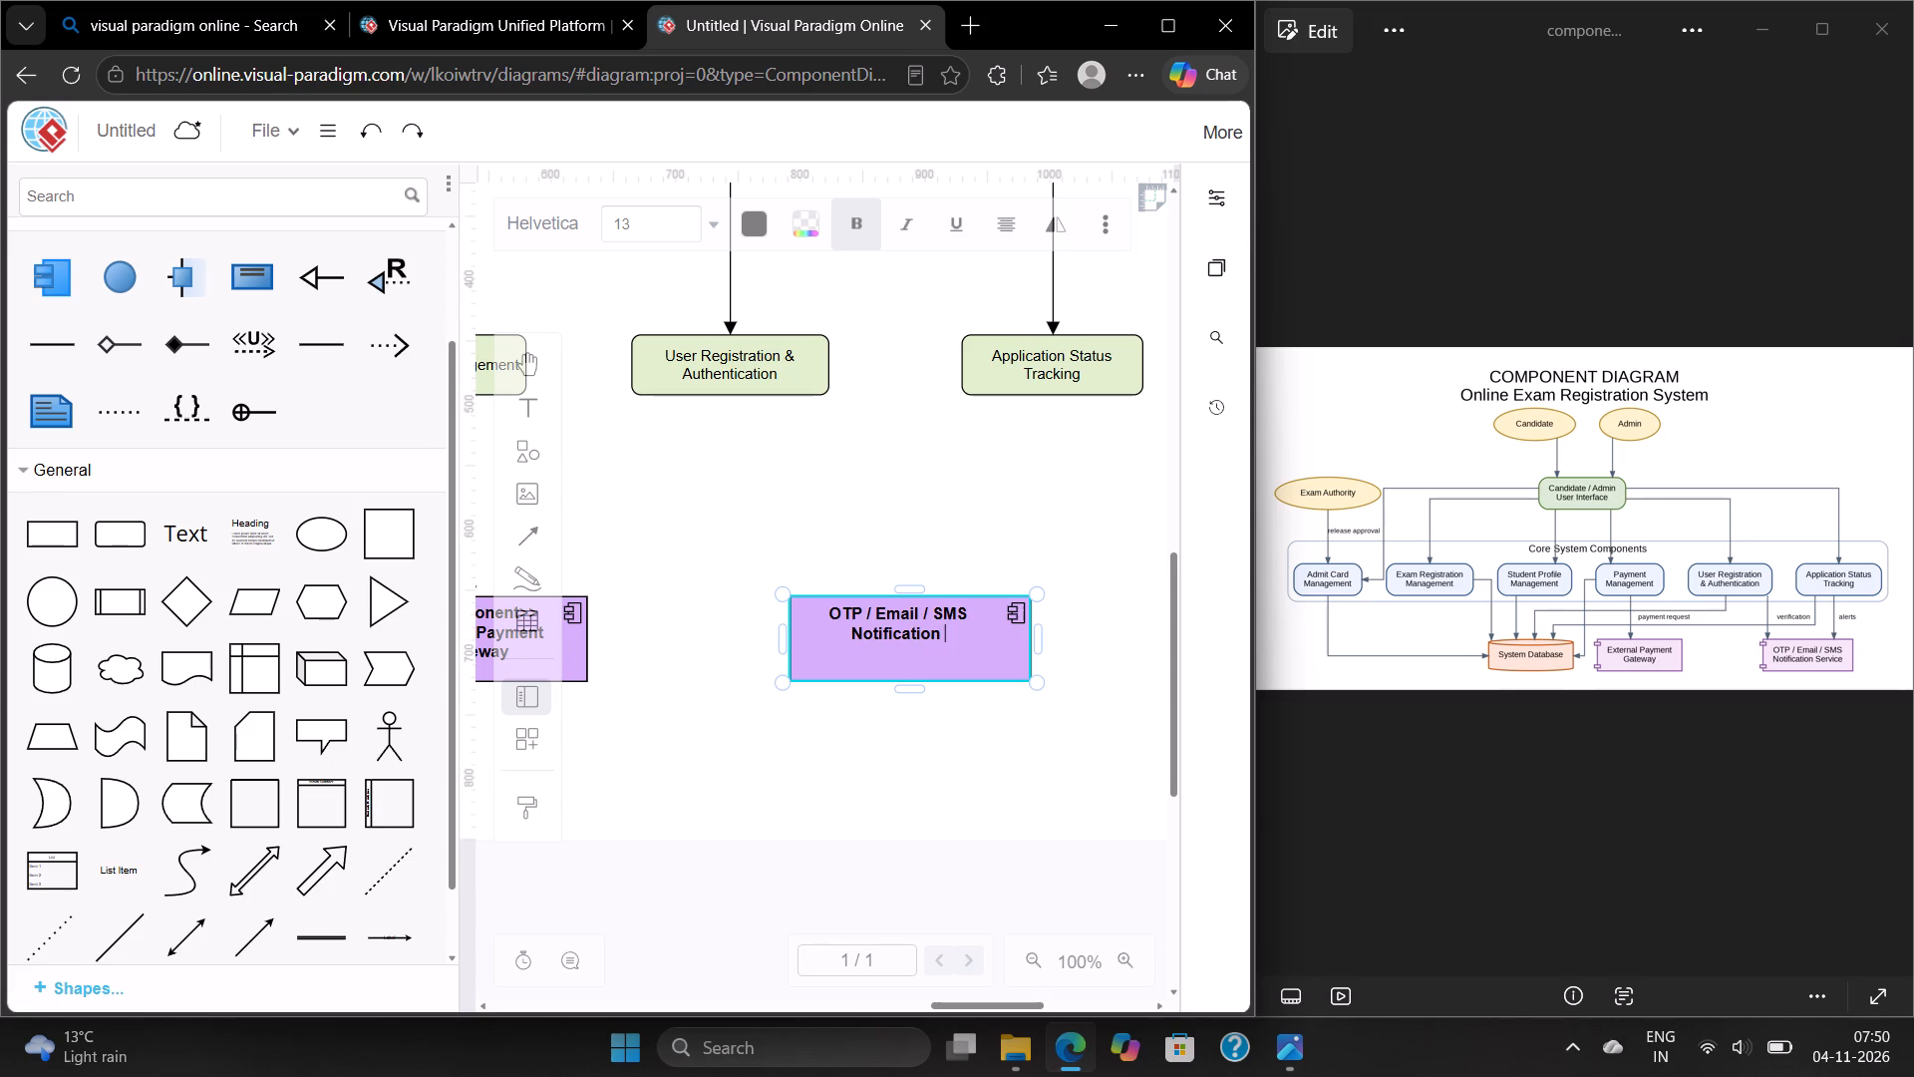
text(Ser)
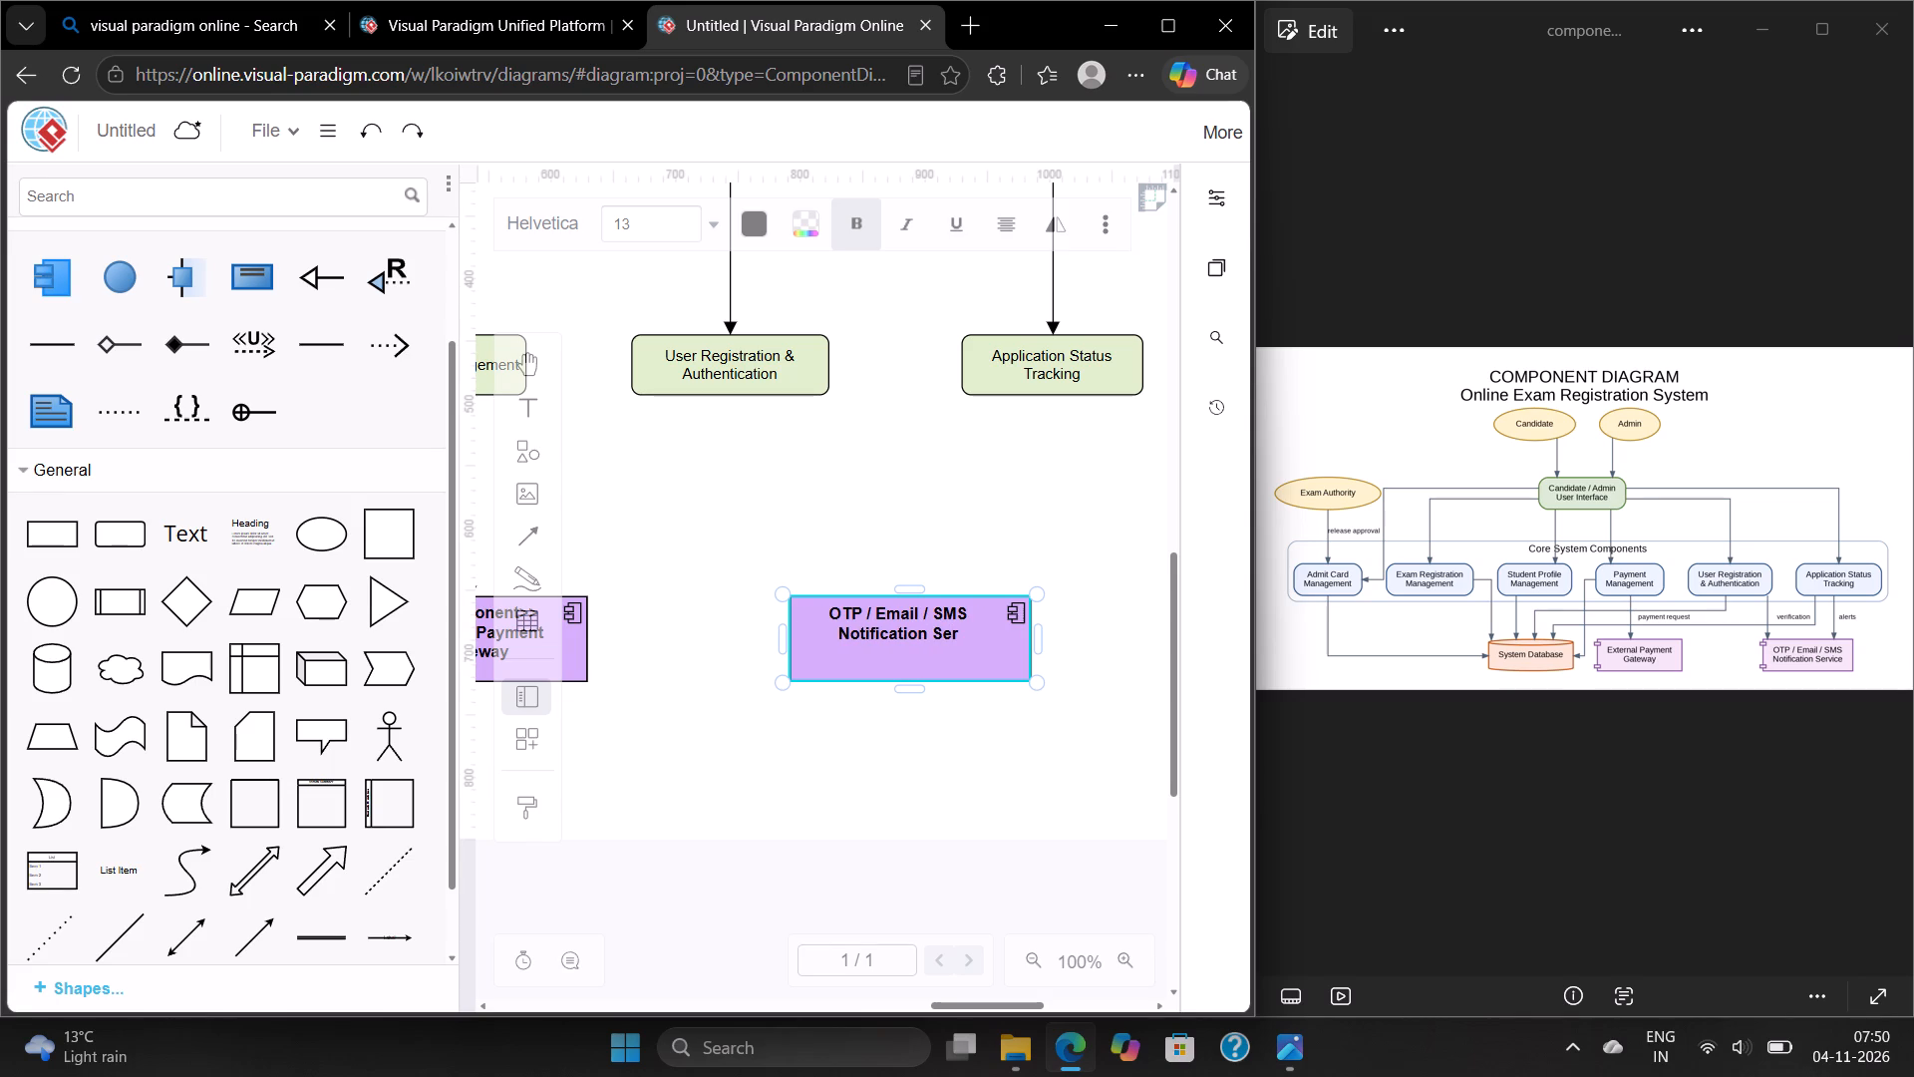
text(vice)
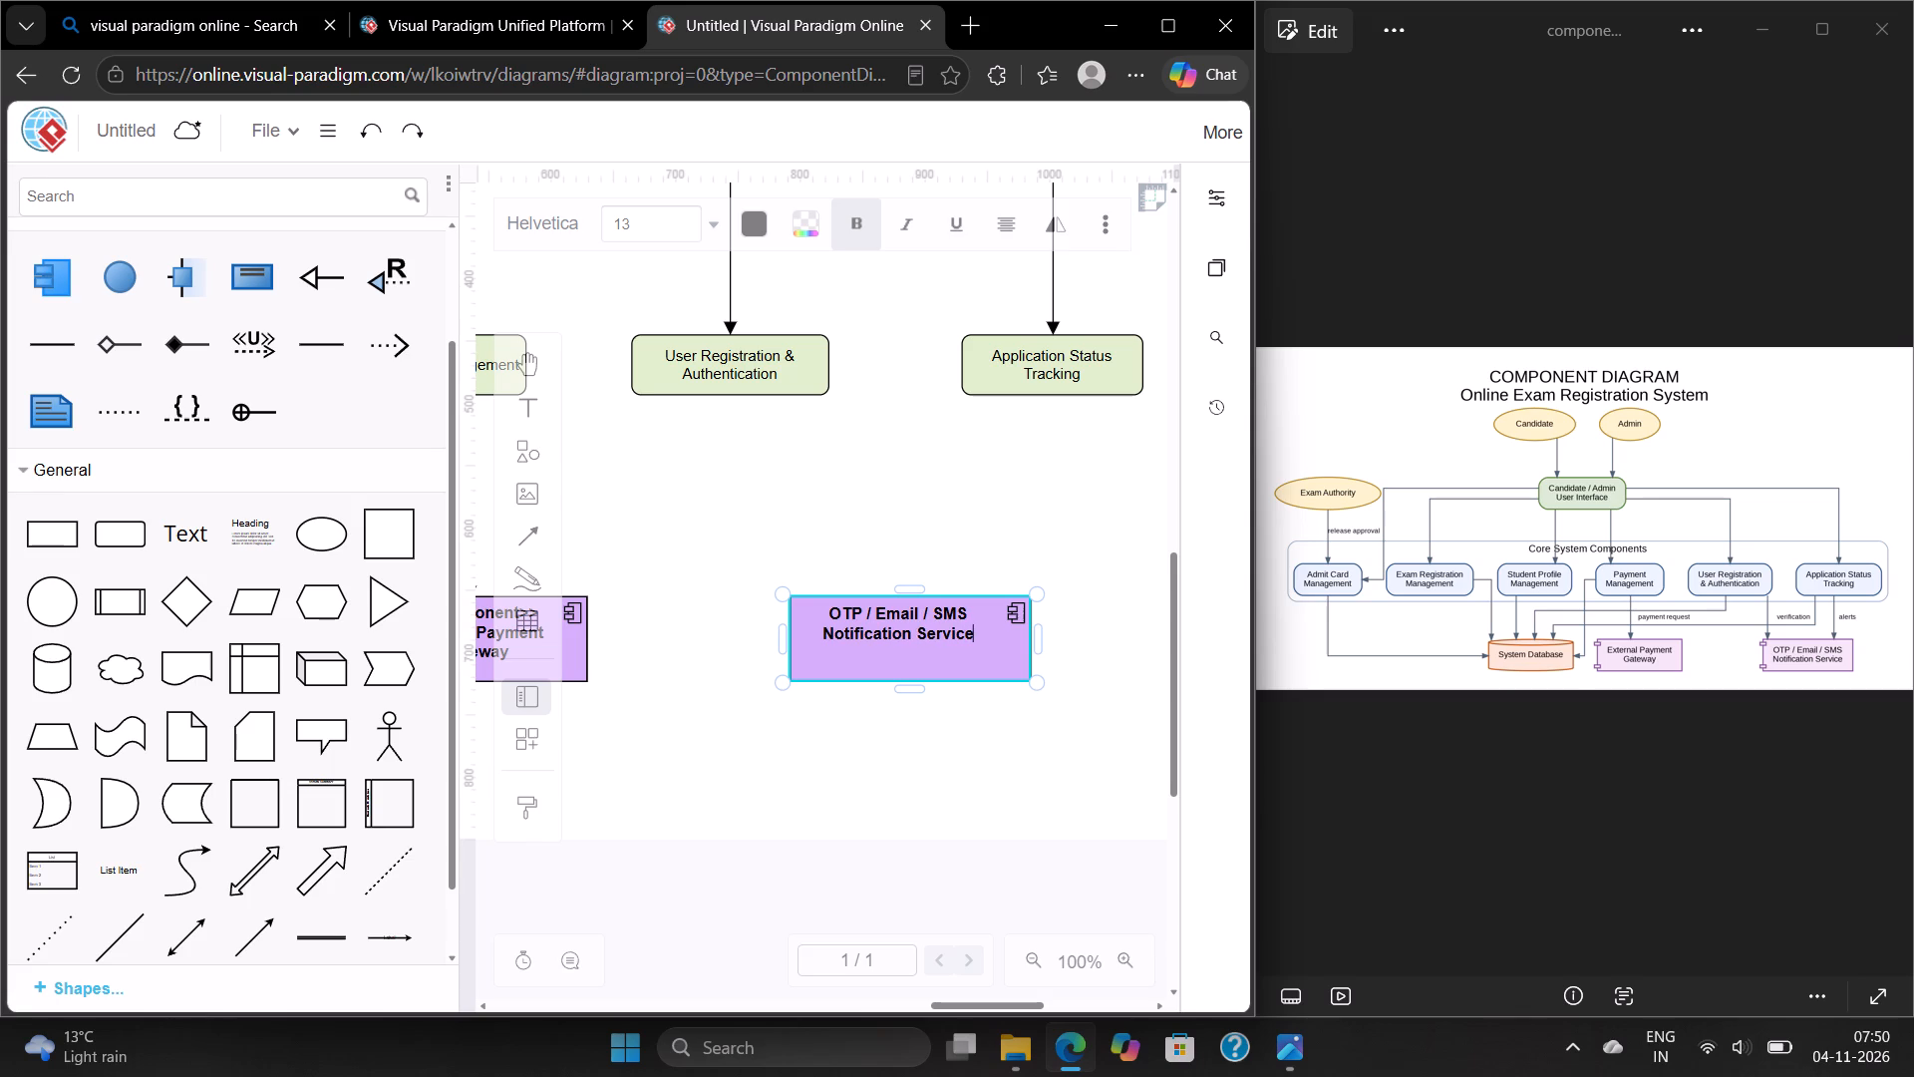
Set the font size of the "OTP / Email / SMS Notification Service" label to 14 pt.
triple_click(891, 631)
click(1219, 193)
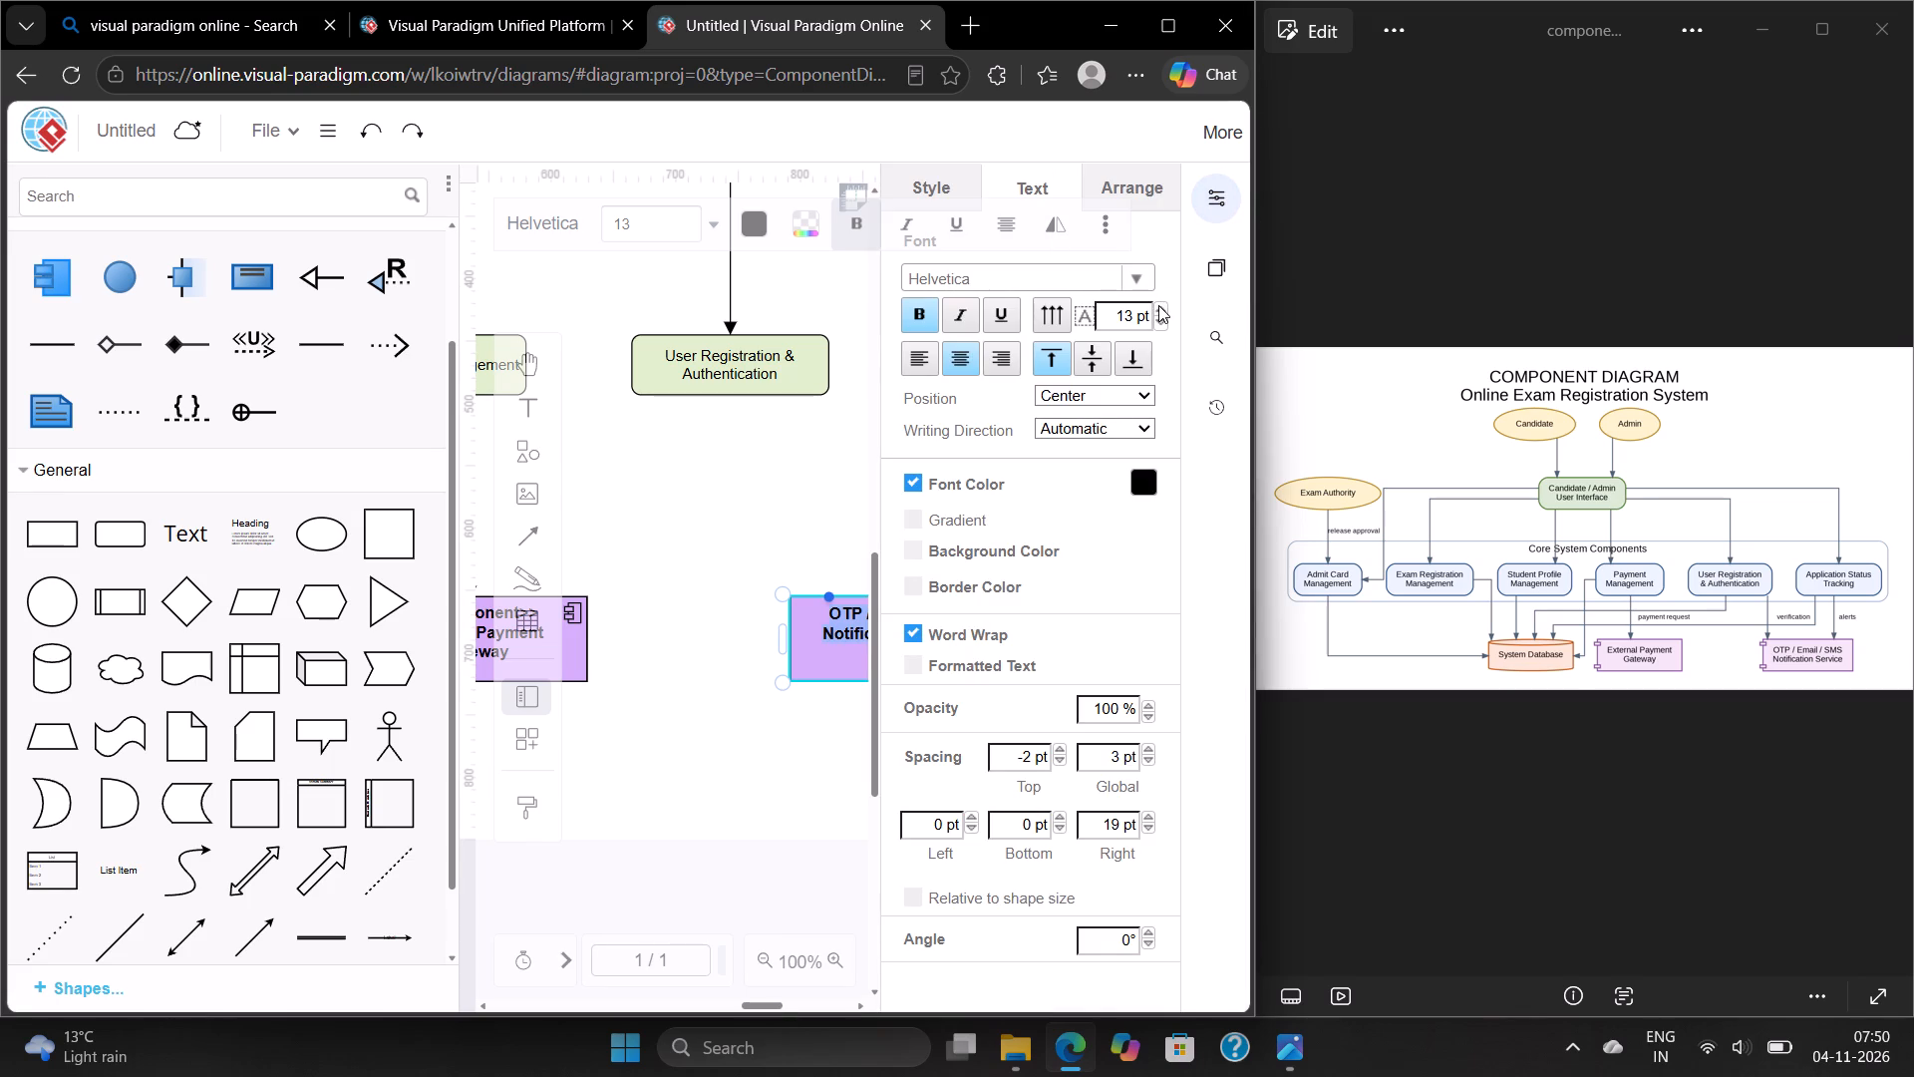
click(1158, 305)
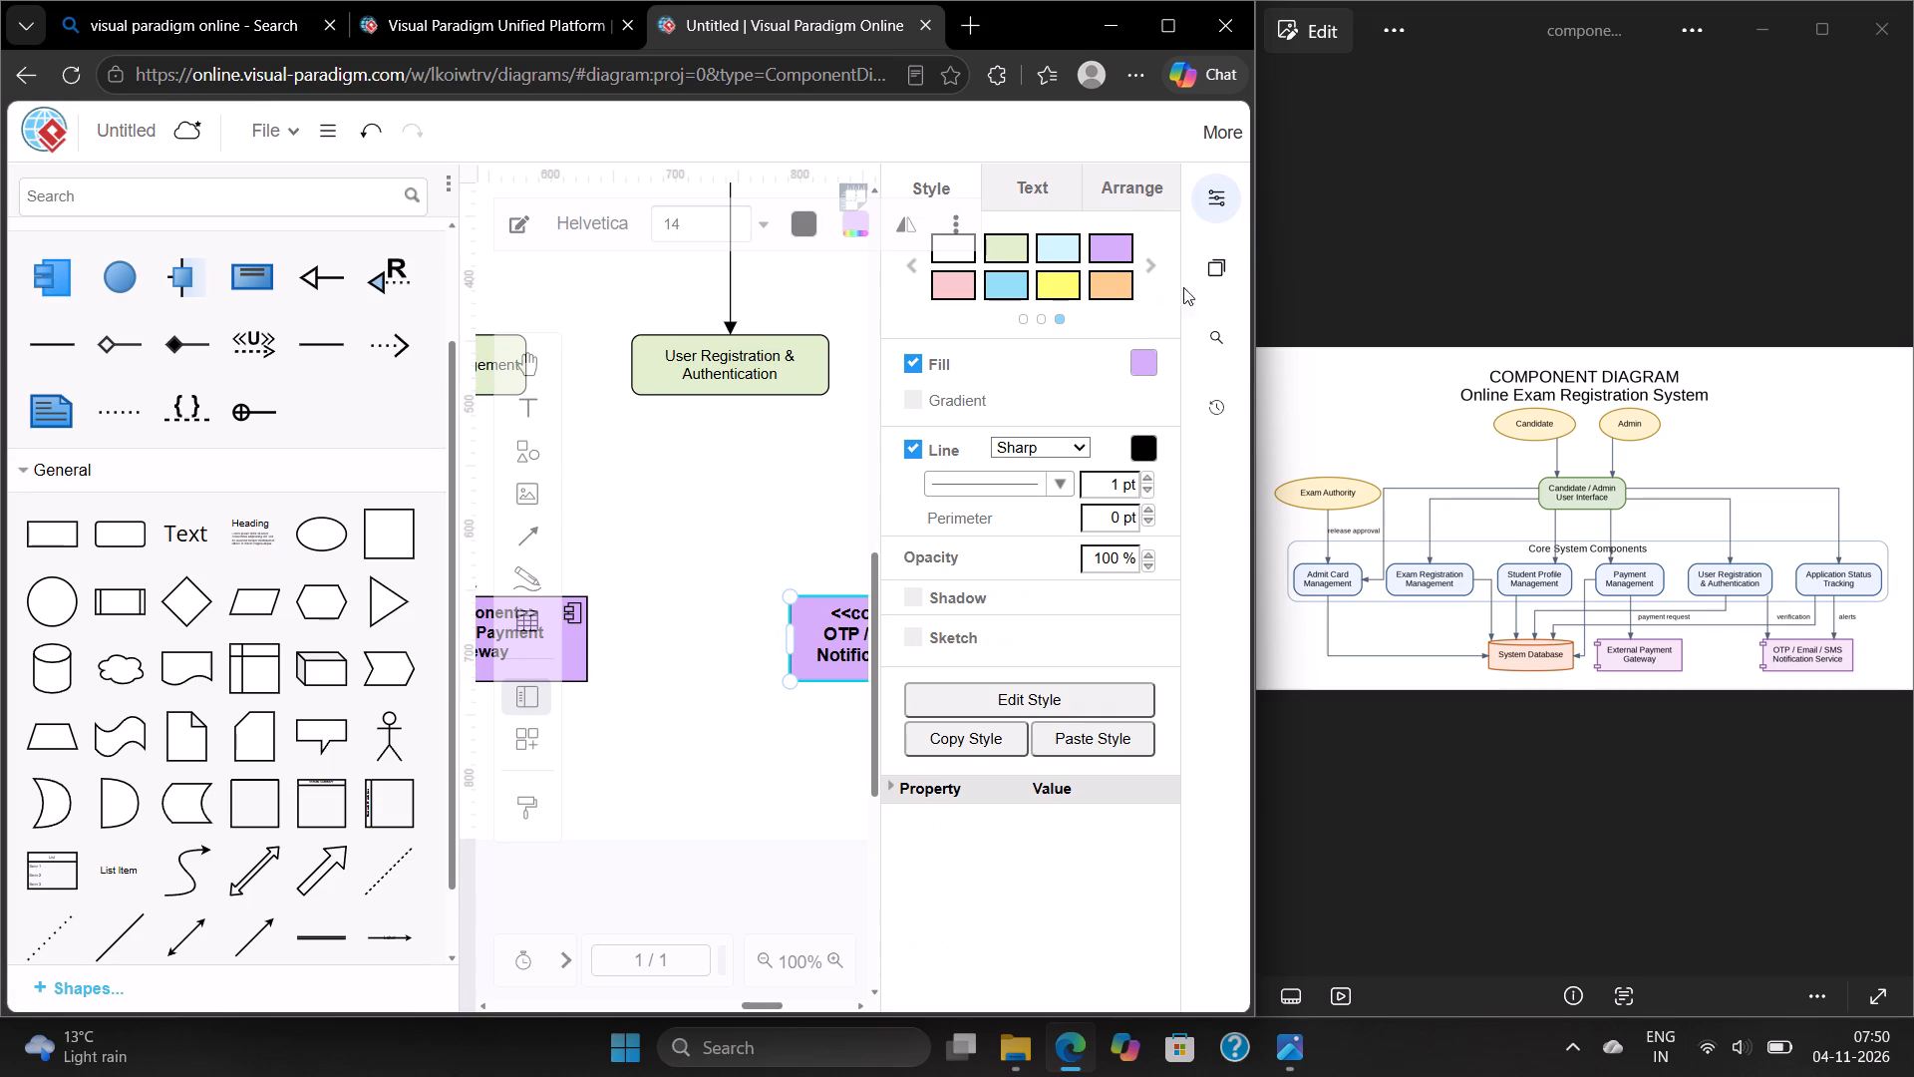
click(1219, 208)
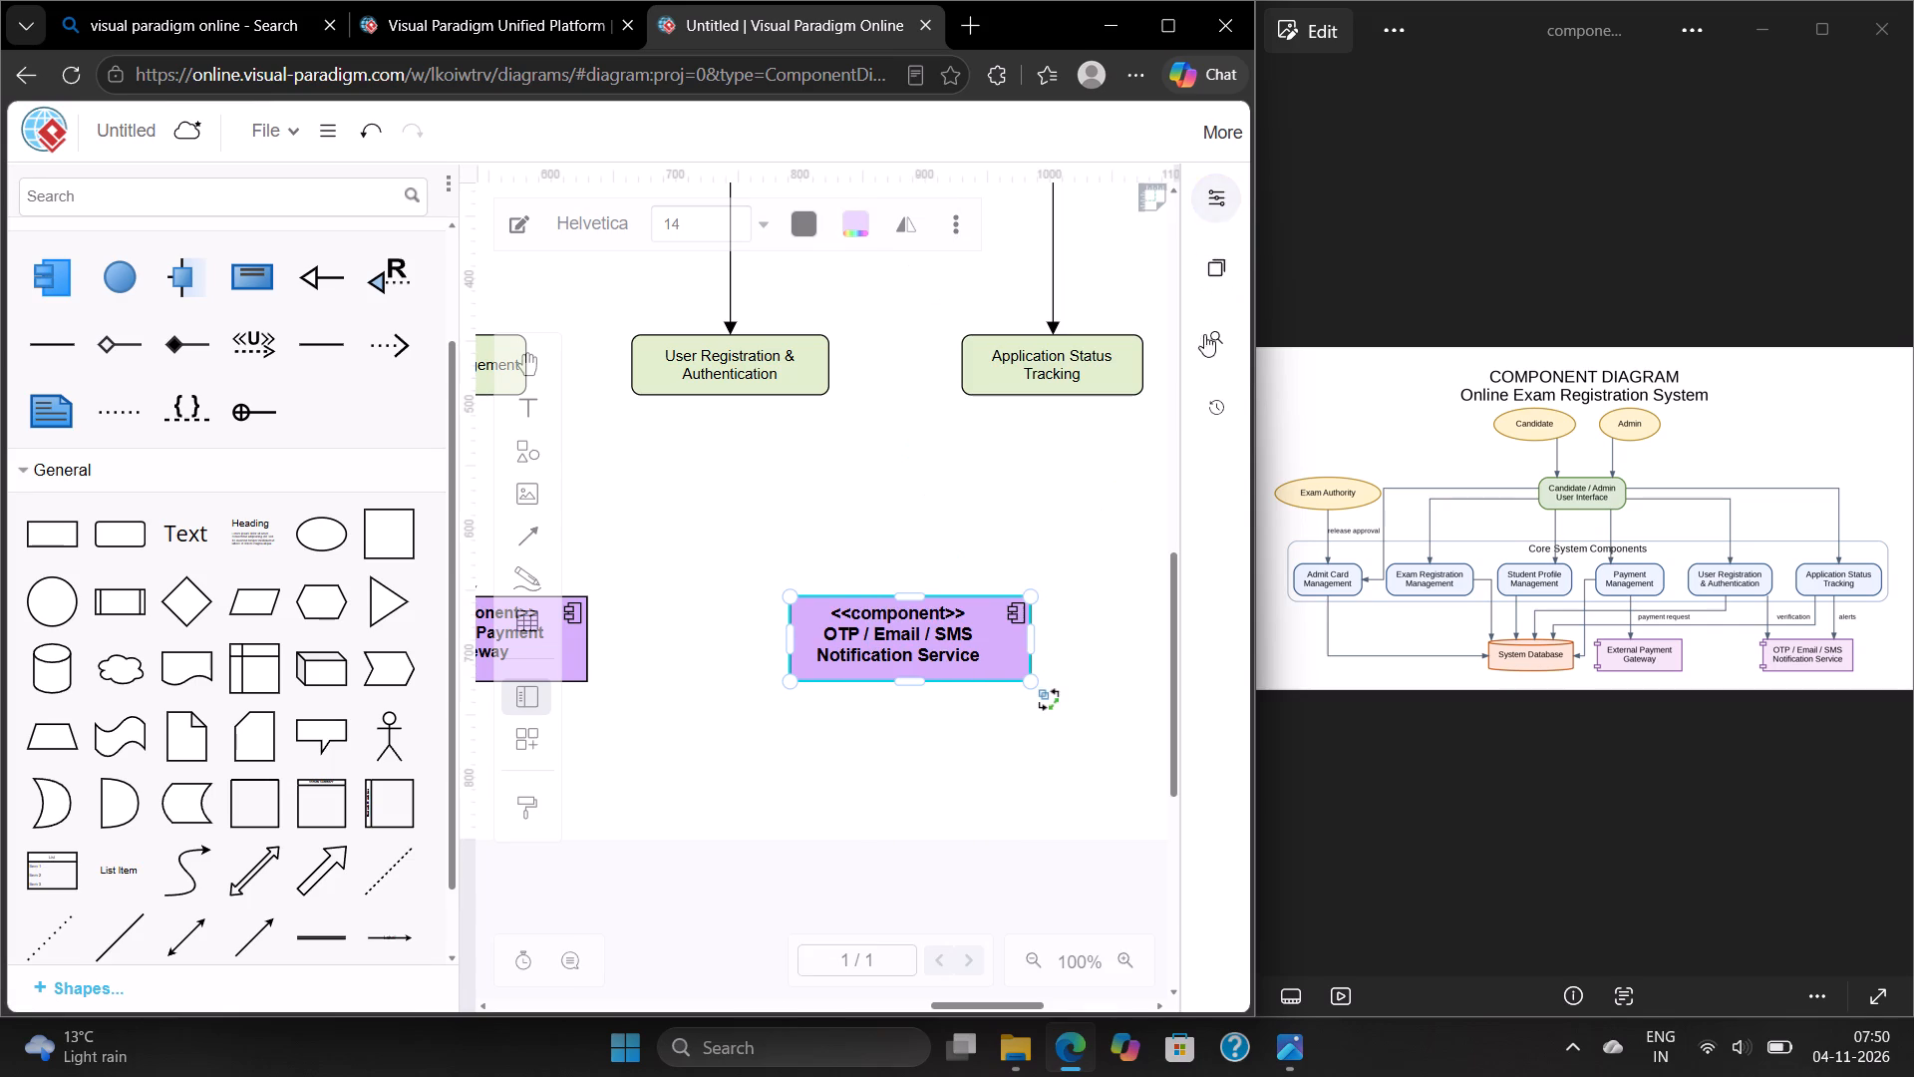
Paste the copied vertical arrow and run it from "Application Status Tracking" down to the top of "OTP / Email / SMS Notification Service".
click(1102, 504)
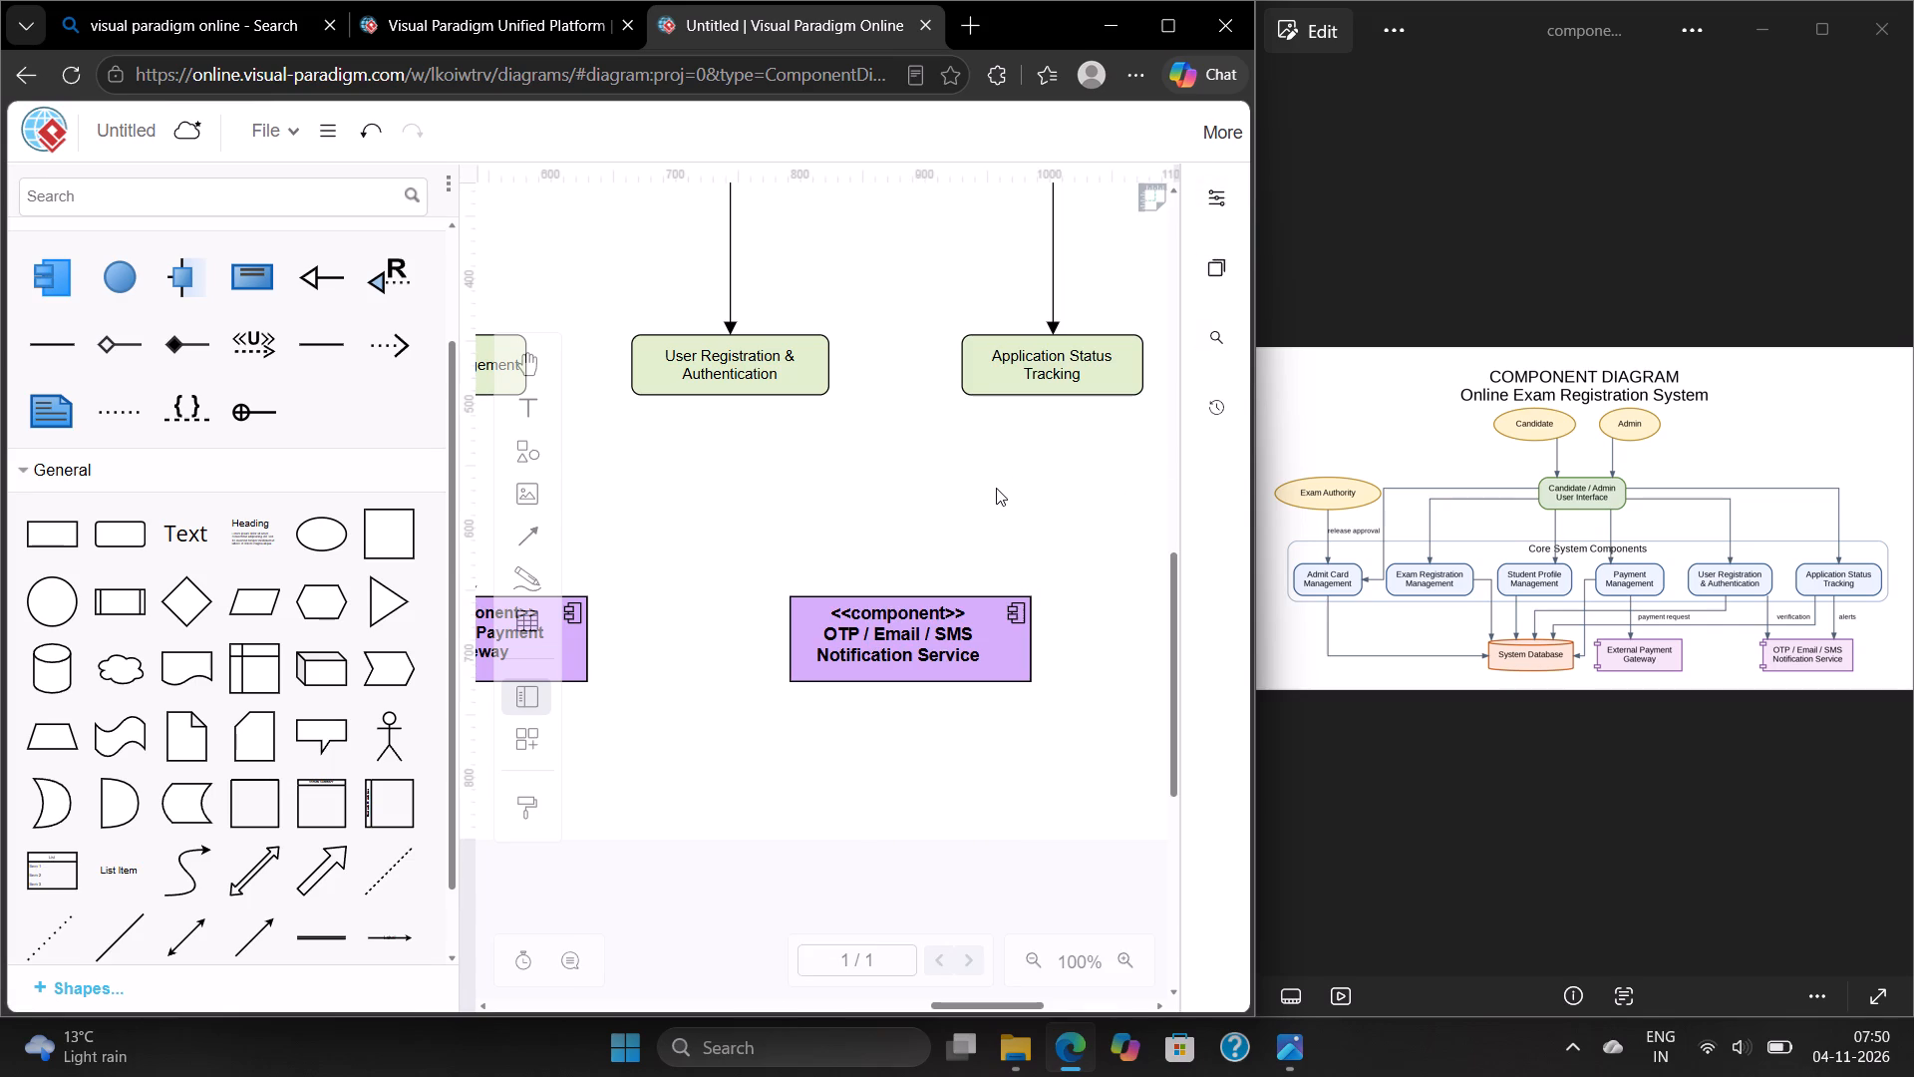
key(ctrl+v)
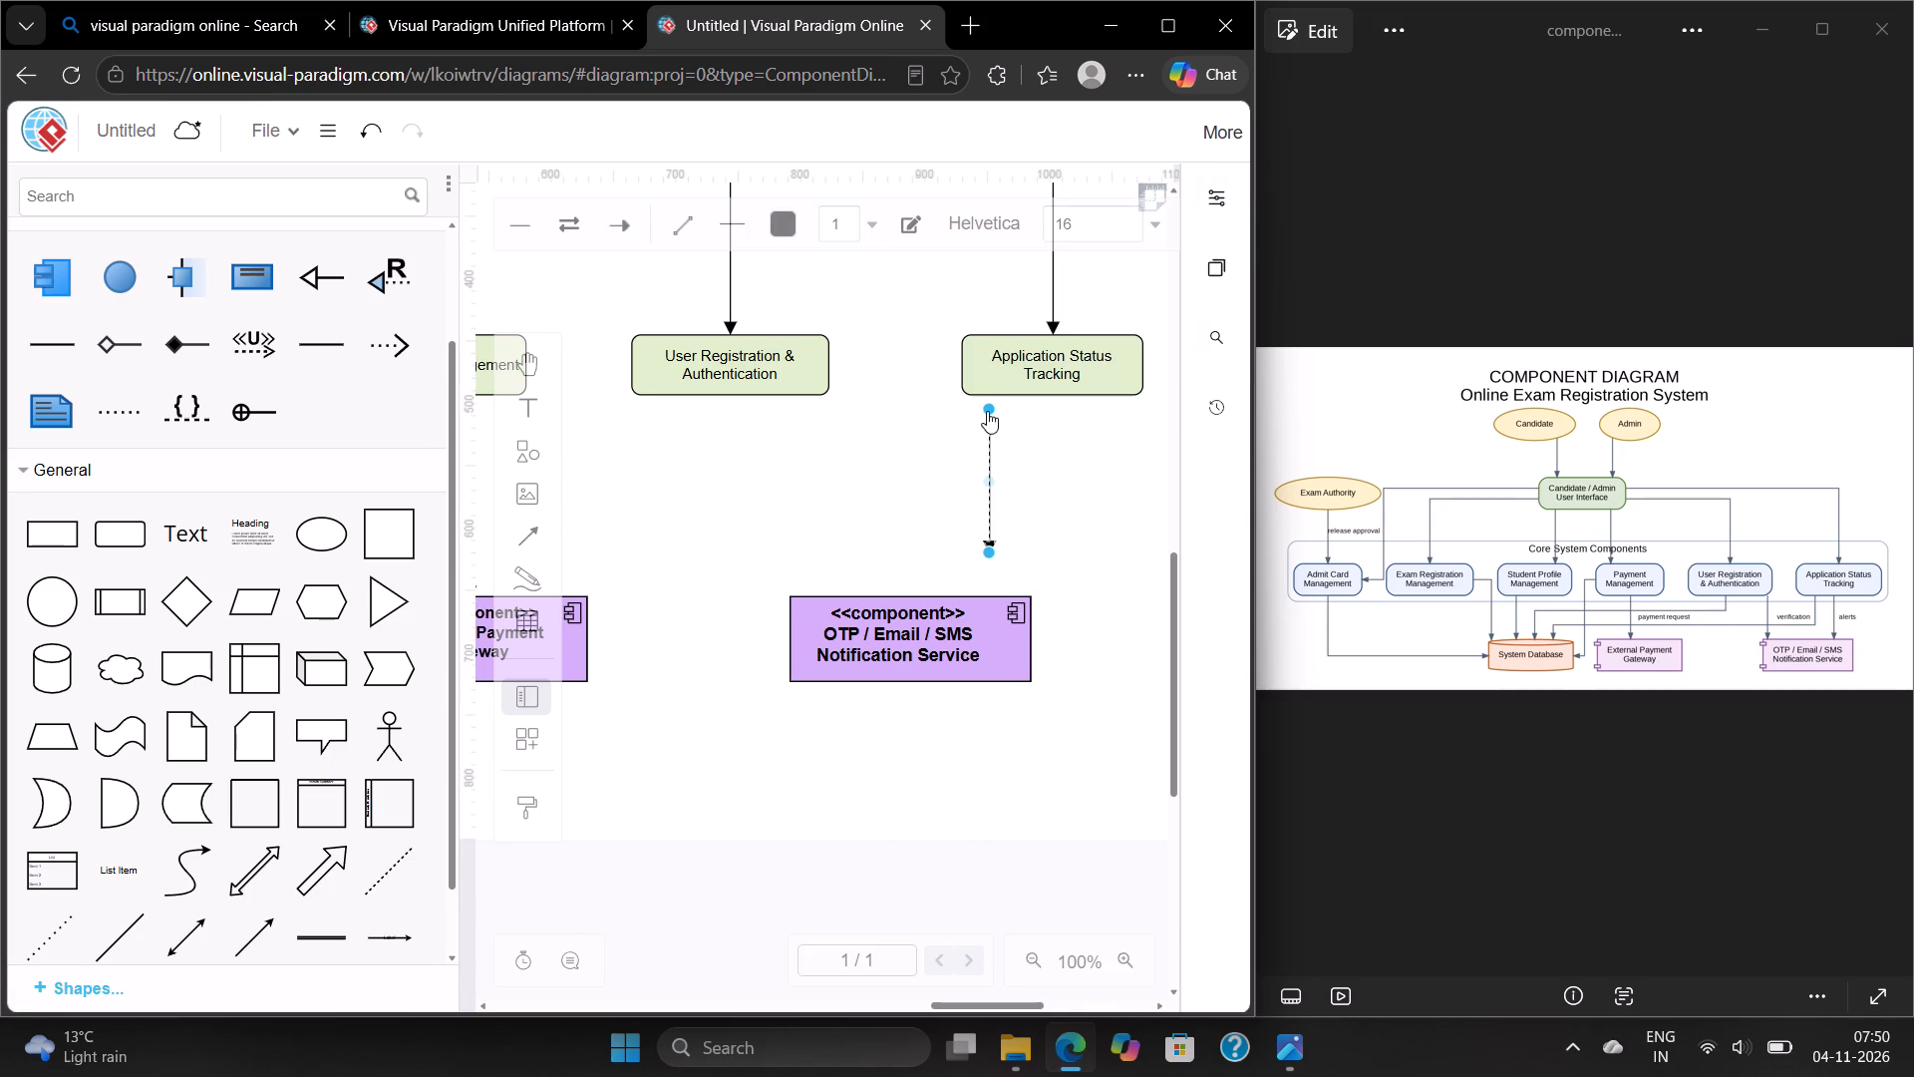
drag(986, 408, 989, 396)
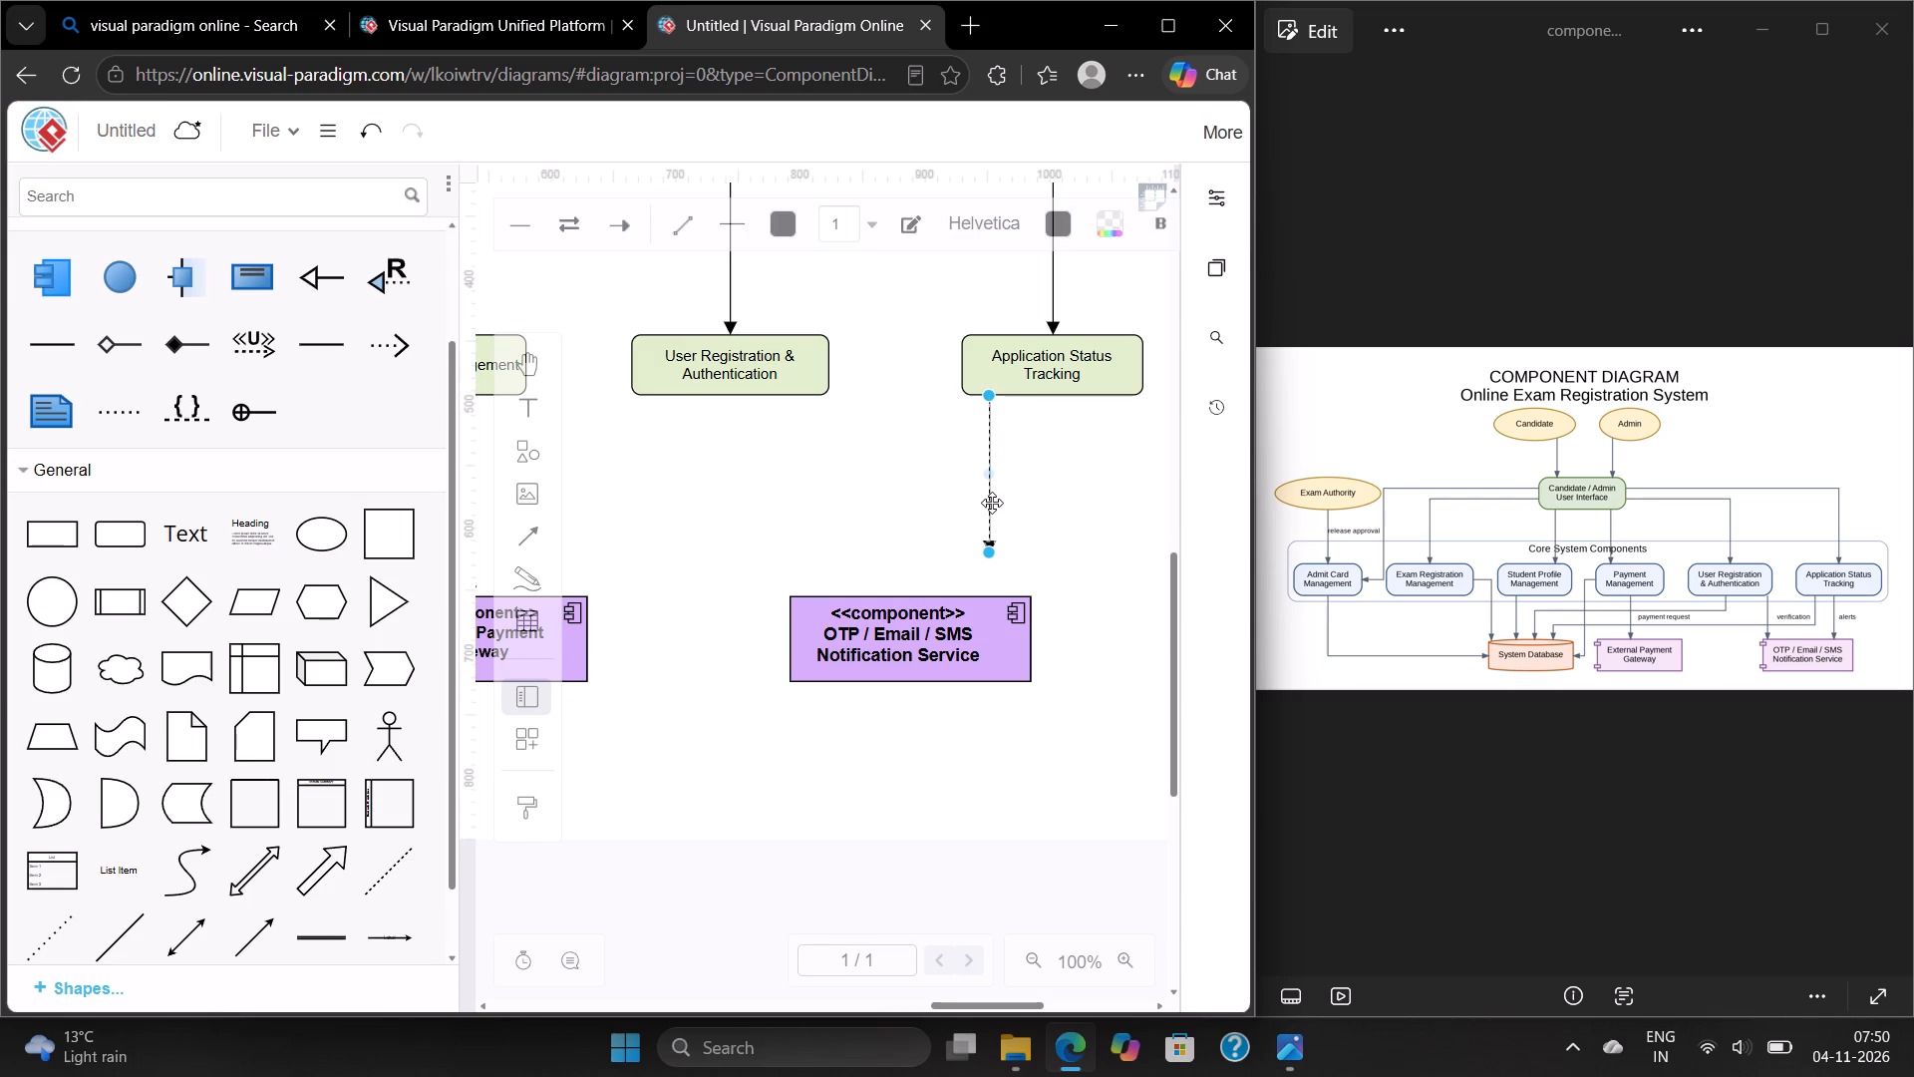
drag(990, 501, 1007, 496)
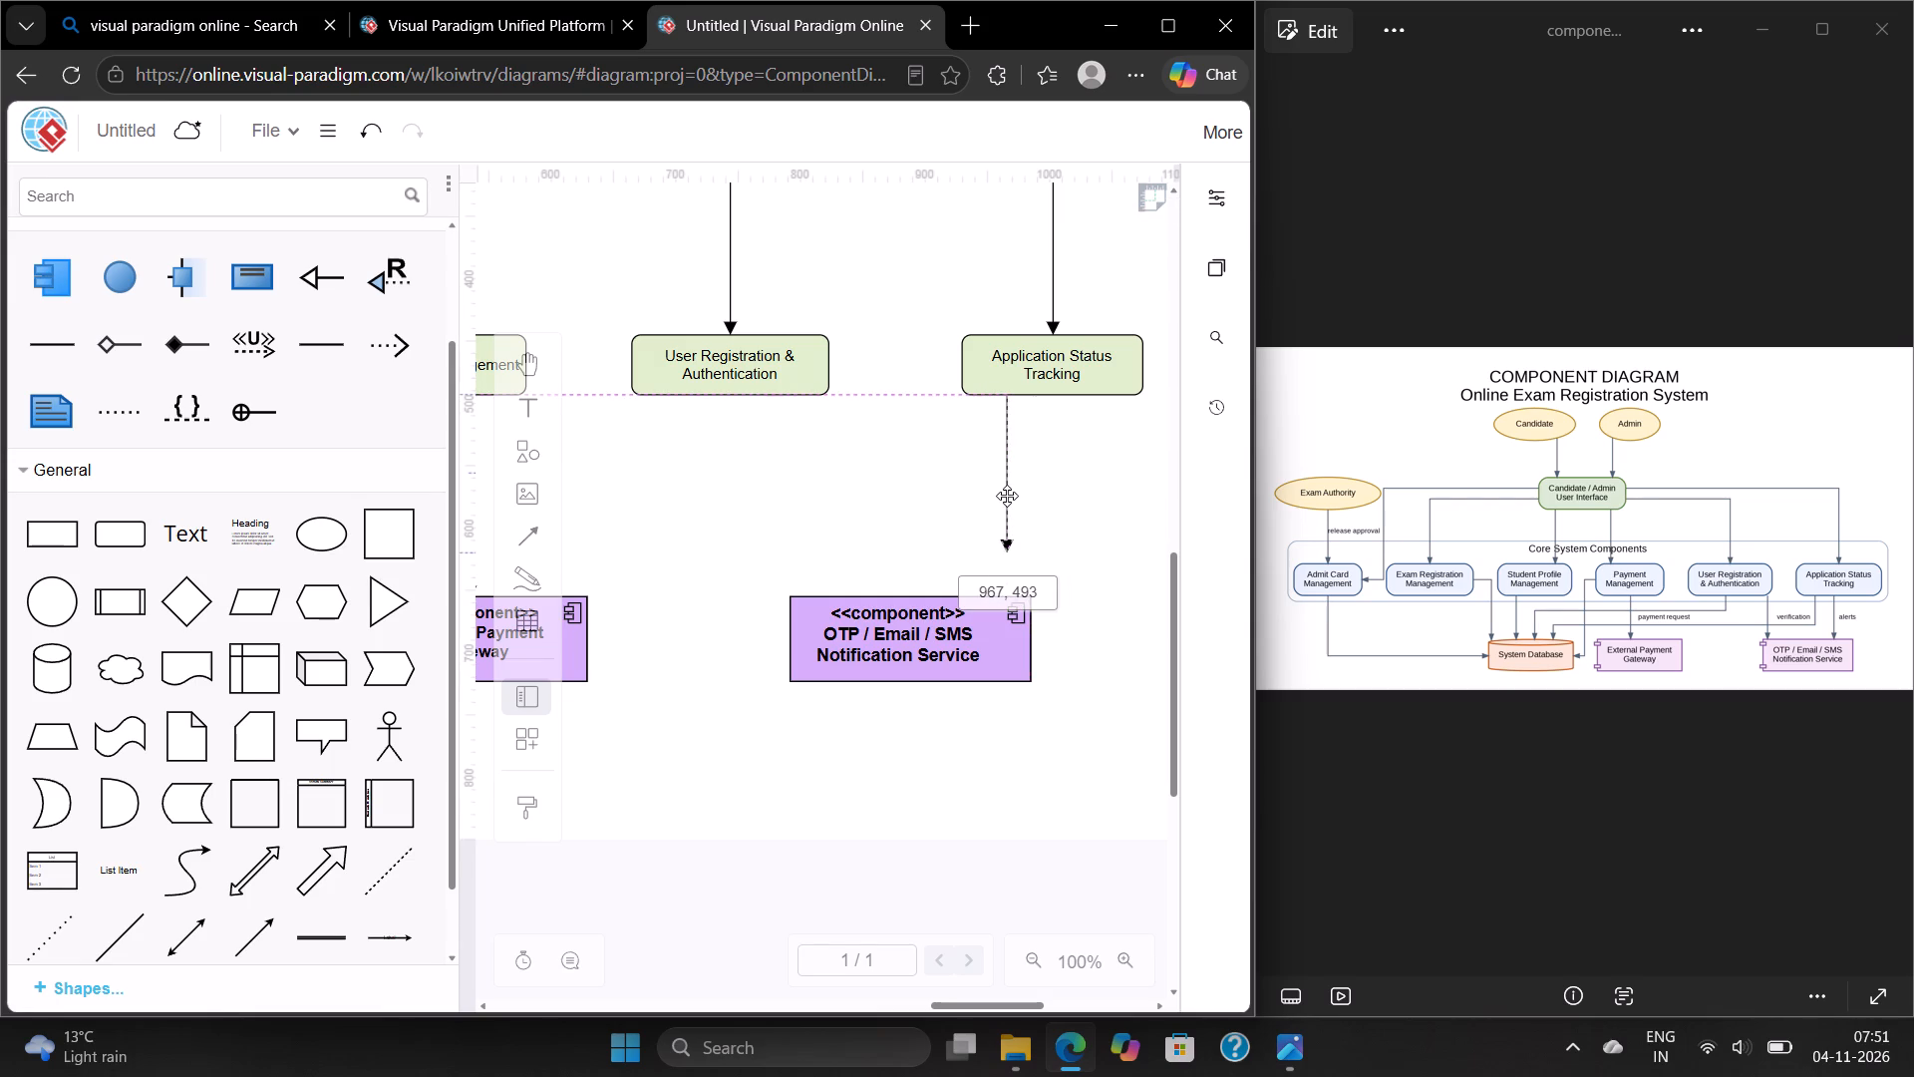
drag(1007, 496, 1012, 496)
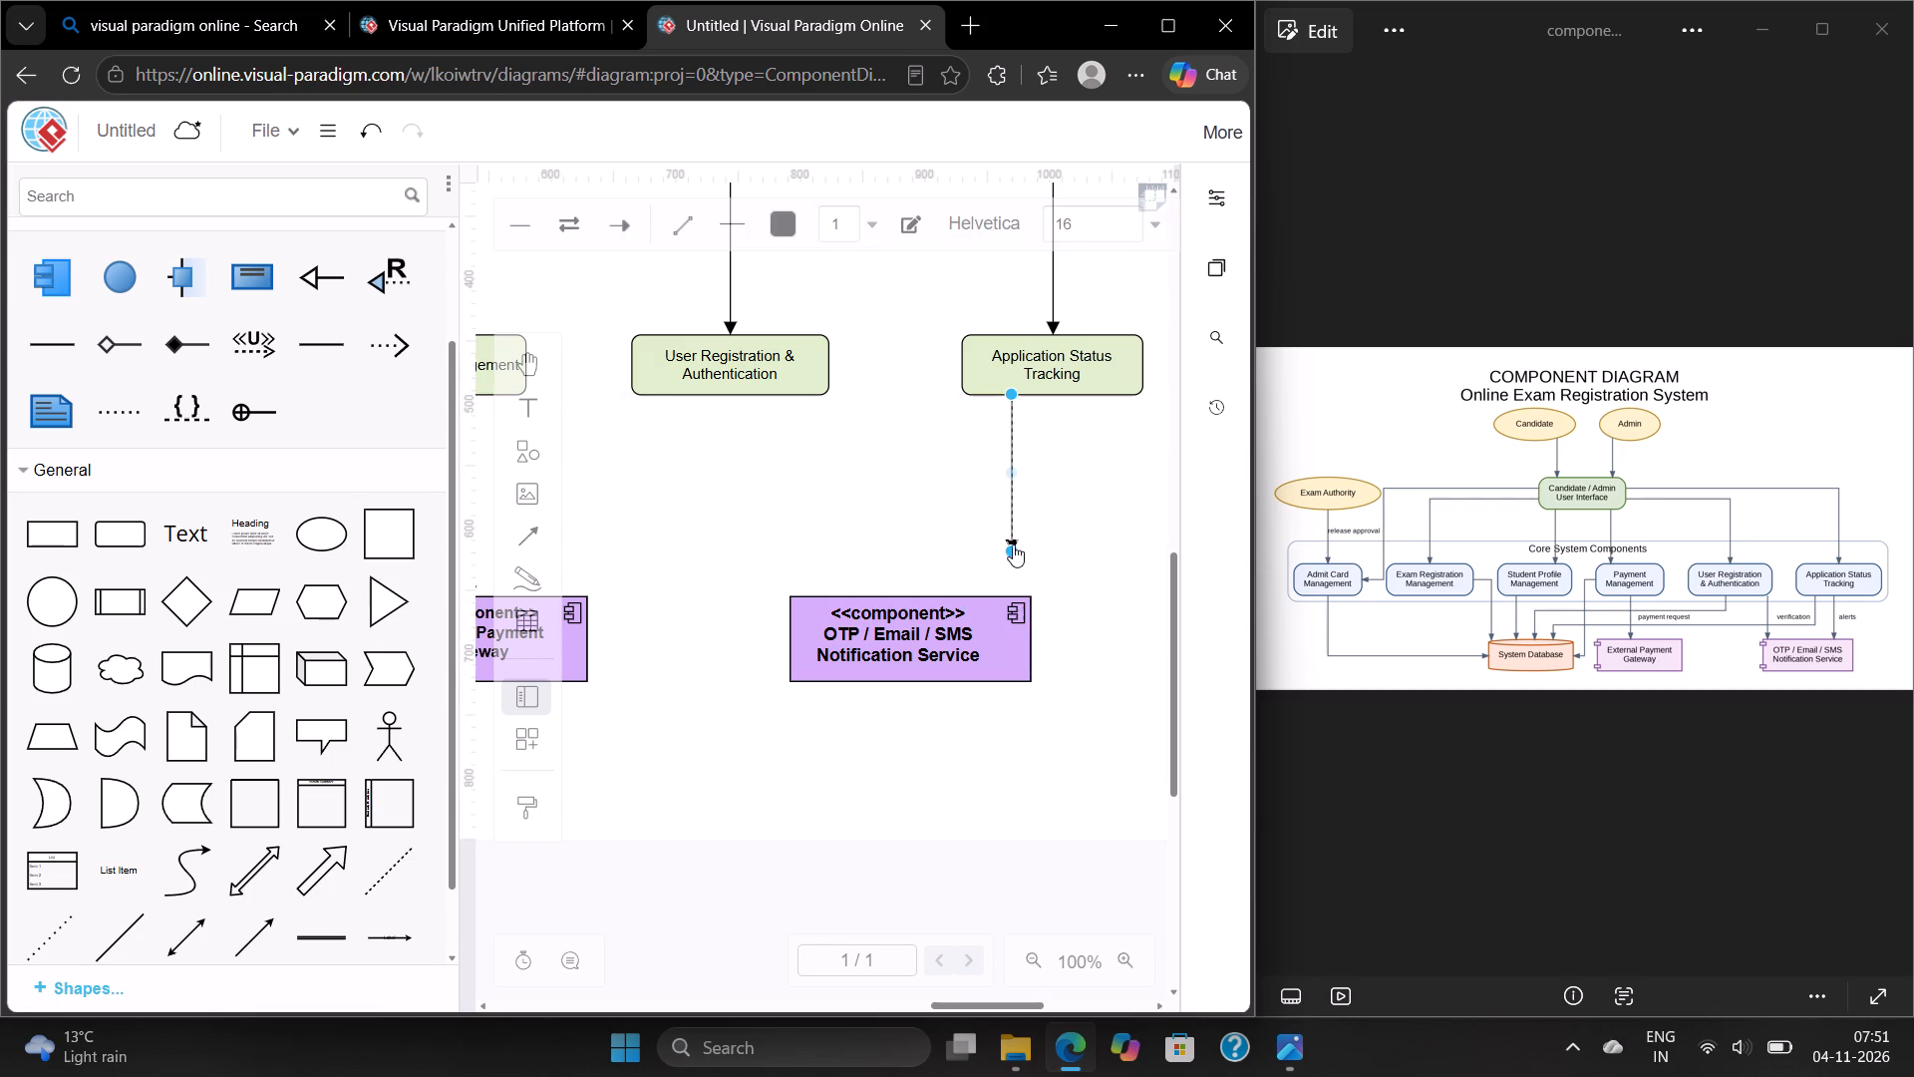
drag(1013, 550, 1011, 596)
click(1055, 498)
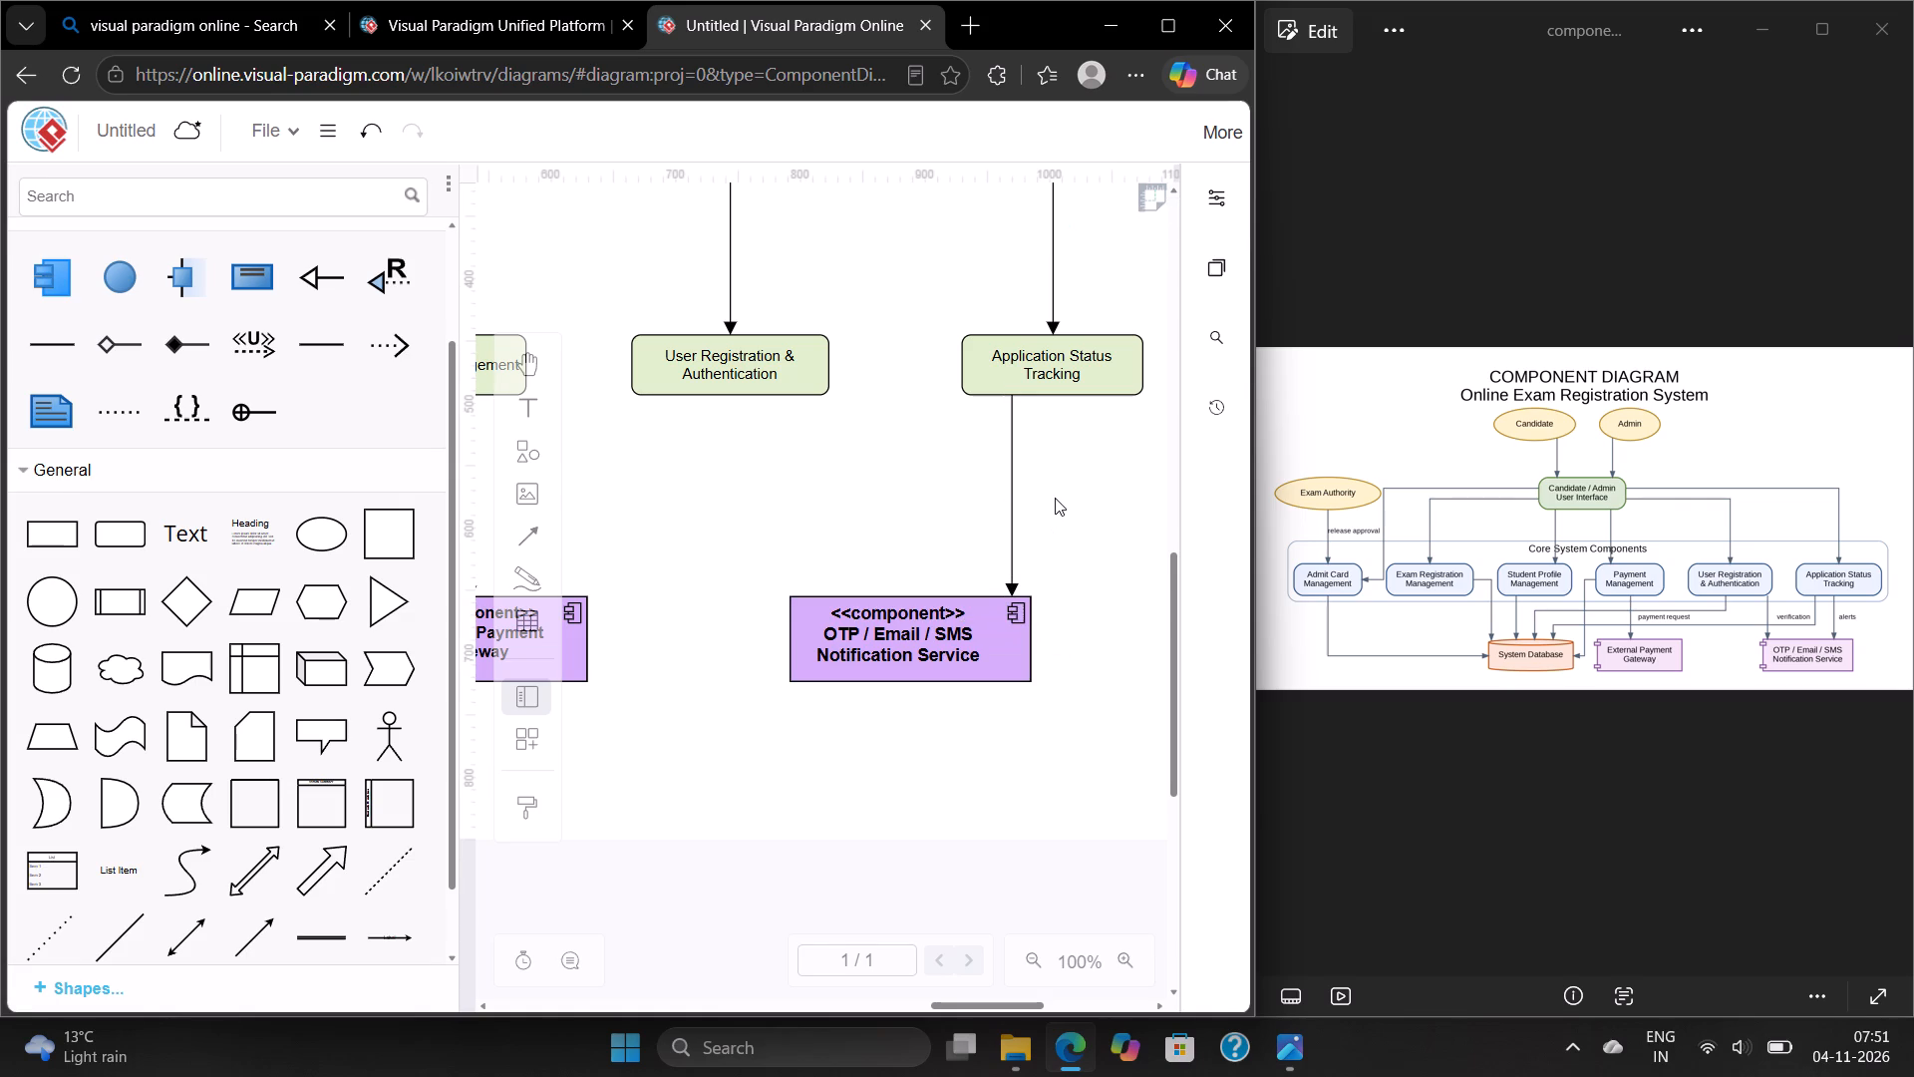
Duplicate that arrow and place the copy from "User Registration & Authentication" down to the top of "OTP / Email / SMS Notification Service".
click(1015, 501)
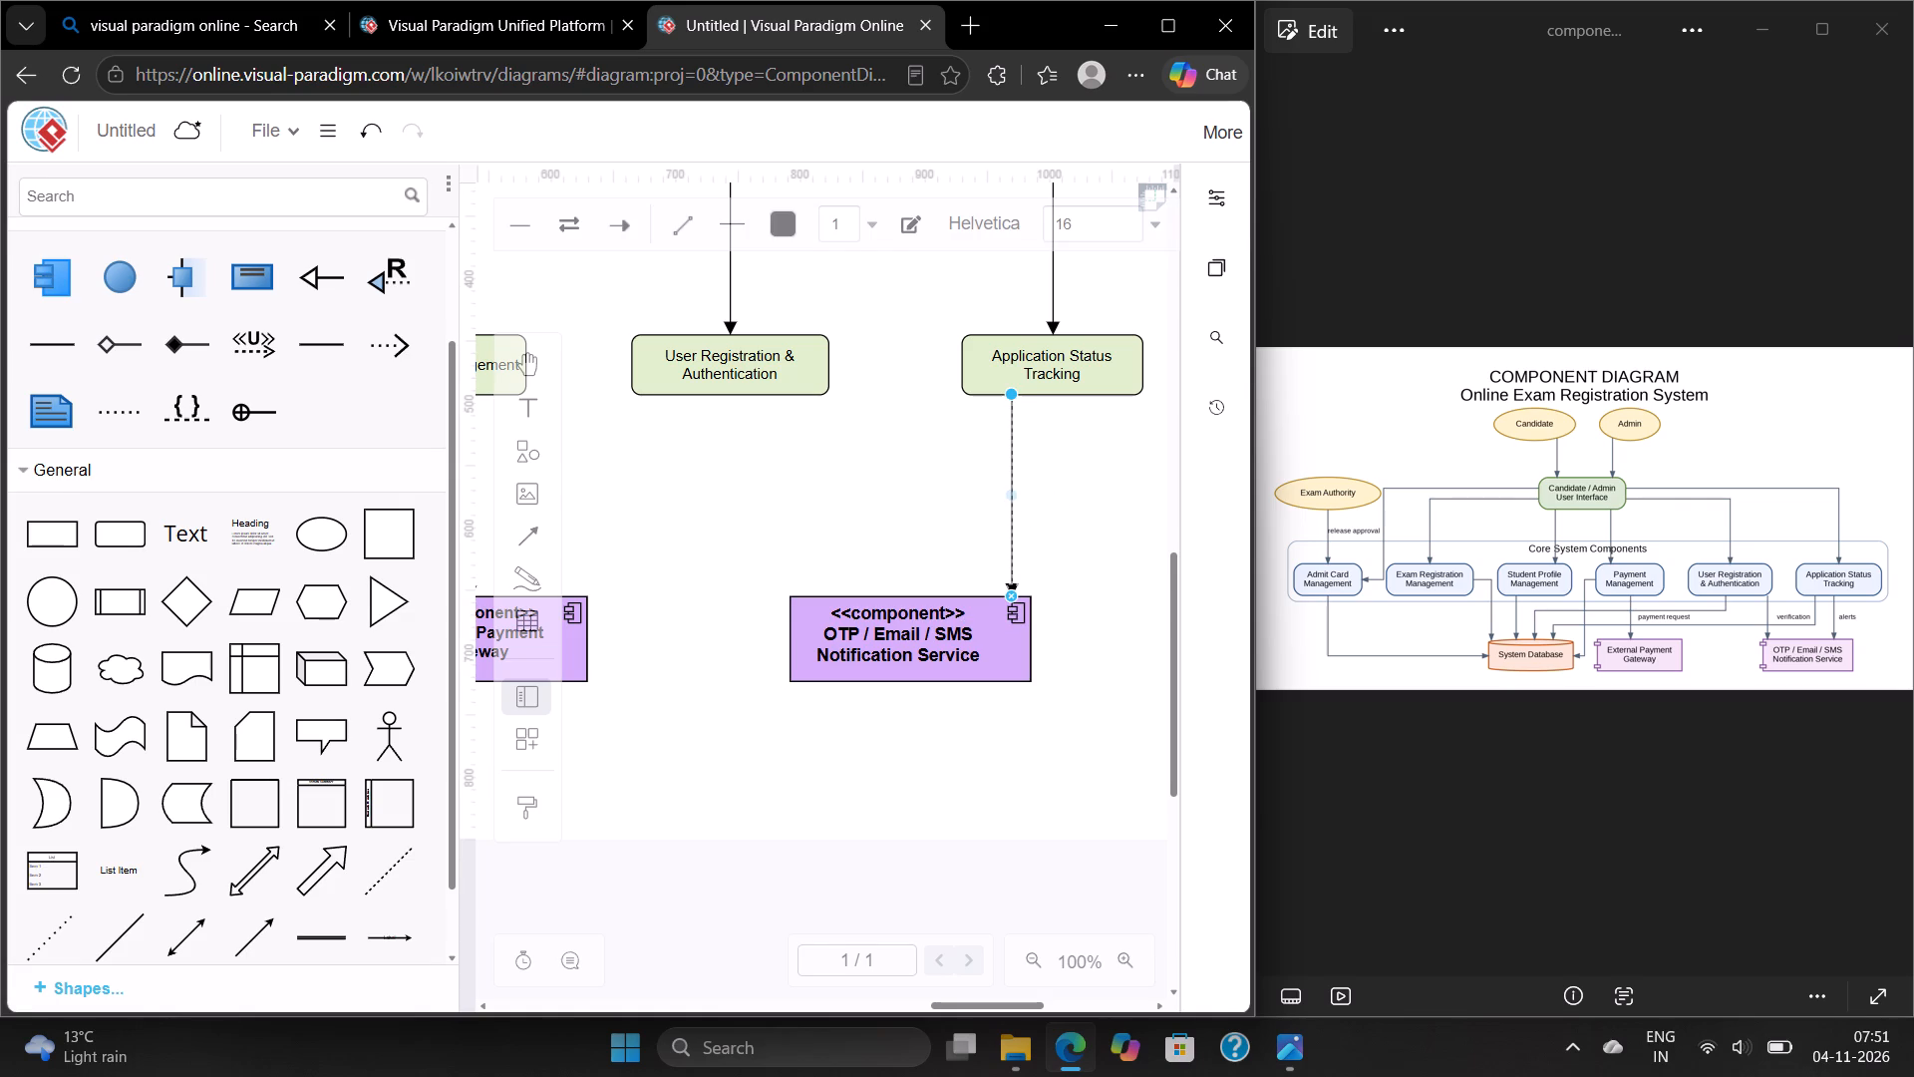
key(ctrl+c)
click(808, 508)
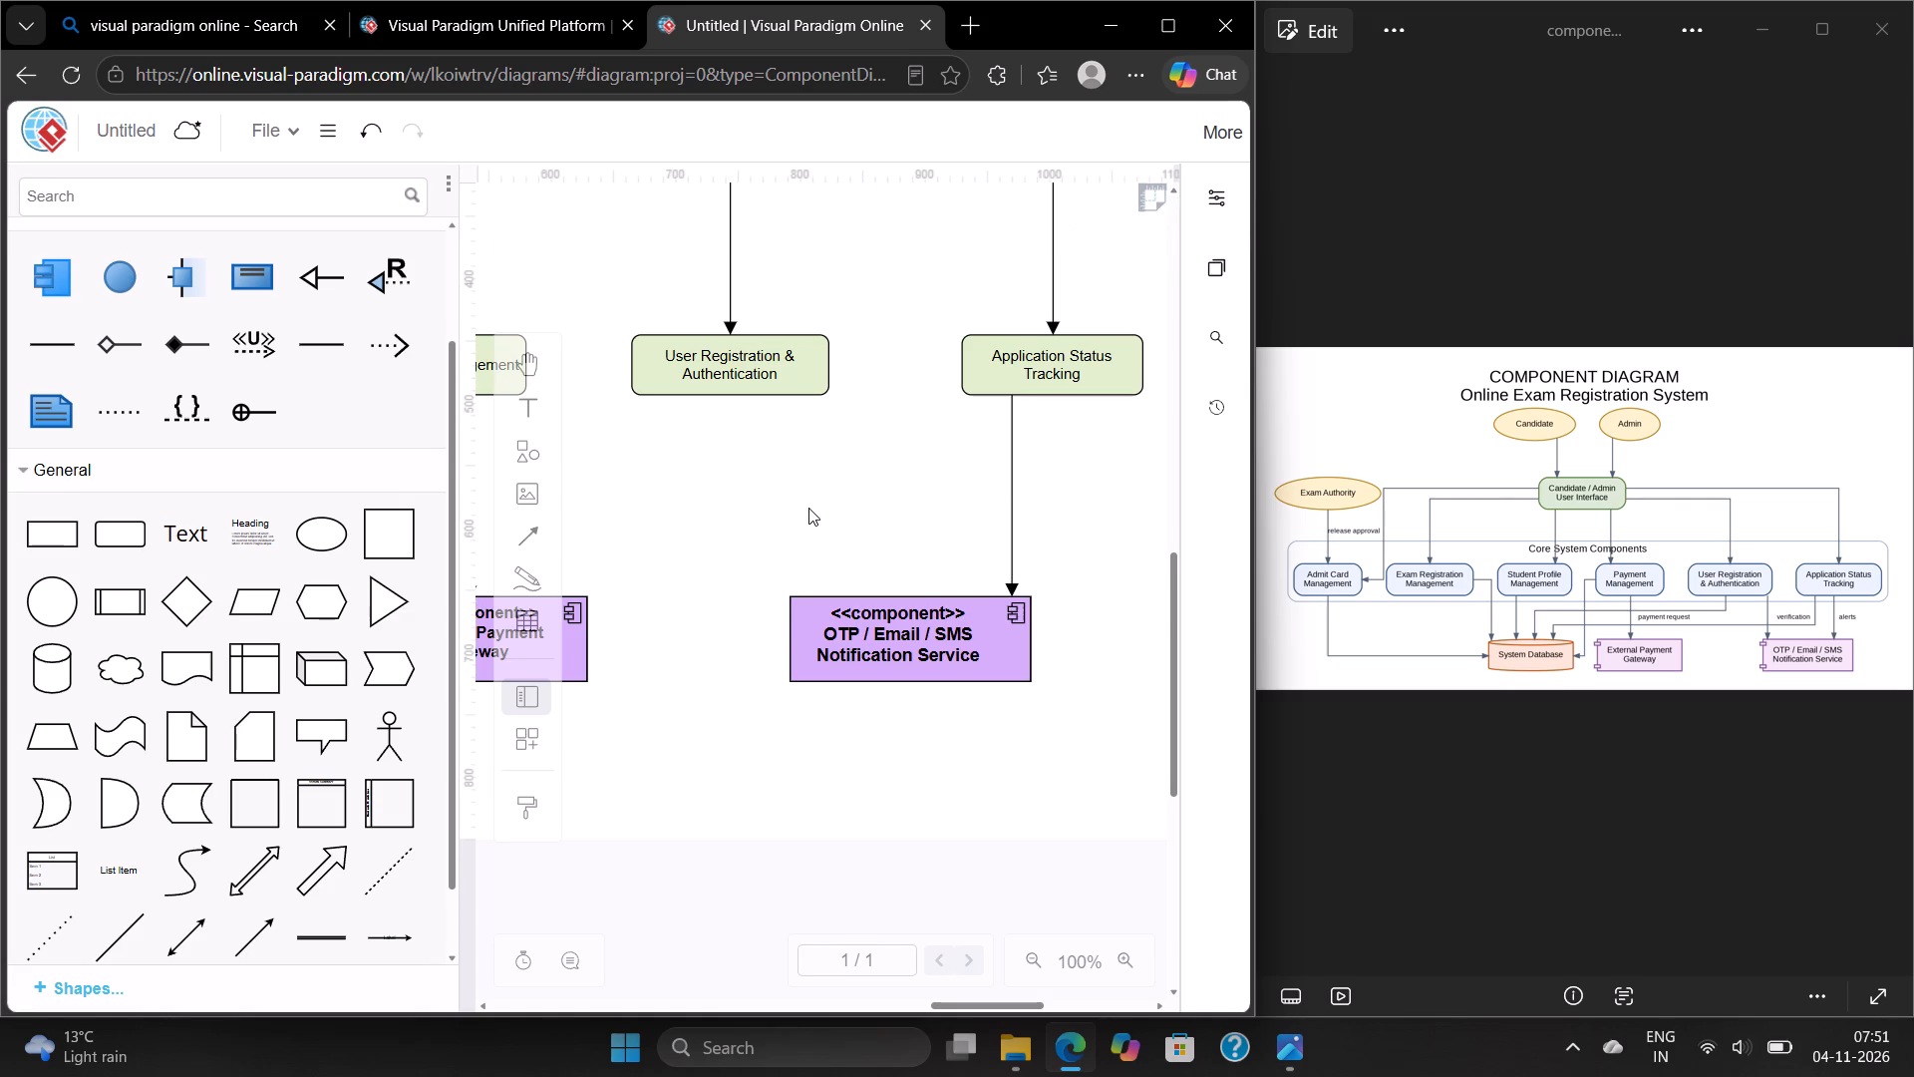
key(ctrl+v)
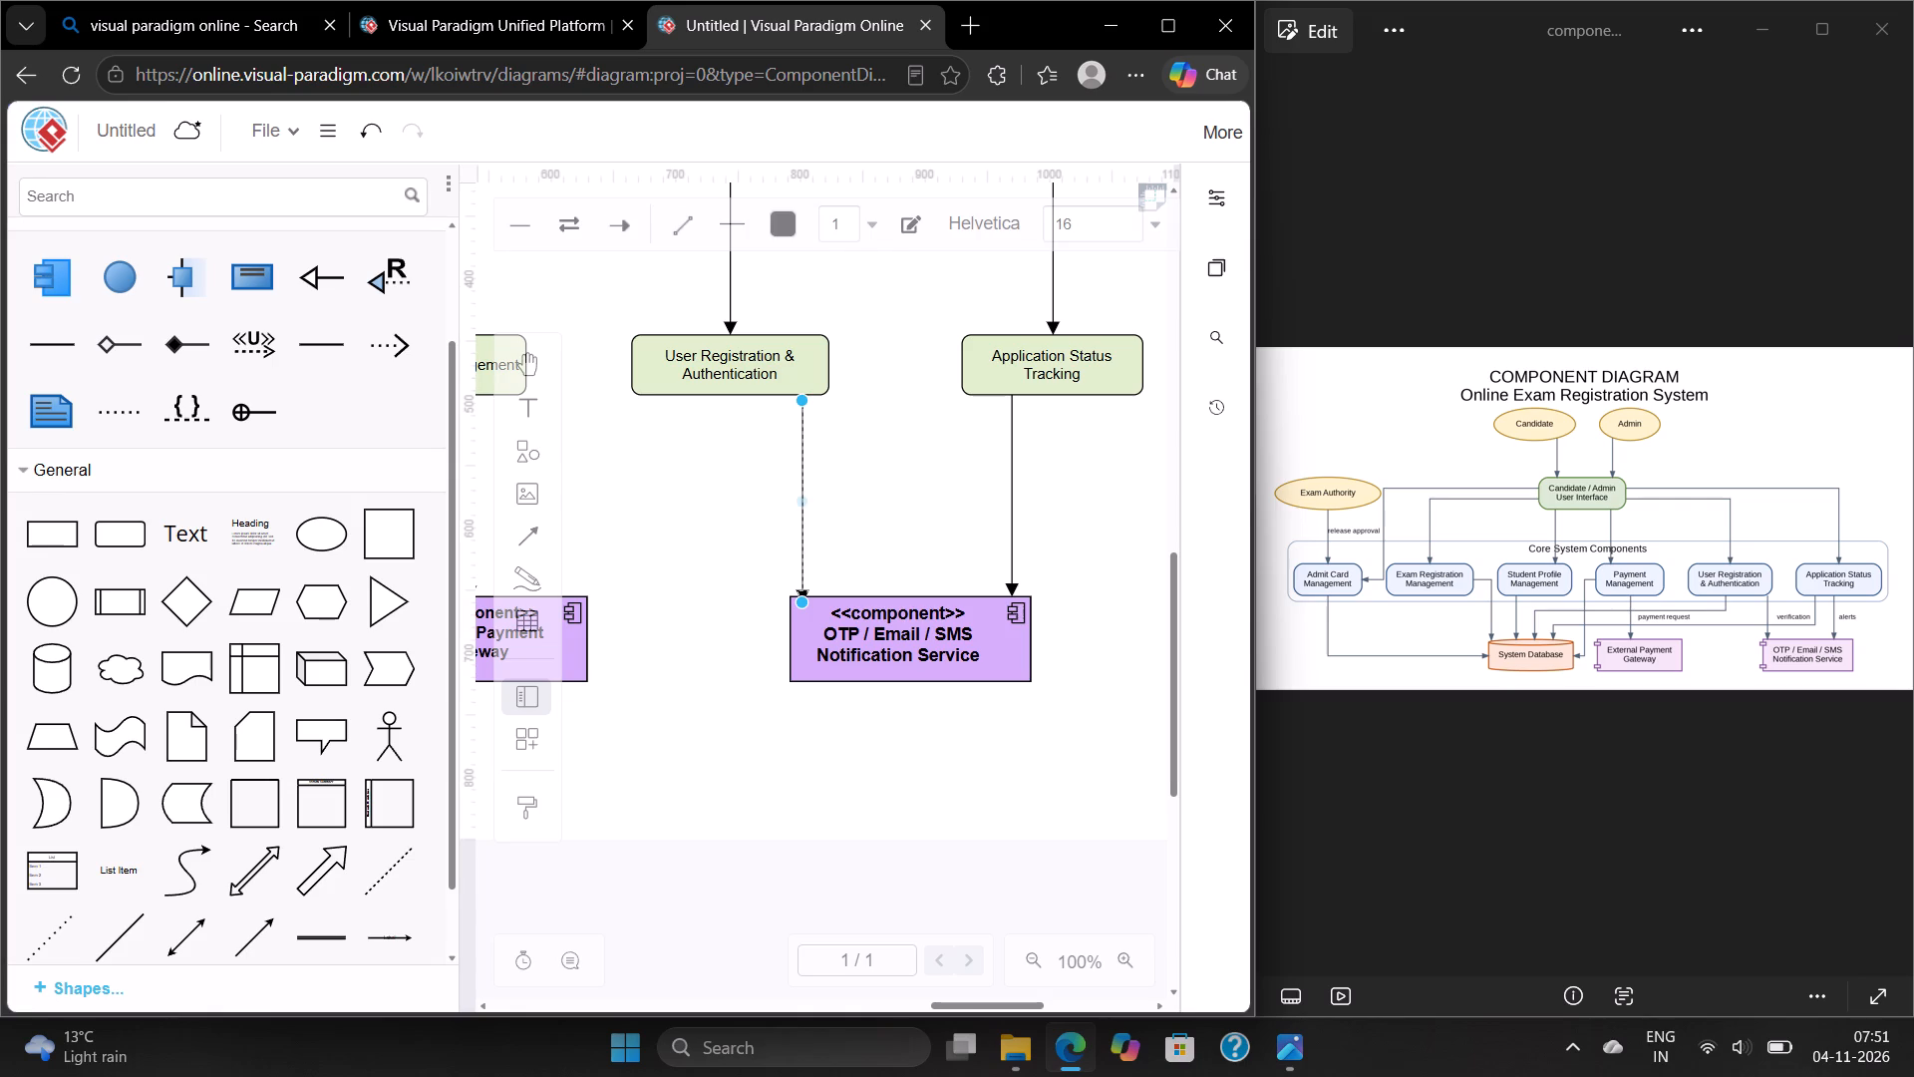
click(831, 504)
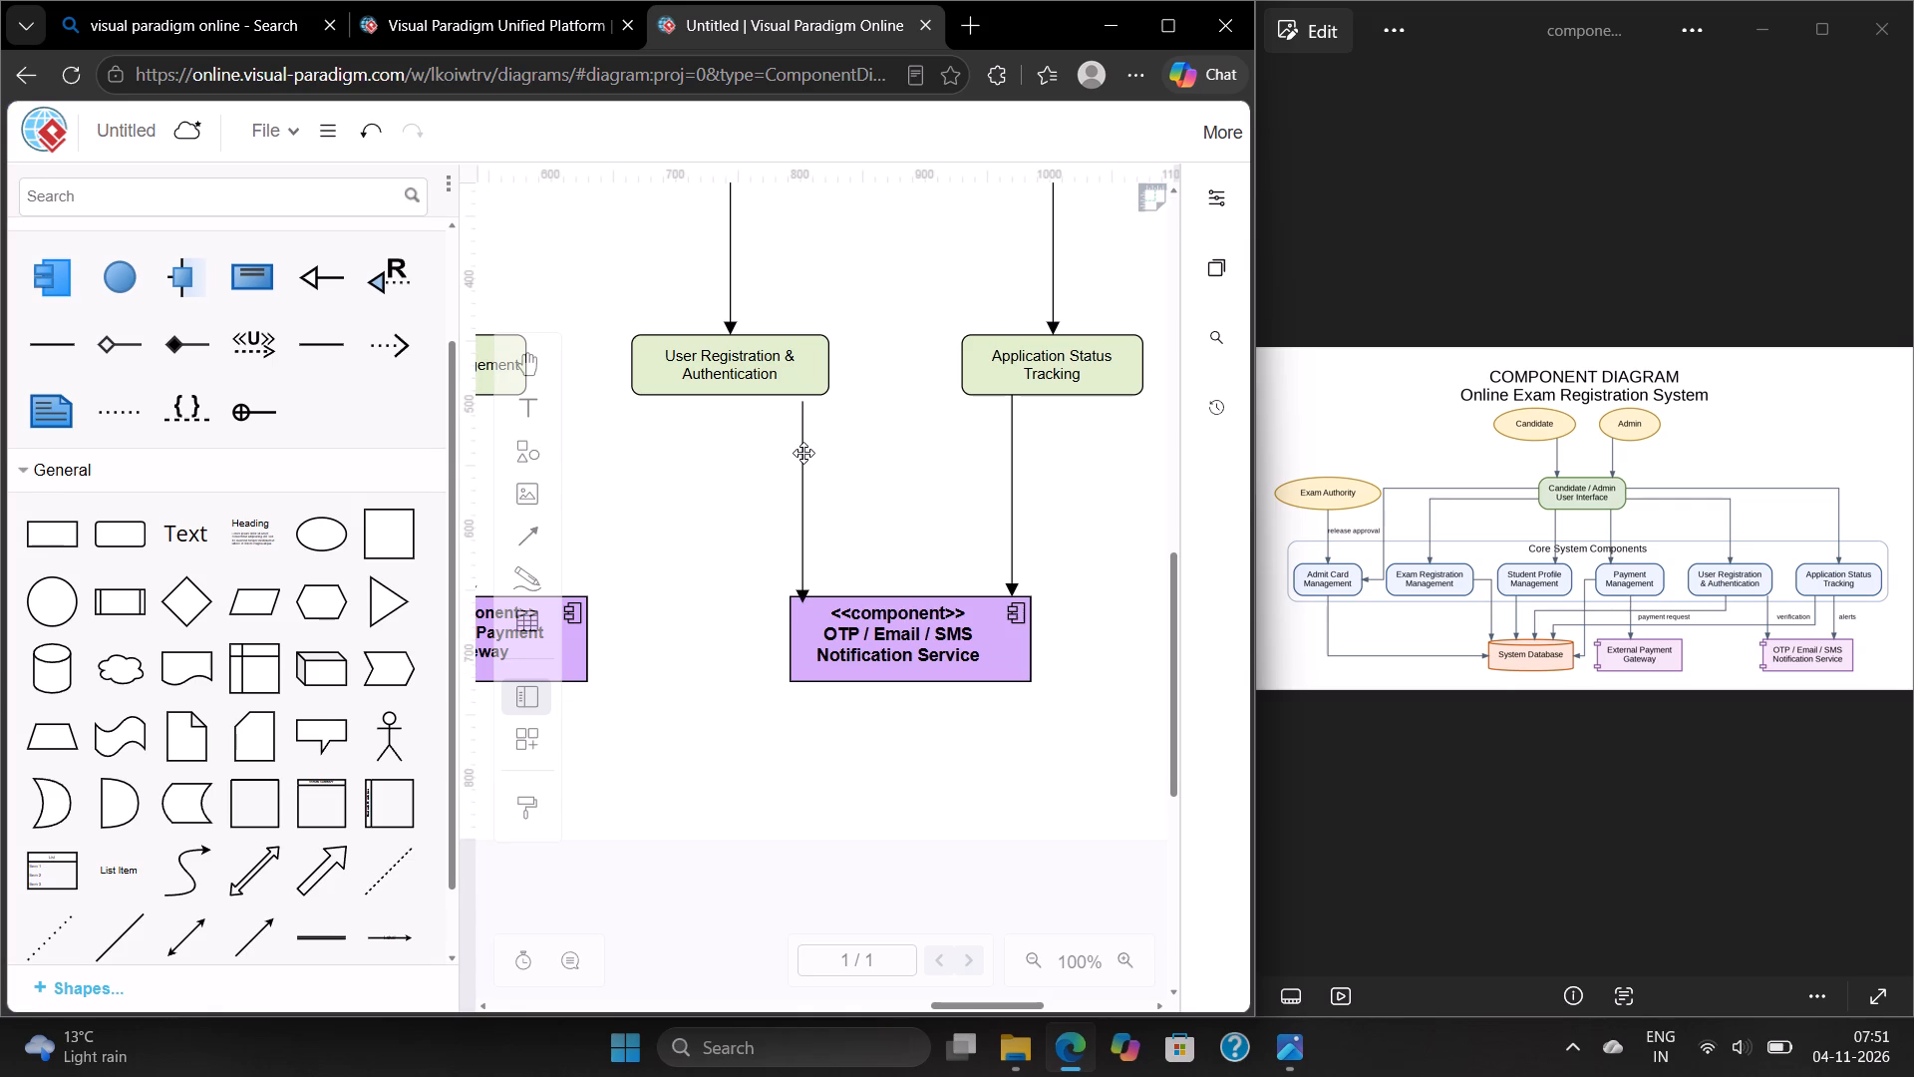
double_click(803, 458)
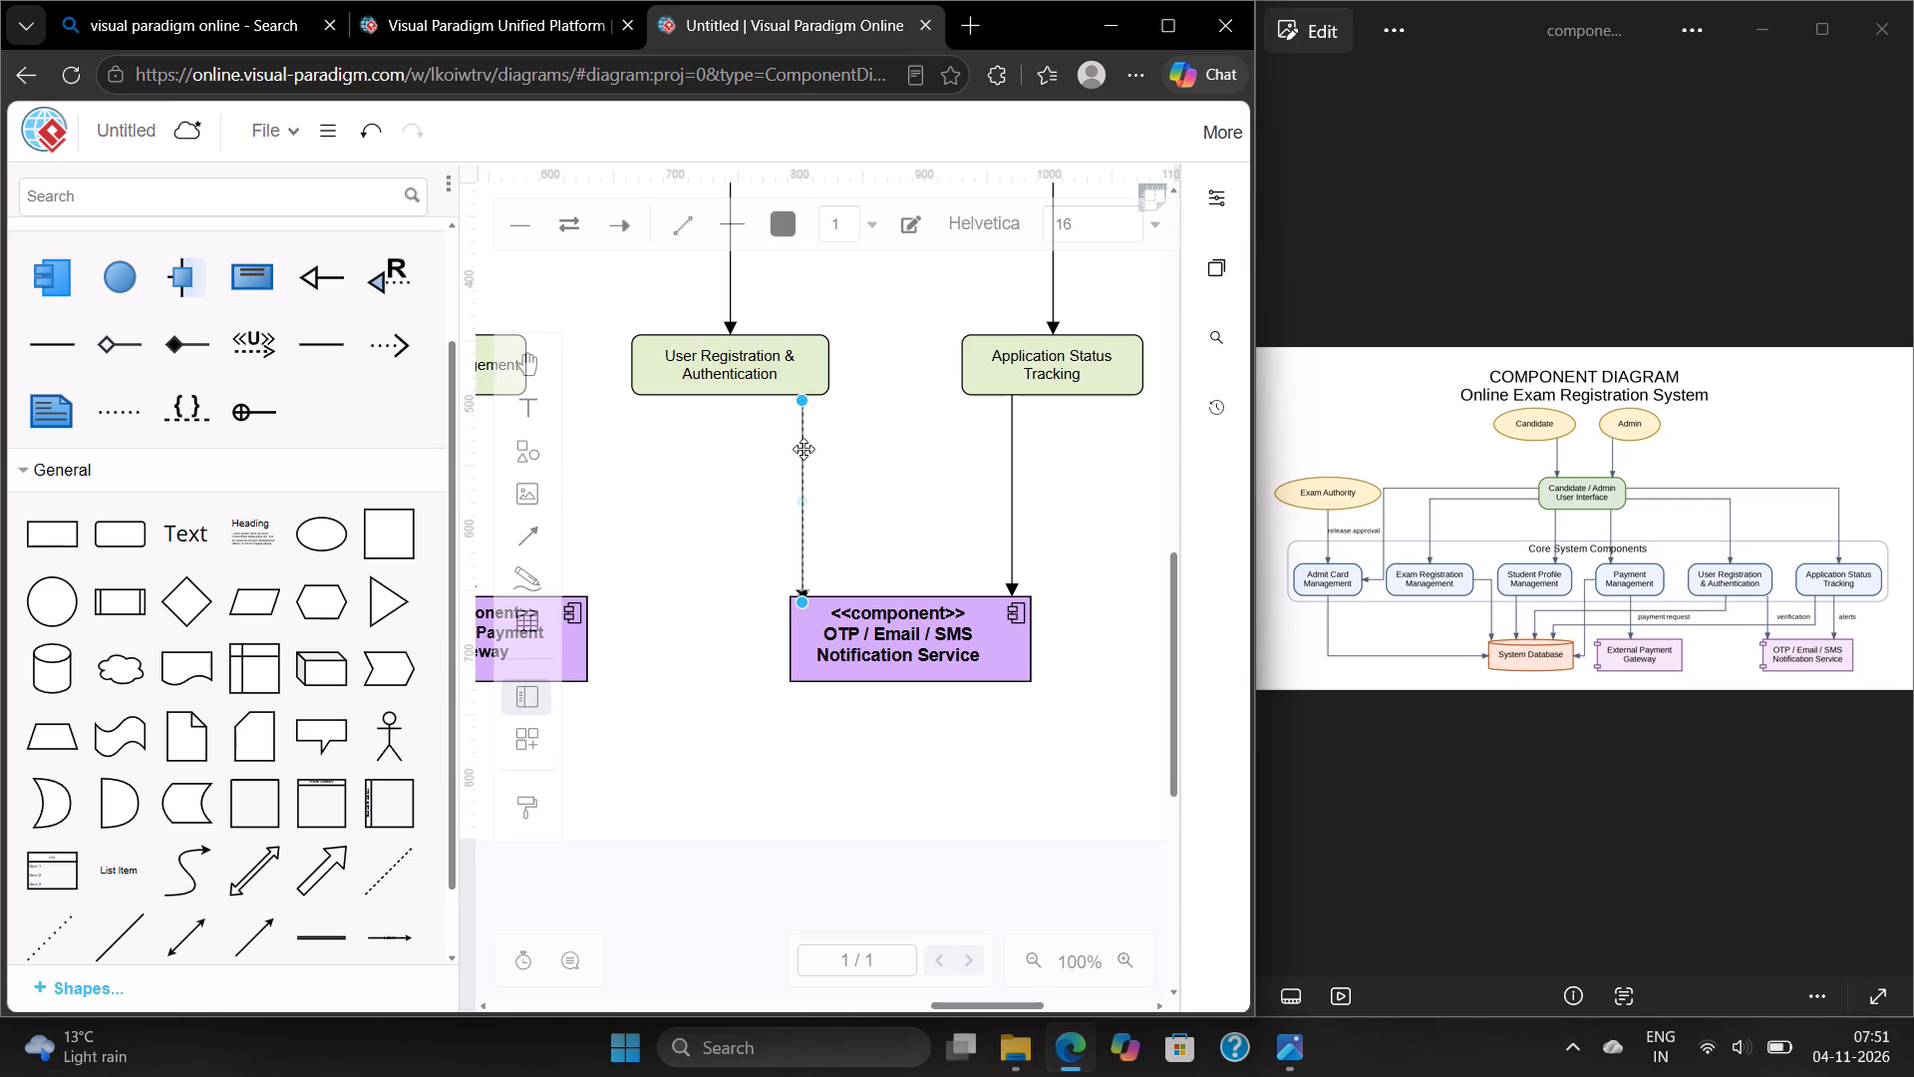
click(799, 454)
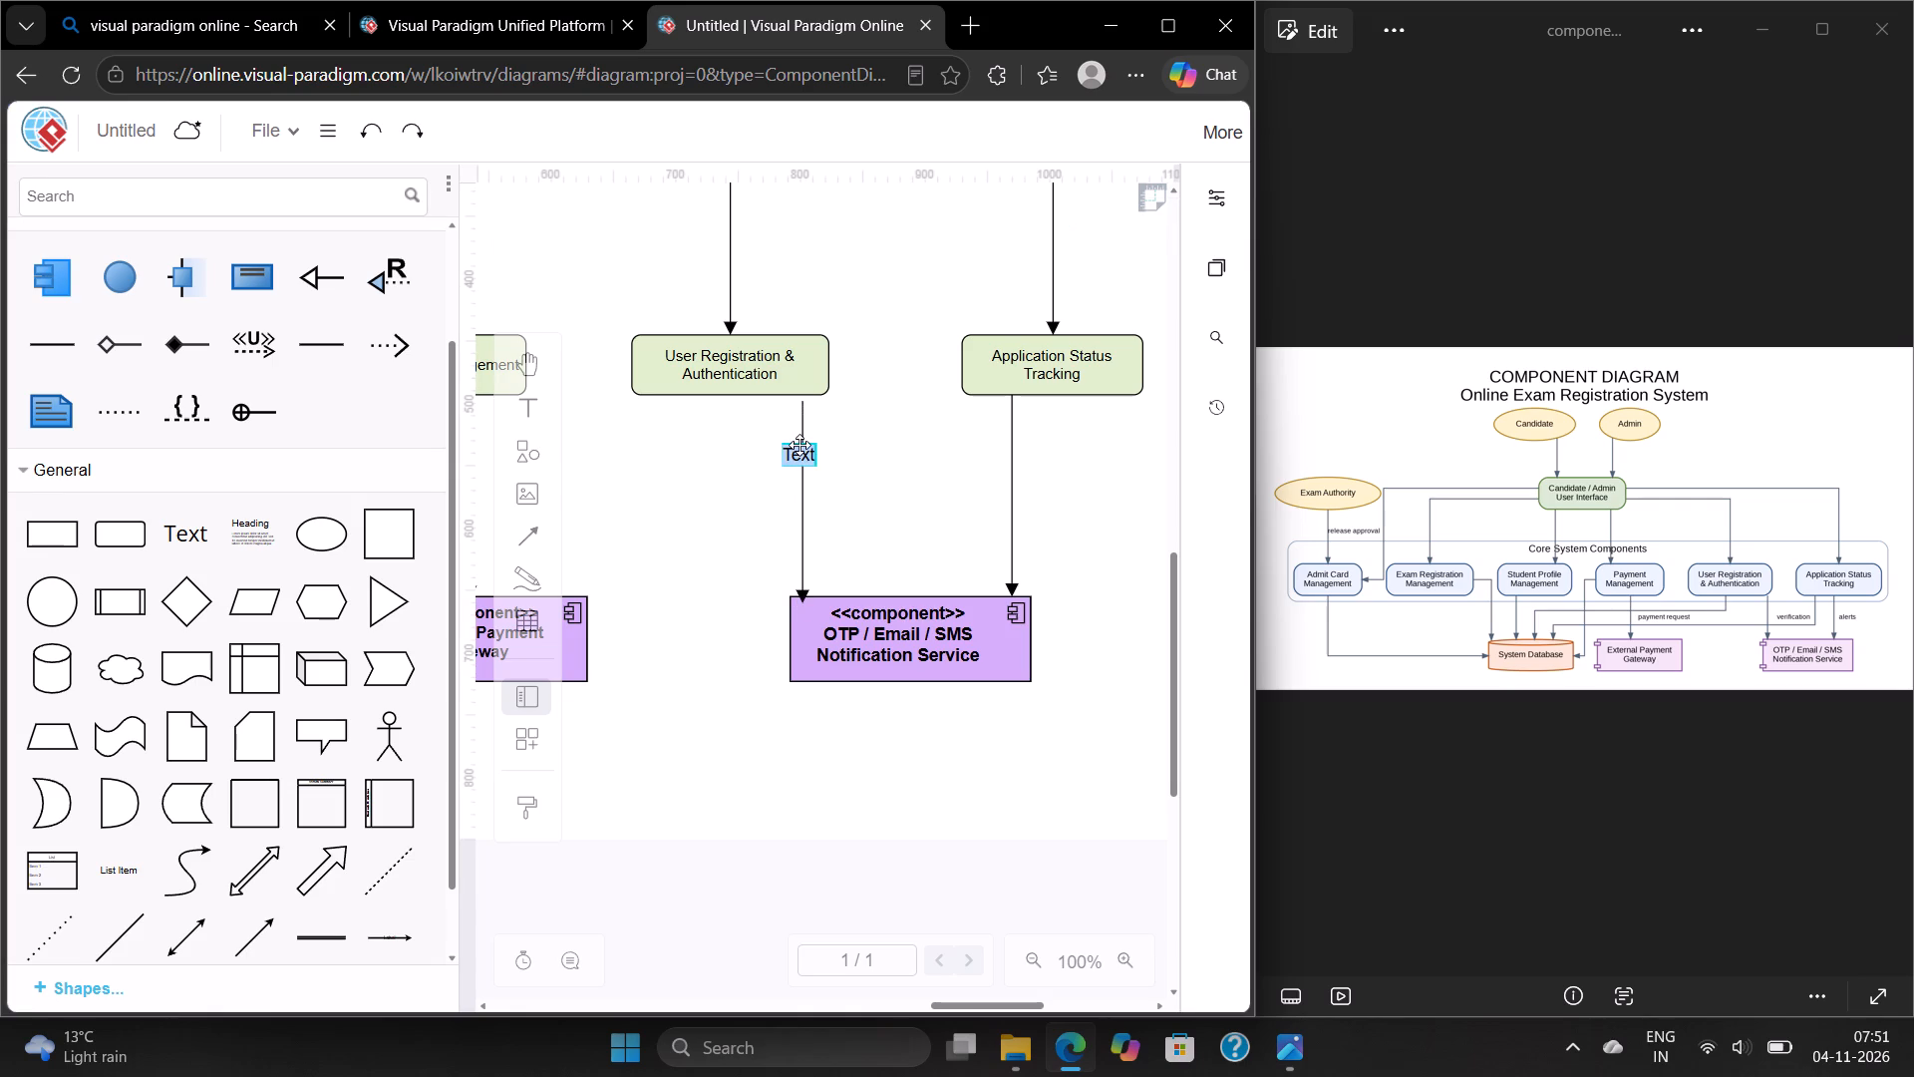
key(BackSpace)
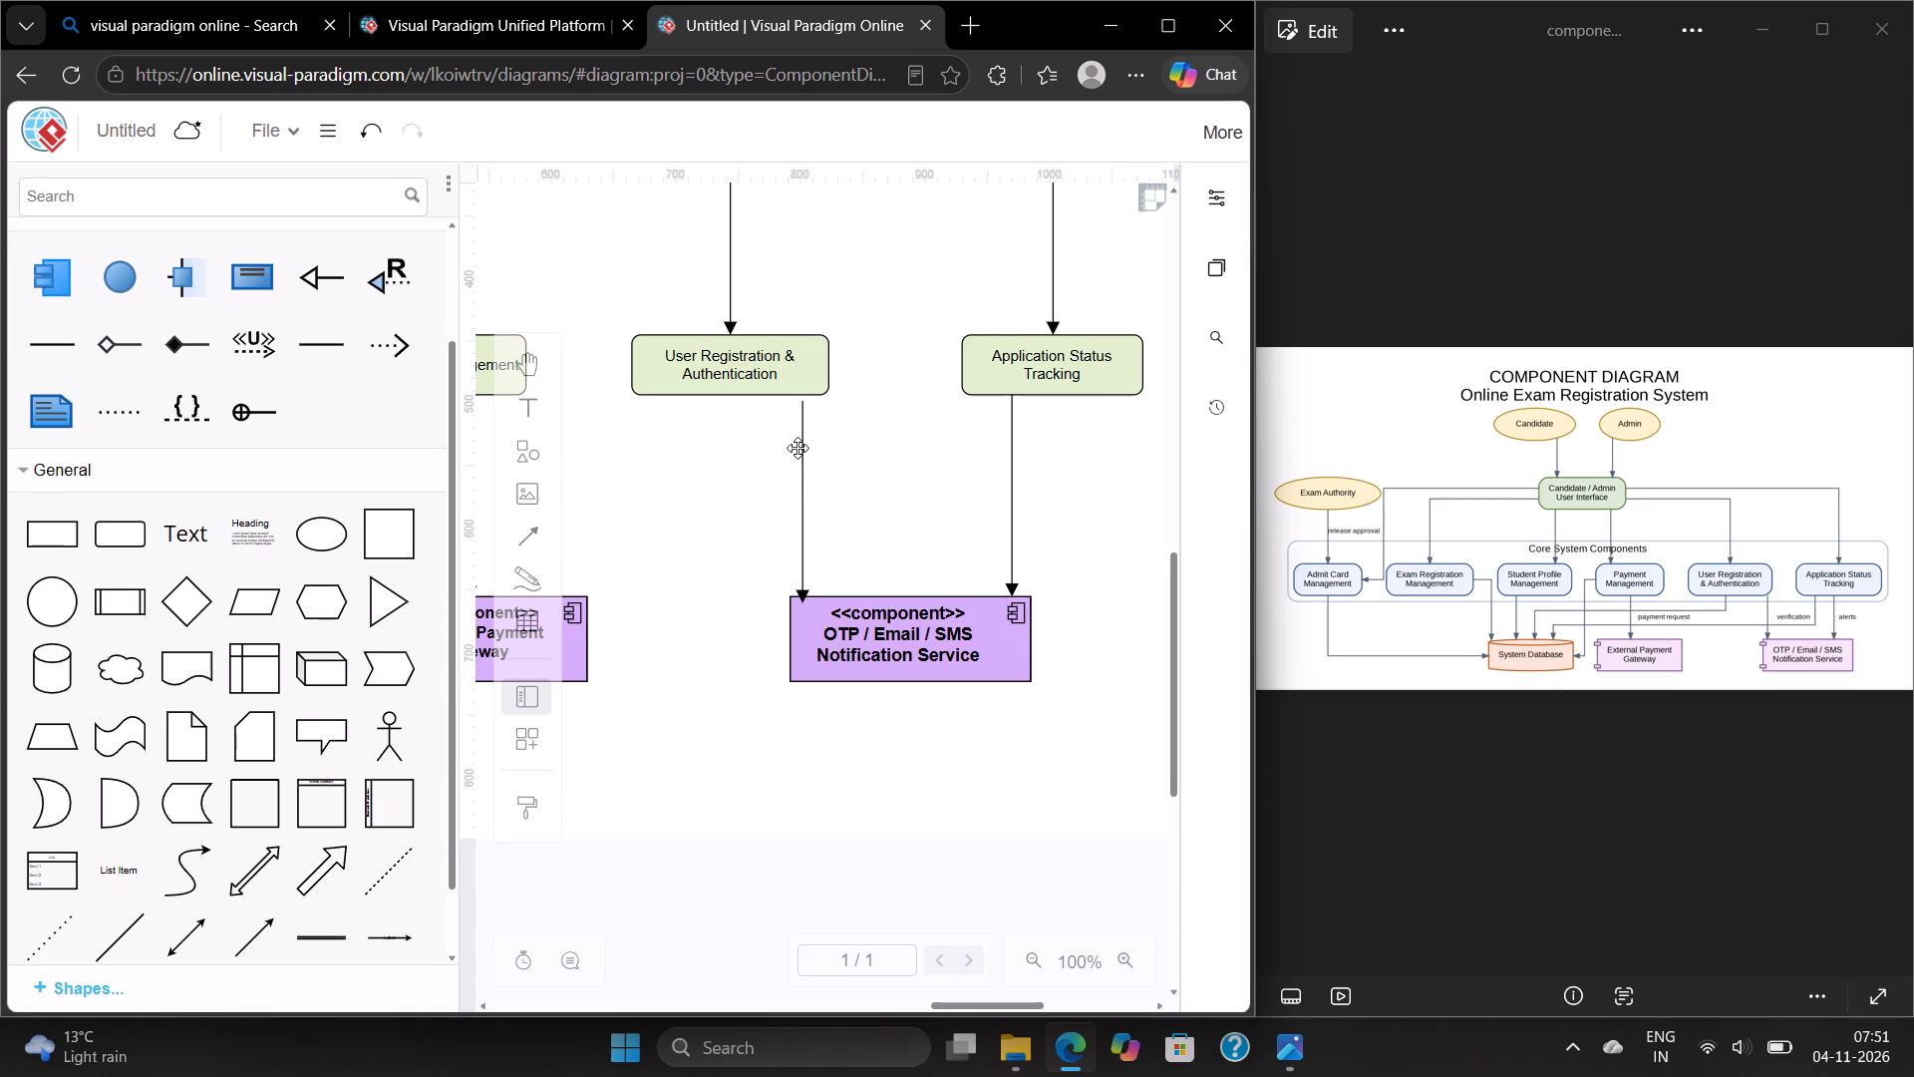
click(800, 469)
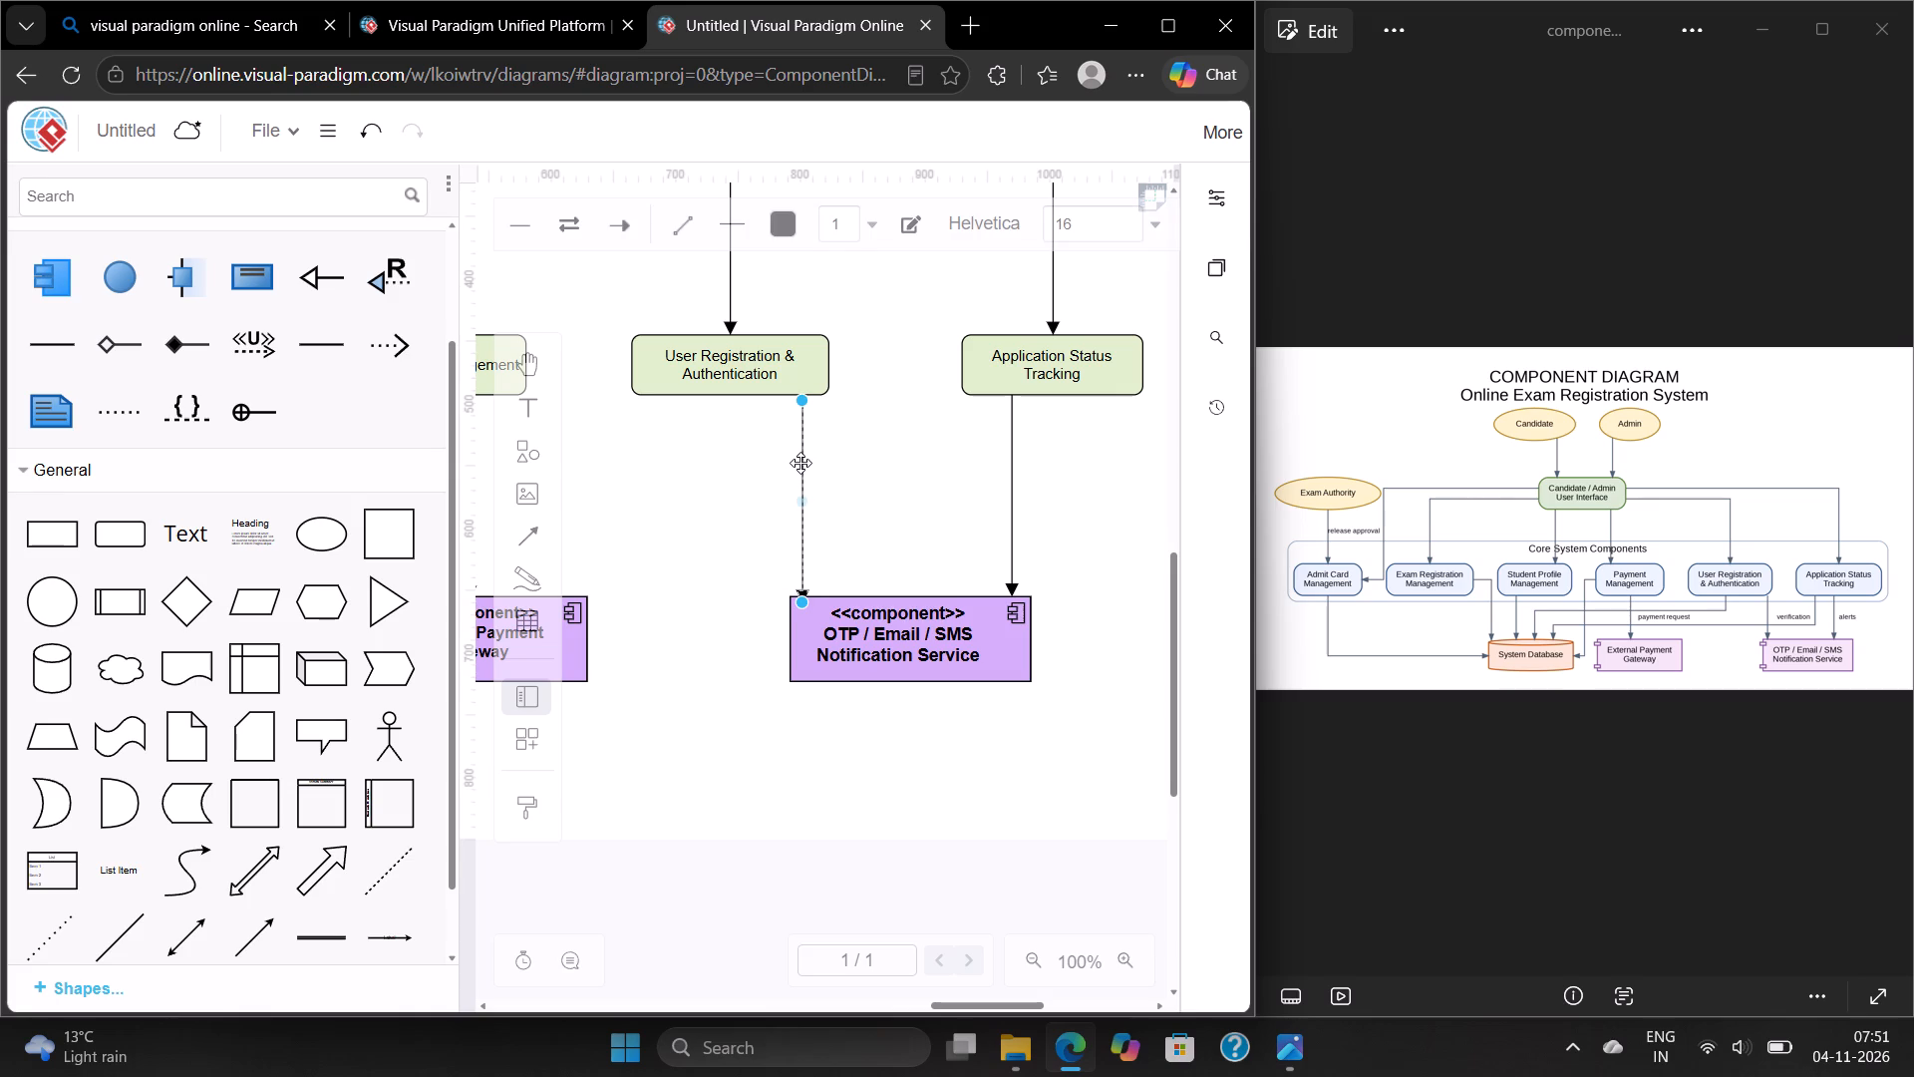
drag(800, 461, 802, 448)
click(830, 443)
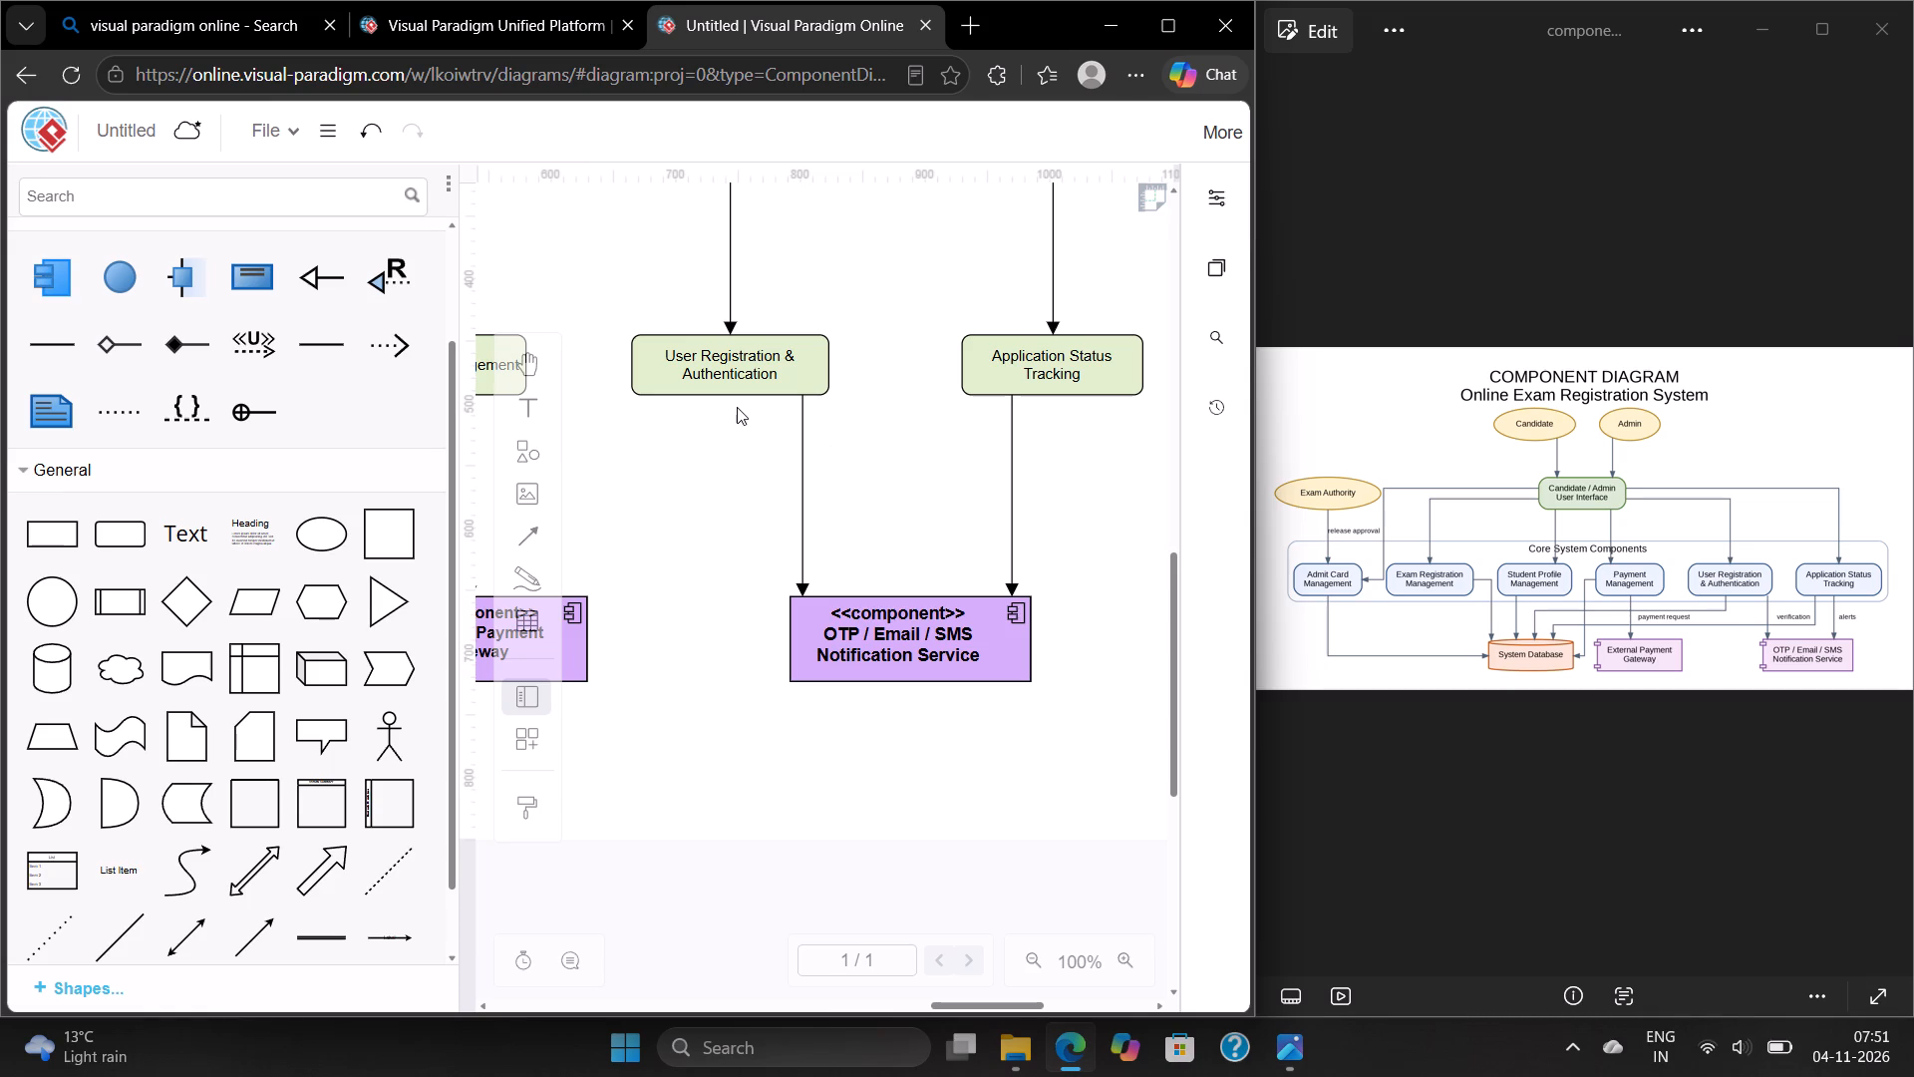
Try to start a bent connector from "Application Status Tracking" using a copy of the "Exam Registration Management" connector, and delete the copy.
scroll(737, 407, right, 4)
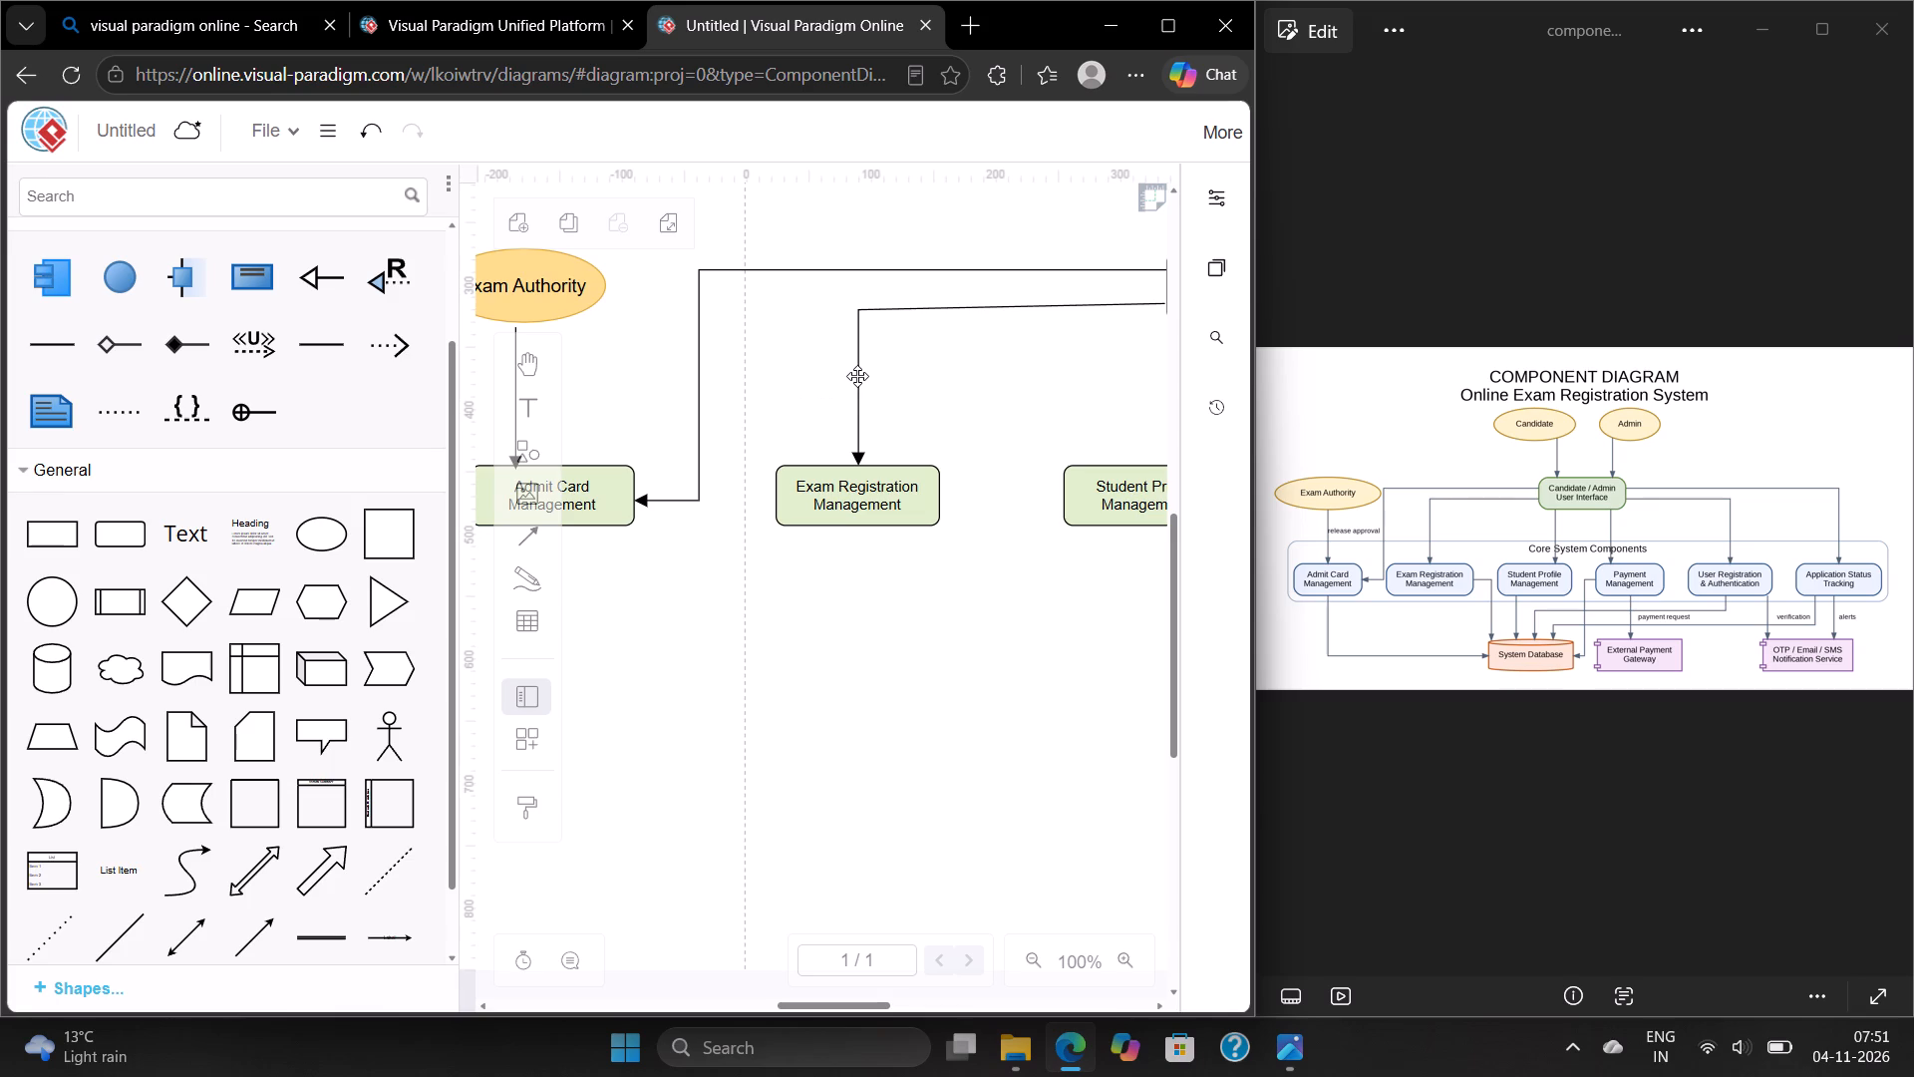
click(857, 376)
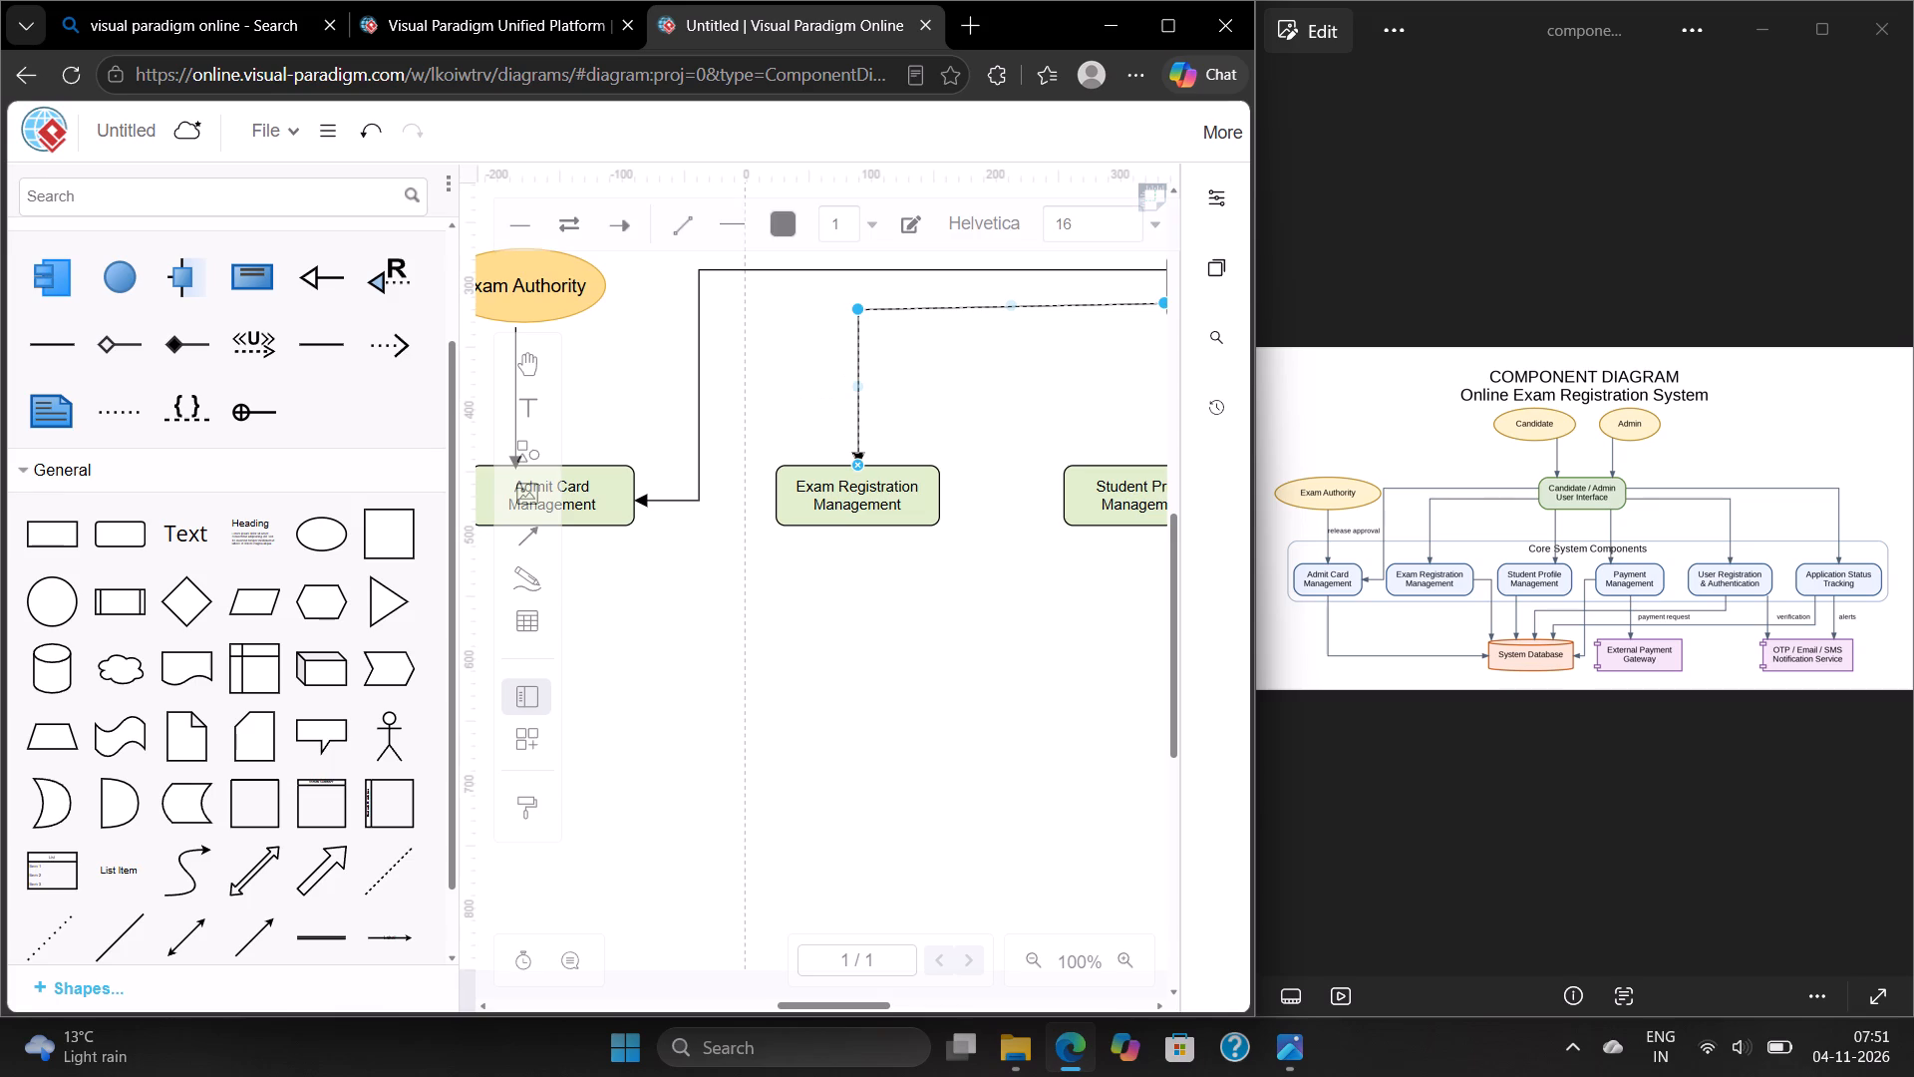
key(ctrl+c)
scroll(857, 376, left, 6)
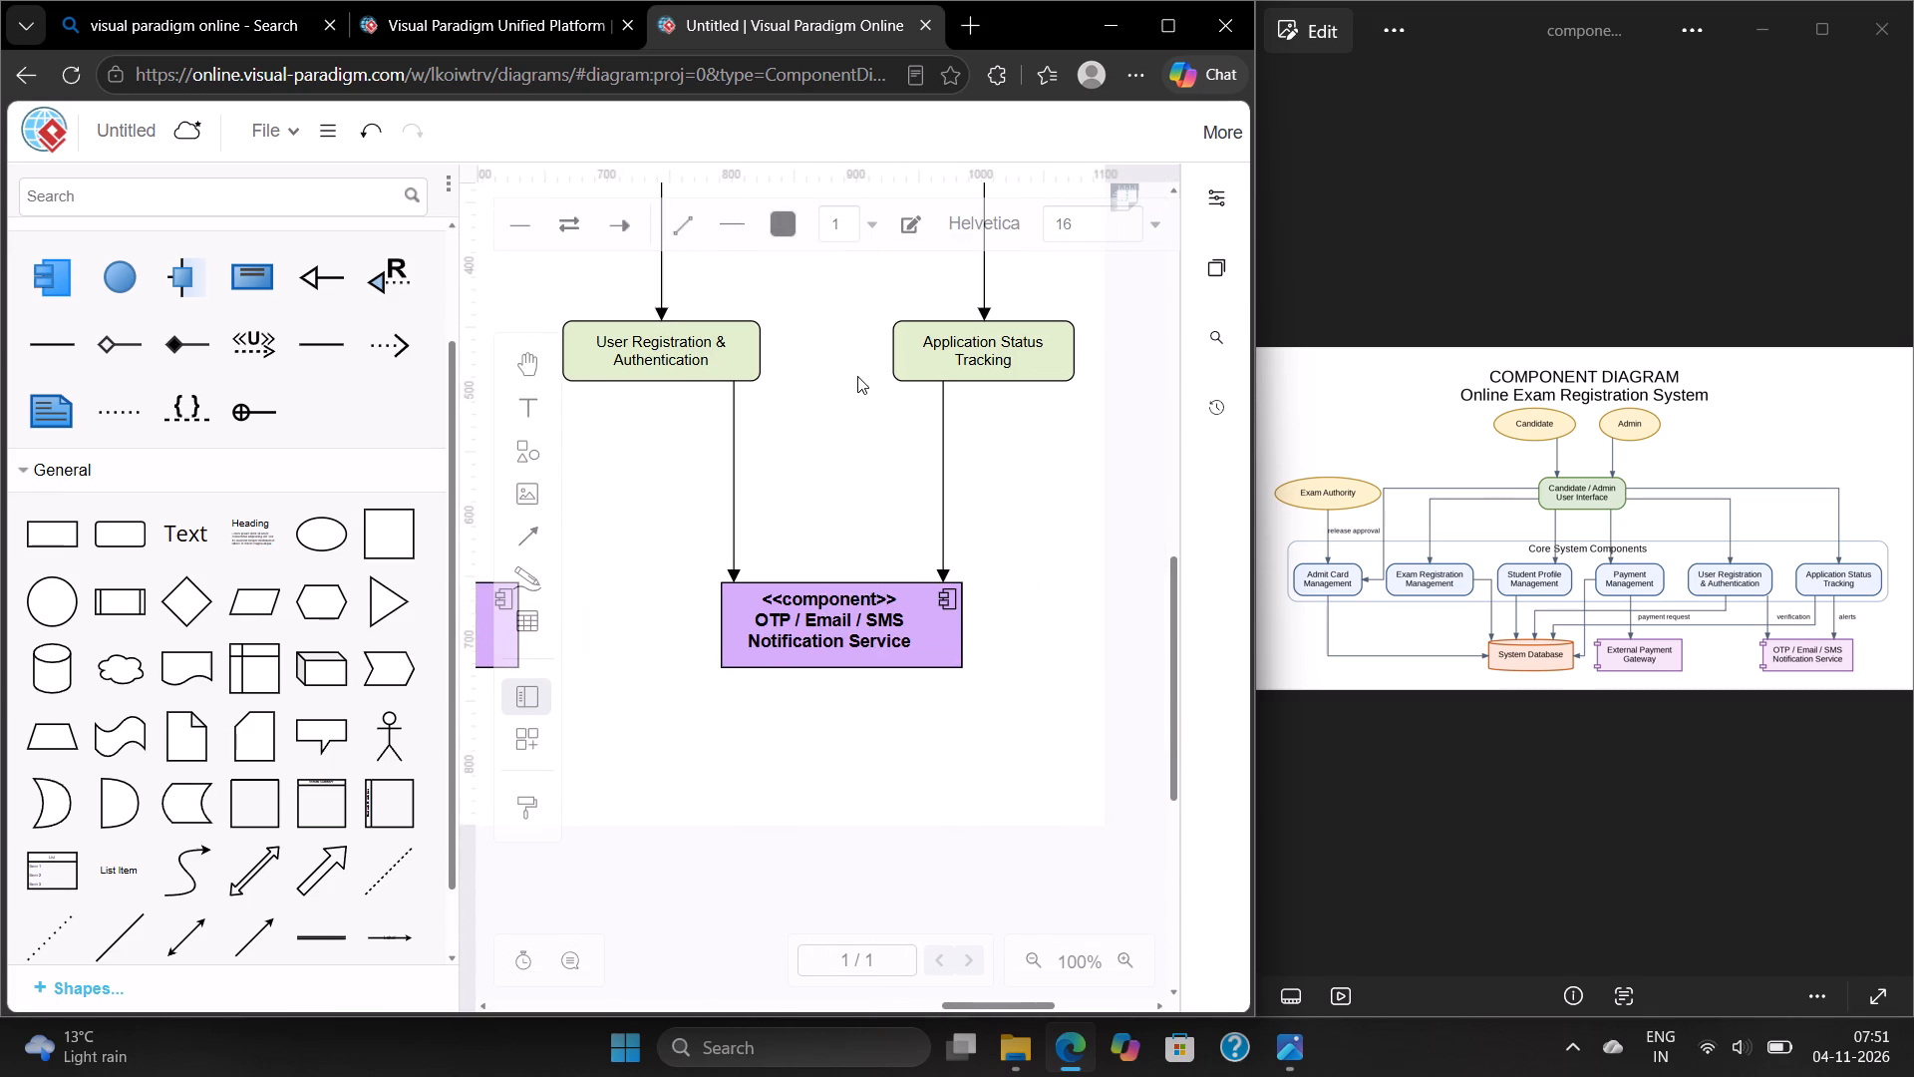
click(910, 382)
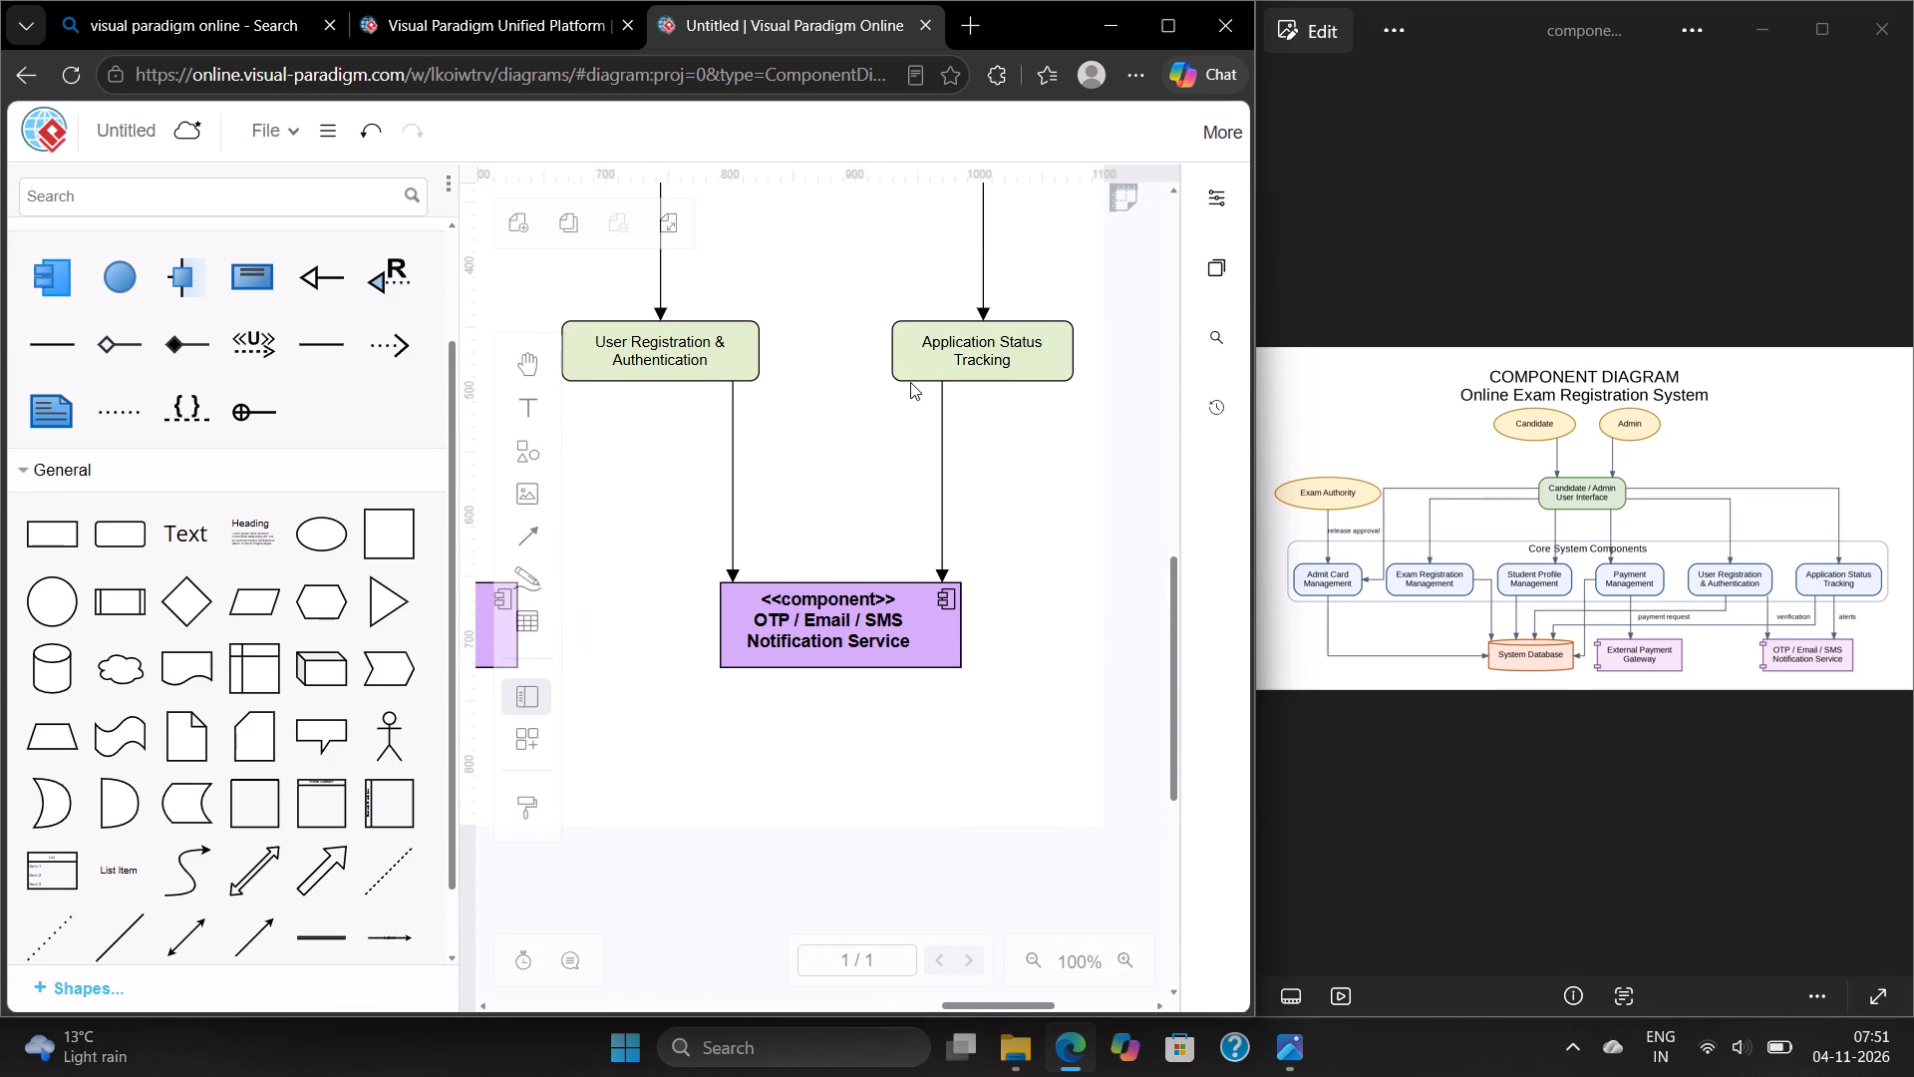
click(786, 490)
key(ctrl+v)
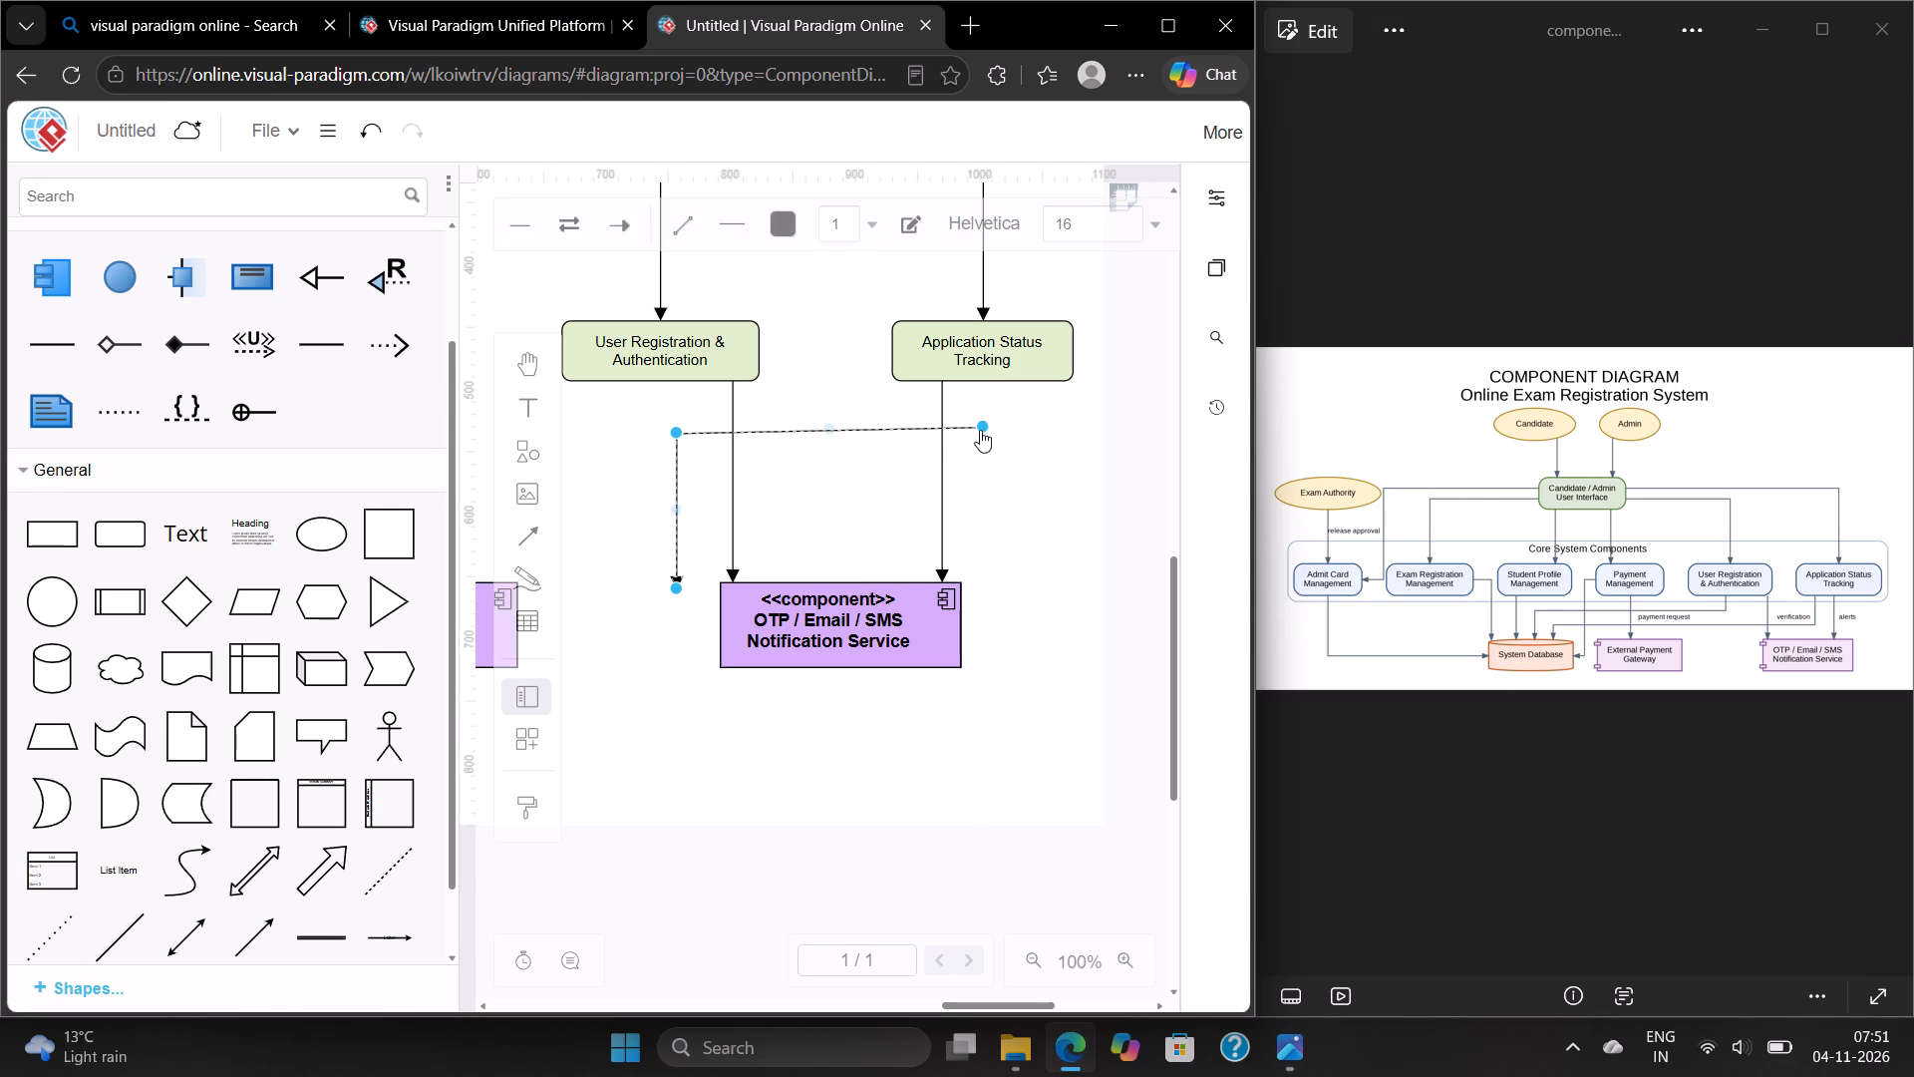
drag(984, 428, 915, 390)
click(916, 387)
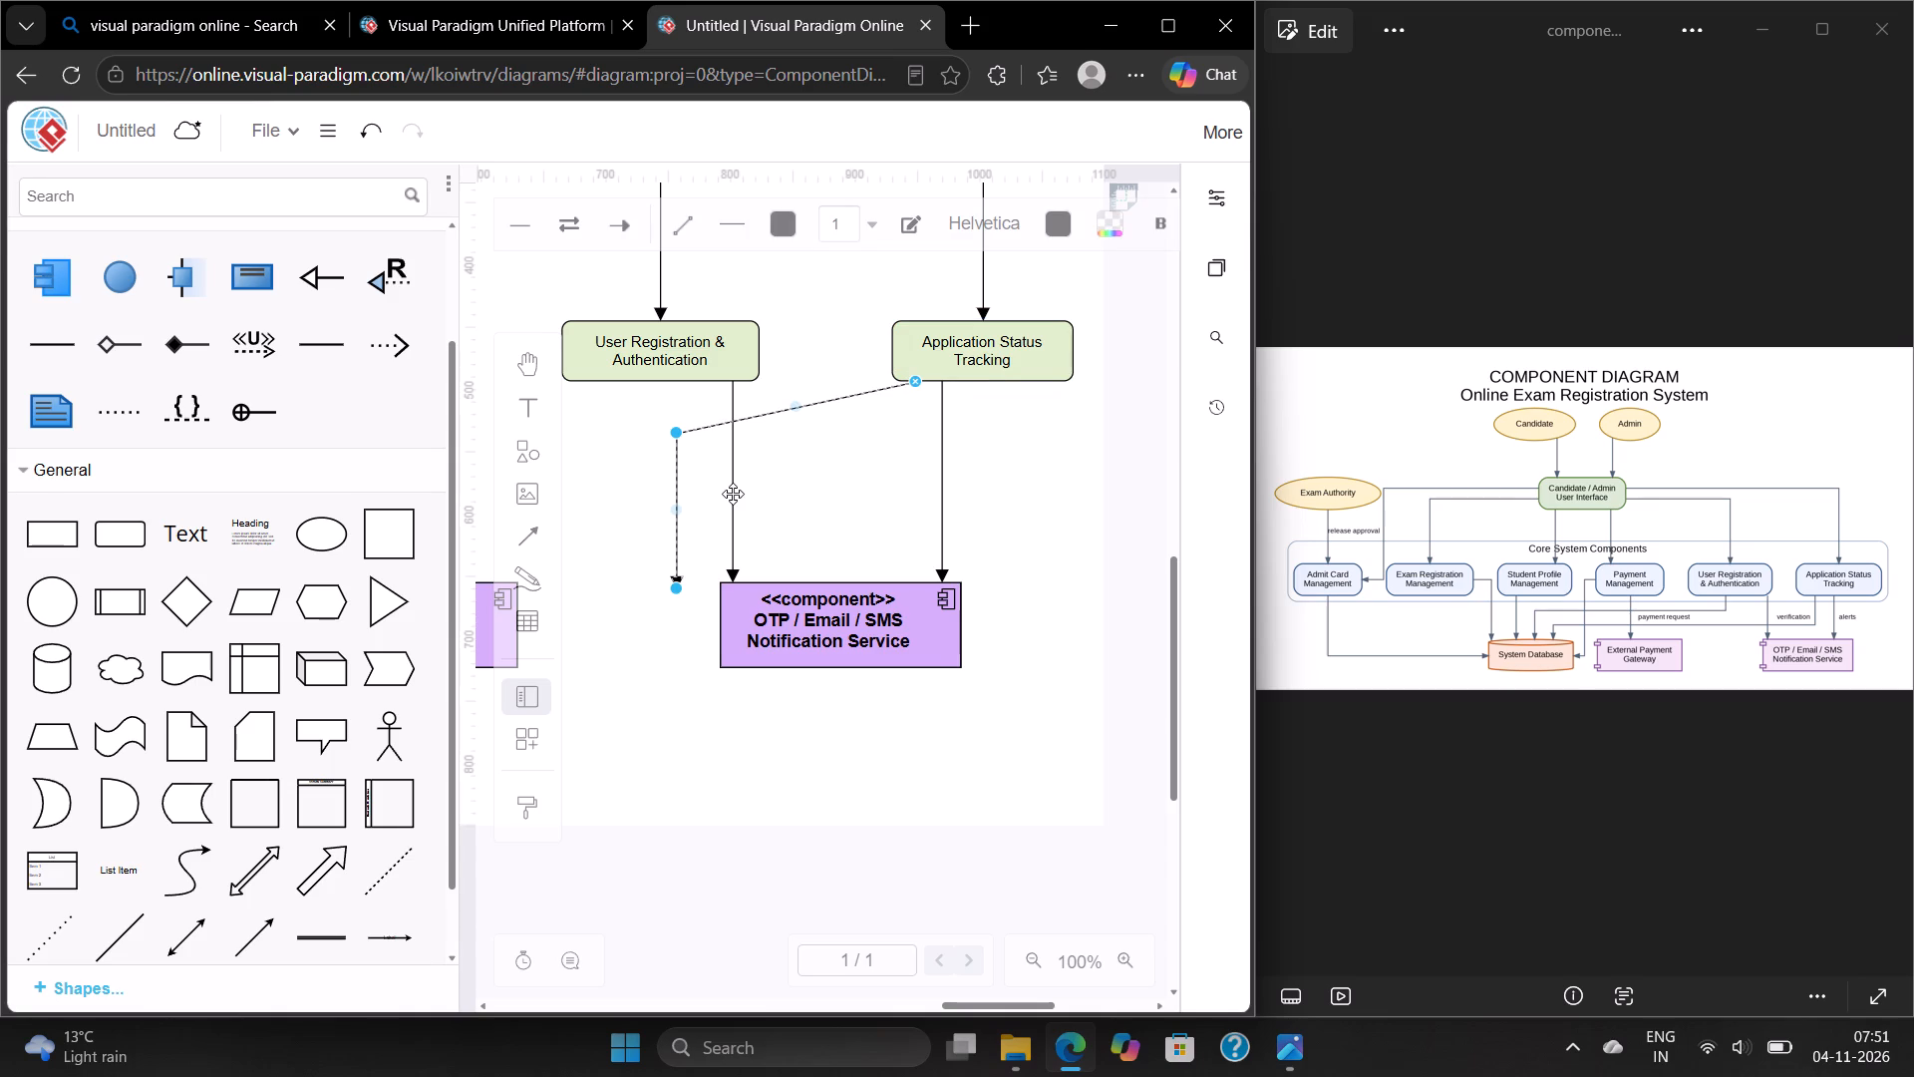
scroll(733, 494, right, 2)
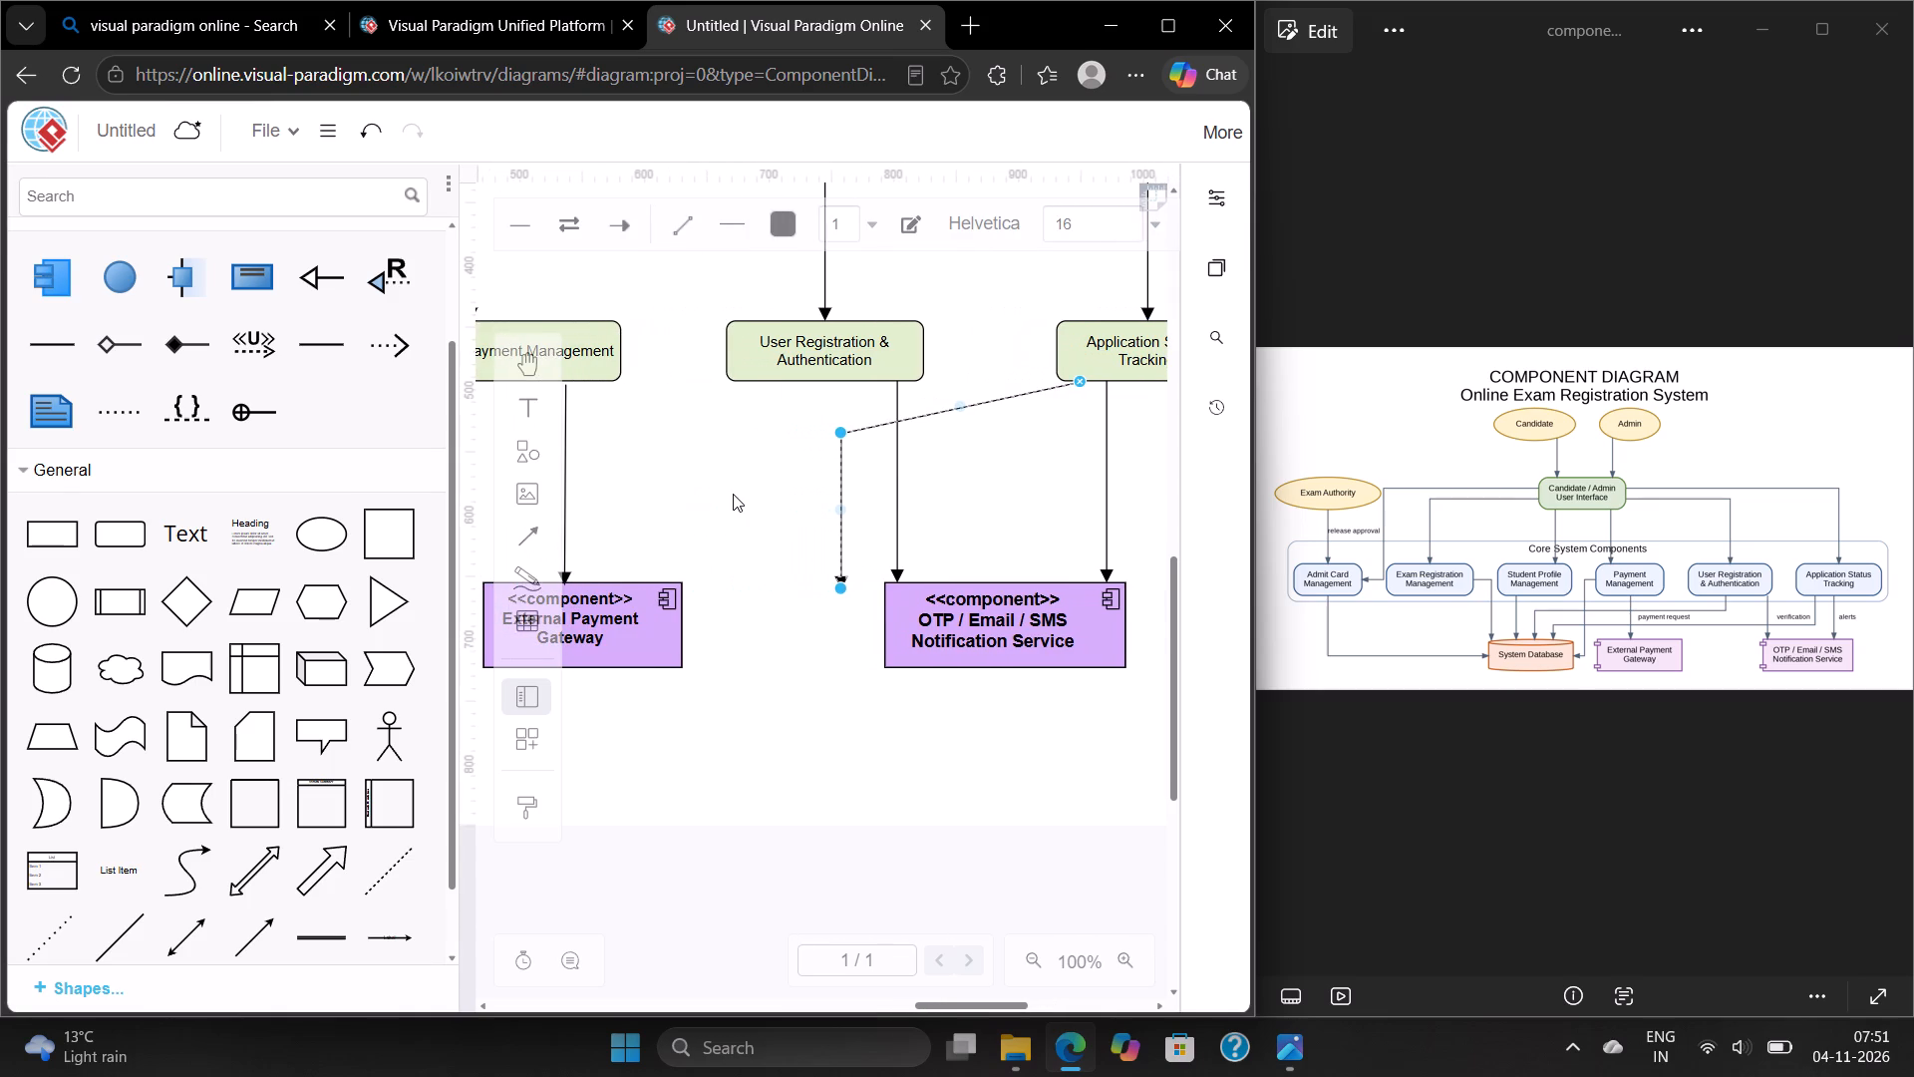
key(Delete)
Open the additional shape libraries and examine the Business Process, Basic and Arrows sets for shapes the diagram still needs.
scroll(793, 495, right, 1)
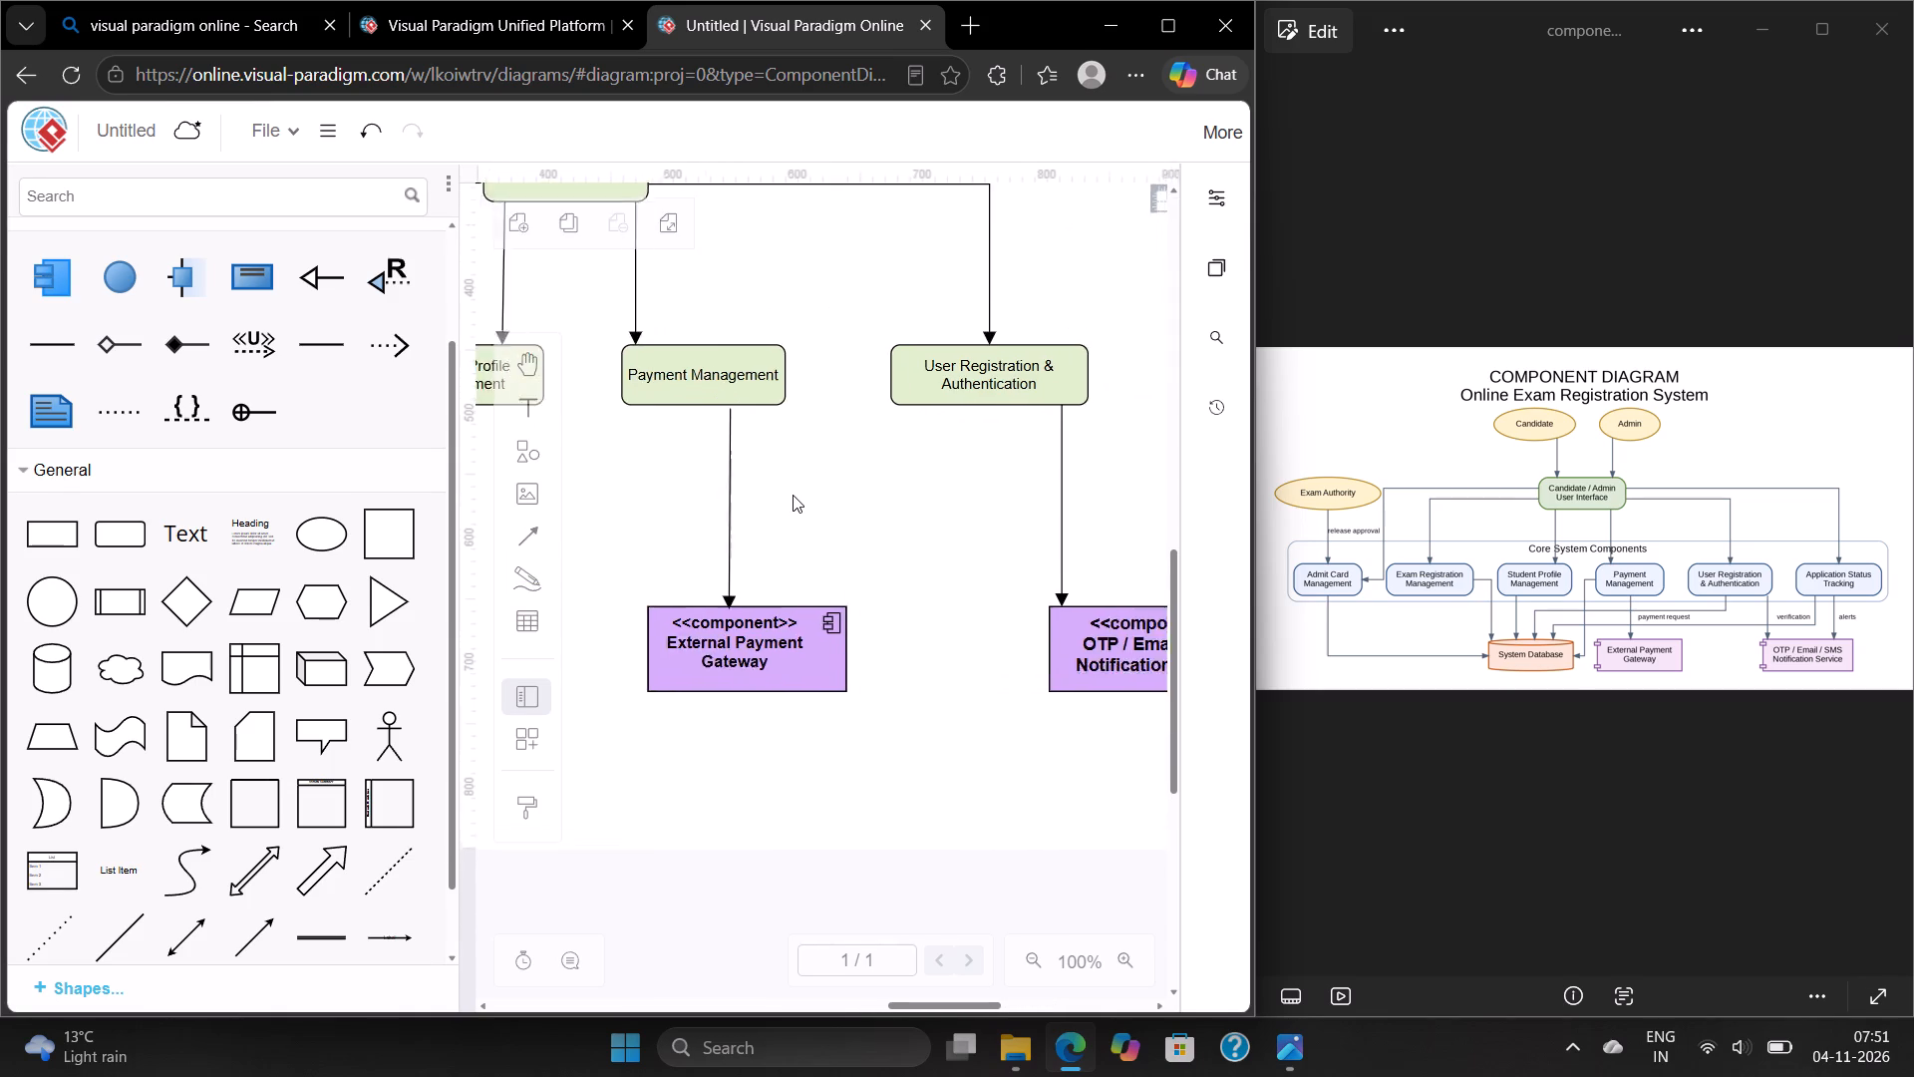
scroll(793, 495, right, 3)
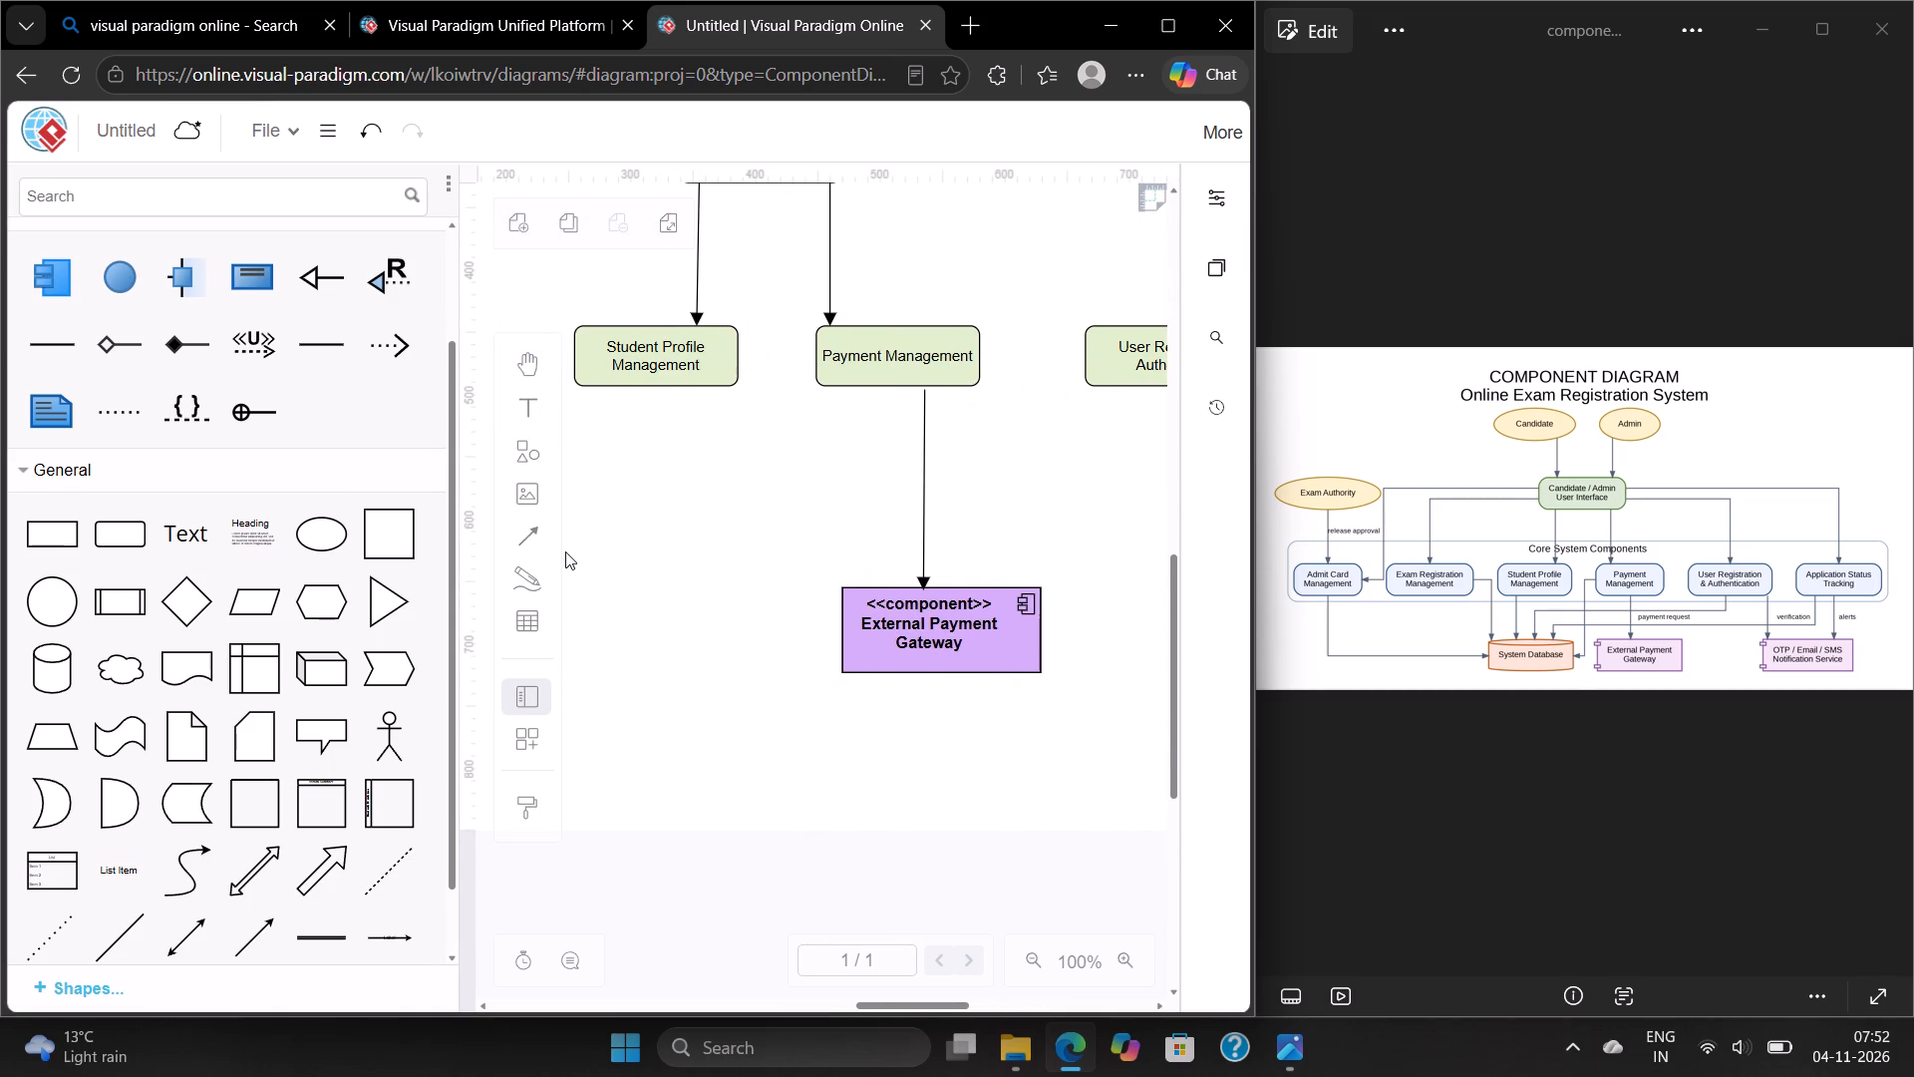
scroll(318, 722, down, 1)
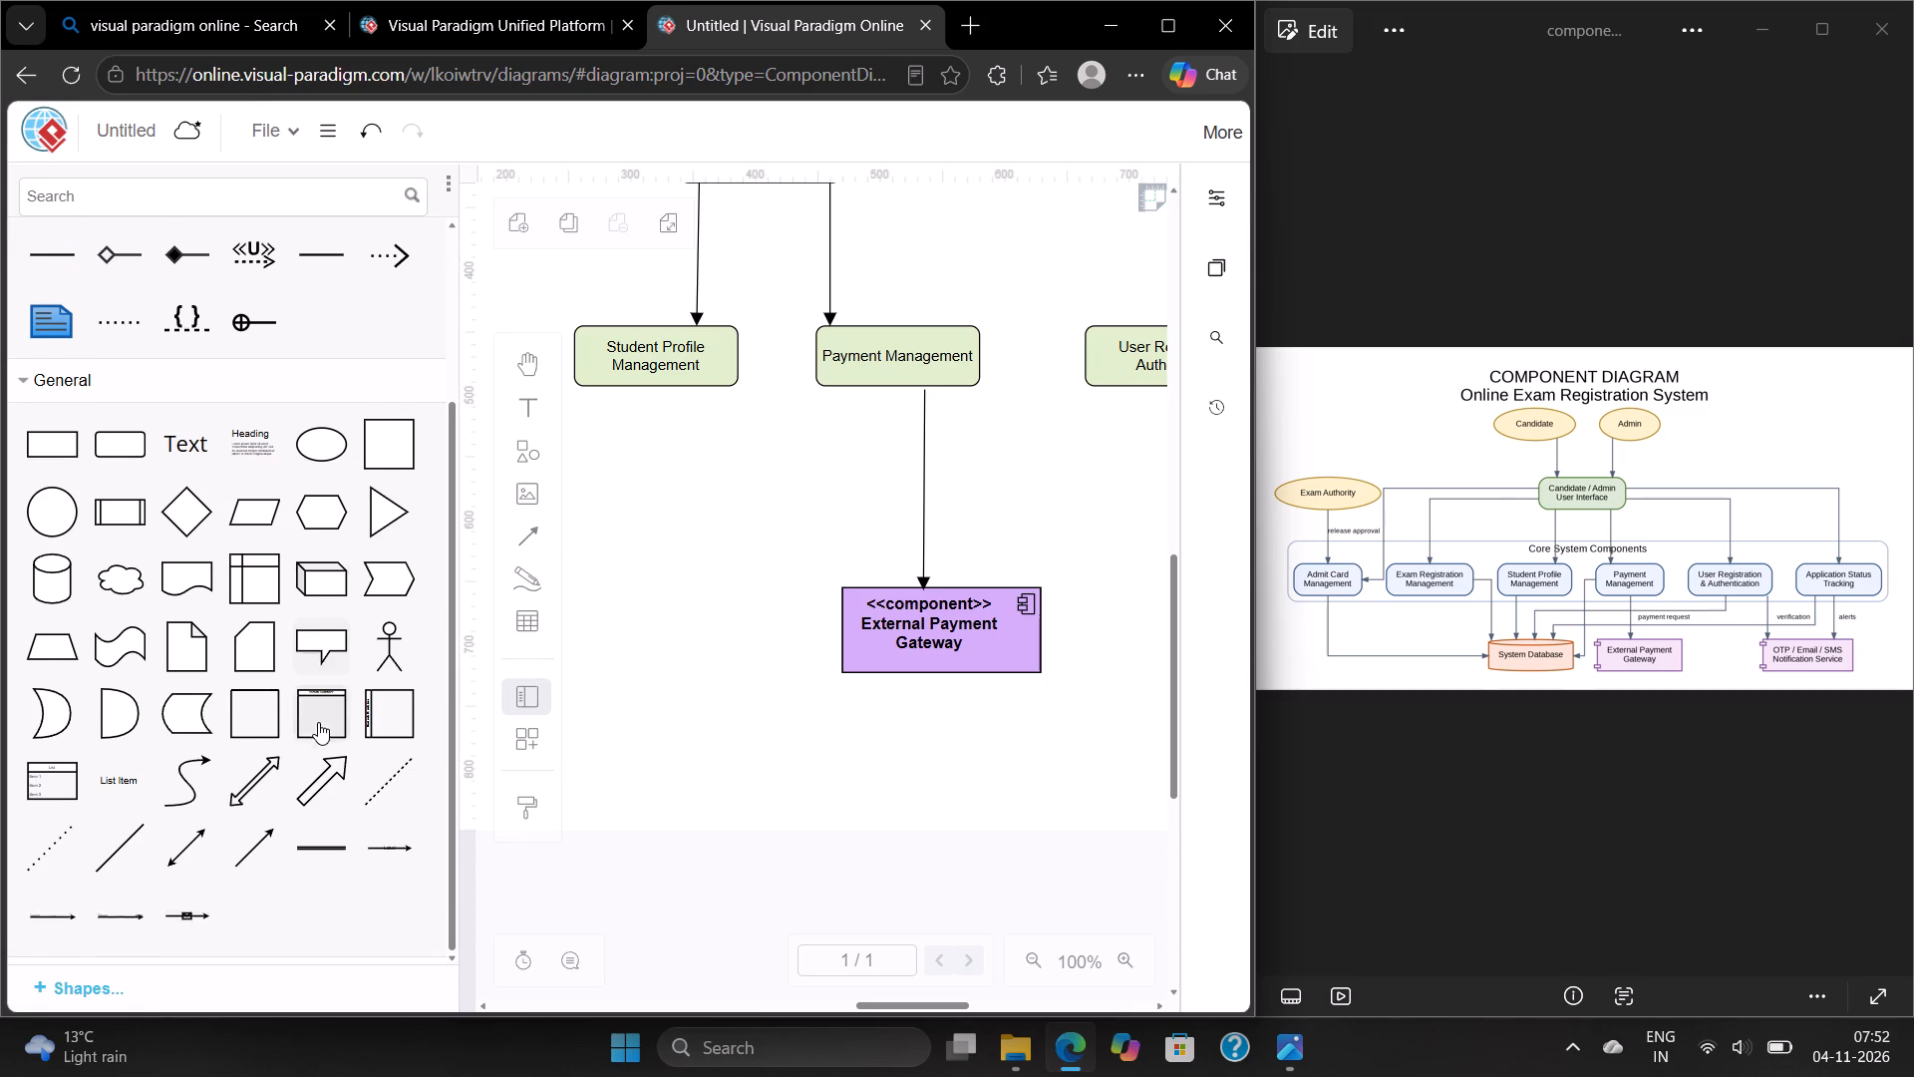
scroll(318, 722, down, 1)
click(51, 373)
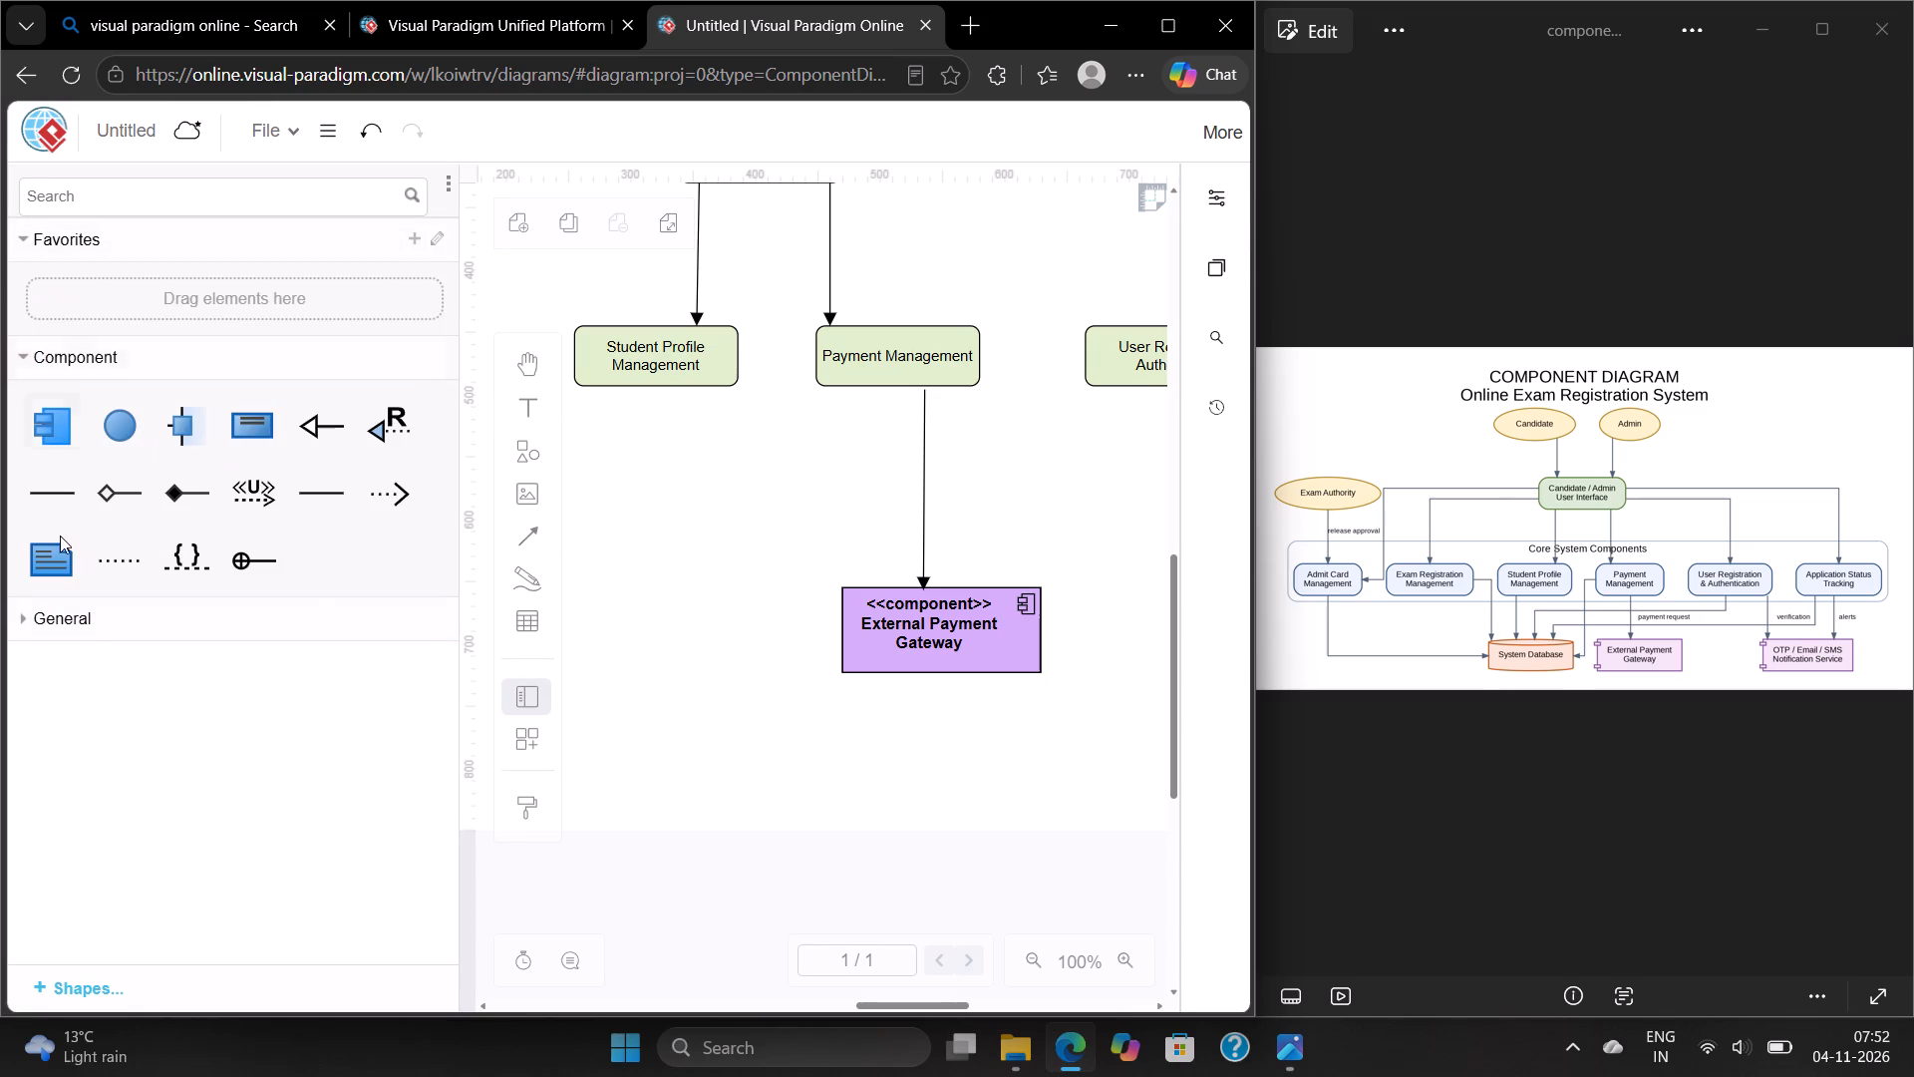
click(78, 986)
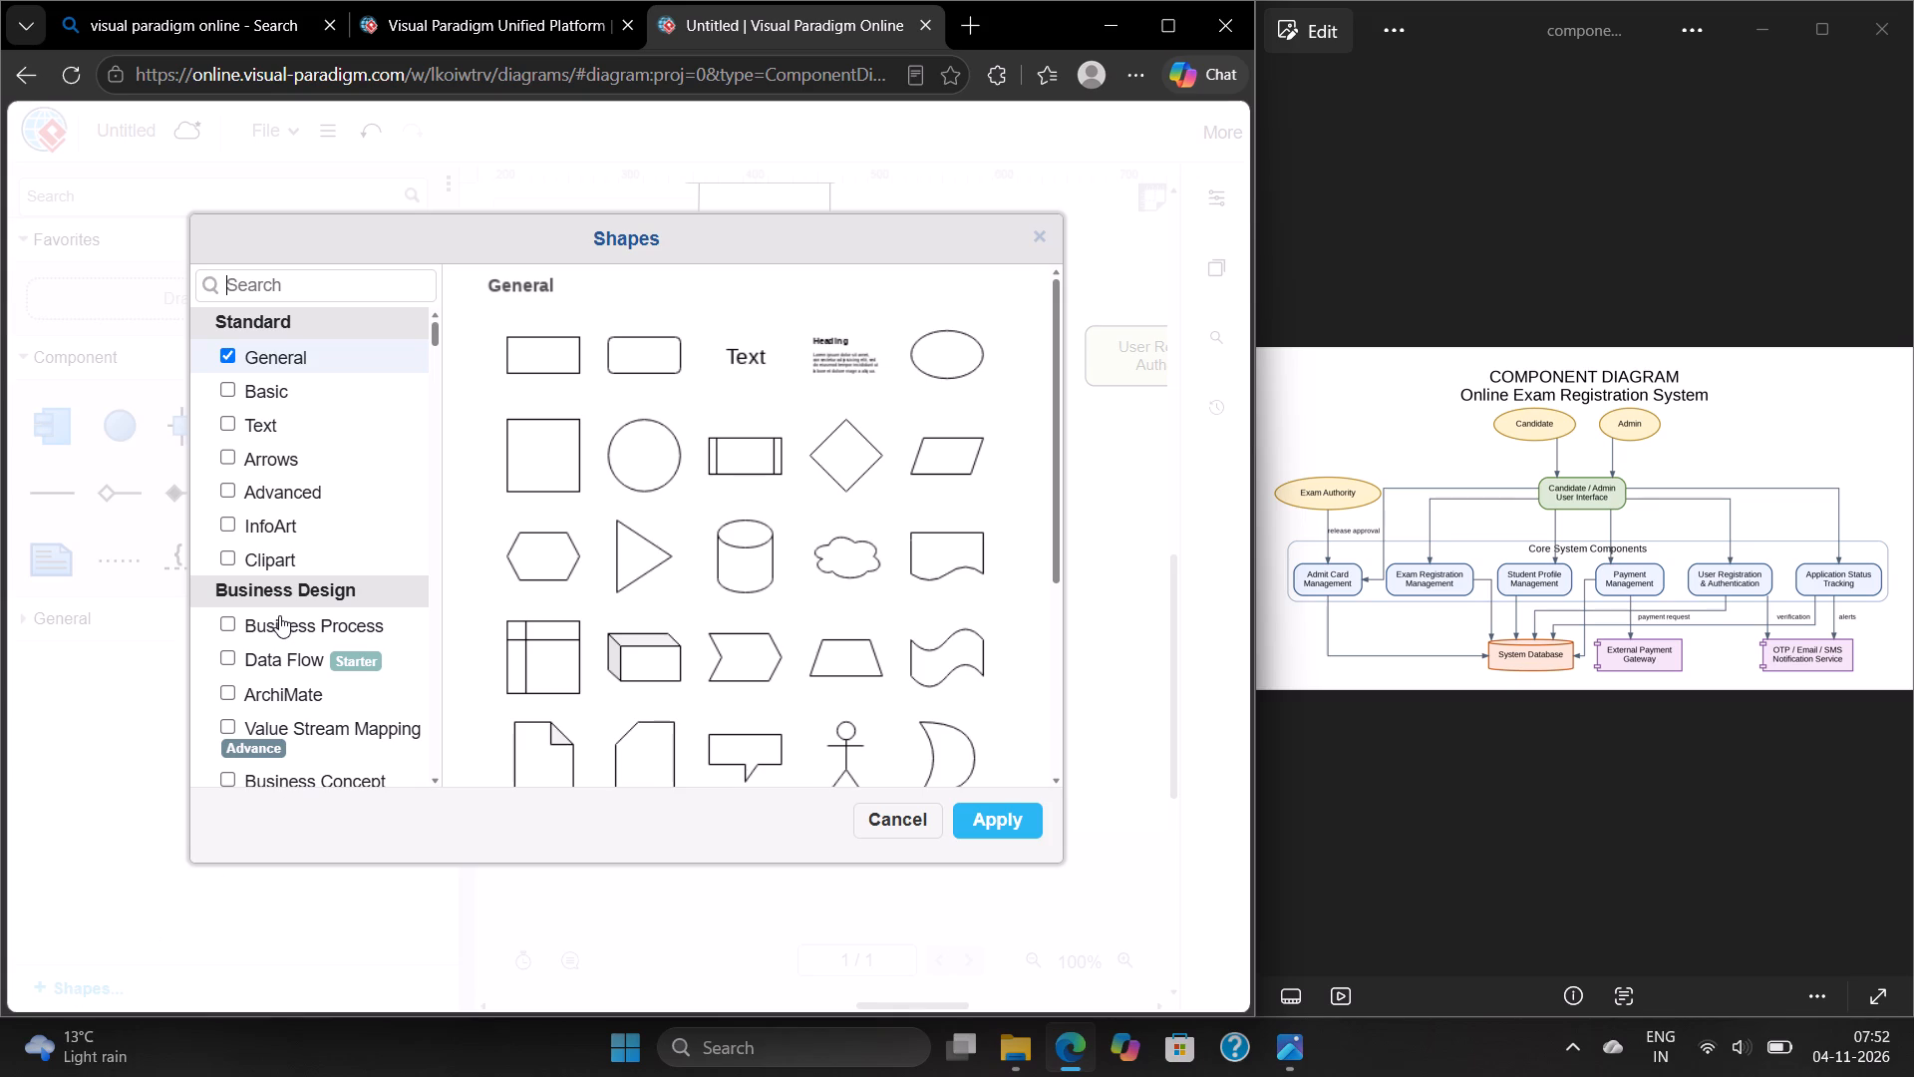
click(278, 615)
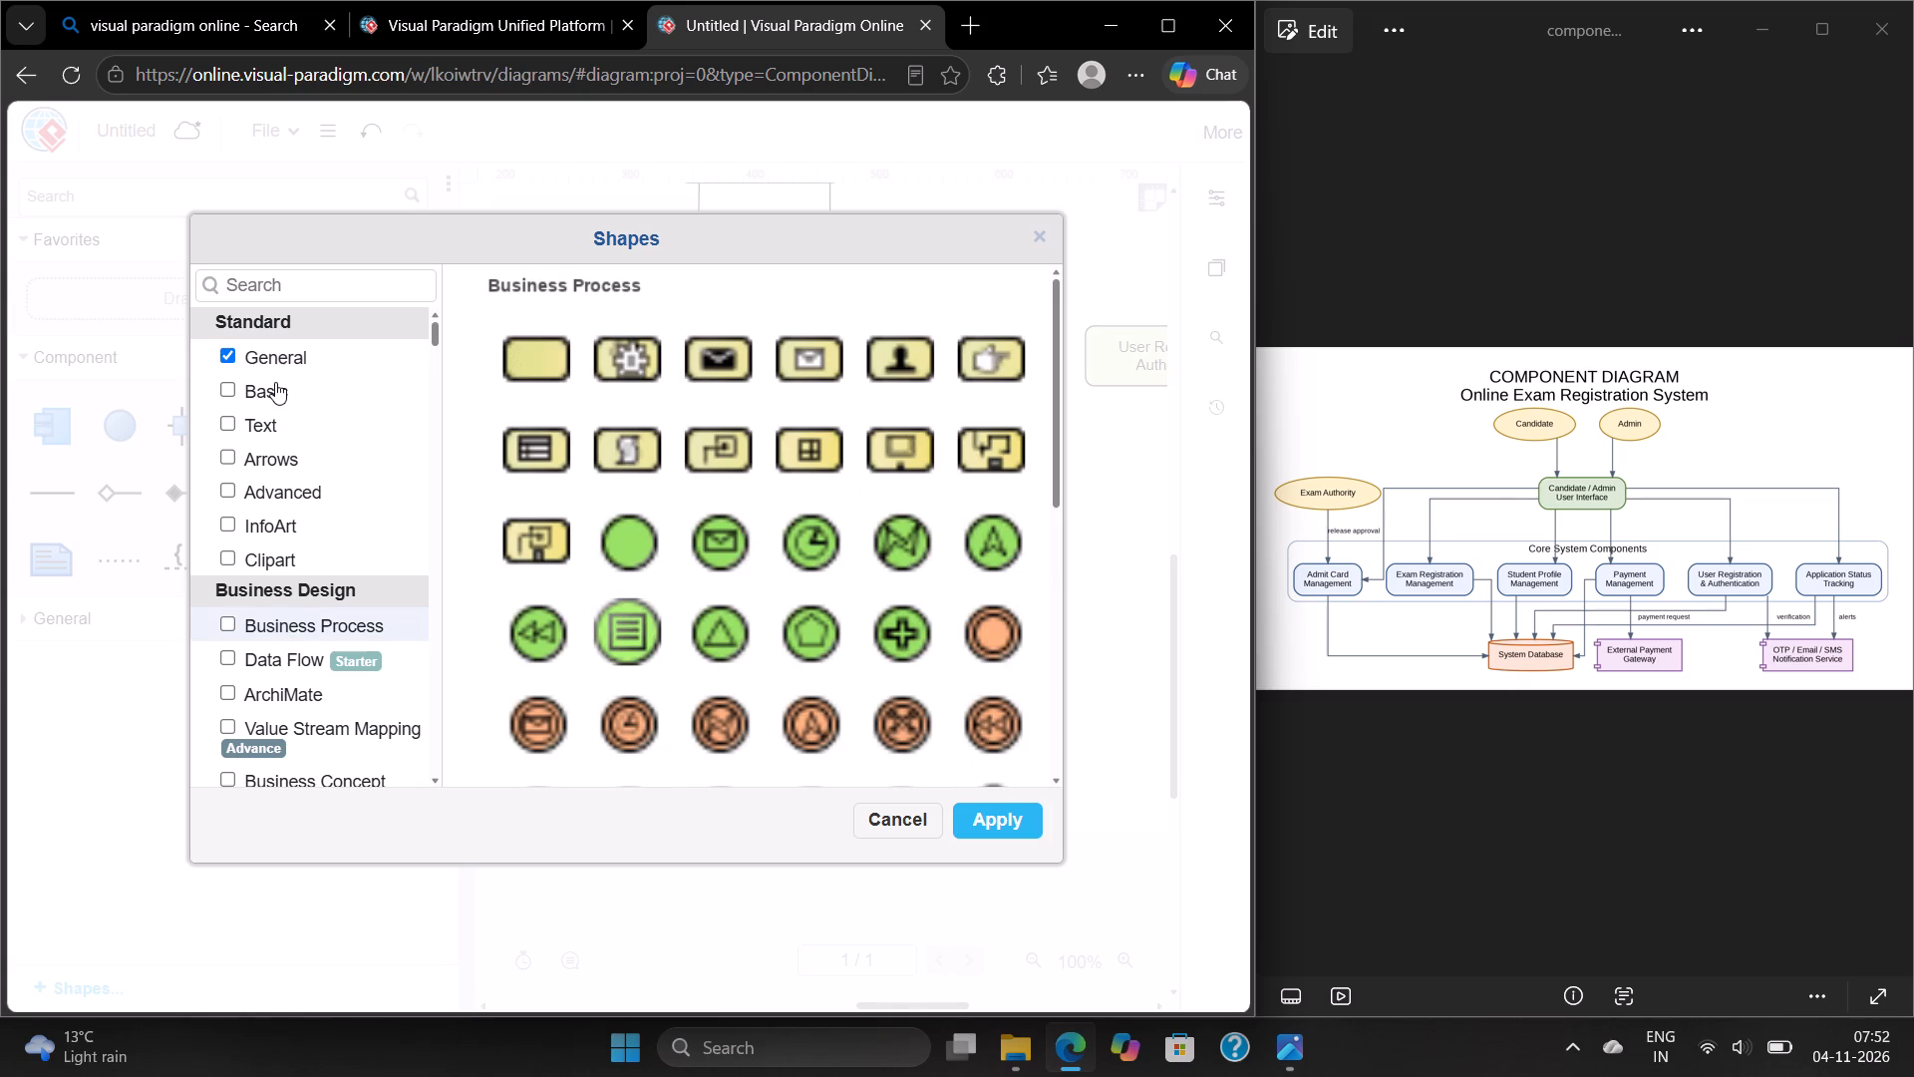
click(275, 382)
click(265, 414)
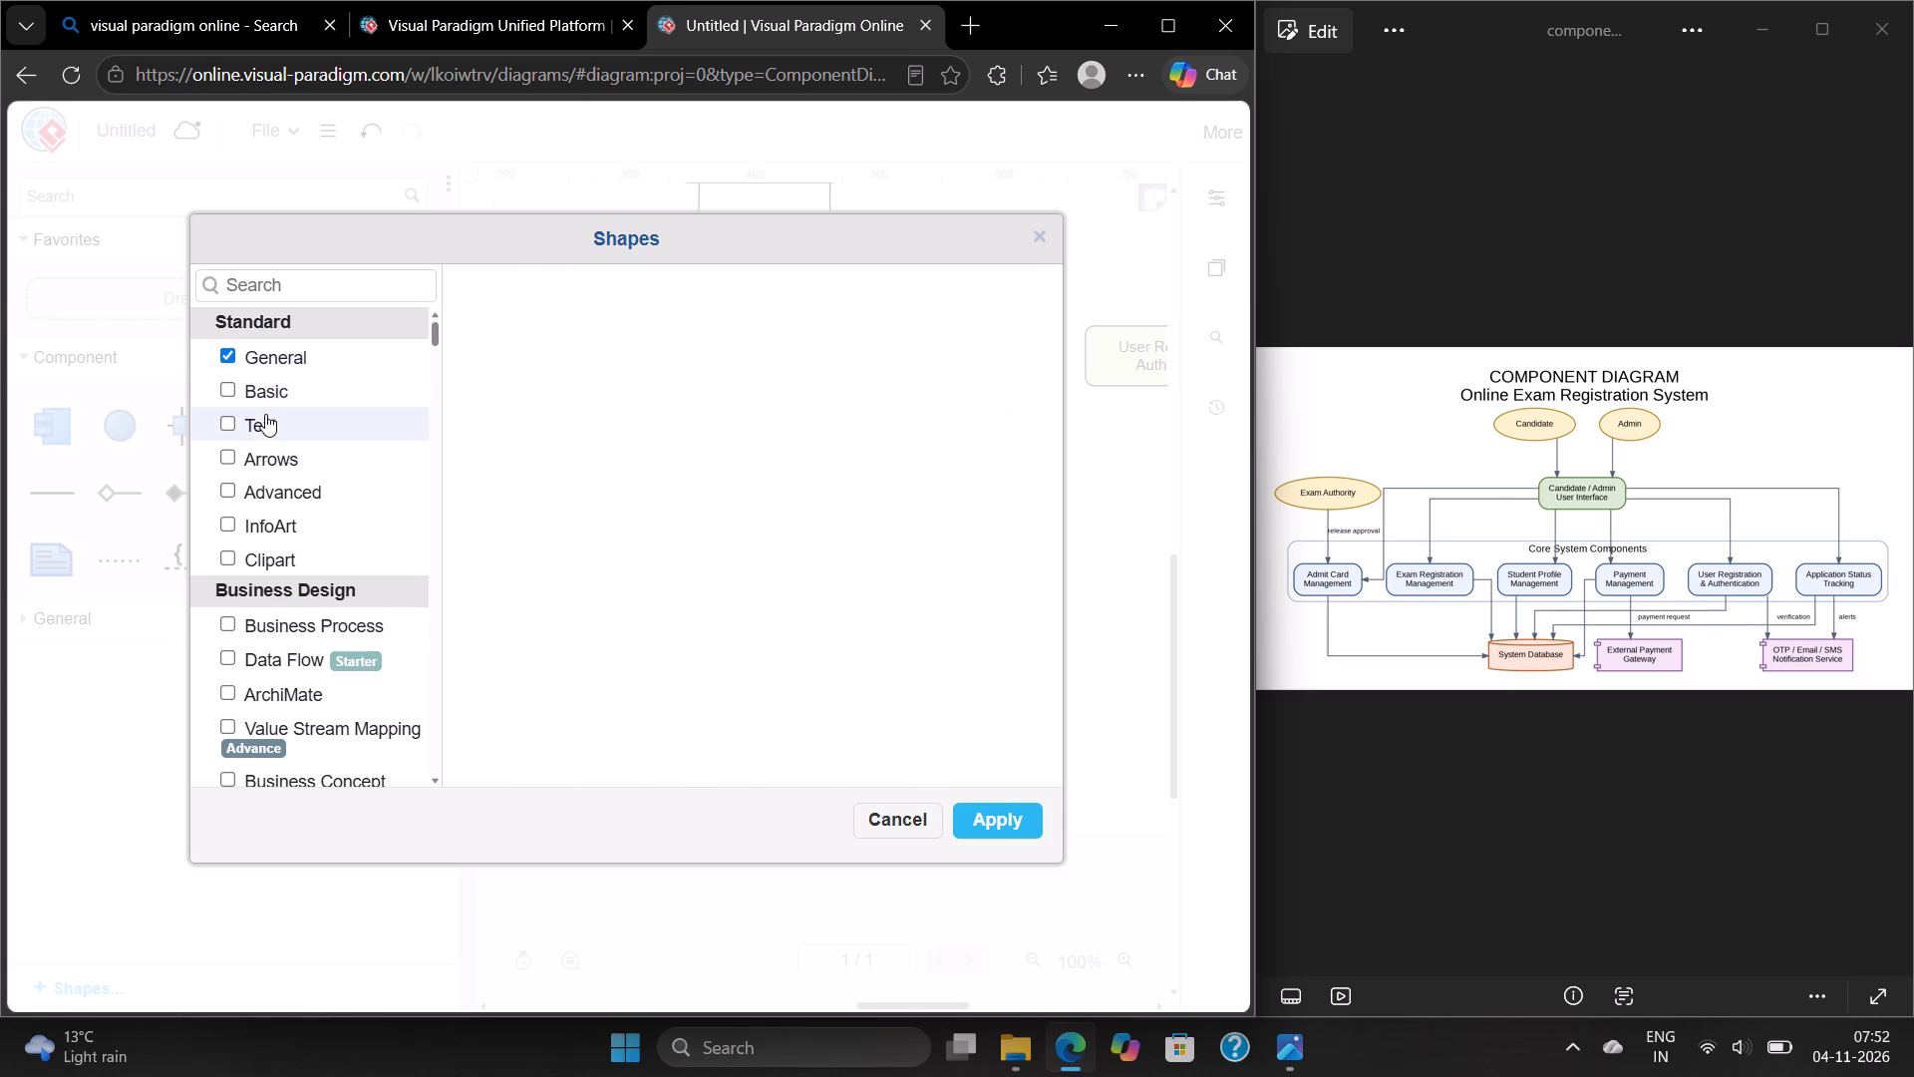
click(256, 461)
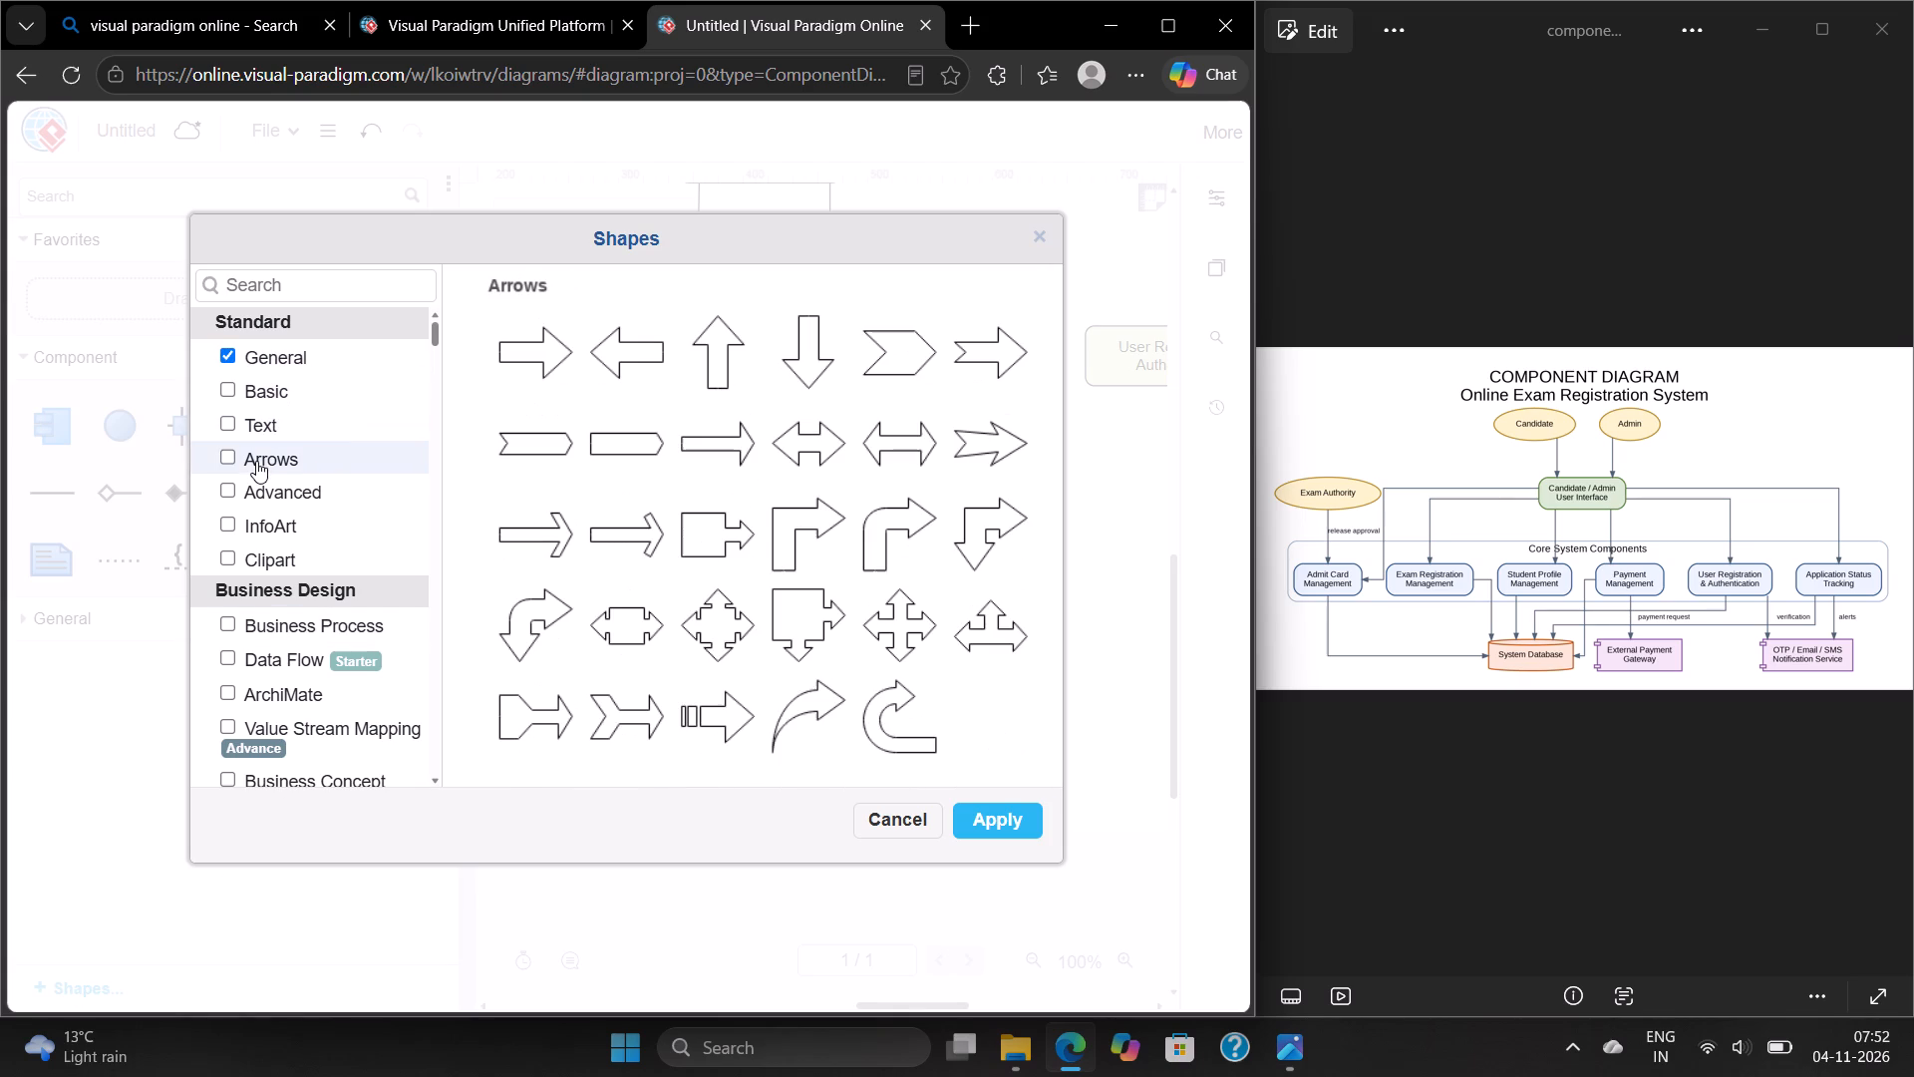
click(270, 390)
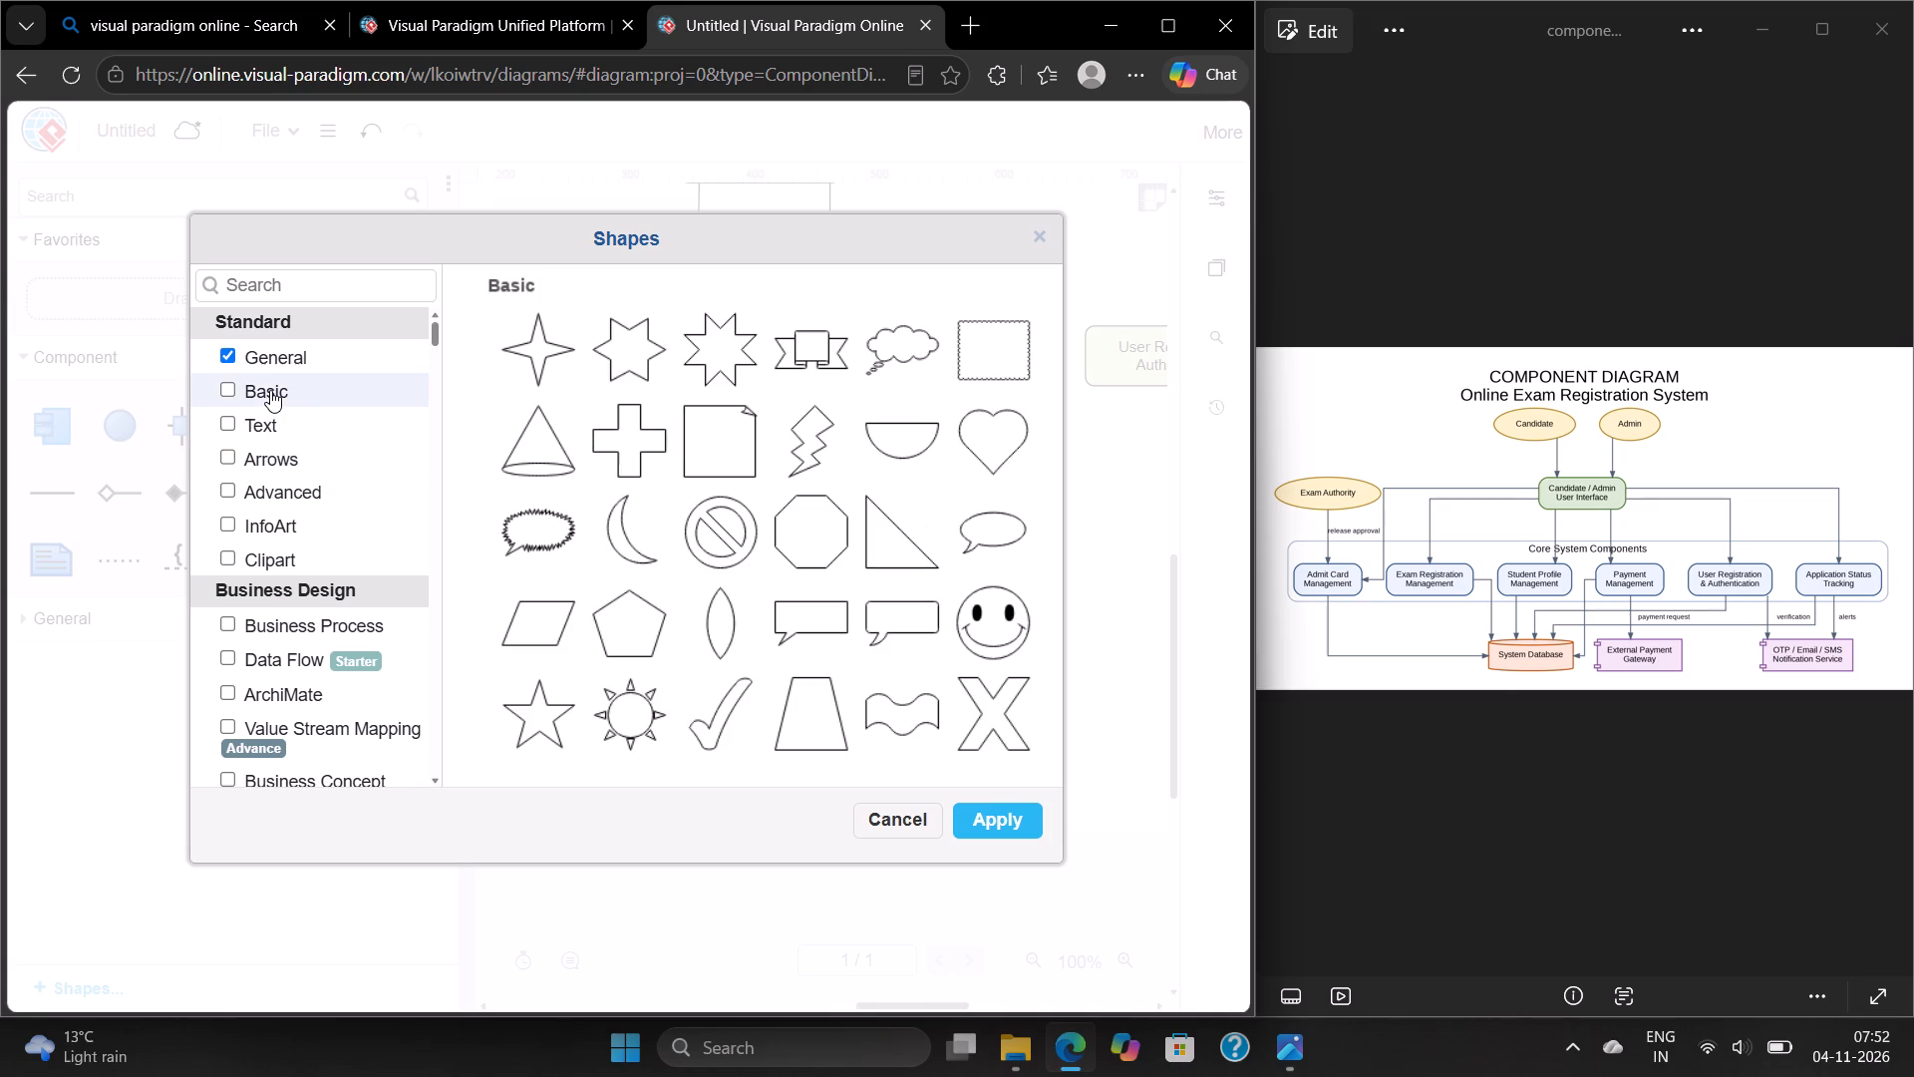
scroll(781, 556, down, 2)
click(269, 455)
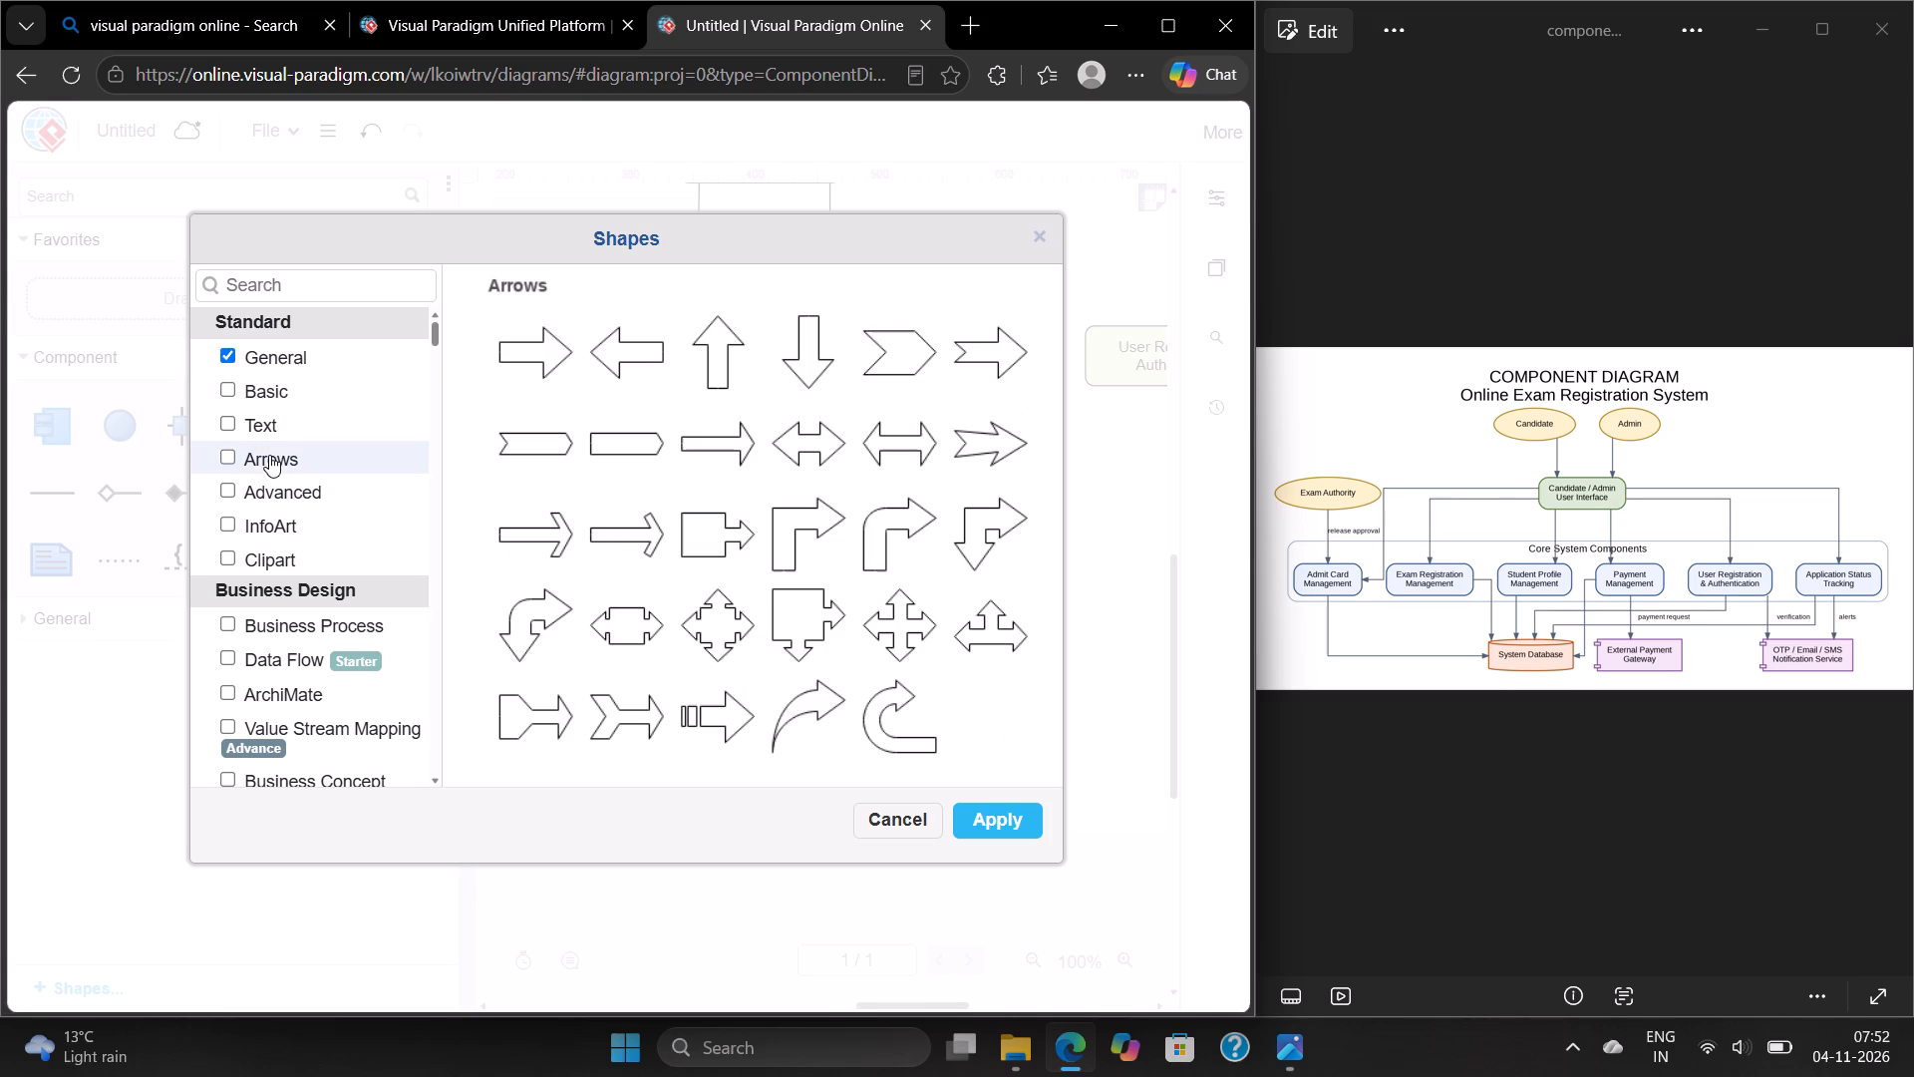
Examine the Advanced, InfoArt and Clipart shape libraries for shapes the diagram still needs.
click(264, 488)
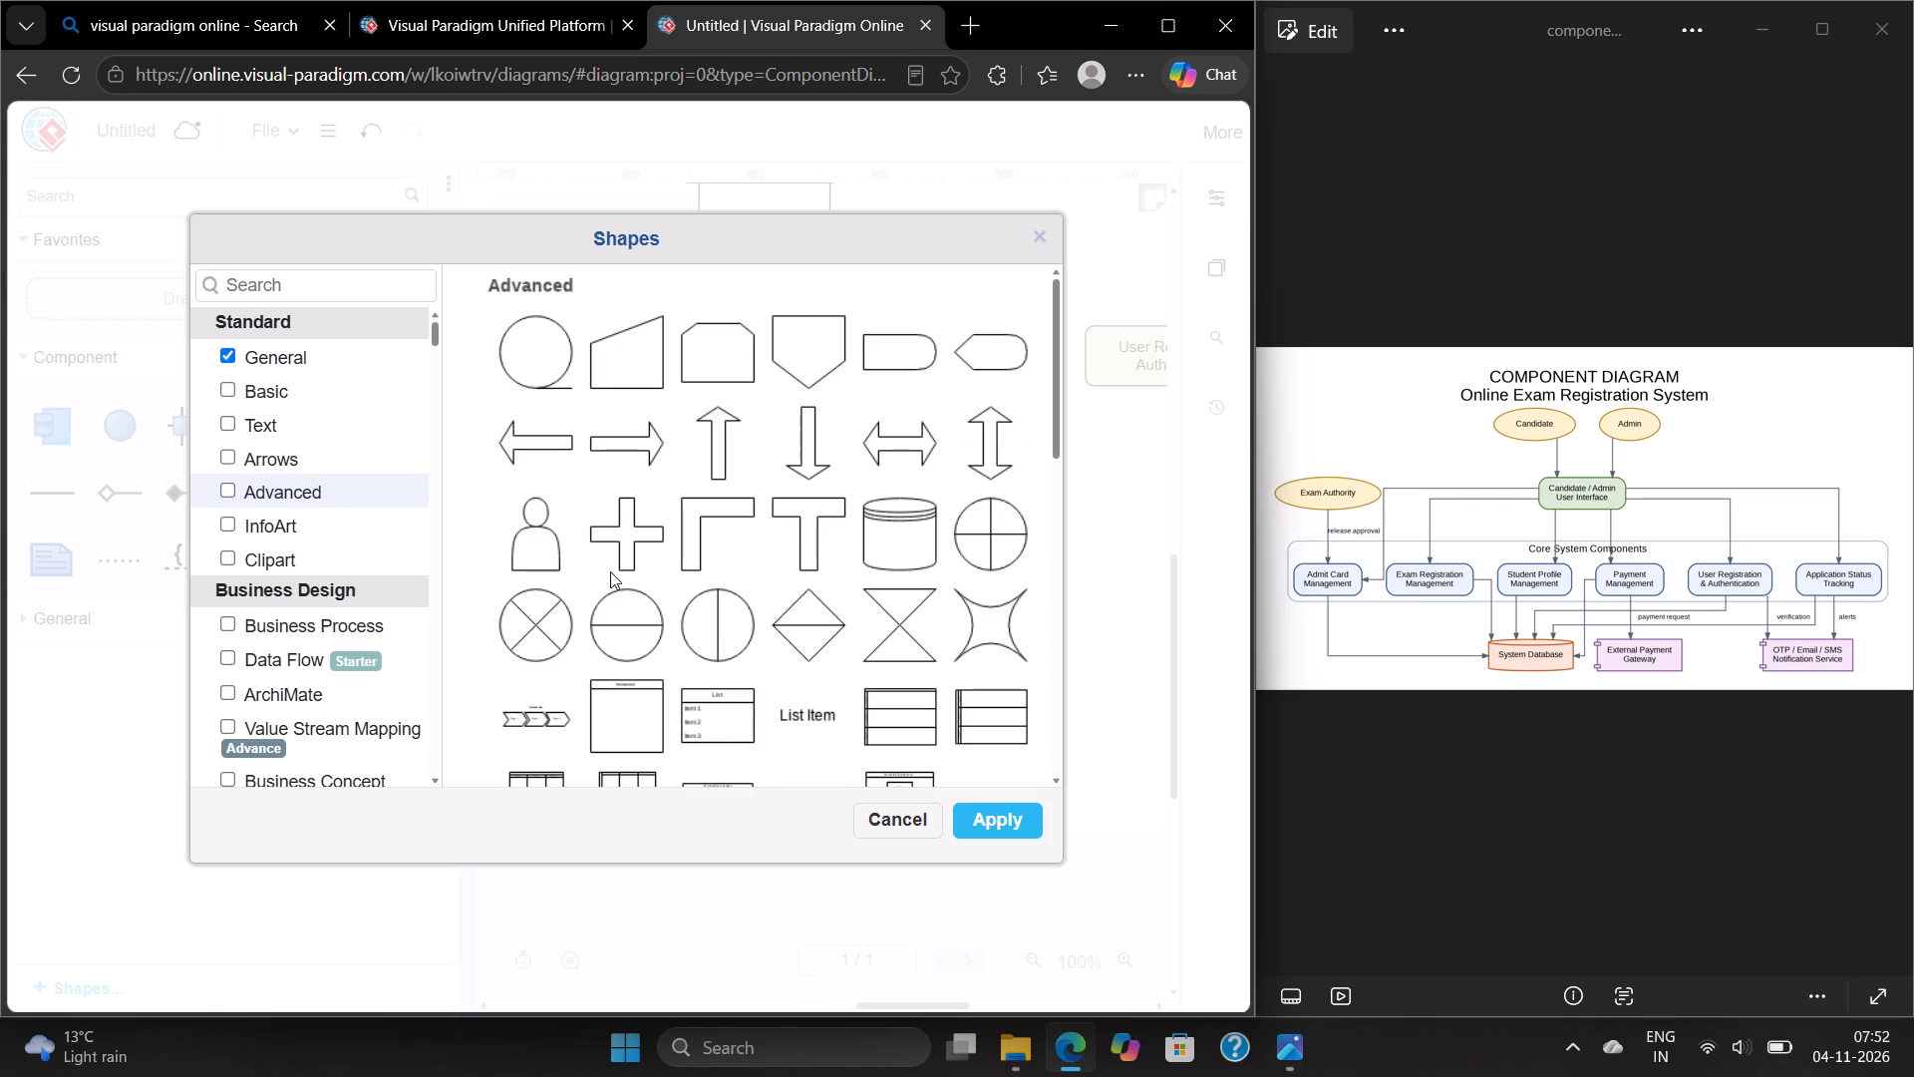
scroll(610, 571, down, 4)
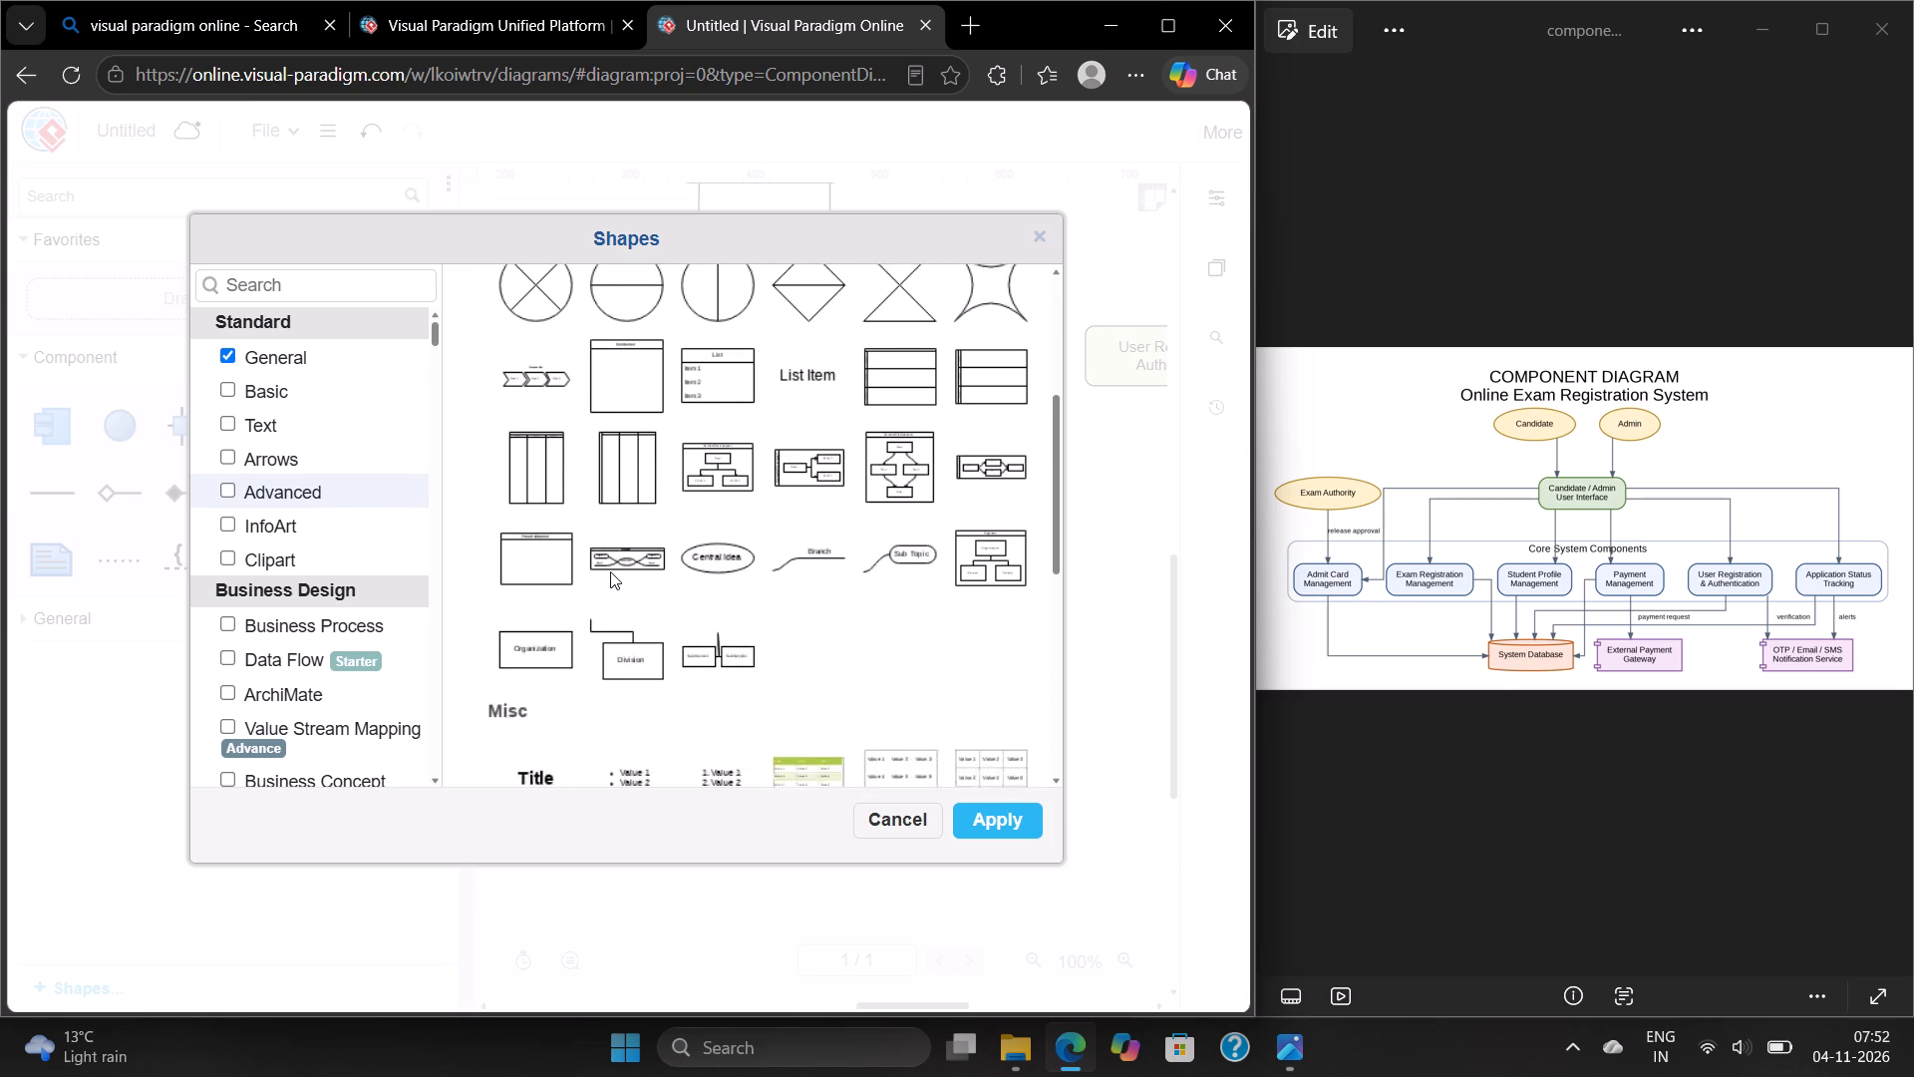
scroll(610, 571, down, 4)
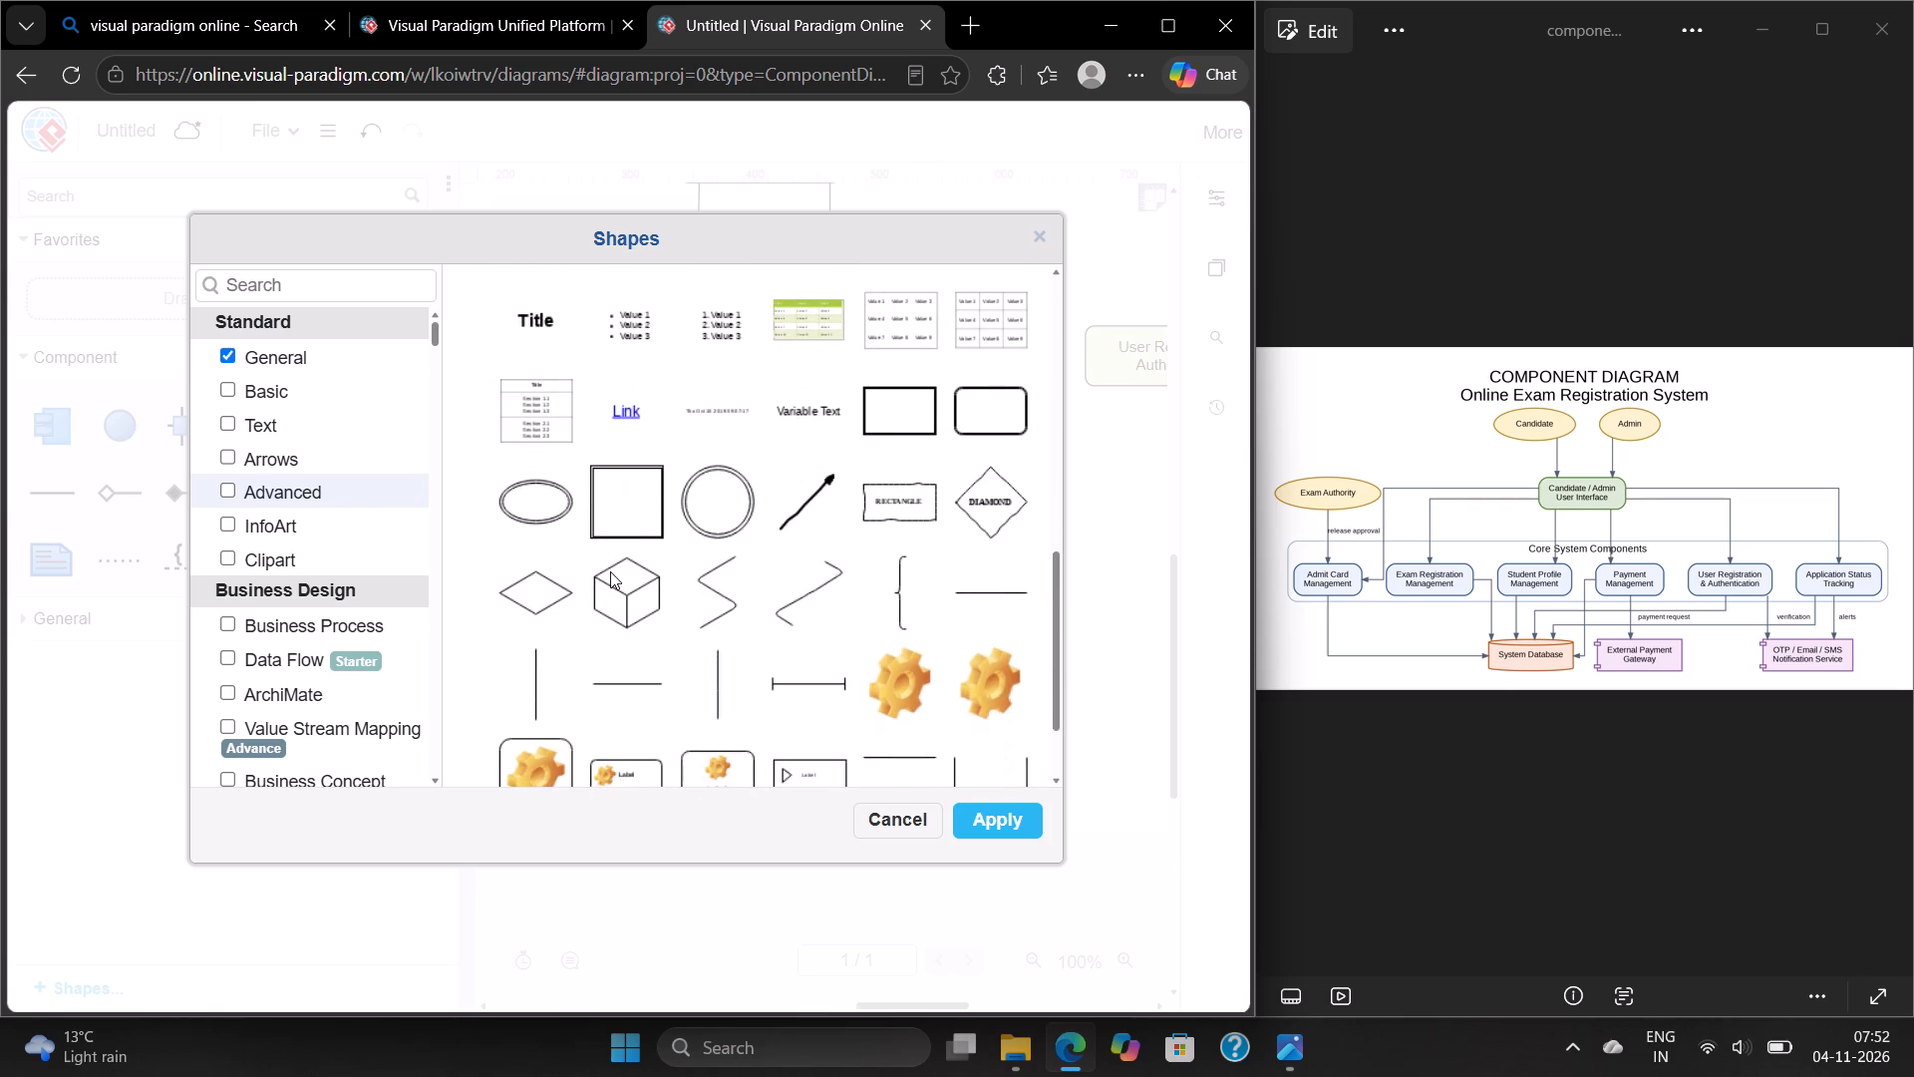
scroll(610, 571, down, 1)
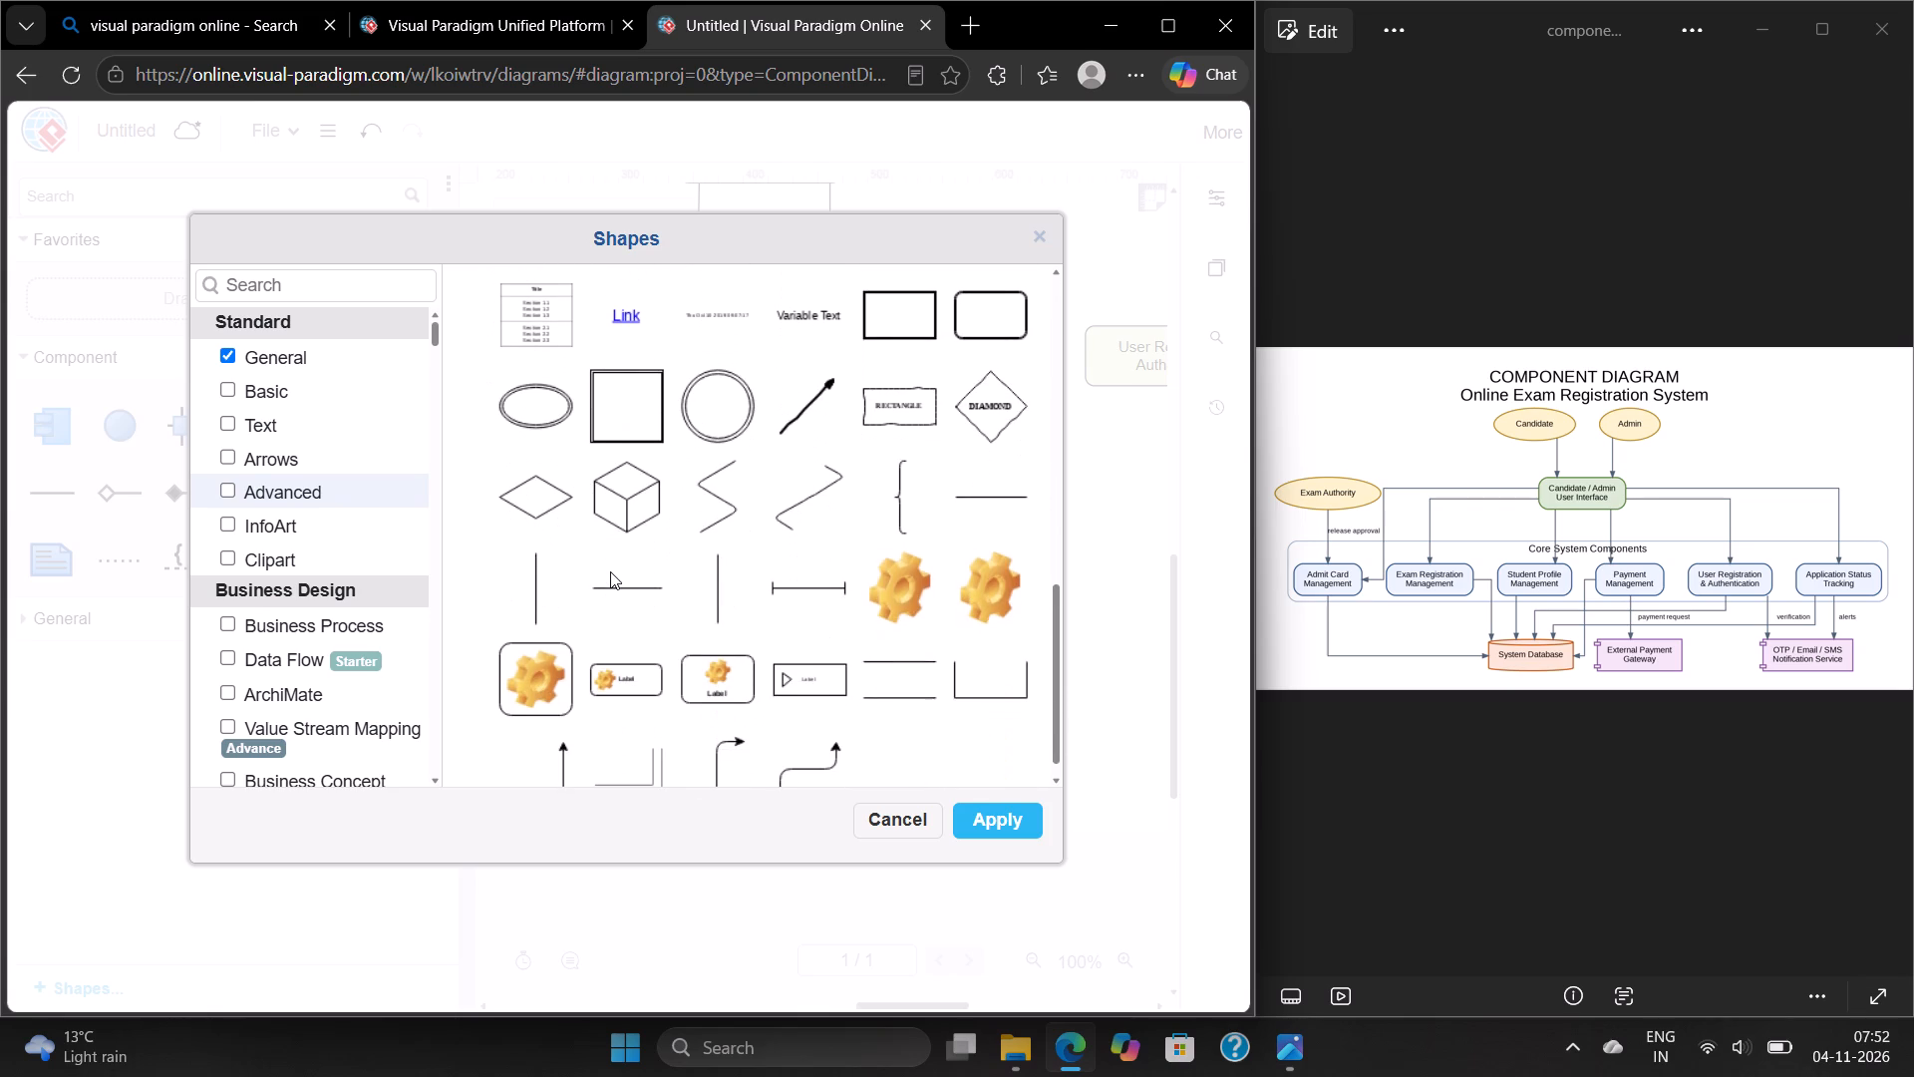
scroll(610, 571, down, 1)
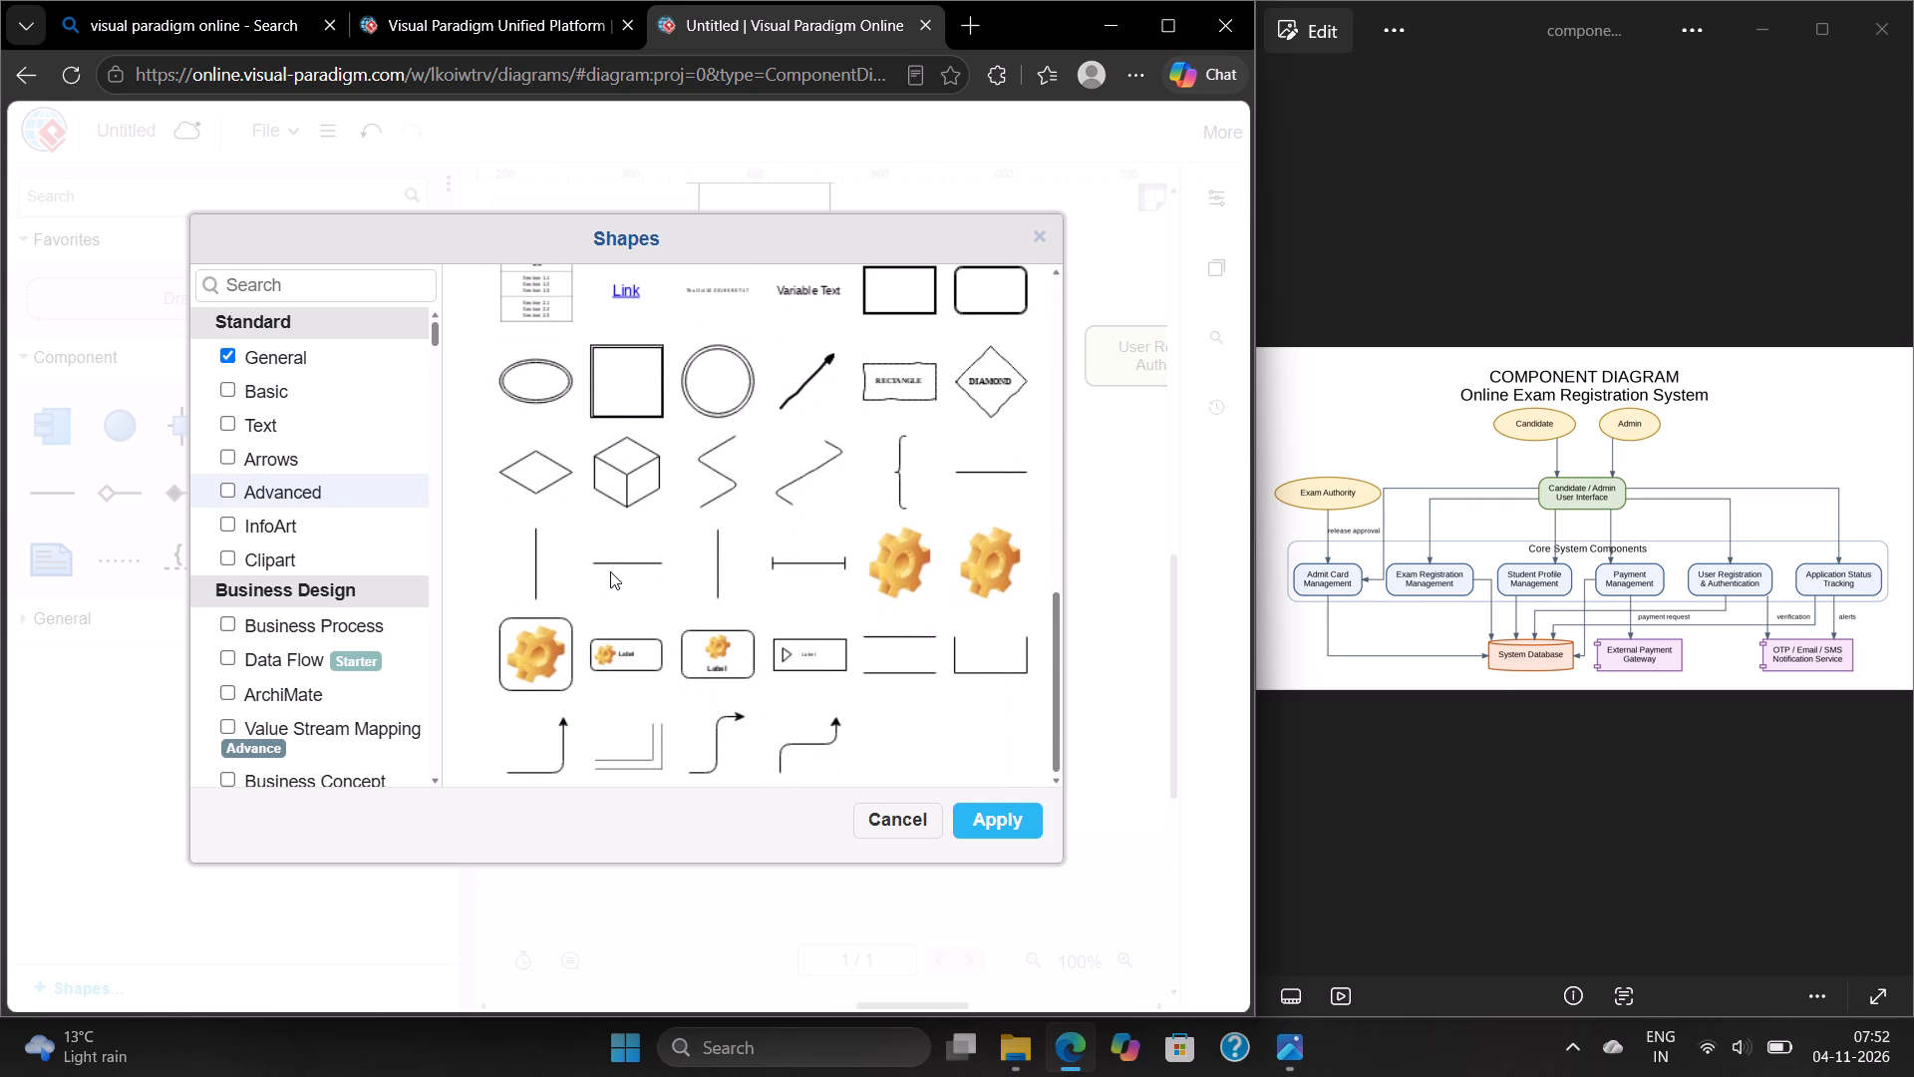
scroll(610, 571, up, 4)
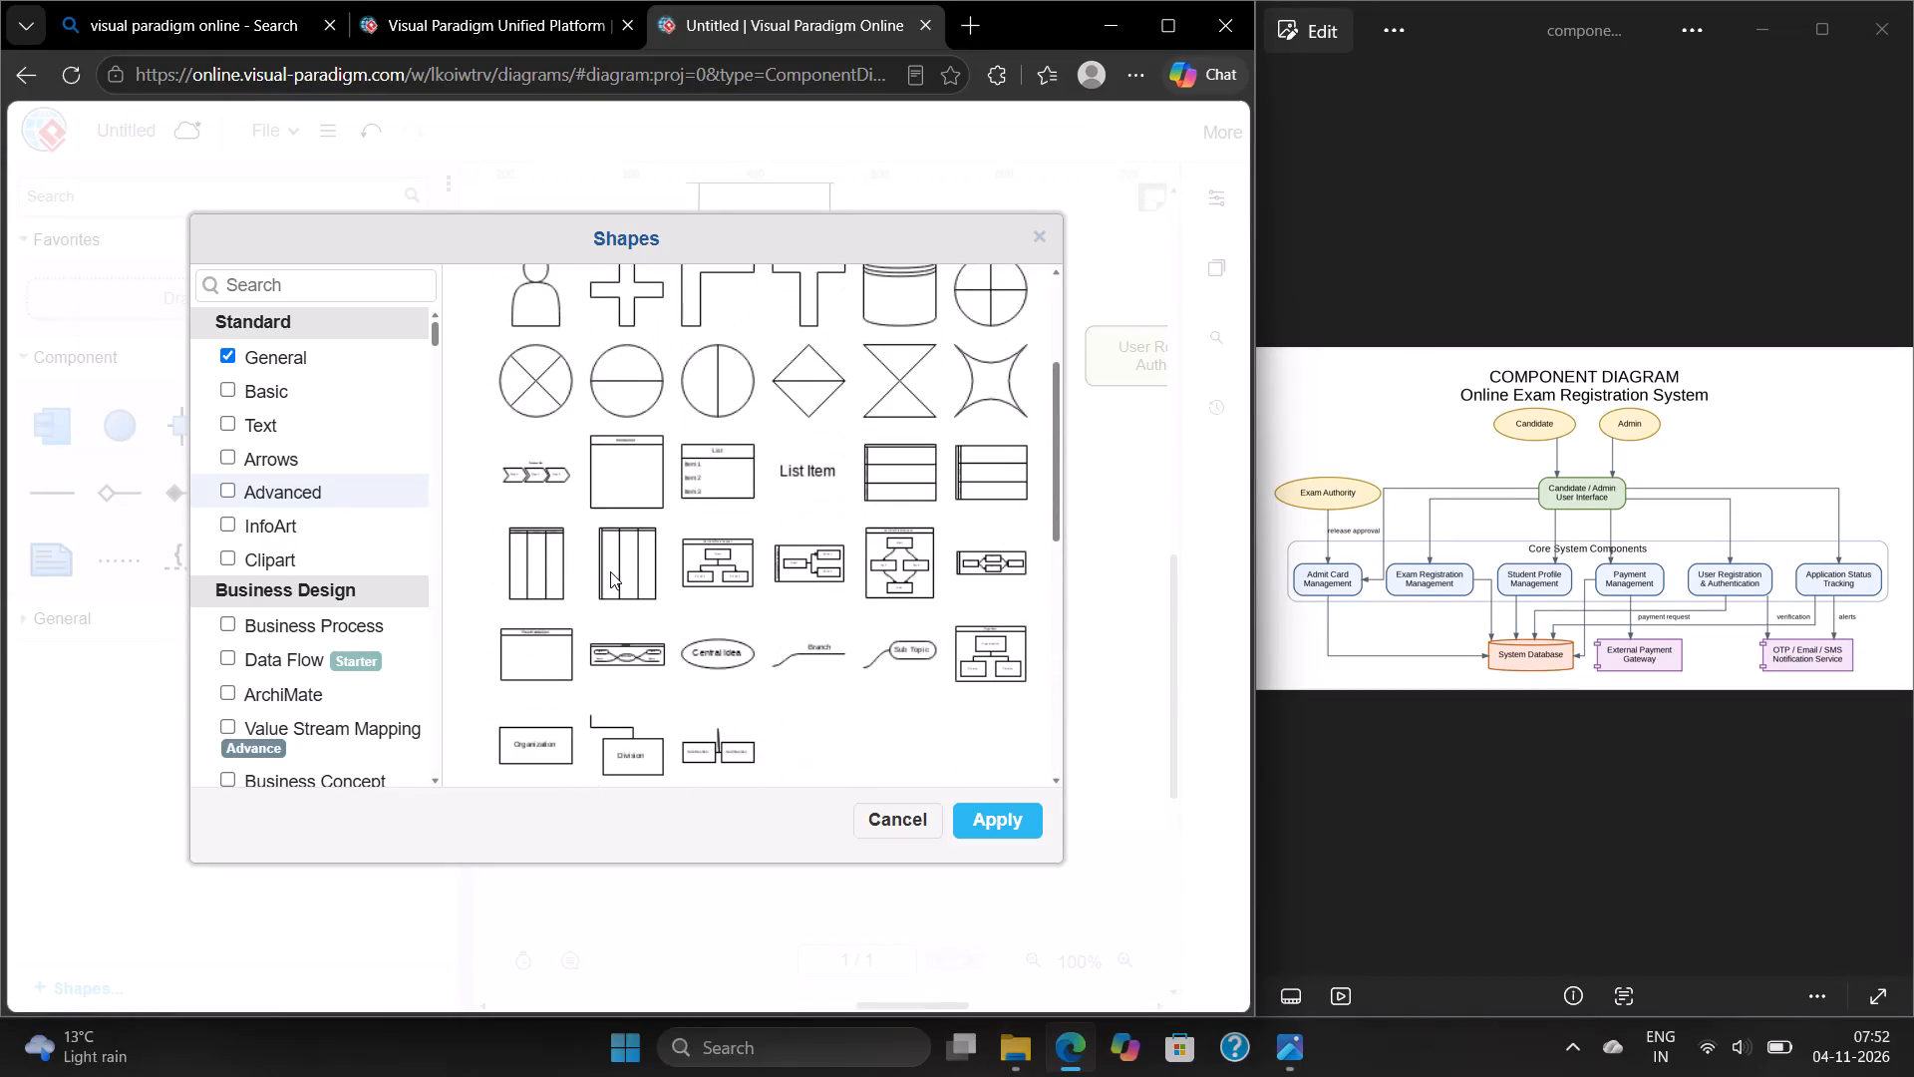
scroll(610, 571, up, 2)
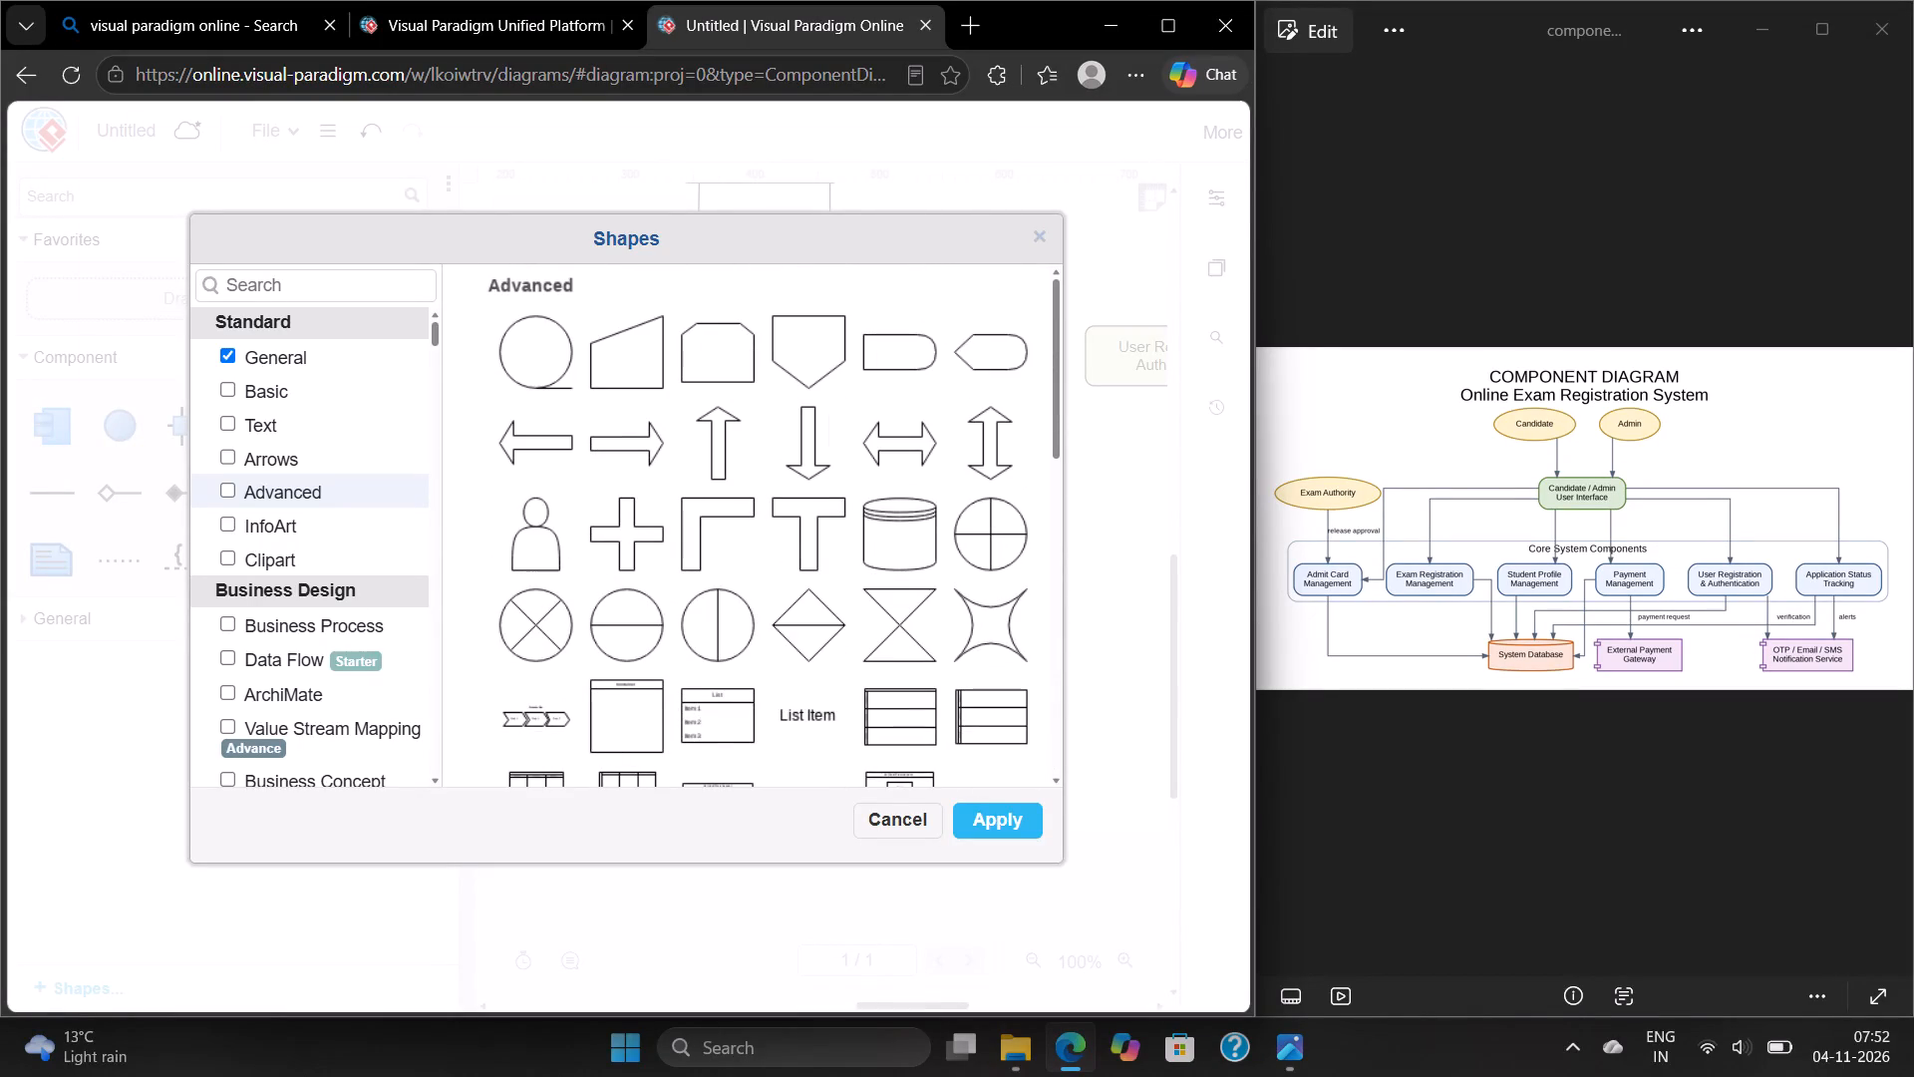
click(270, 519)
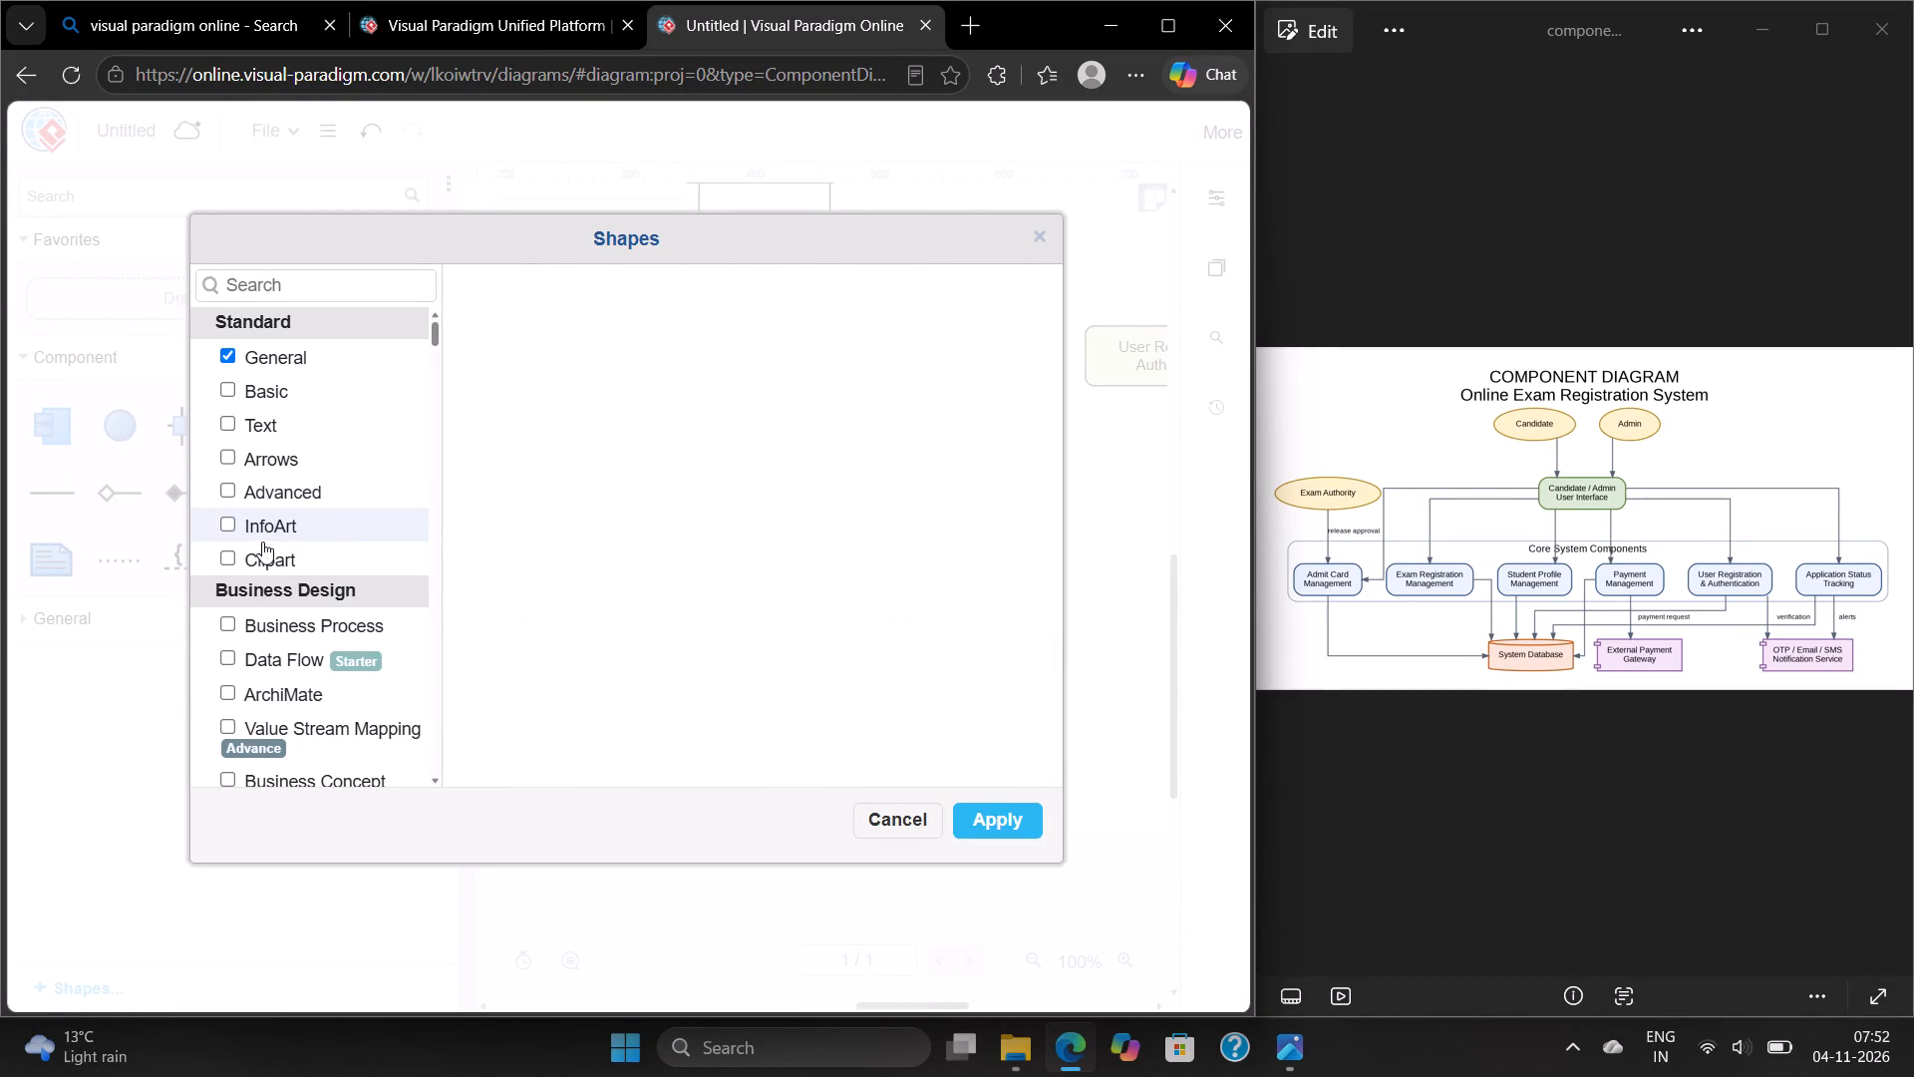
click(249, 555)
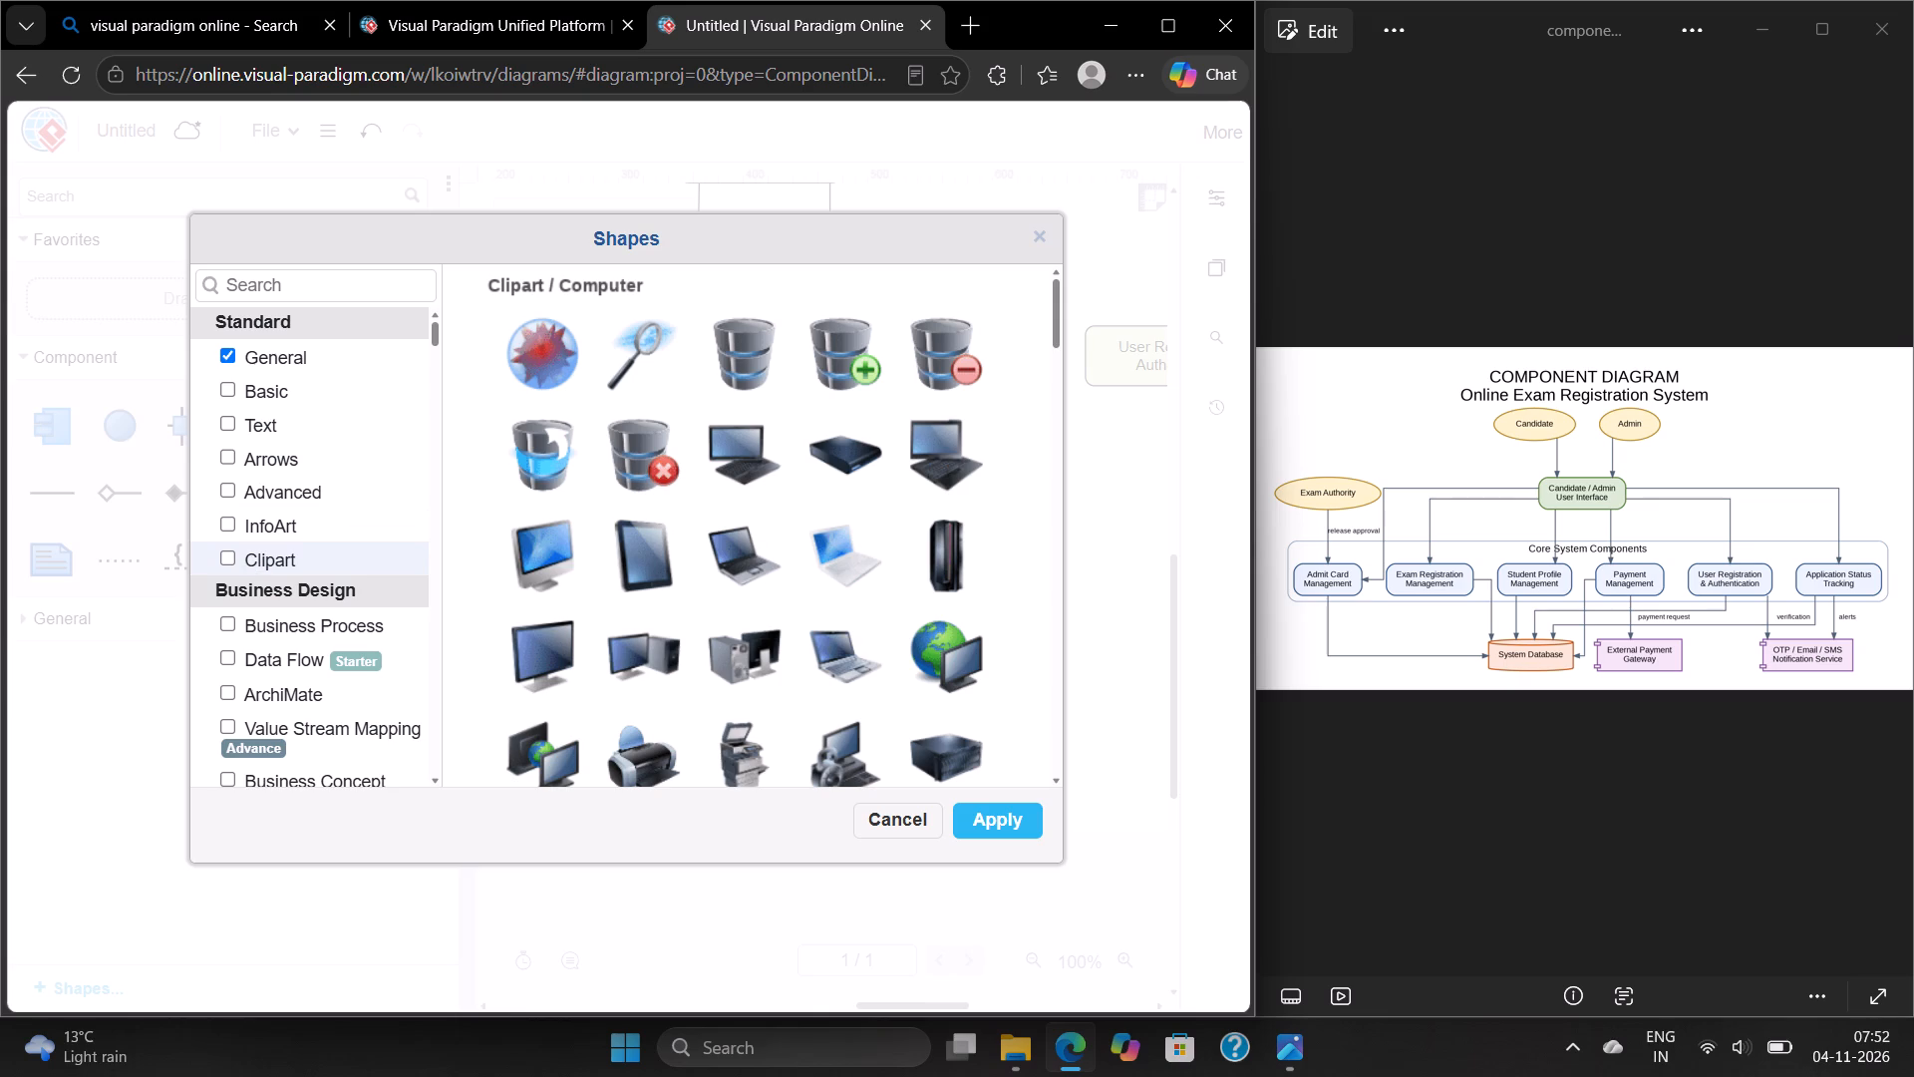
Examine the Business Process, Data Flow and ArchiMate shape libraries for suitable shapes and connectors.
click(262, 618)
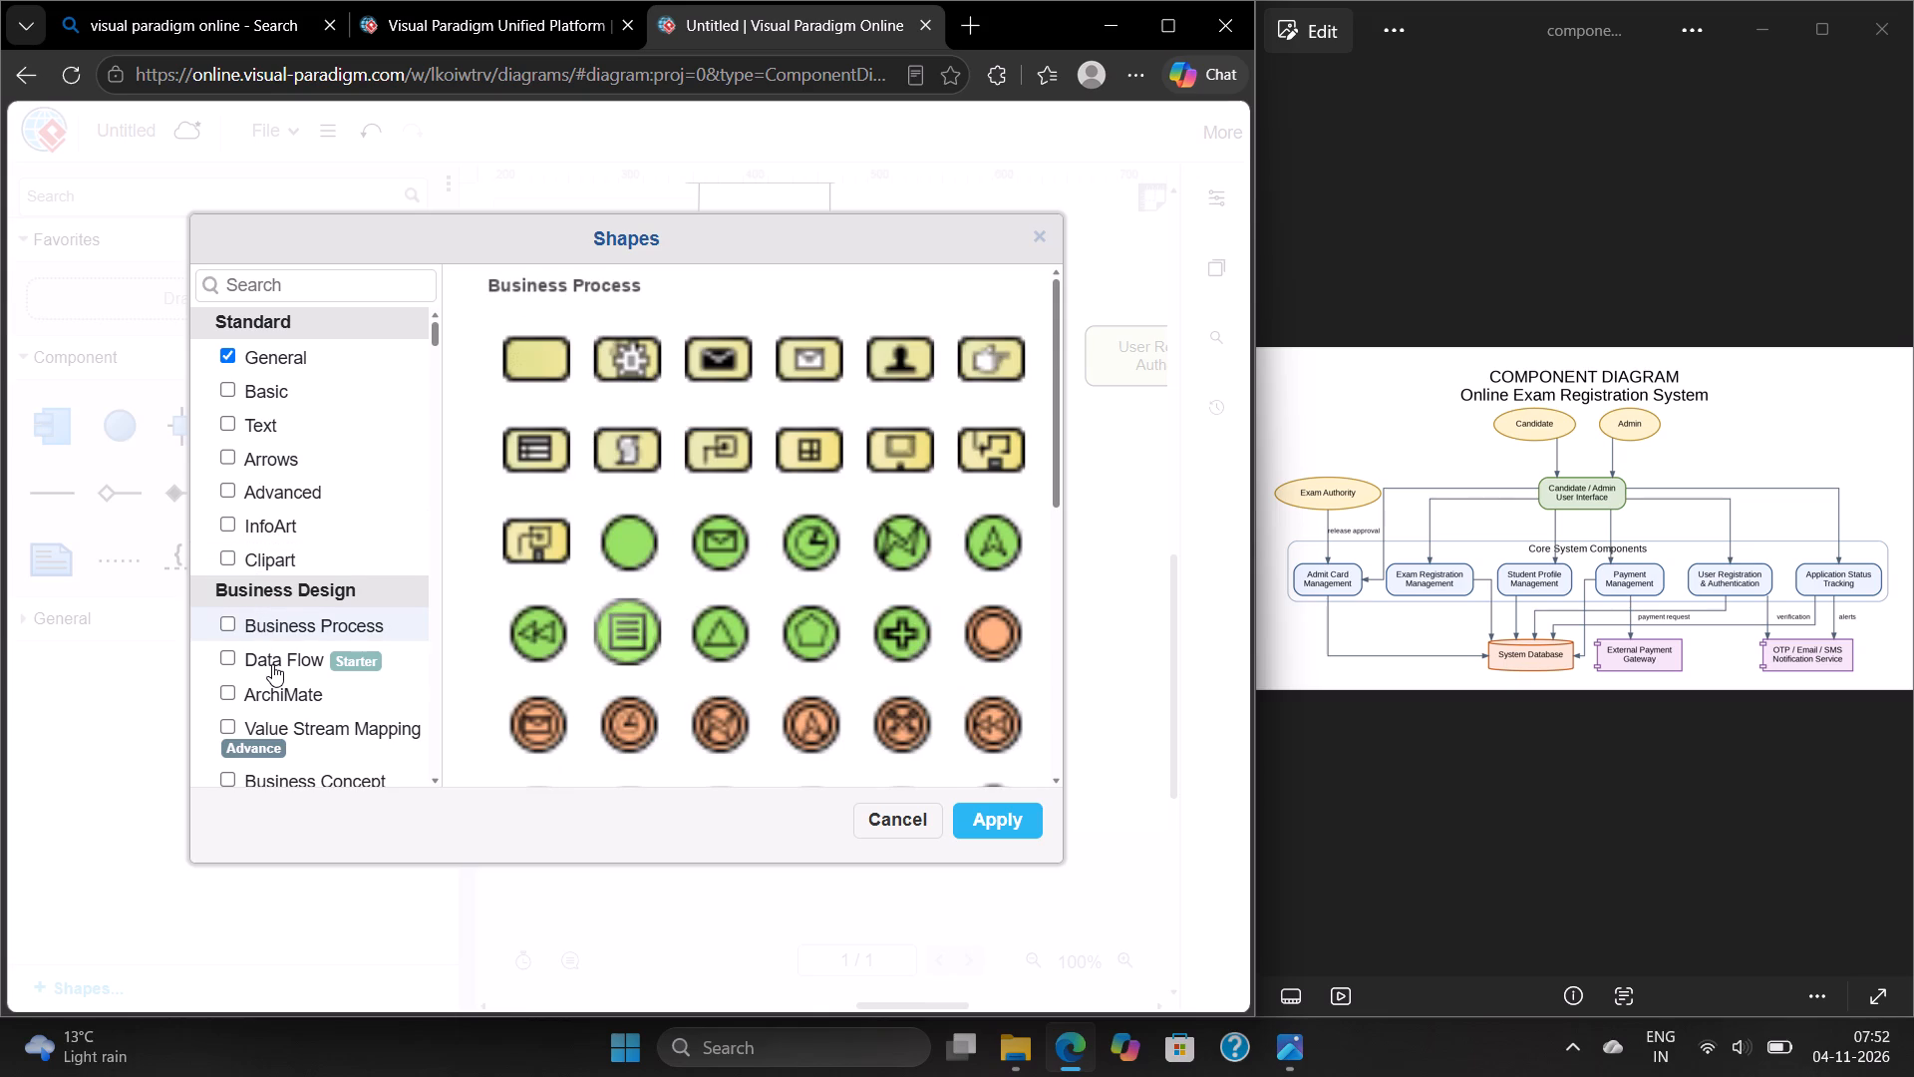
click(272, 664)
click(270, 686)
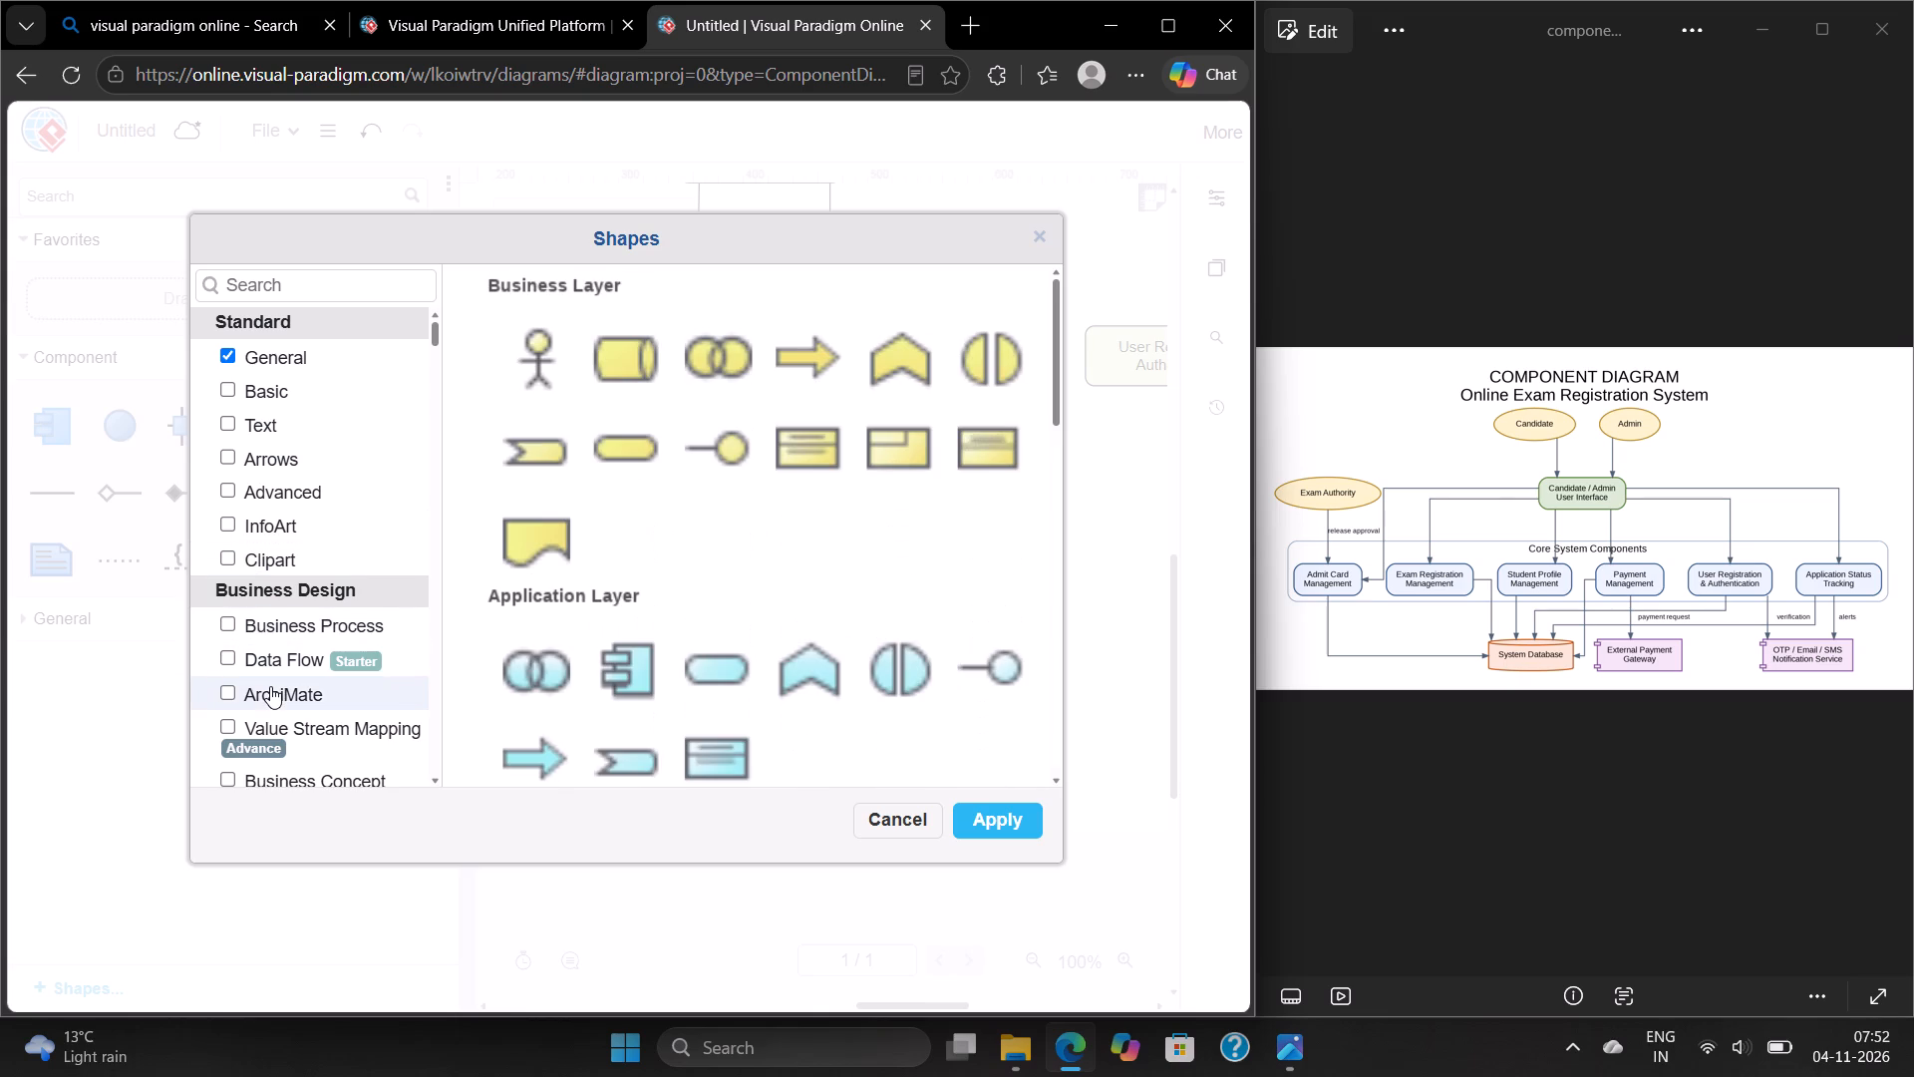
scroll(270, 686, down, 1)
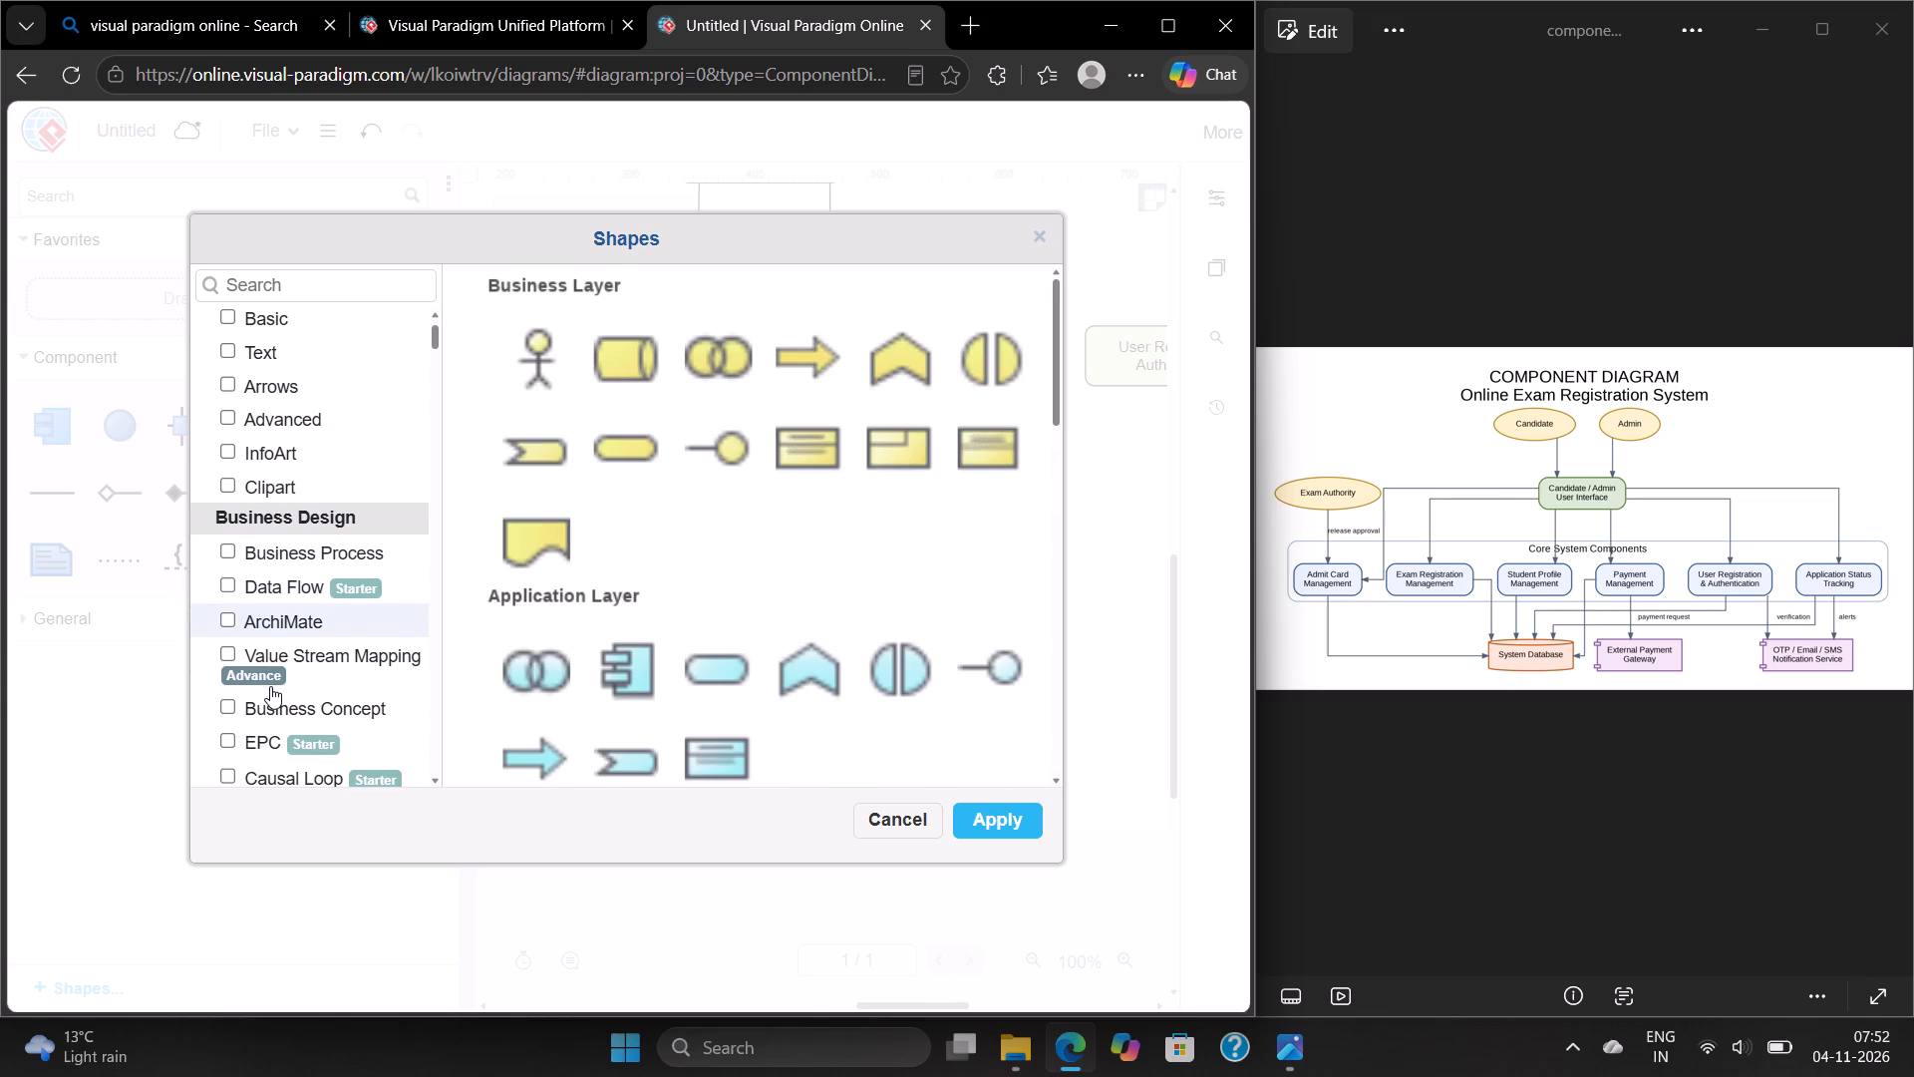
click(280, 619)
scroll(547, 619, down, 5)
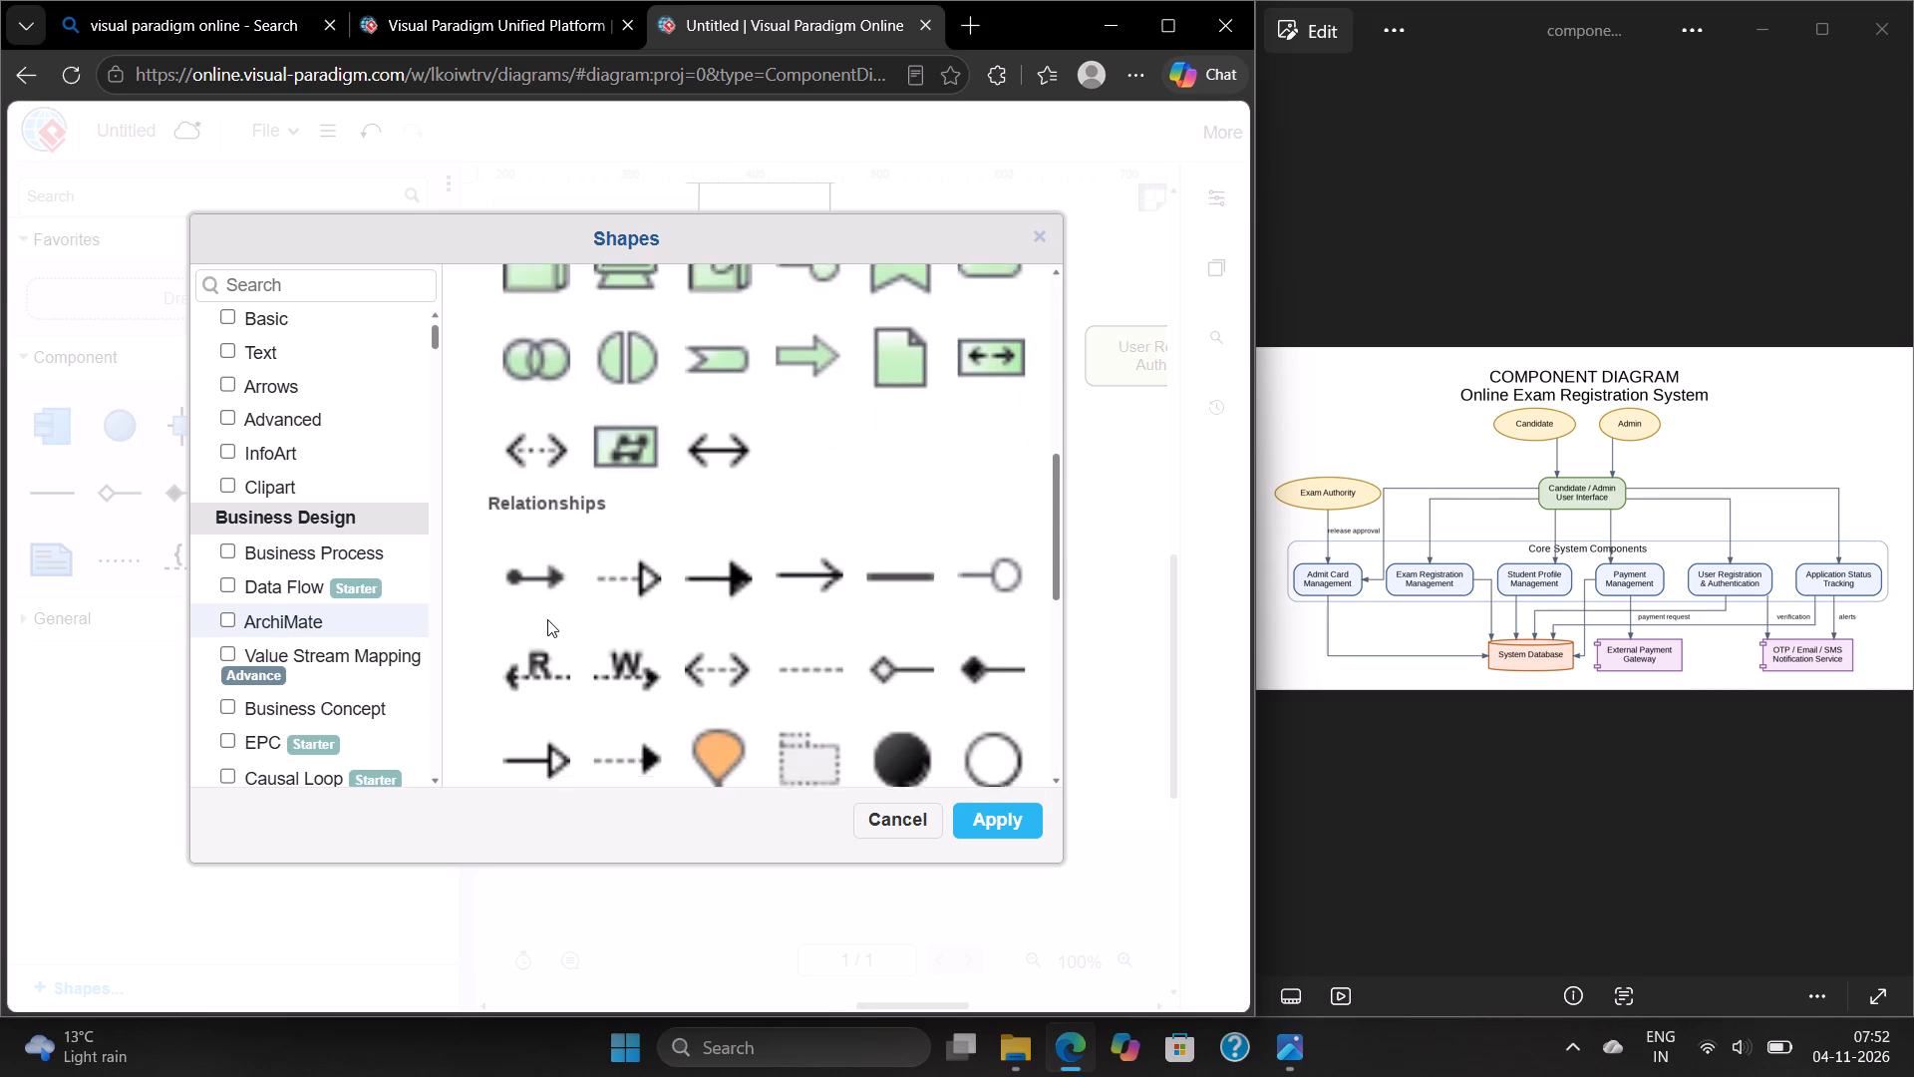
scroll(547, 619, down, 6)
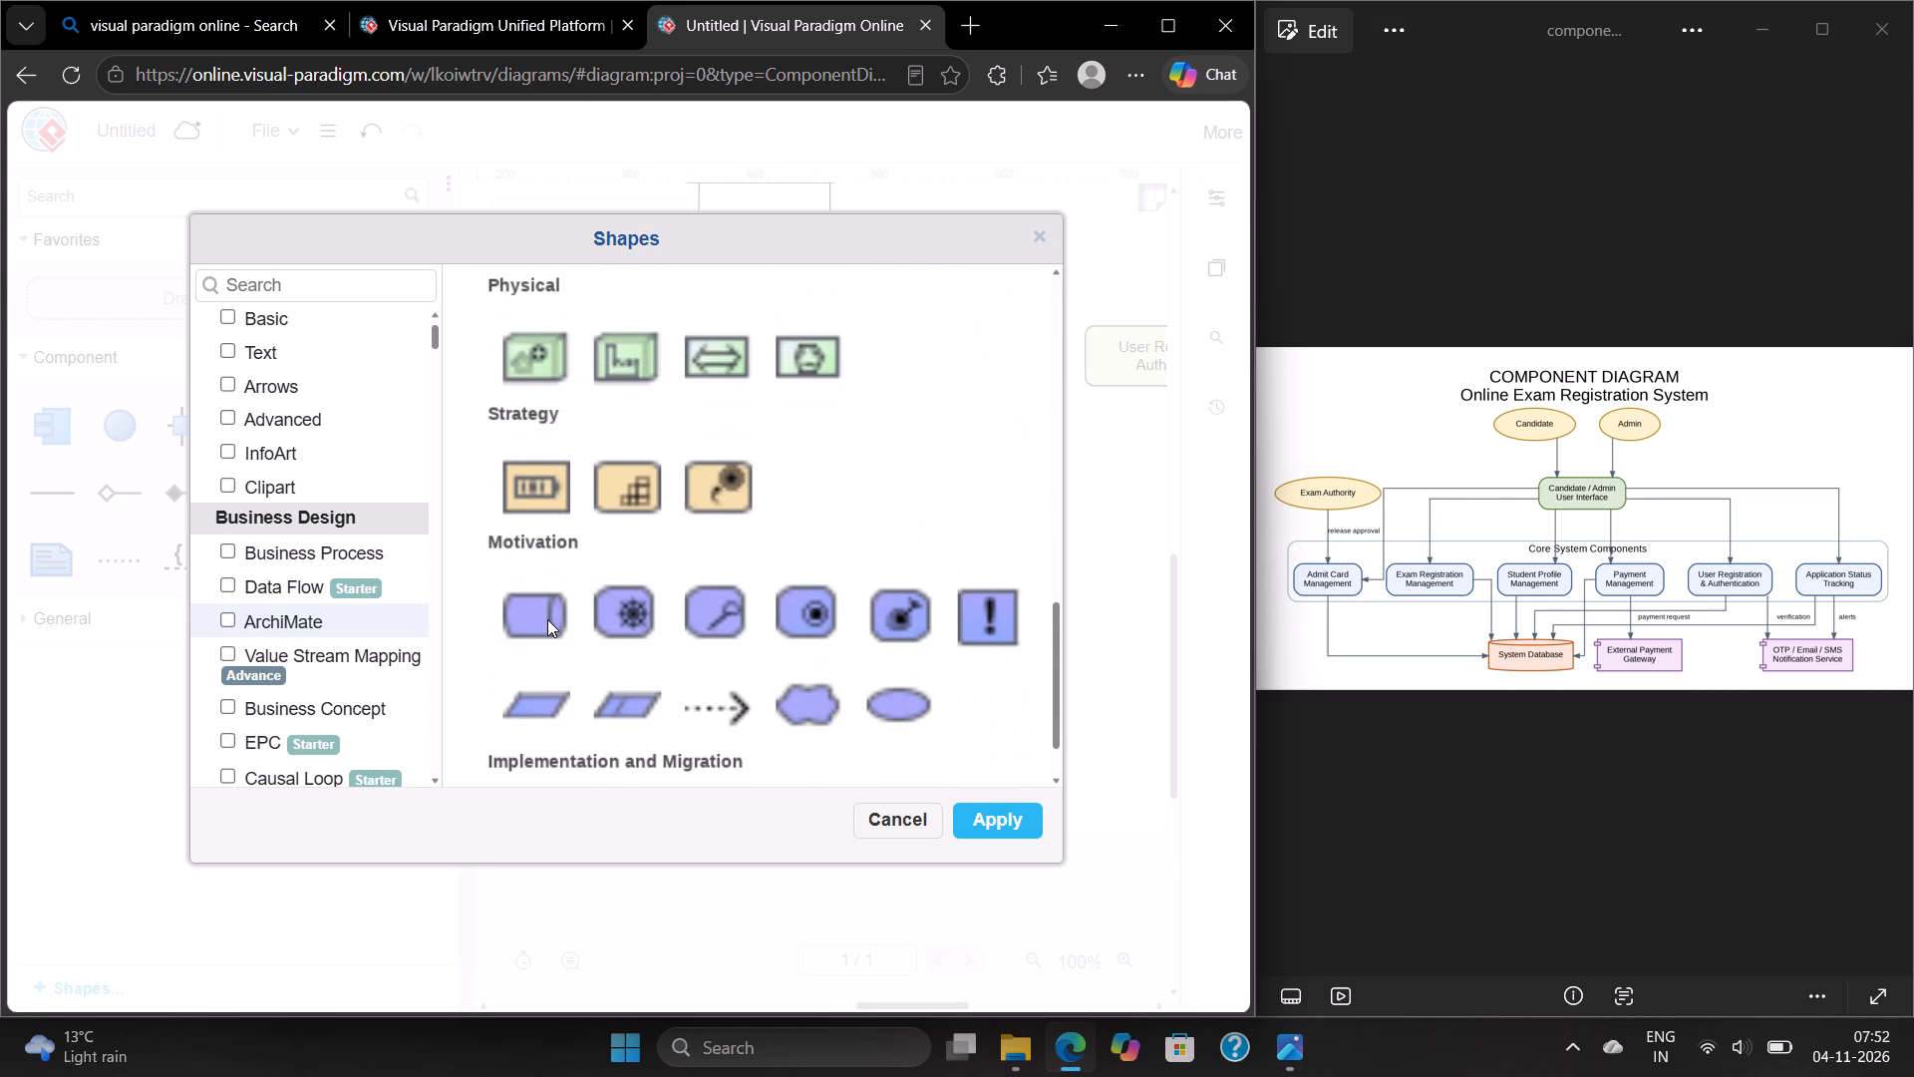
scroll(547, 619, down, 2)
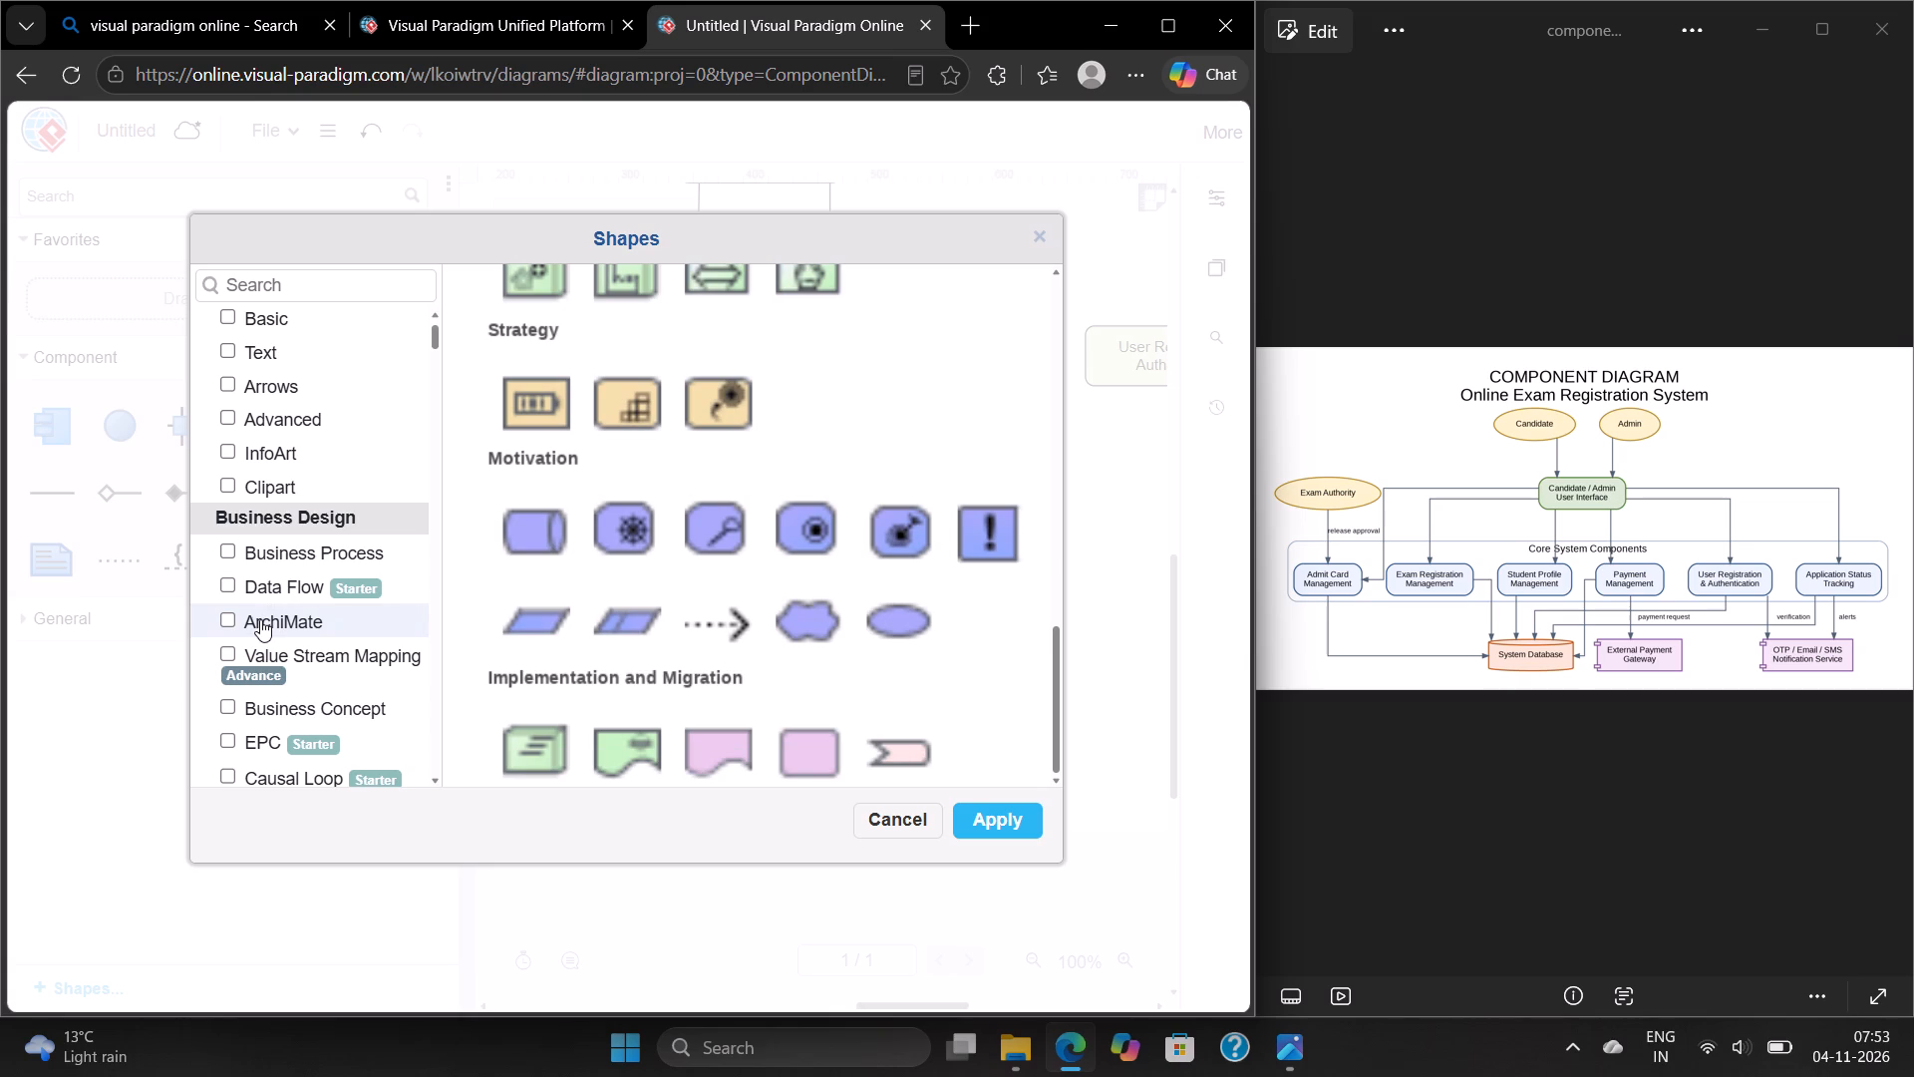
Examine the Value Stream Mapping, Business Concept, EPC, Causal Loop and Dendrogram shape libraries for shapes the diagram still needs.
click(260, 619)
click(255, 650)
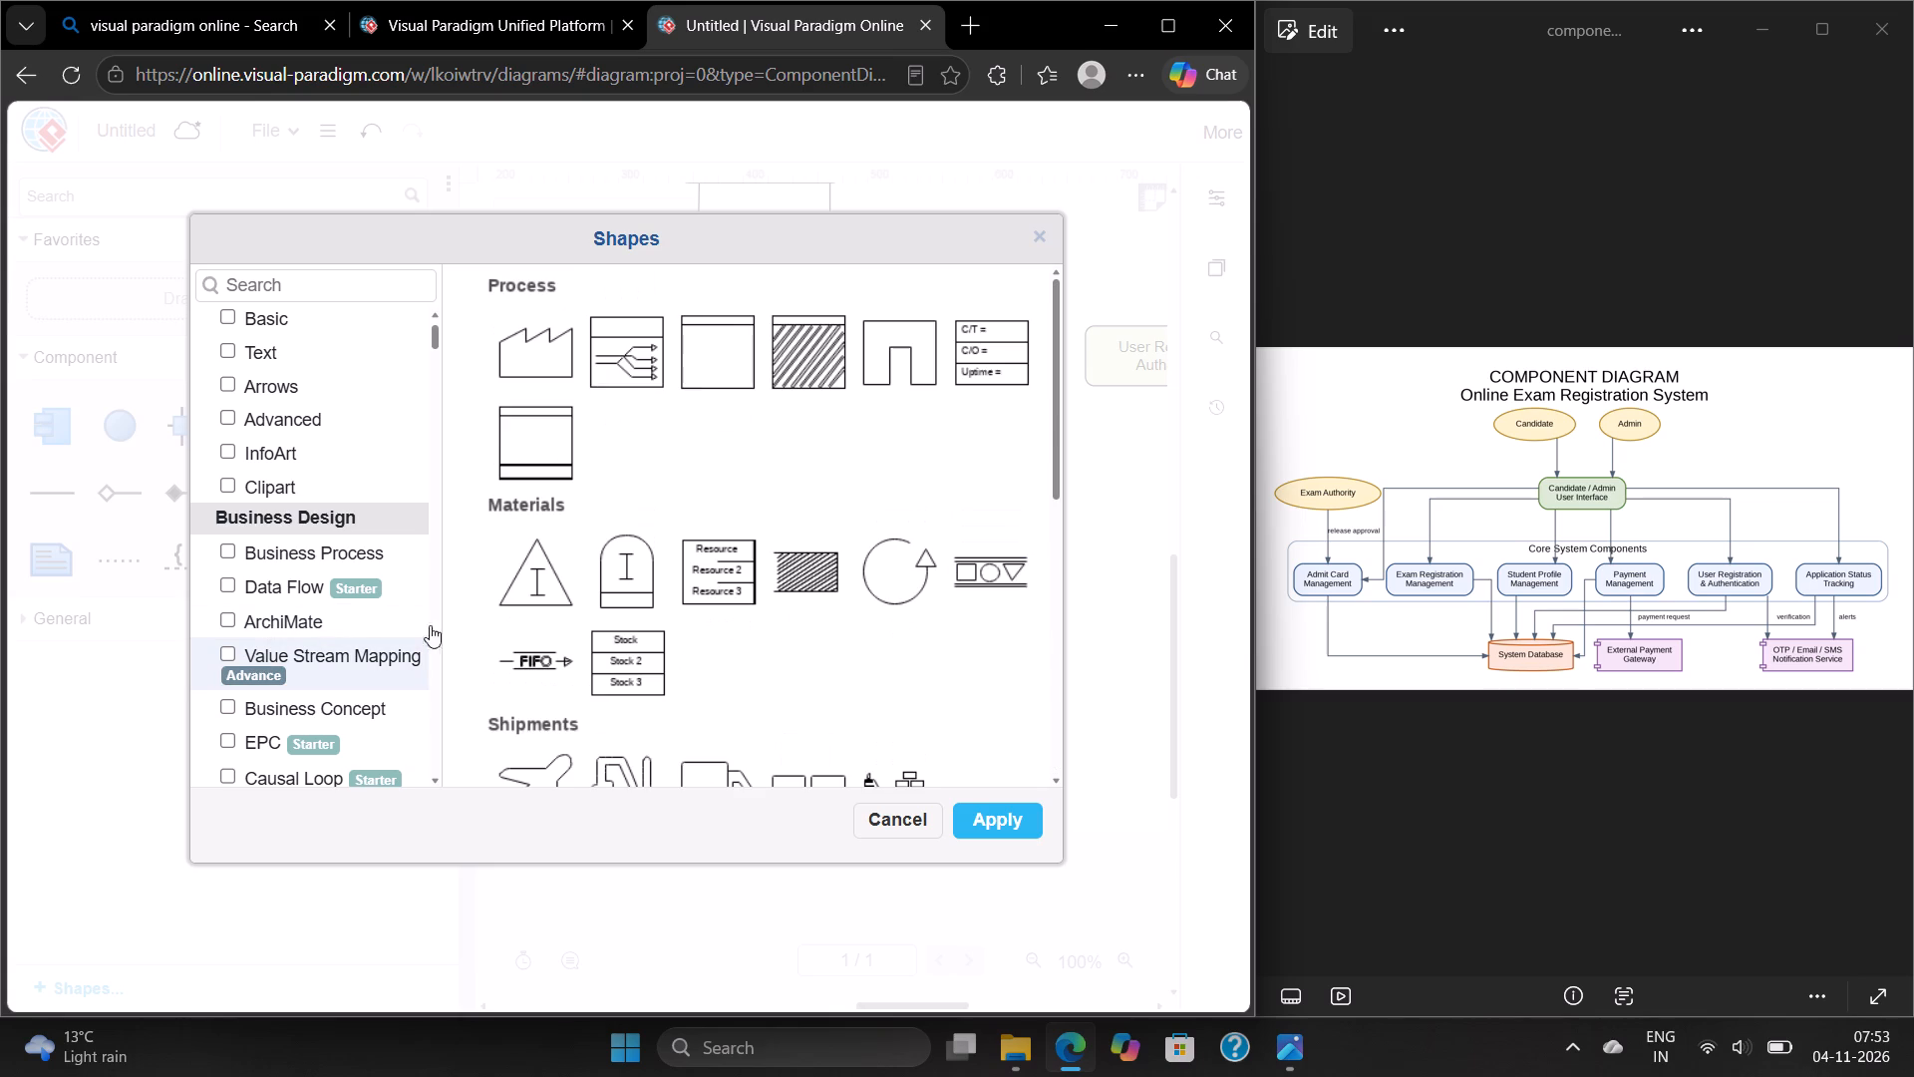
scroll(686, 628, down, 6)
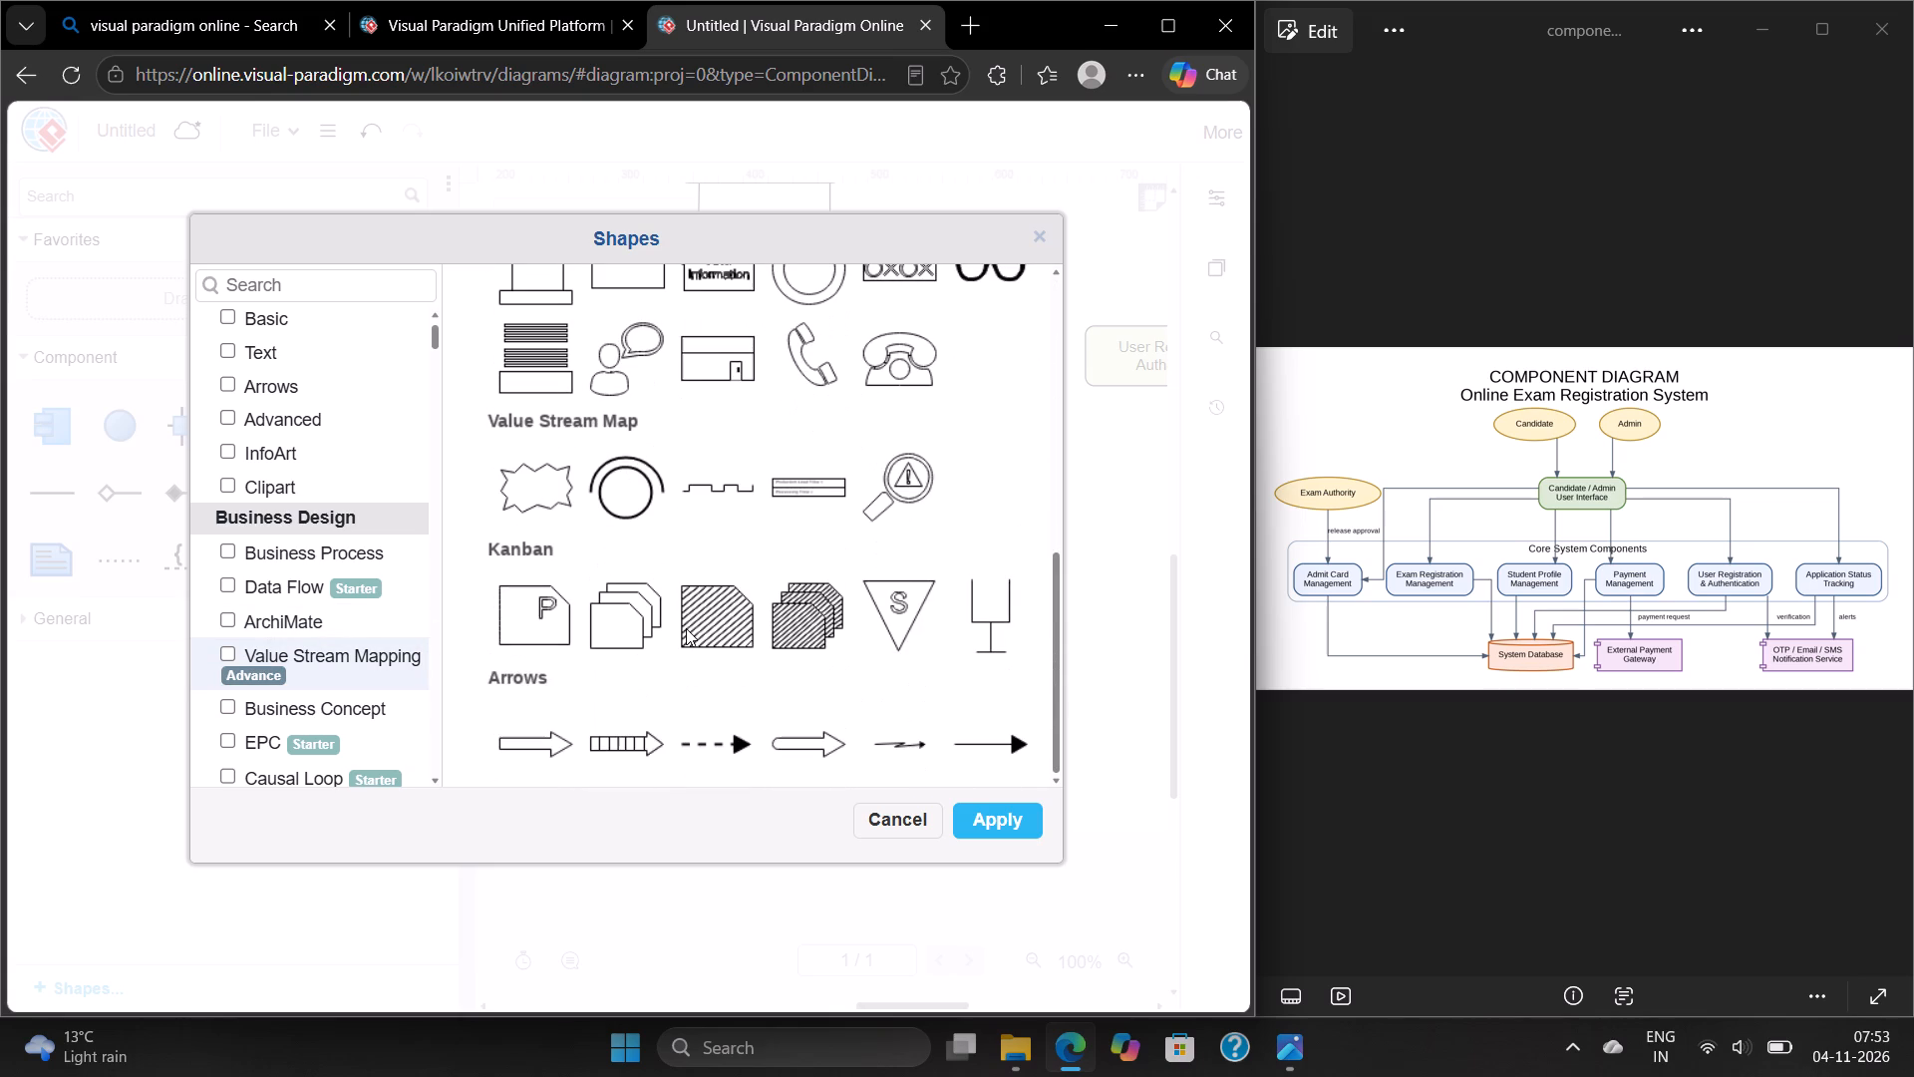
scroll(686, 628, down, 2)
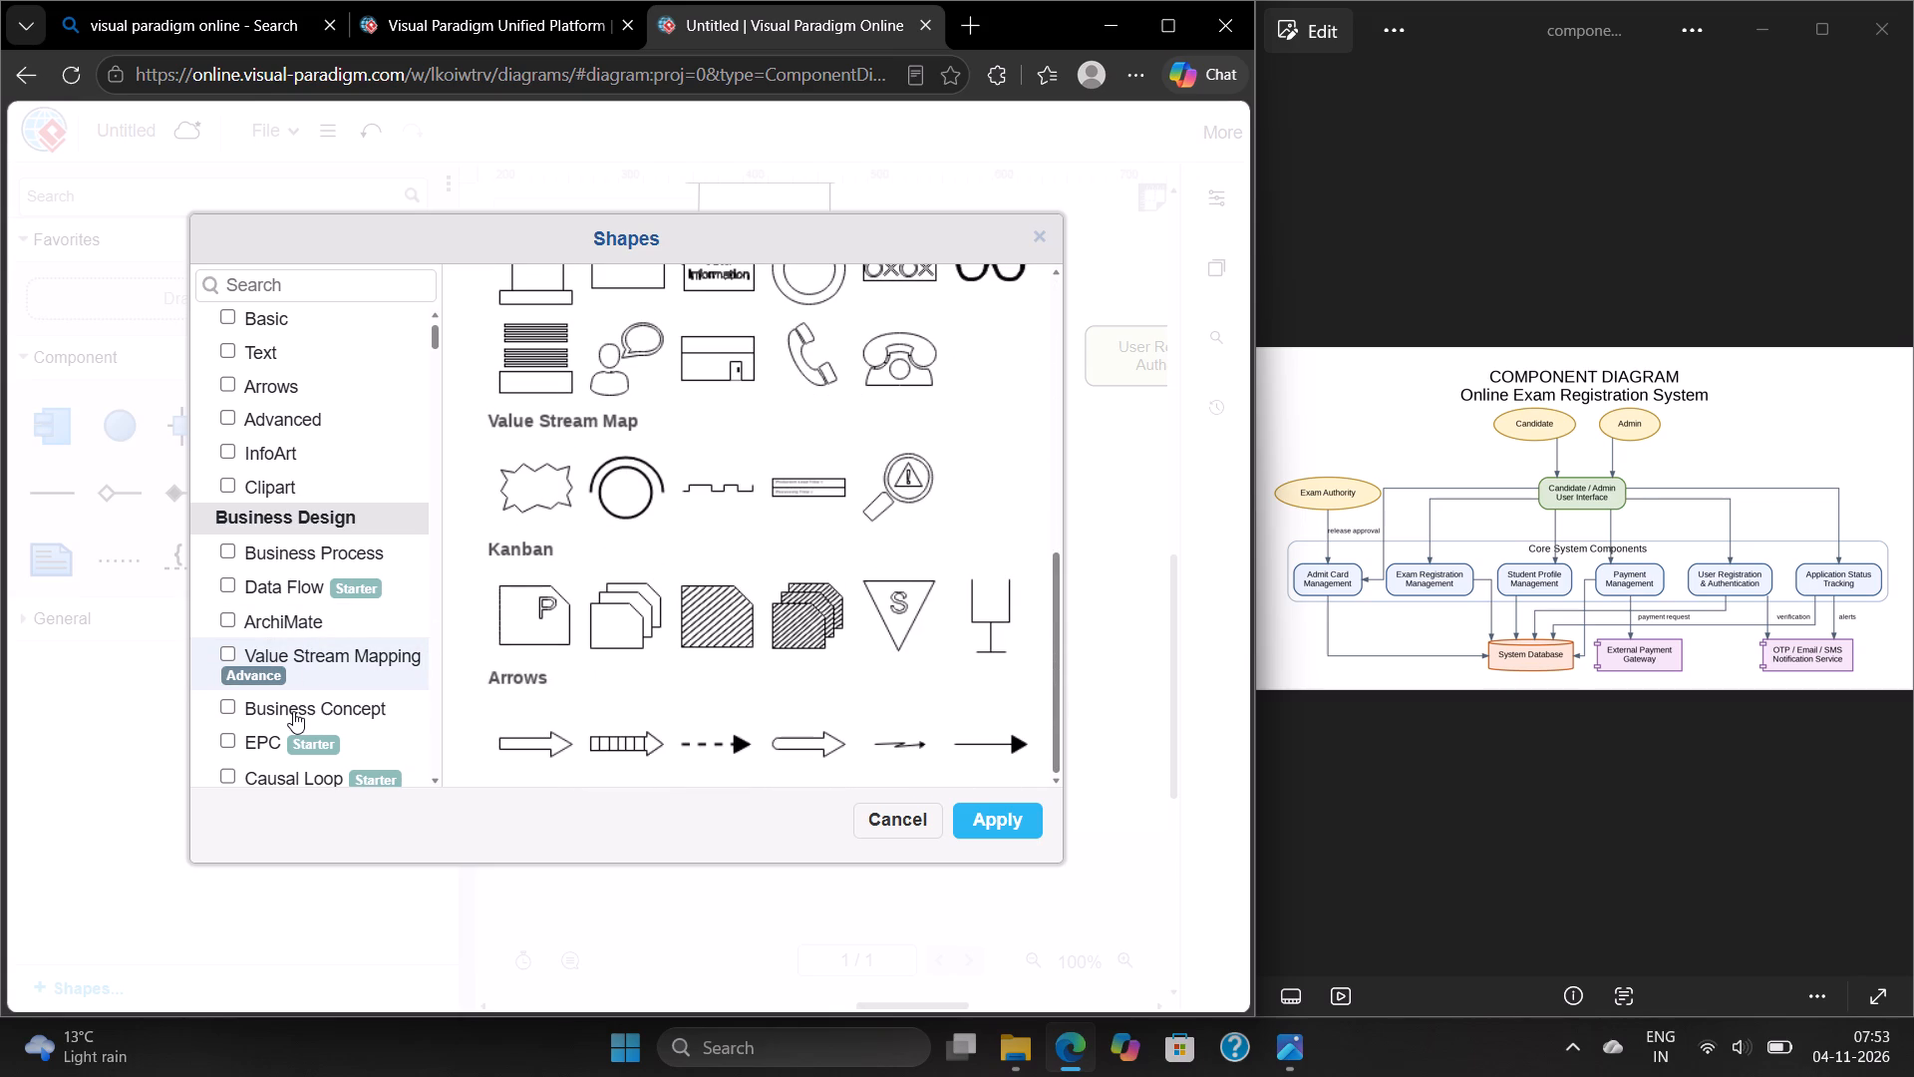
click(293, 711)
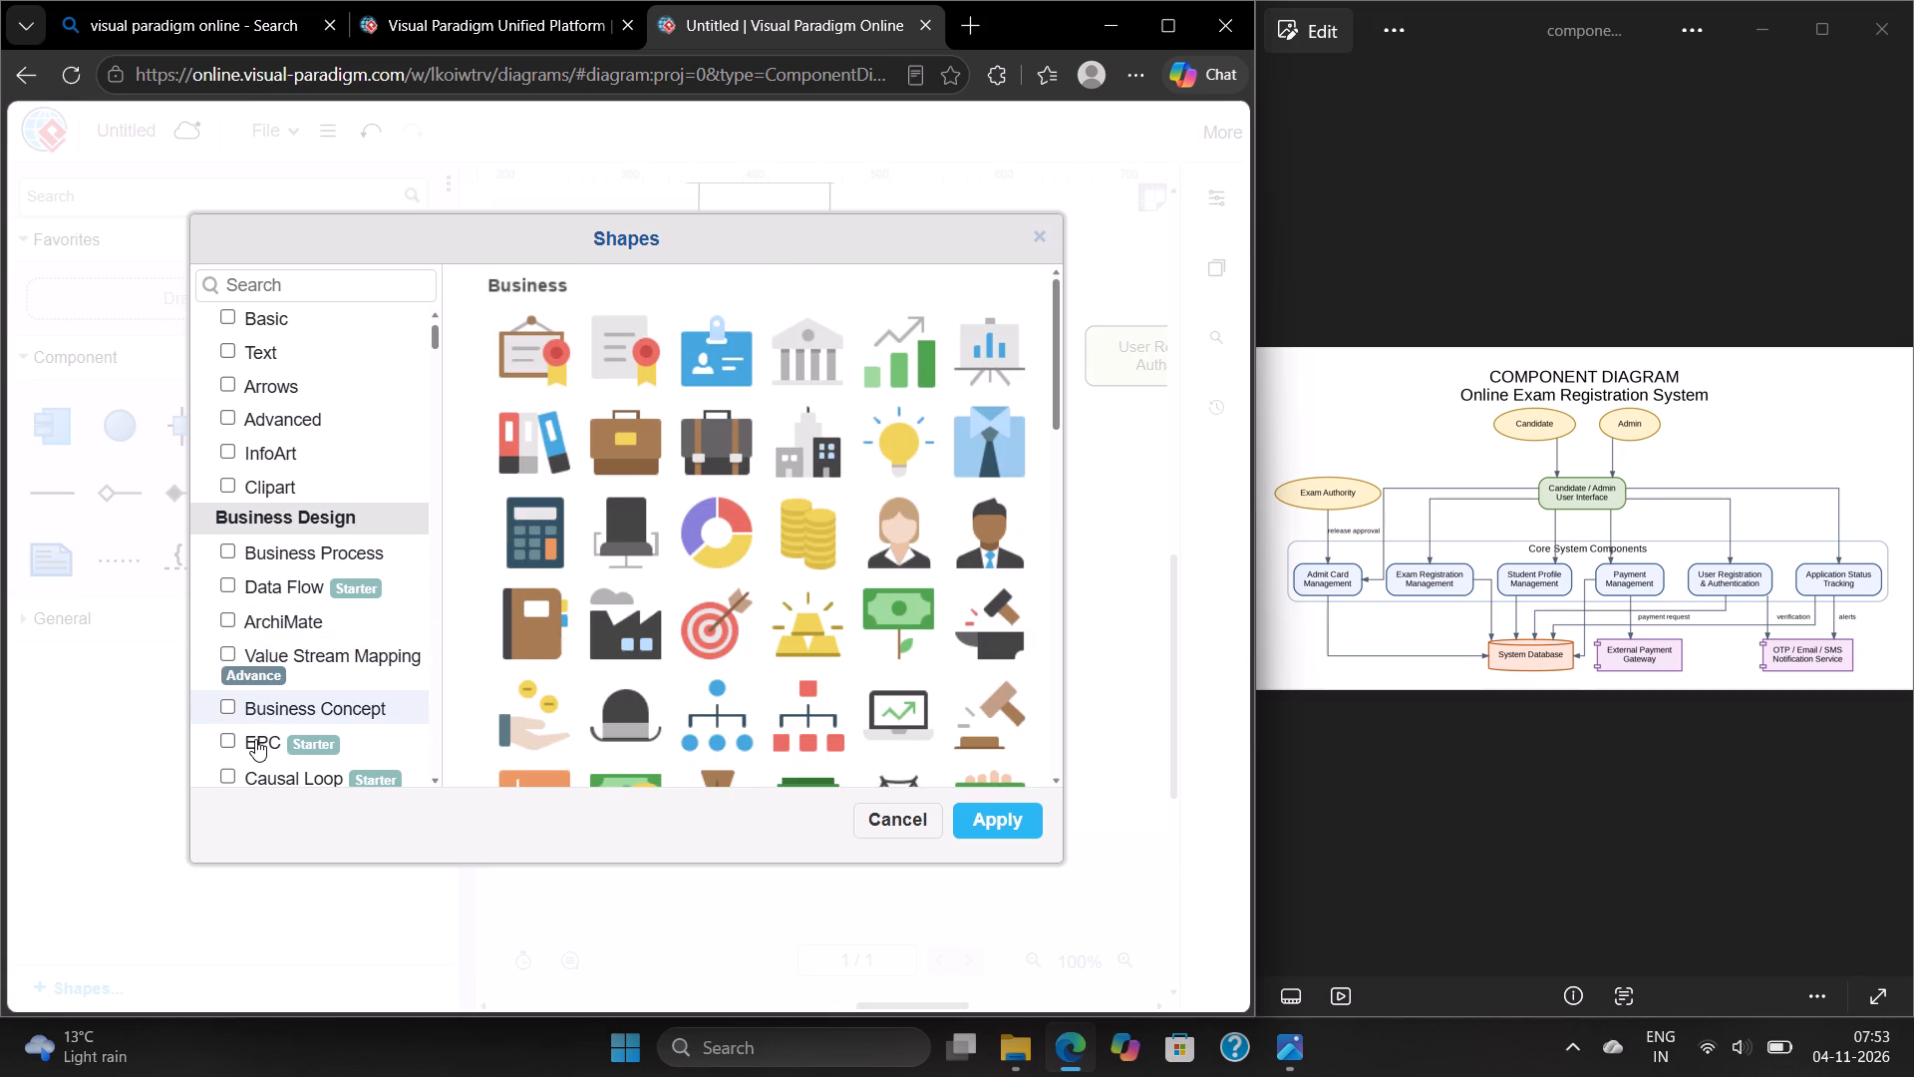
click(255, 739)
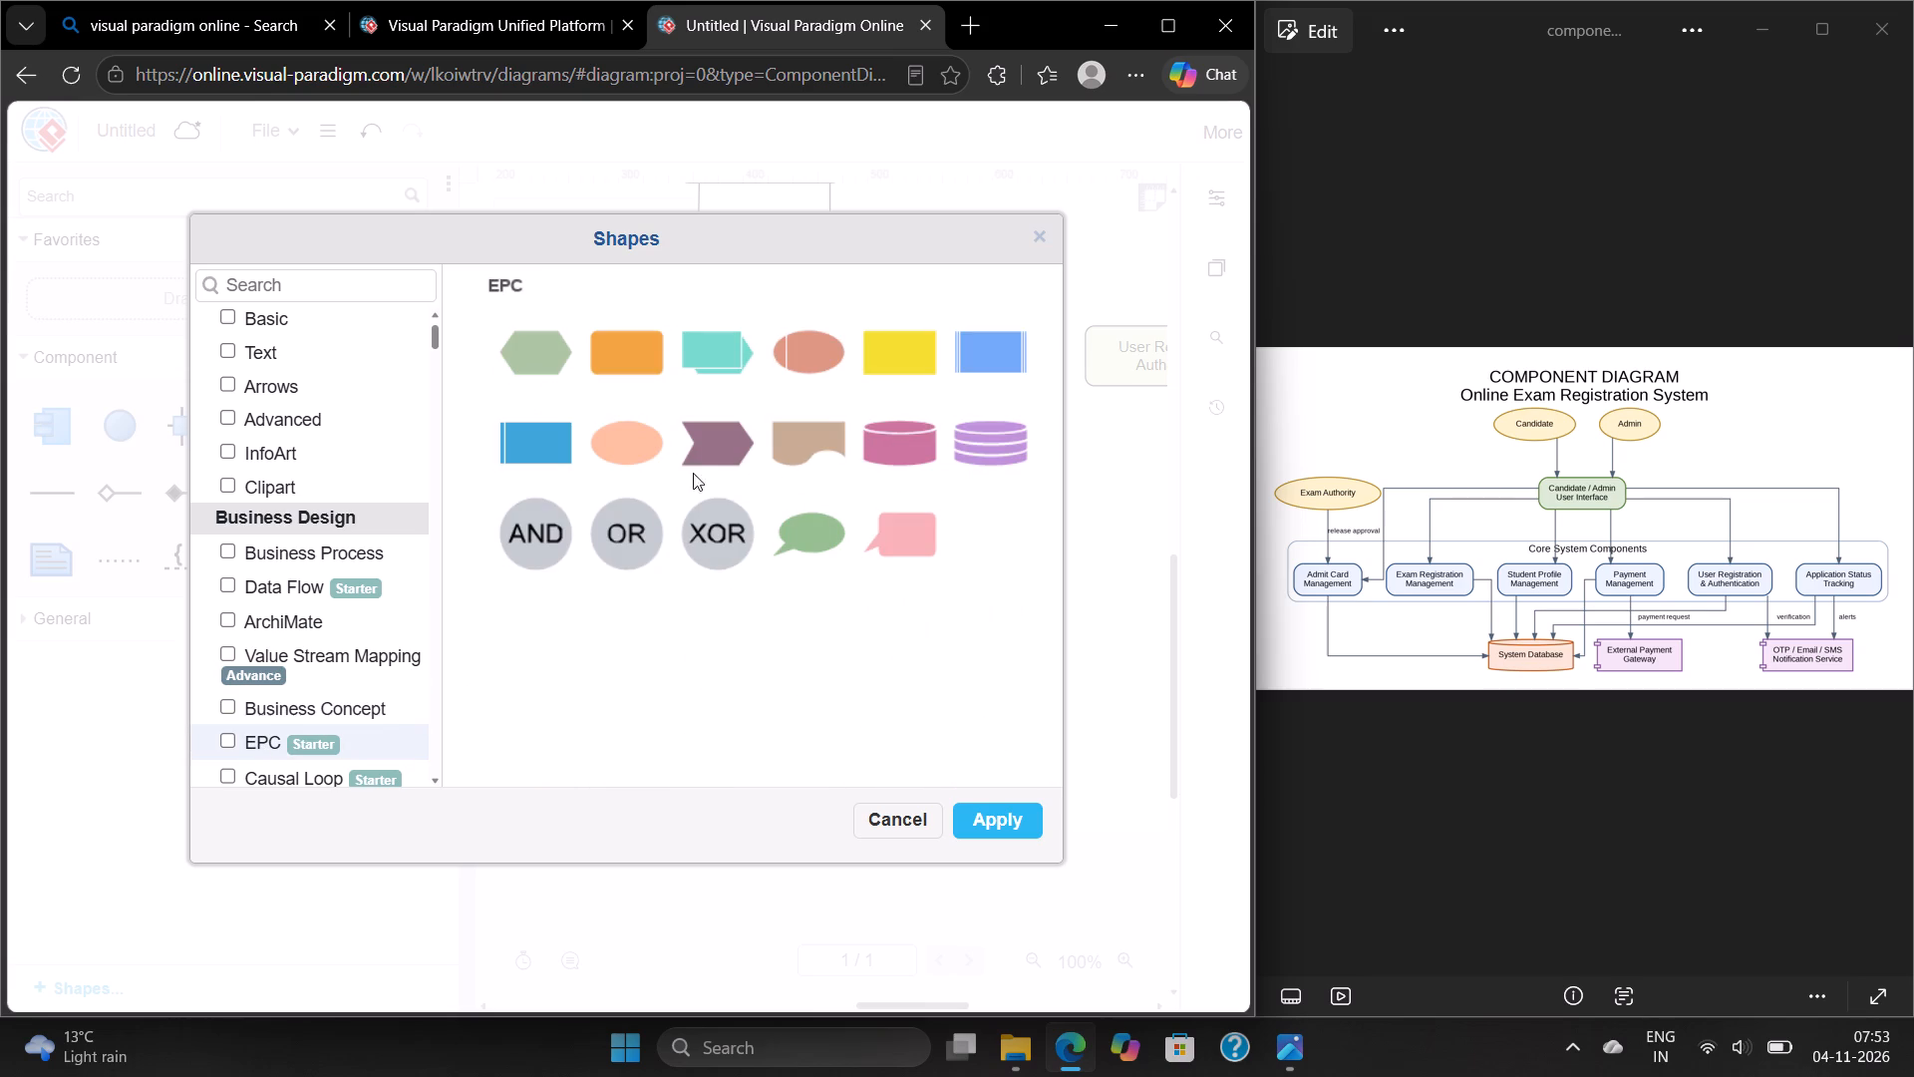
scroll(376, 547, down, 1)
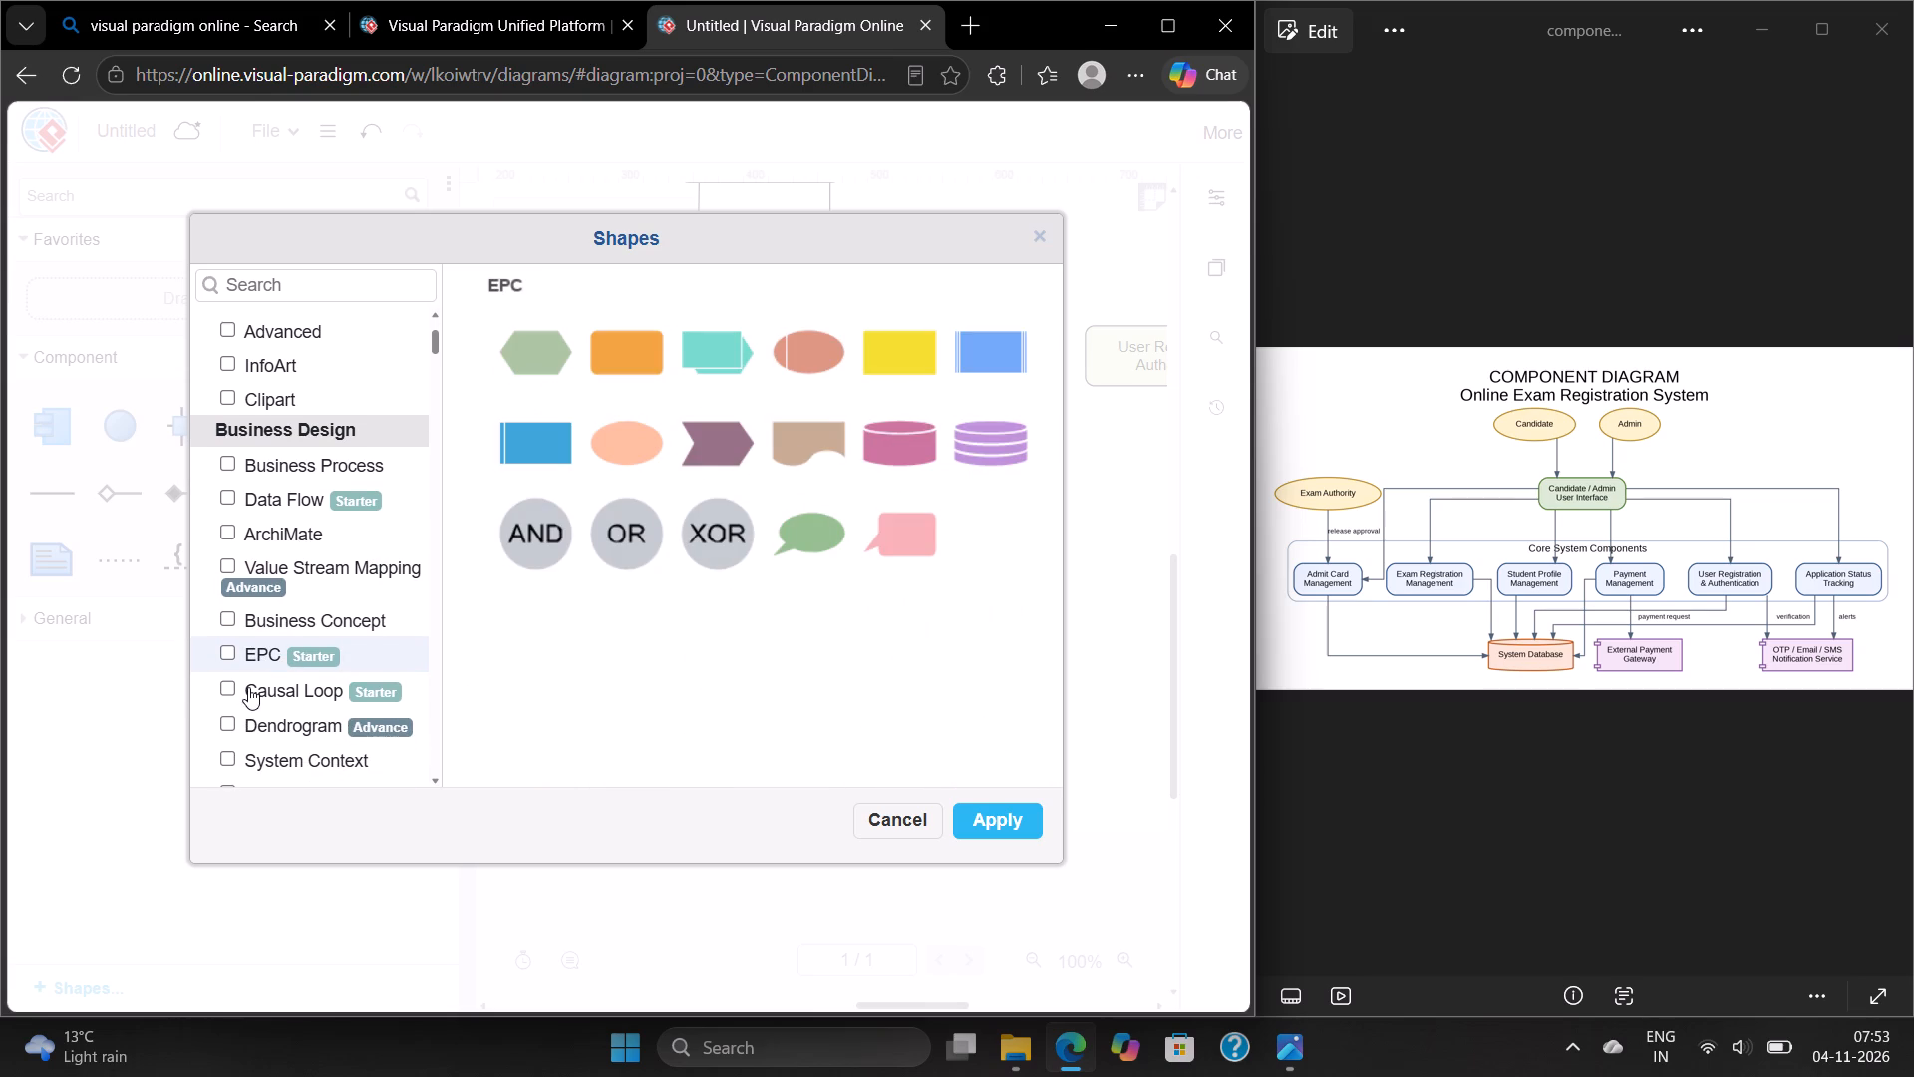
click(236, 694)
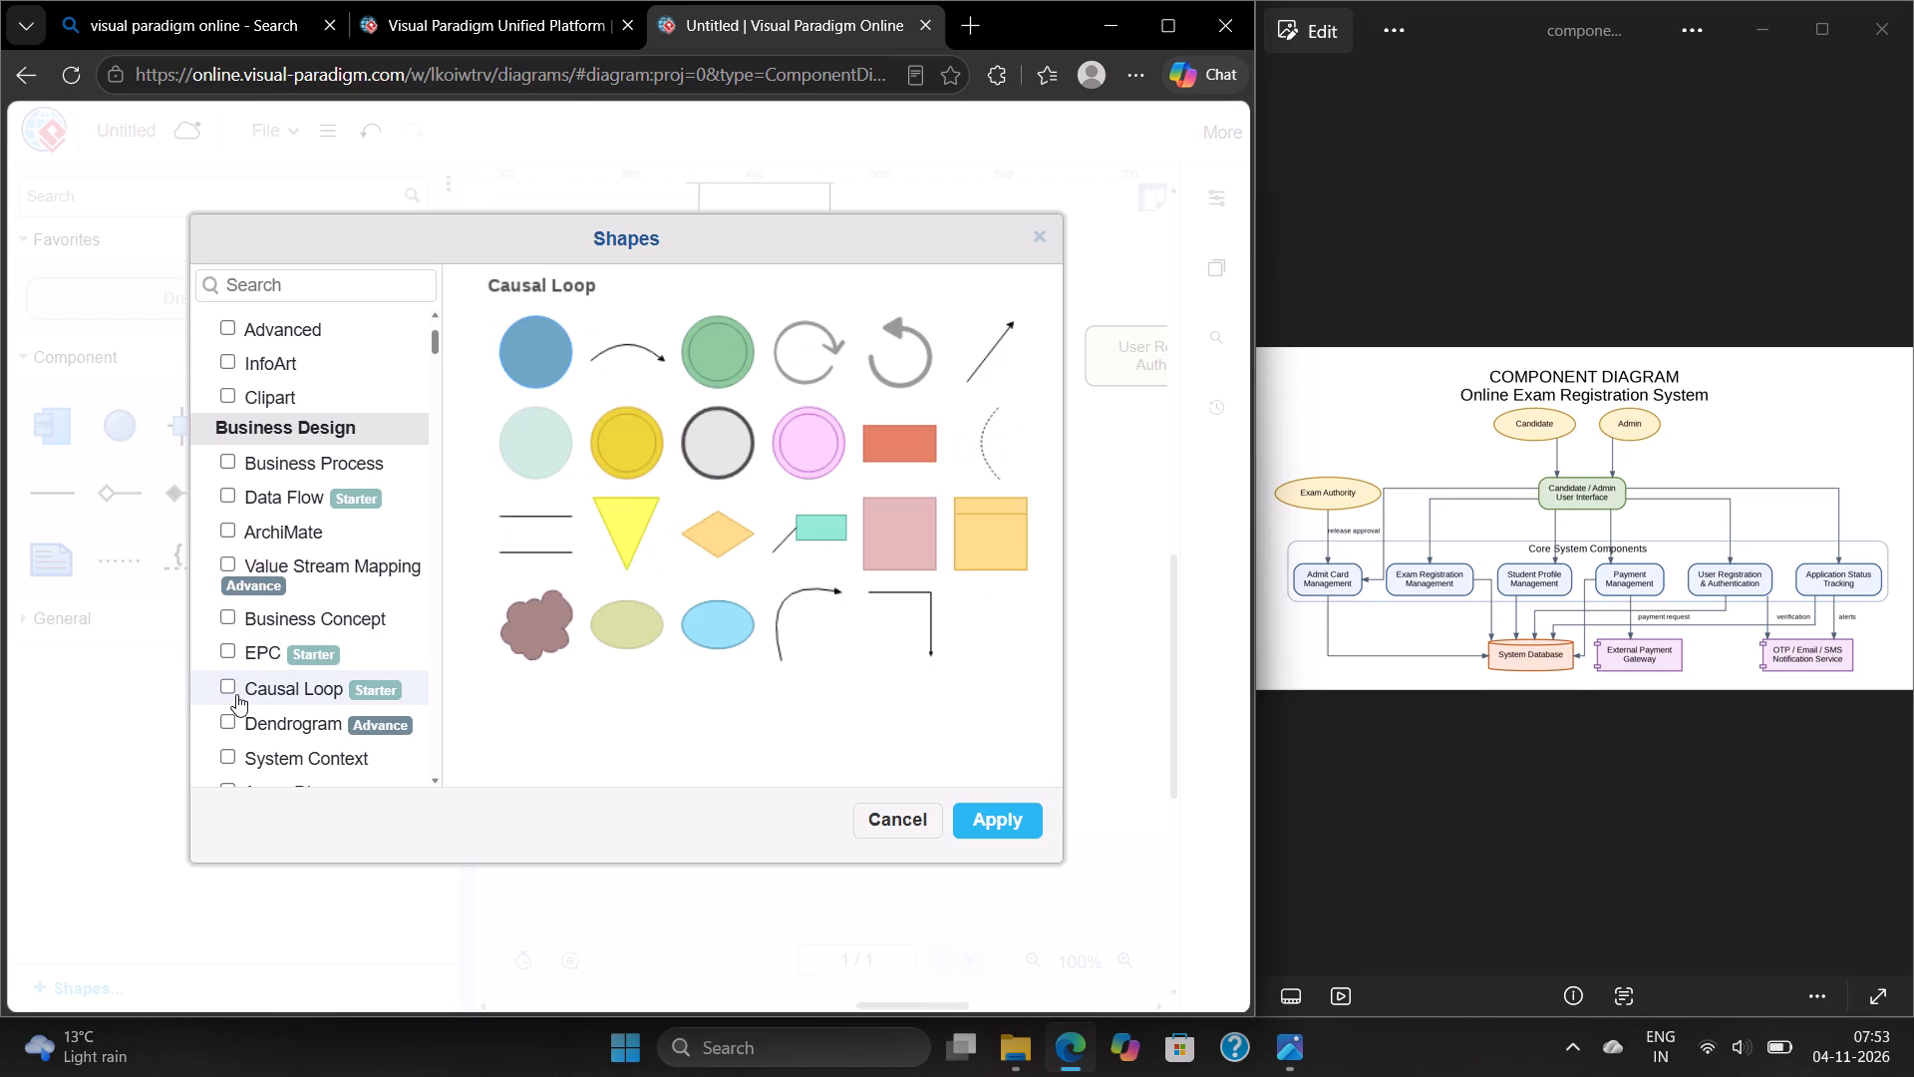
click(285, 719)
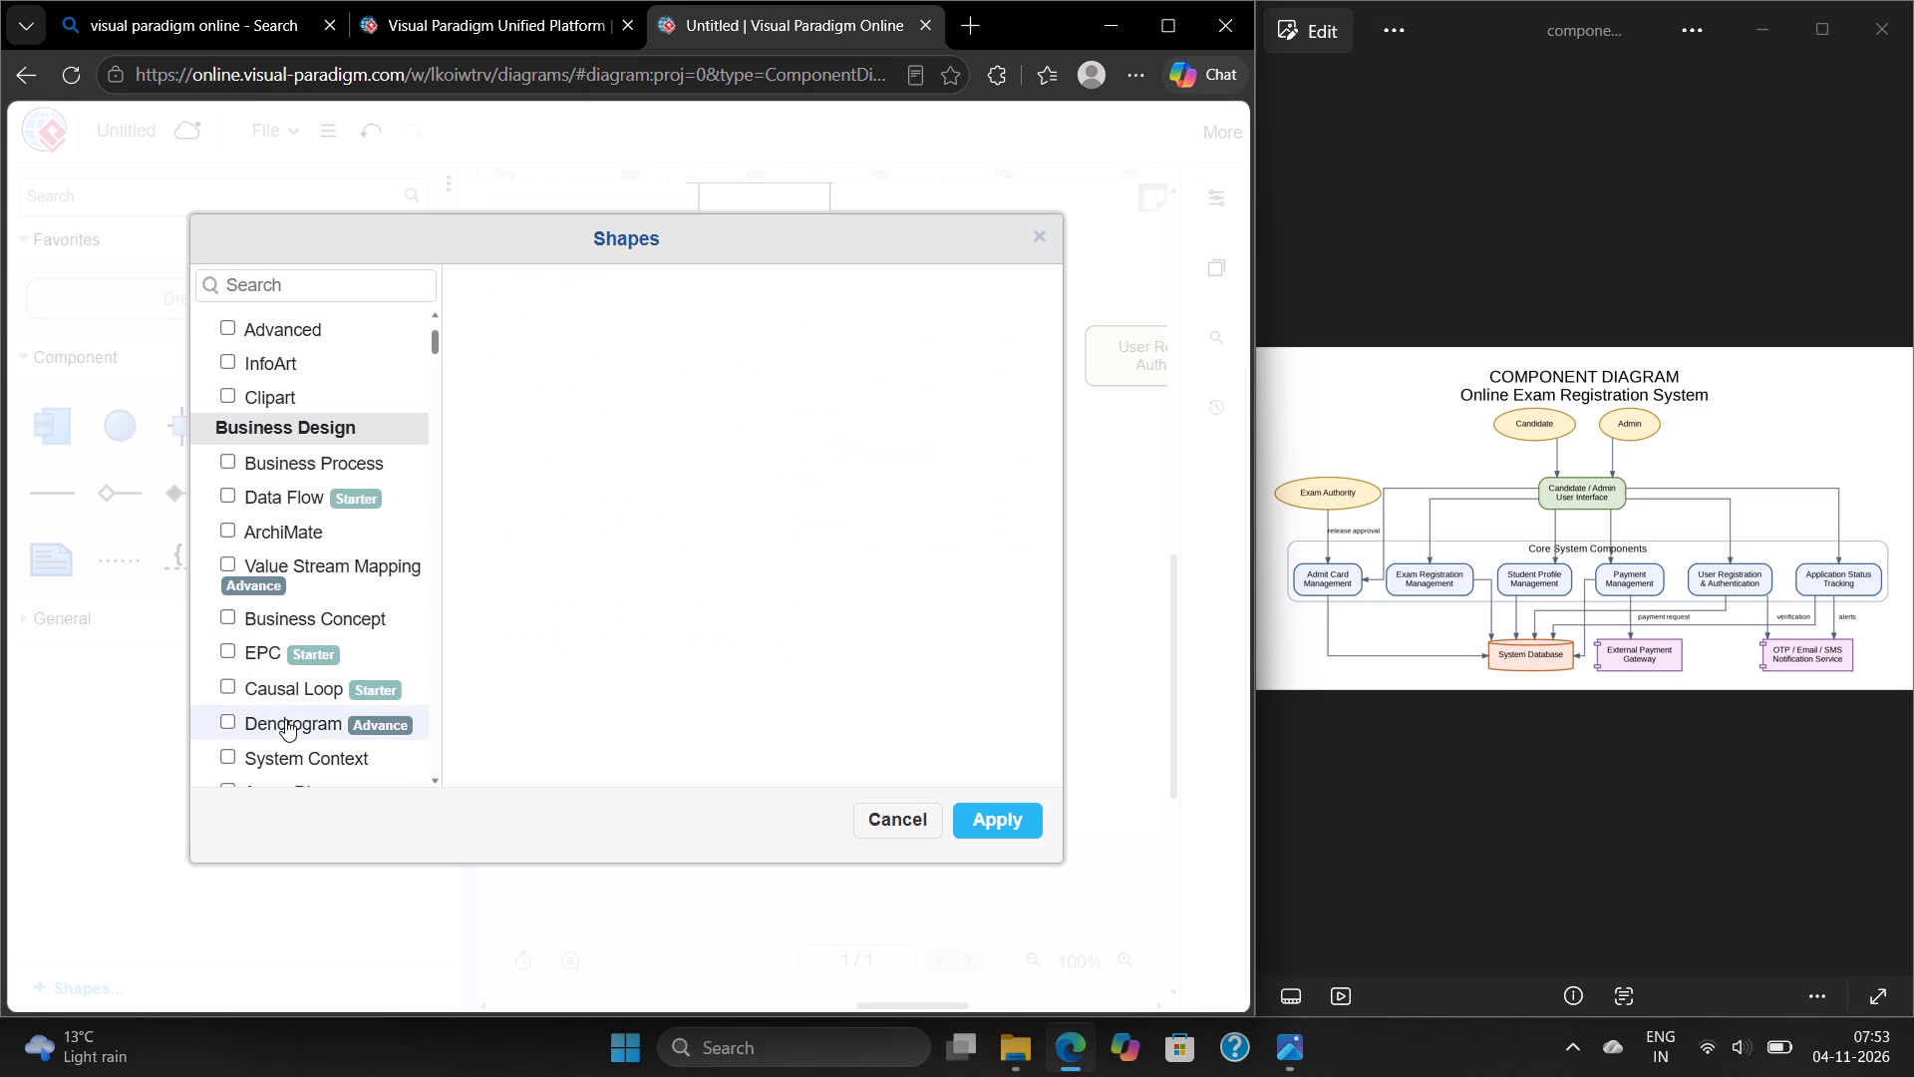
Examine the remaining Business Design shape libraries, from System Context to Enterprise Architecture, for suitable shapes and connectors.
scroll(285, 719, down, 1)
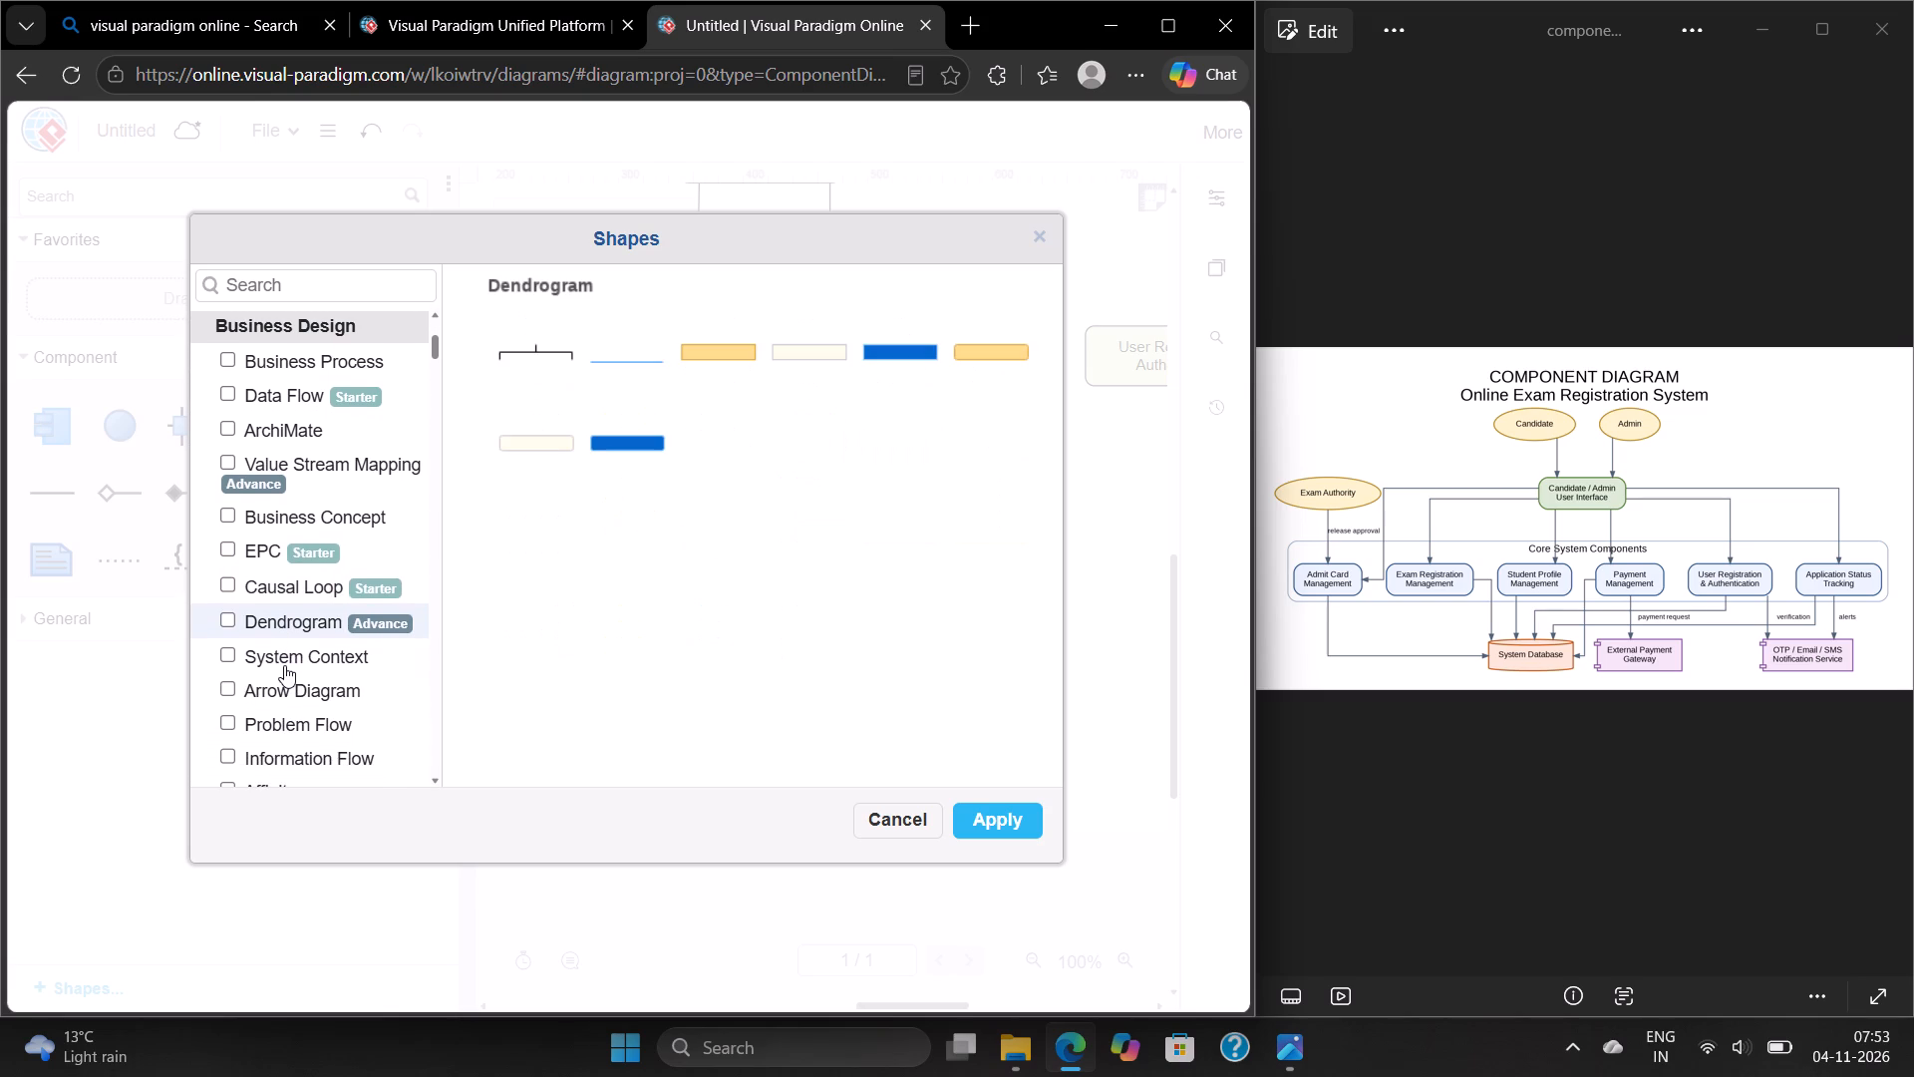
click(286, 653)
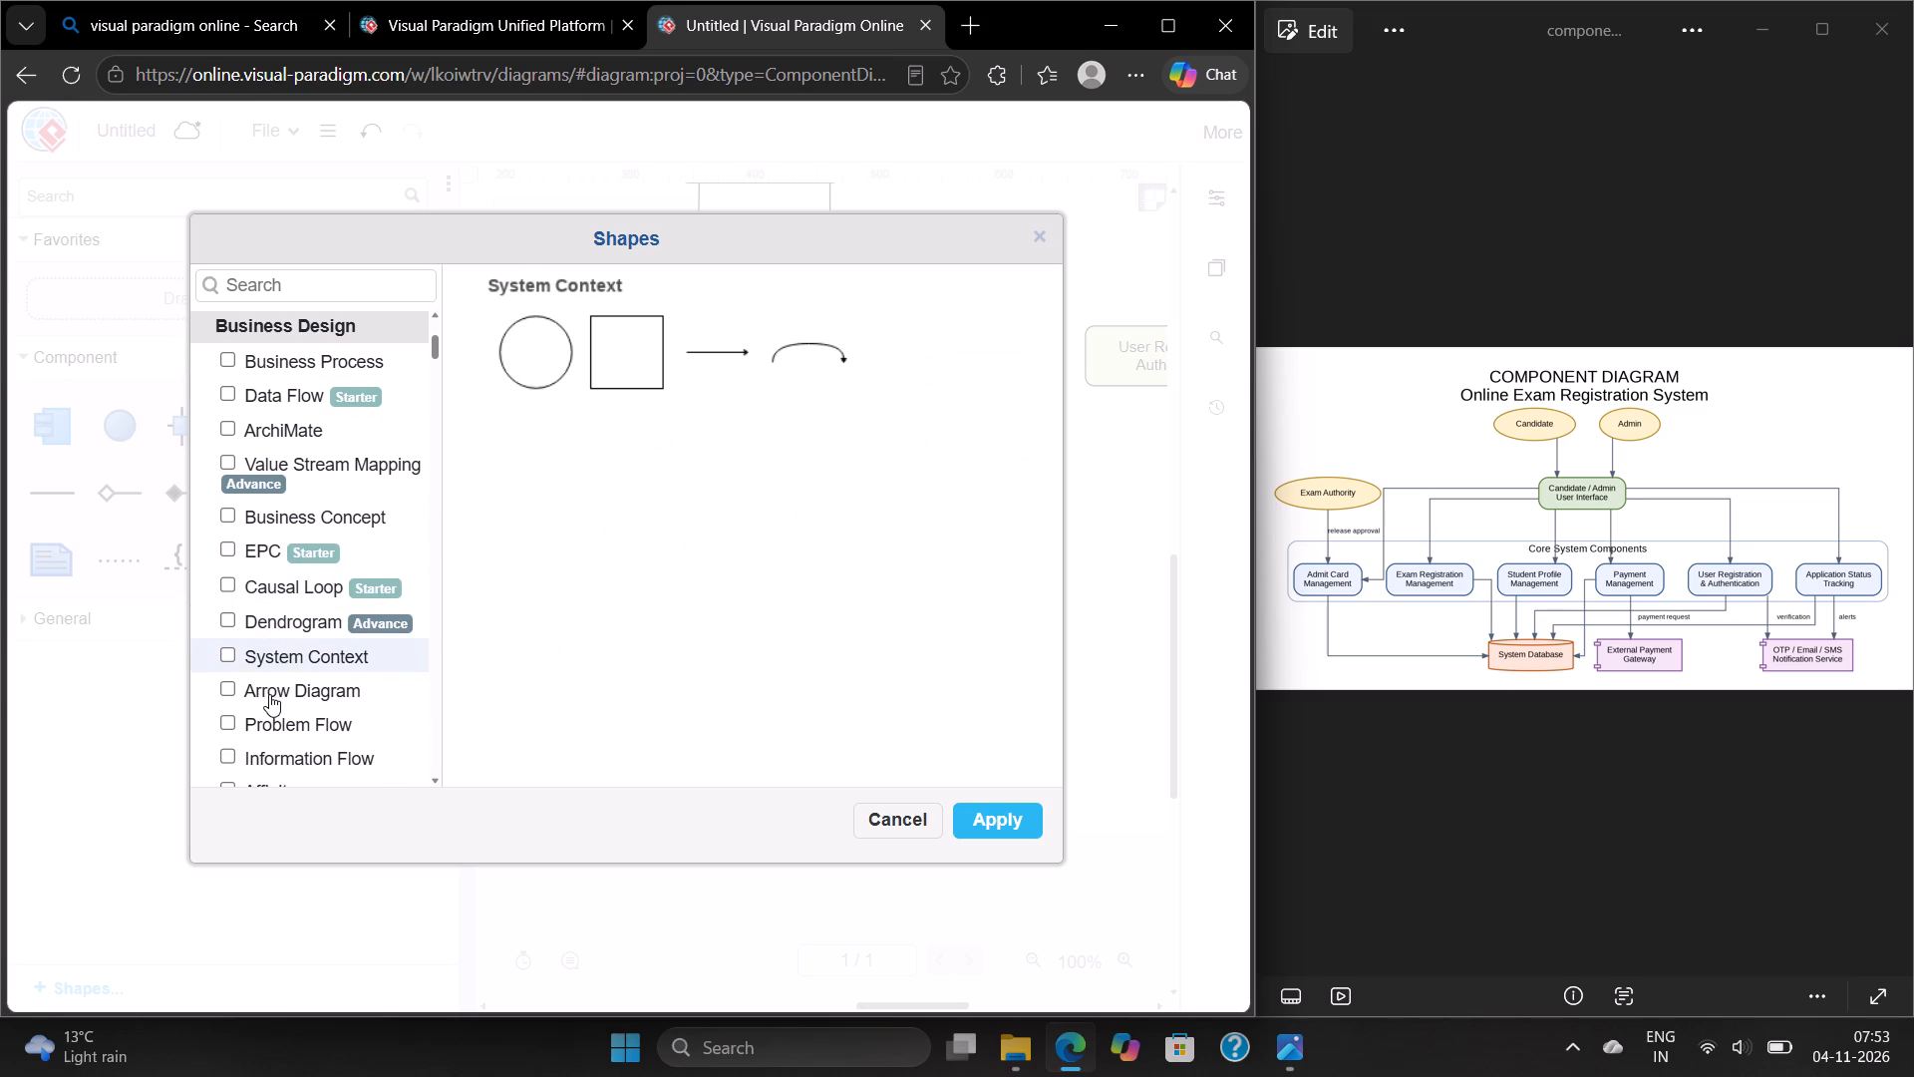
click(269, 694)
click(262, 727)
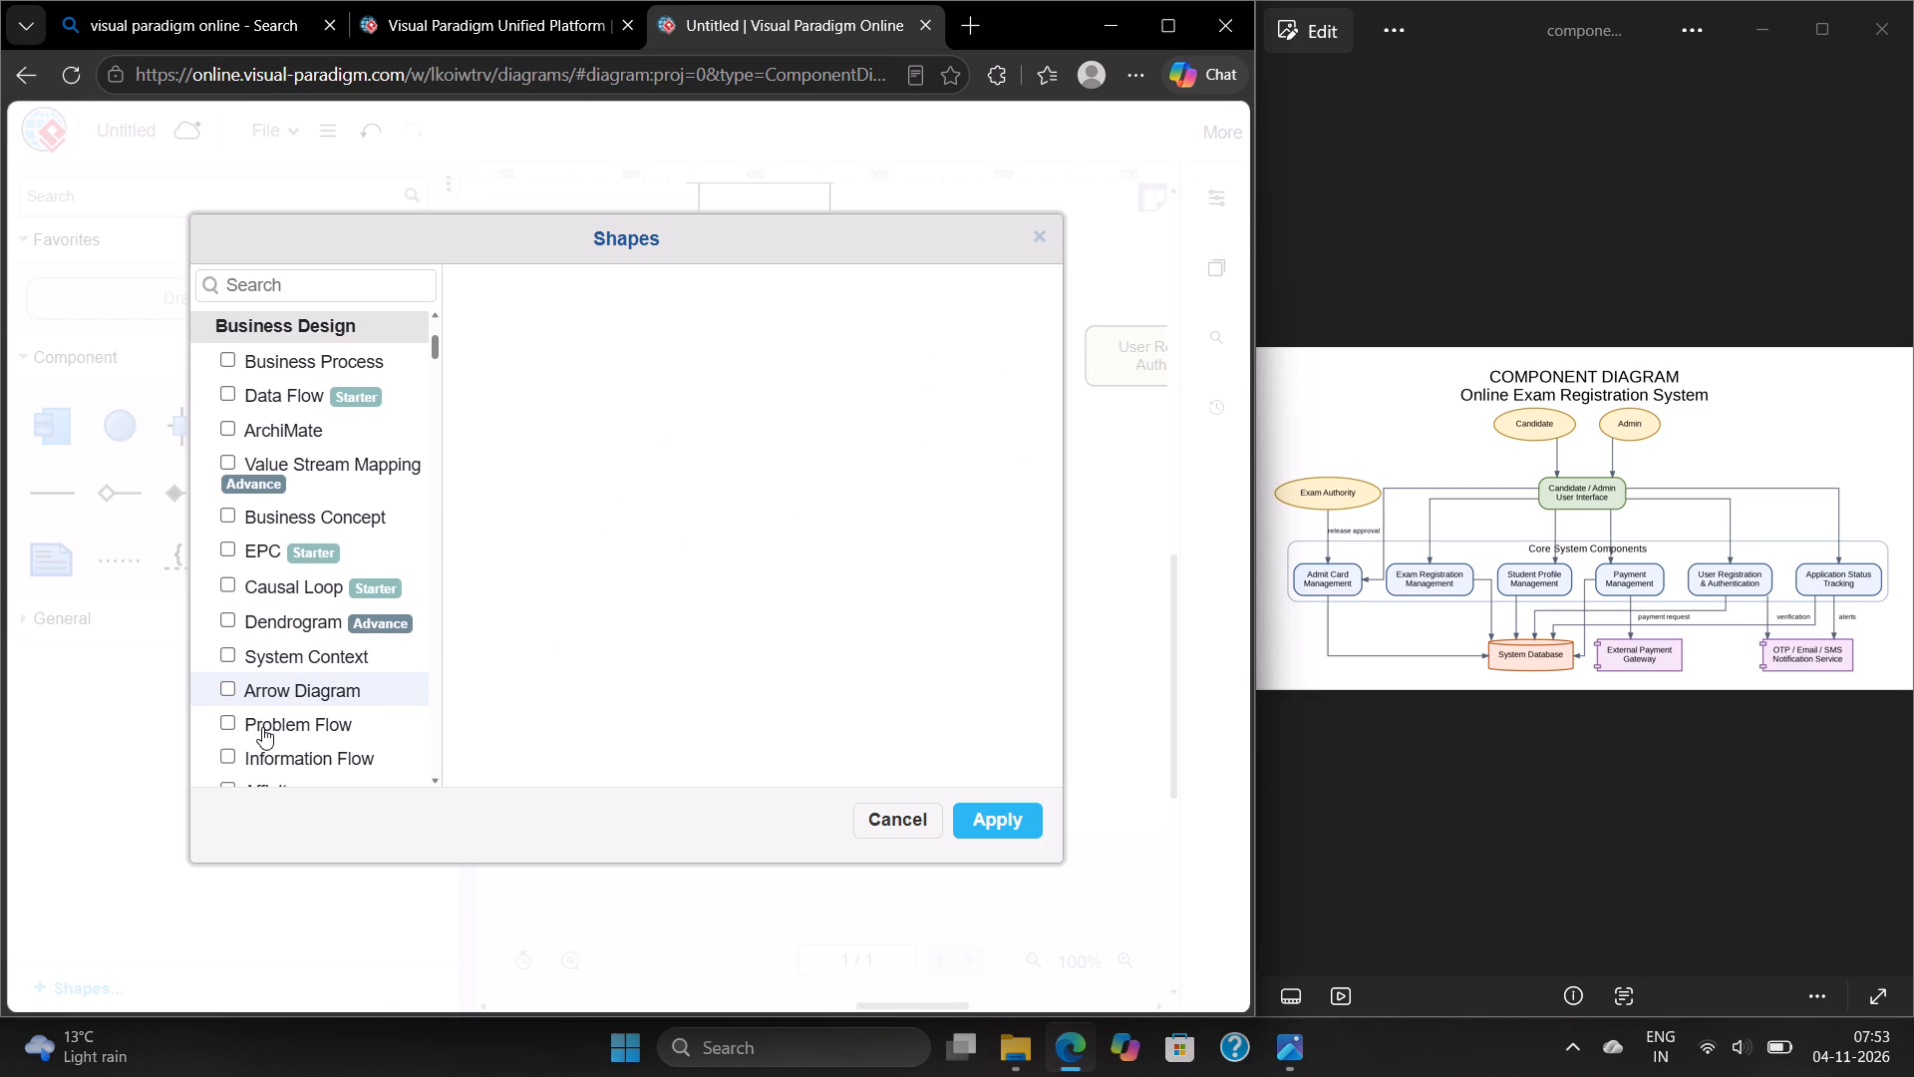
scroll(262, 727, down, 1)
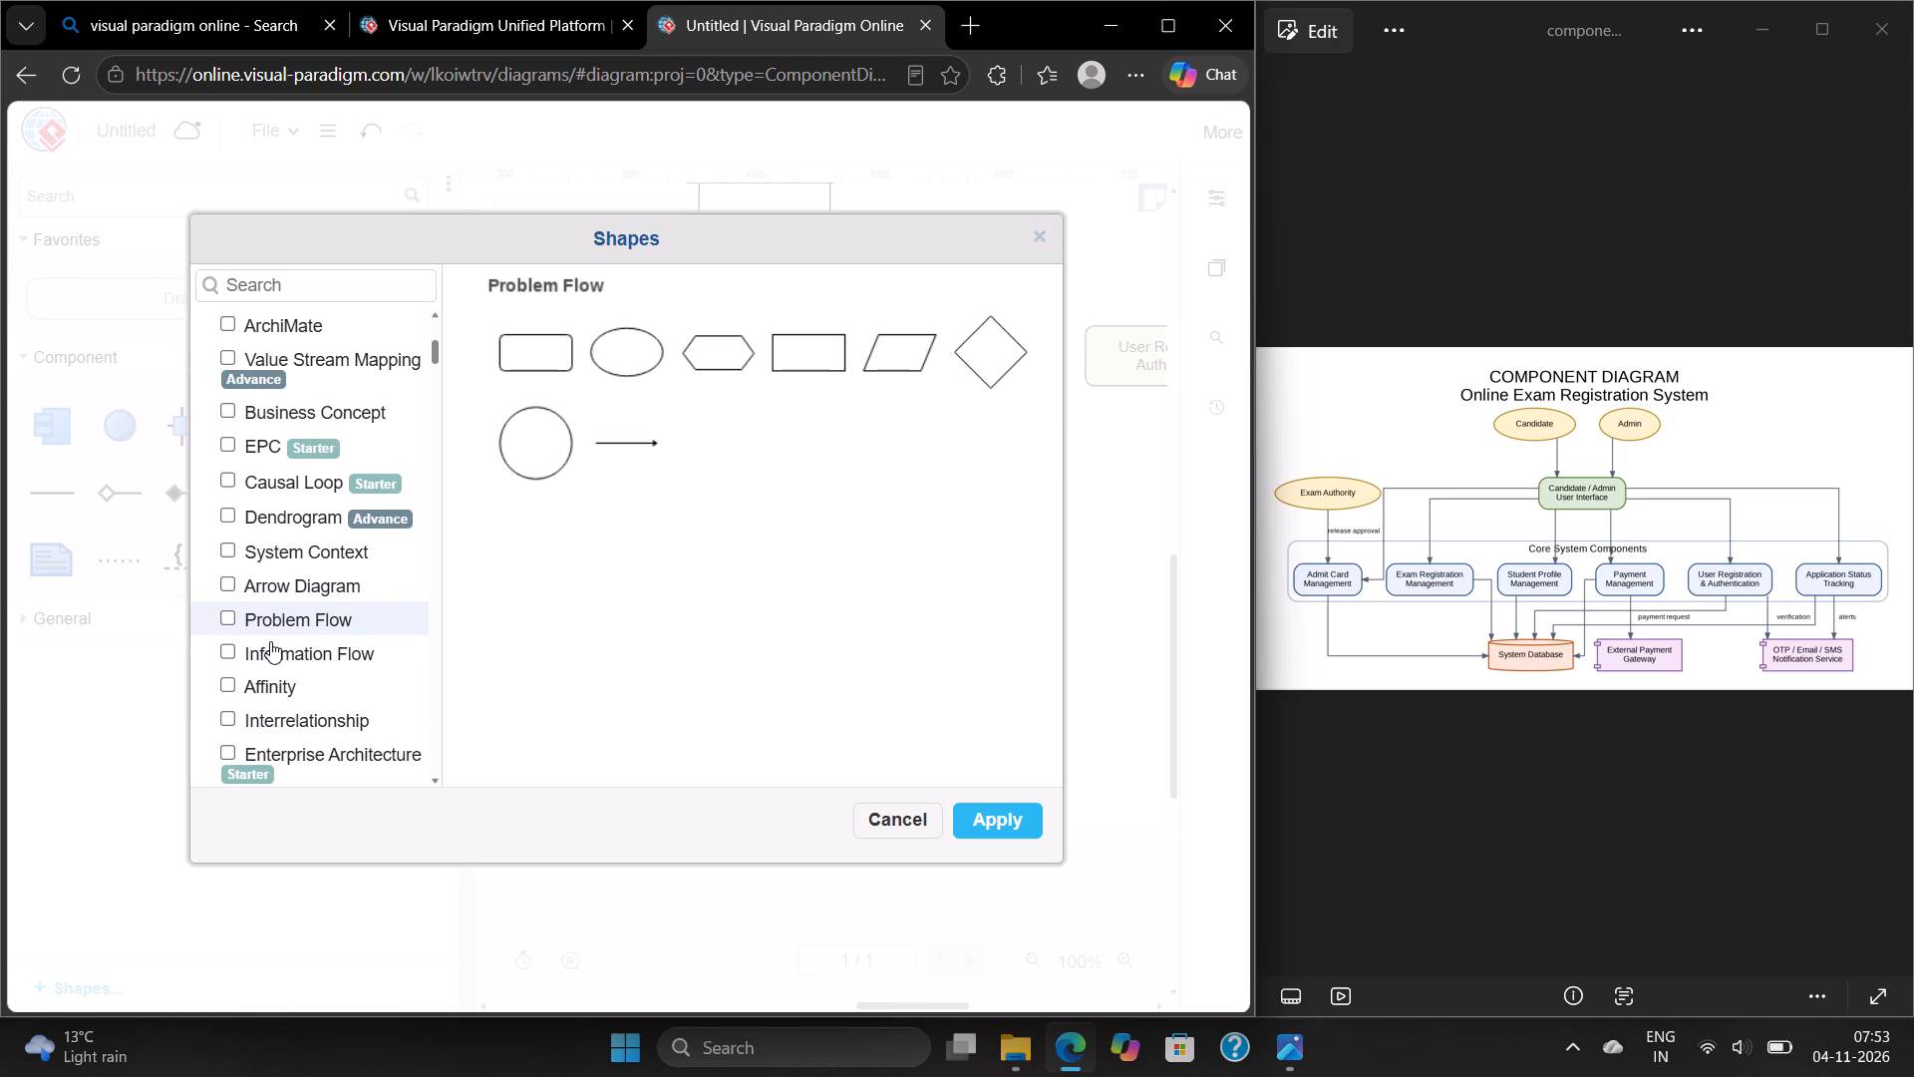
click(270, 641)
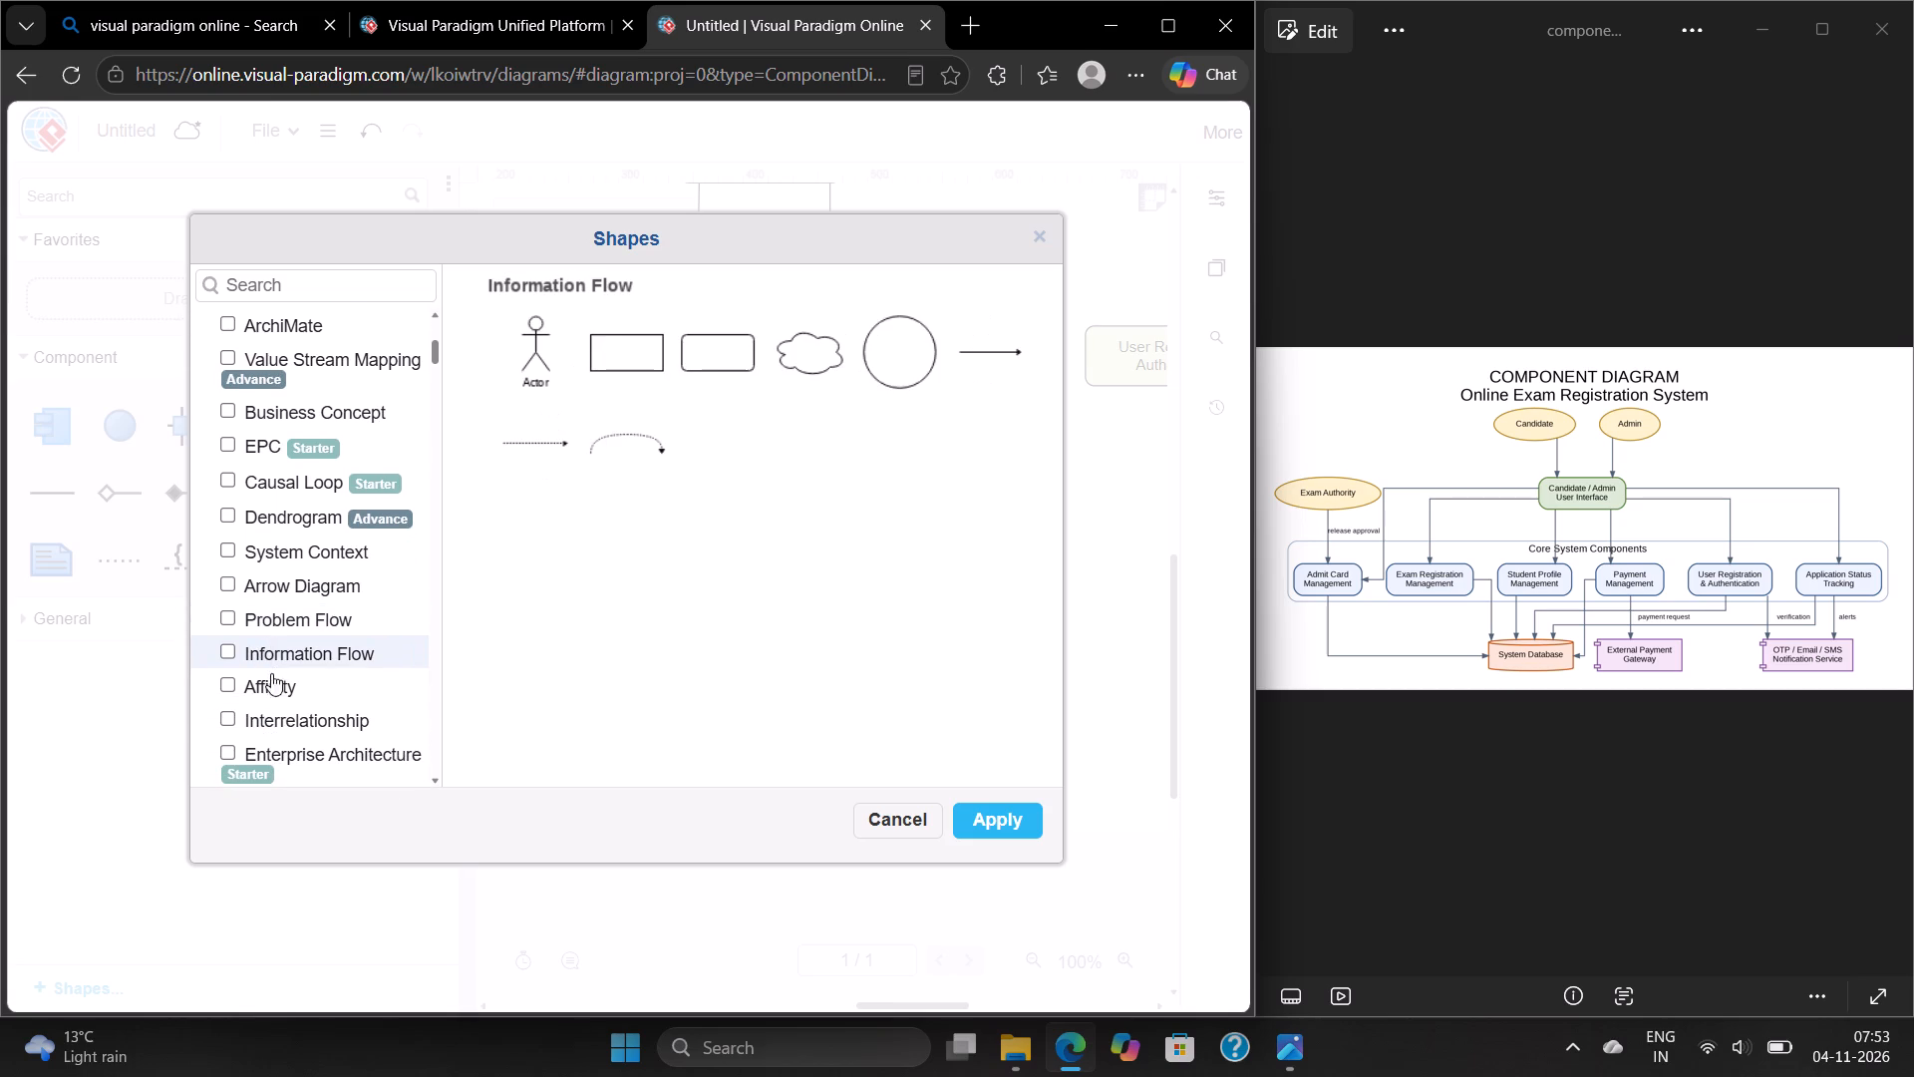
click(261, 686)
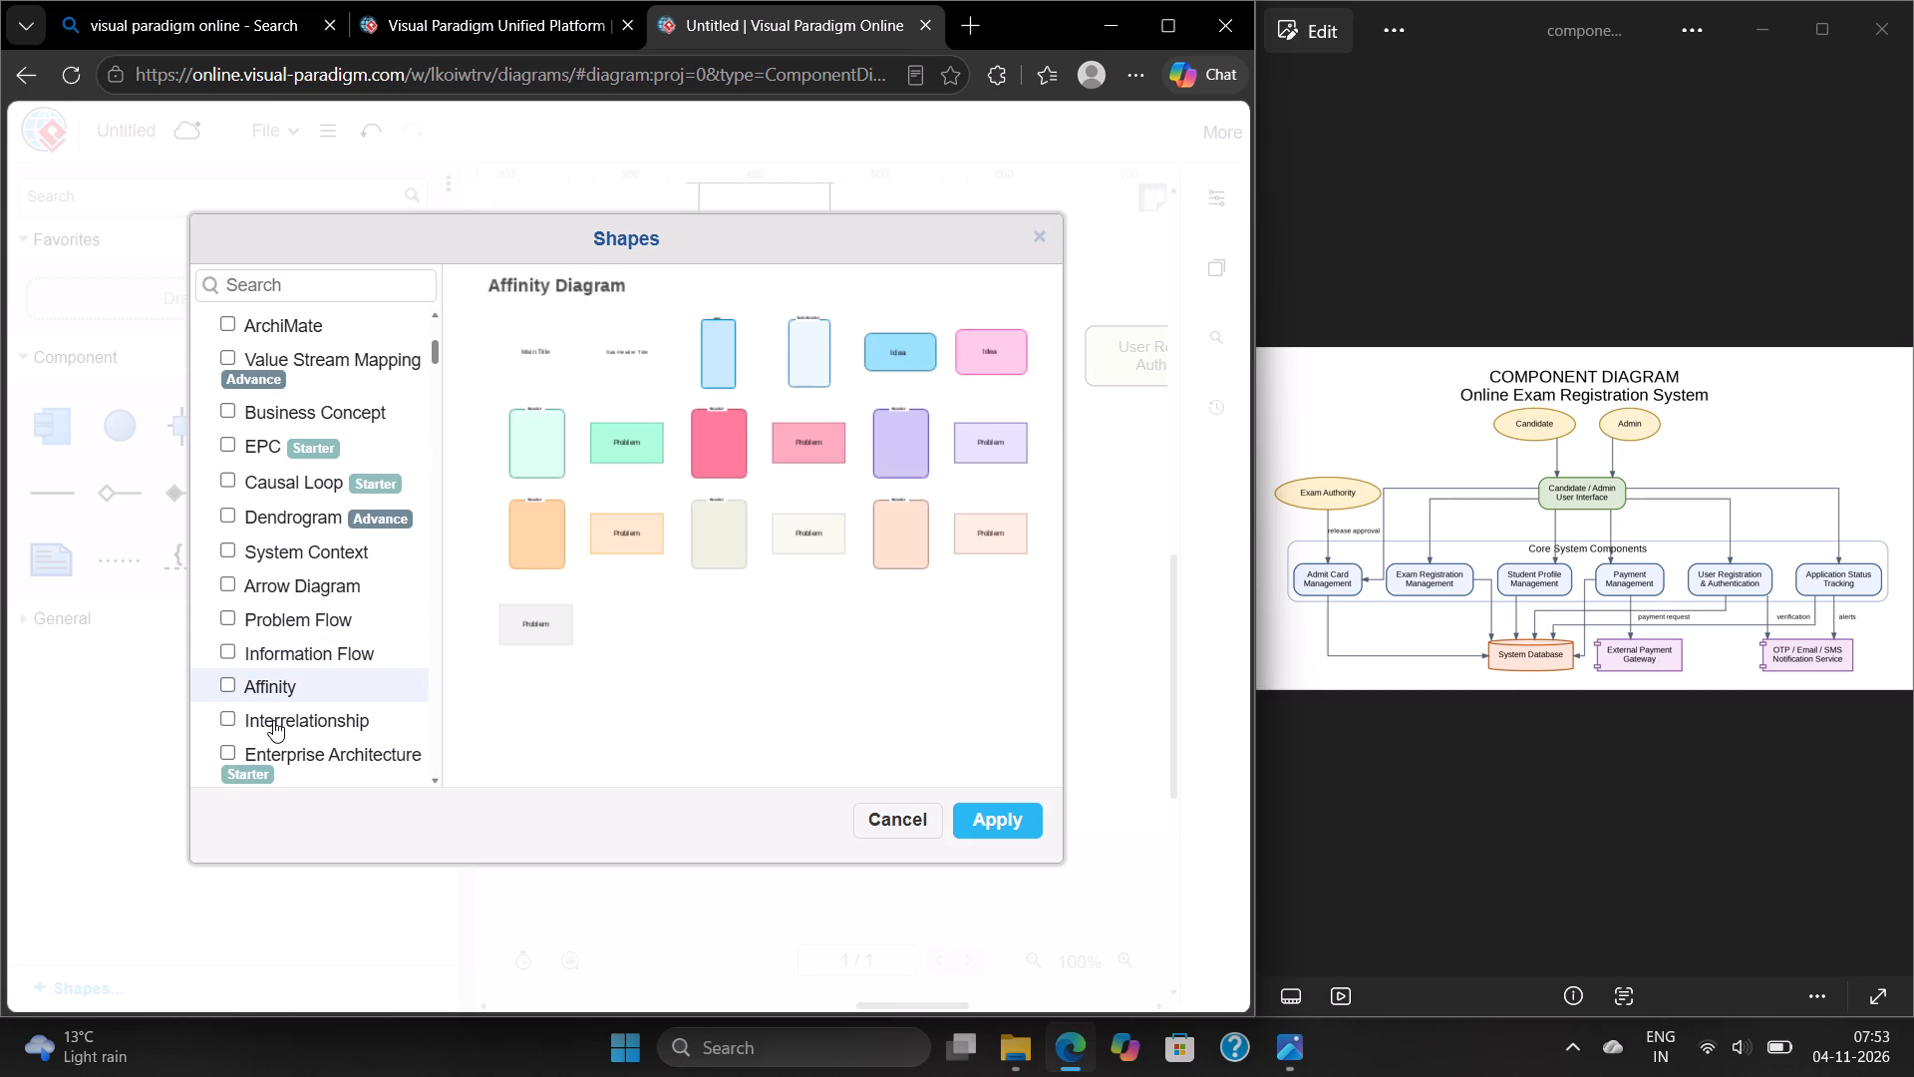
click(273, 720)
scroll(273, 720, down, 1)
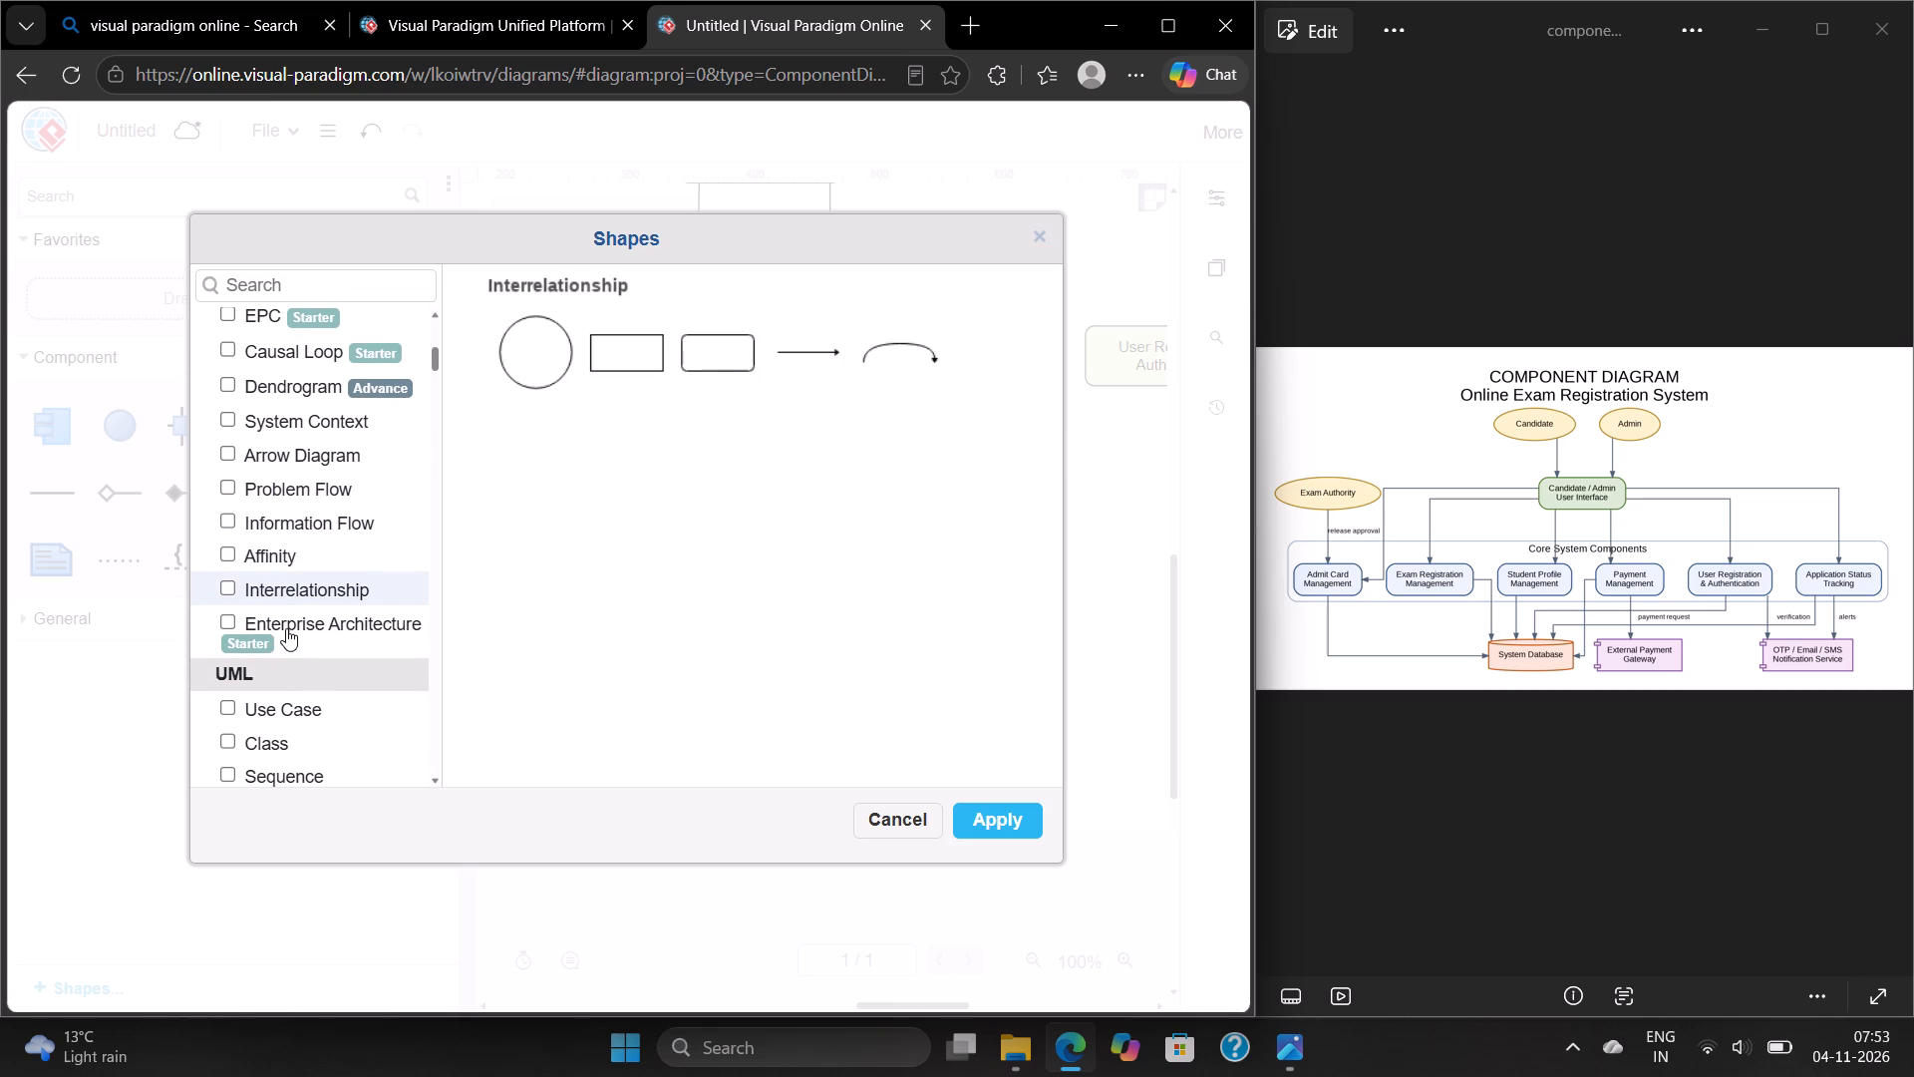
click(286, 628)
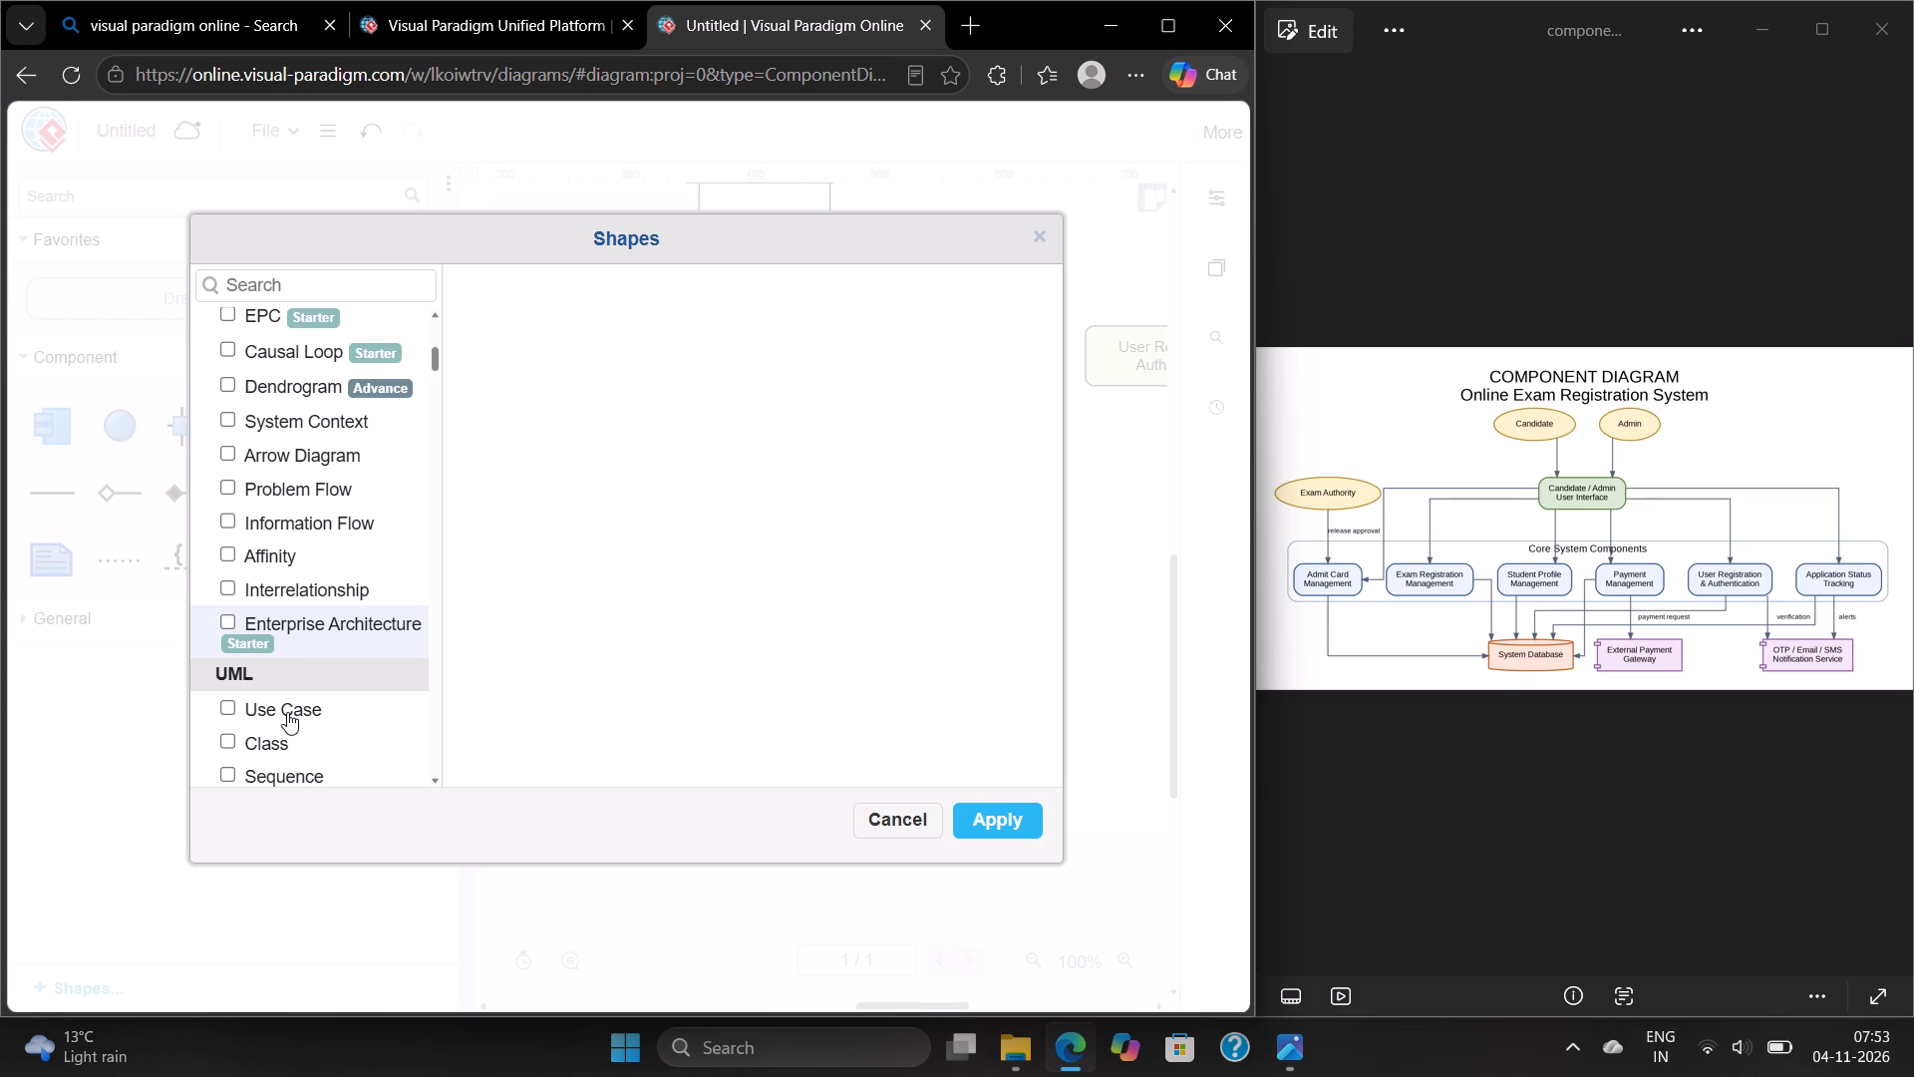
Examine the UML shape libraries, from Use Case to Package, for a shape suited to the system database.
click(287, 712)
scroll(287, 712, down, 1)
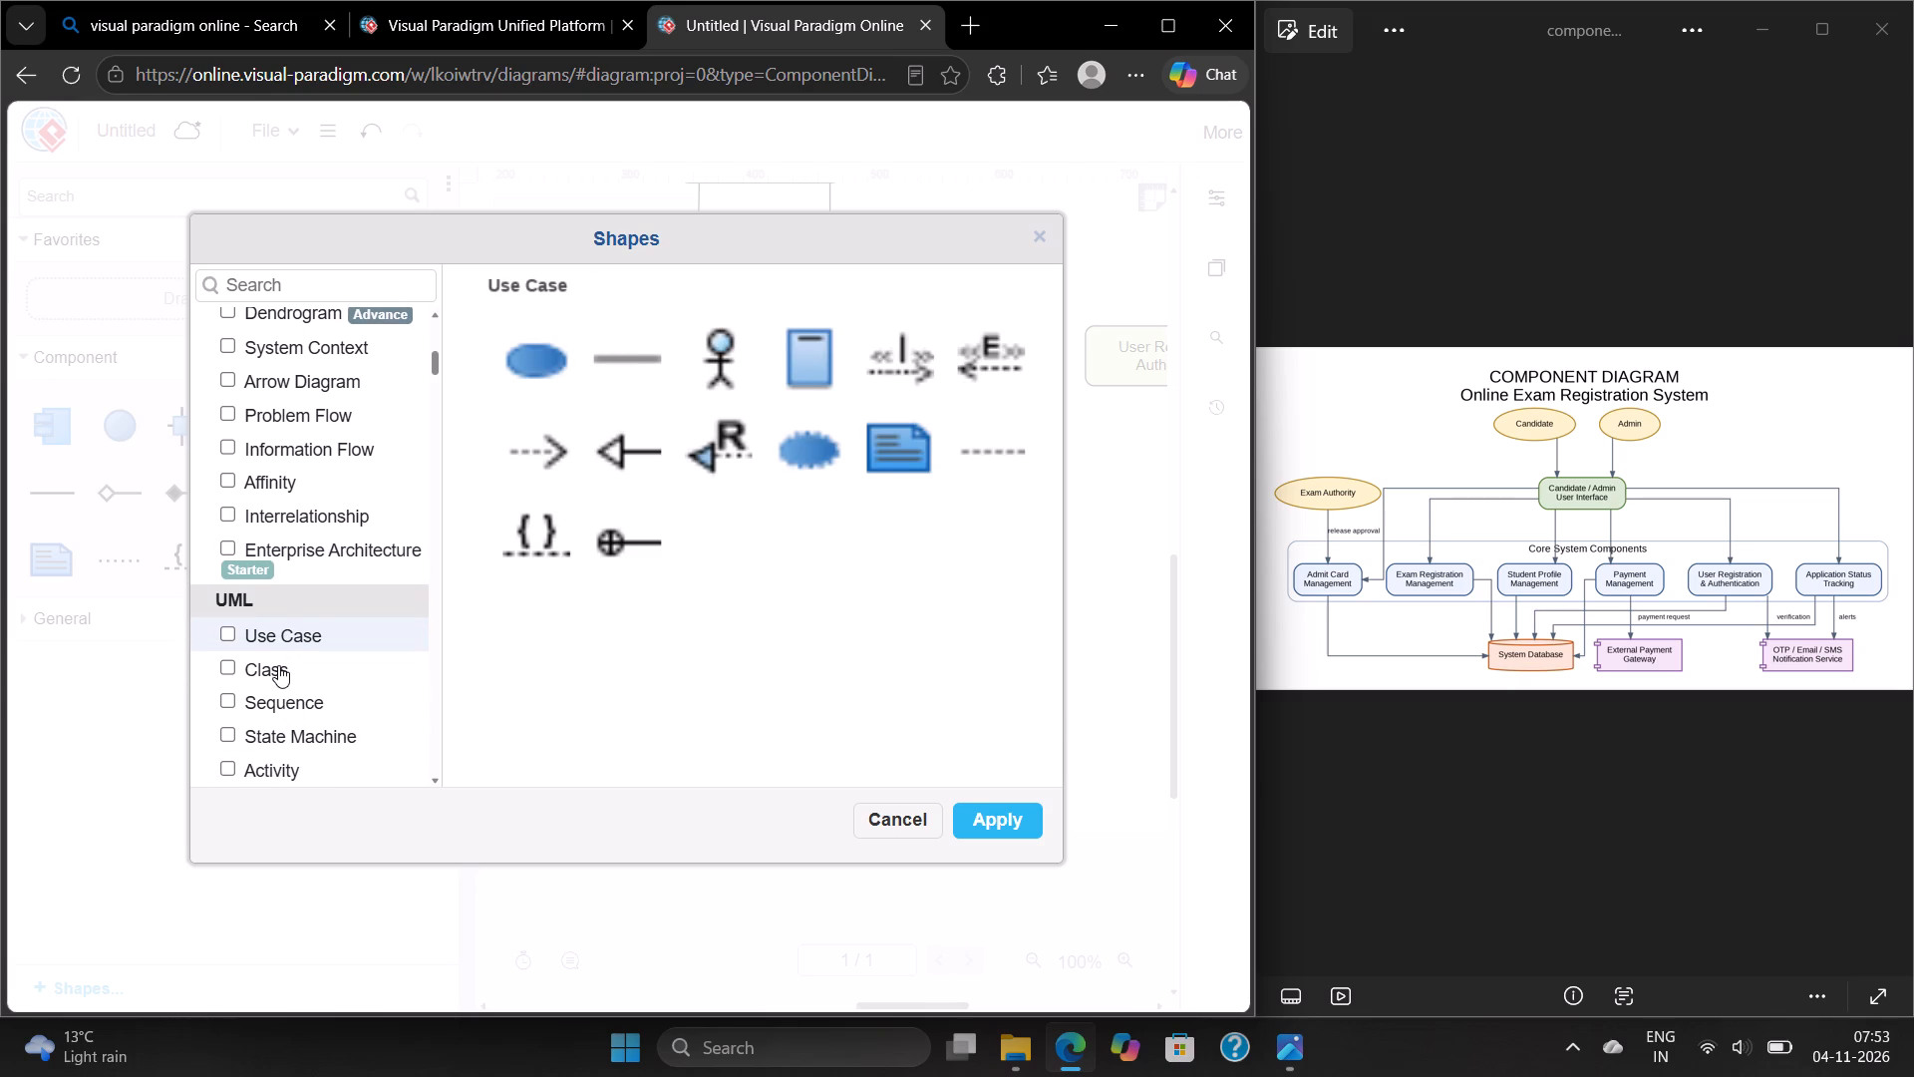
click(278, 665)
scroll(581, 633, down, 3)
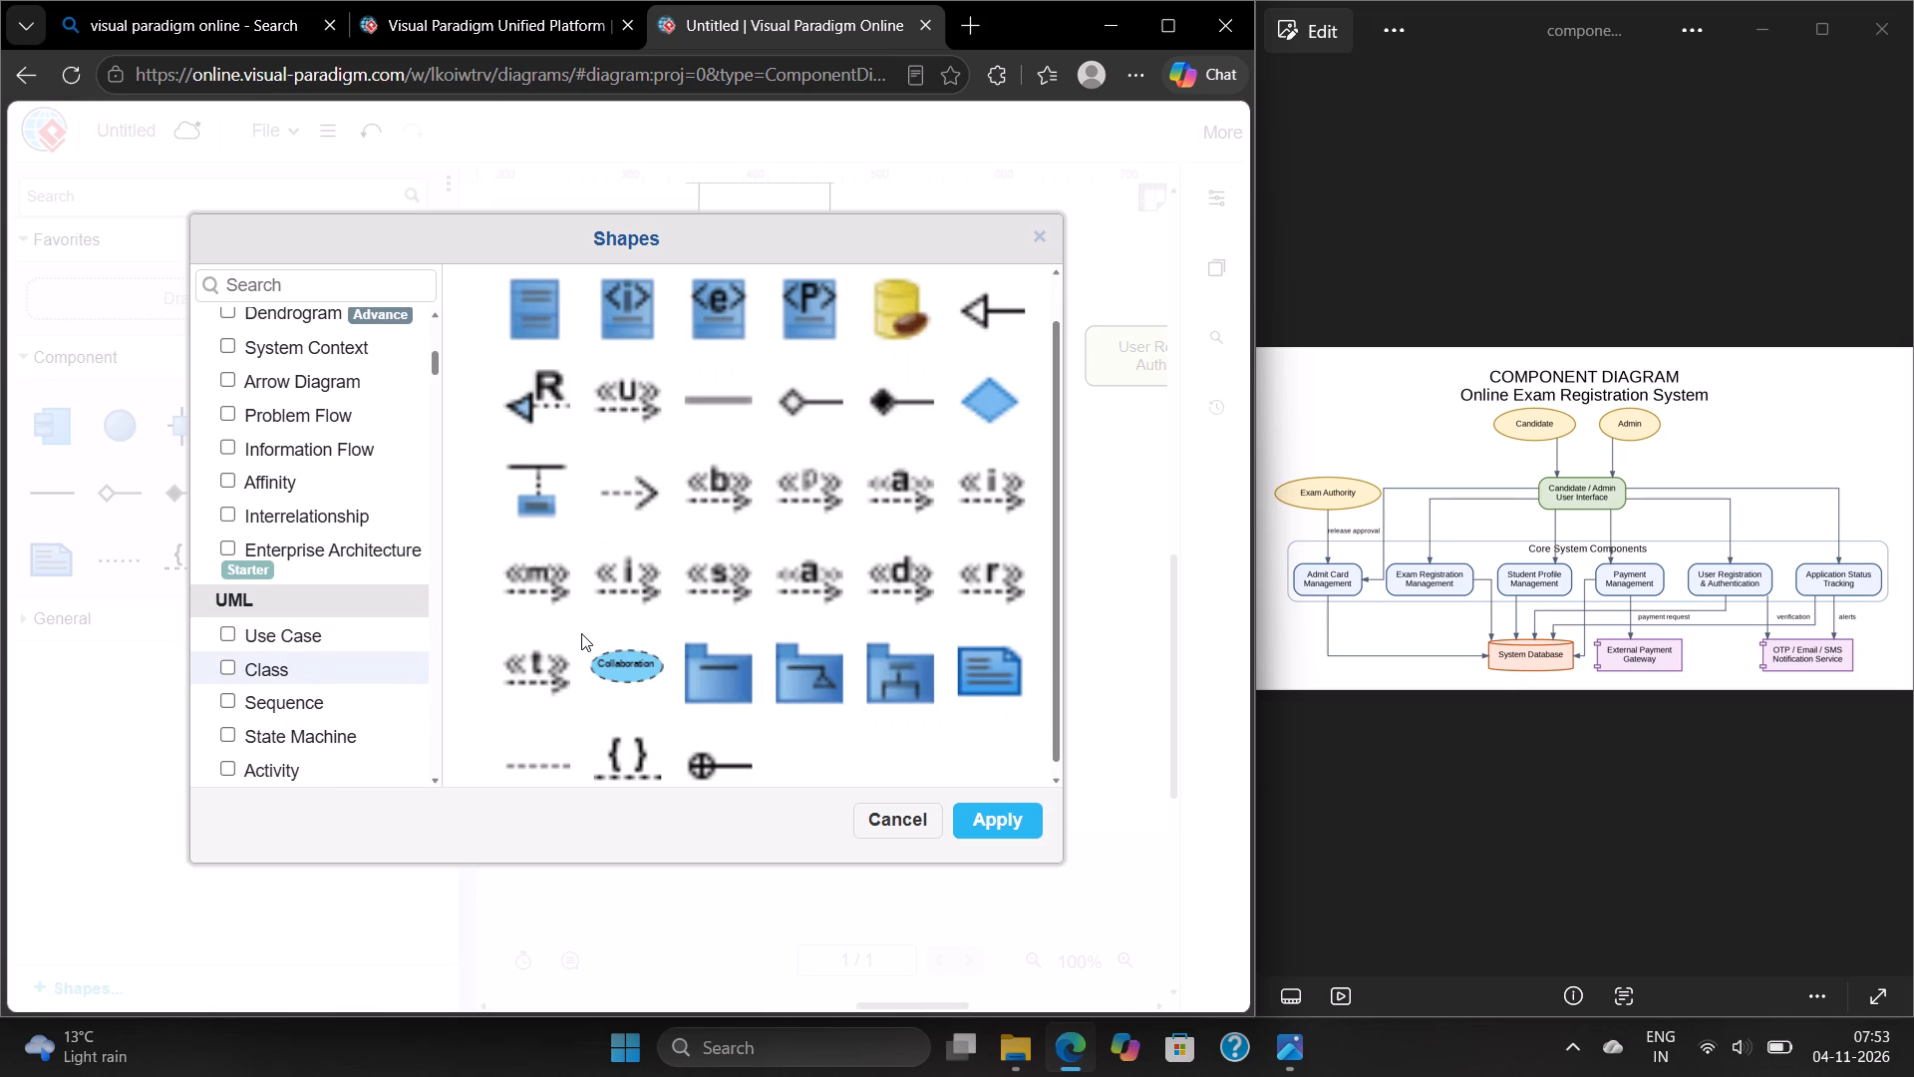
click(257, 706)
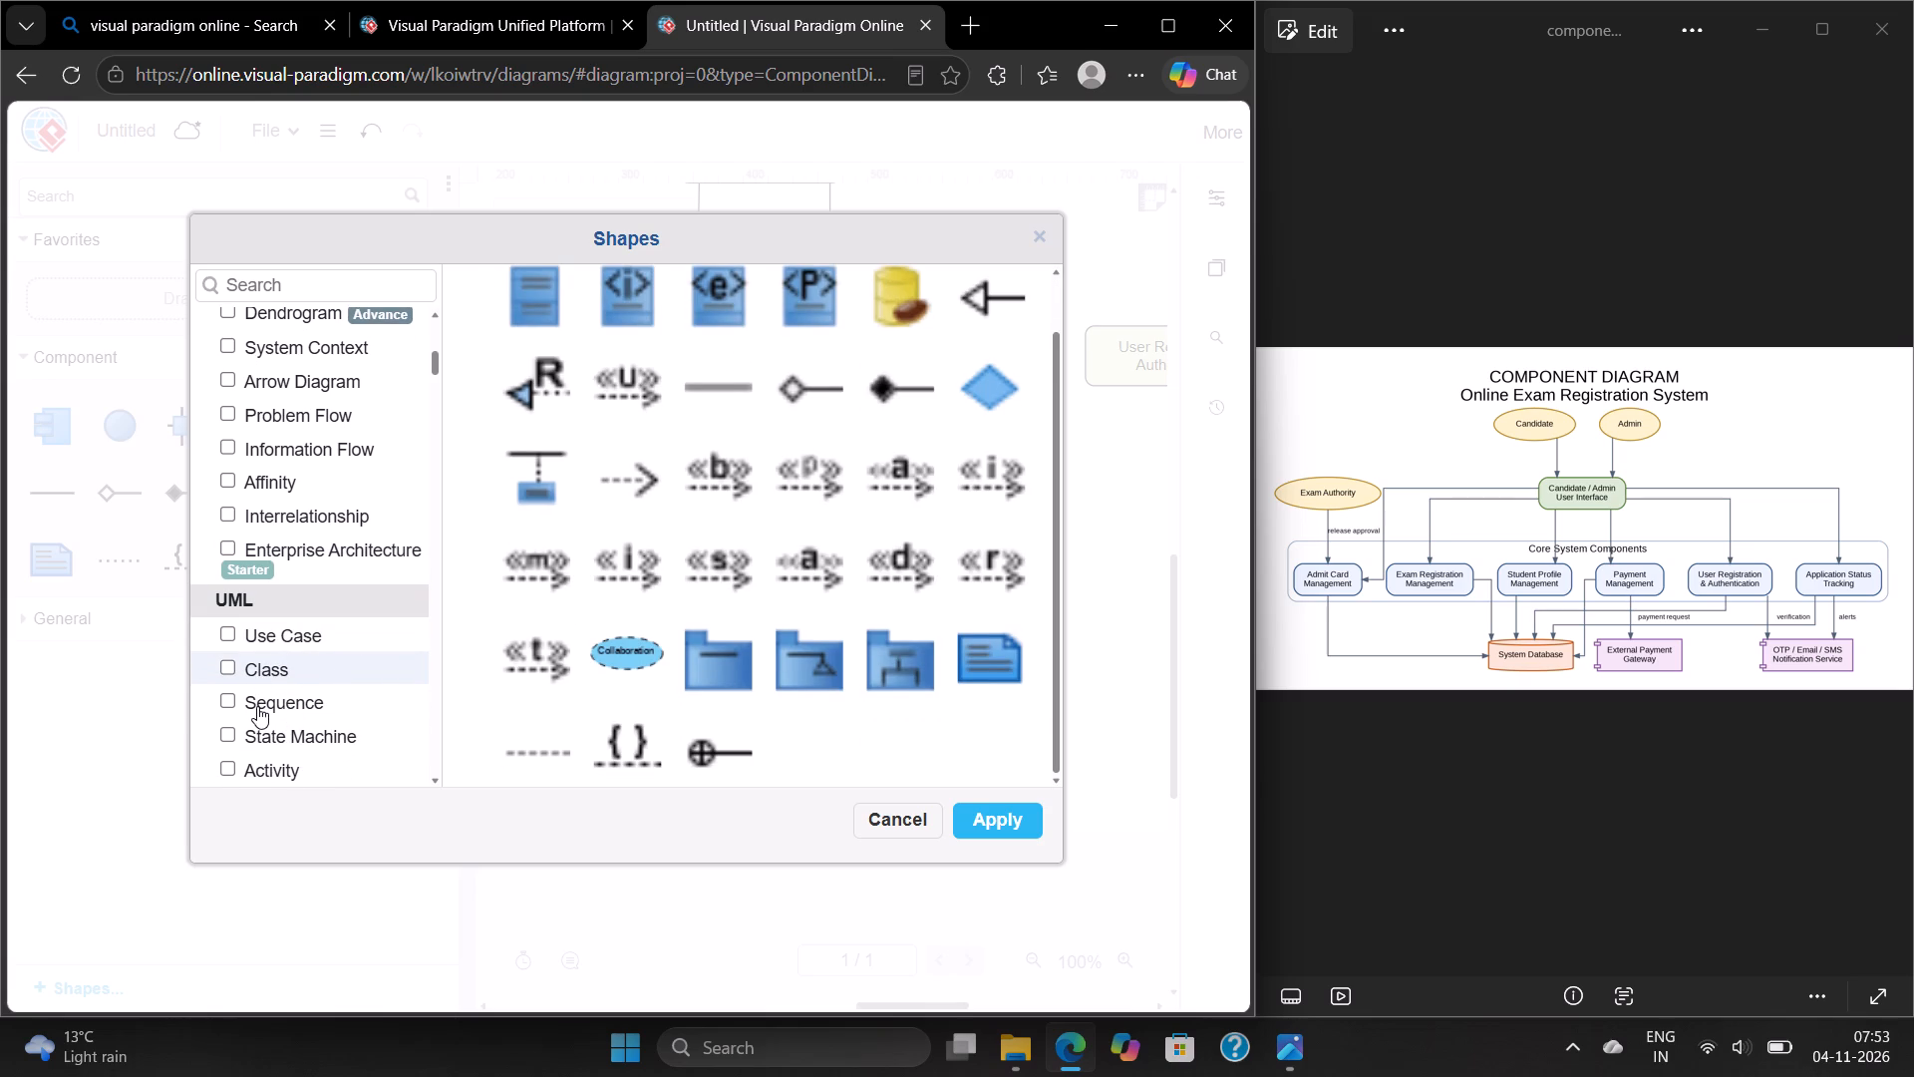
scroll(257, 706, down, 2)
drag(257, 706, 265, 602)
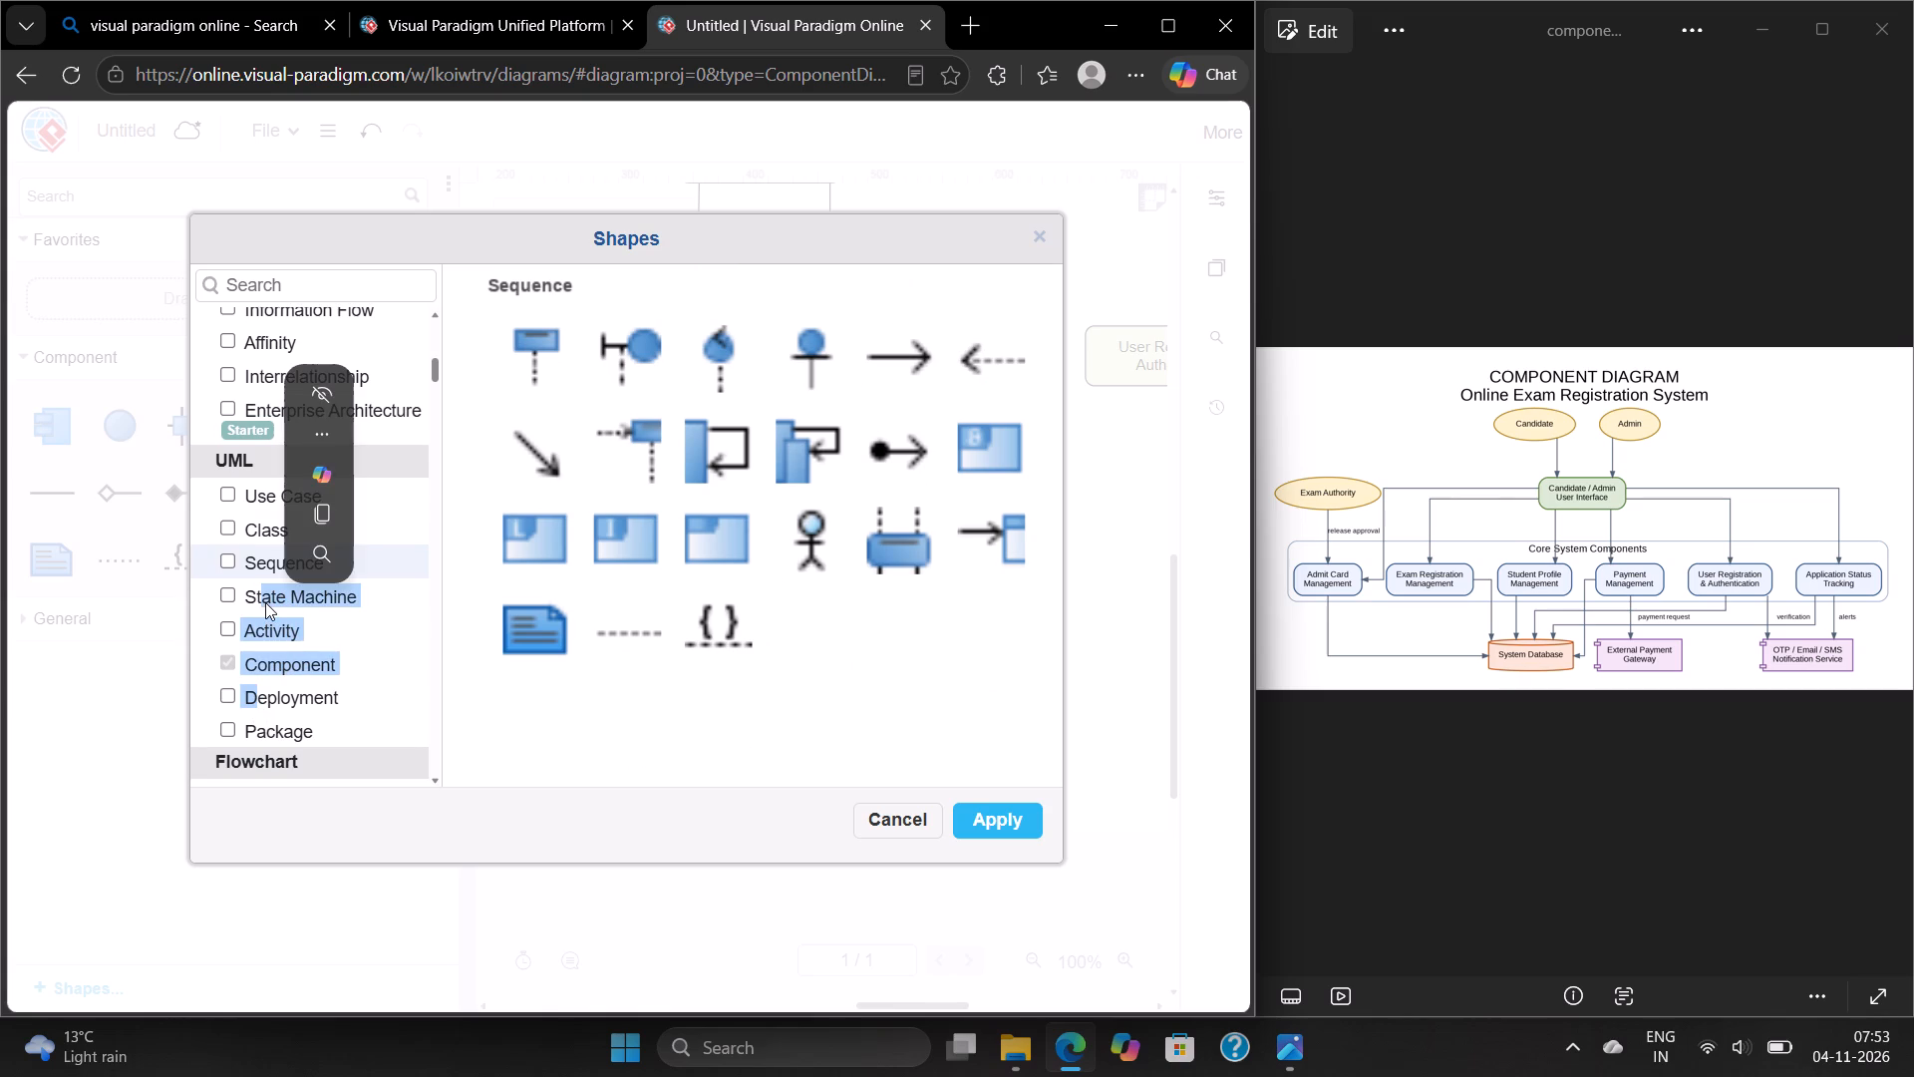
click(256, 602)
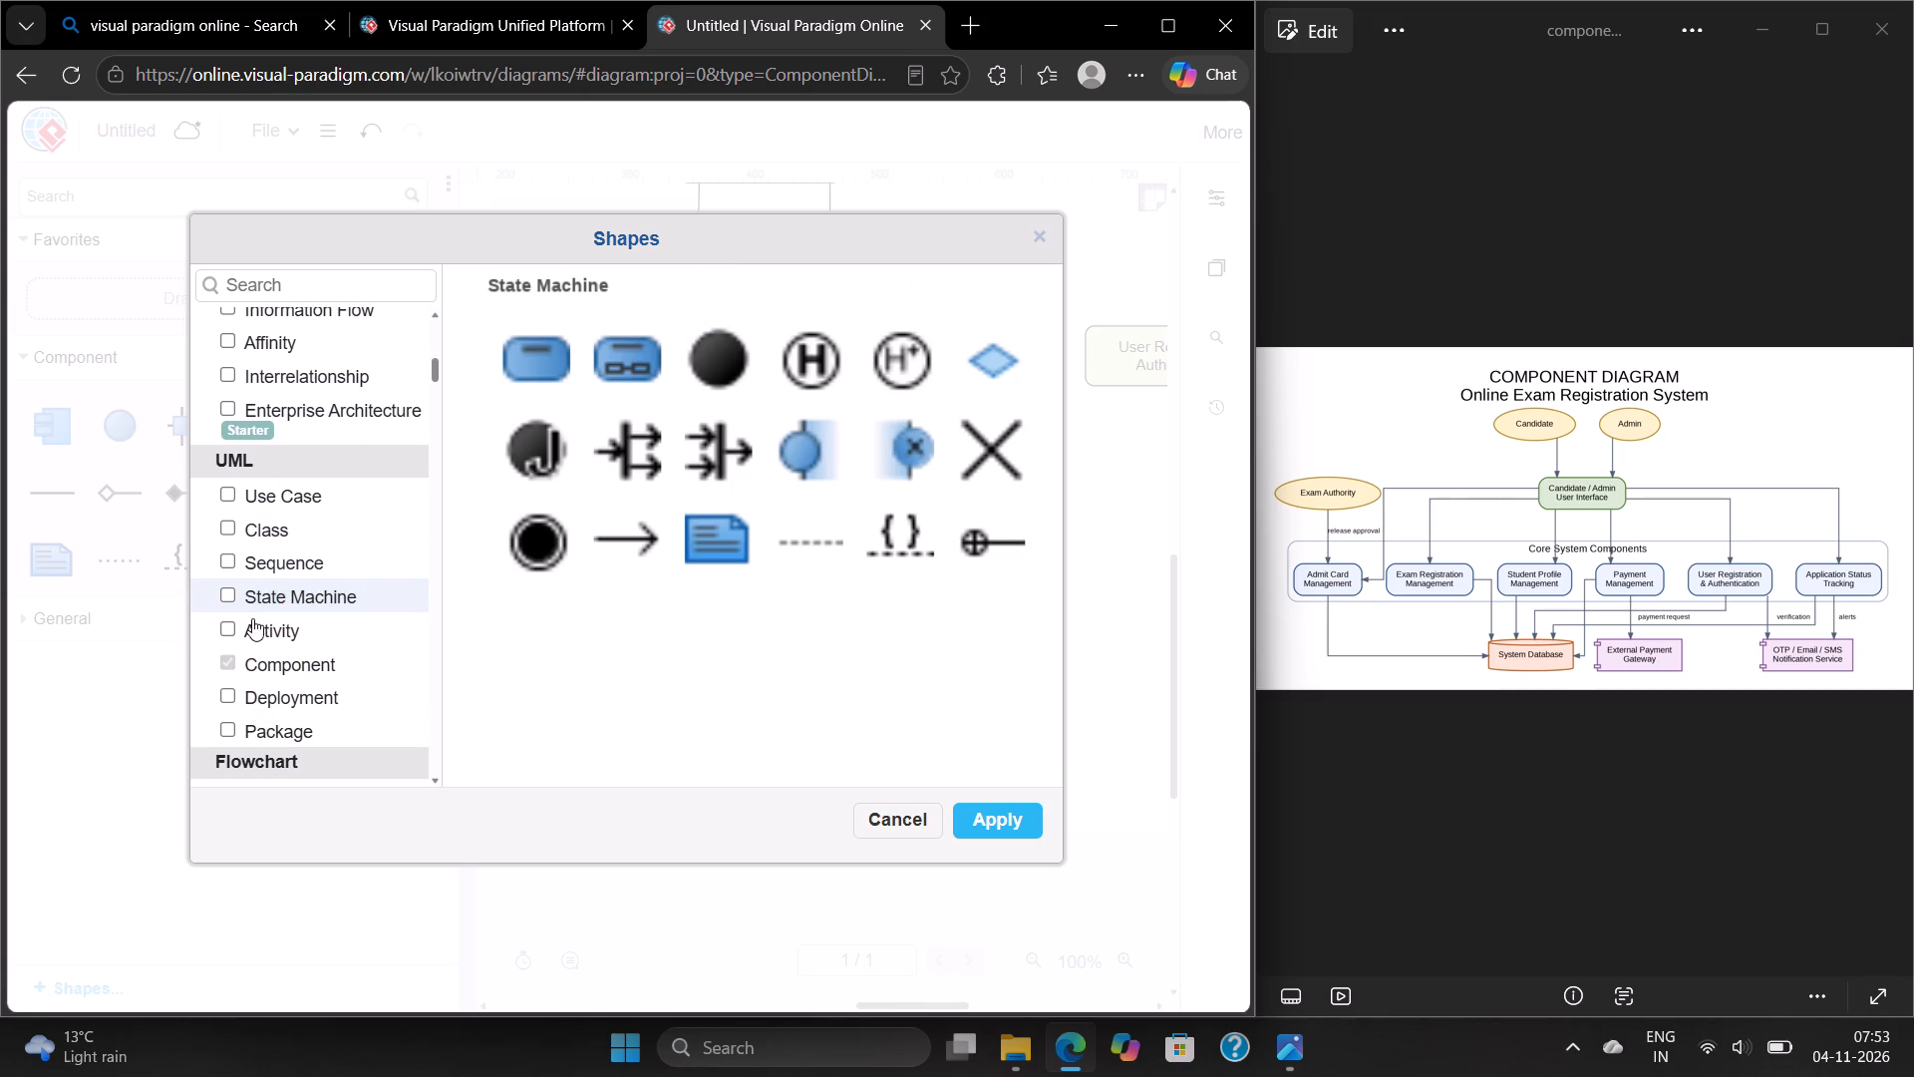
click(249, 626)
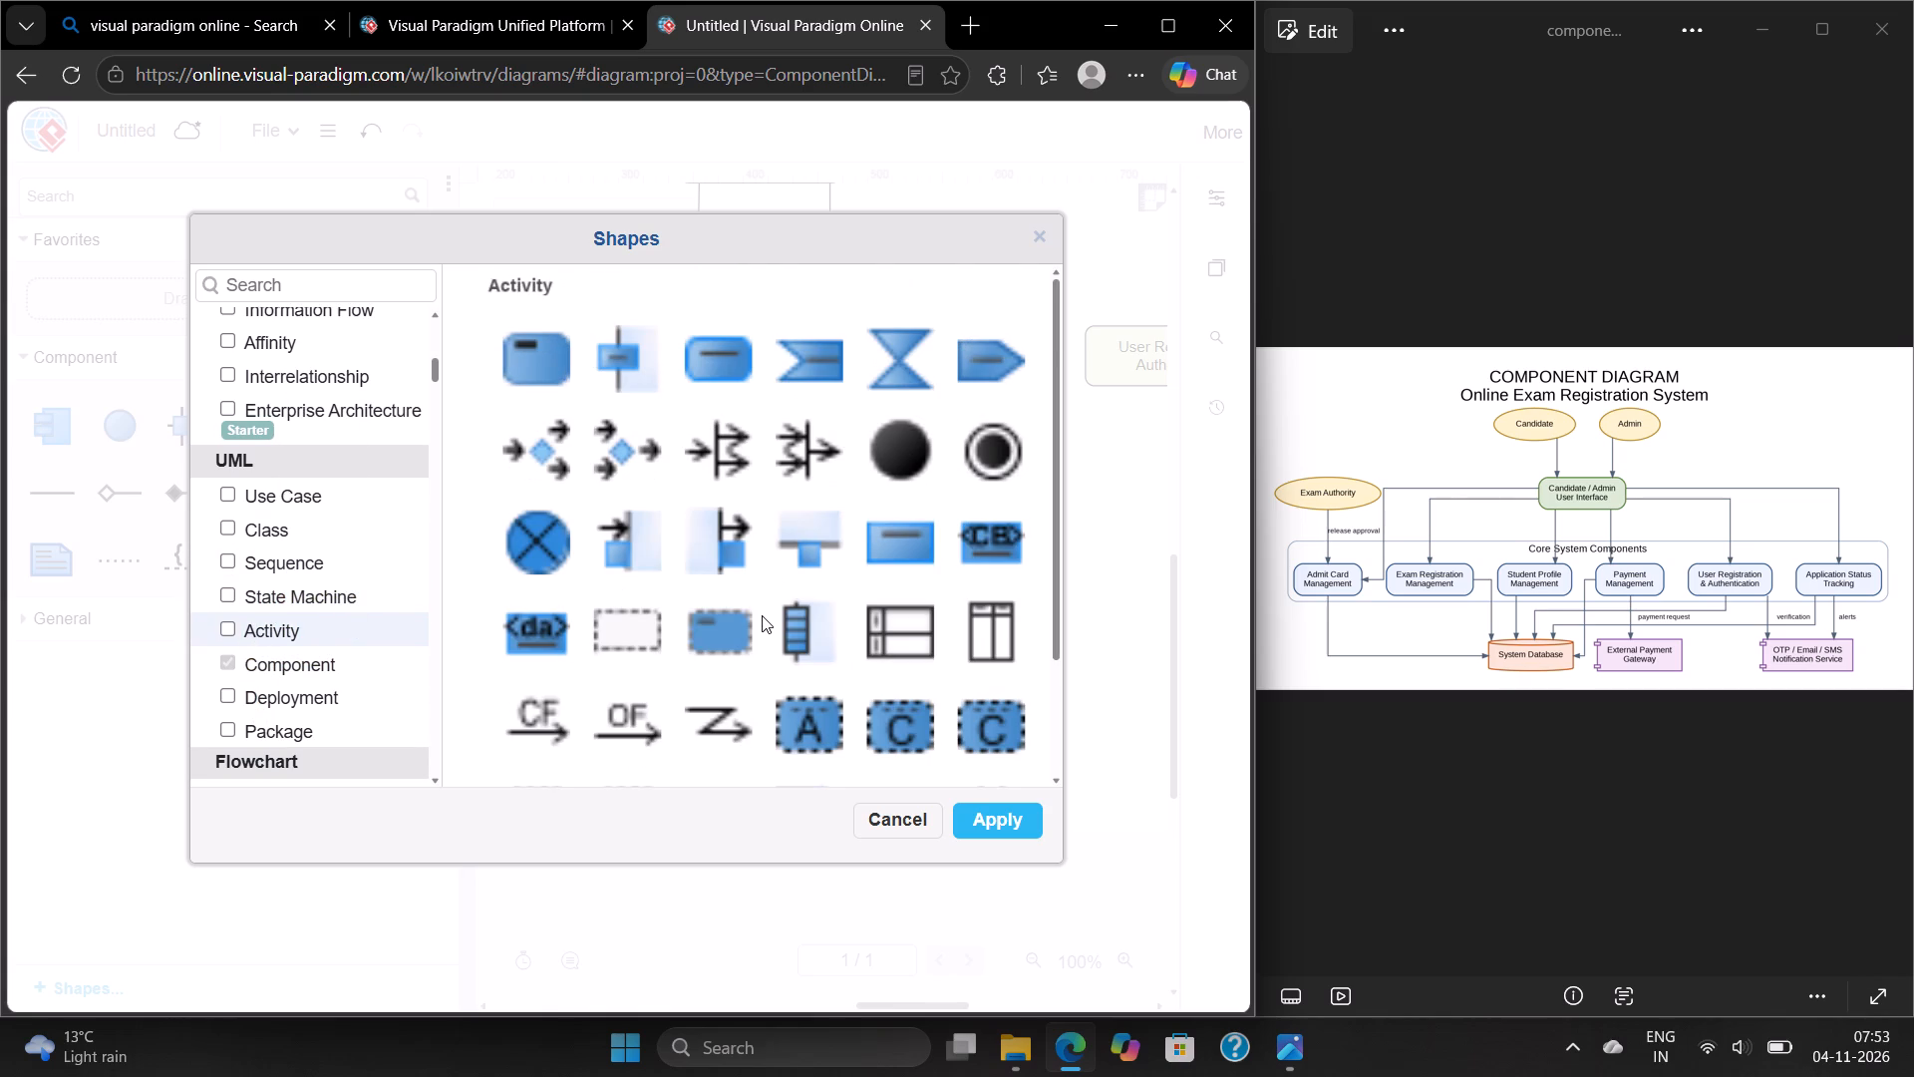
scroll(762, 615, down, 3)
click(297, 667)
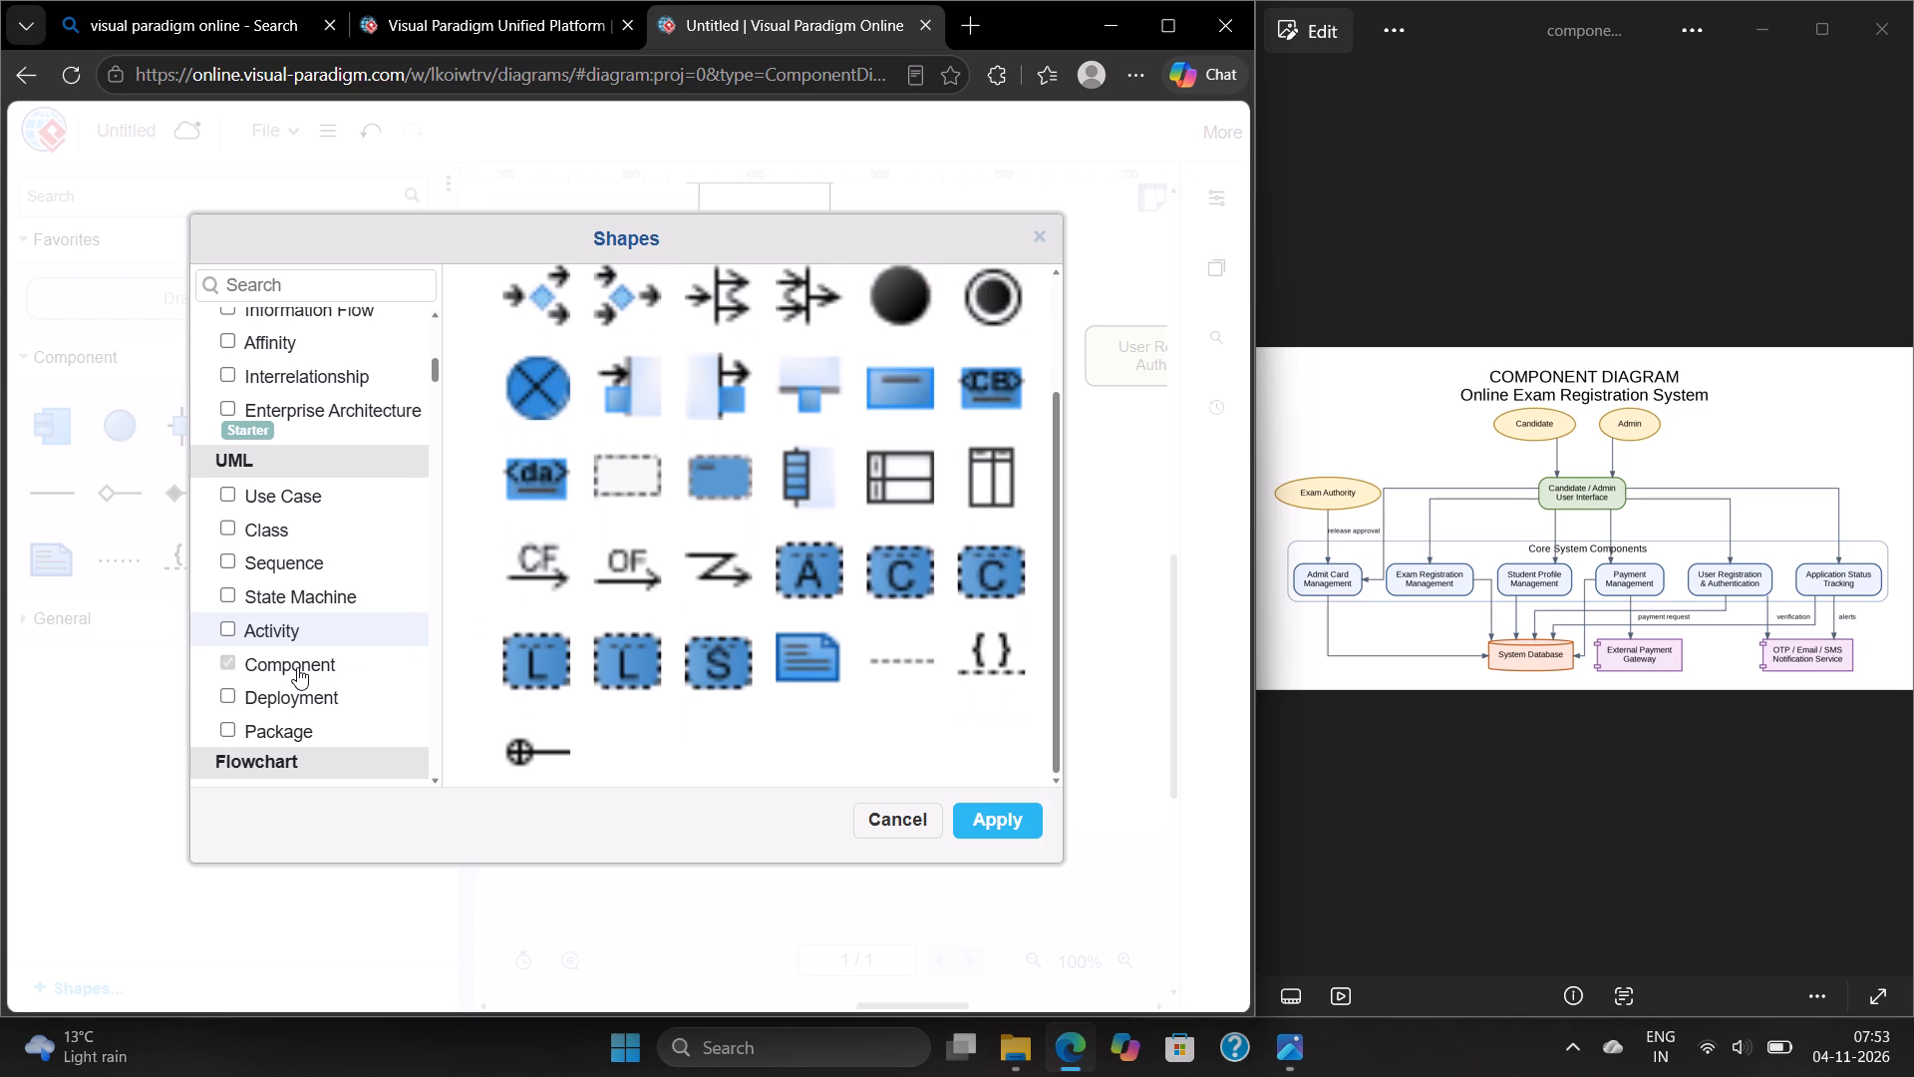
click(292, 695)
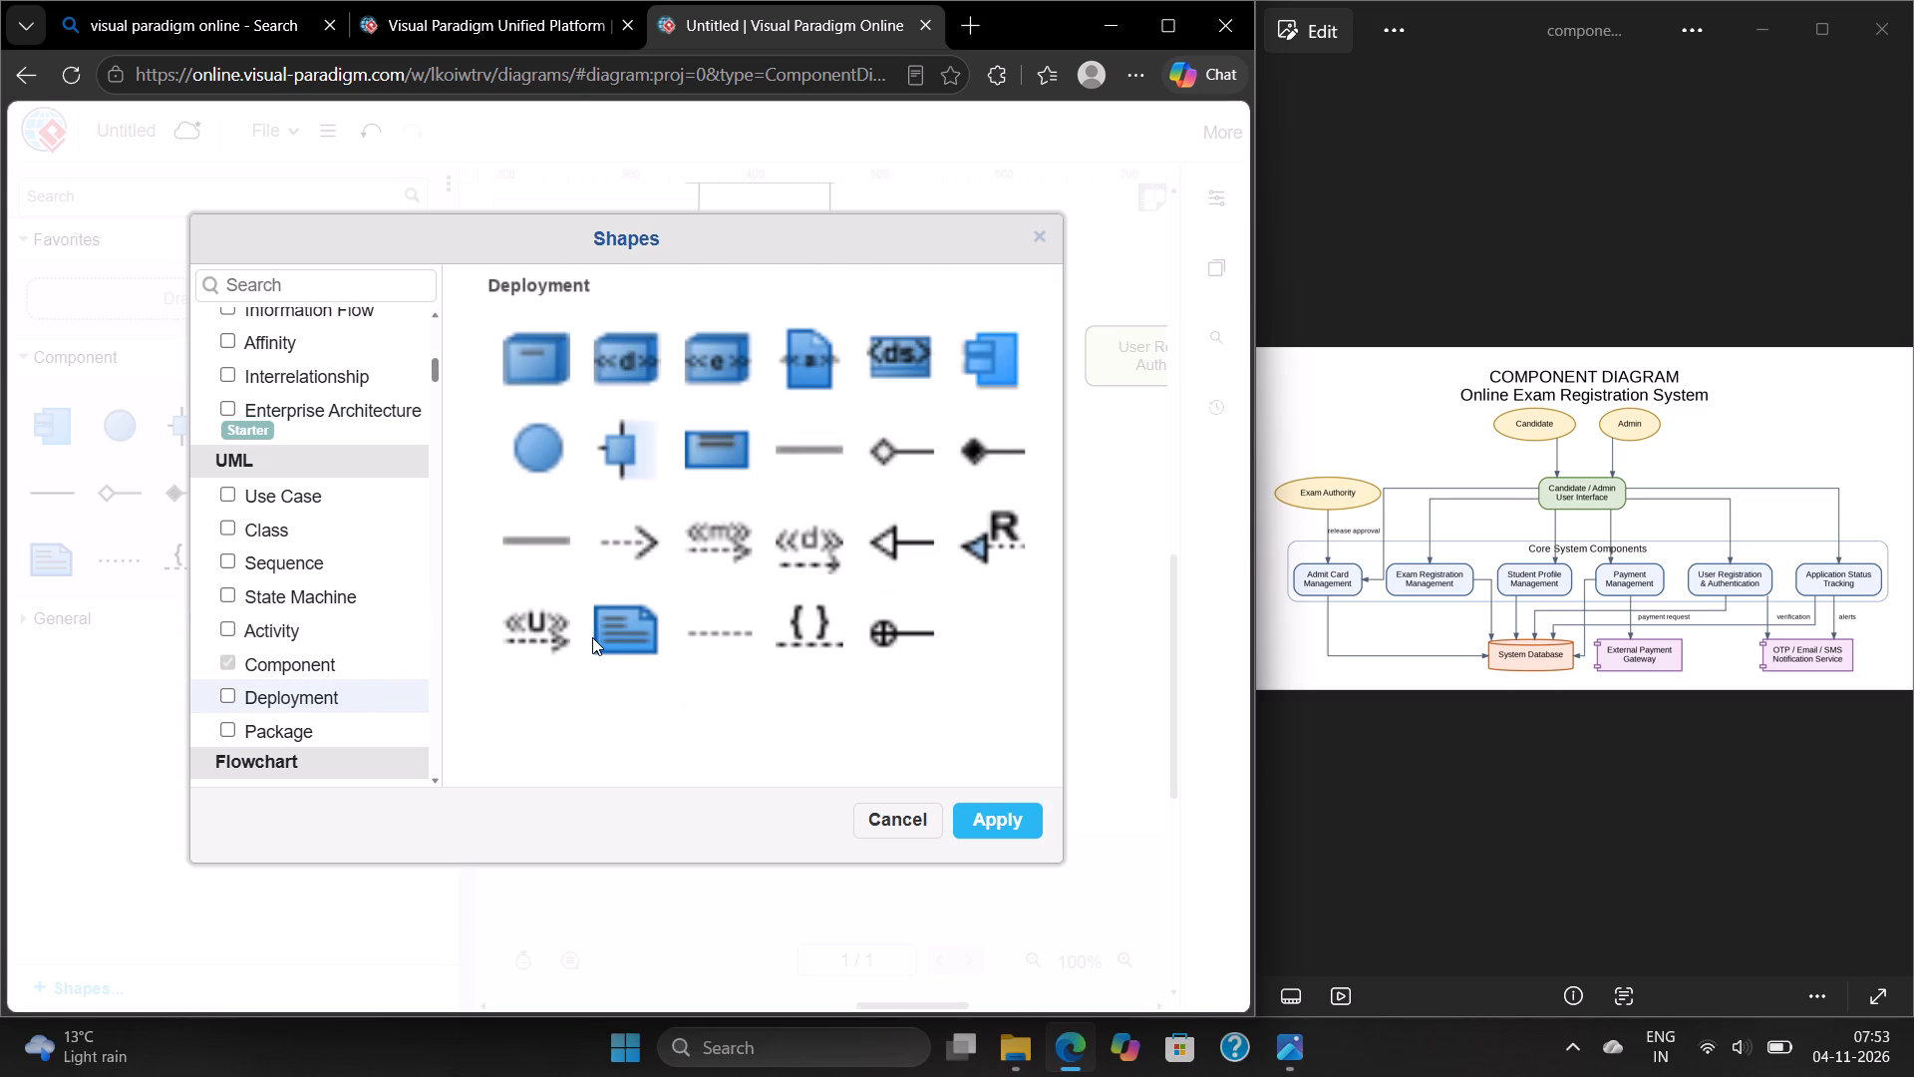
click(277, 732)
Add the Flowchart shape library to the available diagram shapes.
scroll(277, 732, down, 1)
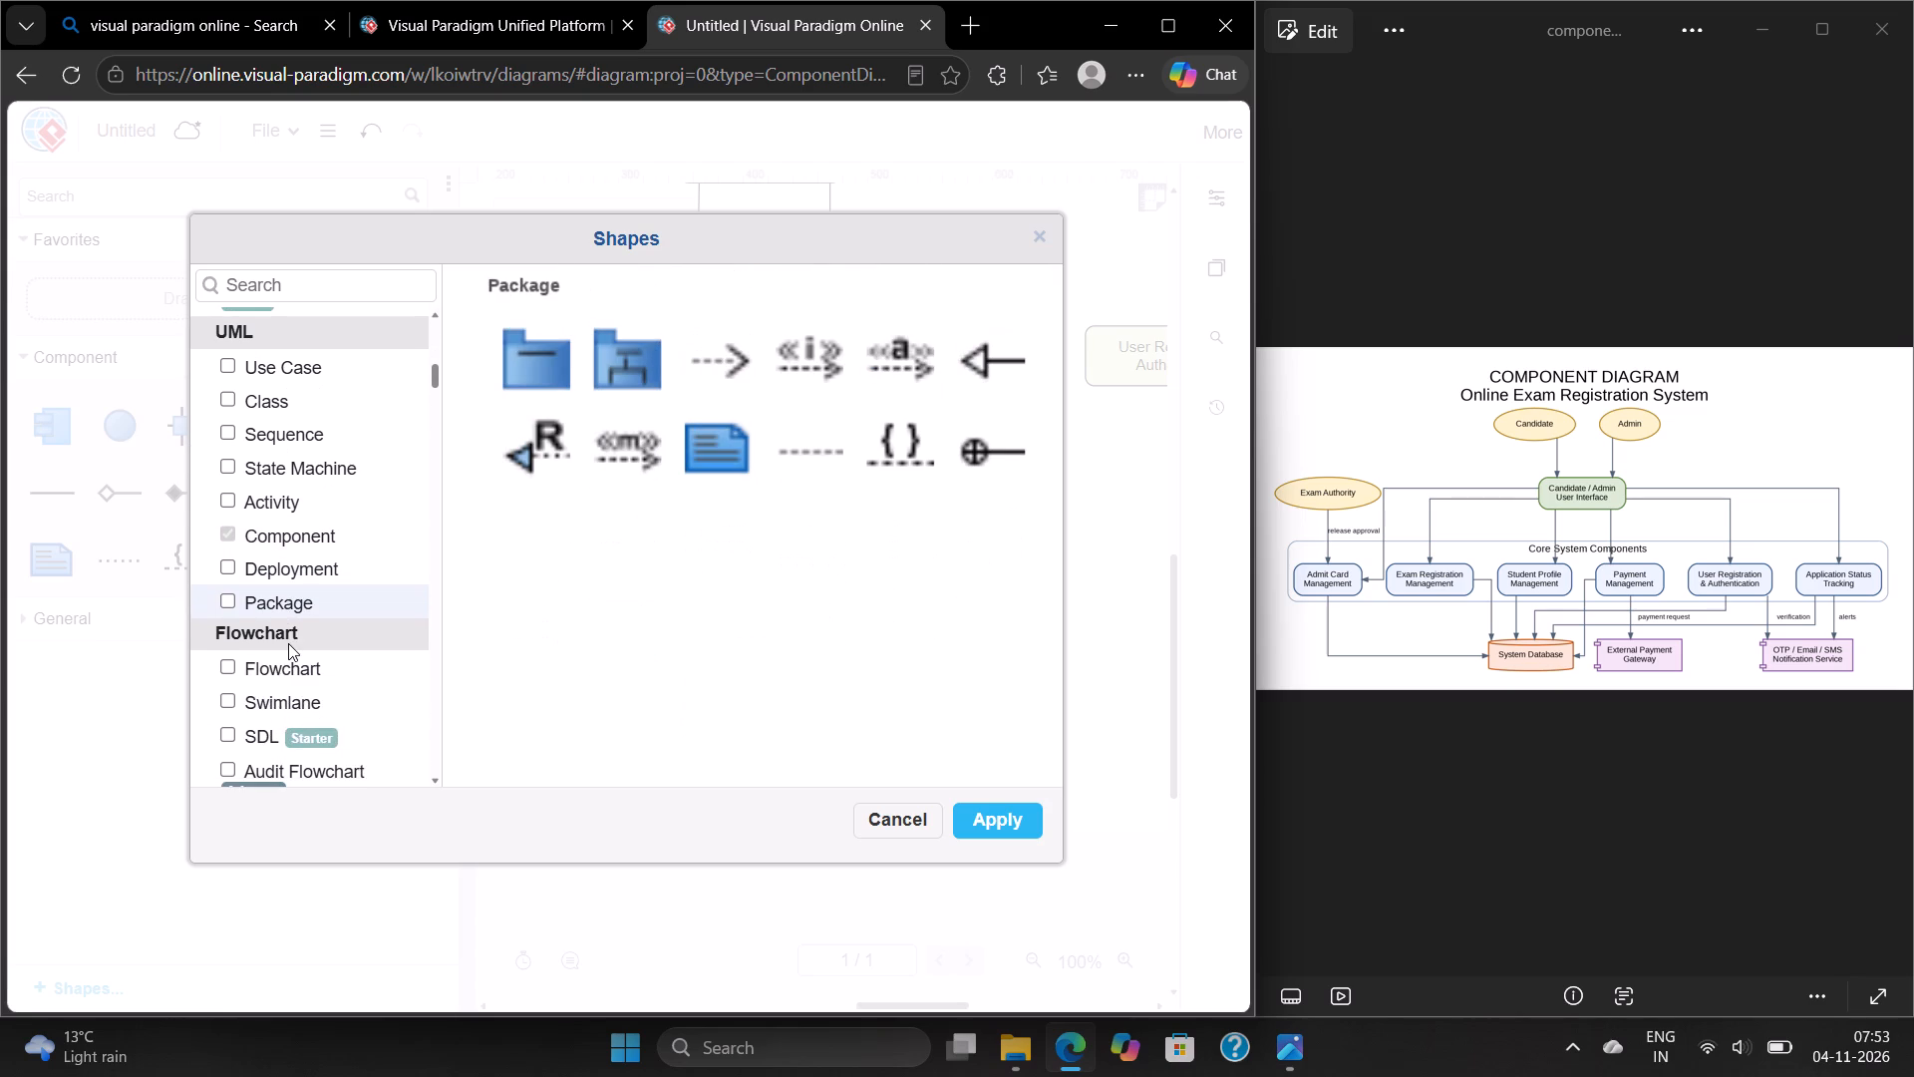
click(276, 665)
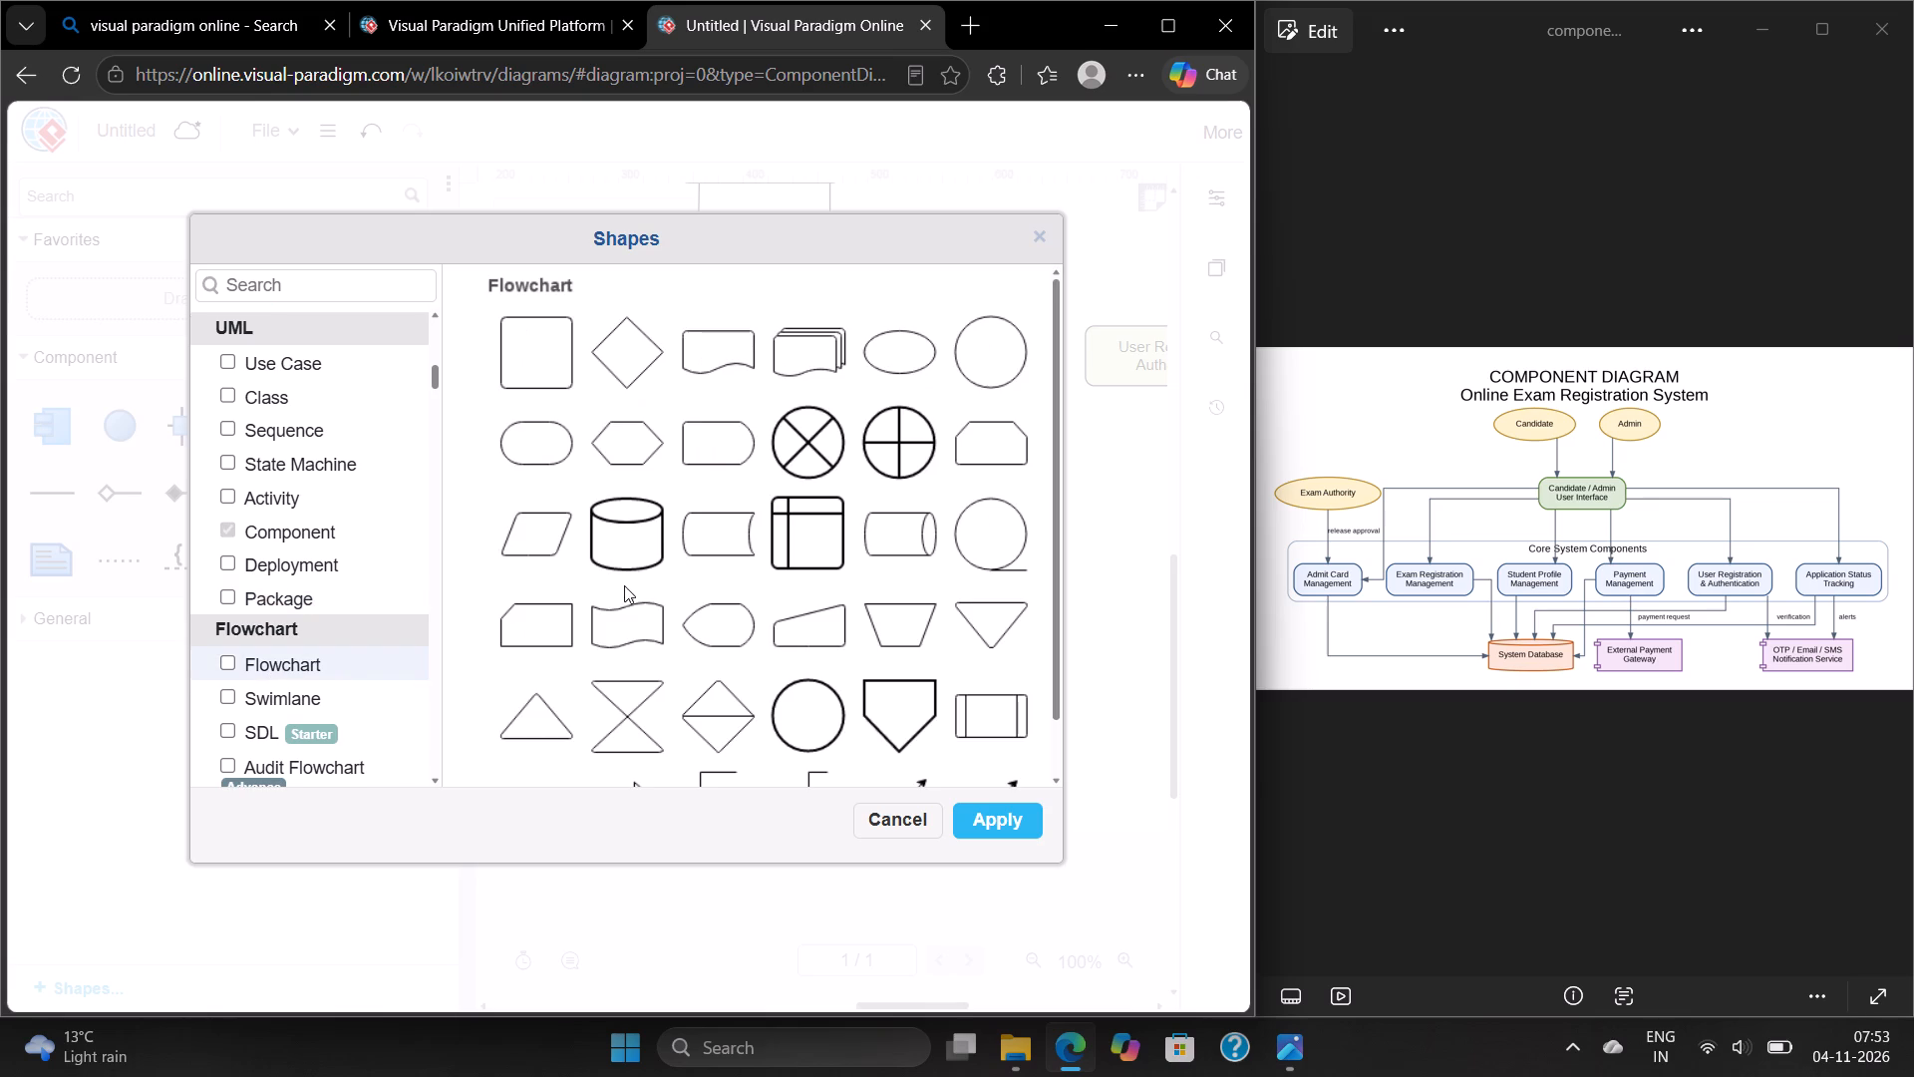
click(225, 665)
click(990, 829)
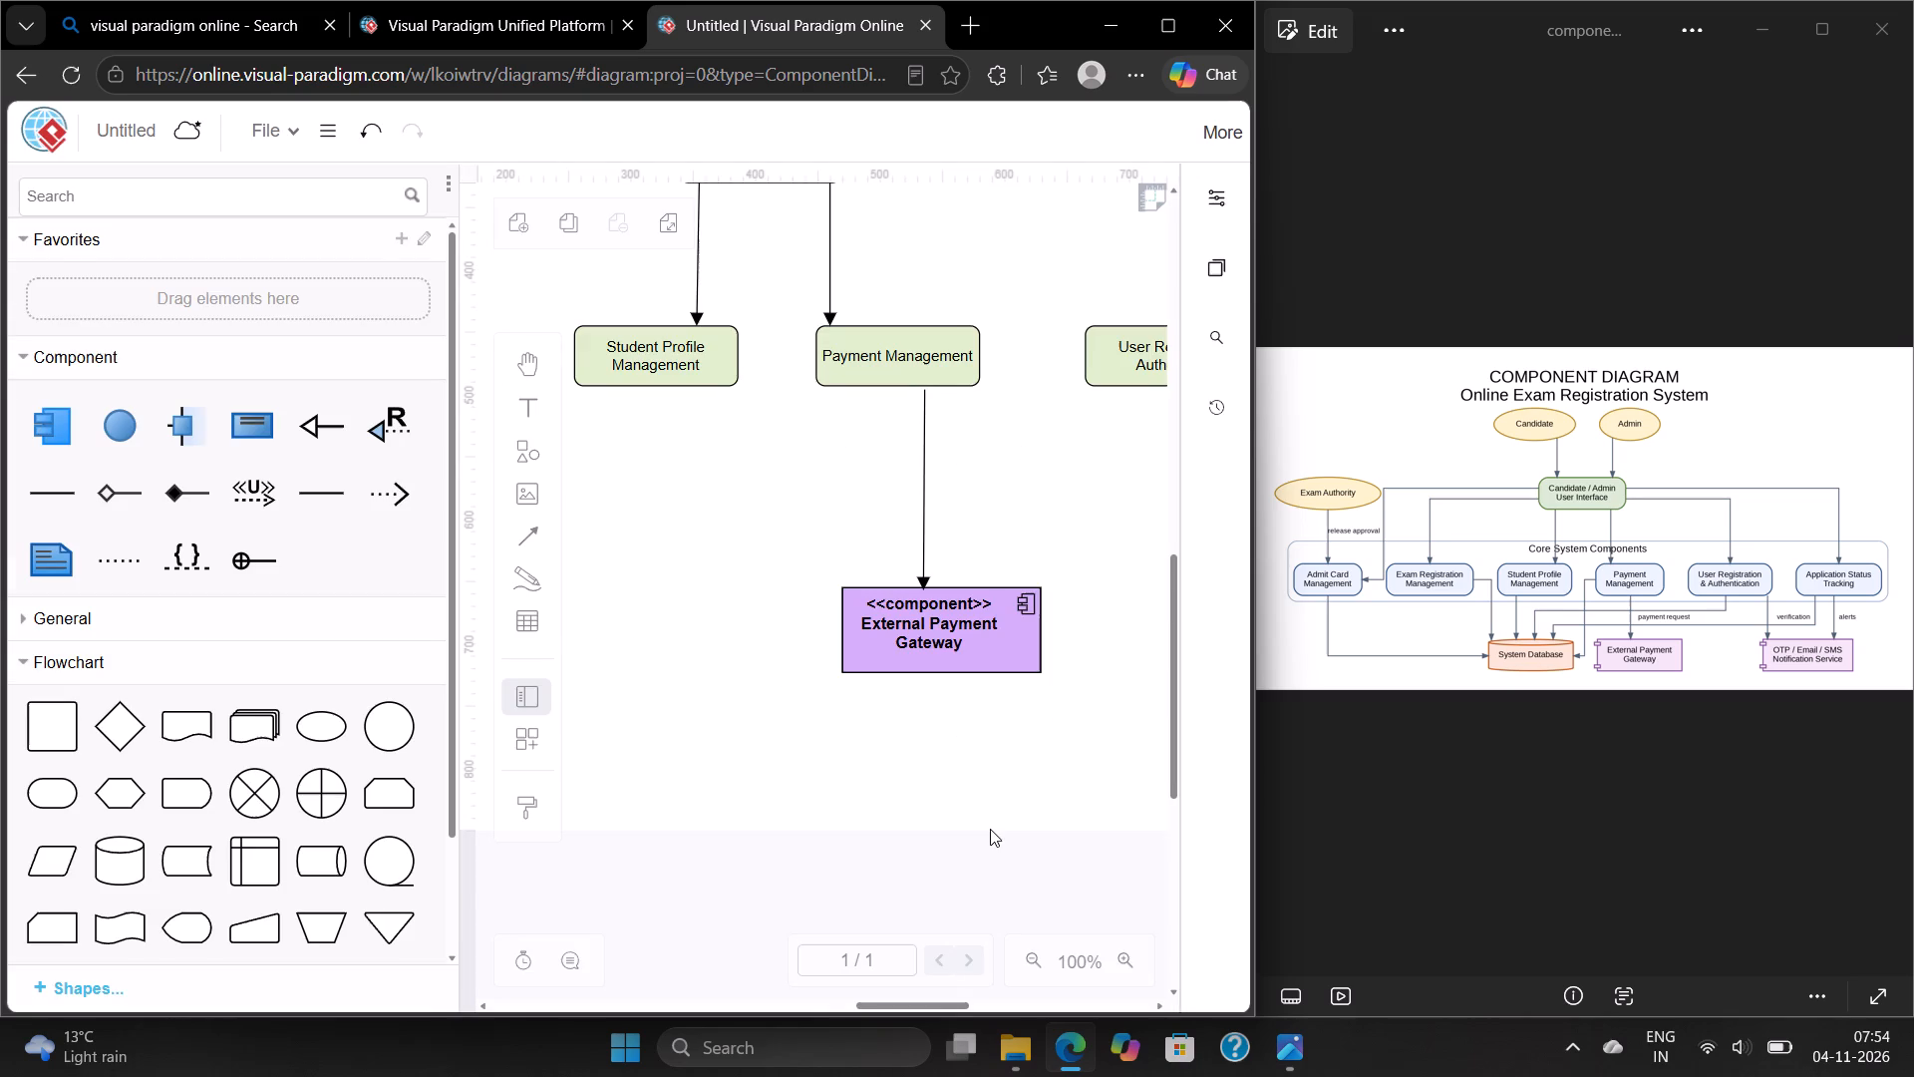
Place a Flowchart Database cylinder below "Student Profile Management", beside "External Payment Gateway", and widen it to about 191.
click(108, 845)
scroll(864, 722, right, 1)
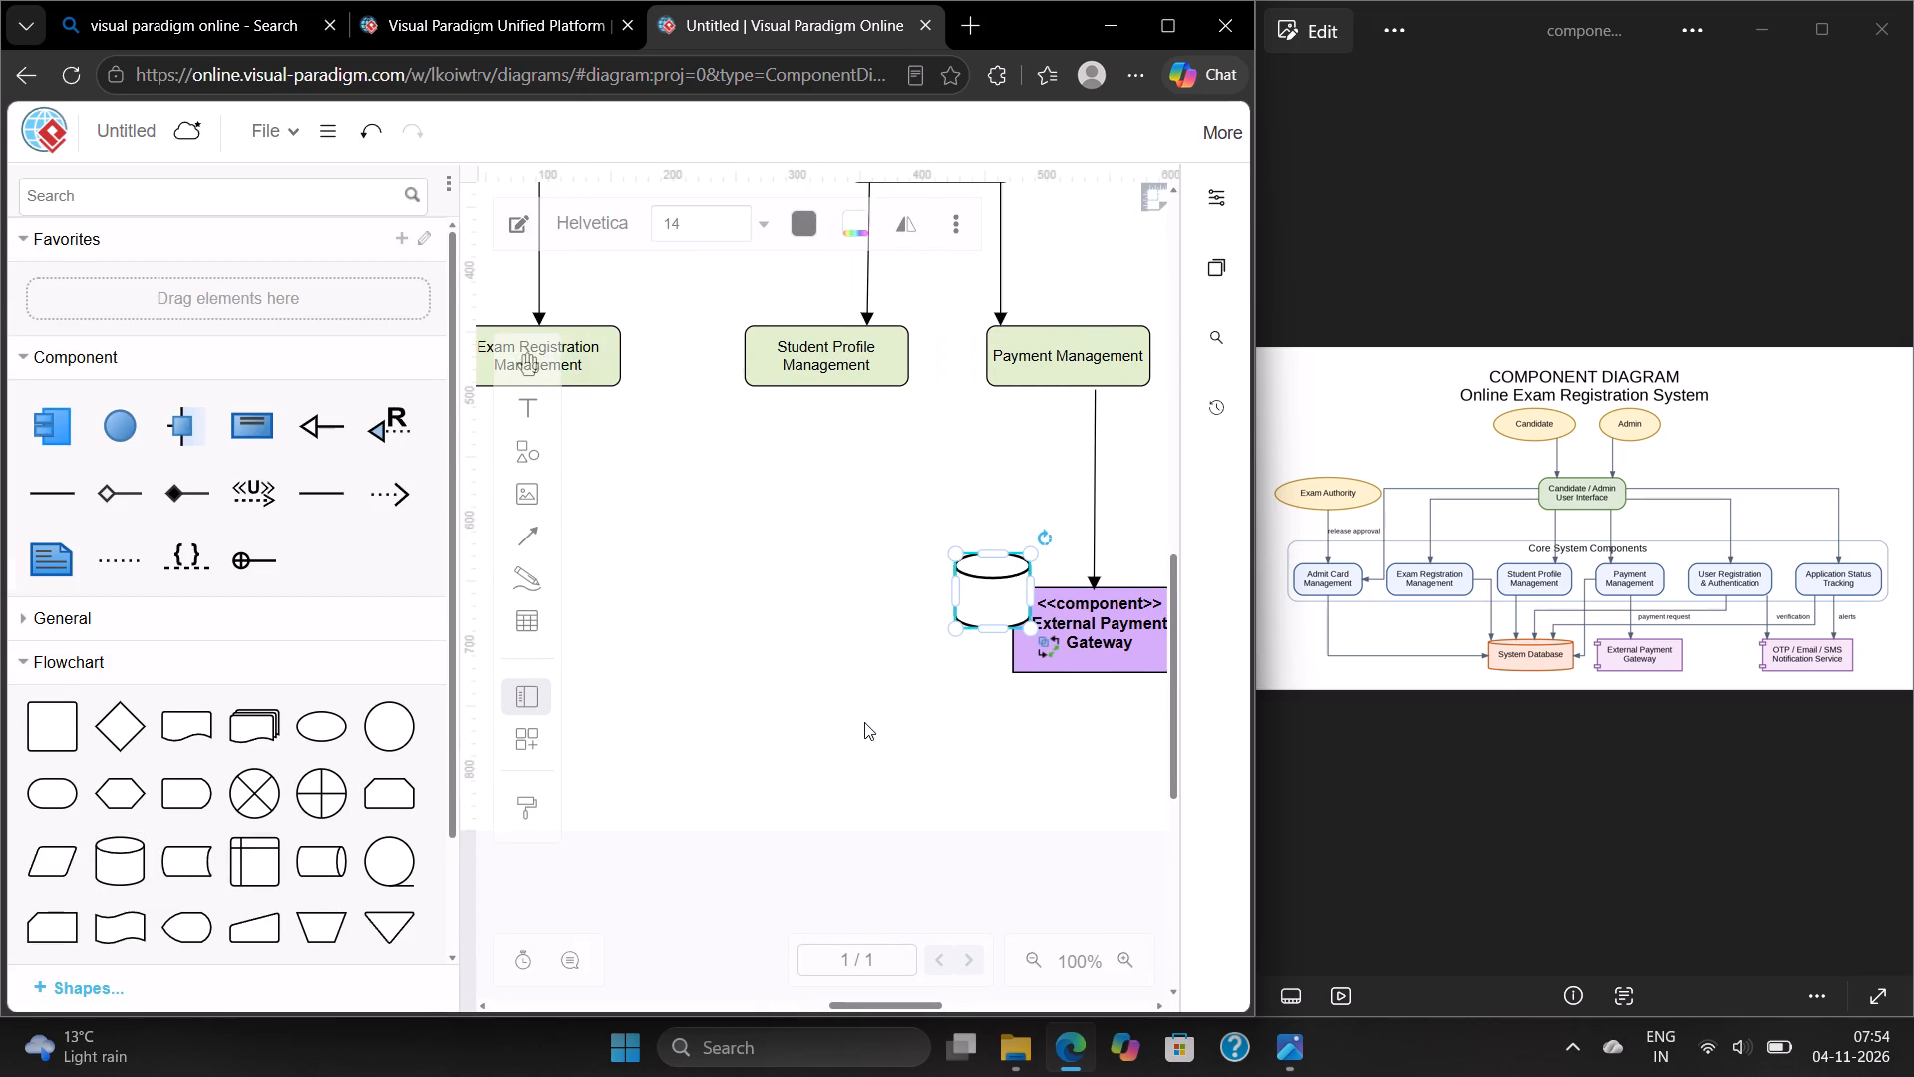
scroll(864, 722, right, 1)
drag(1000, 605, 980, 605)
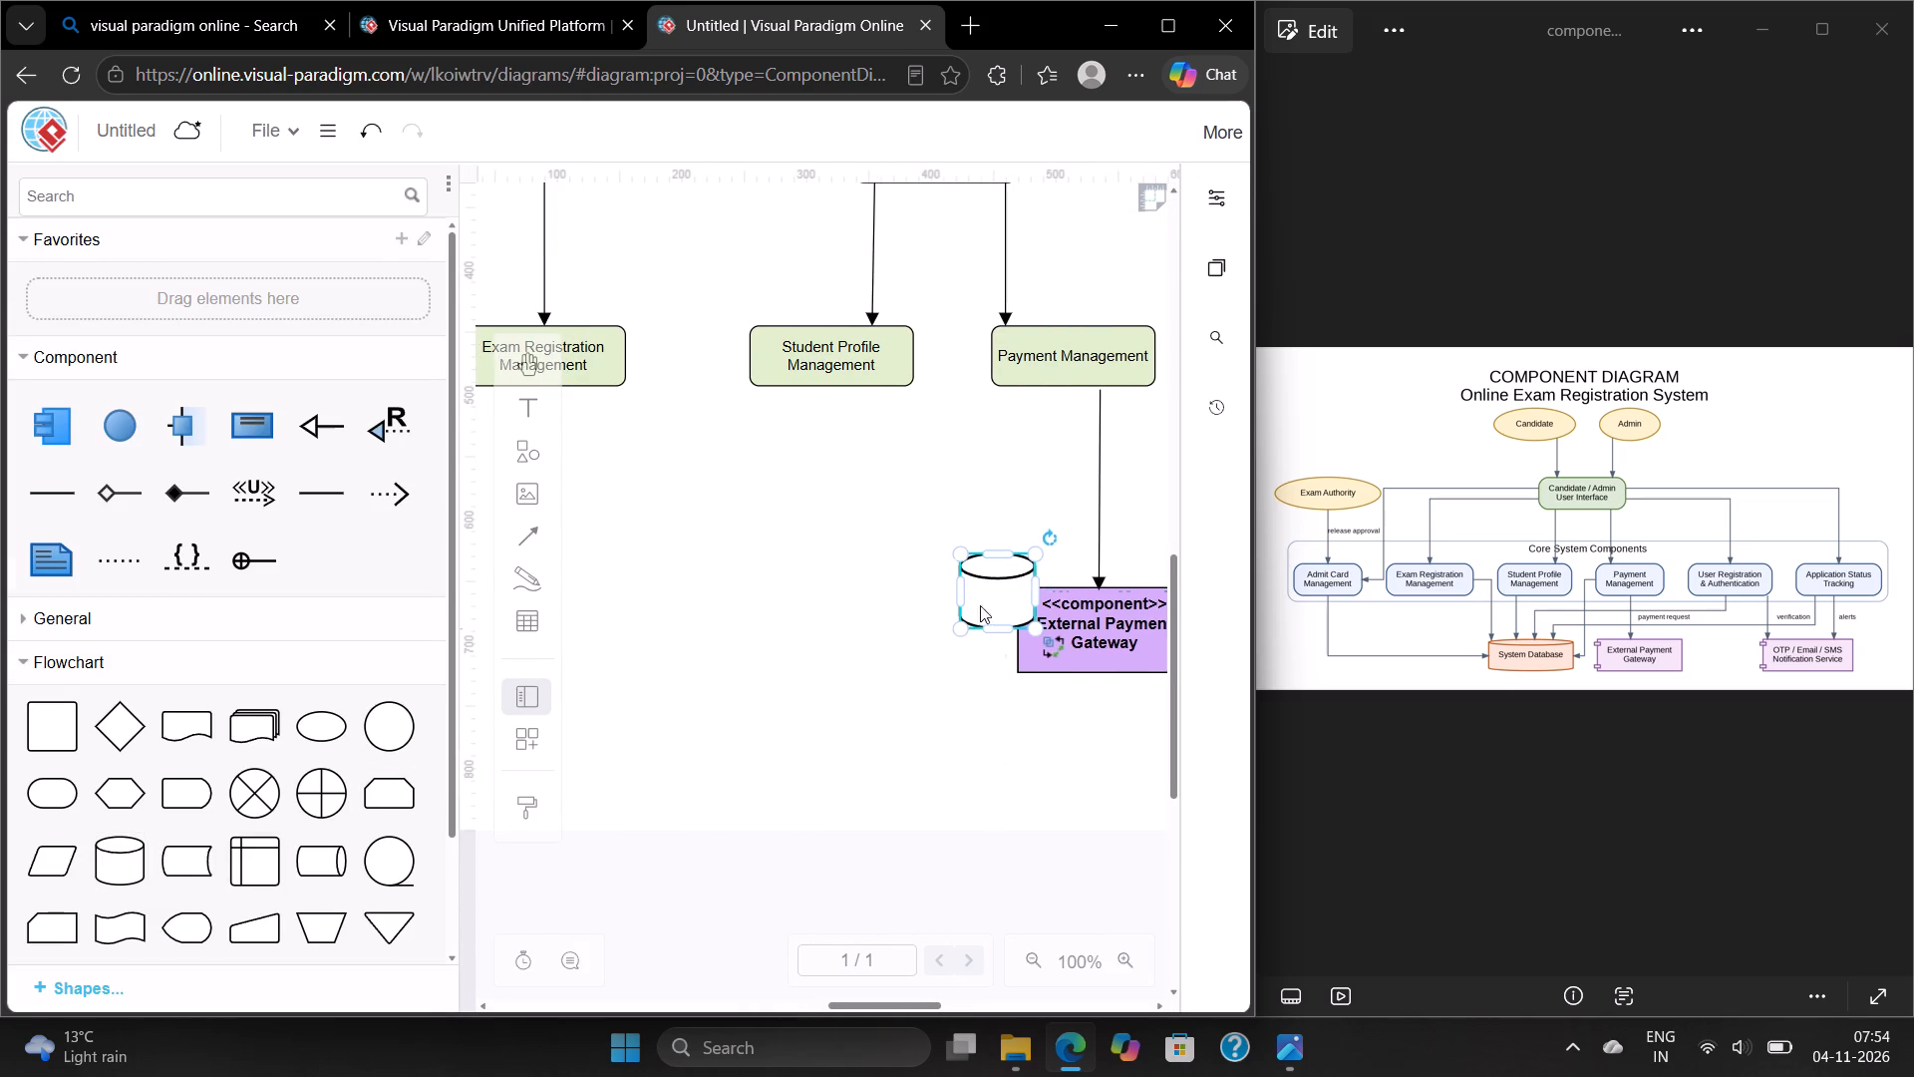
drag(980, 605, 721, 632)
drag(747, 659, 824, 652)
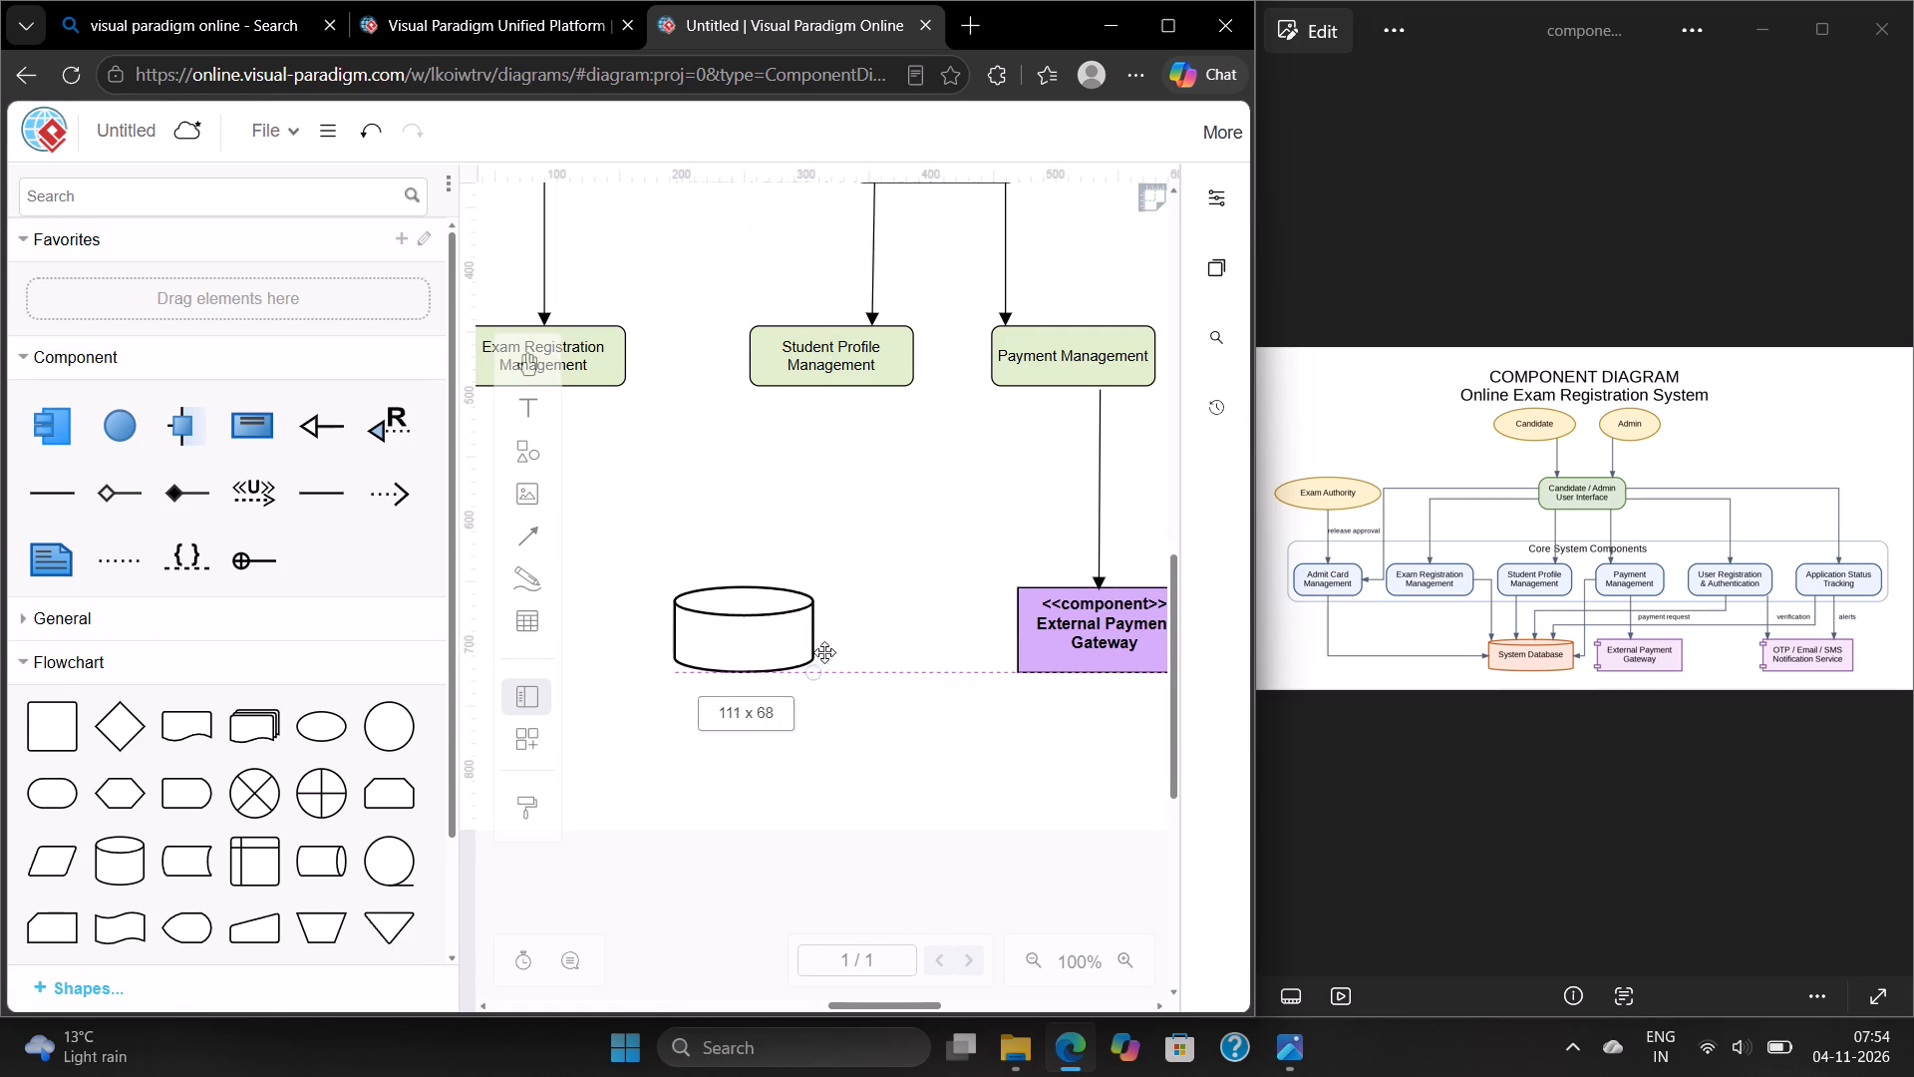
drag(824, 652, 912, 645)
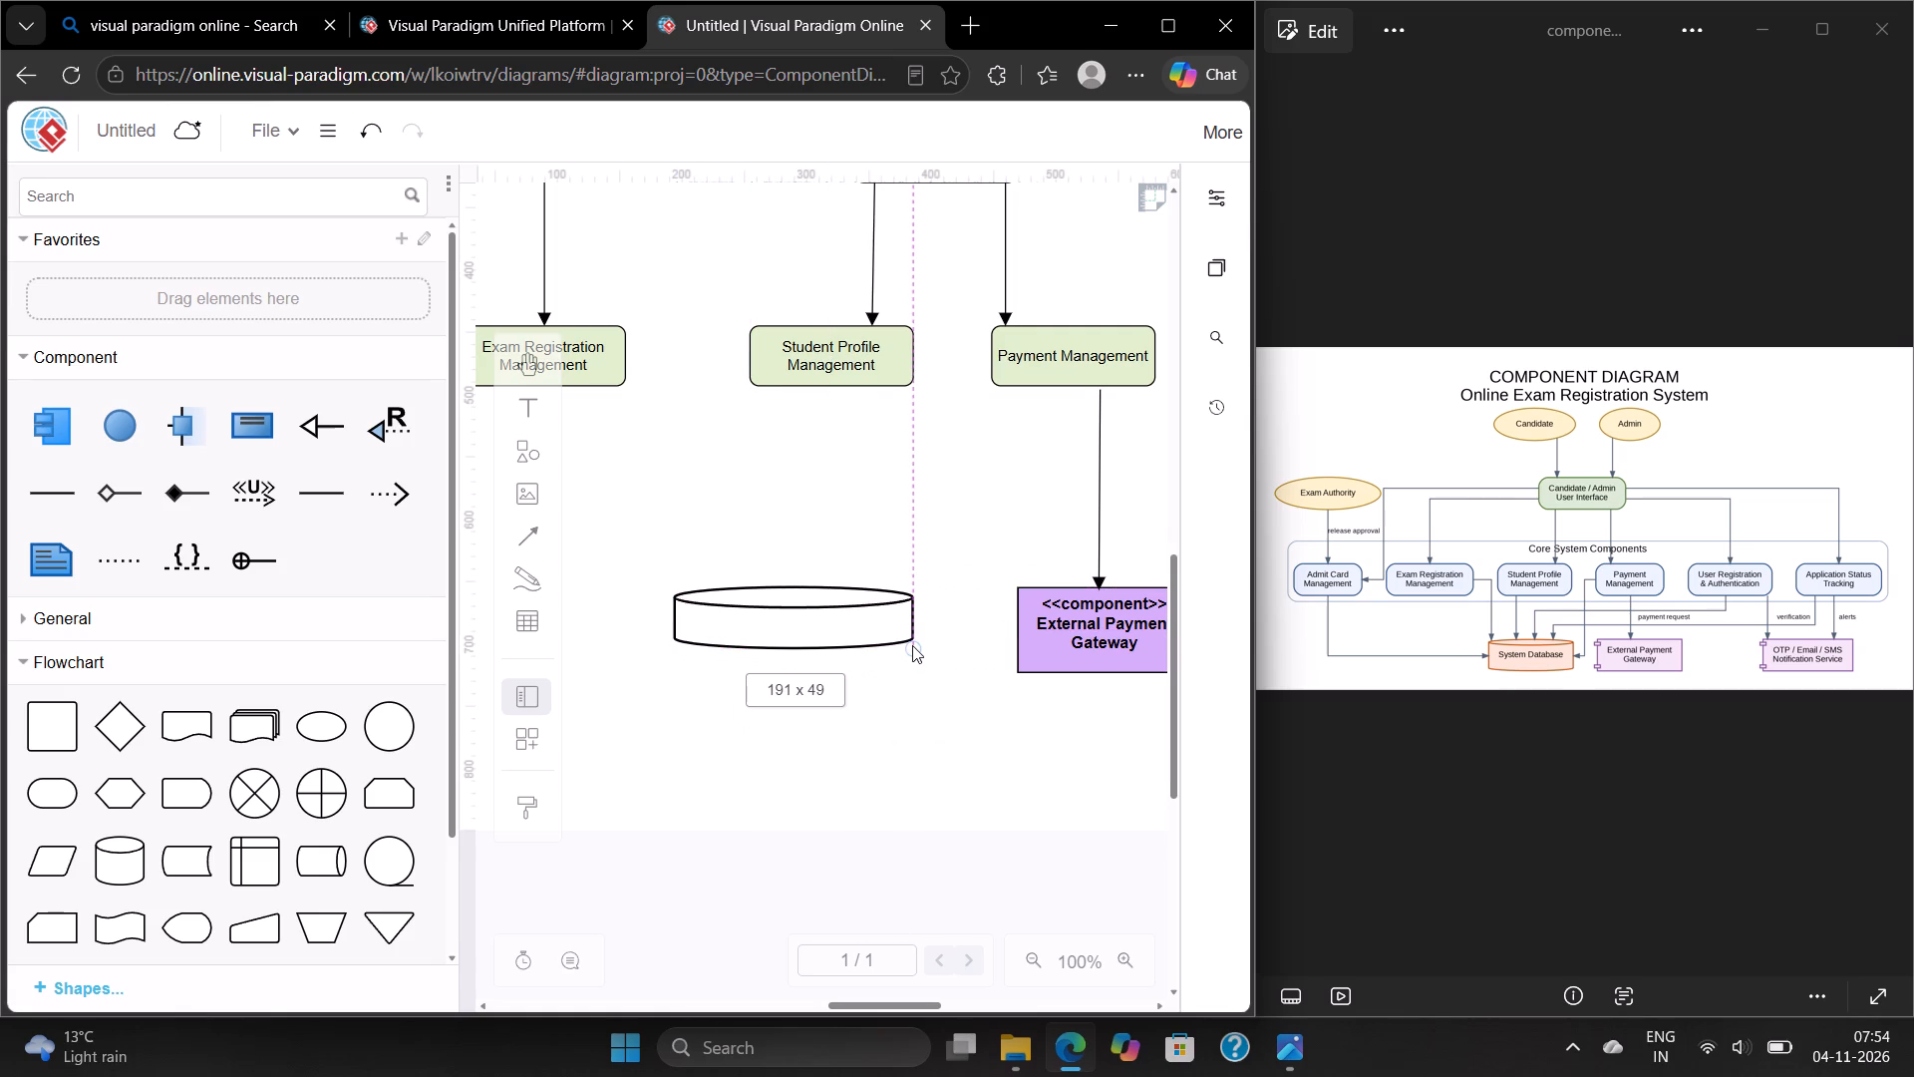
drag(912, 645, 911, 662)
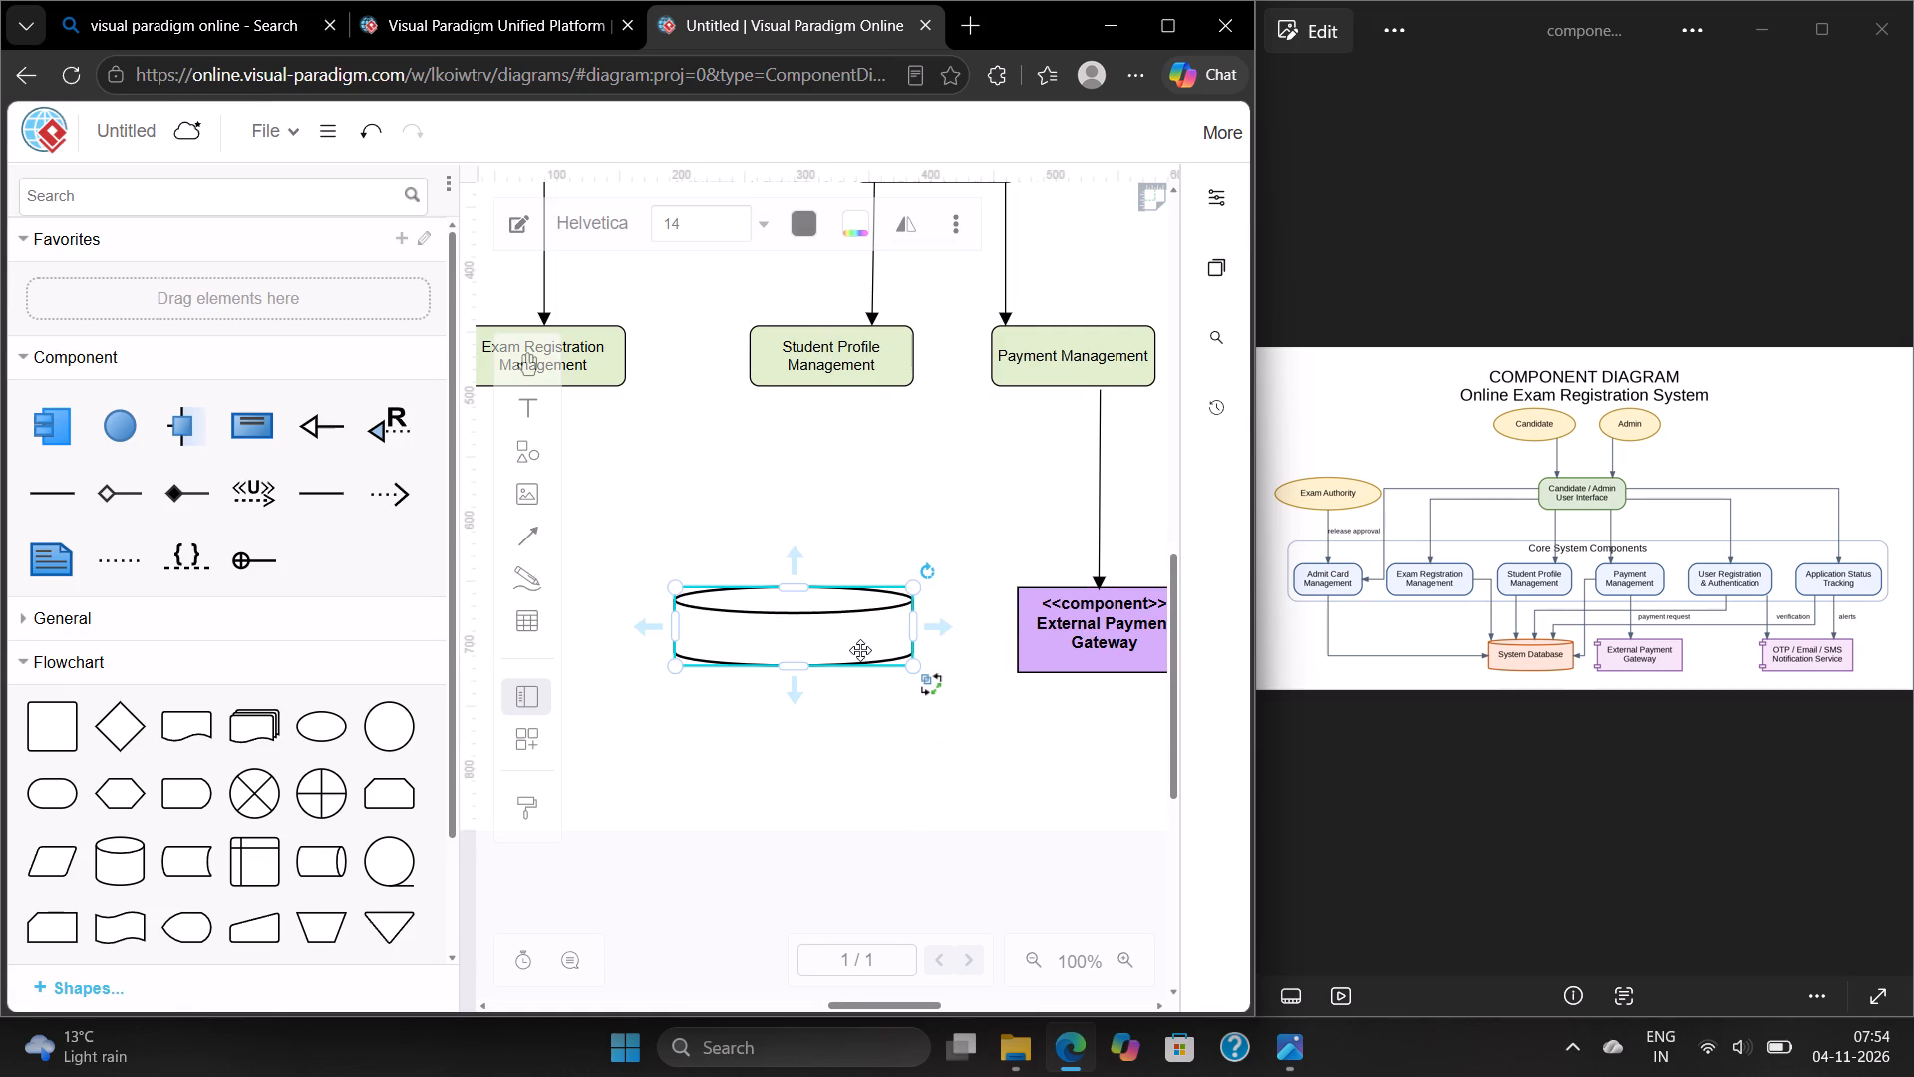
Fill the database cylinder with the light orange preset style.
click(818, 646)
click(1221, 192)
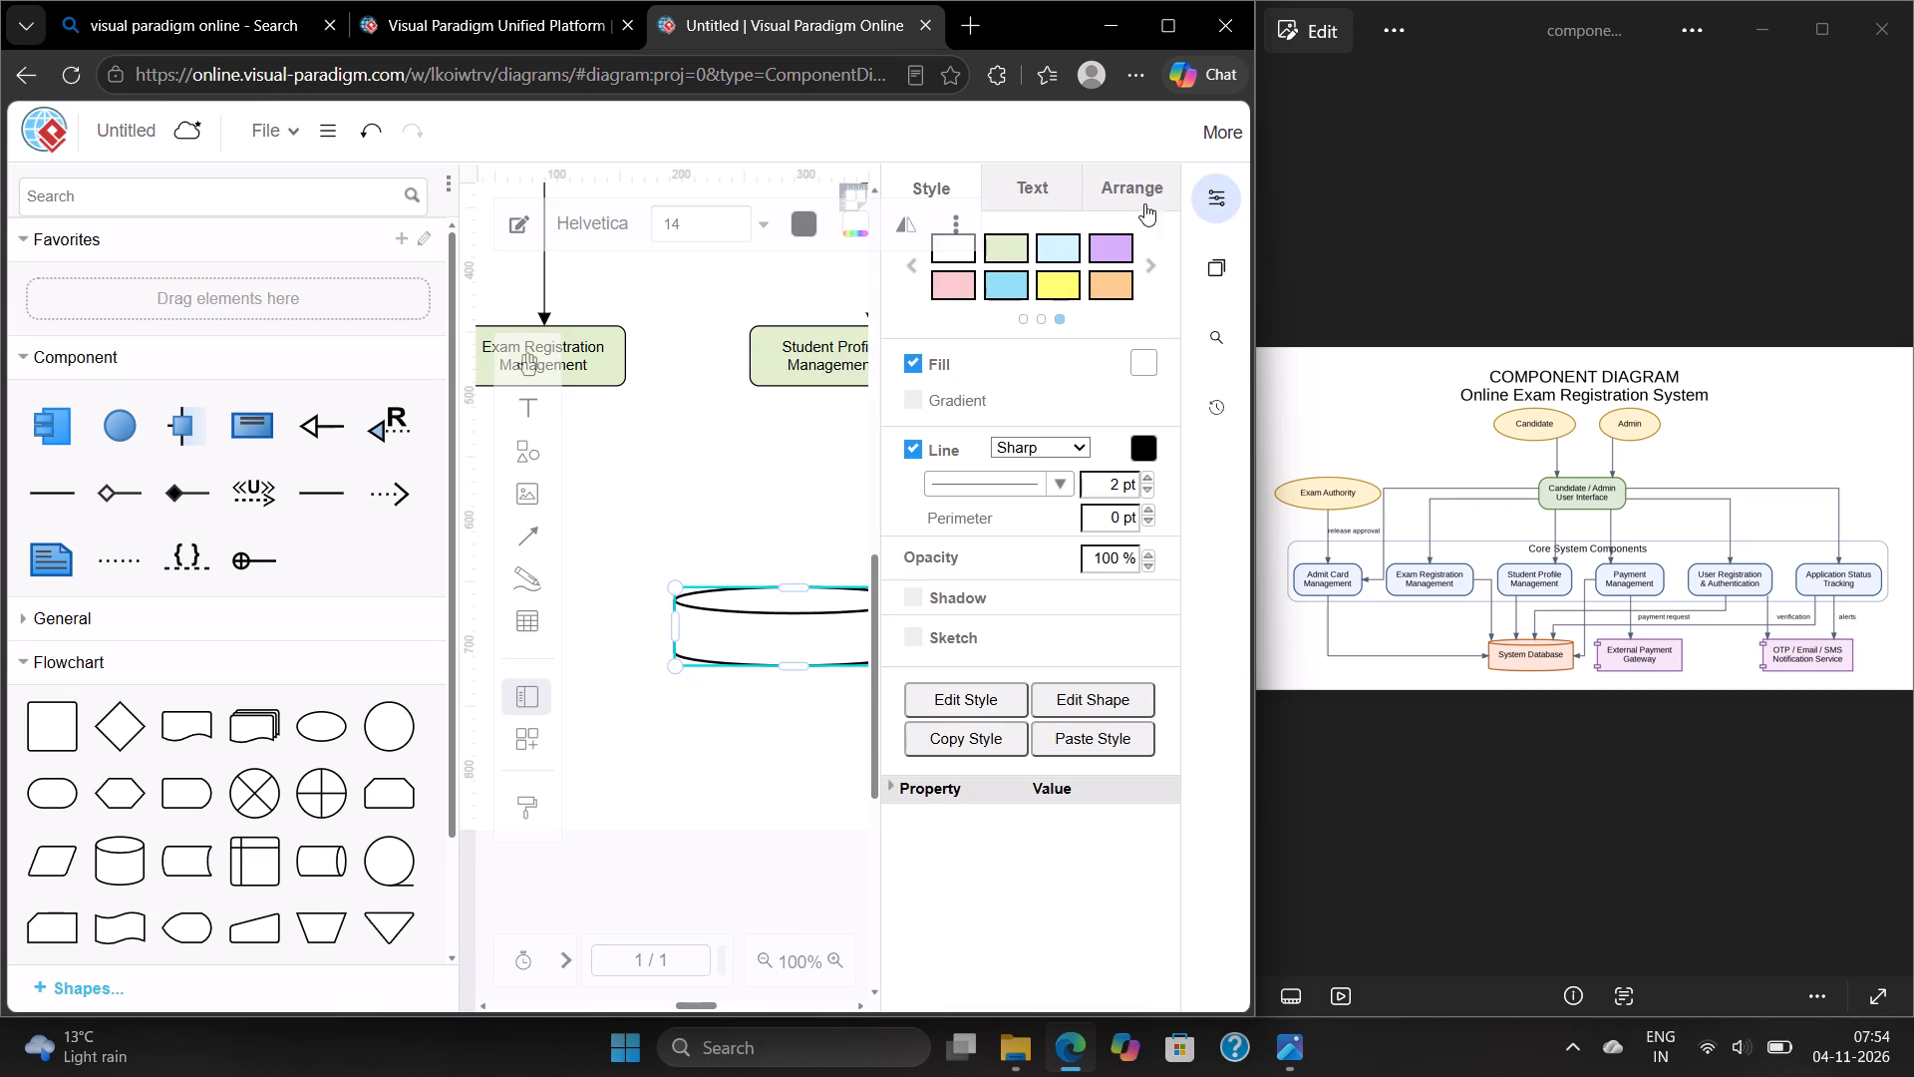
click(1121, 279)
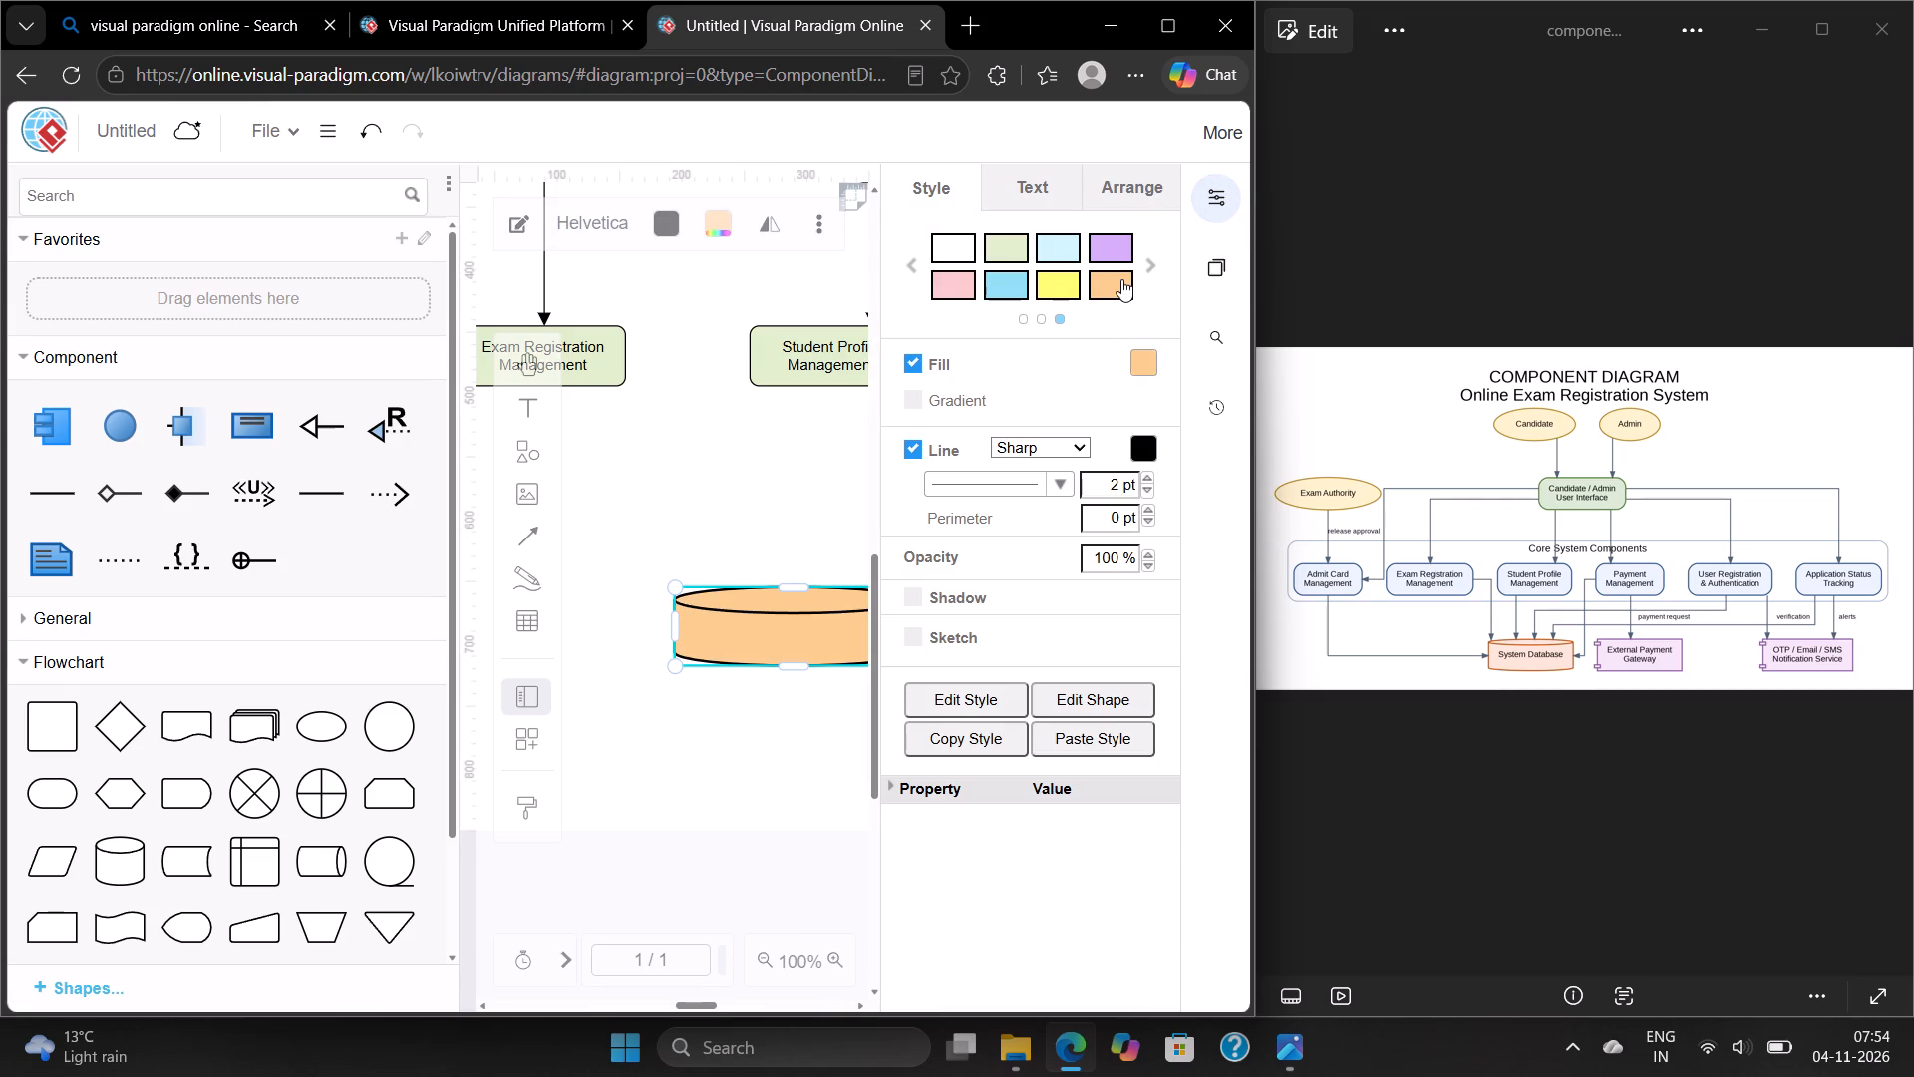
Restyle the database cylinder with the light salmon-red gradient preset that has a darker red outline.
click(1141, 260)
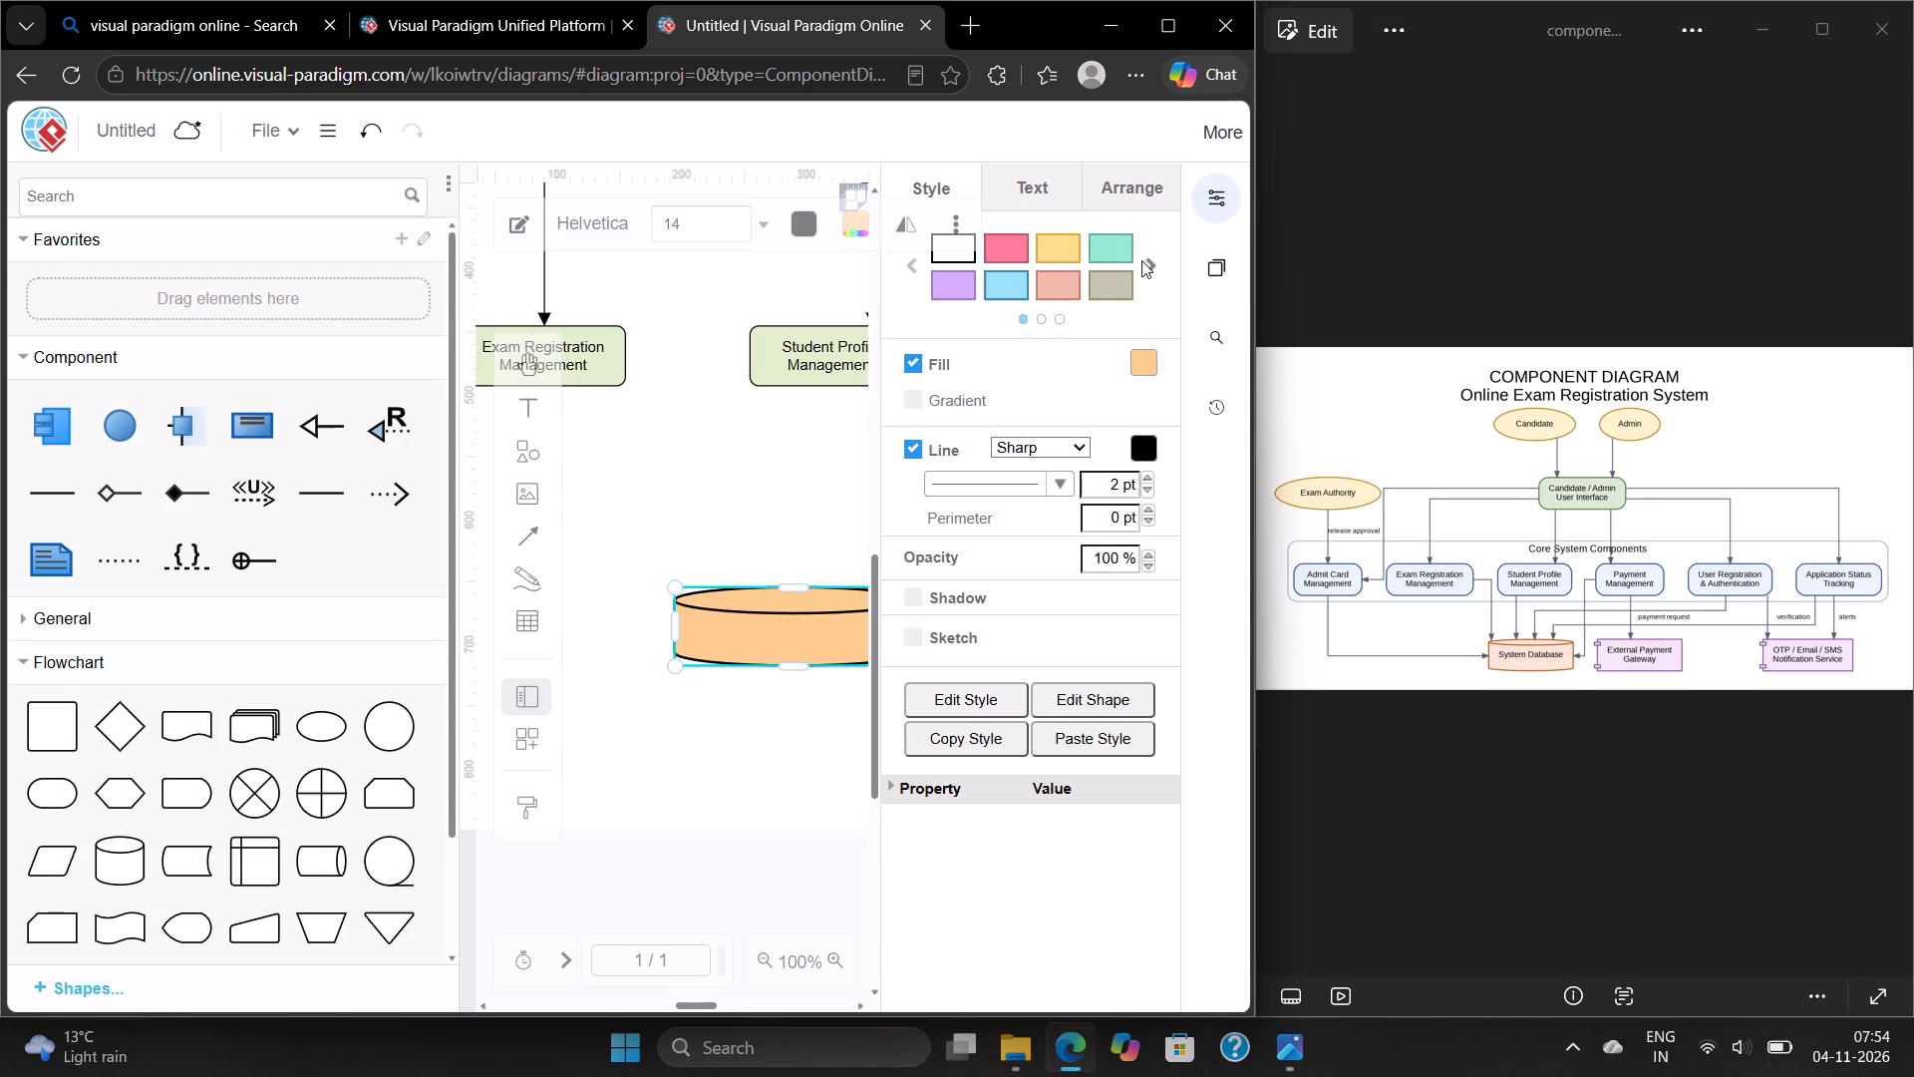
click(1061, 255)
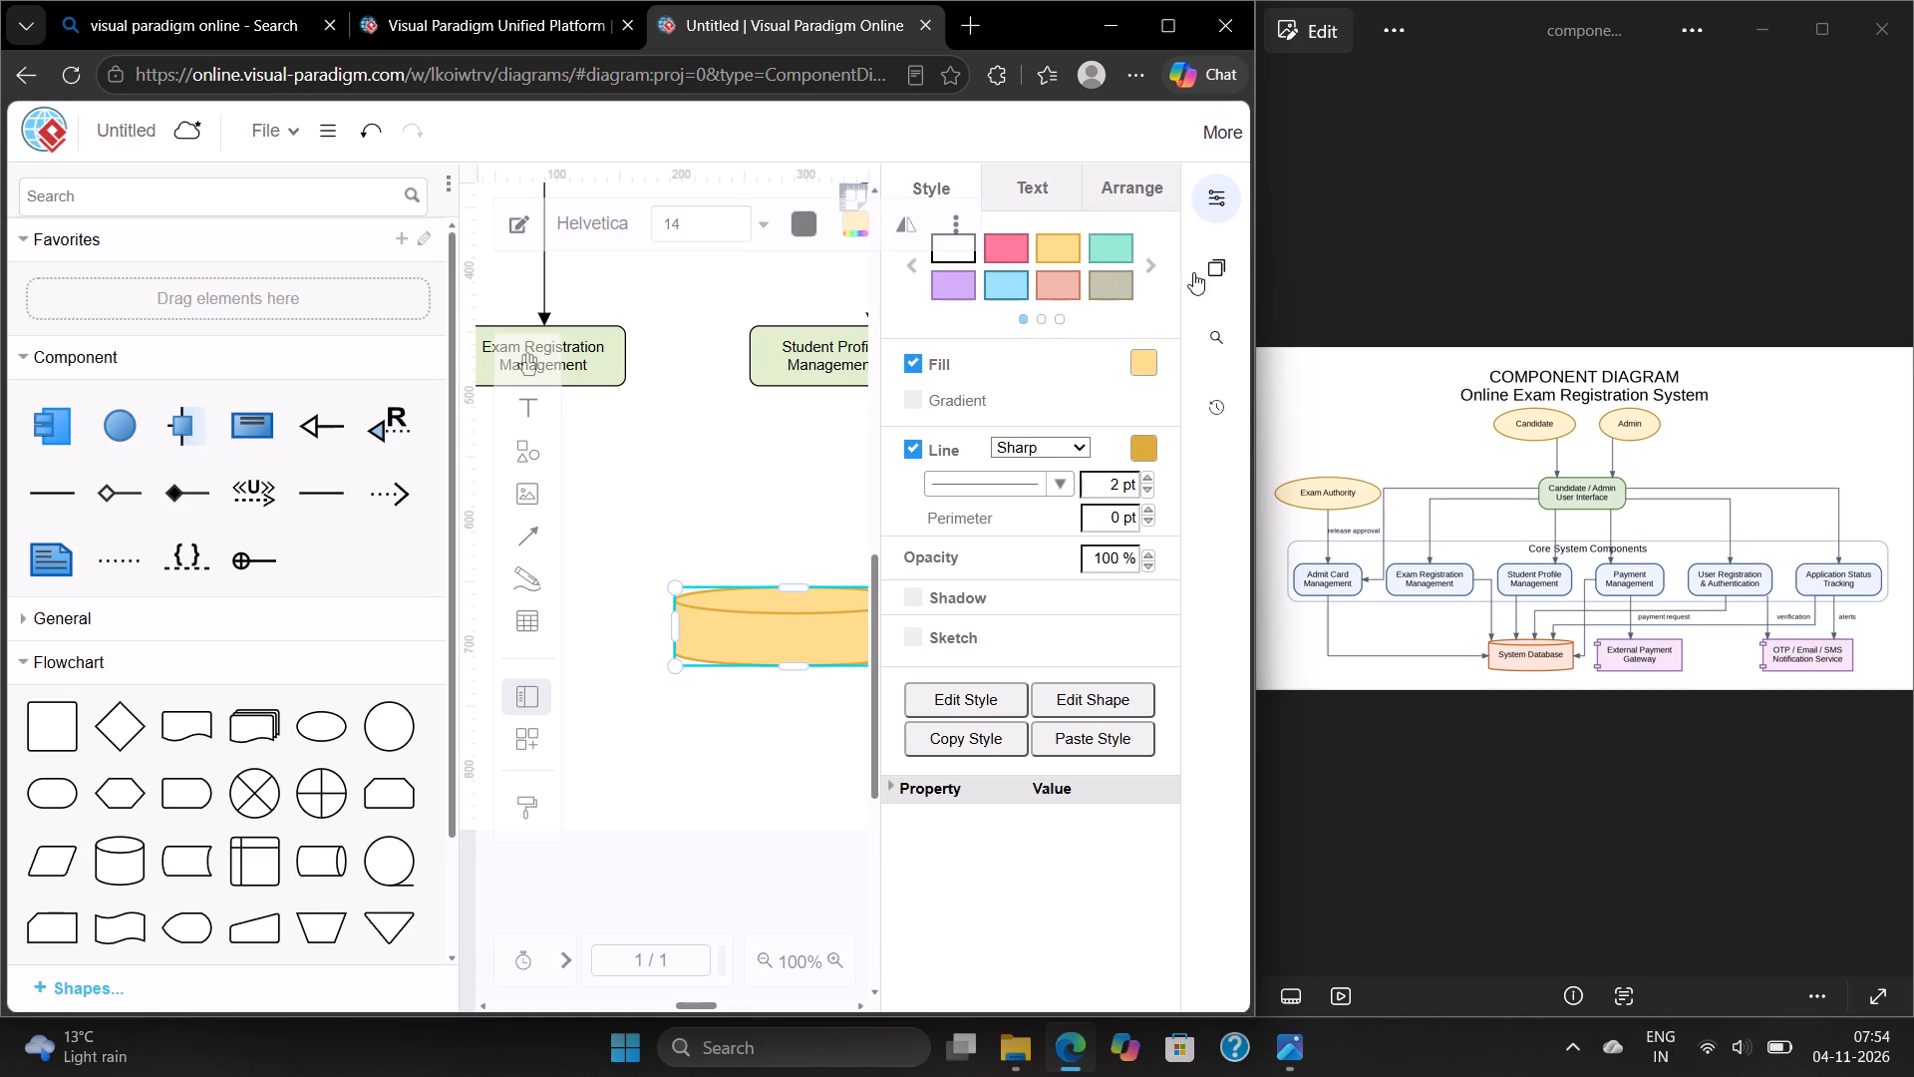
click(1154, 261)
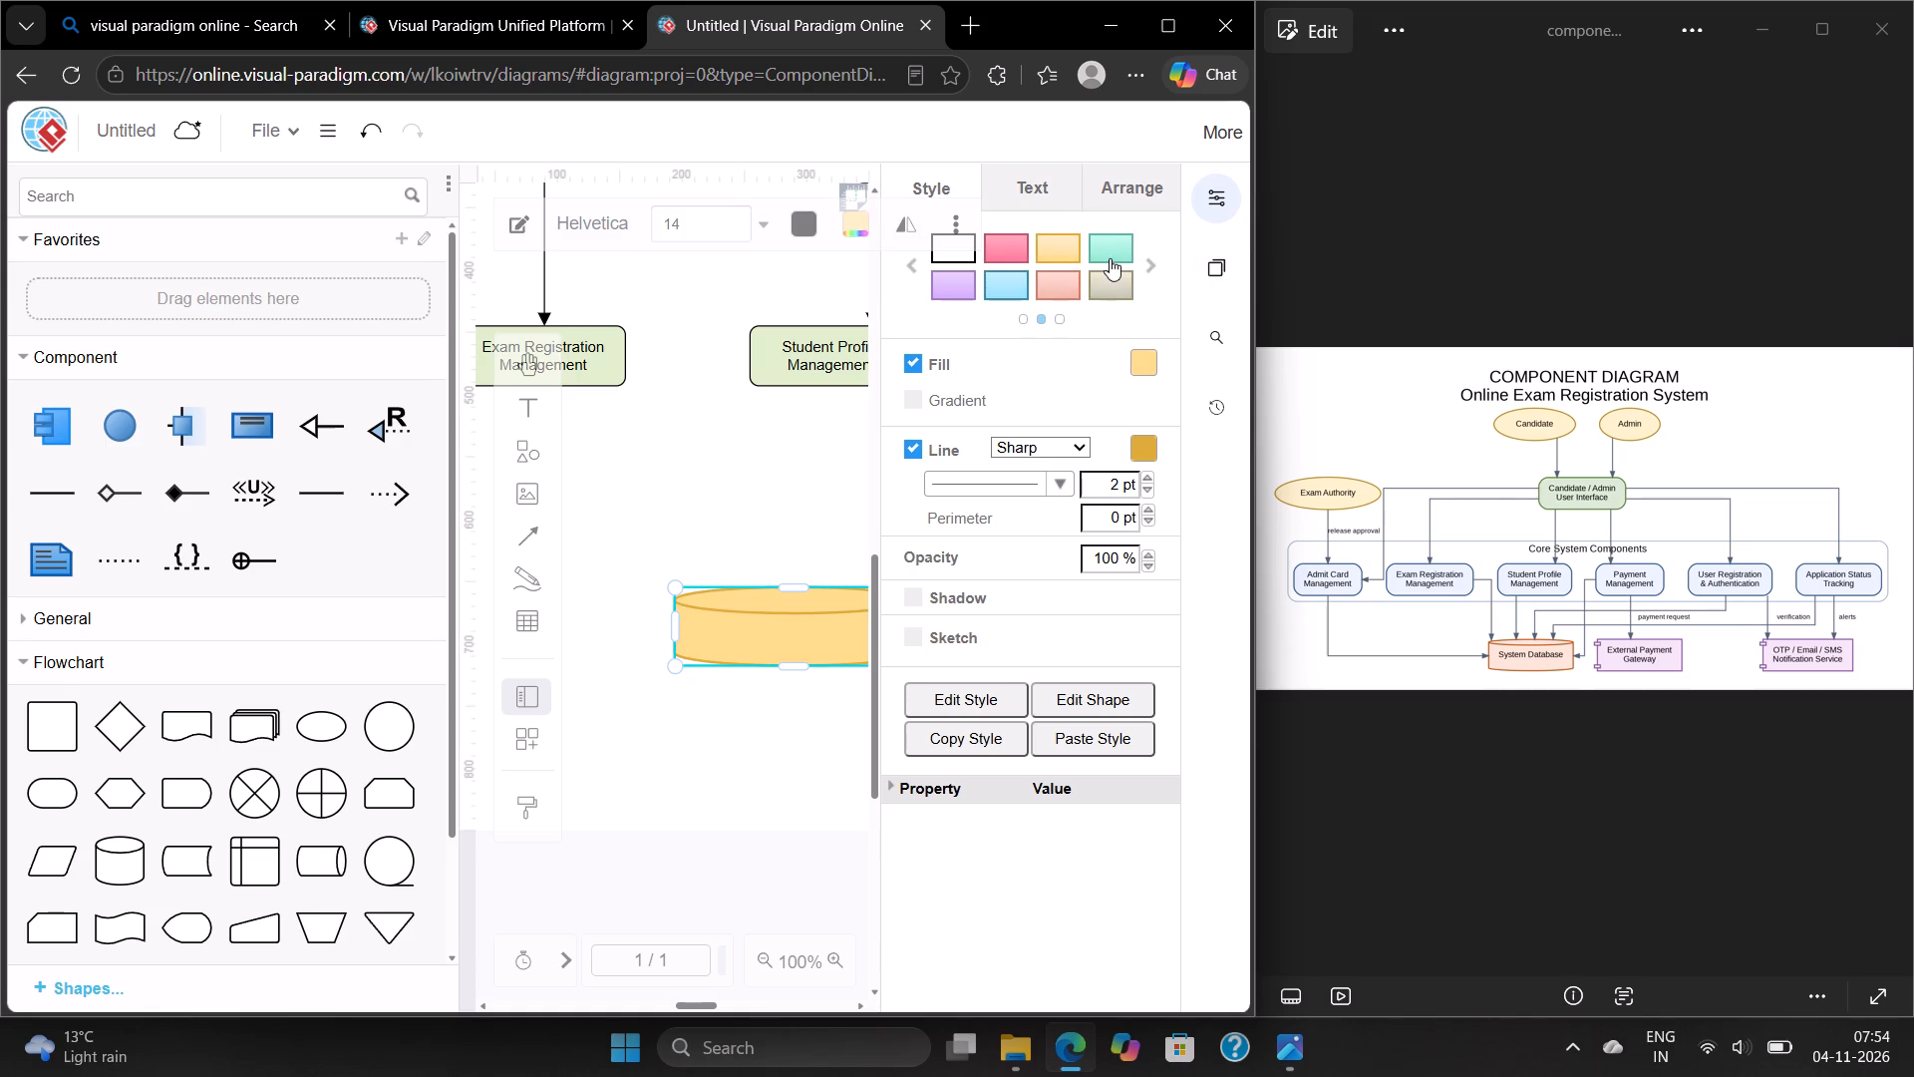
click(1061, 251)
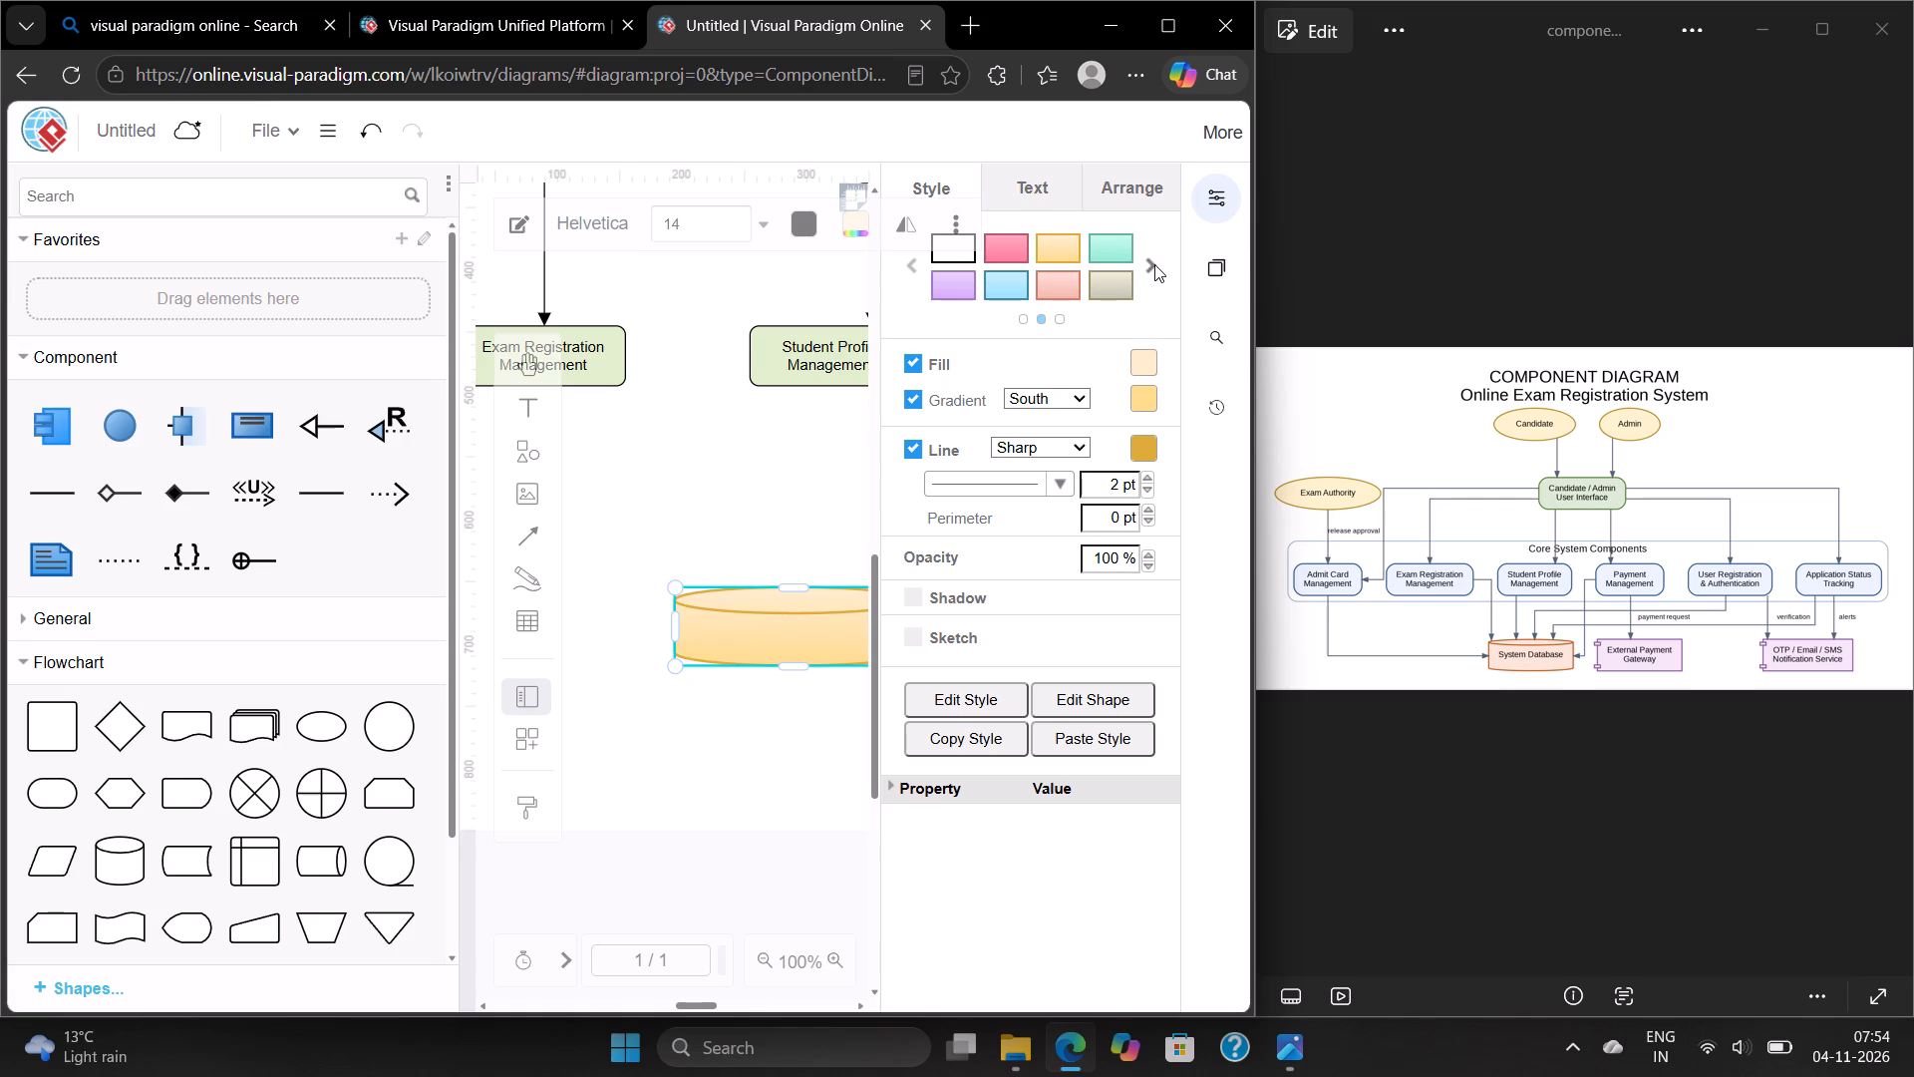
click(1056, 290)
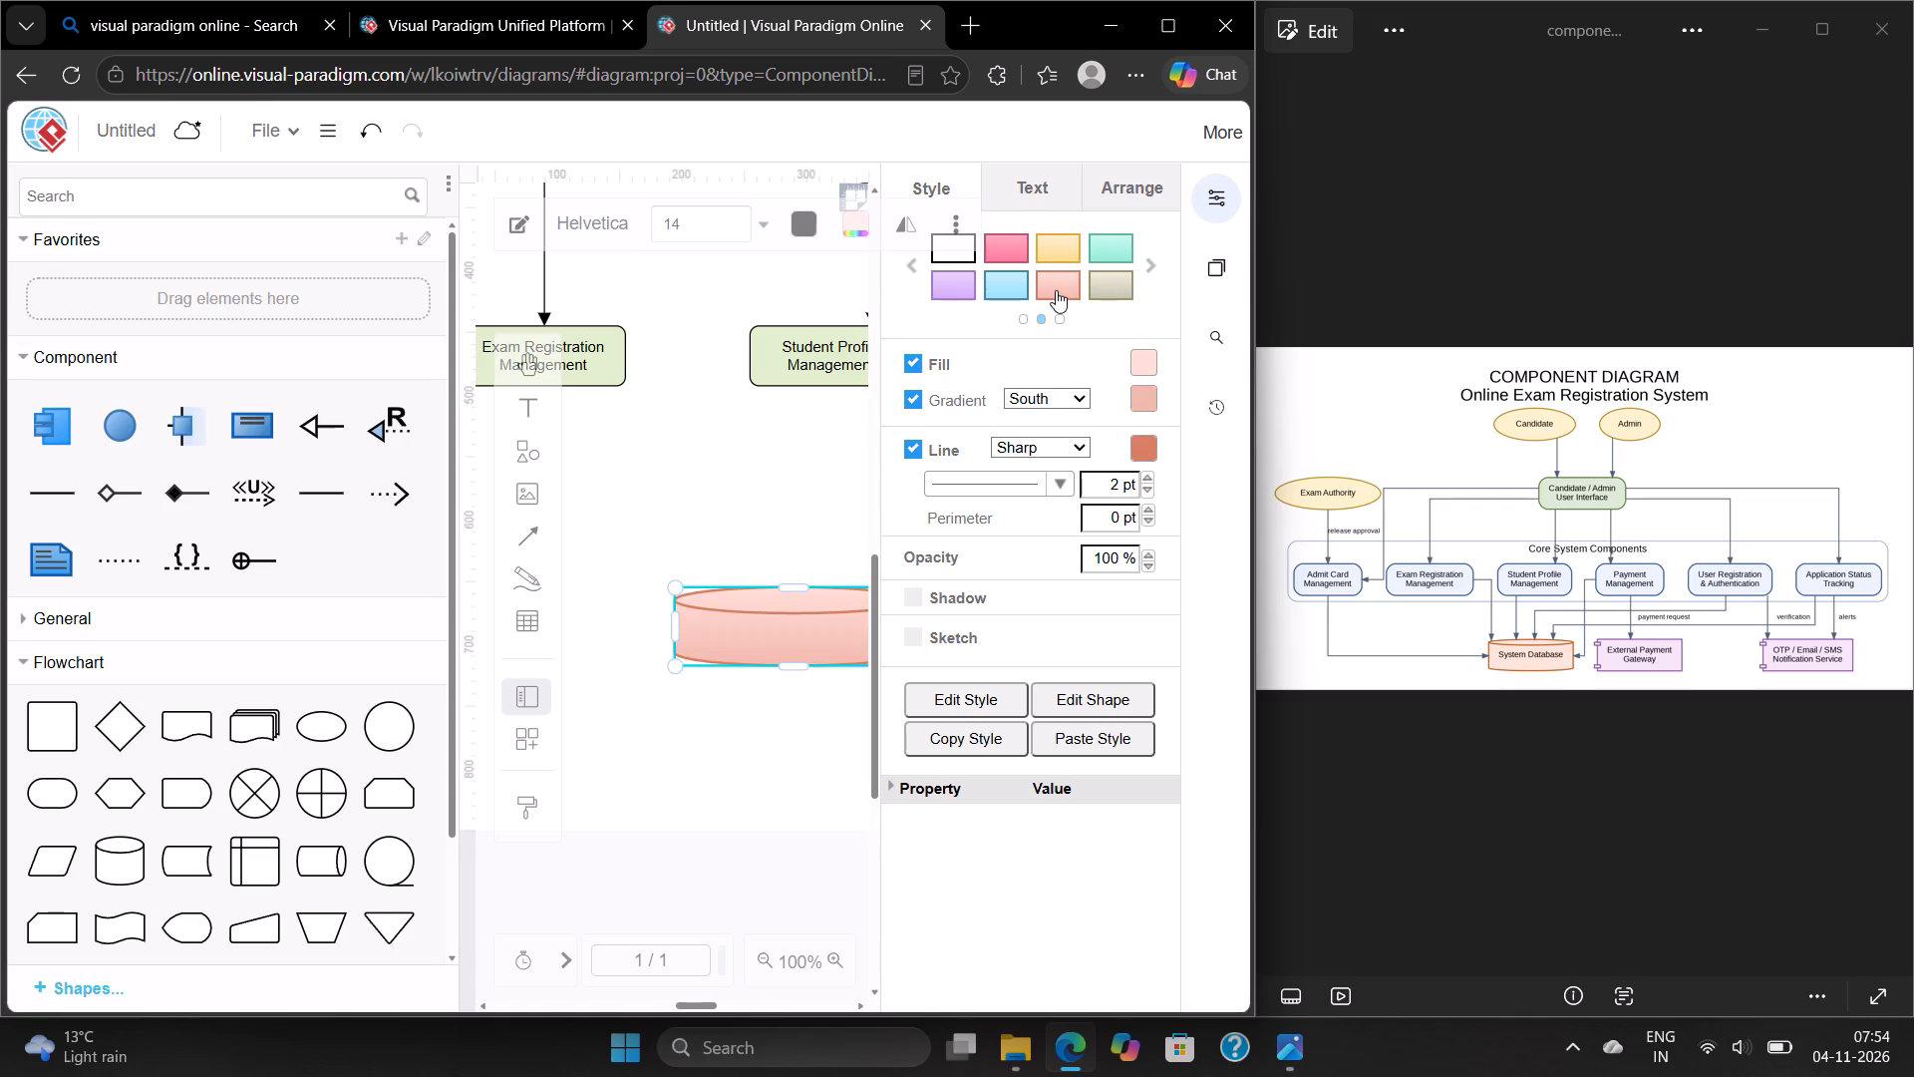
click(1200, 187)
Label the database cylinder "System Database".
double_click(813, 629)
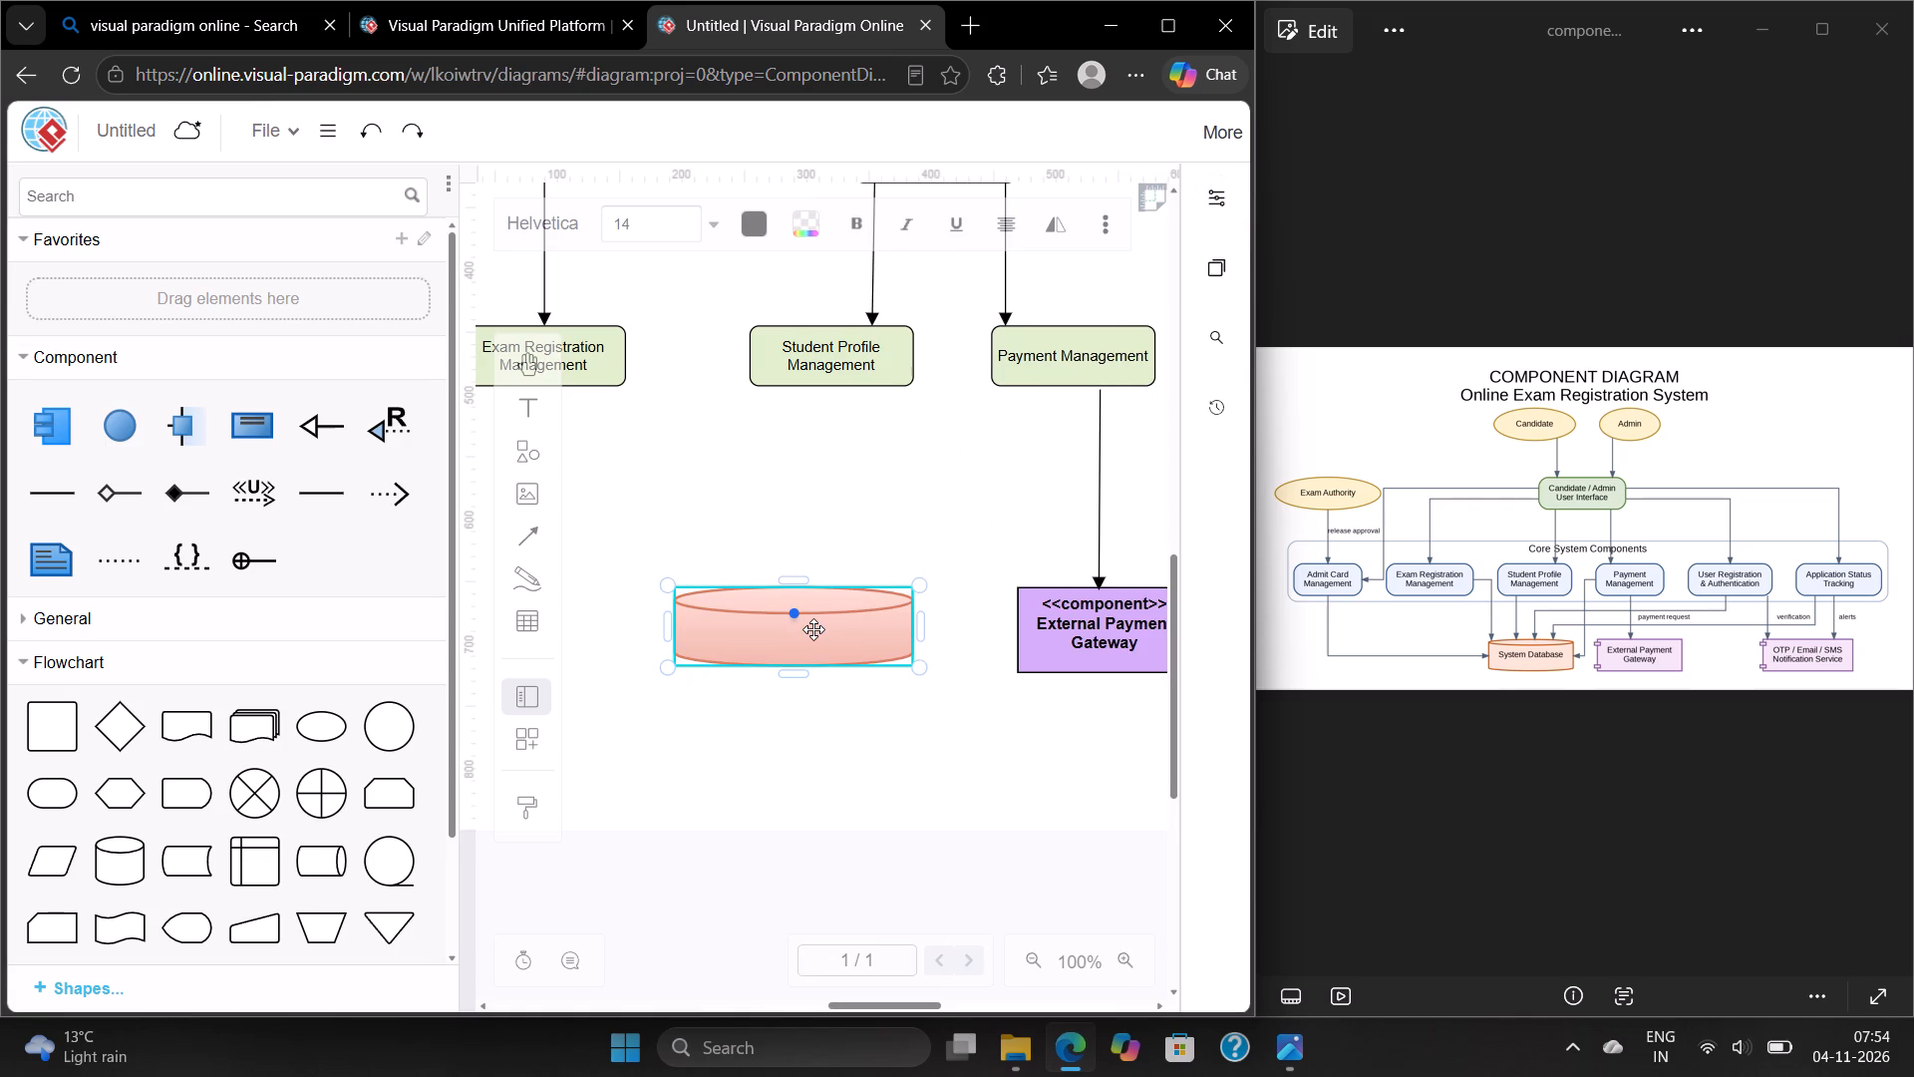
text(System)
key(space)
text(Data)
text(base)
click(779, 522)
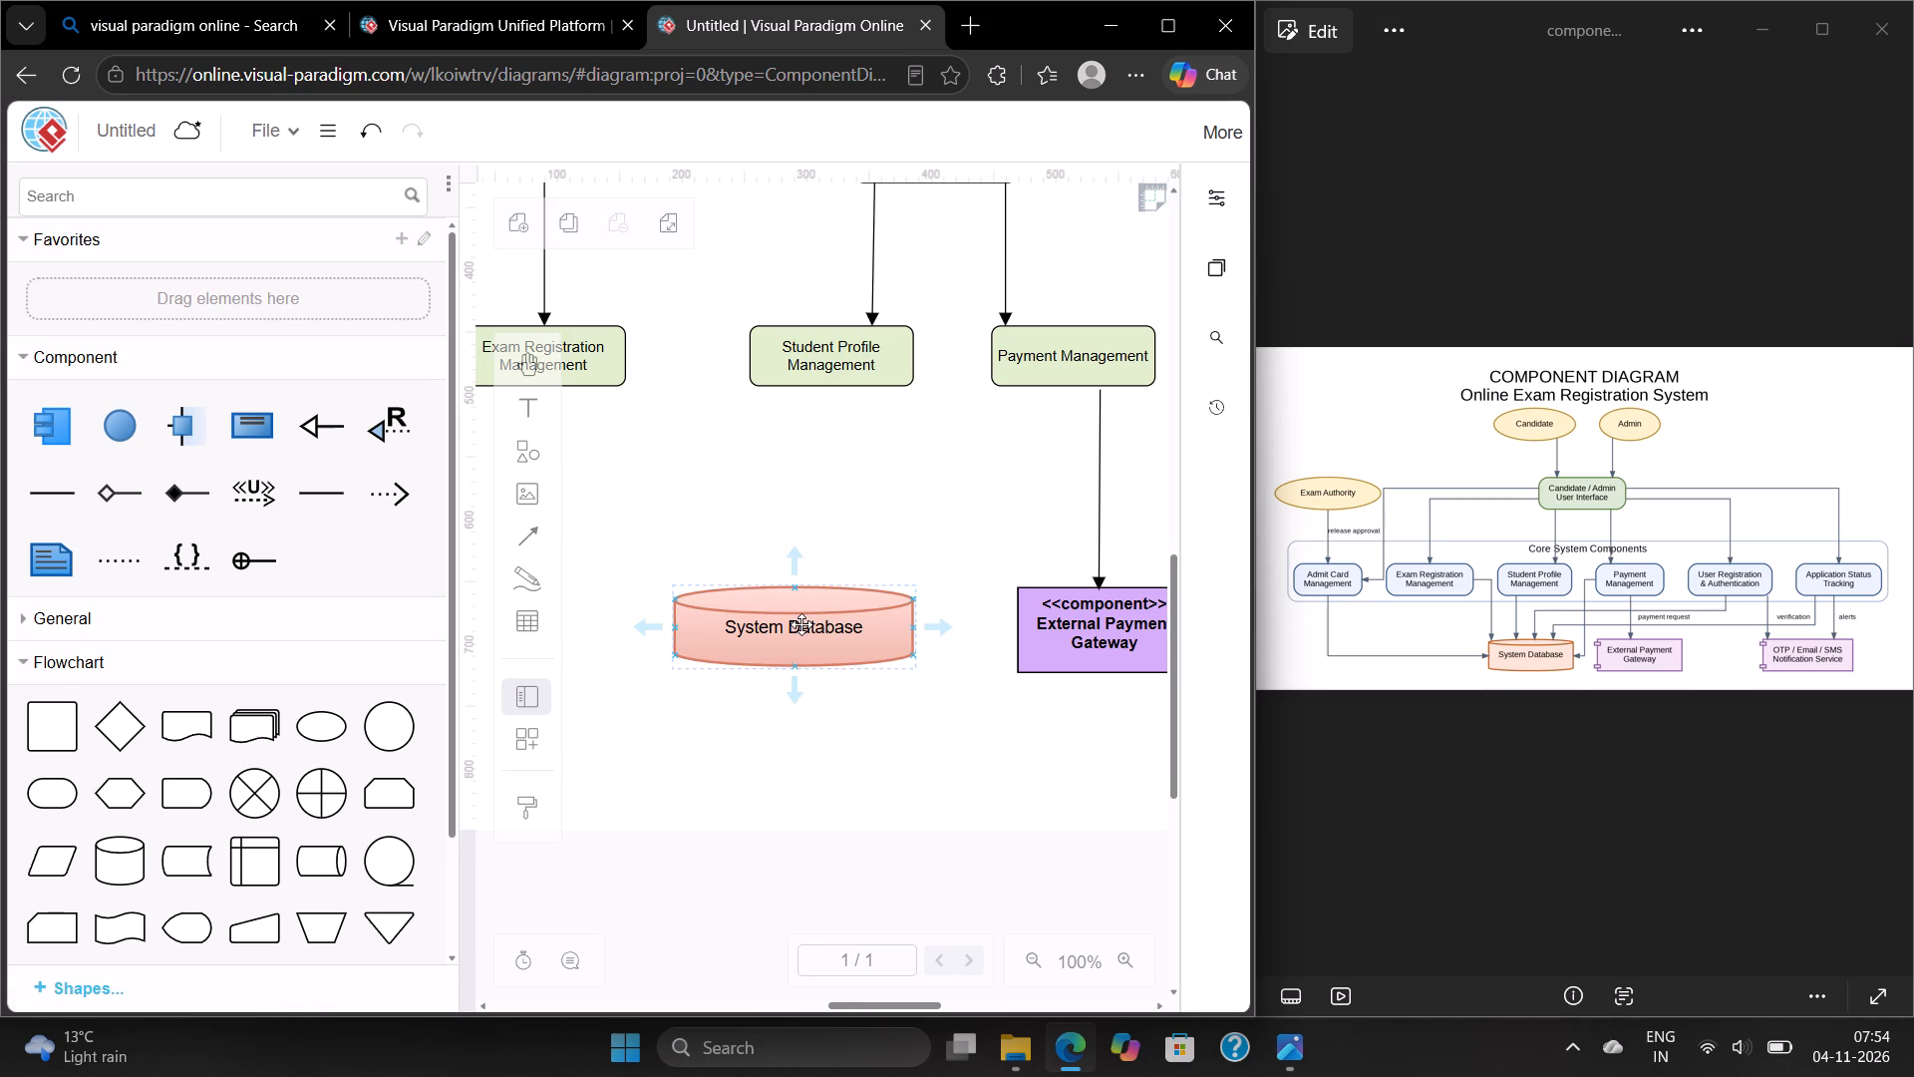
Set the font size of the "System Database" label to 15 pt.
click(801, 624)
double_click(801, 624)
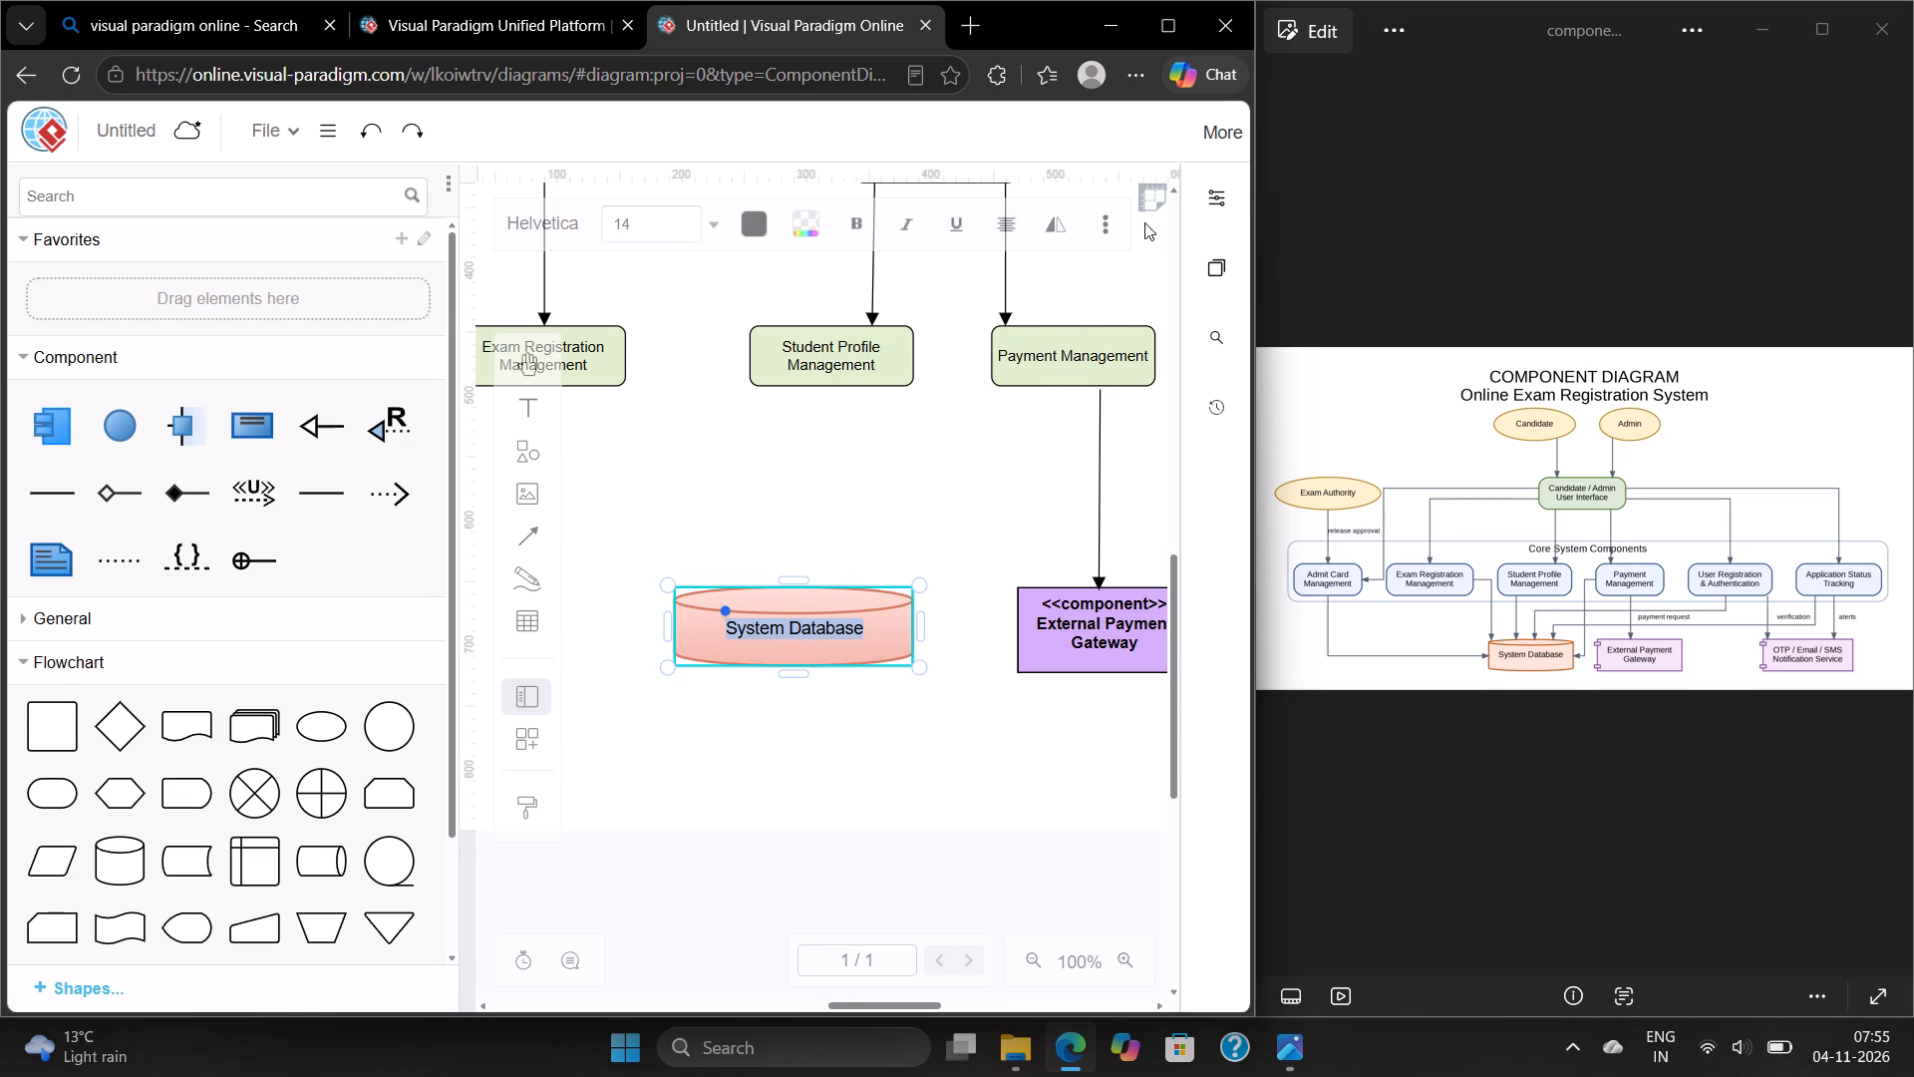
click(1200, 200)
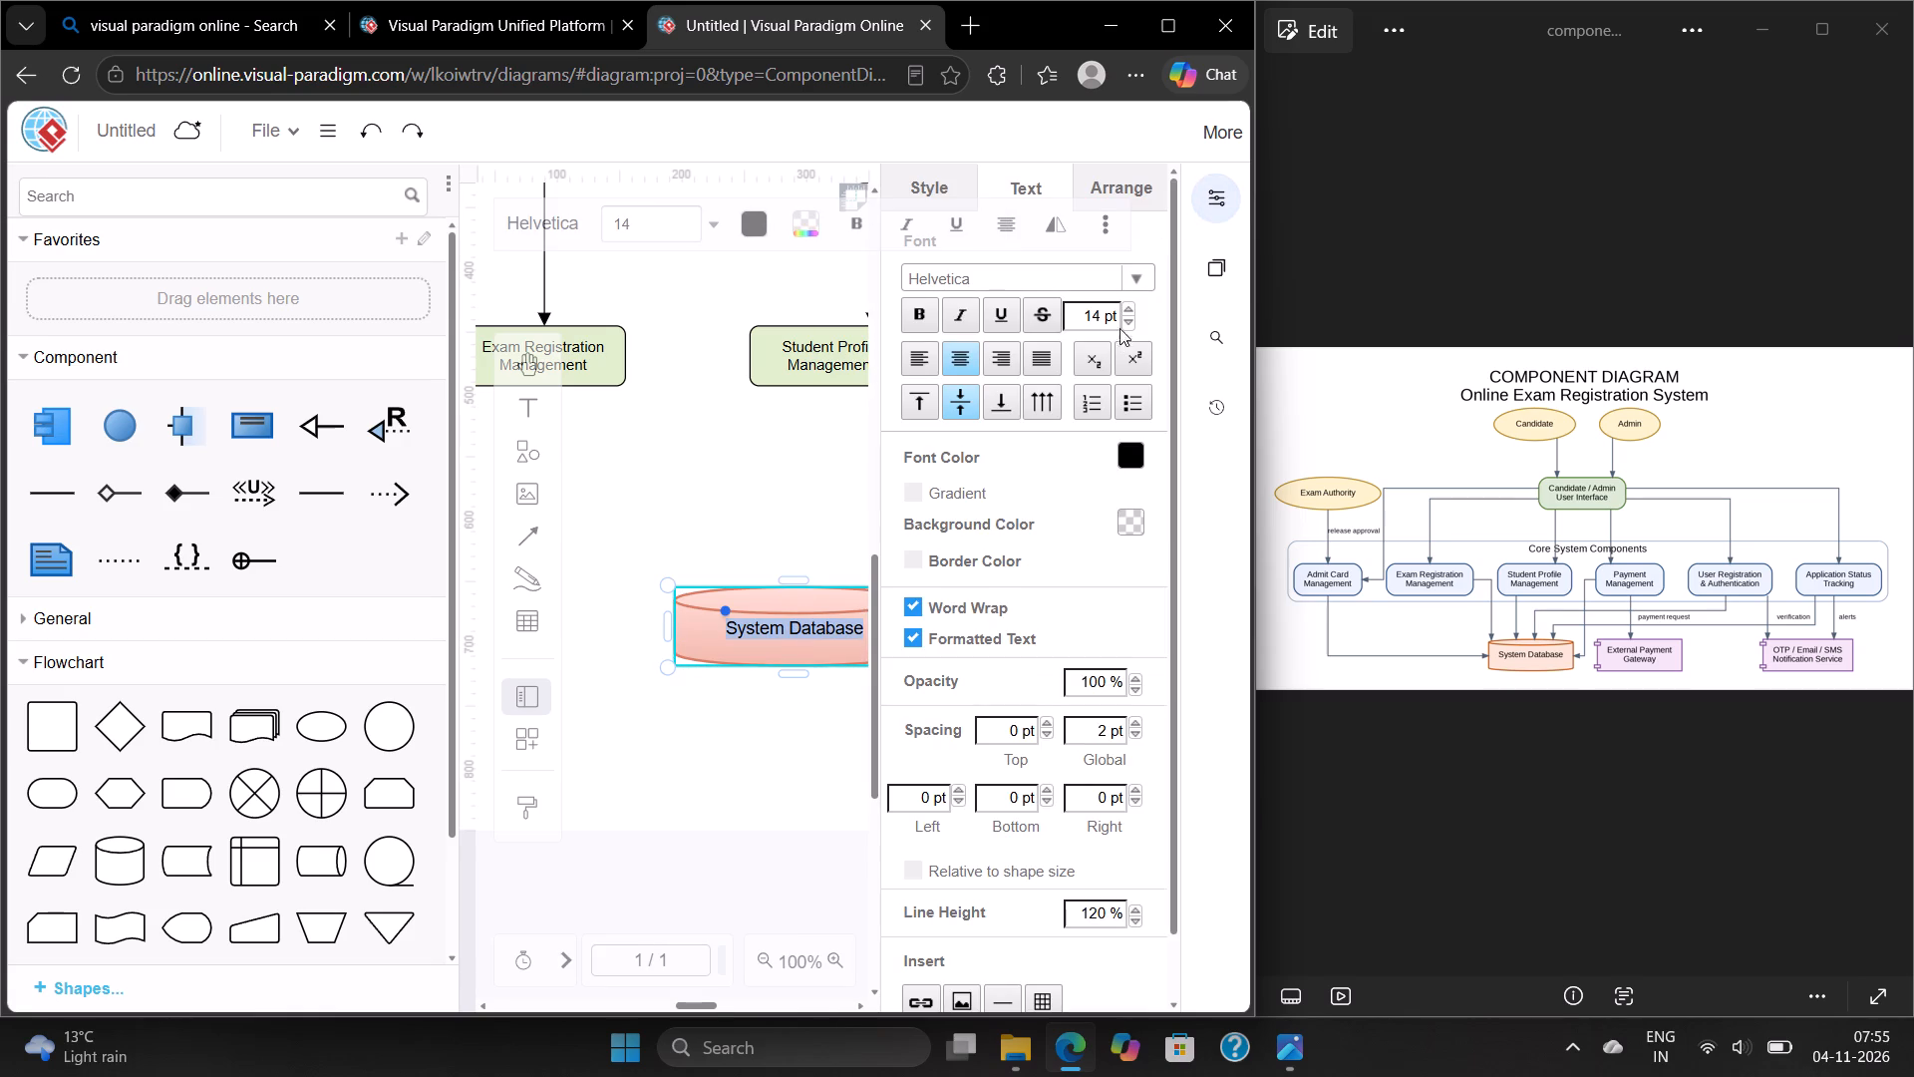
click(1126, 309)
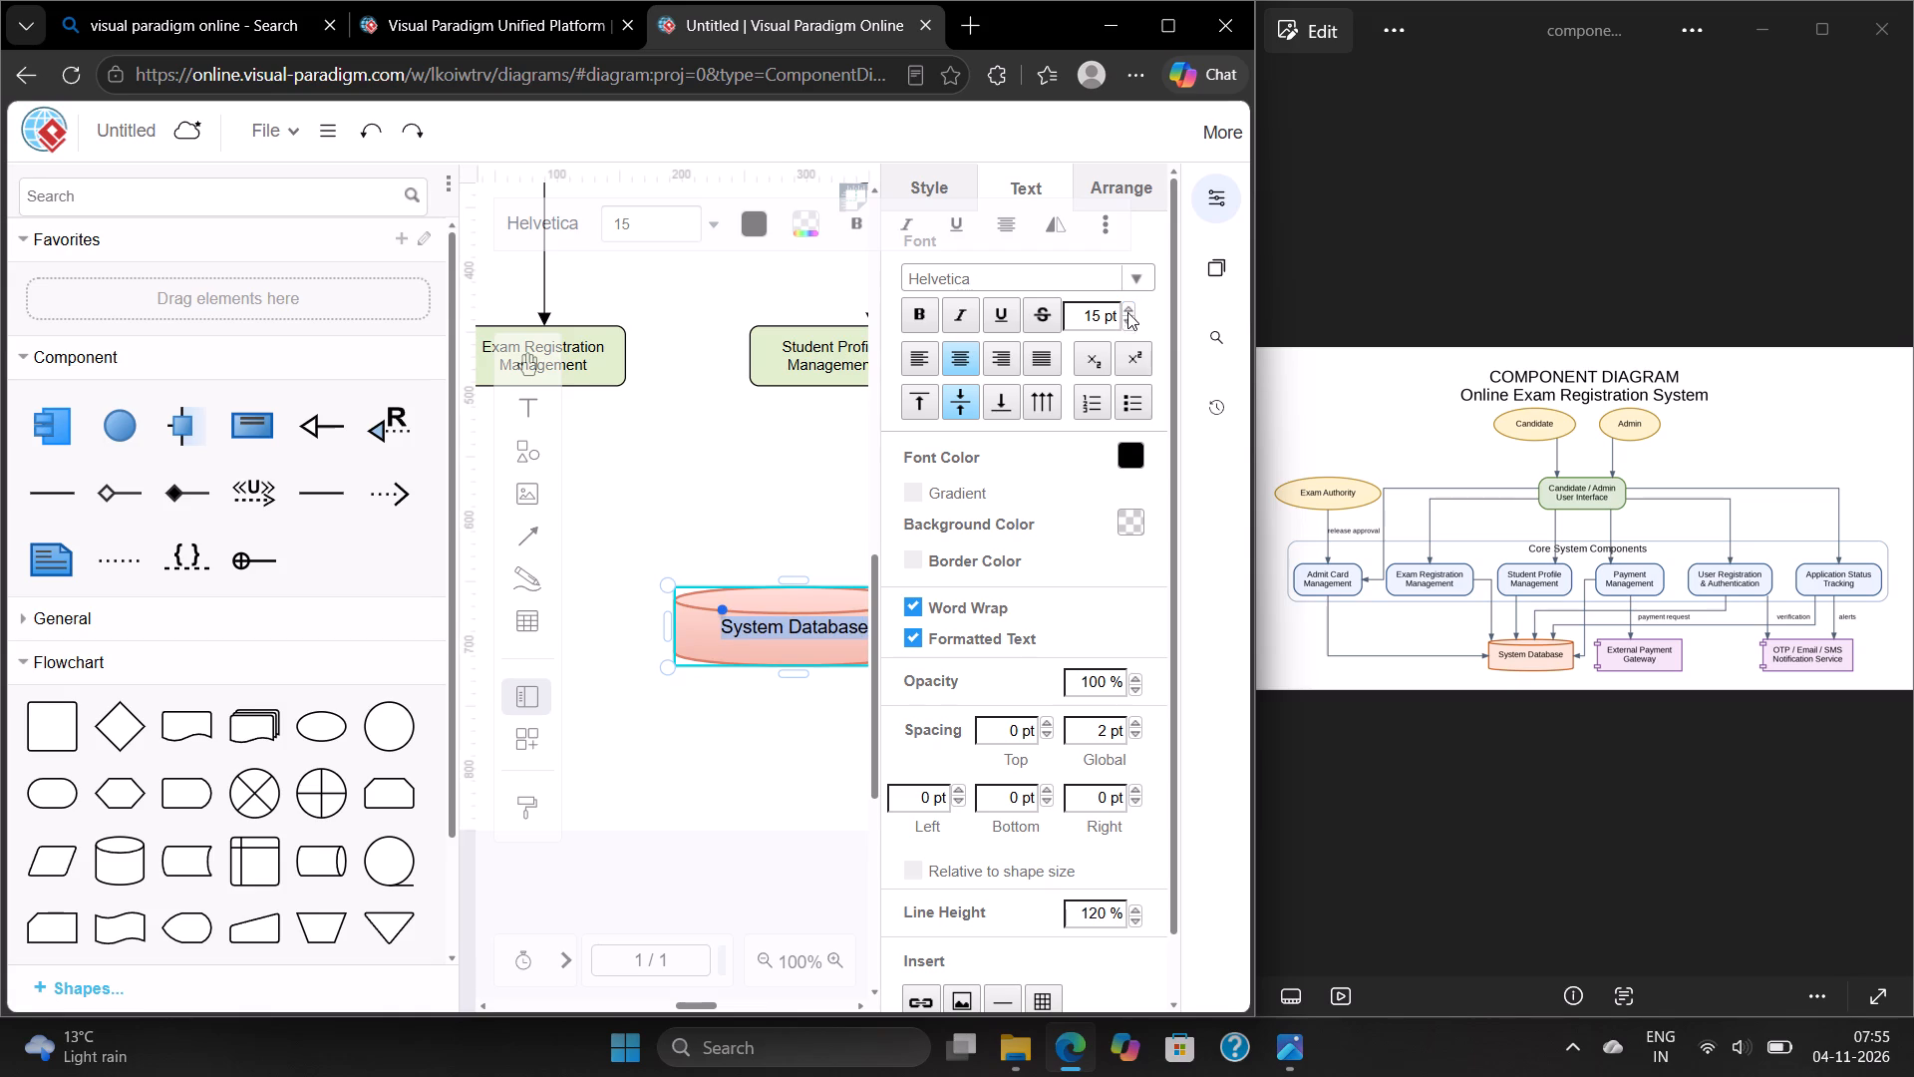
Set the global text spacing of the "System Database" label to 5 pt.
click(1132, 725)
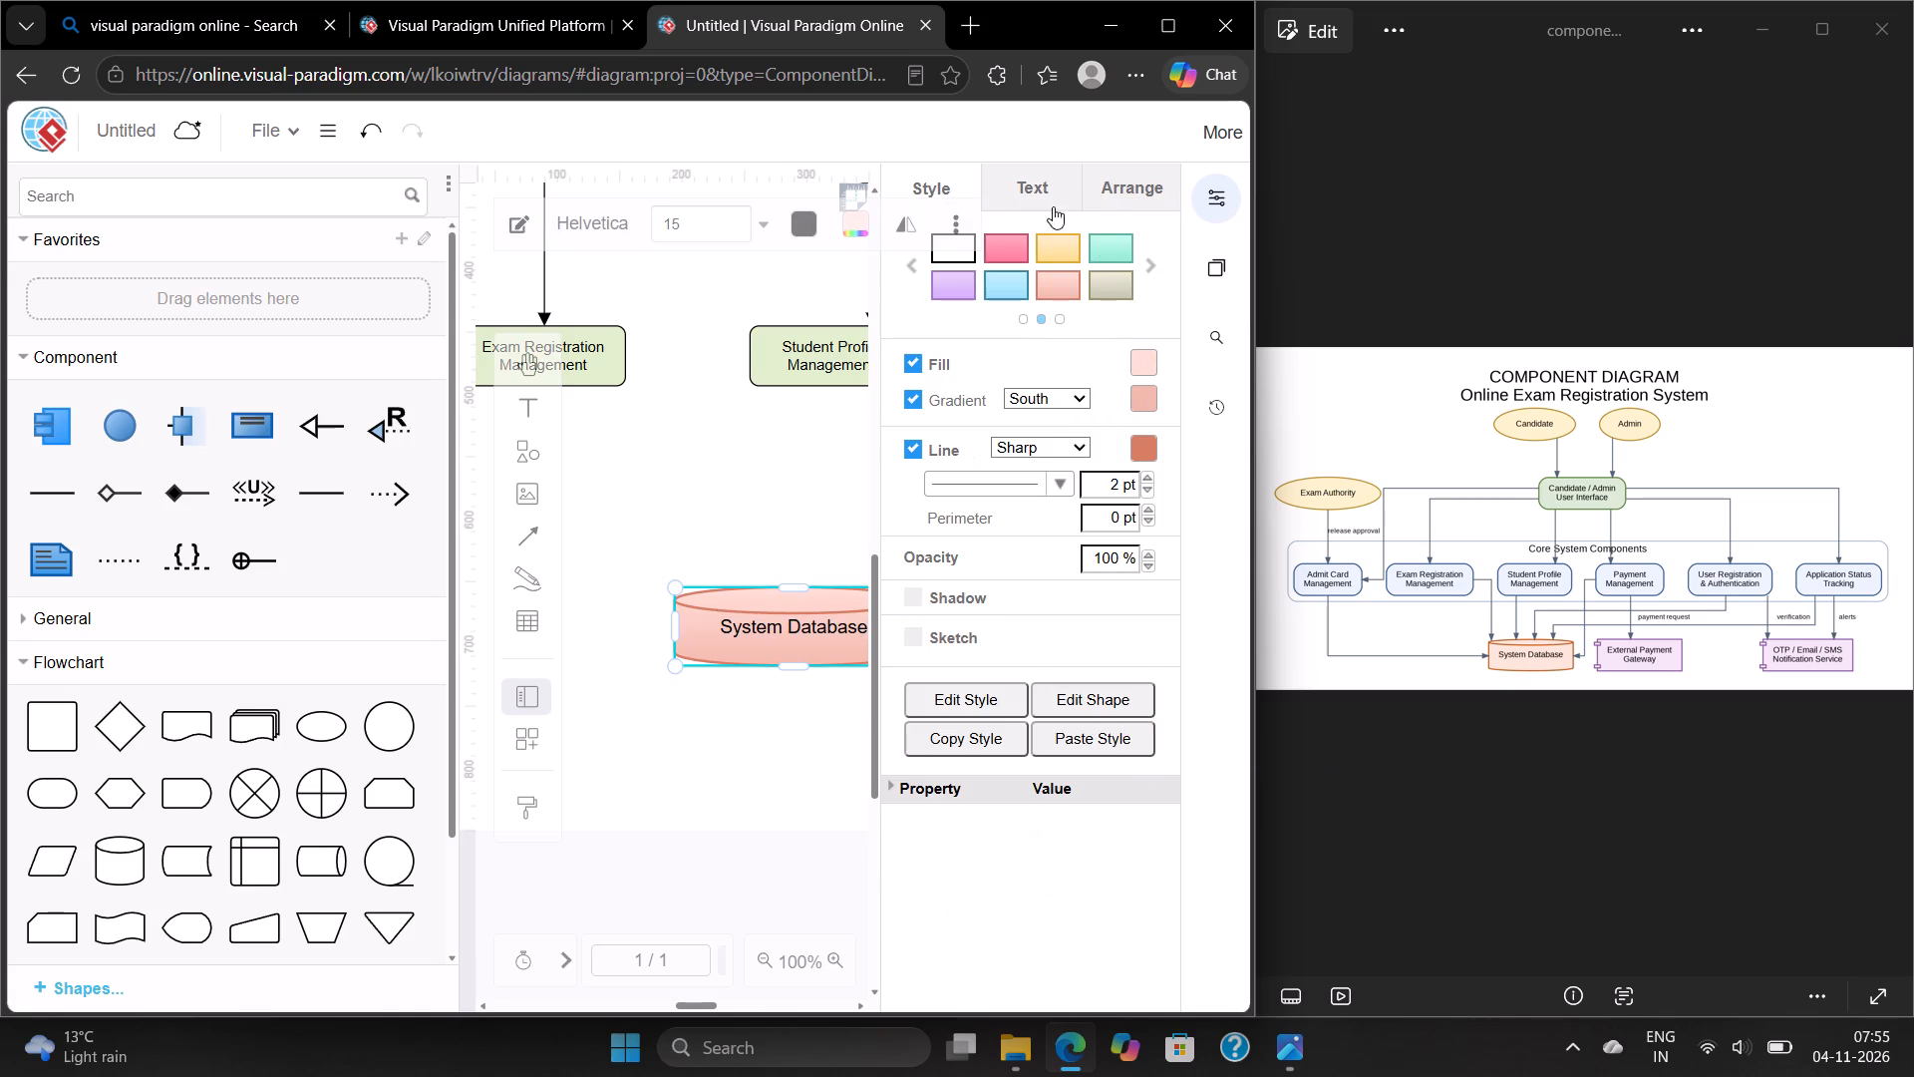
click(1023, 180)
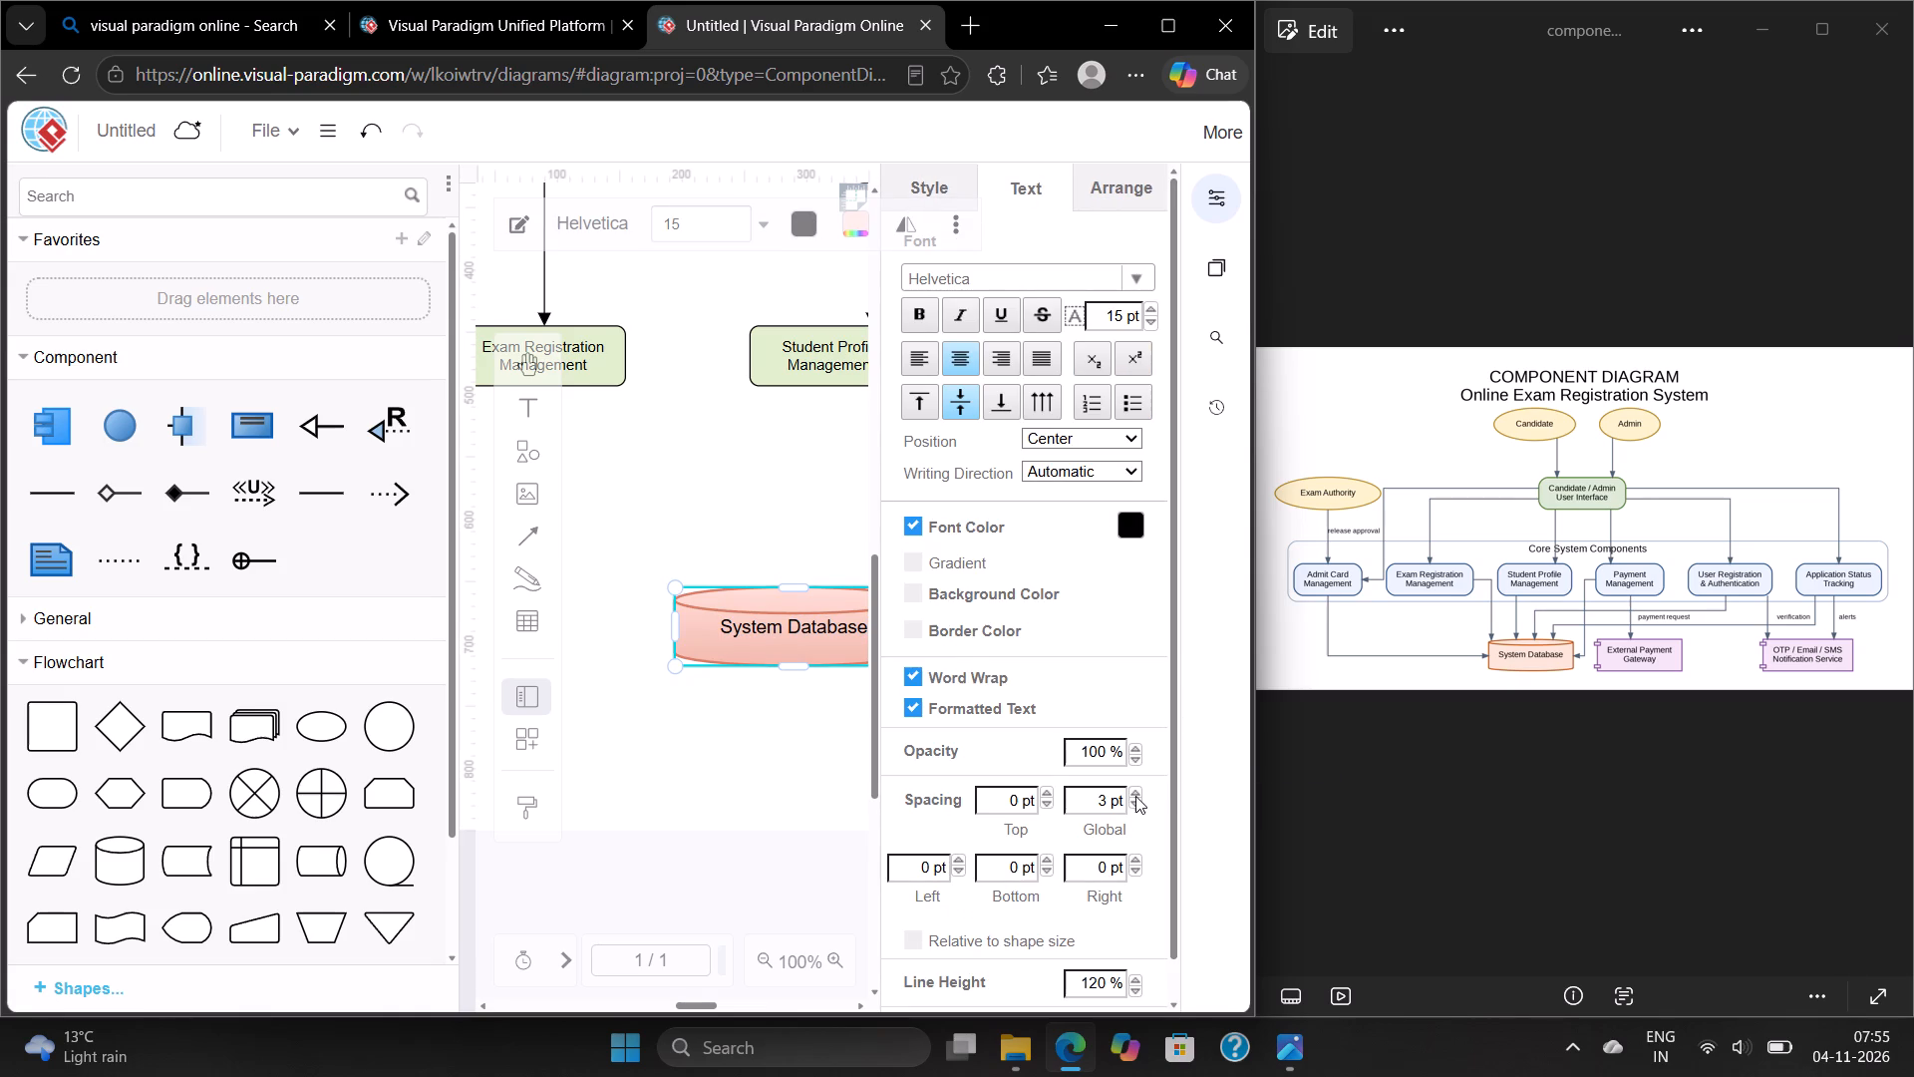
click(1135, 796)
click(1135, 796)
triple_click(1135, 796)
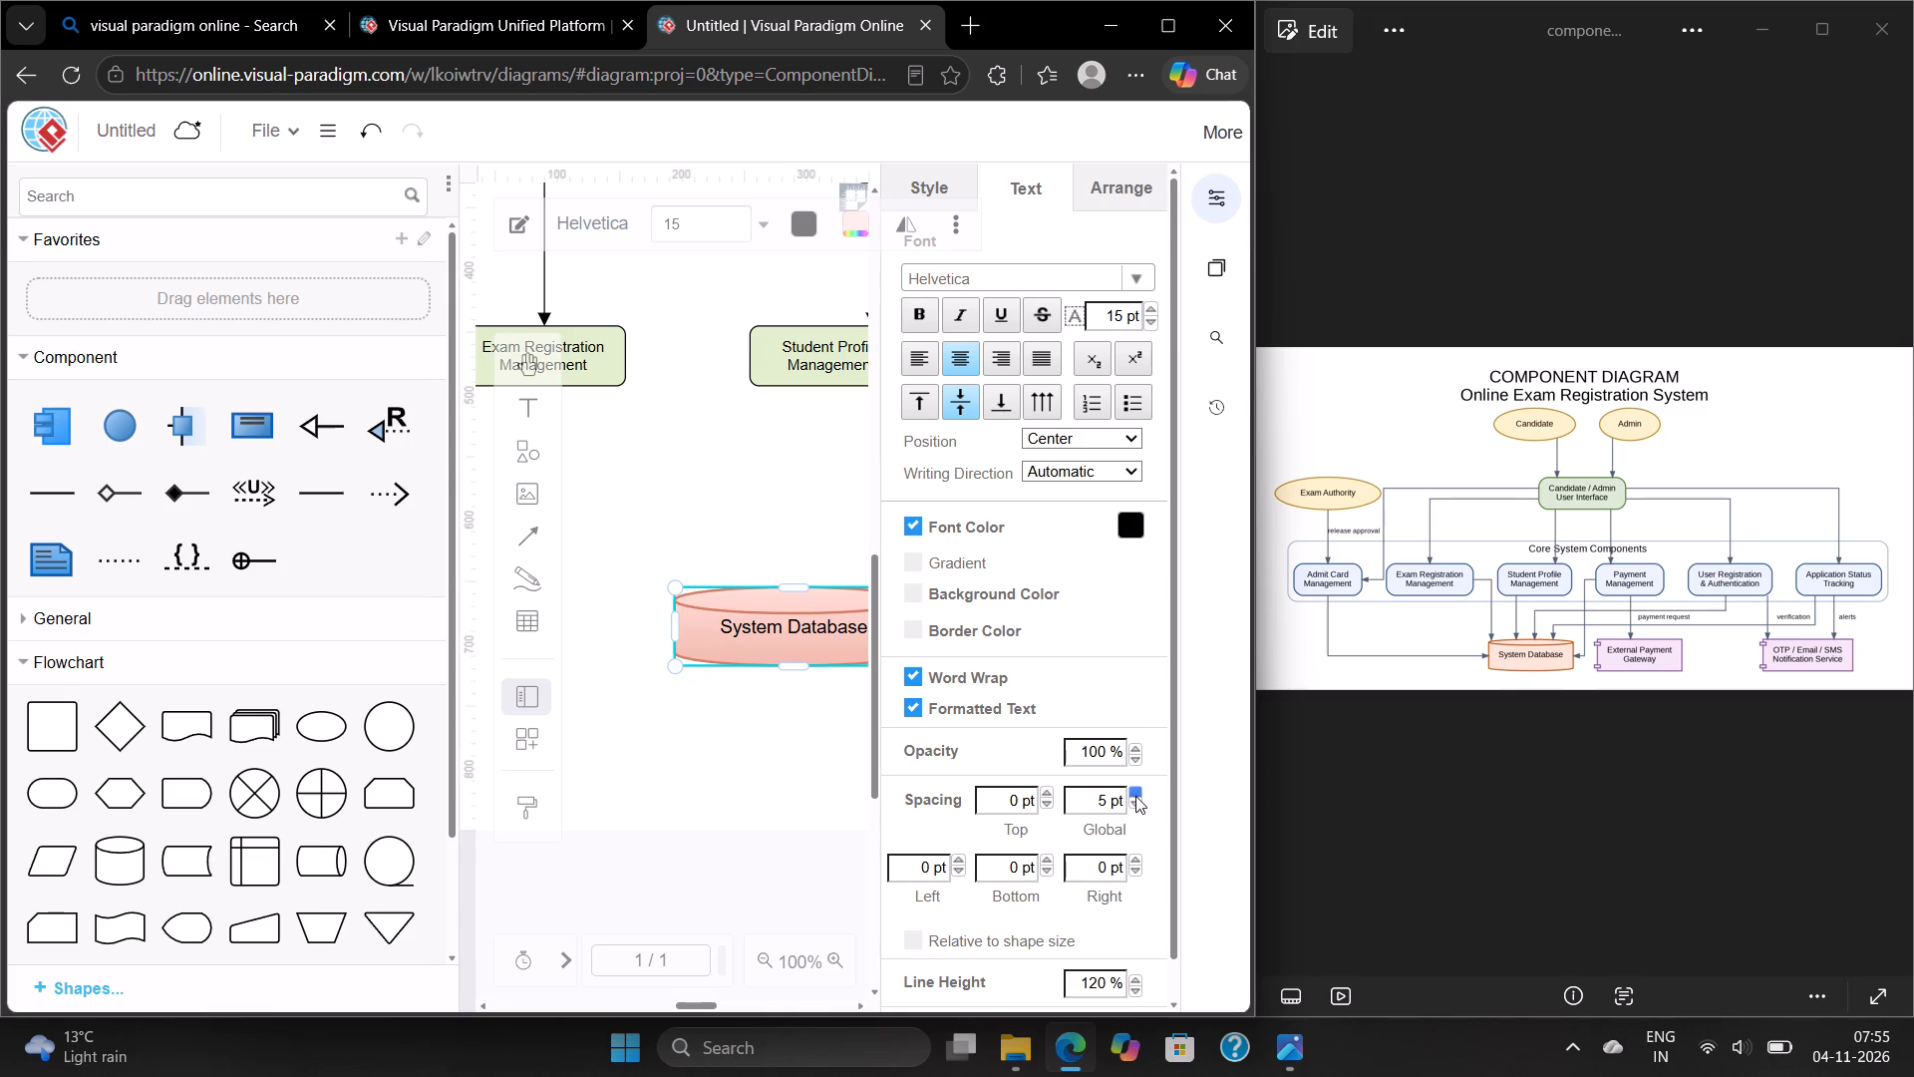
double_click(1135, 796)
double_click(821, 636)
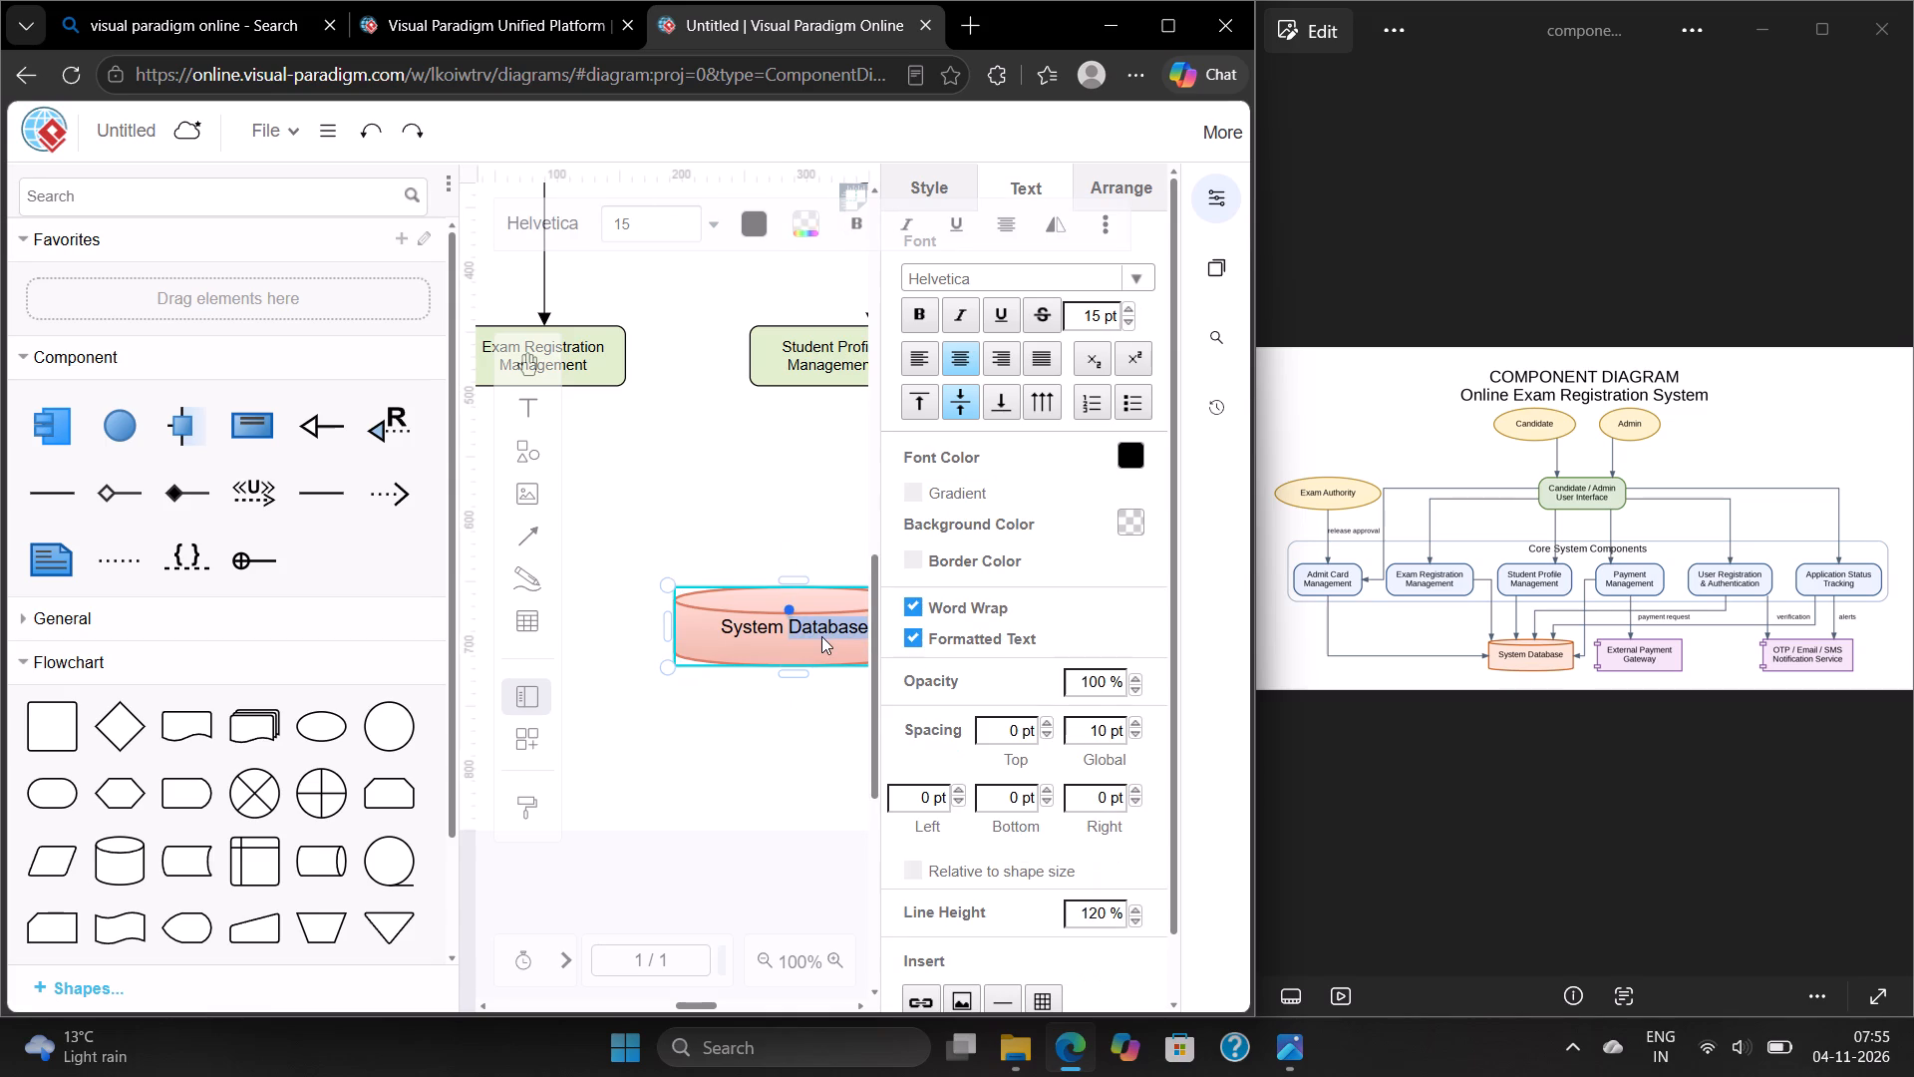
triple_click(821, 636)
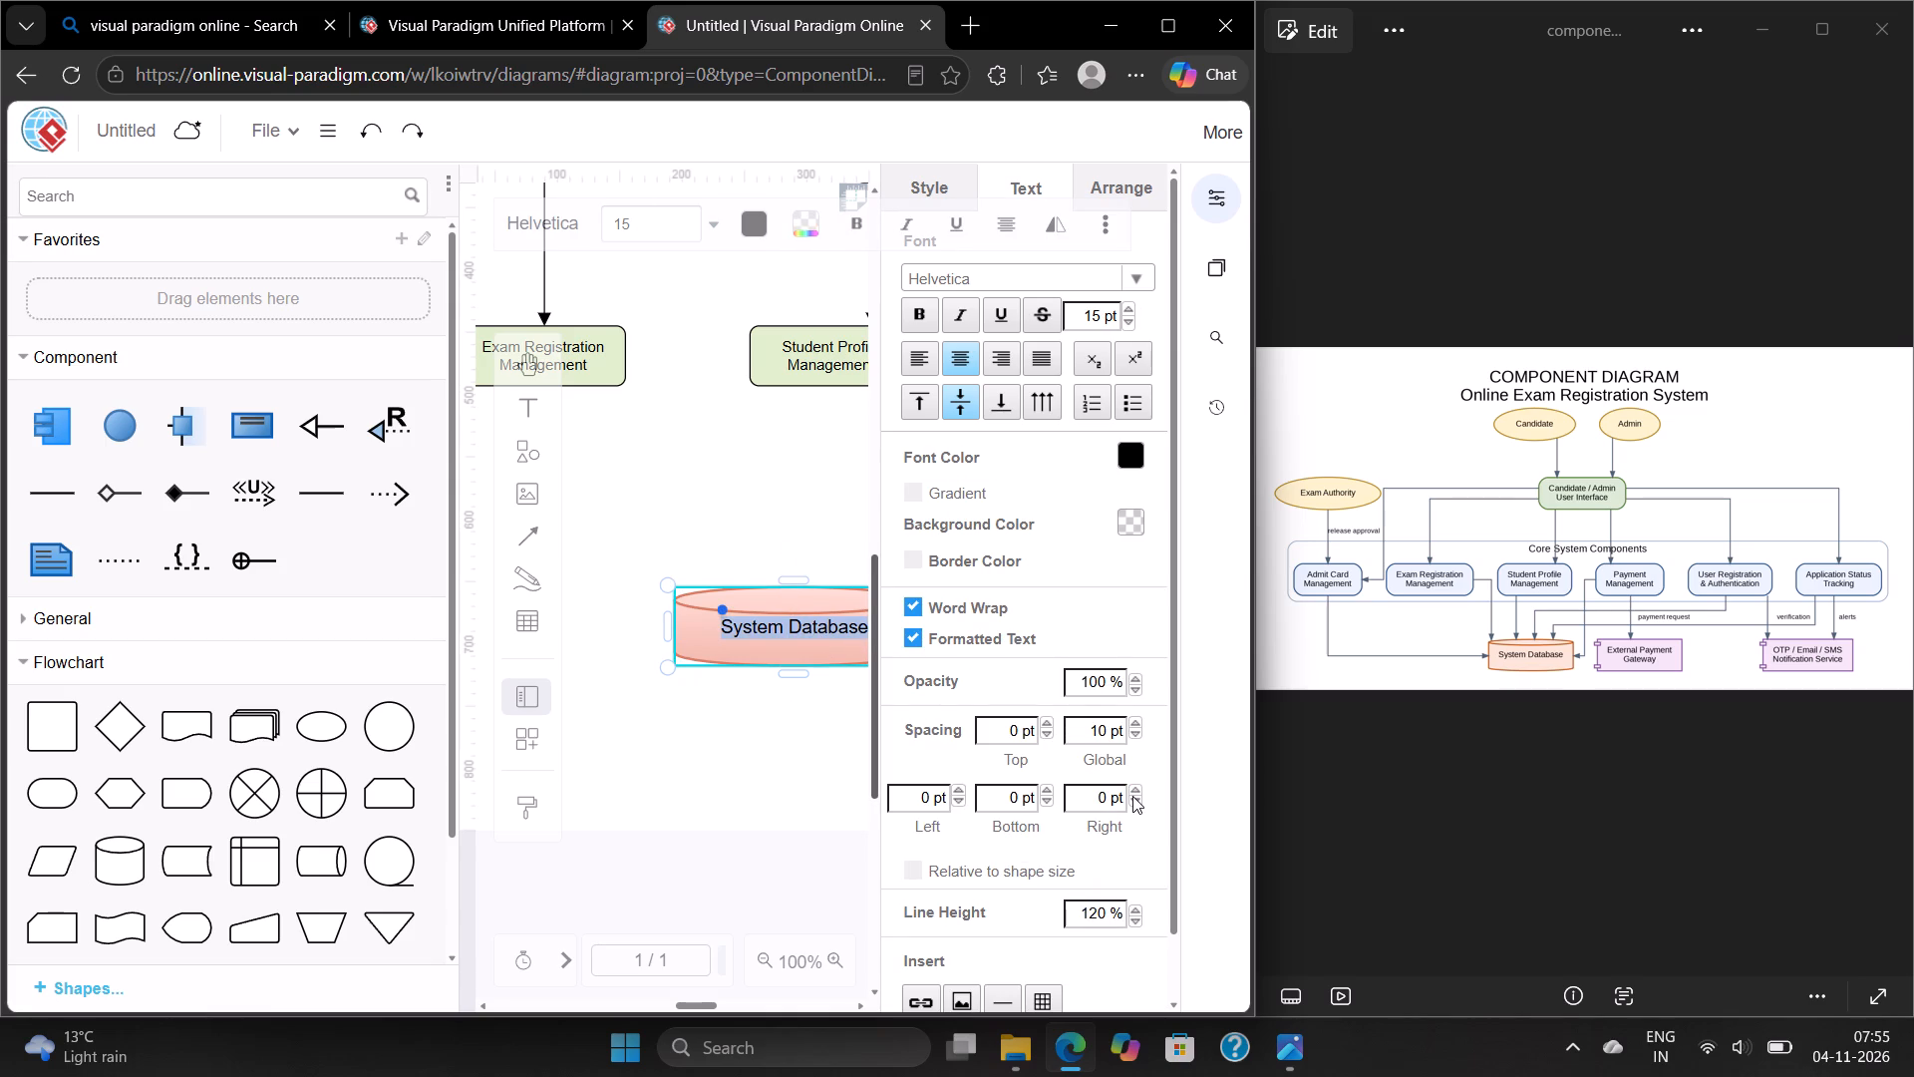
click(1131, 721)
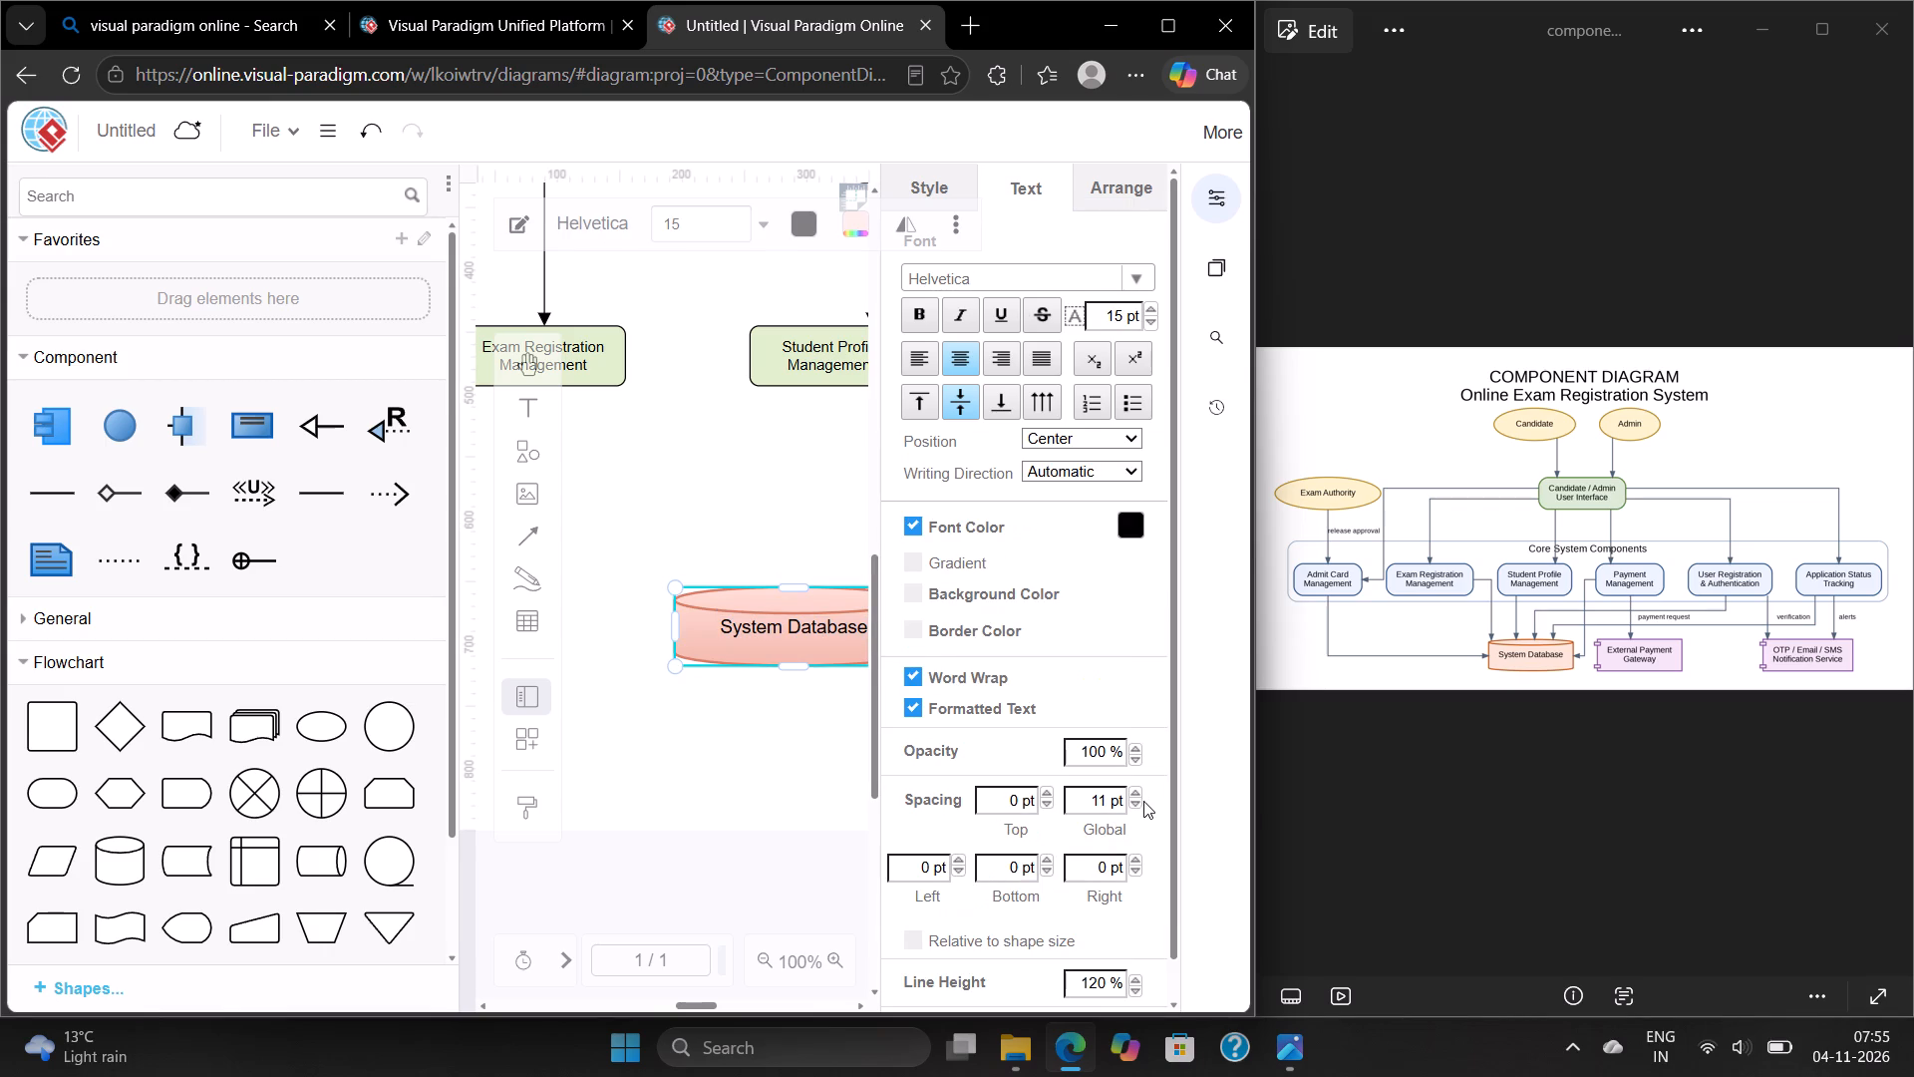
click(1136, 793)
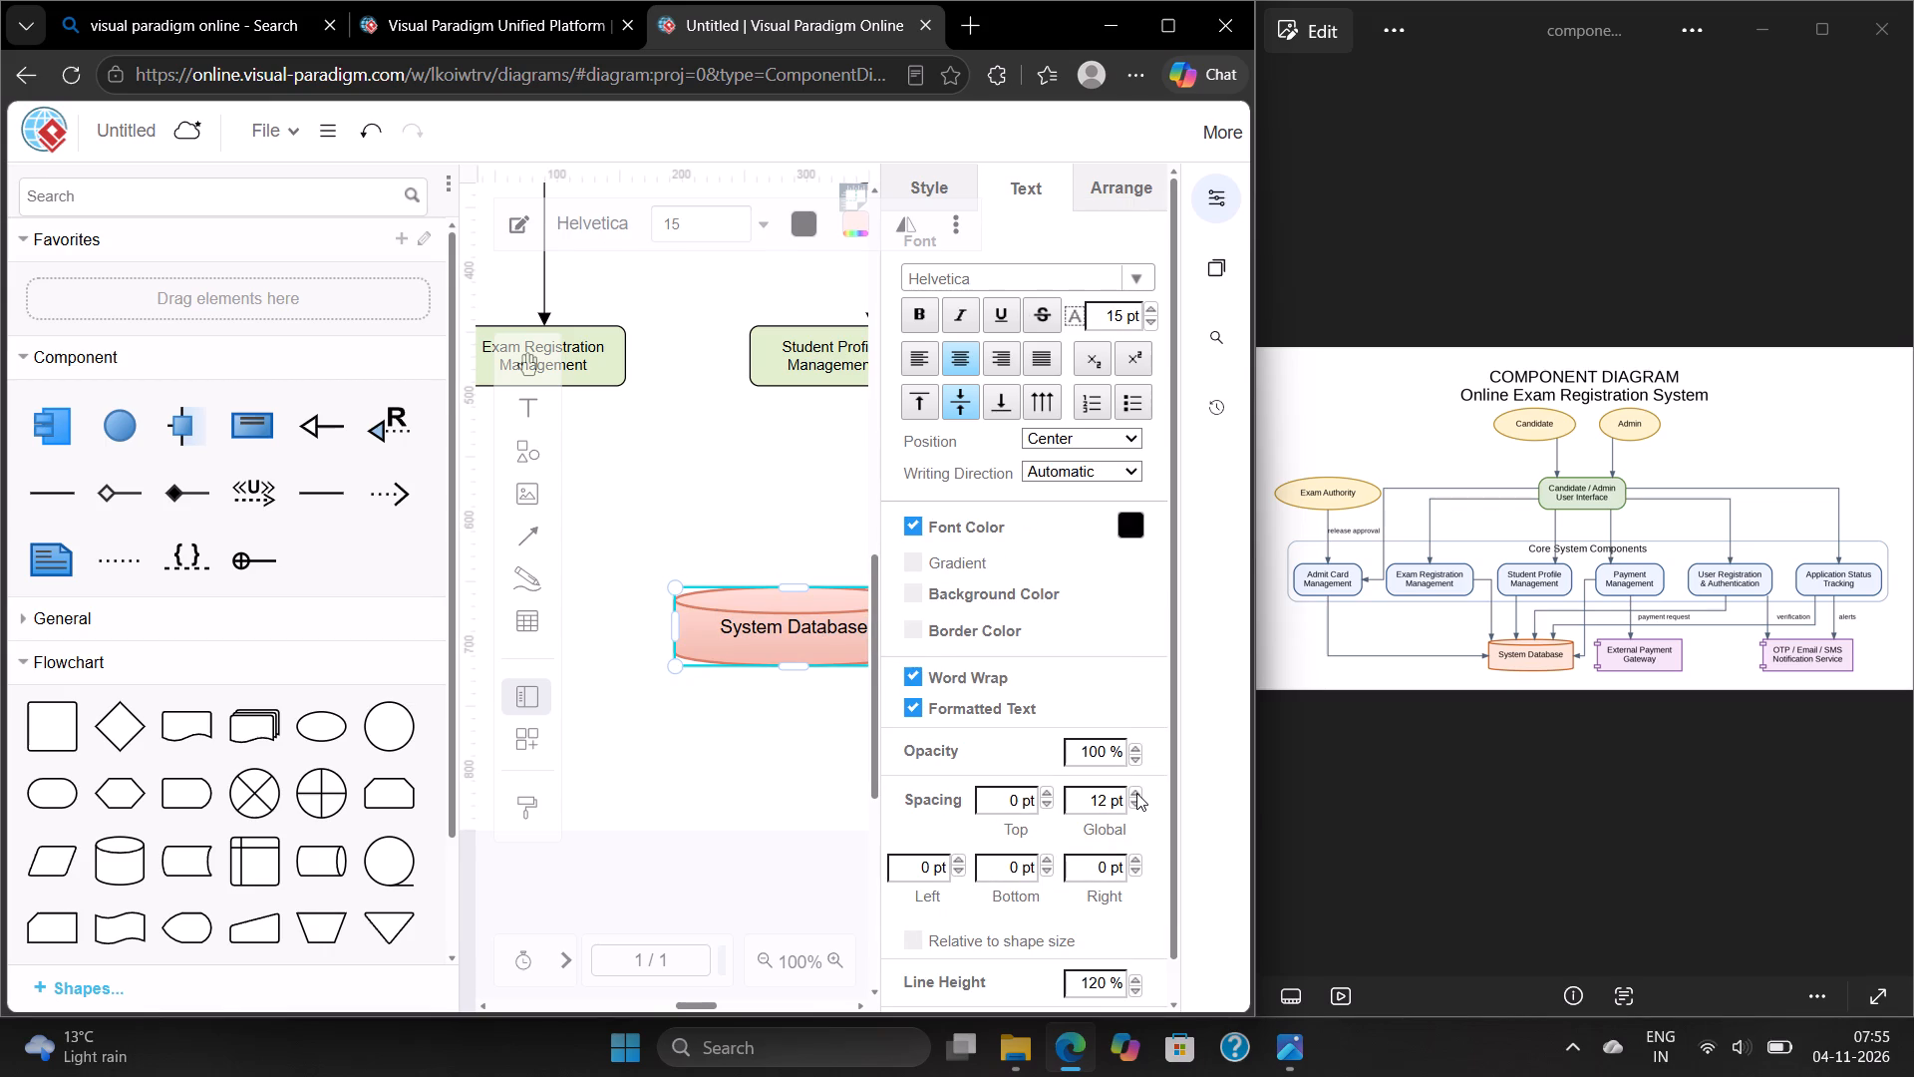
triple_click(1135, 809)
double_click(1135, 805)
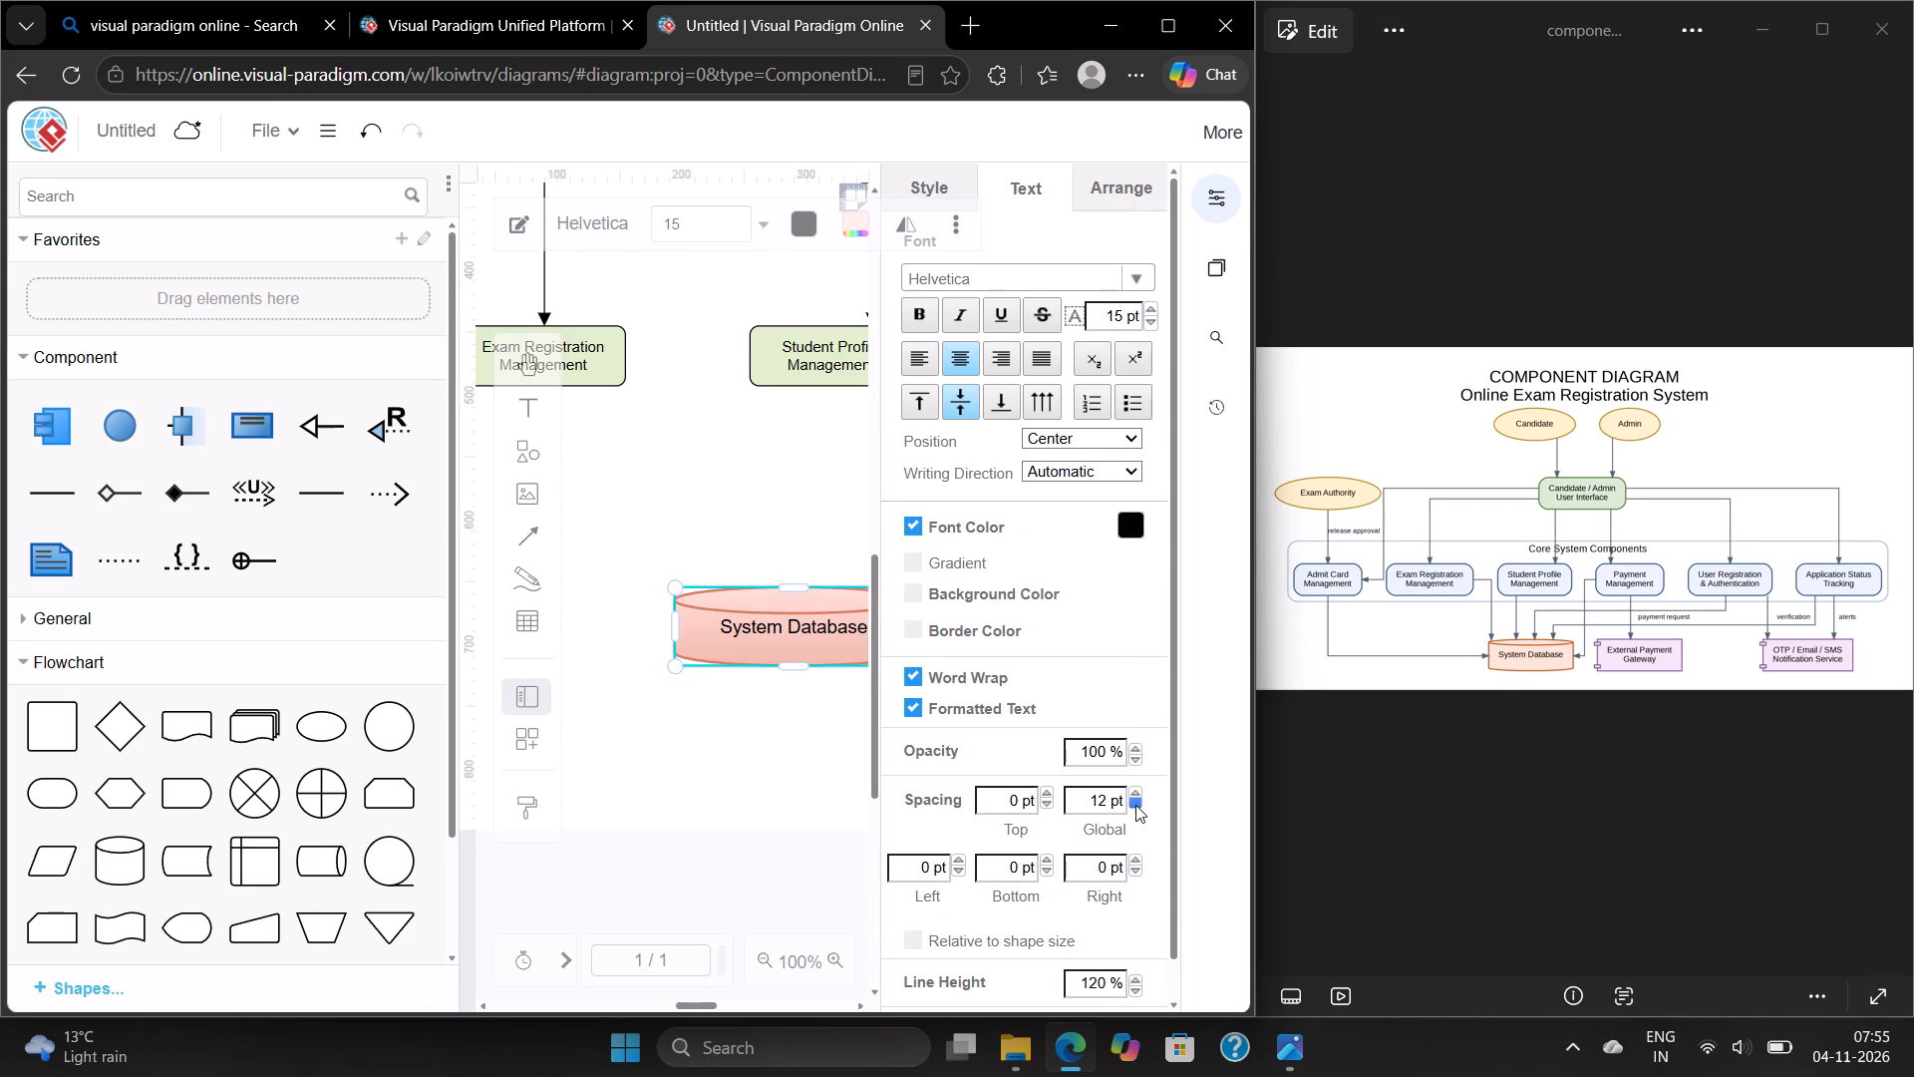
triple_click(1135, 805)
double_click(1135, 805)
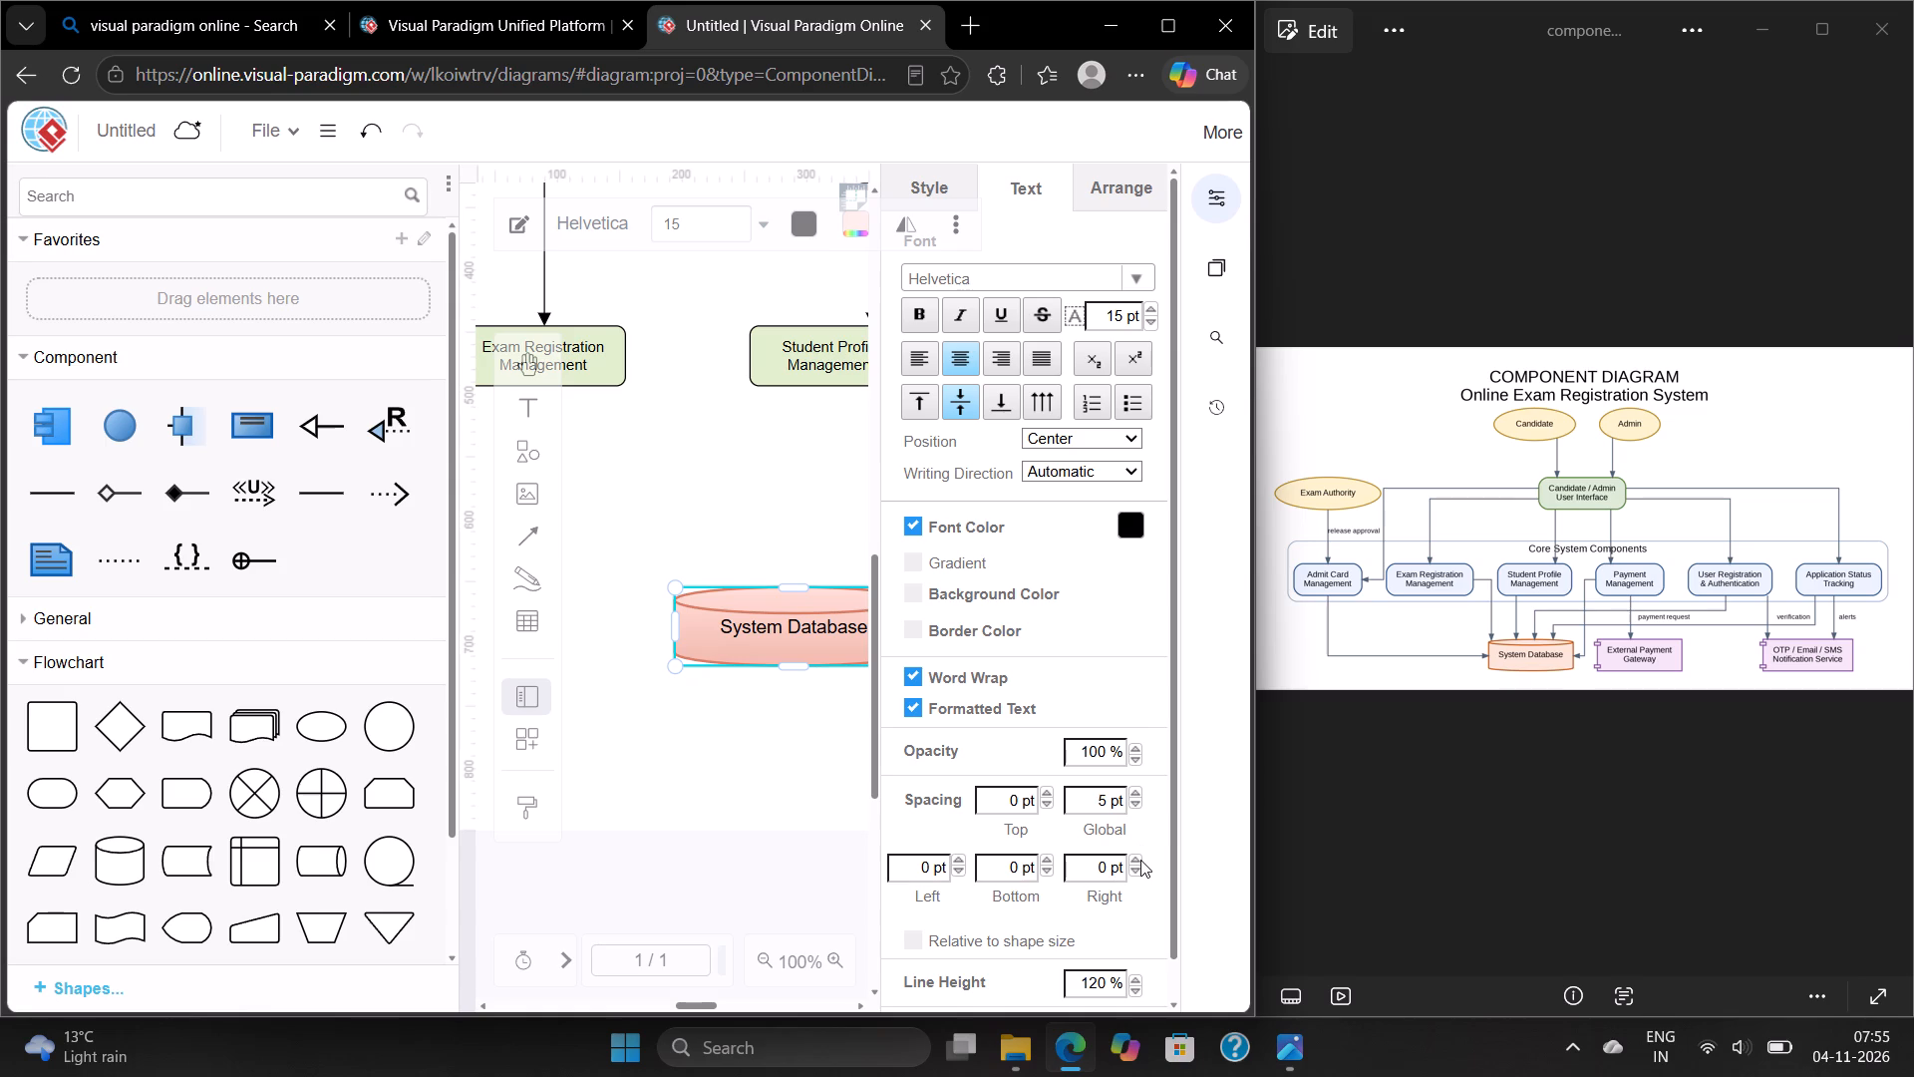
Set the "System Database" label's right spacing to 2 pt and its top spacing to 12 pt.
double_click(1137, 860)
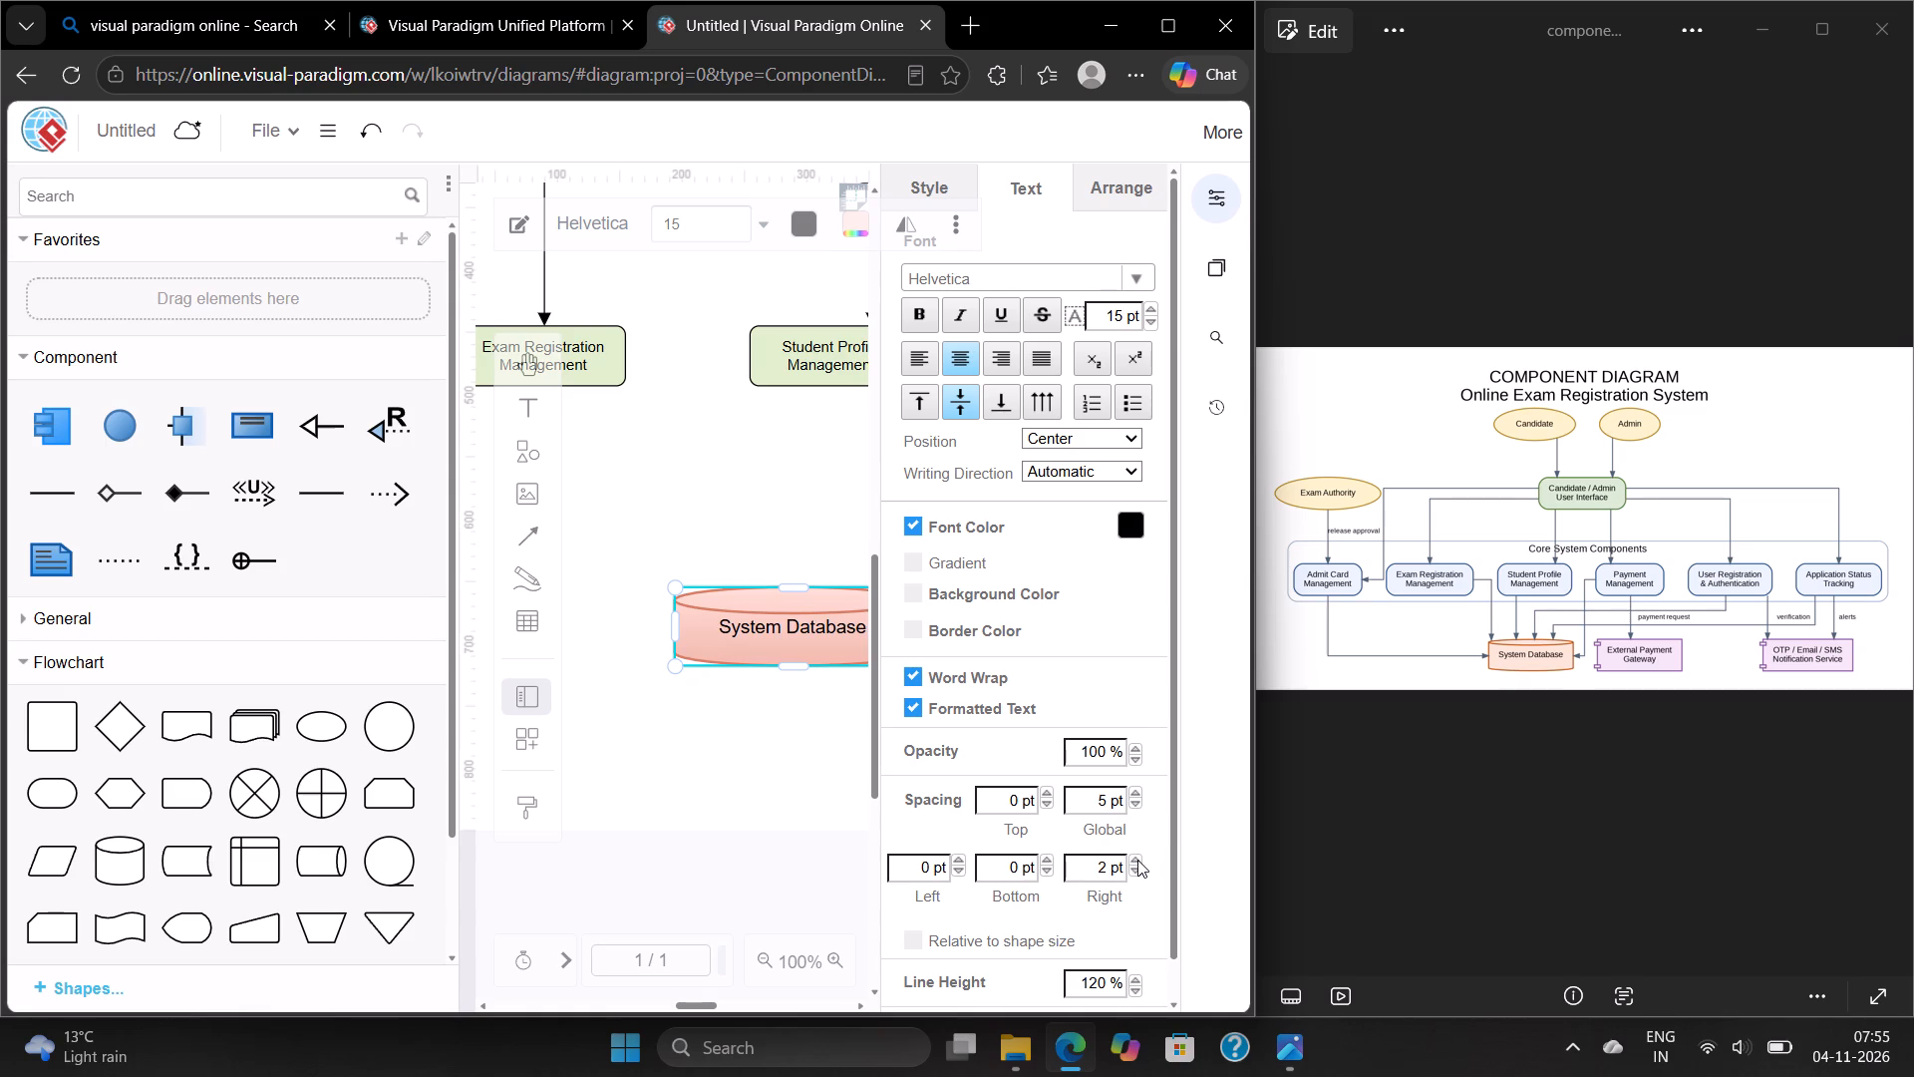
click(1043, 794)
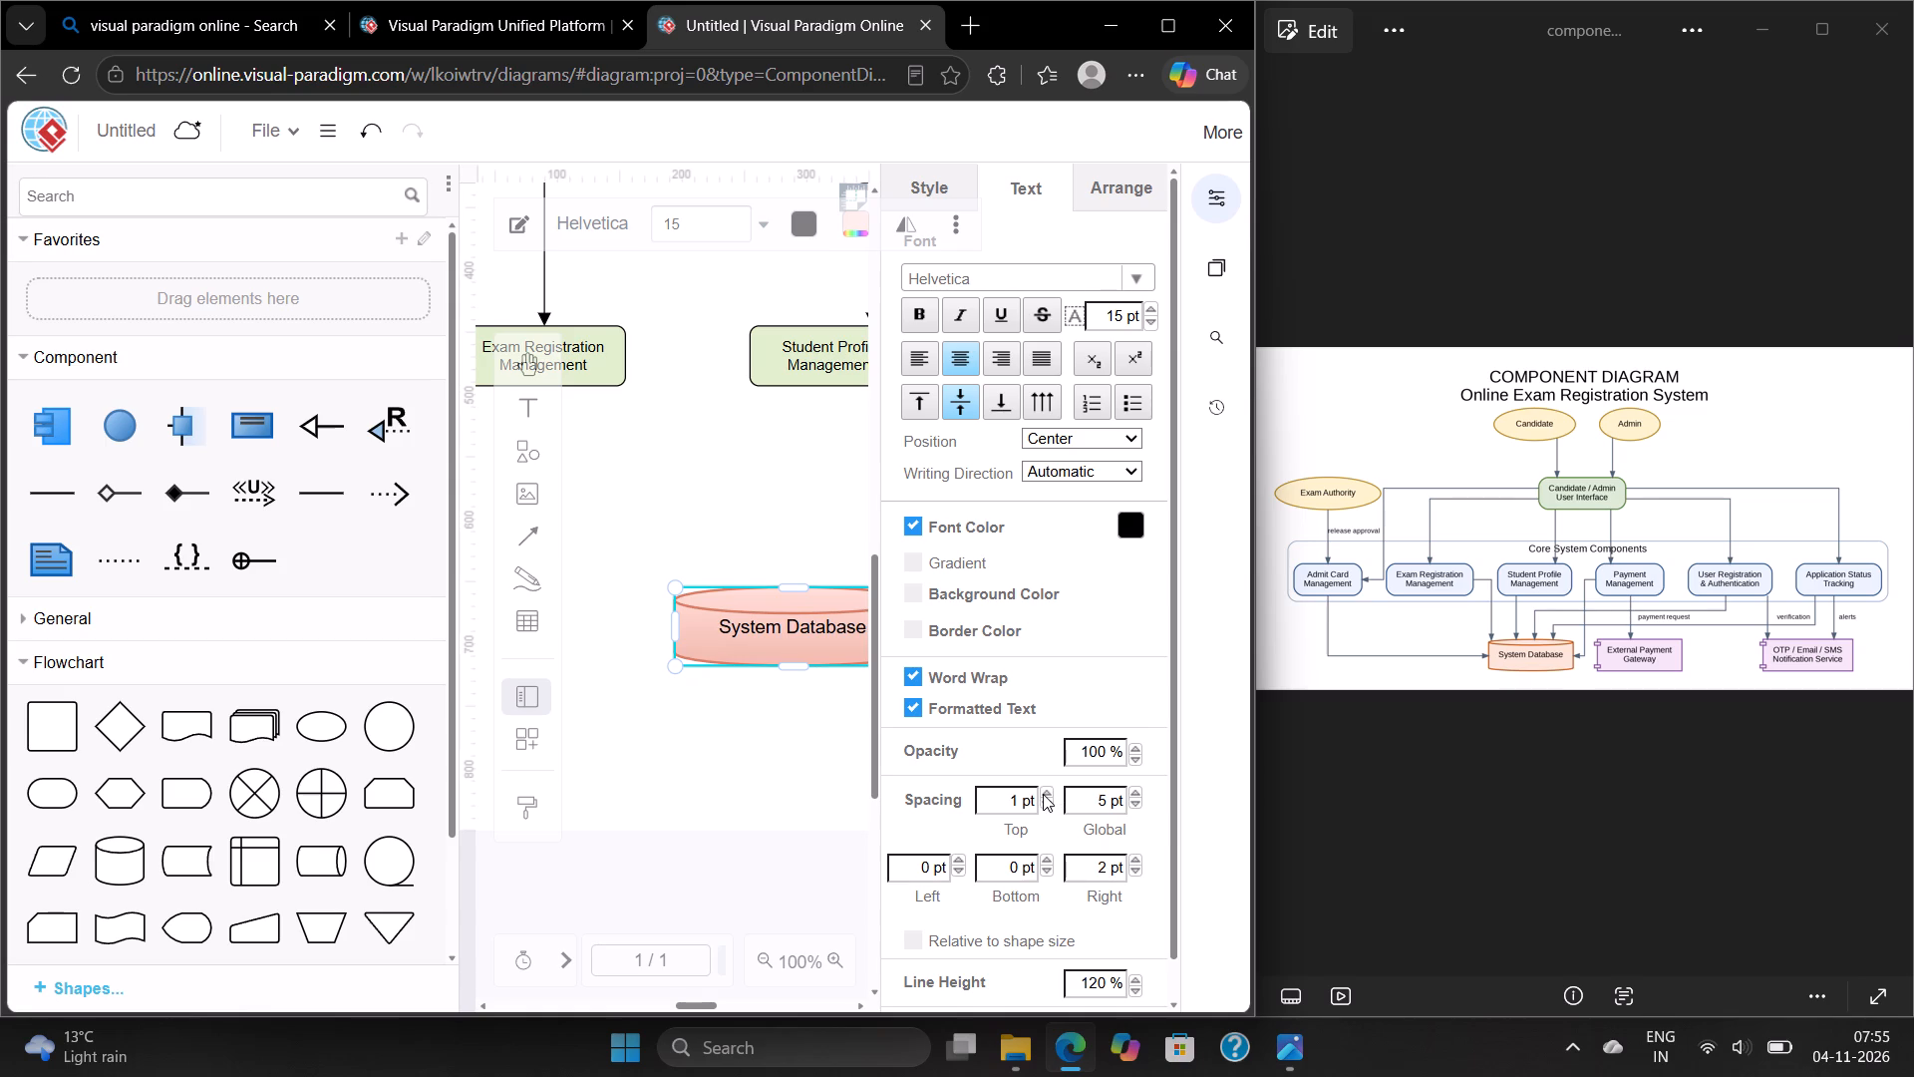
click(1043, 794)
triple_click(1049, 803)
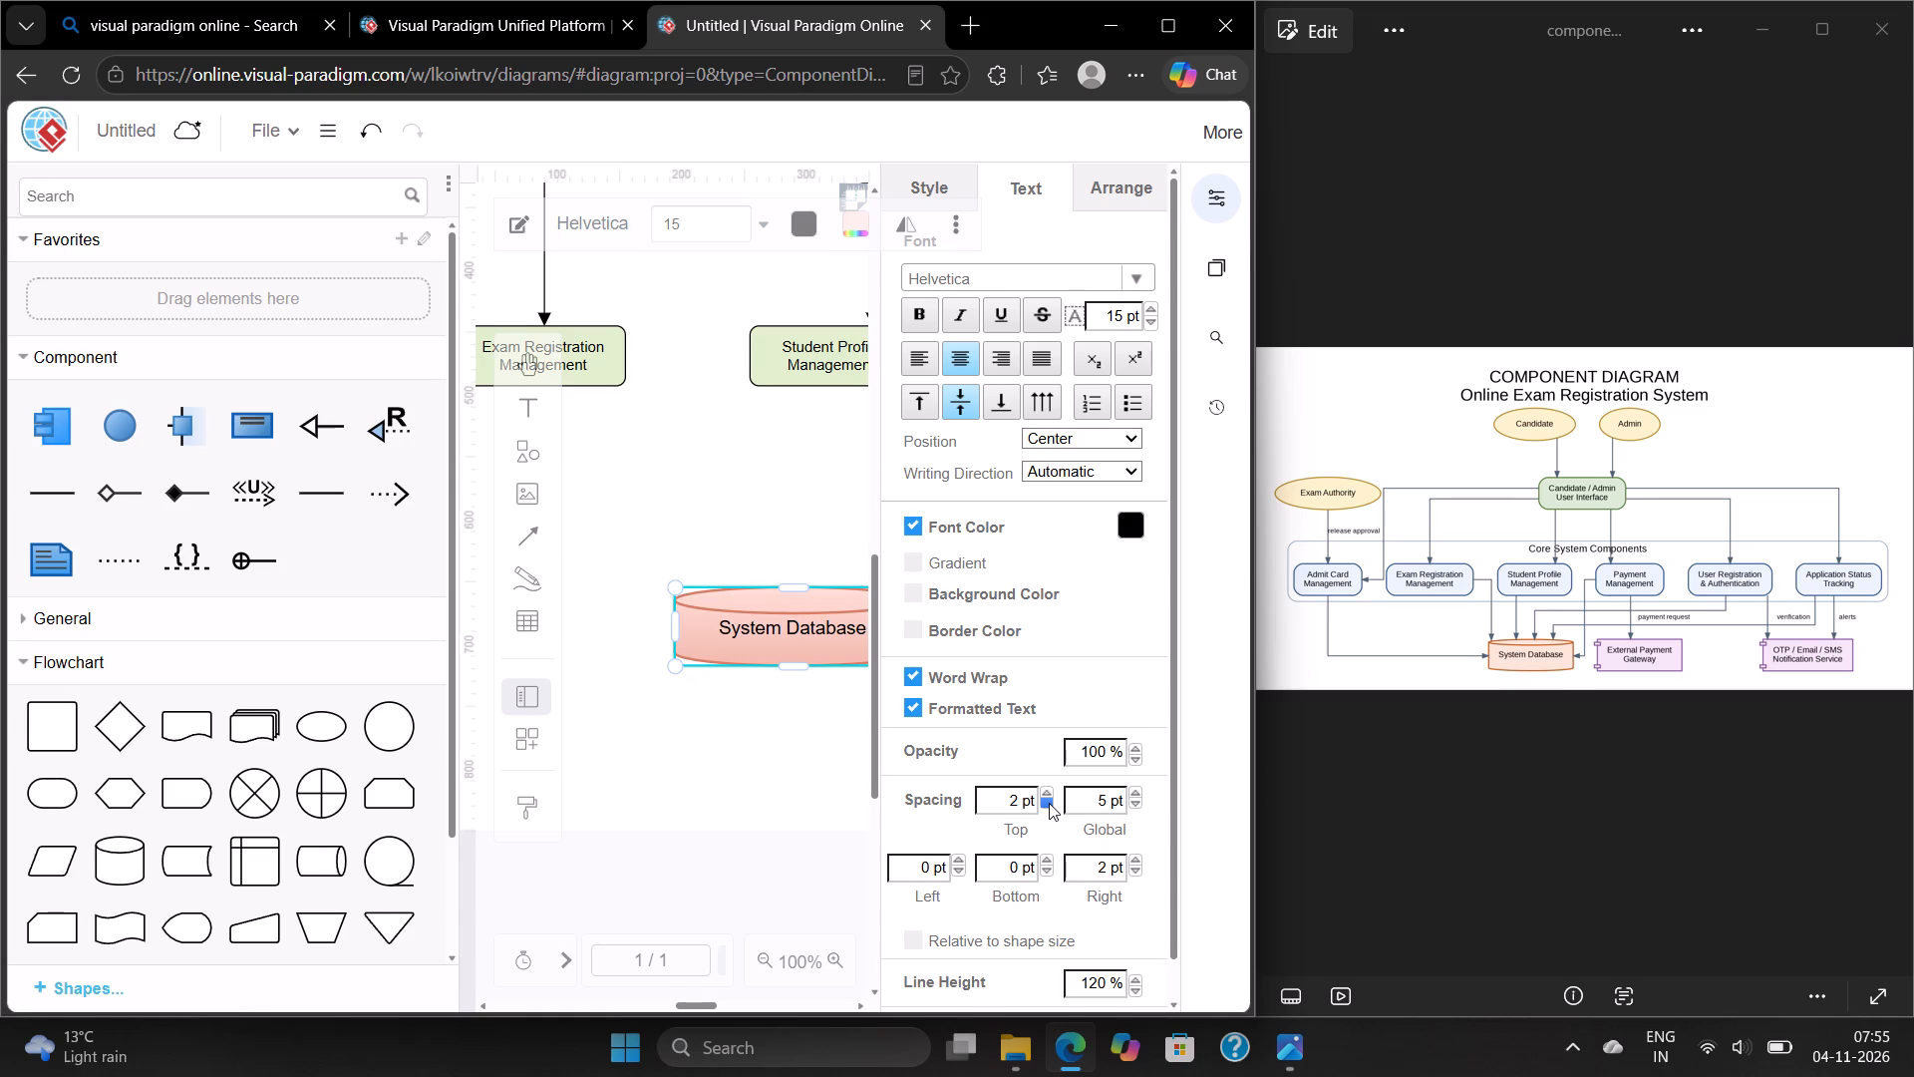
click(1049, 803)
triple_click(1047, 789)
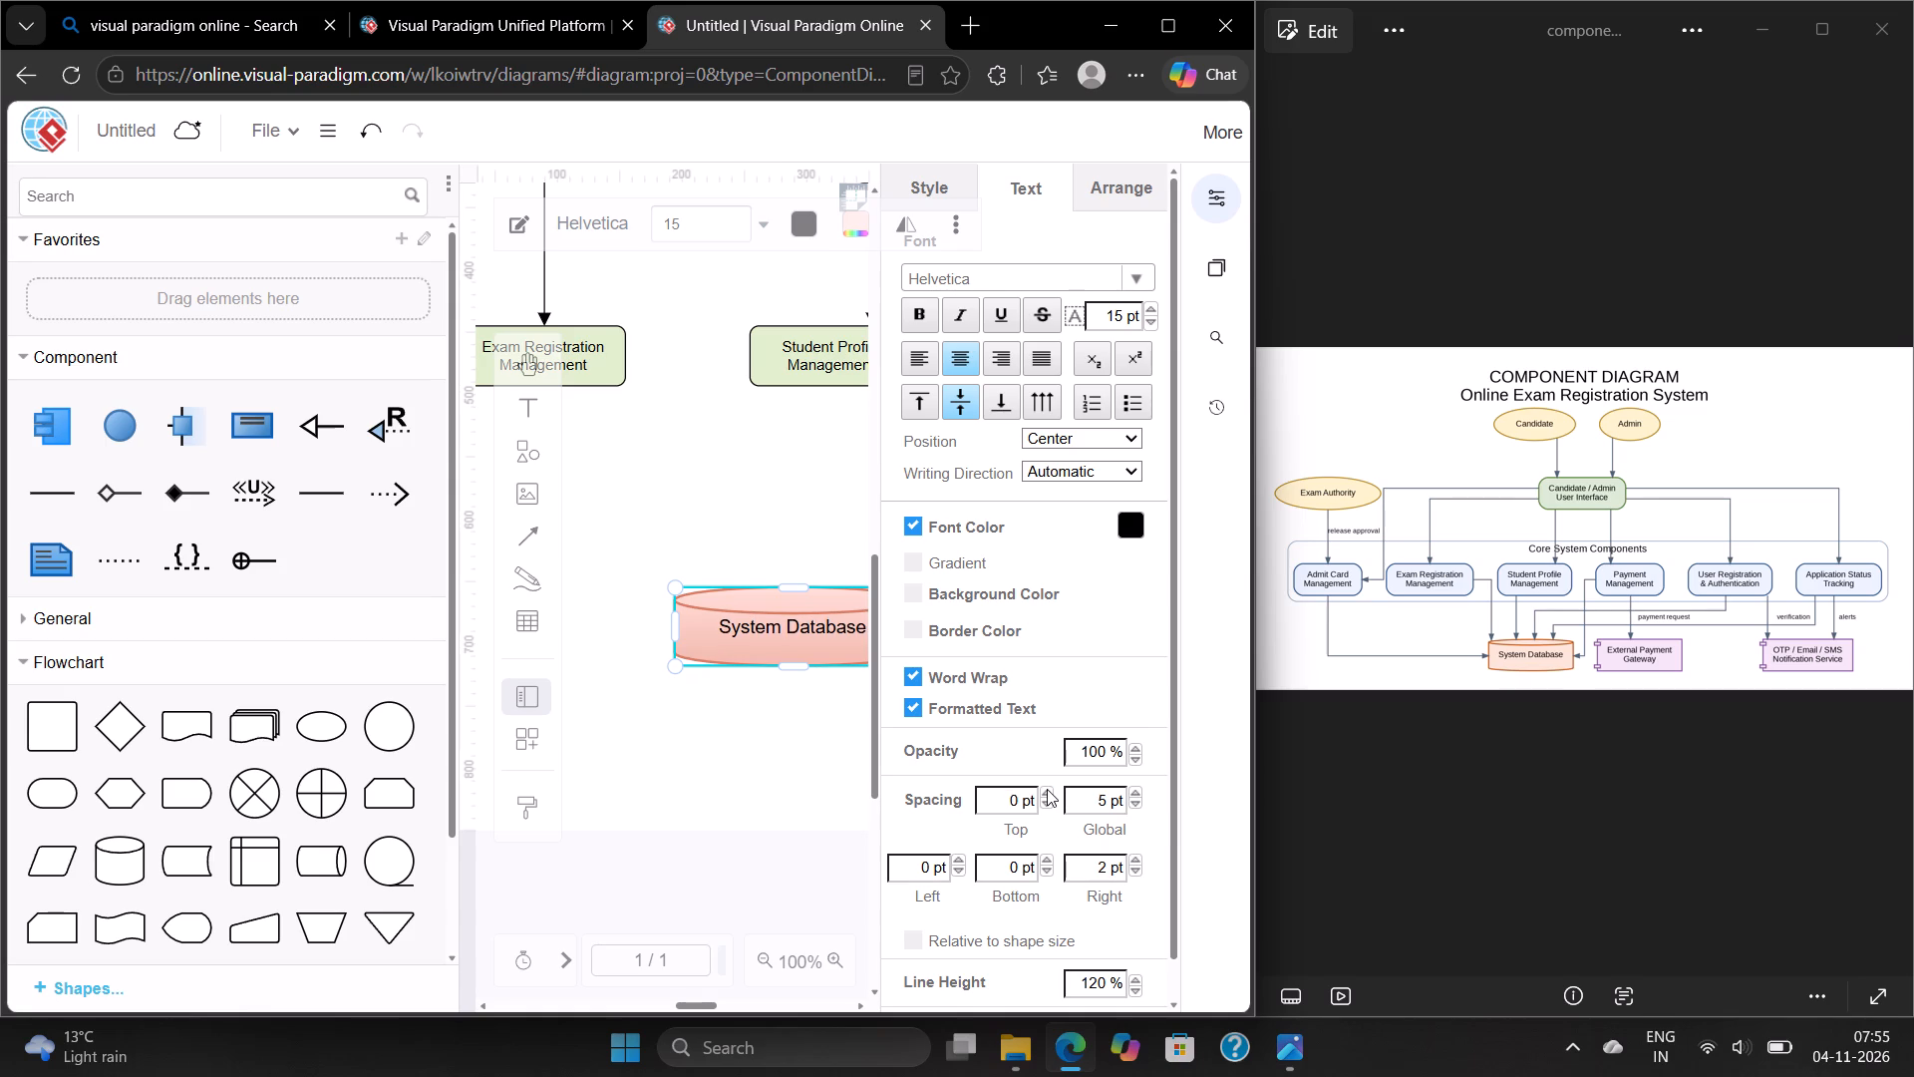
triple_click(1047, 789)
triple_click(1047, 789)
triple_click(1047, 789)
double_click(1047, 789)
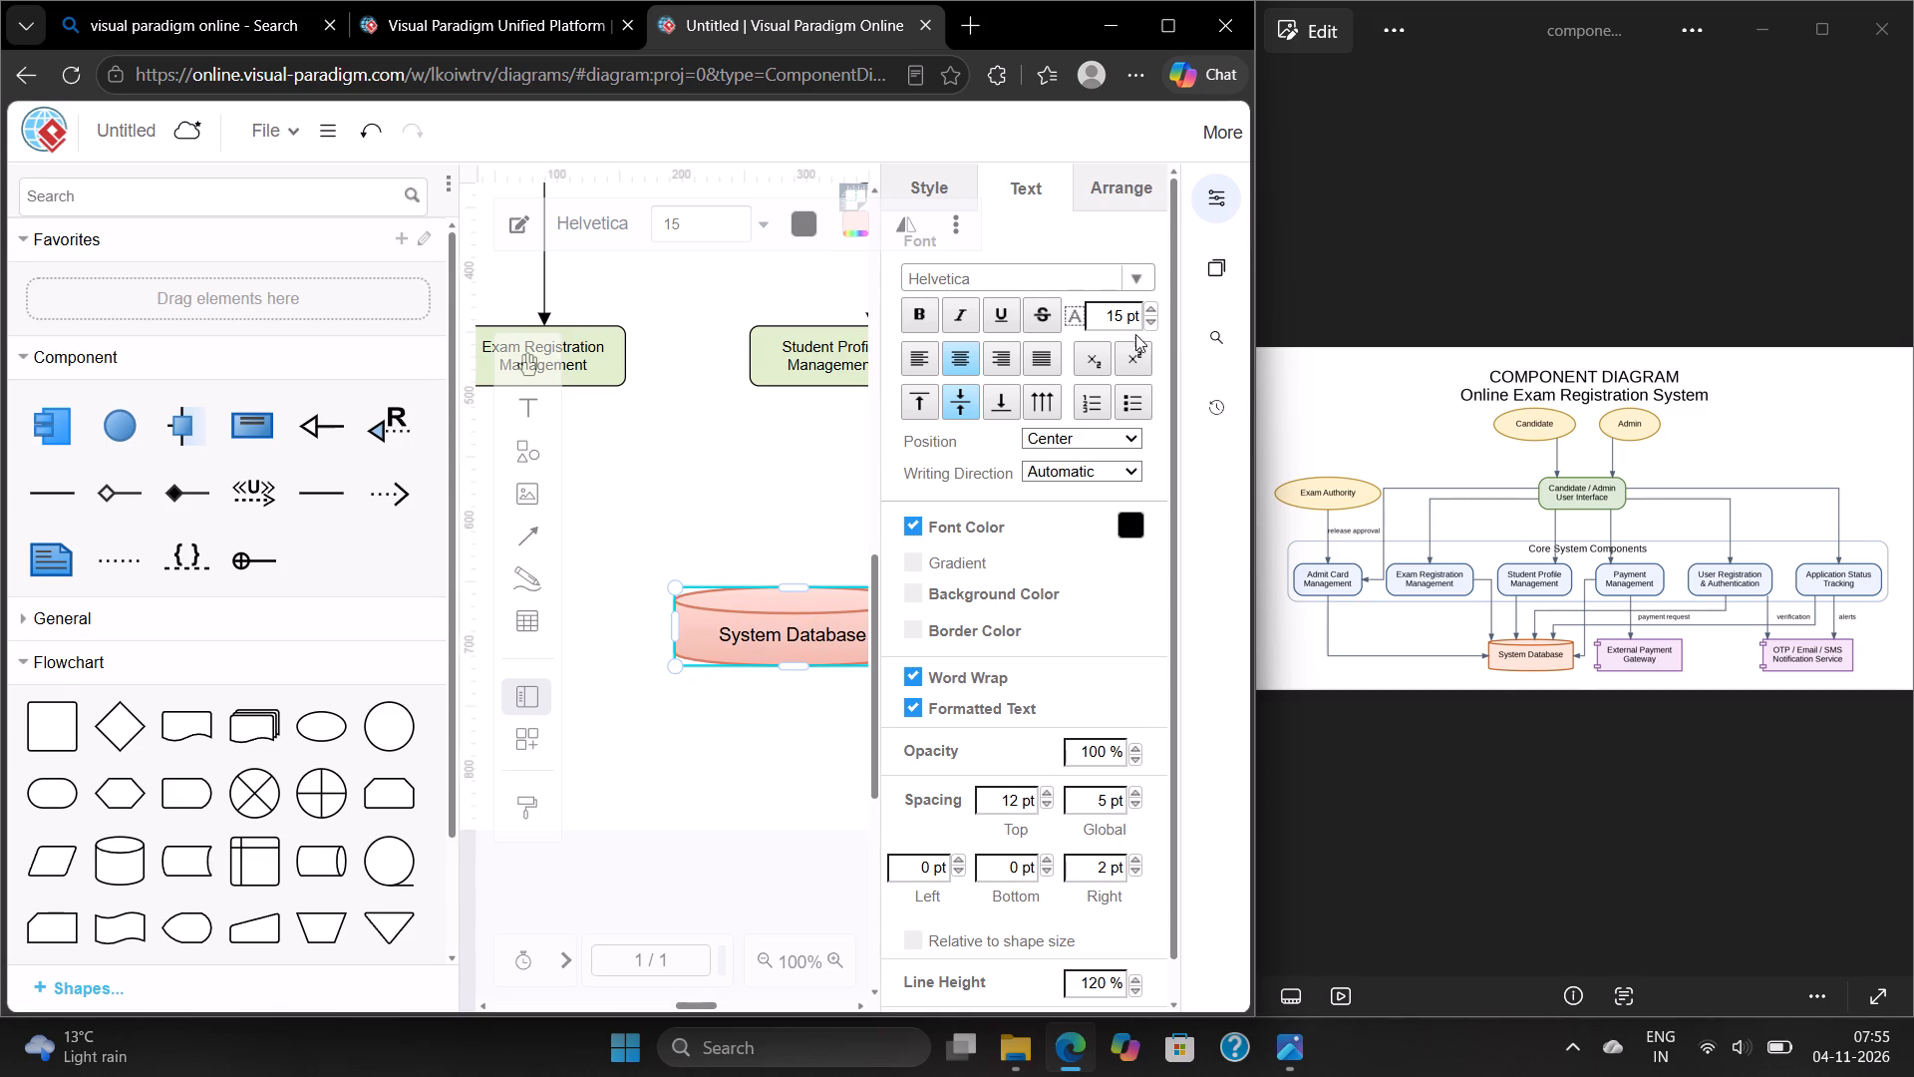
Set the font size of the "System Database" label to 16 pt.
click(1154, 313)
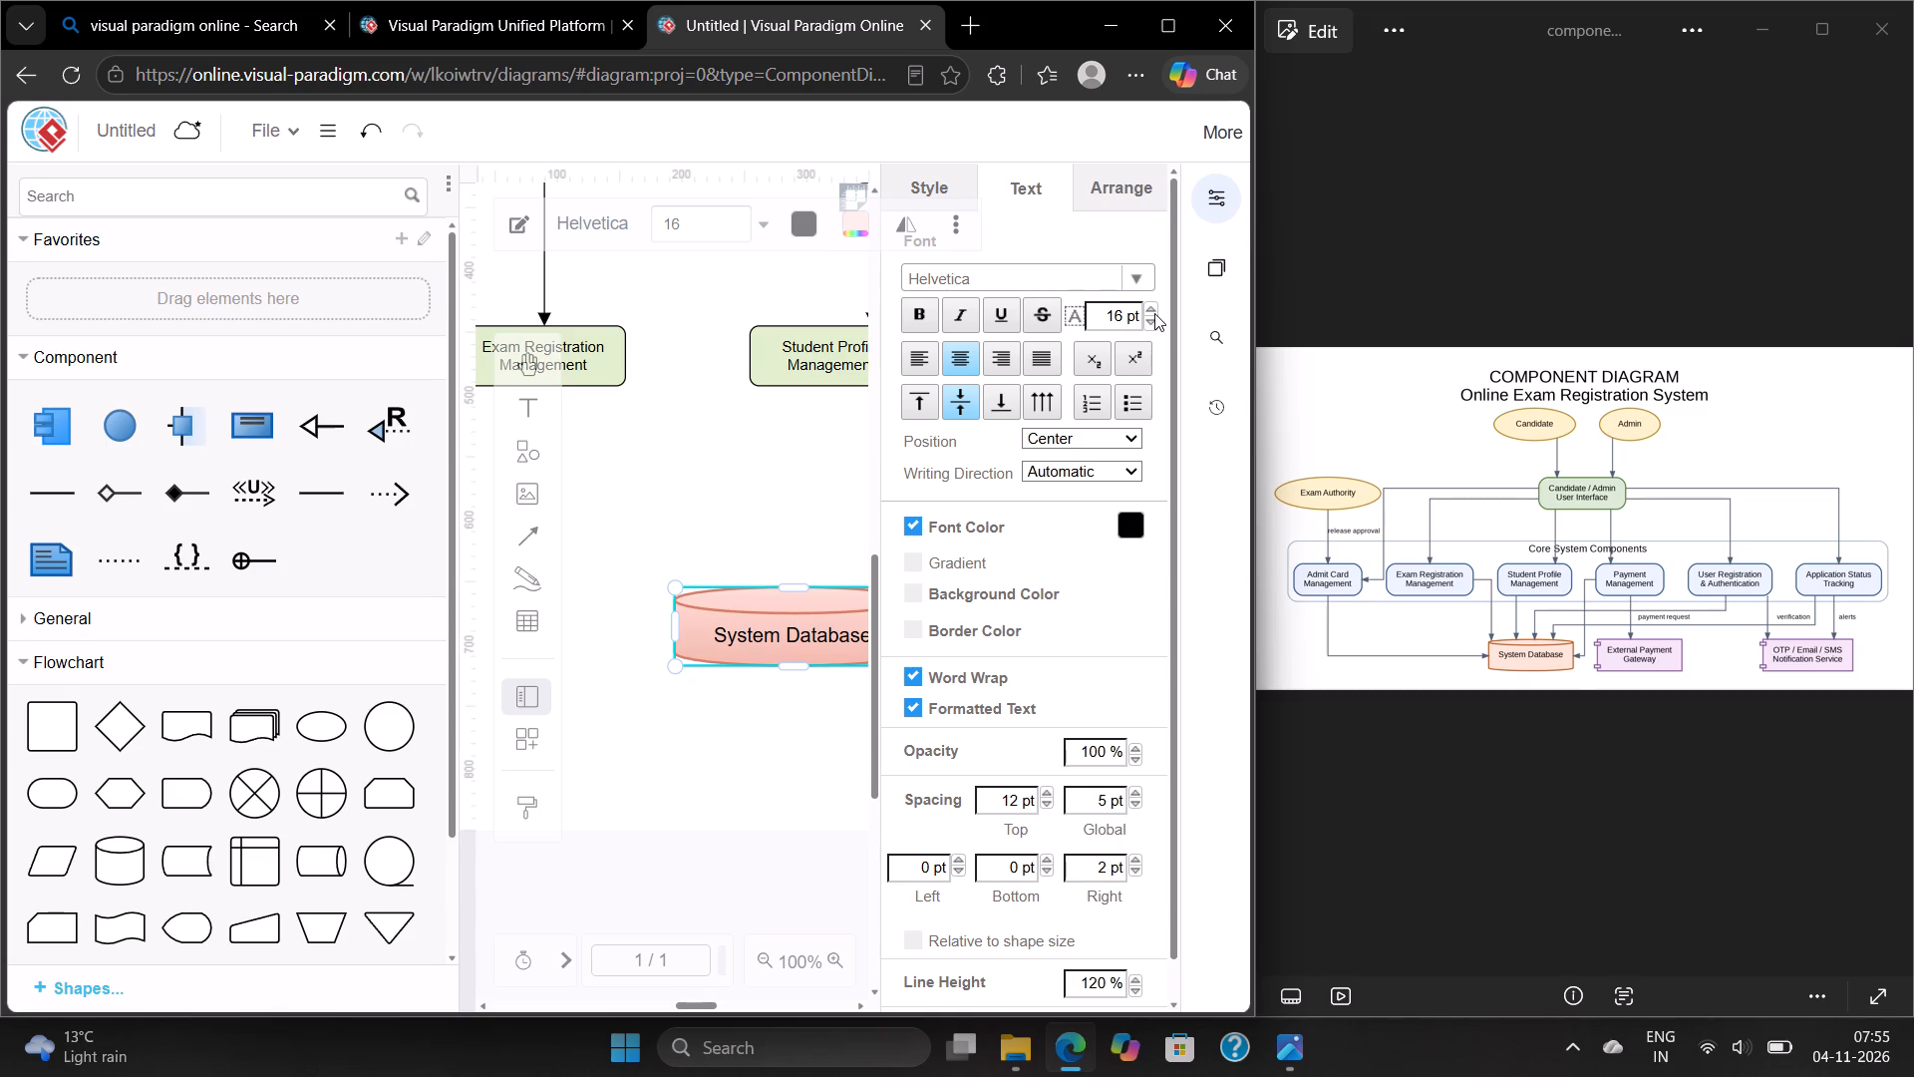
click(1217, 194)
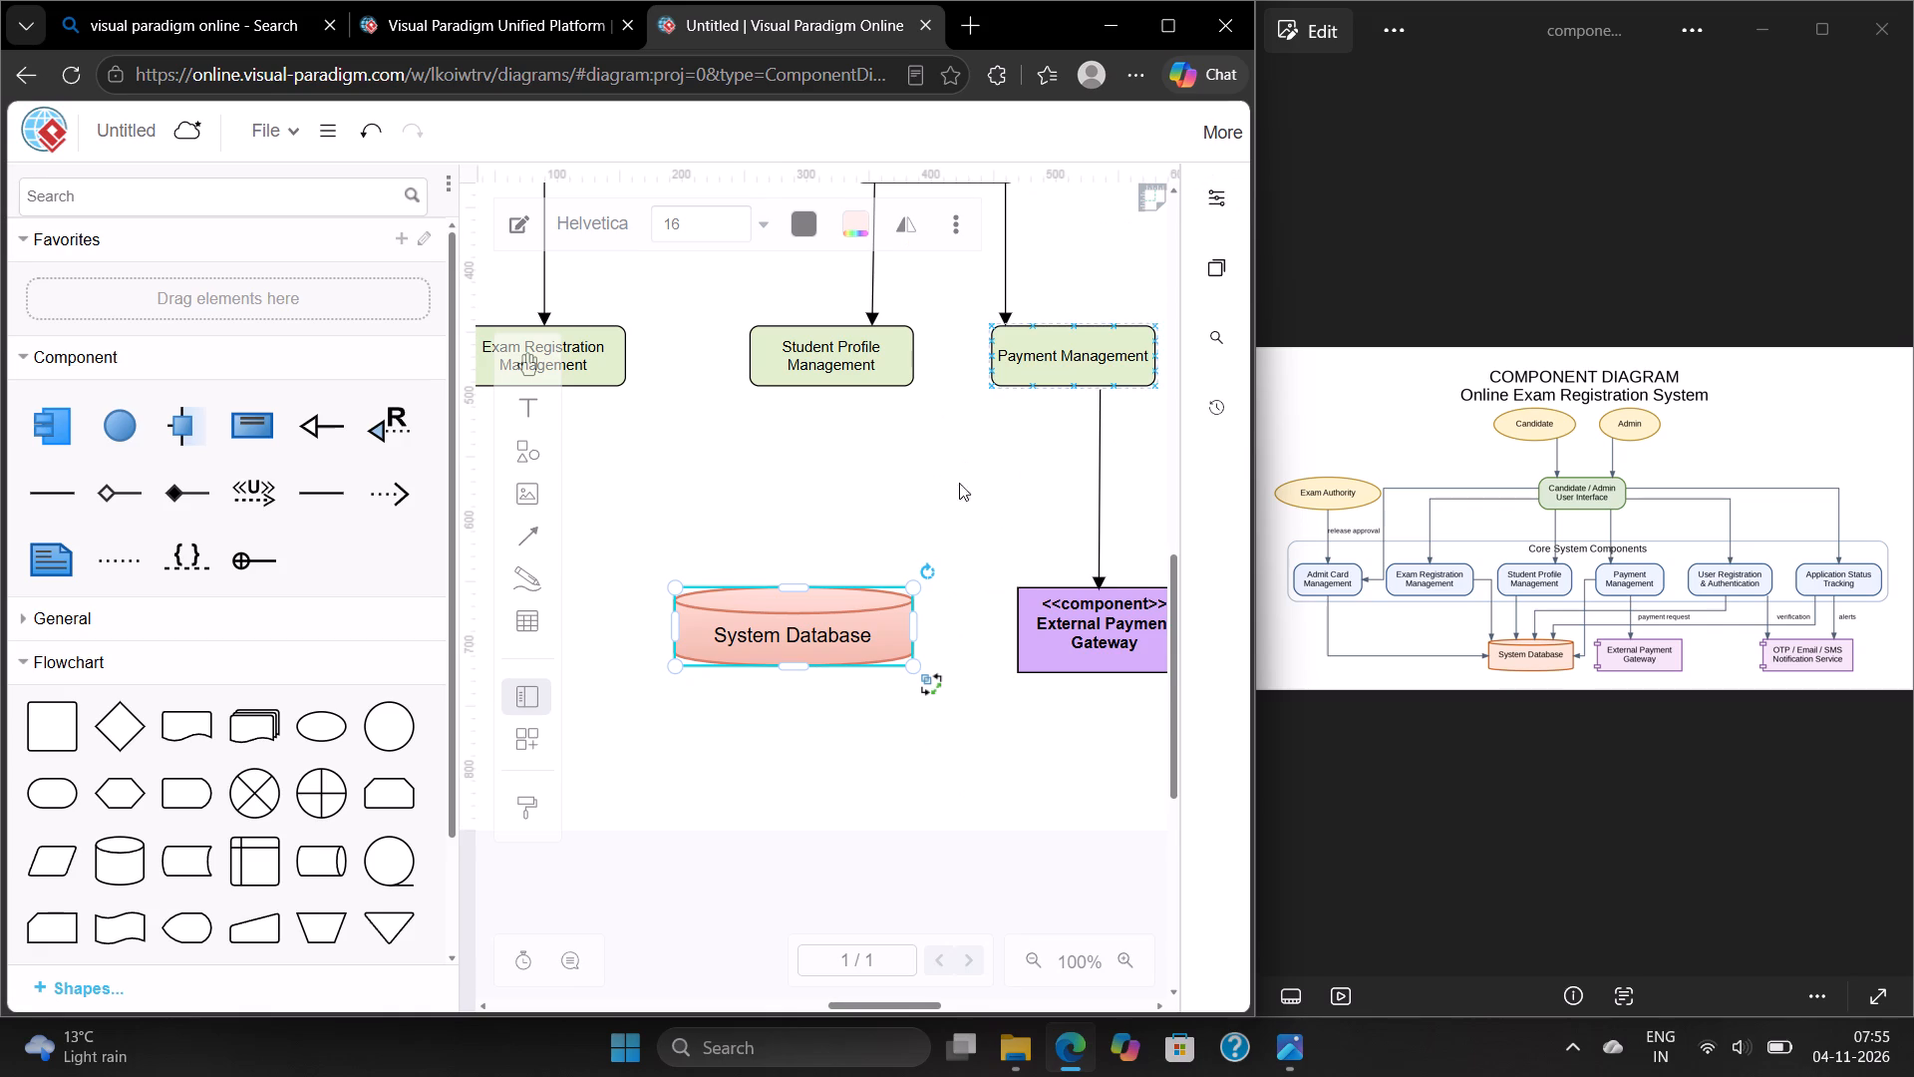
Copy the arrow linking "Payment Management" to "External Payment Gateway" and place the duplicate from "Student Profile Management" down to "System Database".
scroll(928, 522, left, 4)
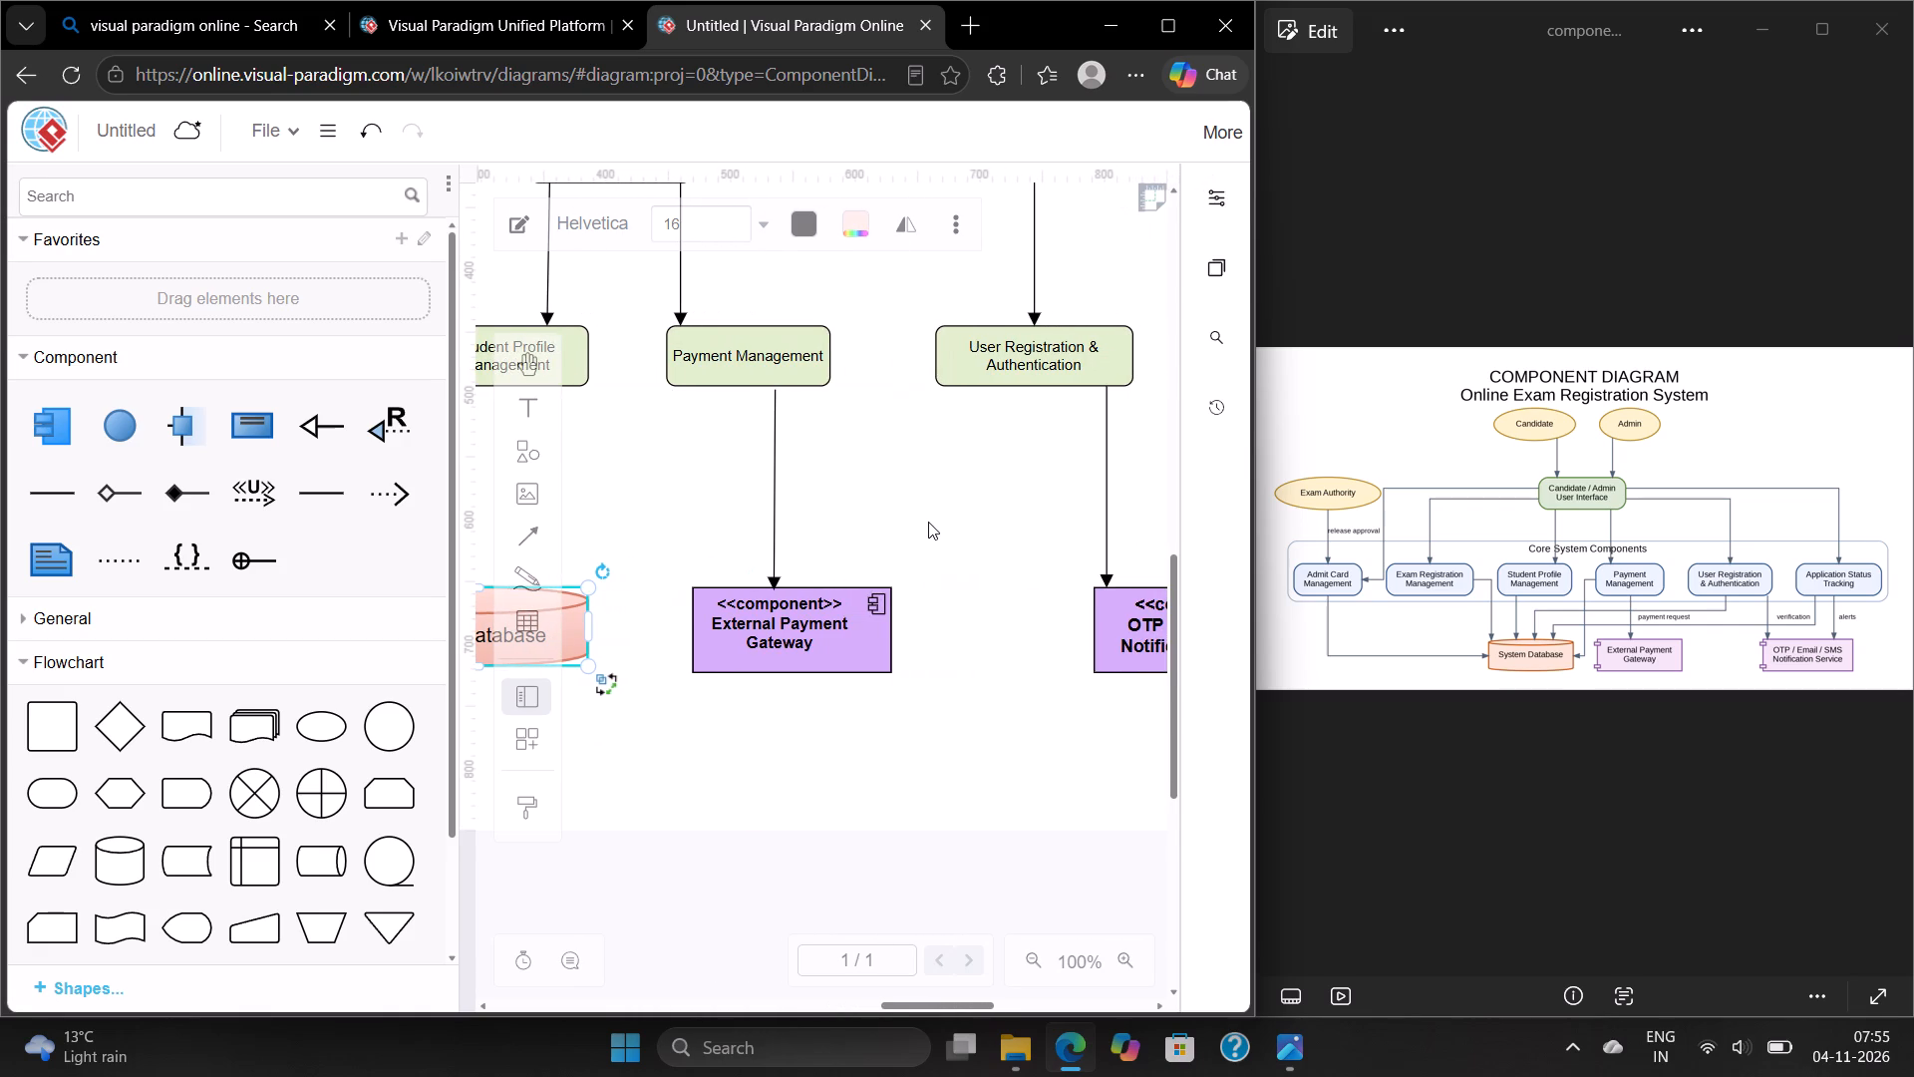
scroll(874, 496, right, 1)
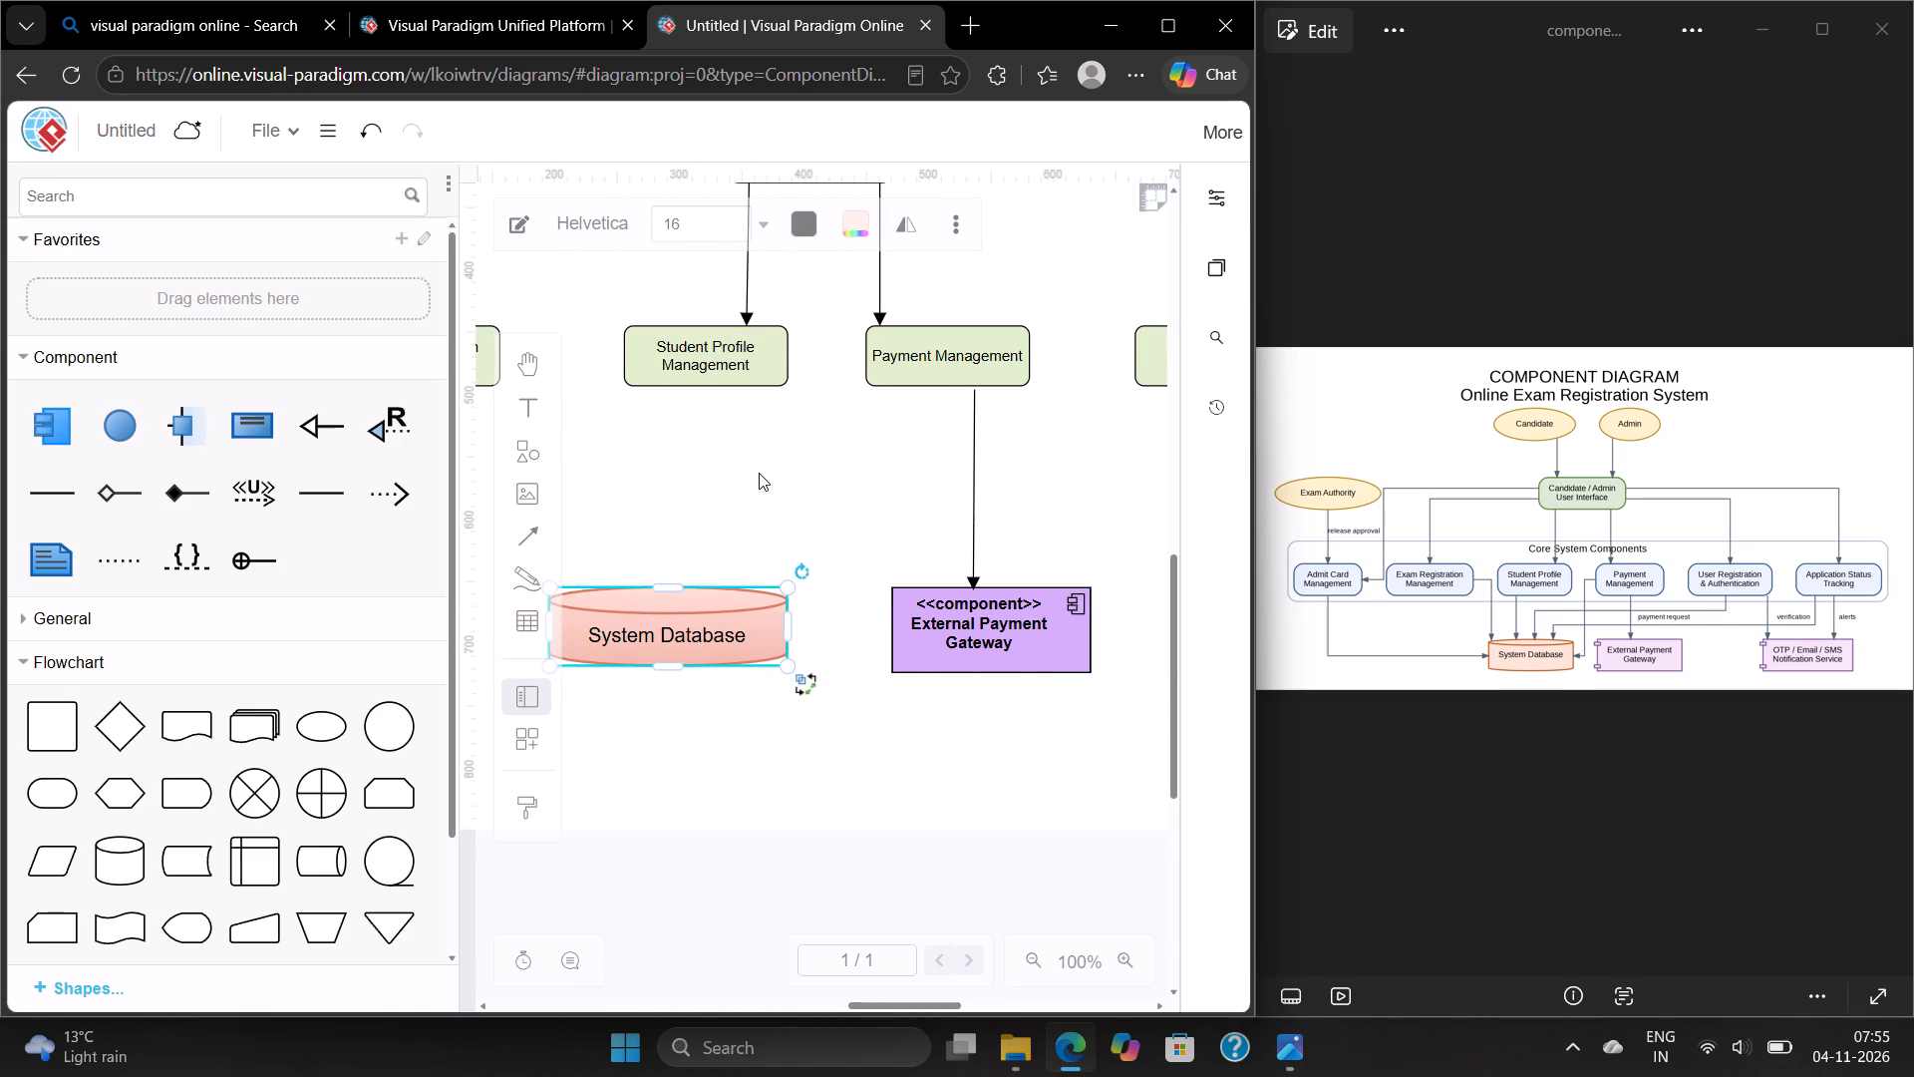
click(759, 473)
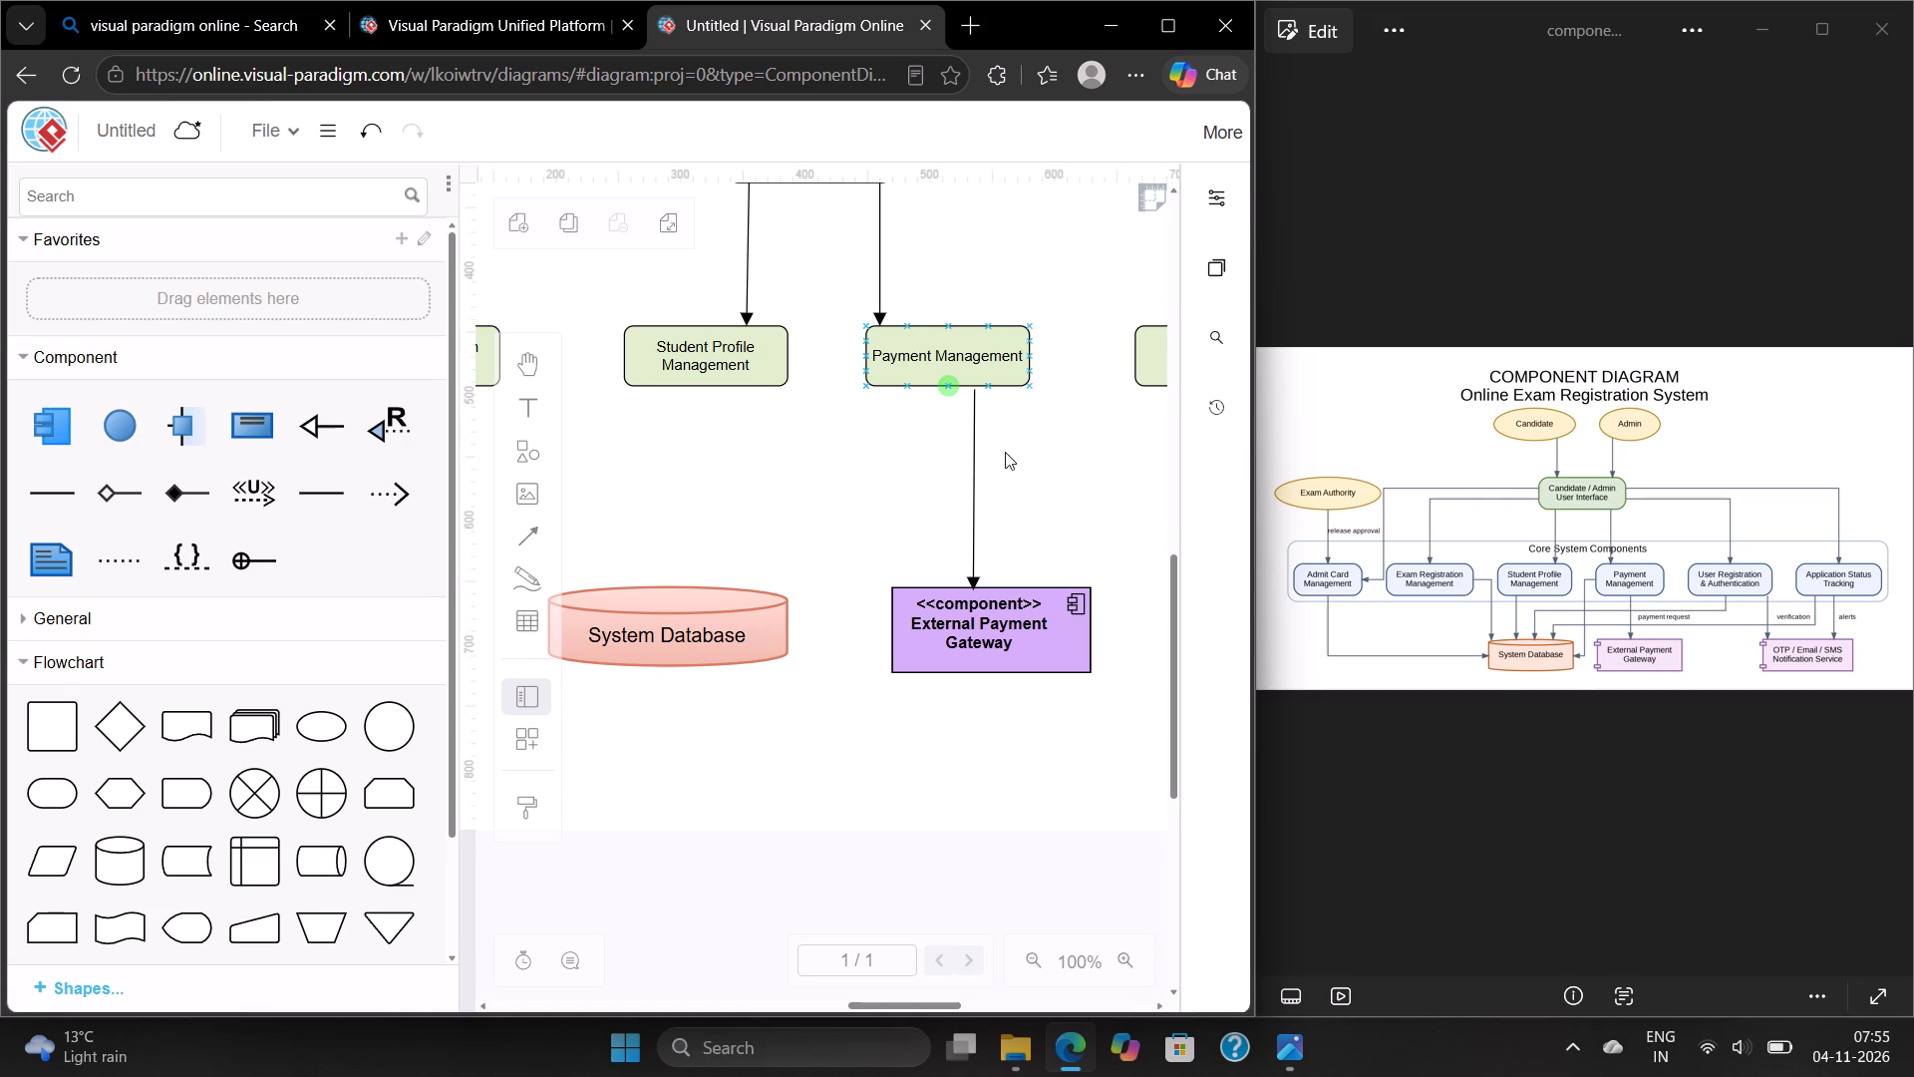
click(969, 461)
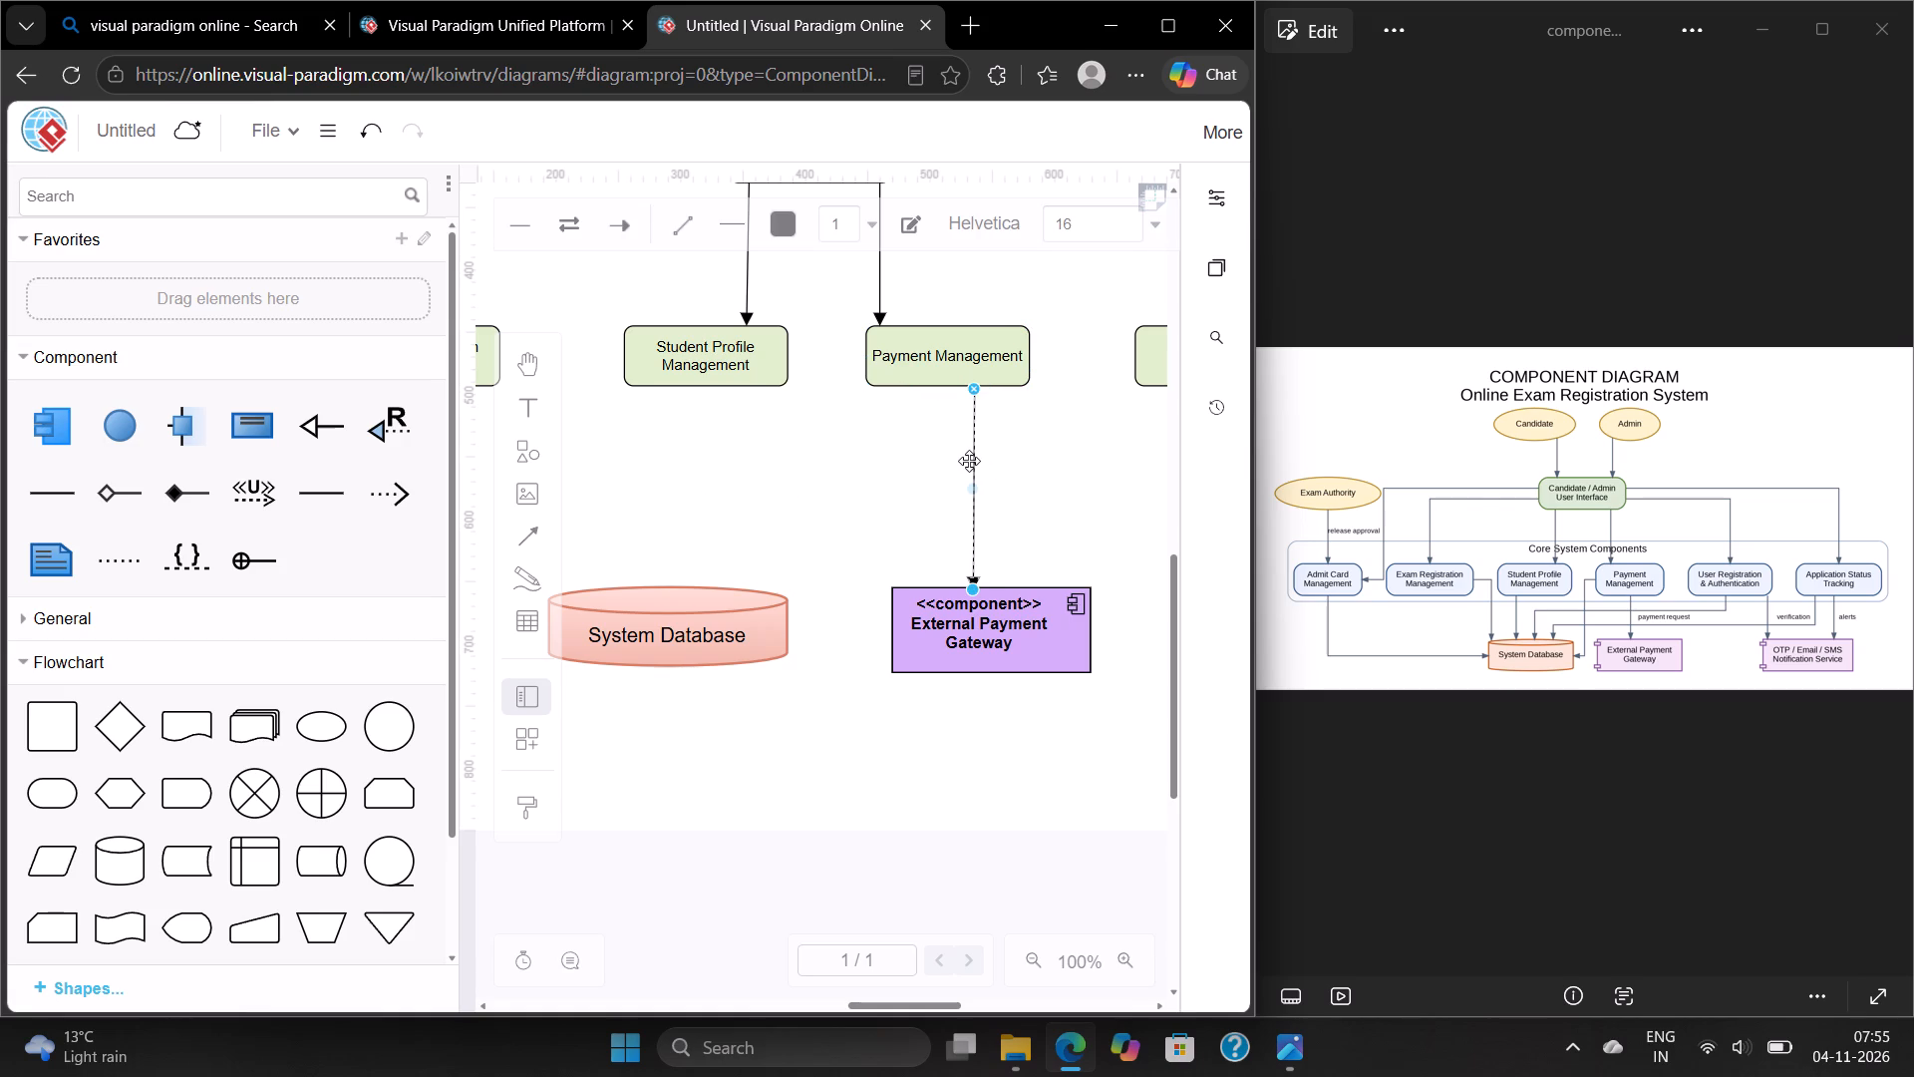
key(ctrl+c)
click(651, 483)
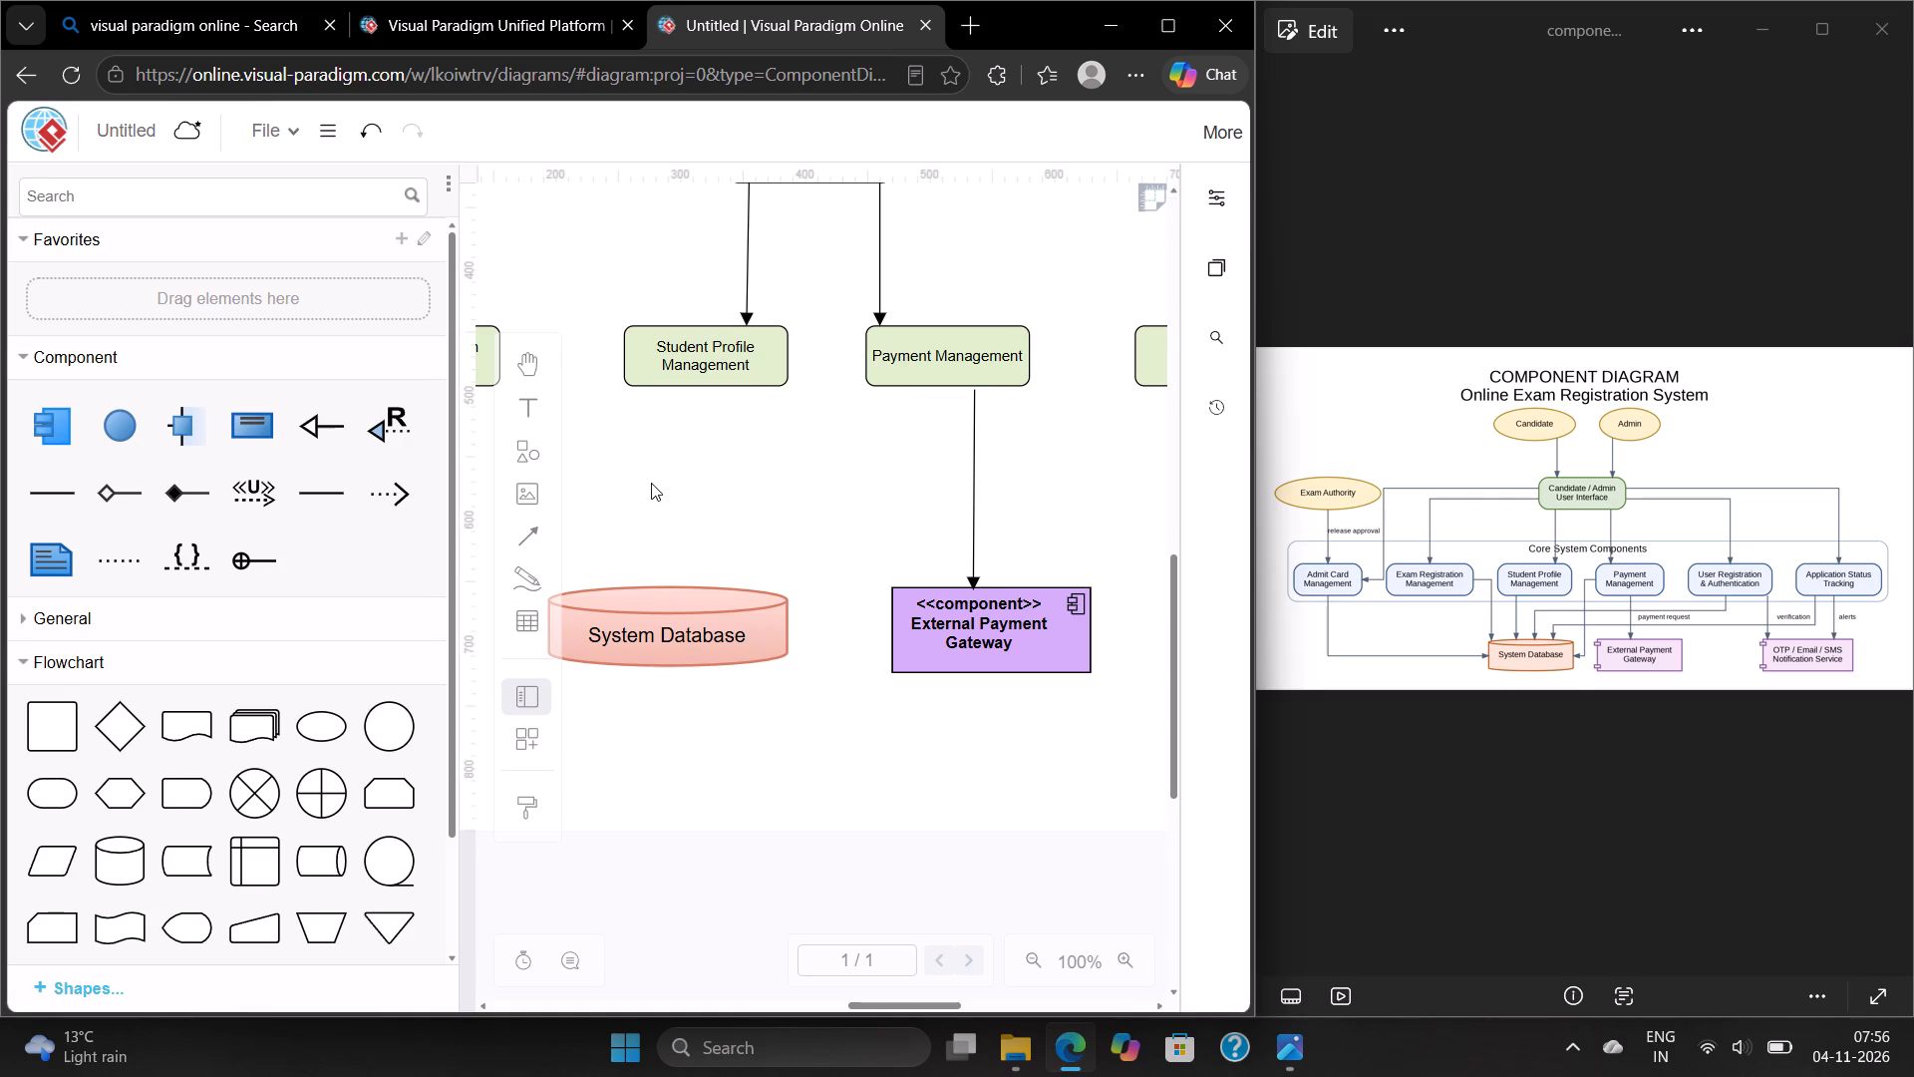
key(ctrl+v)
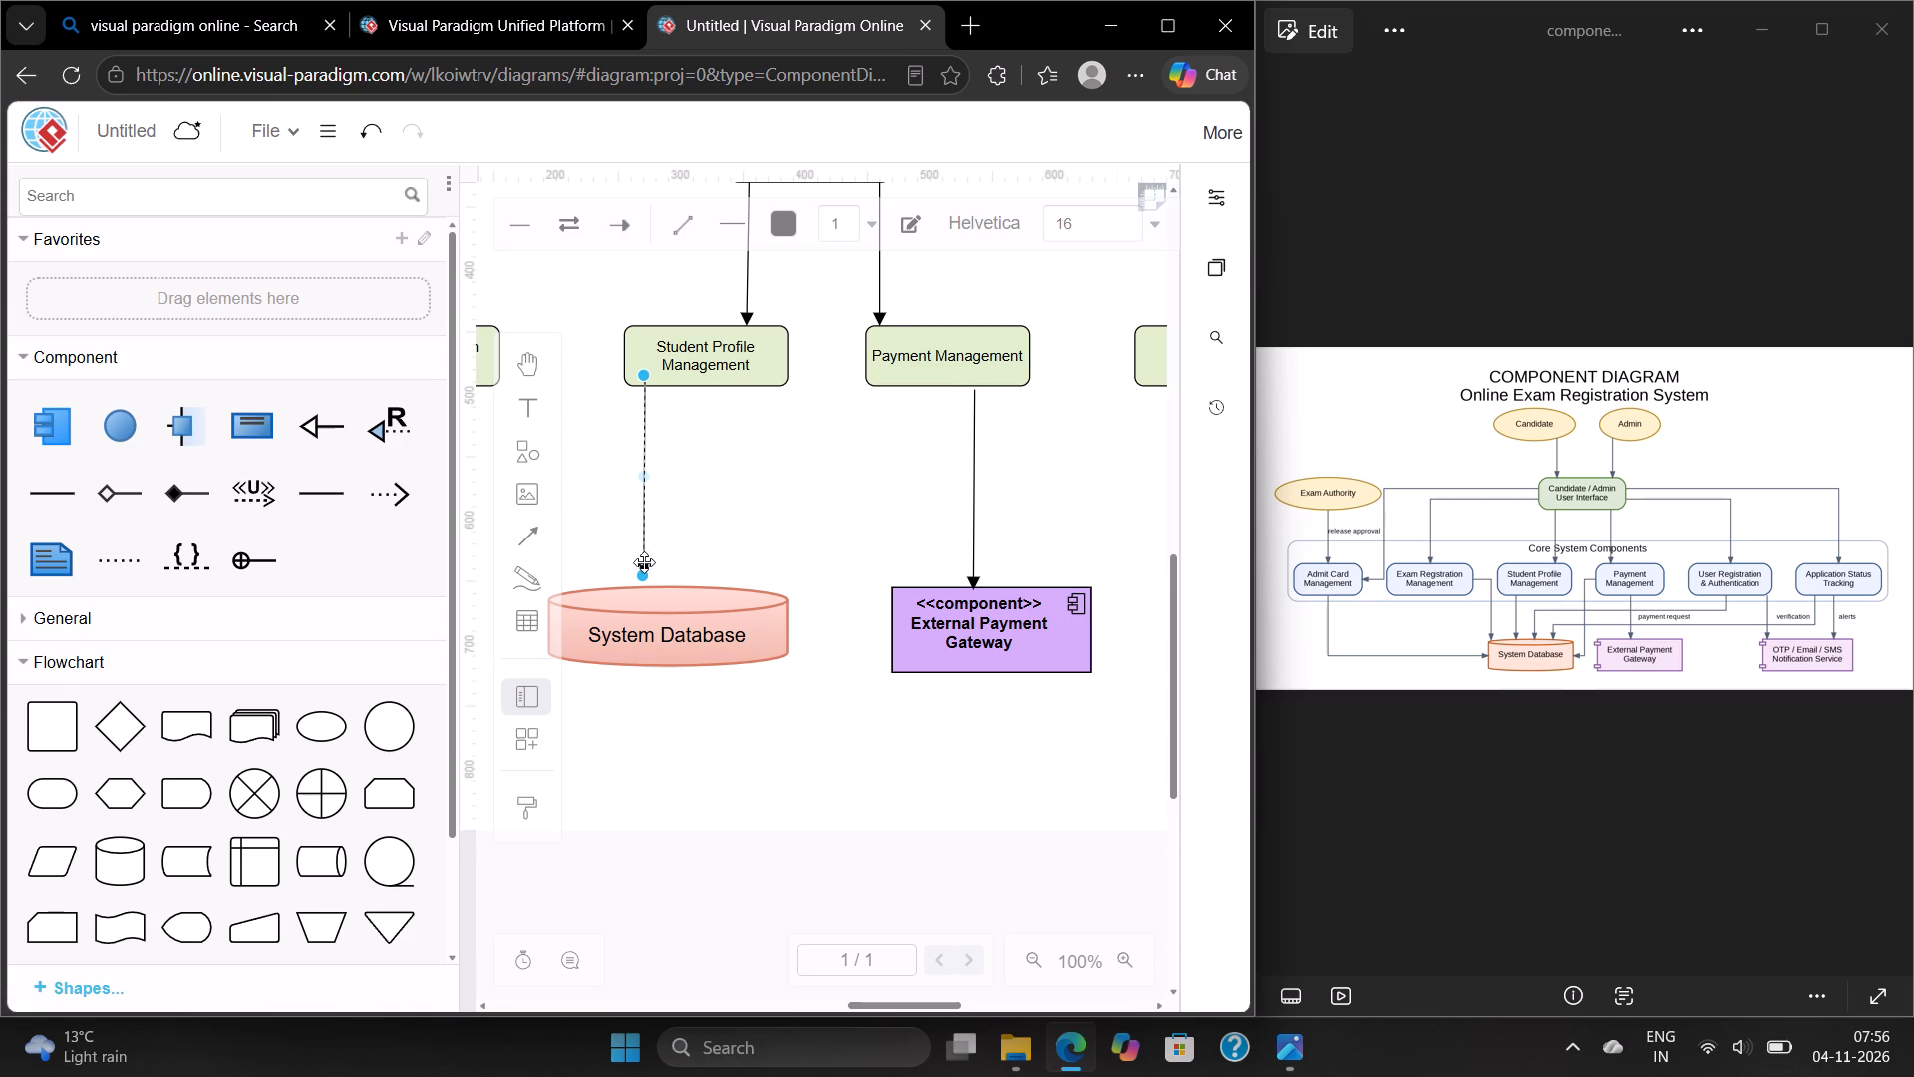
drag(641, 501, 642, 510)
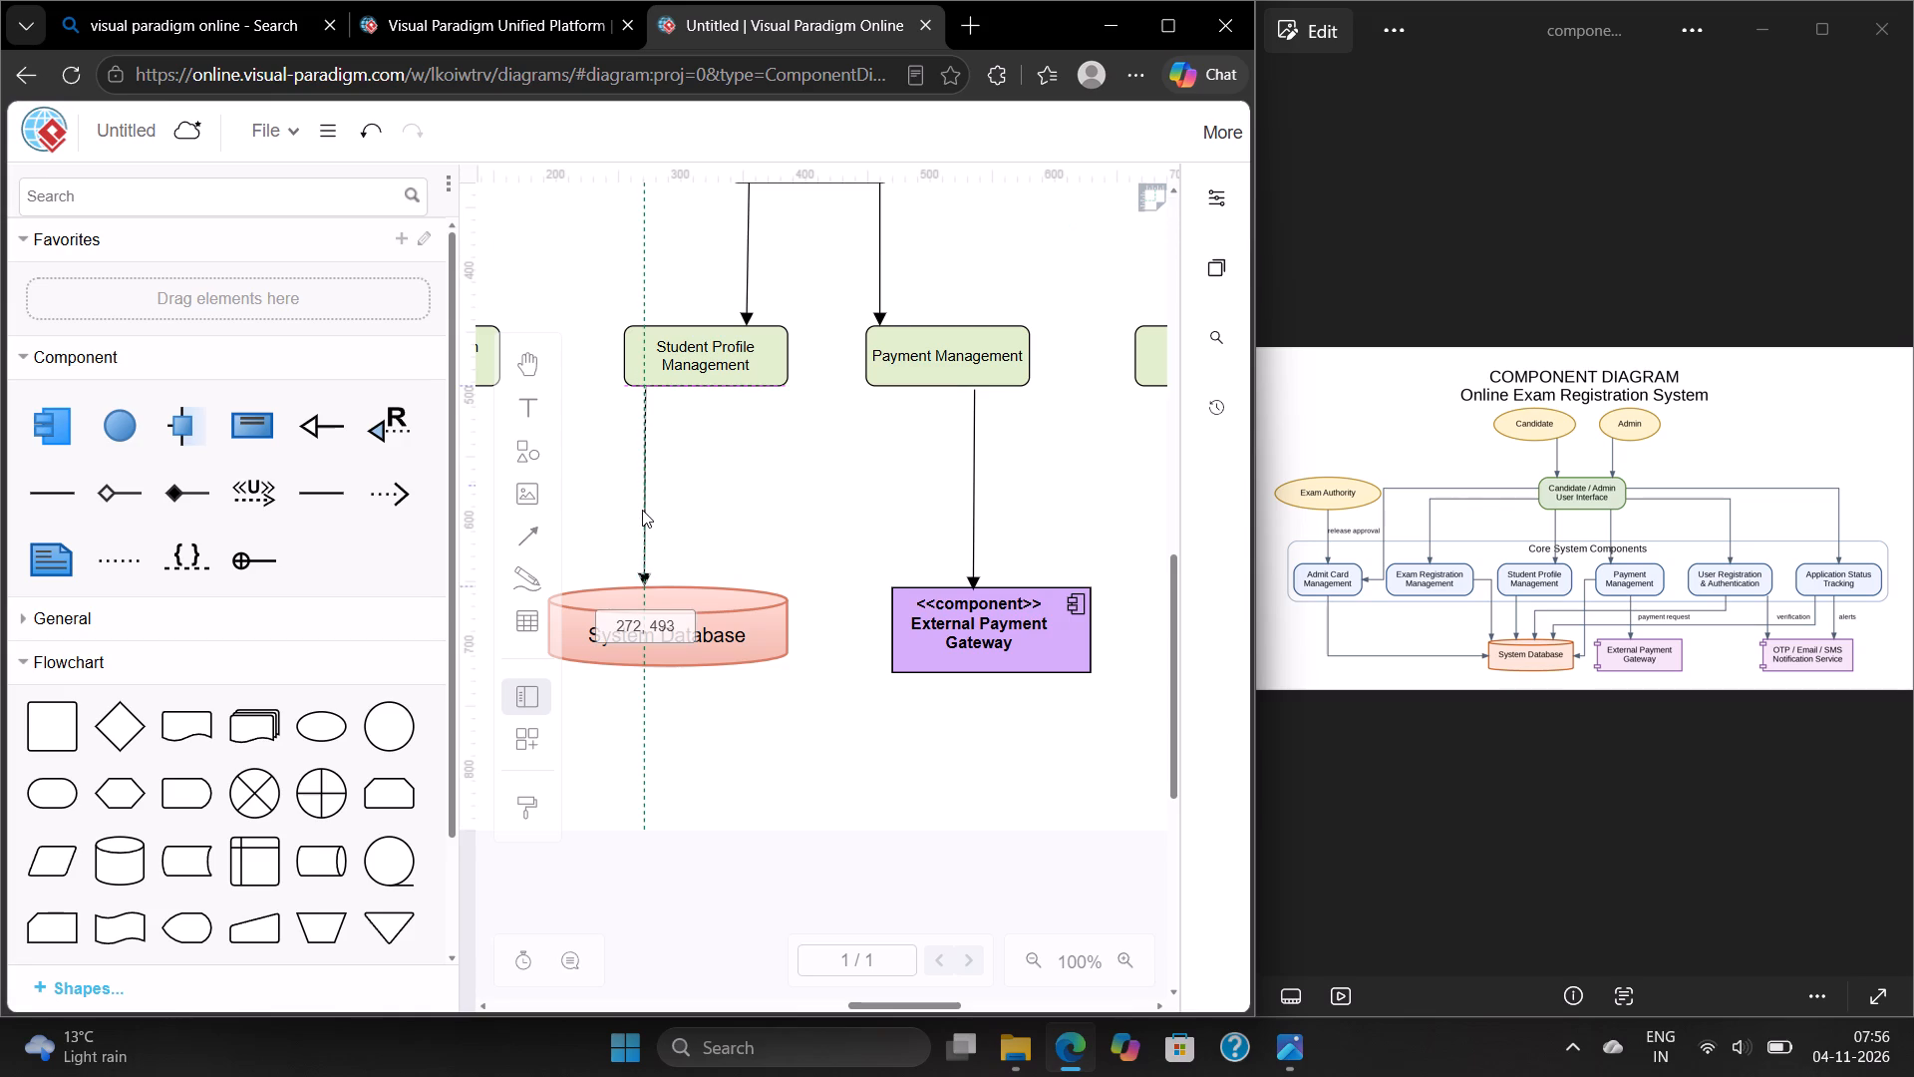
Finish positioning the duplicated arrow so it runs from "Student Profile Management" down to the top of "System Database".
drag(642, 510, 635, 512)
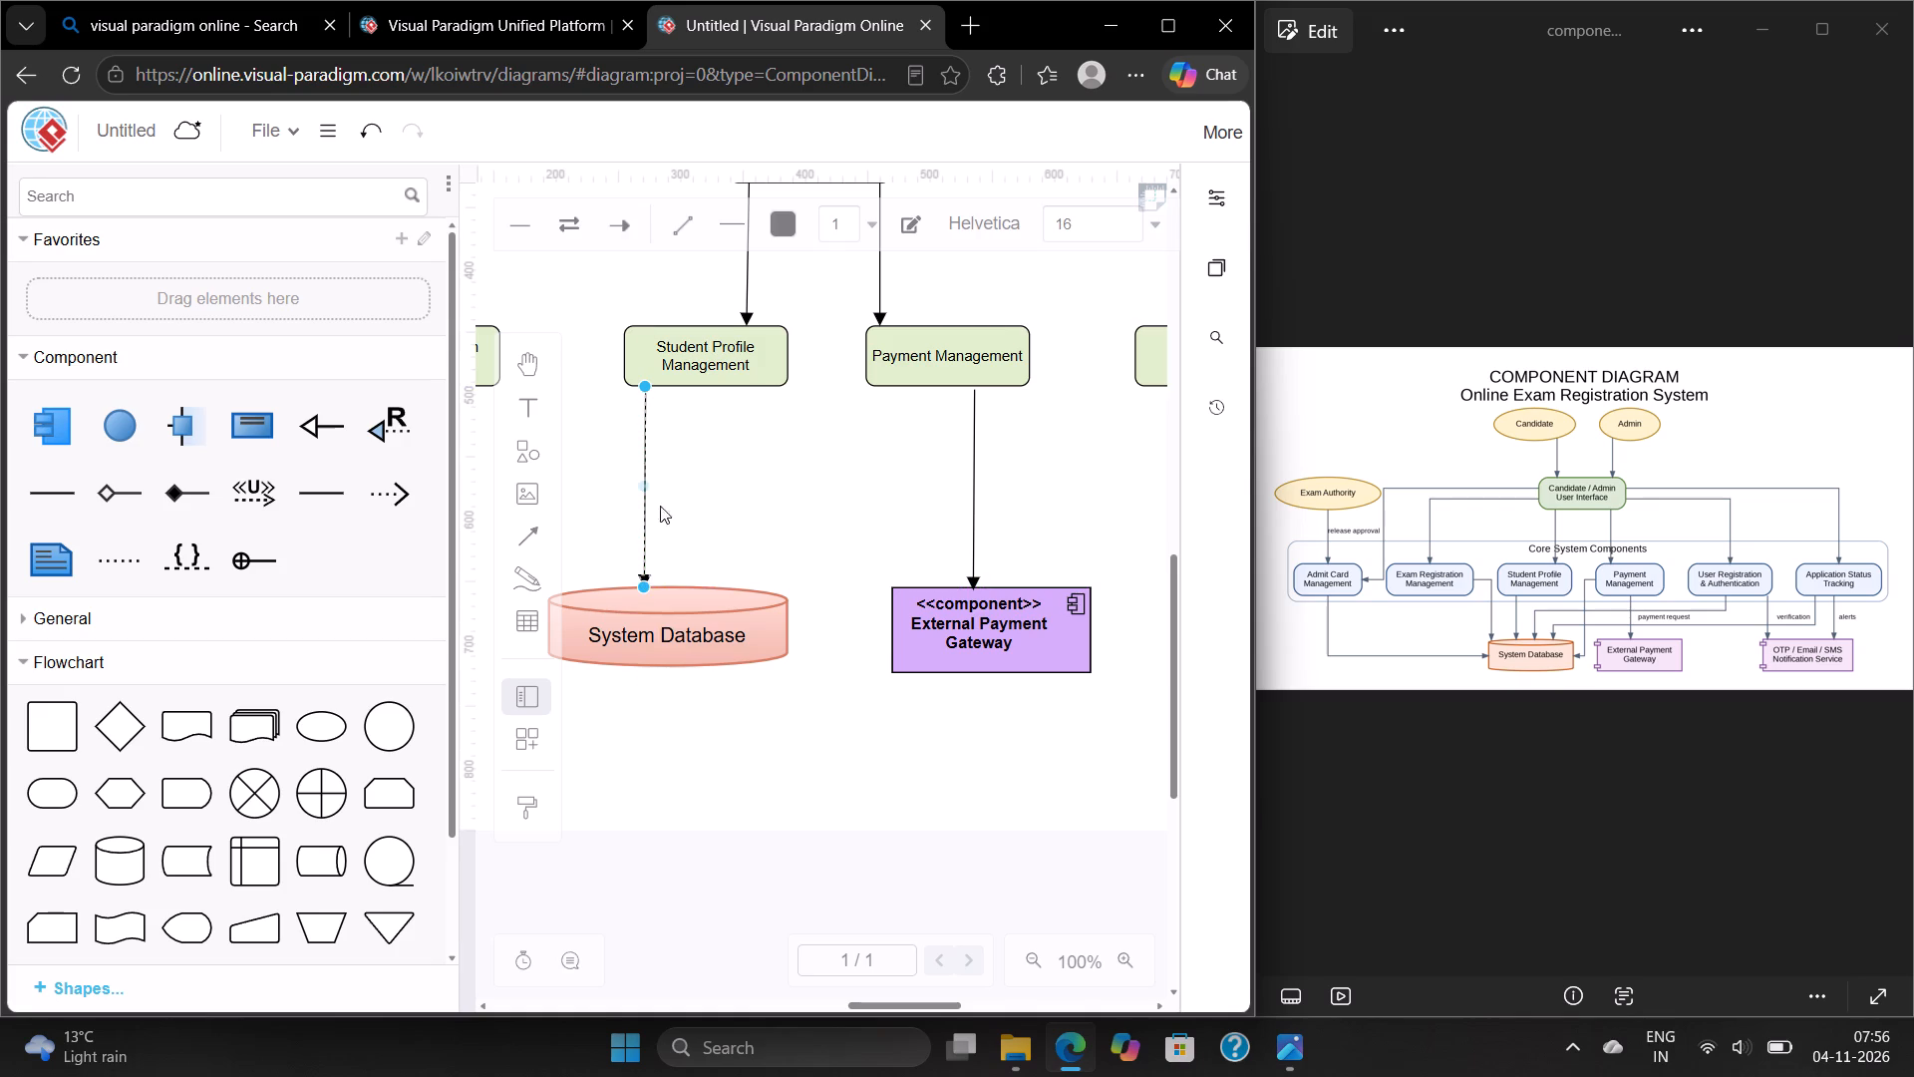
click(718, 490)
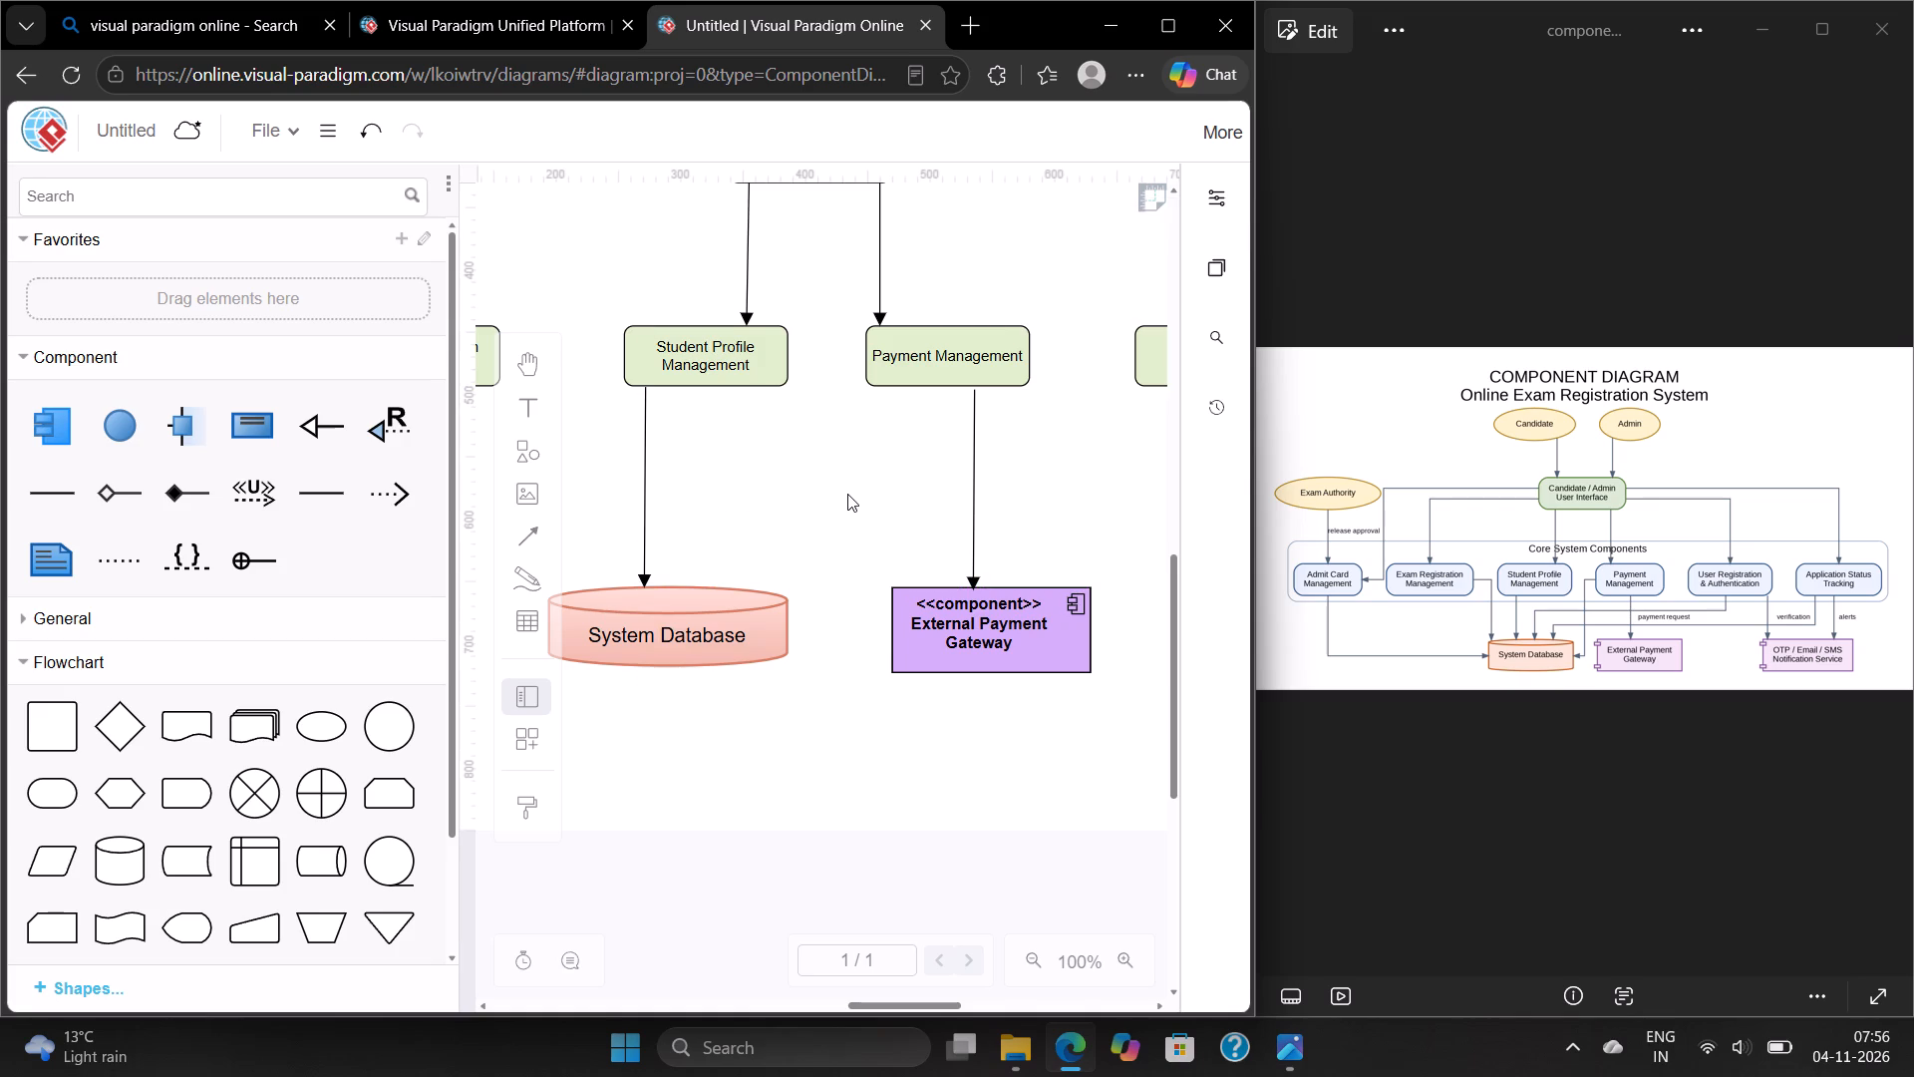
Paste another arrow copy with its head on "System Database" and stretch its tail to the bottom edge of the "User Registration & Authentication" component.
key(ctrl+v)
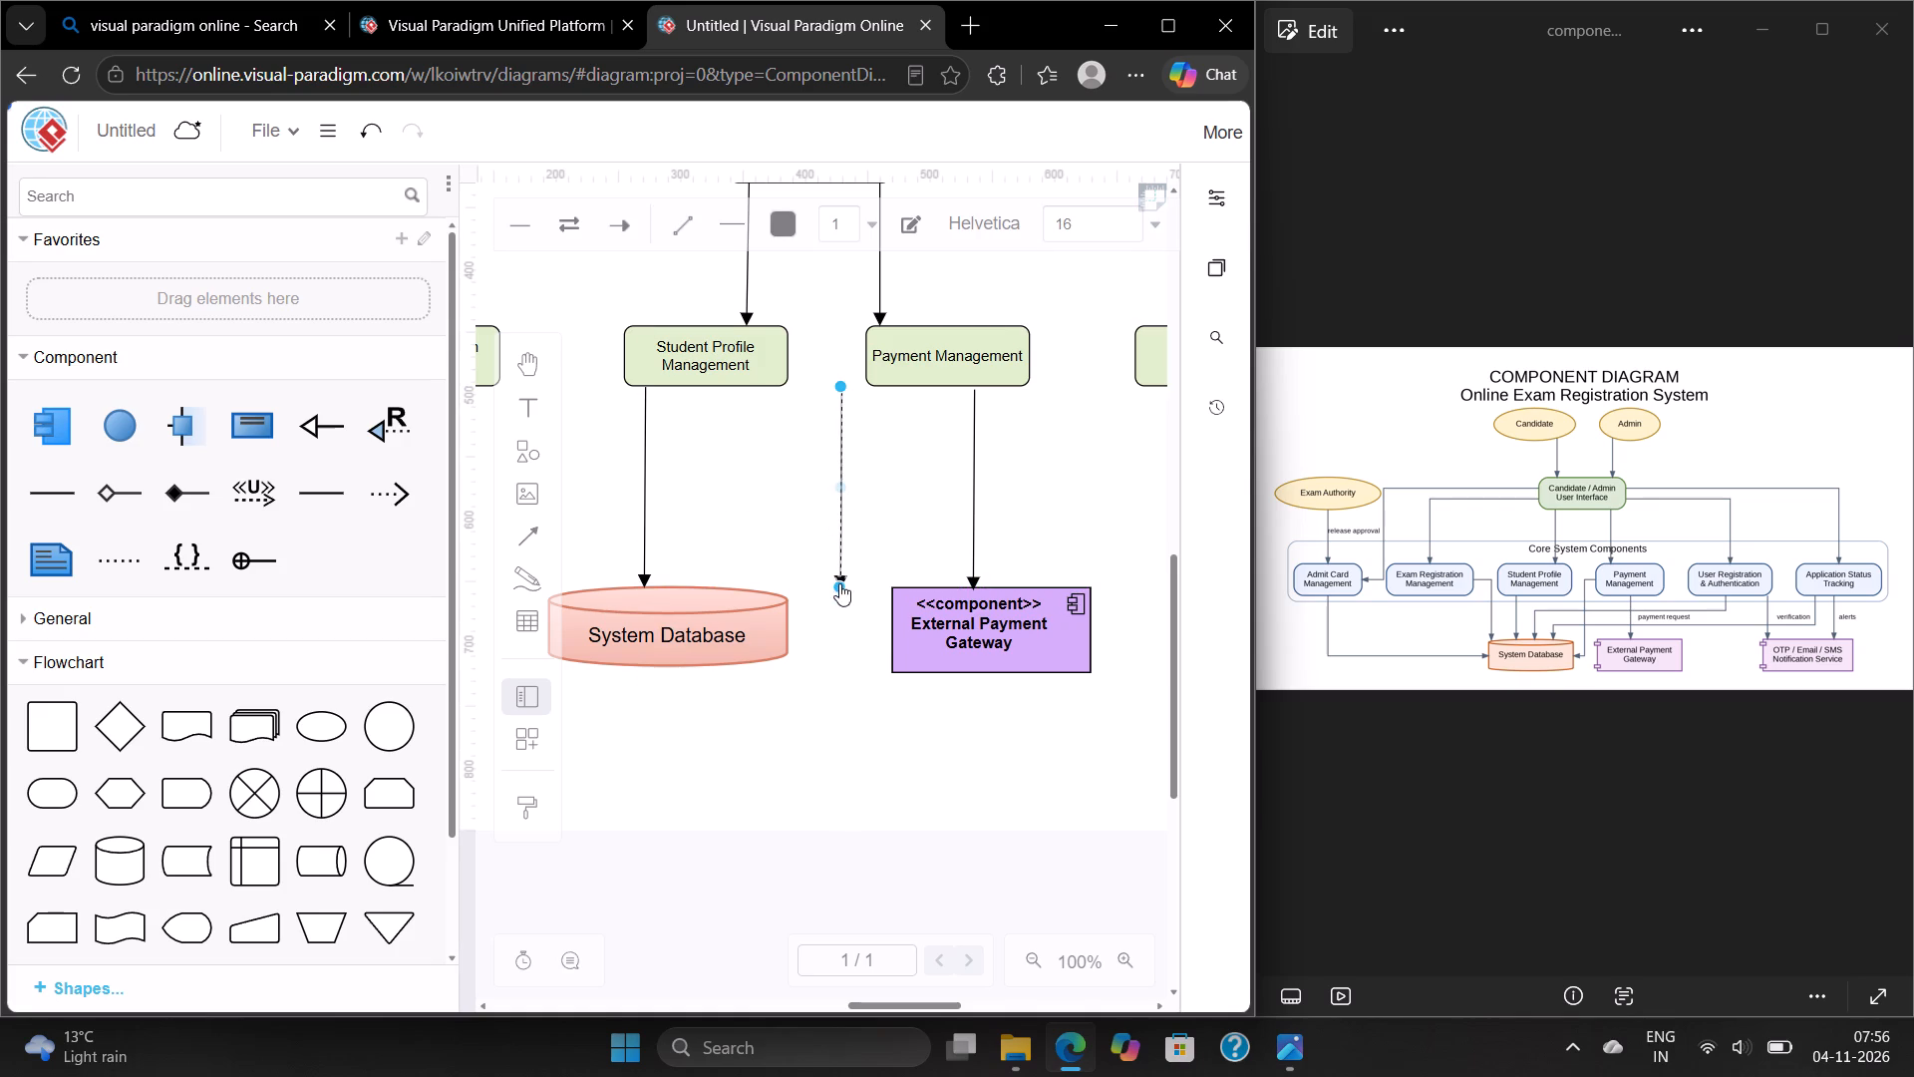
drag(842, 541, 730, 540)
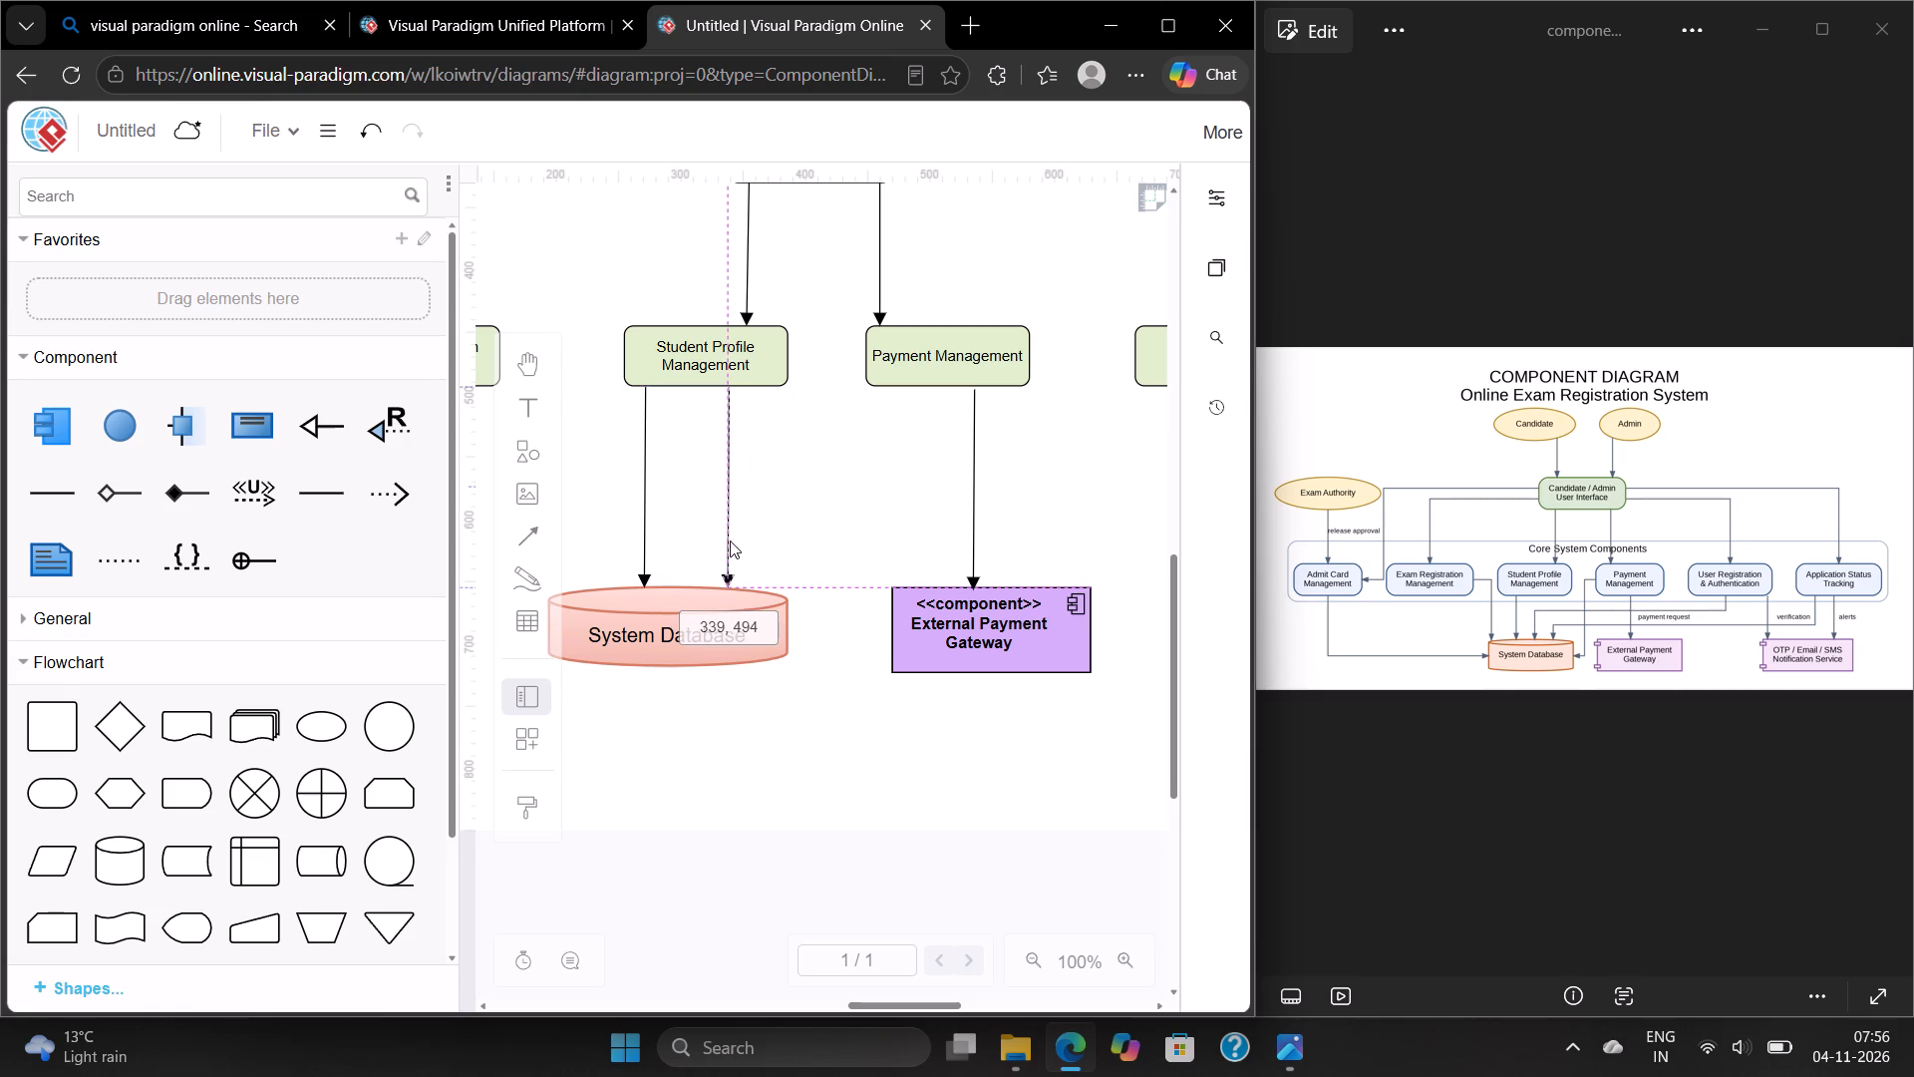
drag(730, 540, 710, 541)
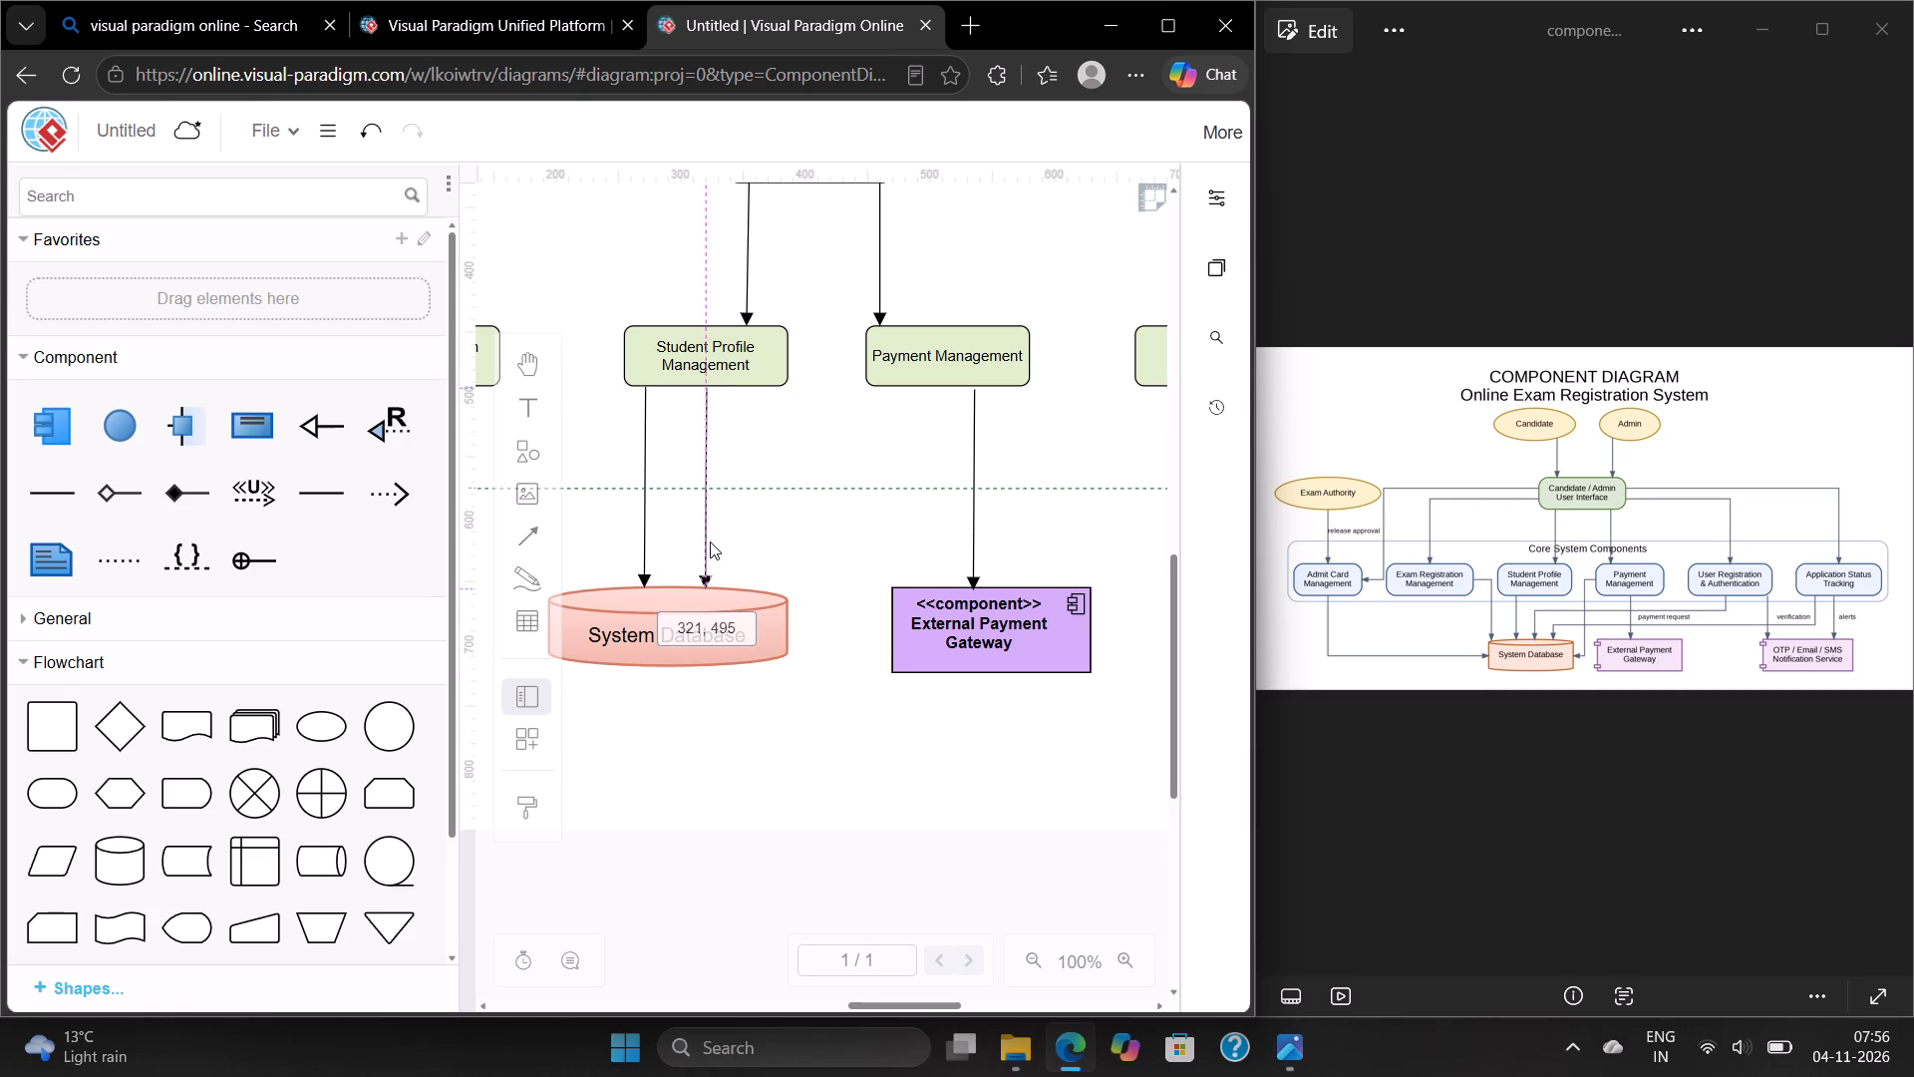
drag(710, 541, 695, 544)
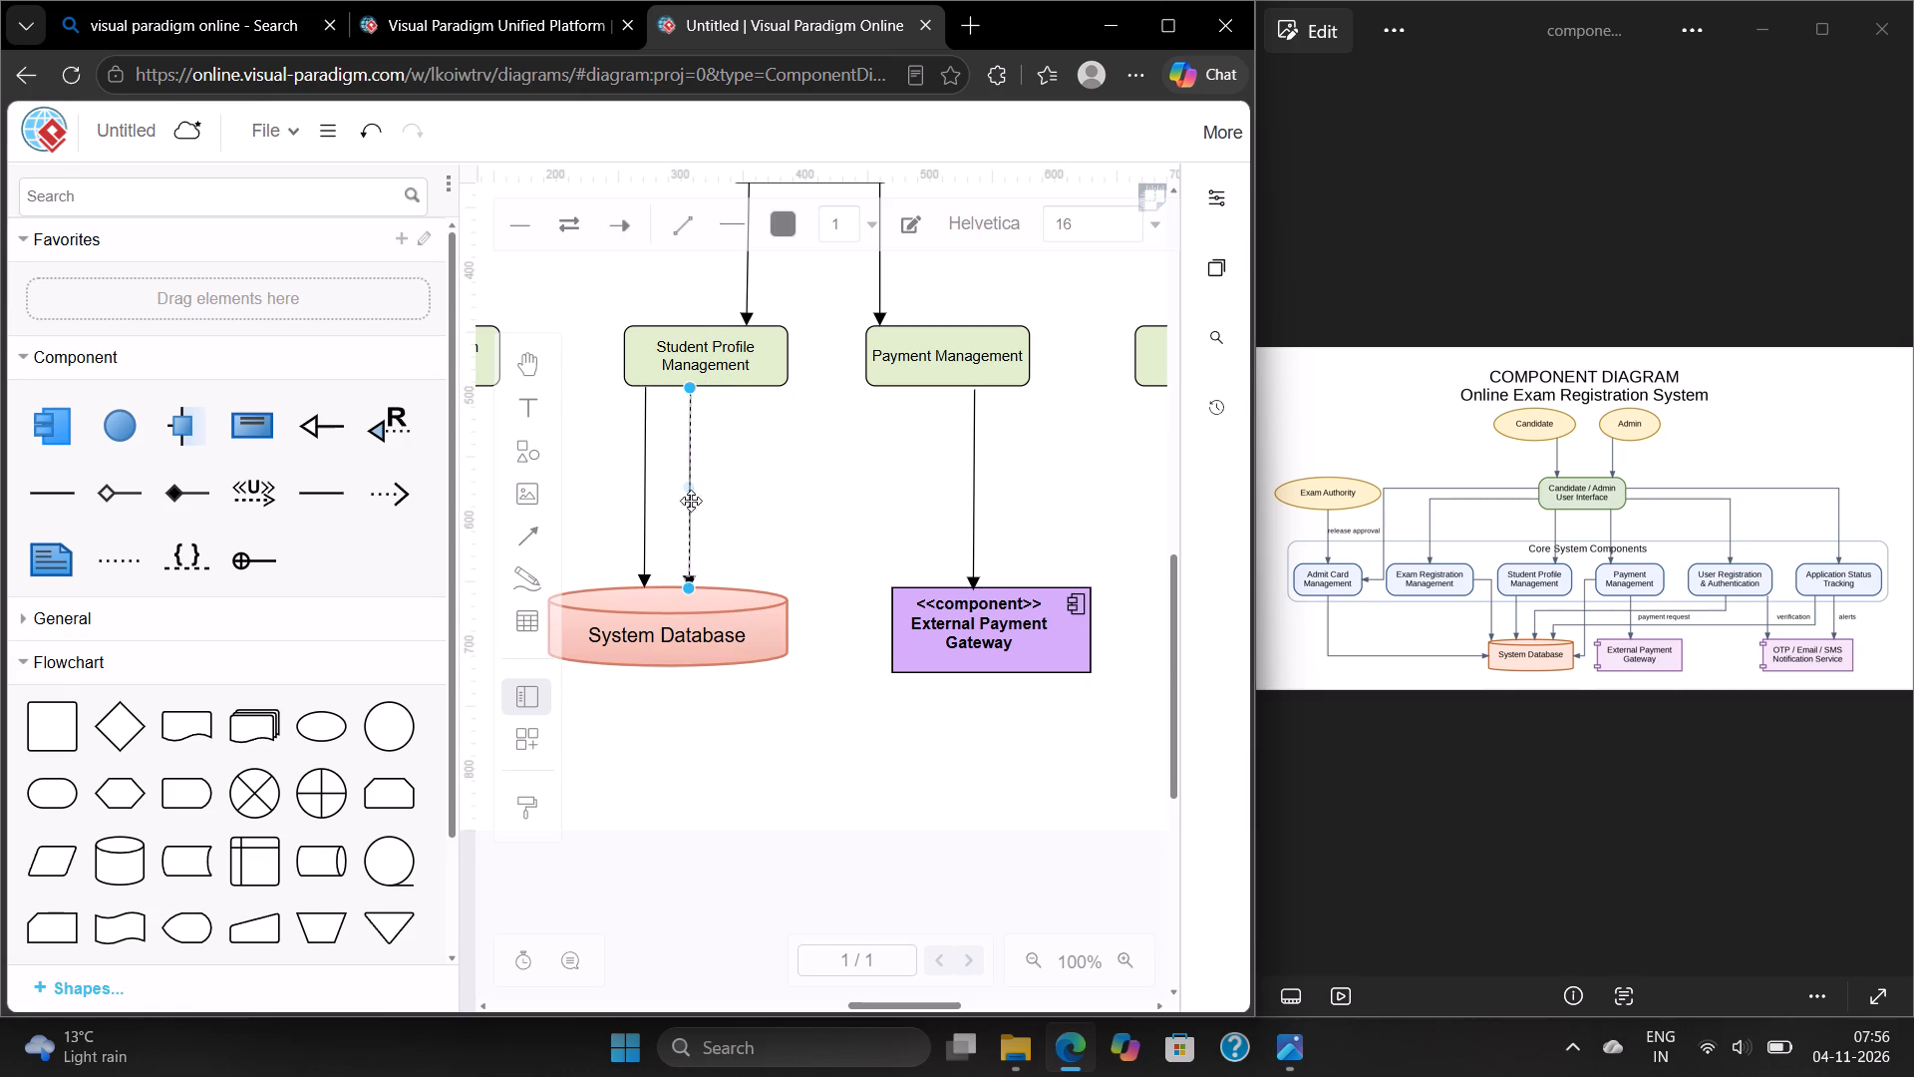
drag(690, 389, 711, 396)
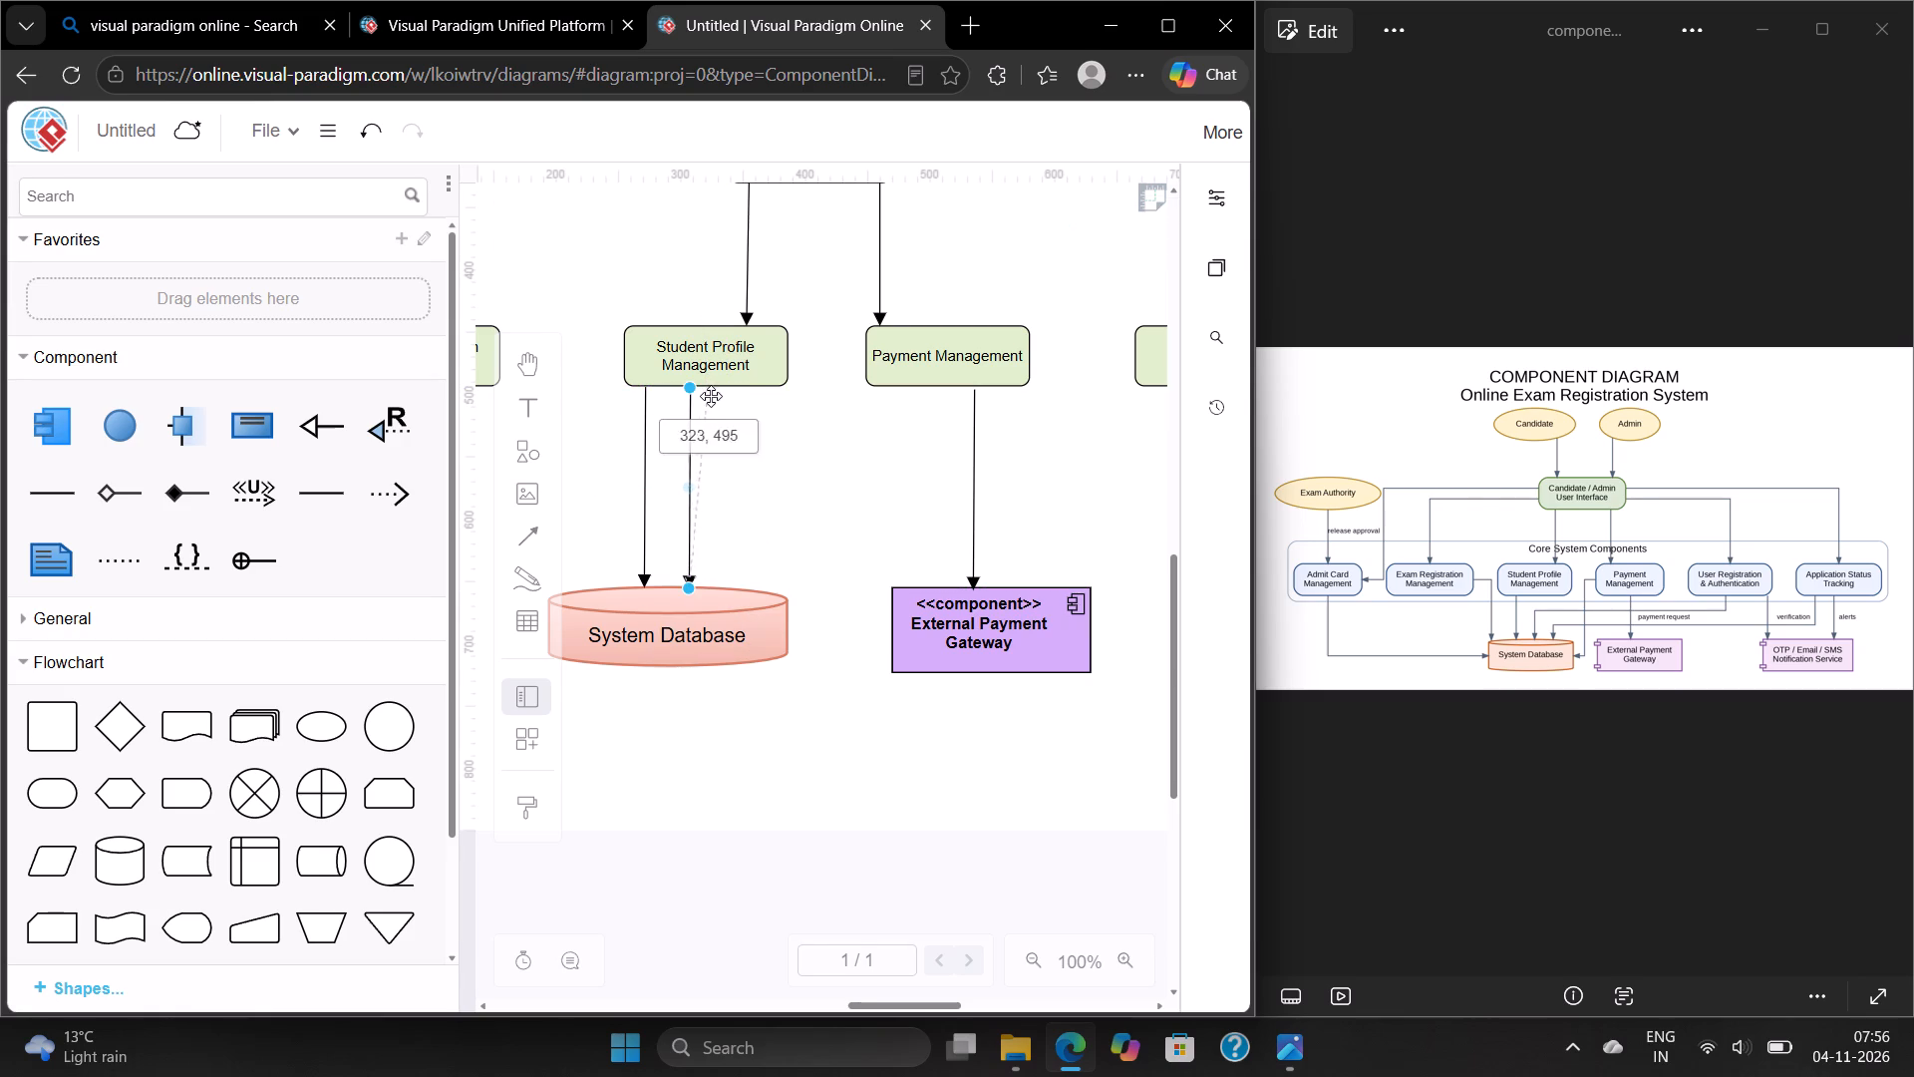
drag(711, 396, 1041, 422)
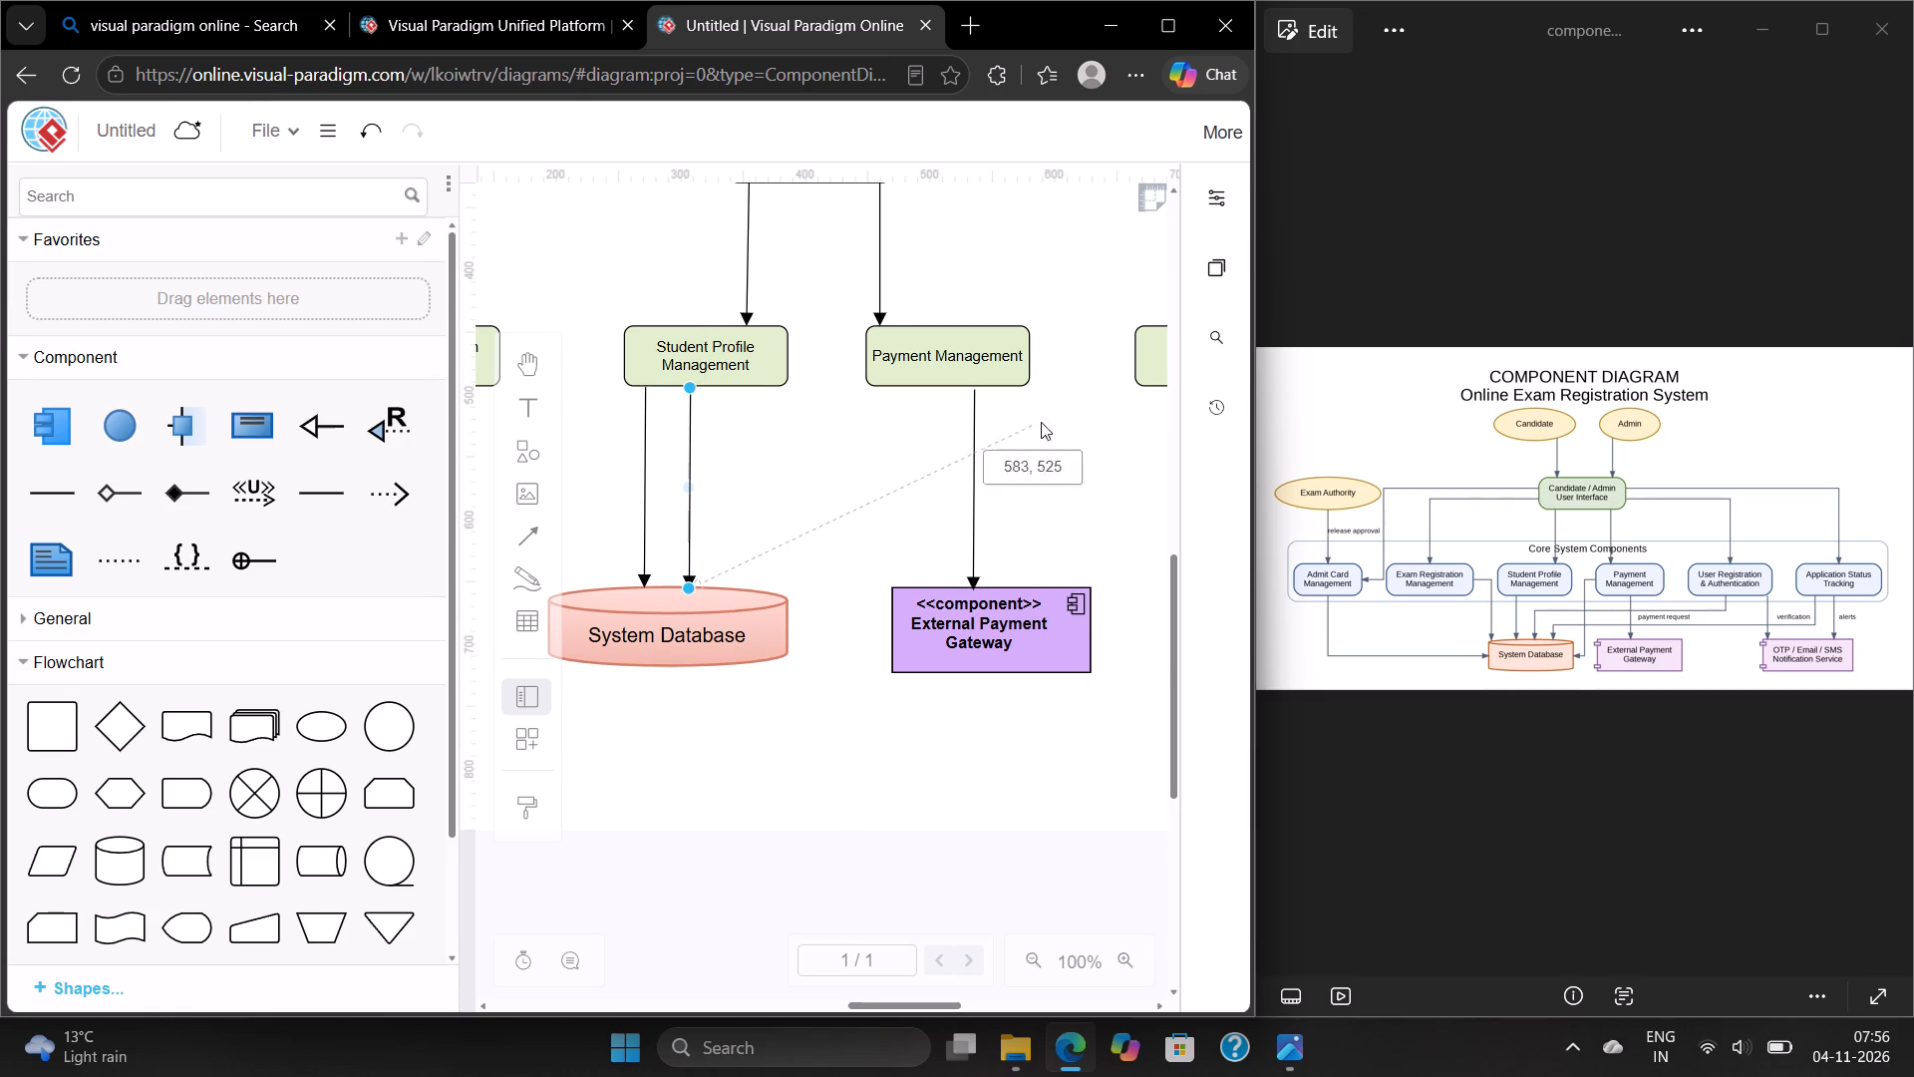
drag(1041, 422, 1144, 406)
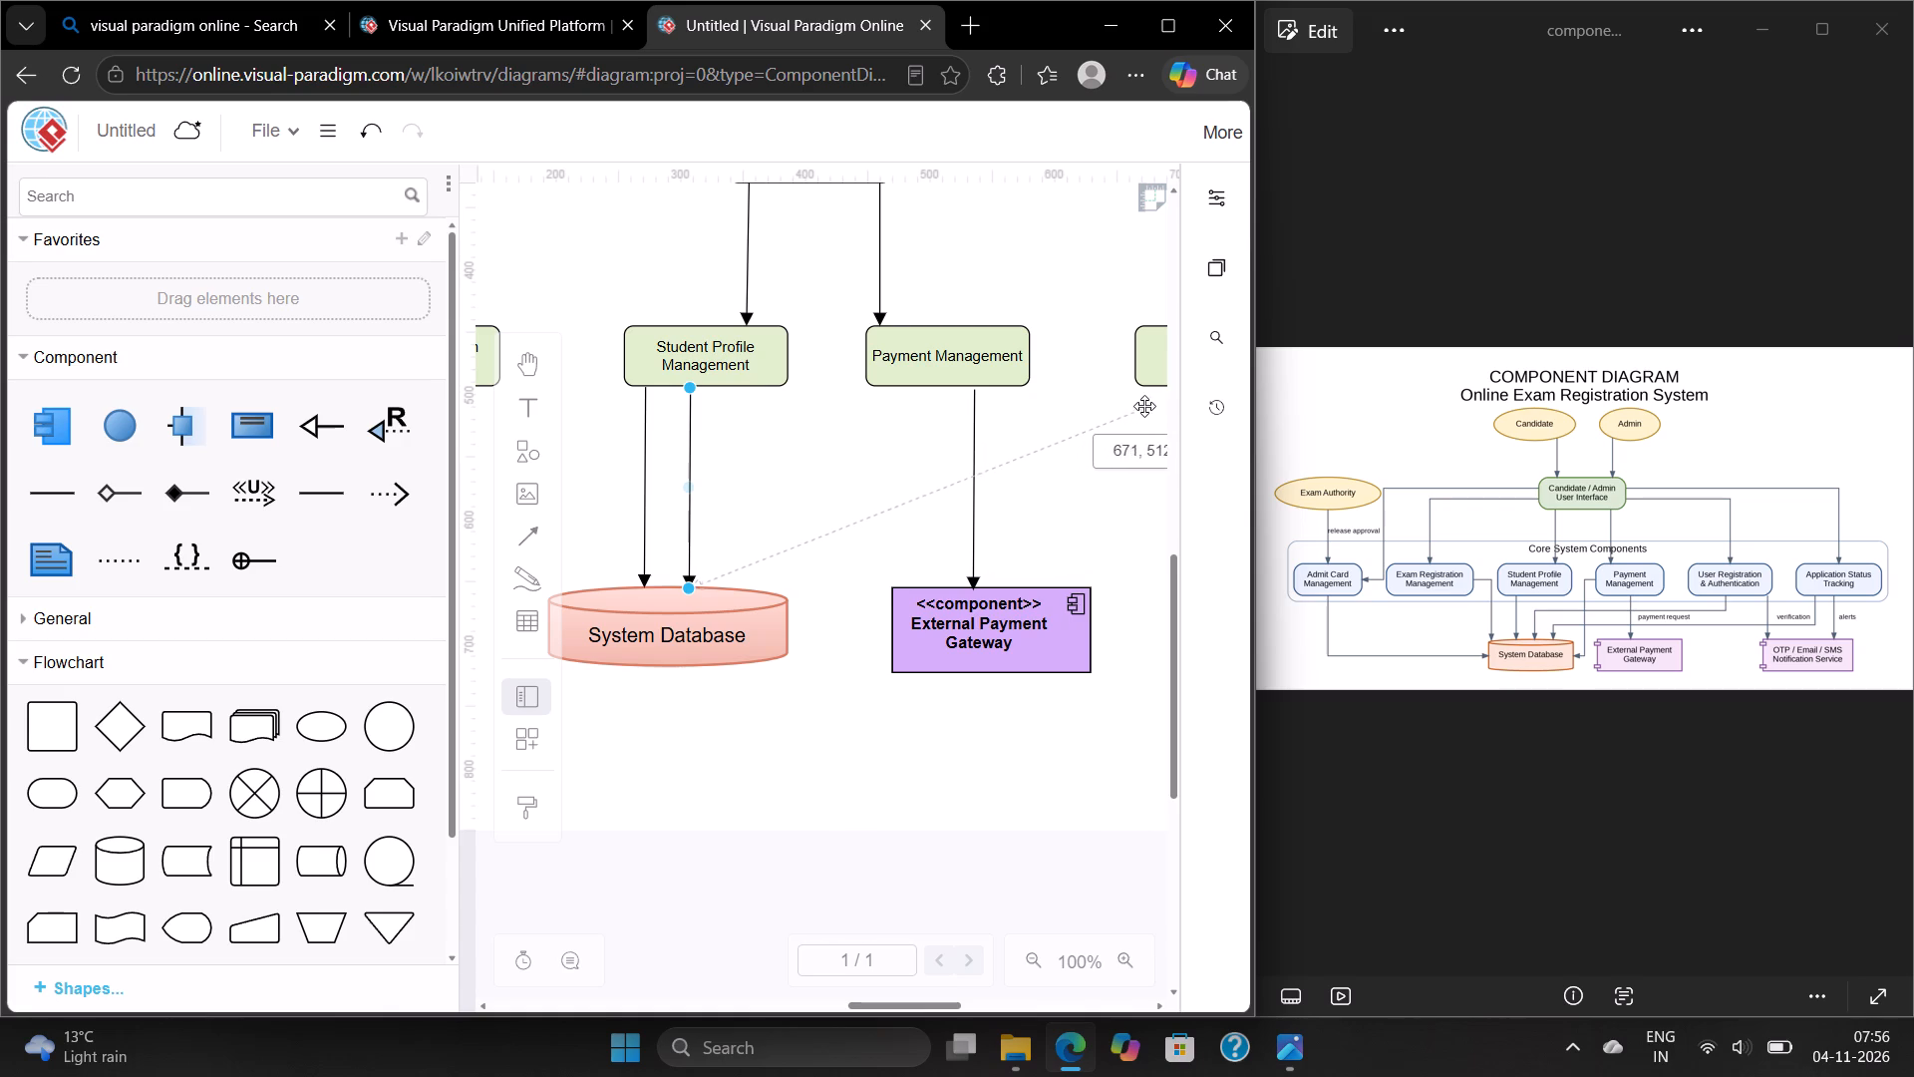
drag(1144, 406, 1159, 392)
scroll(1159, 392, left, 1)
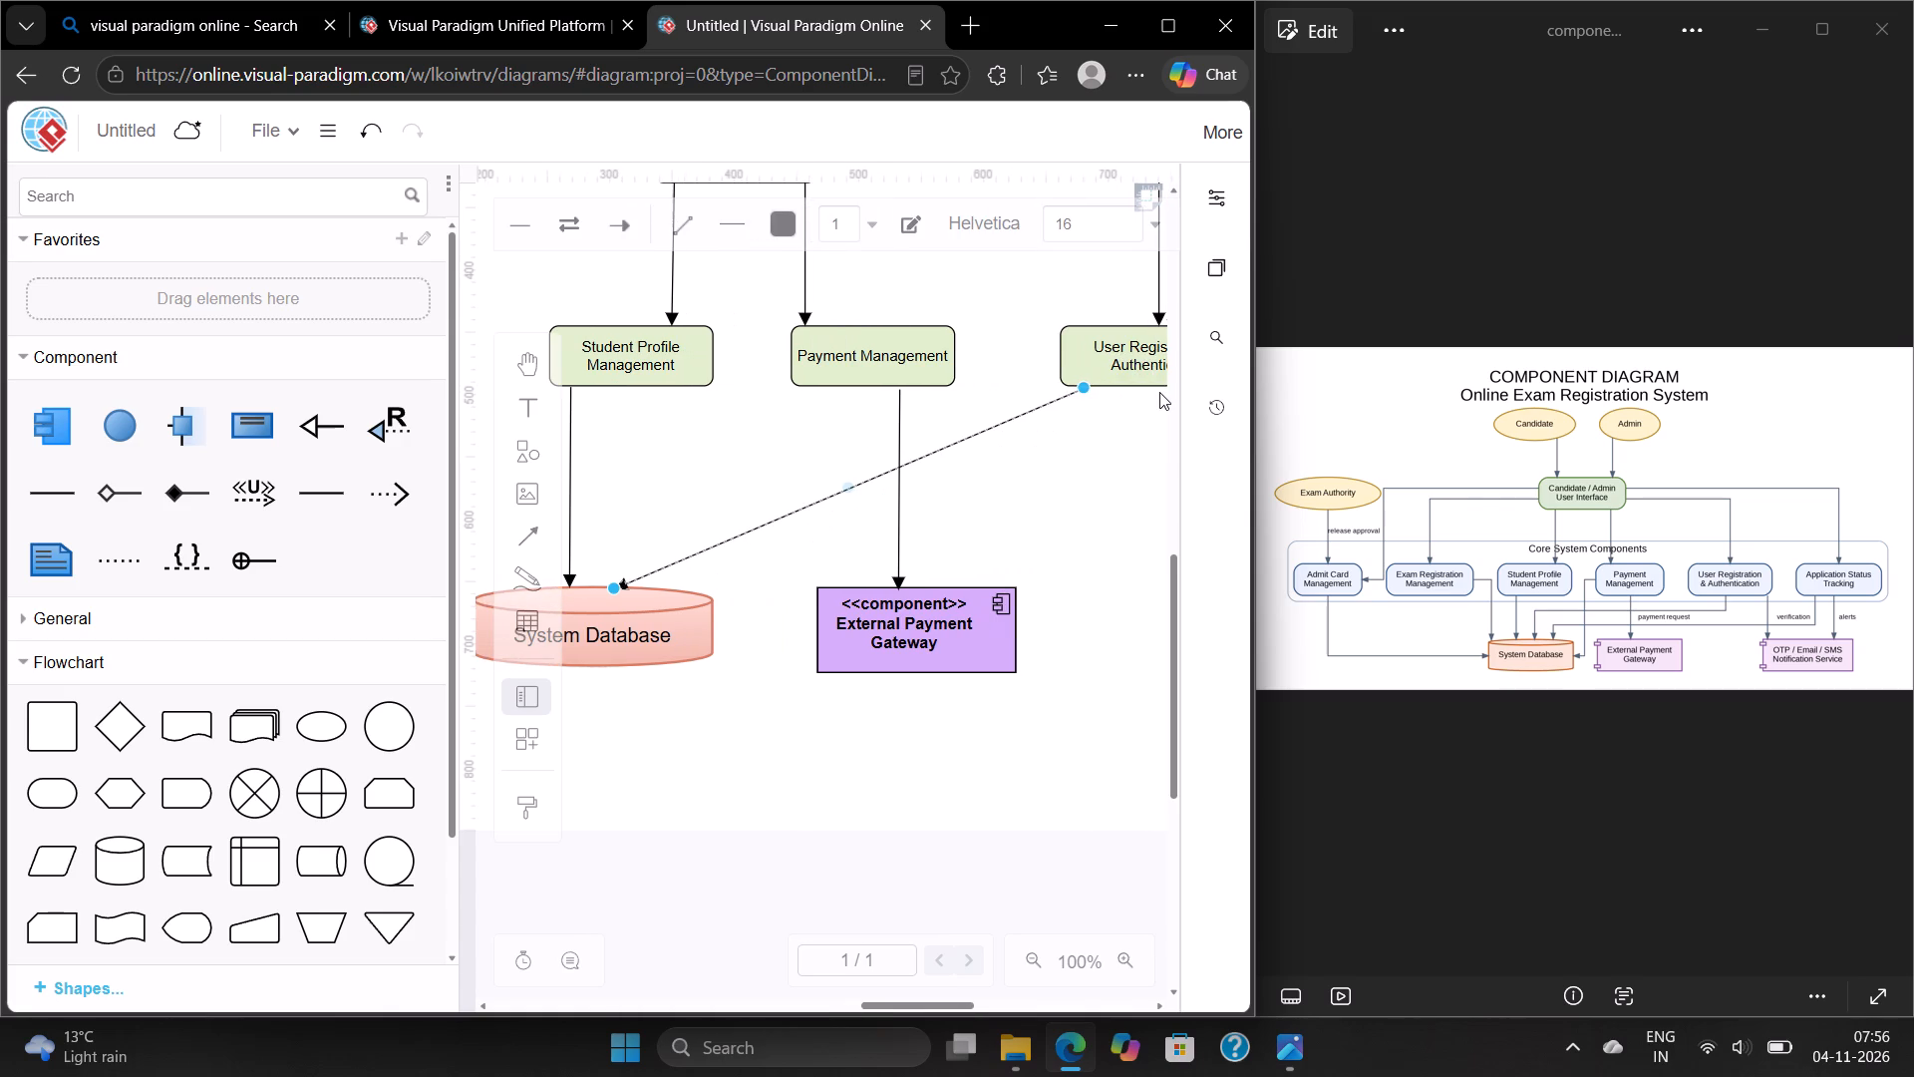
scroll(1159, 392, left, 1)
drag(1084, 387, 1111, 387)
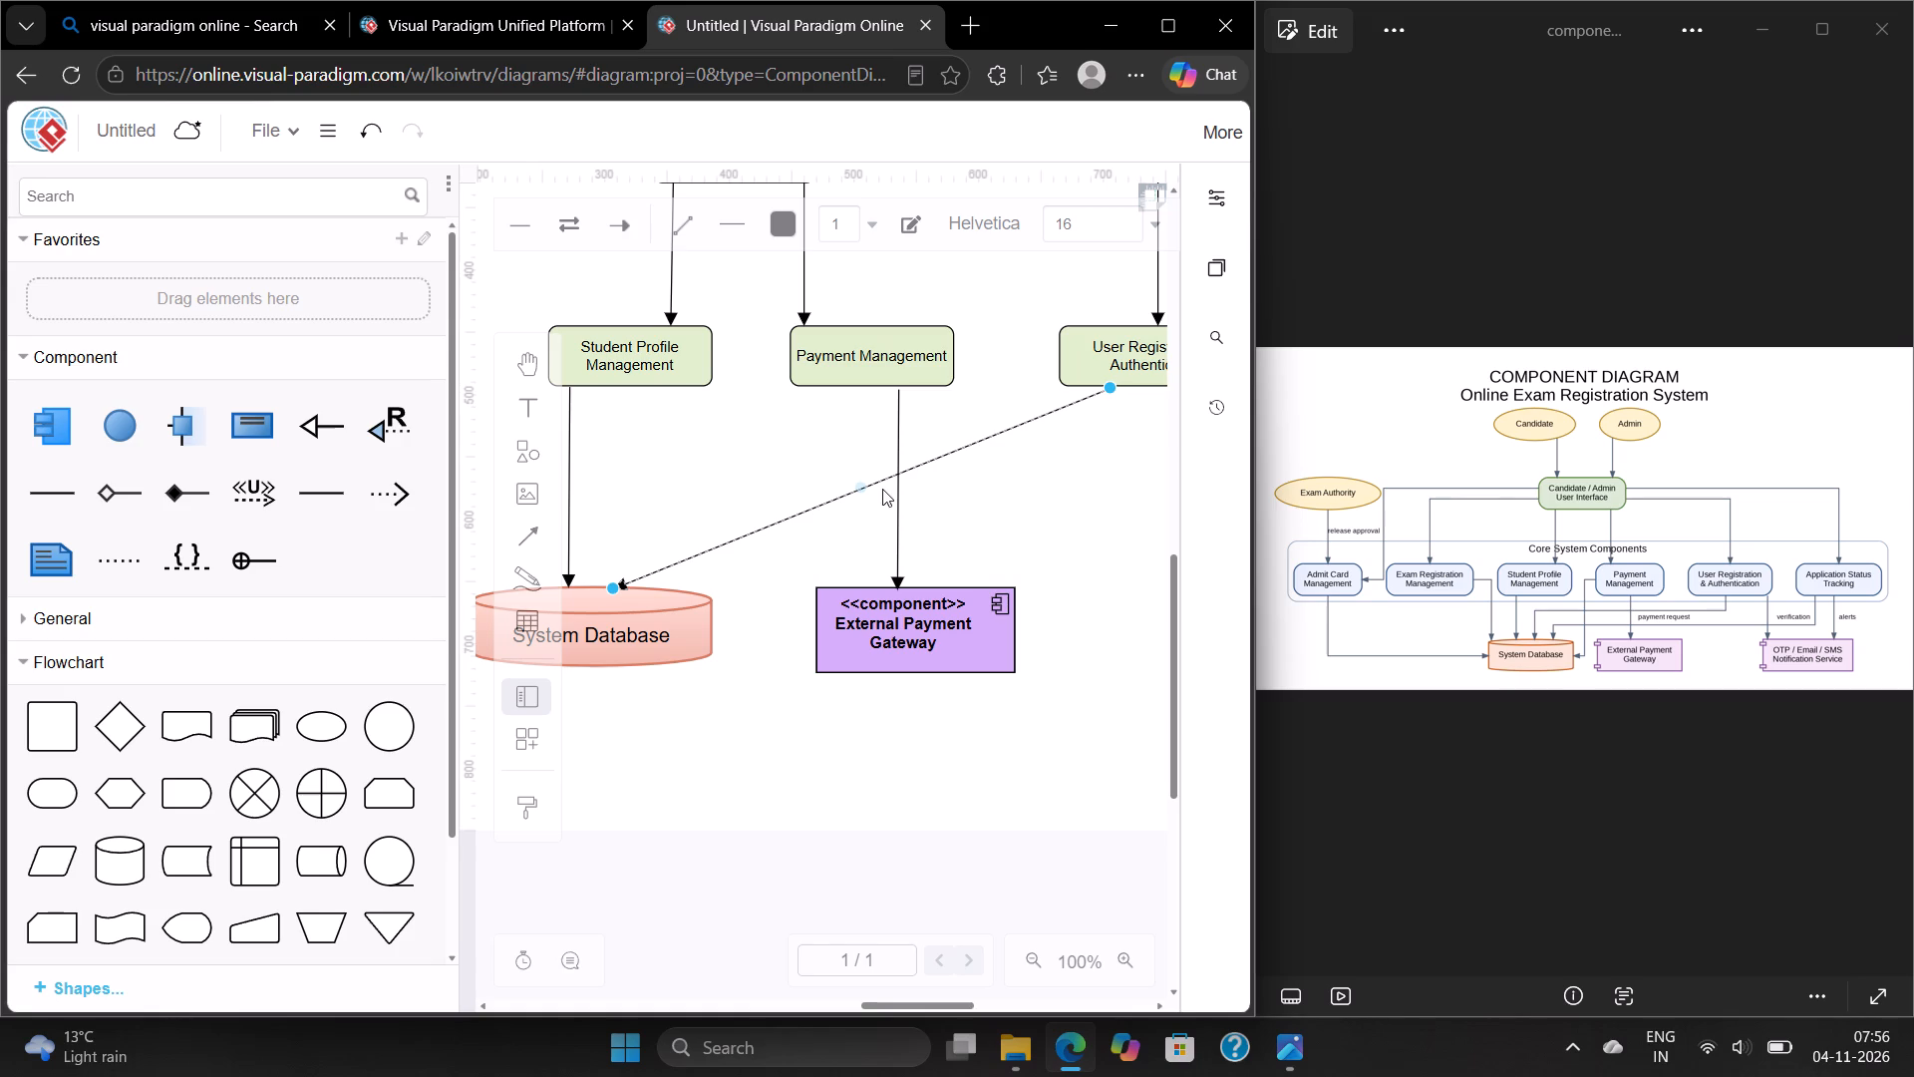
Bend that arrow at two points so it drops from the user registration component, runs across, and descends into "System Database".
drag(864, 489, 1059, 444)
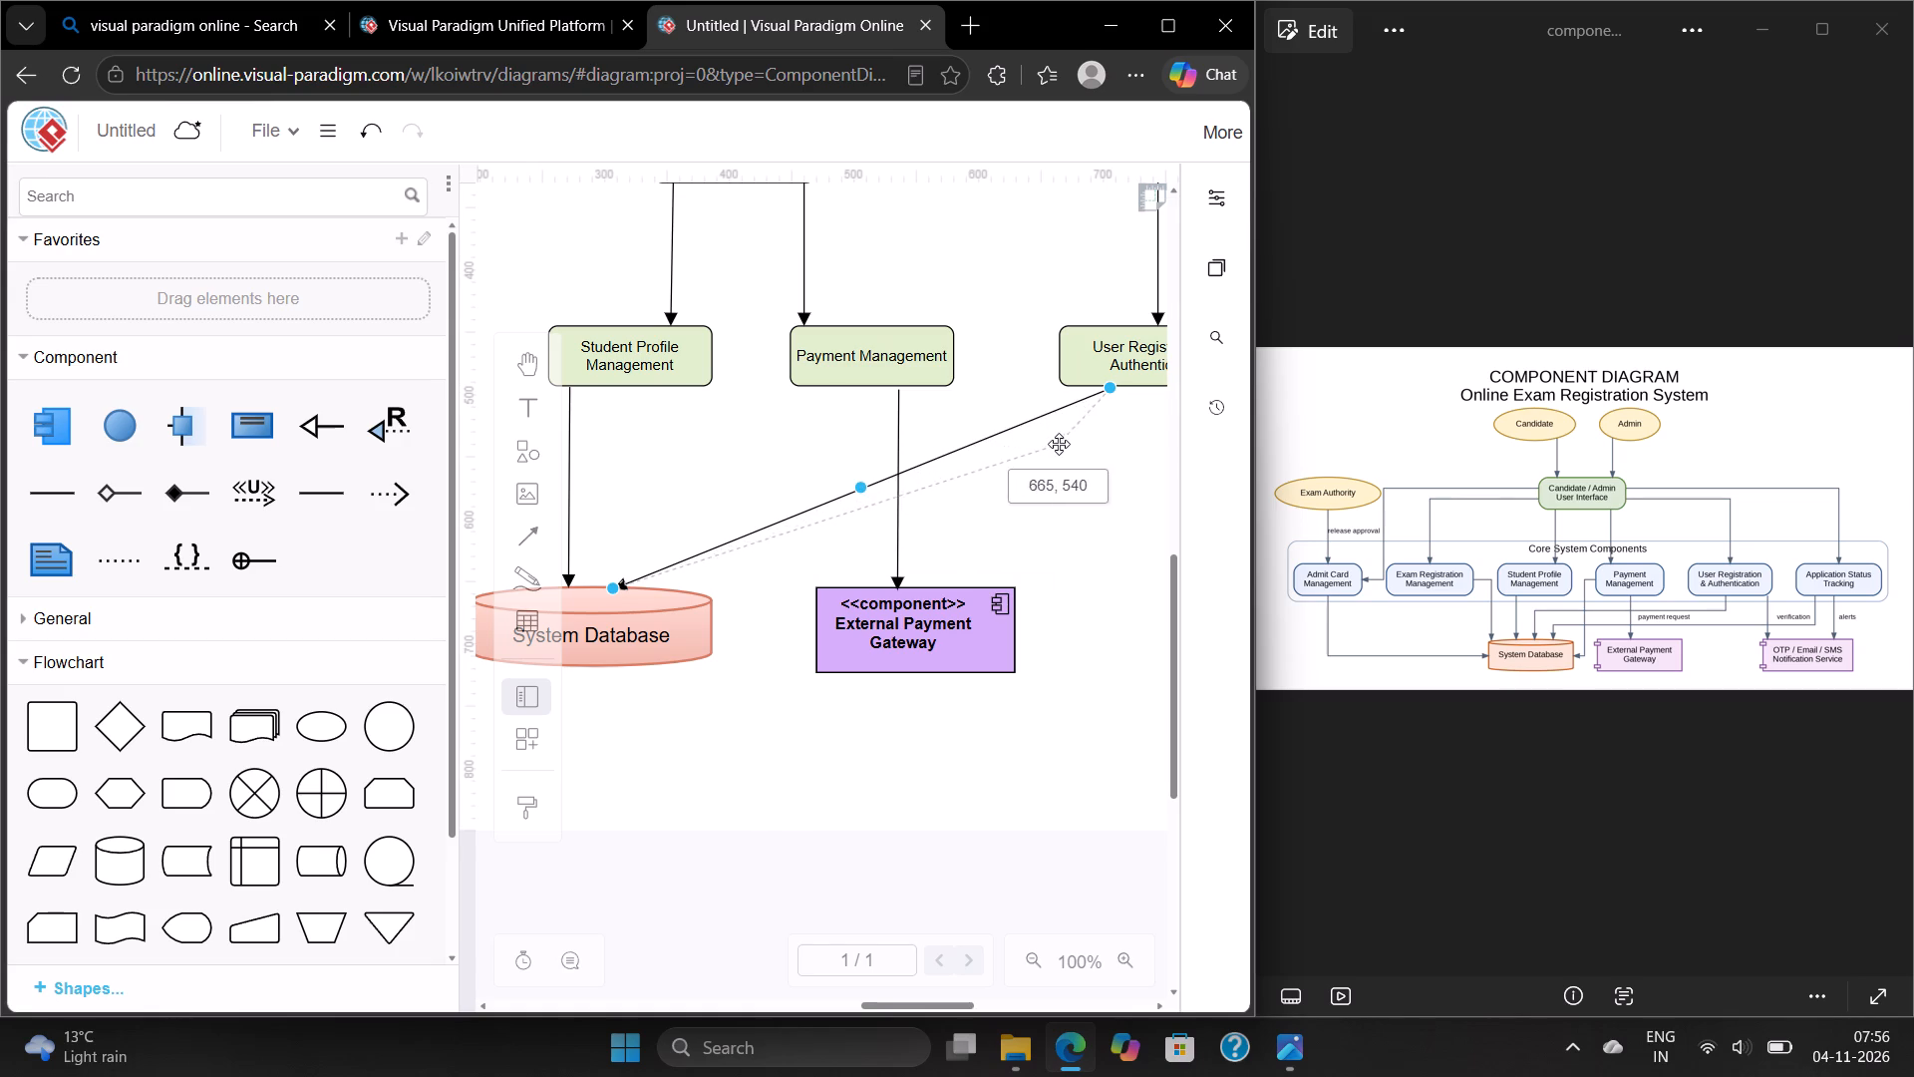
drag(1059, 444, 1106, 450)
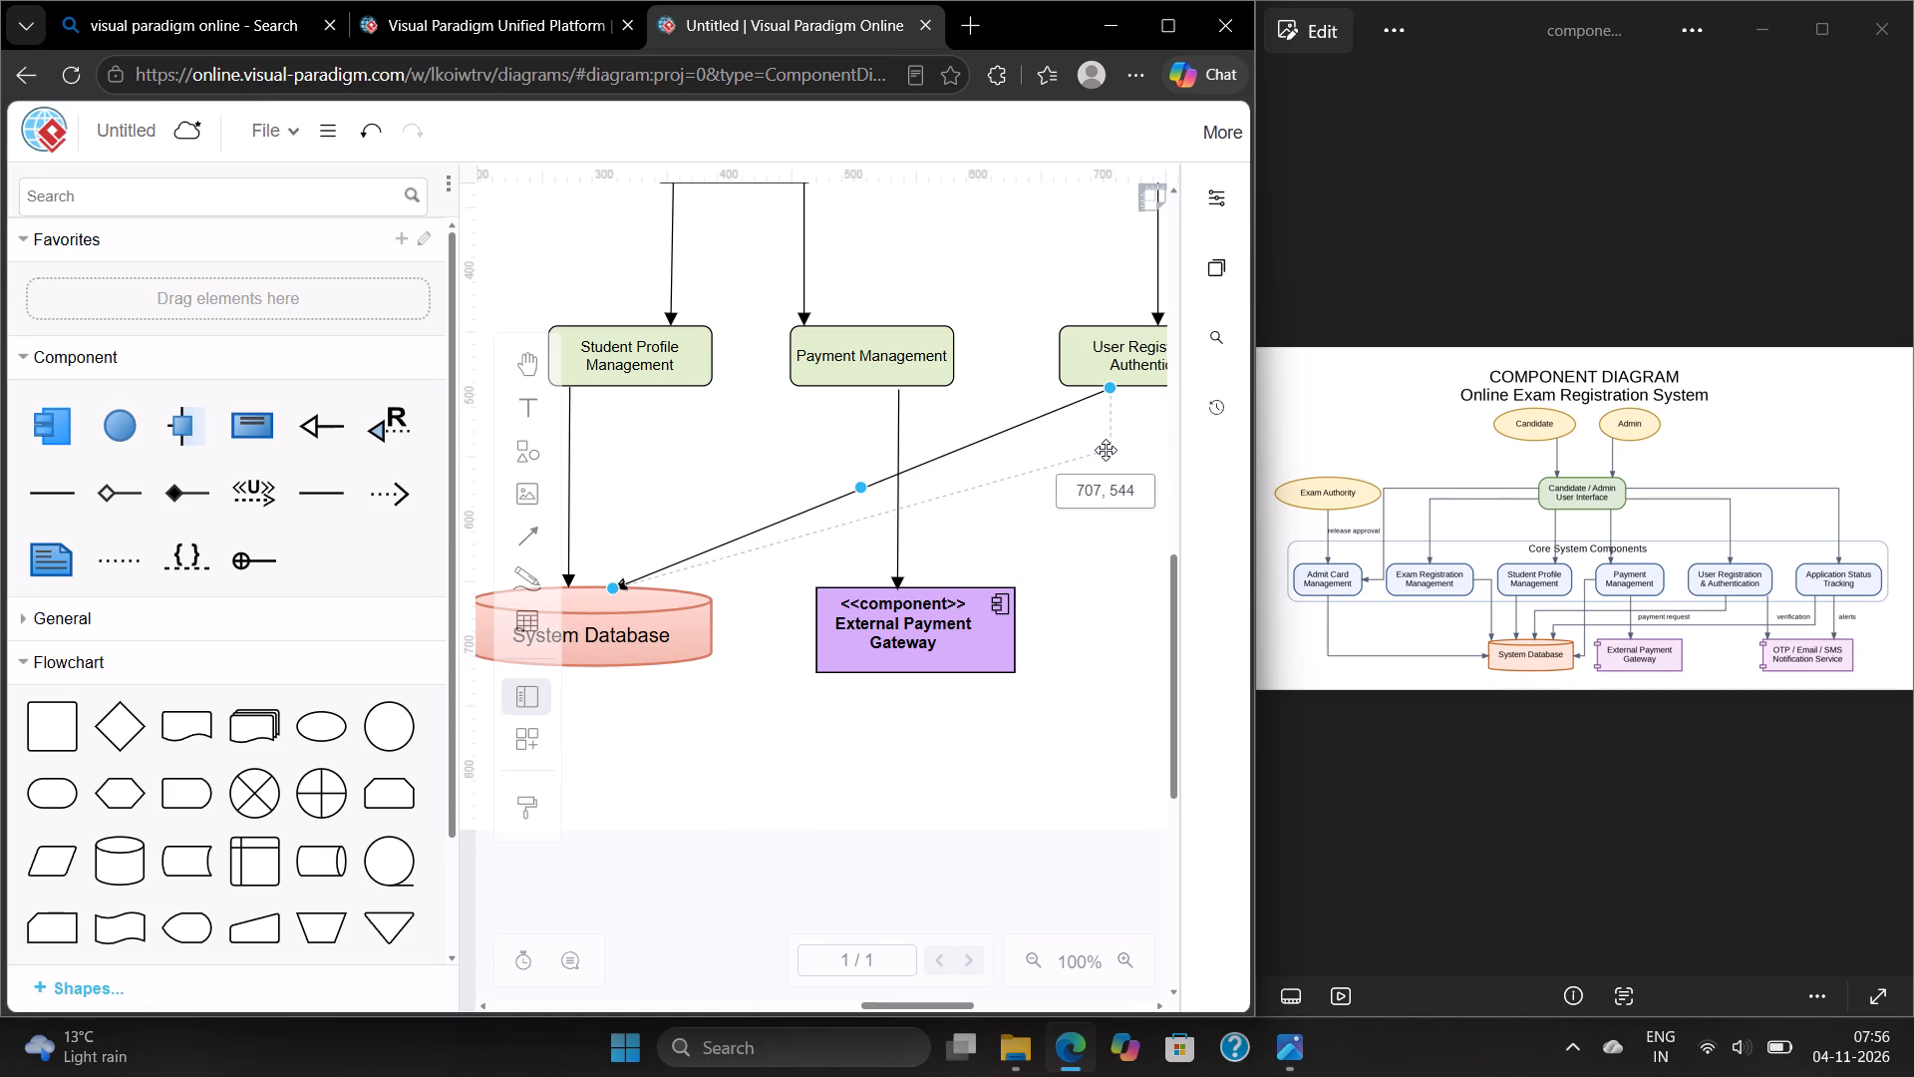
drag(1106, 450, 1105, 451)
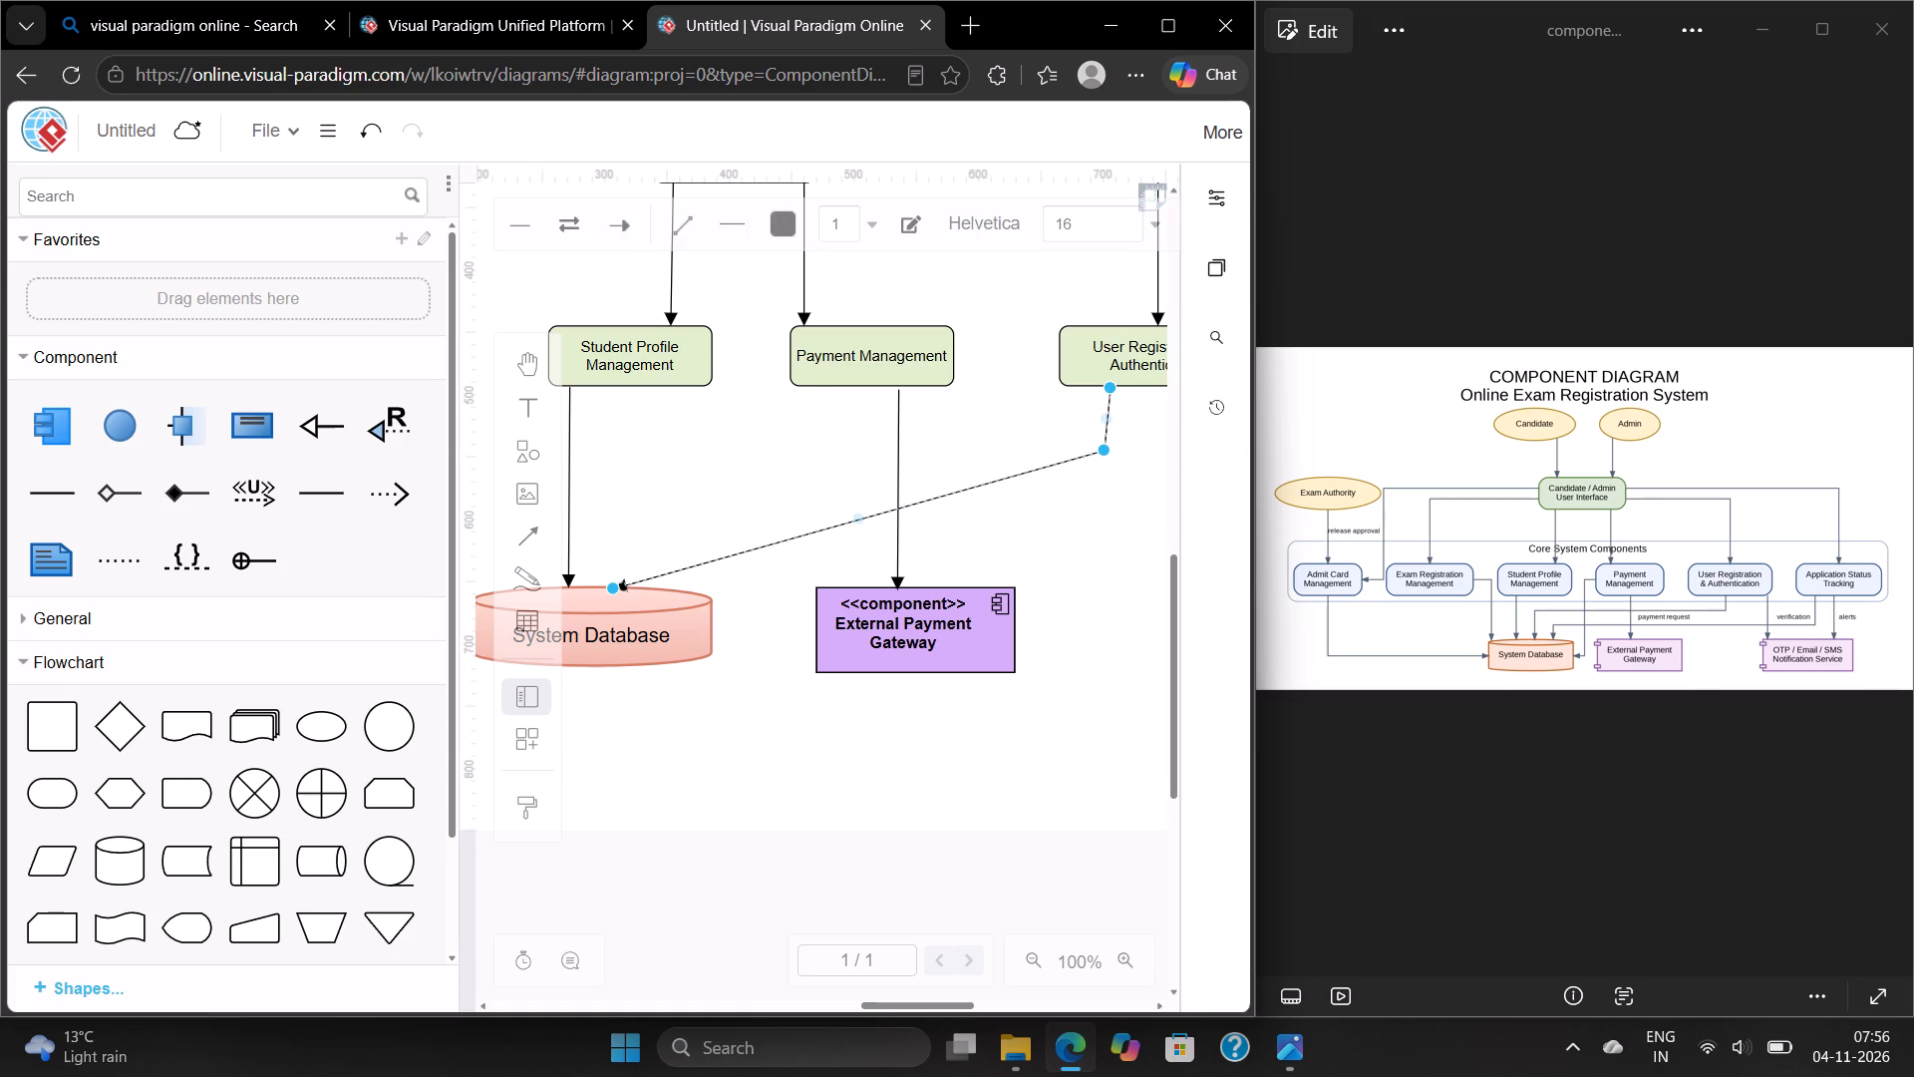
drag(852, 519, 671, 467)
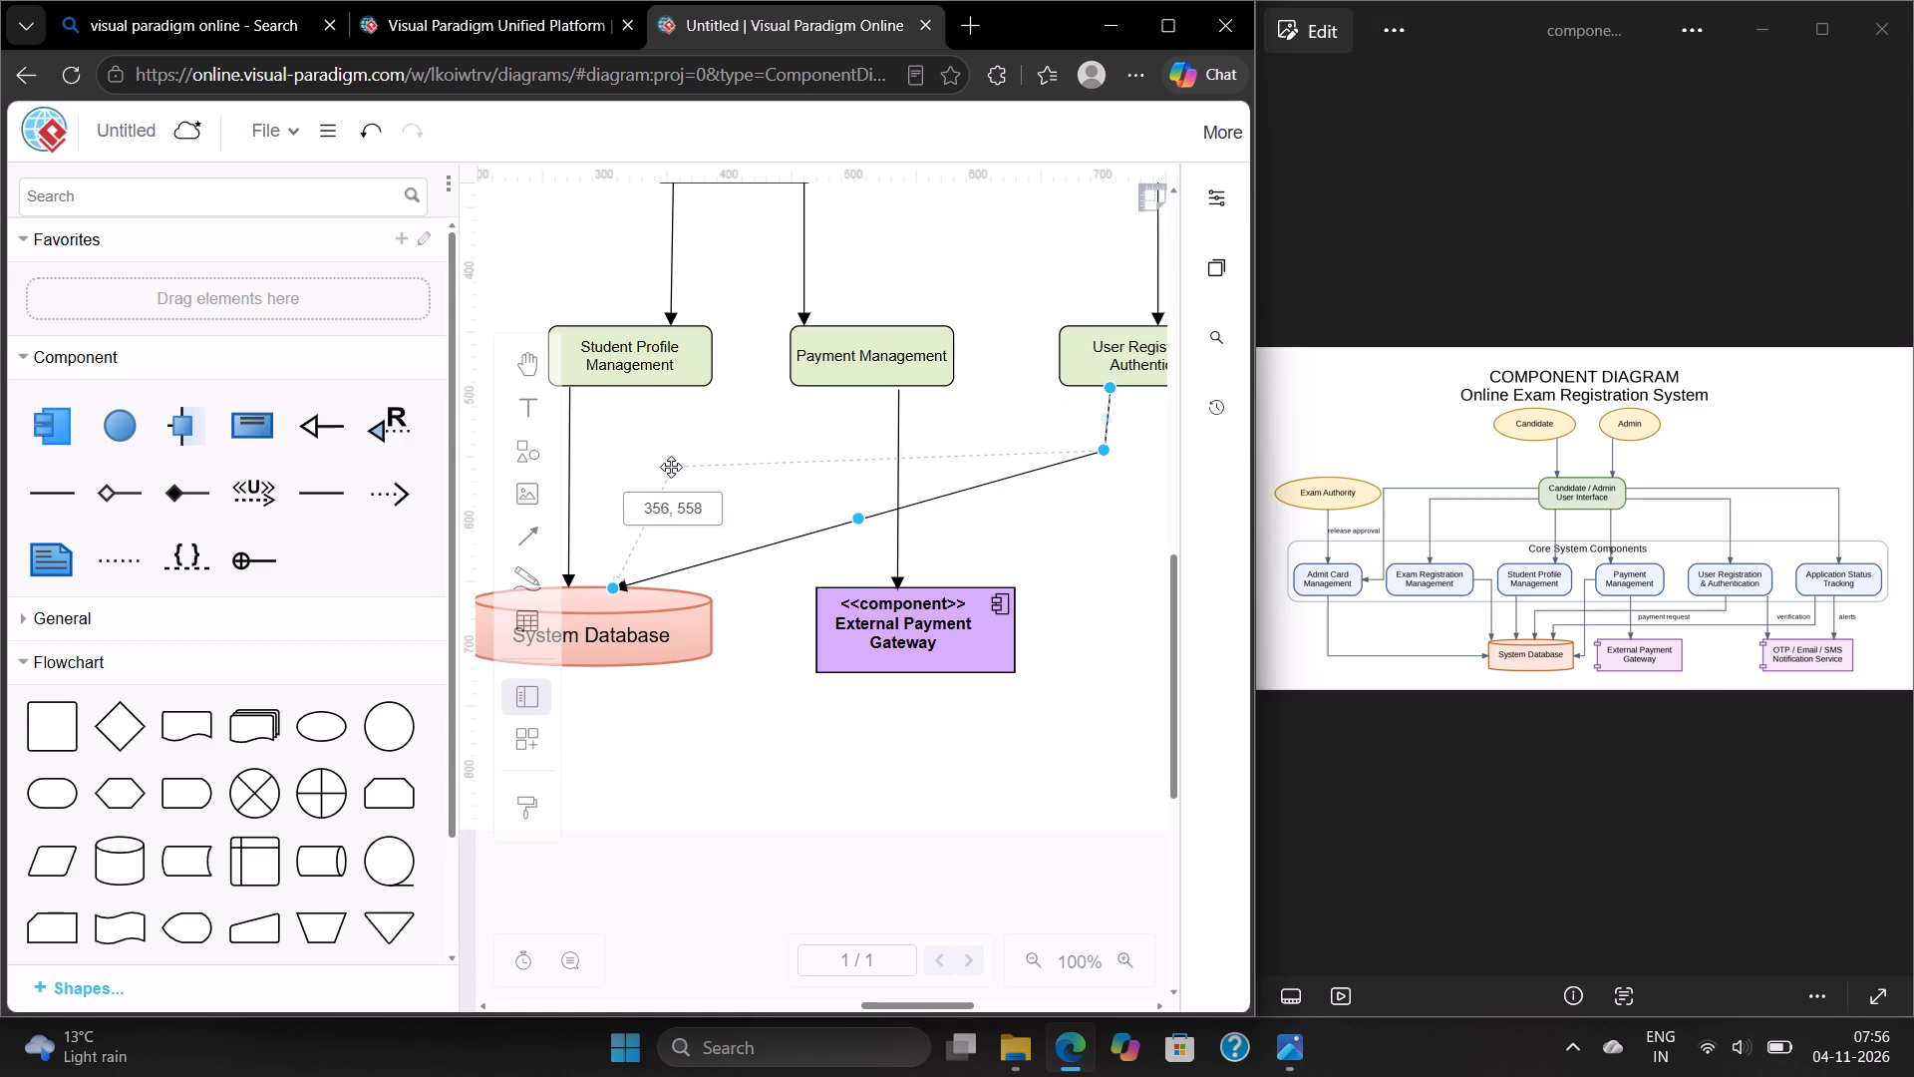
drag(671, 467, 610, 457)
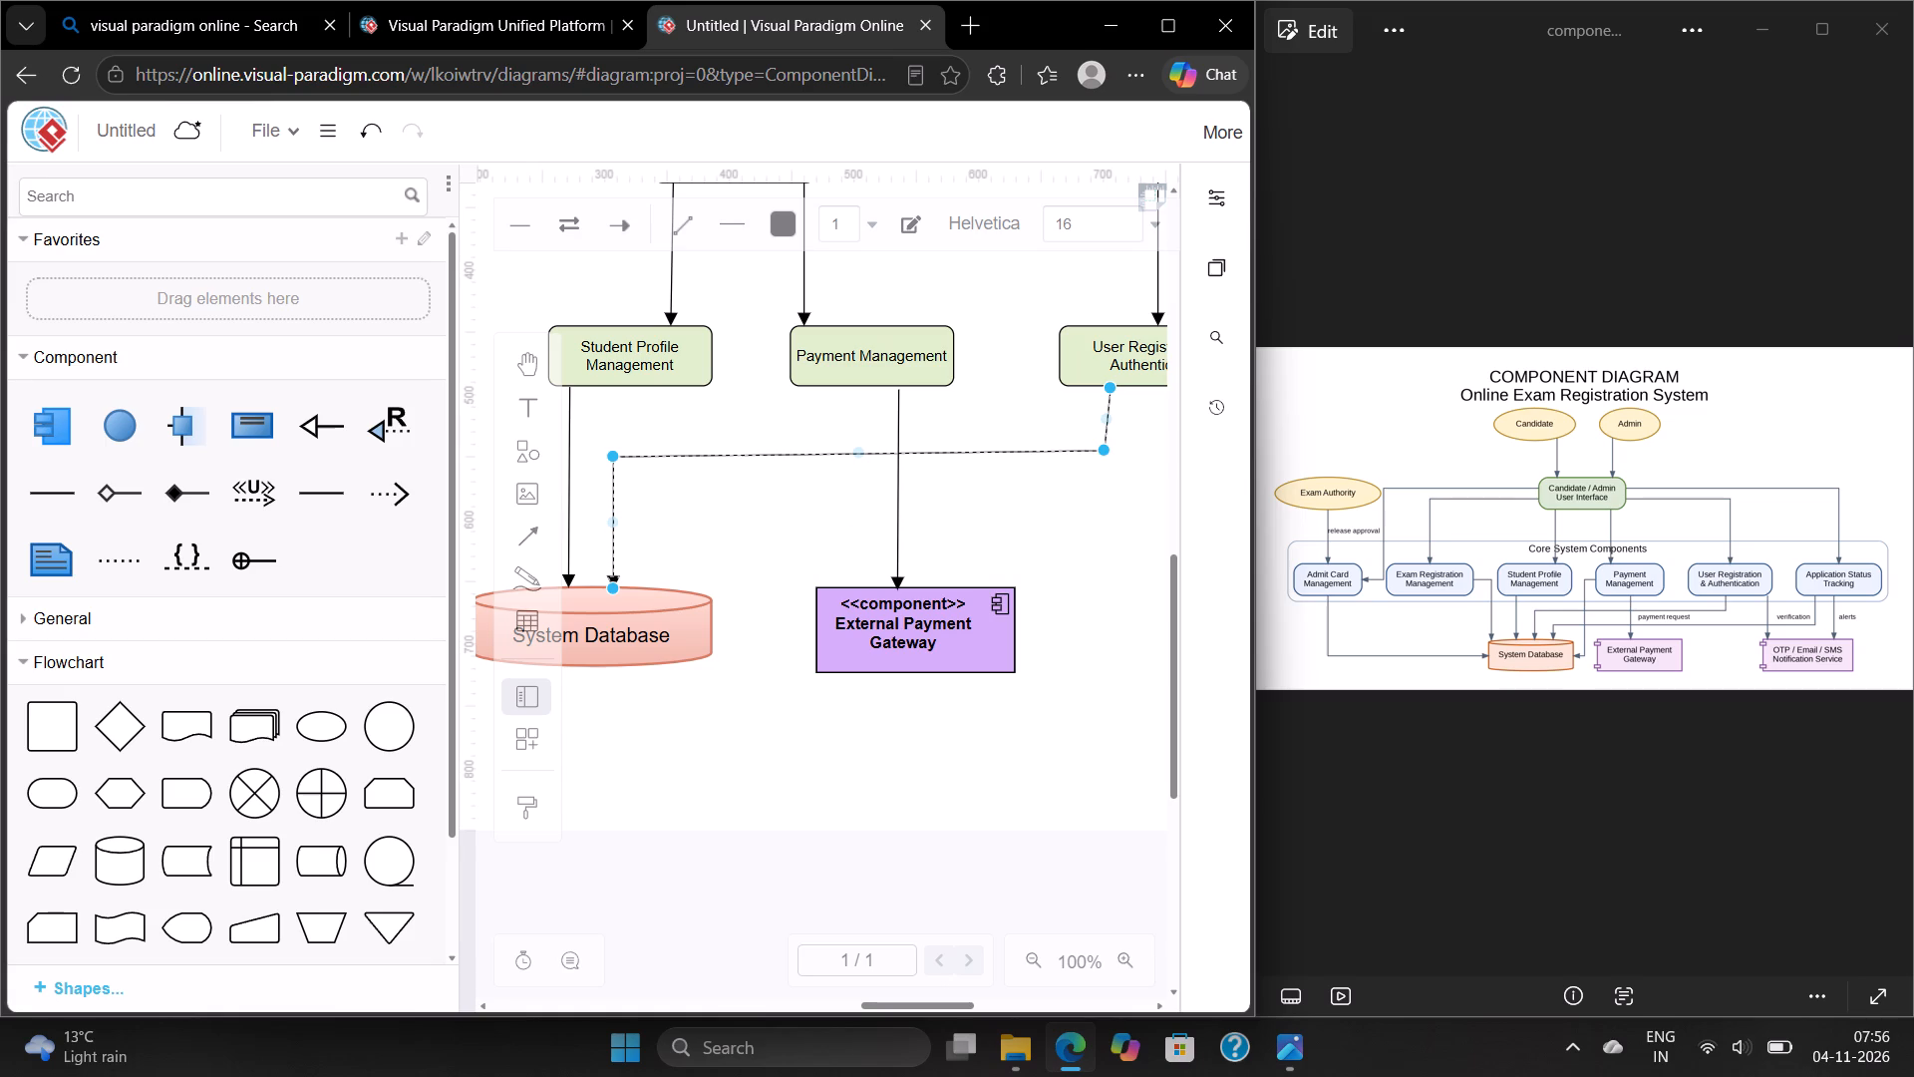
drag(1101, 449, 1111, 448)
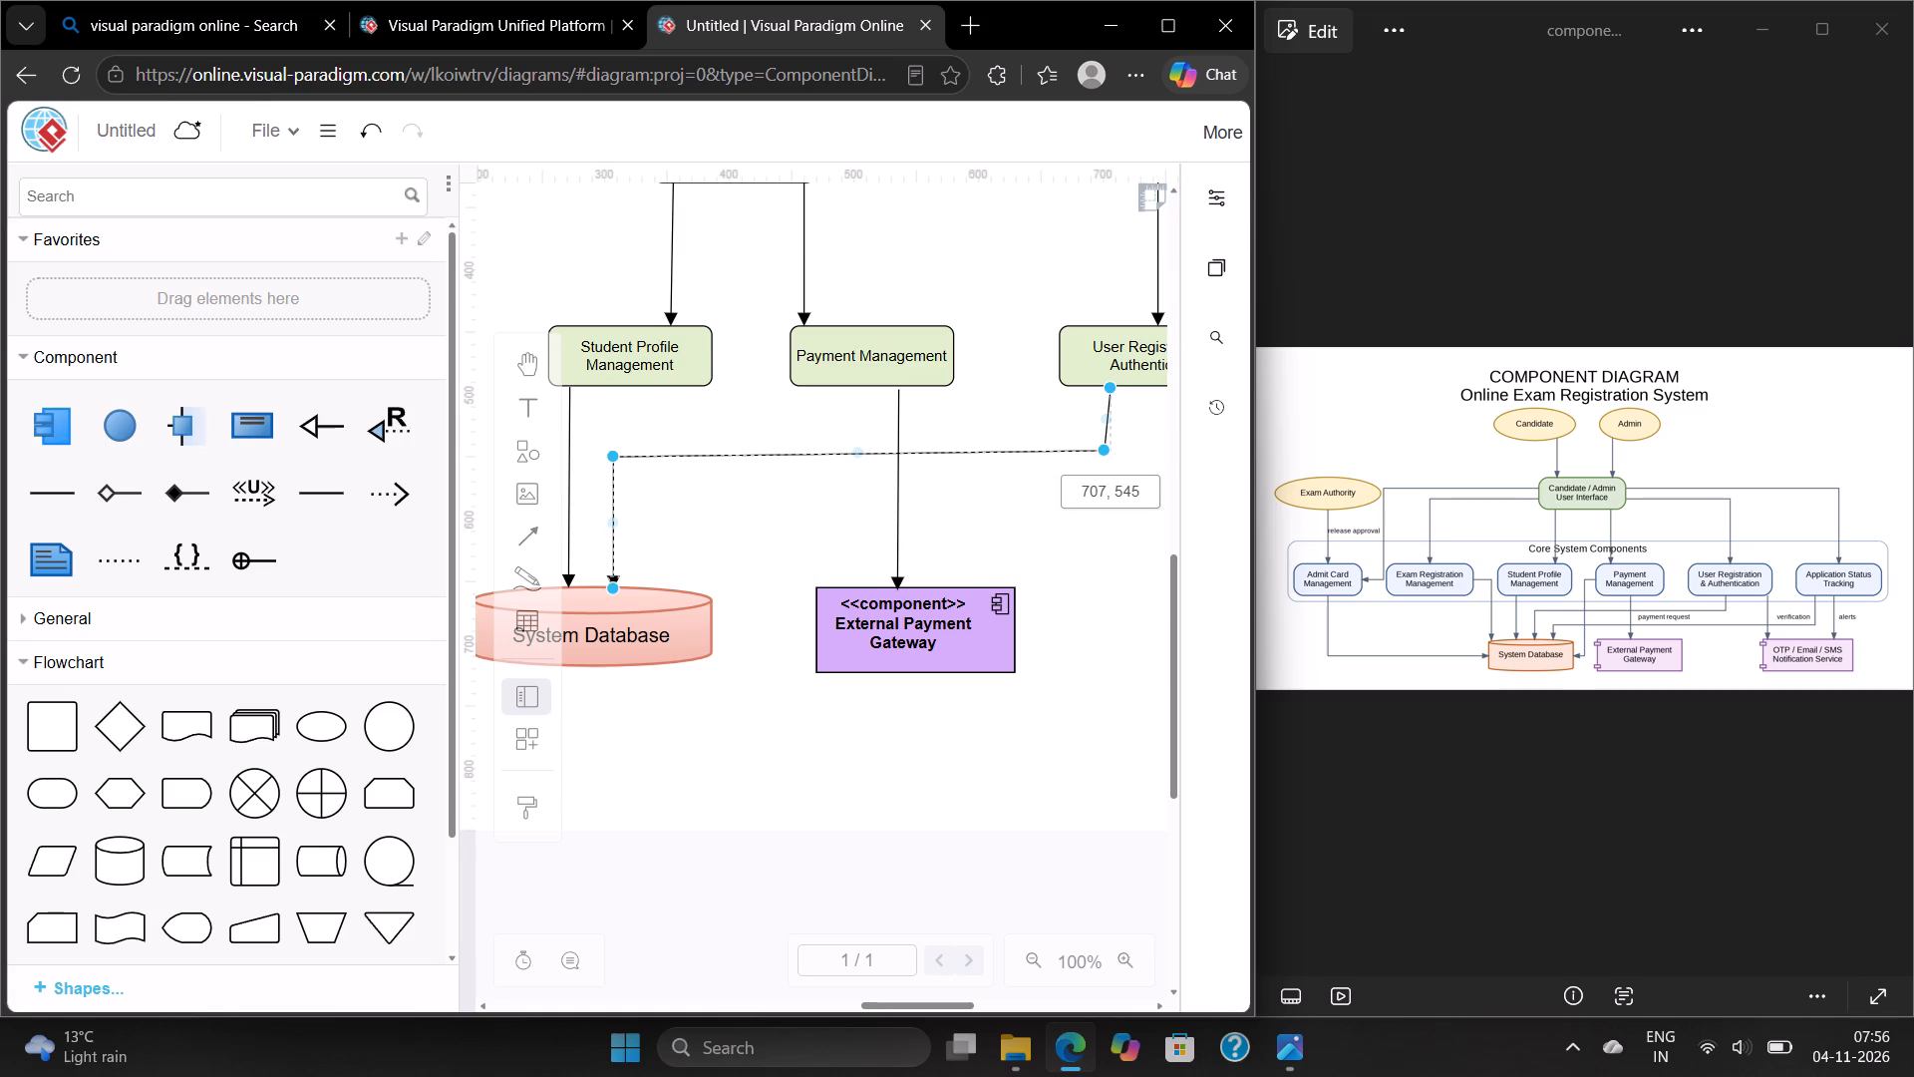
drag(1111, 448, 1115, 447)
drag(1115, 447, 1116, 447)
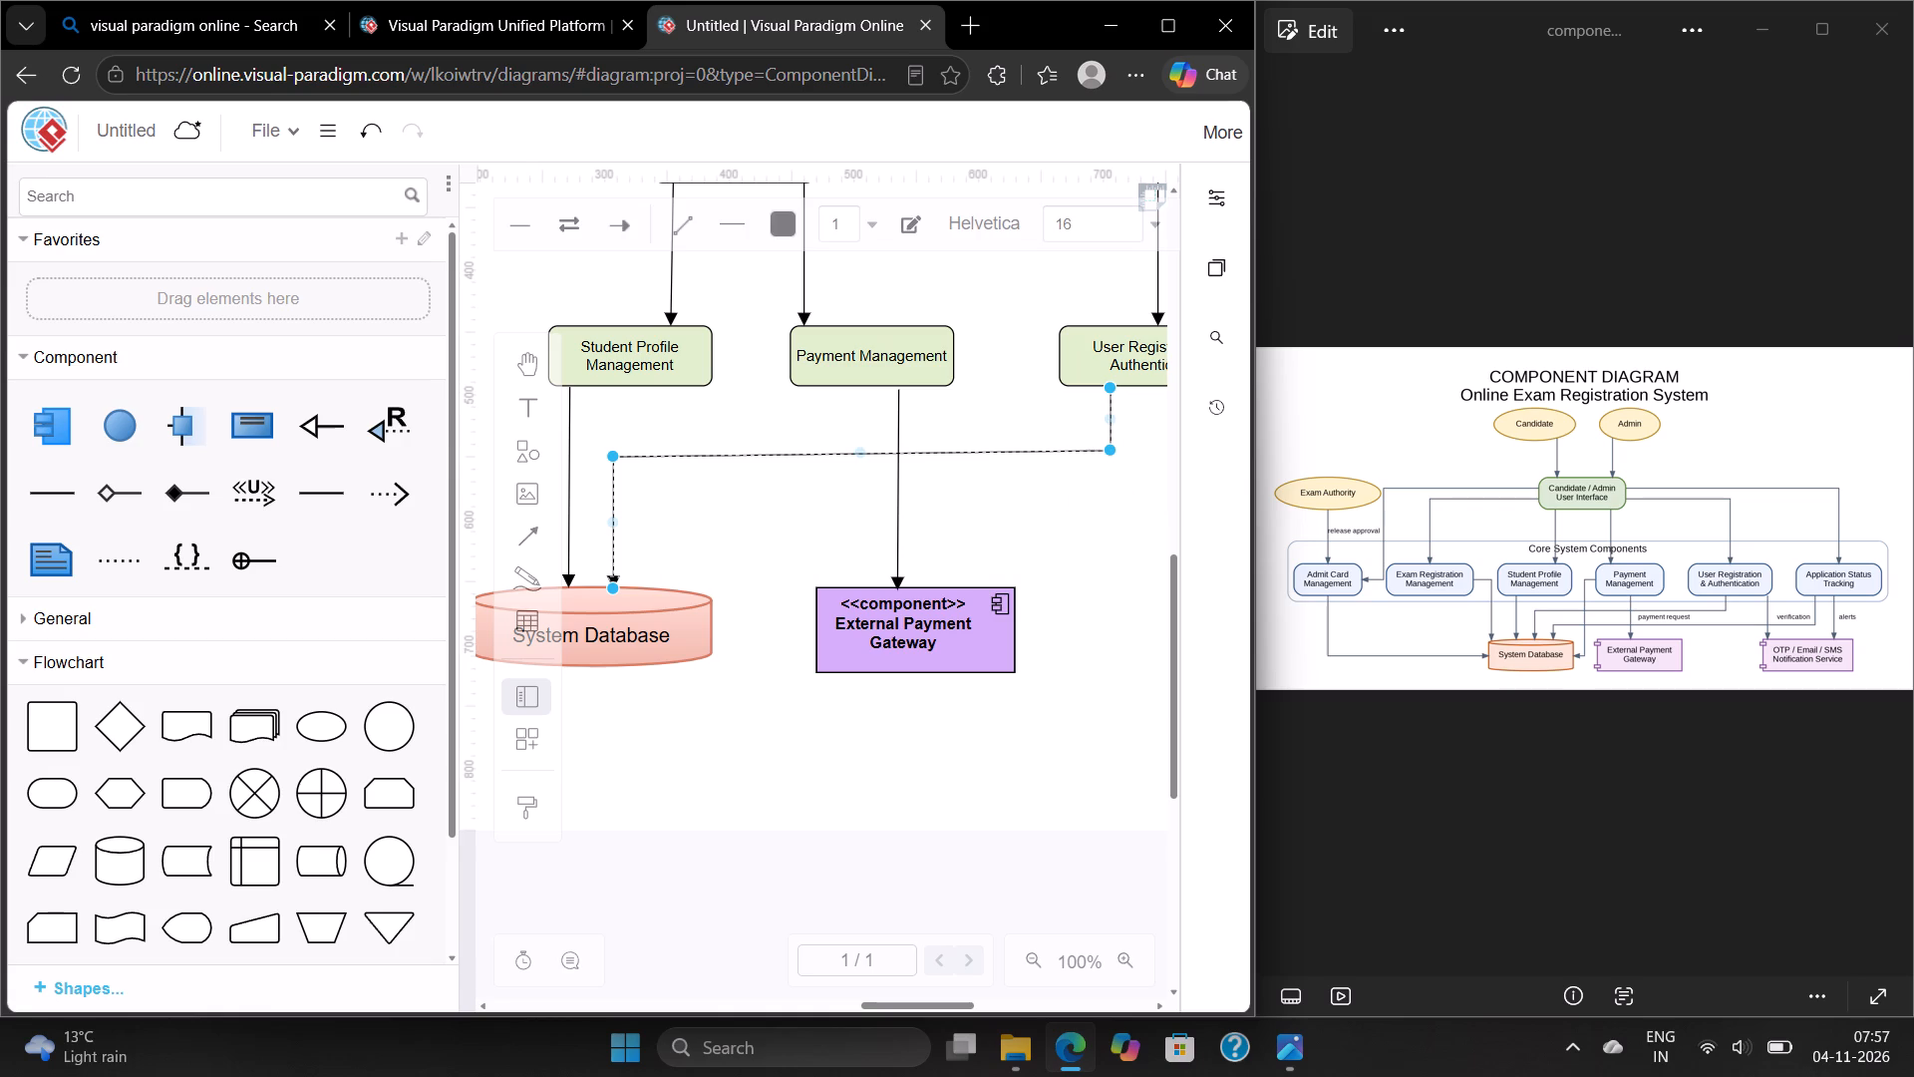
click(1126, 434)
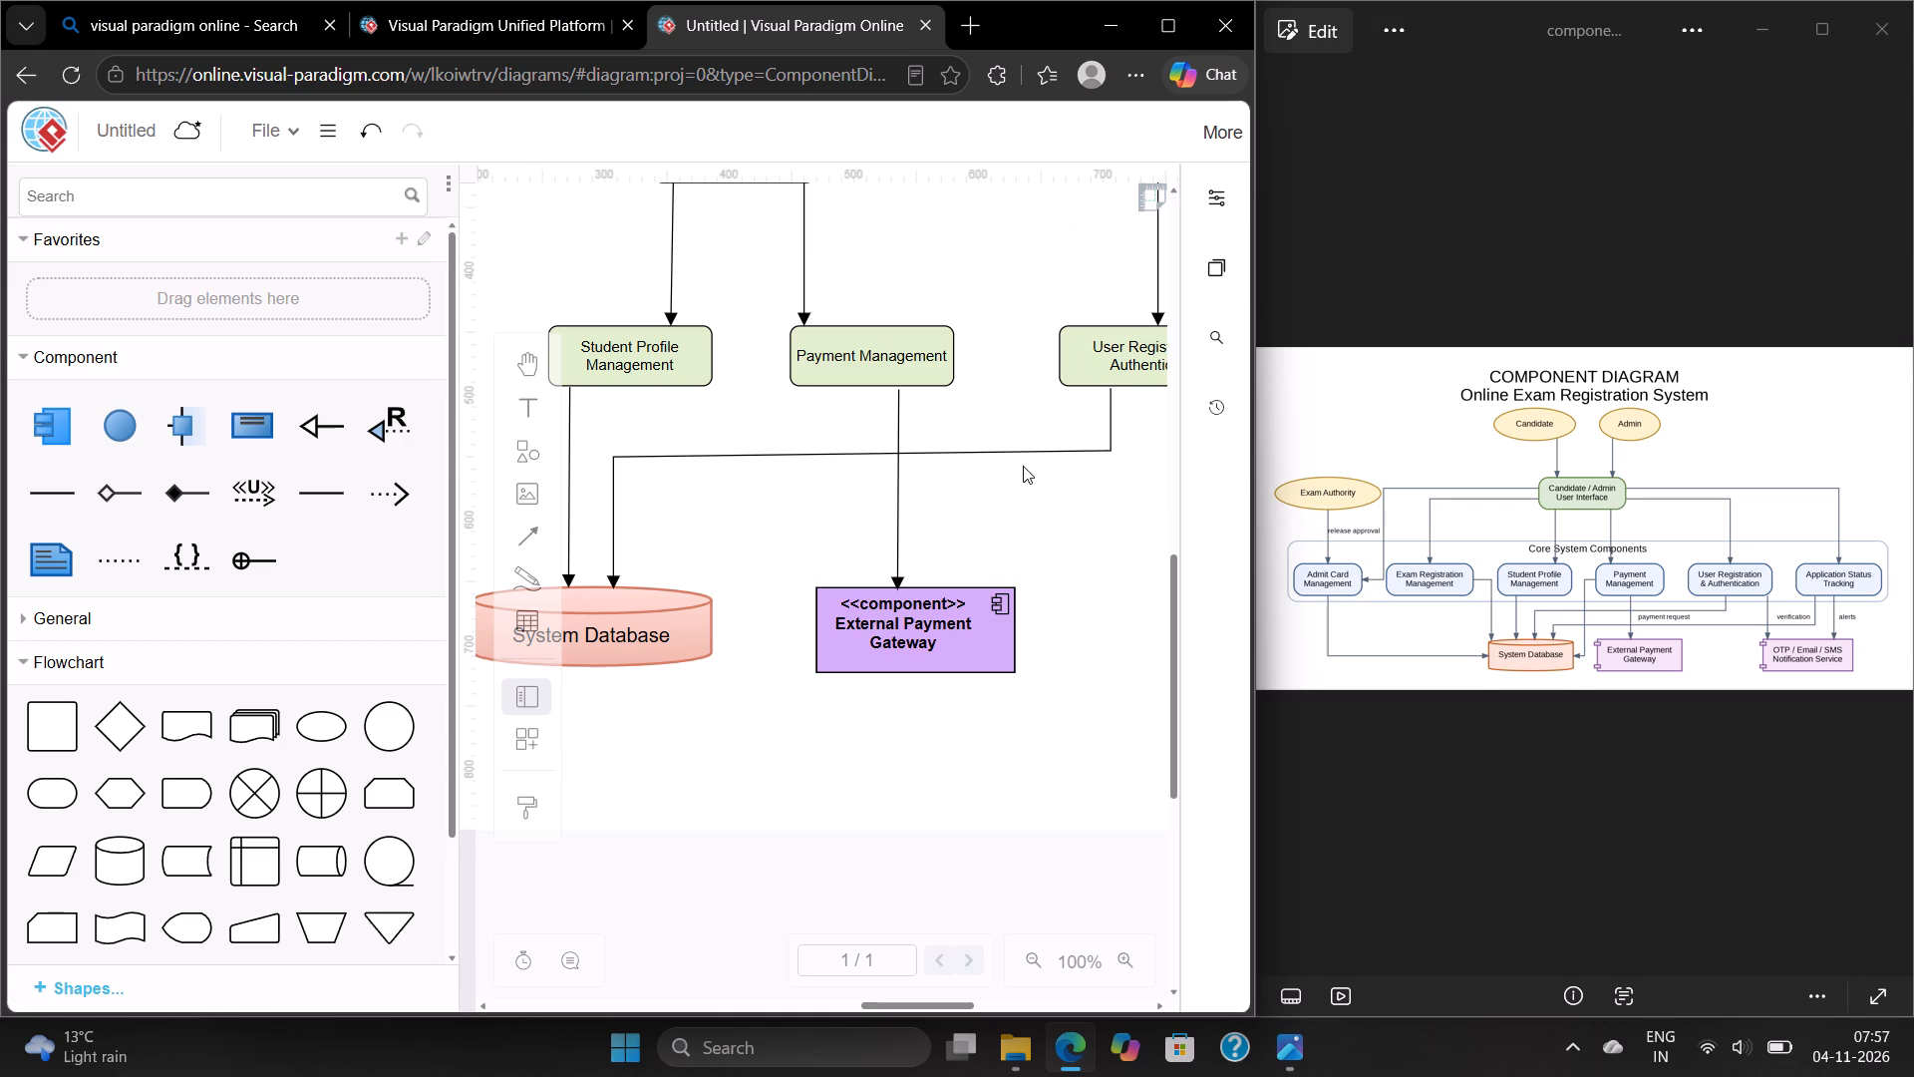
Duplicate the bent arrow and place the copy slightly lower and to the right, with its head on "System Database".
click(1024, 454)
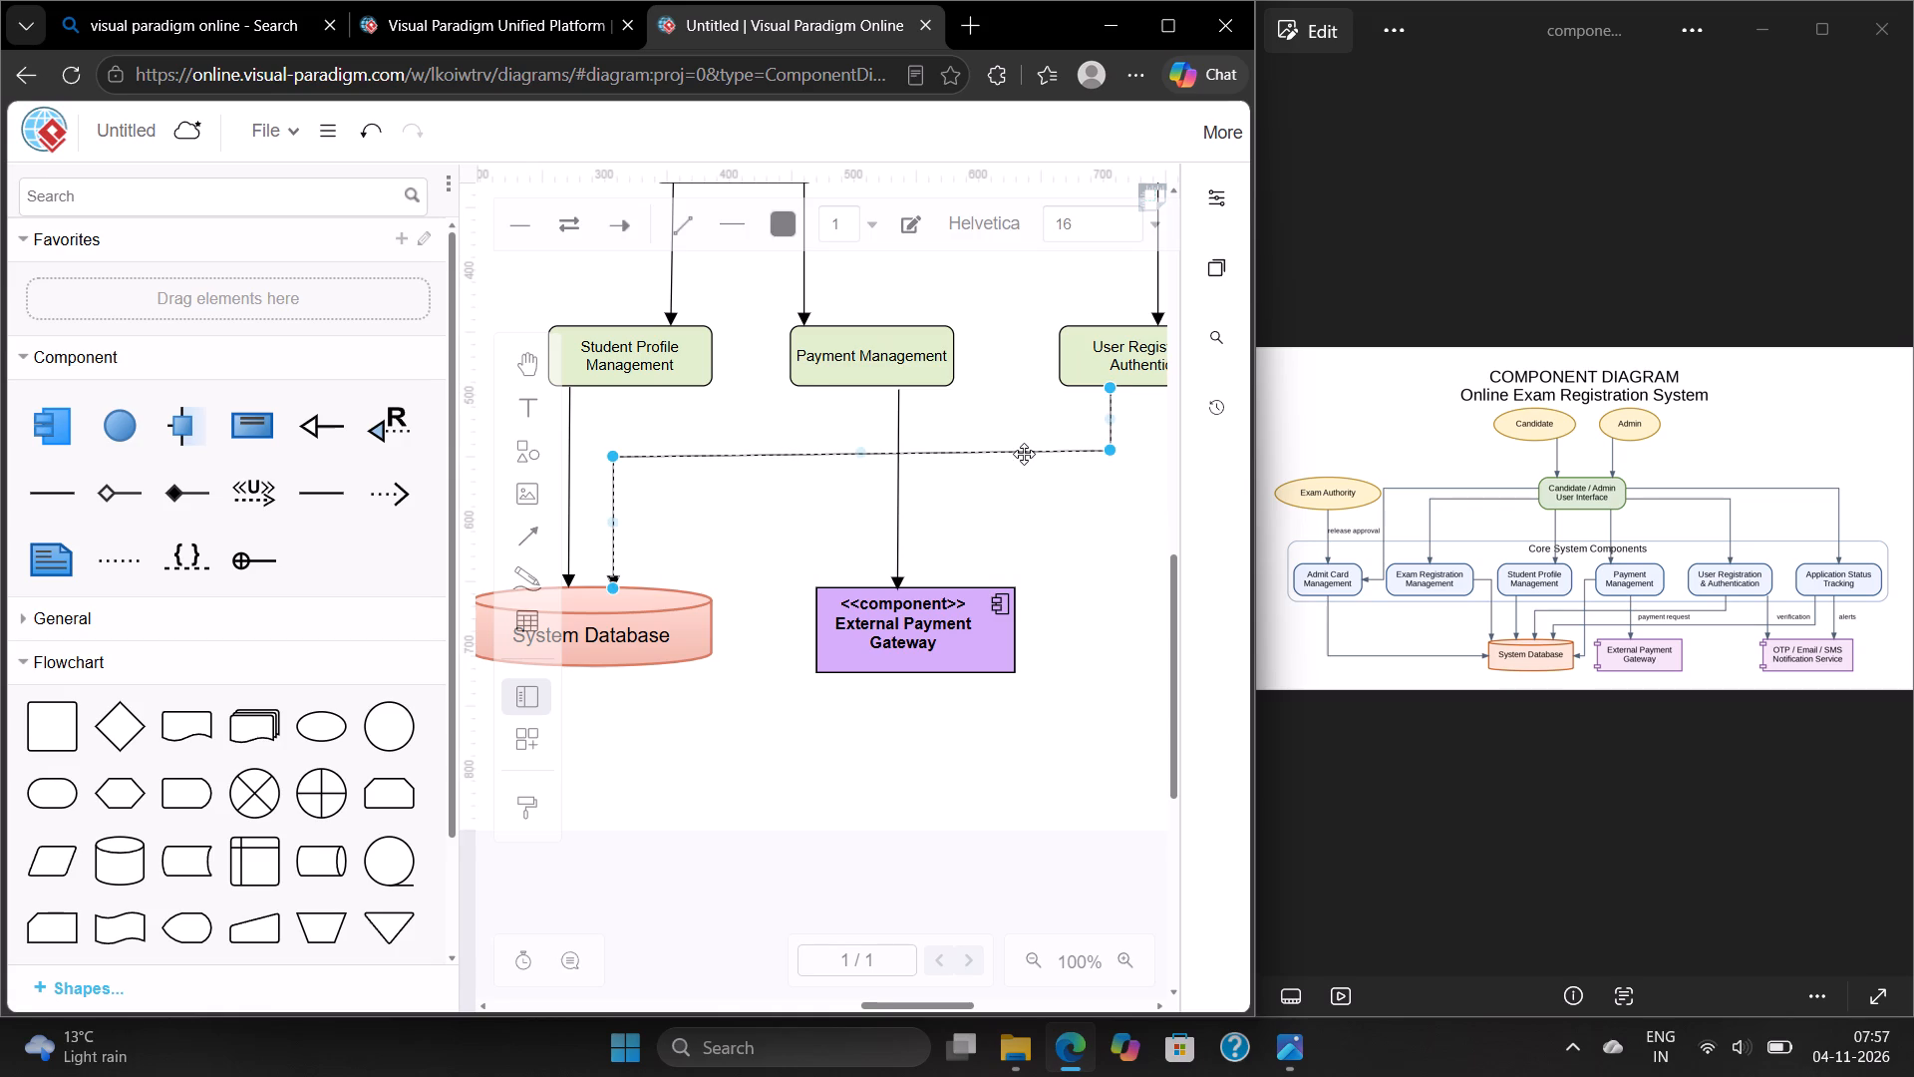
key(ctrl+c)
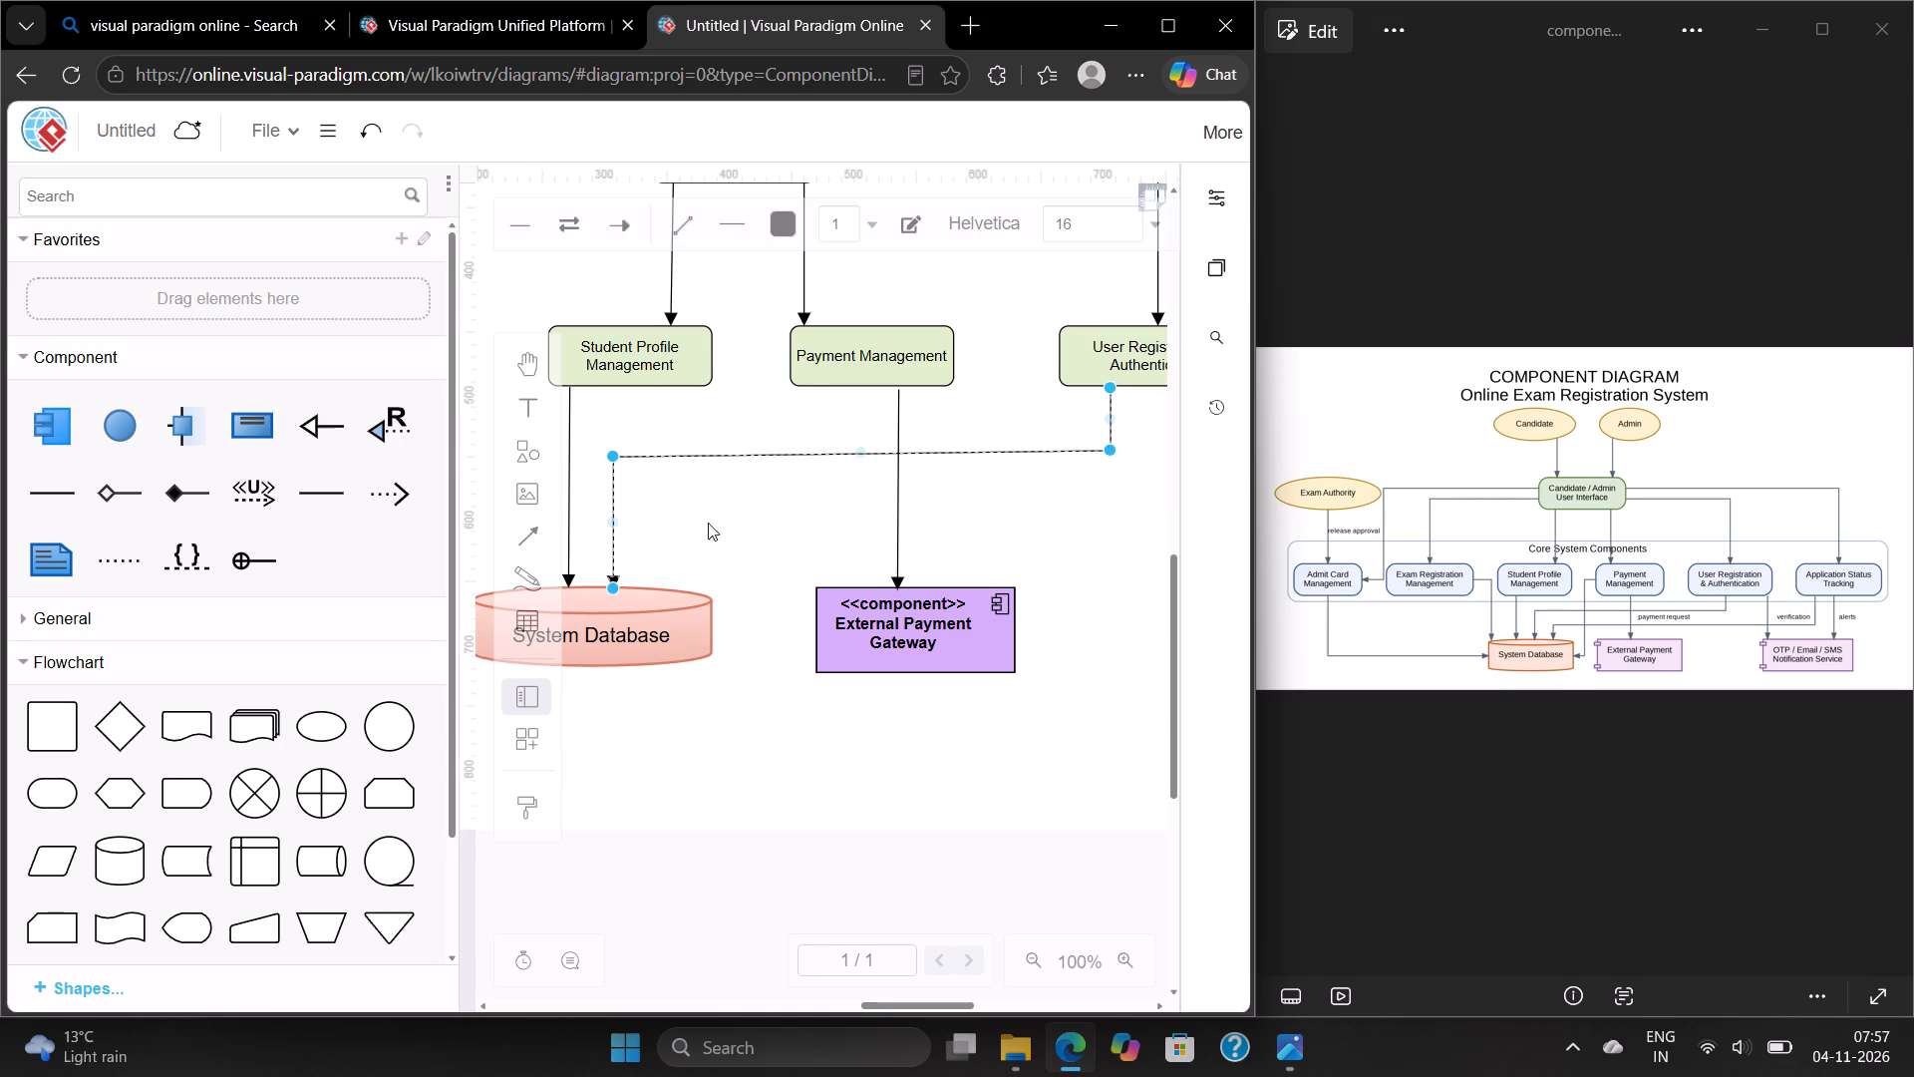
click(690, 536)
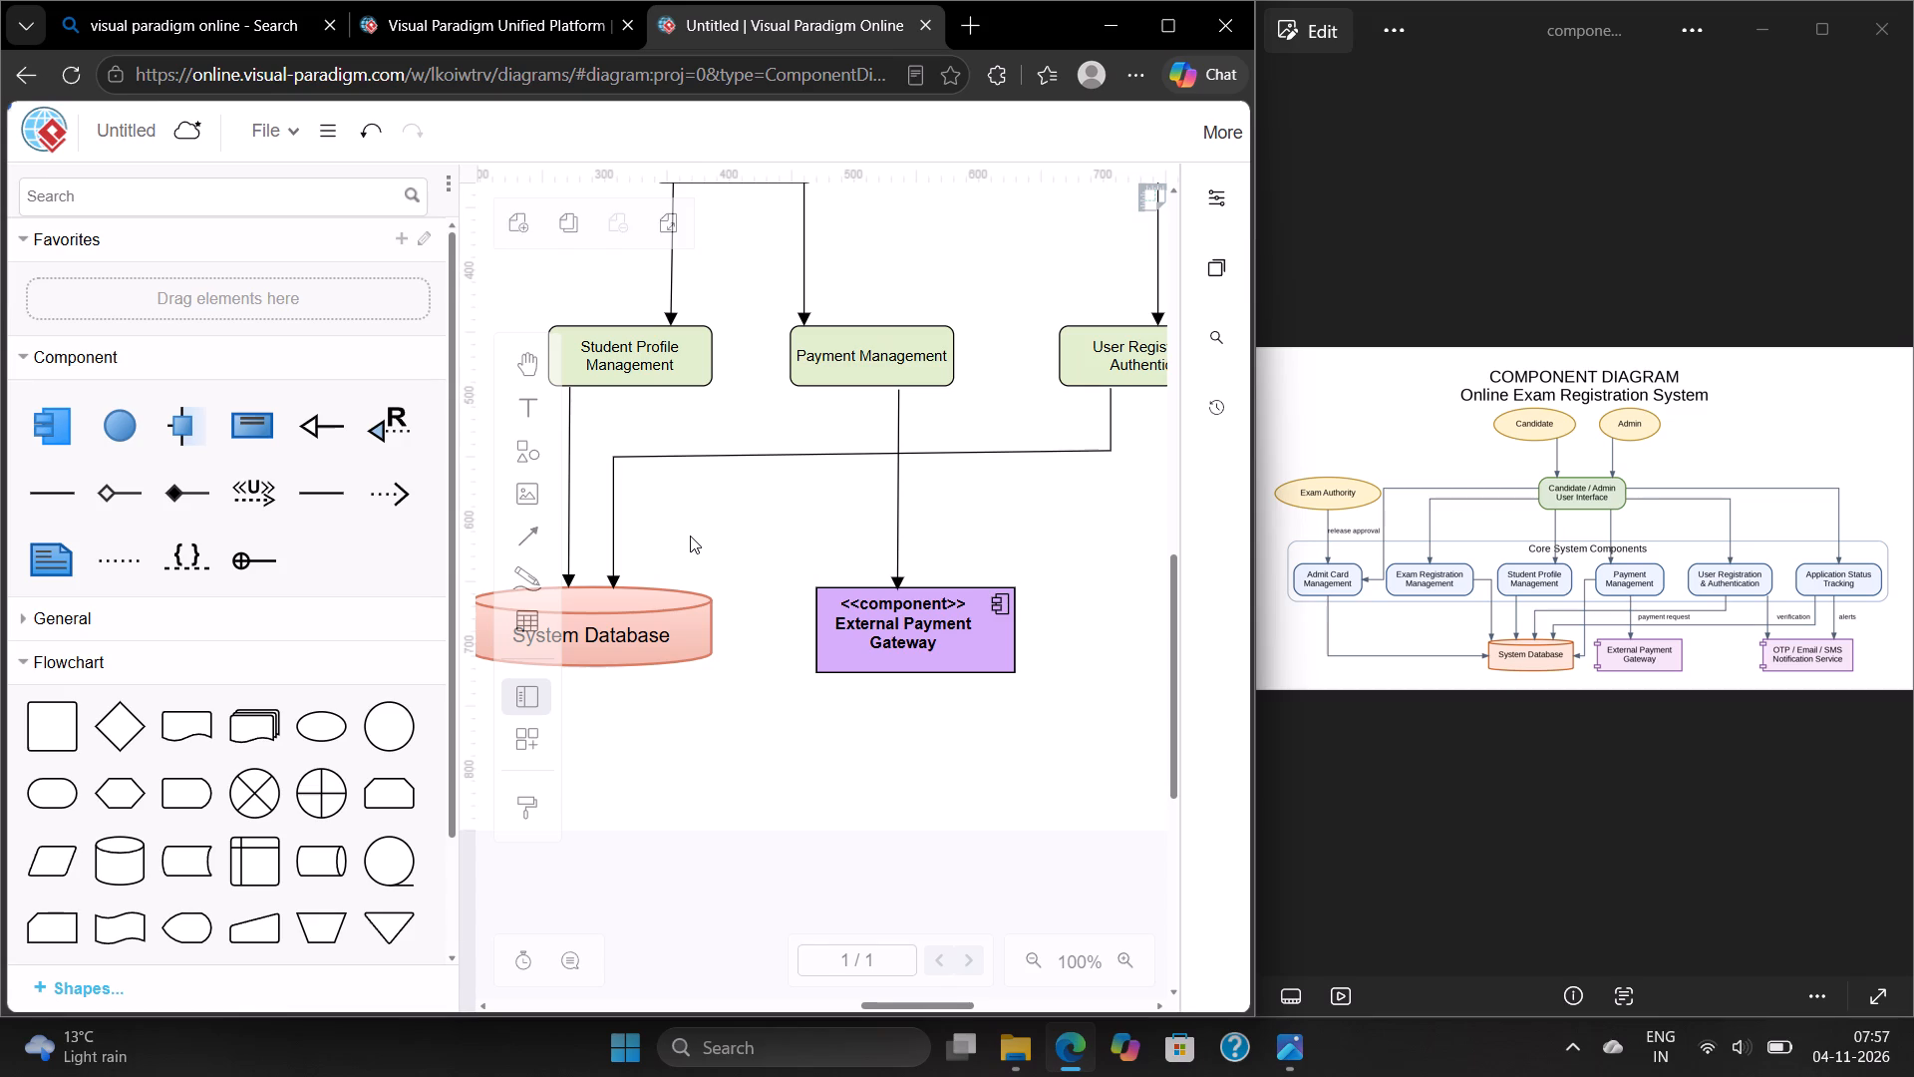
key(ctrl+v)
drag(696, 512, 898, 510)
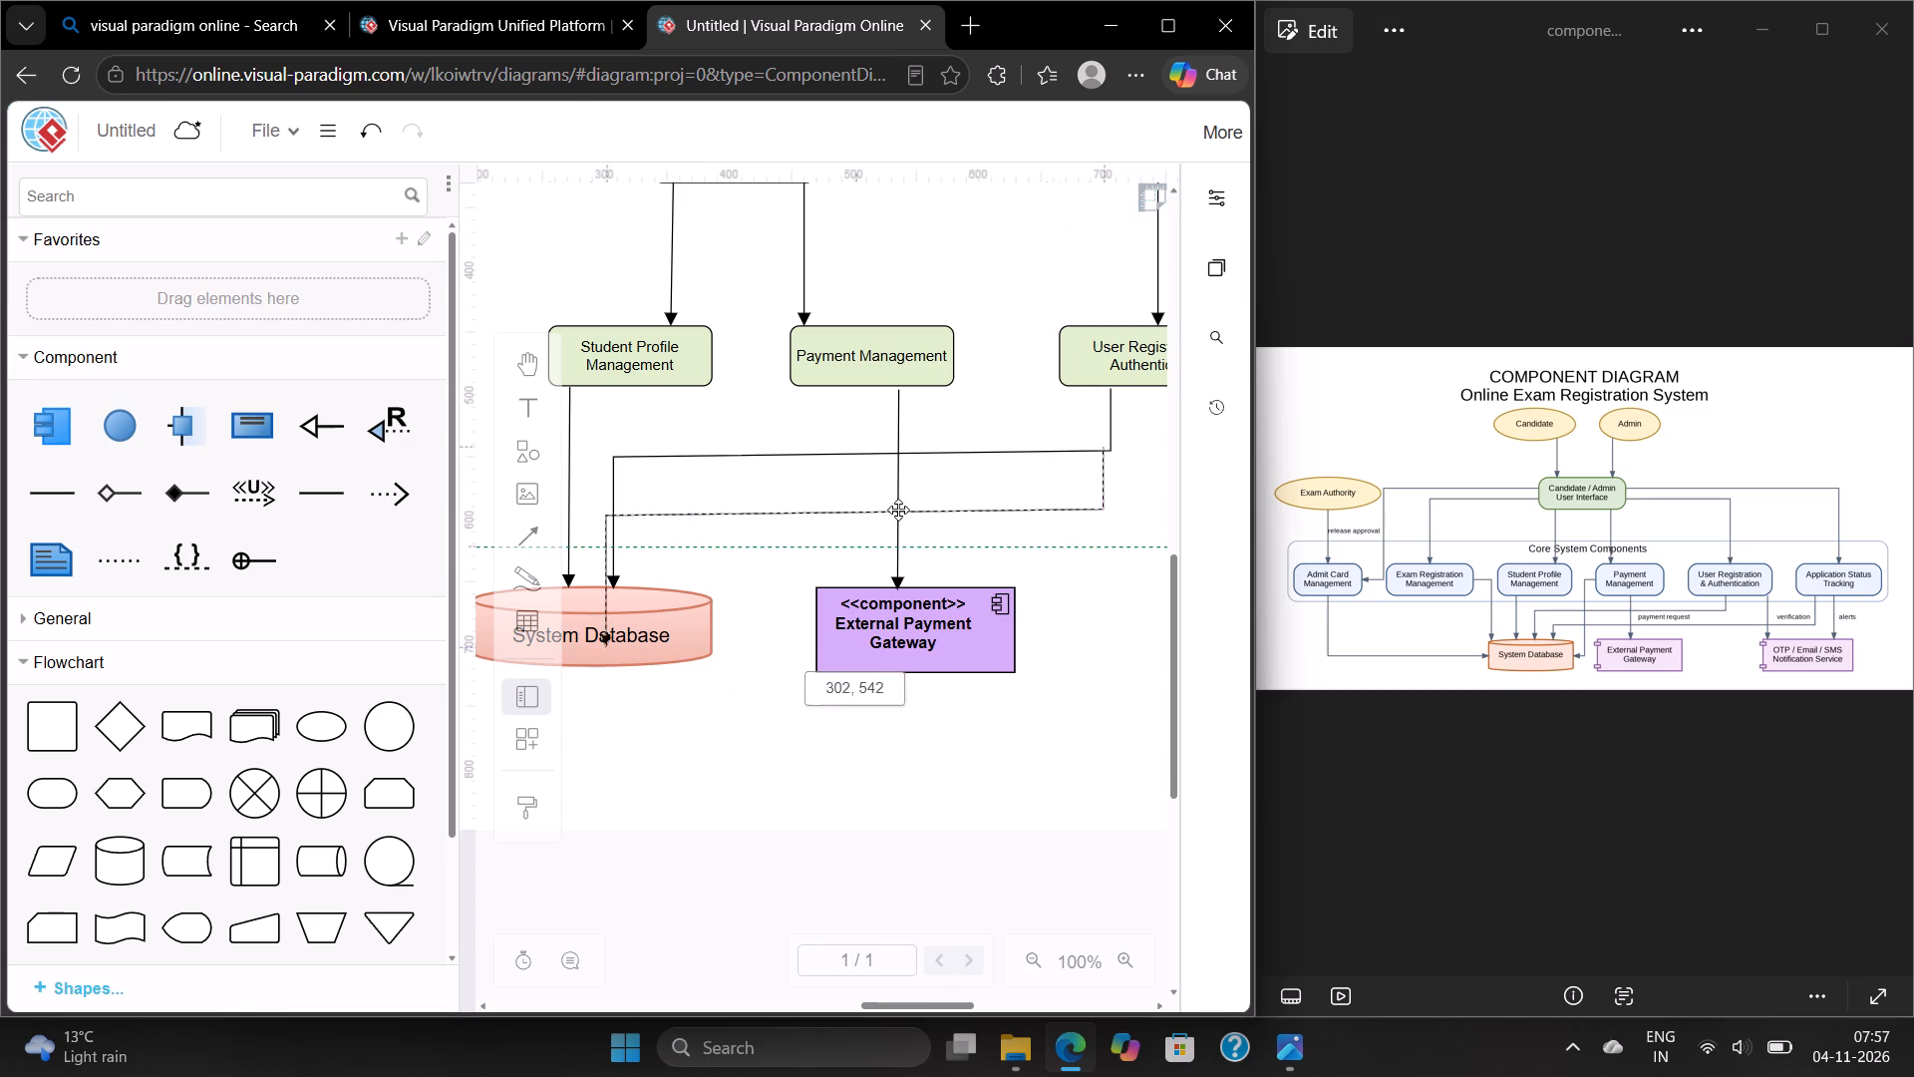
drag(898, 510, 940, 461)
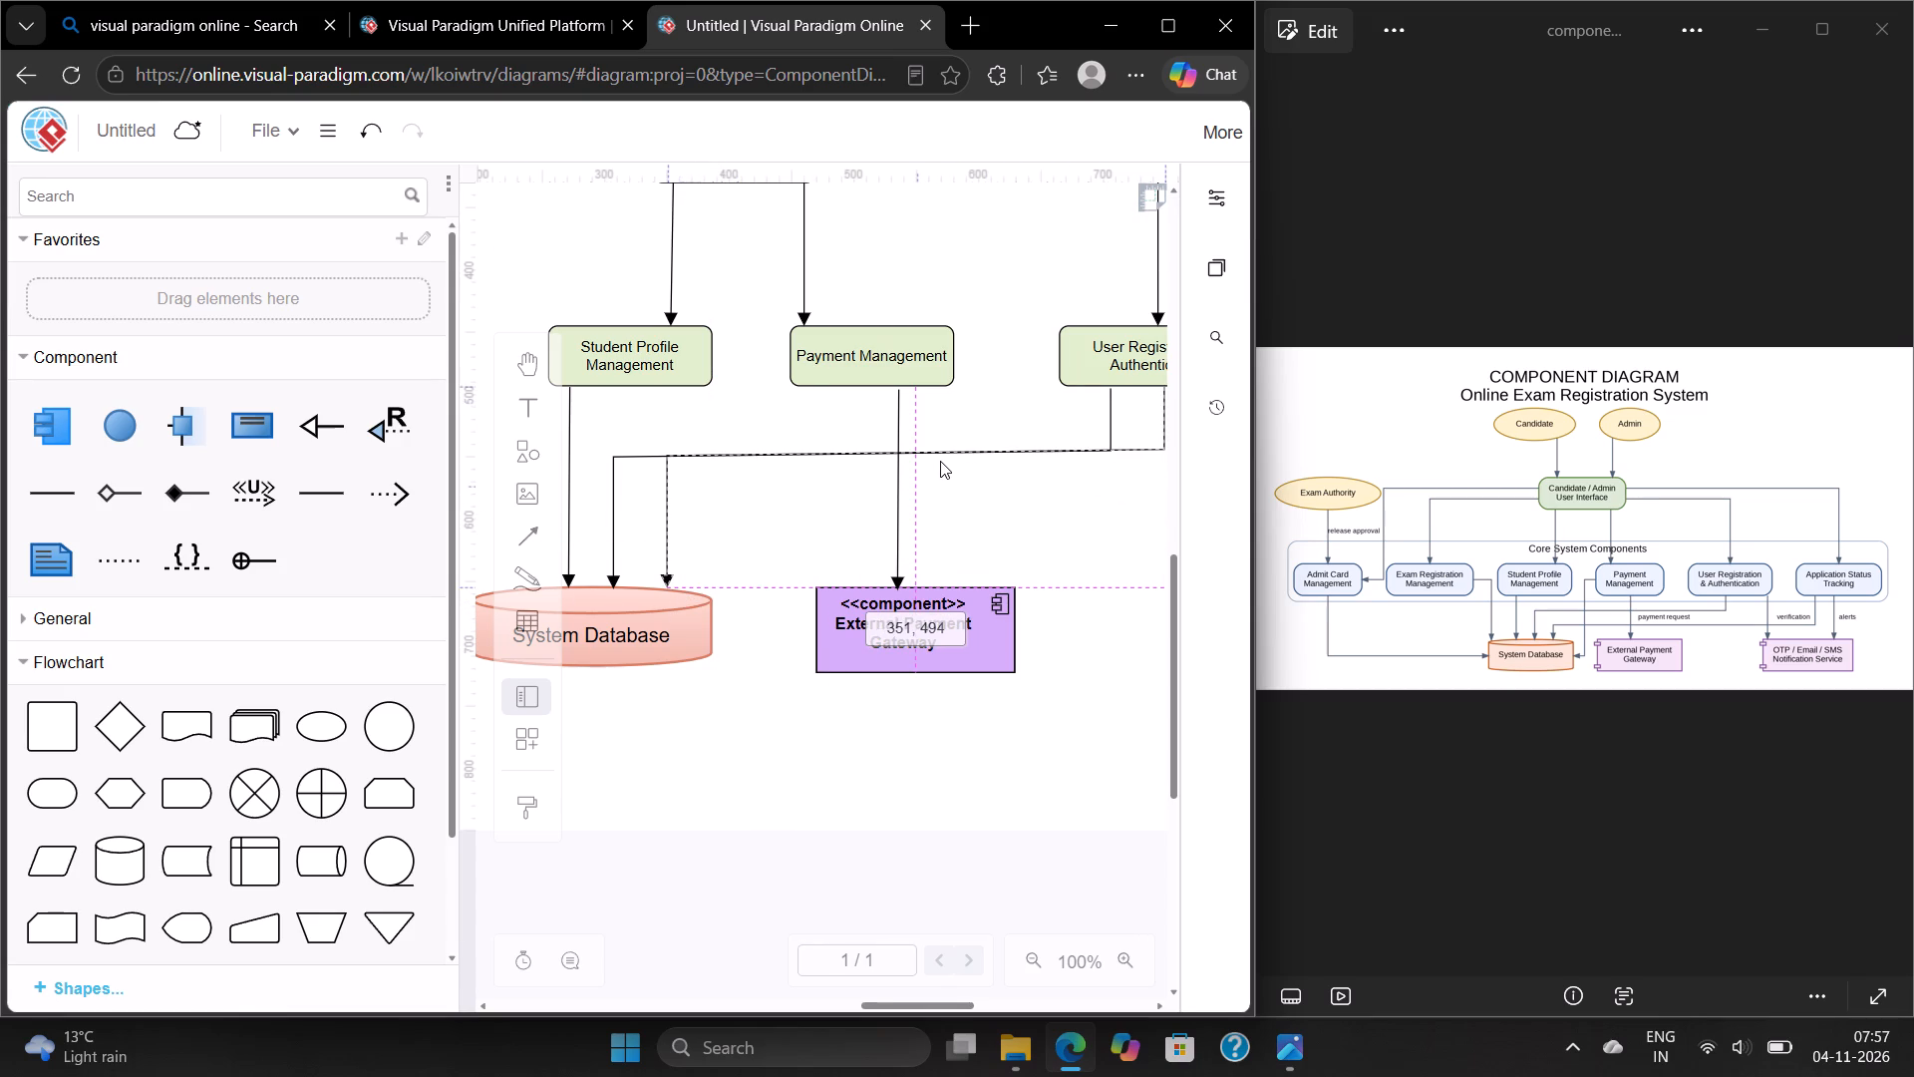
drag(940, 461, 935, 477)
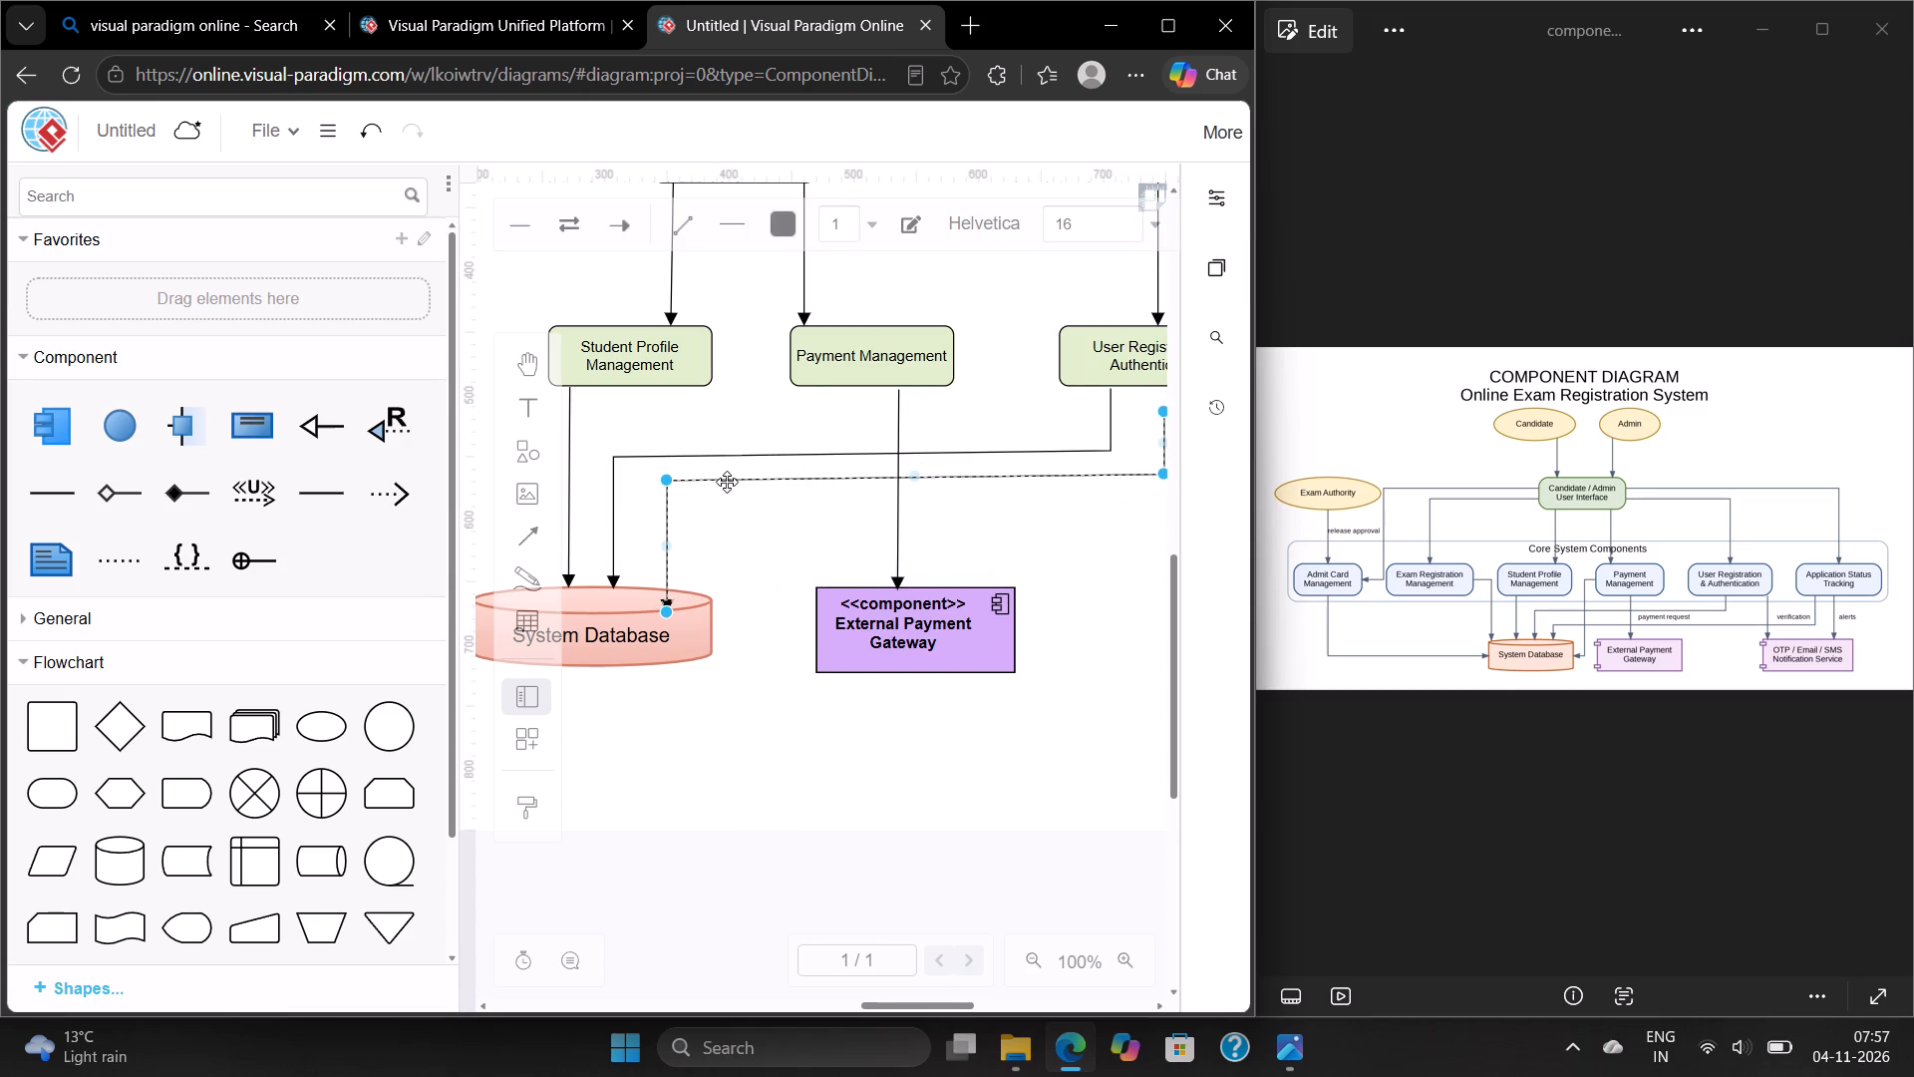
Lower the duplicate arrow's bend directly above "System Database", closer to the database shape.
drag(663, 480, 663, 490)
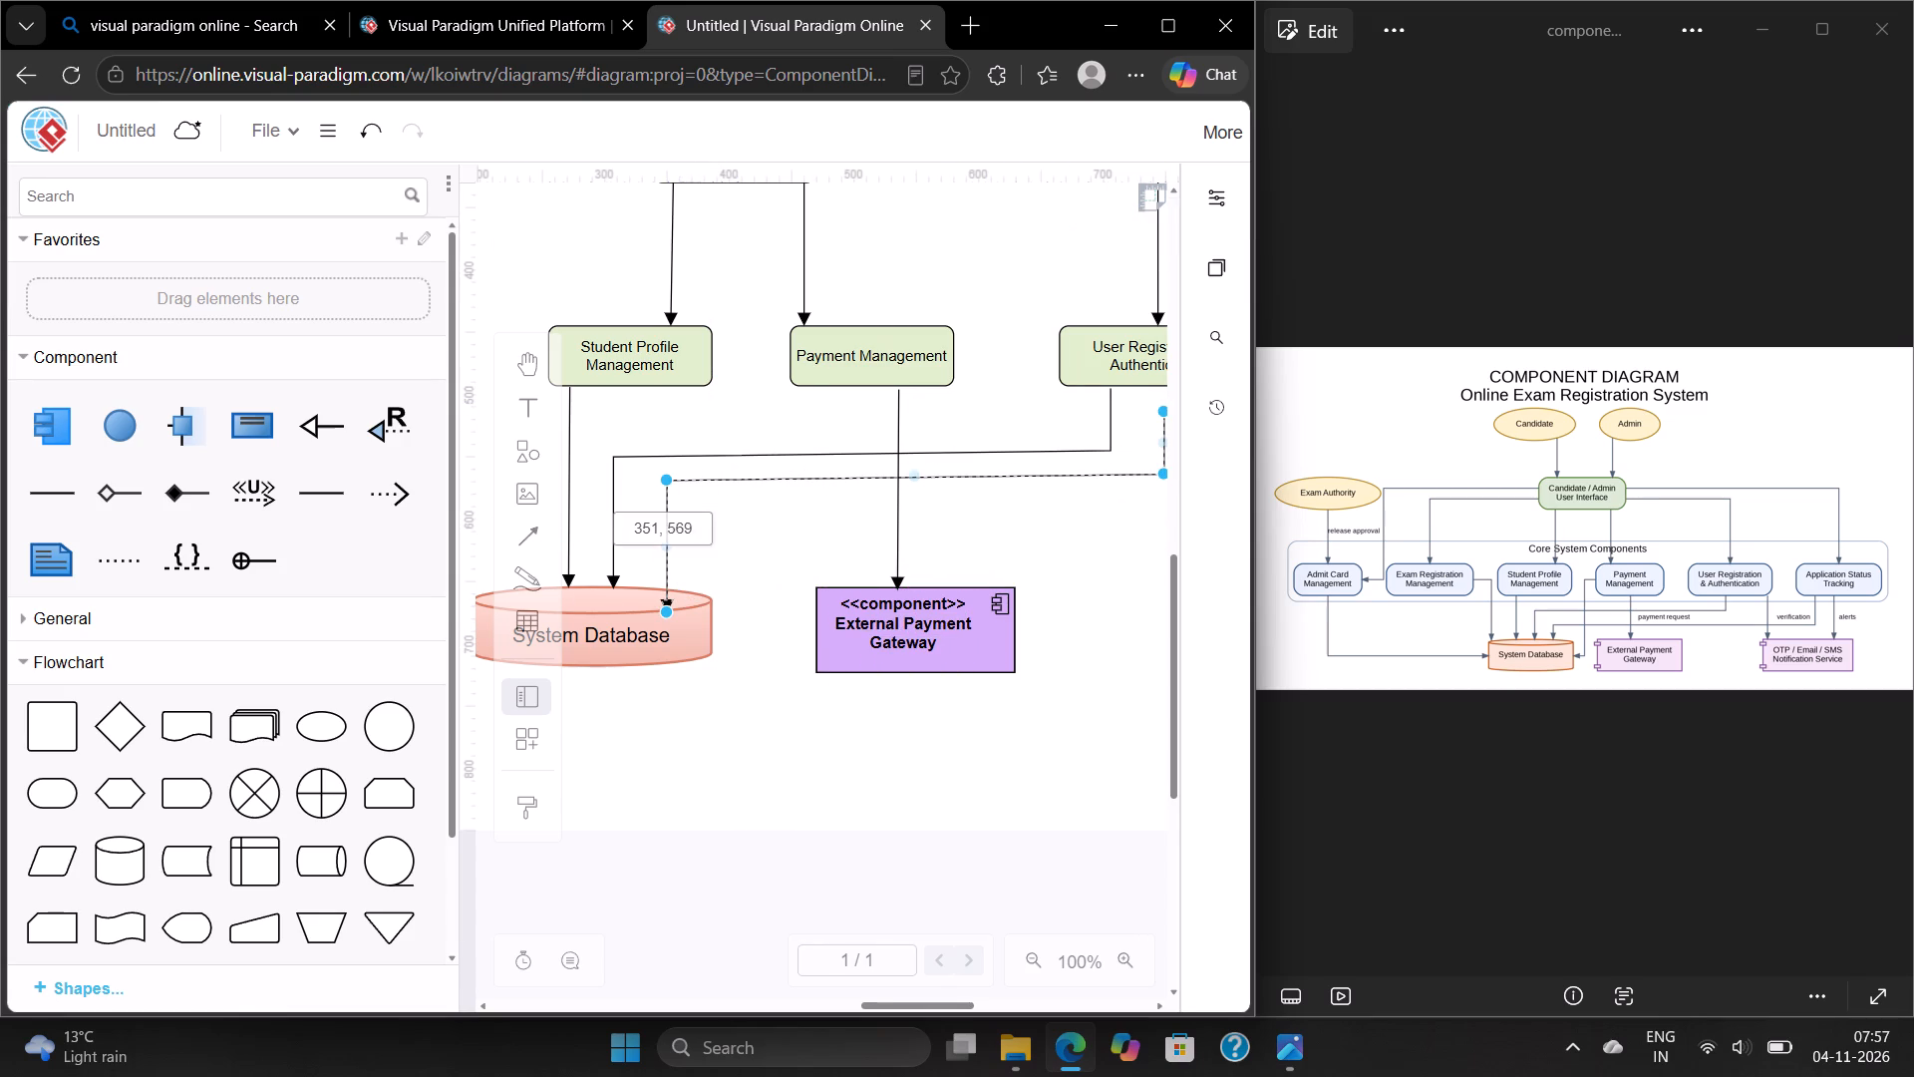
drag(663, 490, 668, 527)
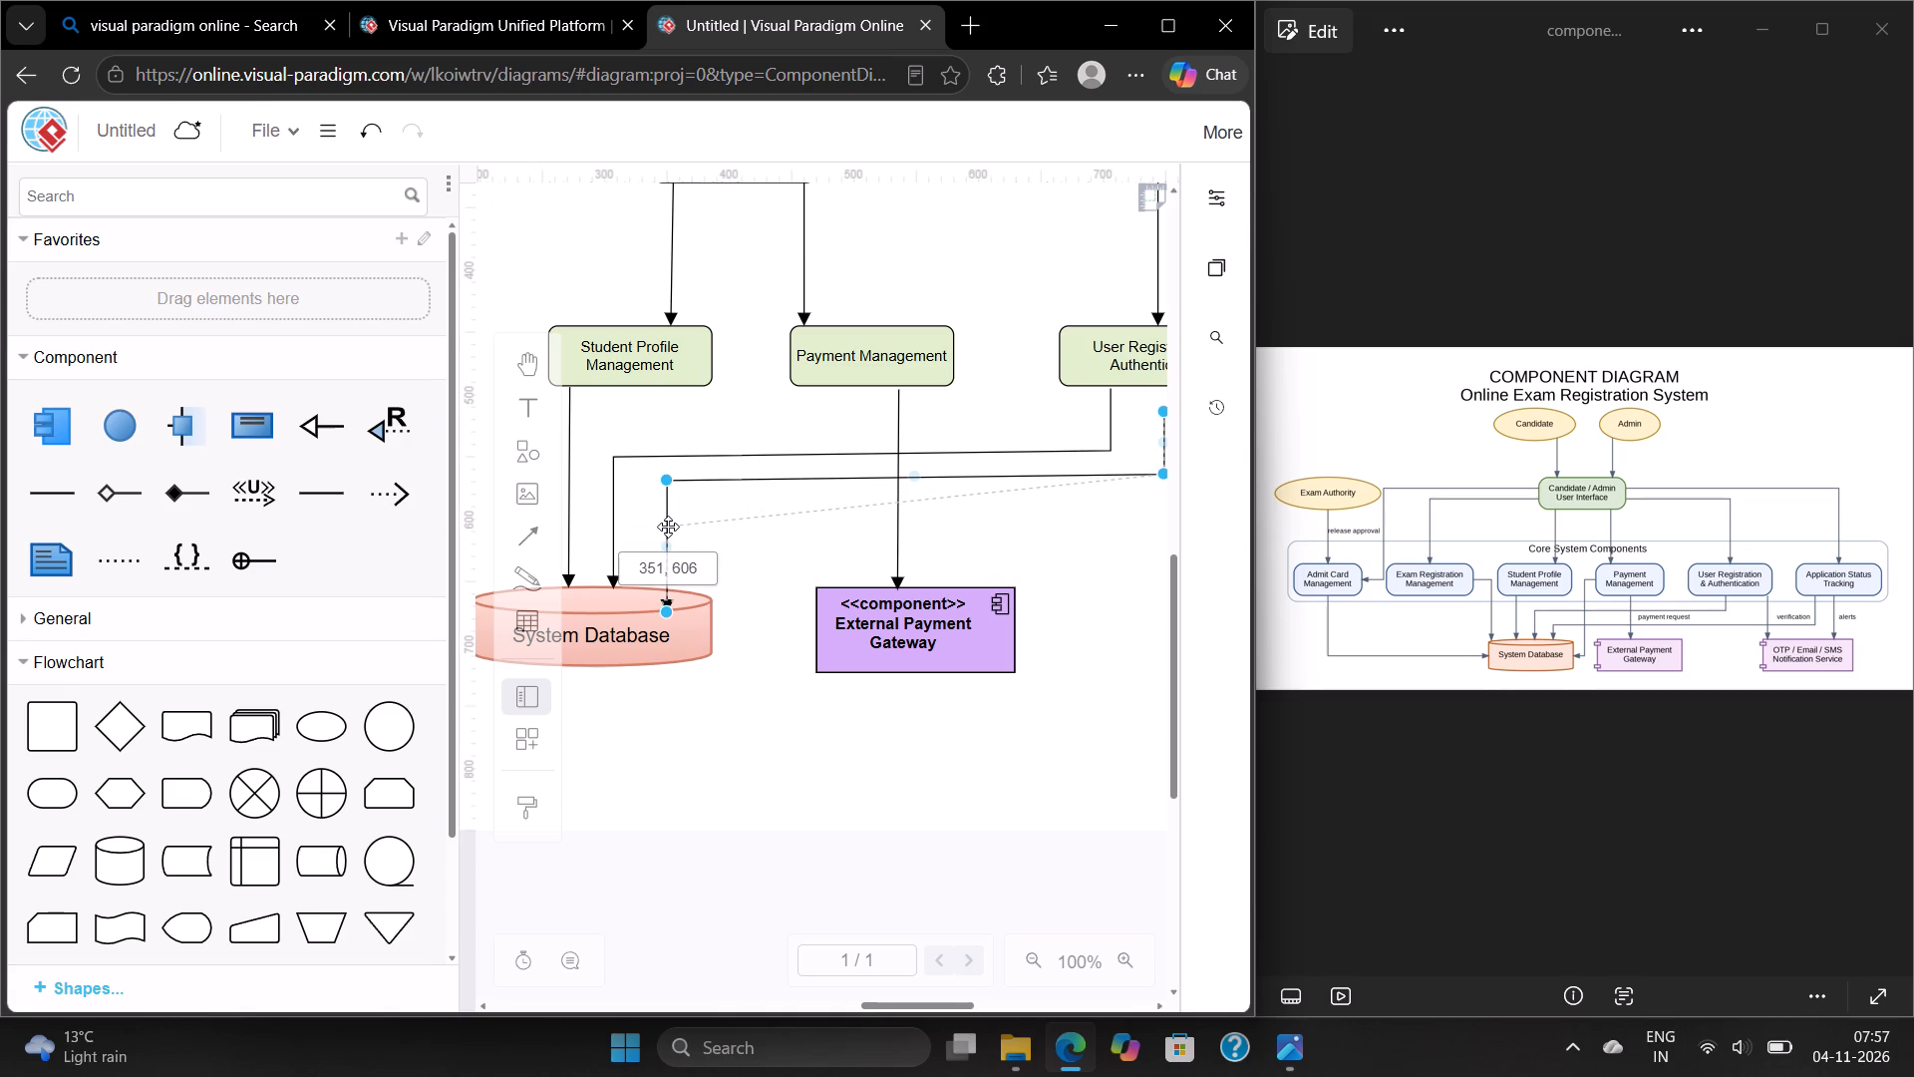
drag(668, 527, 668, 535)
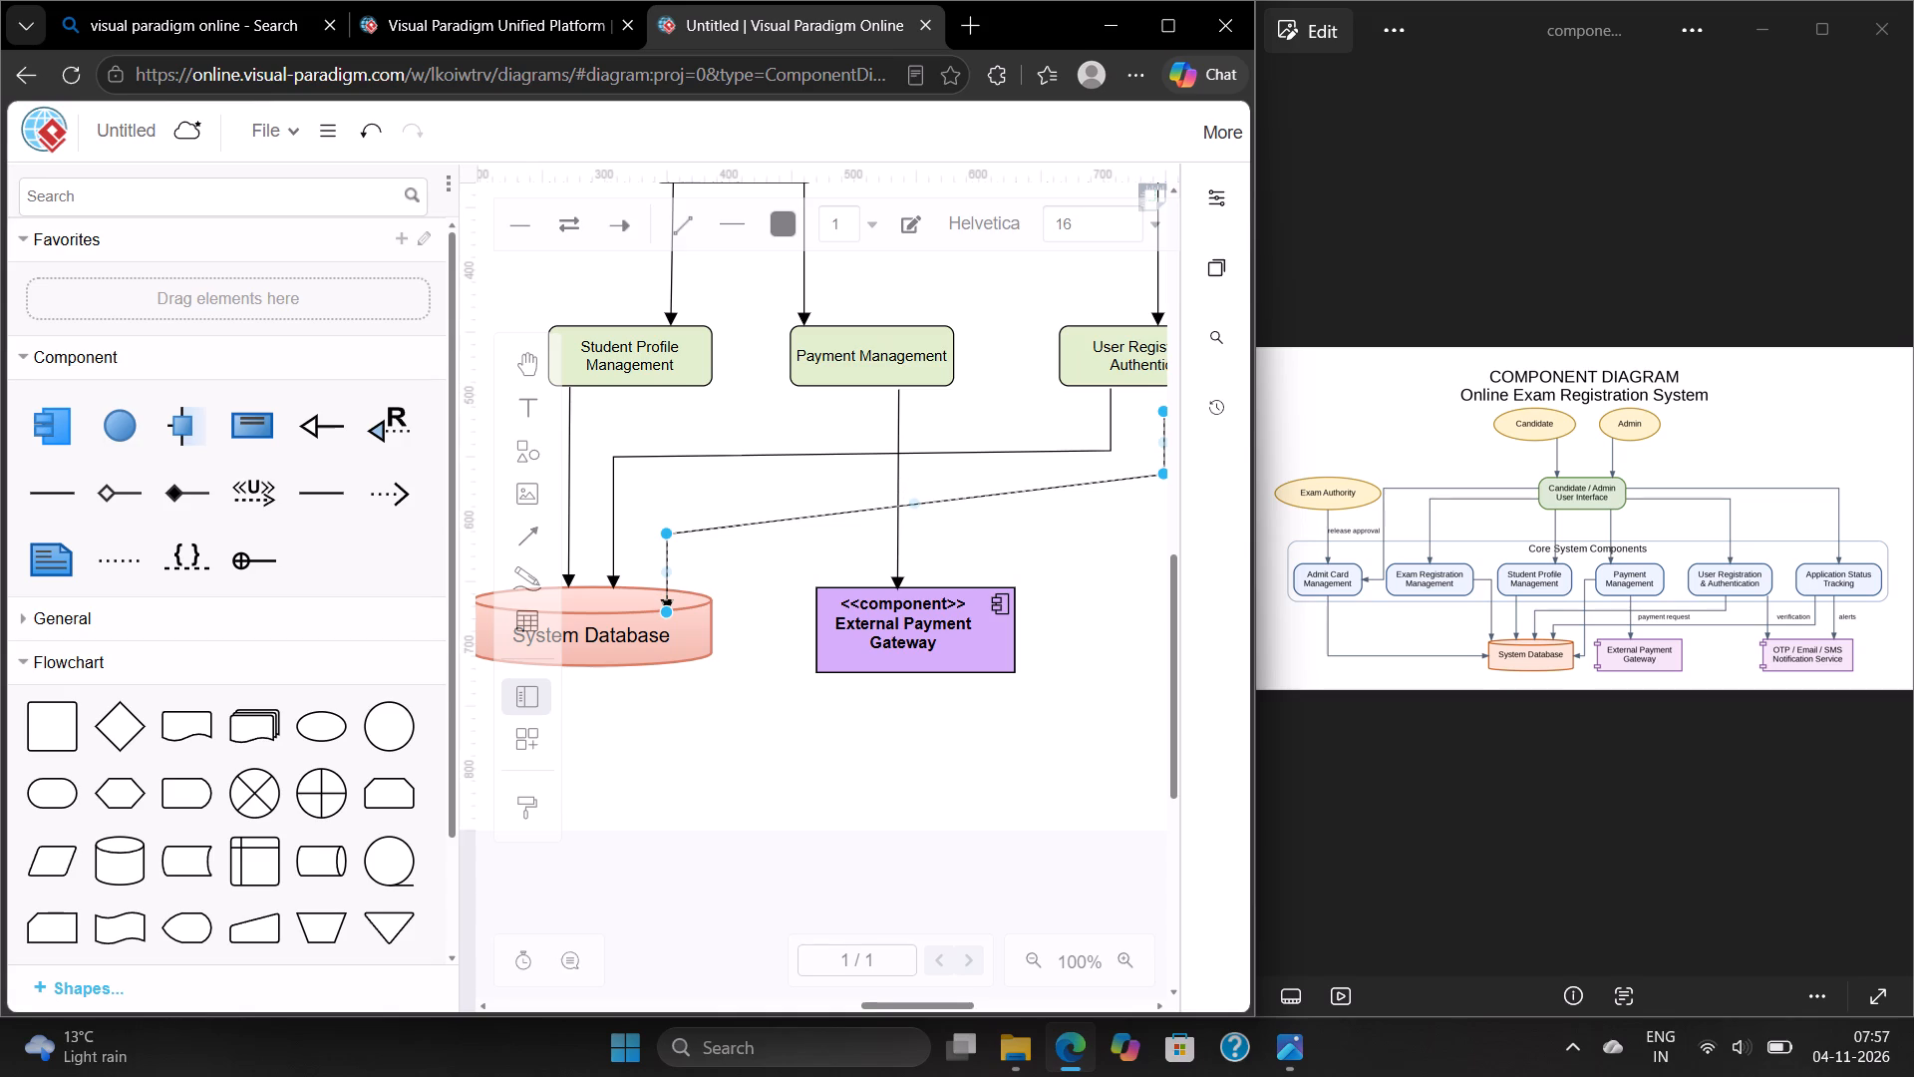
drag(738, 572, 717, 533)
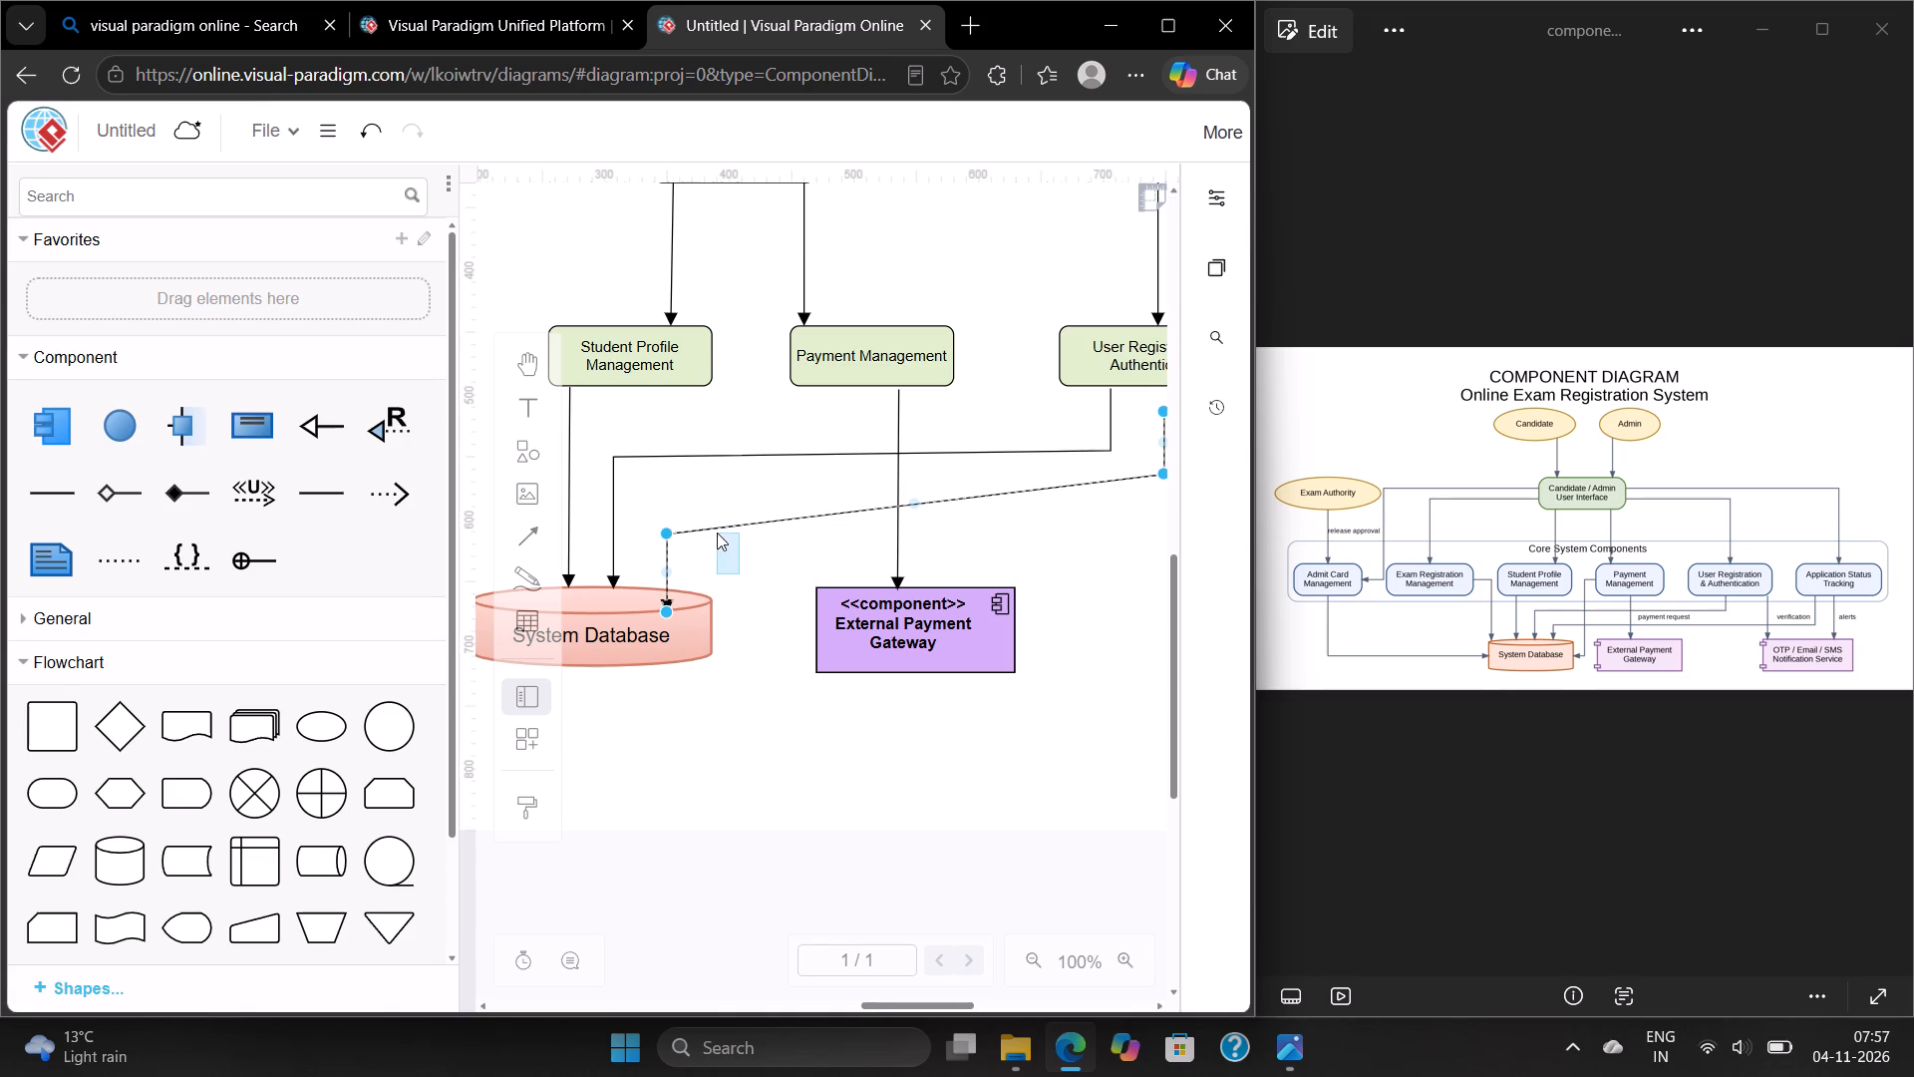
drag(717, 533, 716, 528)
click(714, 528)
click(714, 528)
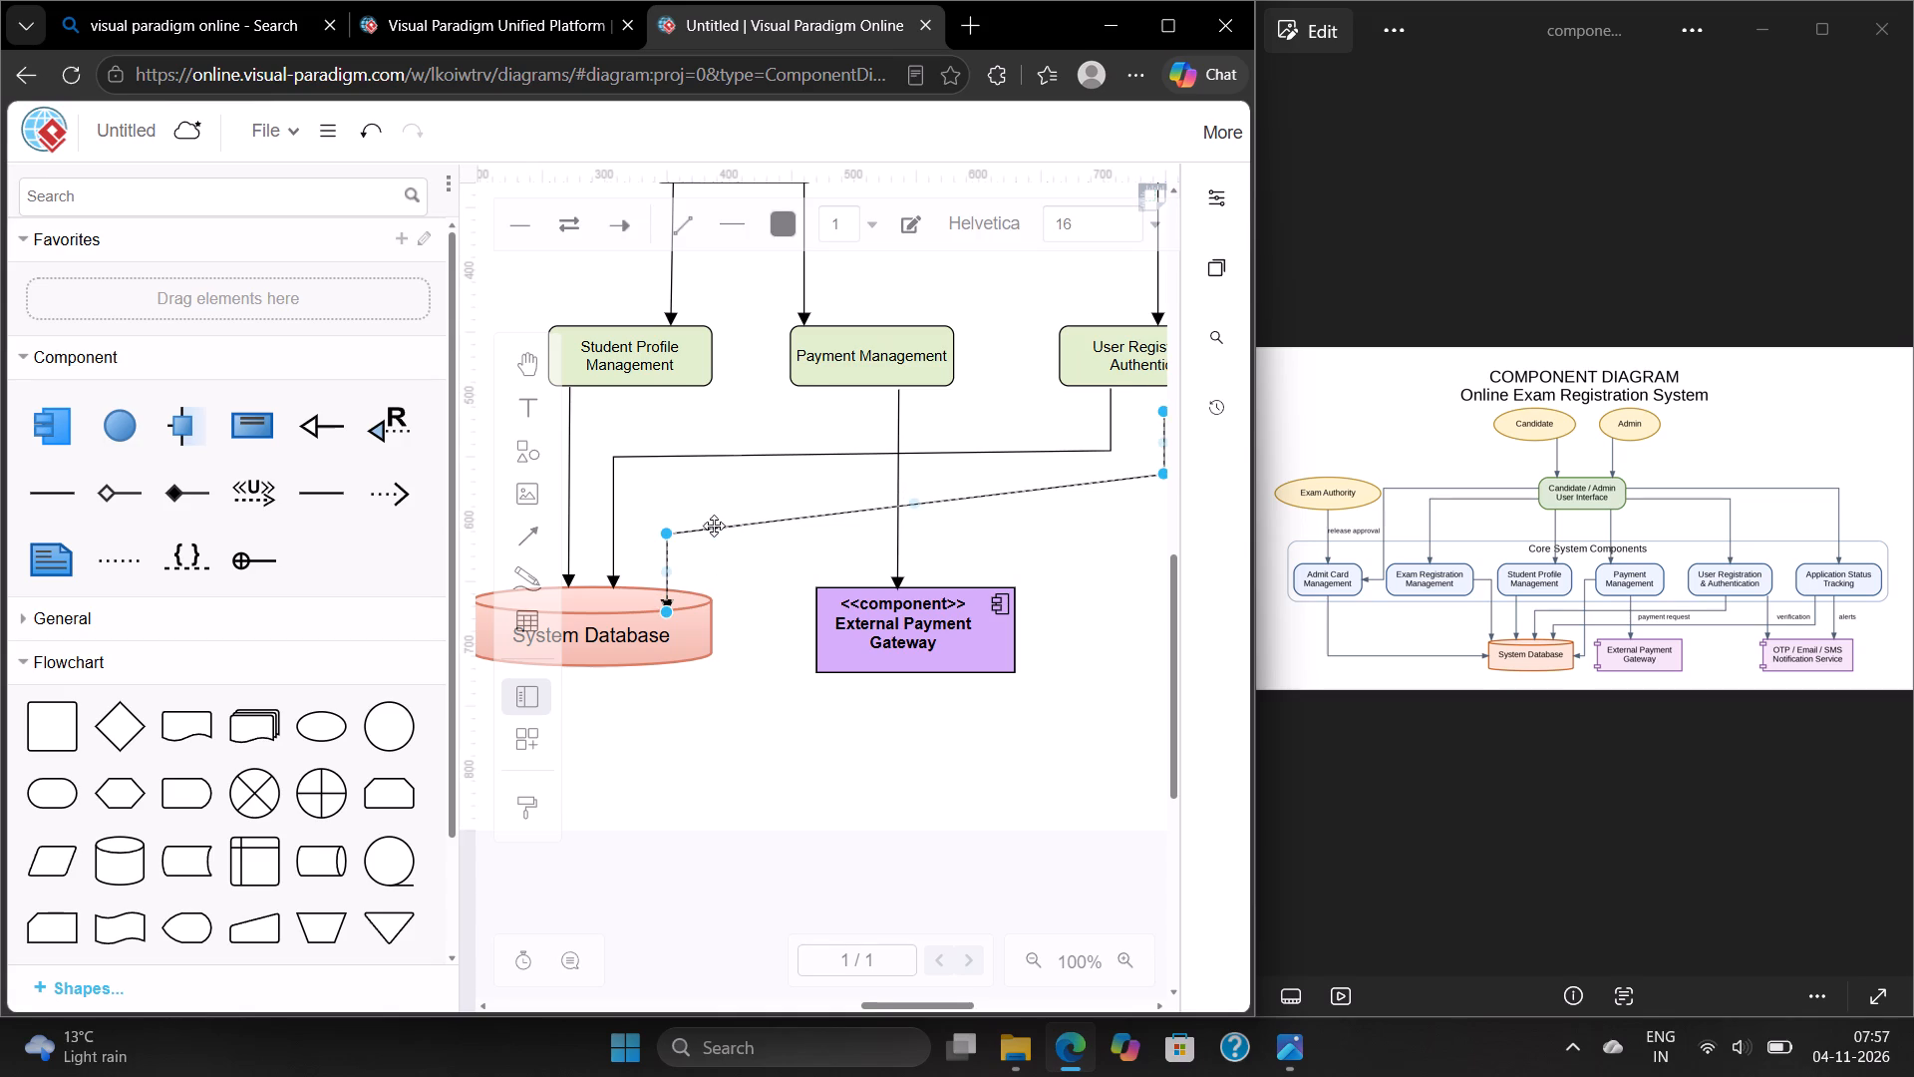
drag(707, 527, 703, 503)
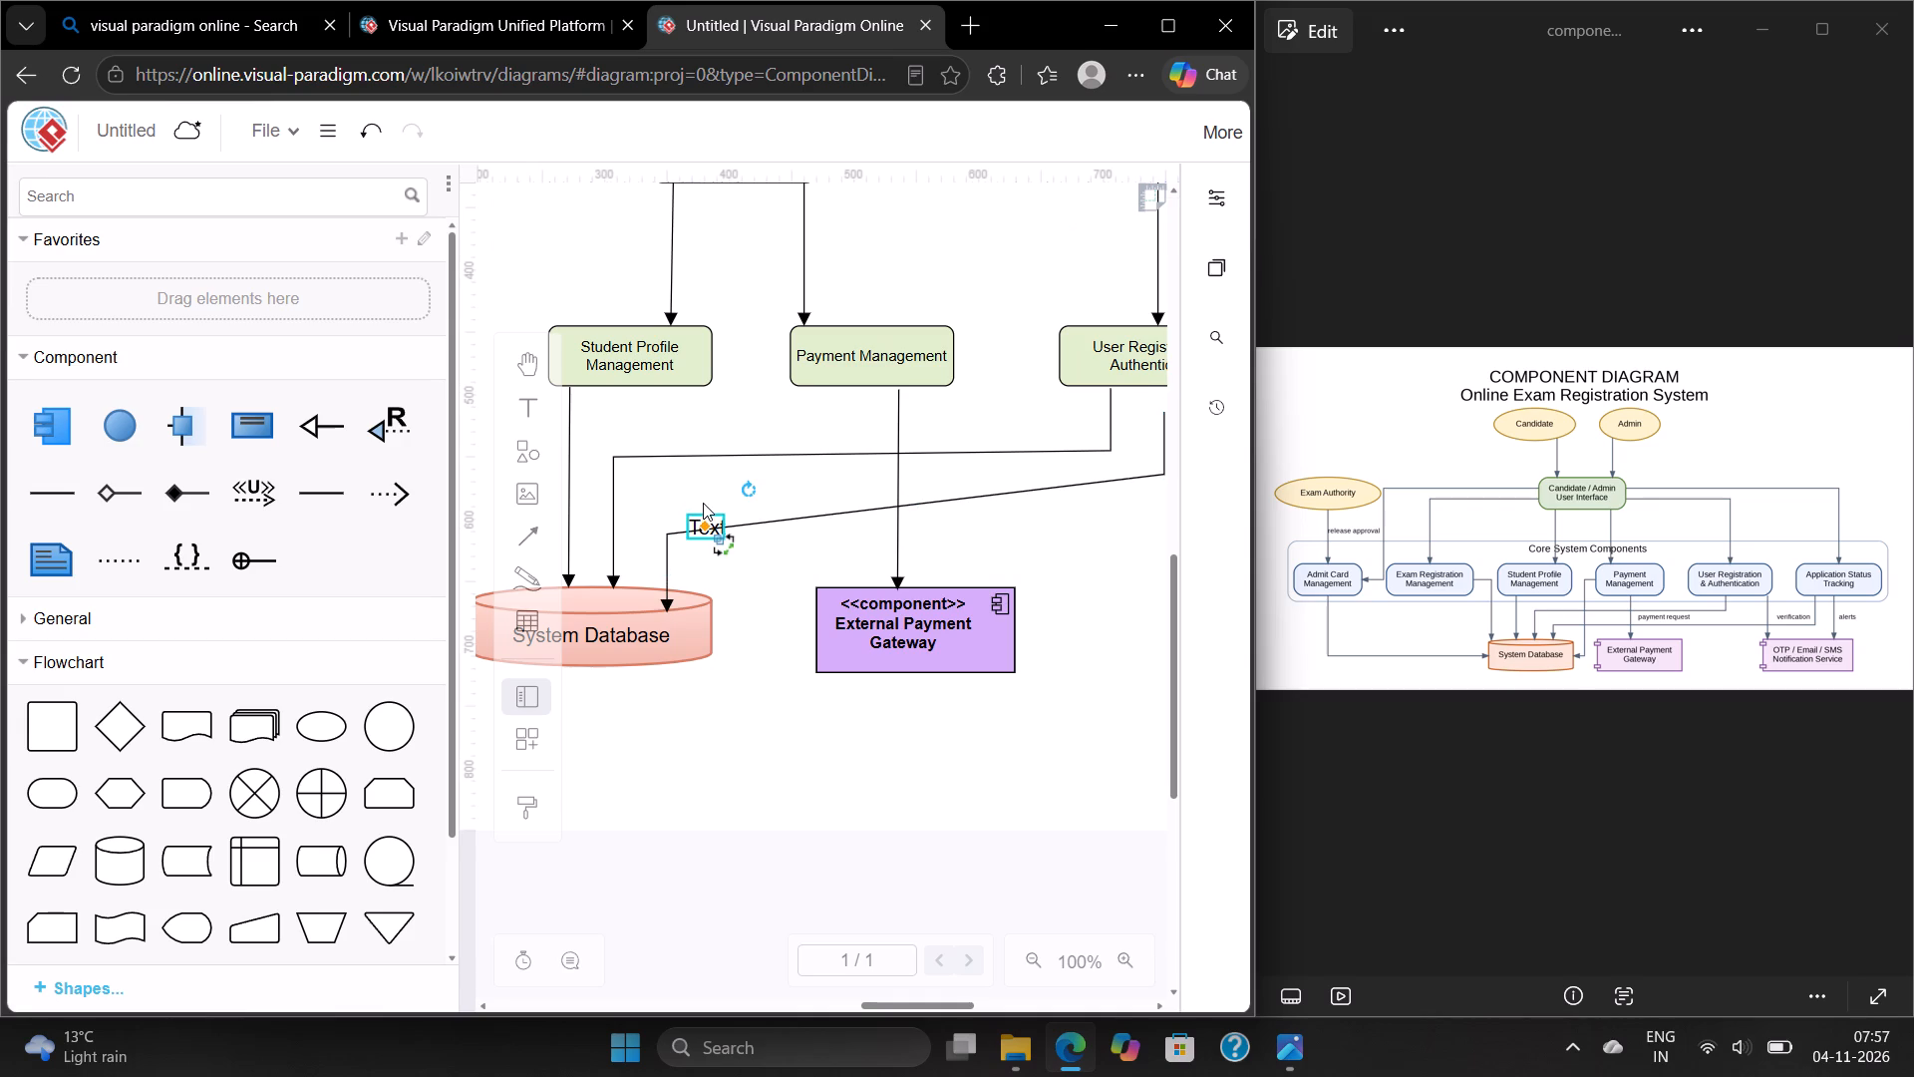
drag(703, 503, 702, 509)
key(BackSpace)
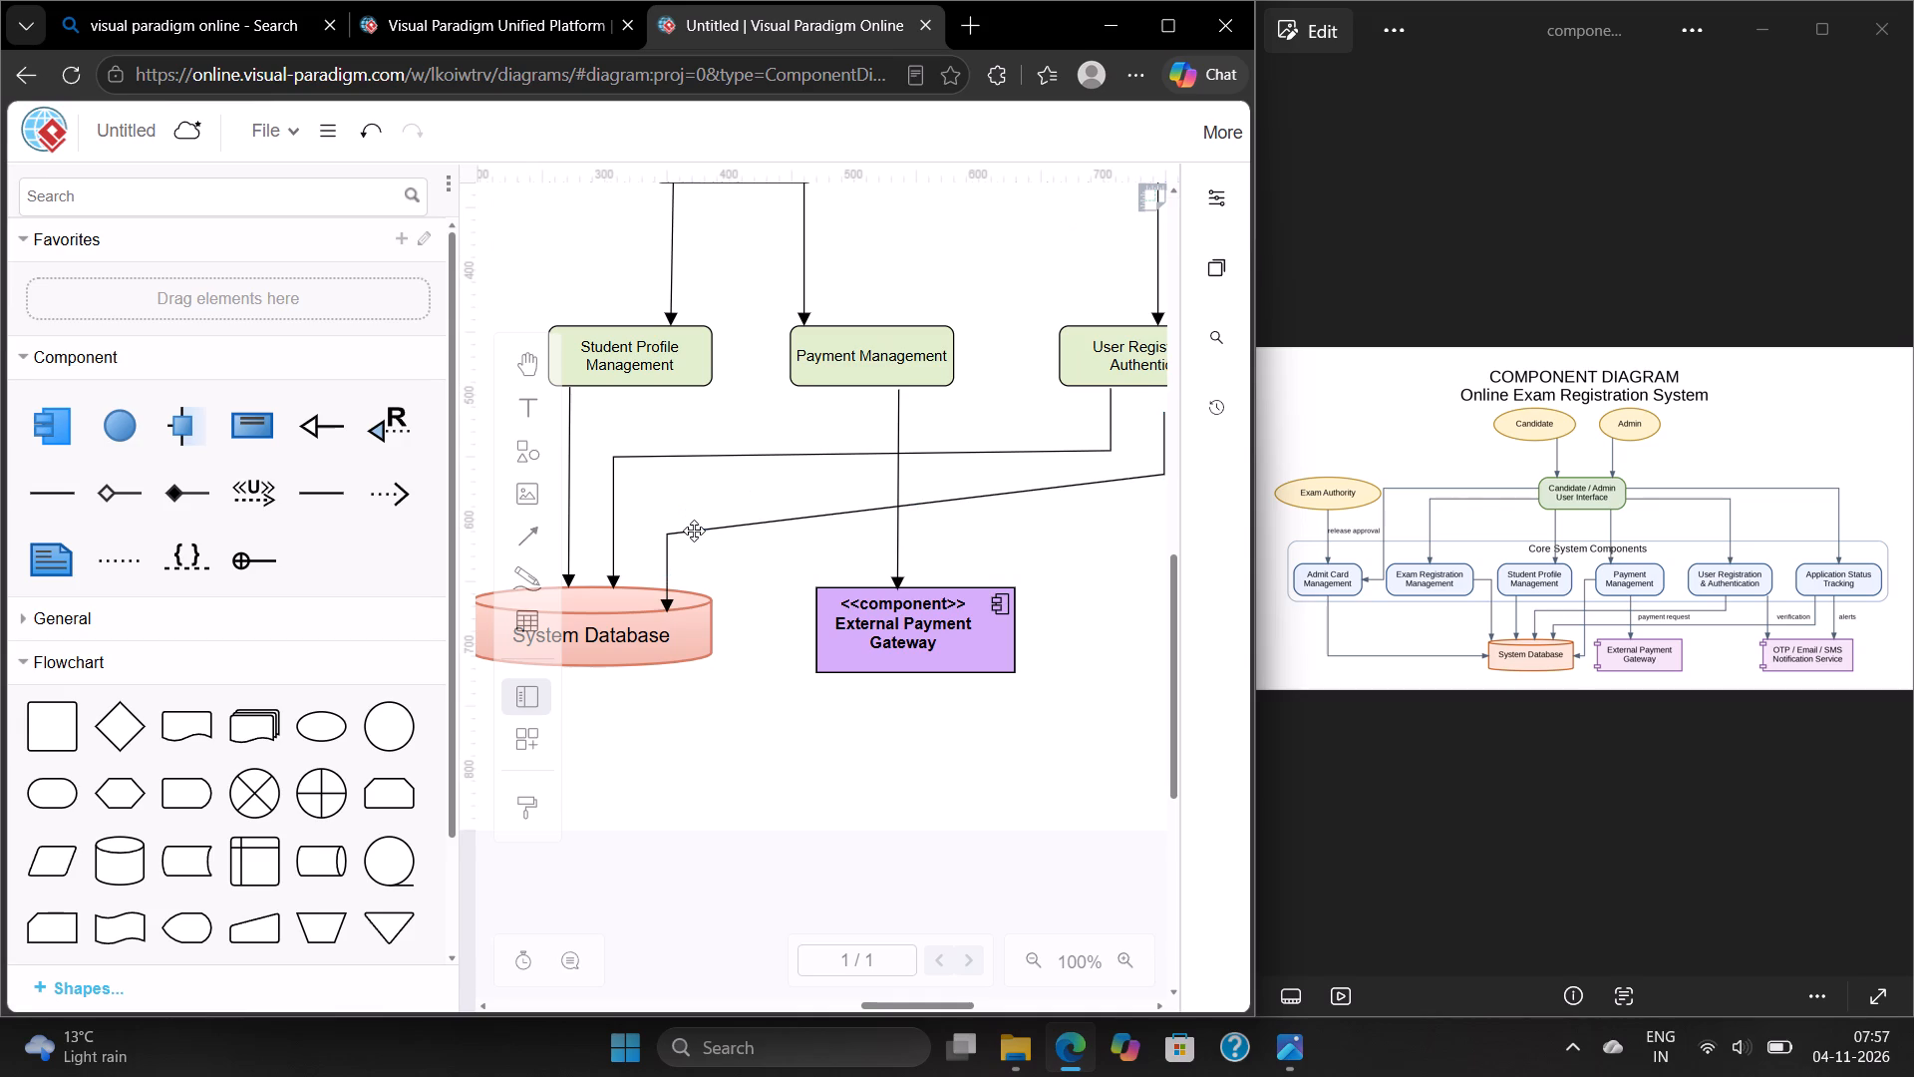
Move the whole duplicate arrow slightly upward, bringing its head closer to the top edge of "System Database".
click(694, 531)
drag(694, 531, 695, 515)
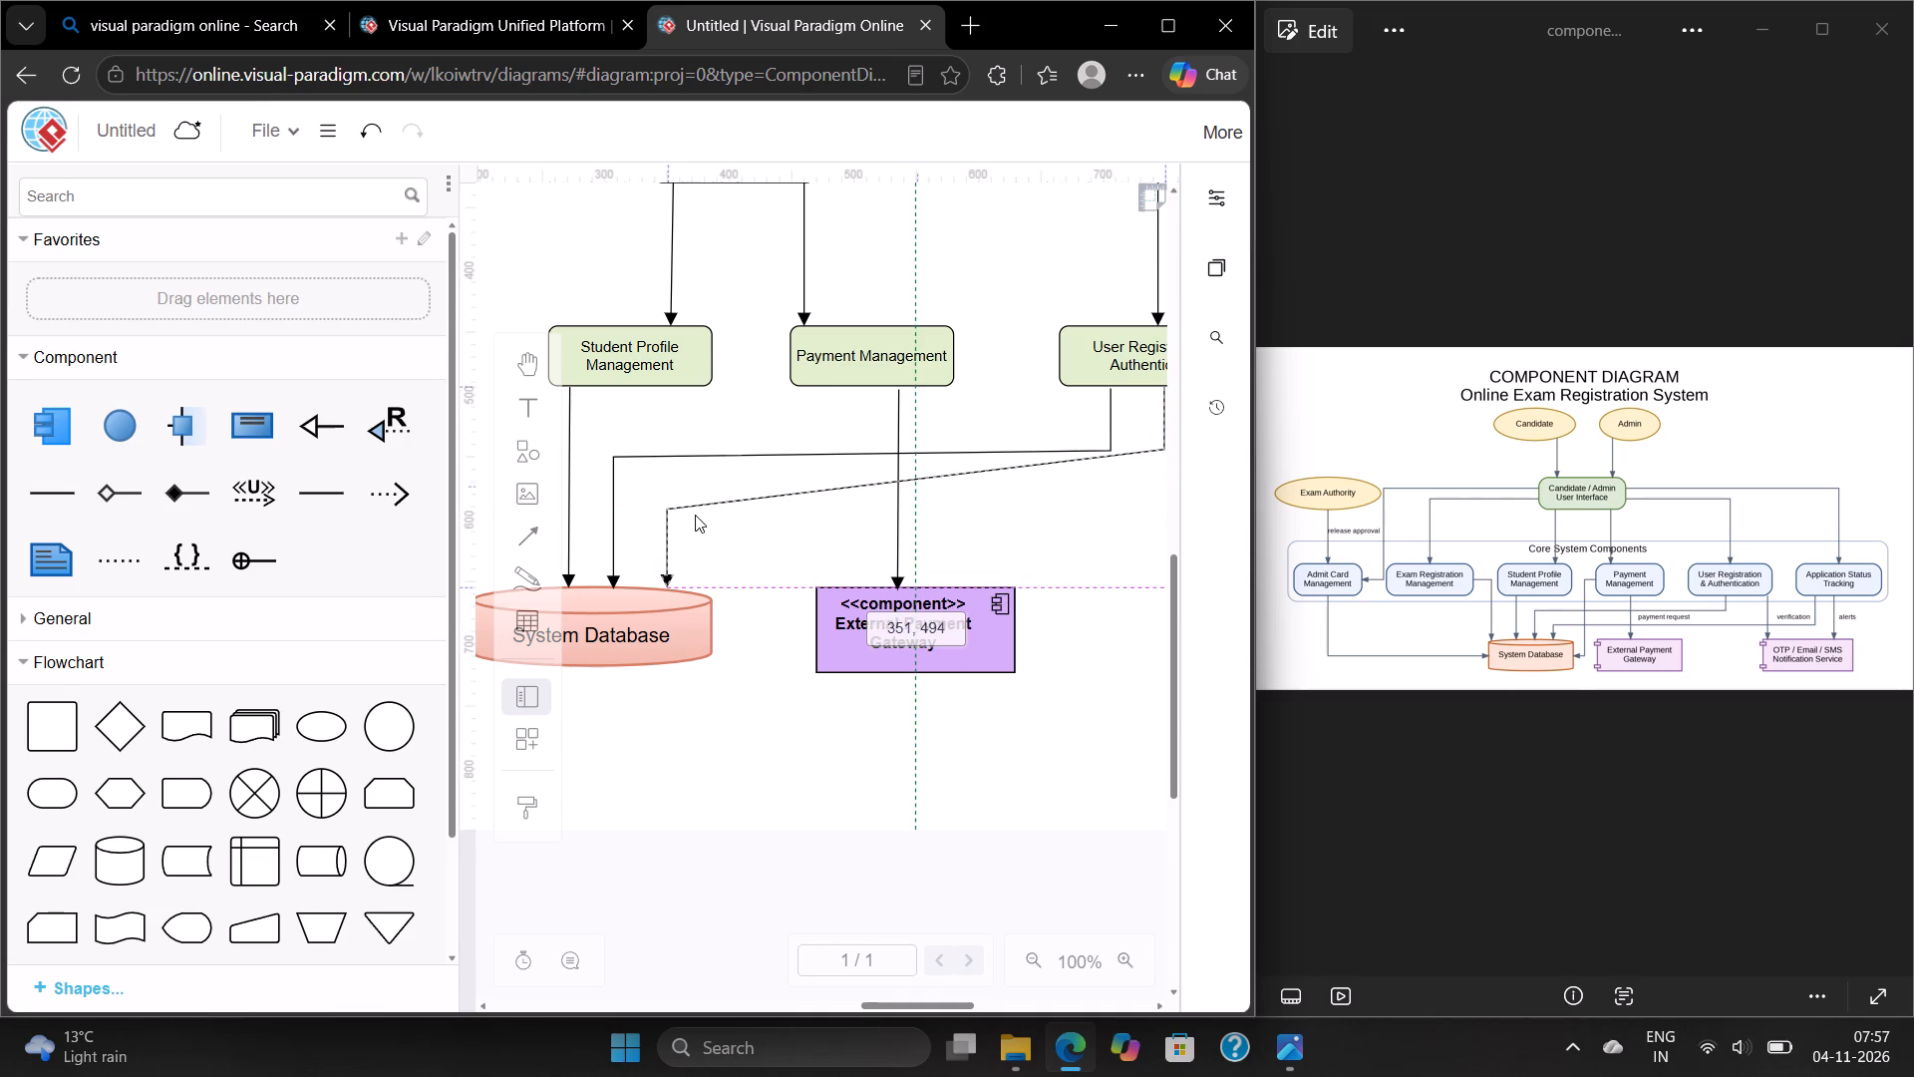
drag(695, 515, 693, 518)
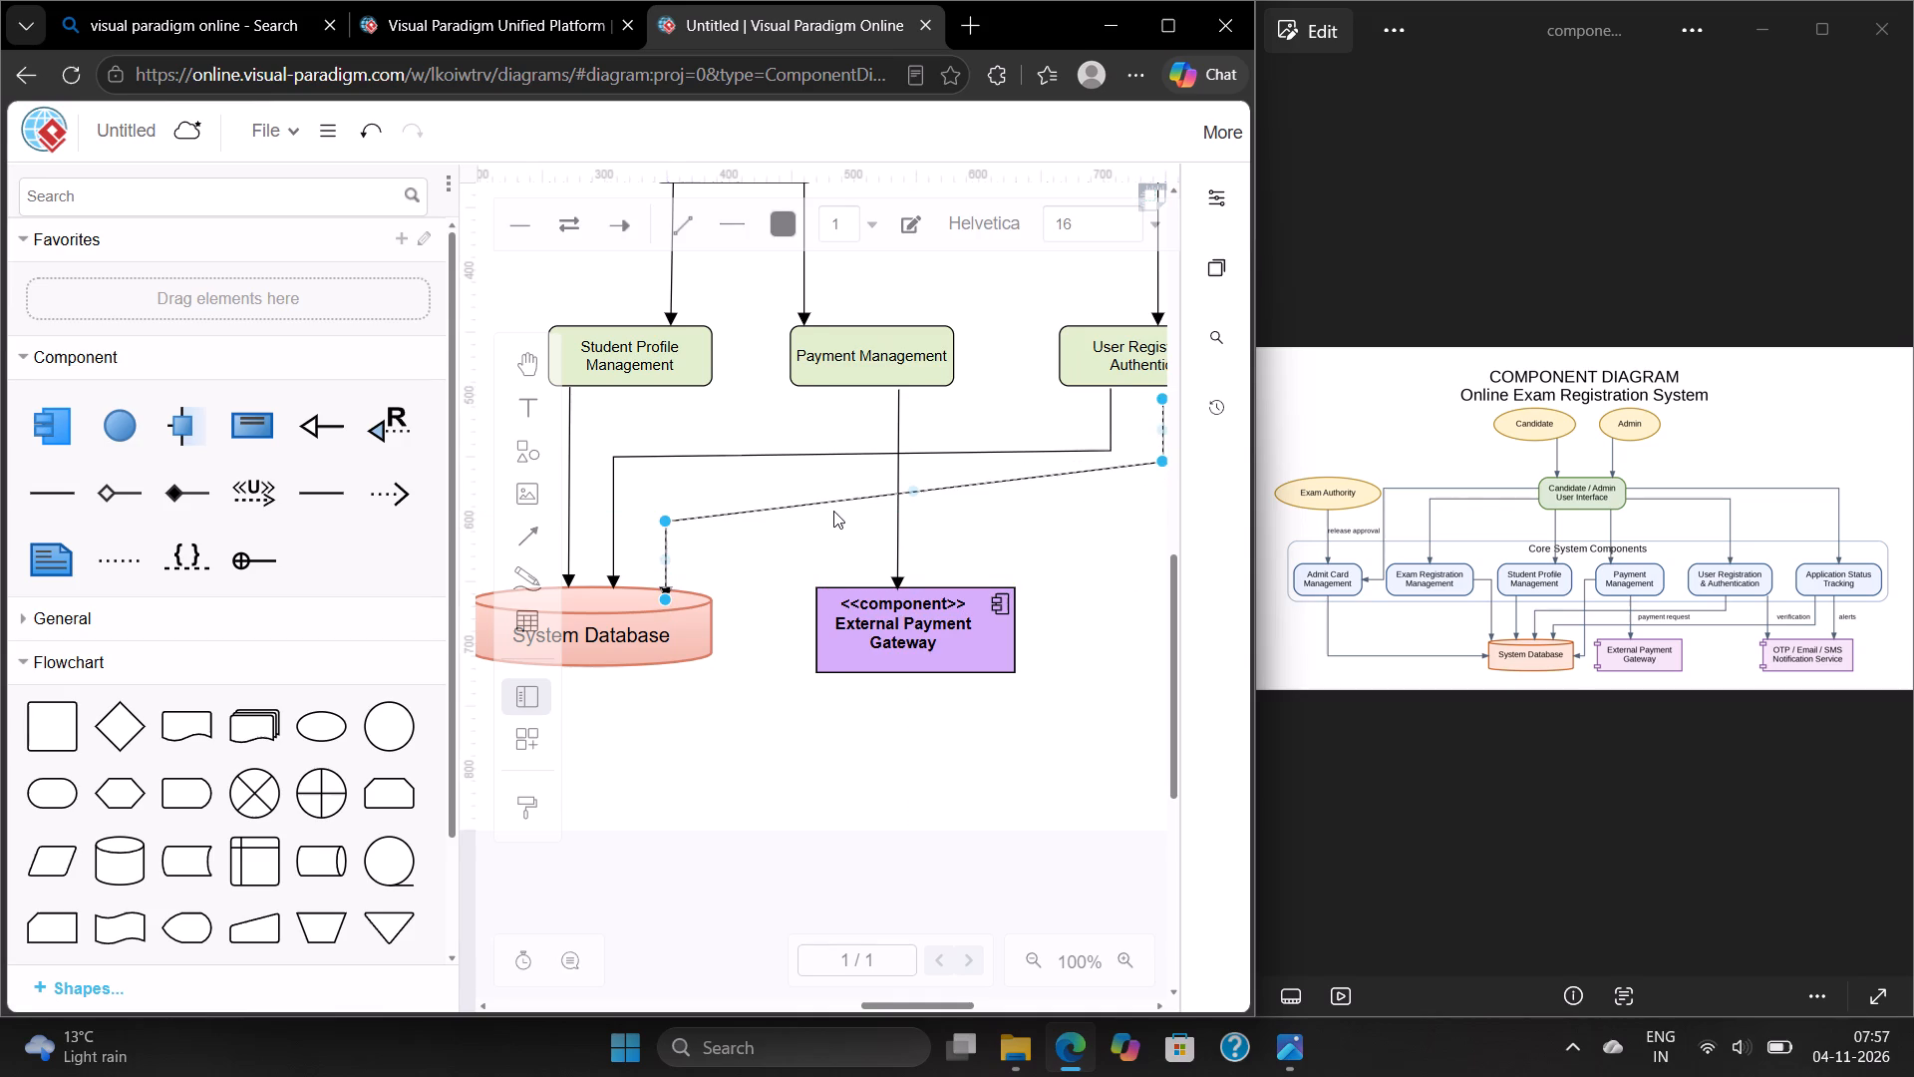
Reroute the duplicate arrow to start at the bottom edge of "Application Status Tracking", drop straight down, and run level across toward "System Database".
scroll(833, 511, left, 4)
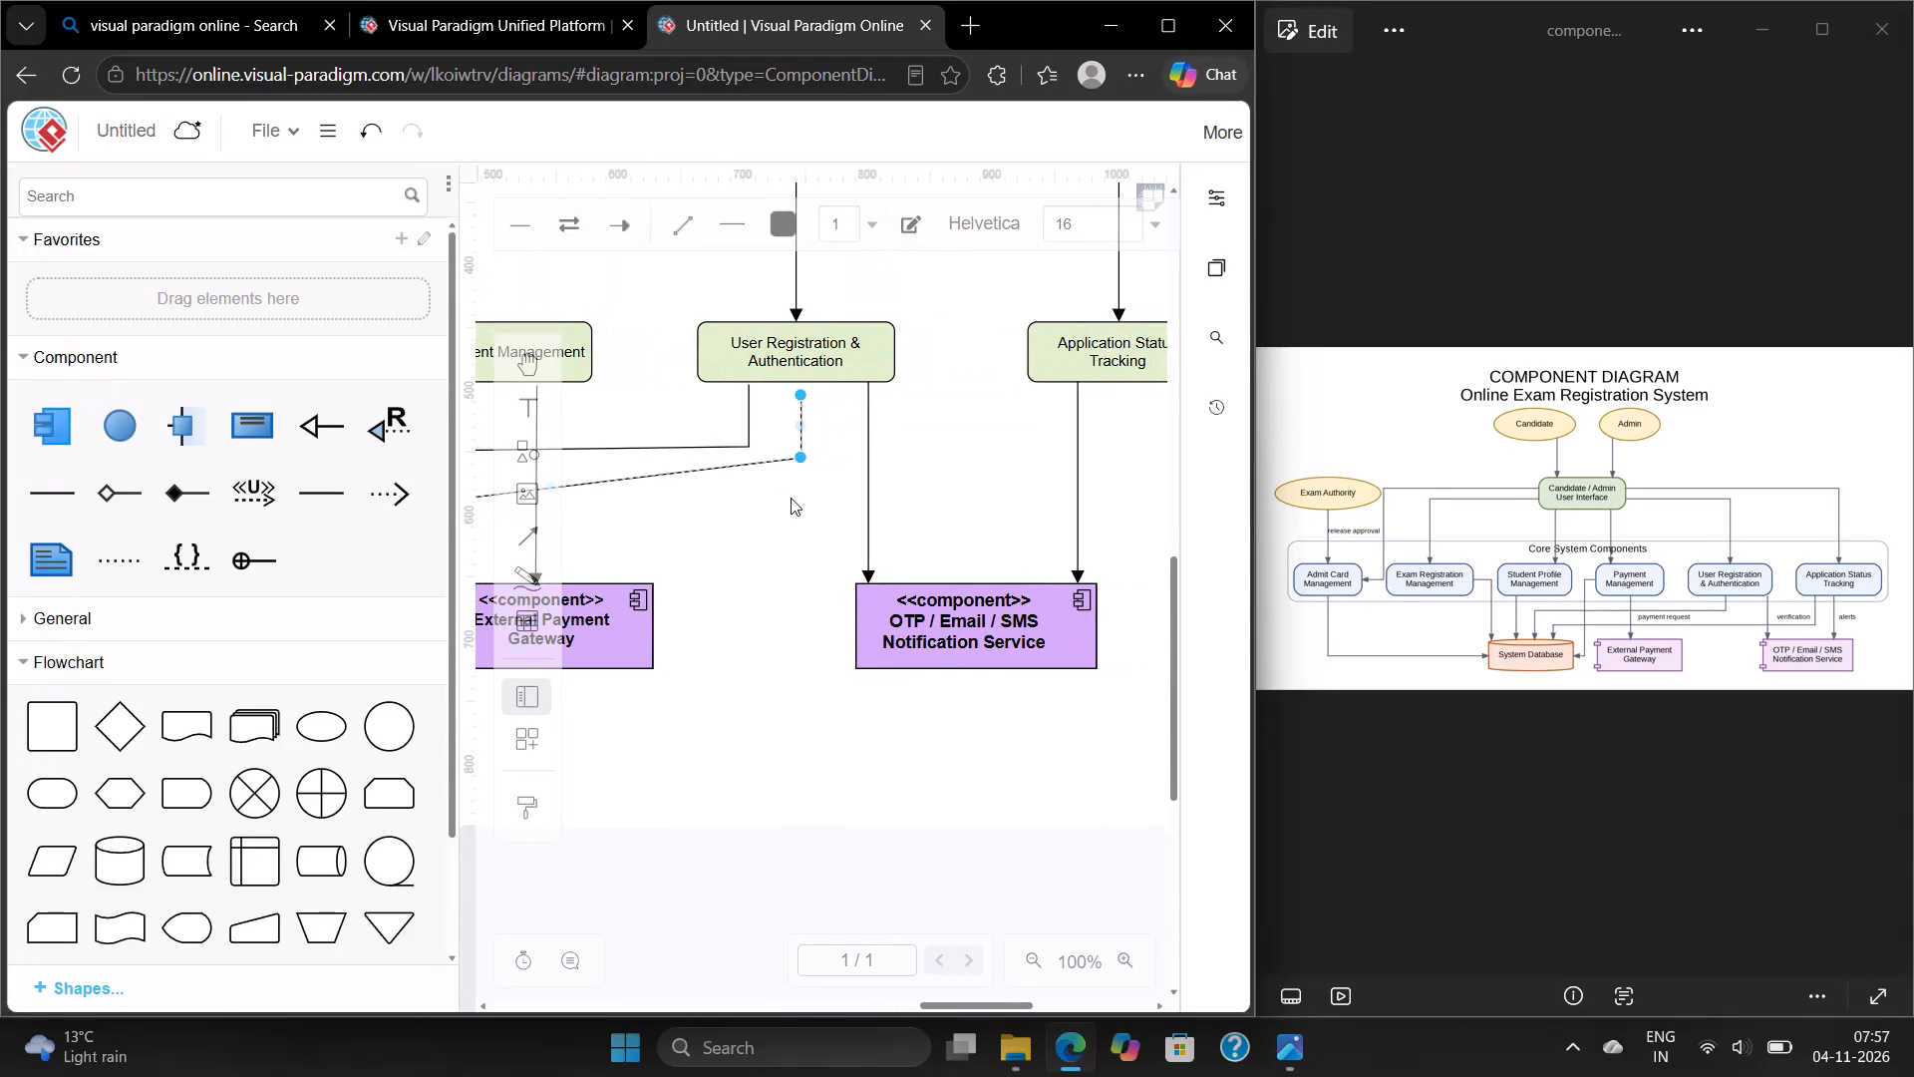
drag(797, 394, 1006, 407)
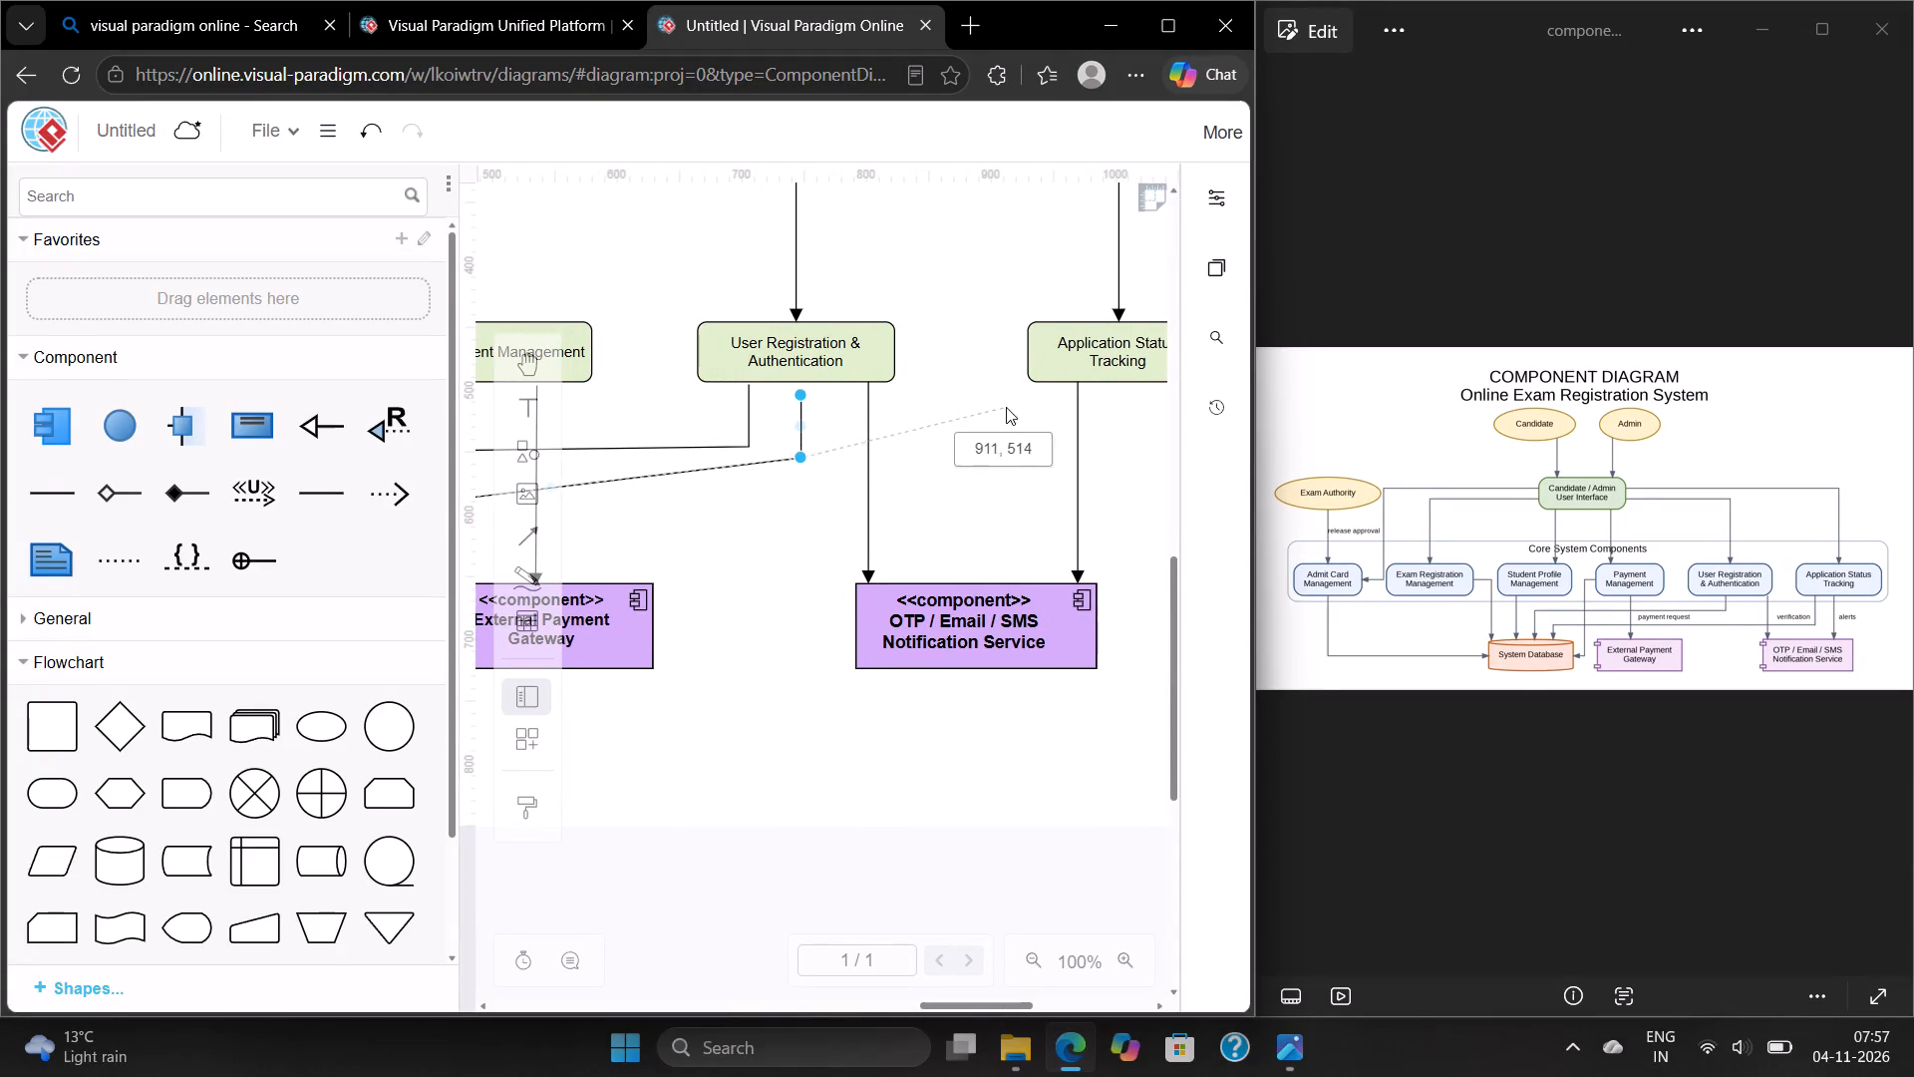
drag(1006, 407, 1045, 386)
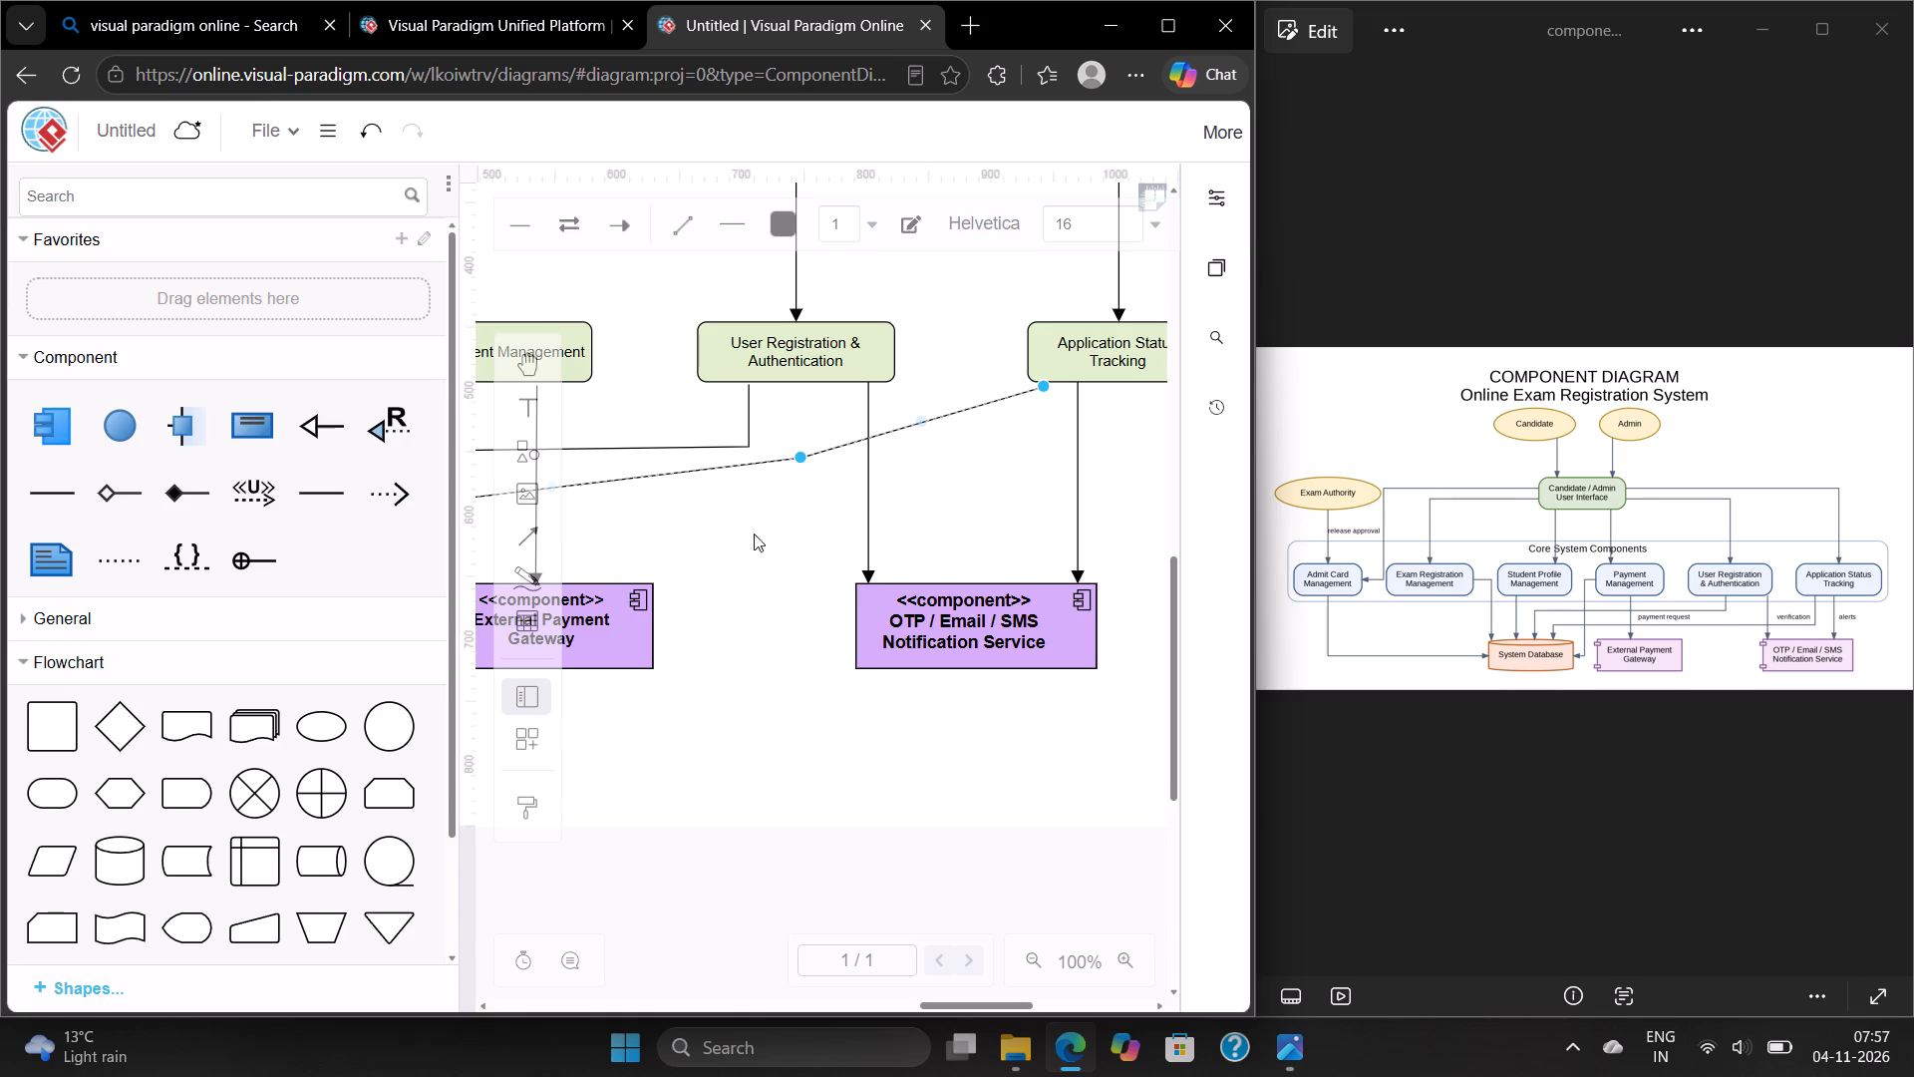
drag(797, 455, 1022, 452)
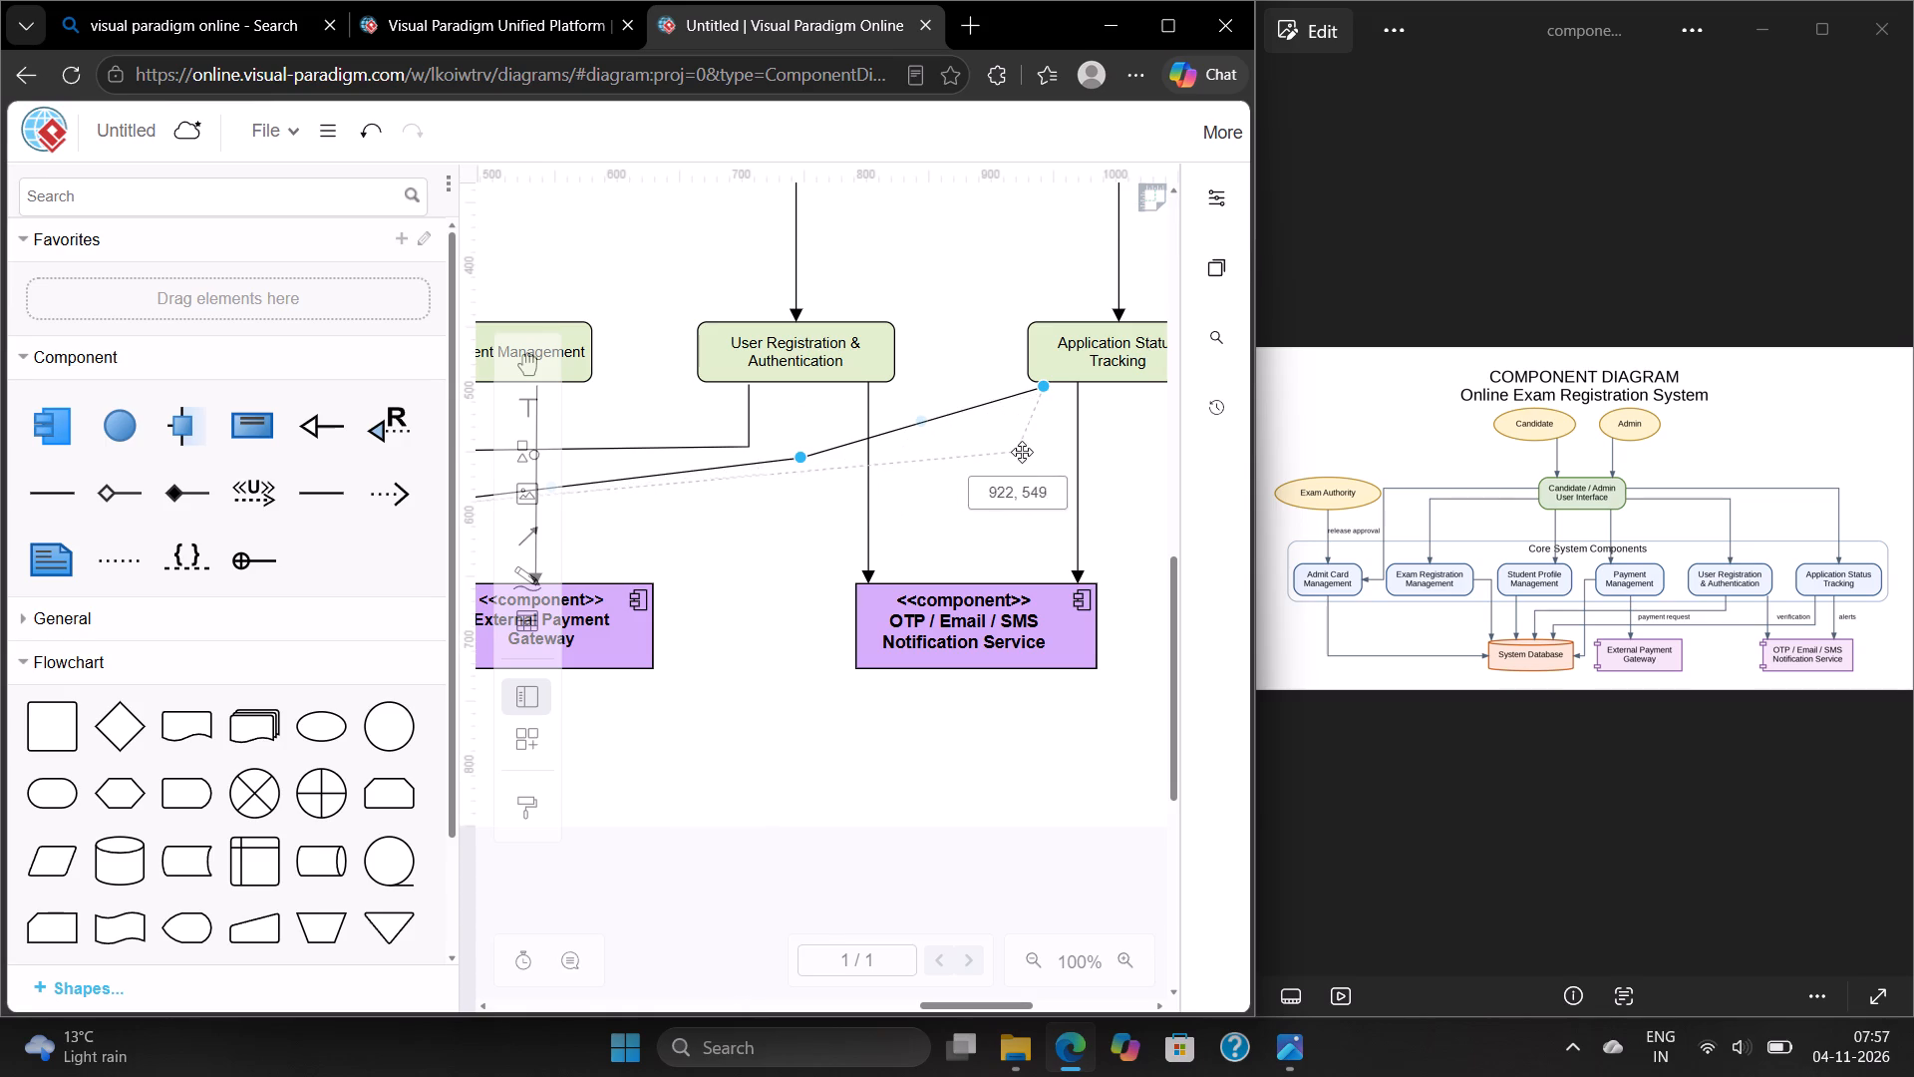
drag(1022, 452, 1046, 456)
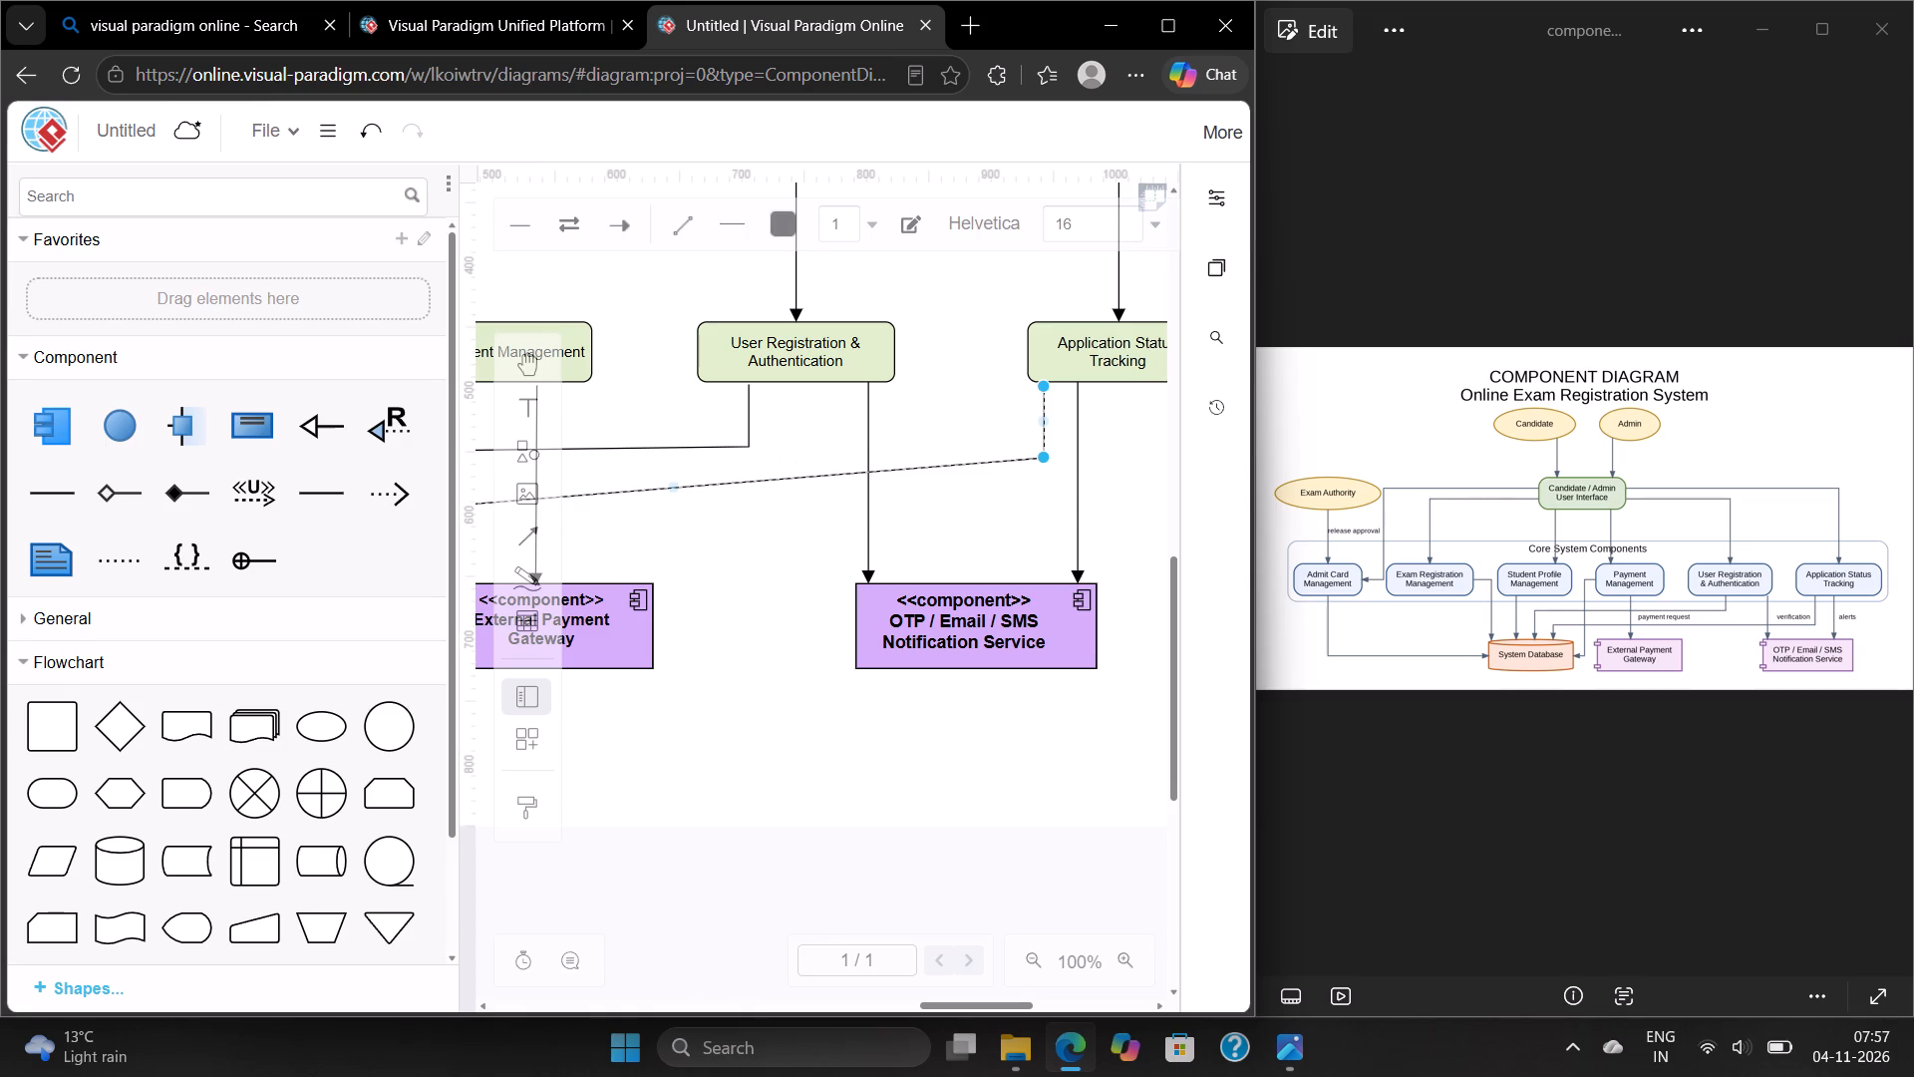
drag(1045, 458, 1037, 520)
scroll(1037, 520, right, 3)
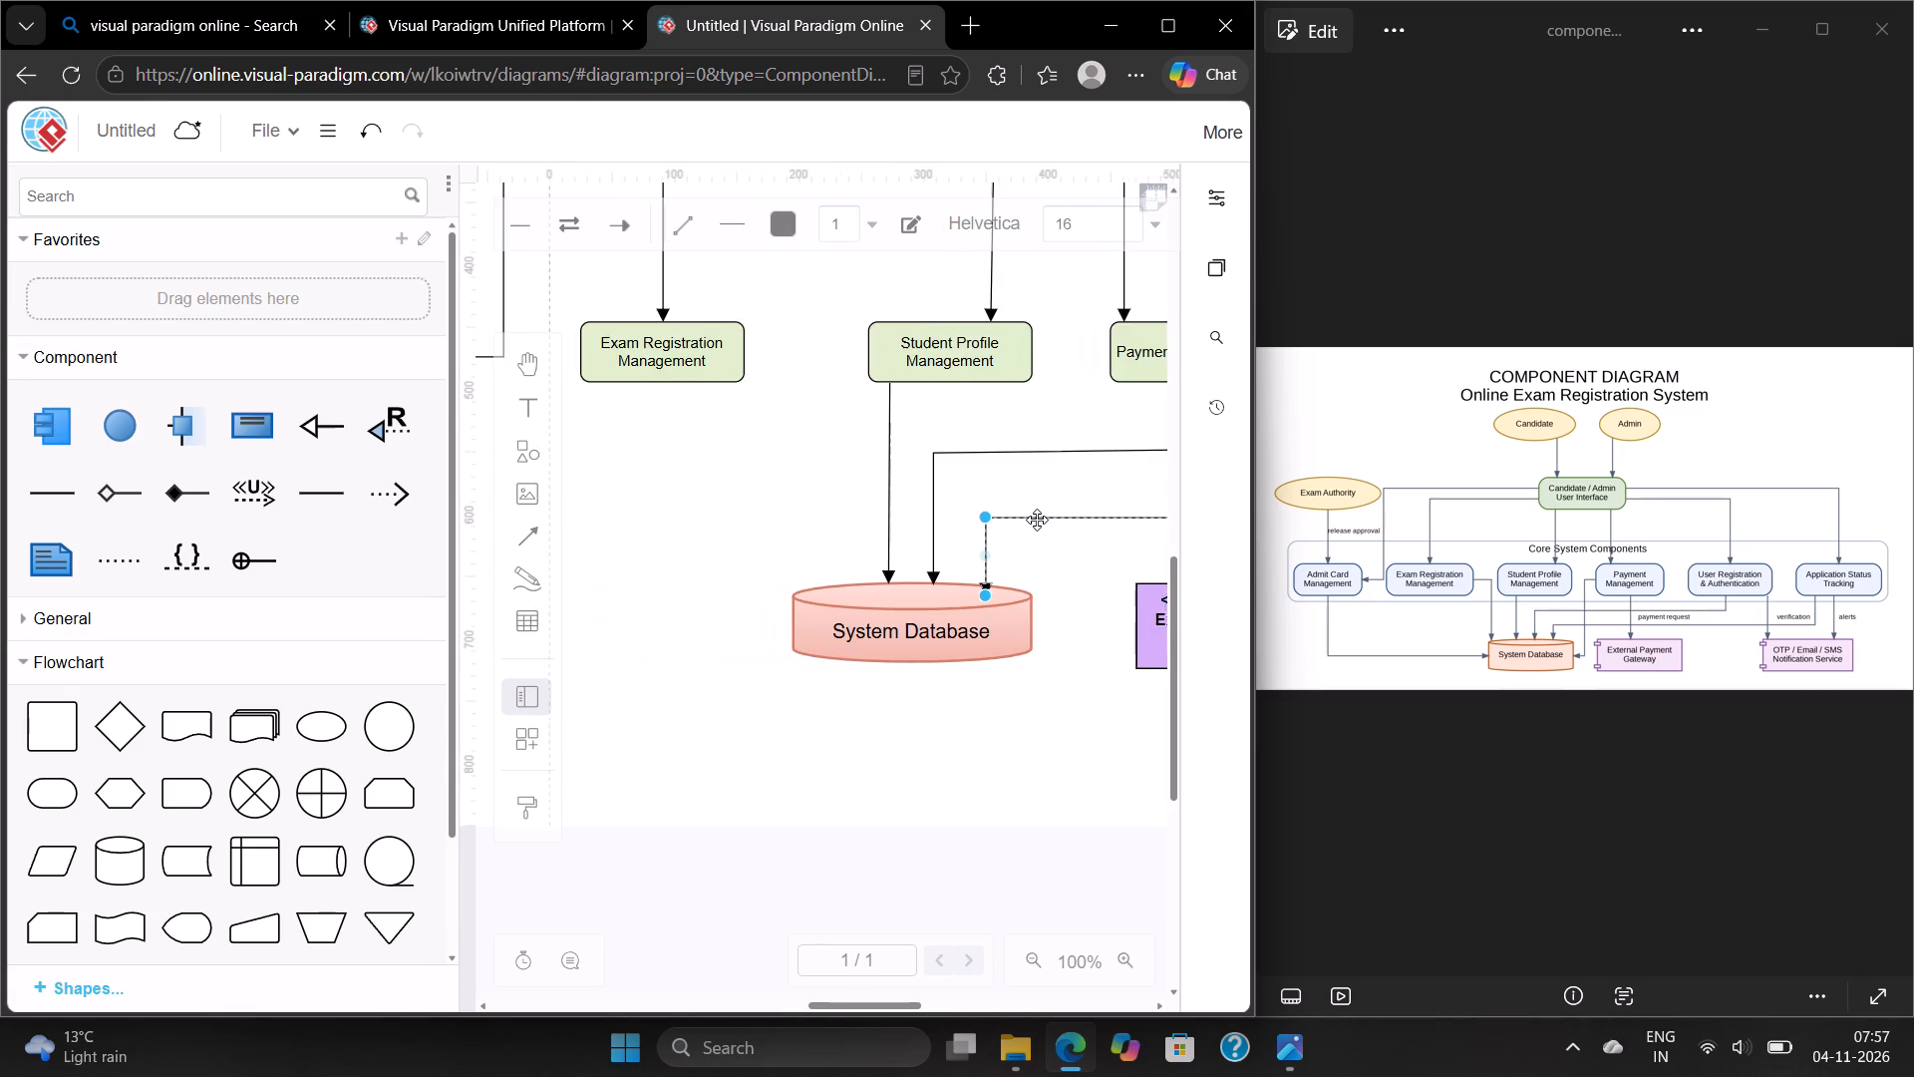
scroll(1037, 520, left, 3)
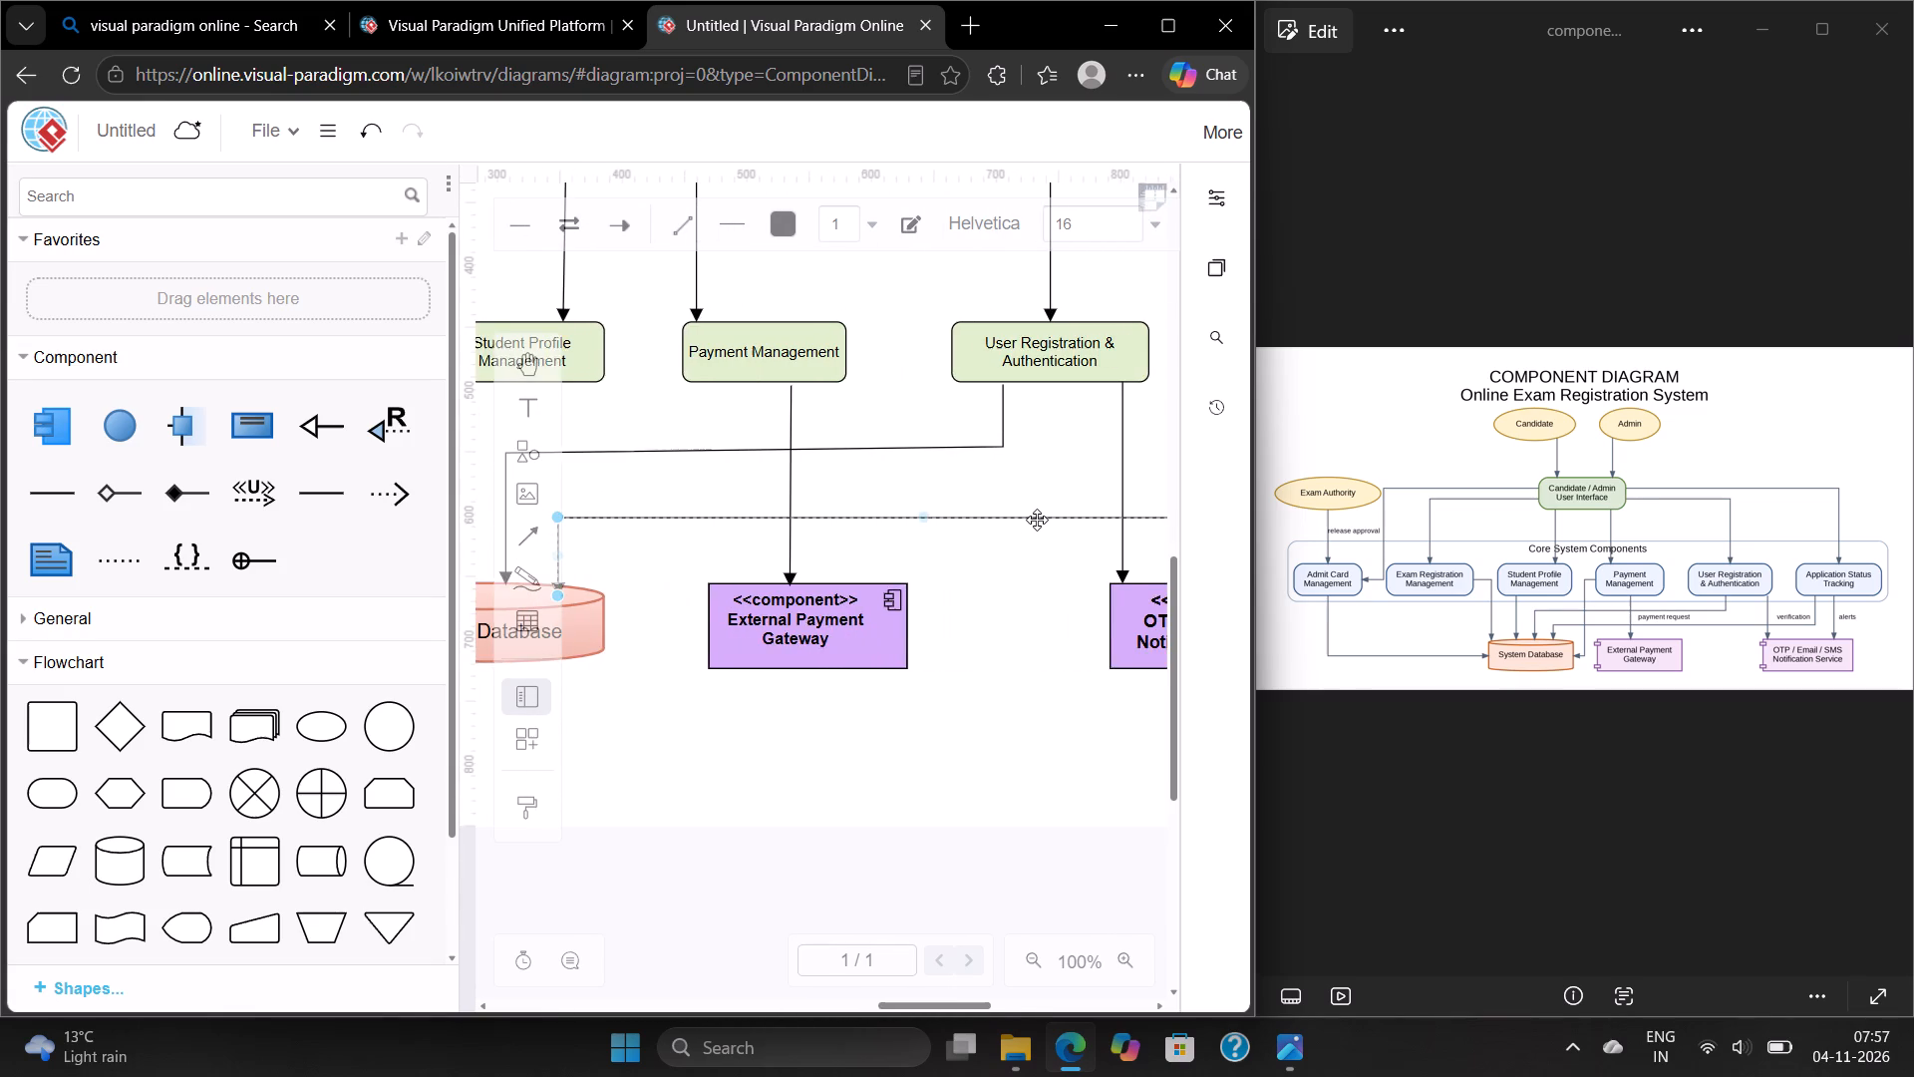
scroll(1037, 520, left, 2)
click(1028, 519)
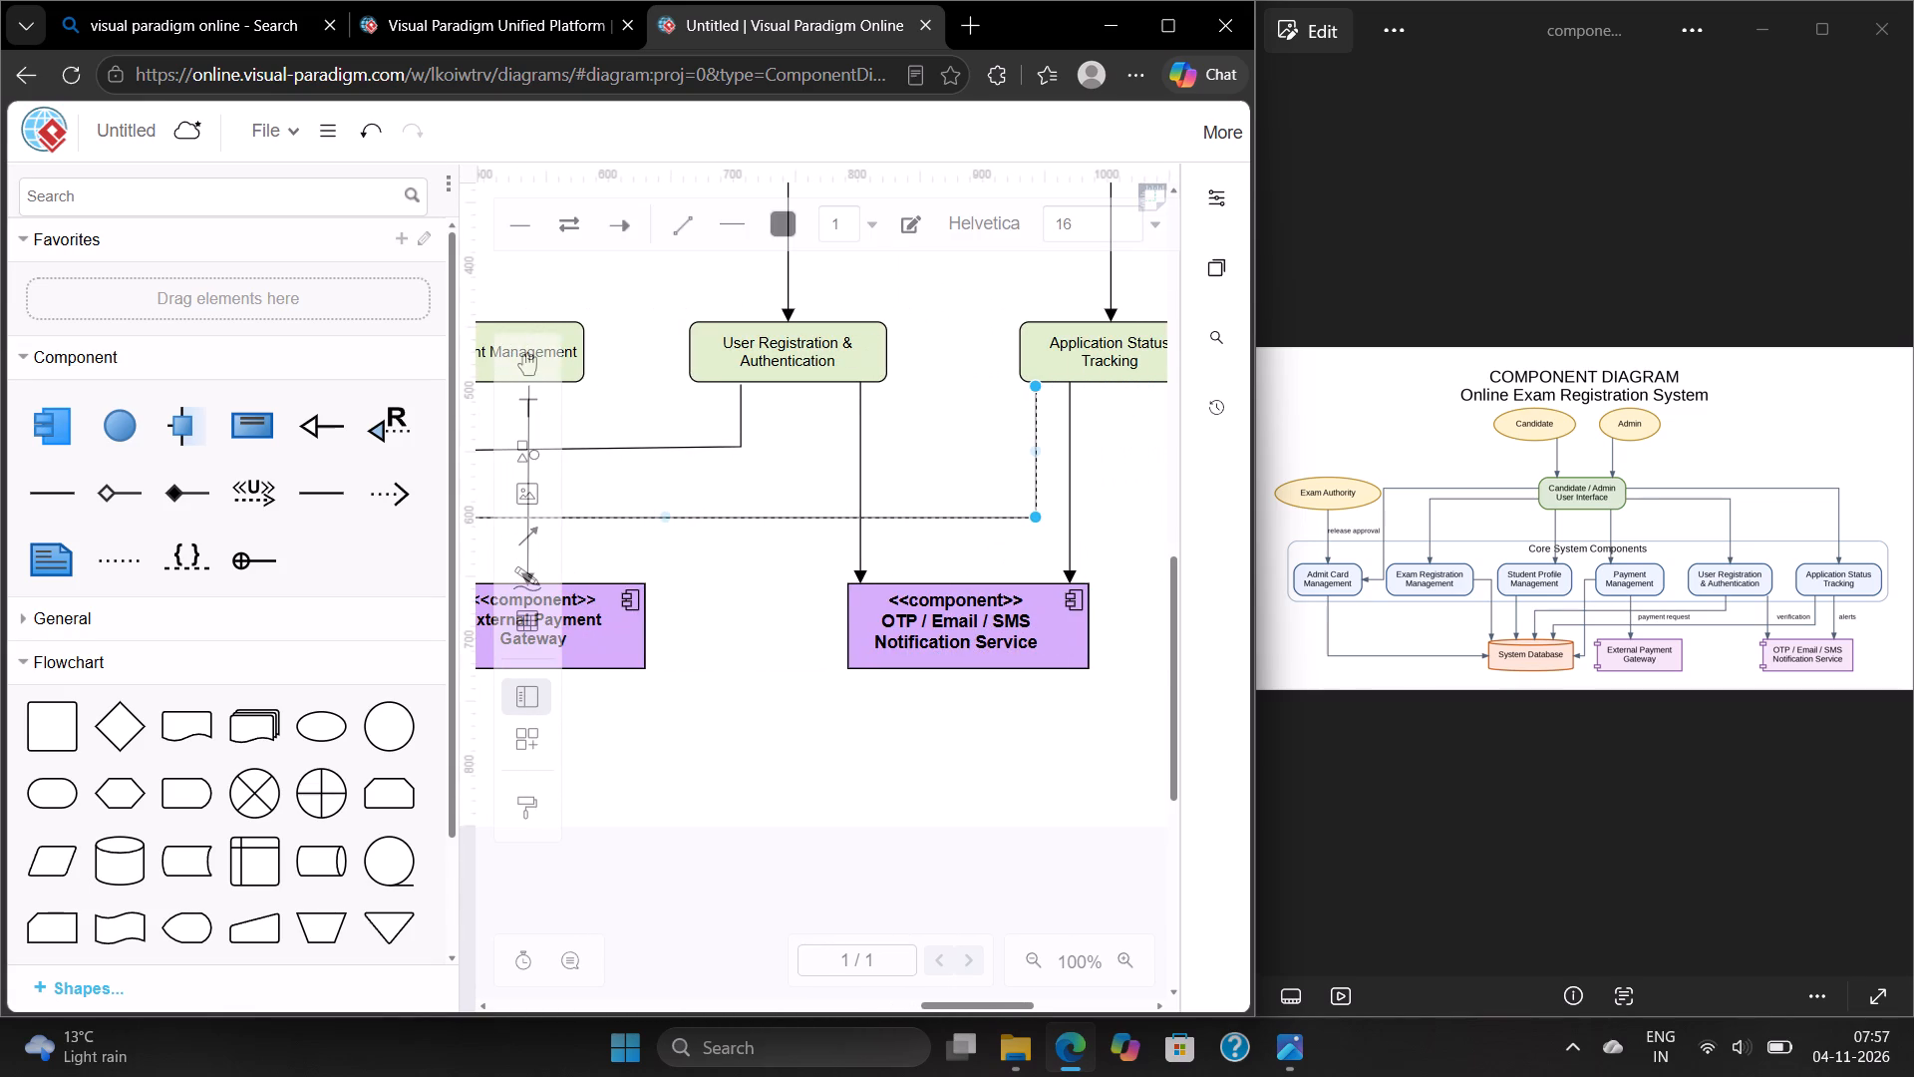
Raise that arrow's head slightly so its tip meets the top edge of "System Database".
scroll(1033, 518, right, 1)
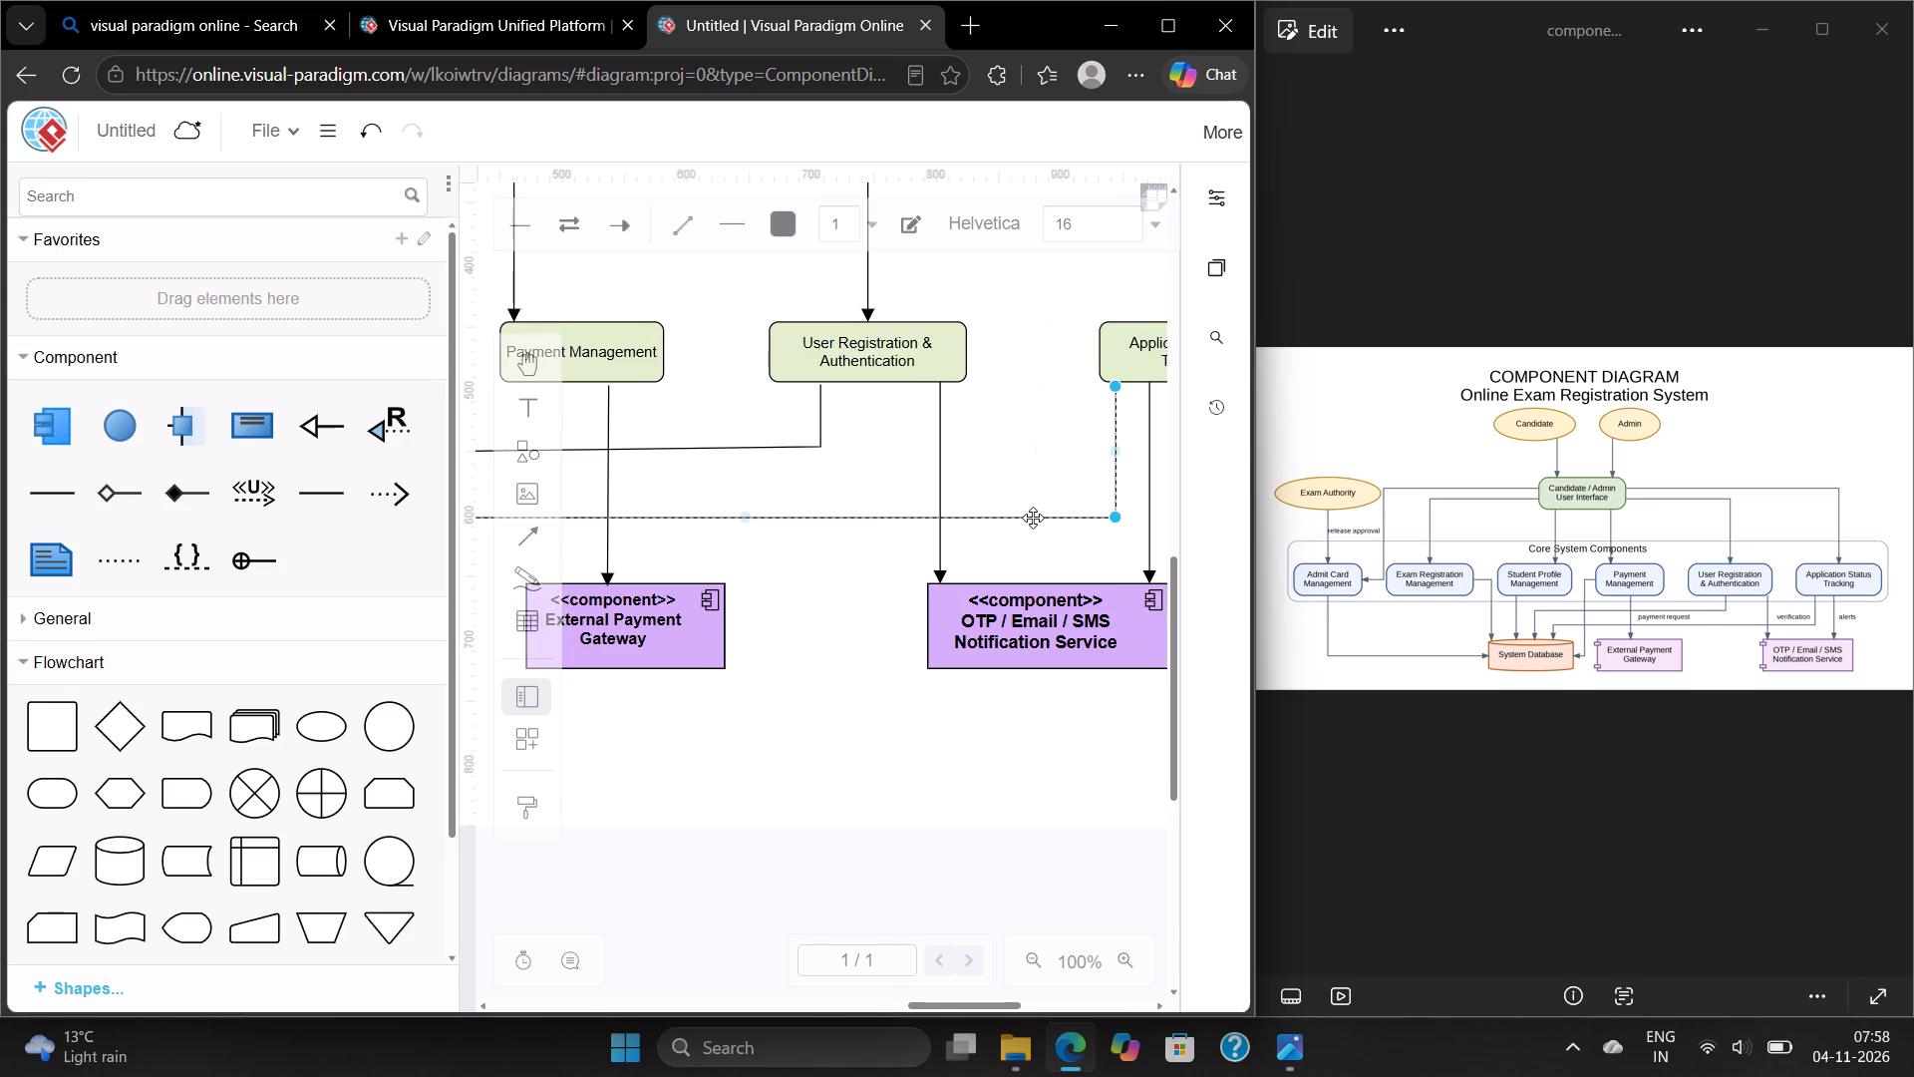
scroll(1033, 518, right, 2)
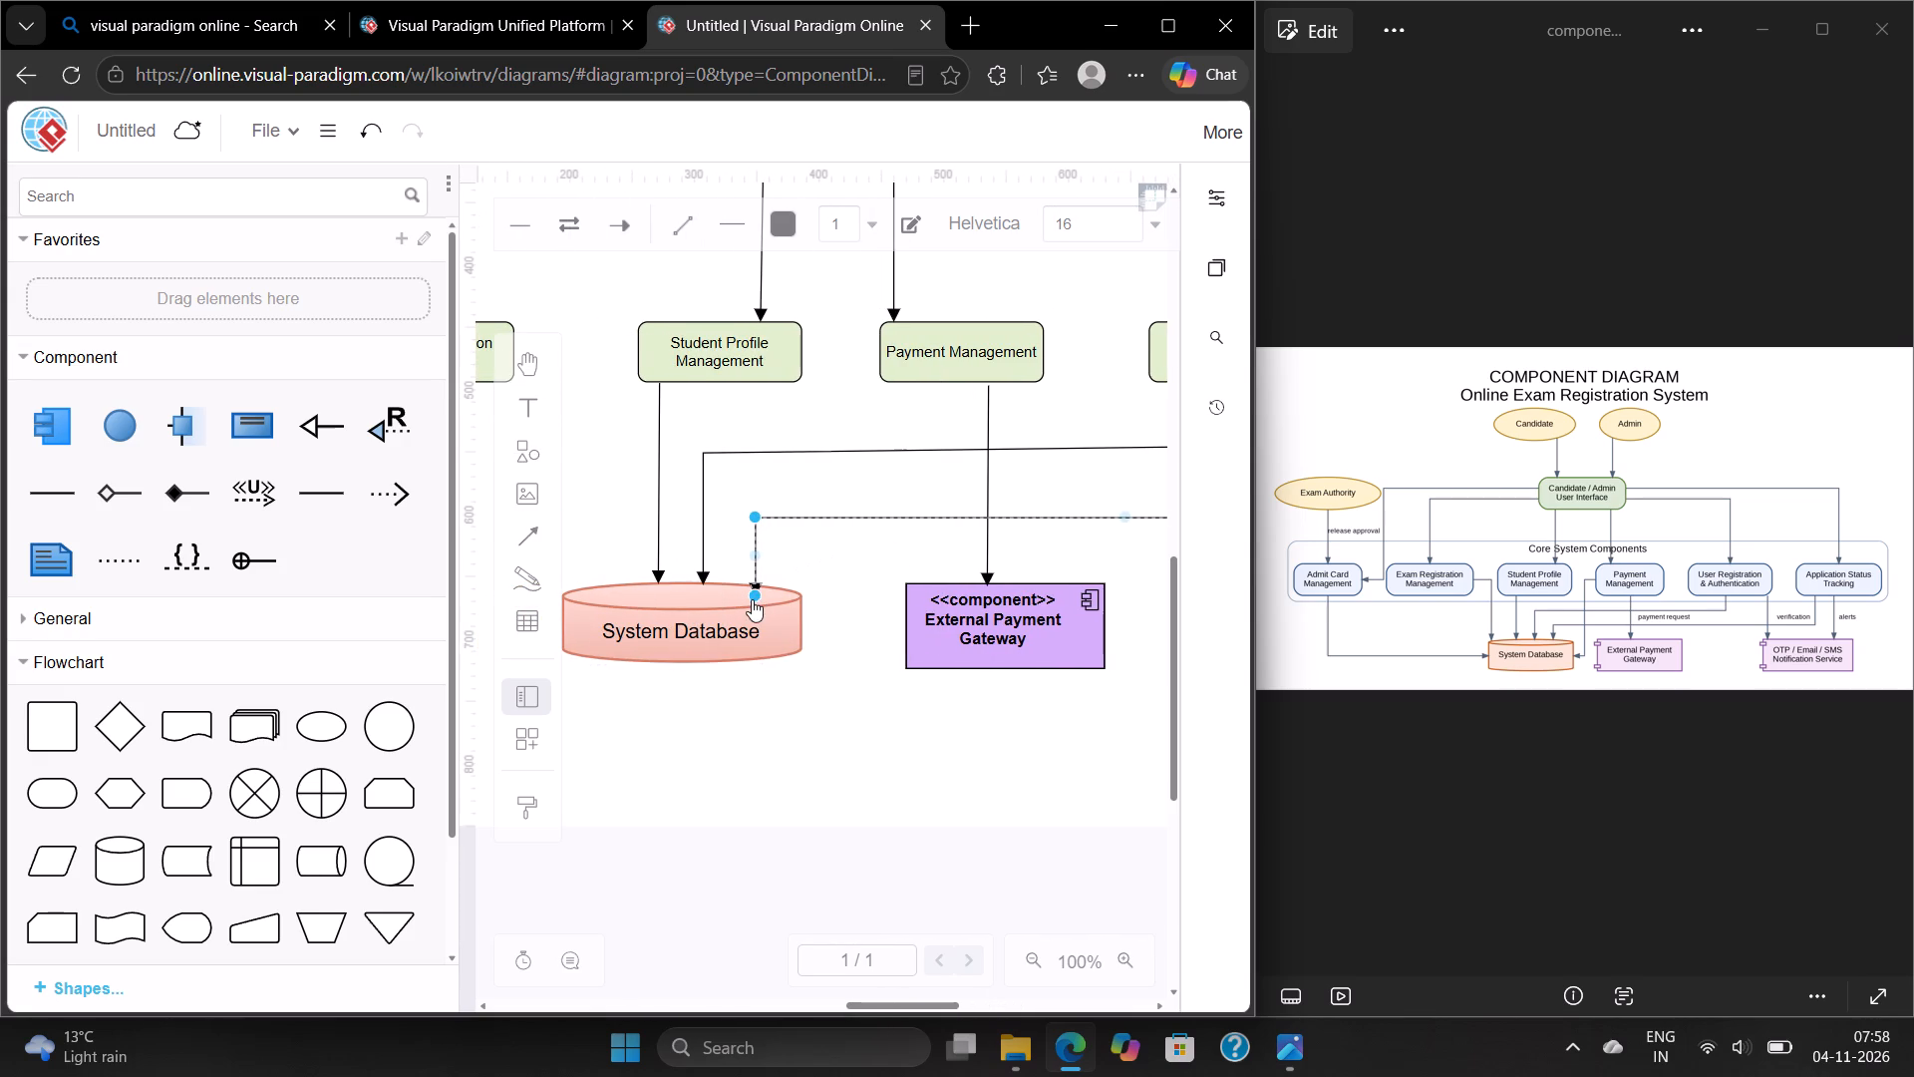
drag(752, 596, 753, 583)
click(812, 555)
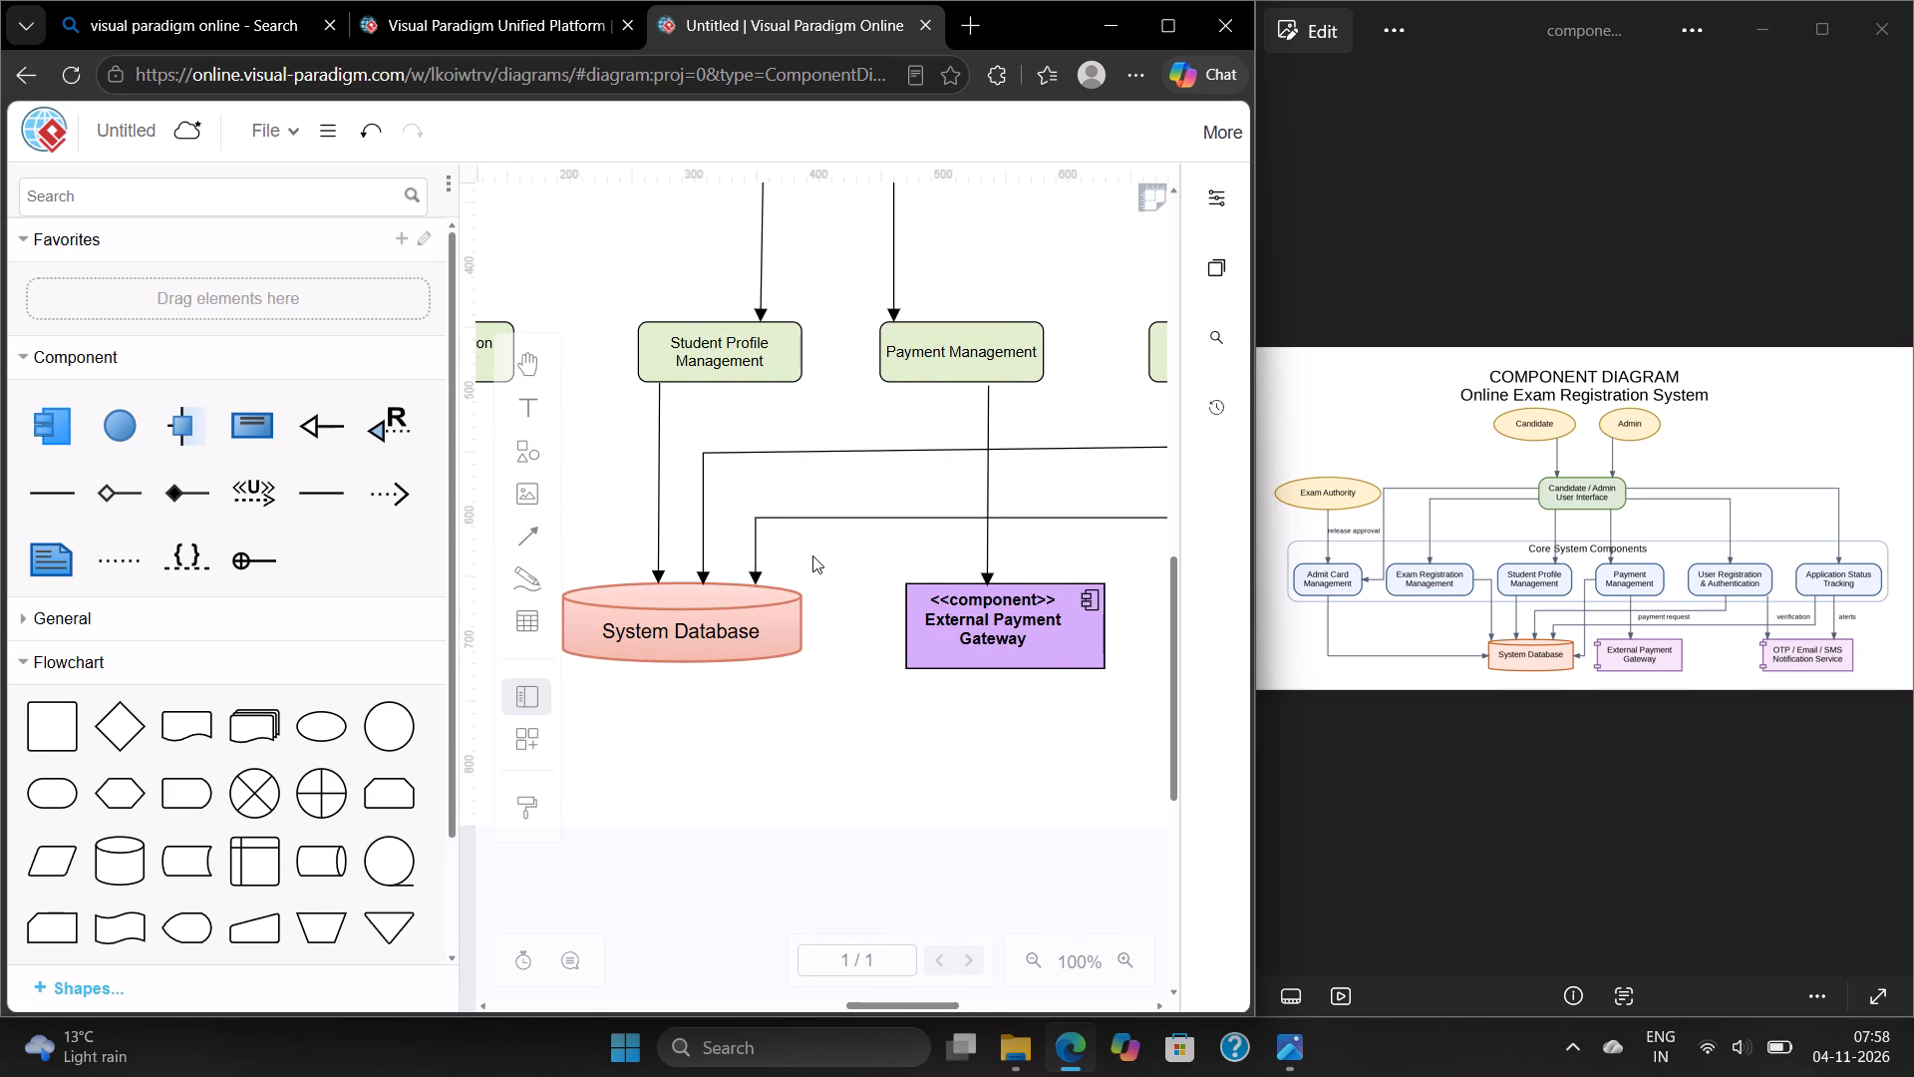
Extend the start of that arrow slightly upward so it touches the bottom edge of "Application Status Tracking".
scroll(812, 555, left, 3)
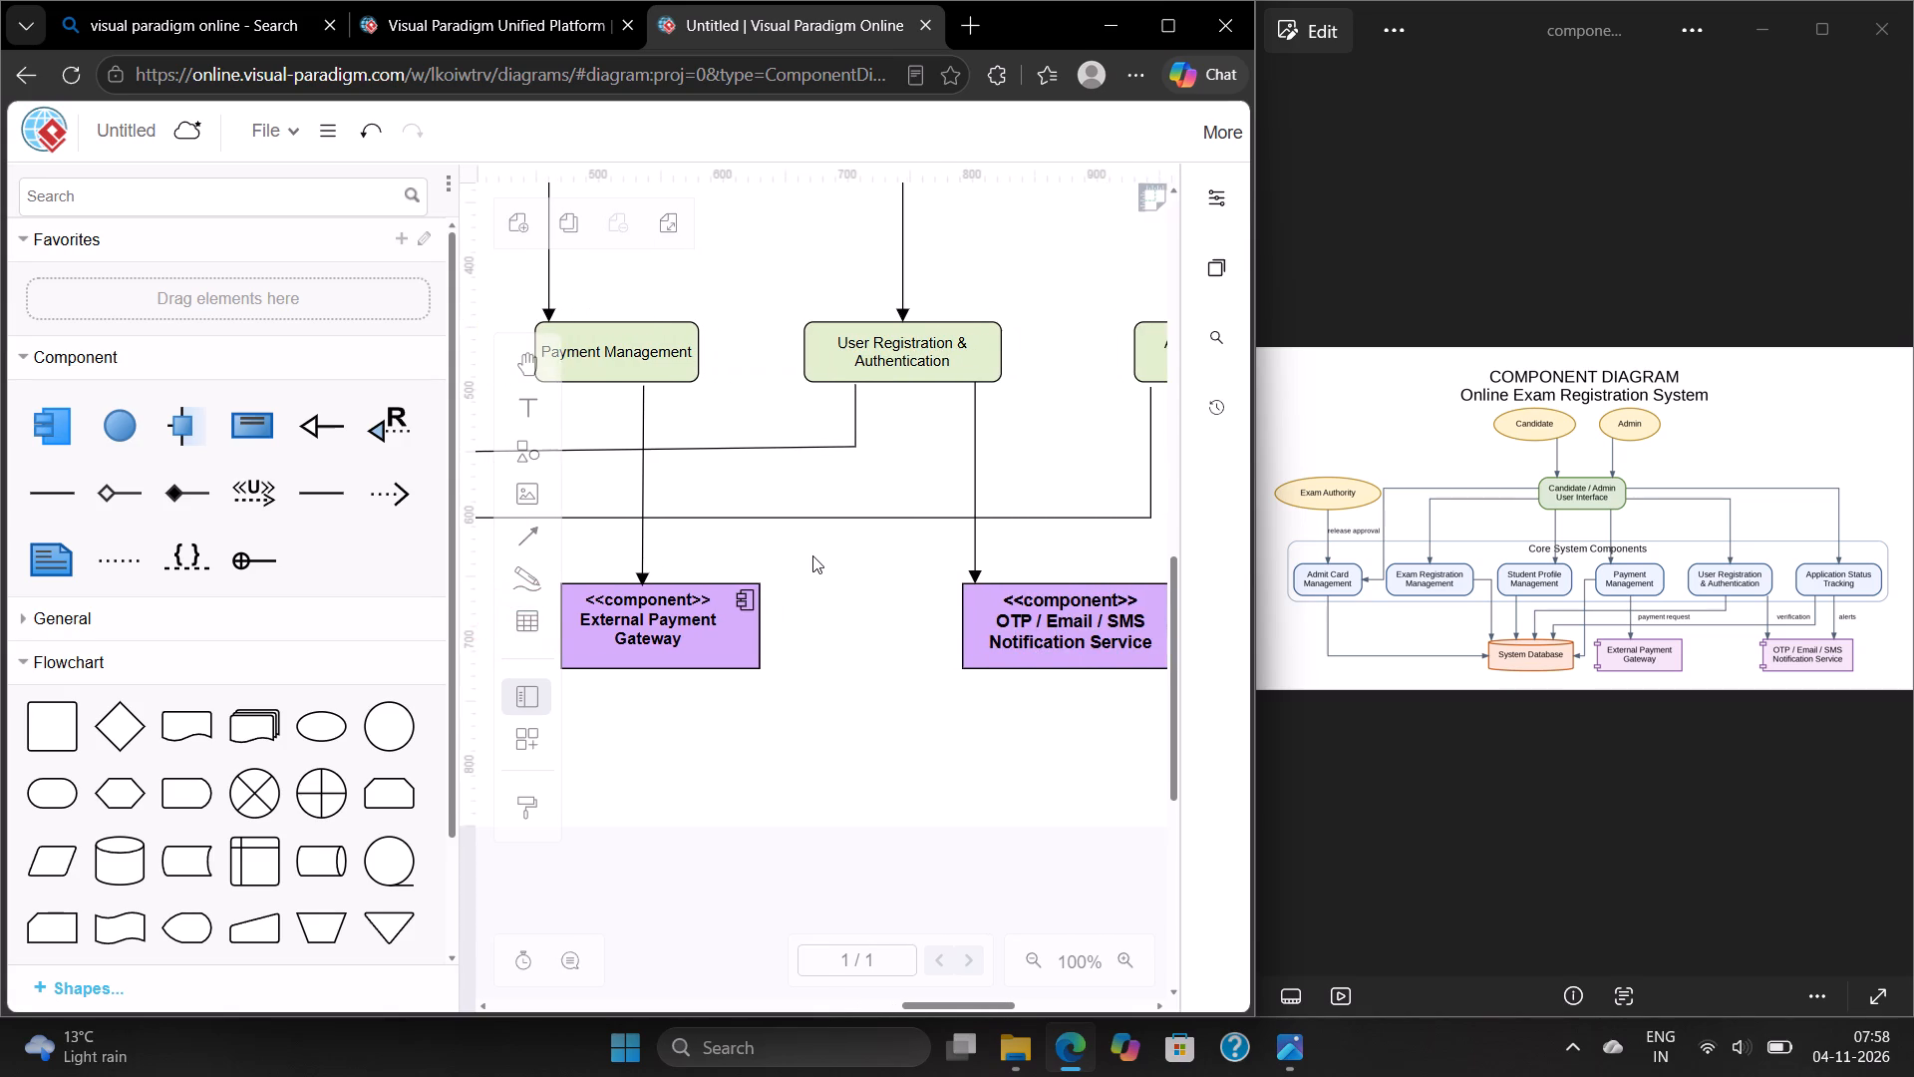
scroll(812, 555, left, 1)
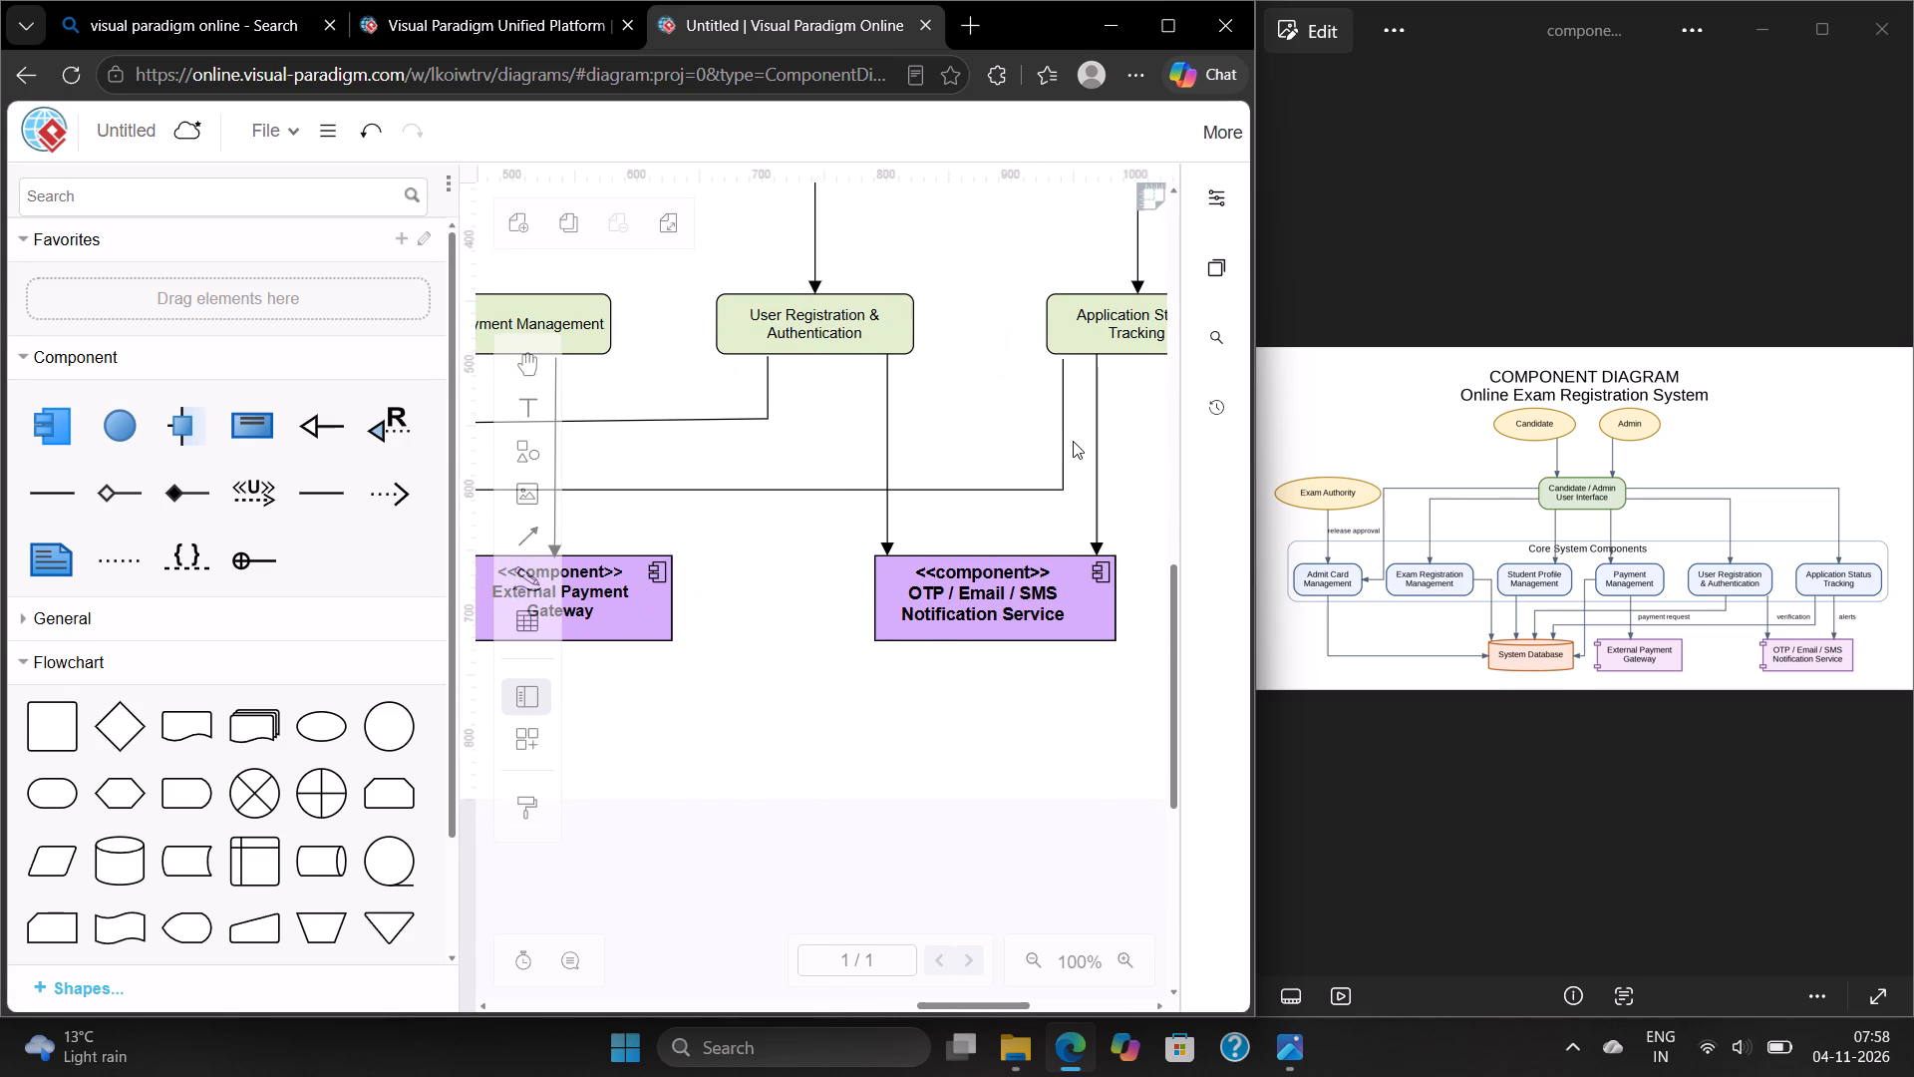
click(1063, 443)
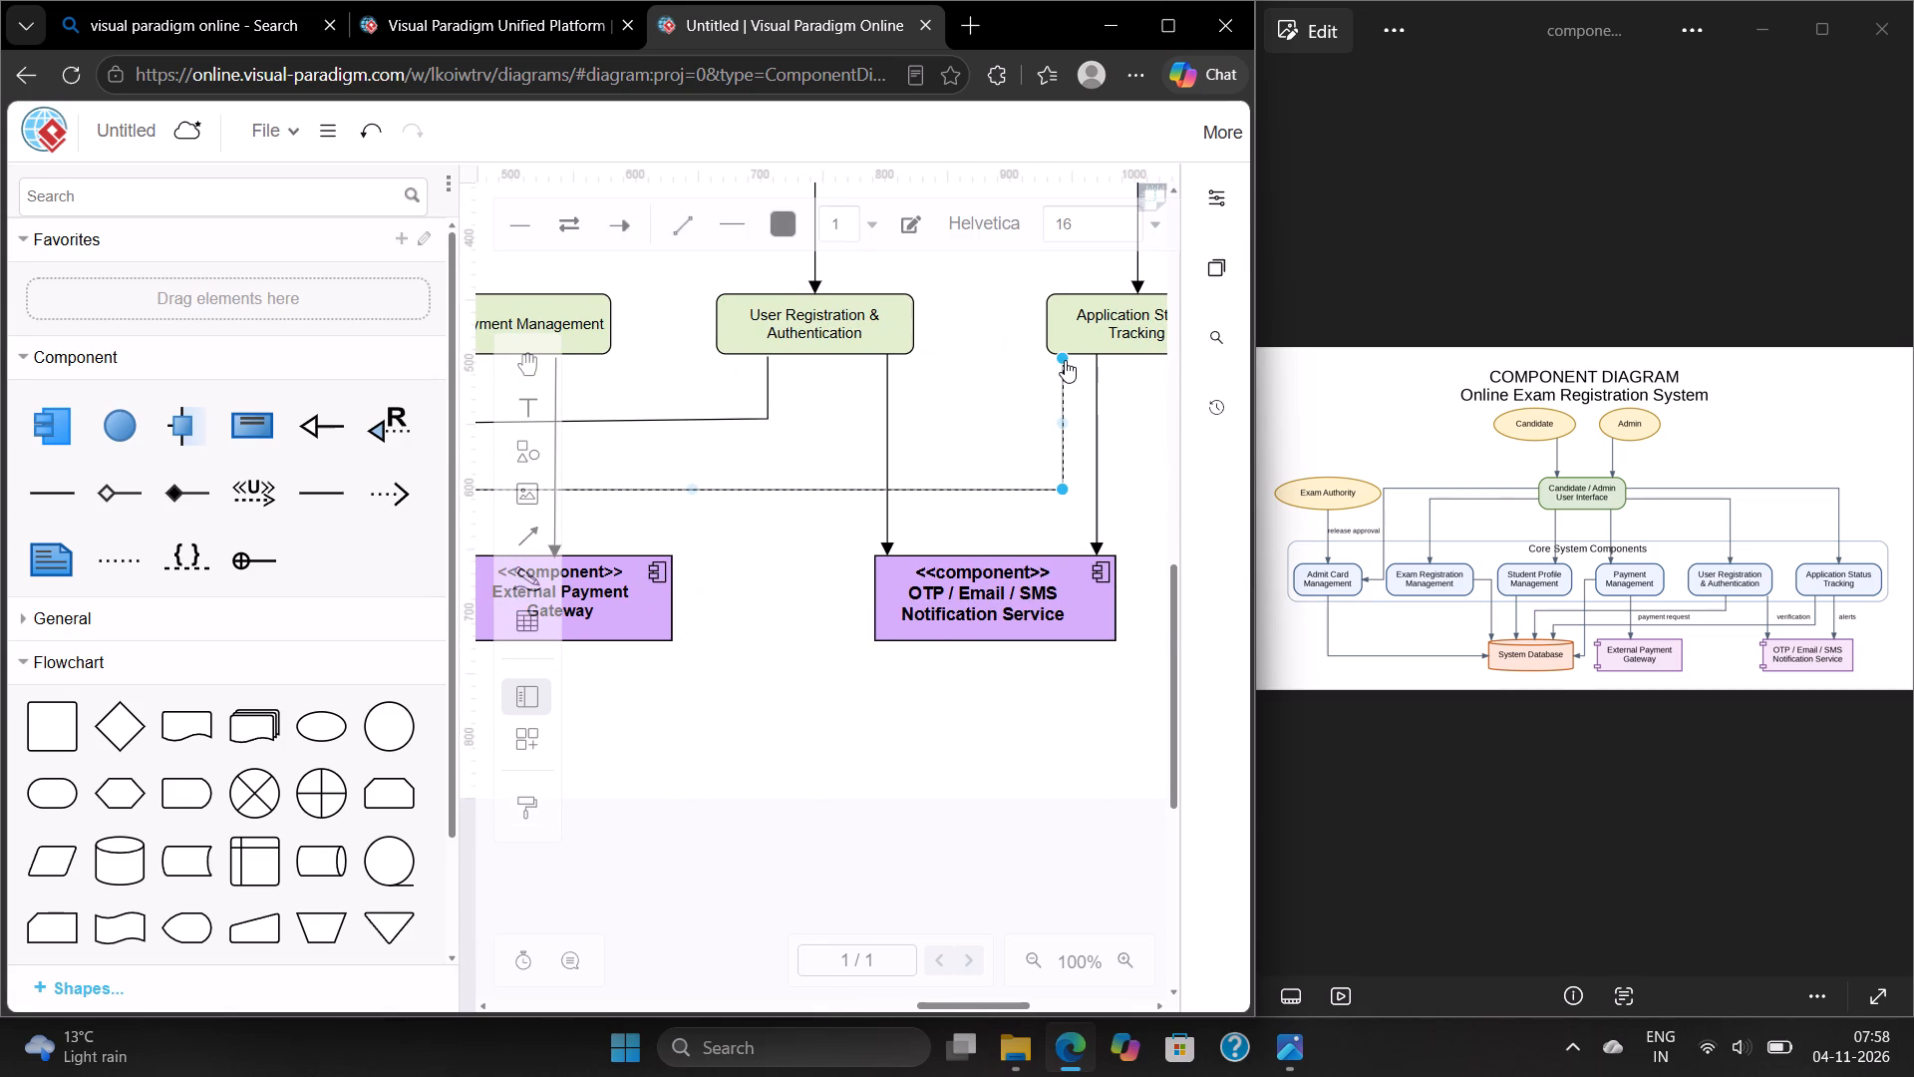
click(1064, 360)
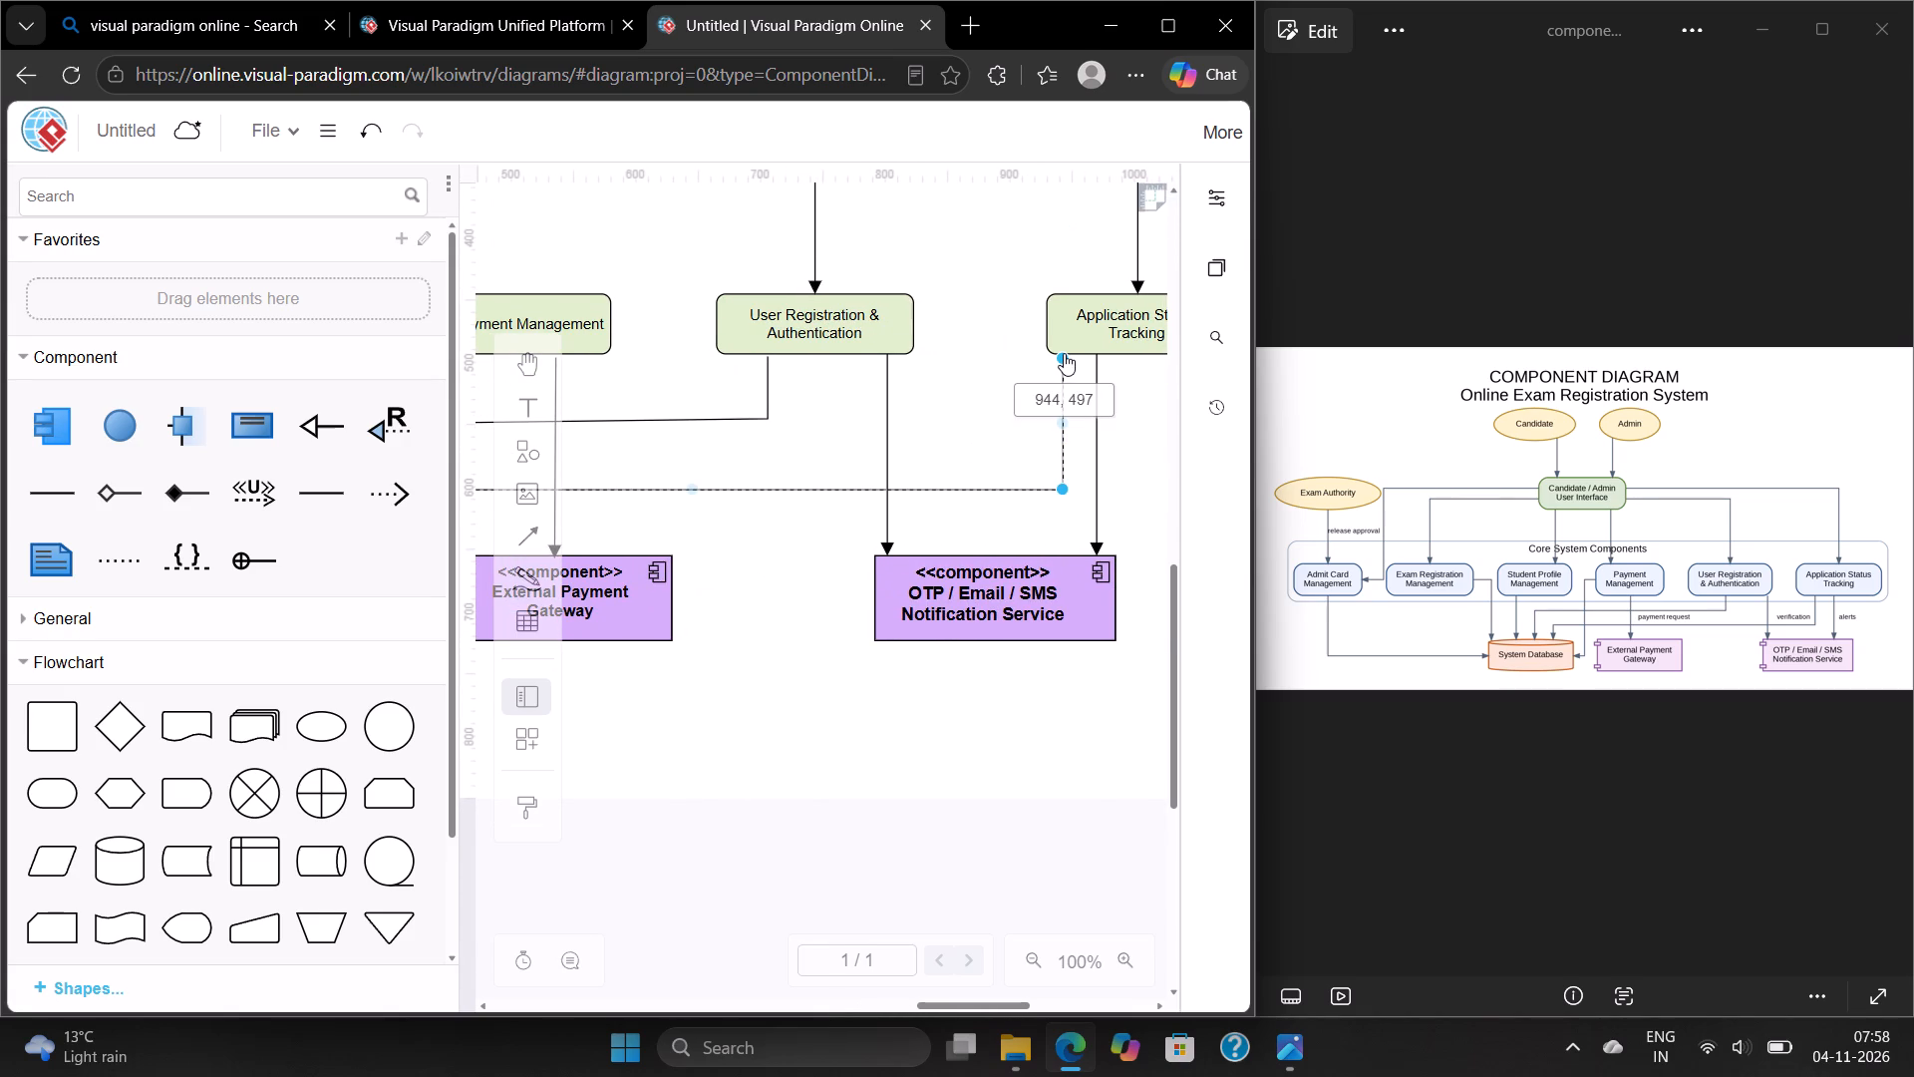
click(1017, 389)
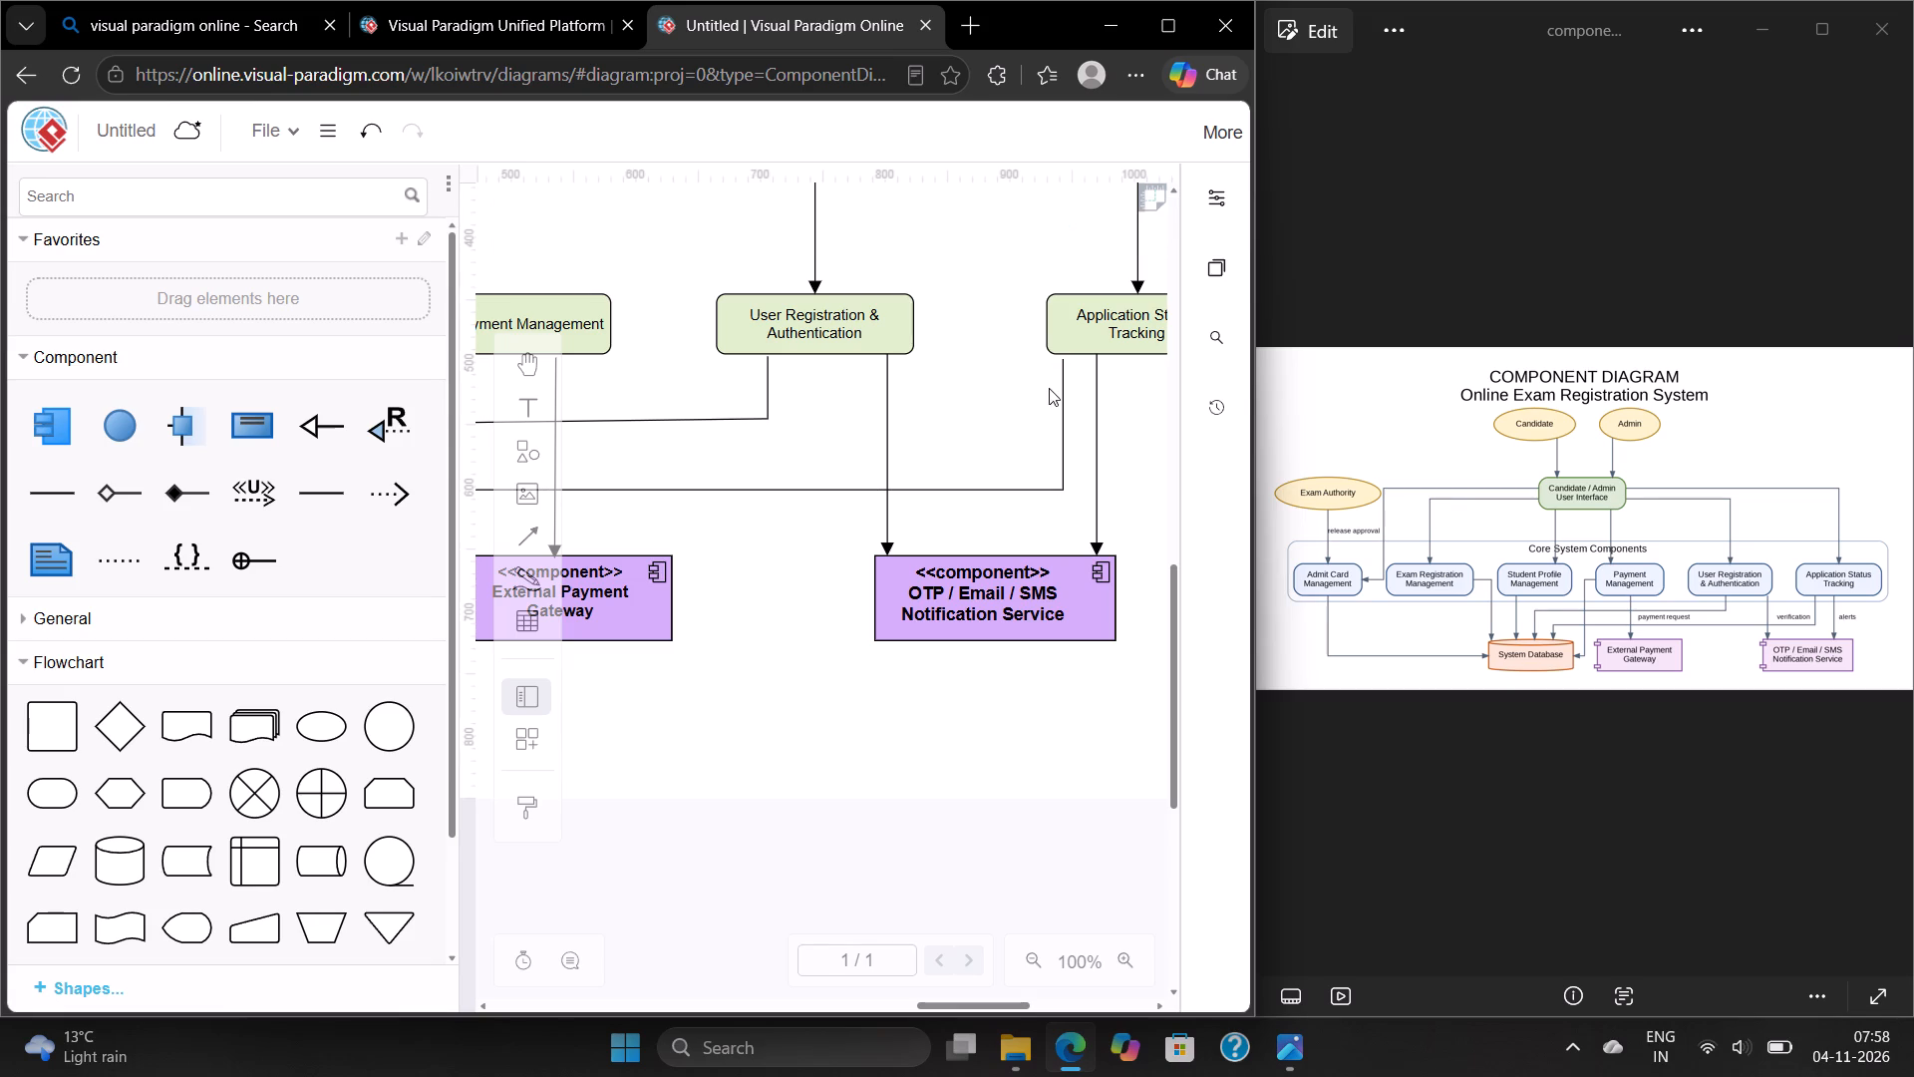
click(1061, 397)
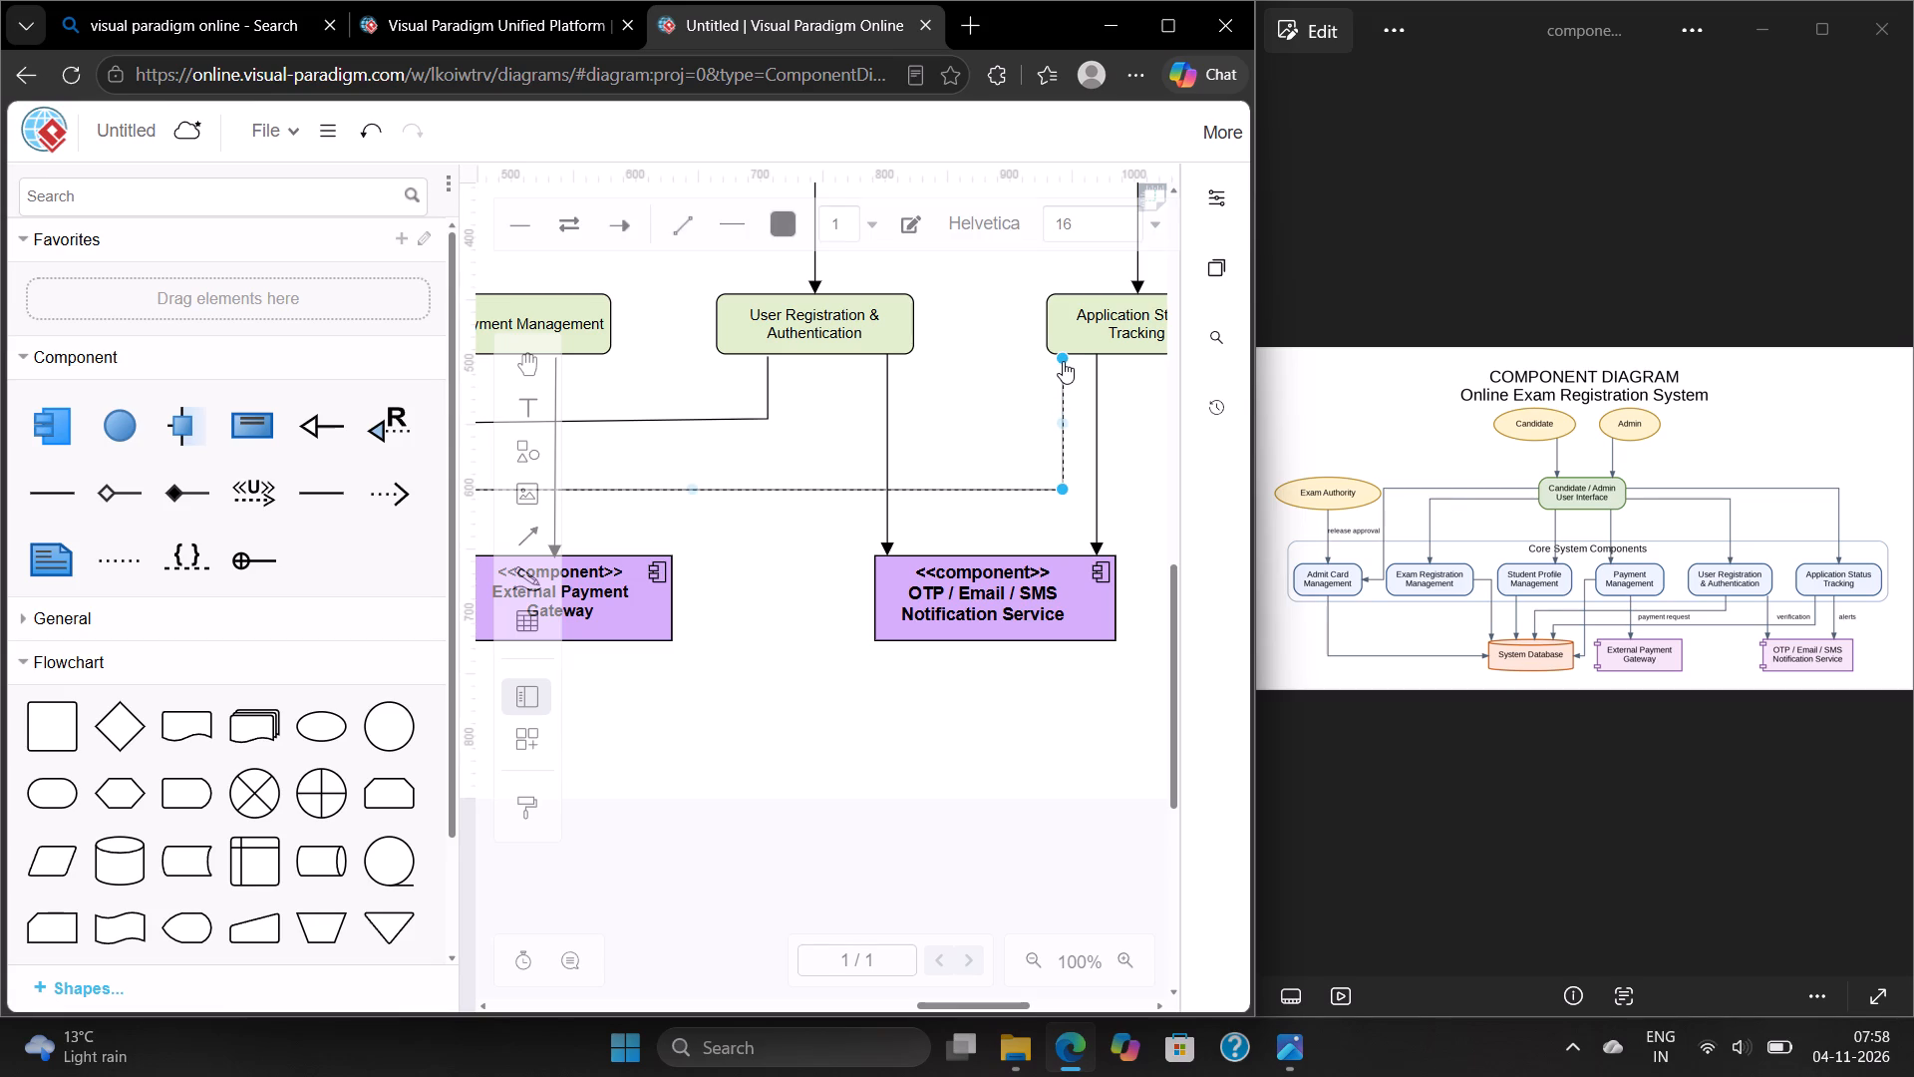
drag(1063, 361, 1063, 351)
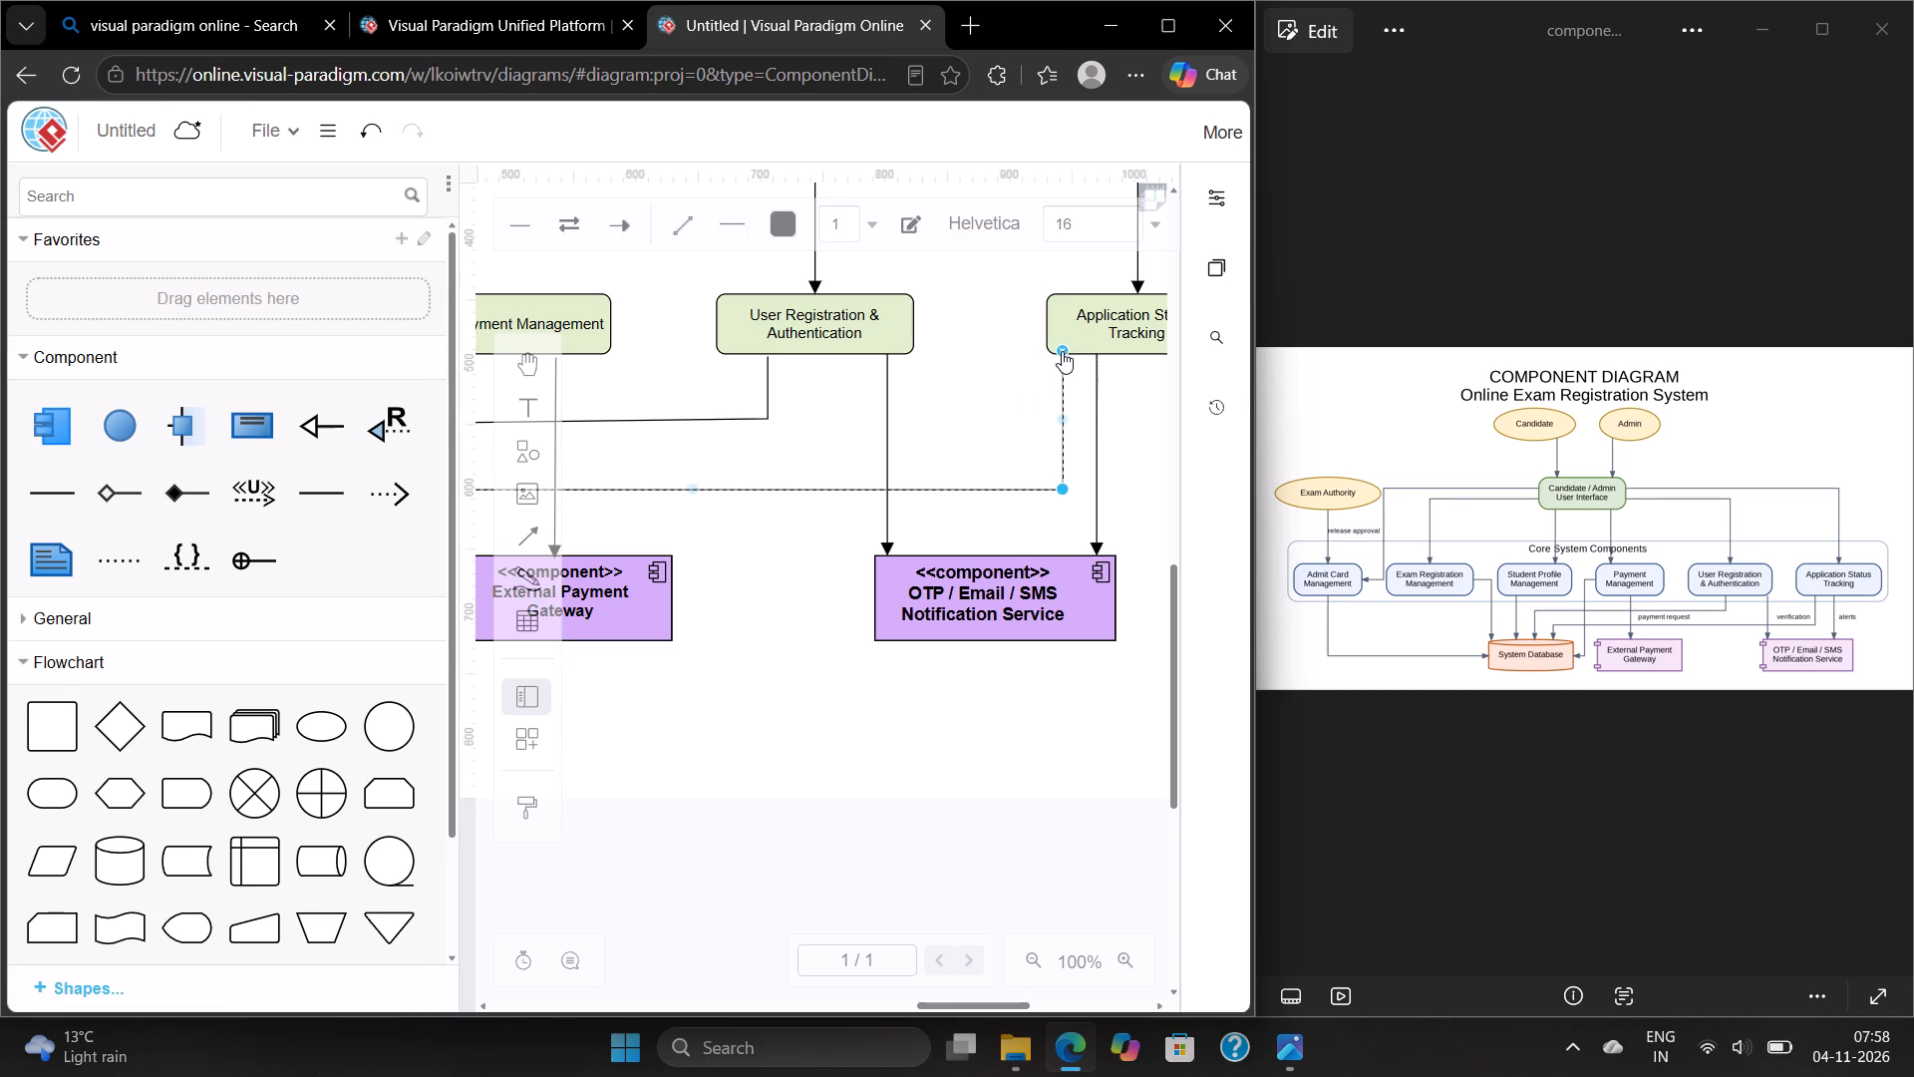
click(1040, 362)
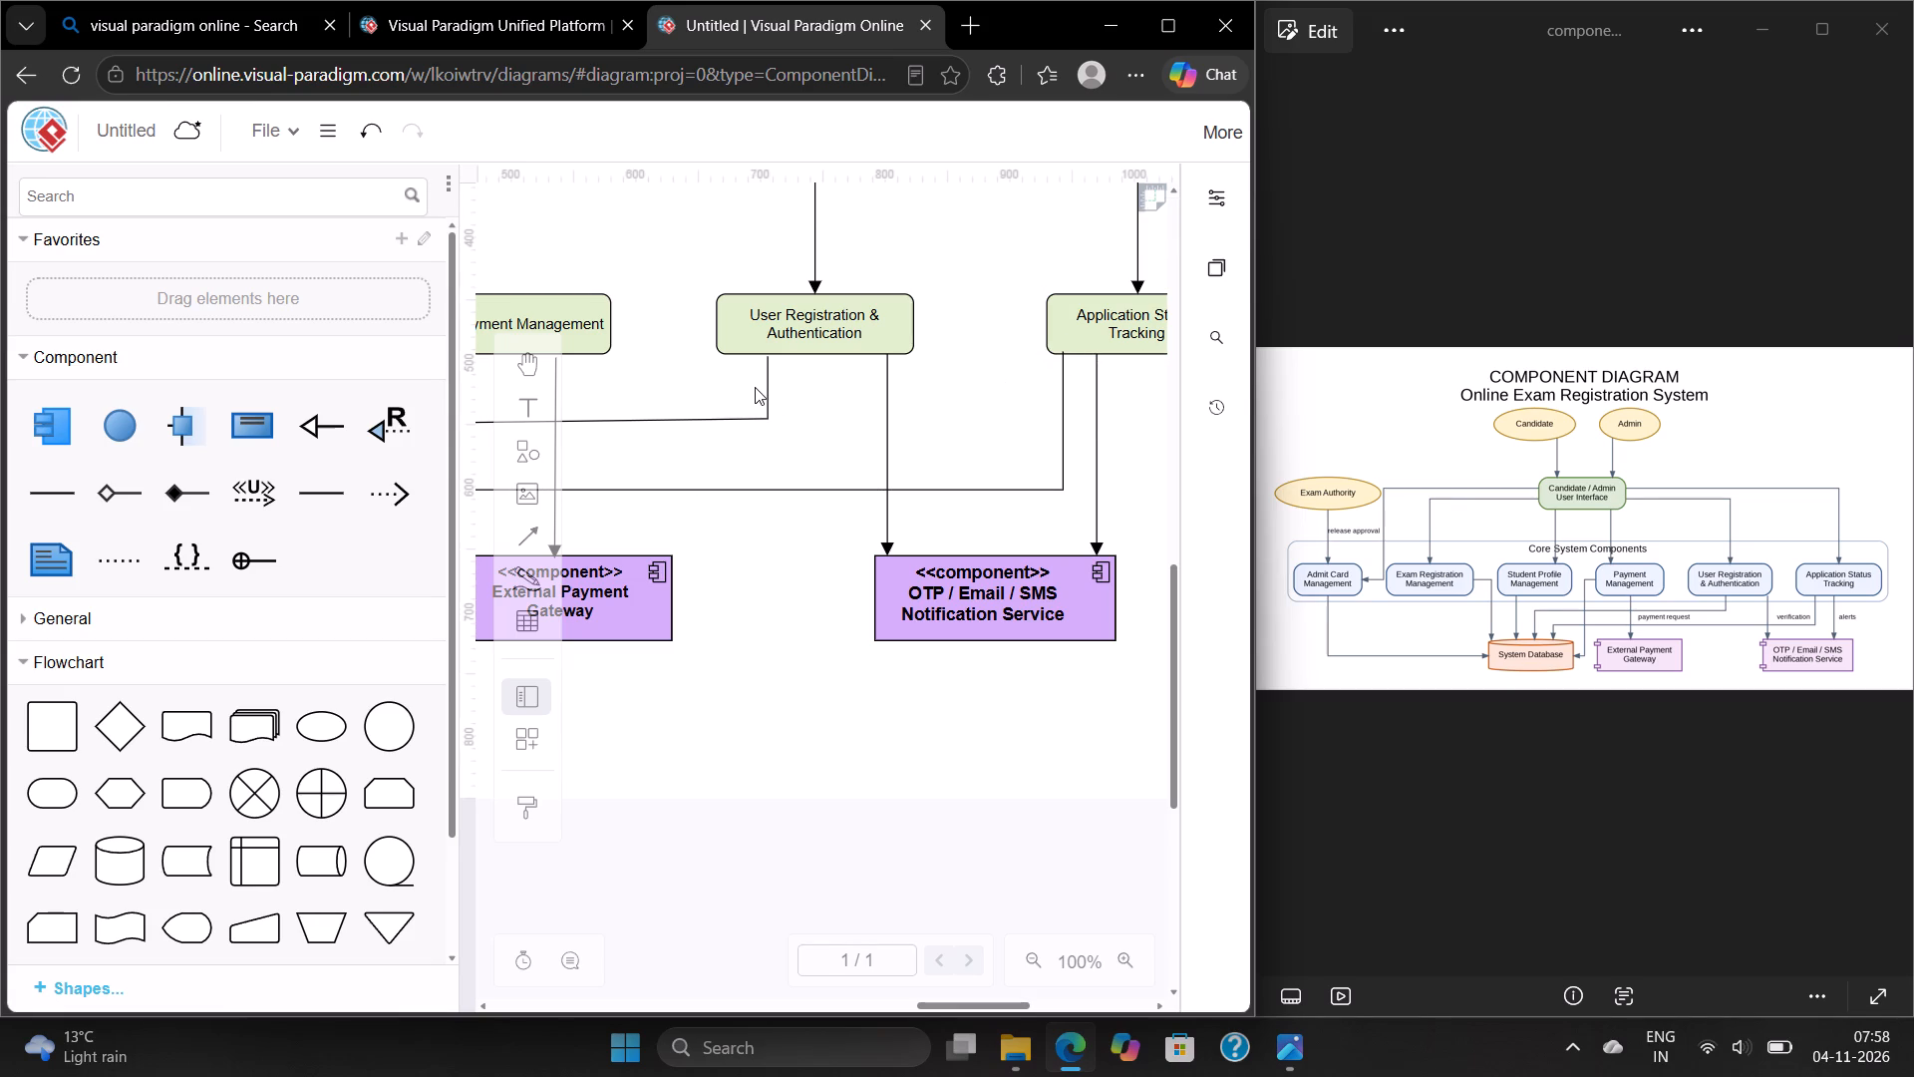
Nudge the bent arrow from "User Registration & Authentication" slightly upward so its start meets the component's bottom edge.
drag(764, 386, 765, 377)
click(789, 380)
Duplicate the arrow from "Payment Management" to "External Payment Gateway" and place the copy in the gap between "System Database" and the gateway.
scroll(789, 380, right, 1)
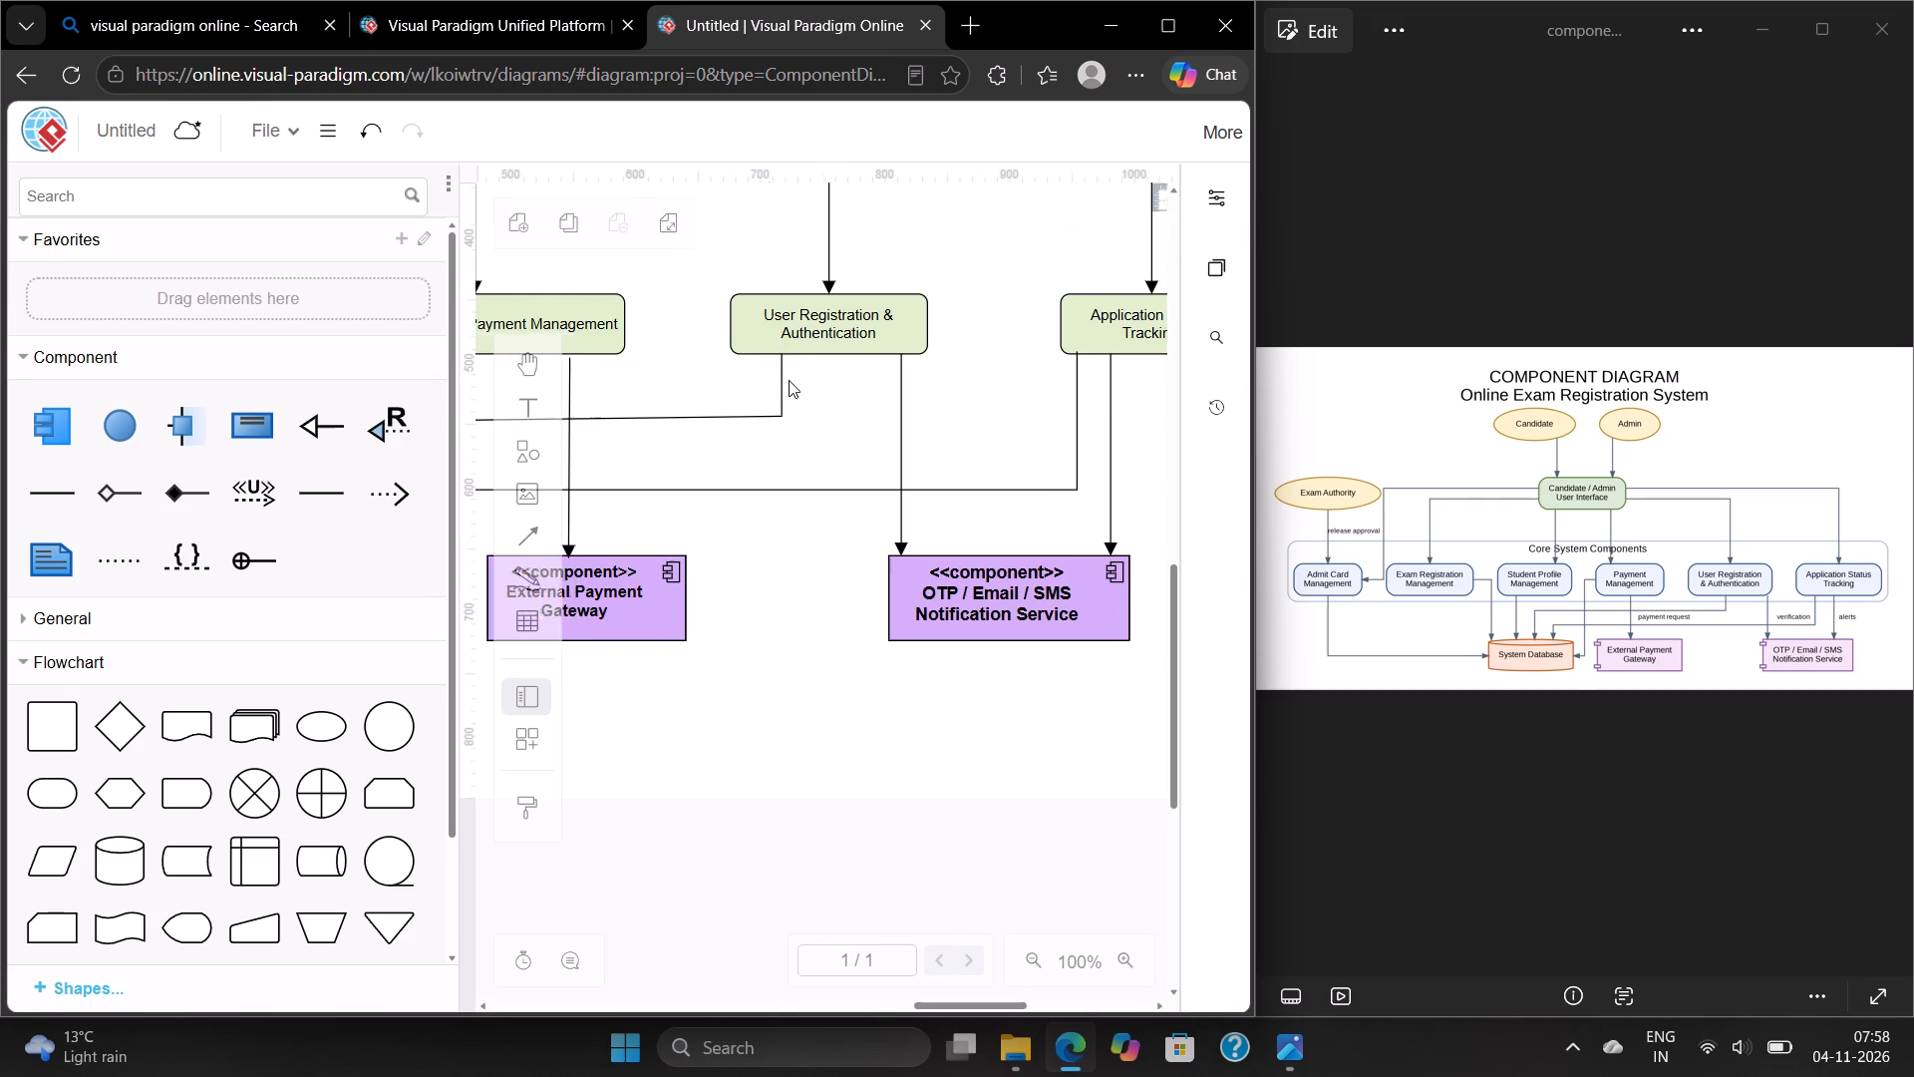
scroll(789, 380, right, 2)
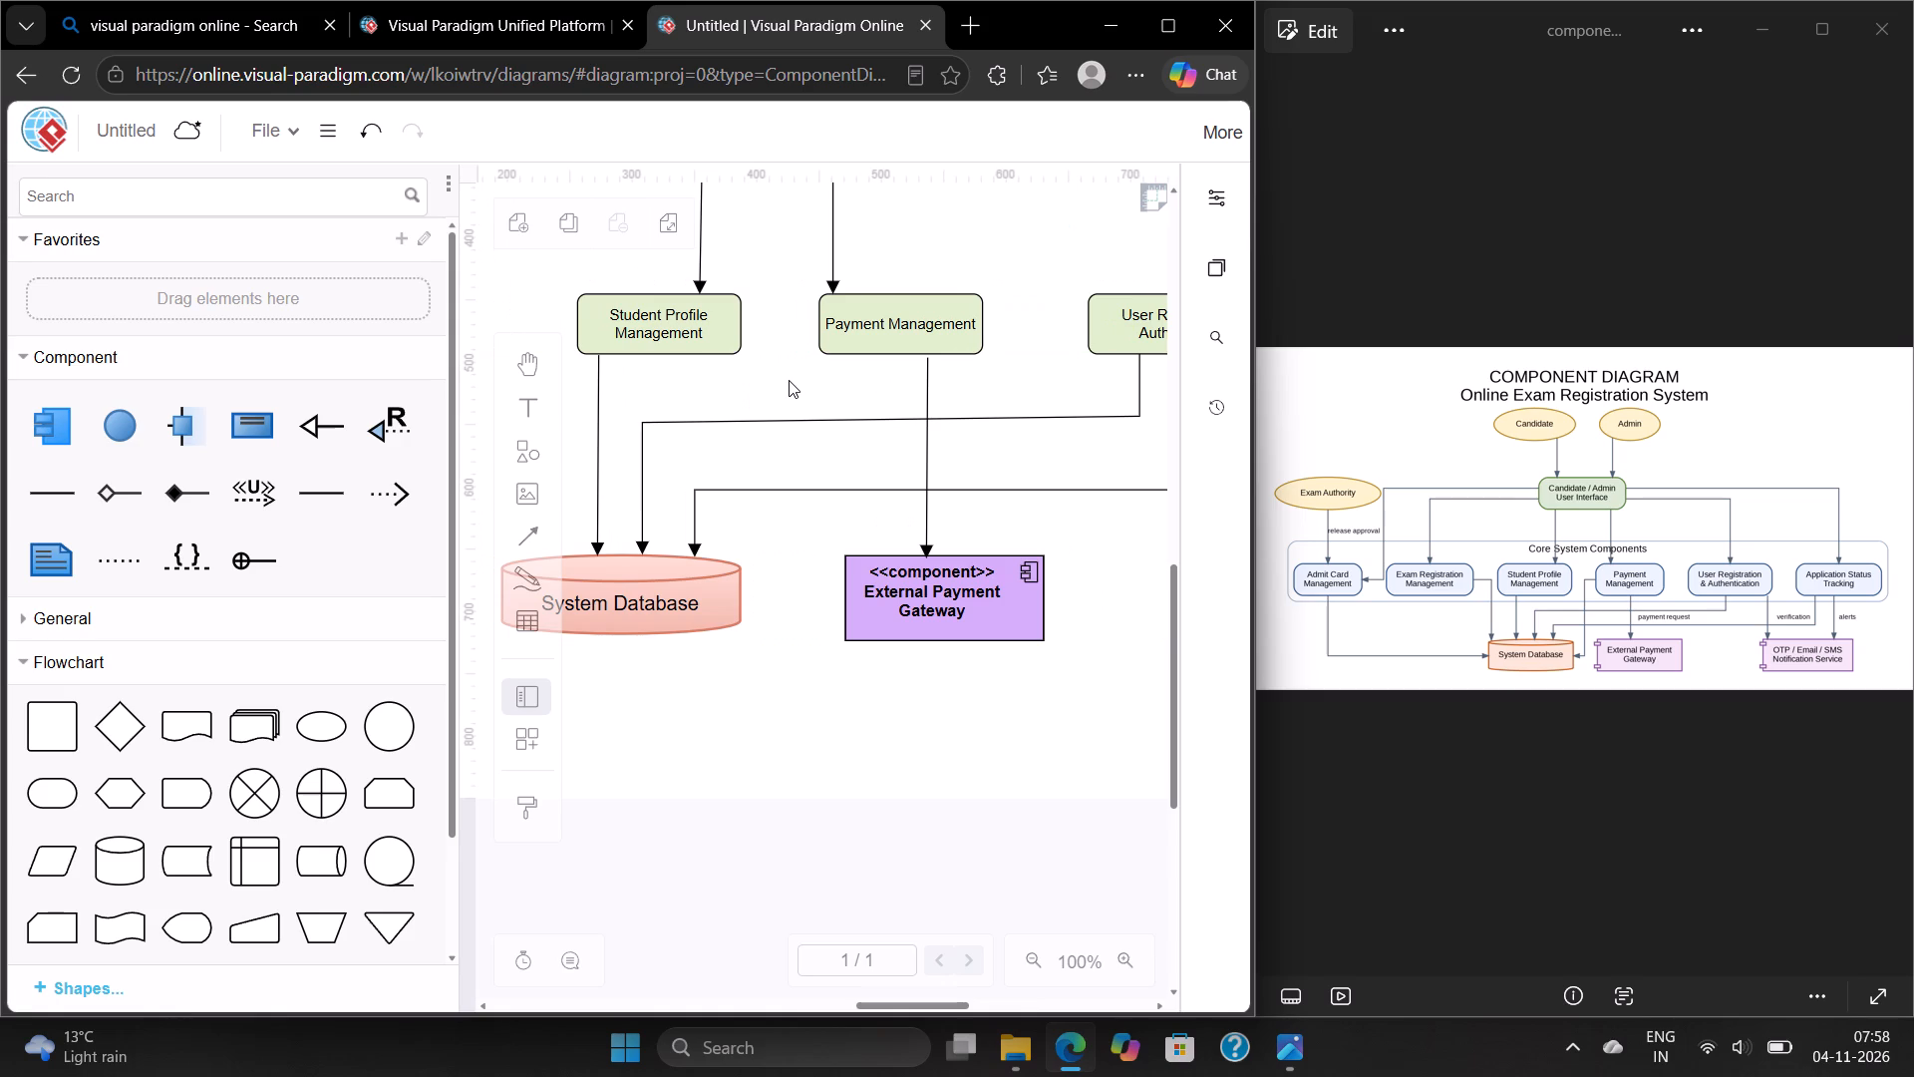
scroll(789, 380, left, 2)
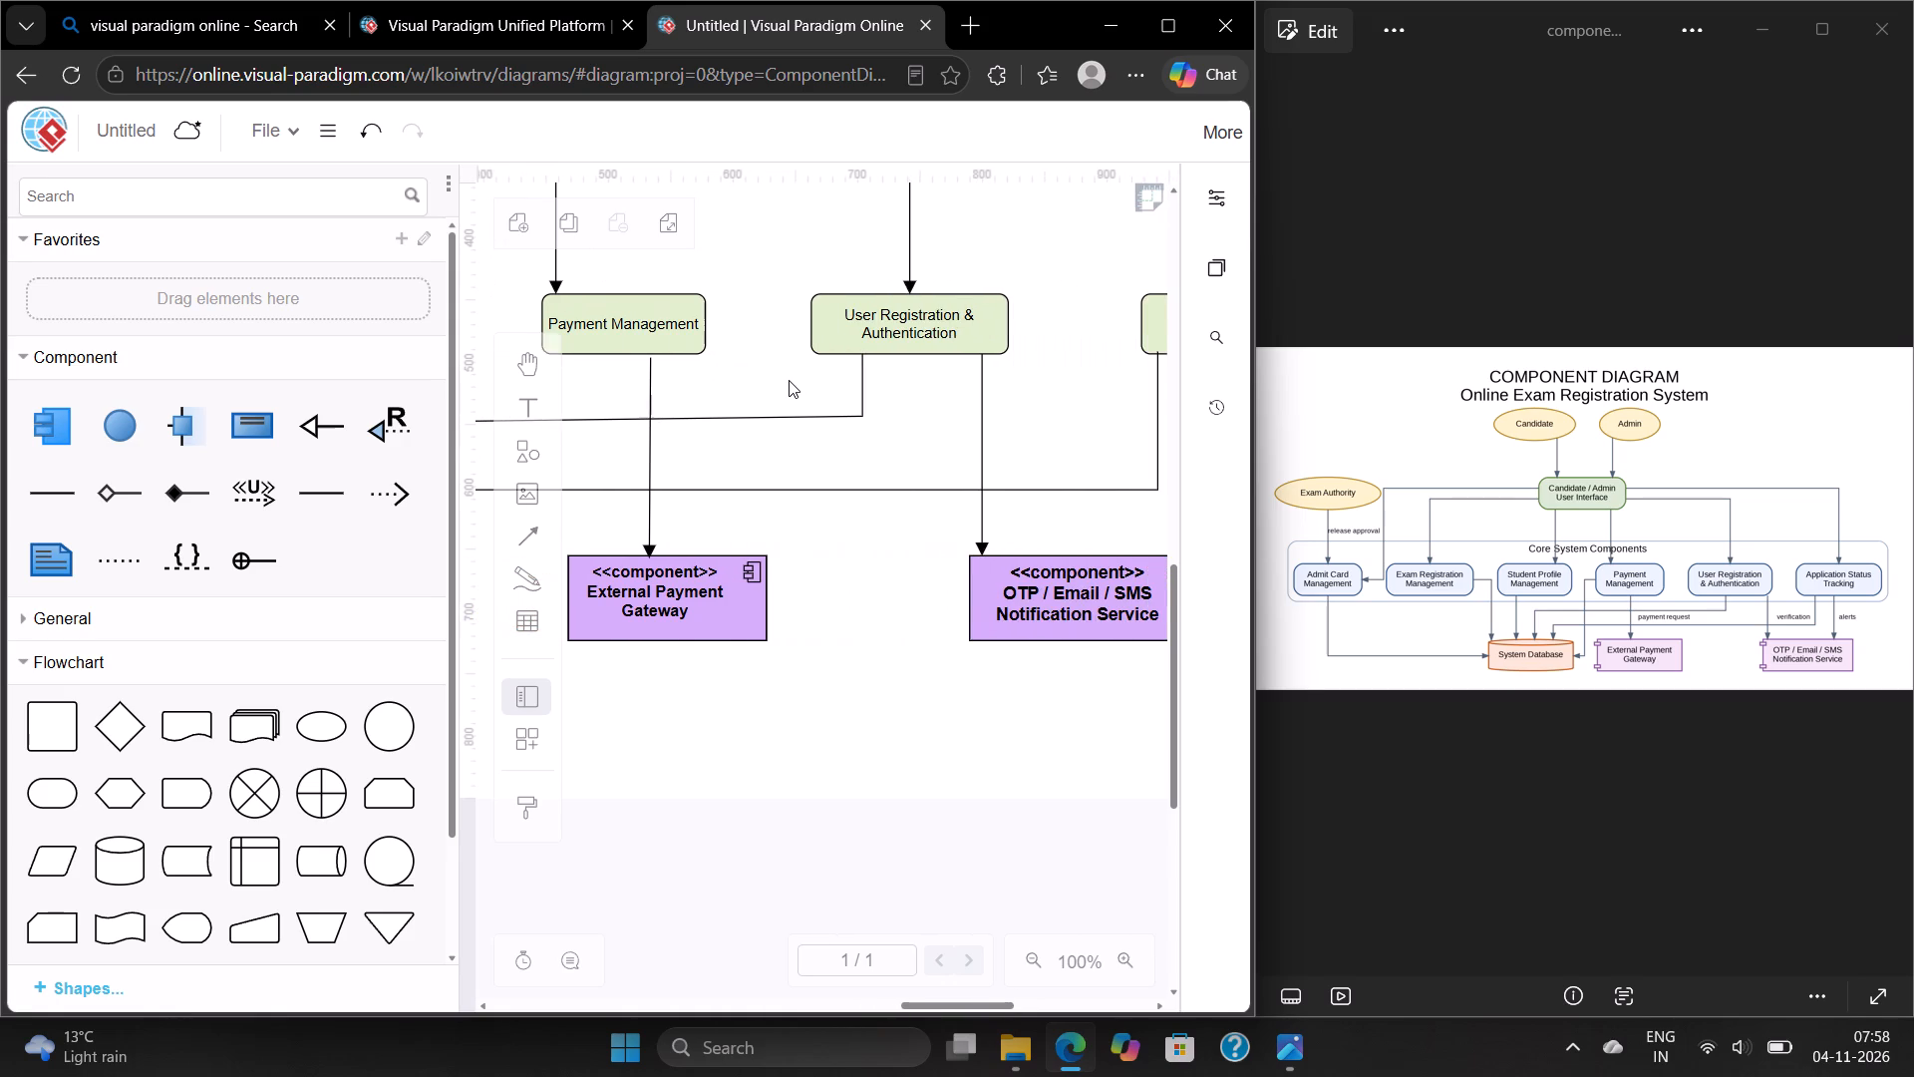
scroll(789, 380, left, 1)
scroll(789, 380, right, 3)
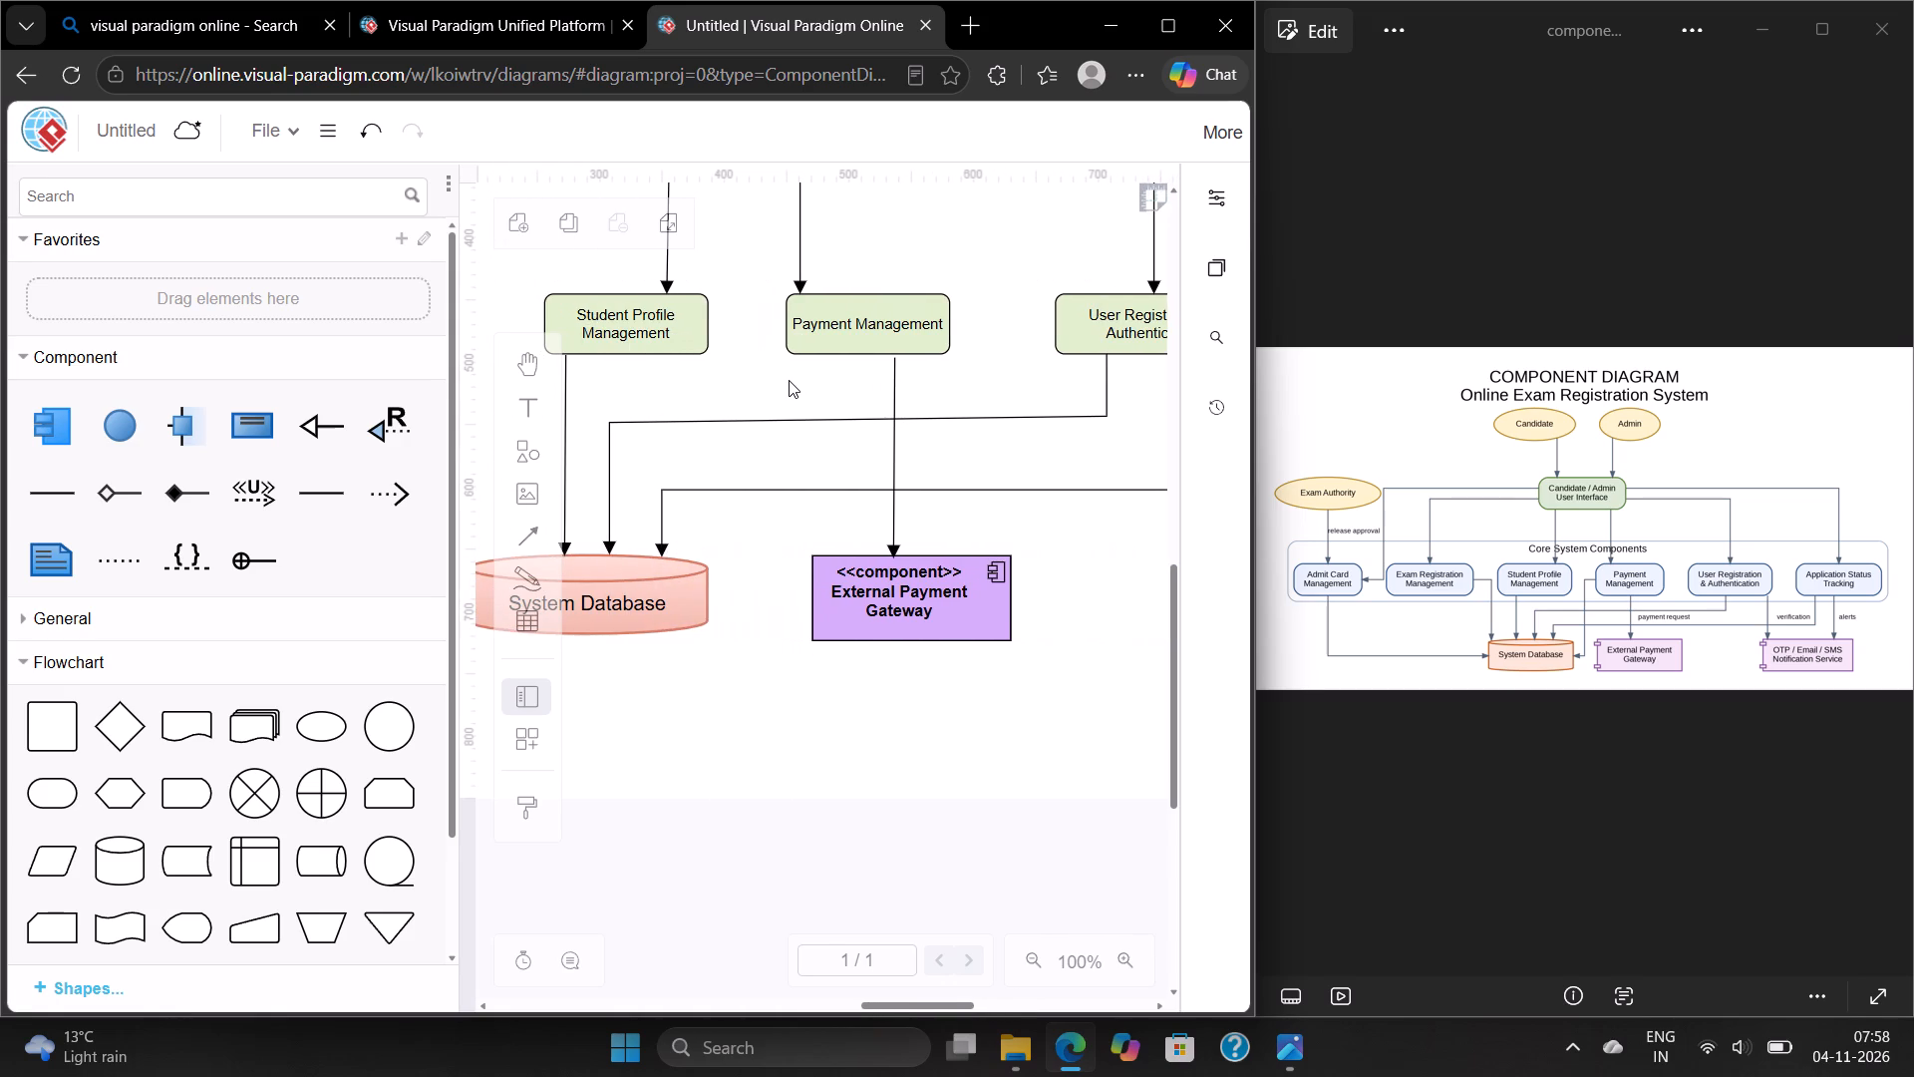
click(896, 391)
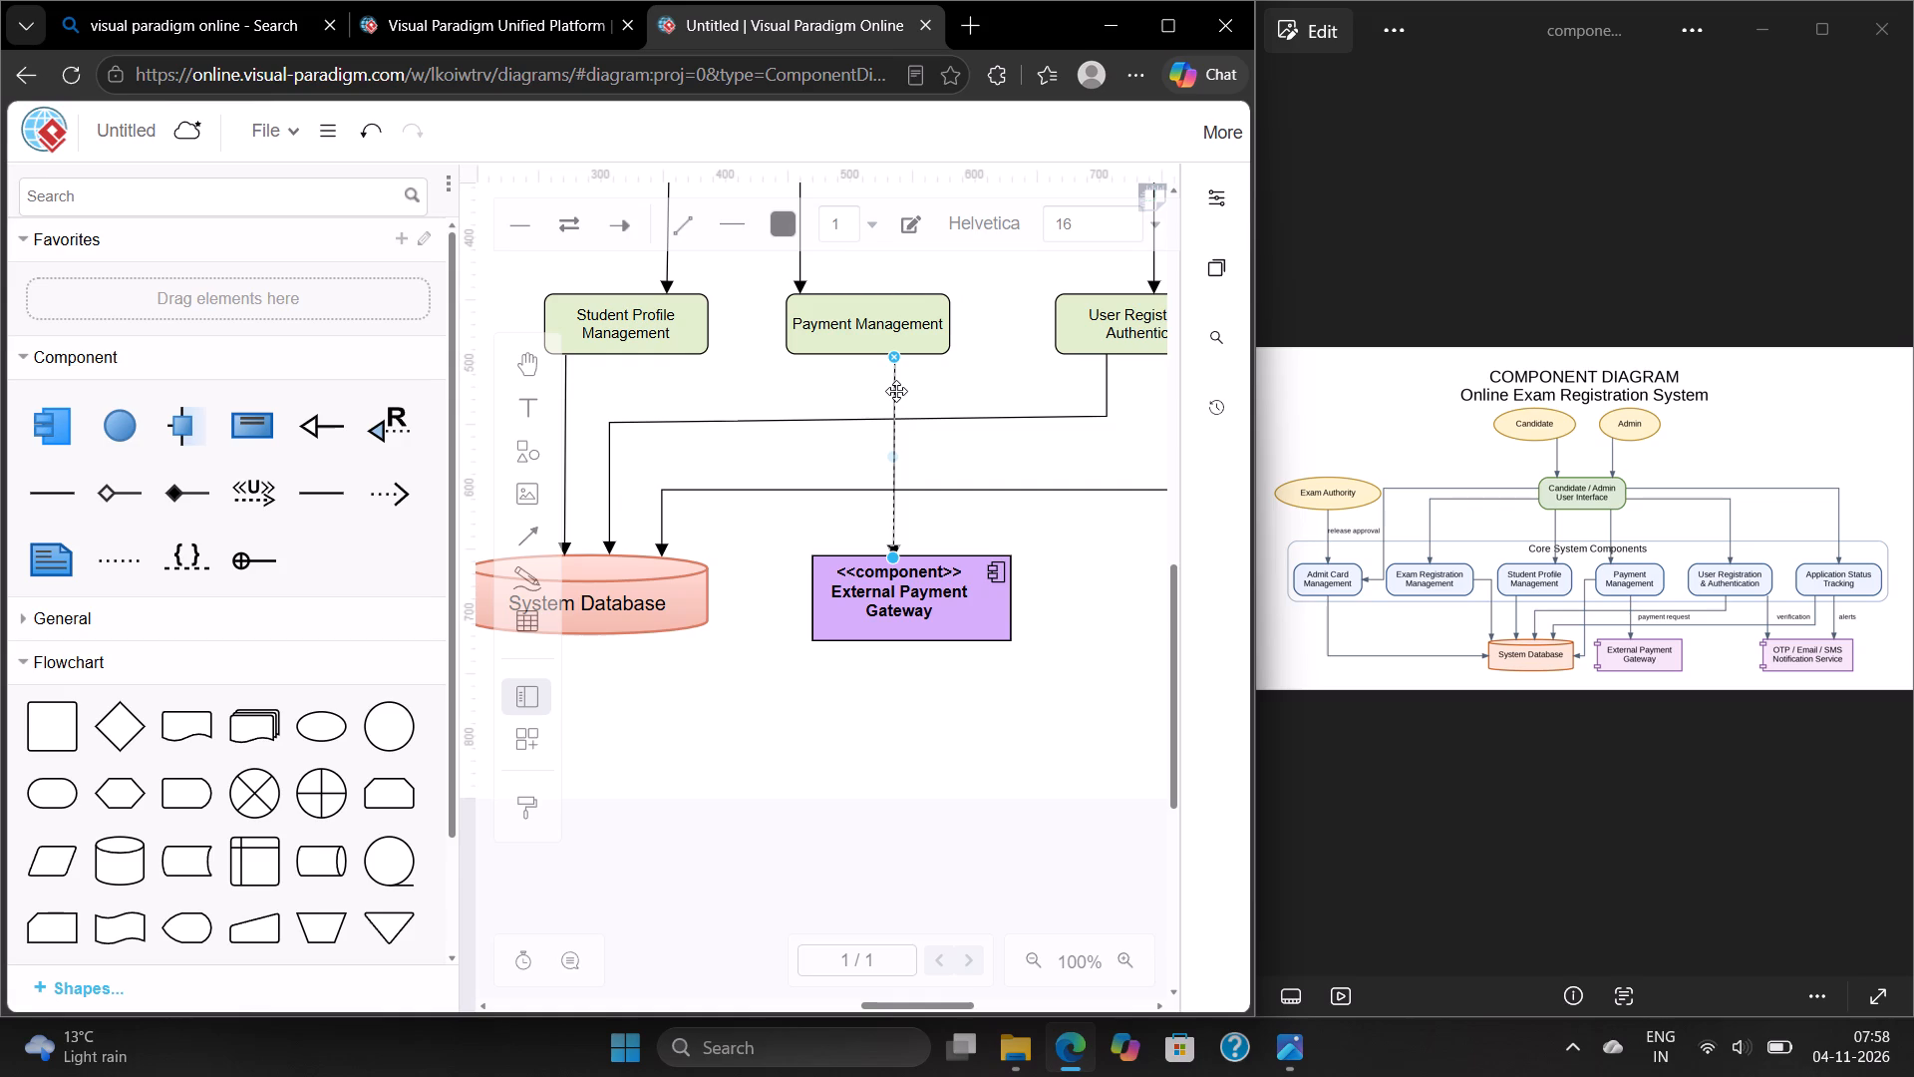
key(ctrl+c)
click(725, 402)
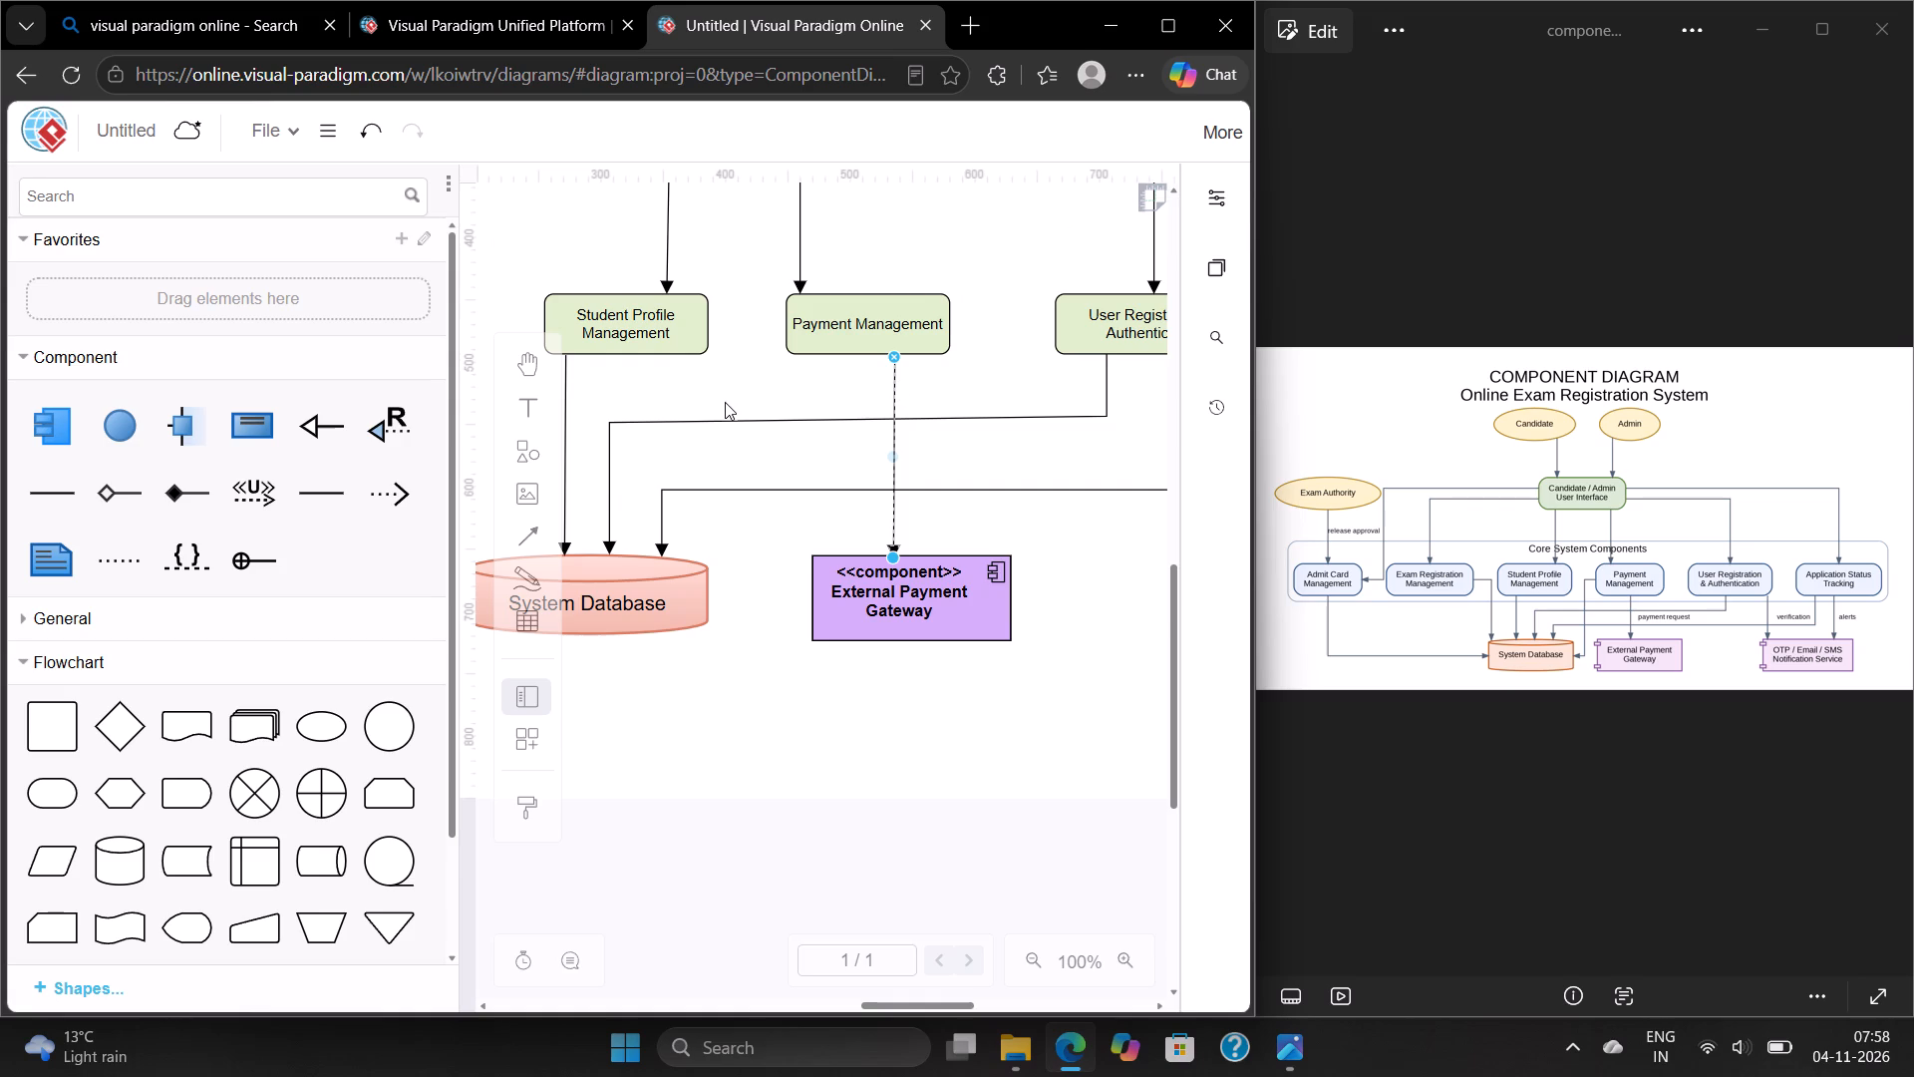
key(ctrl+v)
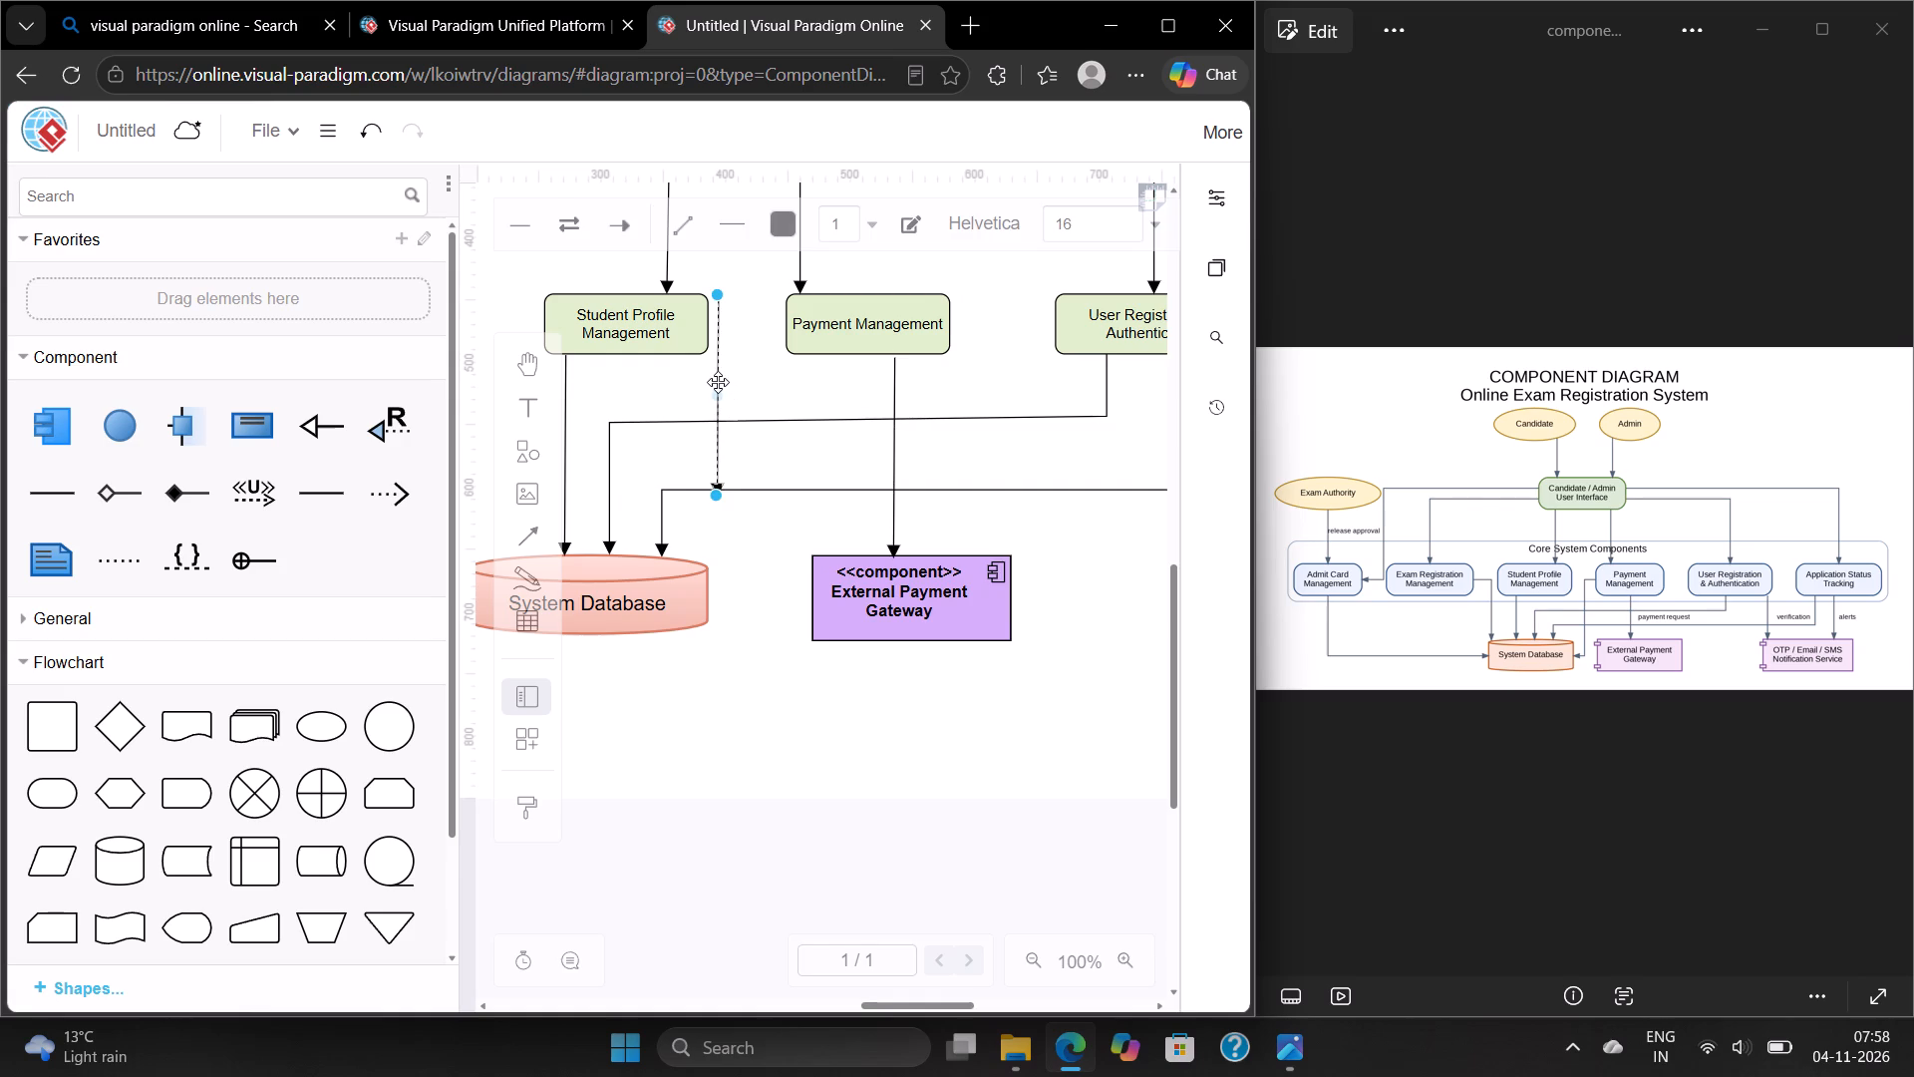
drag(718, 382, 745, 450)
Move the copied arrow's start to the left edge of "Payment Management" and its head to the right edge of "System Database".
drag(743, 349, 765, 333)
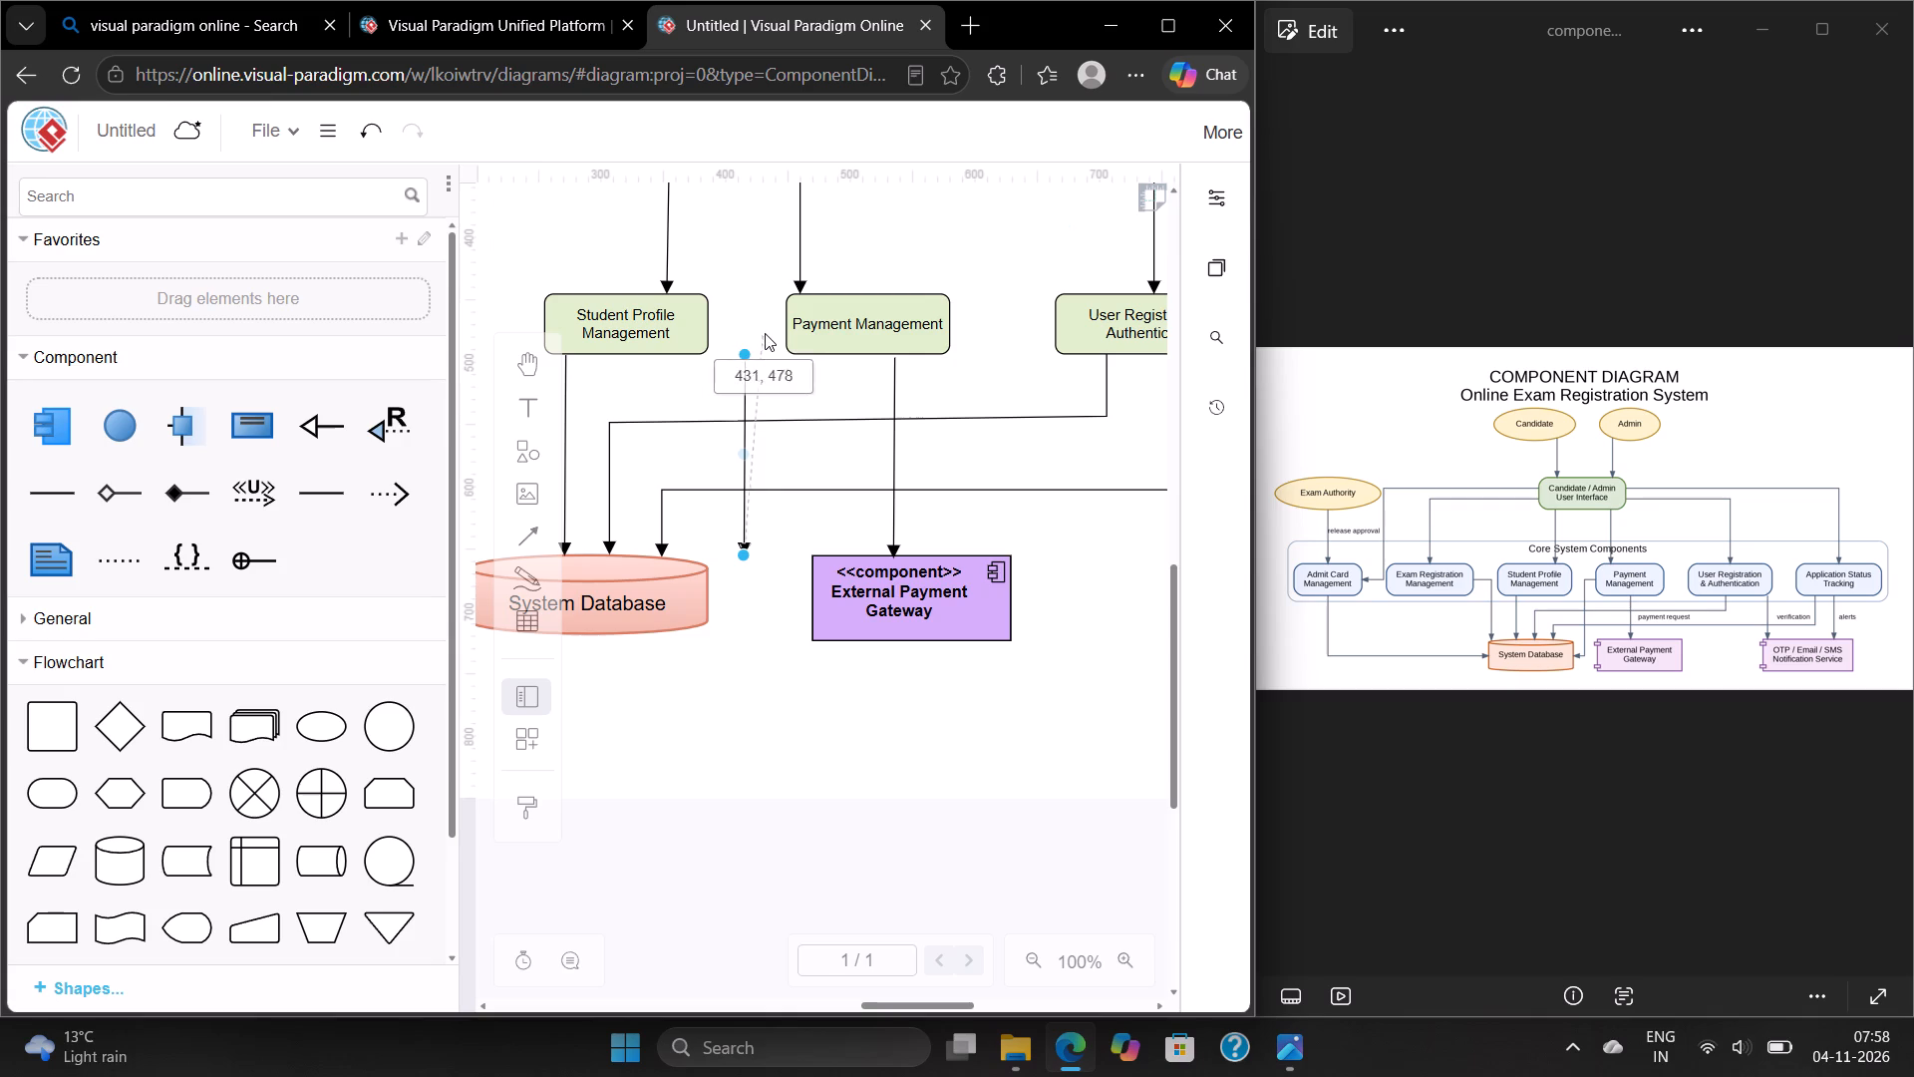
drag(765, 333, 782, 325)
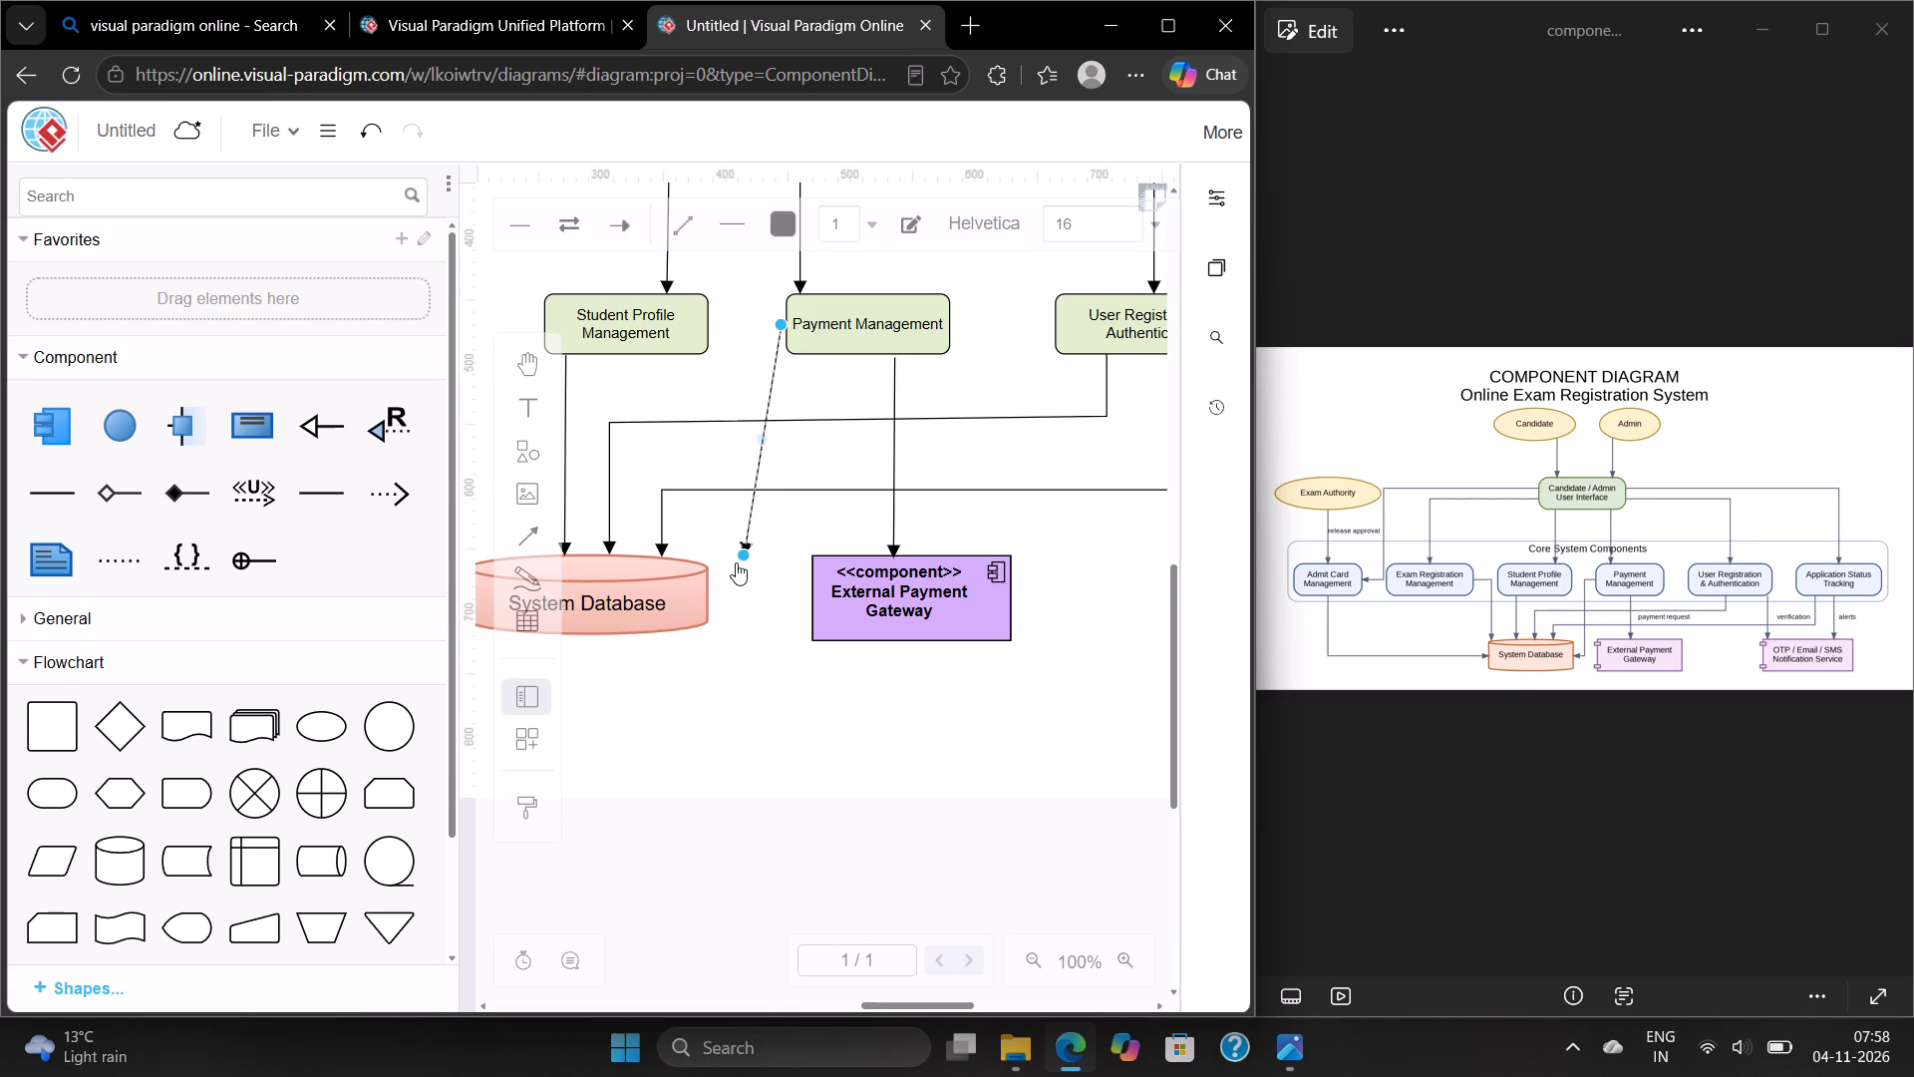
drag(739, 555, 712, 591)
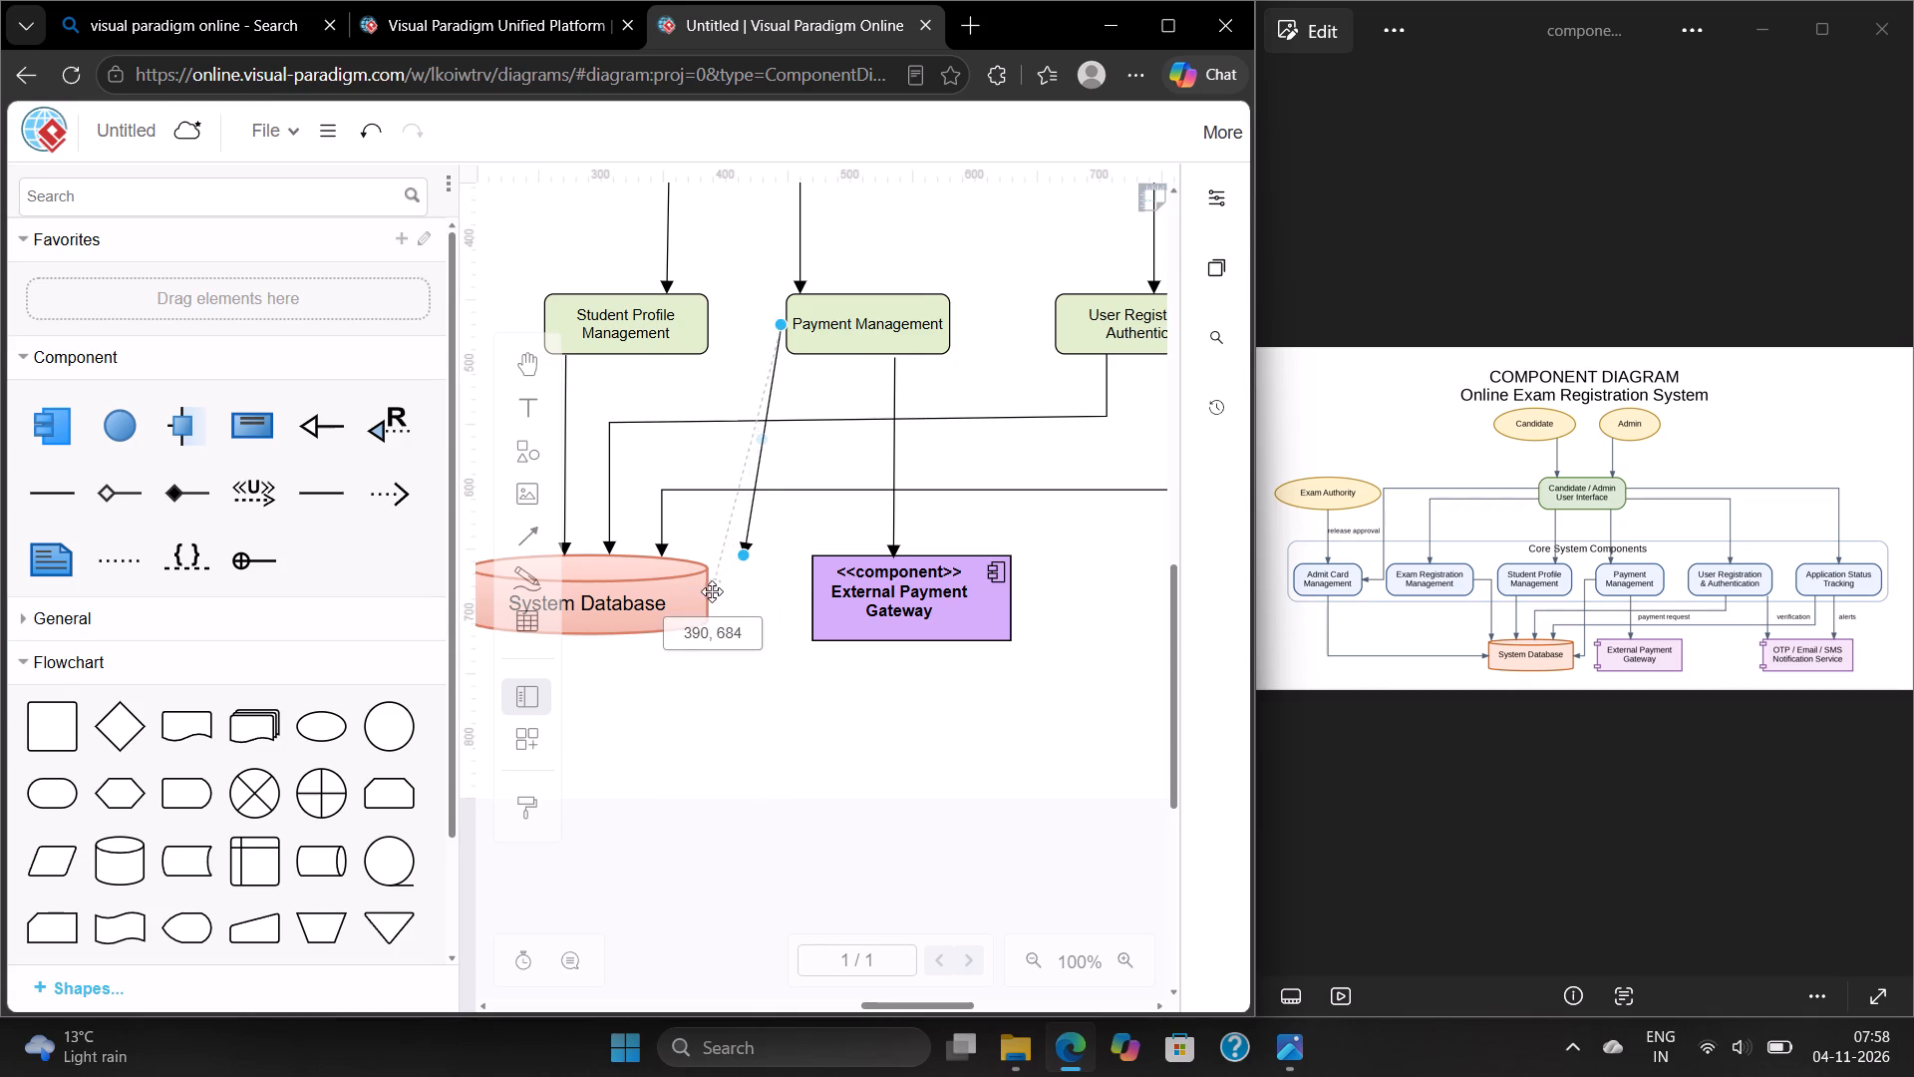
drag(712, 591, 710, 591)
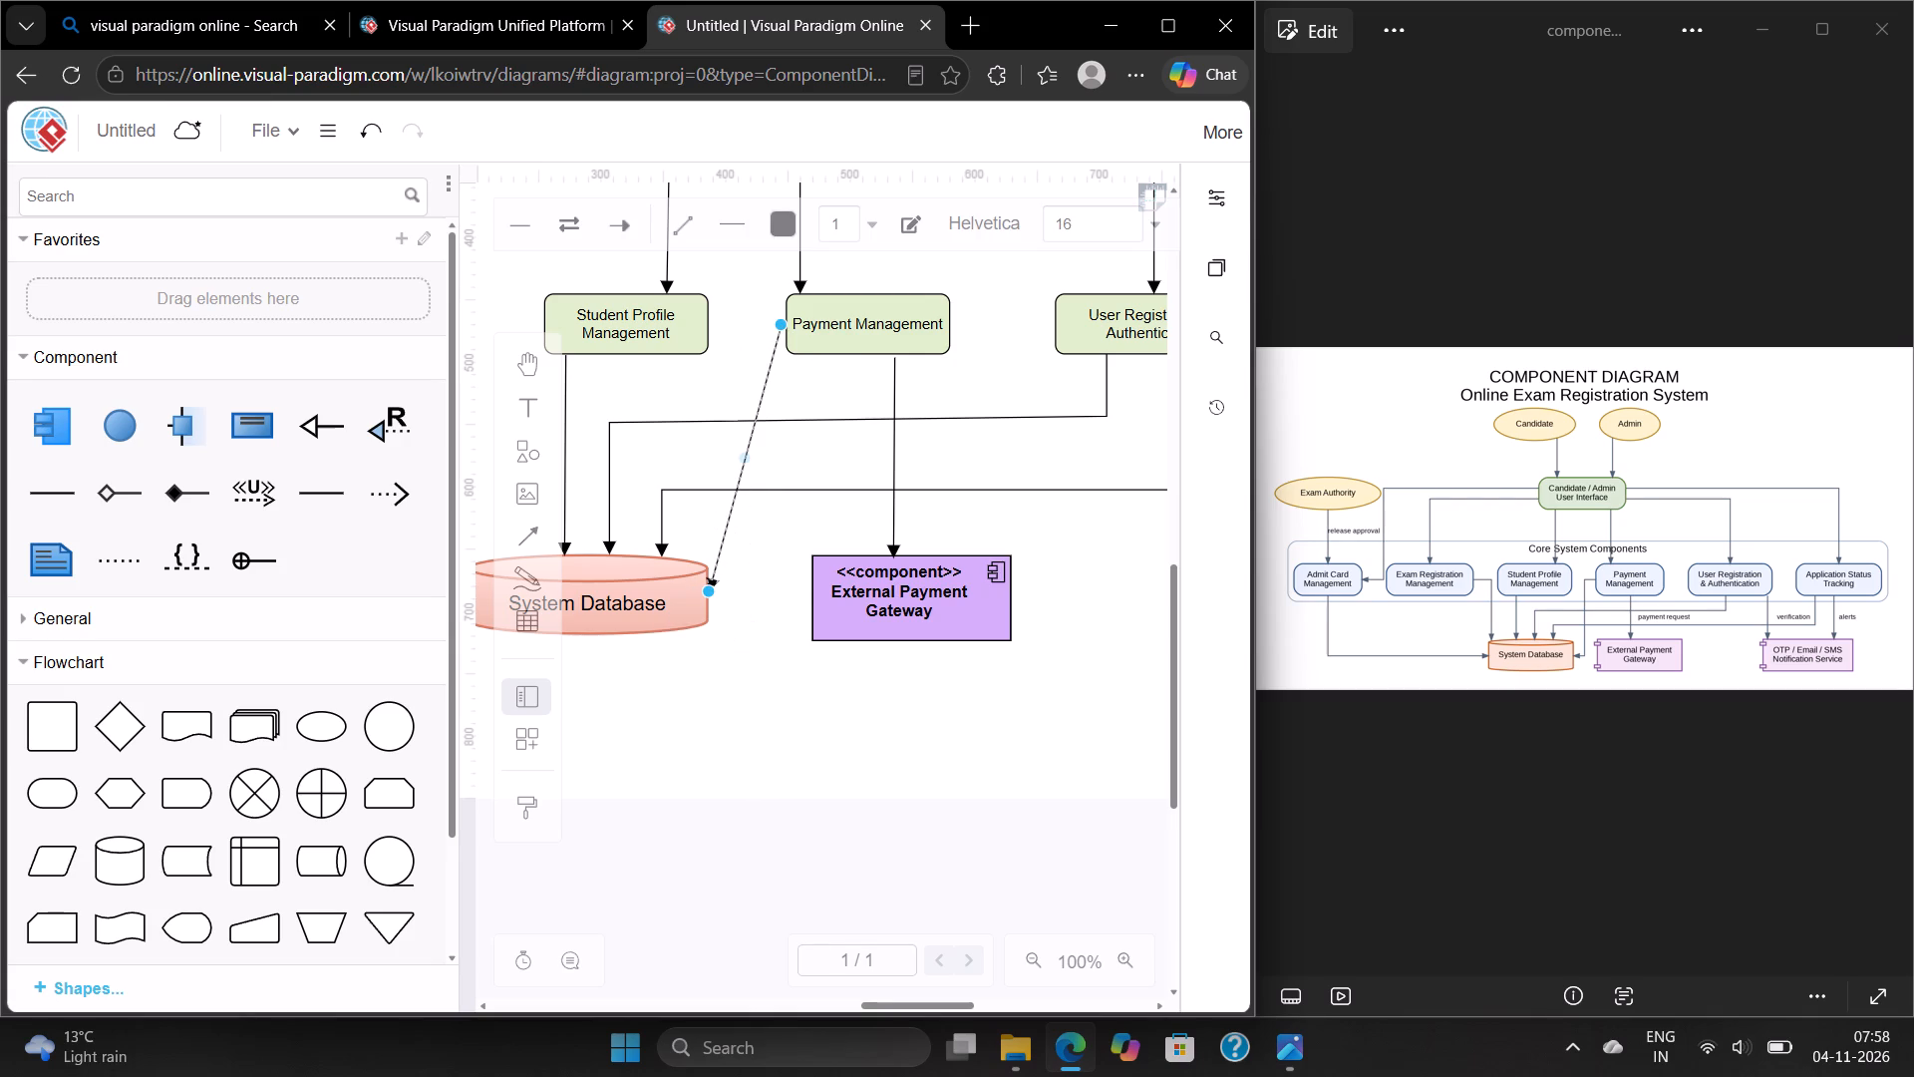
Bend that arrow at two points so it leaves "Payment Management" leftward, descends vertically, and enters "System Database" horizontally from the right.
drag(748, 460, 752, 587)
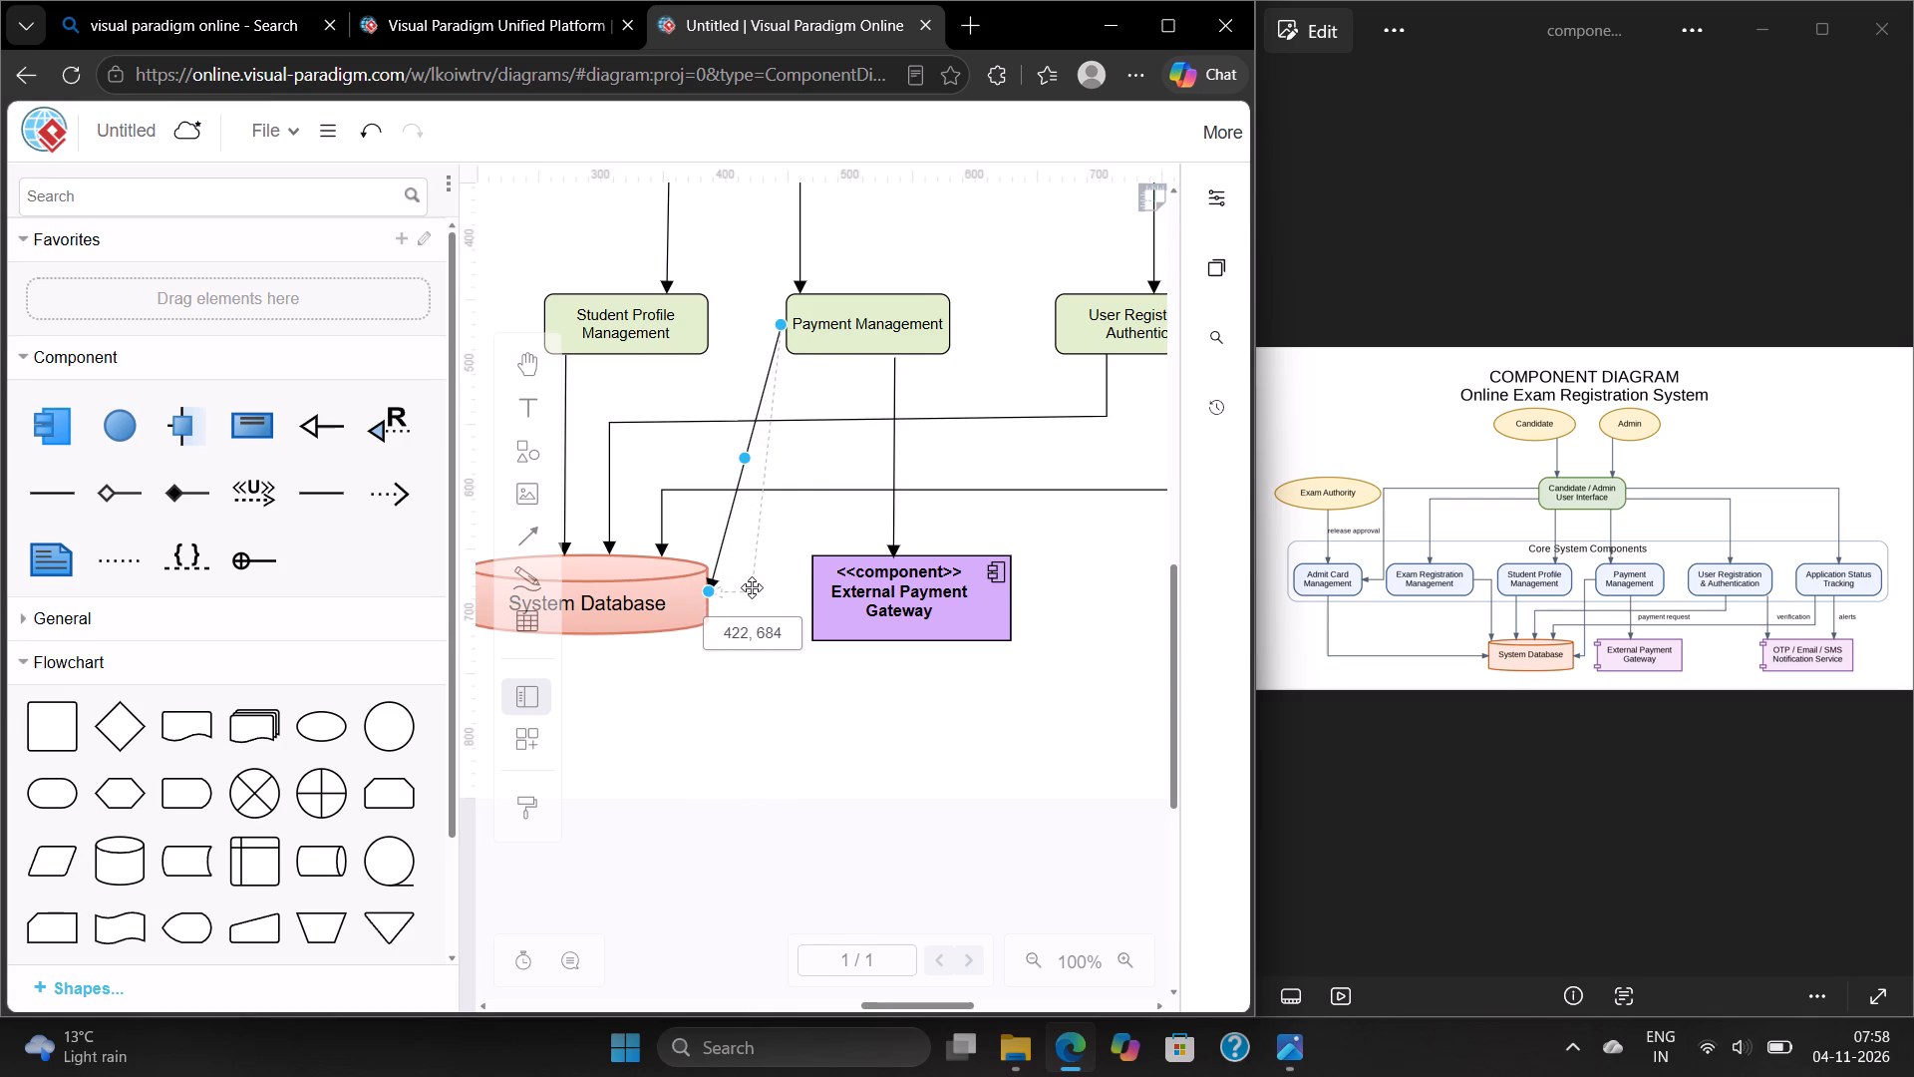
drag(752, 587, 744, 587)
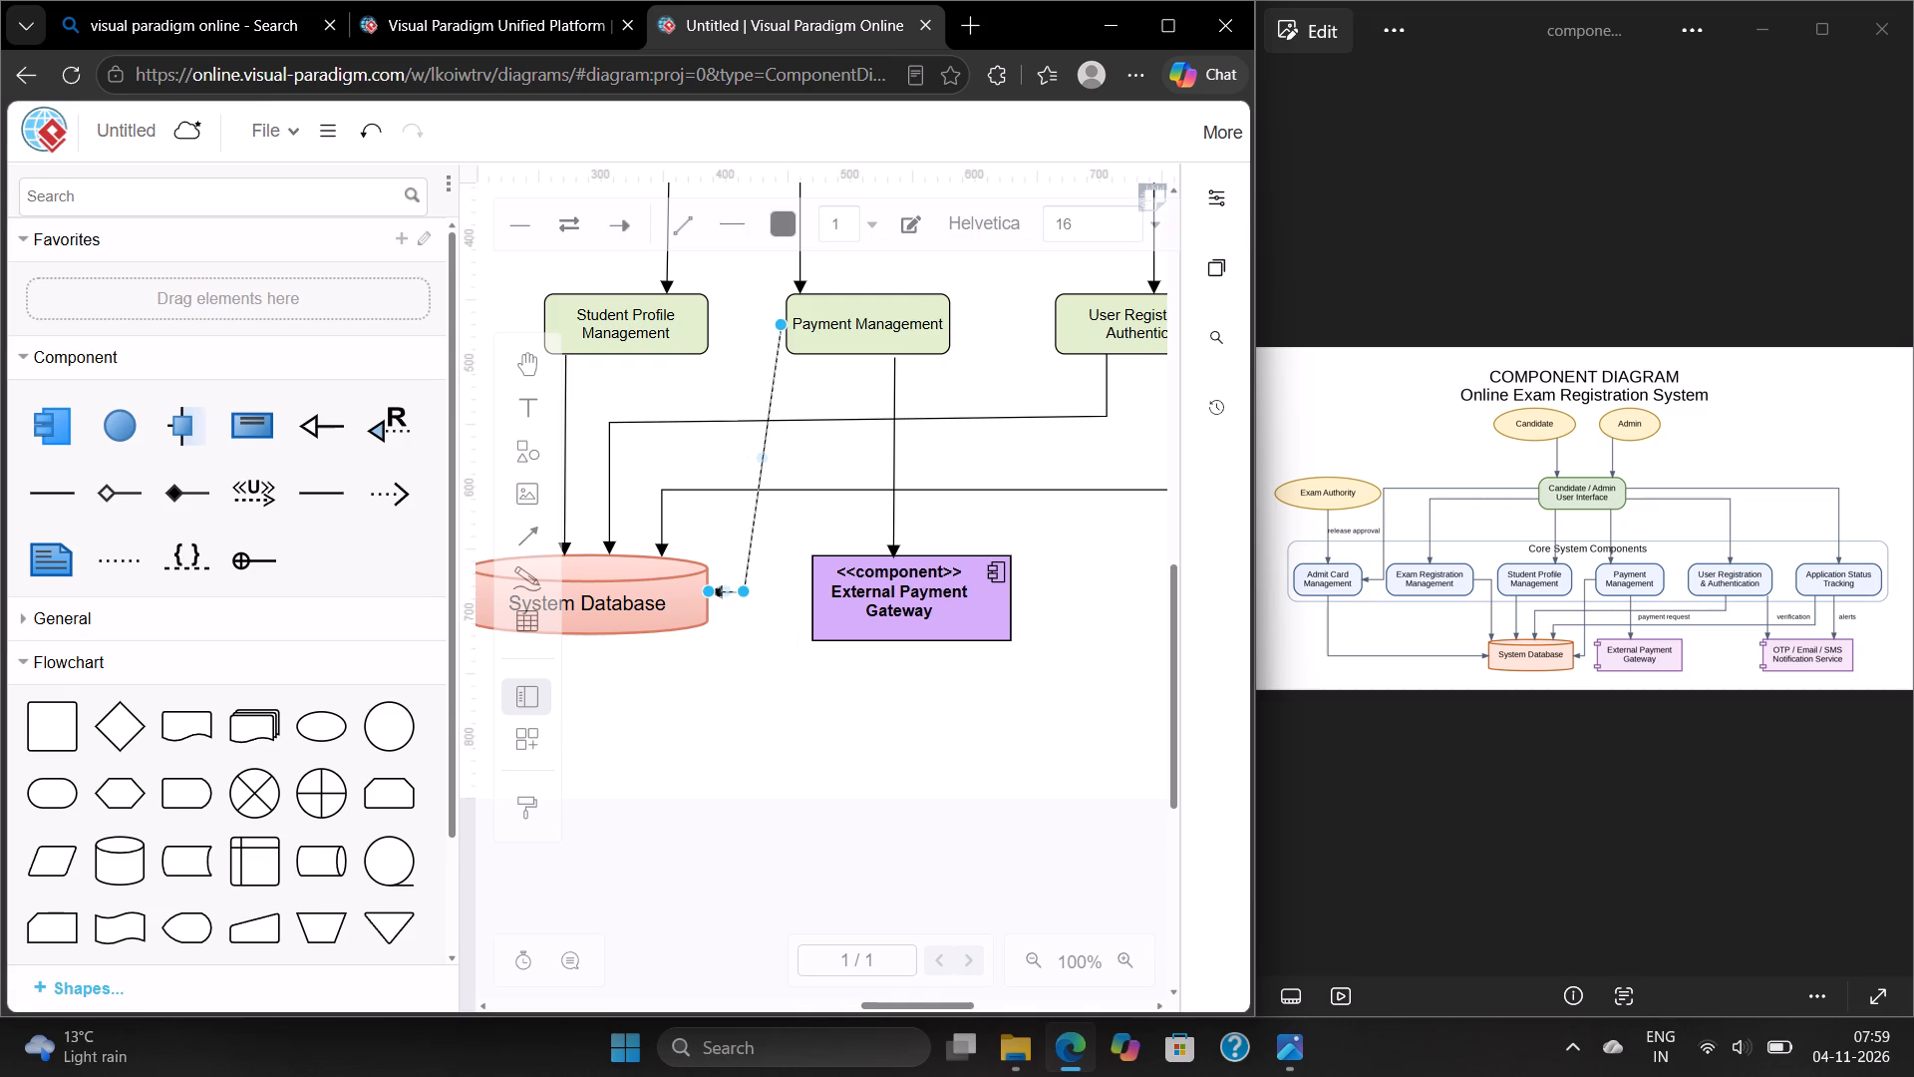
drag(761, 456, 745, 329)
click(745, 289)
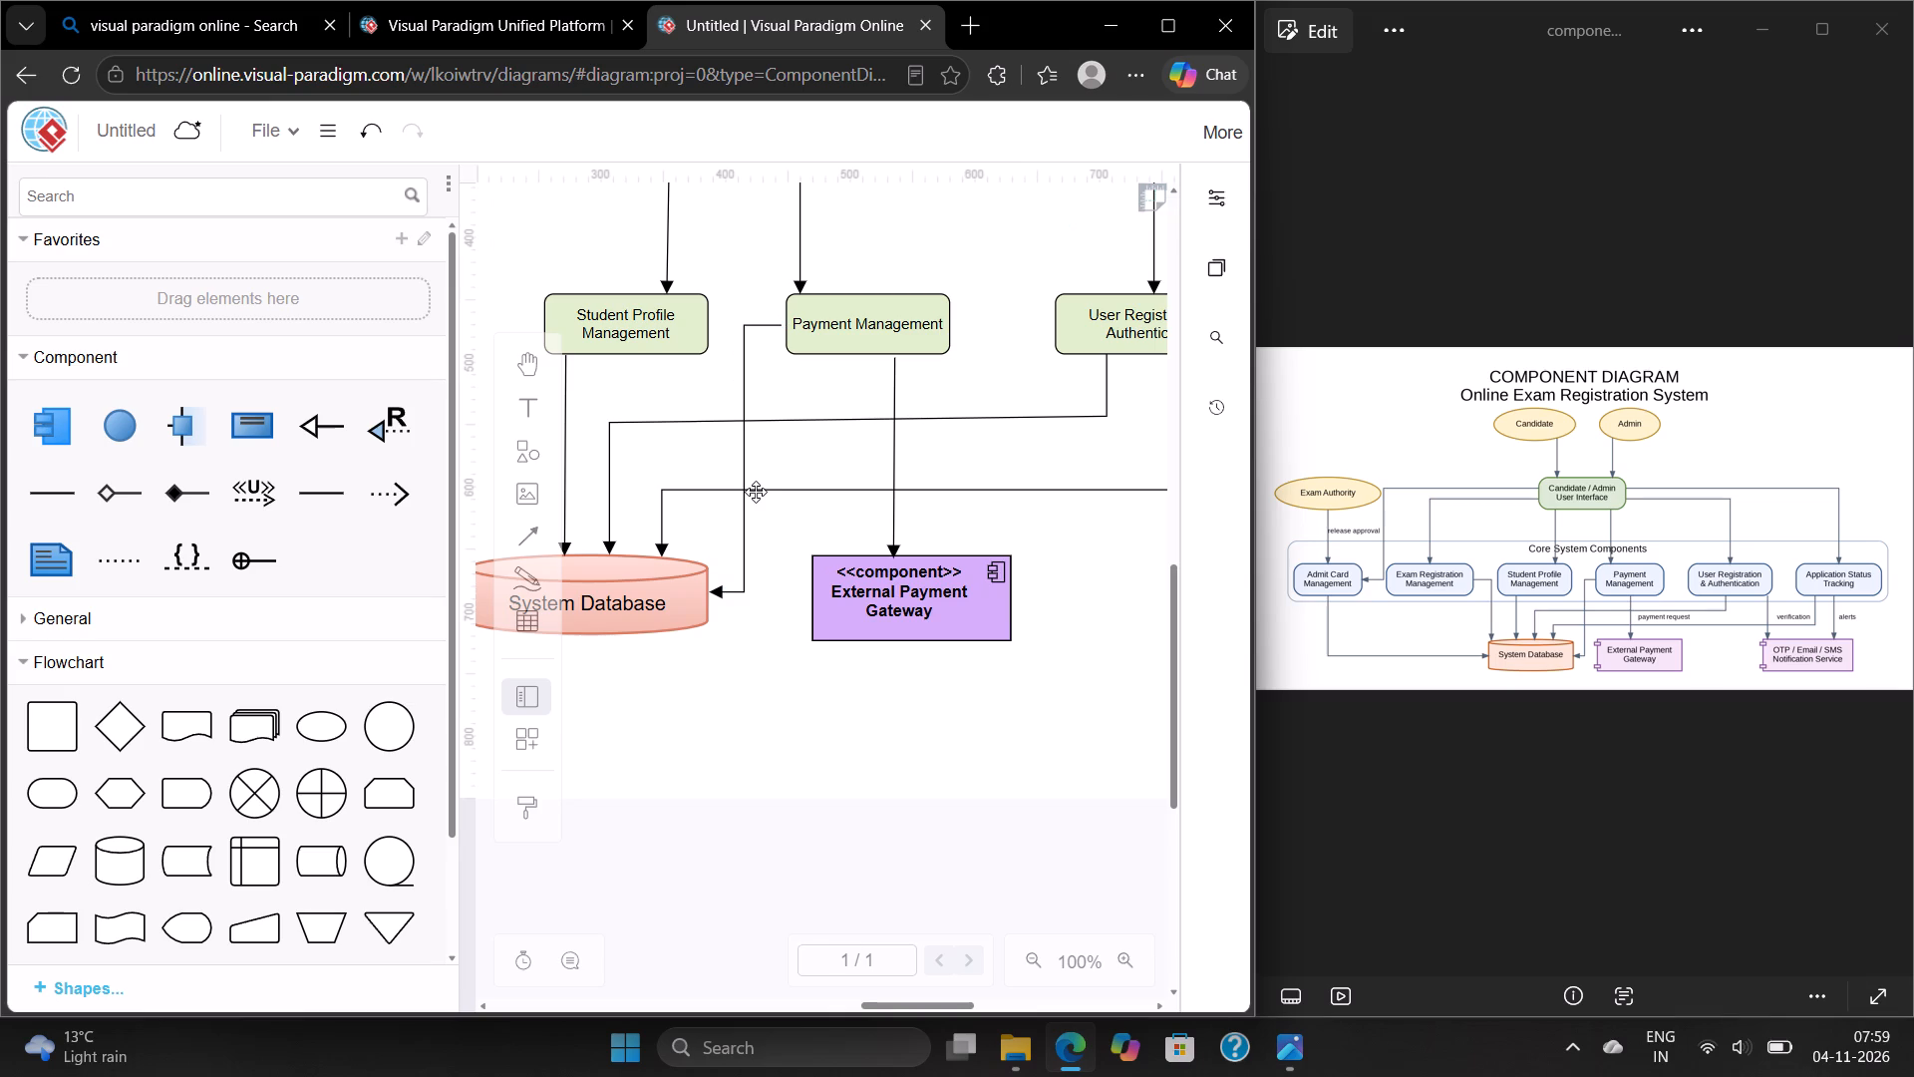
scroll(756, 492, right, 1)
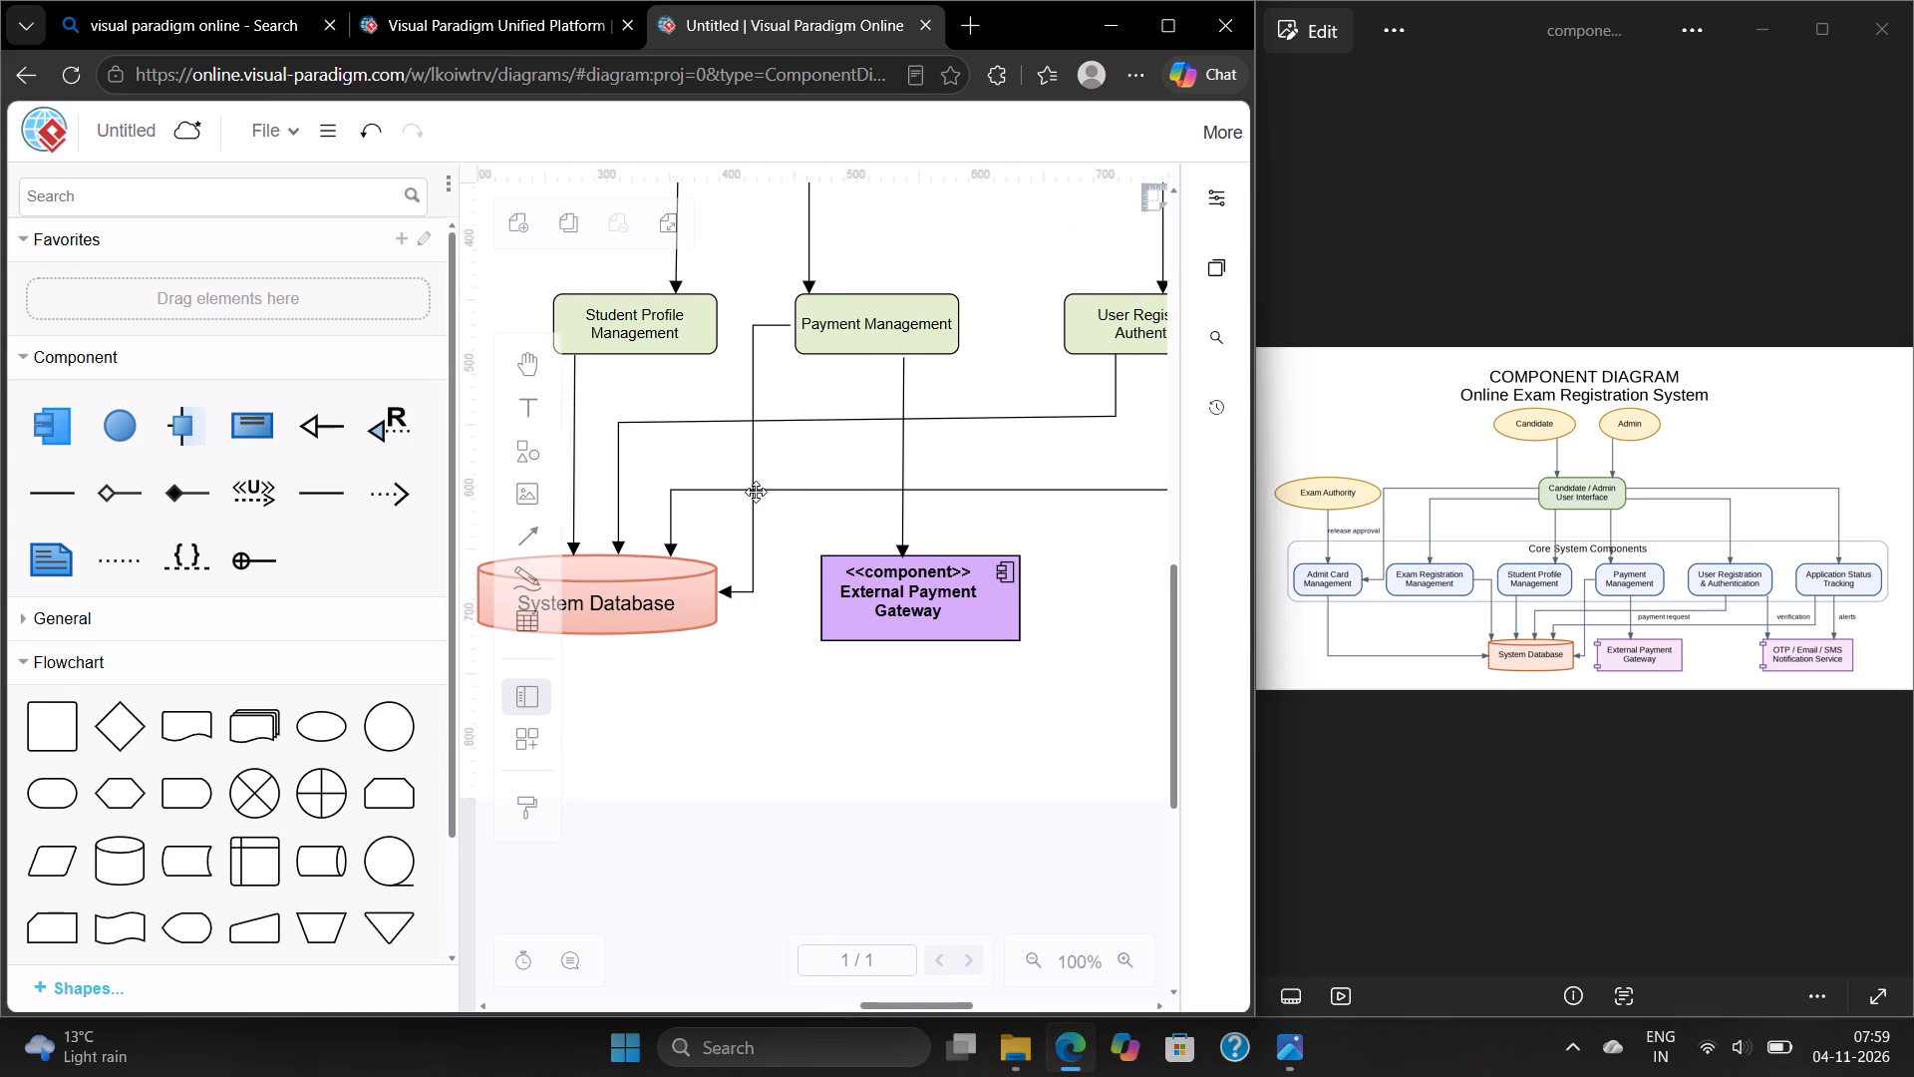
Paste another copy of the vertical arrow between "Exam Registration Management" and "Student Profile Management", with its head on the upper-left edge of "System Database".
scroll(756, 492, right, 2)
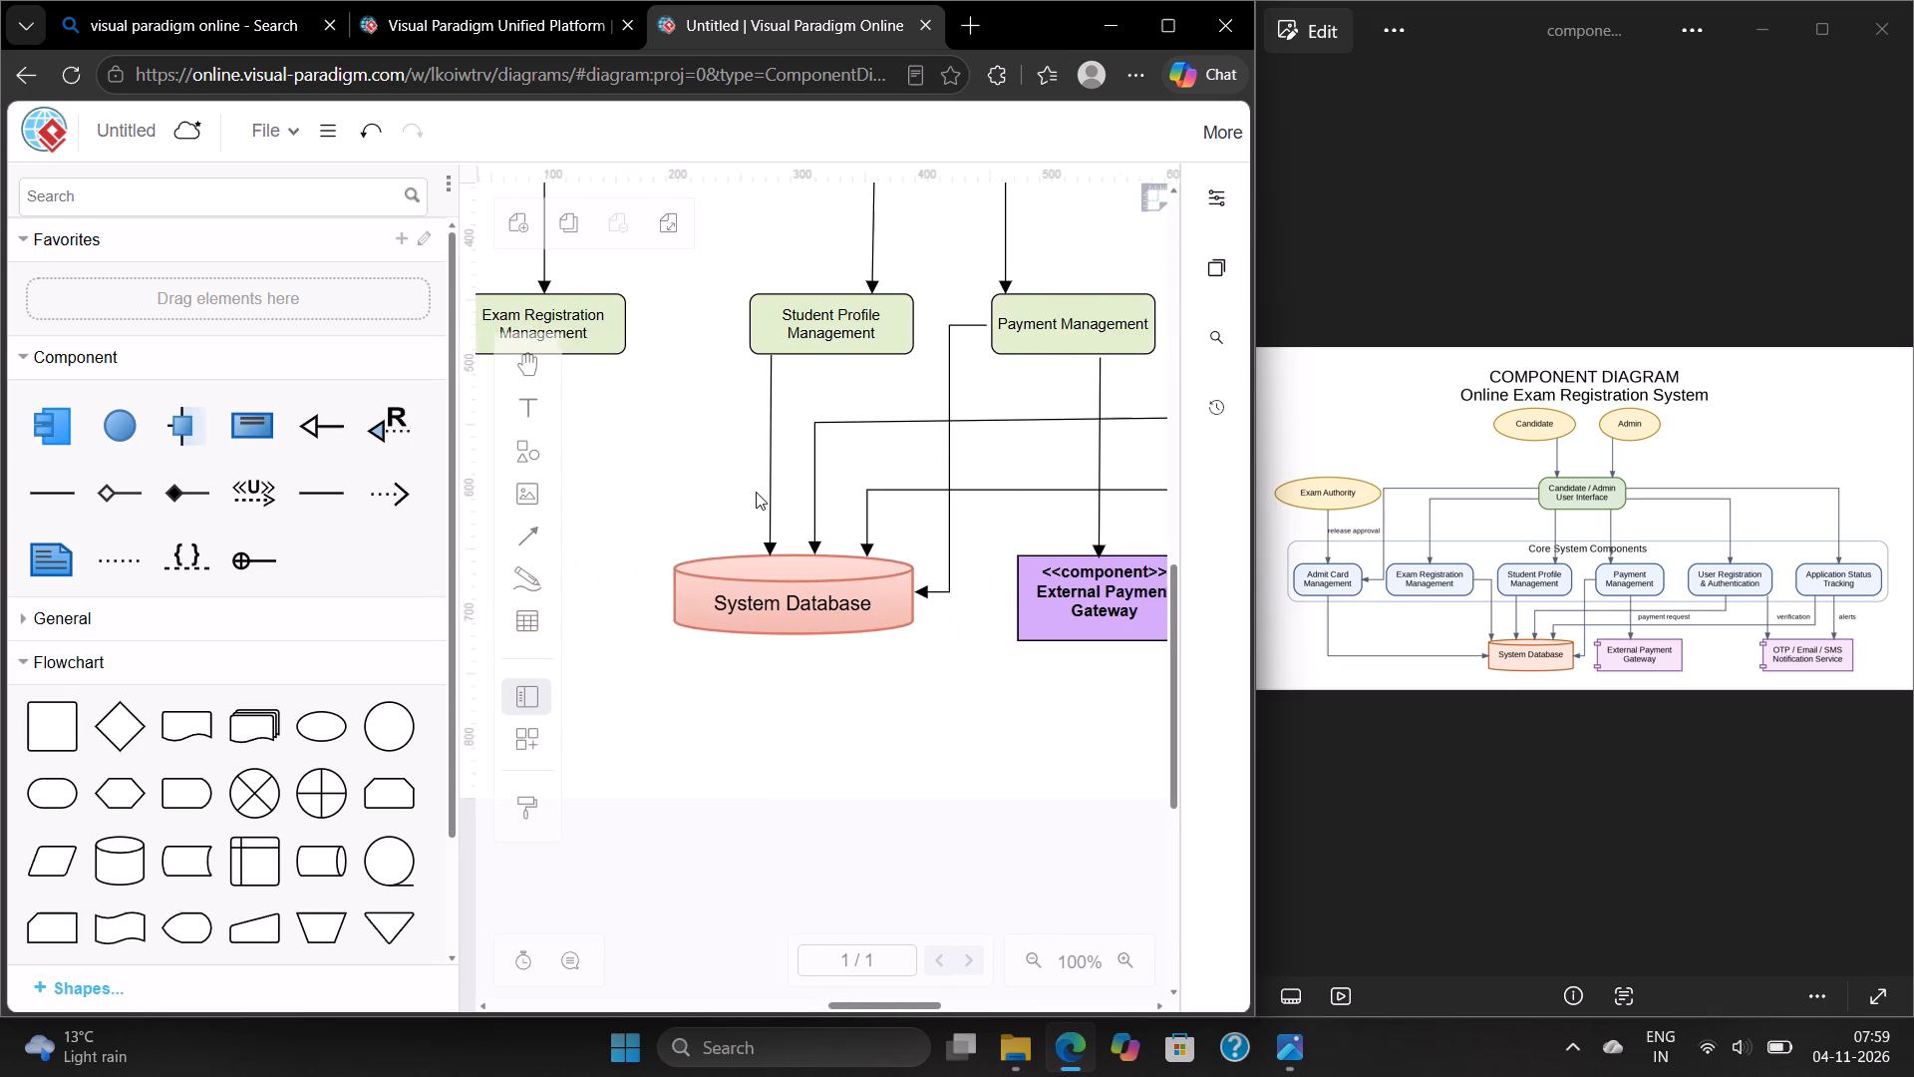
scroll(756, 492, right, 2)
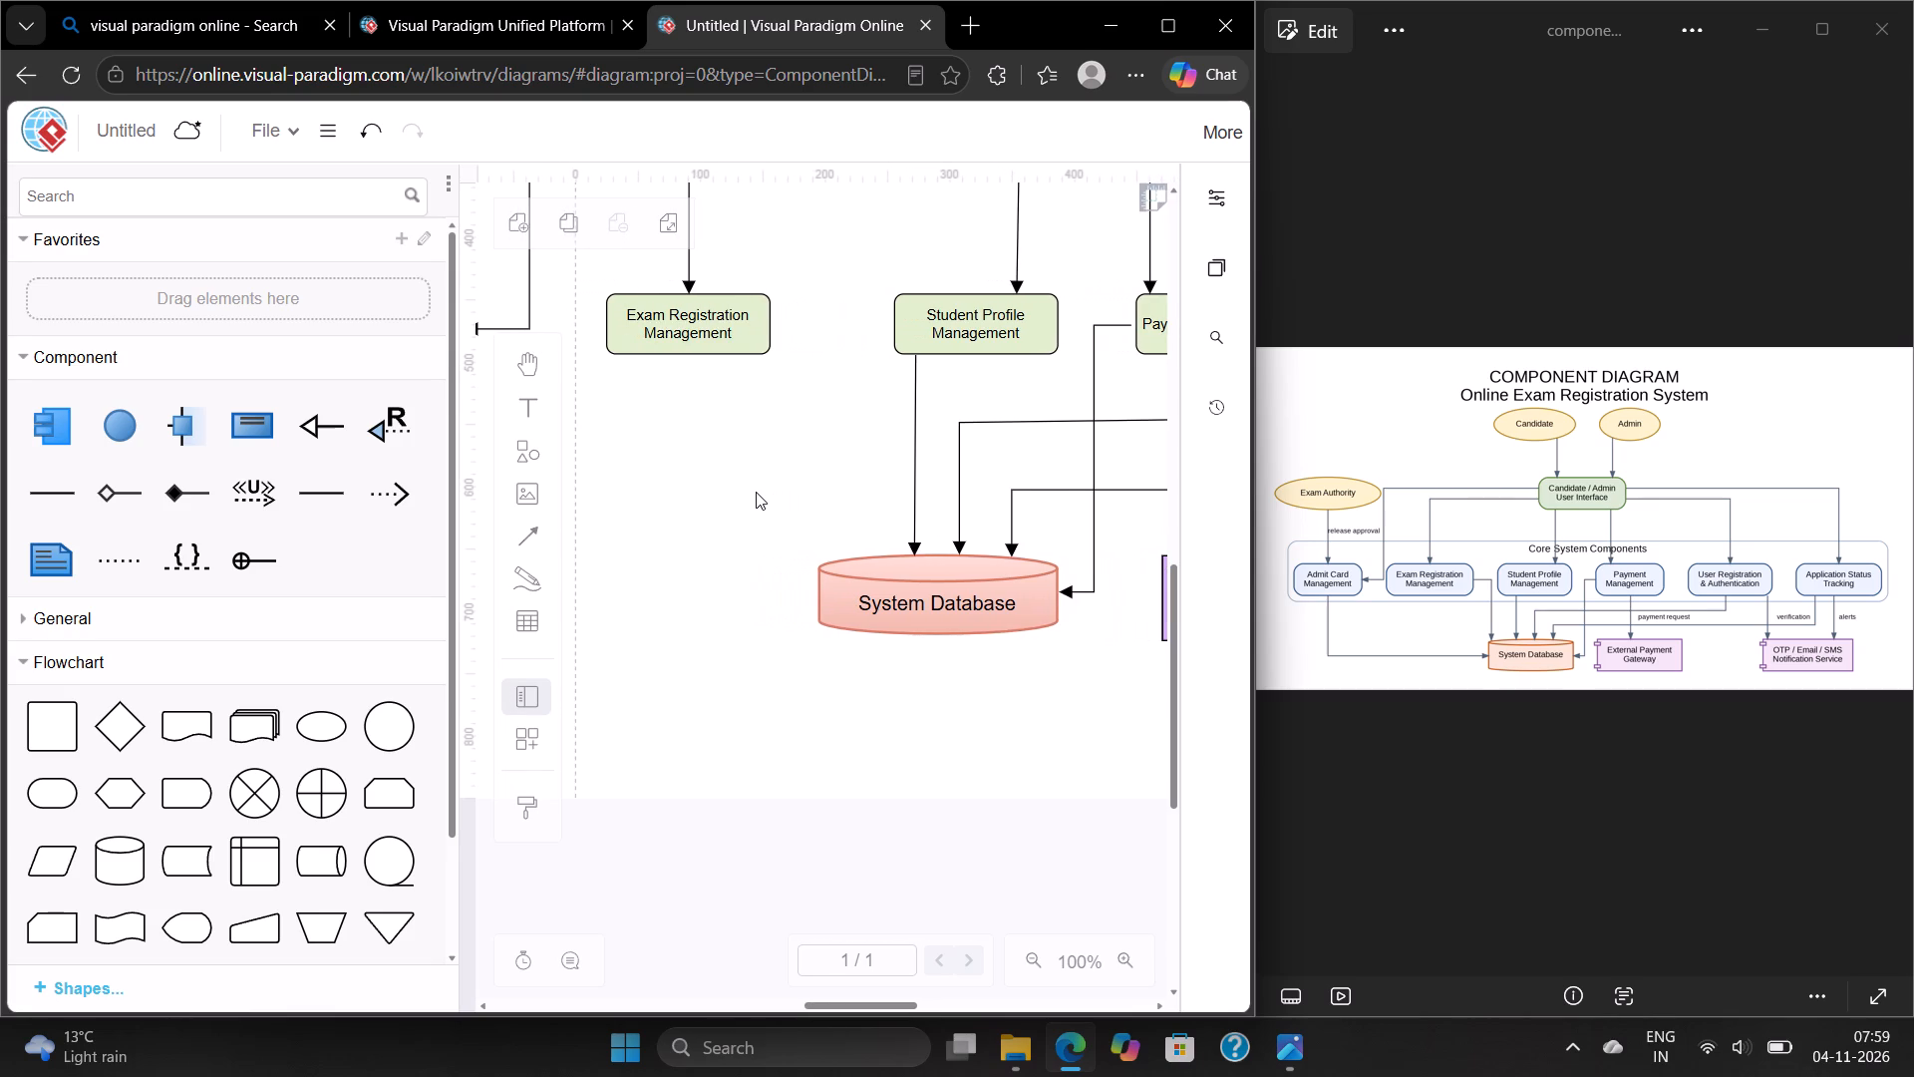
click(712, 471)
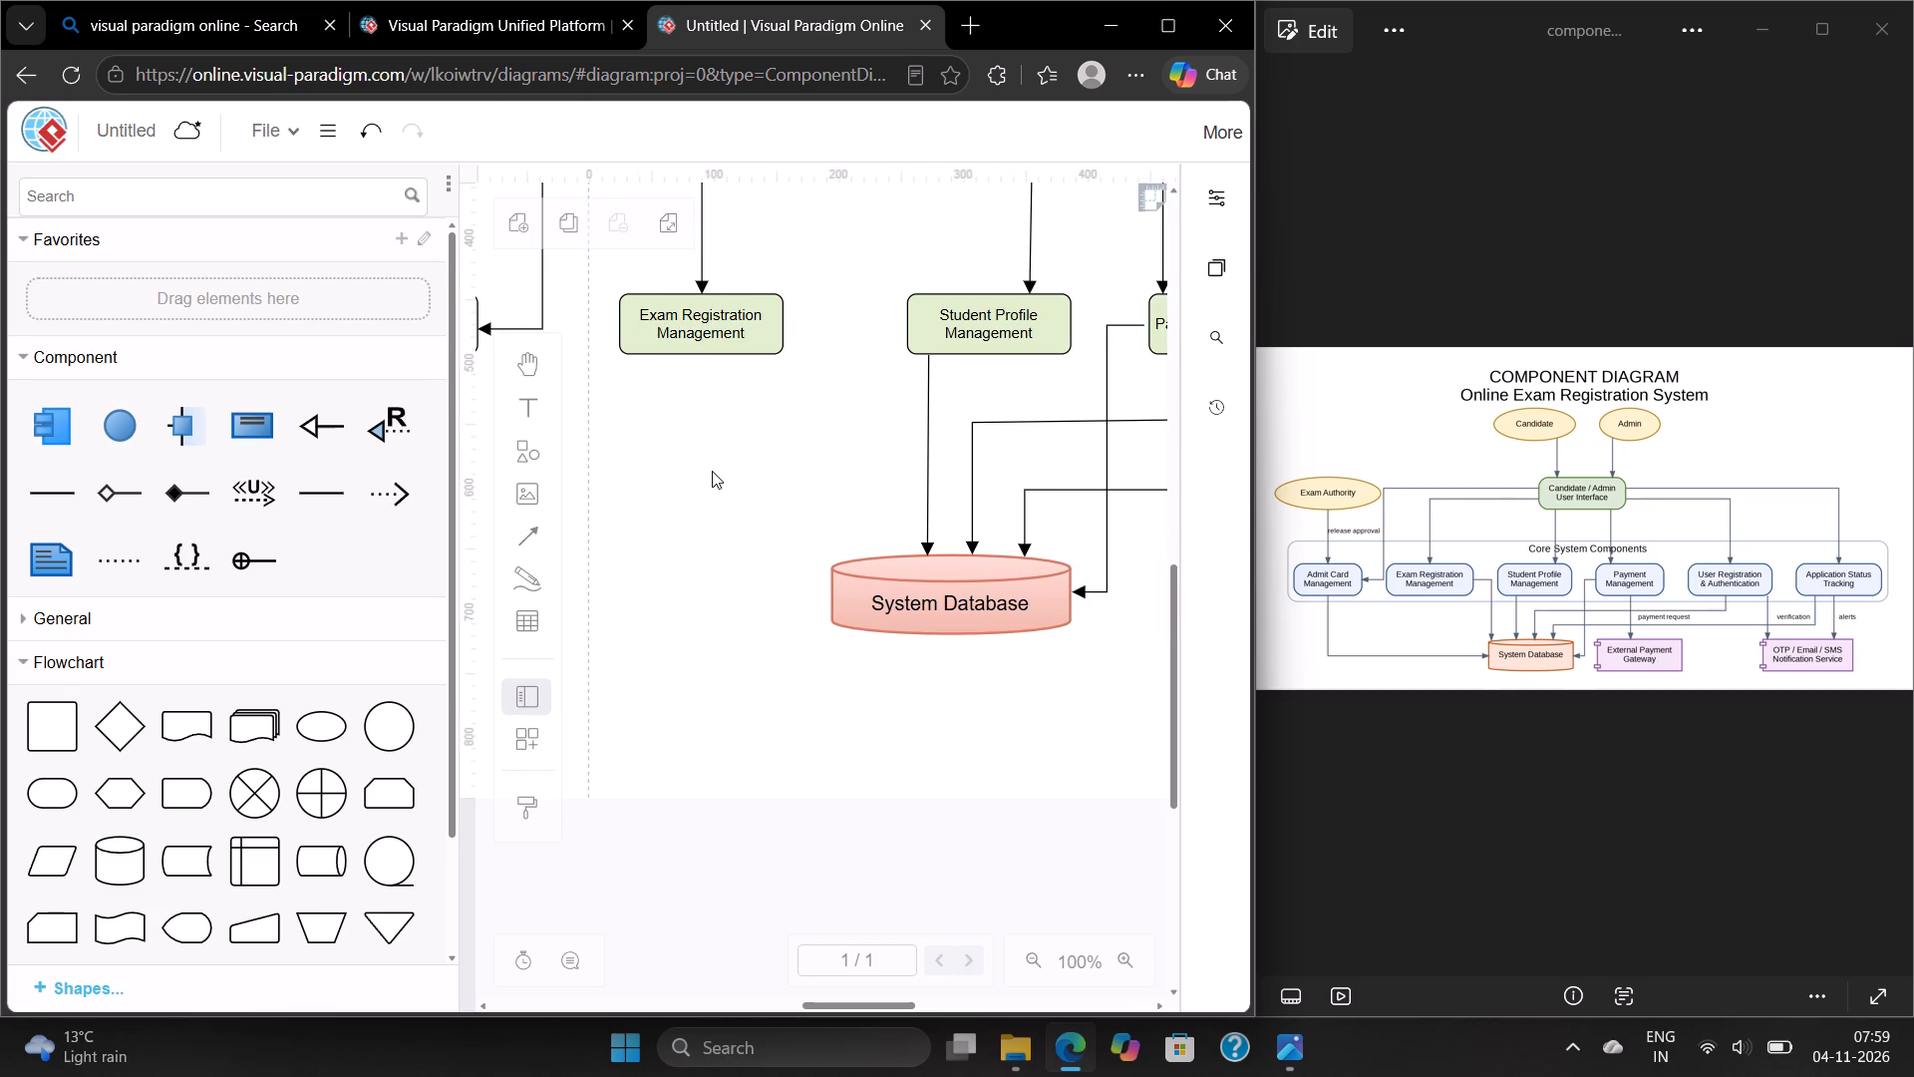
key(ctrl+v)
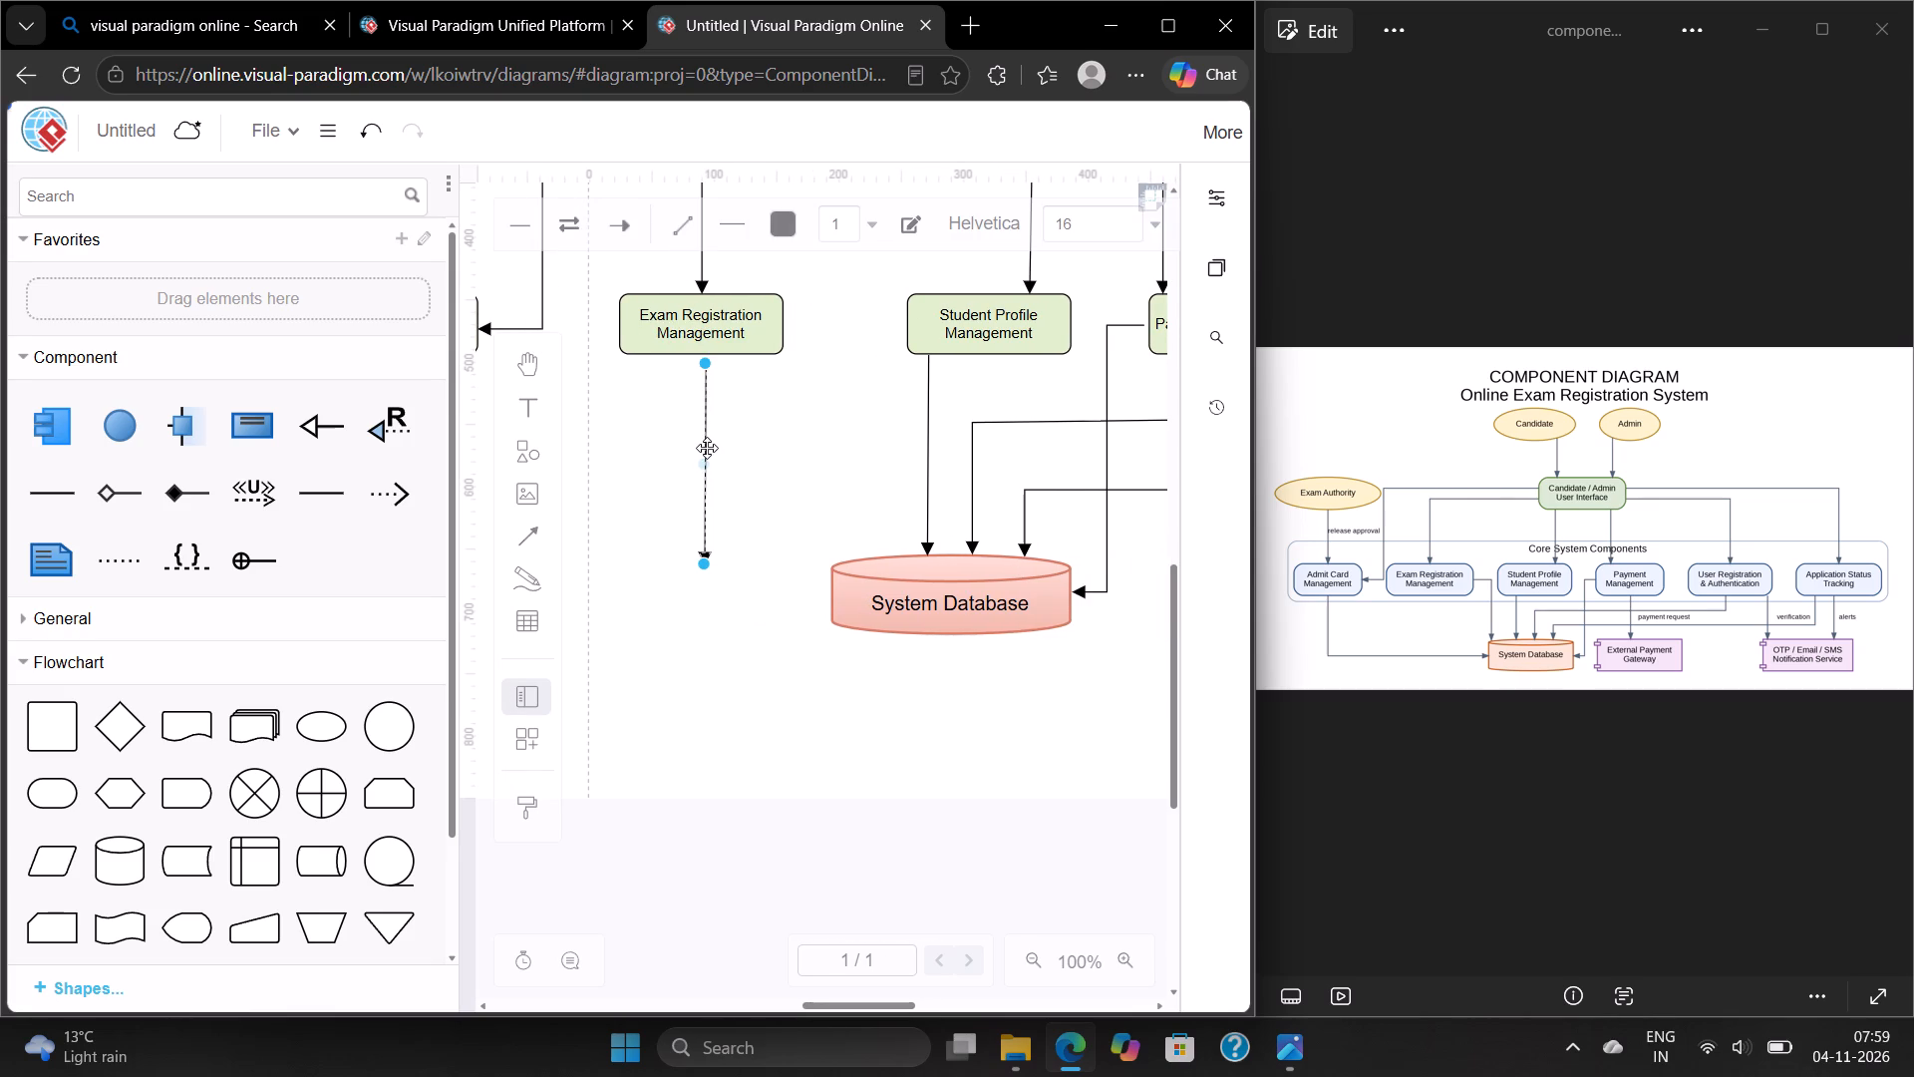
drag(707, 448, 808, 423)
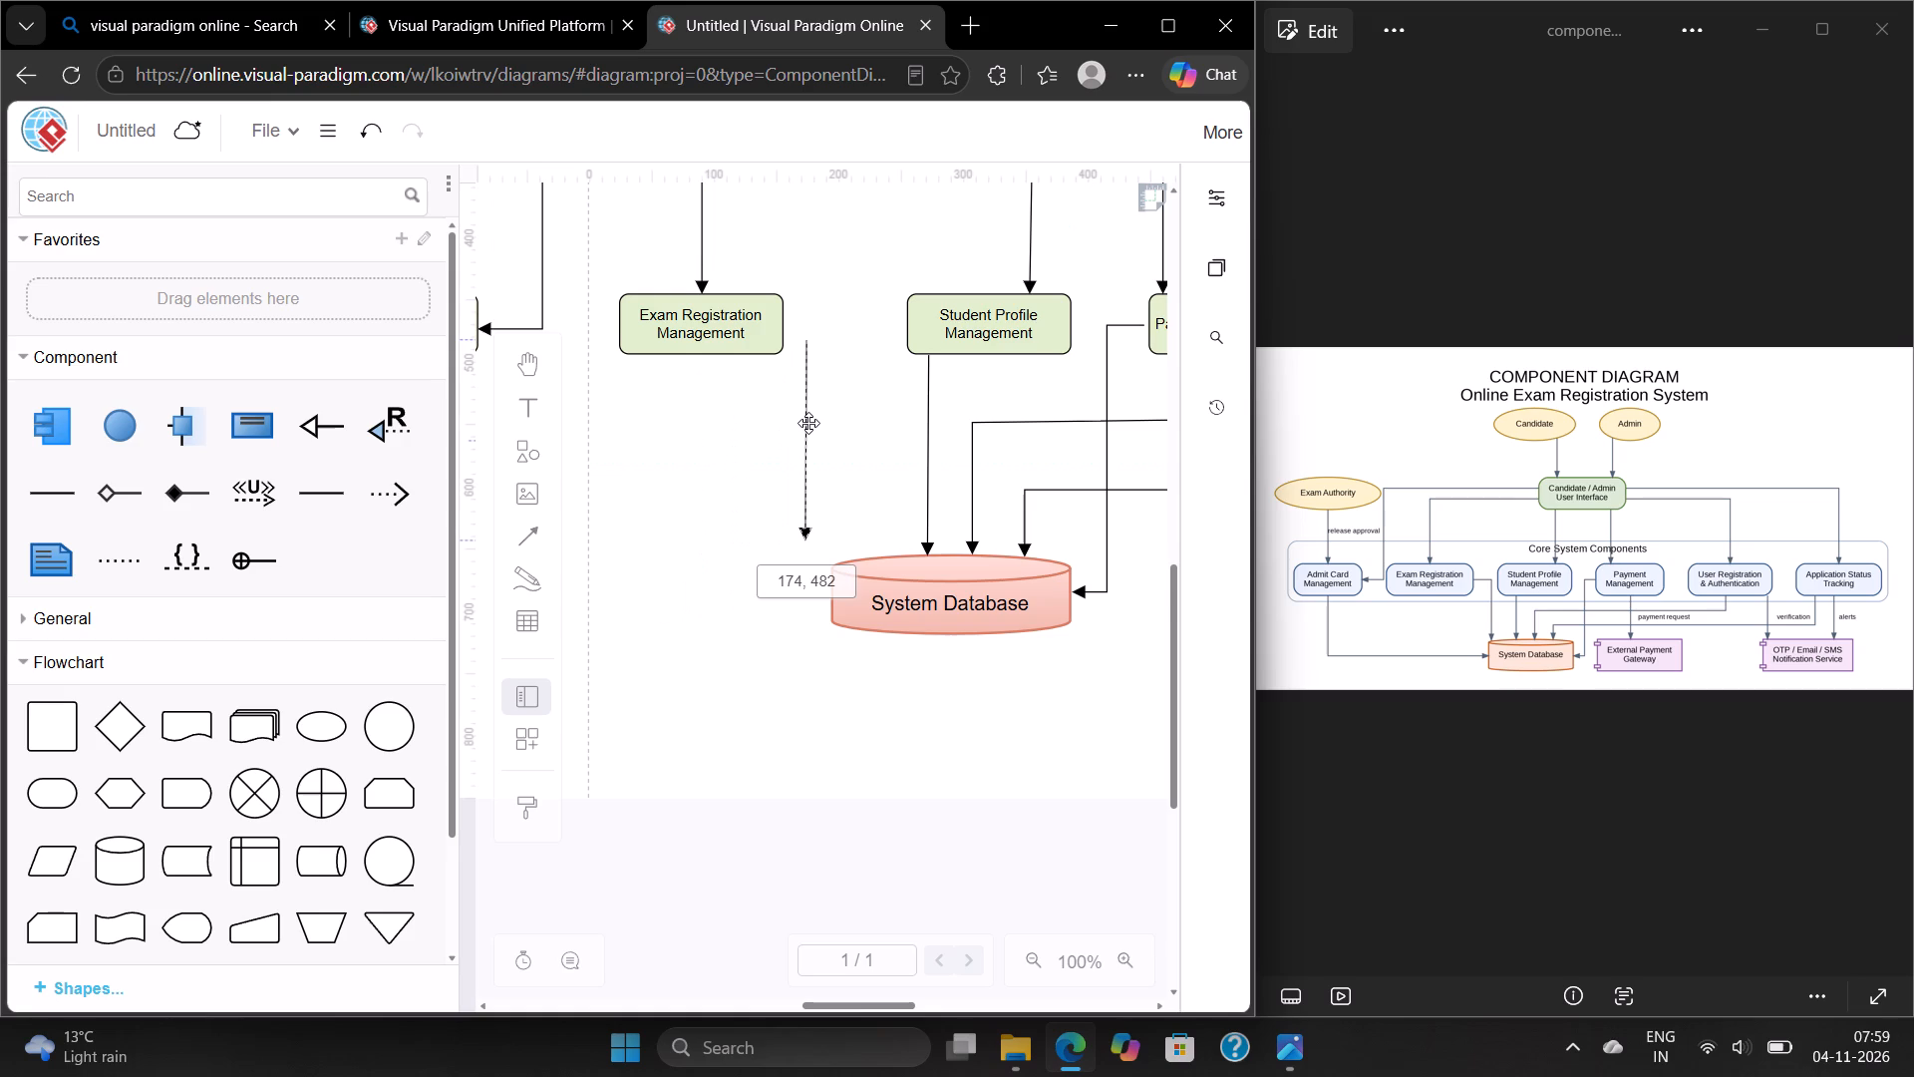
drag(808, 423, 855, 443)
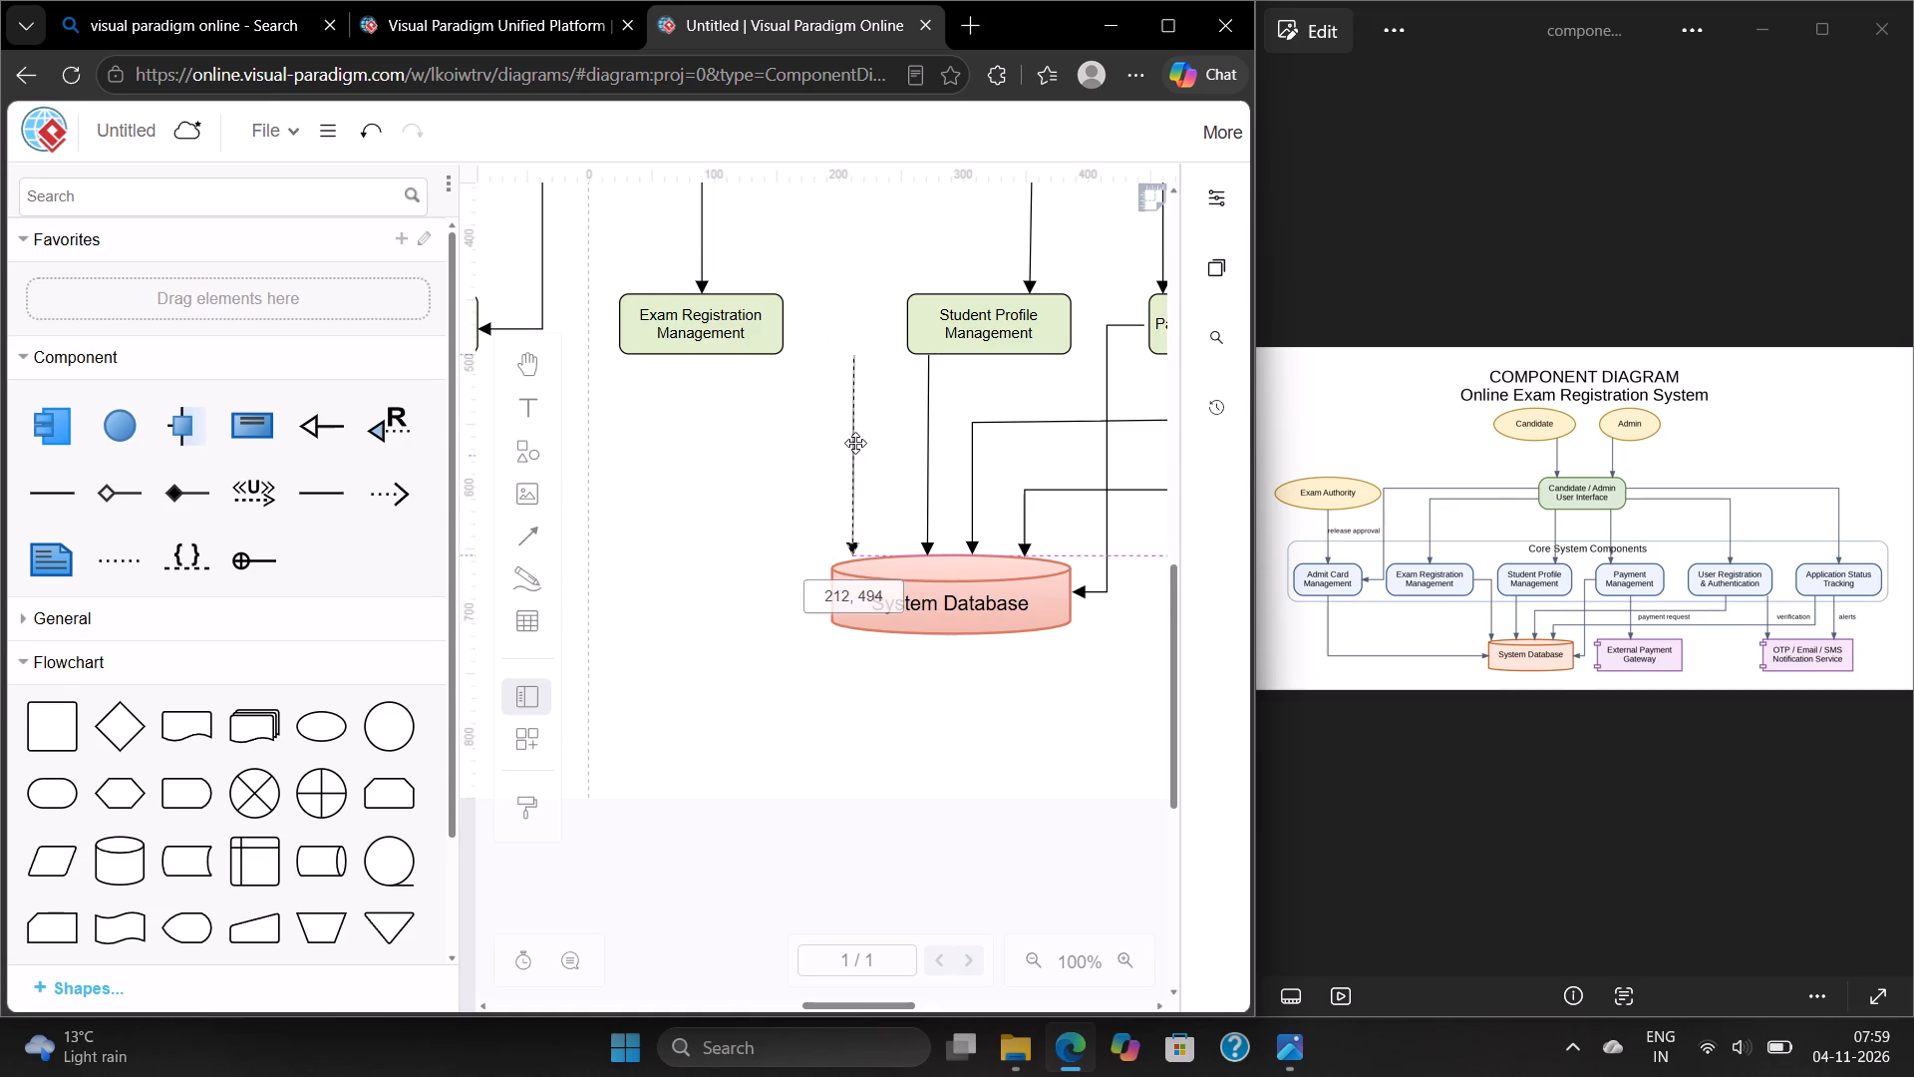
drag(855, 443, 856, 450)
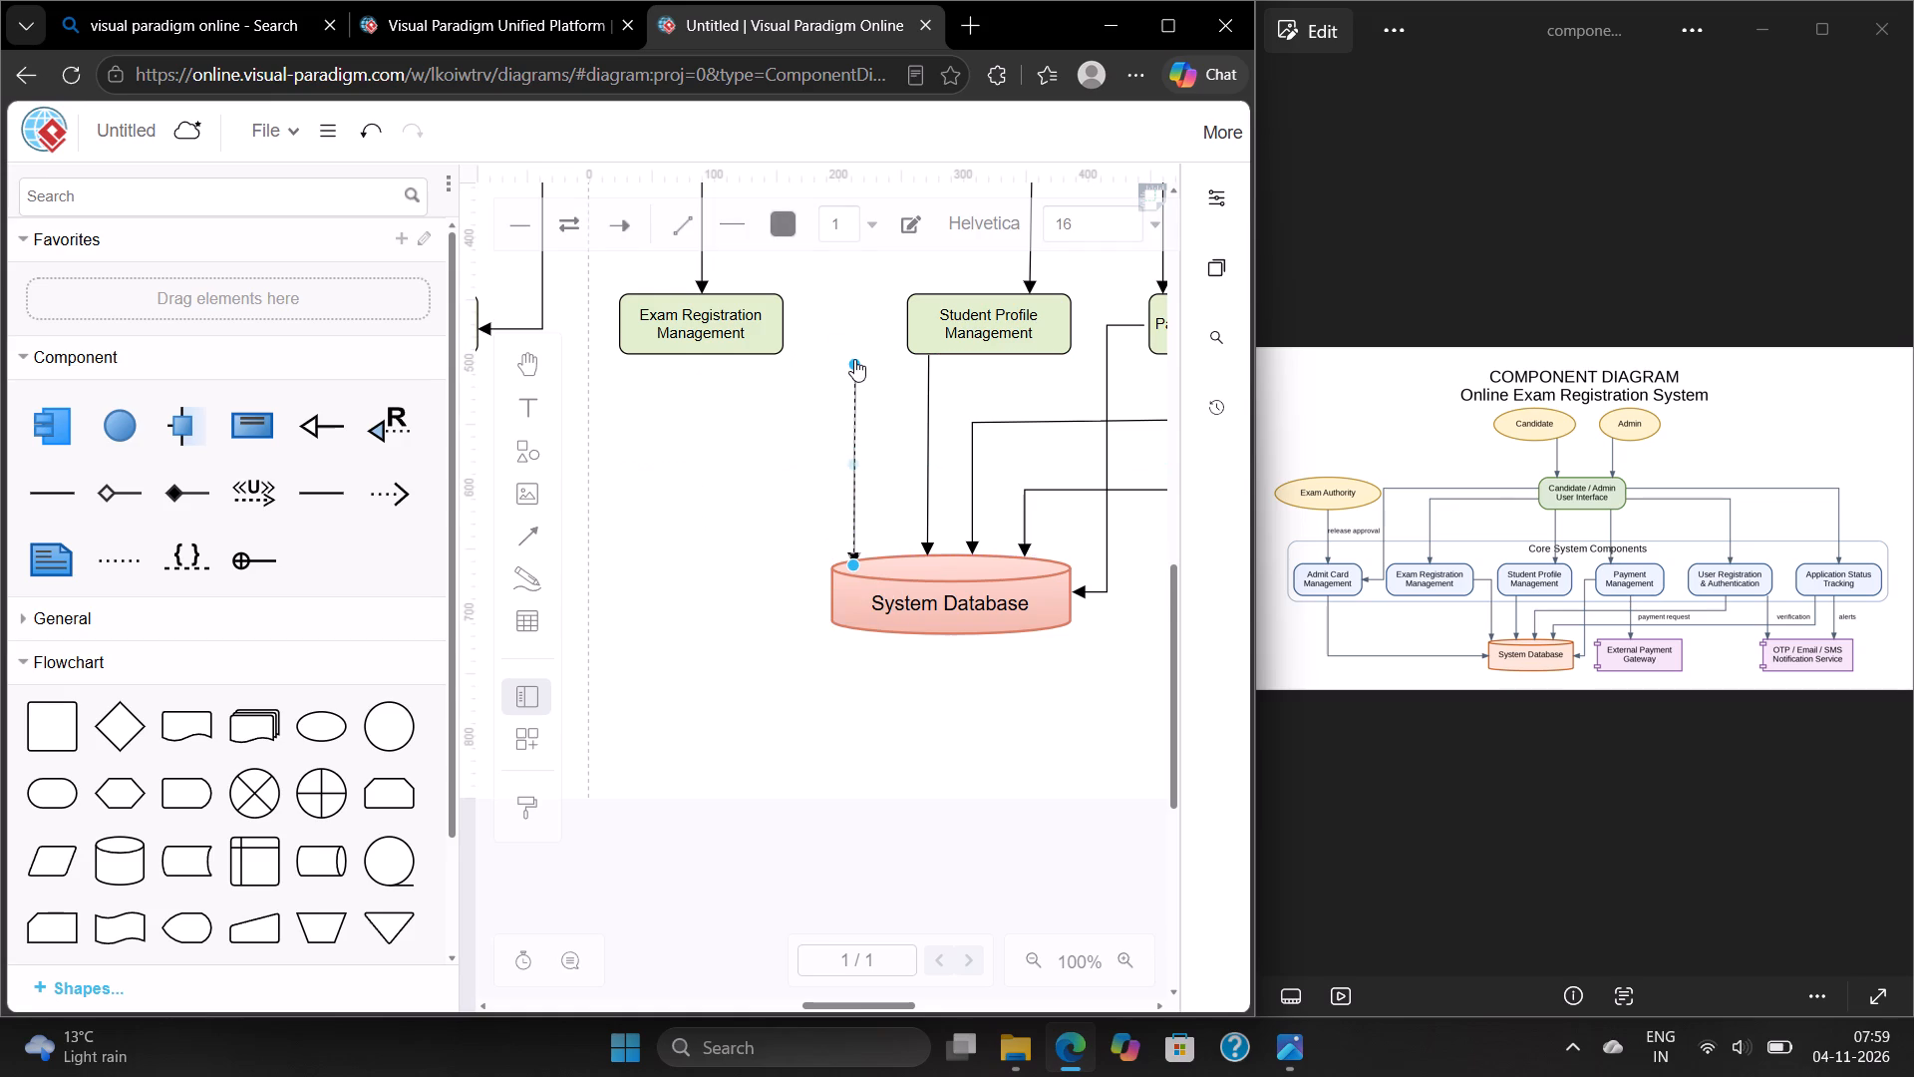
Move the arrow's start to the right edge of "Exam Registration Management" and bend it once so it runs horizontally and descends vertically to "System Database".
drag(854, 359, 786, 327)
drag(823, 447, 845, 340)
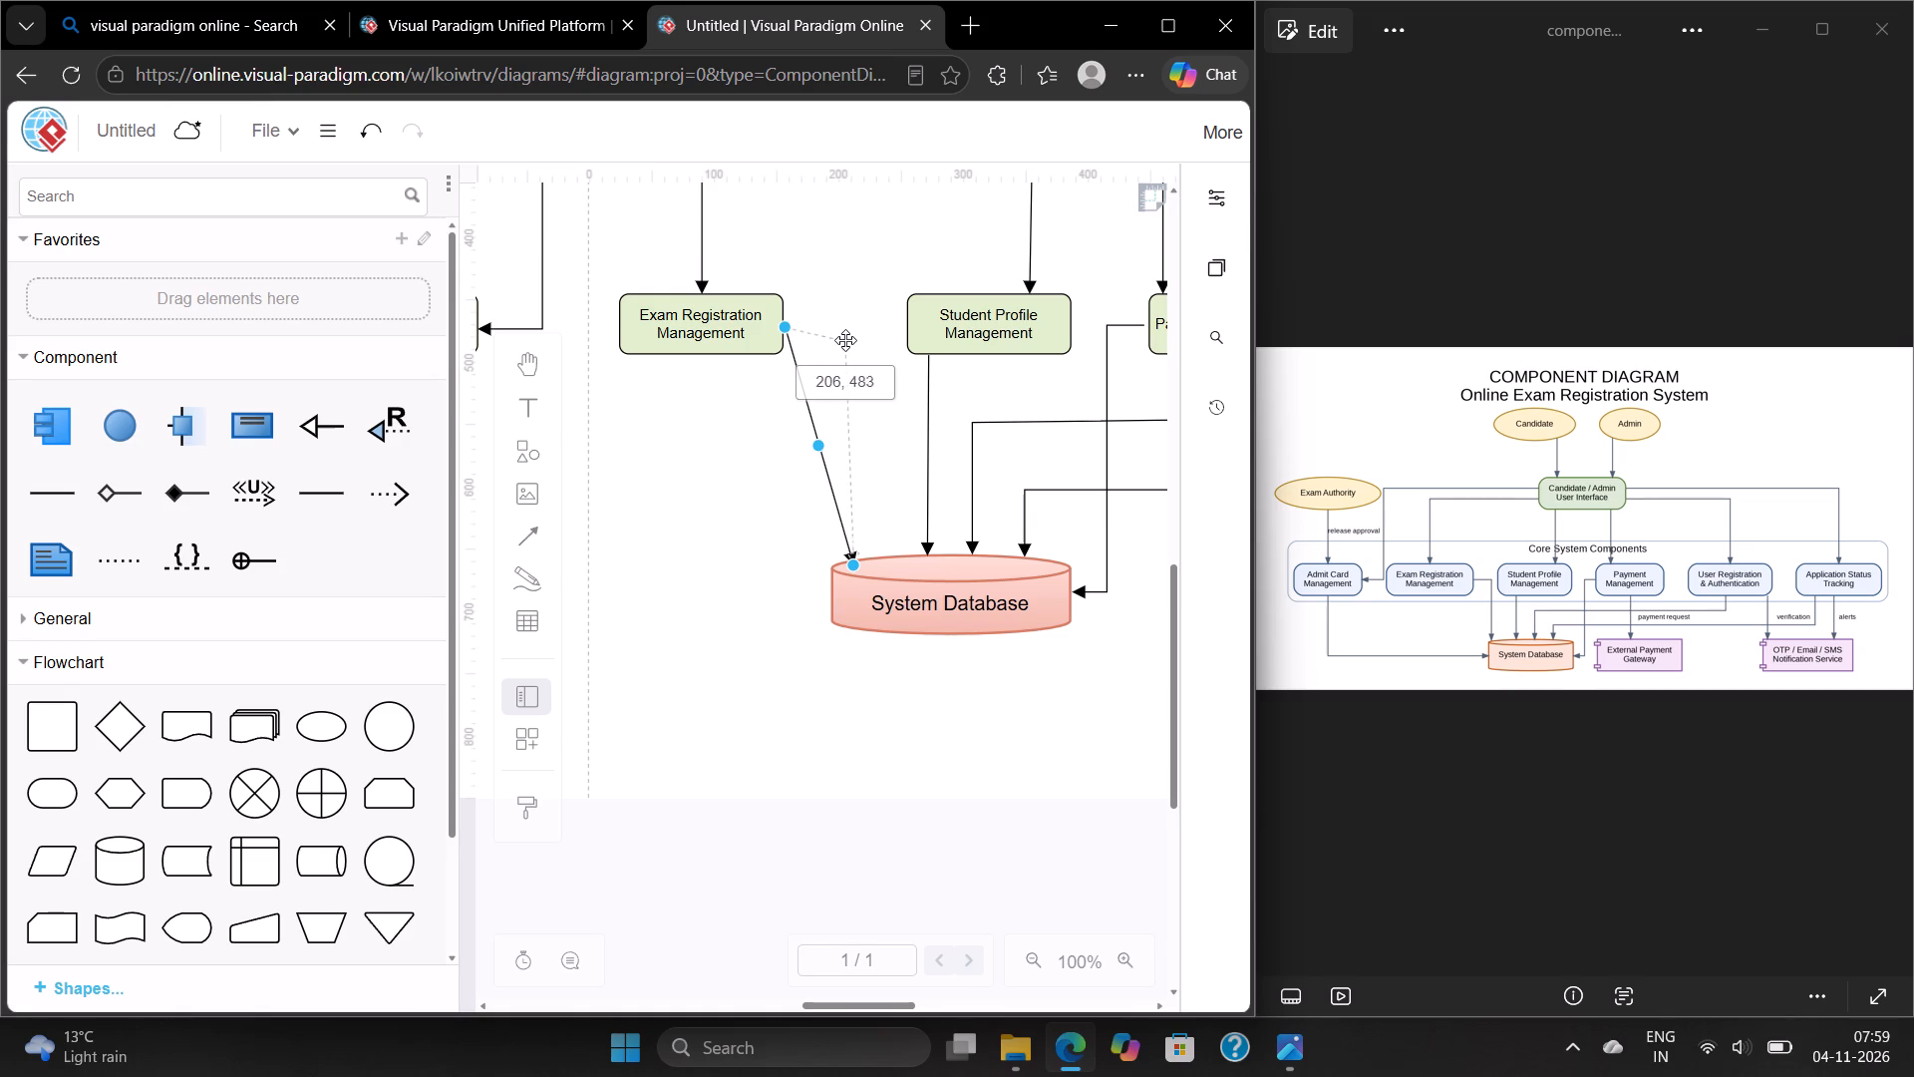
drag(845, 340, 845, 326)
drag(845, 326, 855, 333)
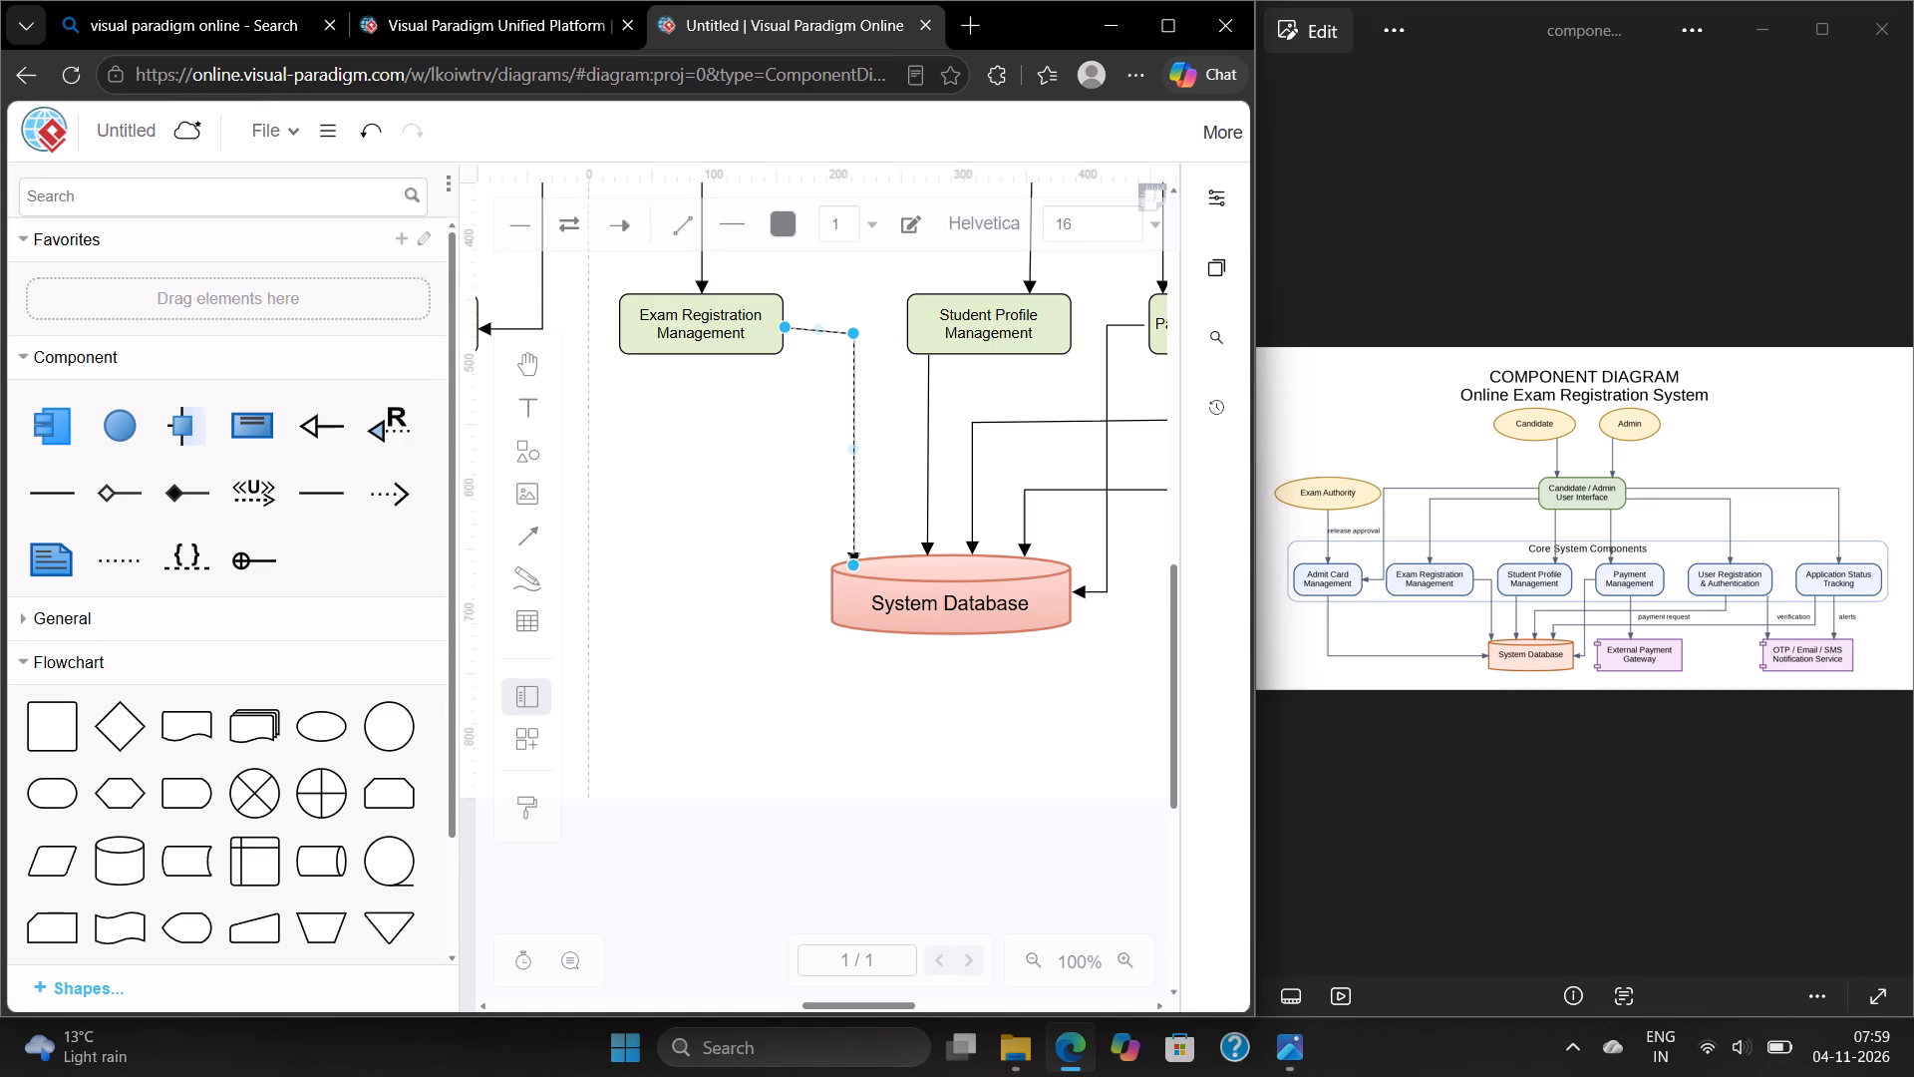
click(851, 332)
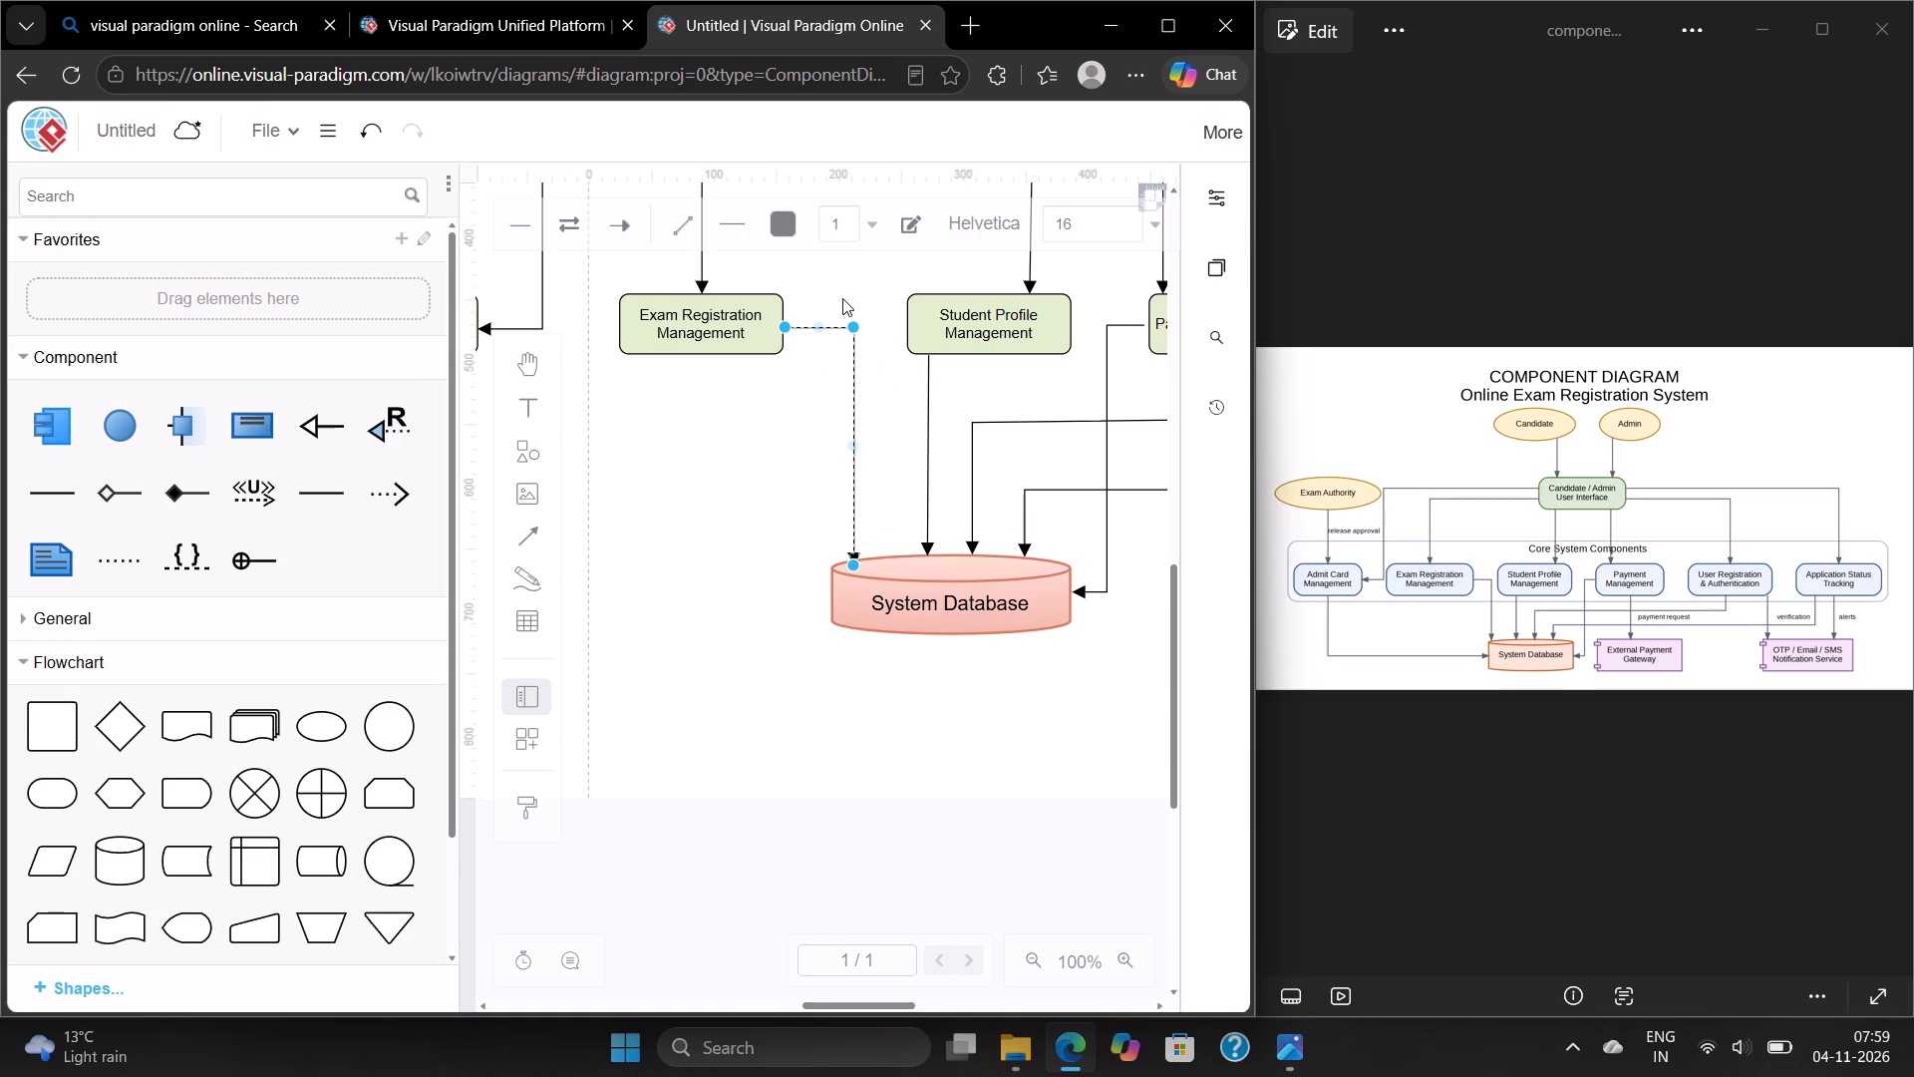
click(842, 298)
Paste another arrow below "Admit Card Management" and set its start at that component's bottom edge and its head at the left edge of "System Database".
scroll(842, 298, right, 2)
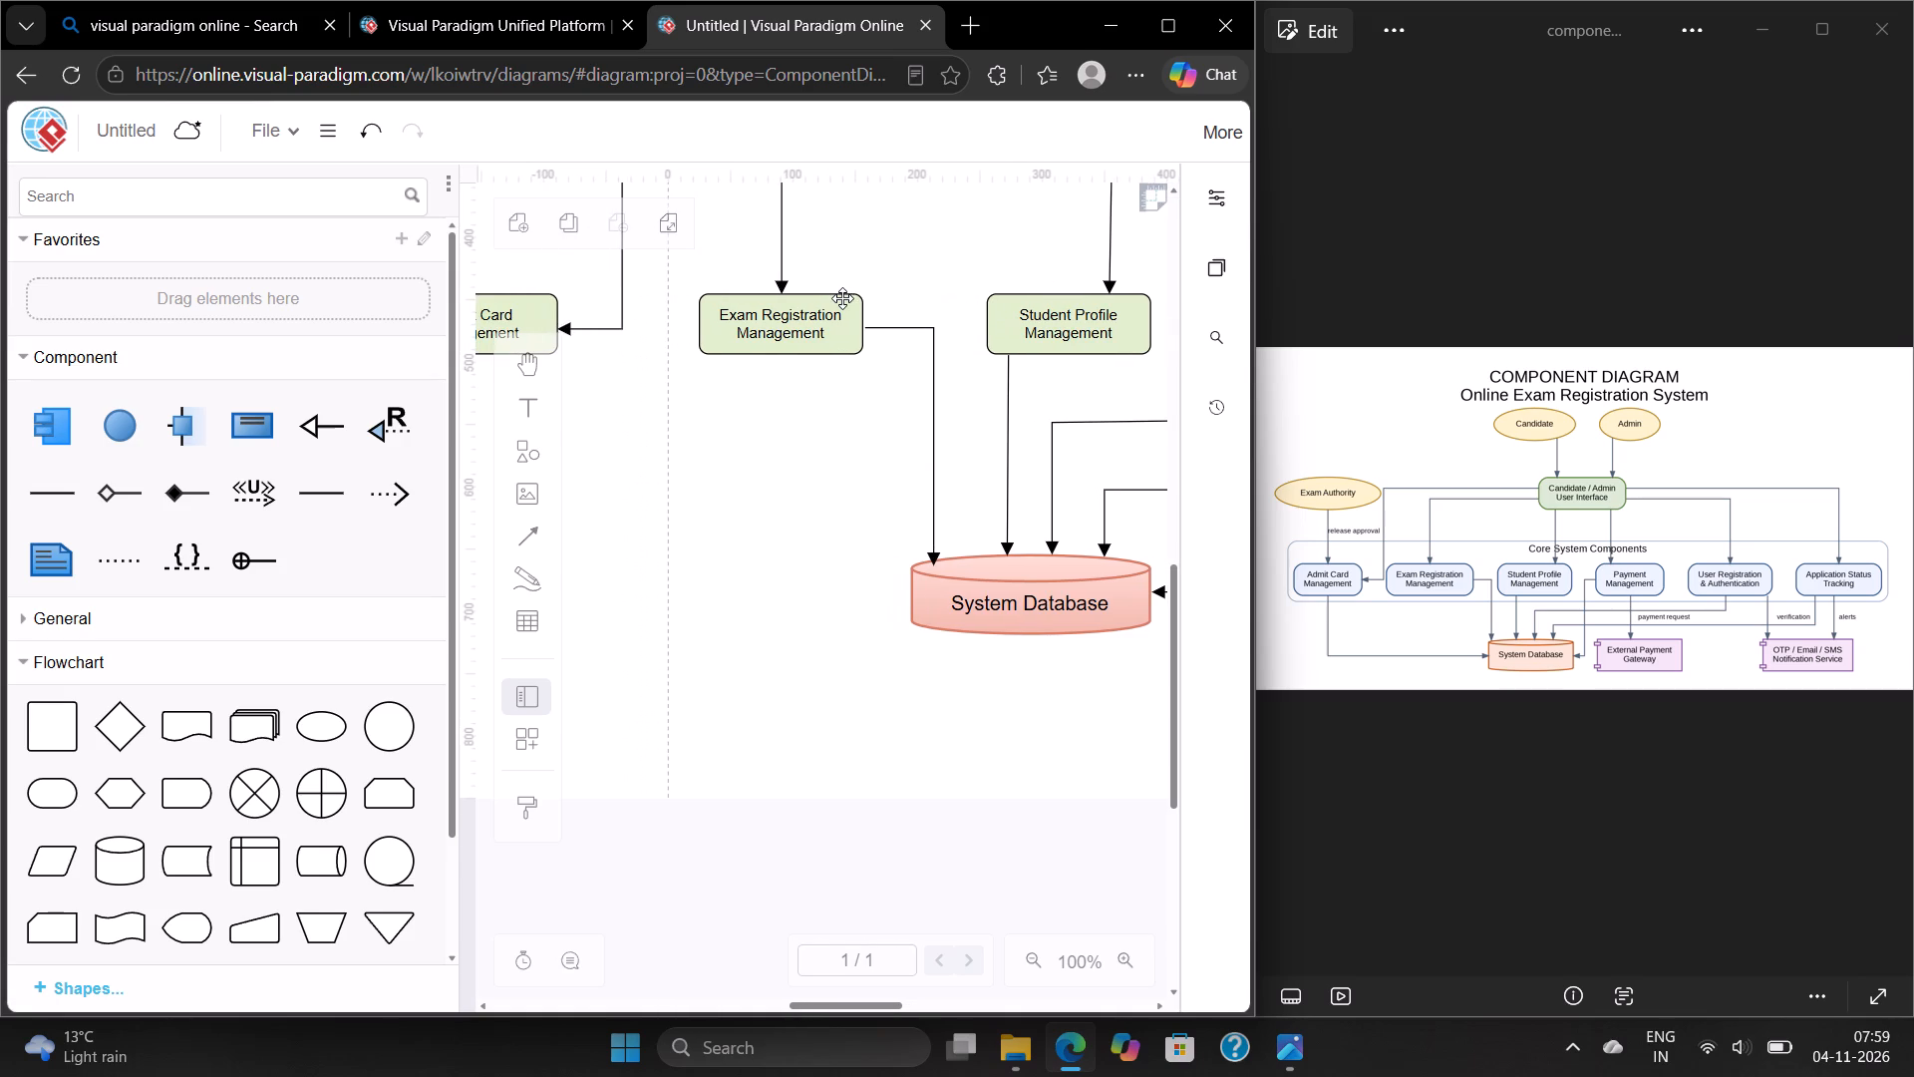
scroll(842, 298, right, 2)
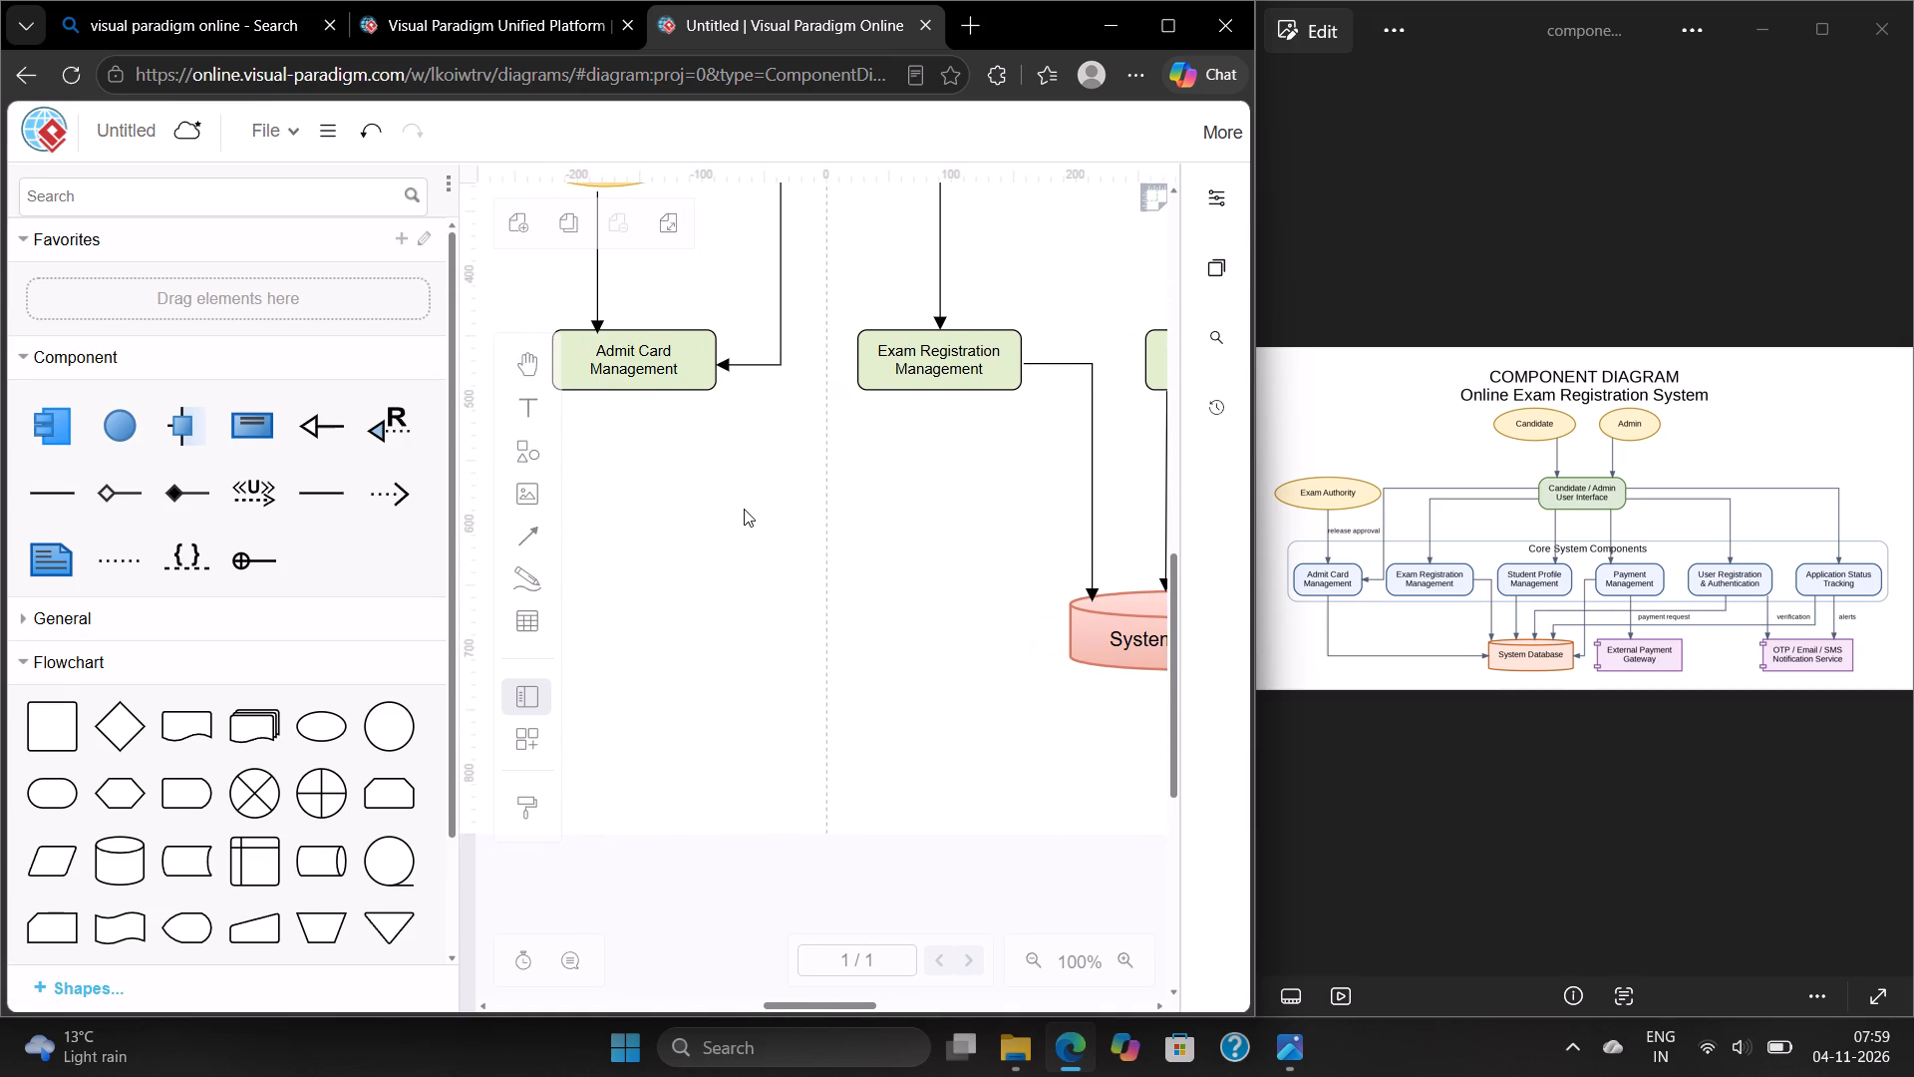
click(744, 509)
click(723, 591)
key(ctrl+v)
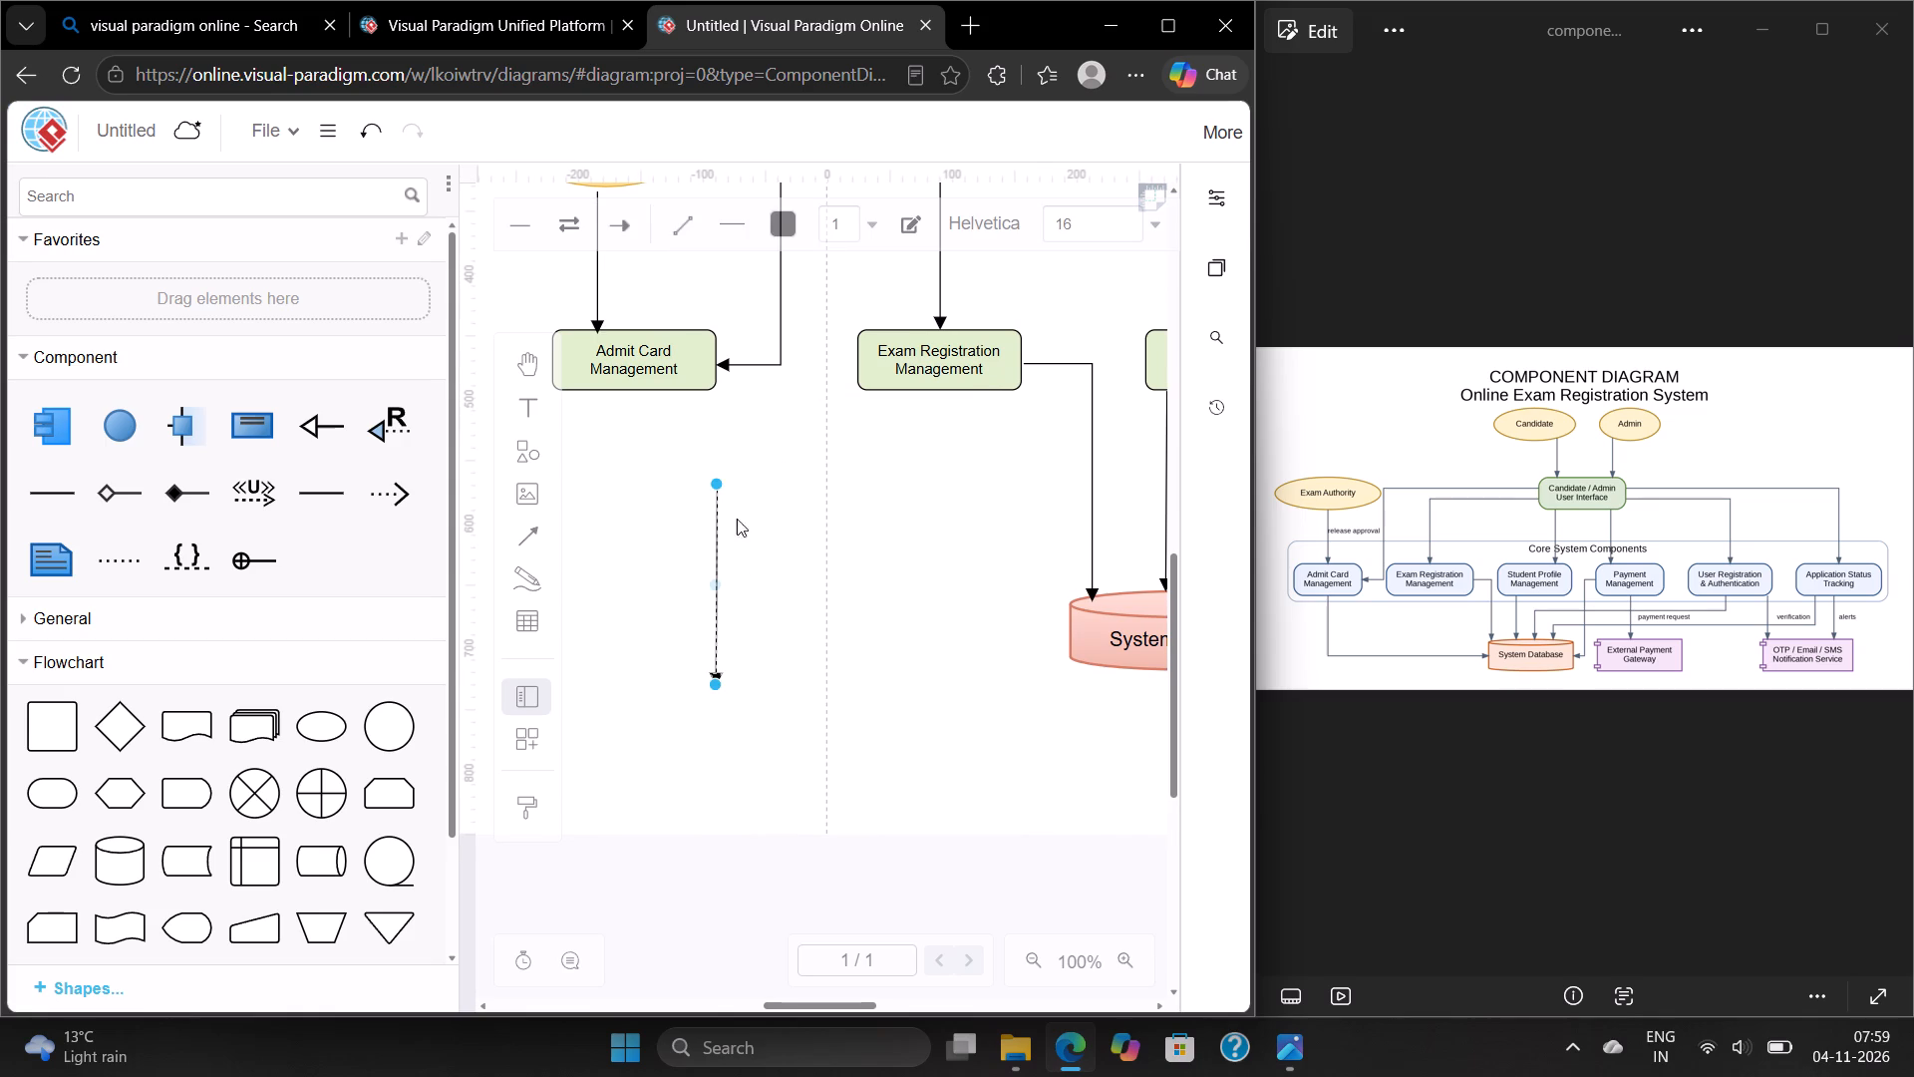
drag(719, 486, 635, 395)
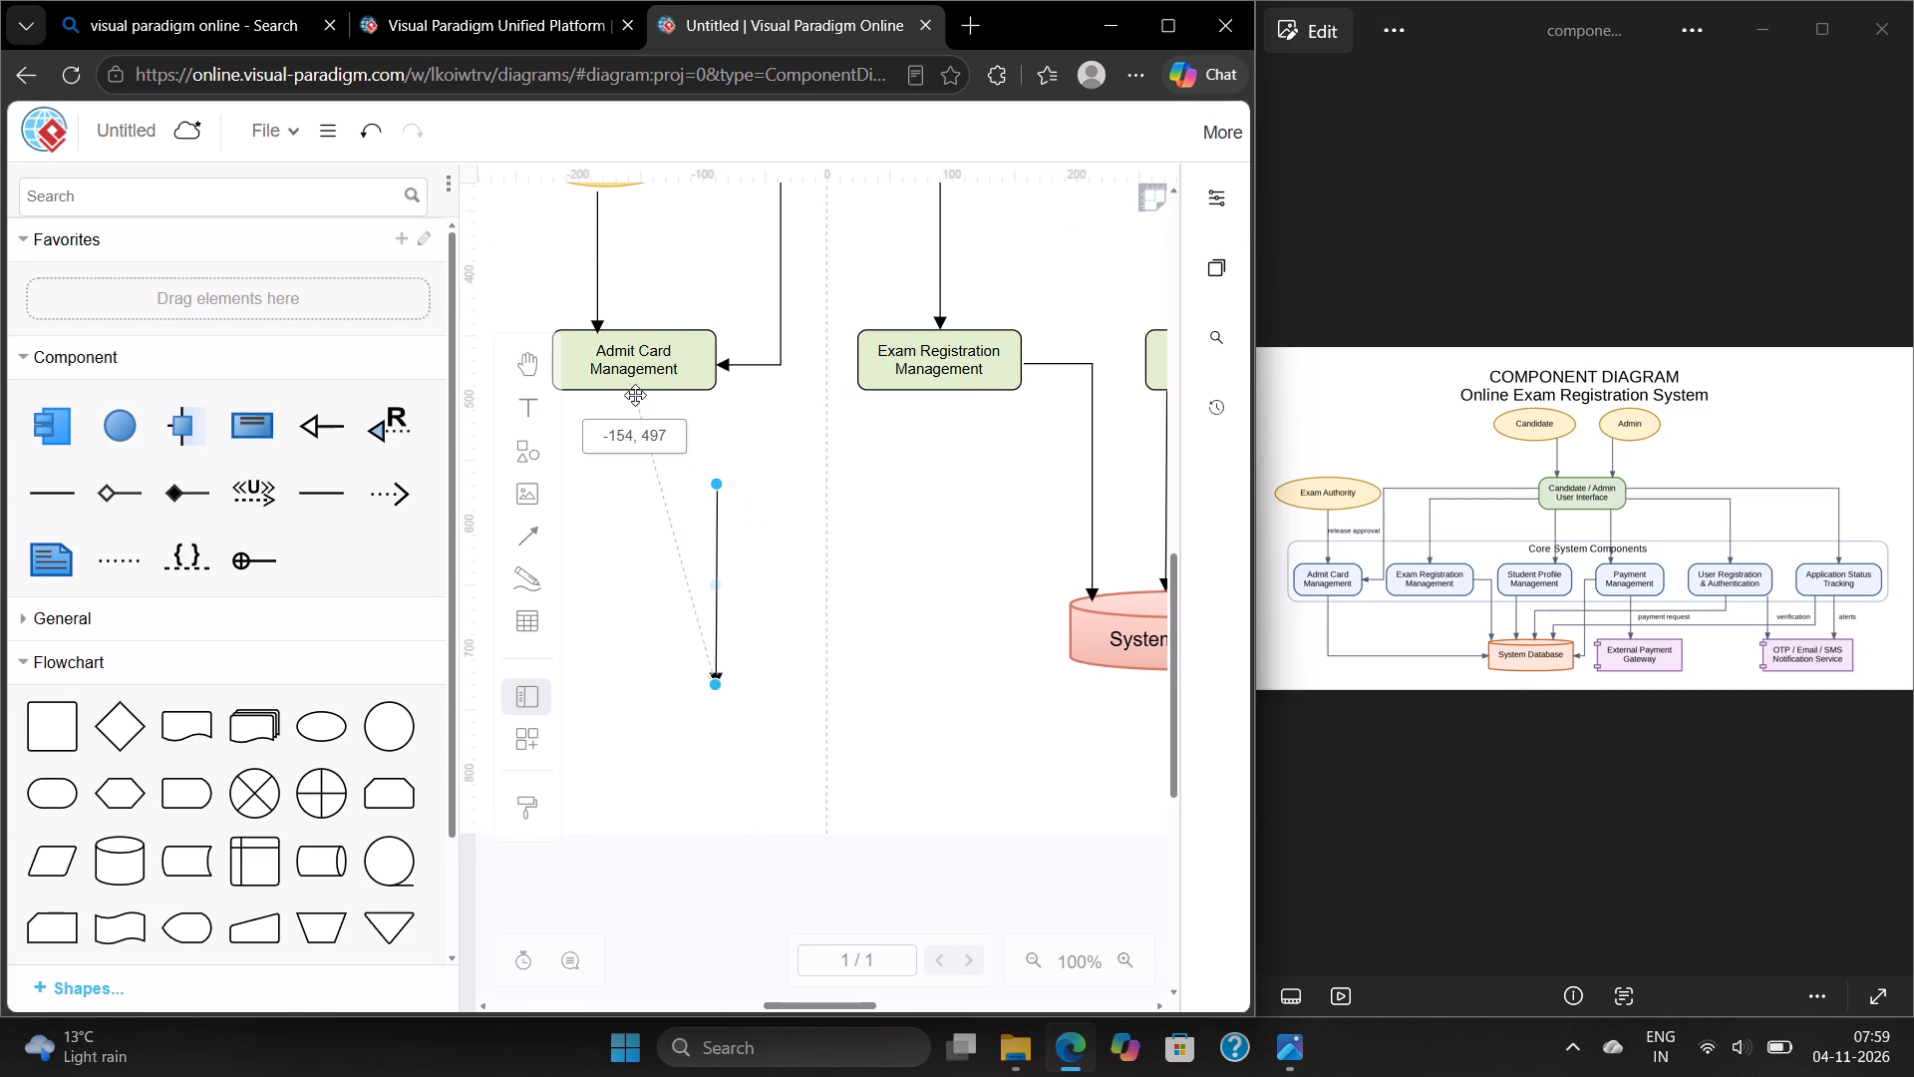
drag(635, 395, 635, 389)
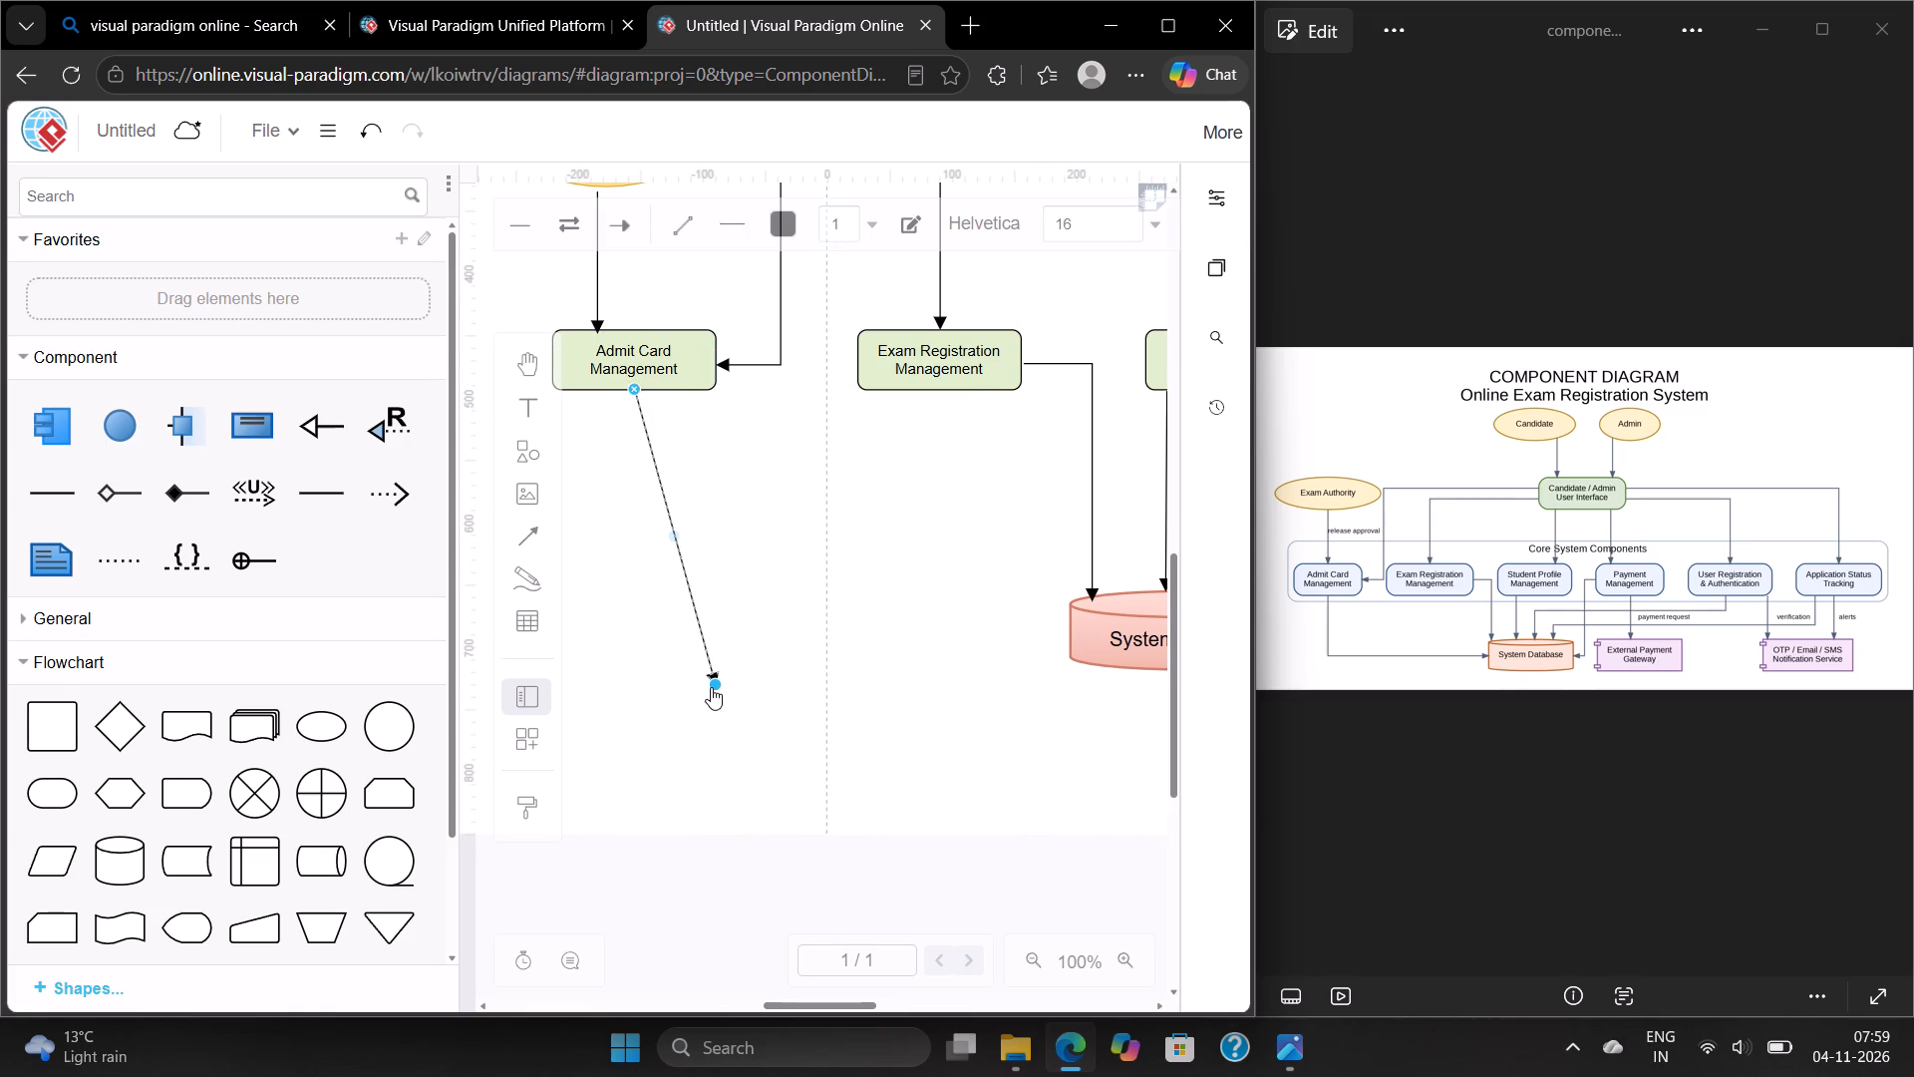
drag(711, 687, 1063, 638)
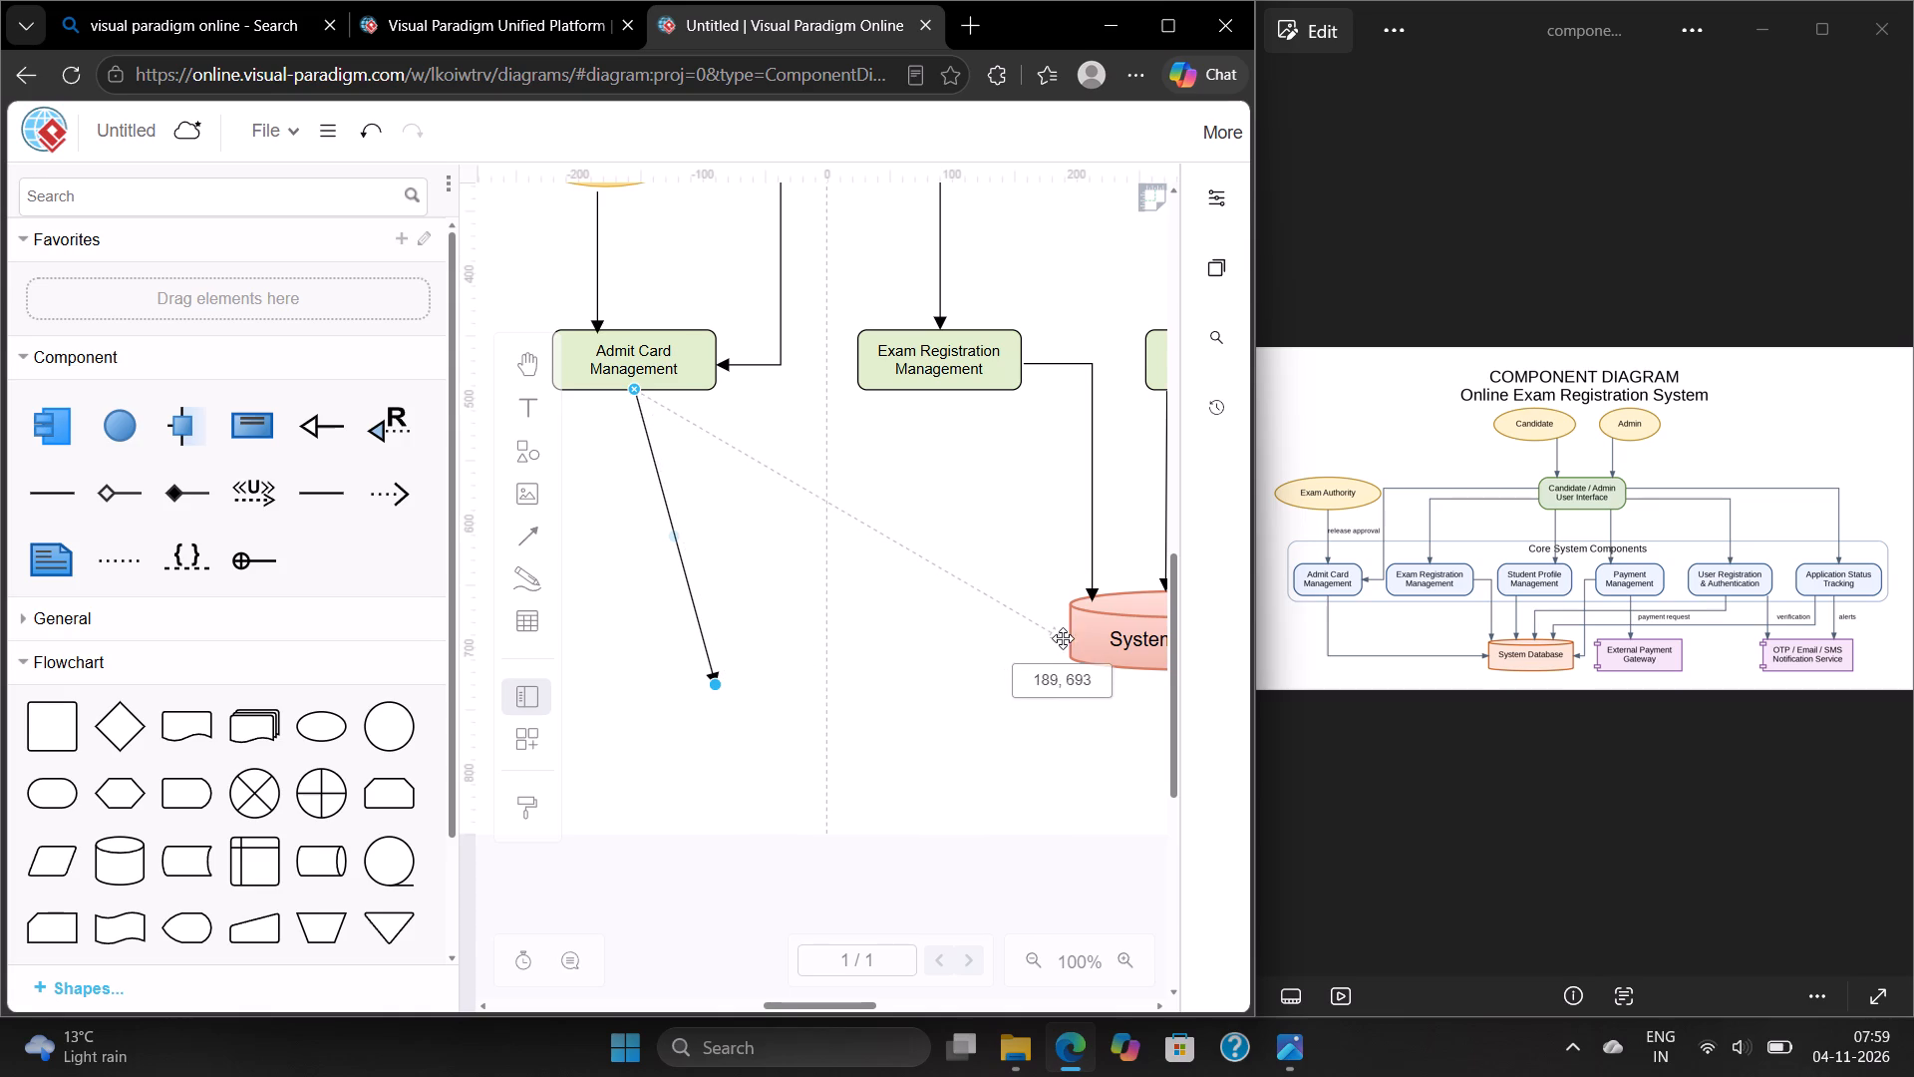
drag(1063, 638, 1072, 635)
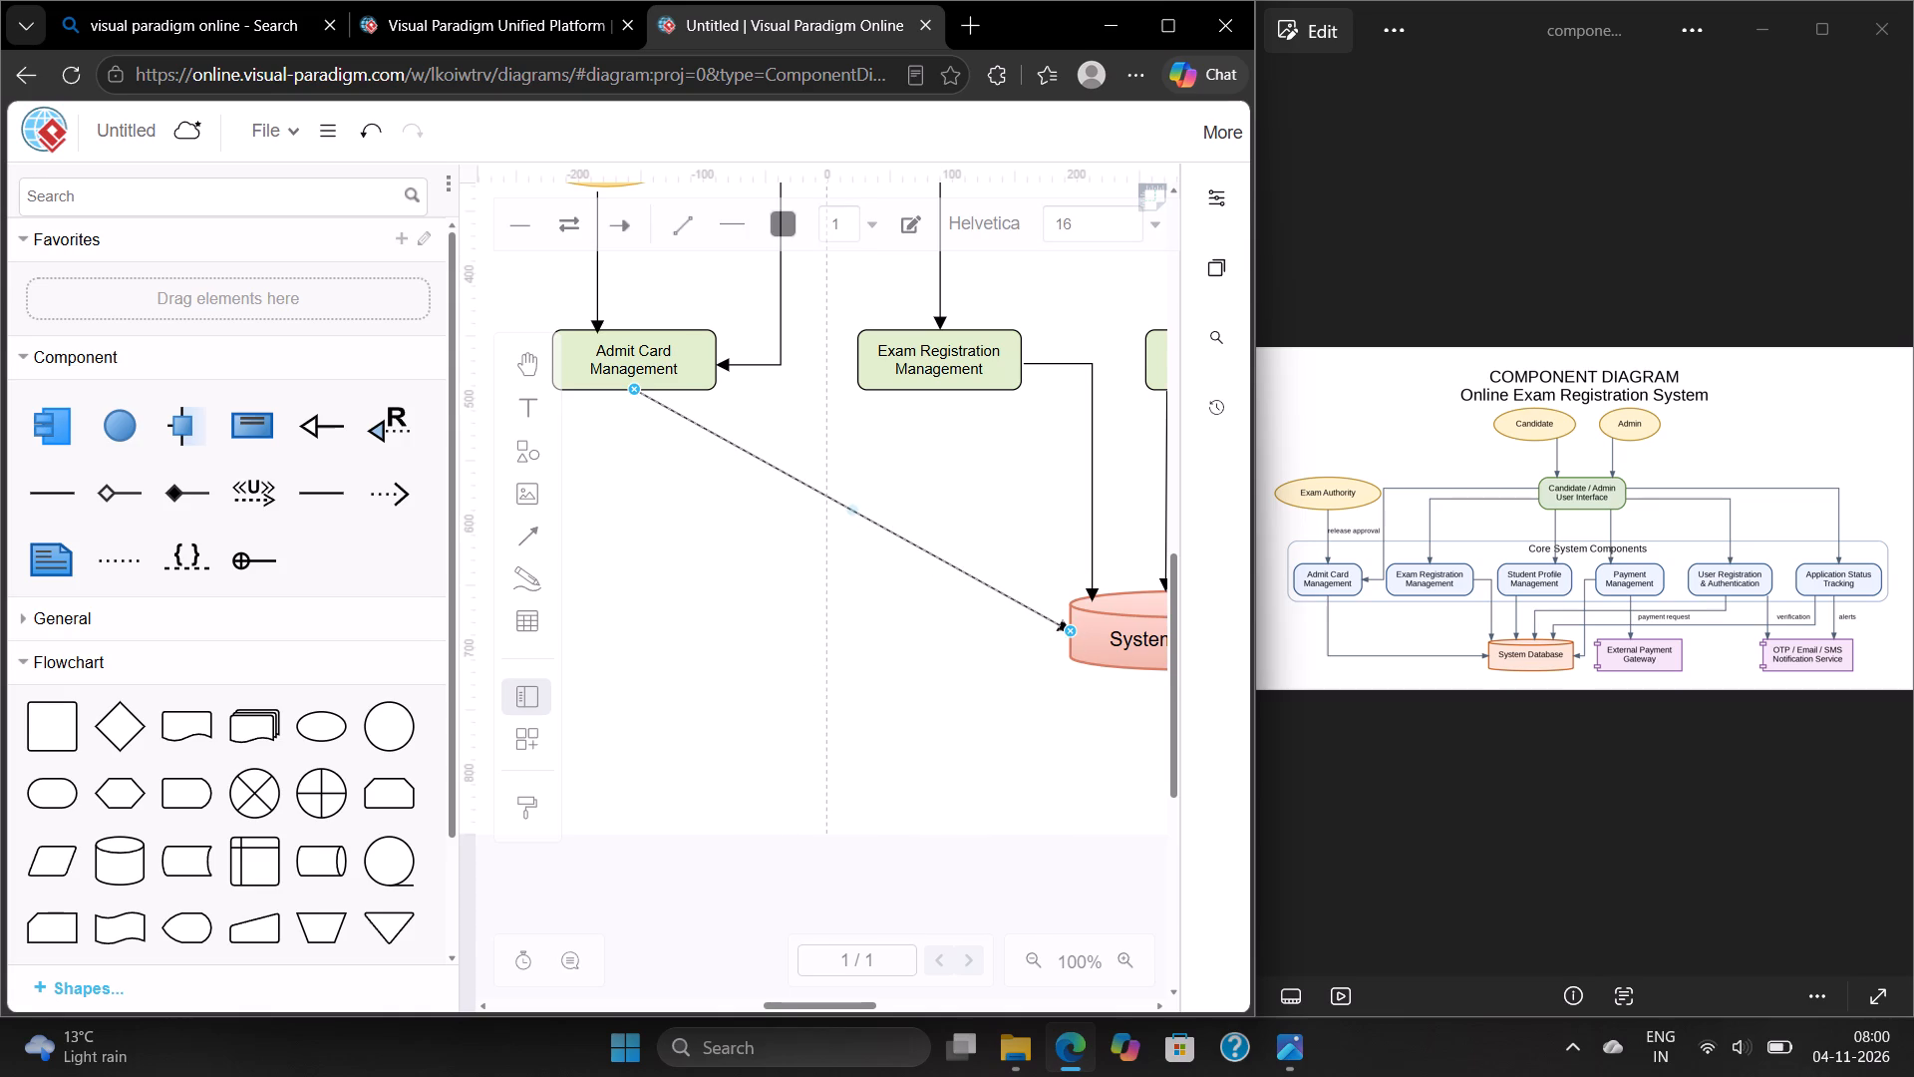
Bend that arrow once so it descends vertically from "Admit Card Management" and enters "System Database" horizontally from the left.
drag(859, 515, 664, 618)
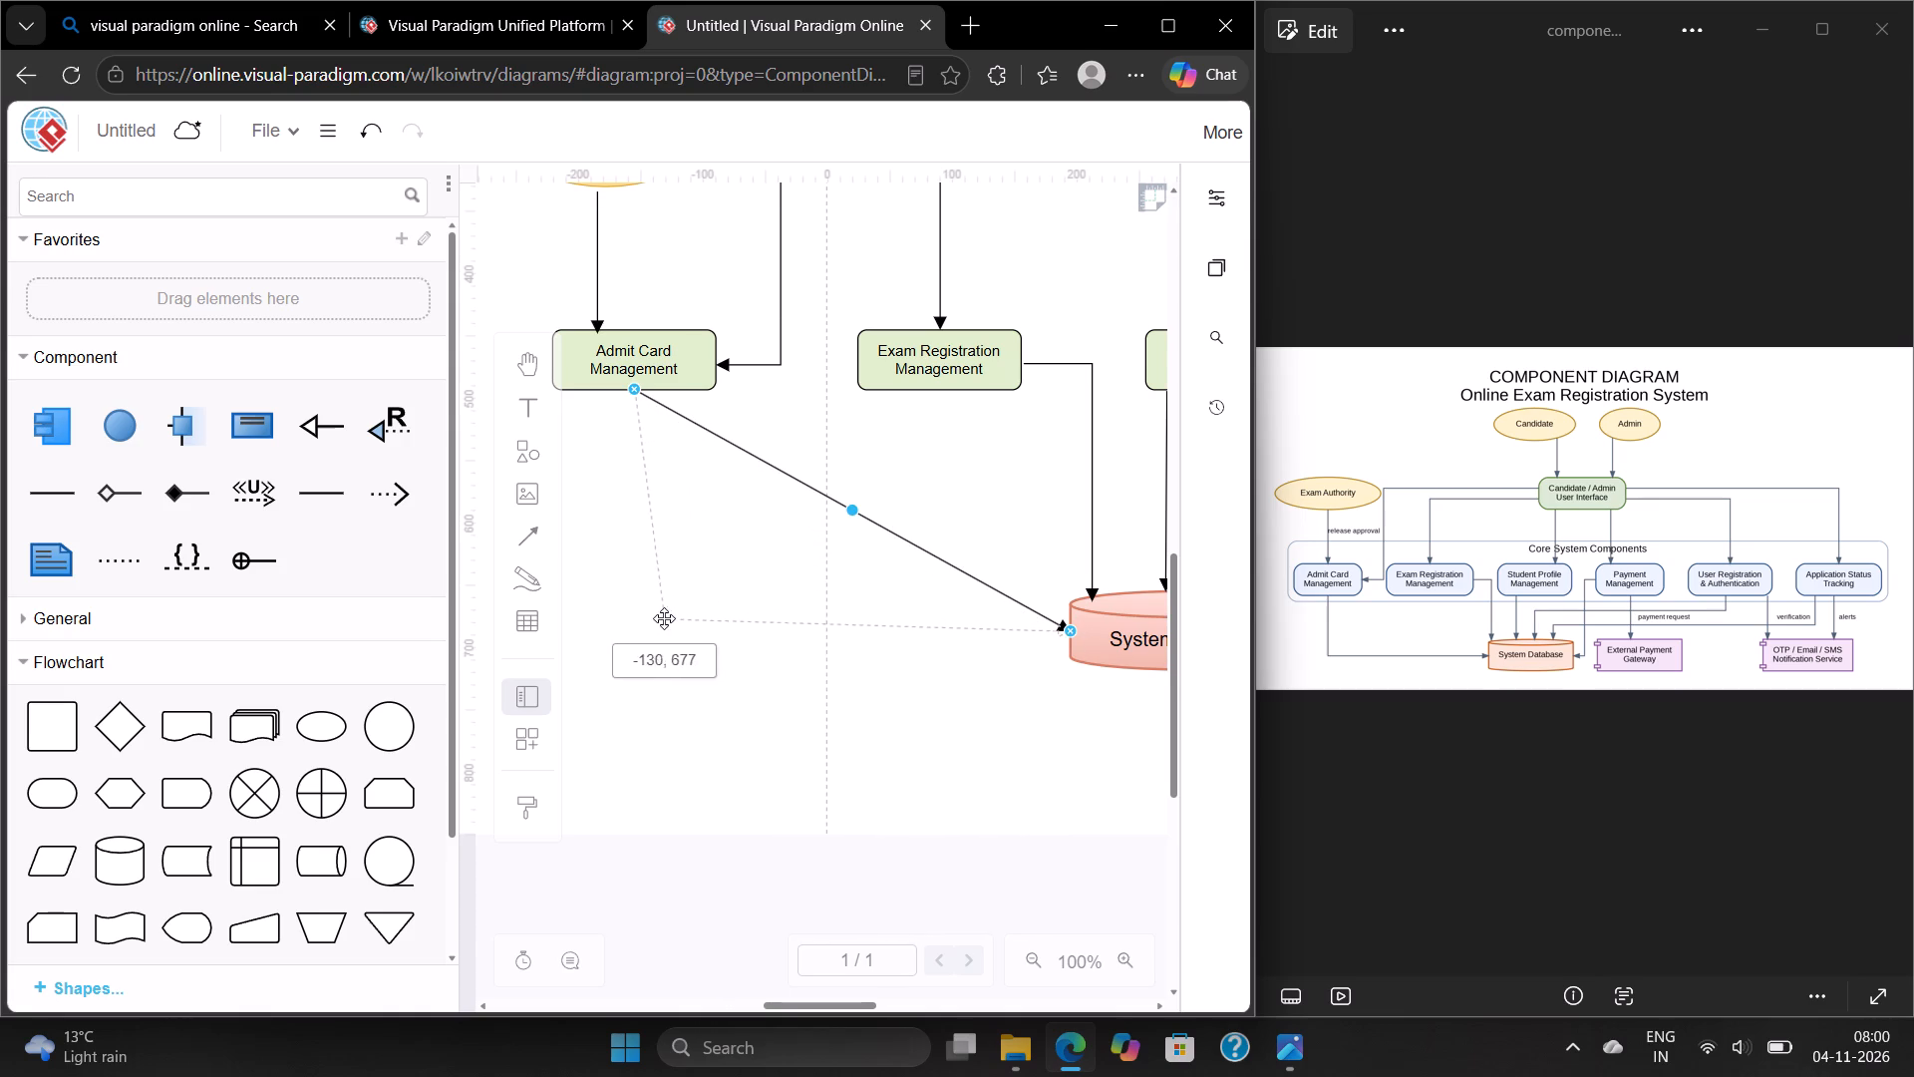
drag(664, 618, 638, 616)
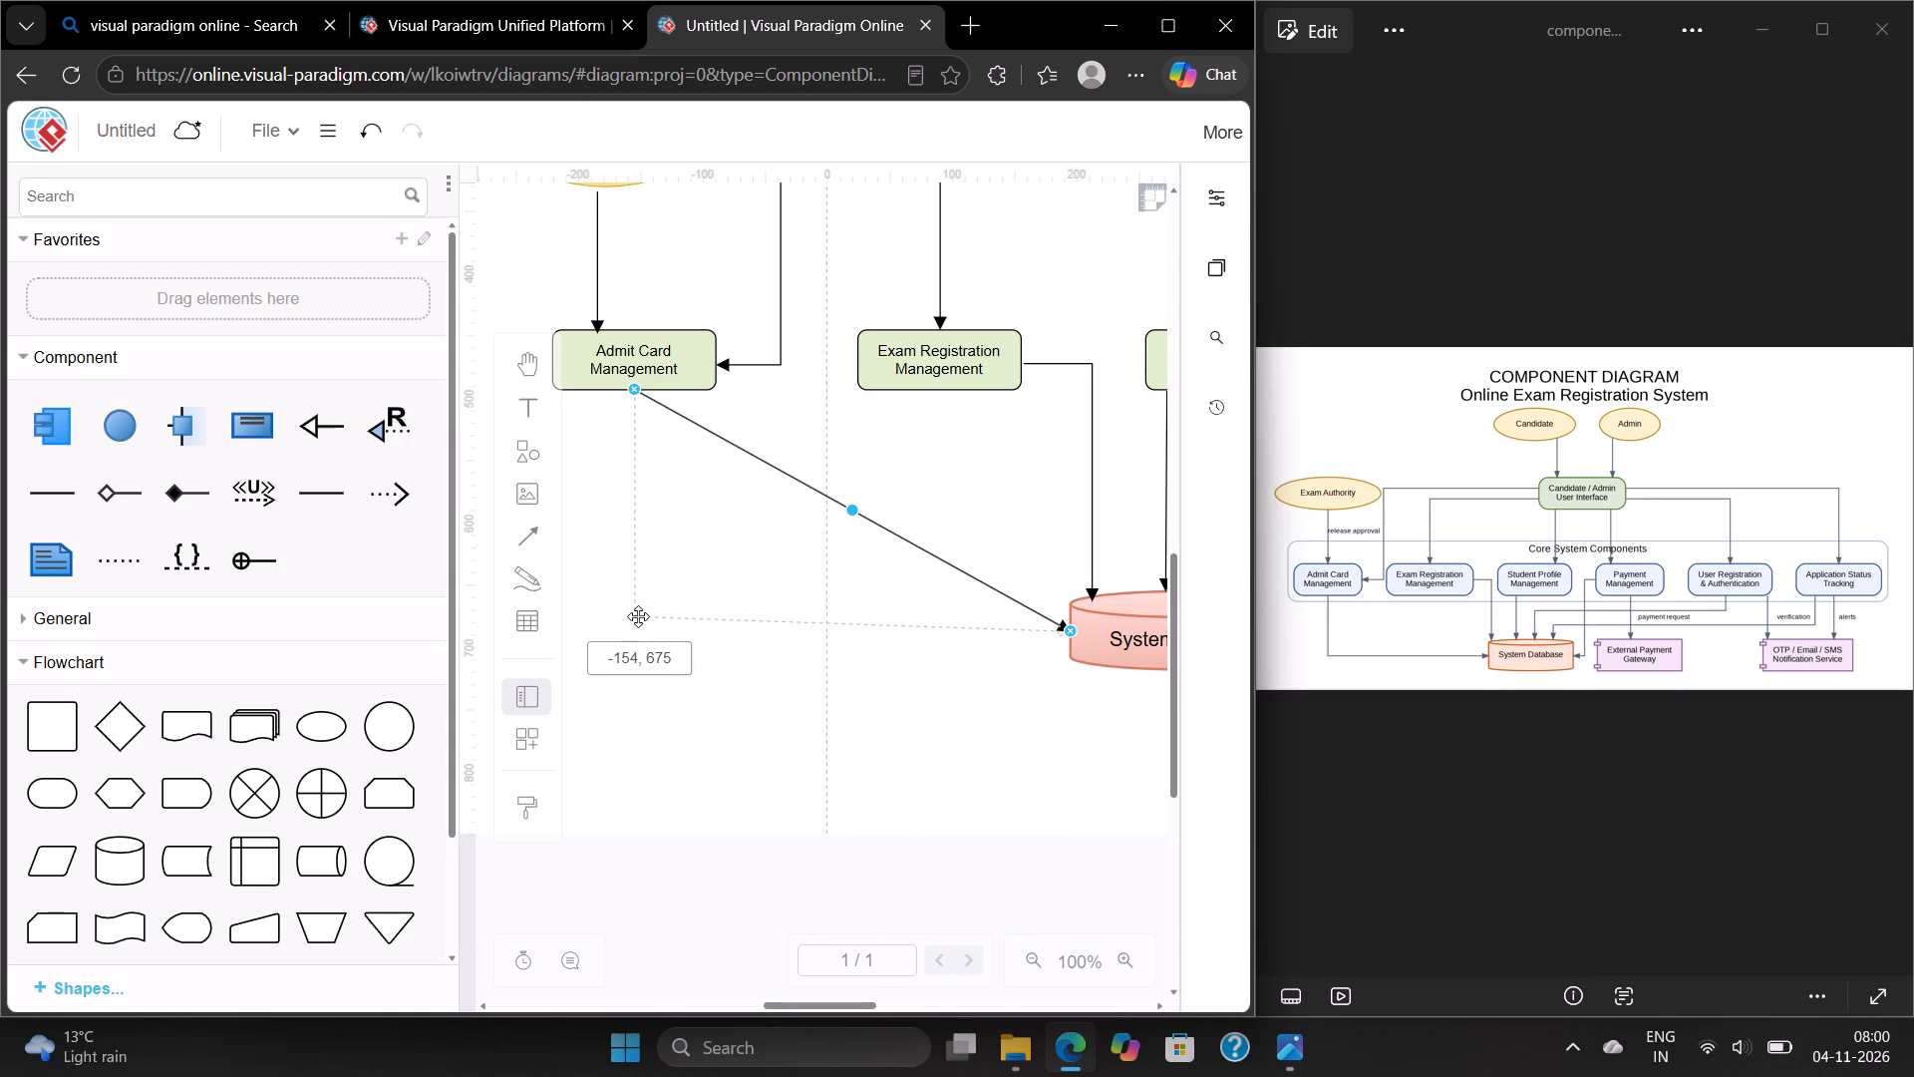
drag(638, 616, 637, 626)
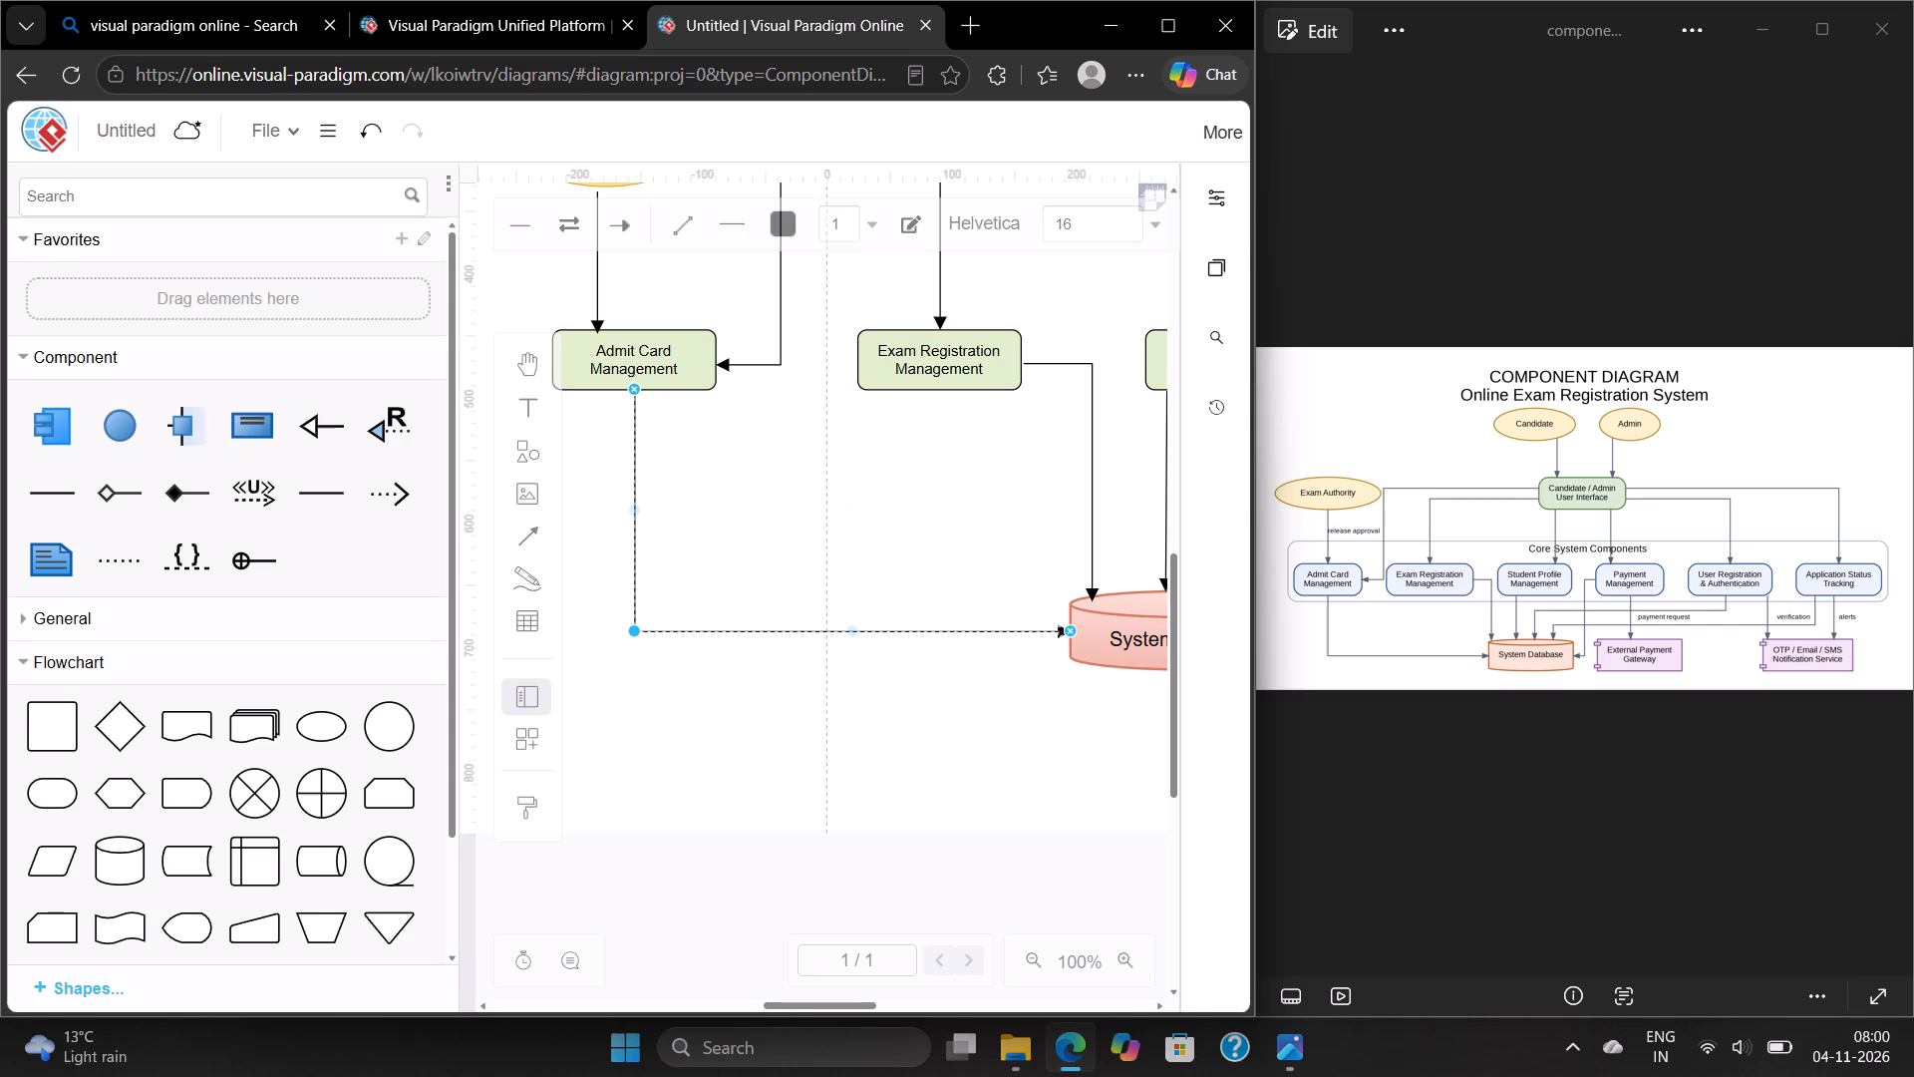
click(804, 548)
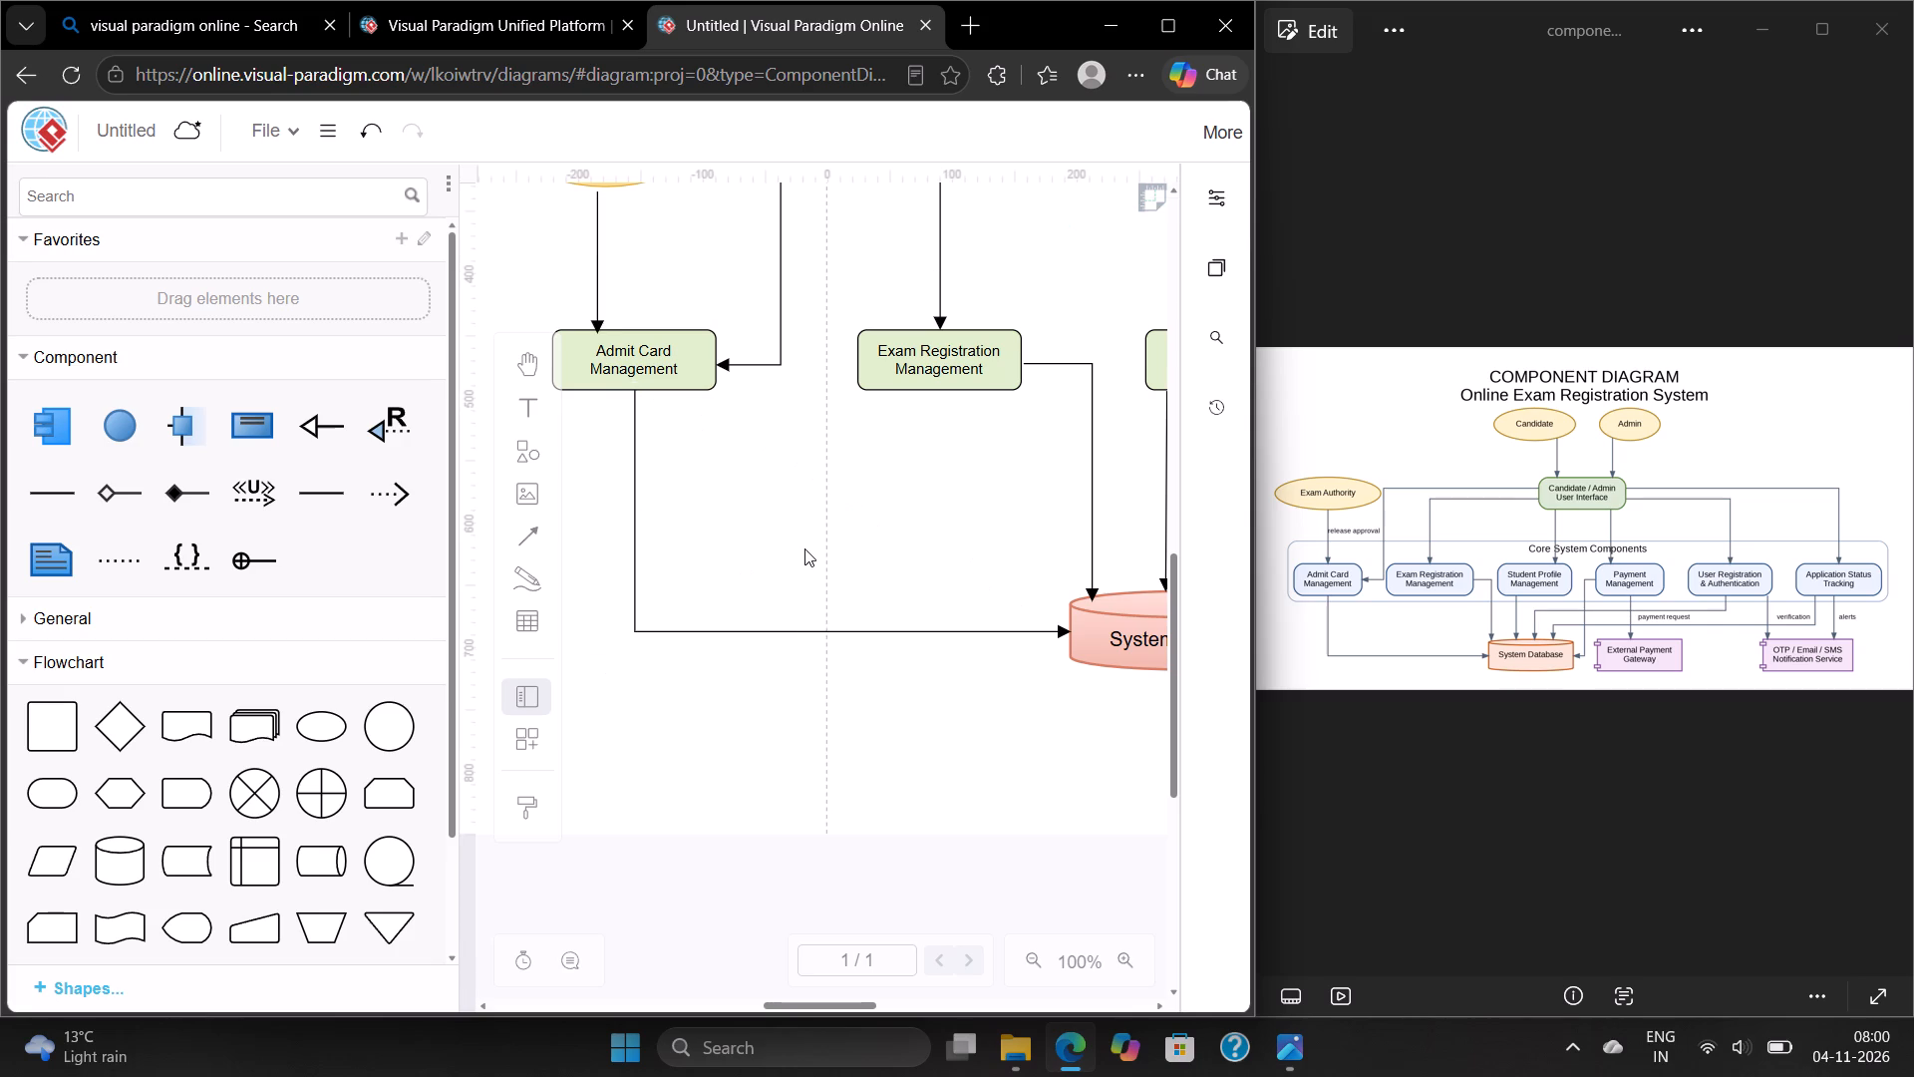
Add a text label reading "release approval" beside the arrow from "Exam Authority" to "Admit Card Management".
scroll(804, 548, left, 5)
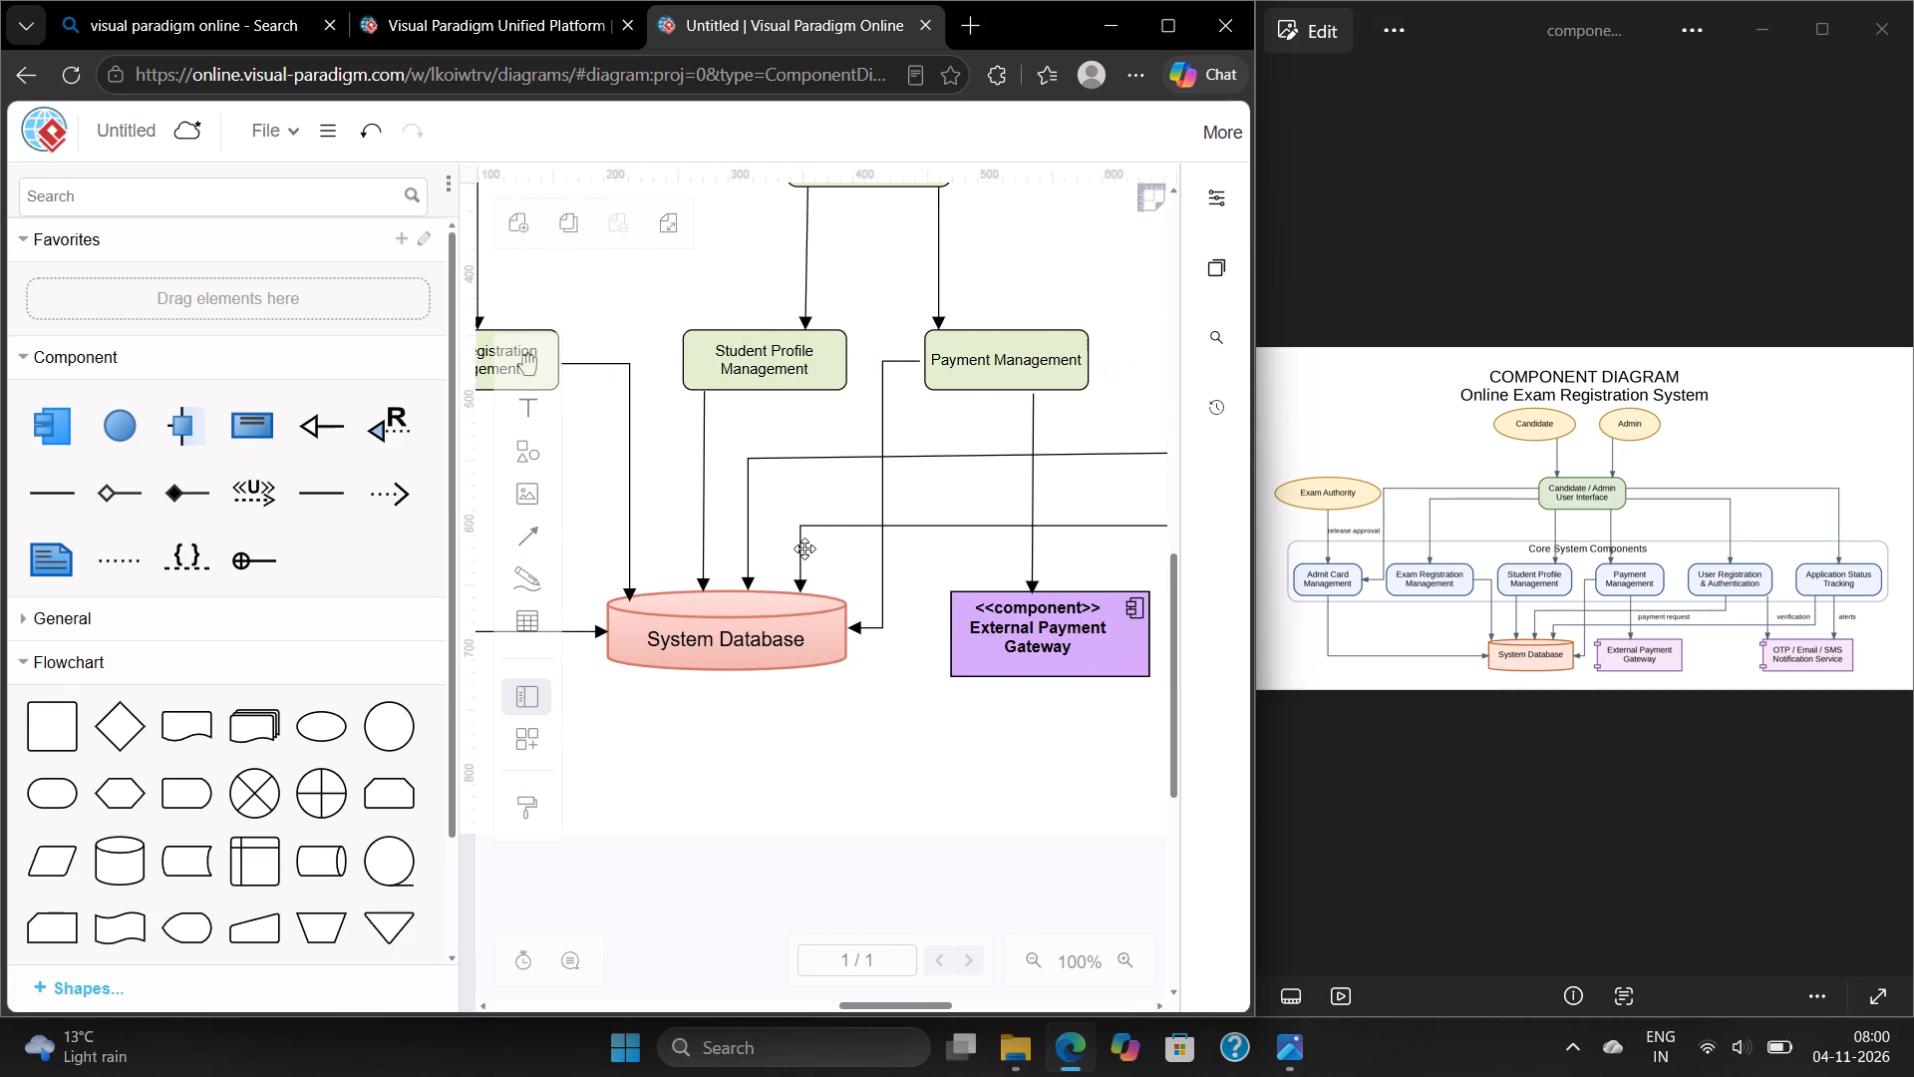
scroll(804, 548, left, 1)
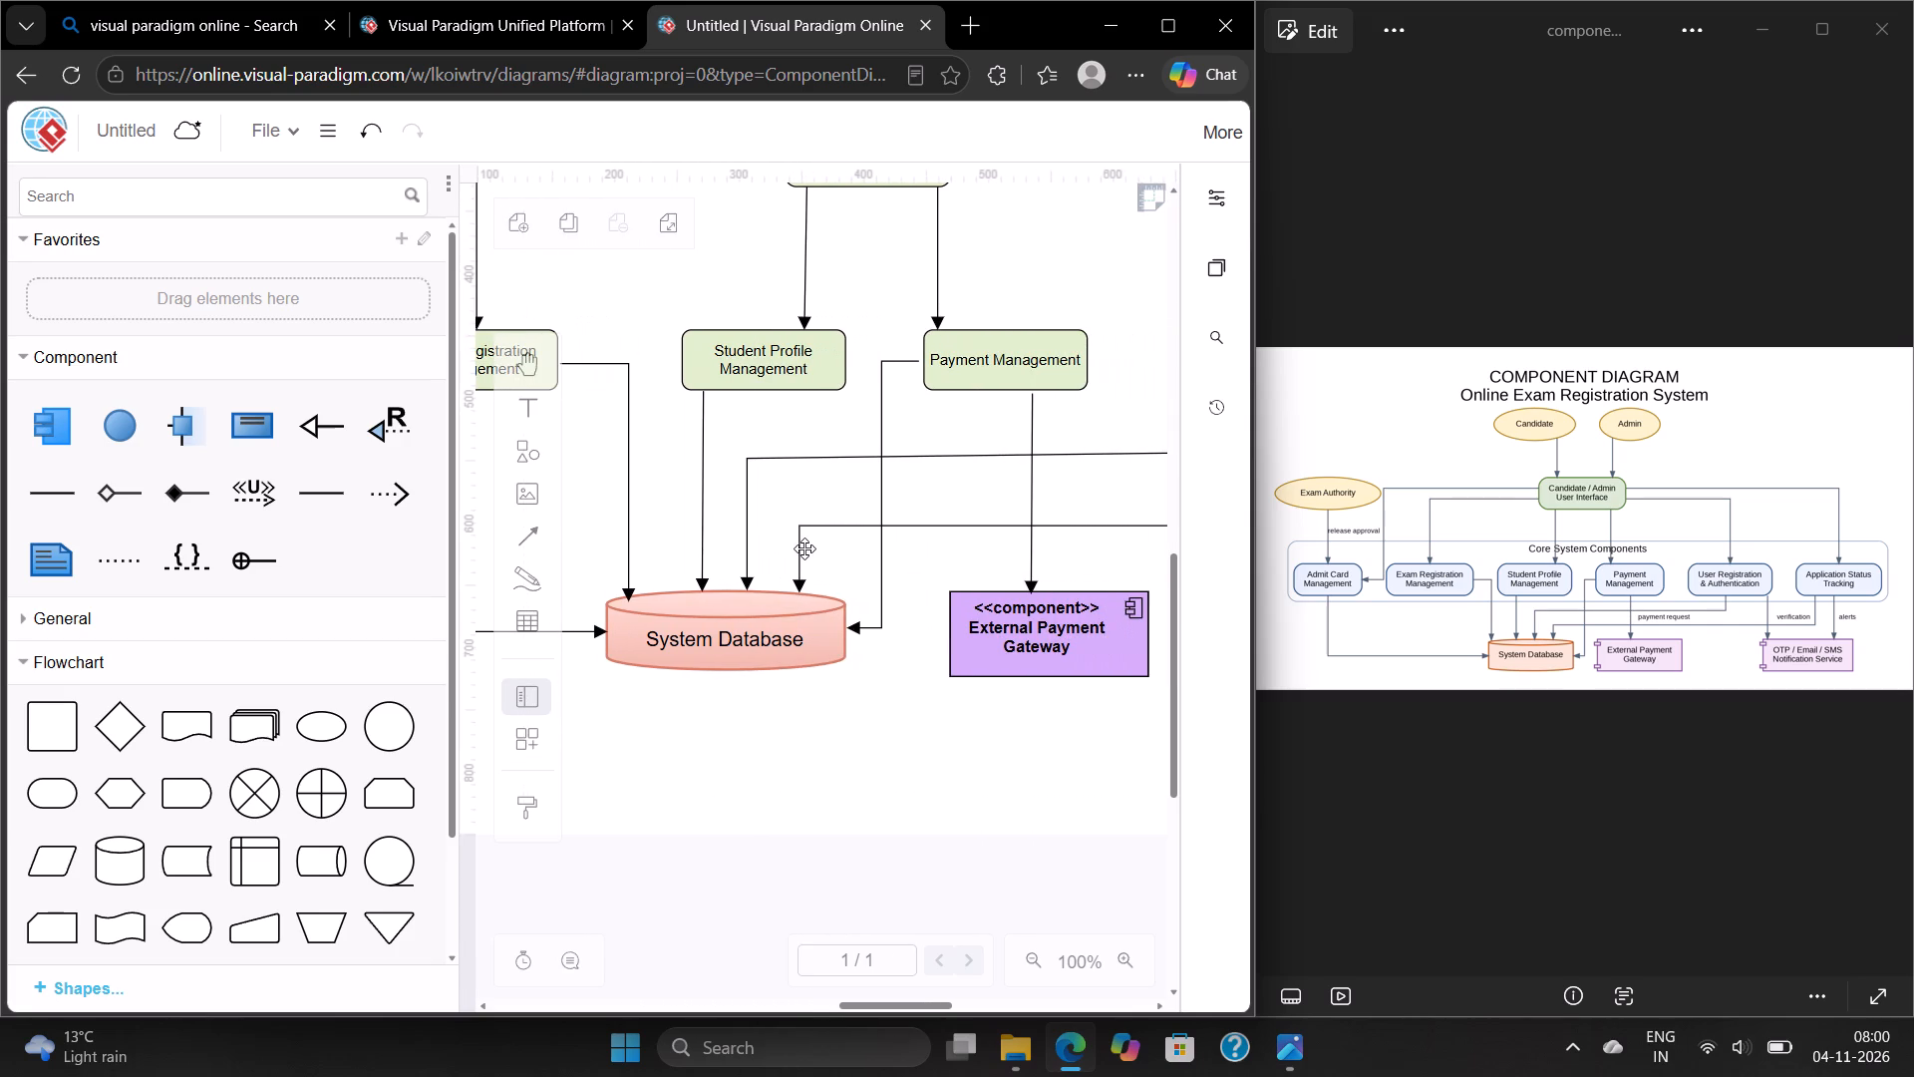
scroll(856, 543, right, 4)
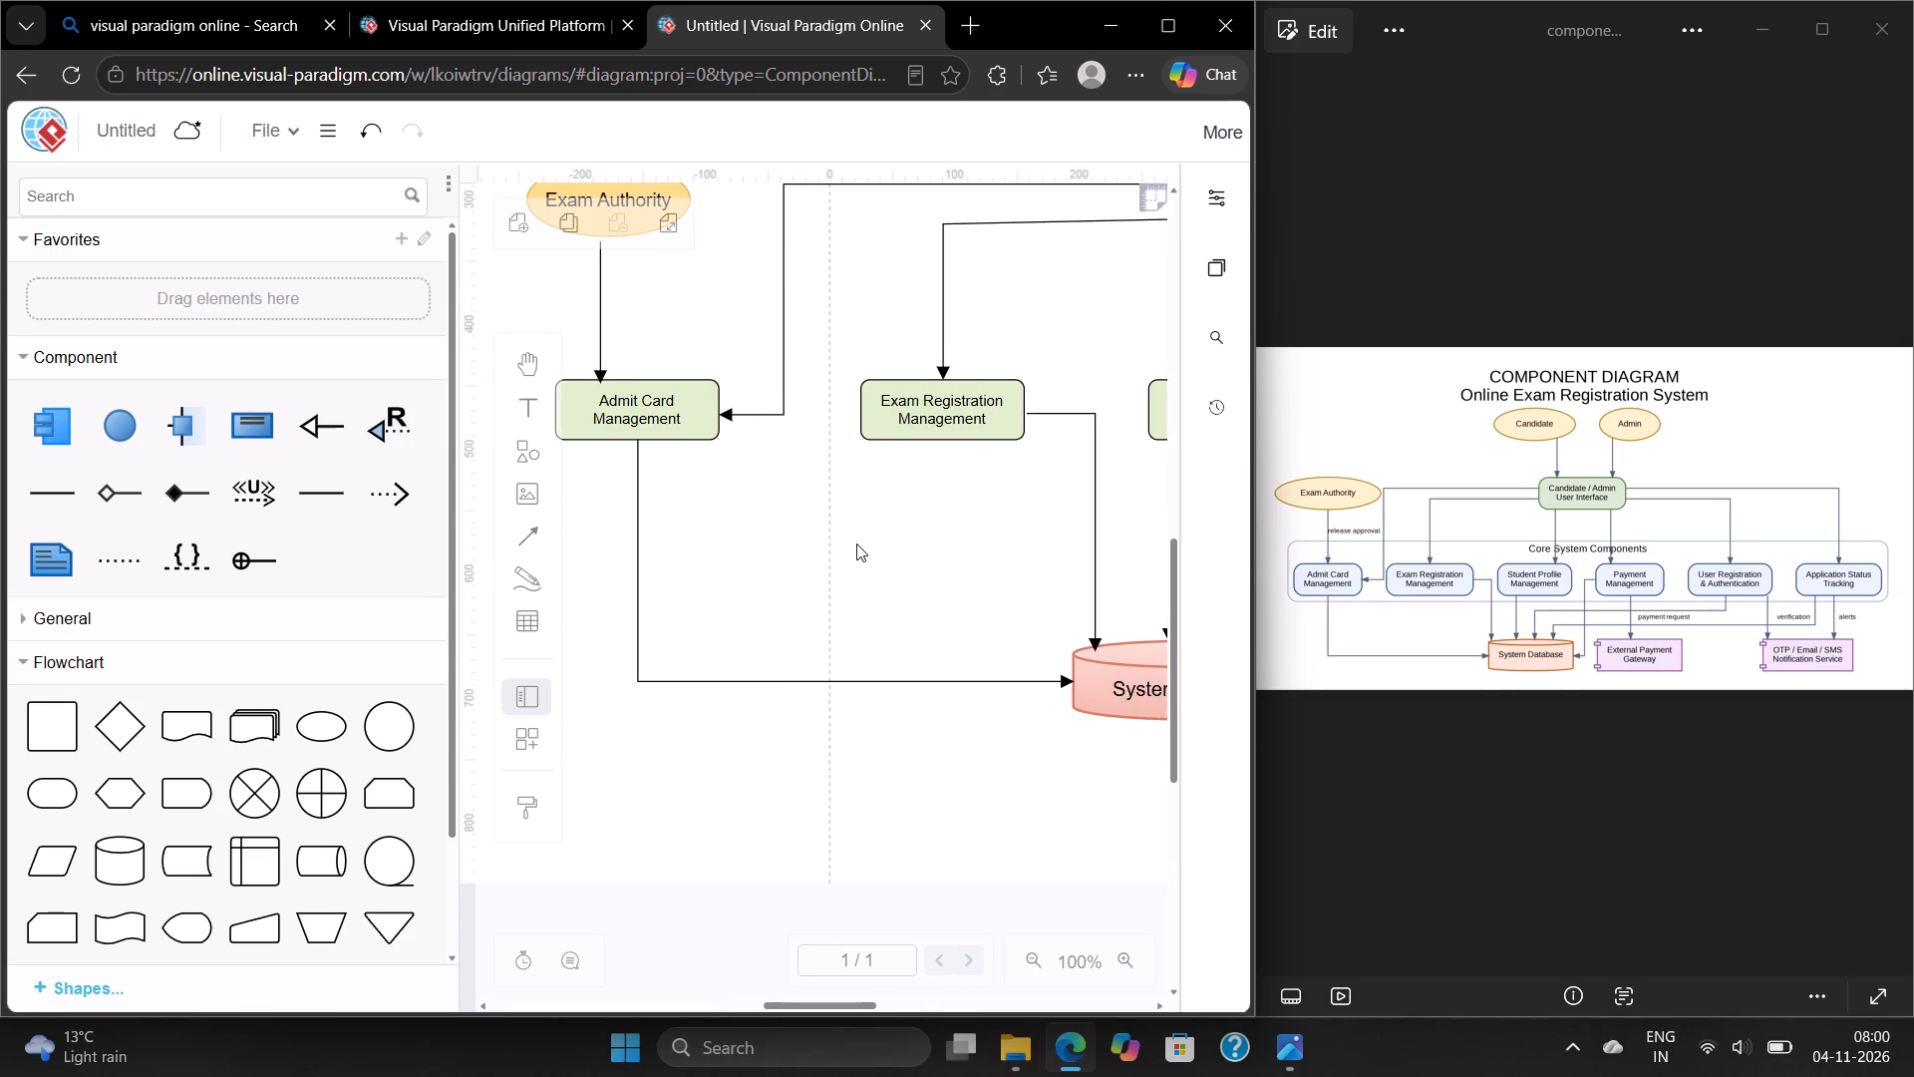
scroll(856, 543, right, 2)
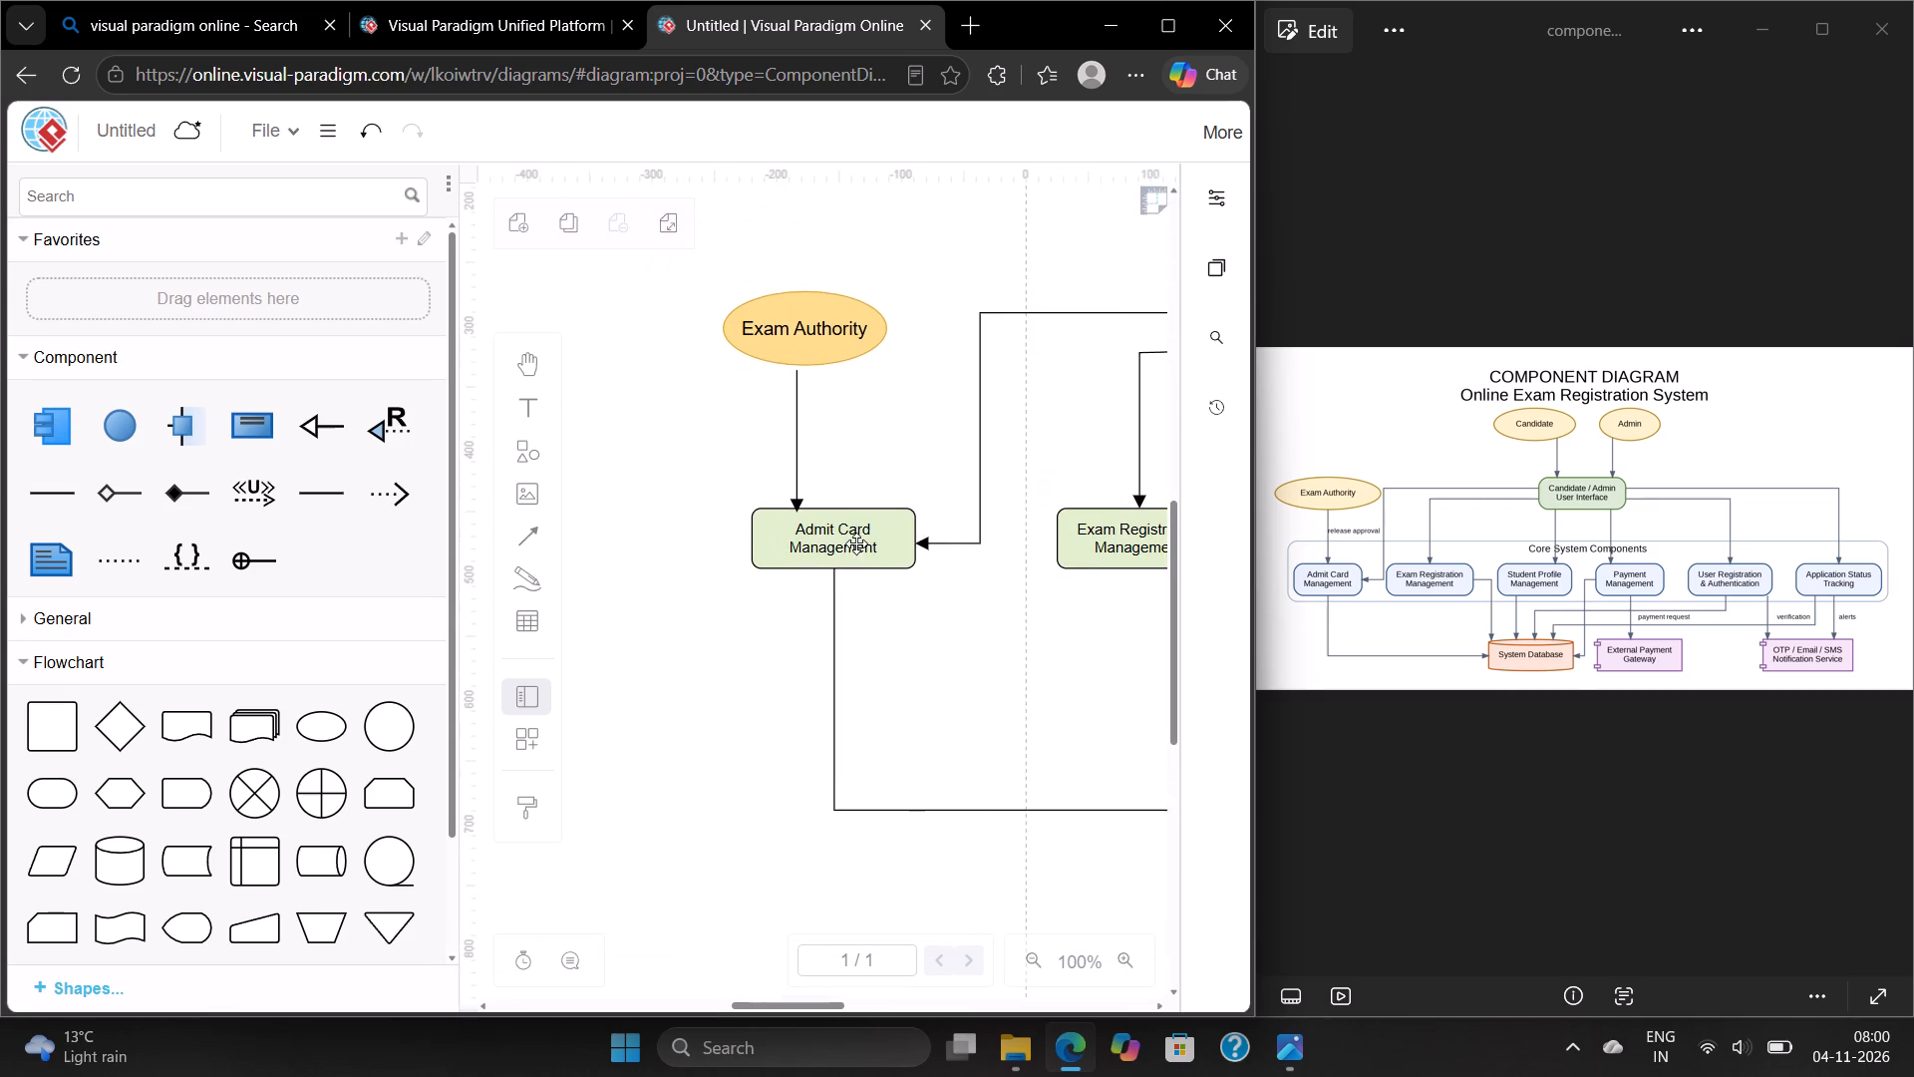
double_click(829, 445)
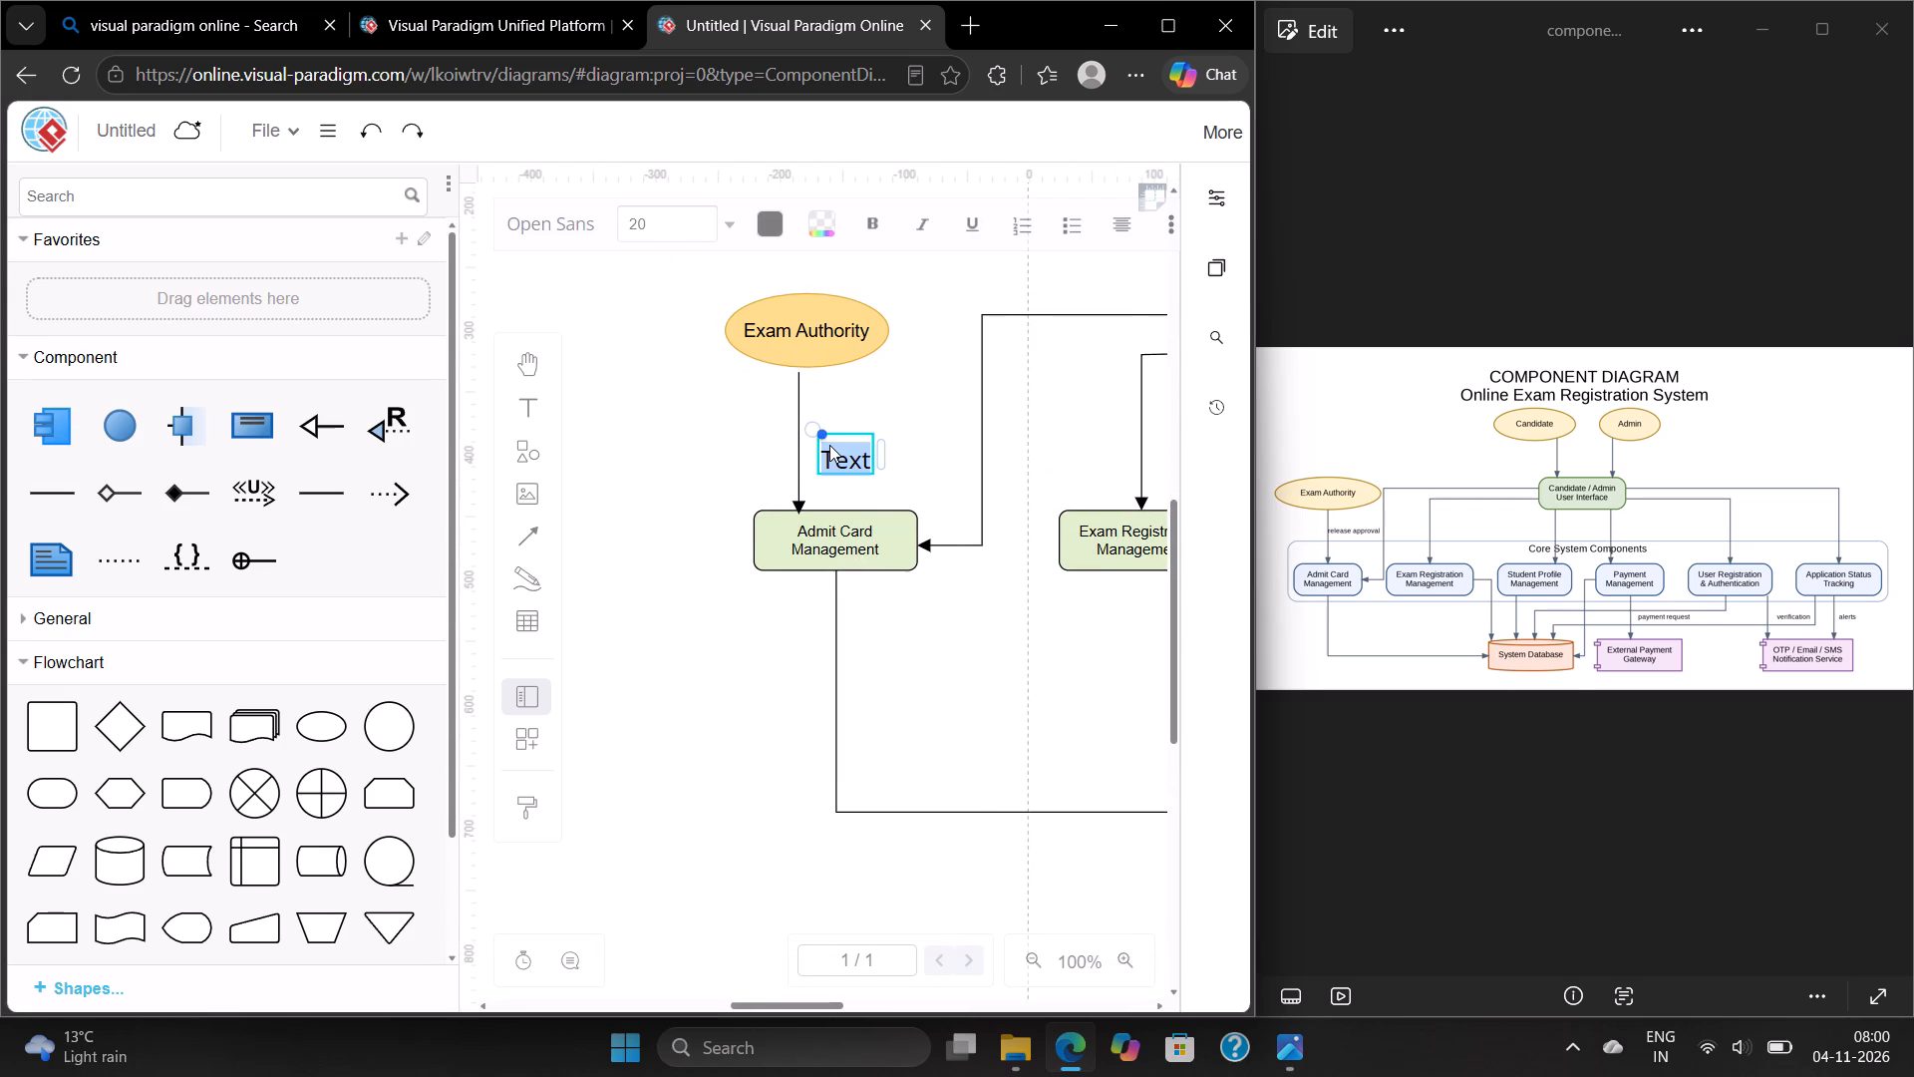
key(BackSpace)
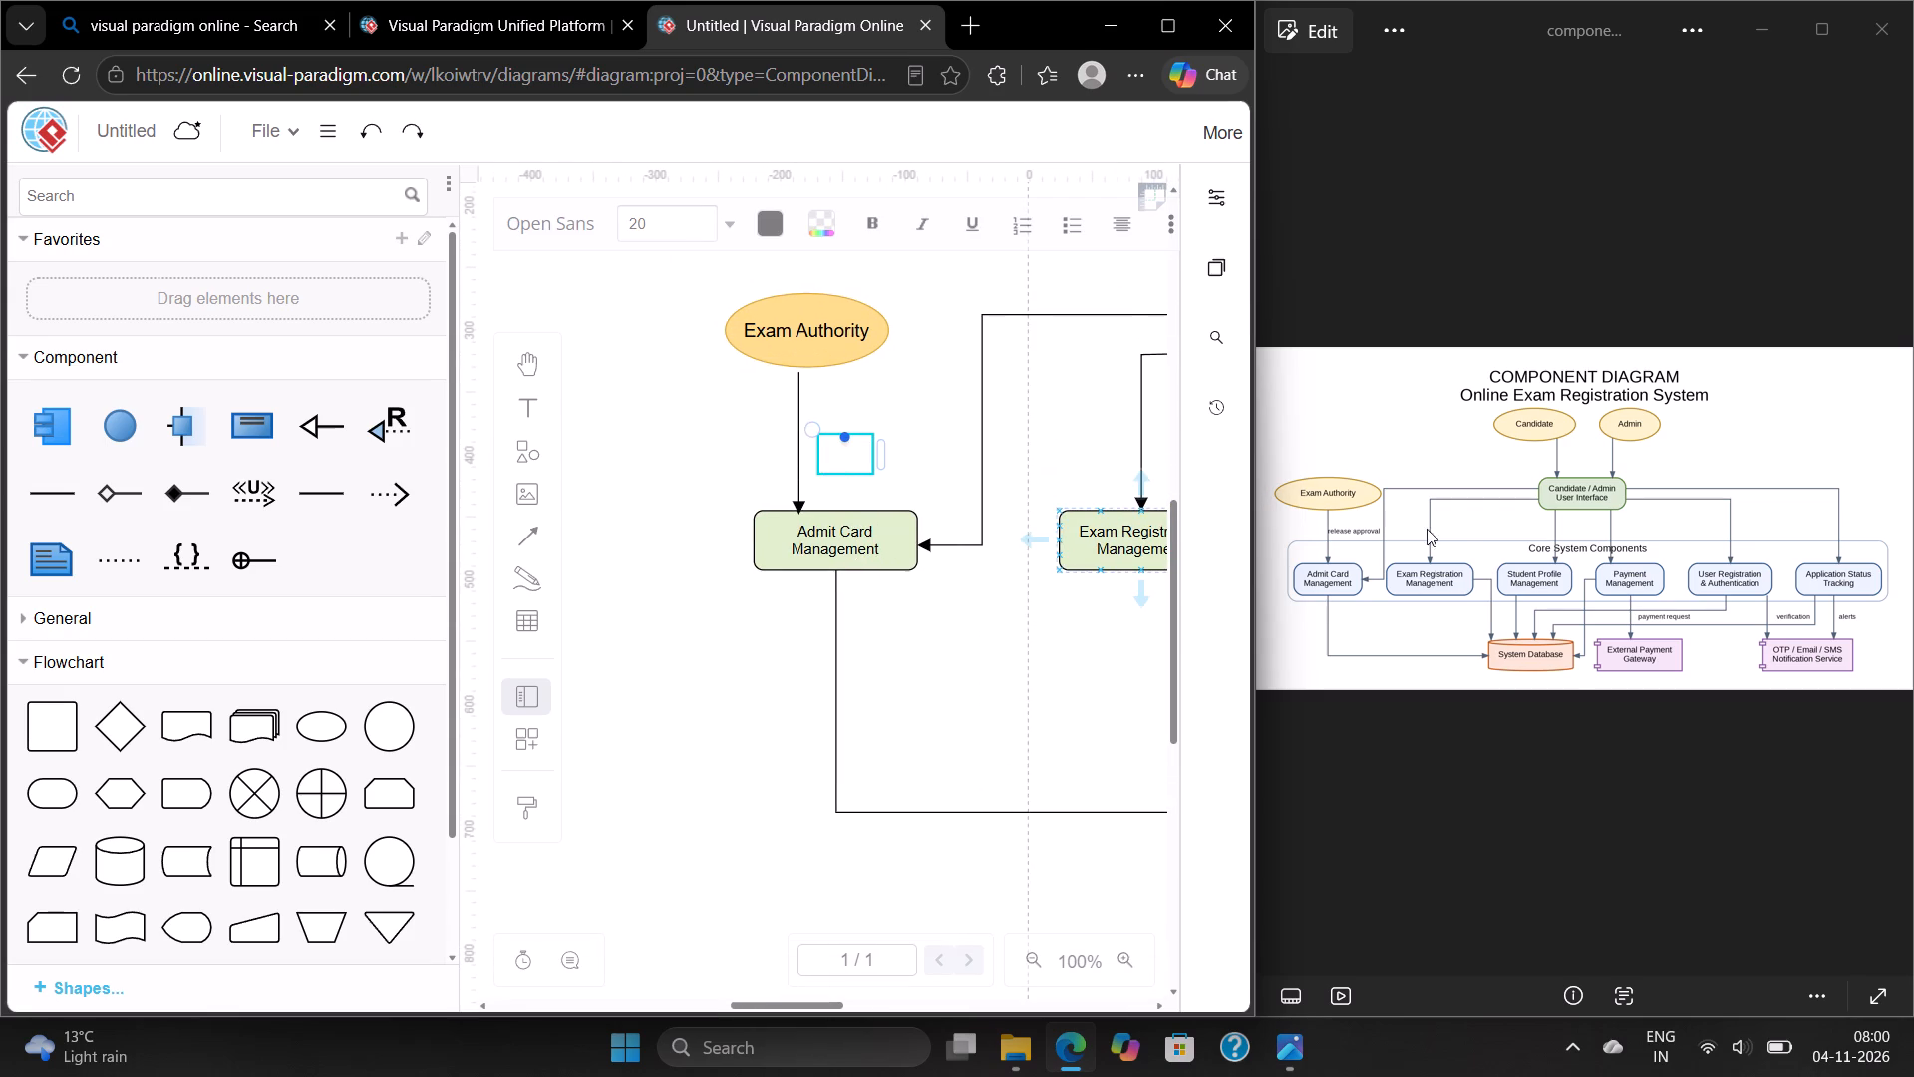
ctrl+scroll(1458, 517, up, 3)
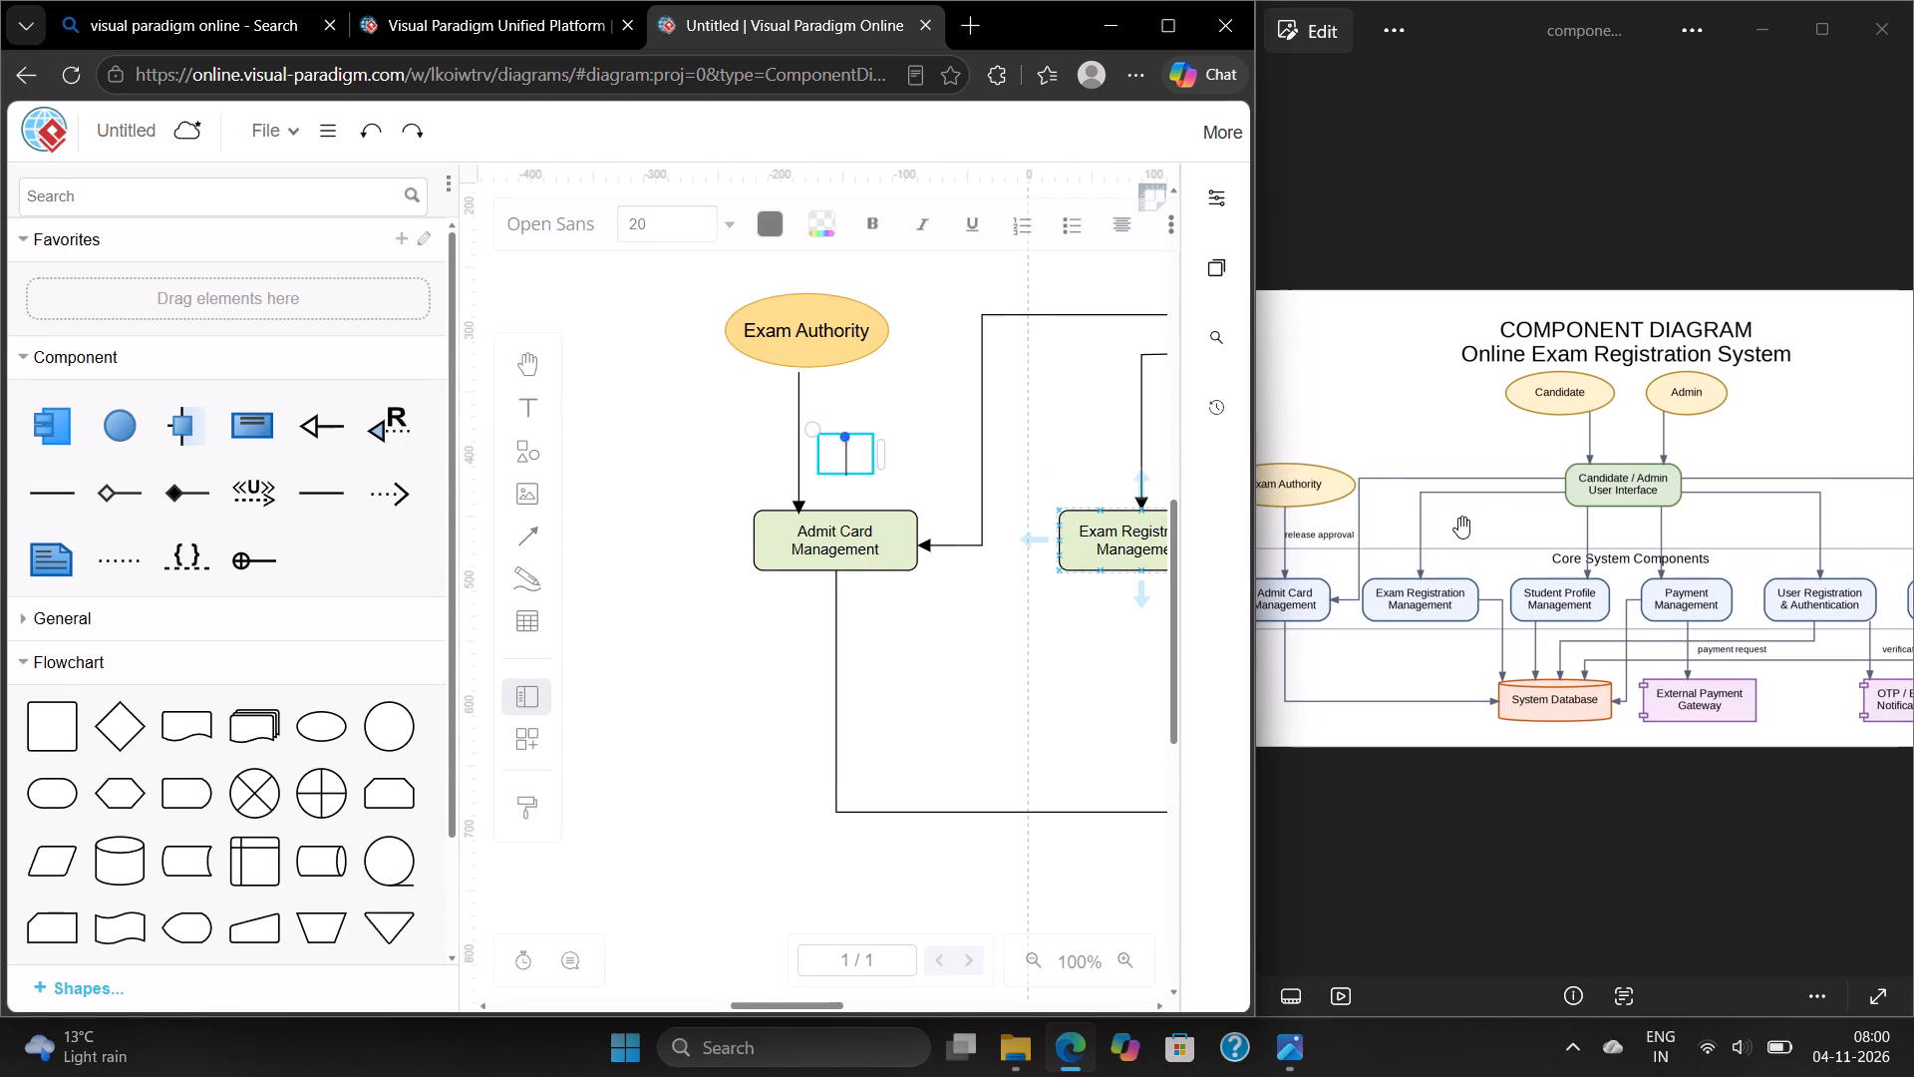
ctrl+scroll(1472, 515, up, 1)
scroll(1472, 515, right, 1)
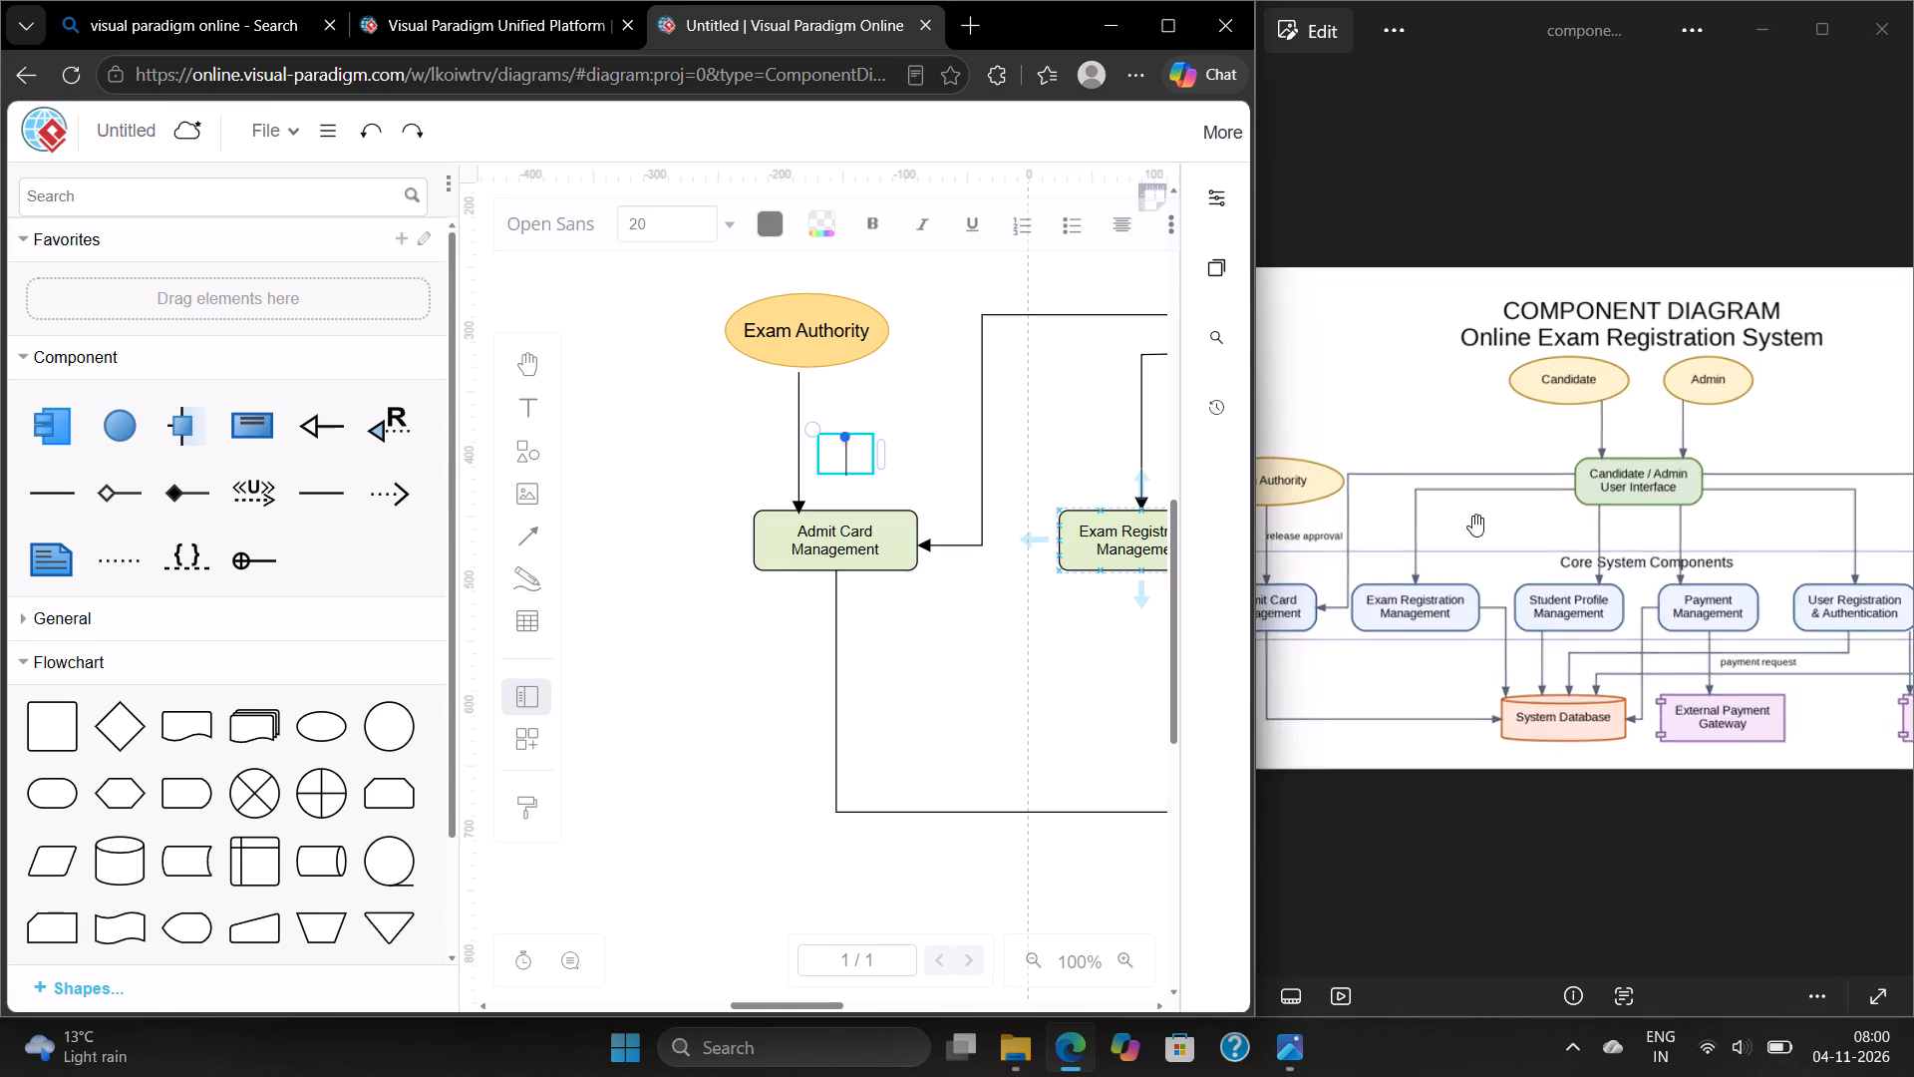
scroll(1472, 515, right, 1)
ctrl+scroll(1356, 525, up, 7)
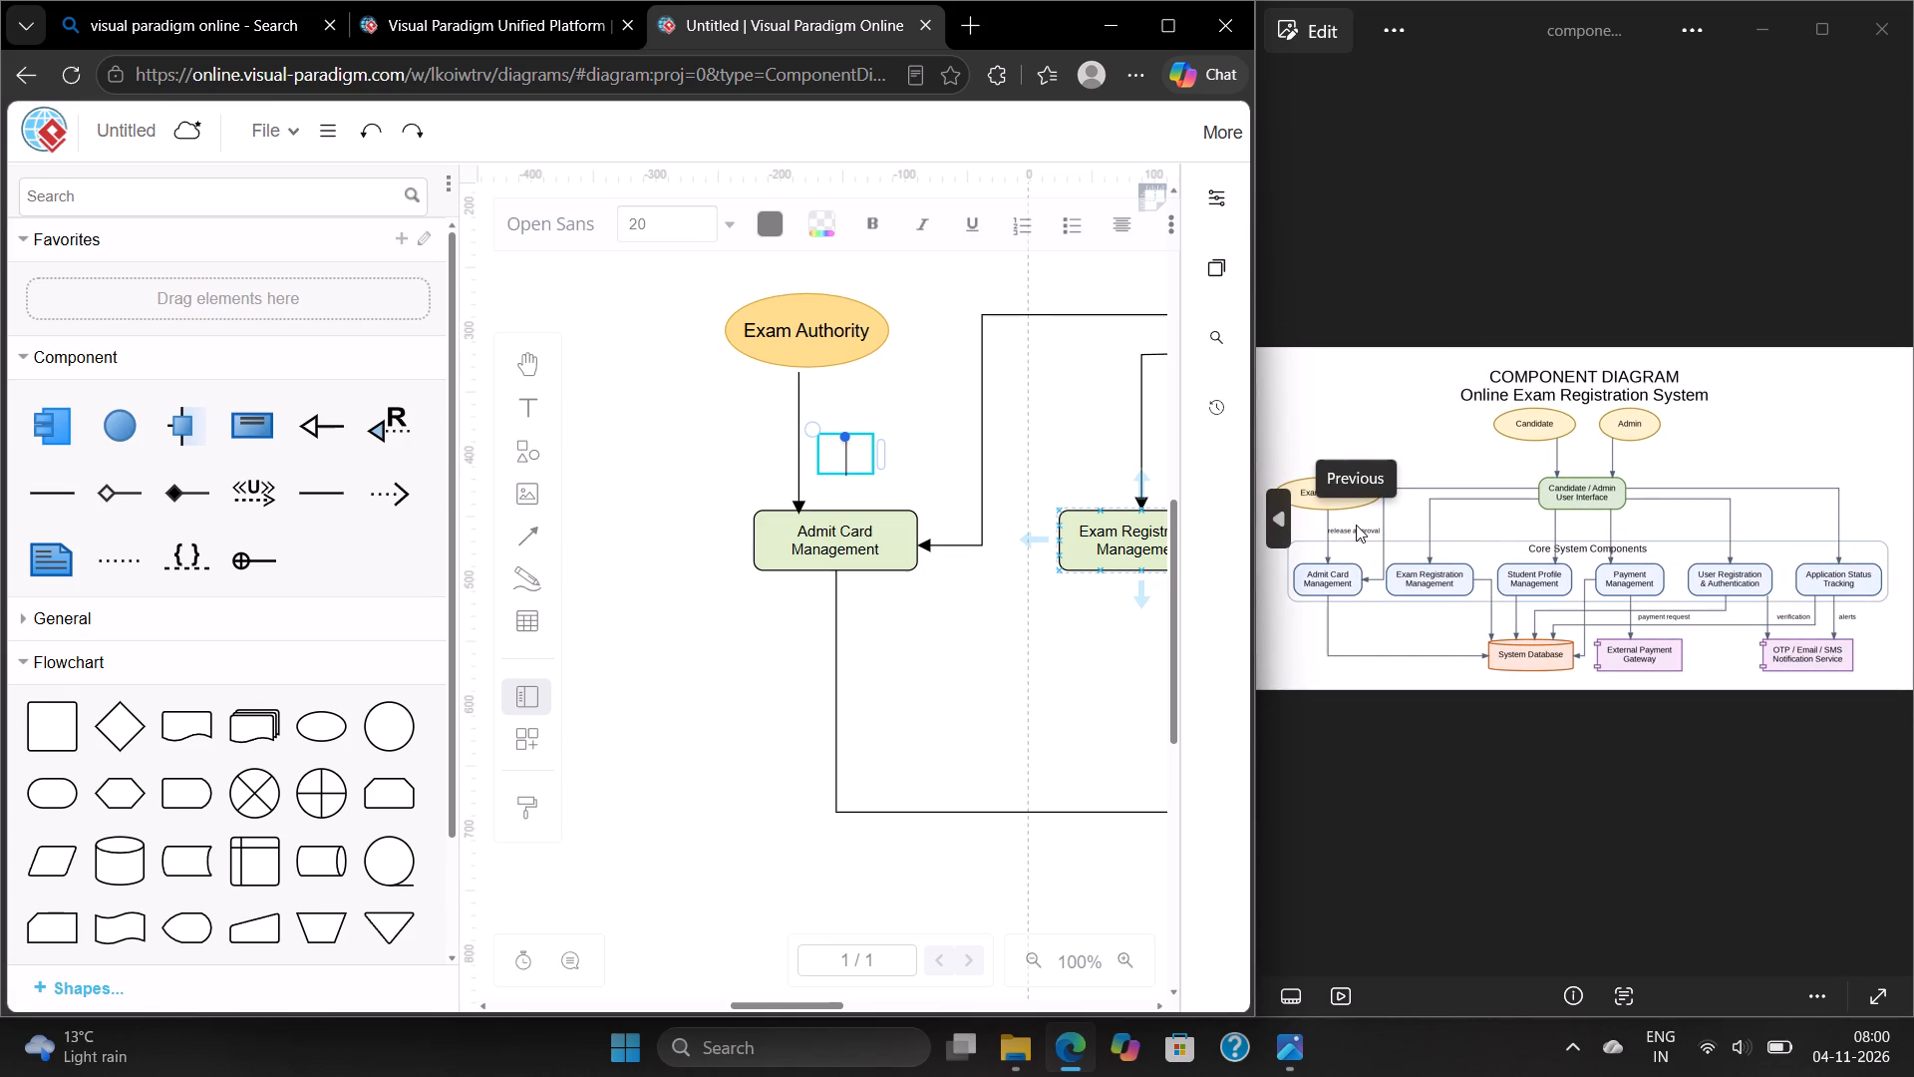
ctrl+scroll(1356, 525, up, 6)
ctrl+scroll(1449, 508, up, 5)
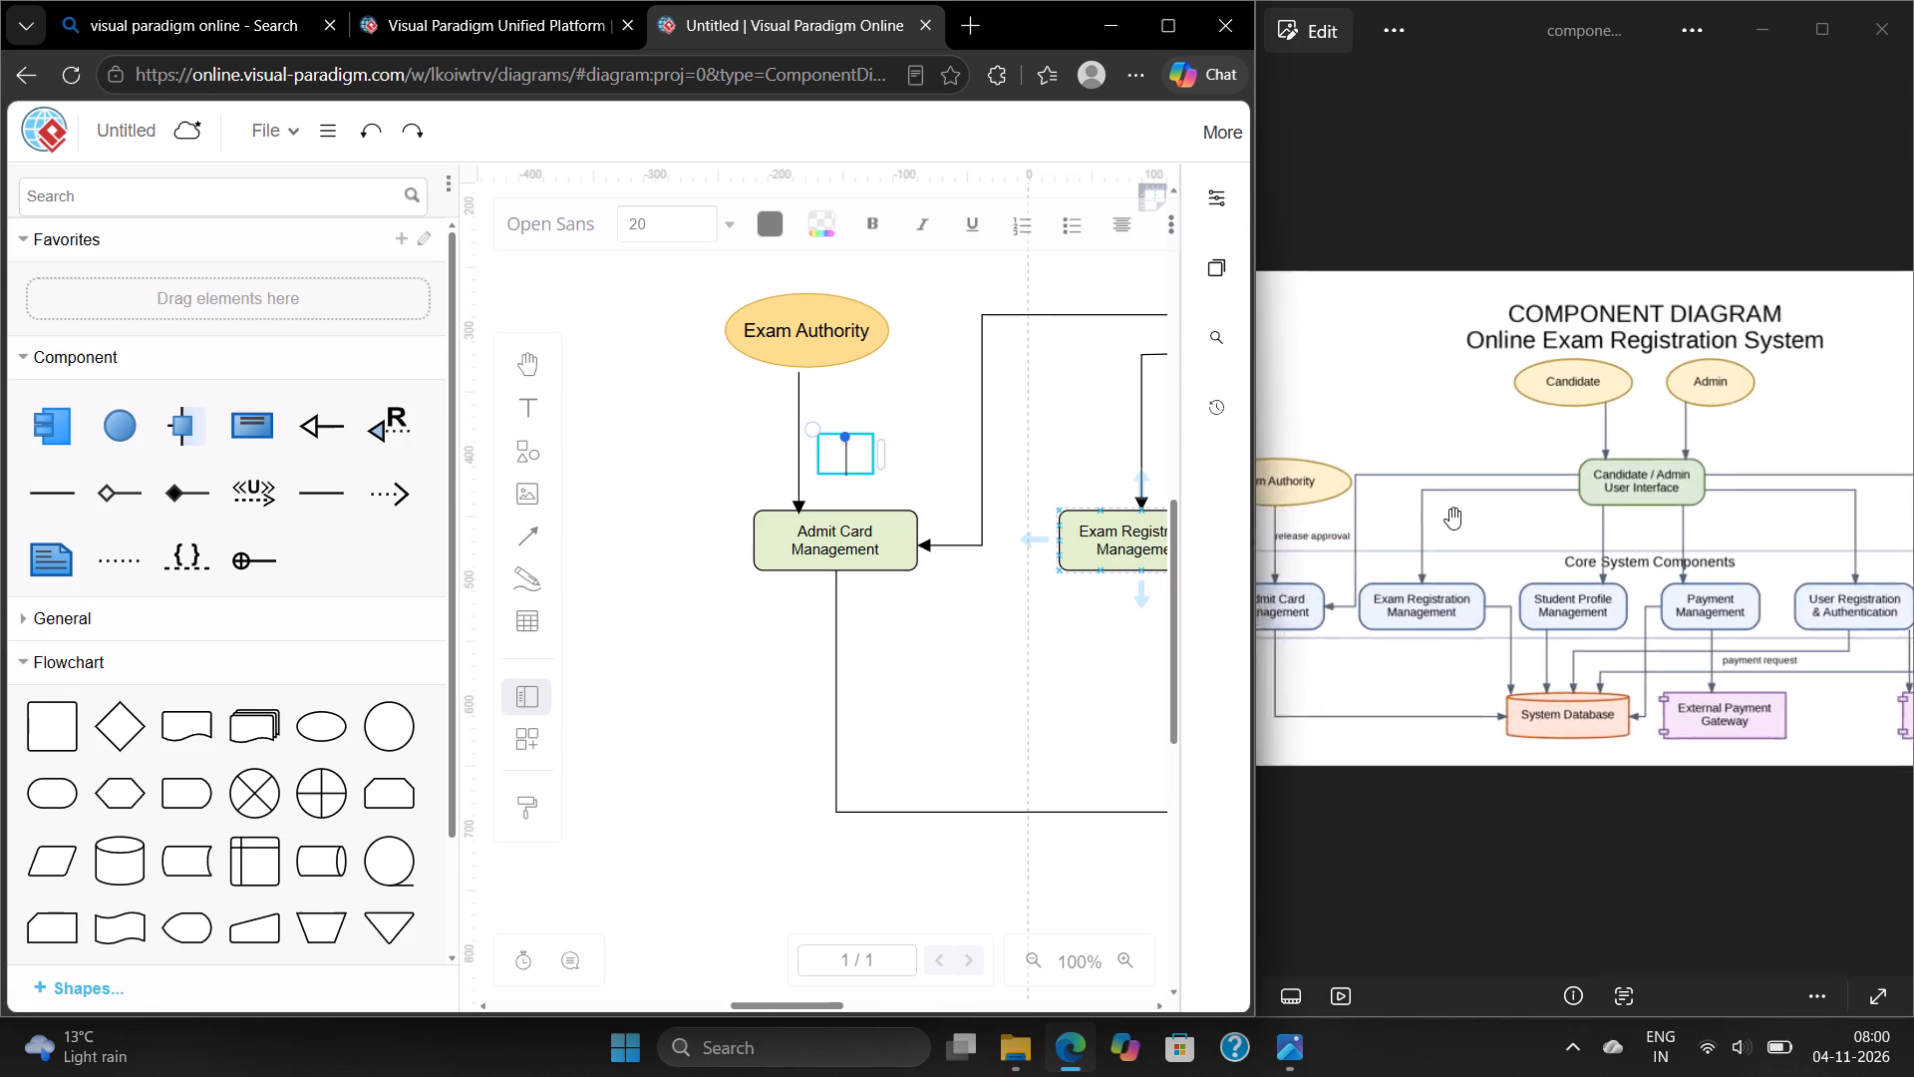
ctrl+scroll(1449, 508, up, 1)
scroll(1449, 508, right, 1)
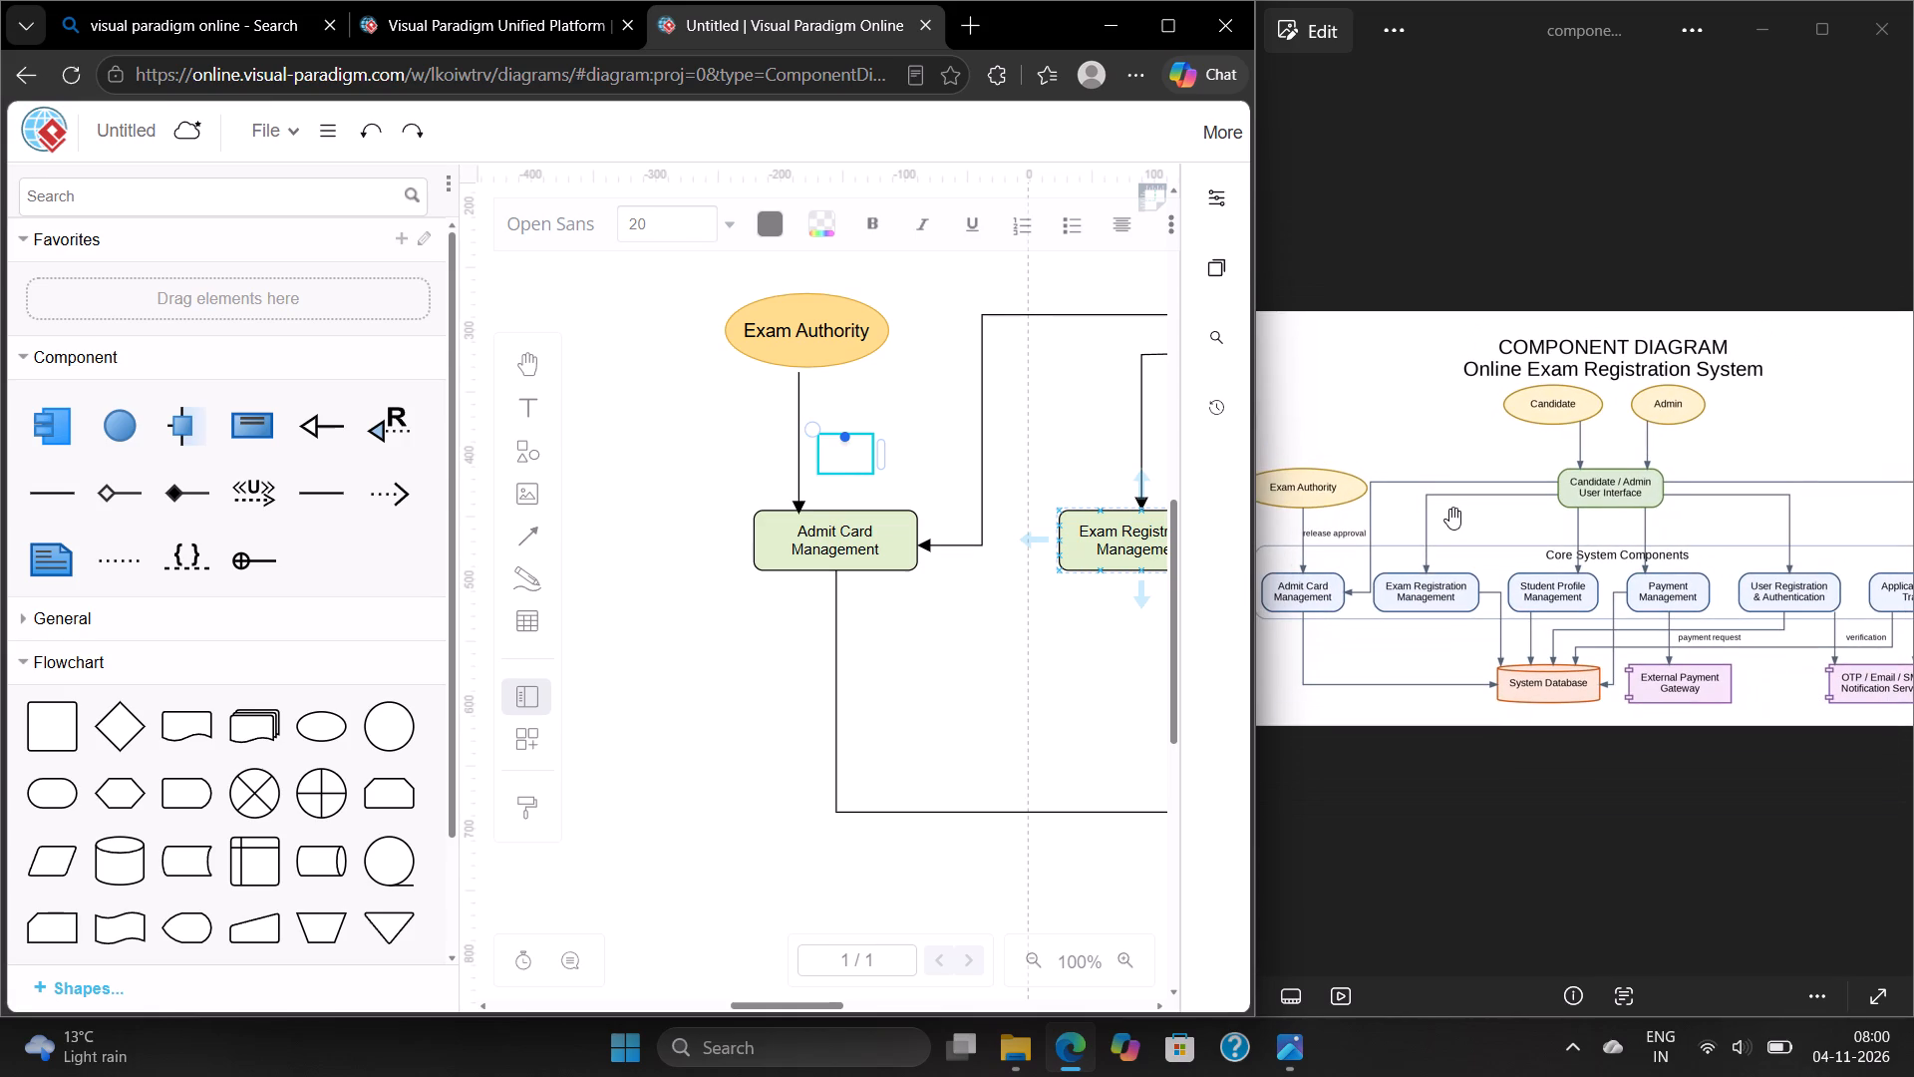
text(release)
key(space)
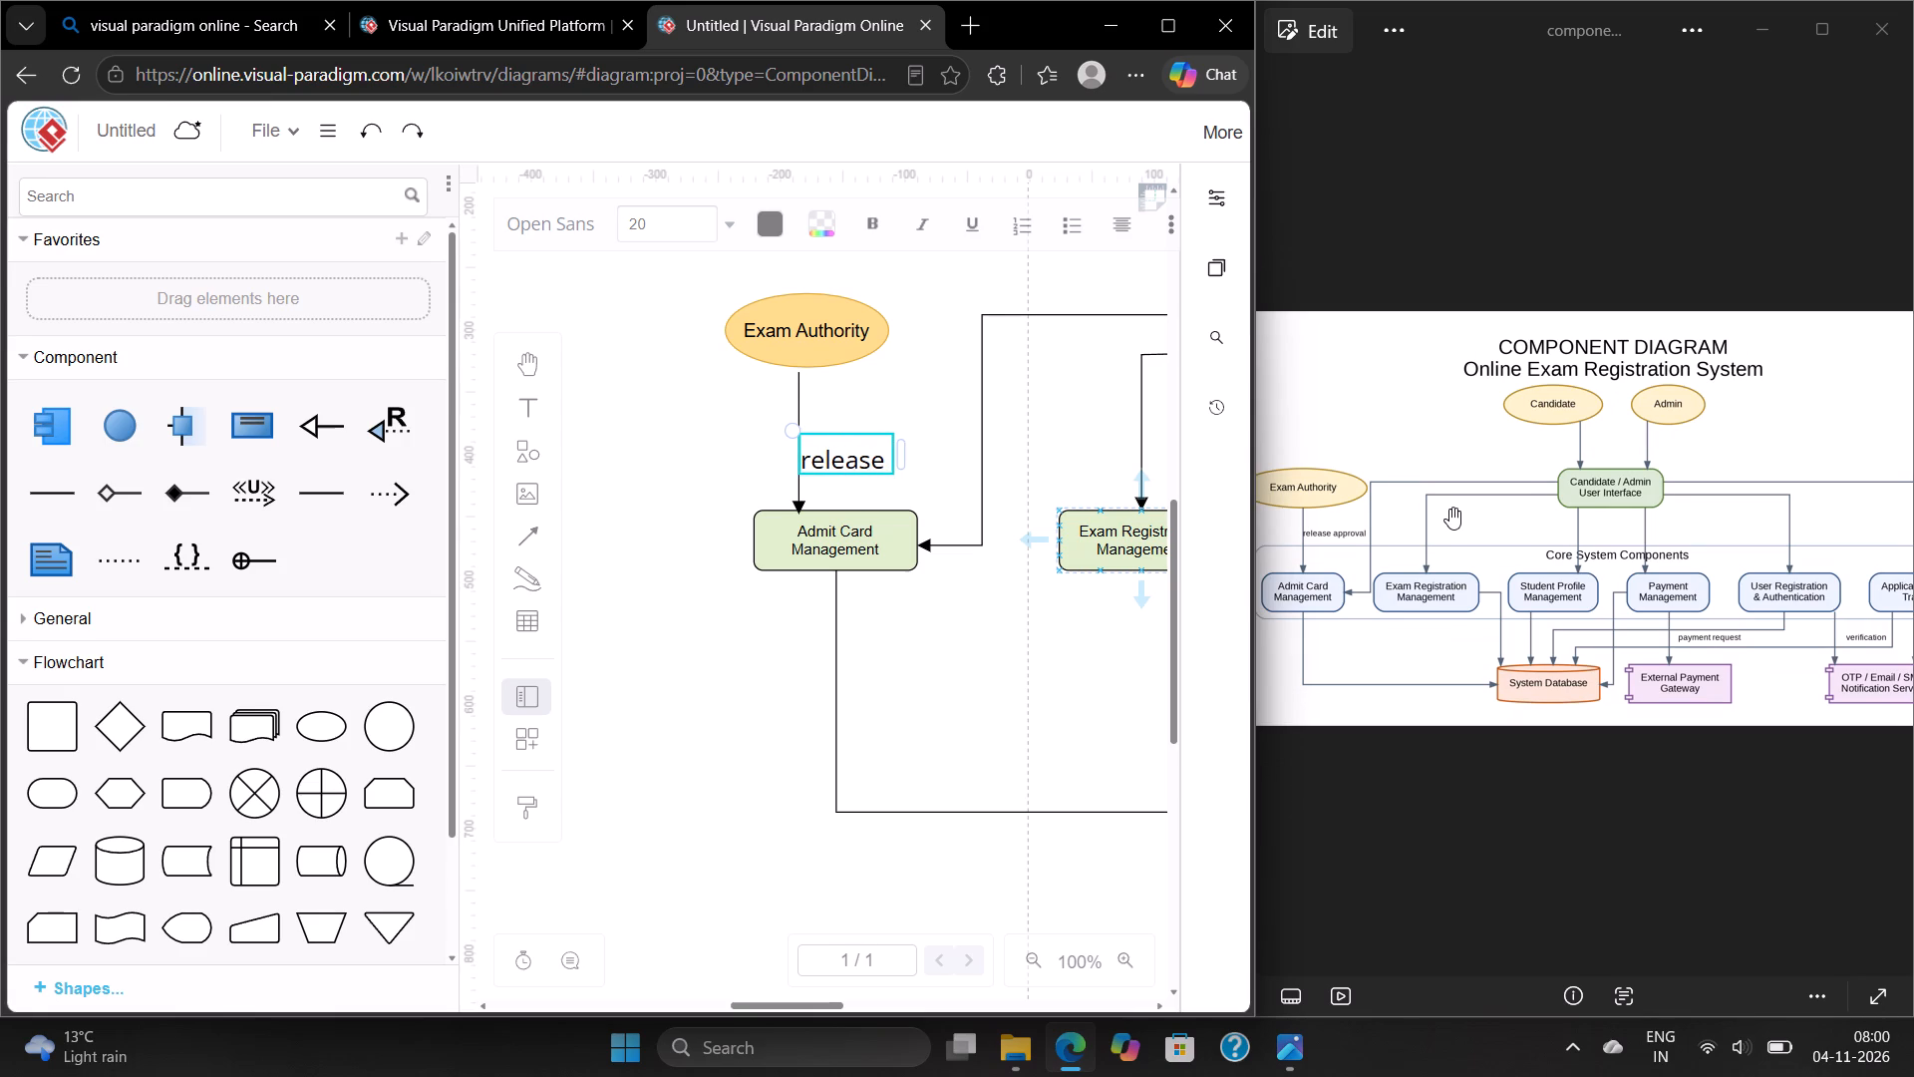
text(app)
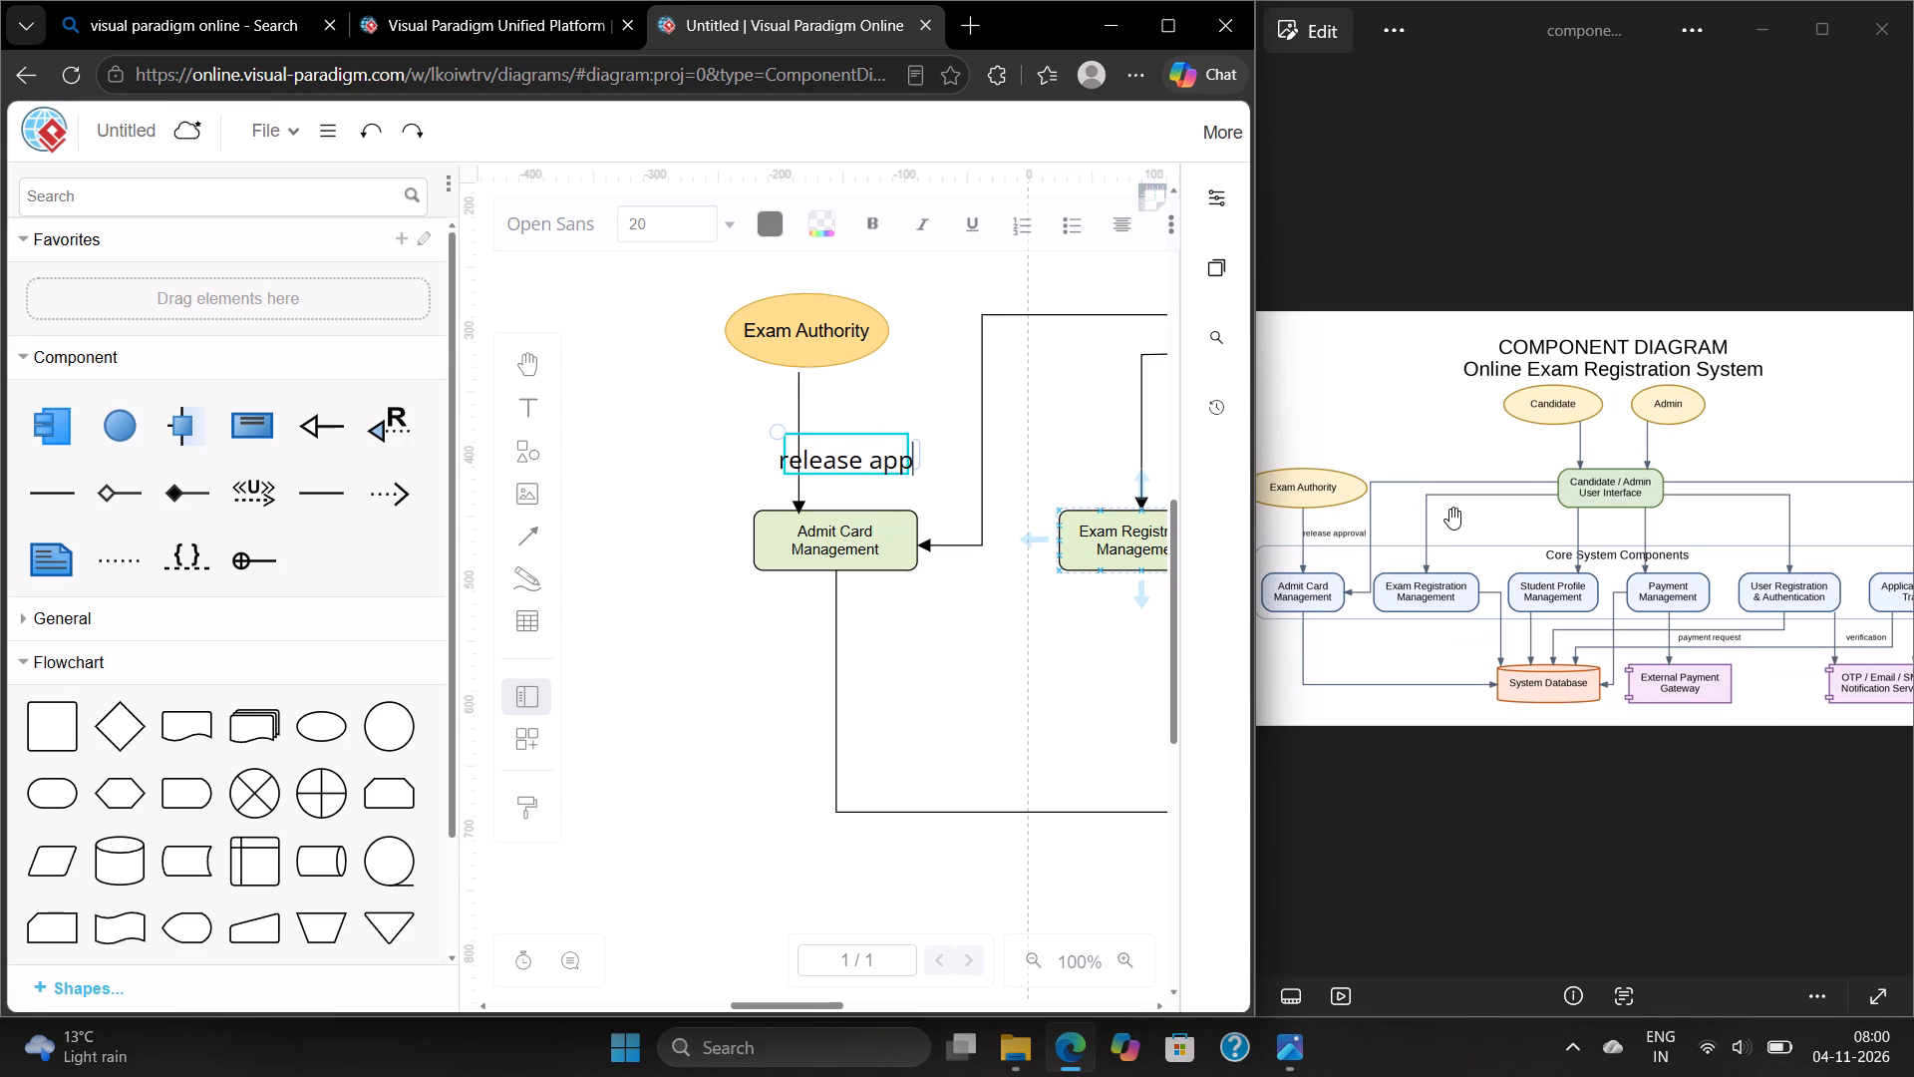
text(roval)
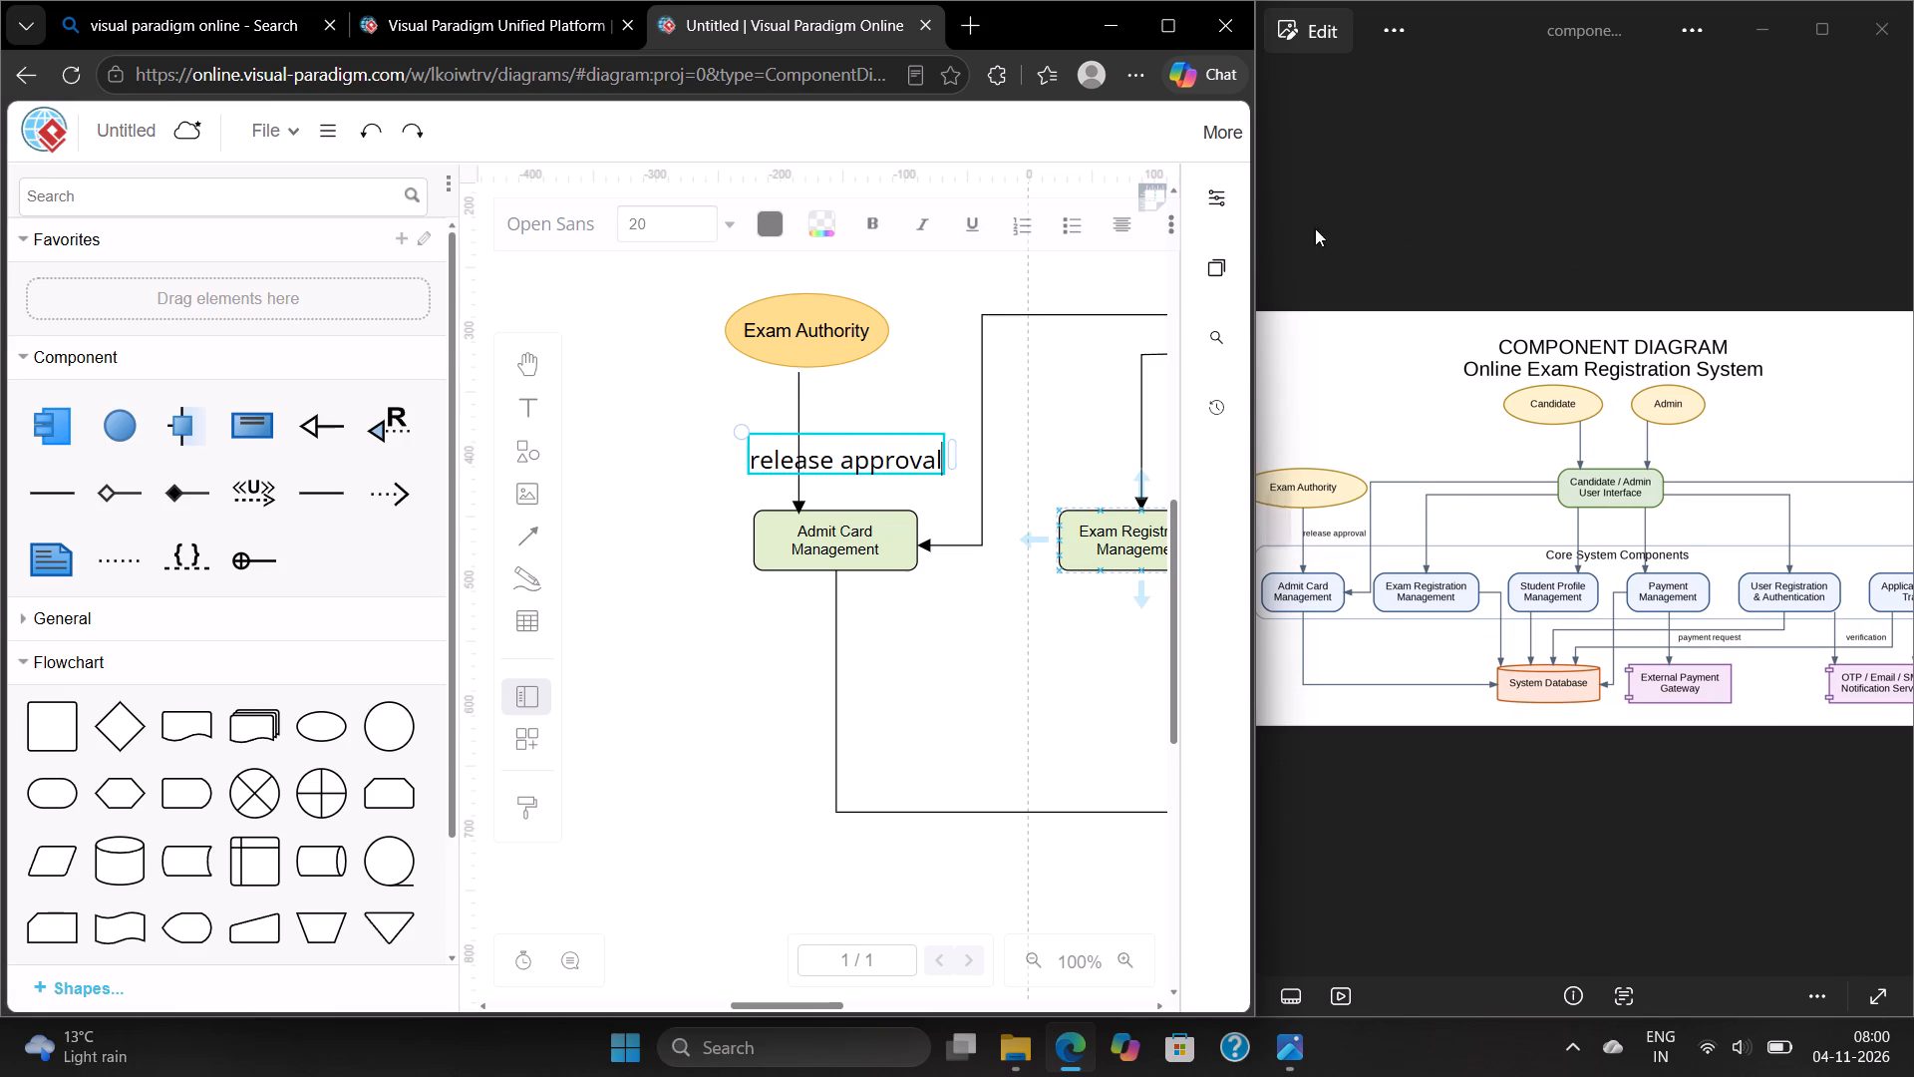
Set the font size of the "release approval" label to 13 pt.
drag(946, 311, 907, 434)
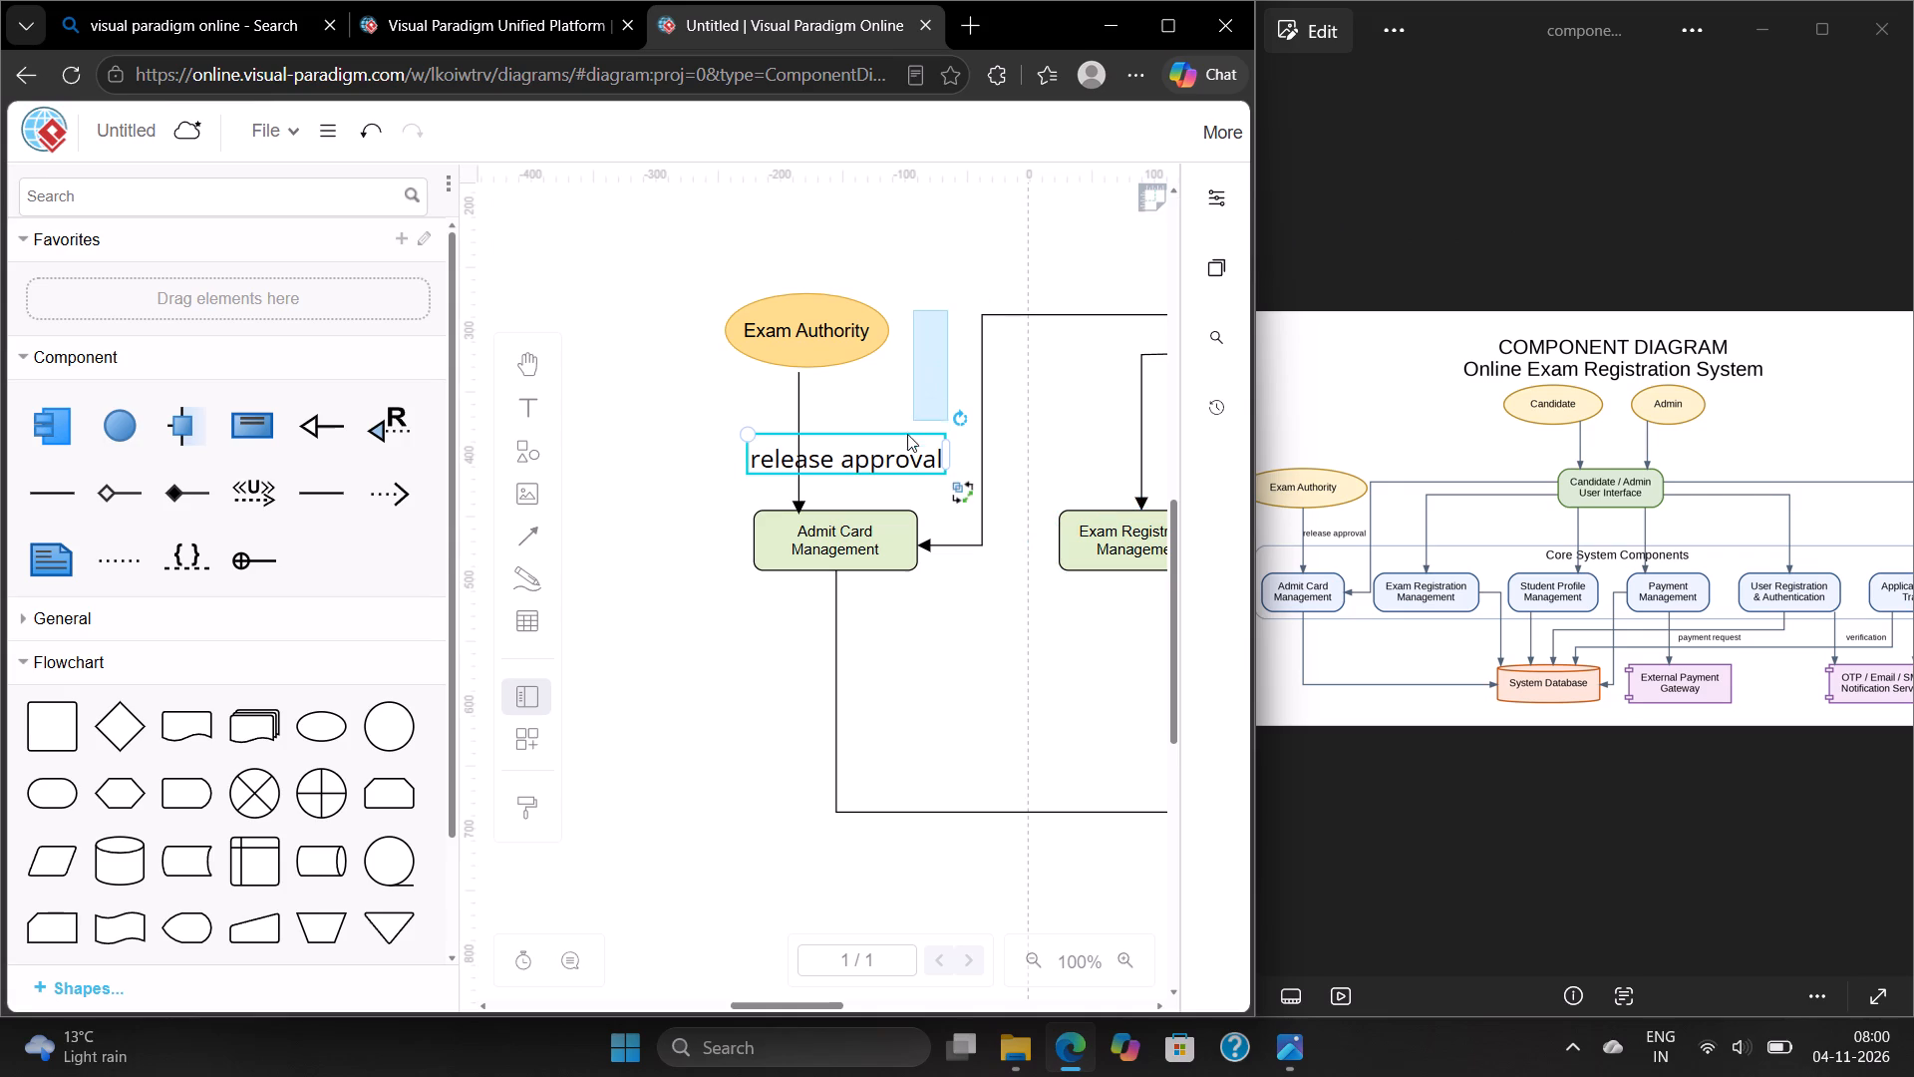
drag(907, 434, 901, 455)
click(901, 455)
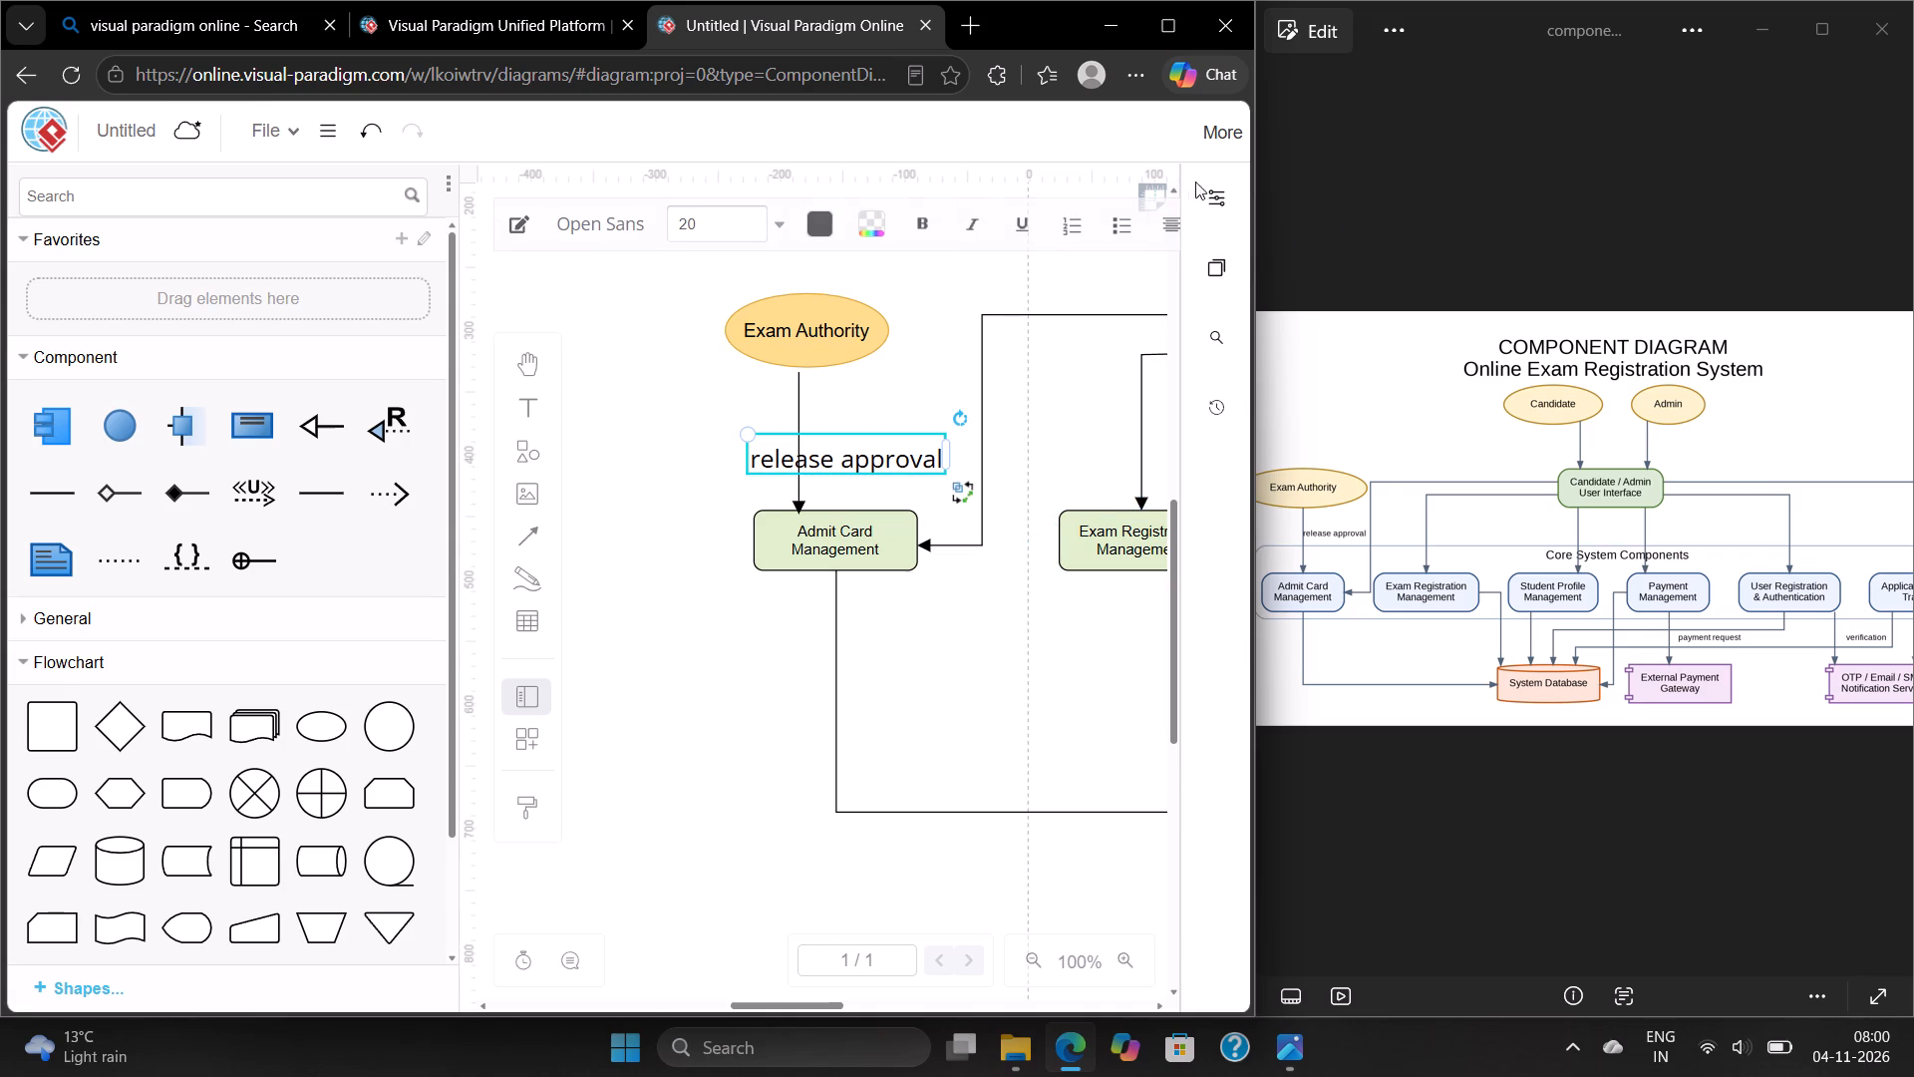
click(1202, 181)
triple_click(1150, 323)
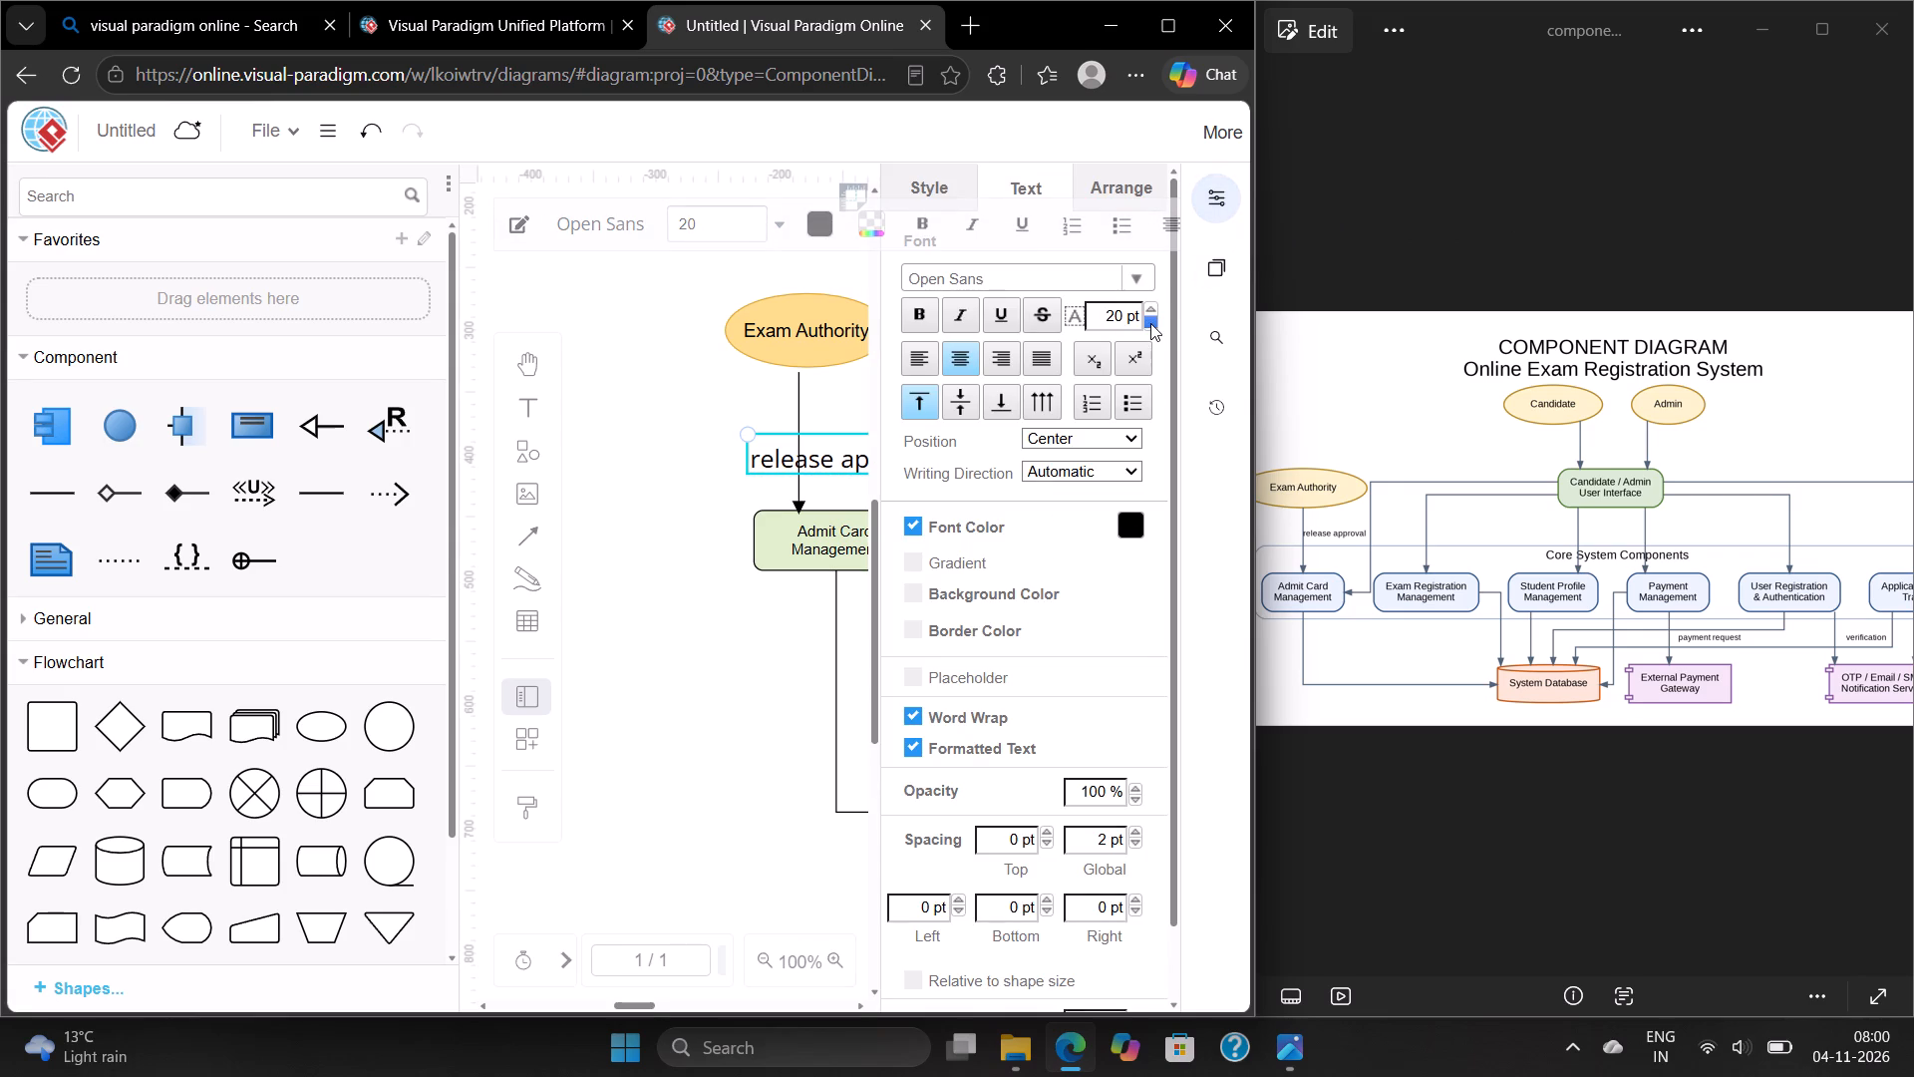
double_click(1150, 323)
double_click(1150, 323)
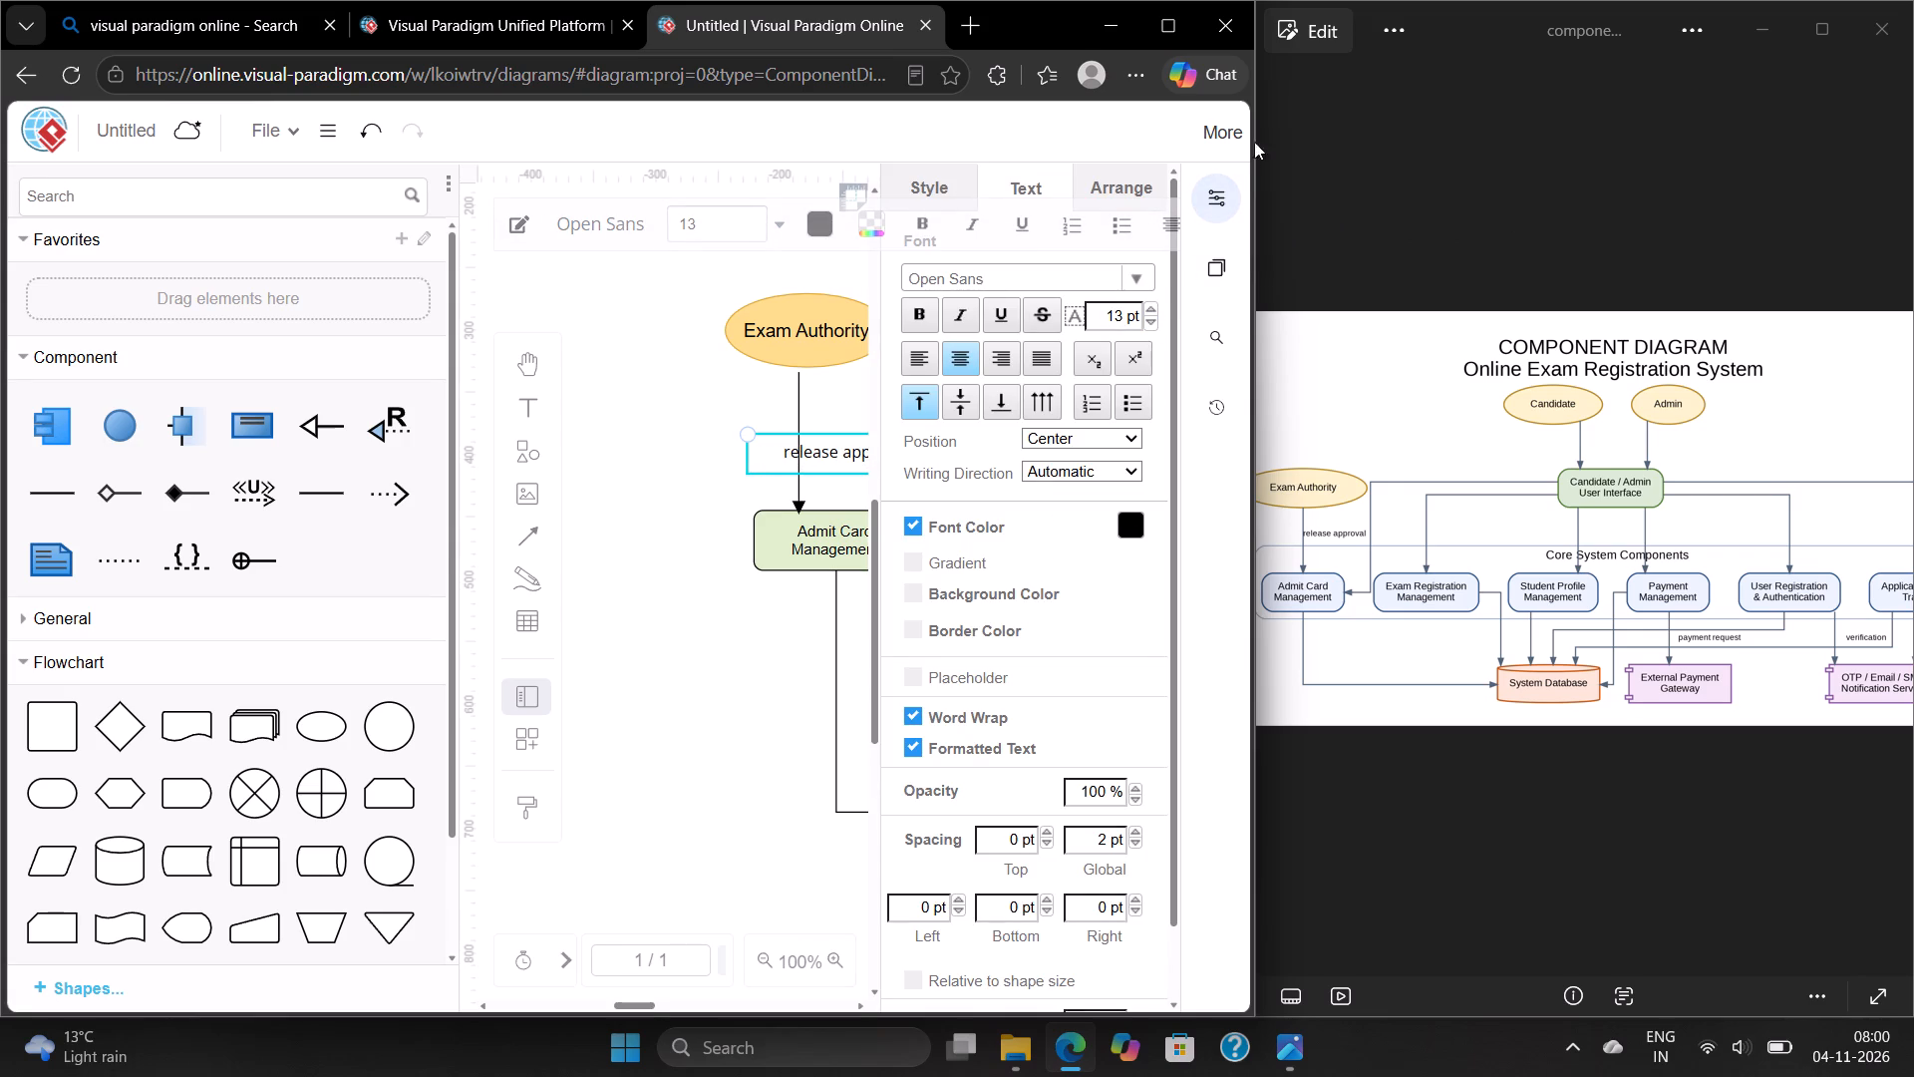
click(1229, 186)
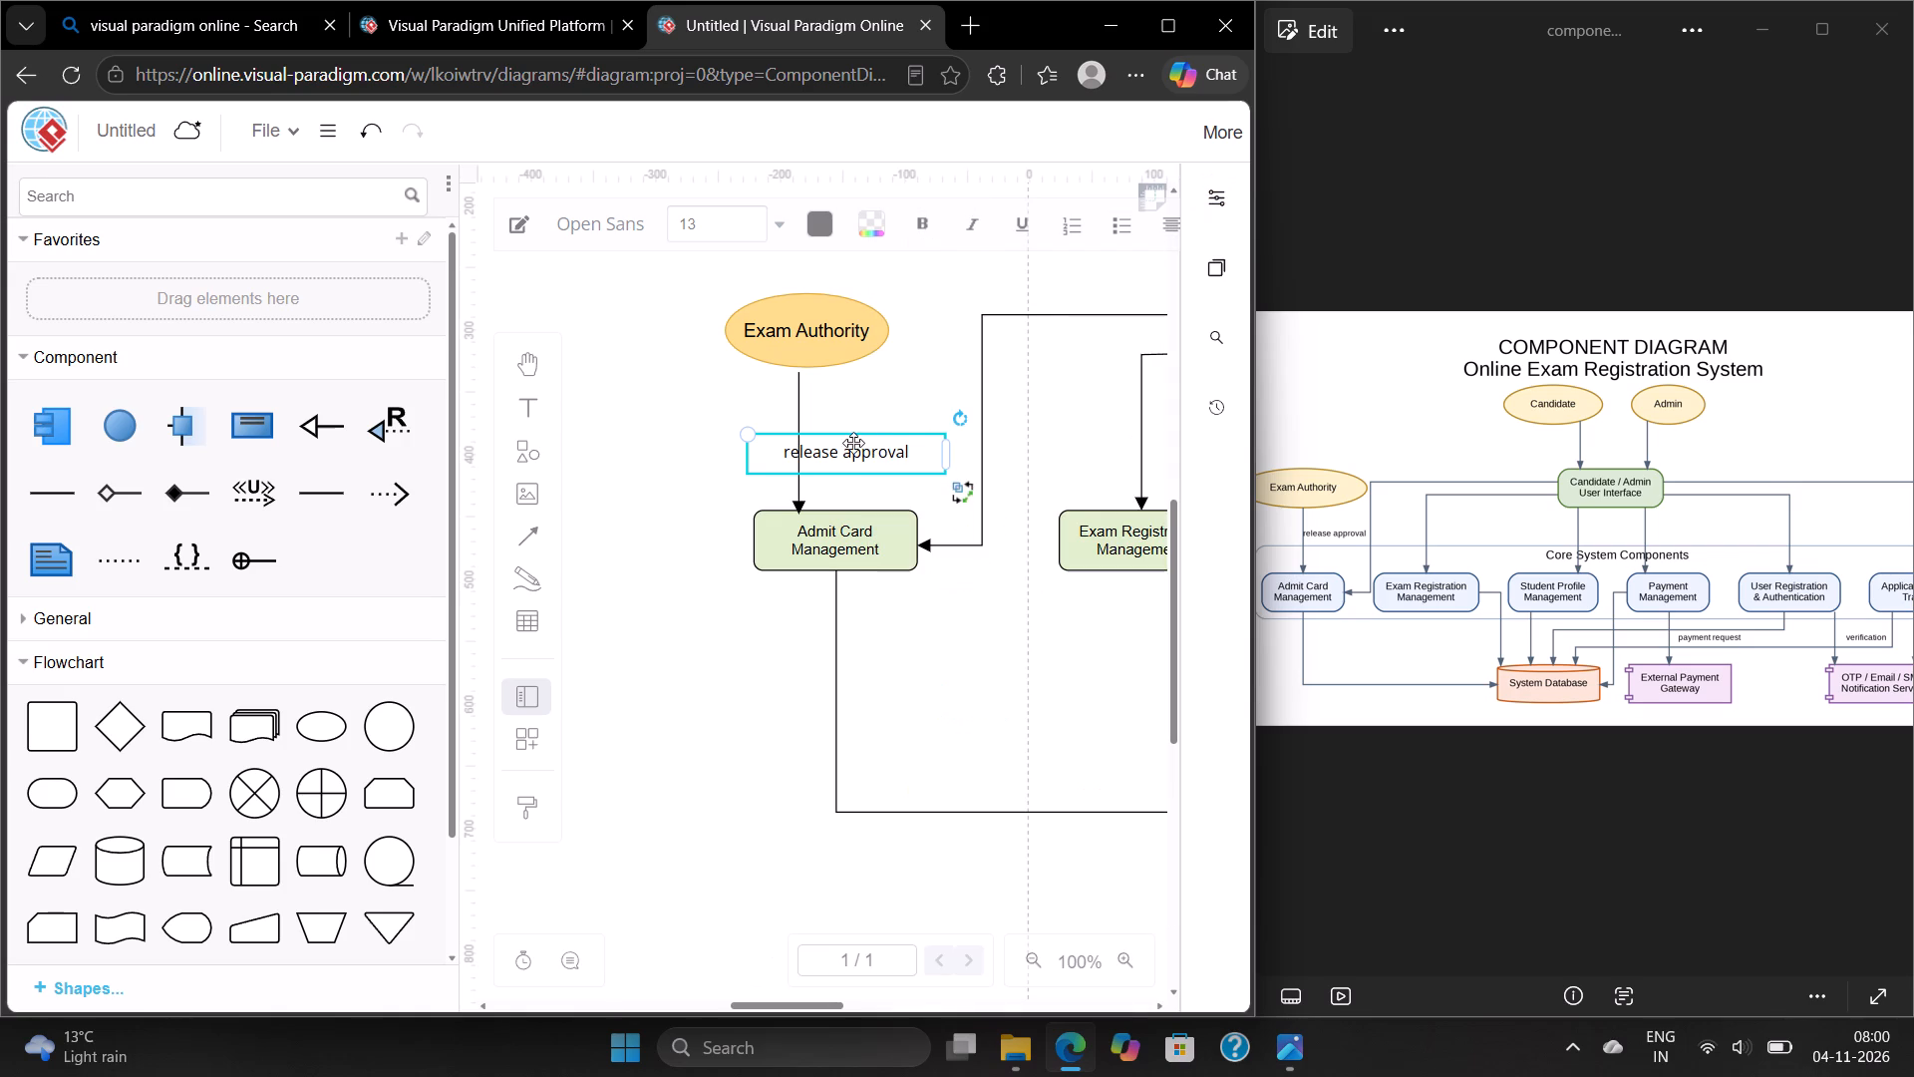
Move the "release approval" label just to the right of the "Exam Authority" arrow so the text clears the line.
drag(852, 447, 874, 437)
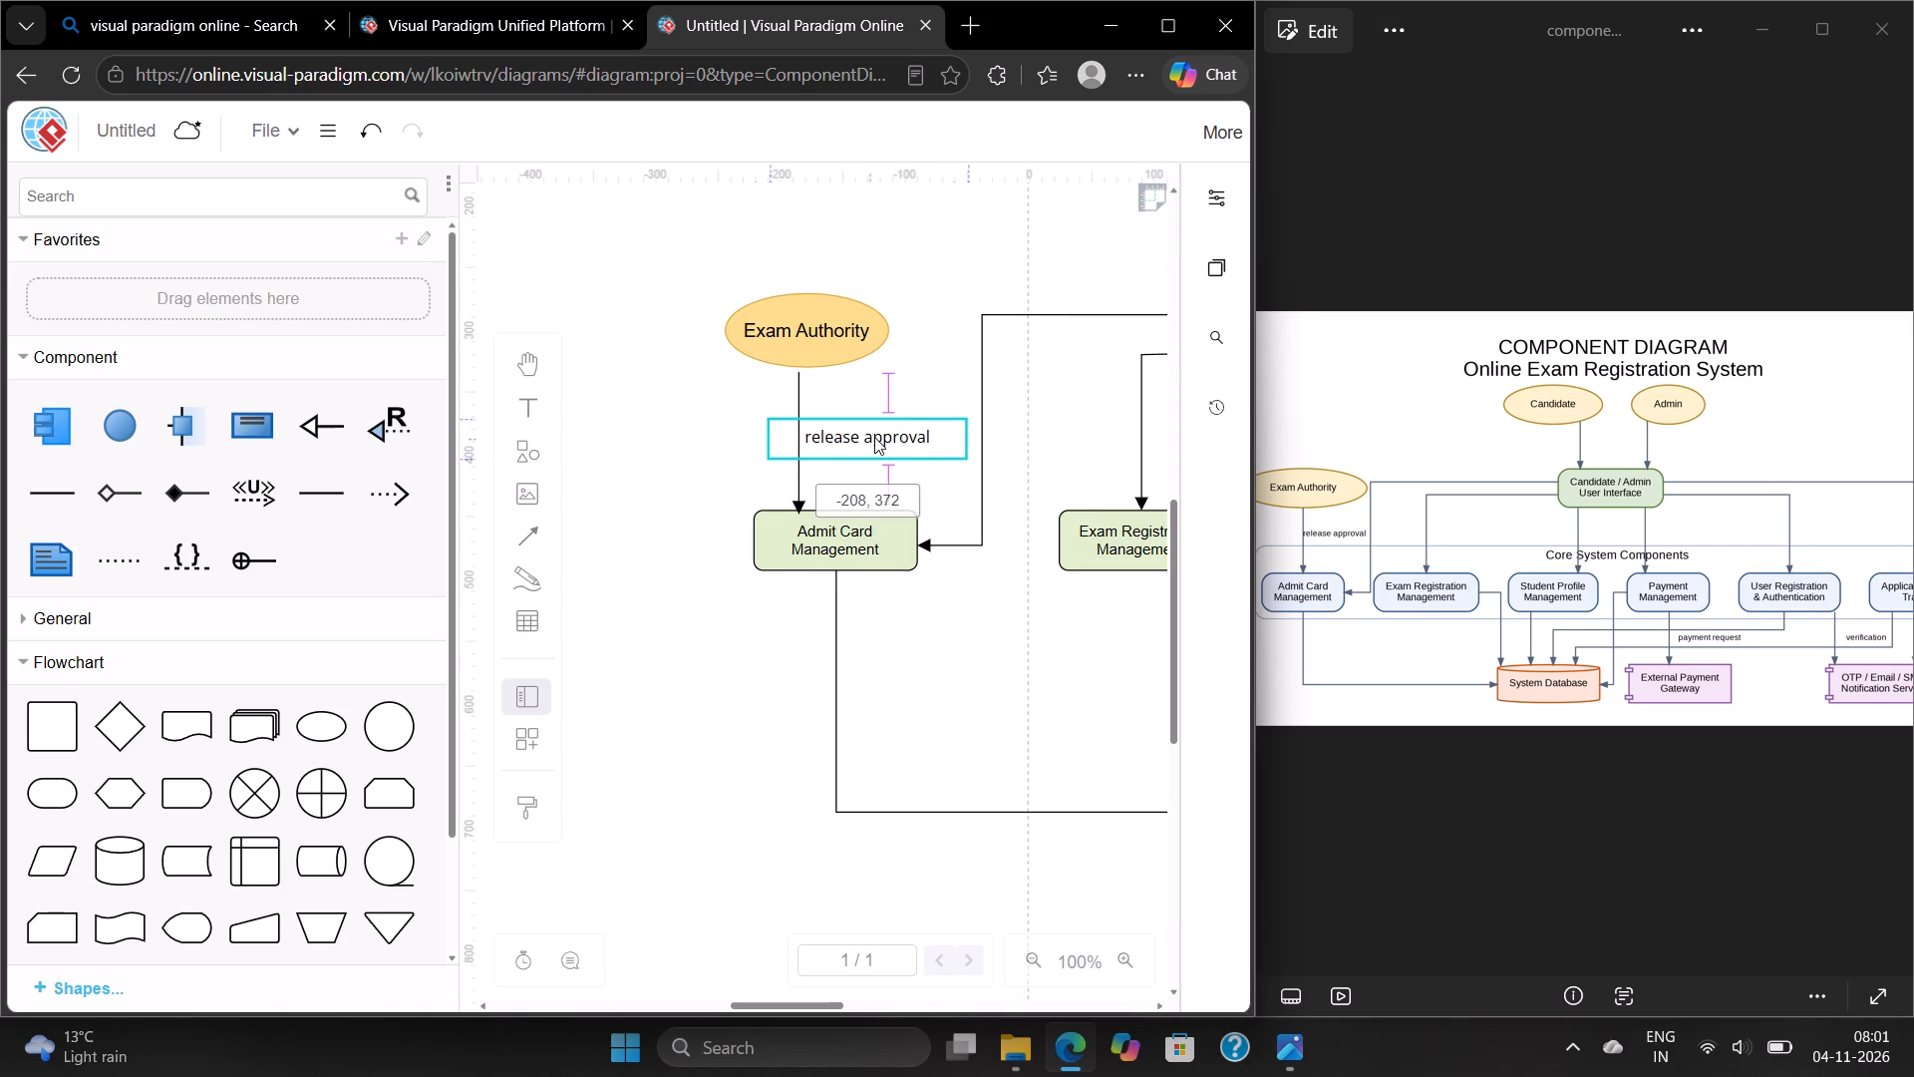
drag(874, 437, 874, 438)
click(894, 378)
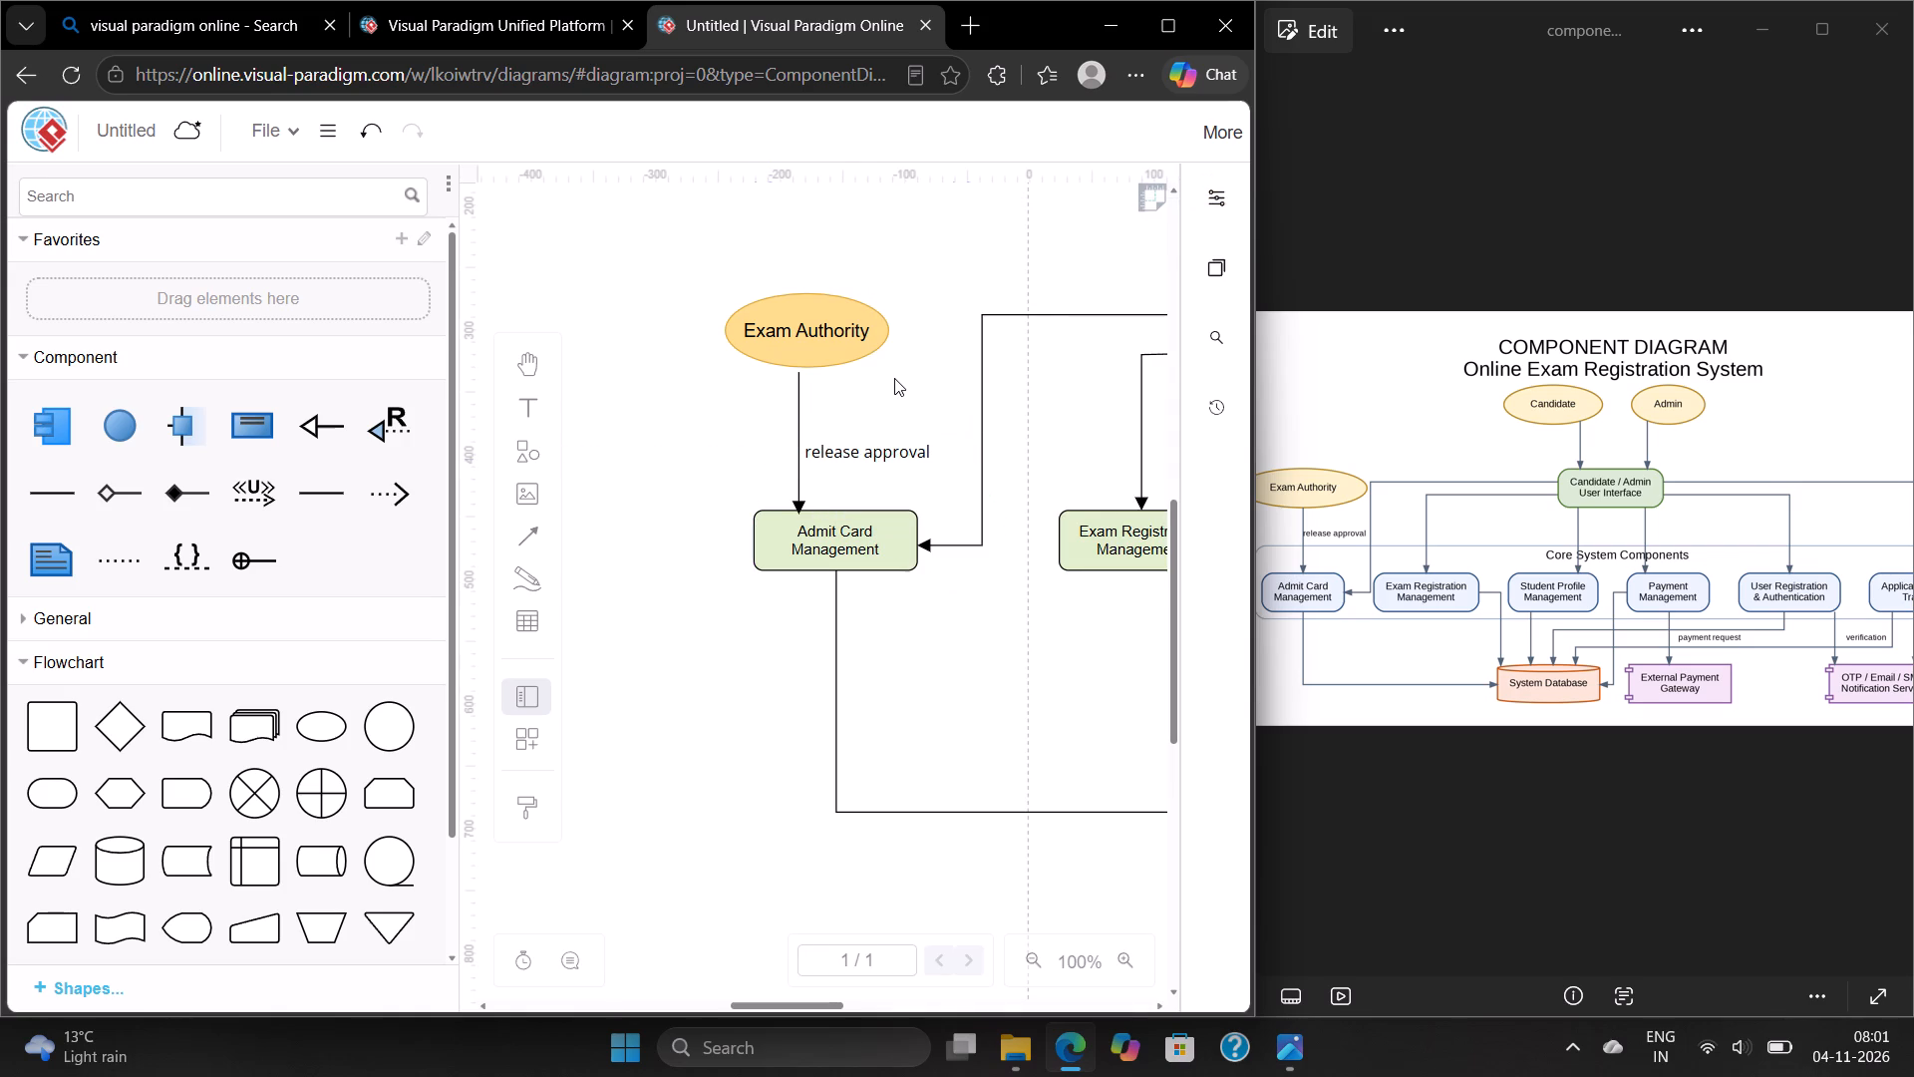
Add a text label reading "payment request" beside the arrow from "Payment Management" to "External Payment Gateway".
scroll(894, 378, left, 2)
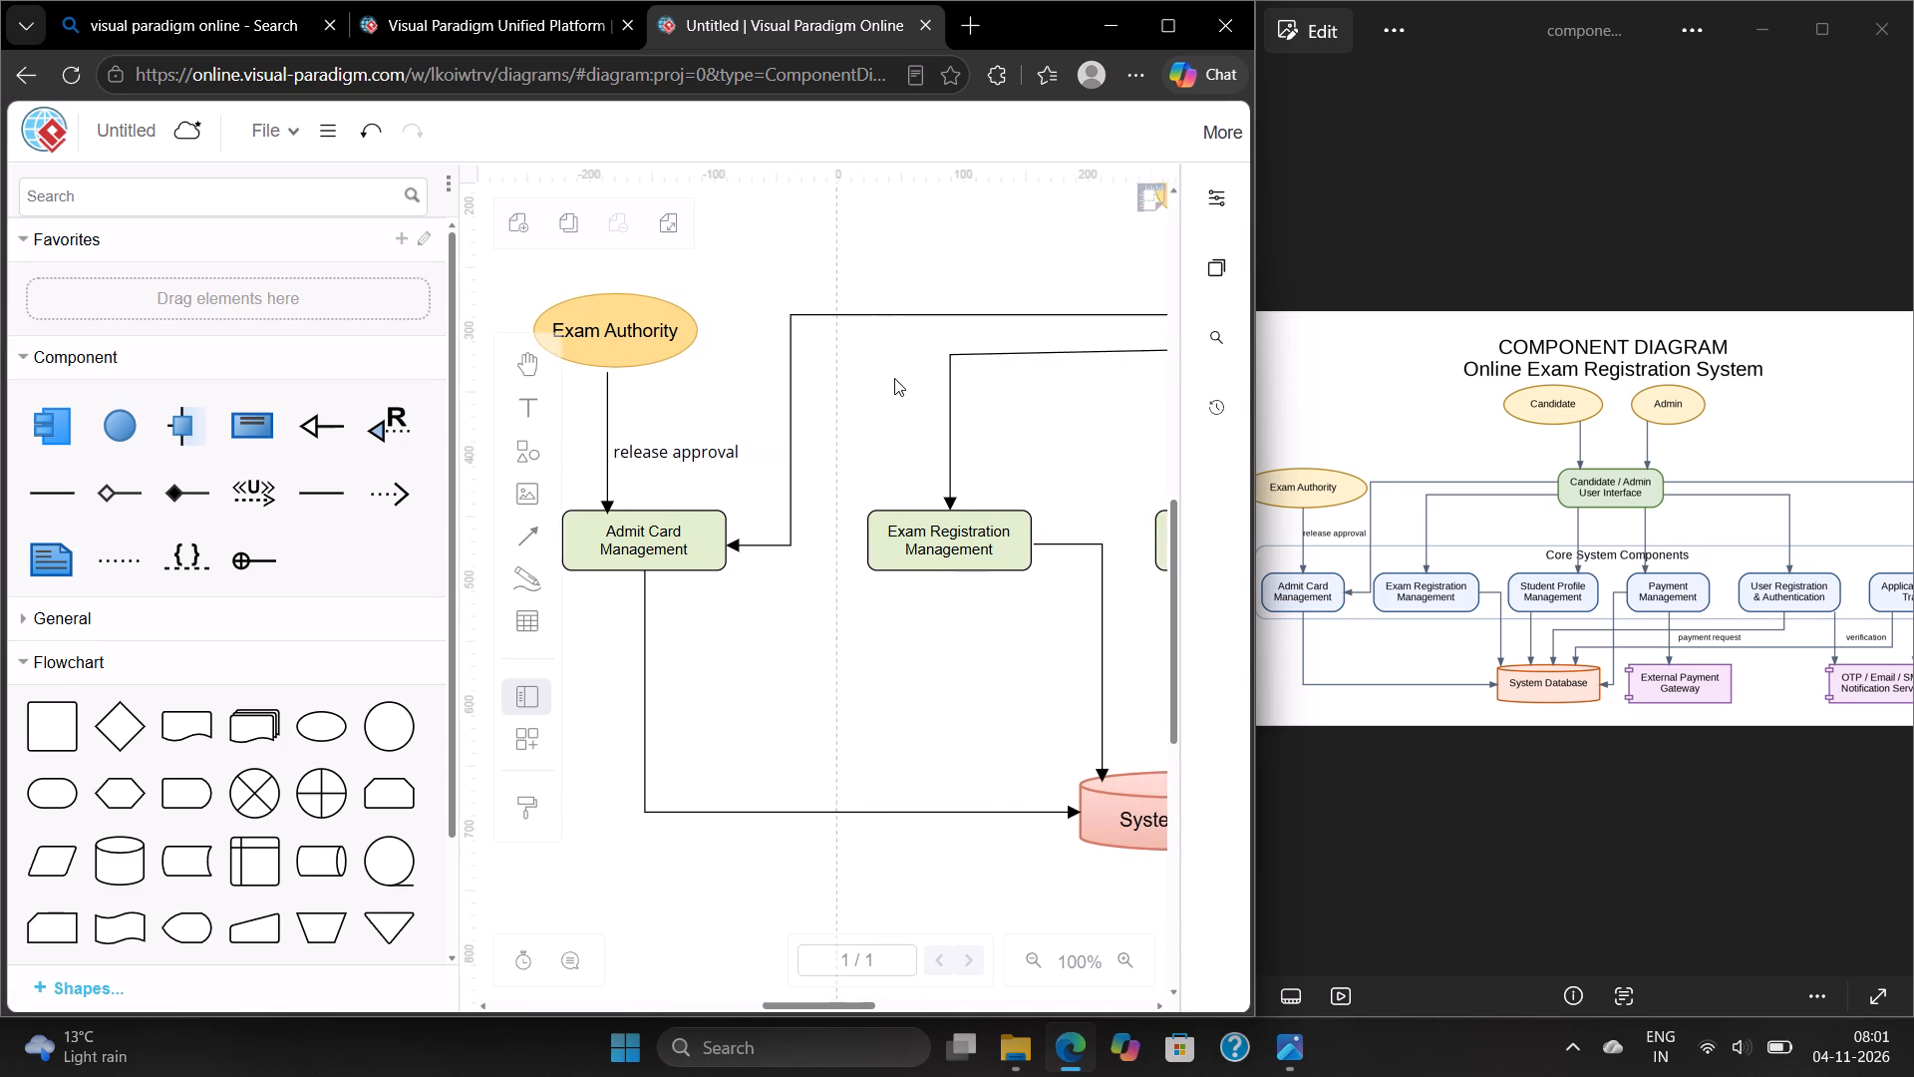
scroll(894, 378, left, 4)
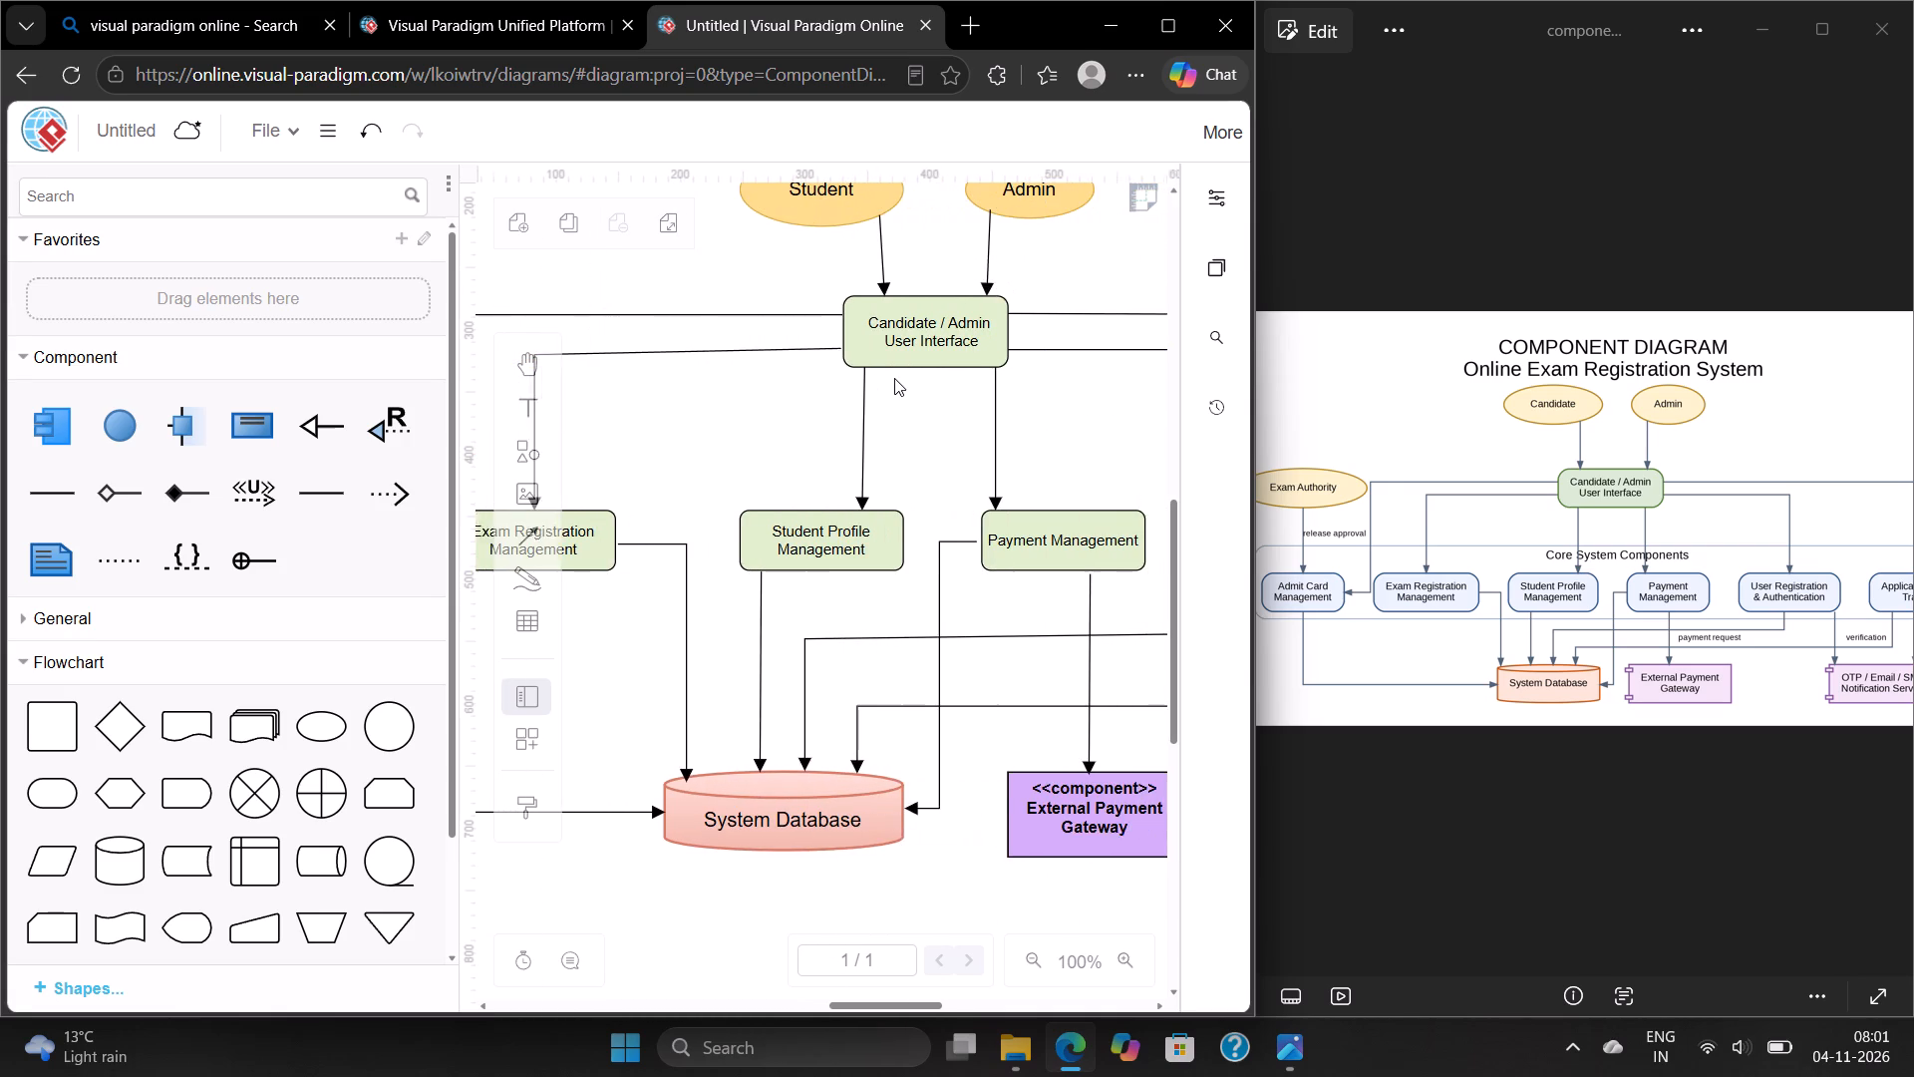
scroll(894, 378, left, 2)
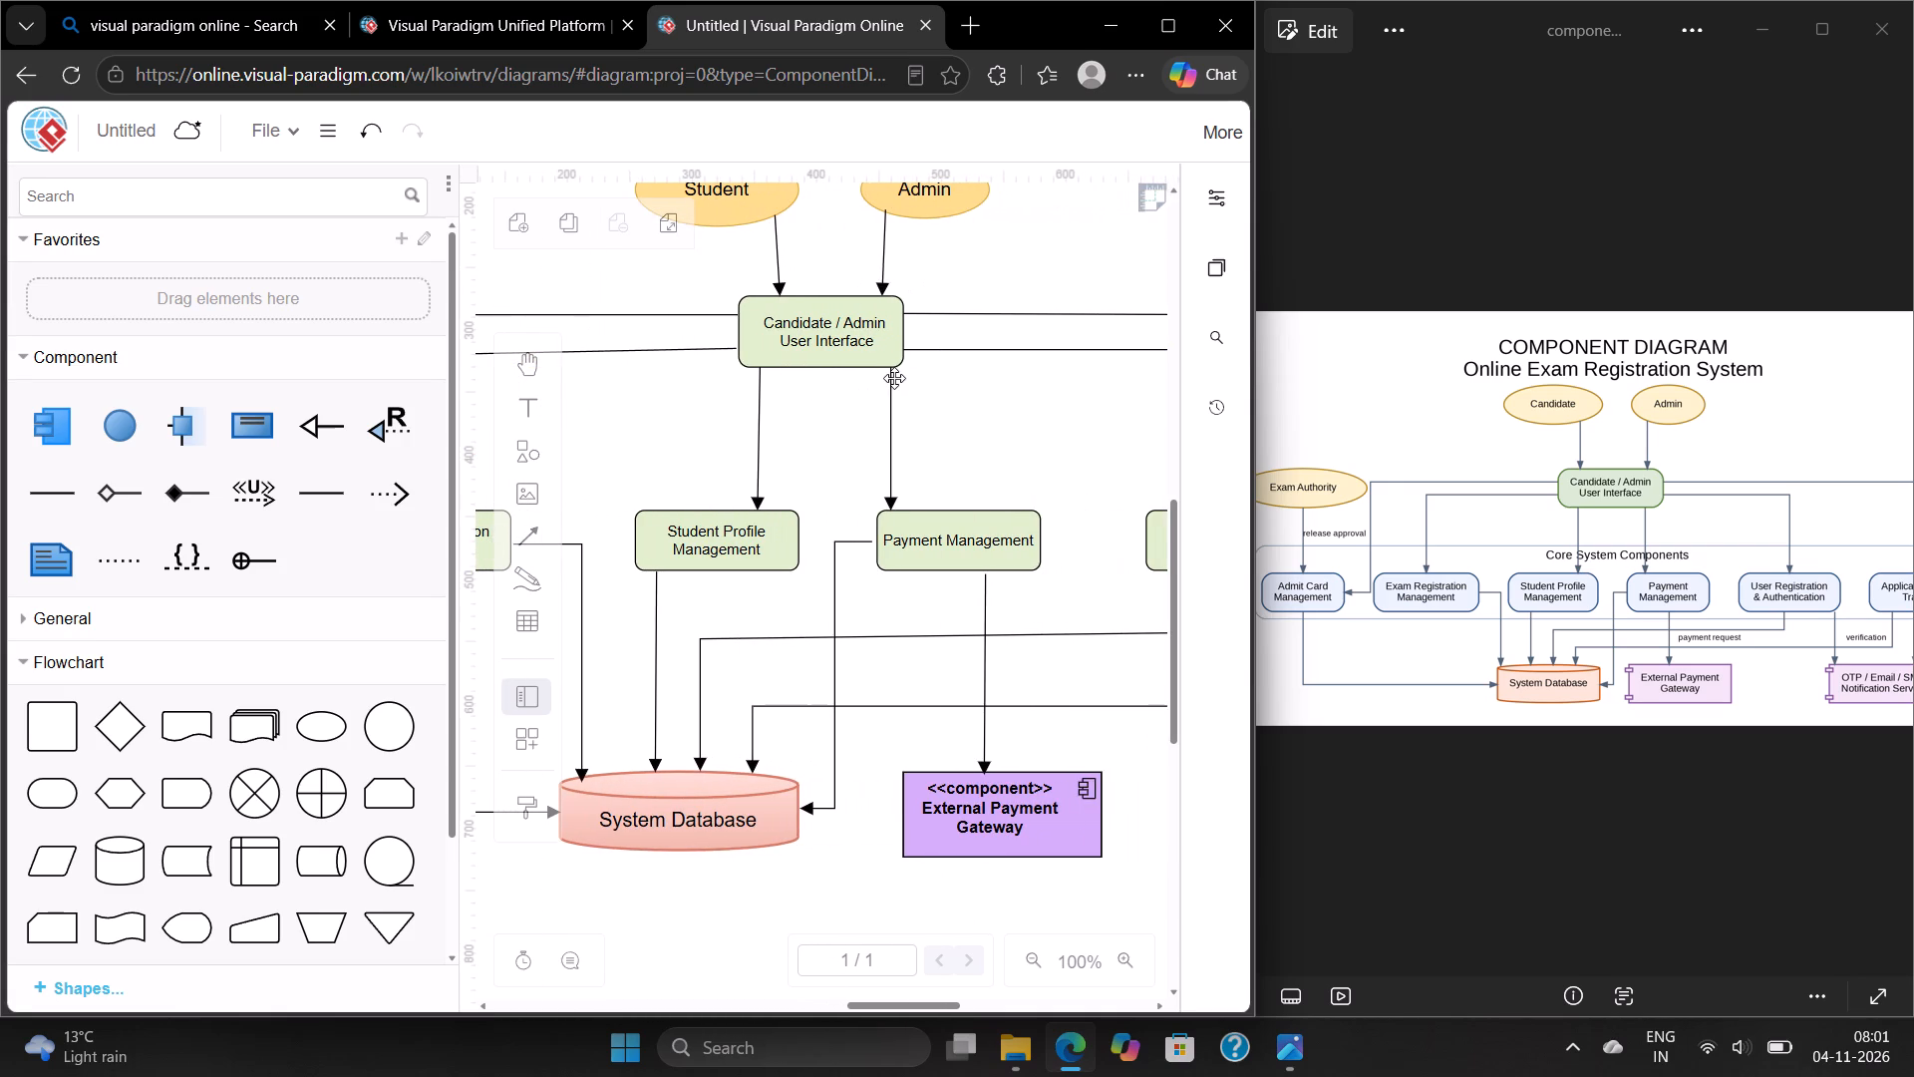
scroll(894, 378, left, 1)
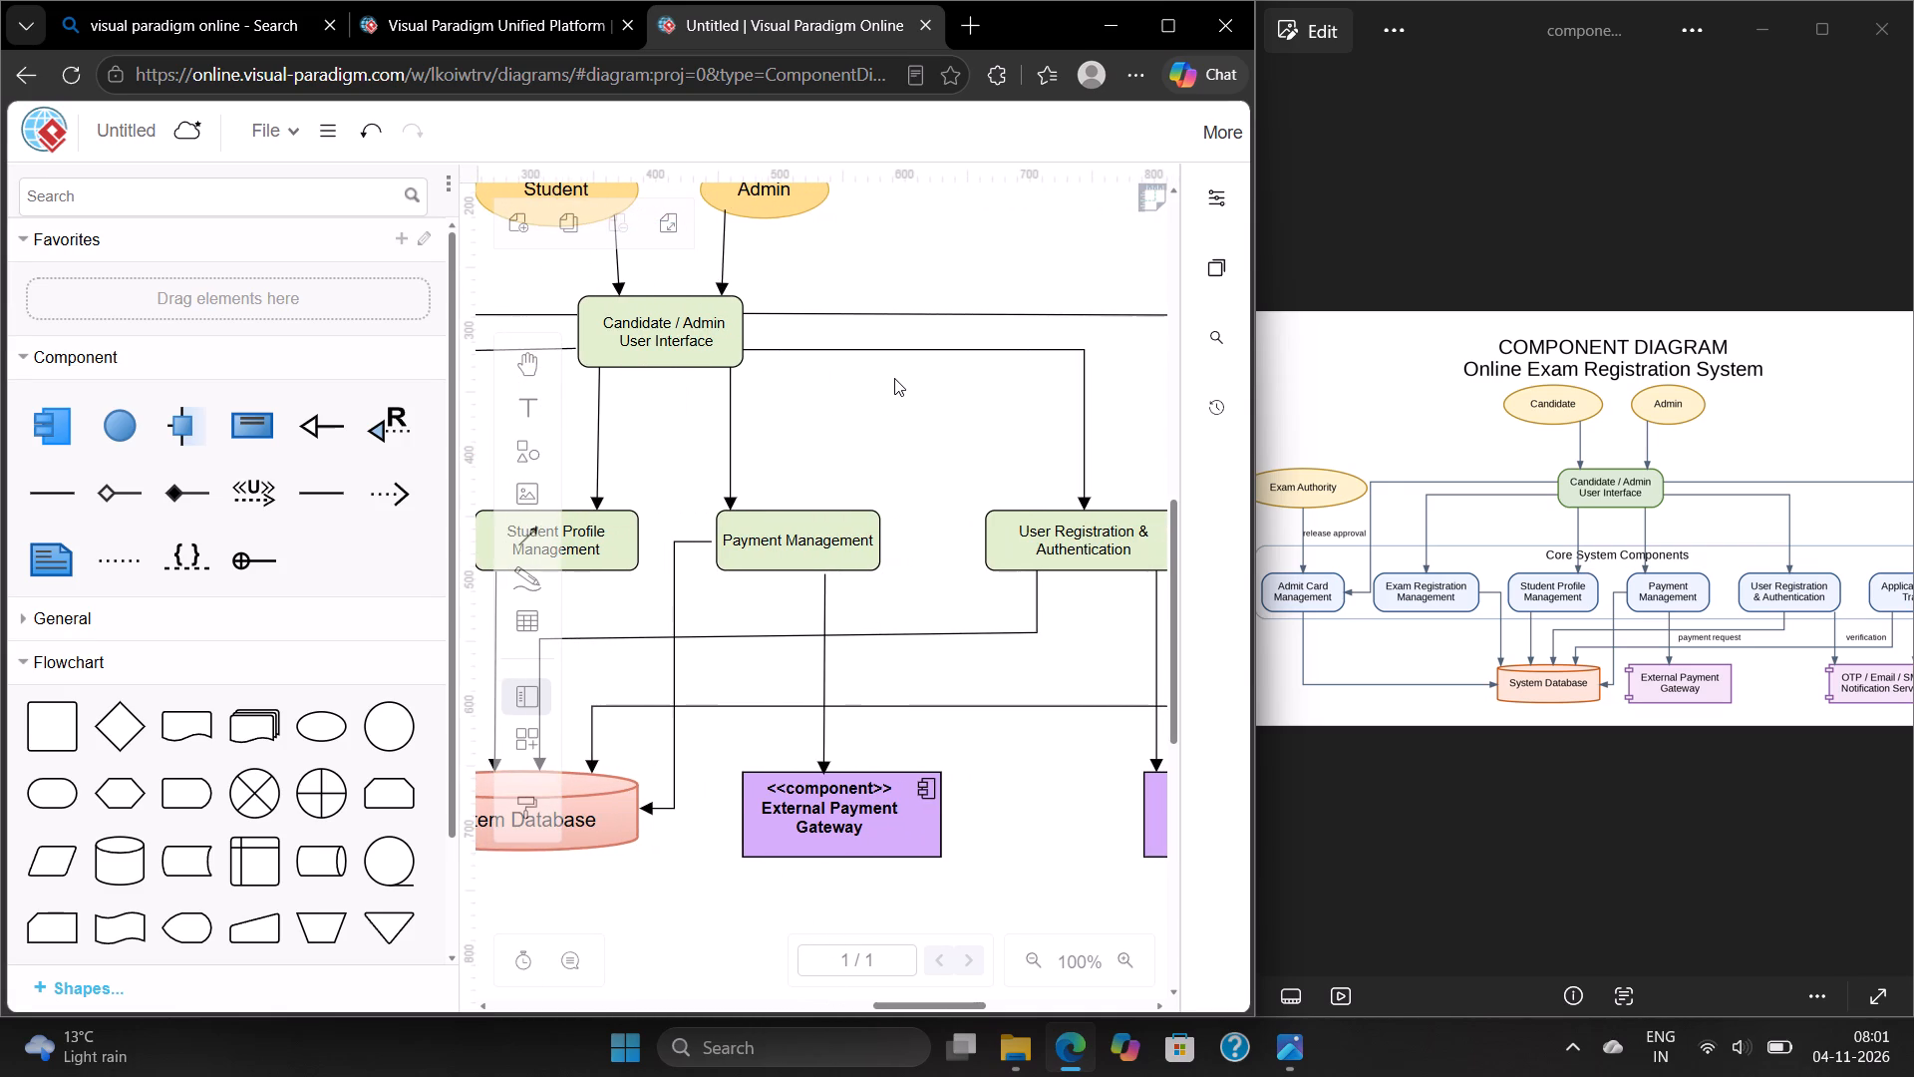
scroll(894, 378, left, 2)
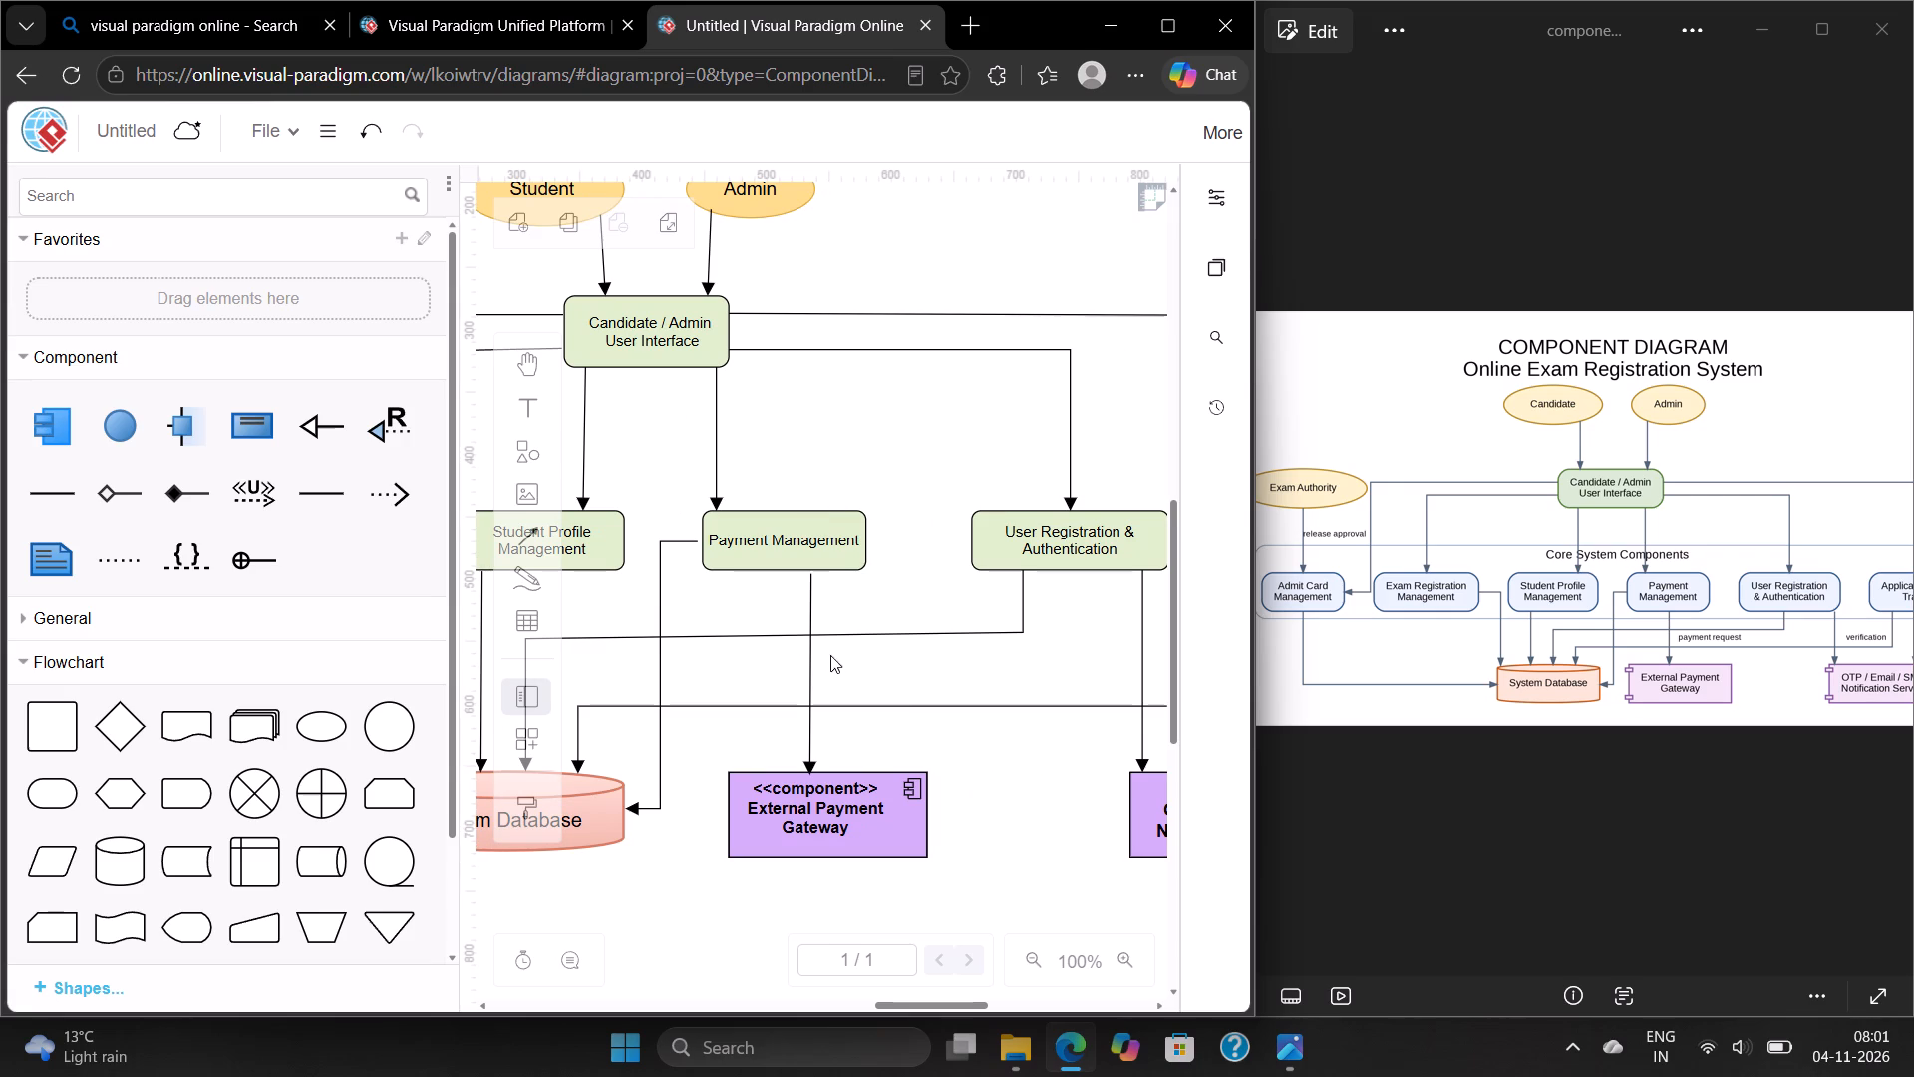
double_click(836, 677)
key(BackSpace)
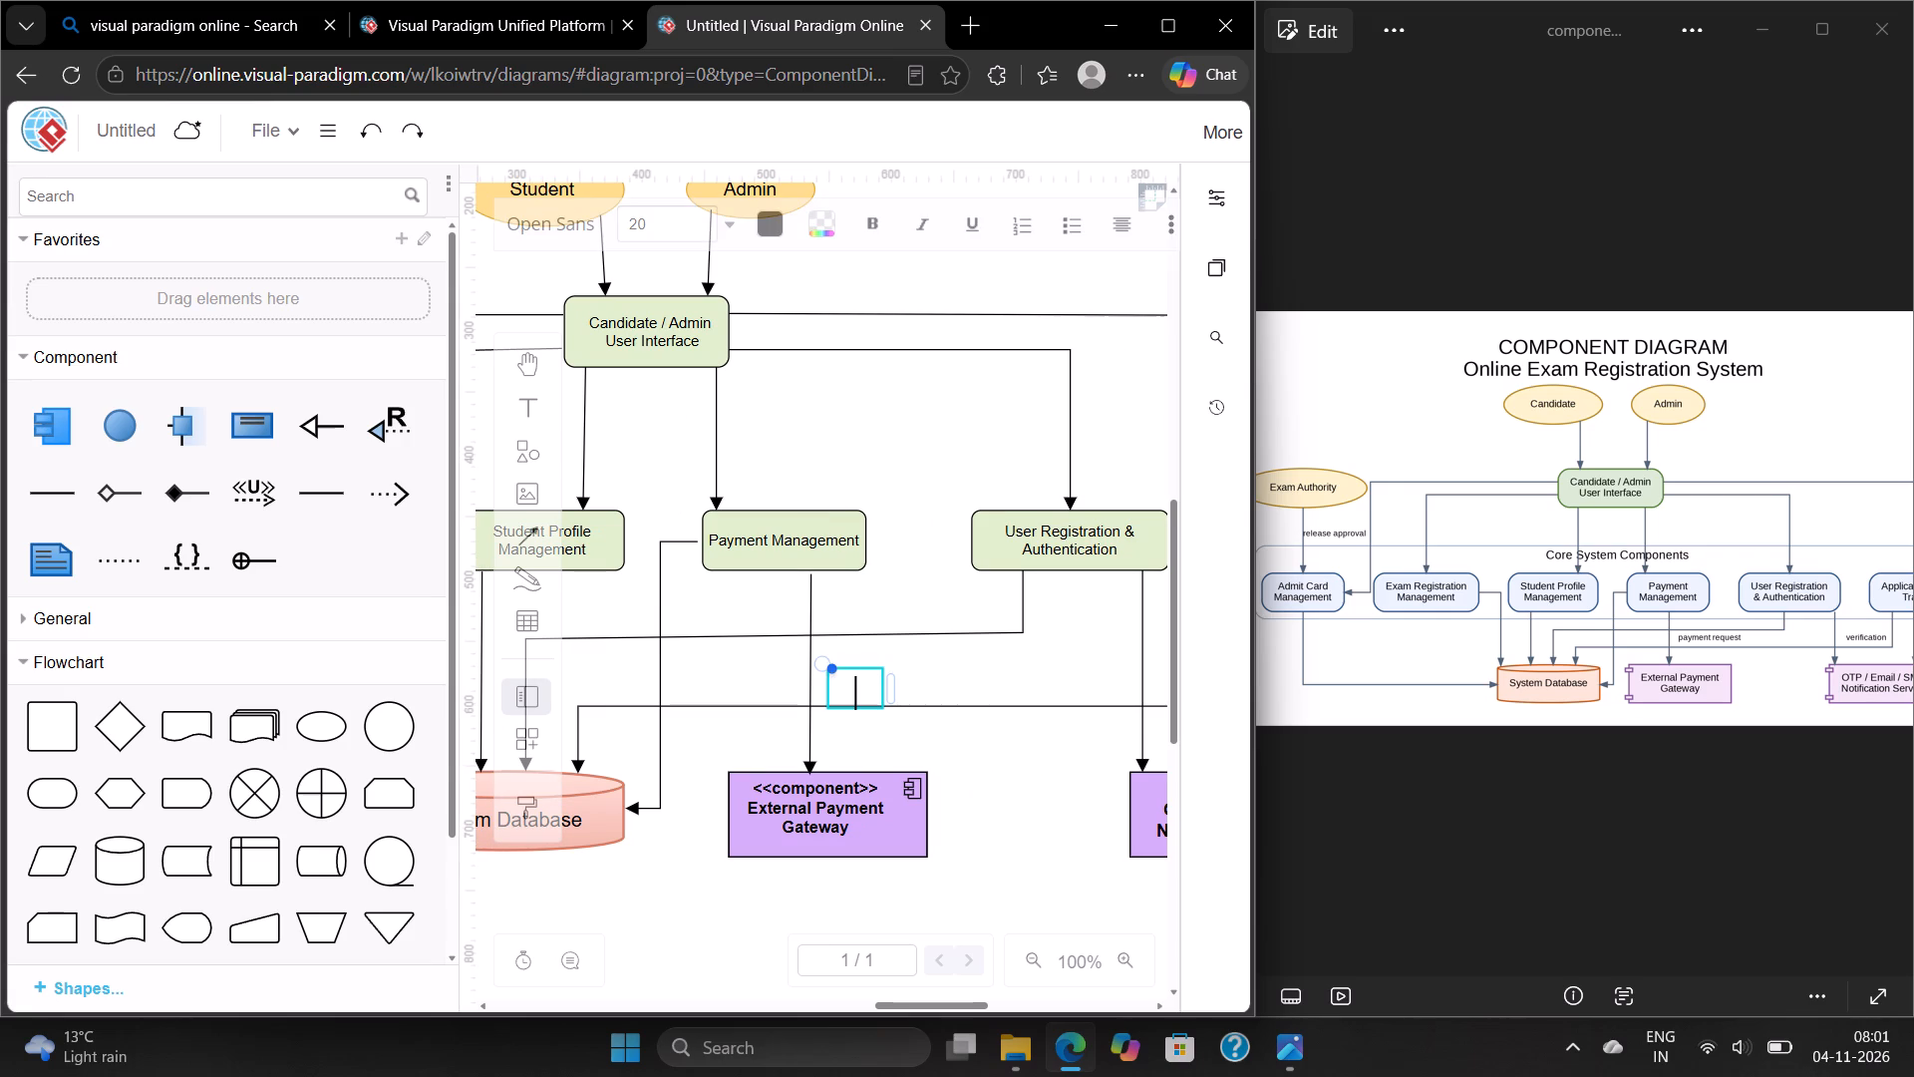
key(shift+p)
key(BackSpace)
text(payment)
key(space)
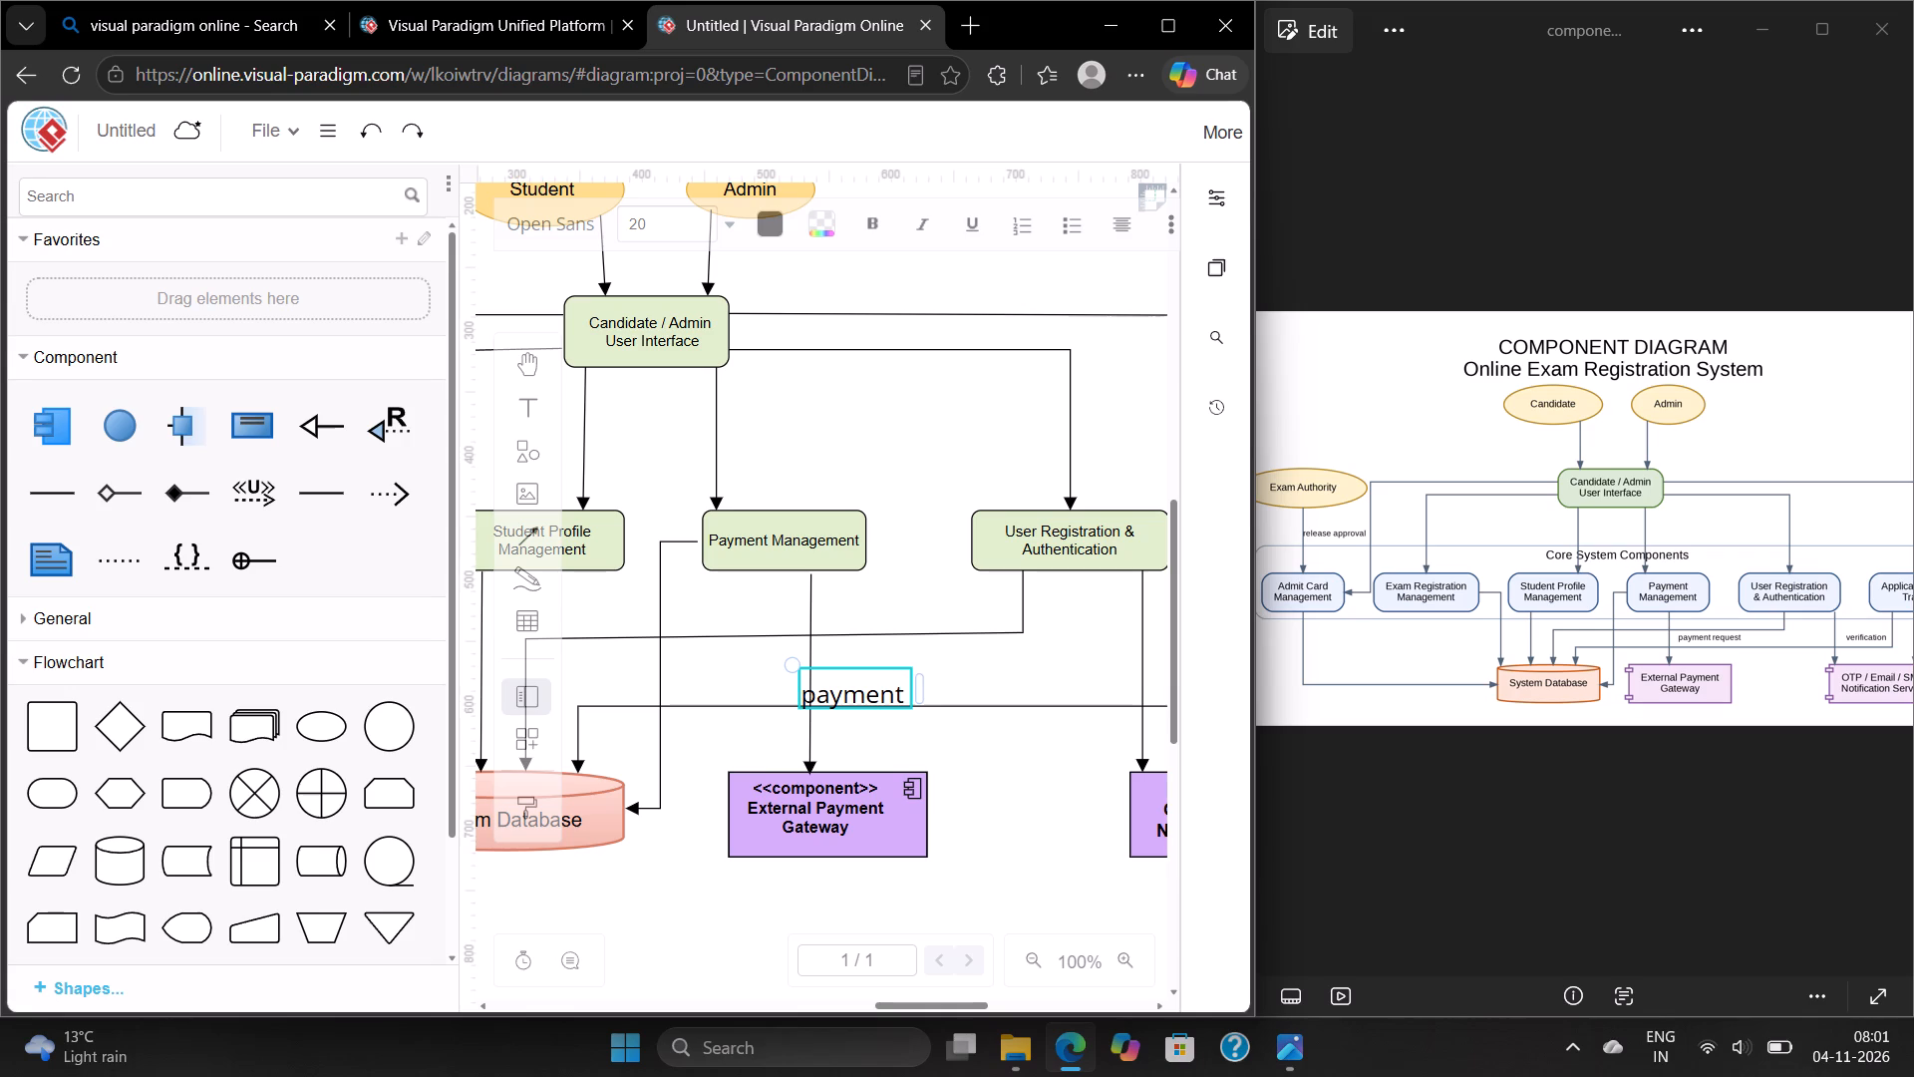
text(request)
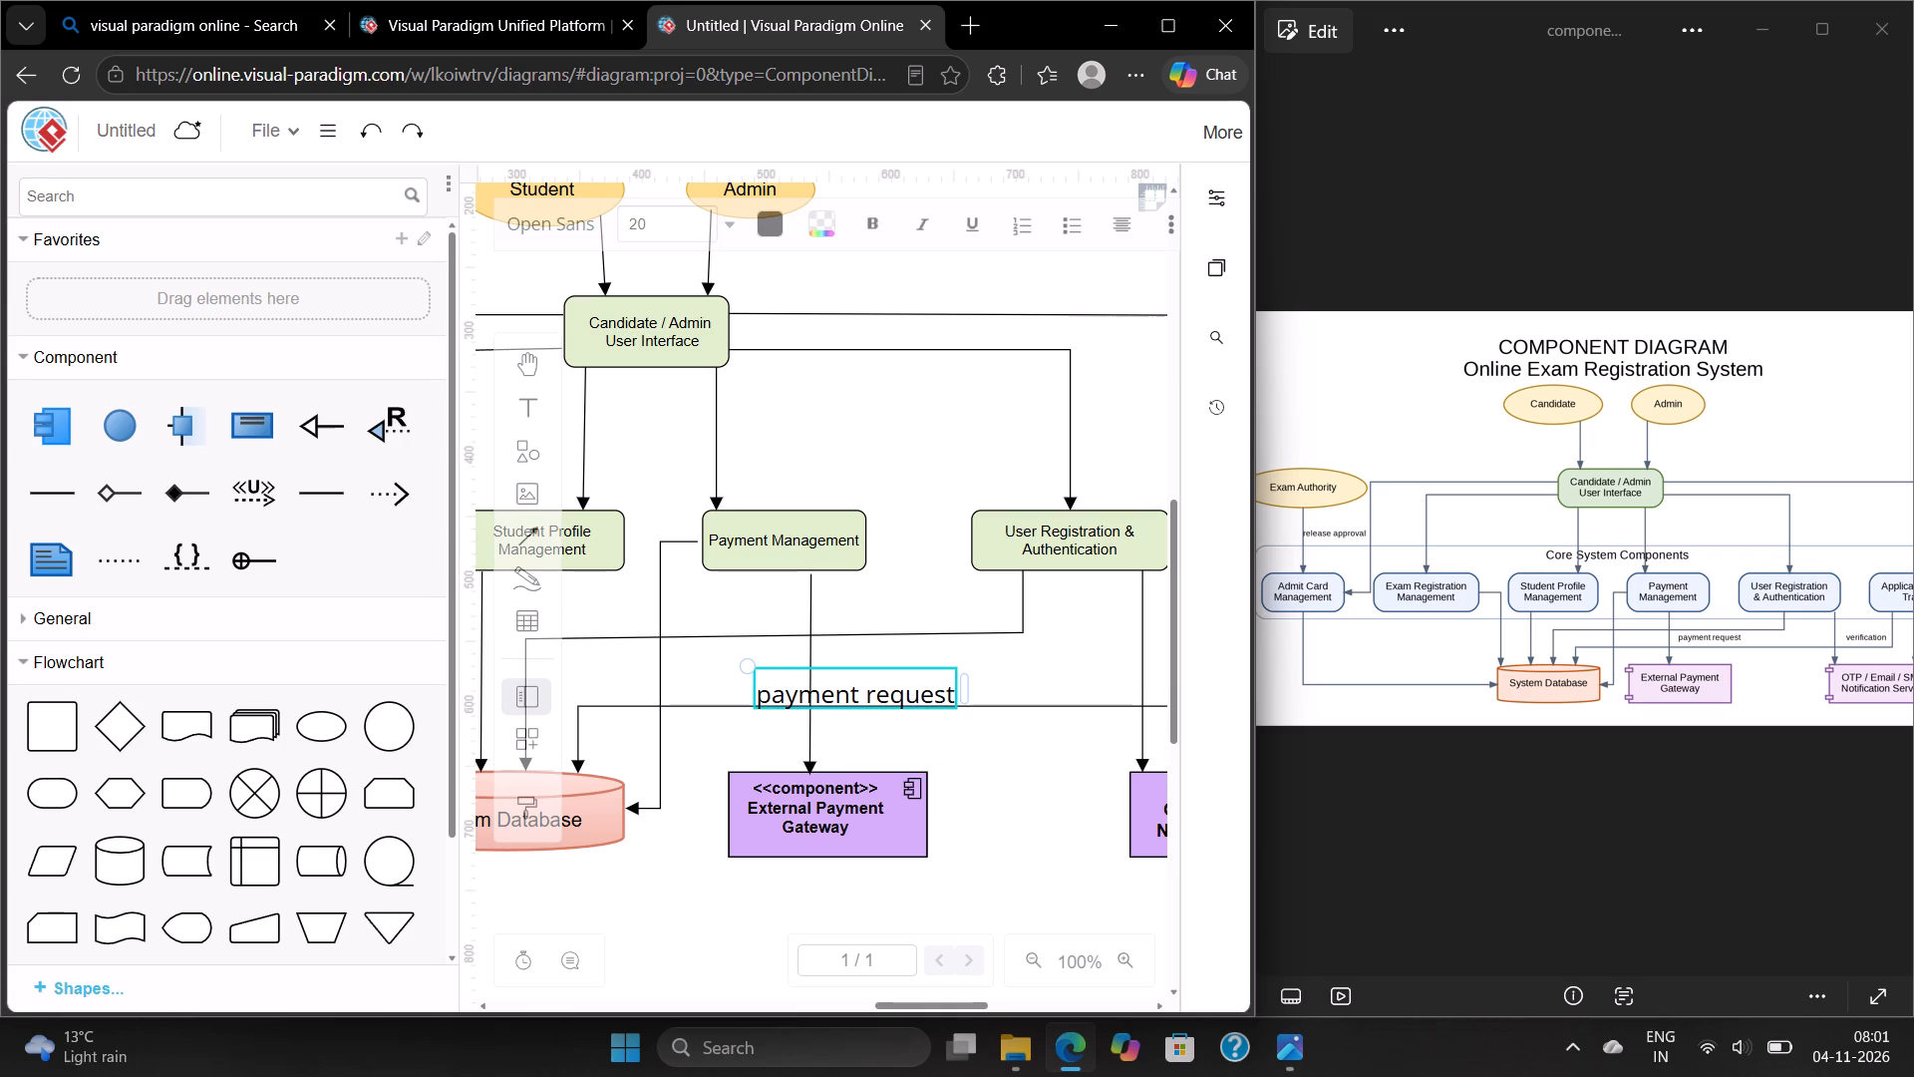
click(1054, 703)
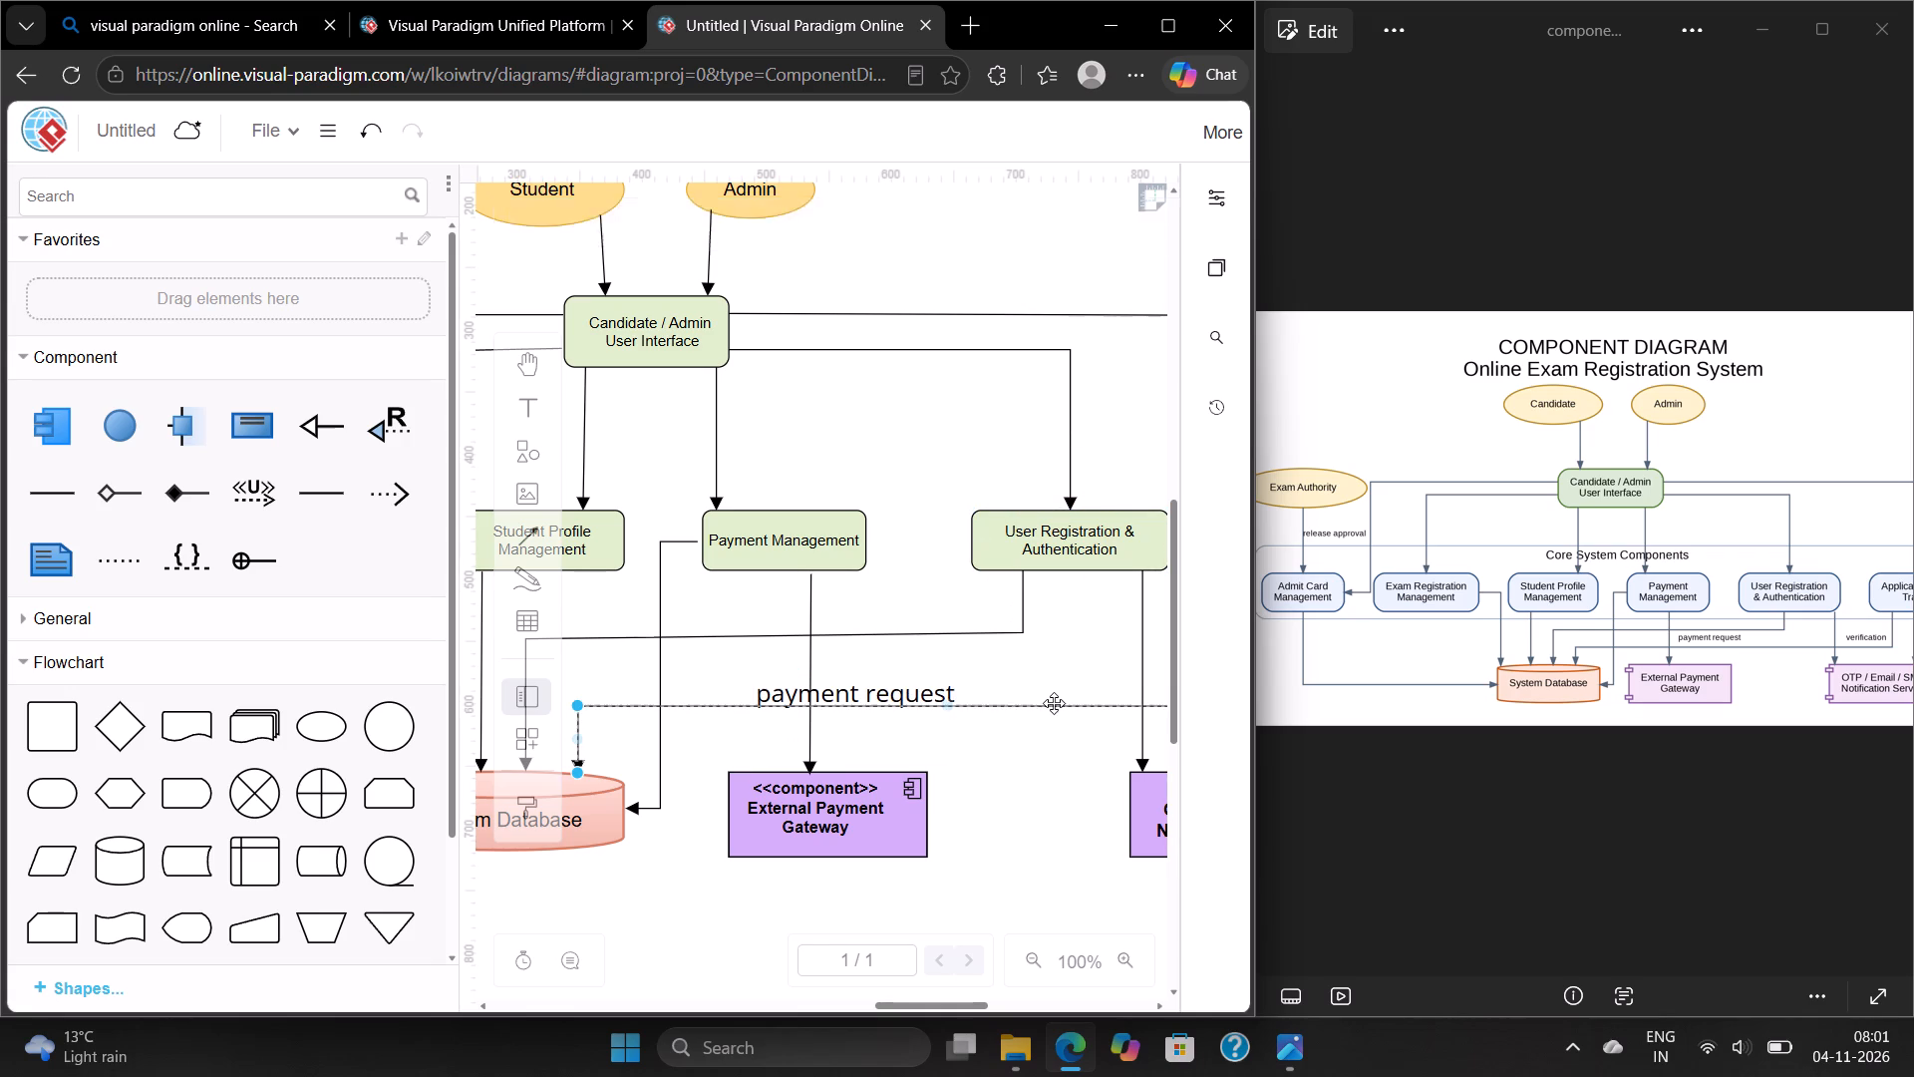
Reduce the font size of the "payment request" label to 12 pt.
click(933, 683)
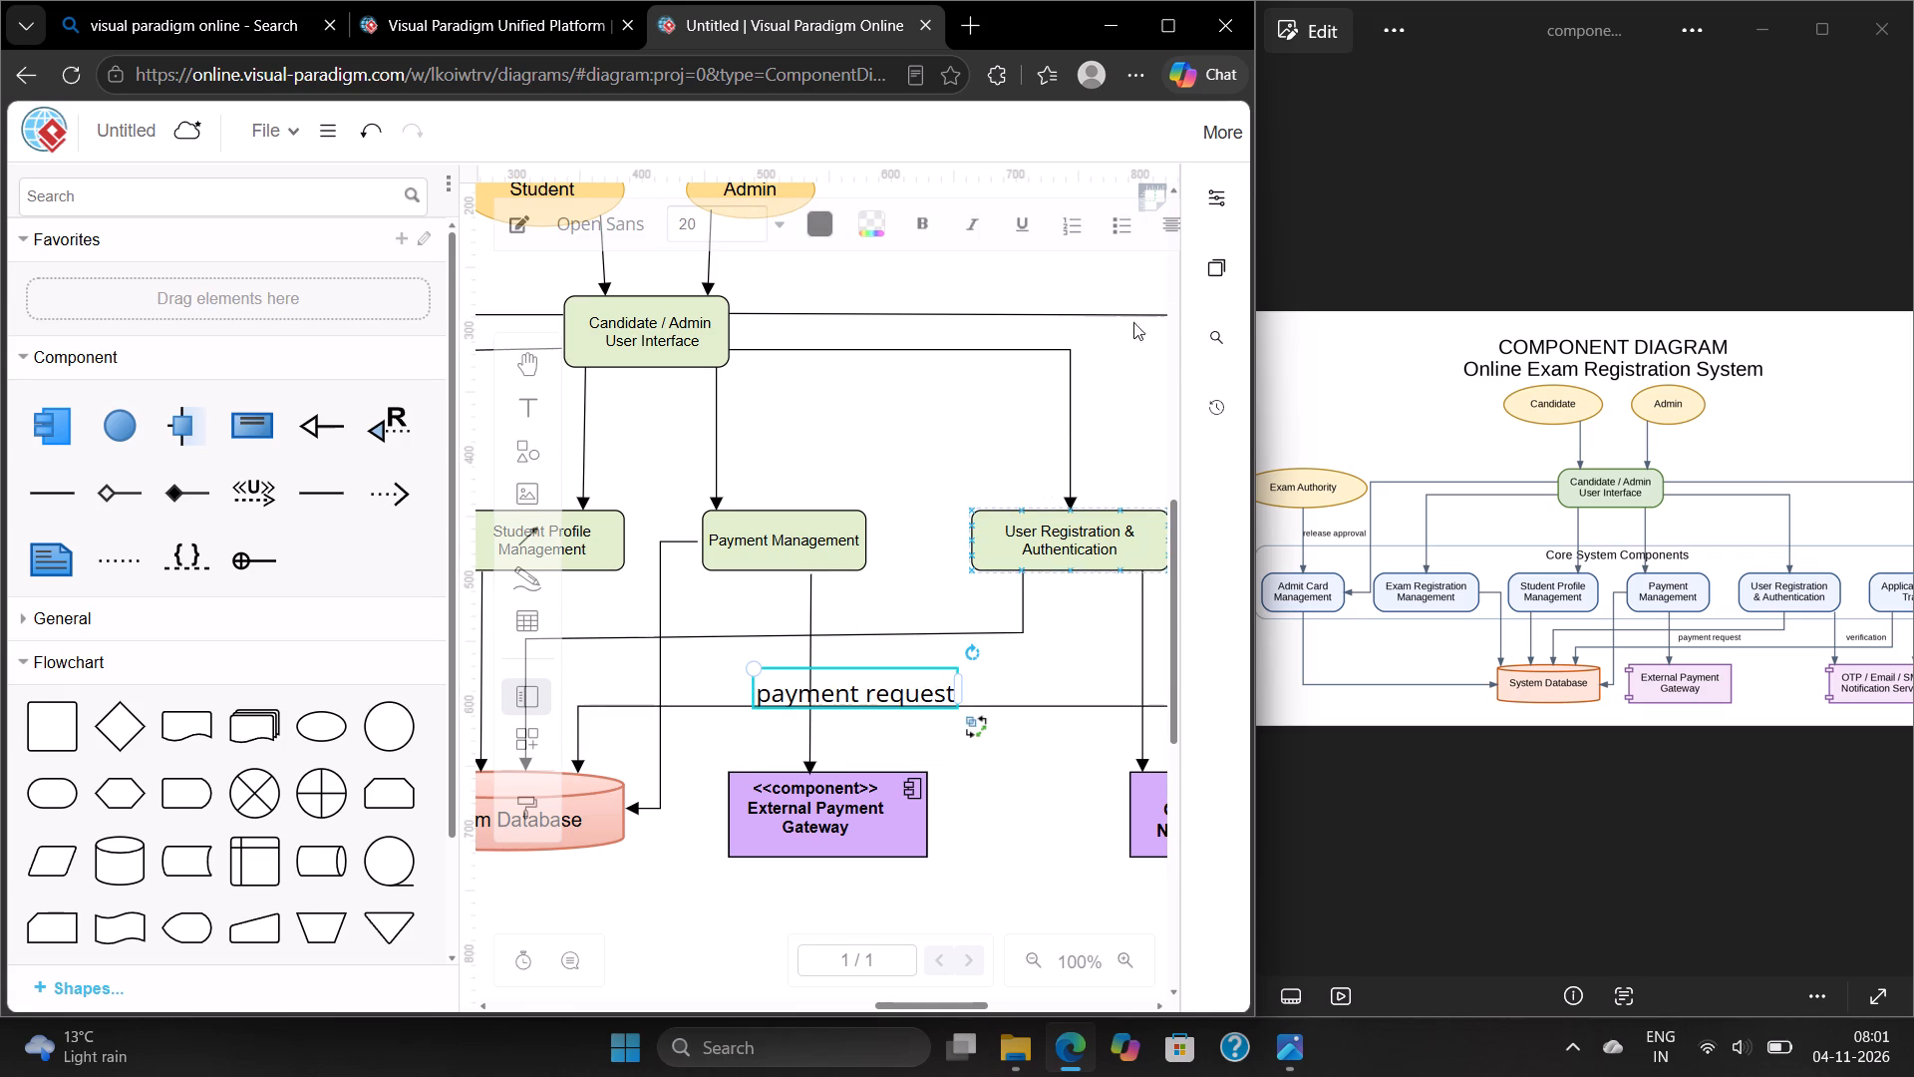
click(1217, 189)
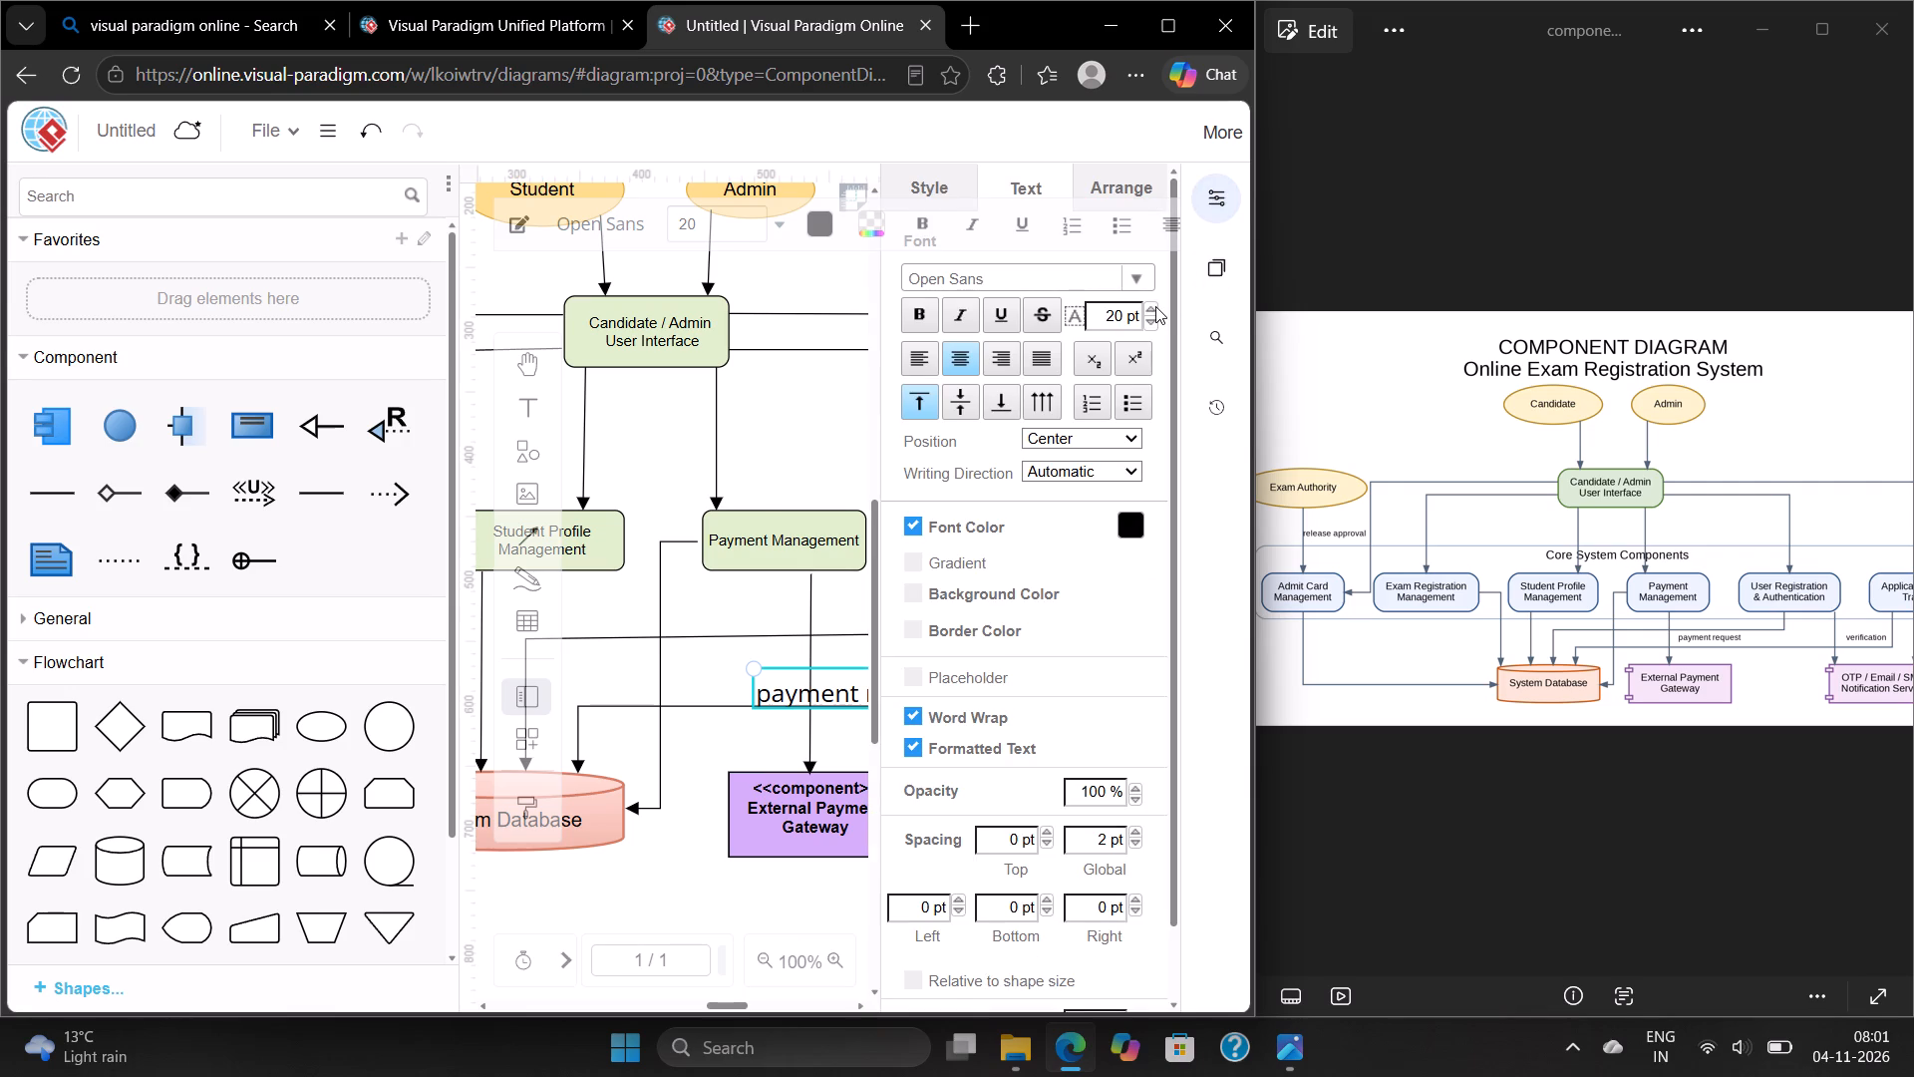
double_click(1155, 306)
triple_click(1148, 320)
triple_click(1148, 320)
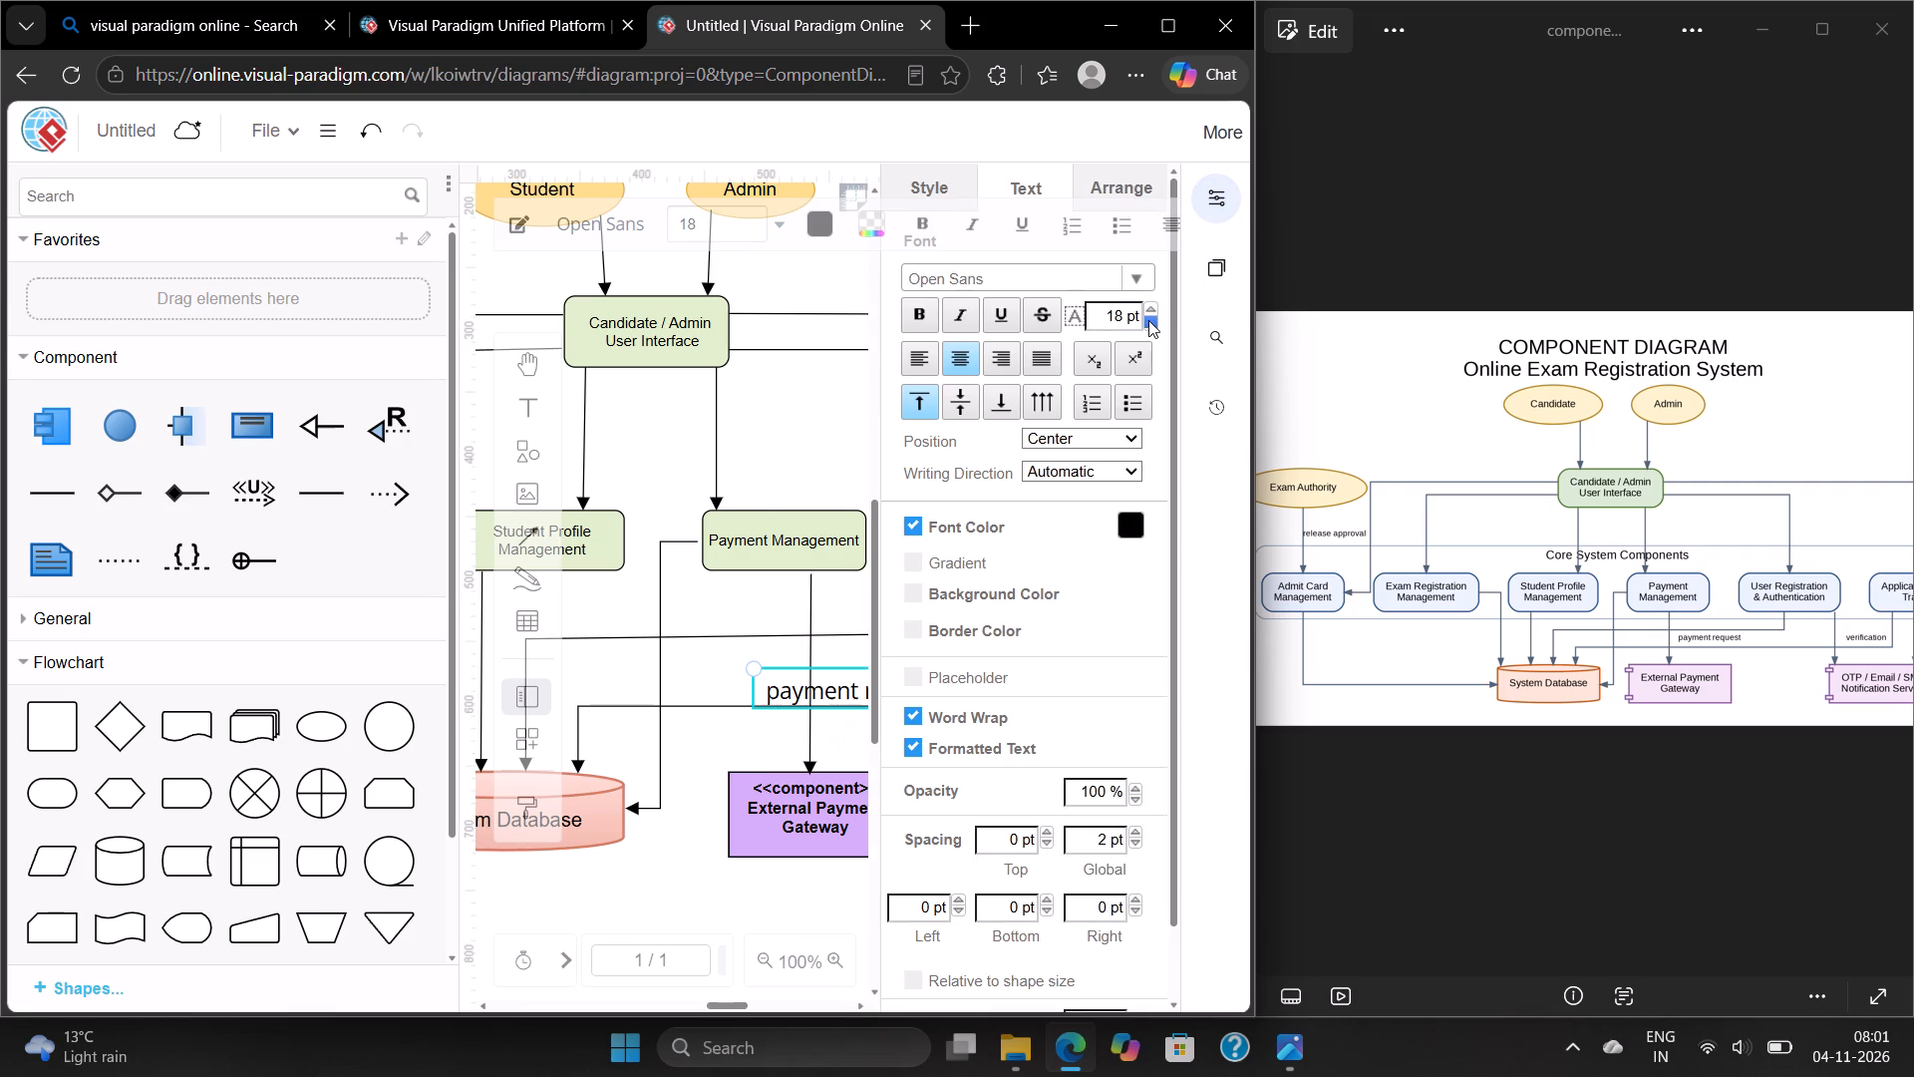
triple_click(1148, 320)
click(1148, 320)
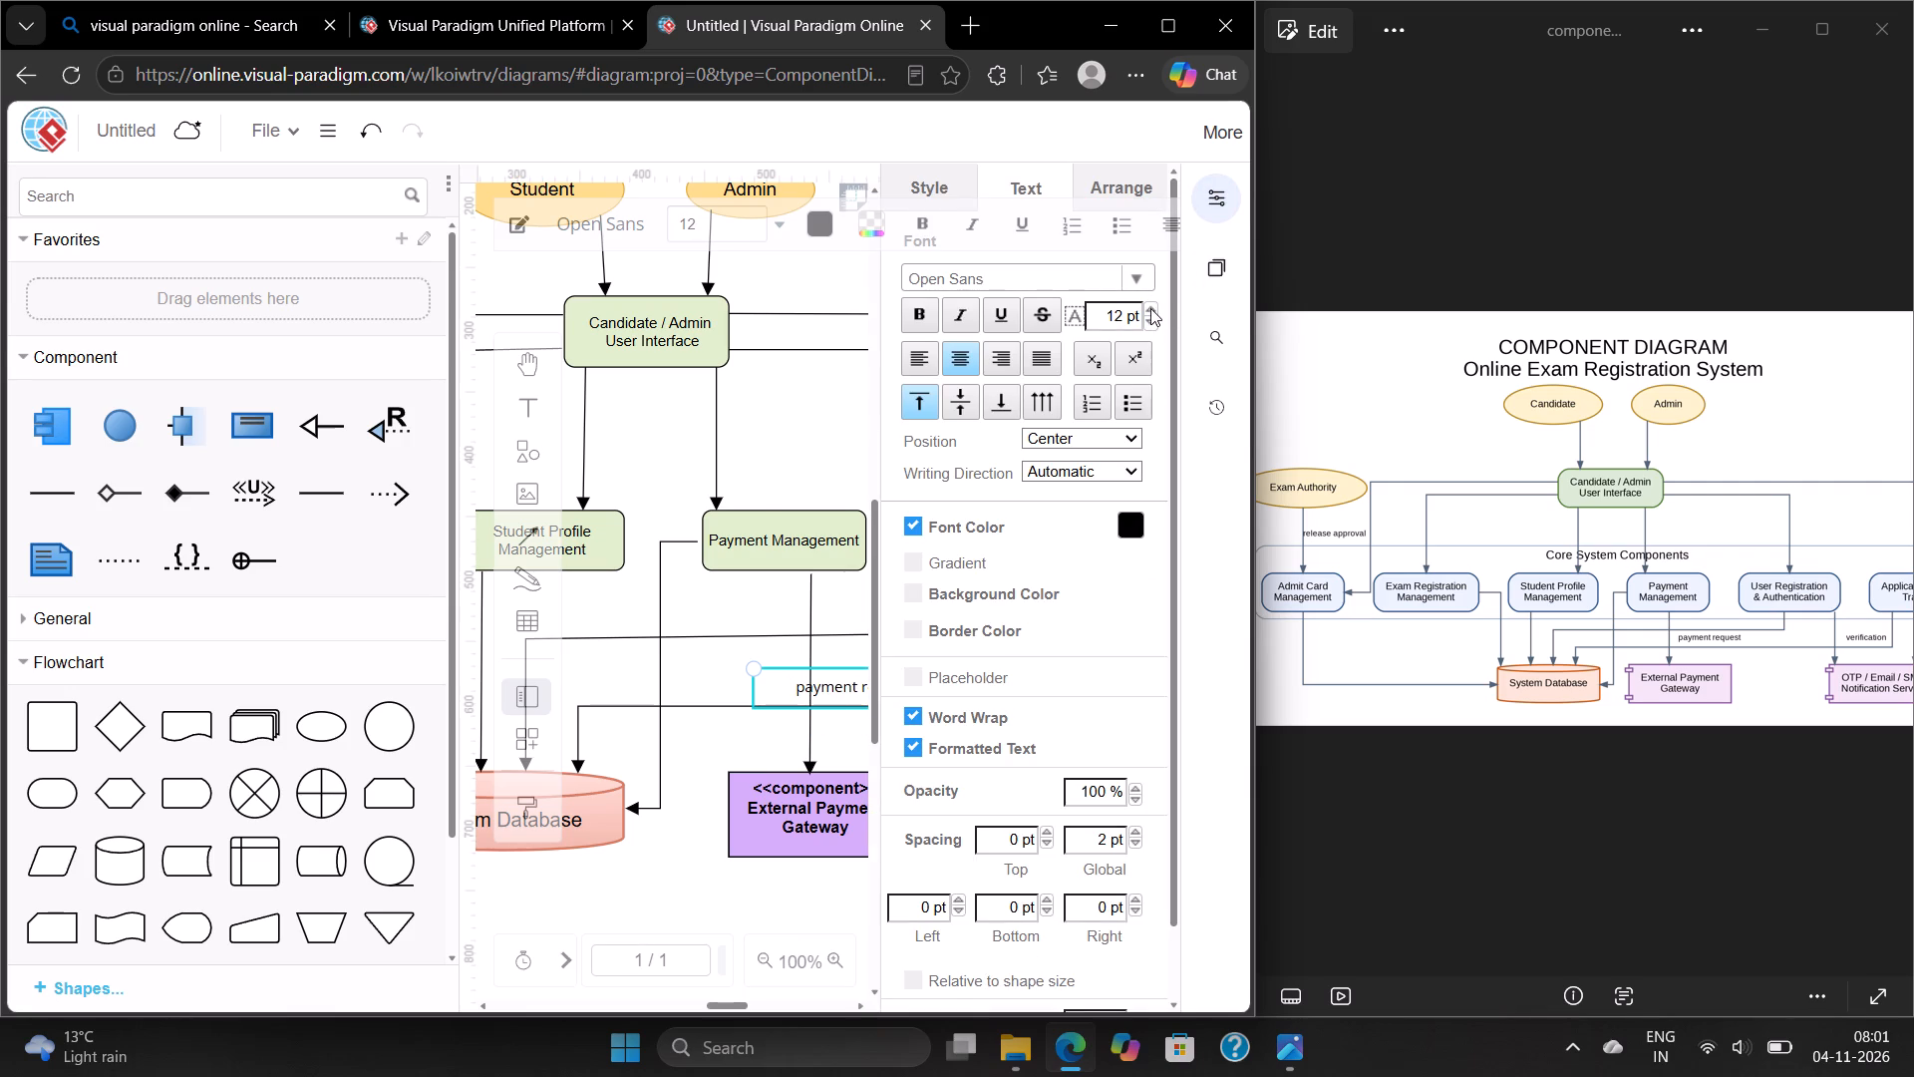
Set the font size of the "payment request" label to 15 pt.
triple_click(1150, 306)
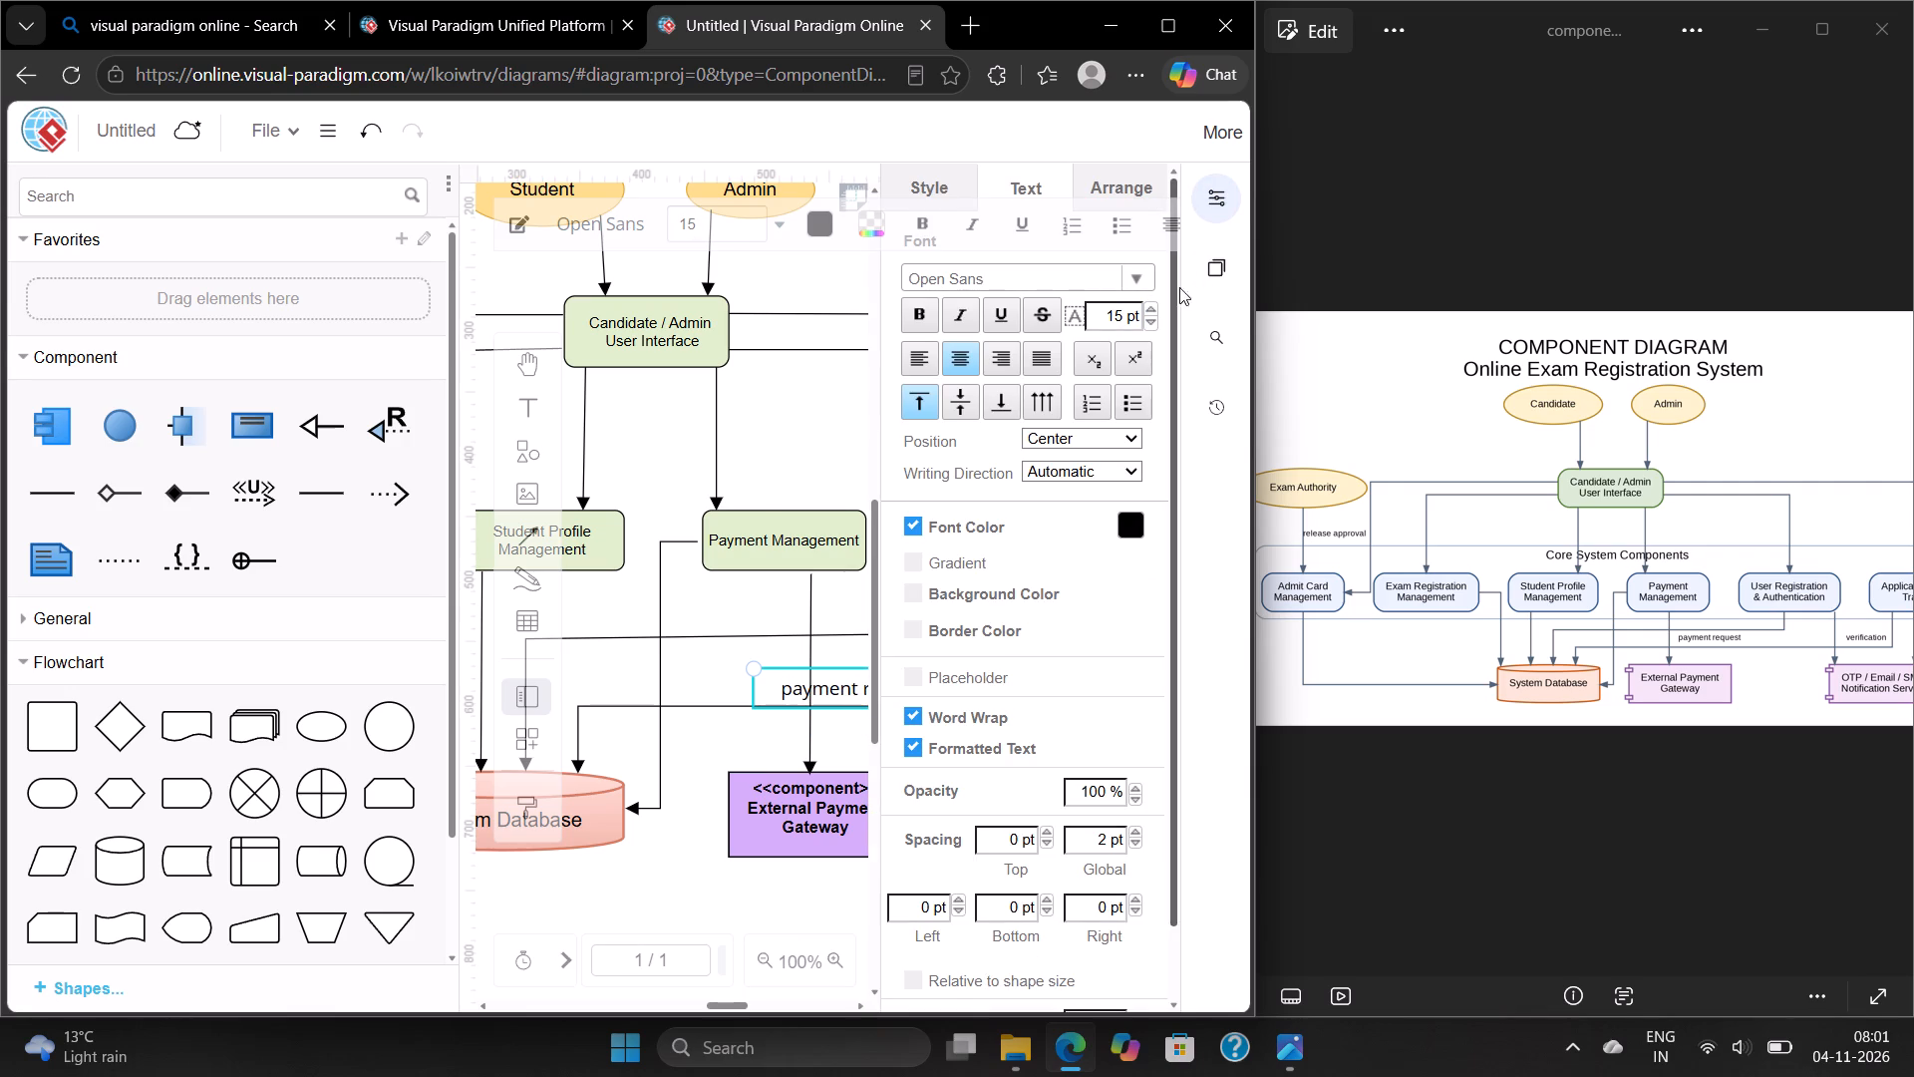
click(1211, 200)
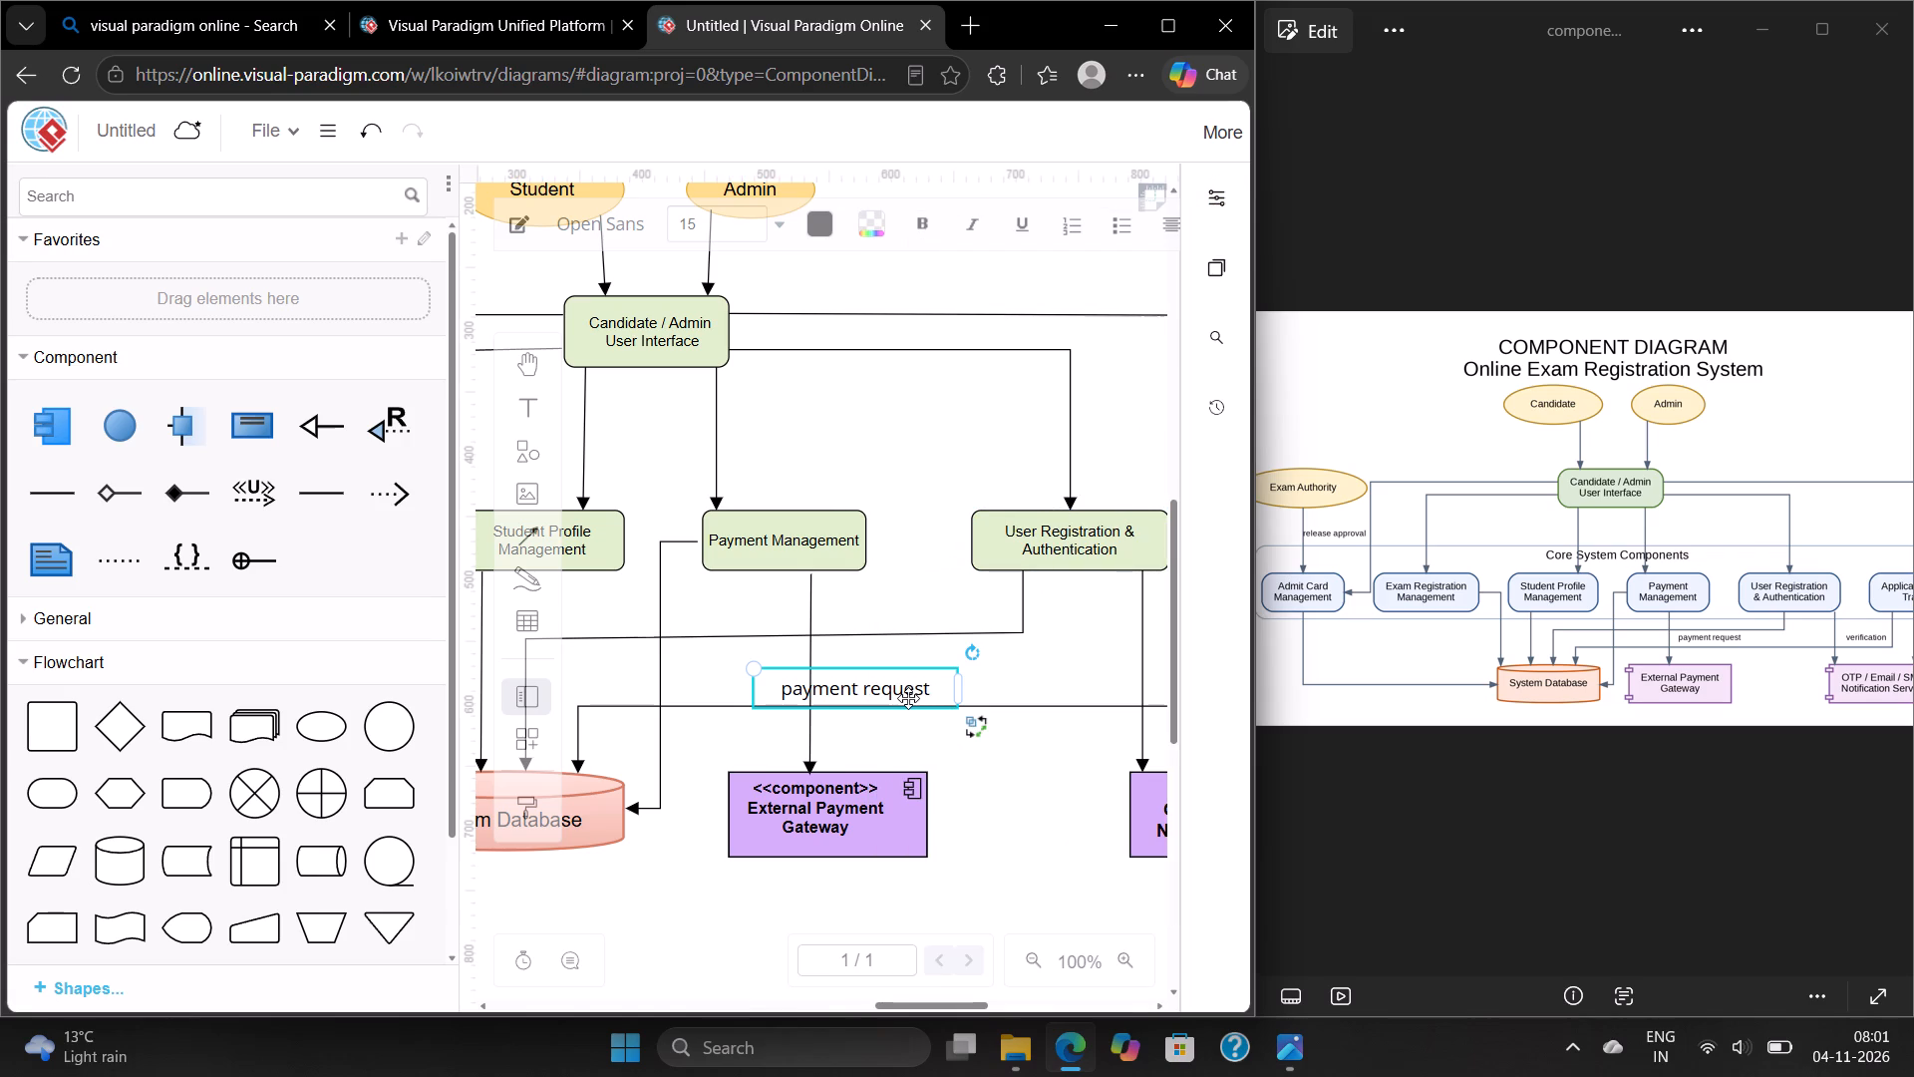
Move the "payment request" label just to the right of the arrow from "Payment Management" to "External Payment Gateway" so the text clears the lines.
drag(908, 698, 939, 685)
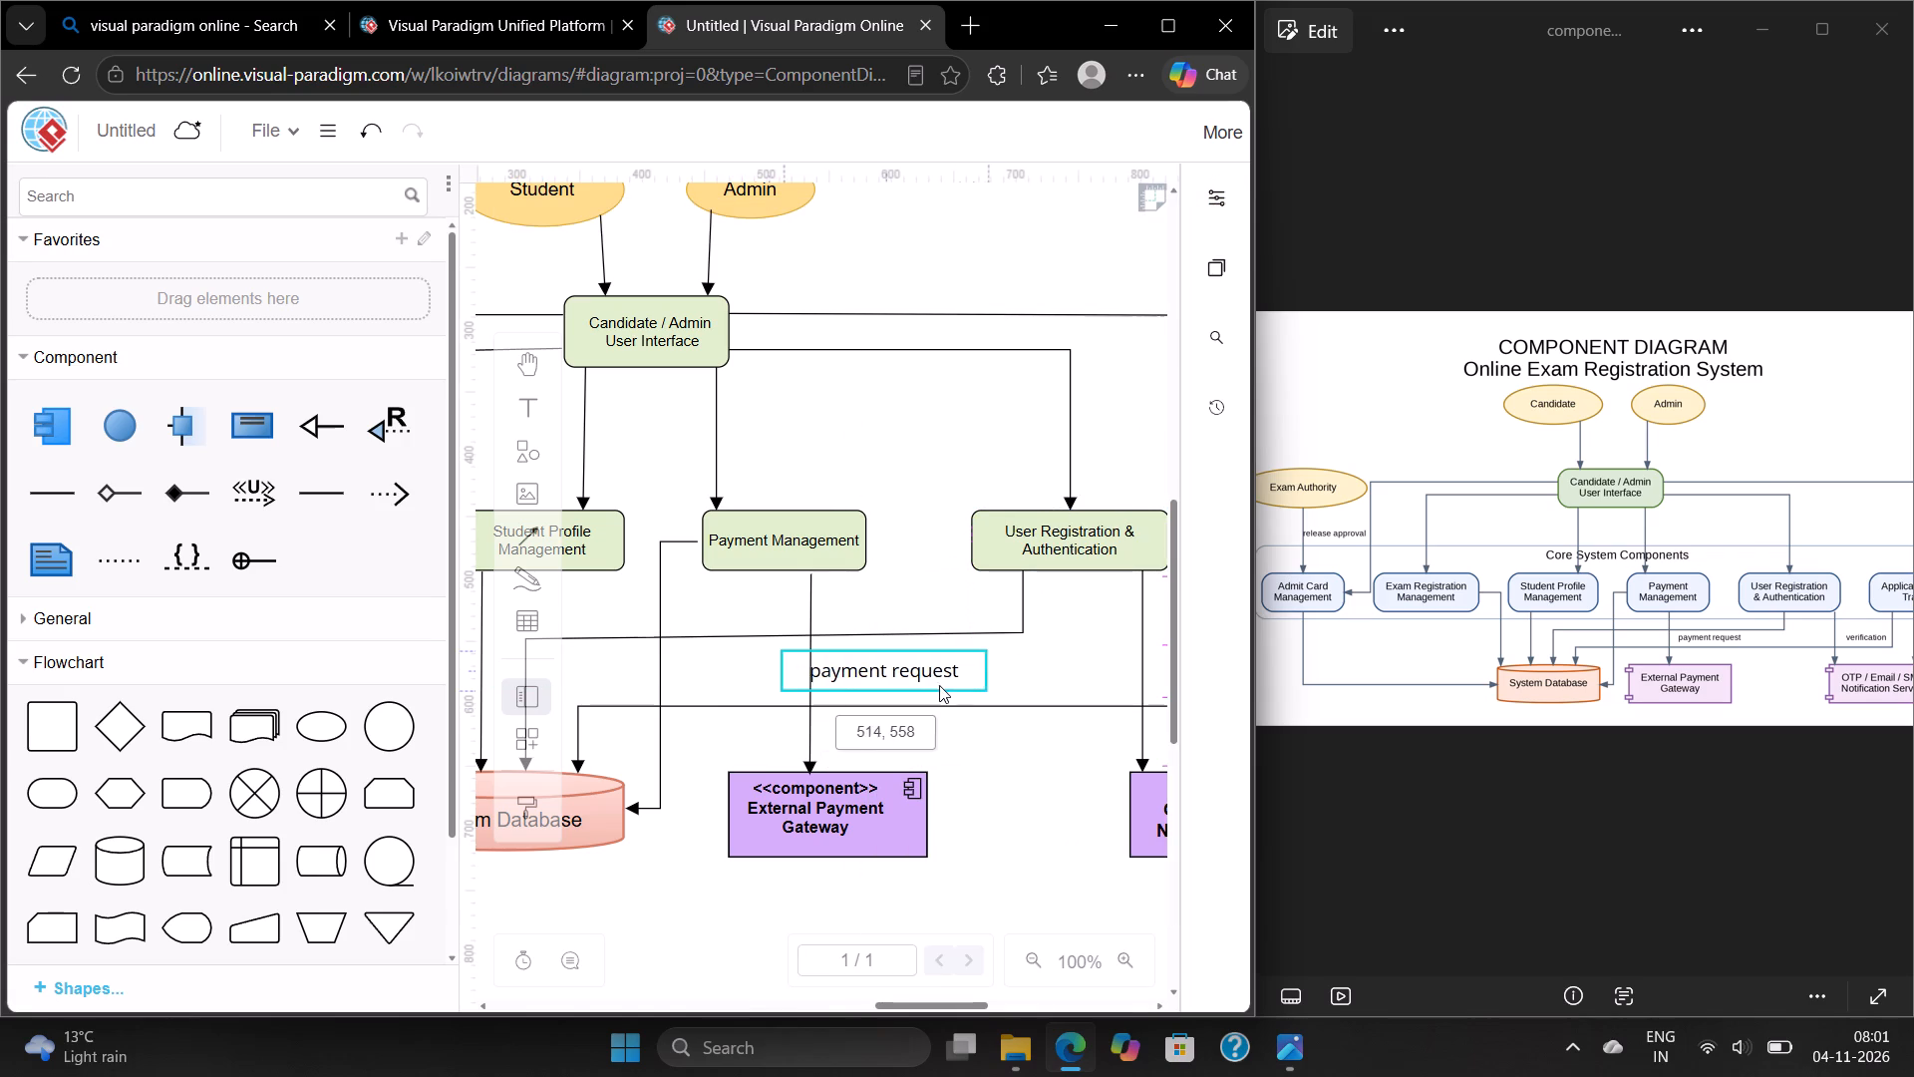
drag(939, 685, 955, 687)
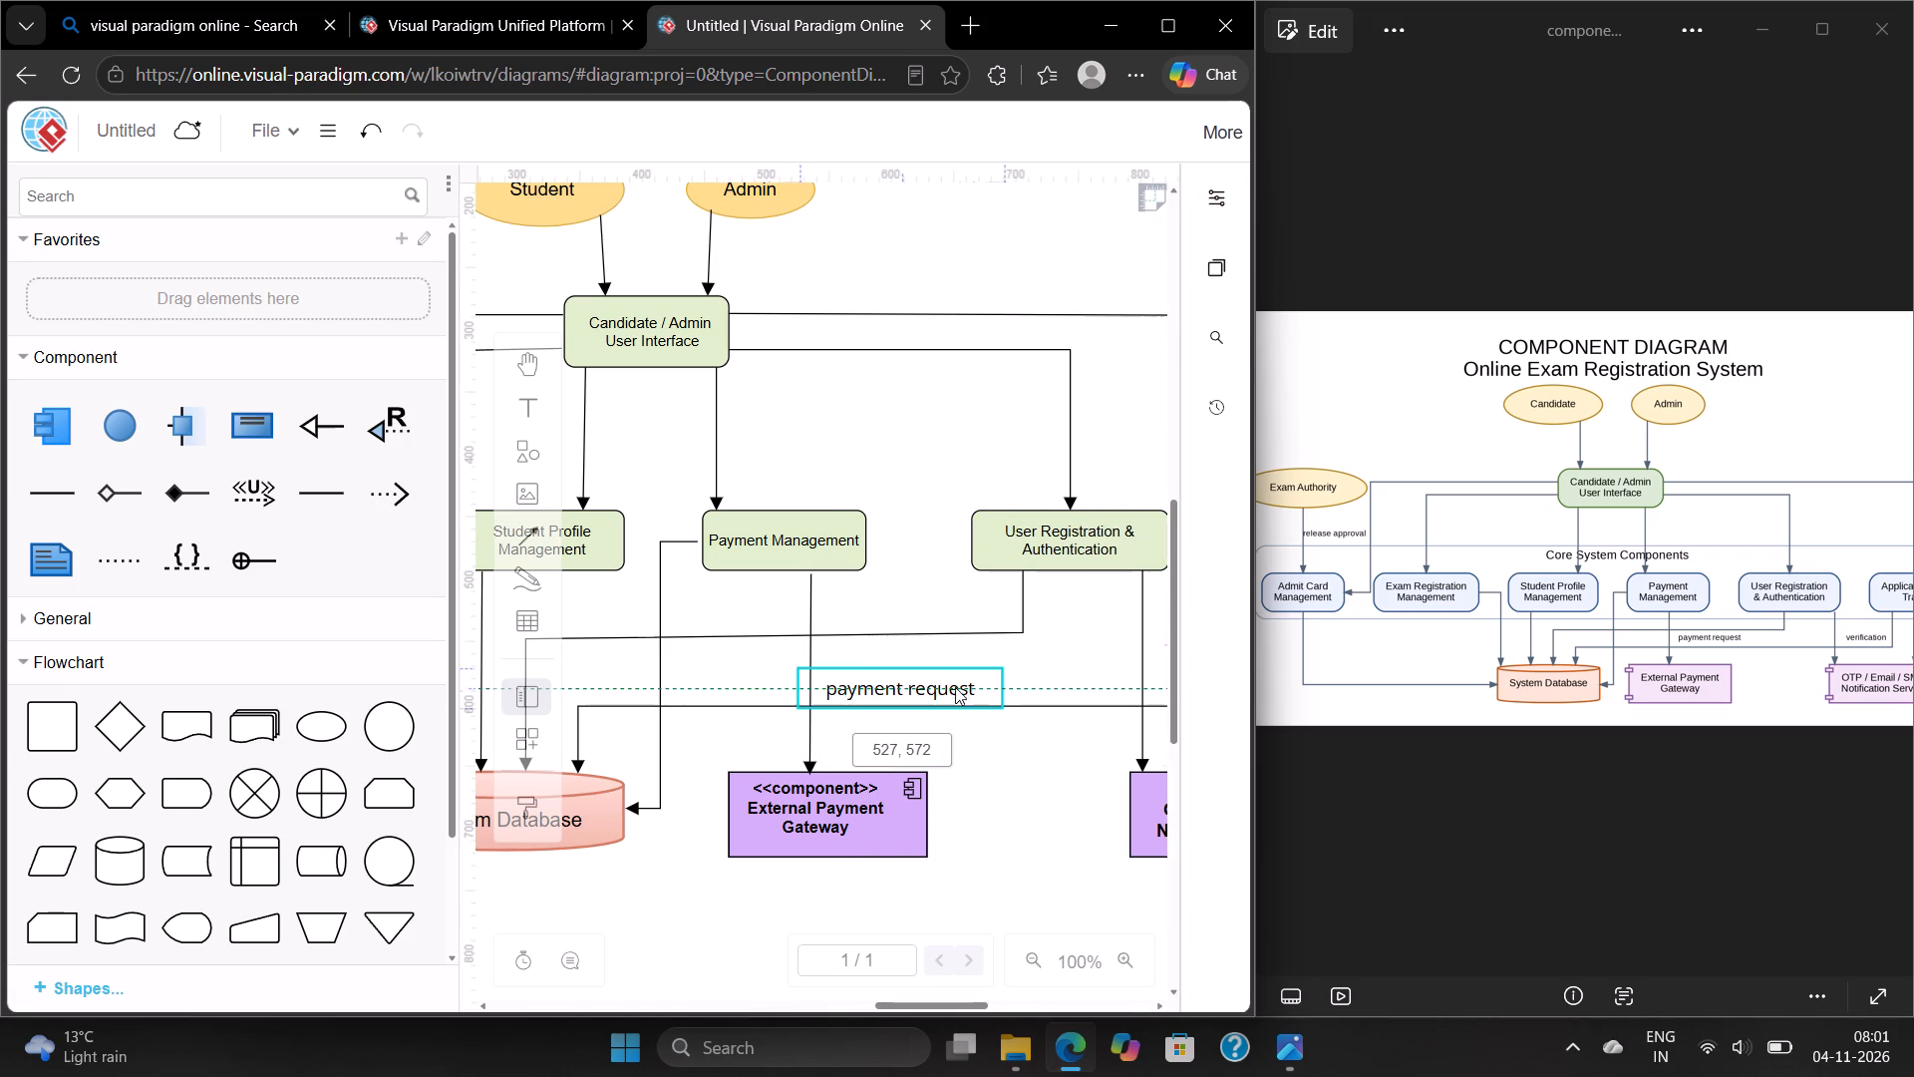
drag(955, 687, 955, 683)
scroll(925, 626, right, 1)
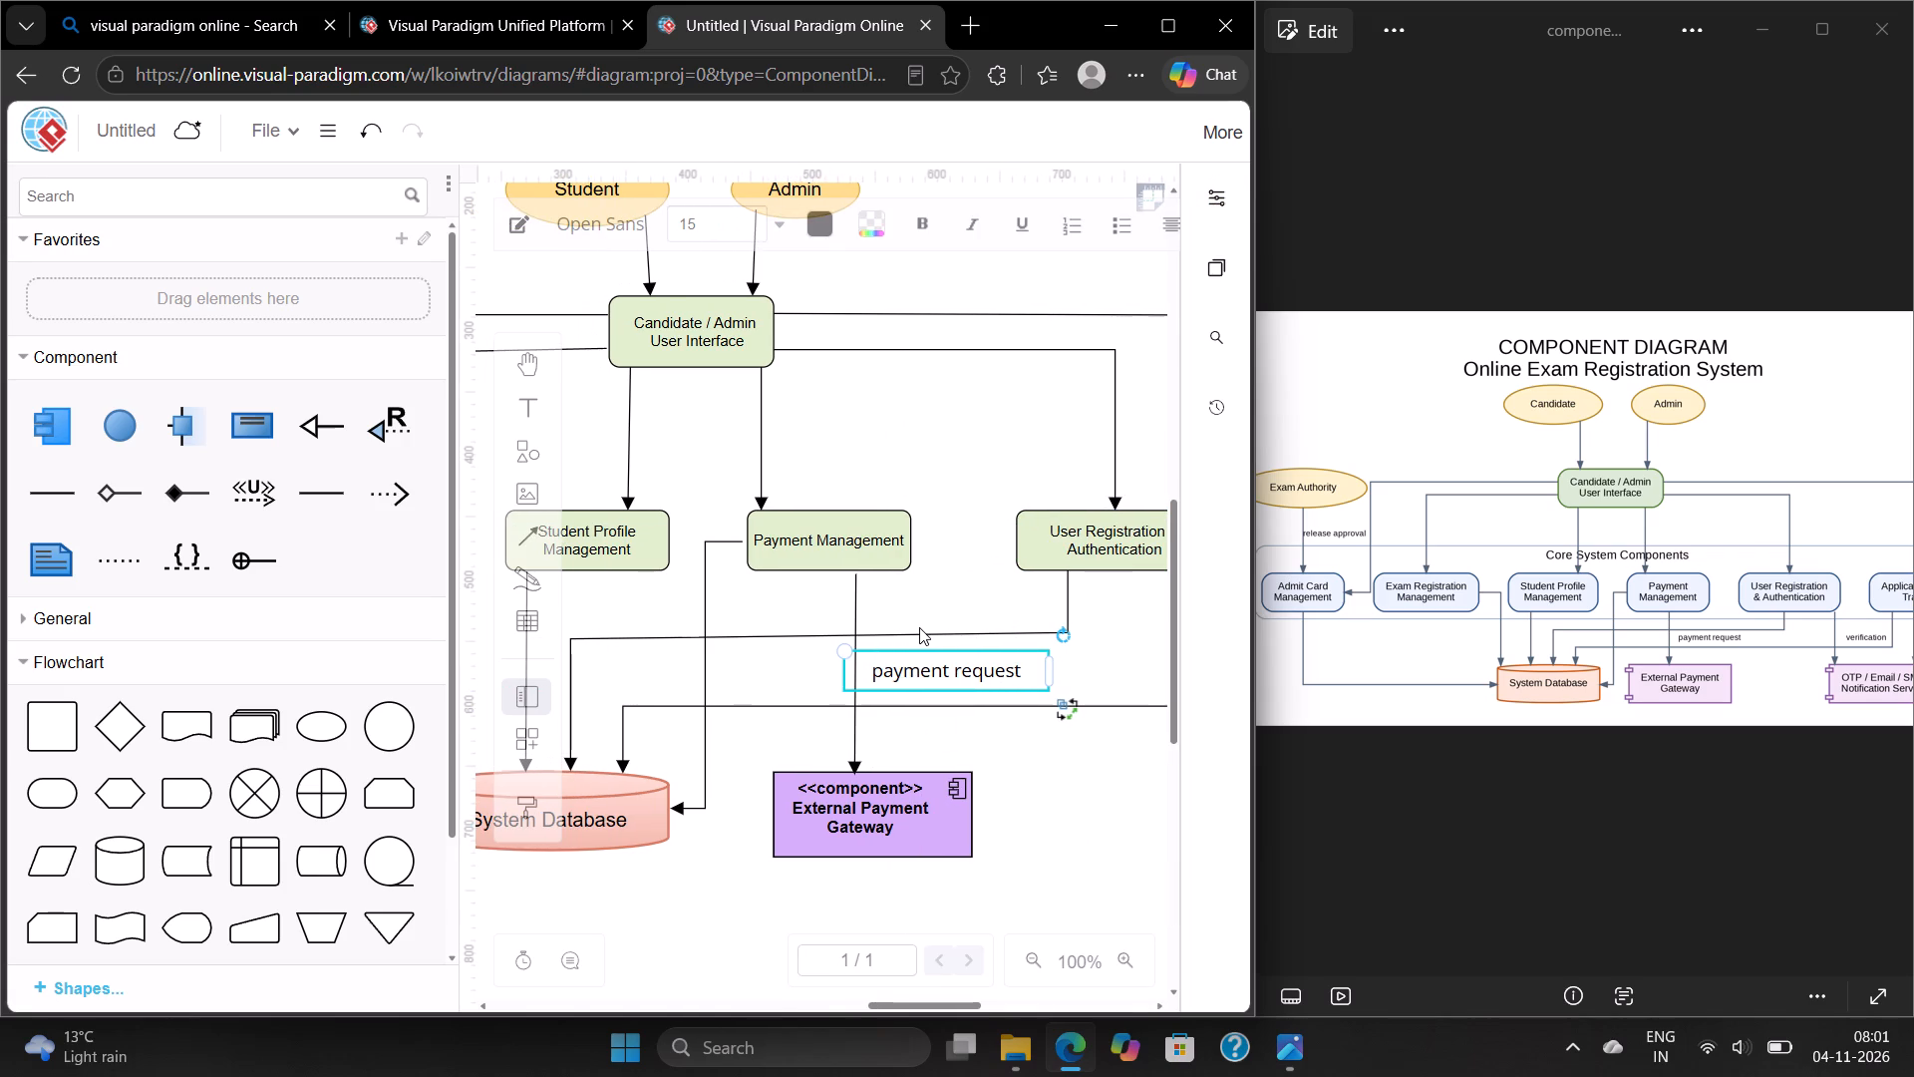
click(918, 627)
Straighten the horizontal segment of the arrow from "User Registration & Authentication" to "System Database" by raising its bend above the database.
scroll(885, 624, right, 1)
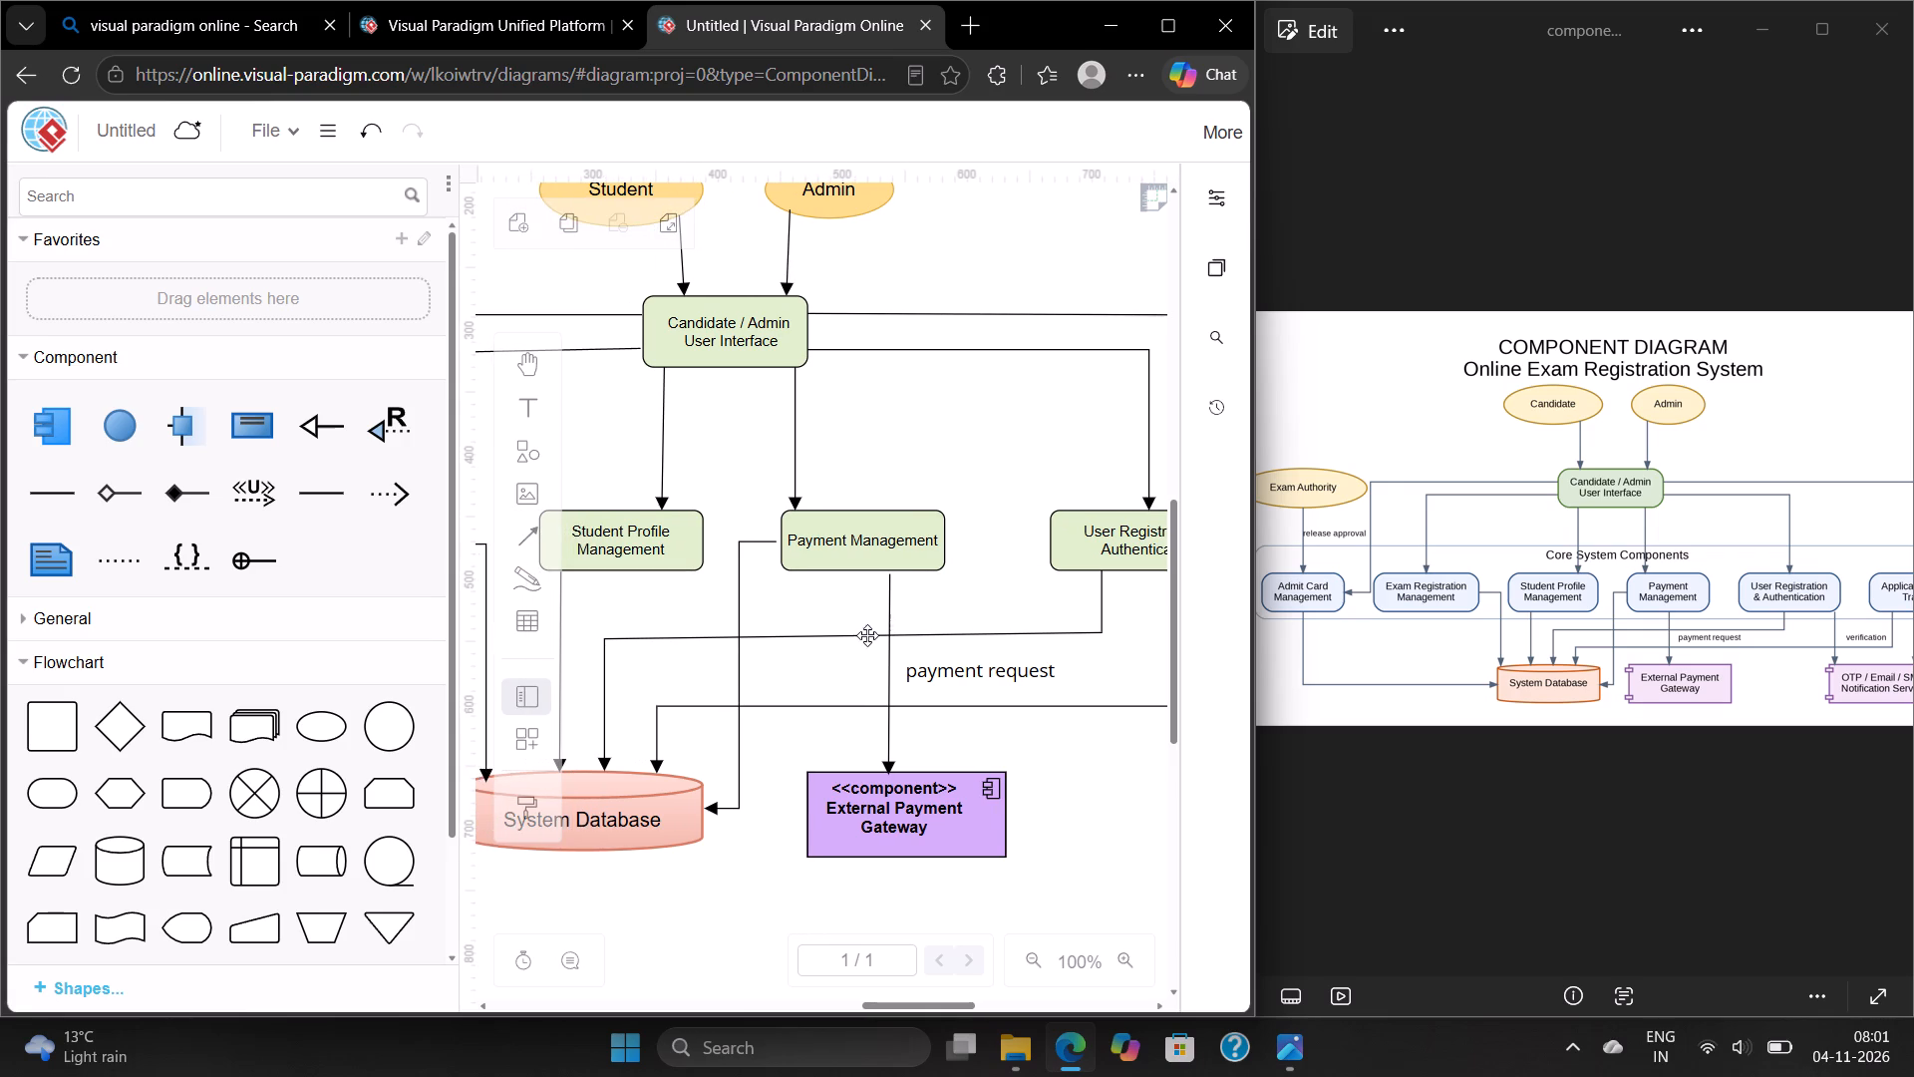
click(856, 634)
scroll(856, 634, right, 1)
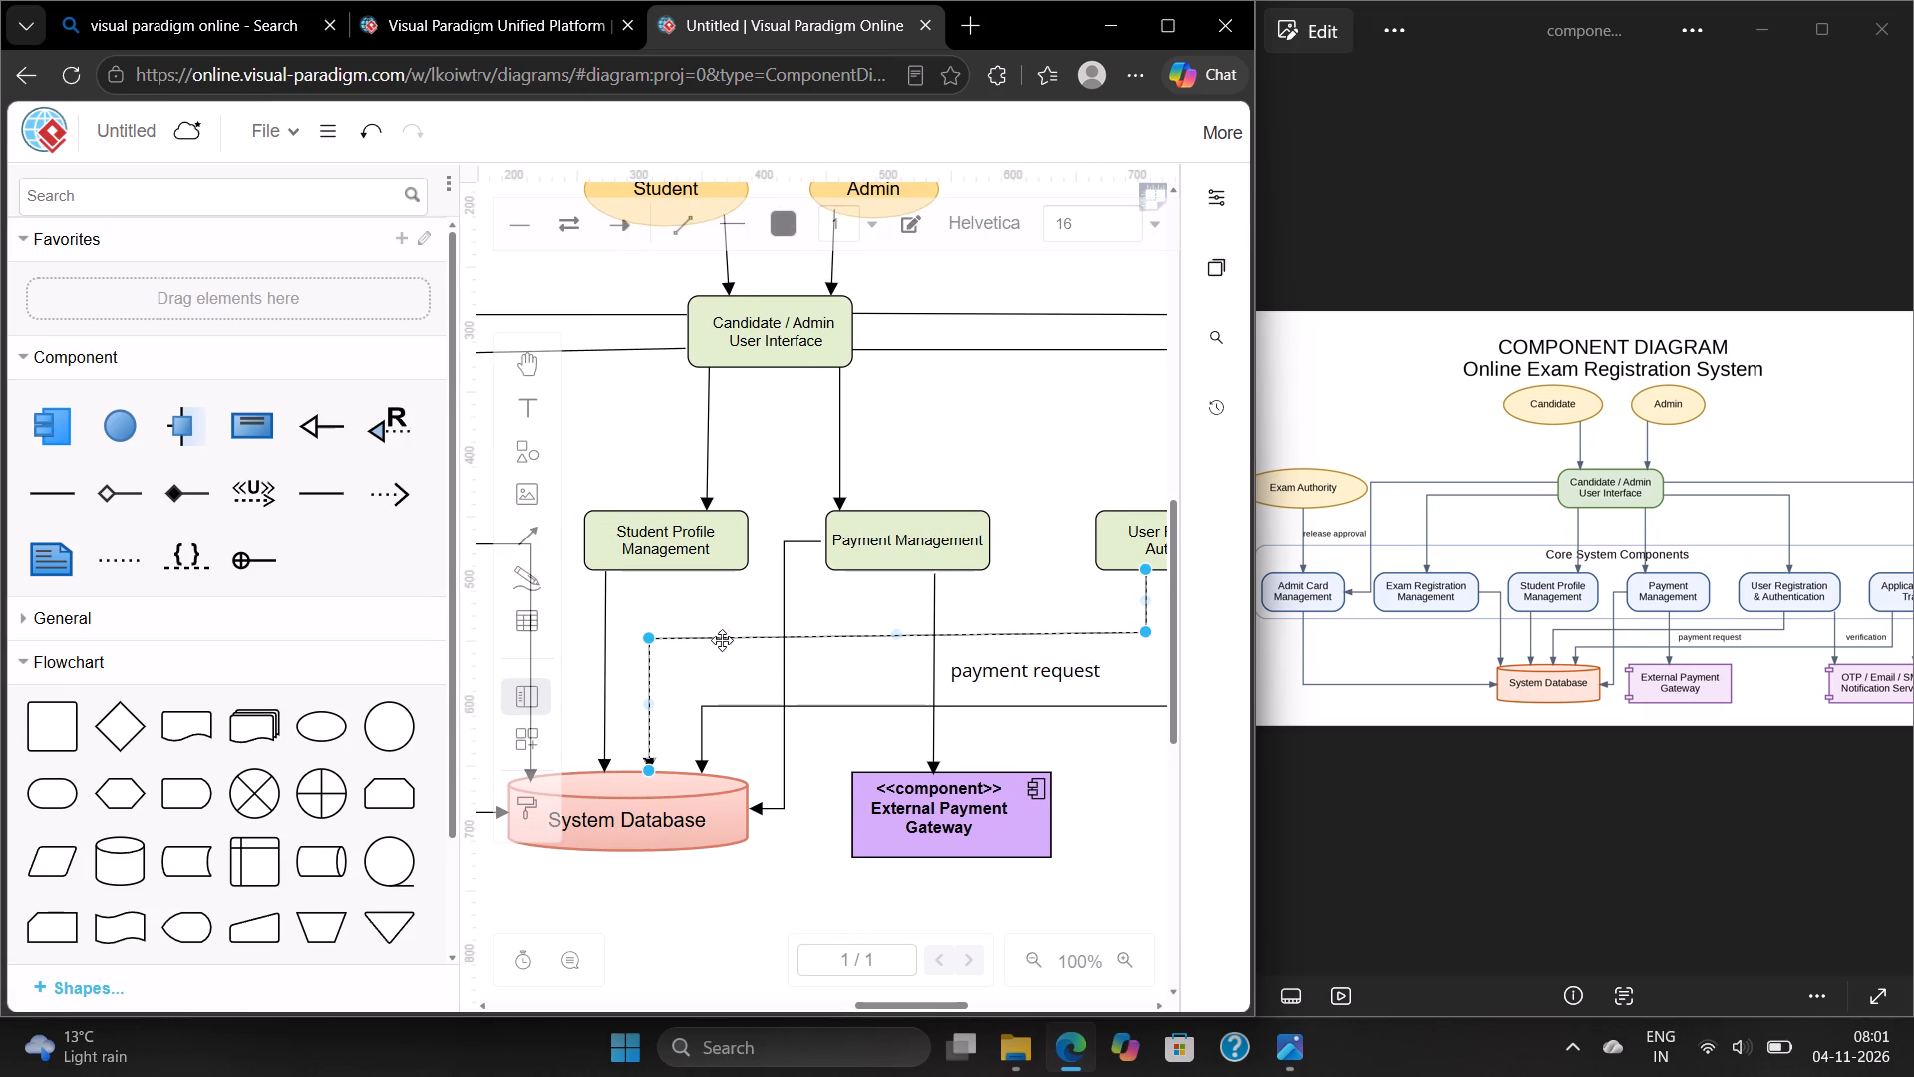
drag(650, 640, 650, 632)
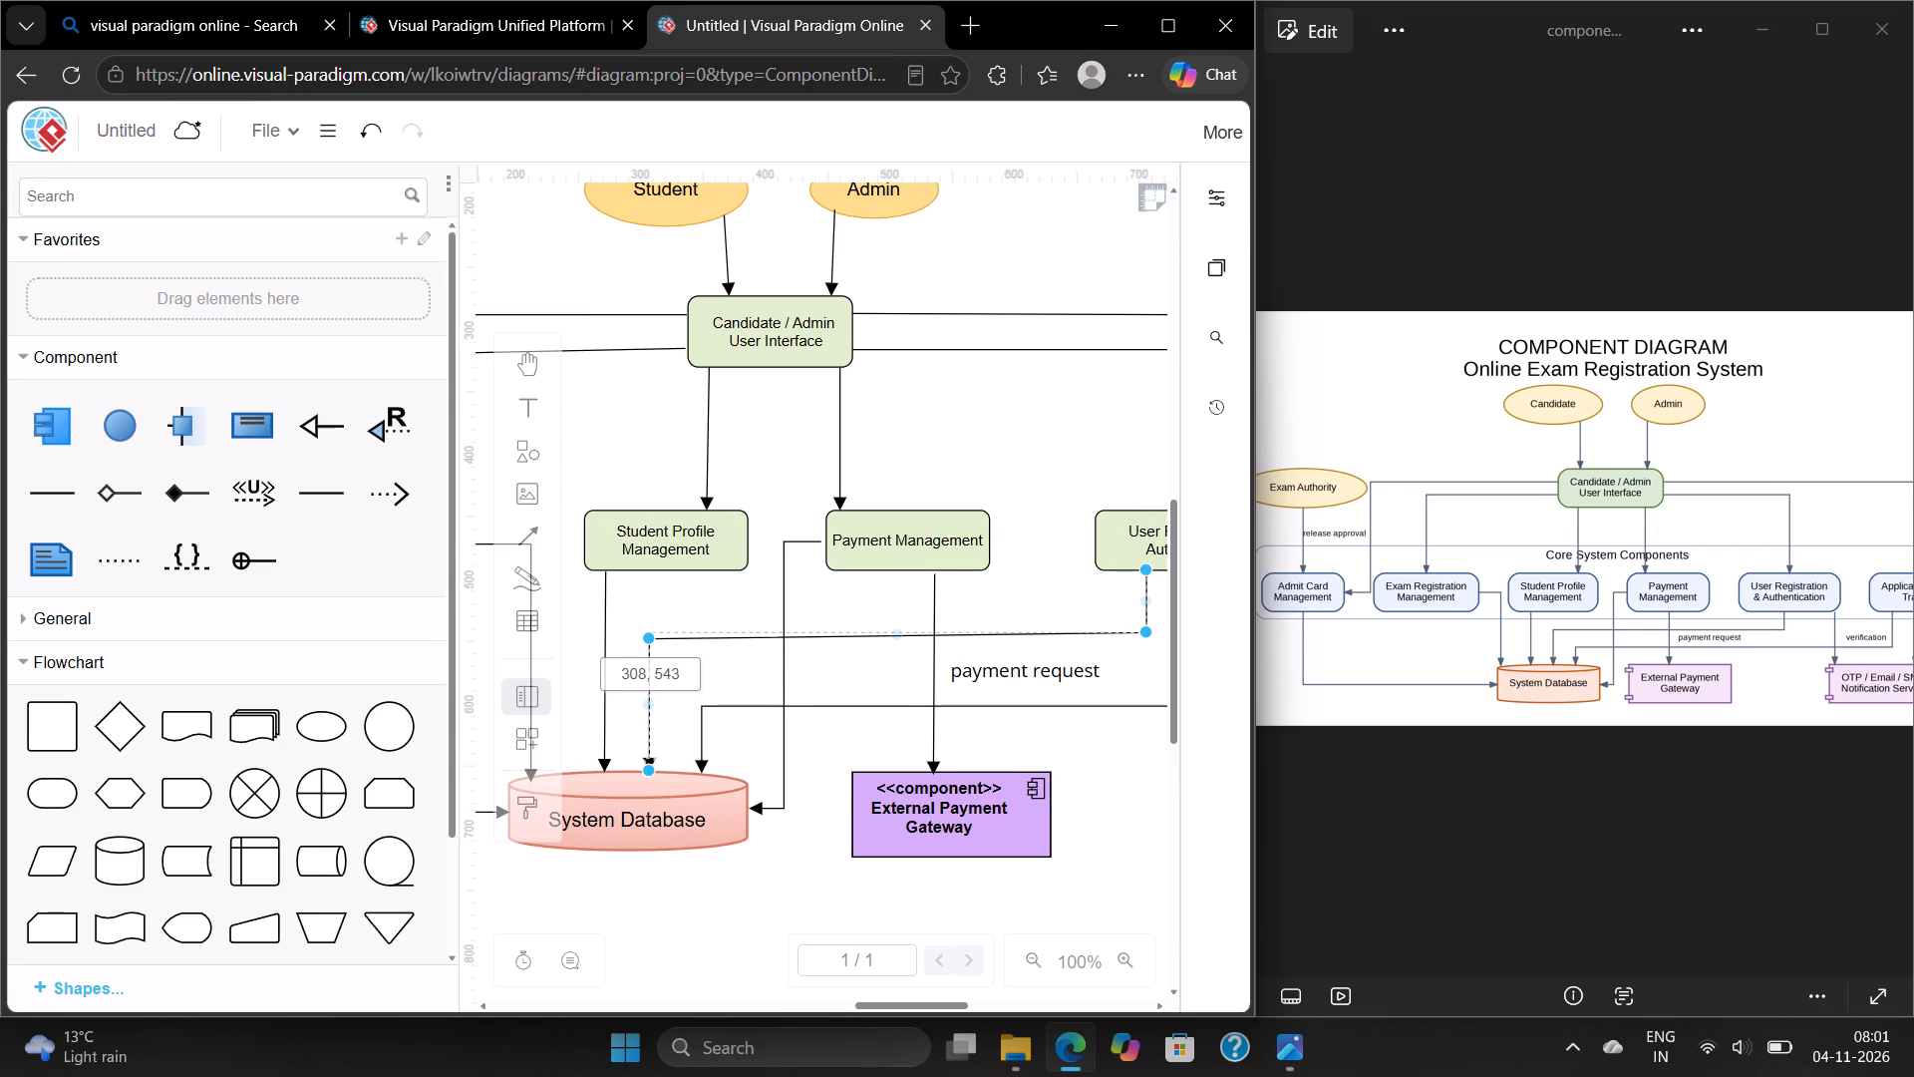
drag(650, 632, 657, 627)
drag(657, 627, 653, 626)
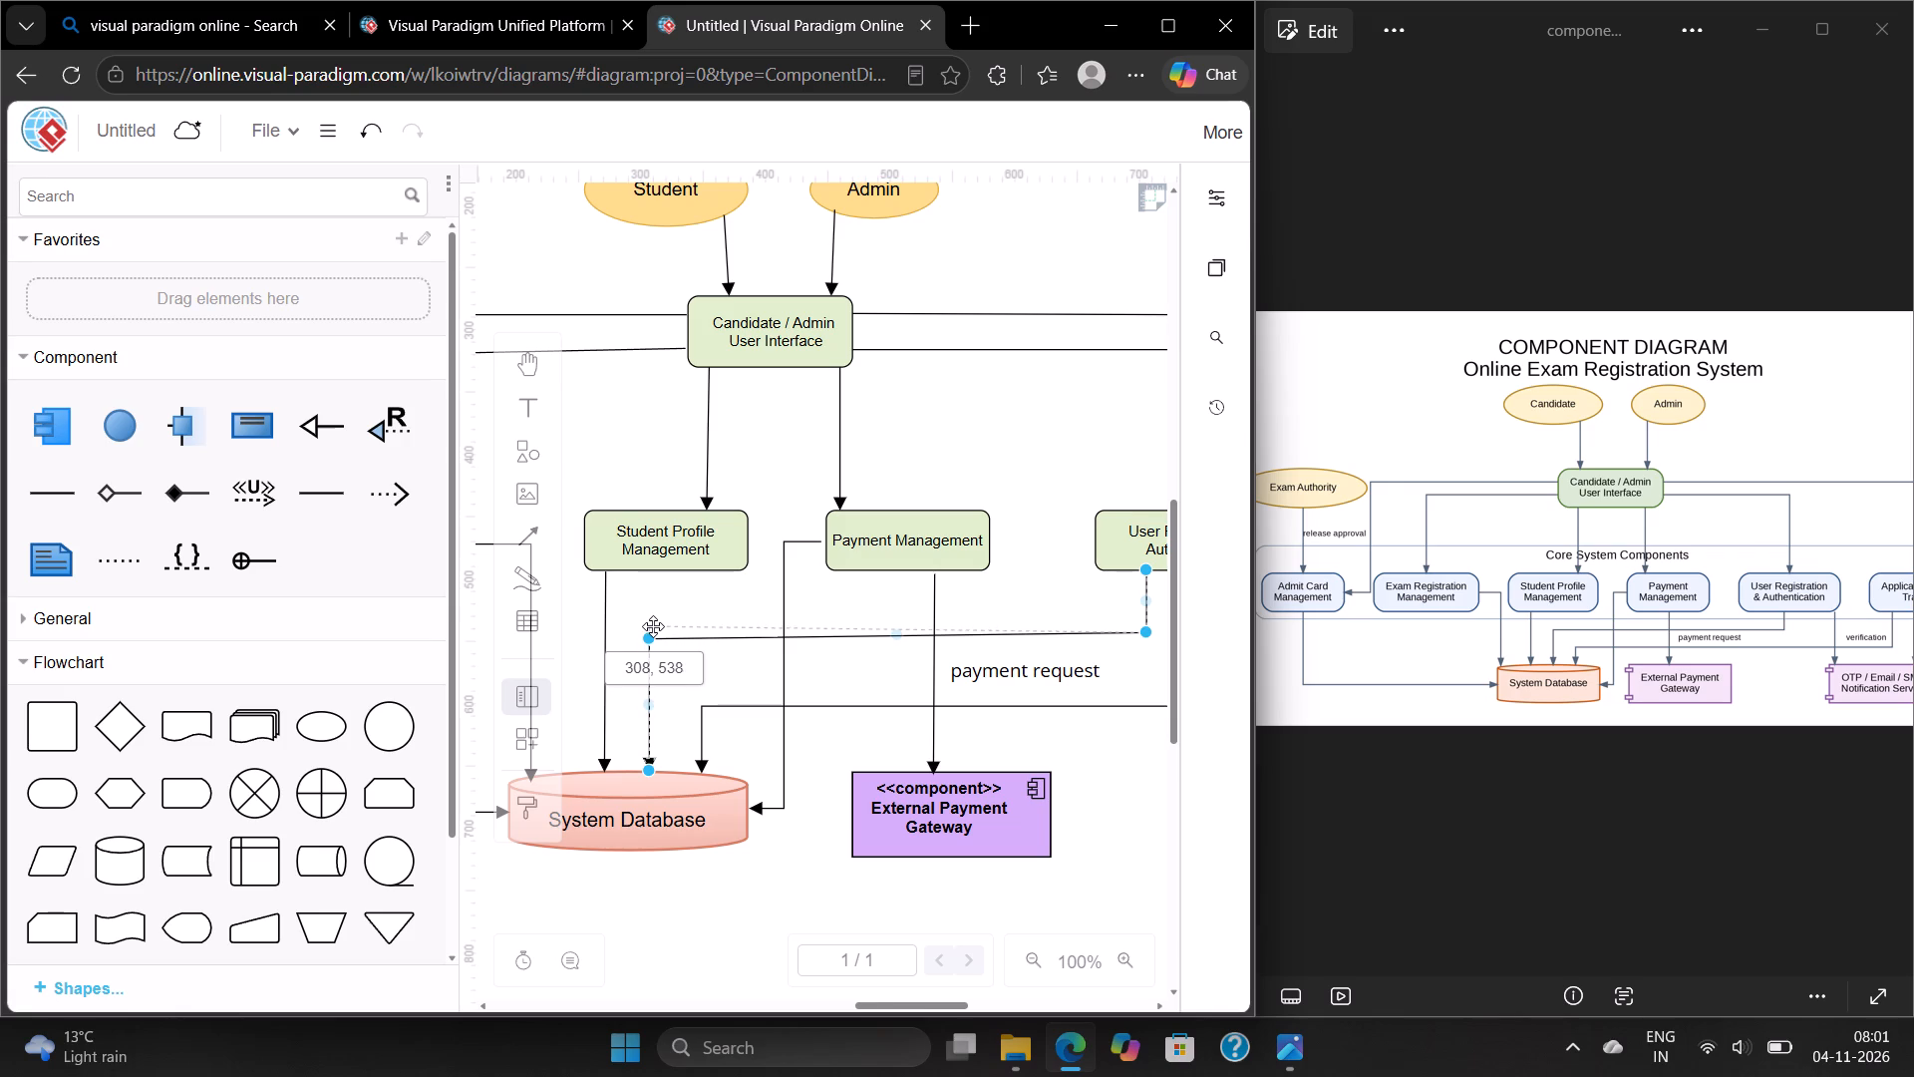
drag(653, 626, 653, 627)
click(681, 601)
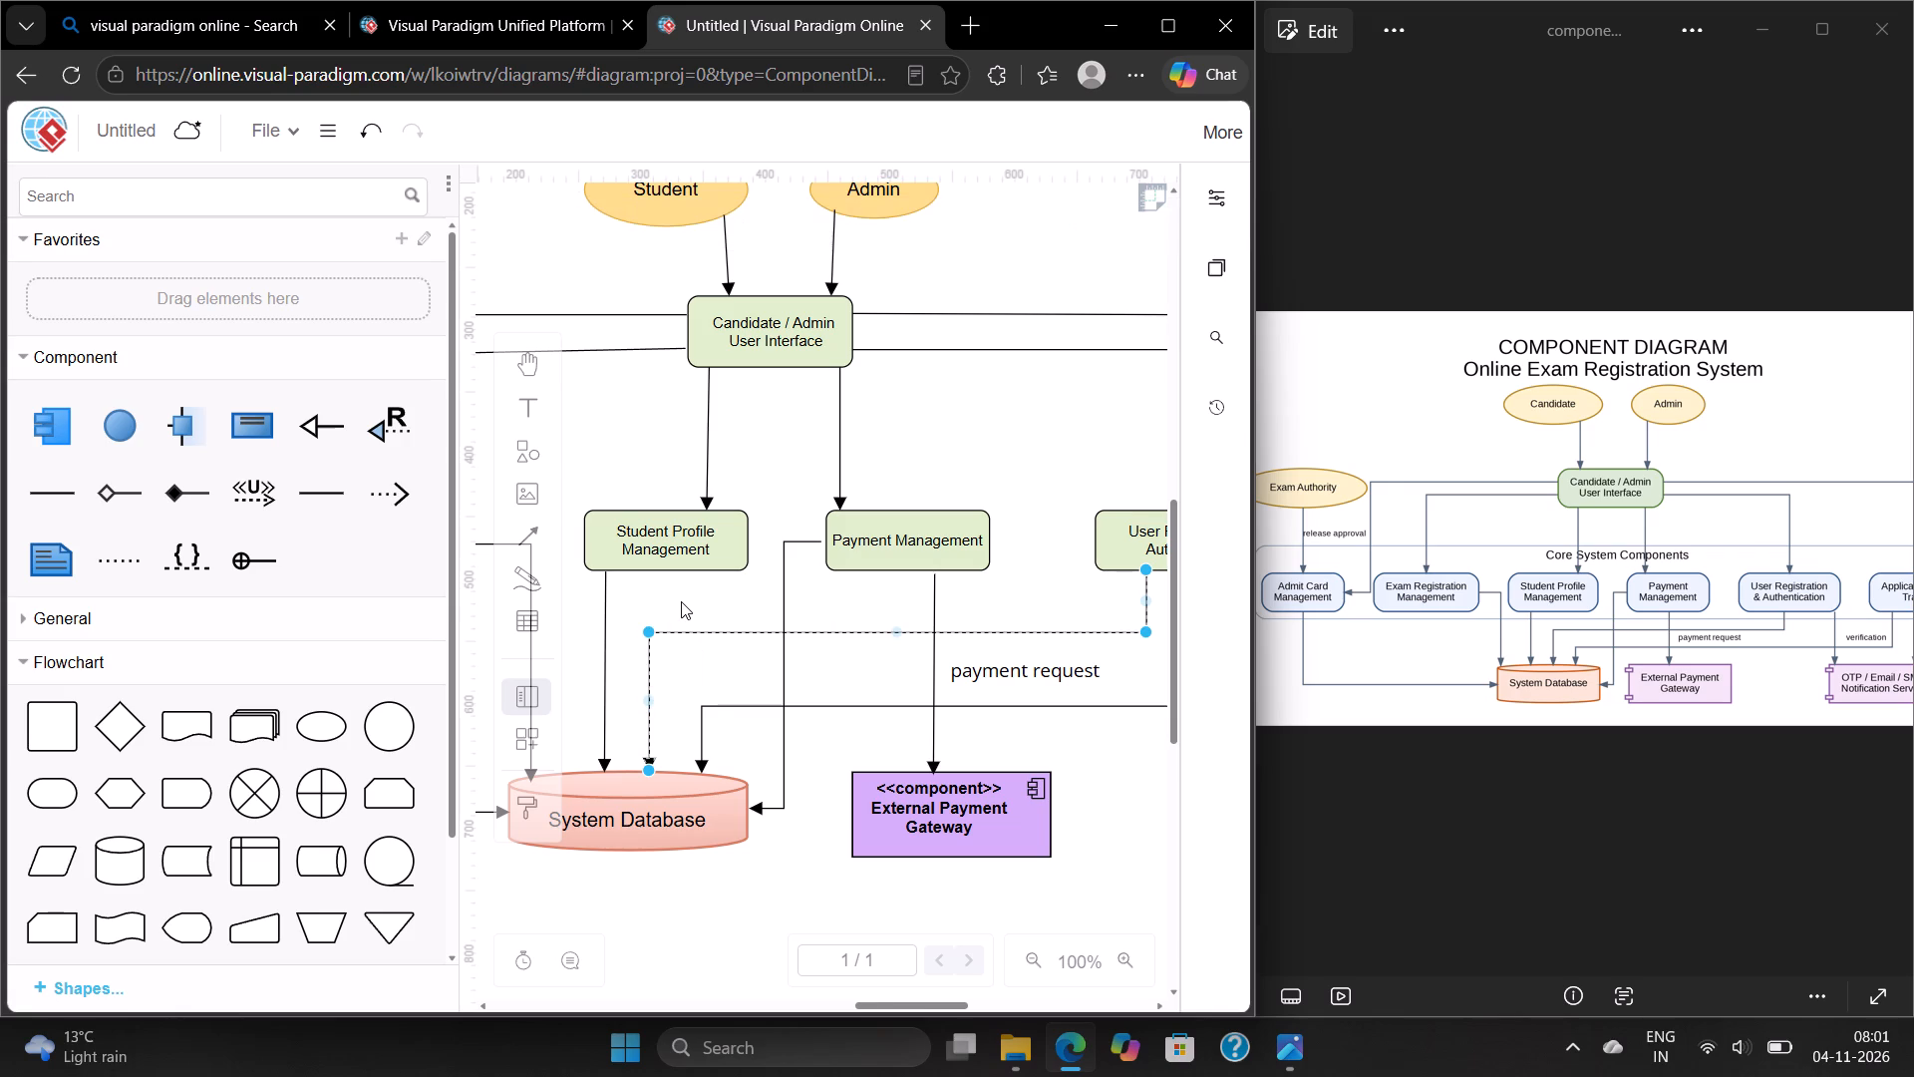
Add a text label reading "Verification" just right of the arrow from "User Registration & Authentication" to "OTP / Email / SMS Notification Service".
scroll(681, 601, left, 1)
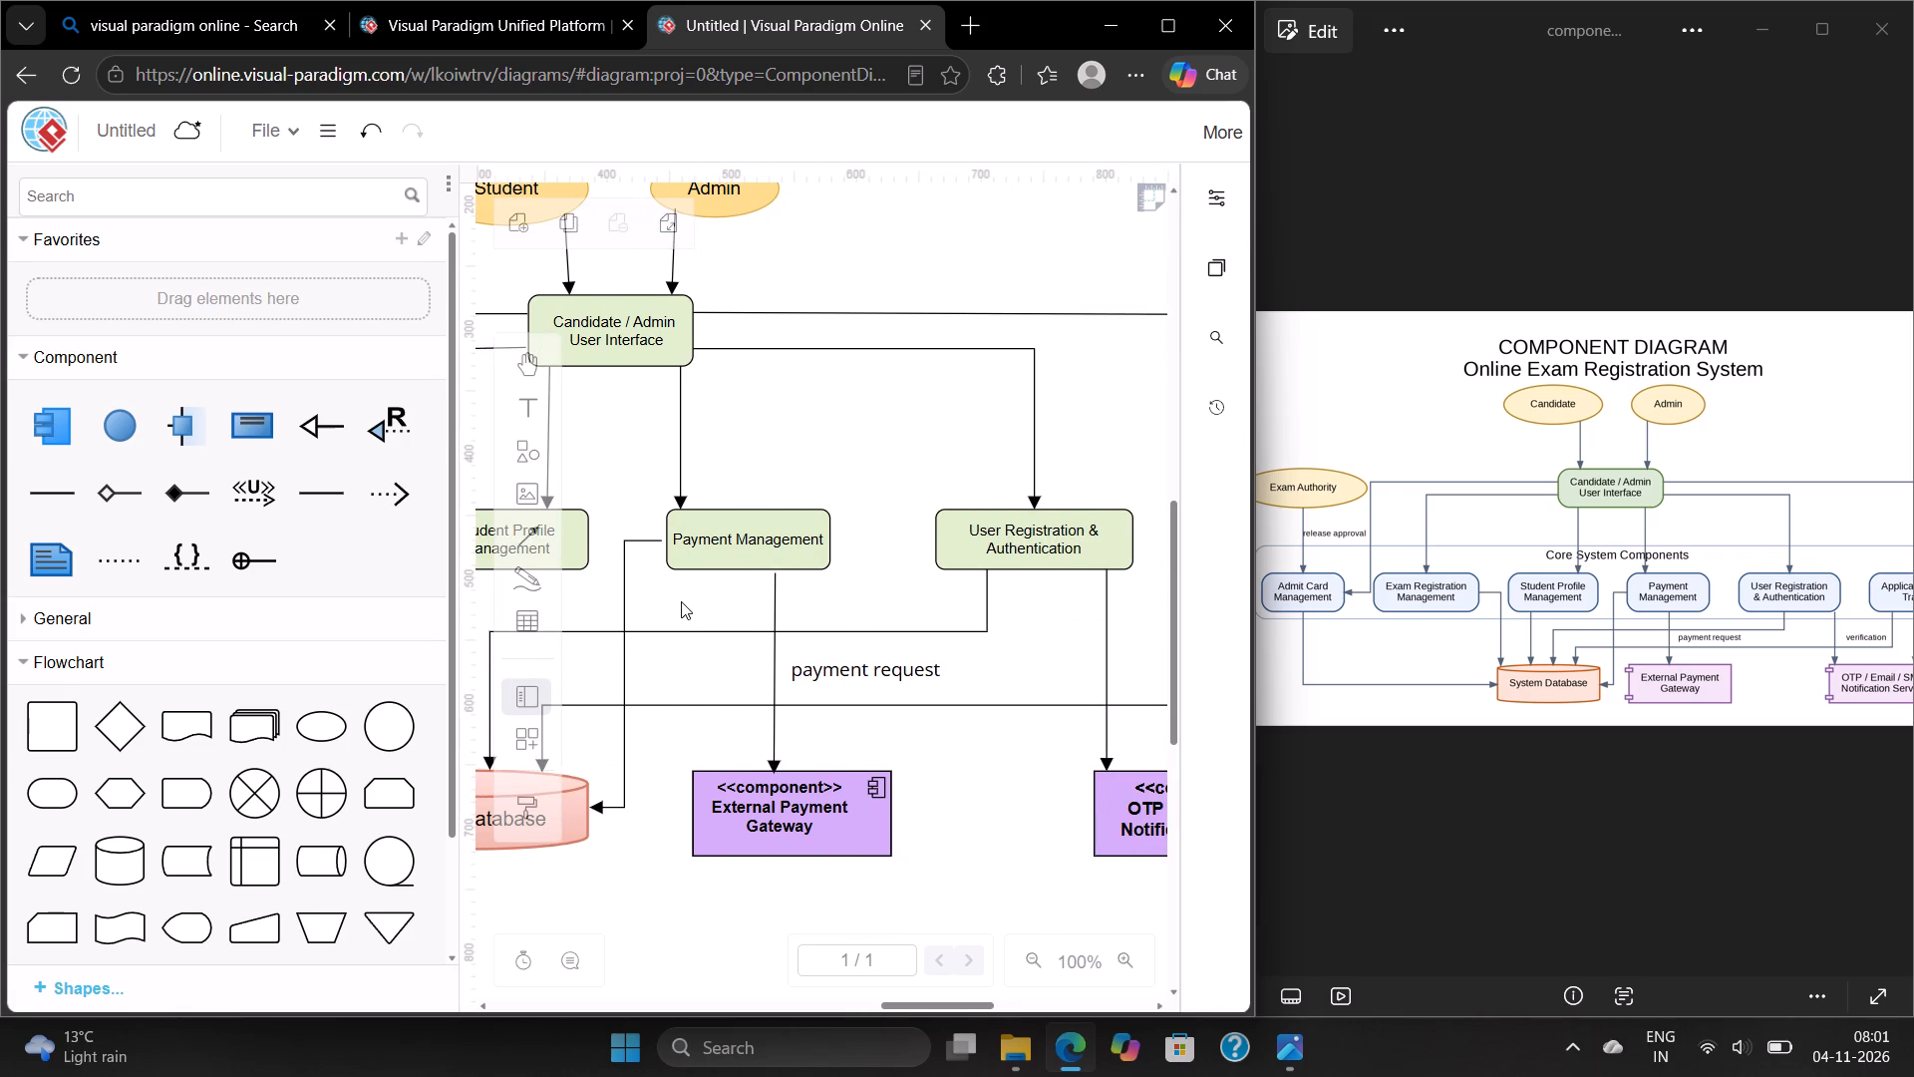
scroll(681, 601, left, 3)
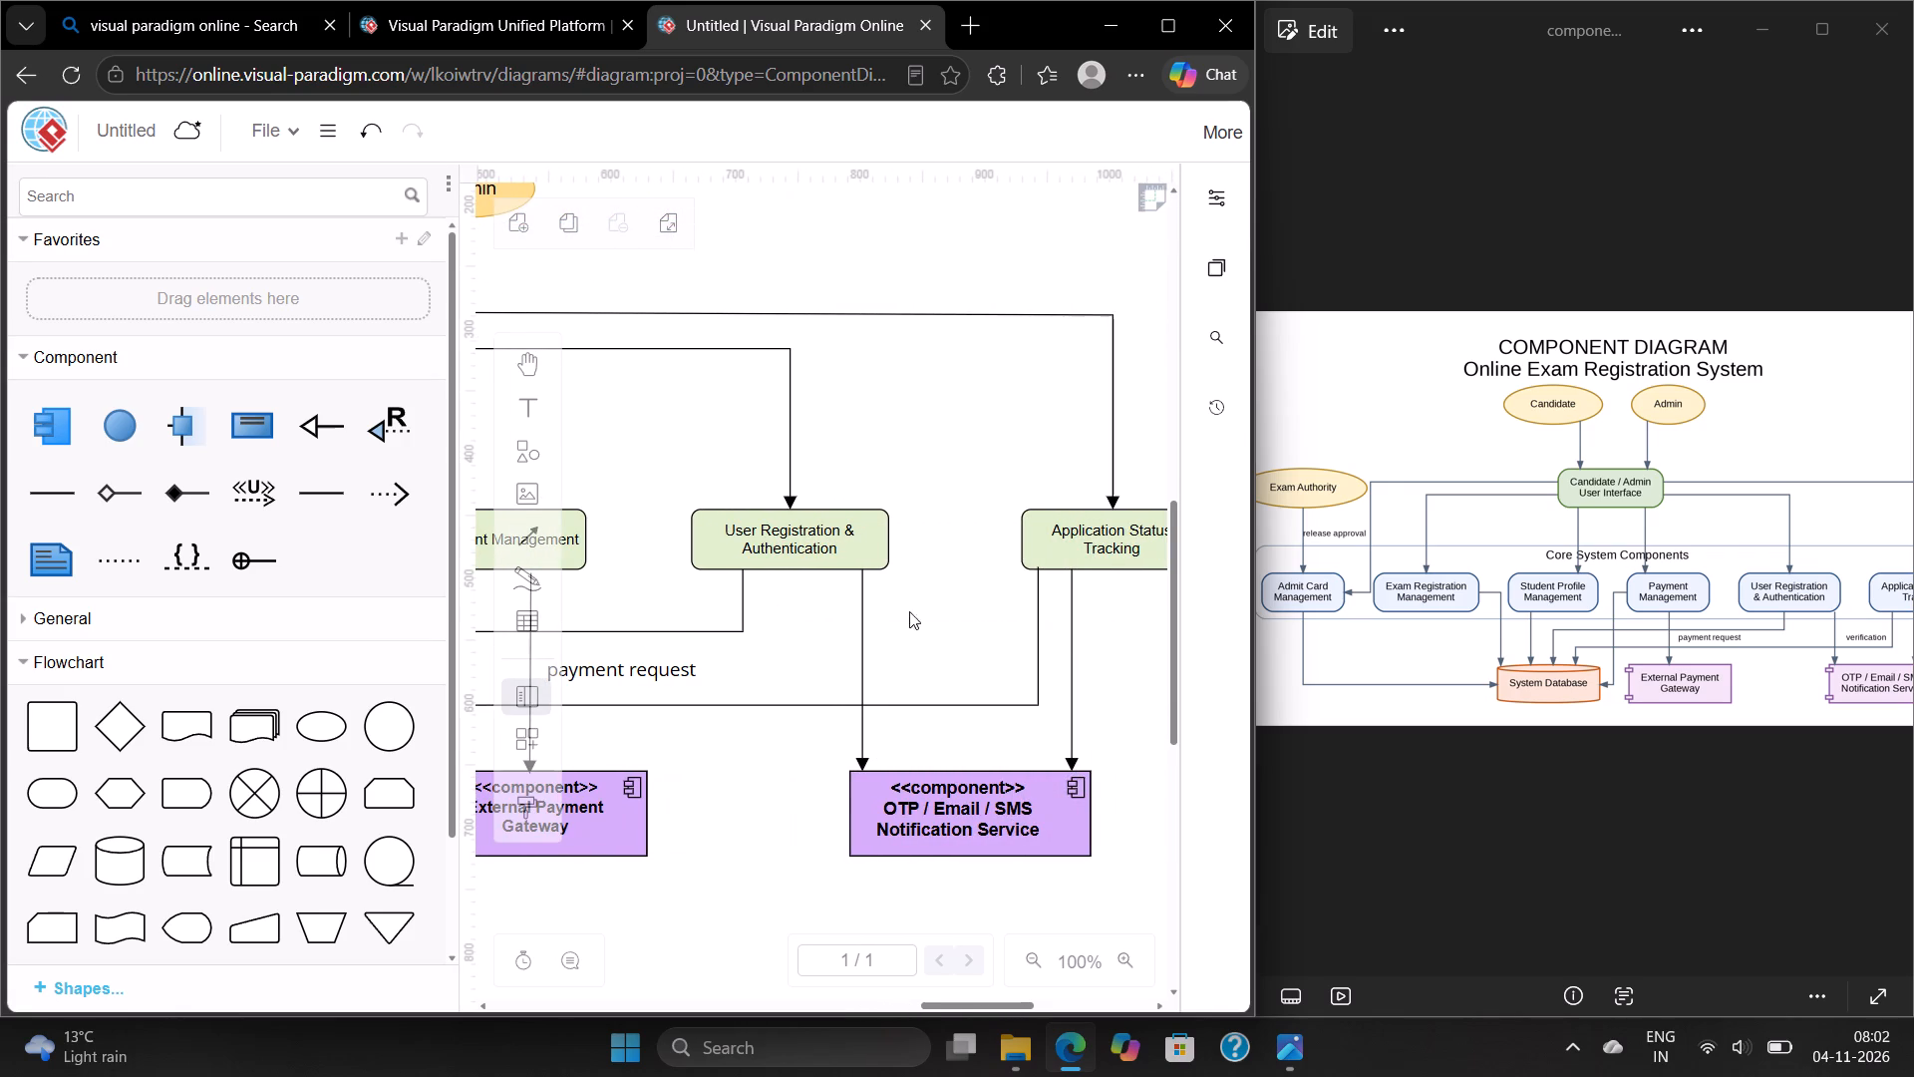
double_click(964, 675)
key(BackSpace)
text(Verification)
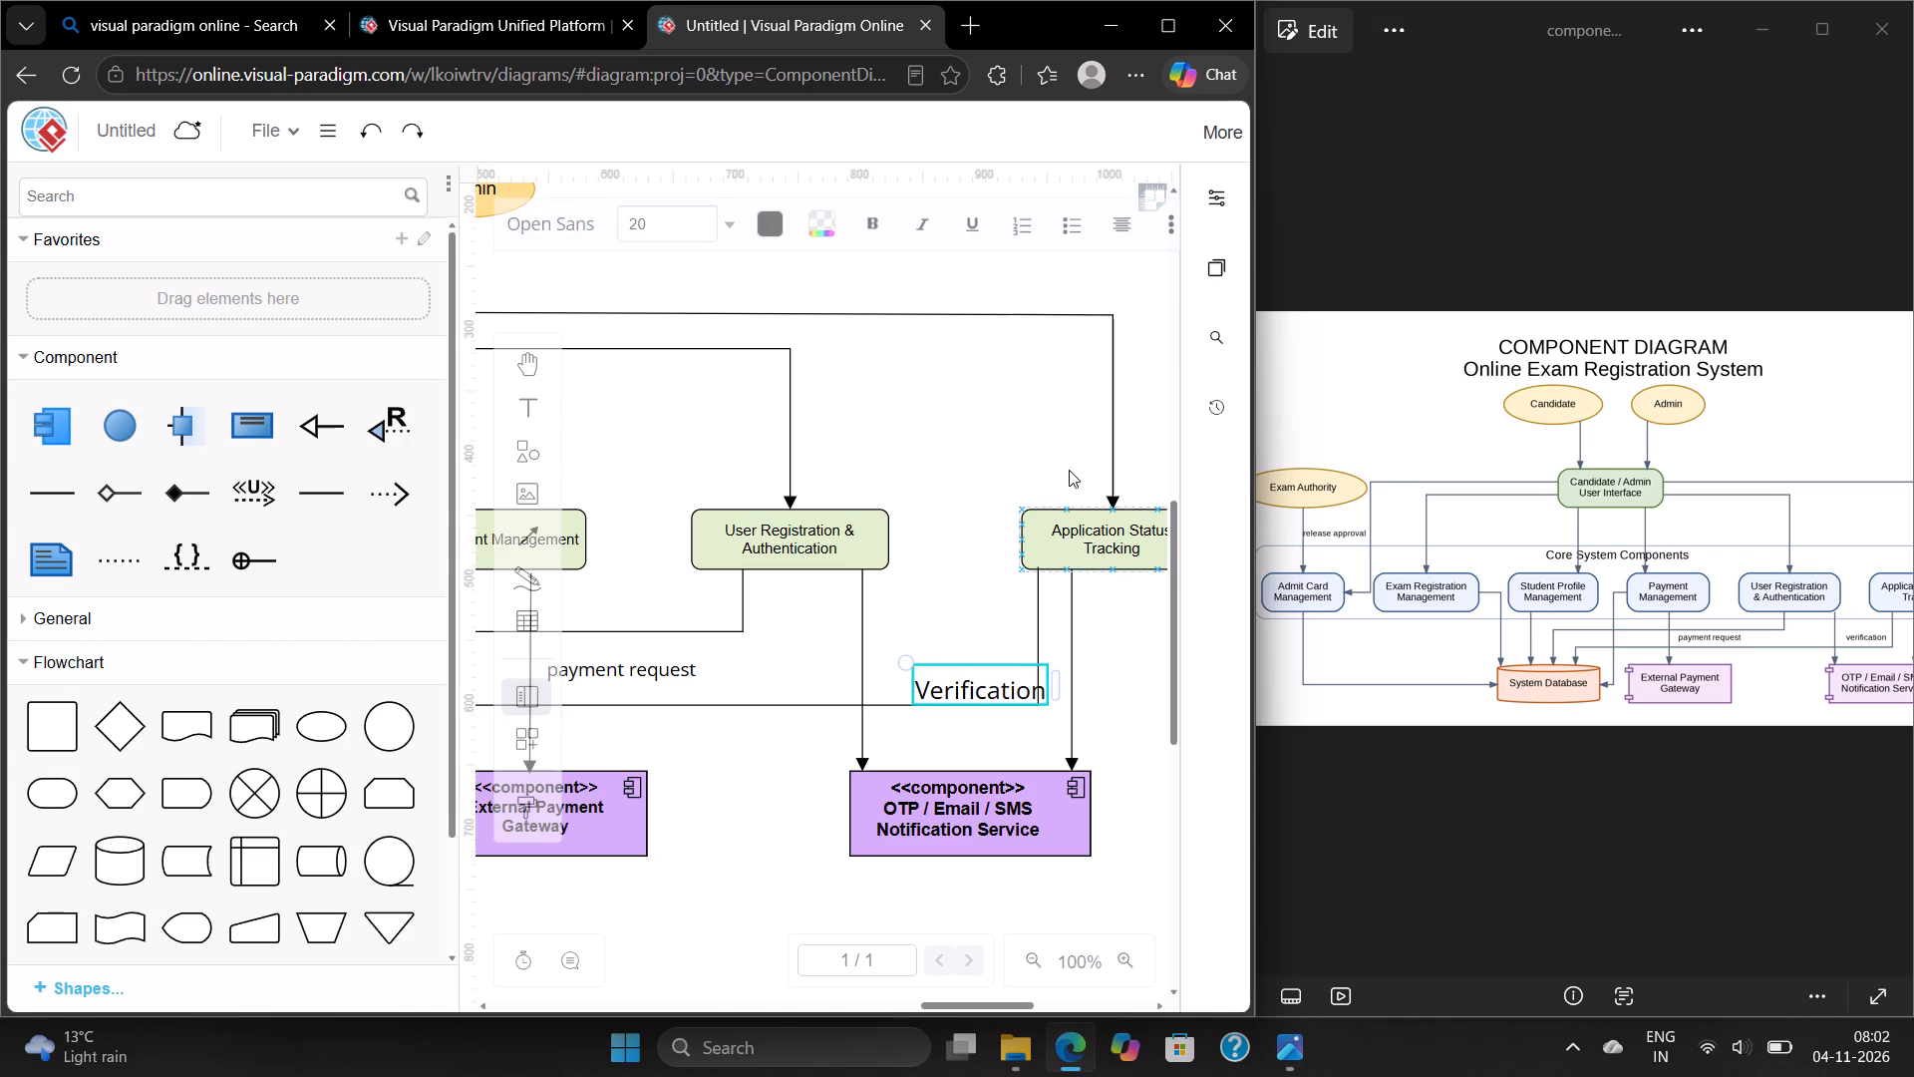
click(985, 538)
drag(981, 693, 966, 687)
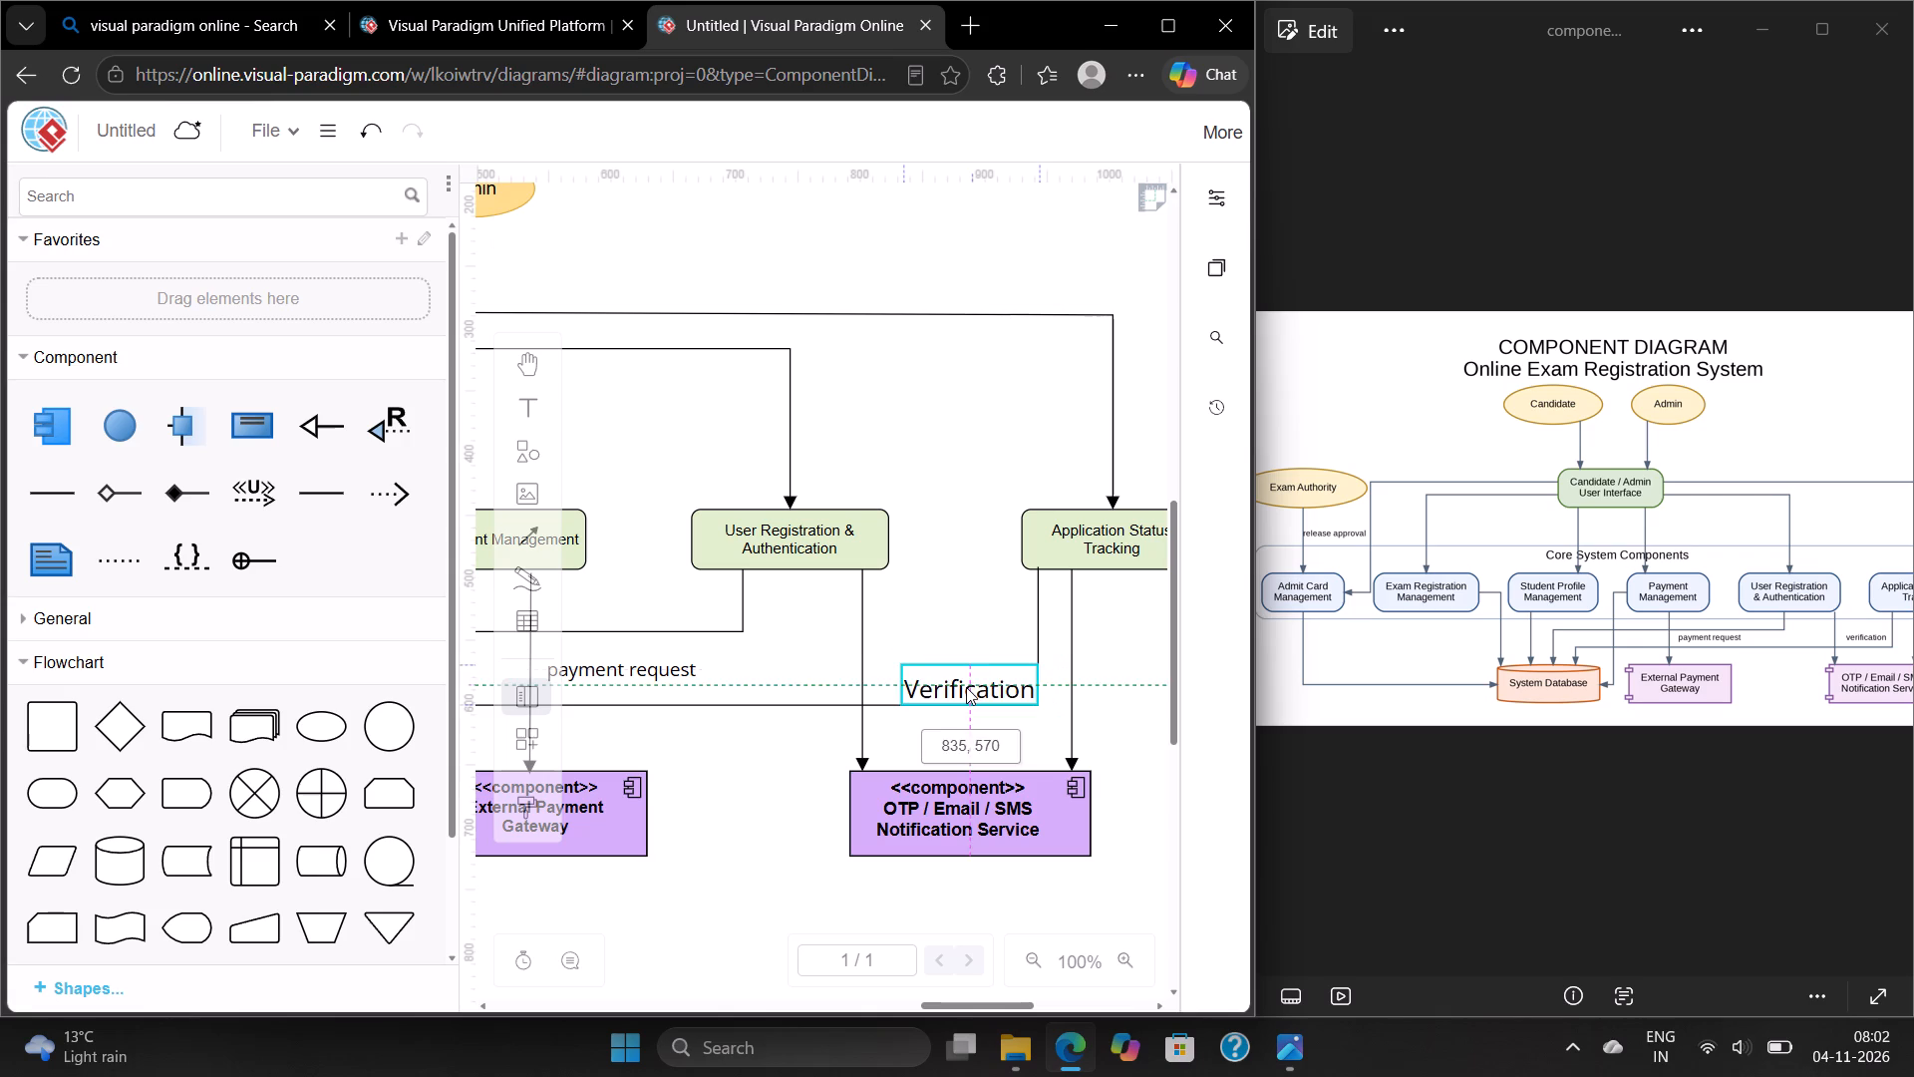
drag(966, 687, 958, 685)
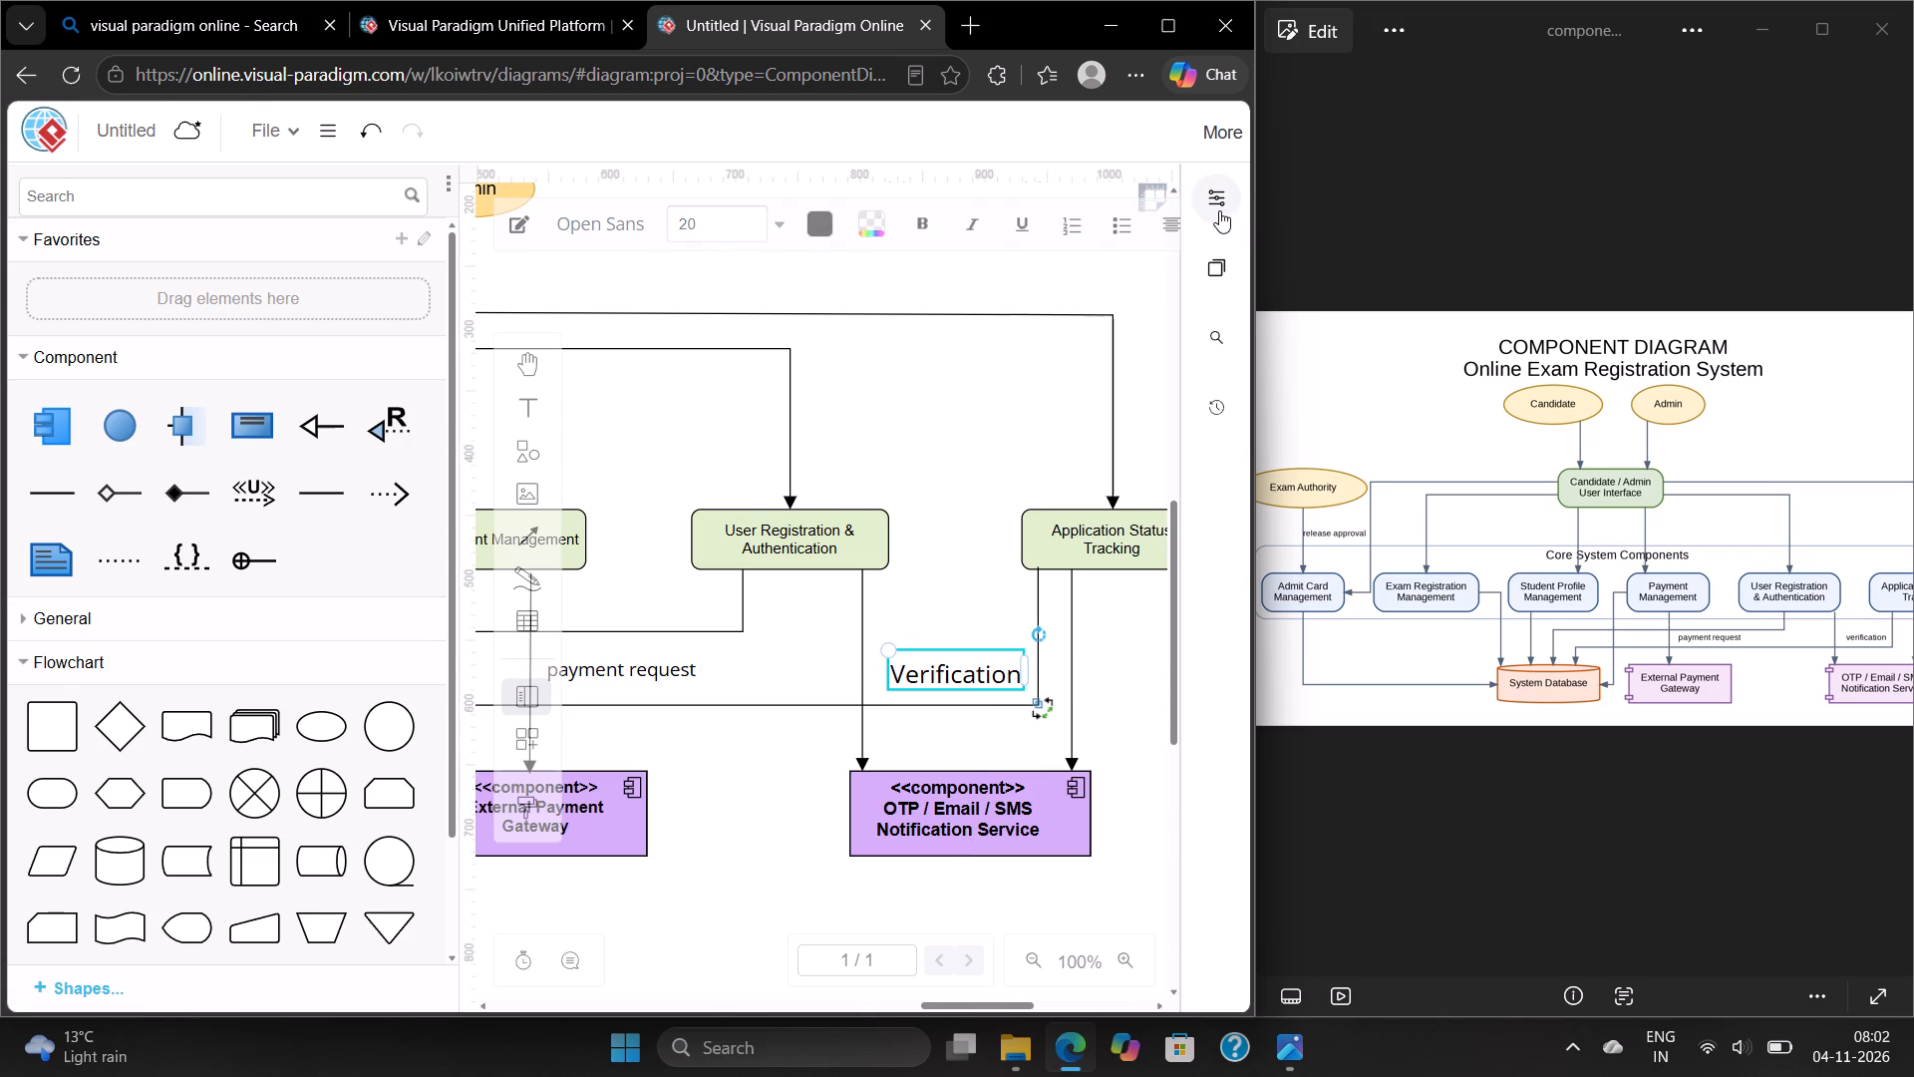
Set the font size of the "Verification" label to 14 pt.
click(1219, 204)
triple_click(1149, 319)
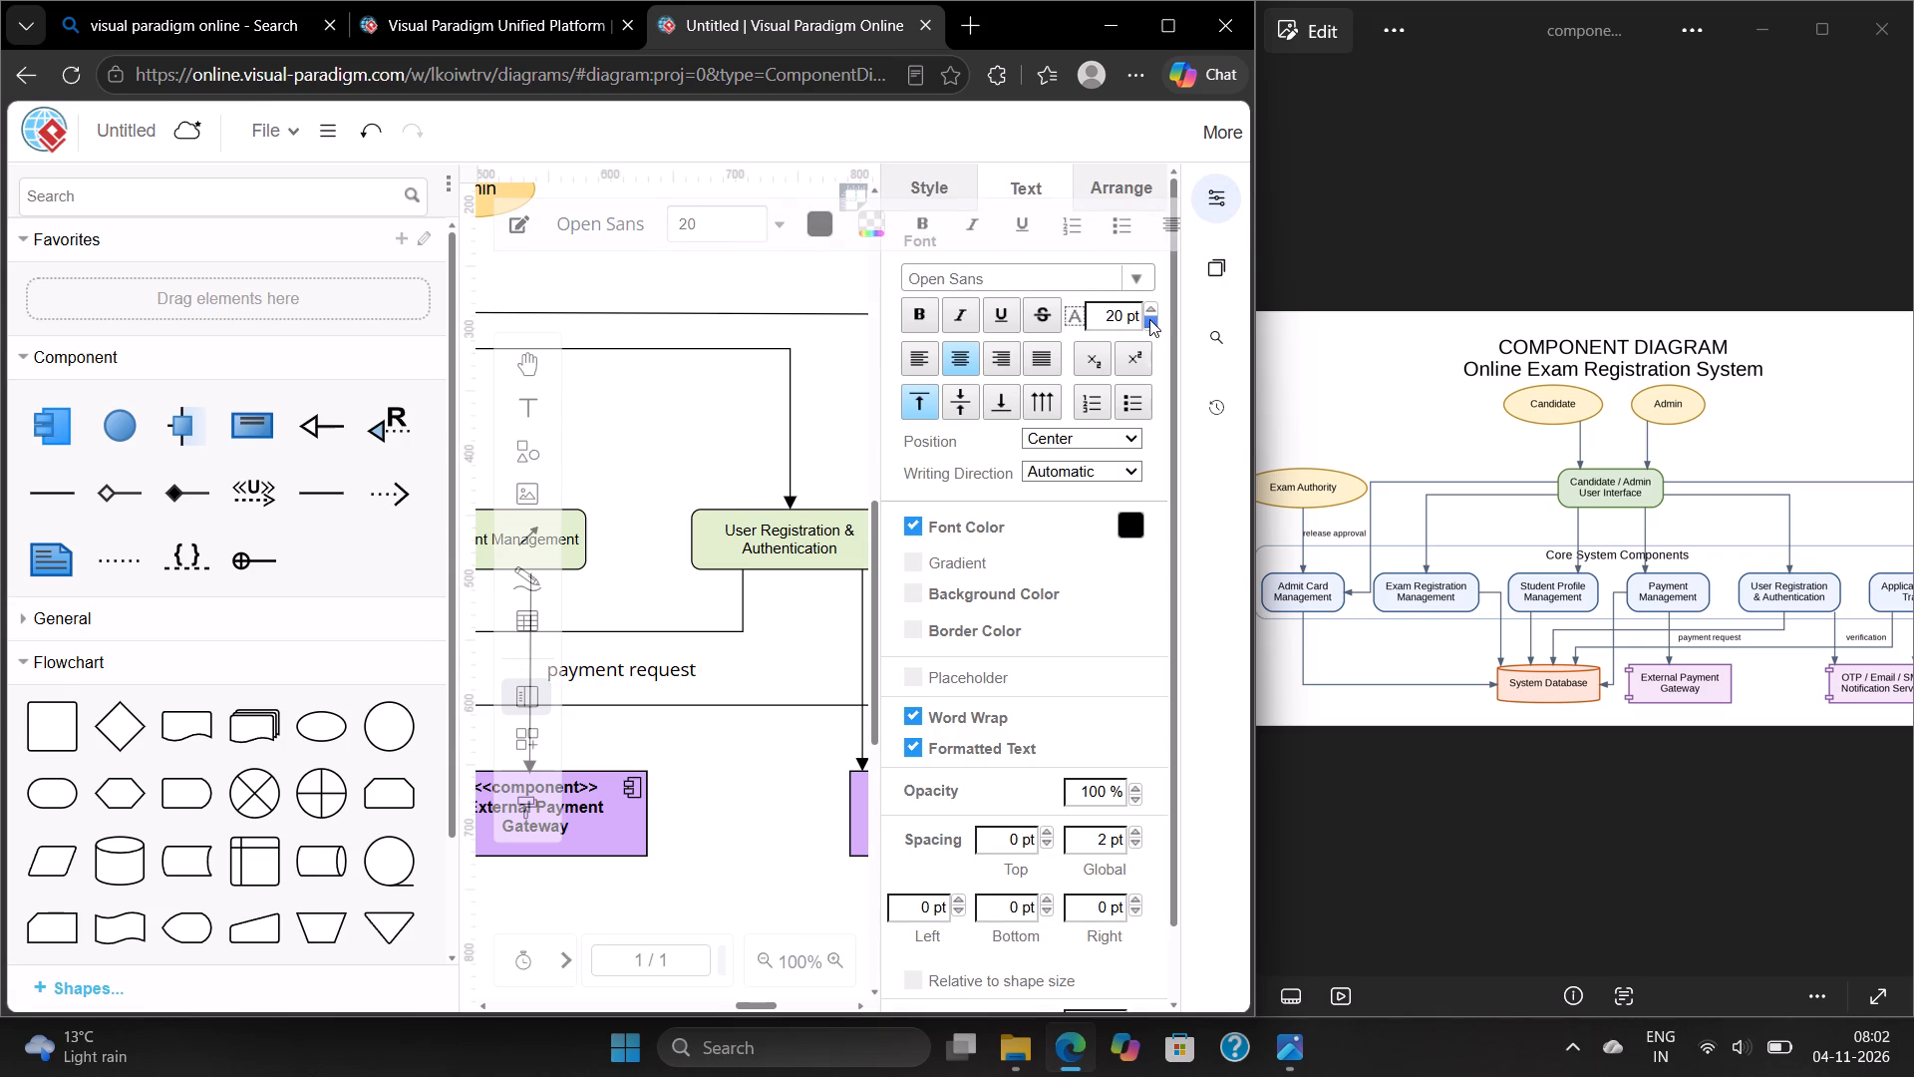
triple_click(1149, 319)
click(1222, 183)
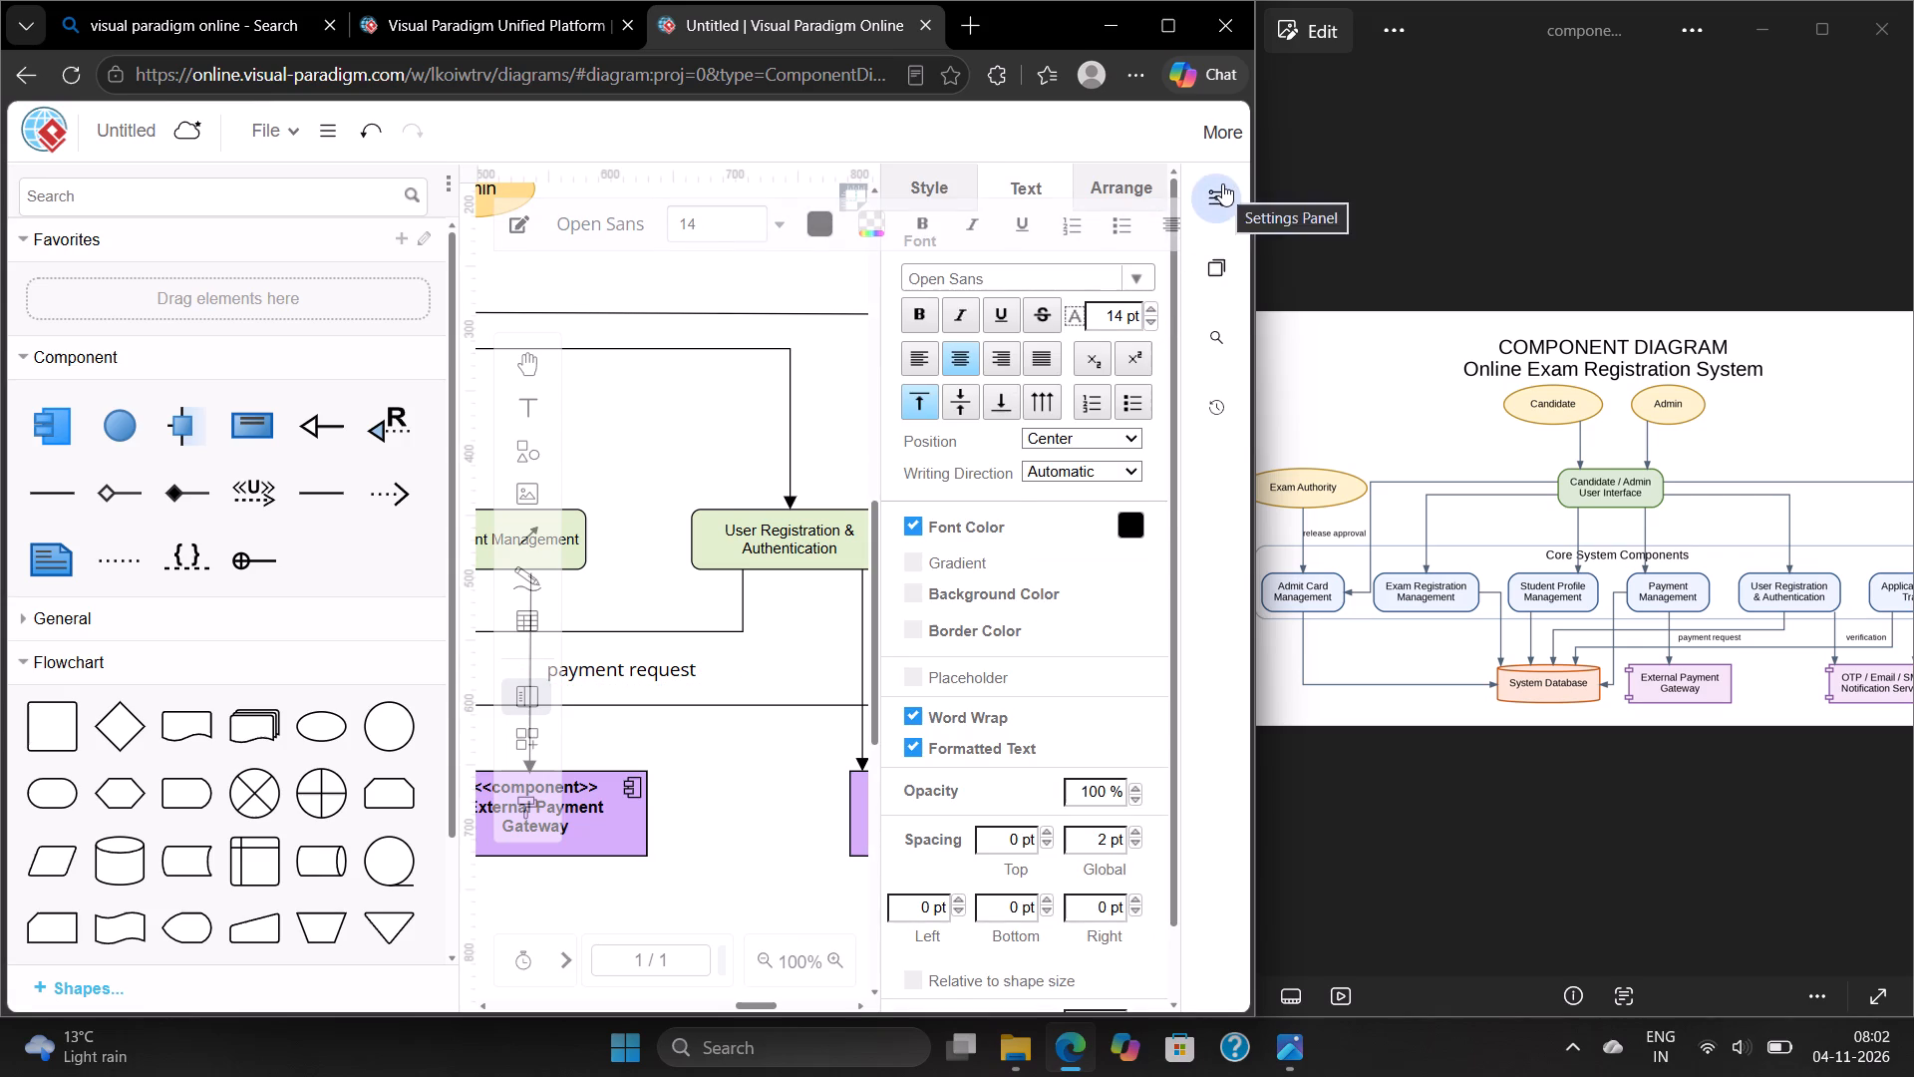
click(966, 552)
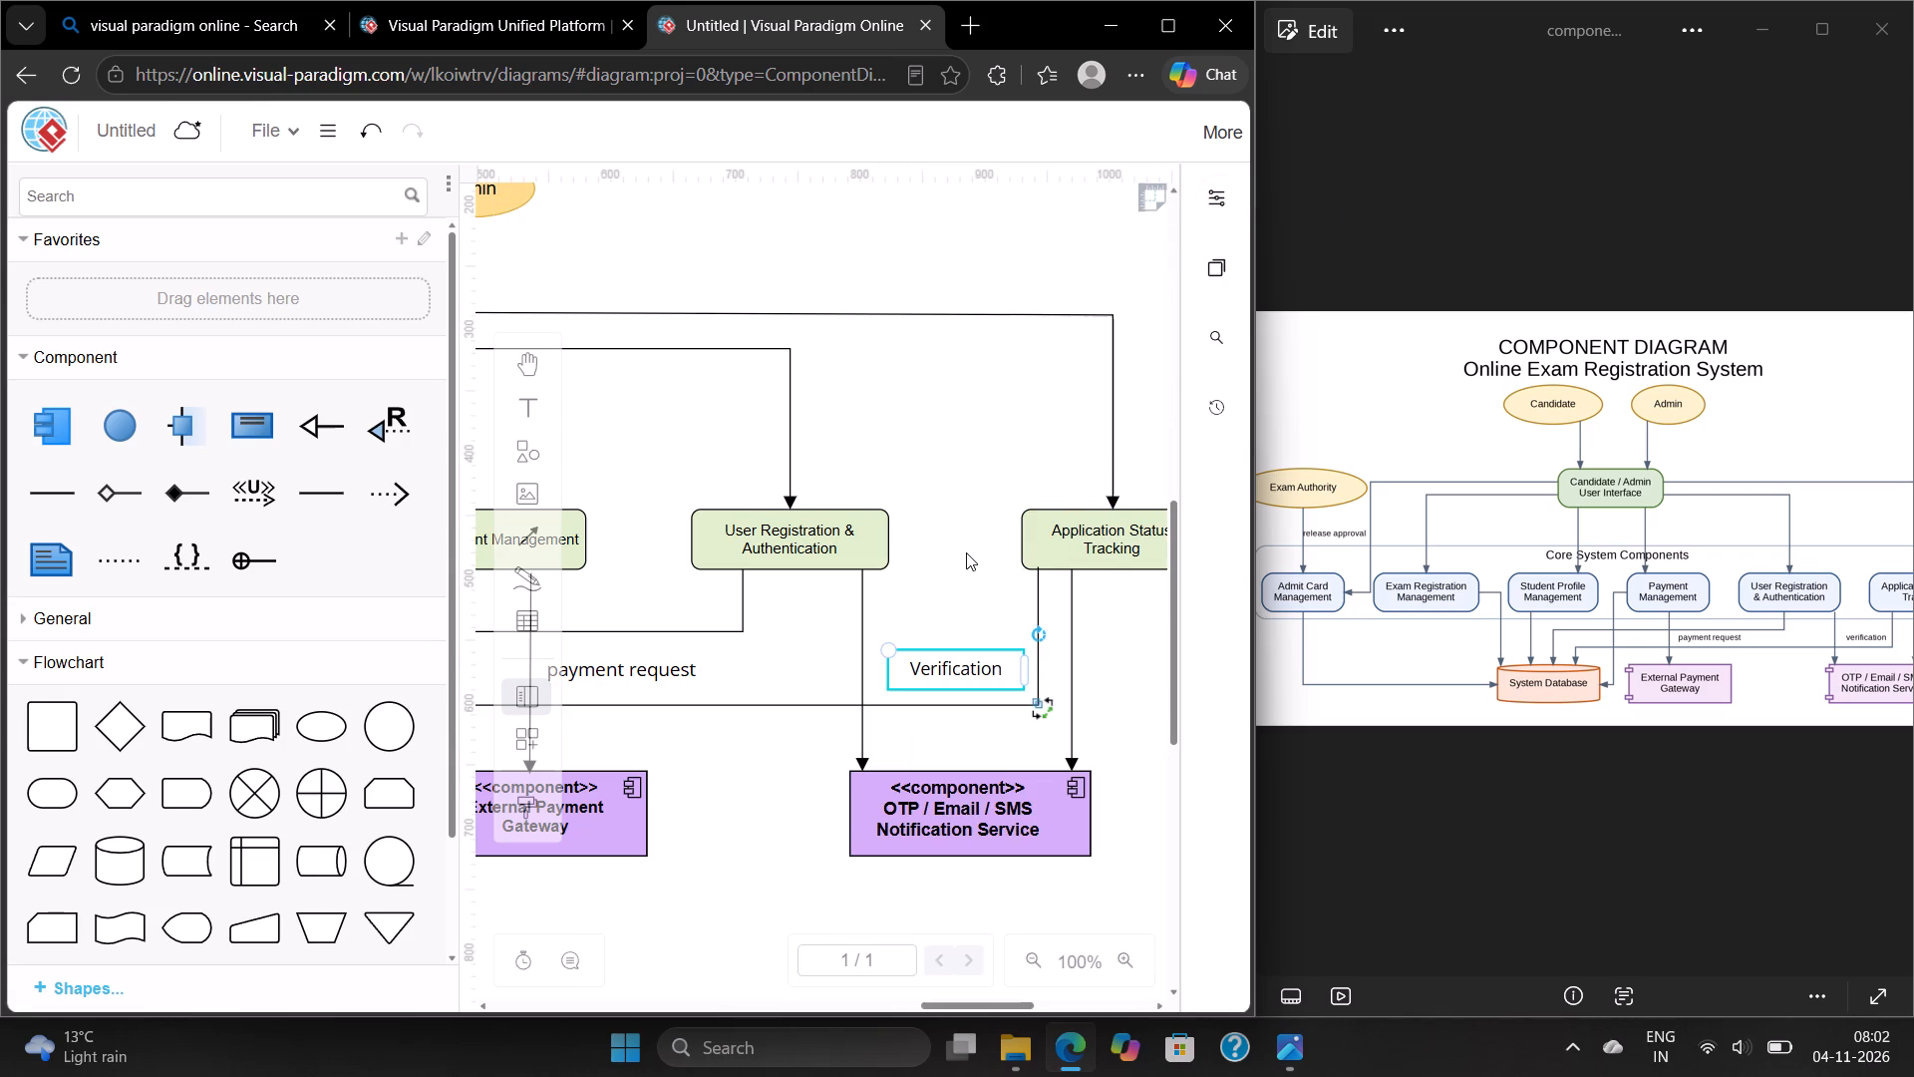
Add a text label reading "alerts" just right of the arrow from "Application Status Tracking" to the notification service, level with "Verification".
scroll(1570, 583, left, 2)
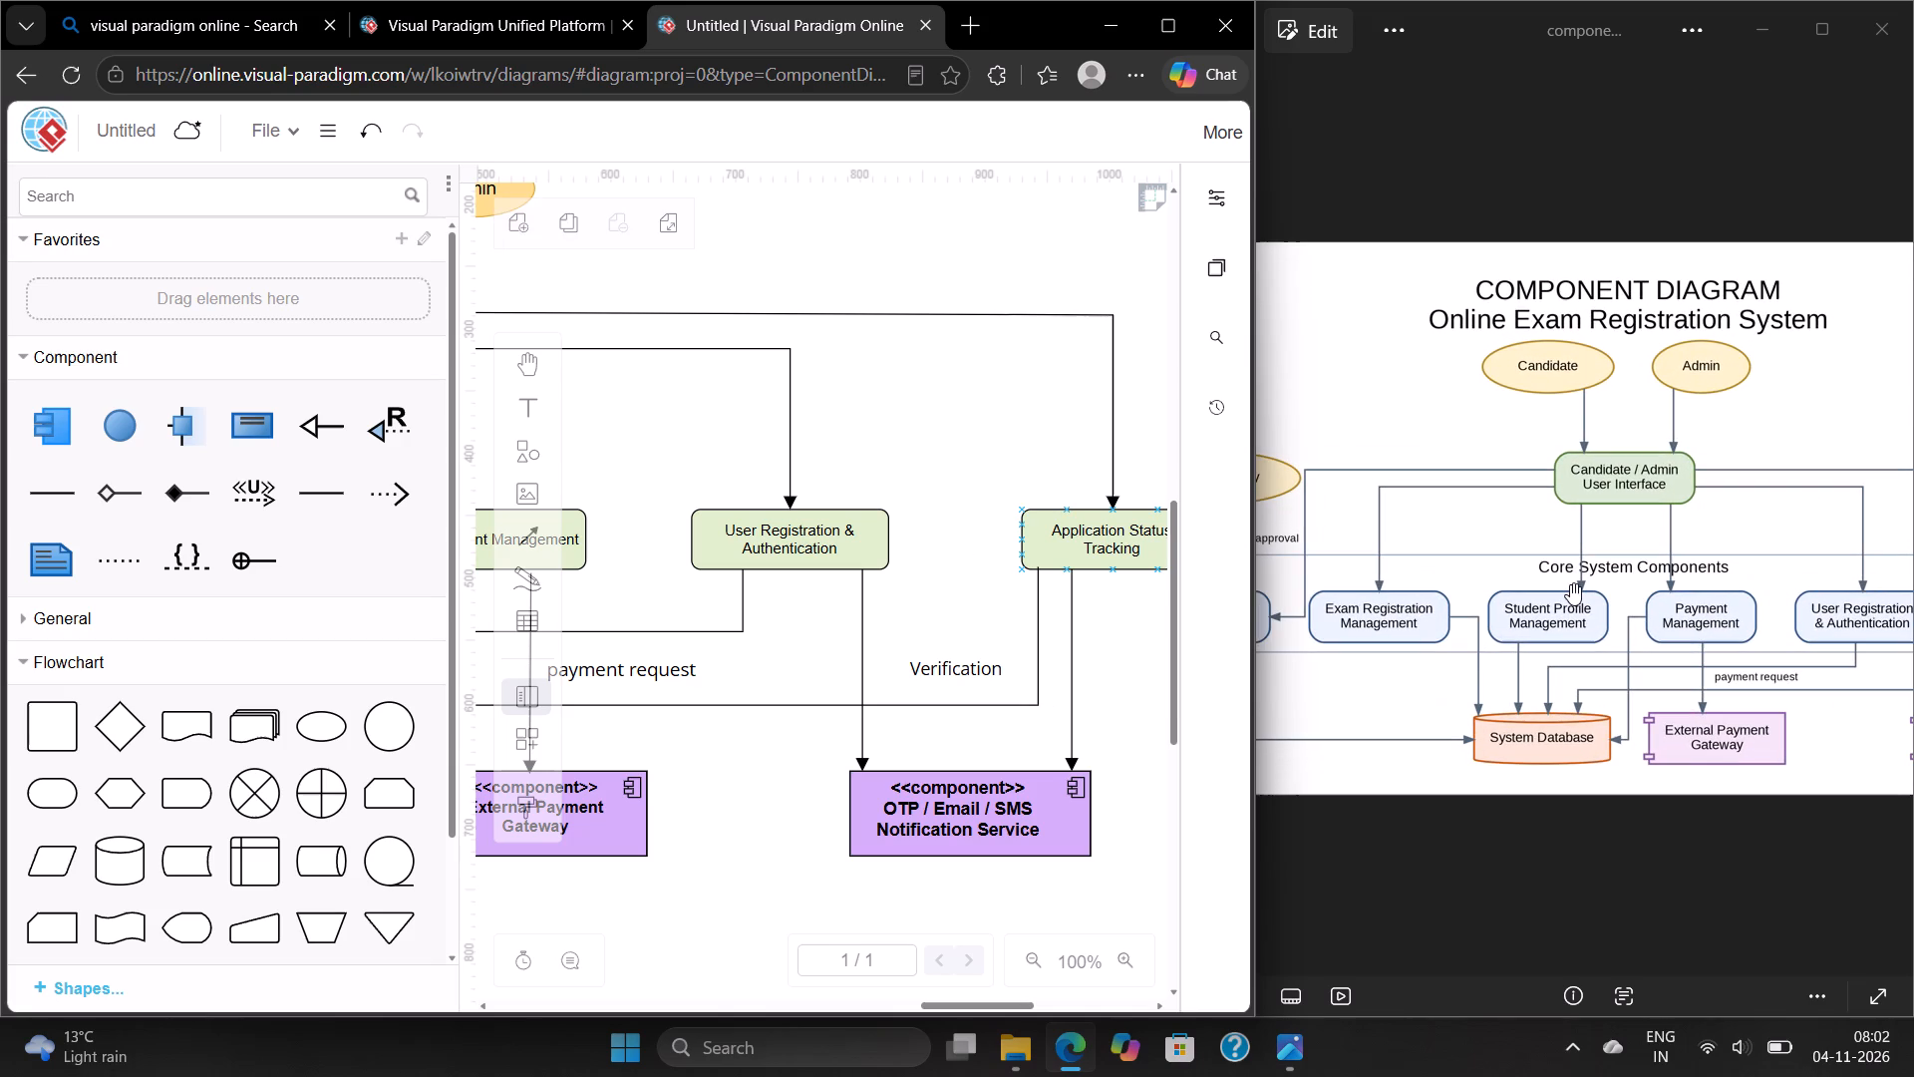
scroll(1570, 583, left, 1)
ctrl+scroll(1570, 583, down, 8)
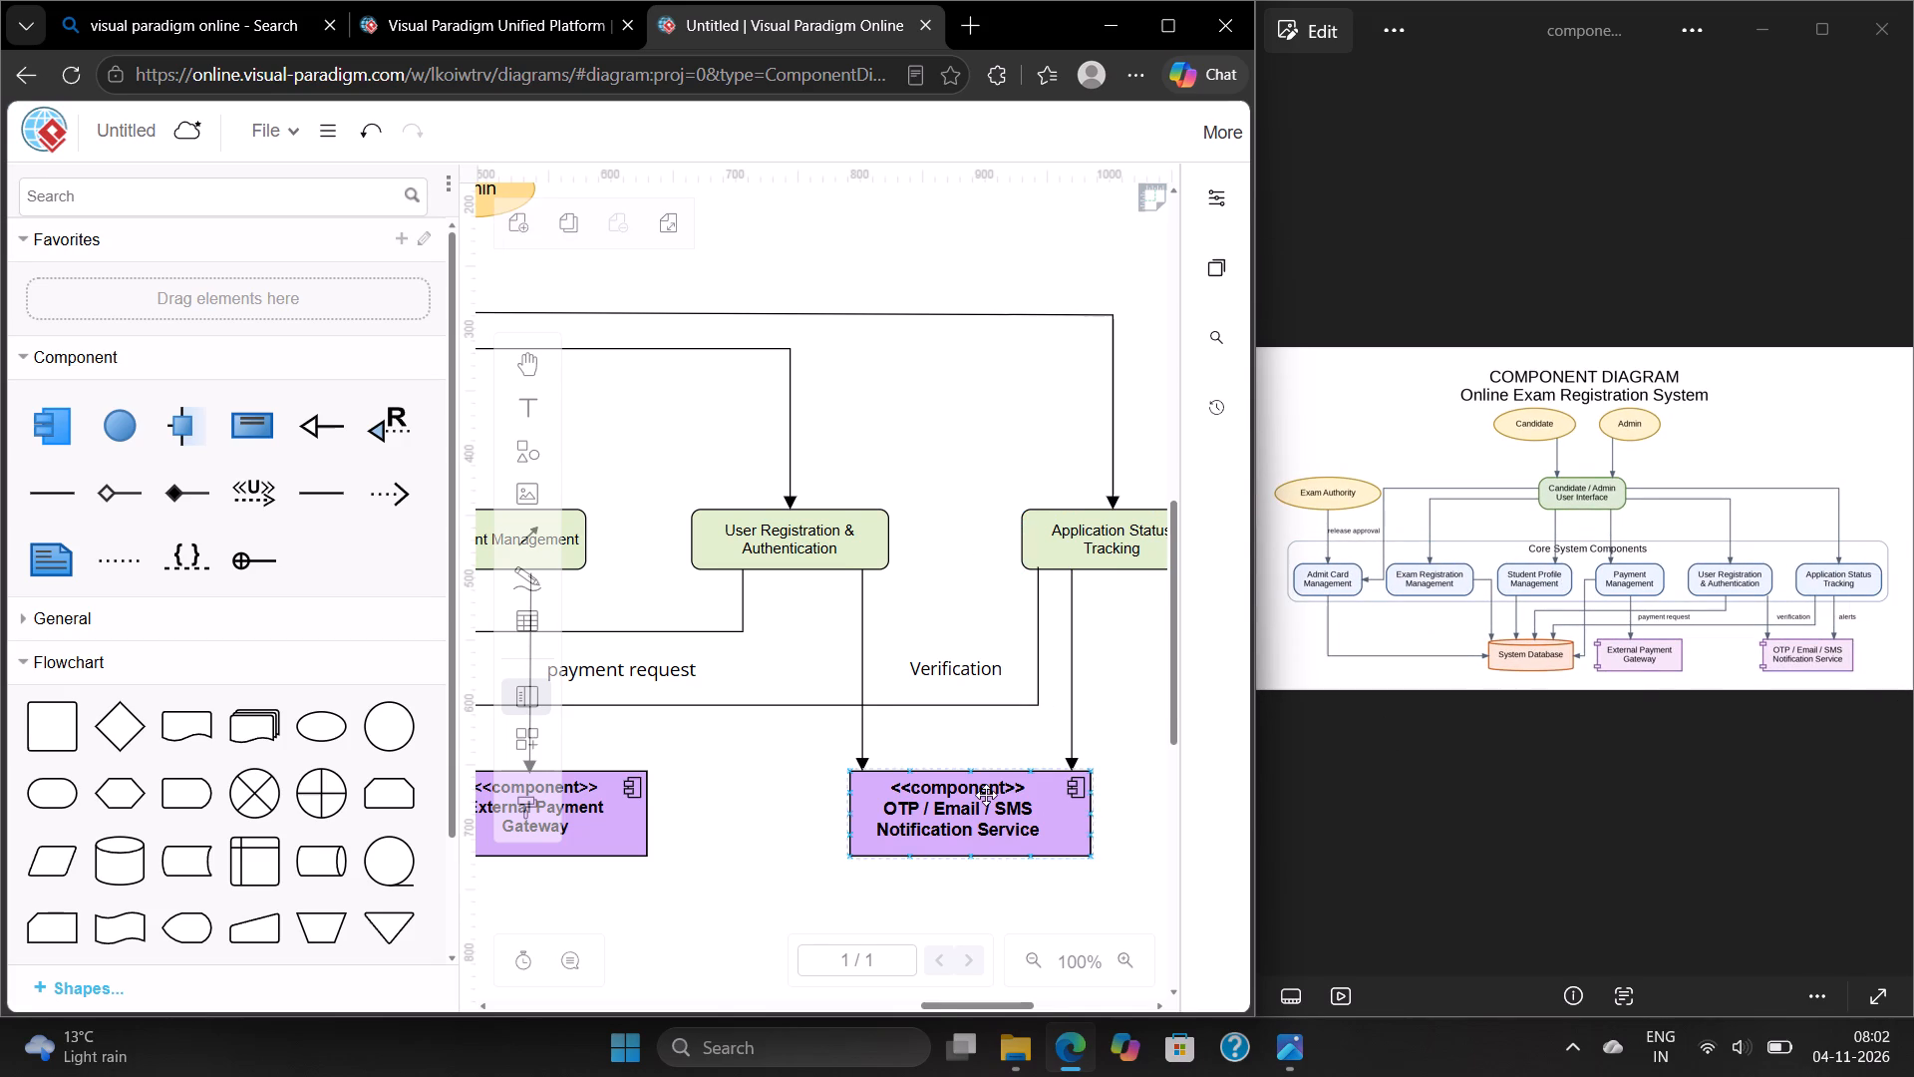
scroll(986, 795, left, 1)
double_click(1000, 683)
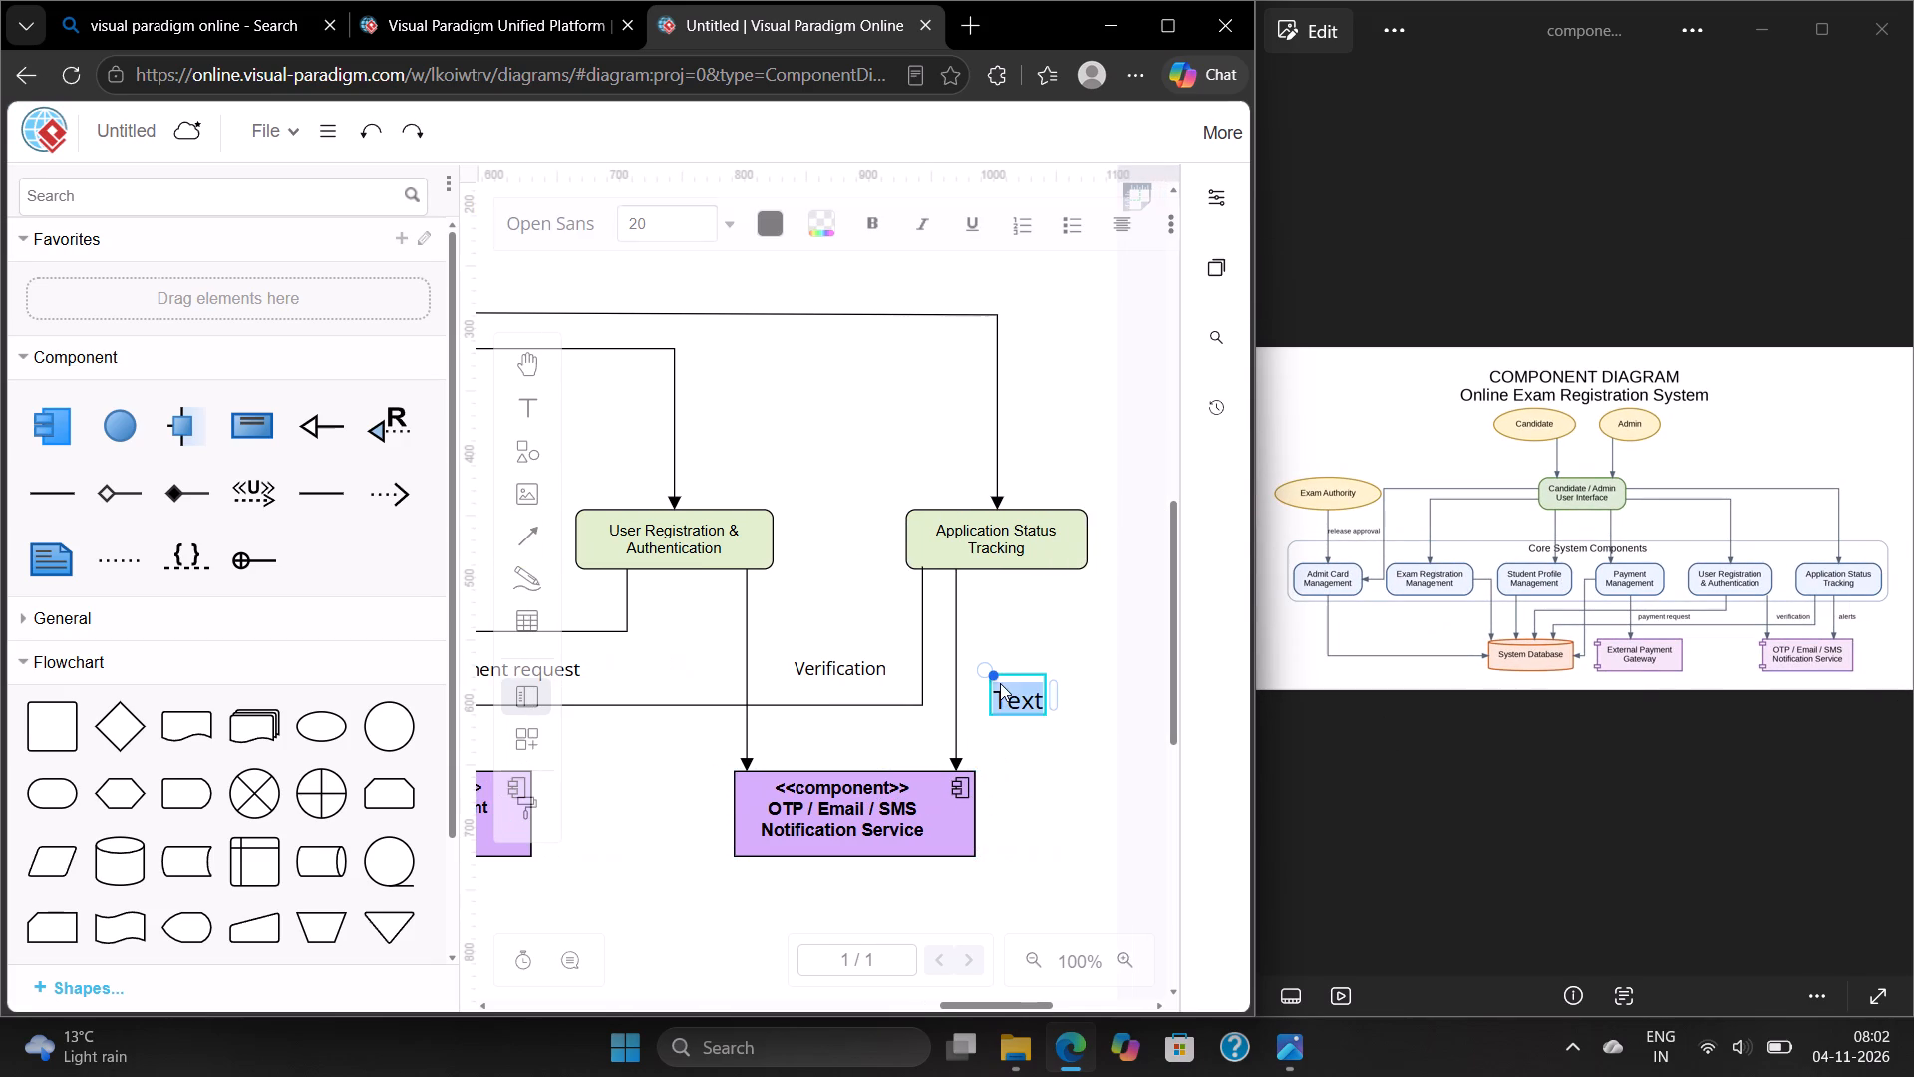
key(BackSpace)
text(alert)
key(s)
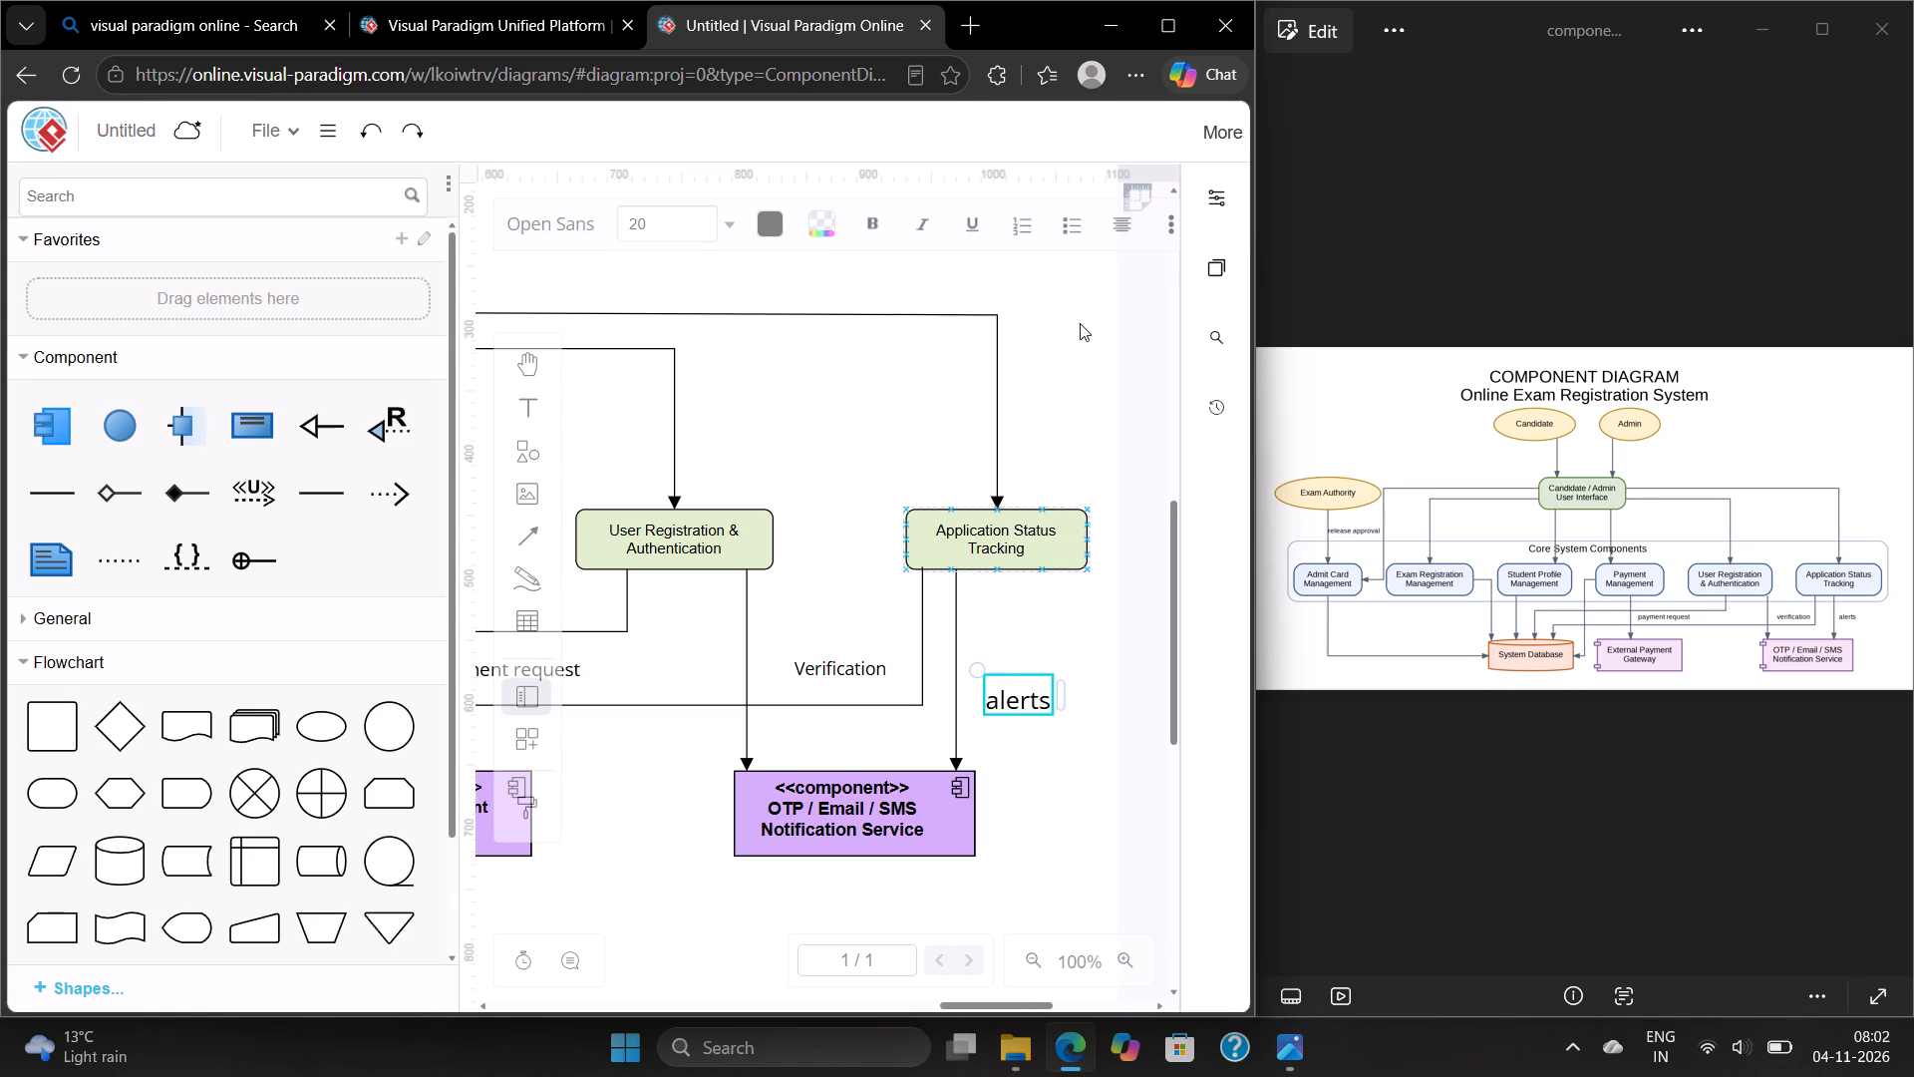
click(1076, 617)
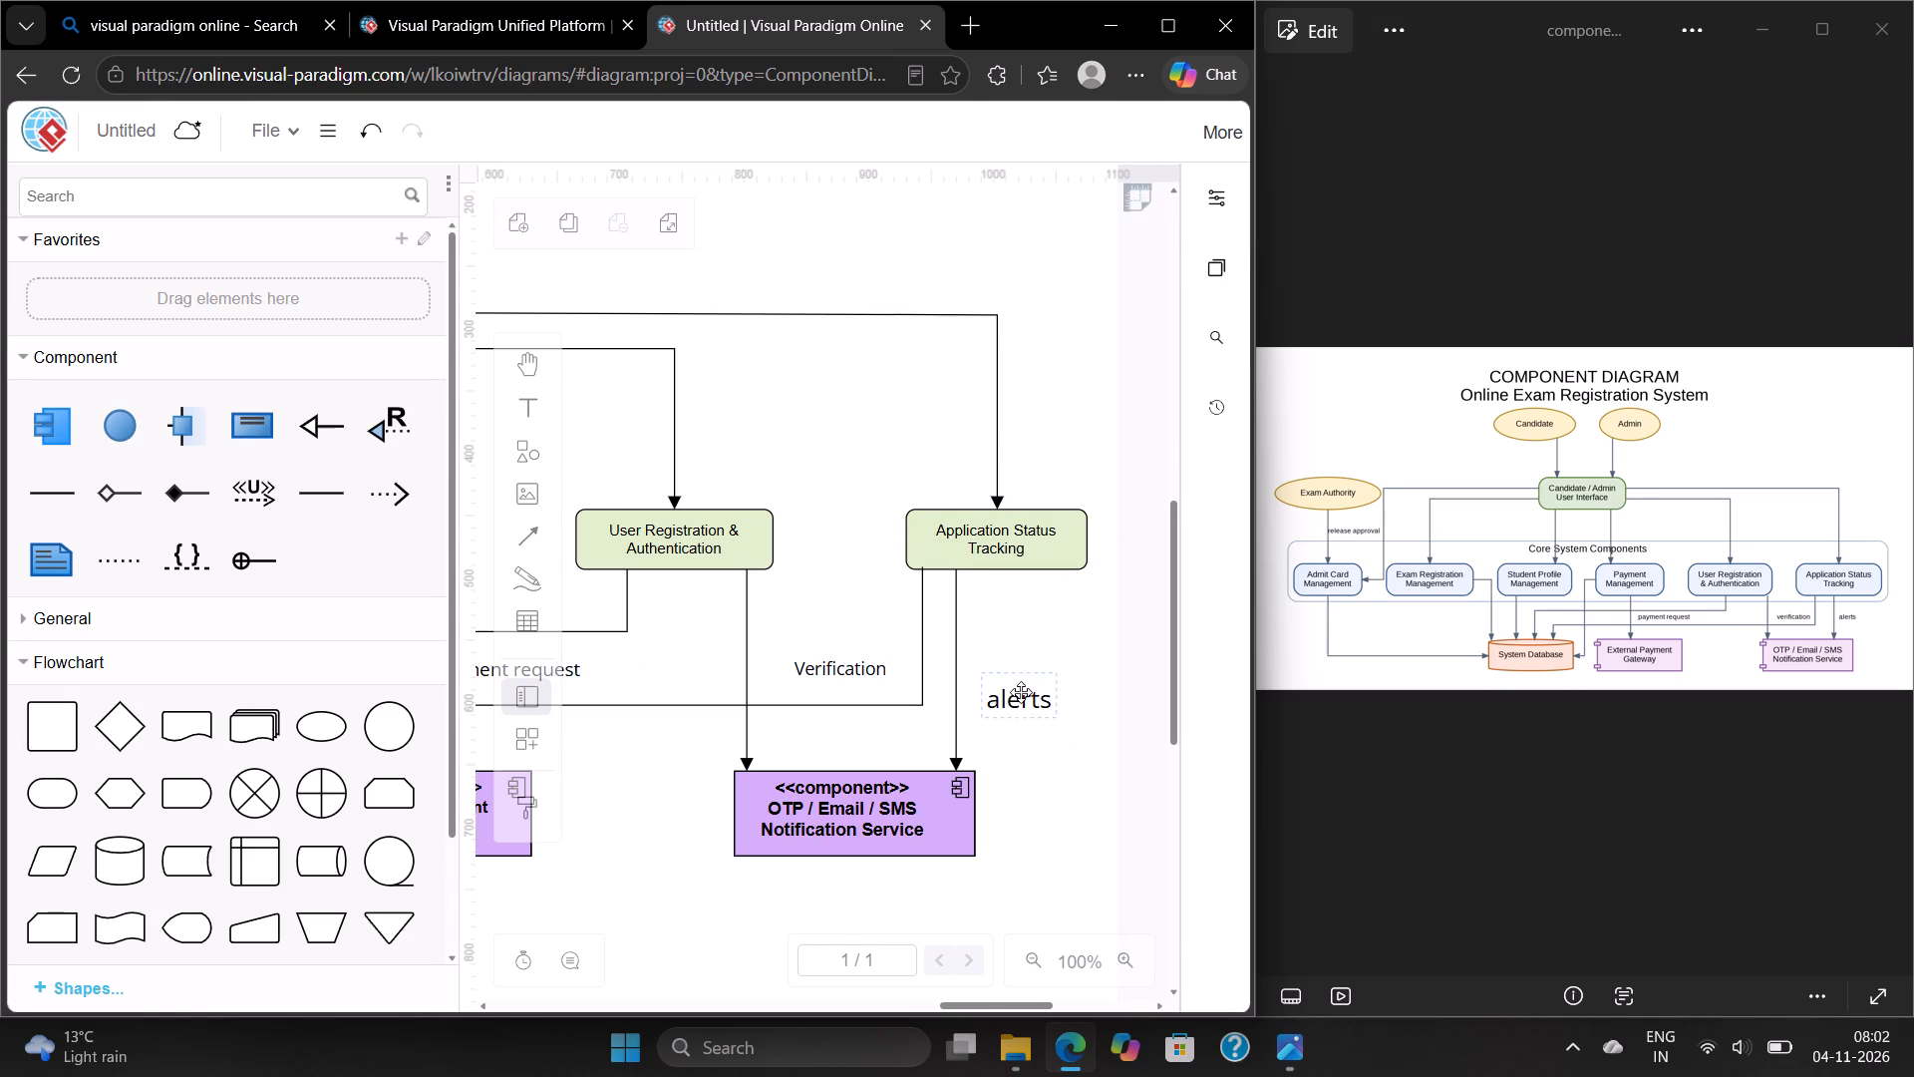
drag(1021, 701, 1002, 686)
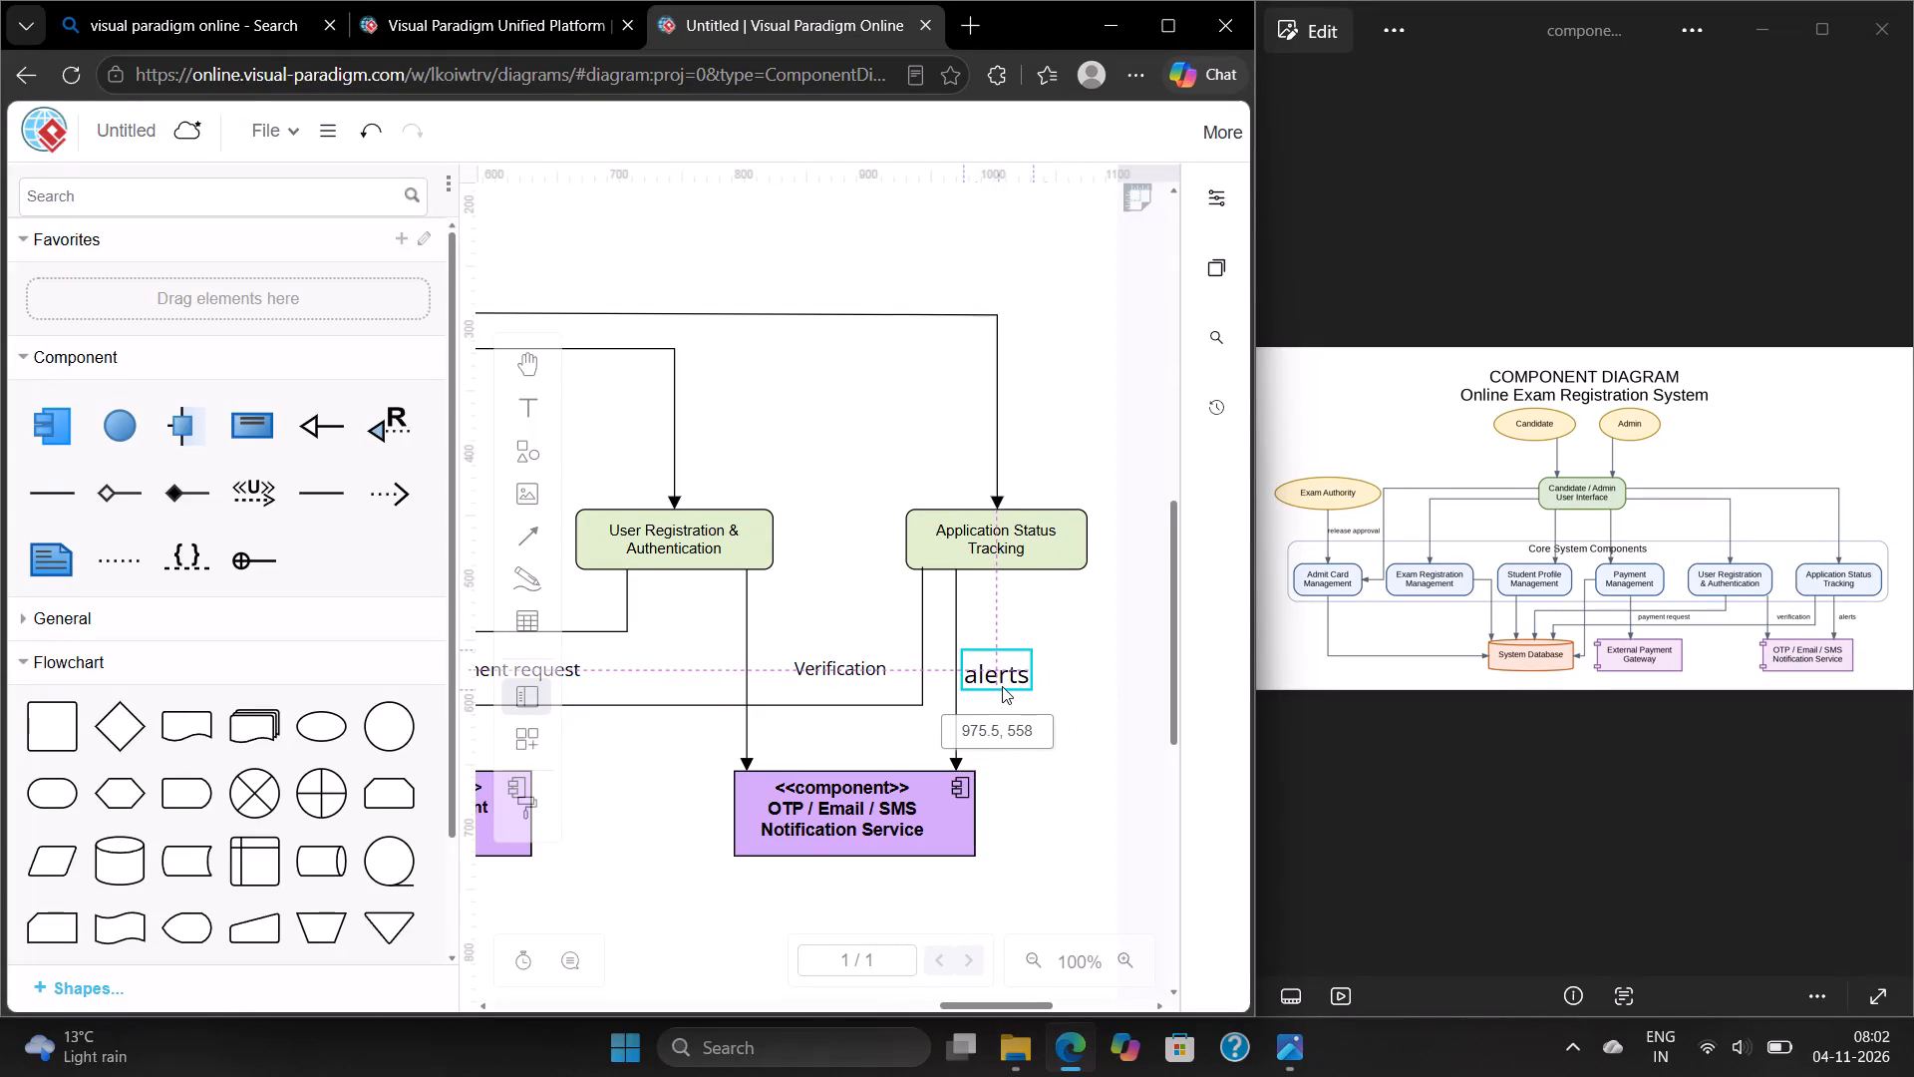
drag(1002, 686, 1002, 687)
click(1088, 610)
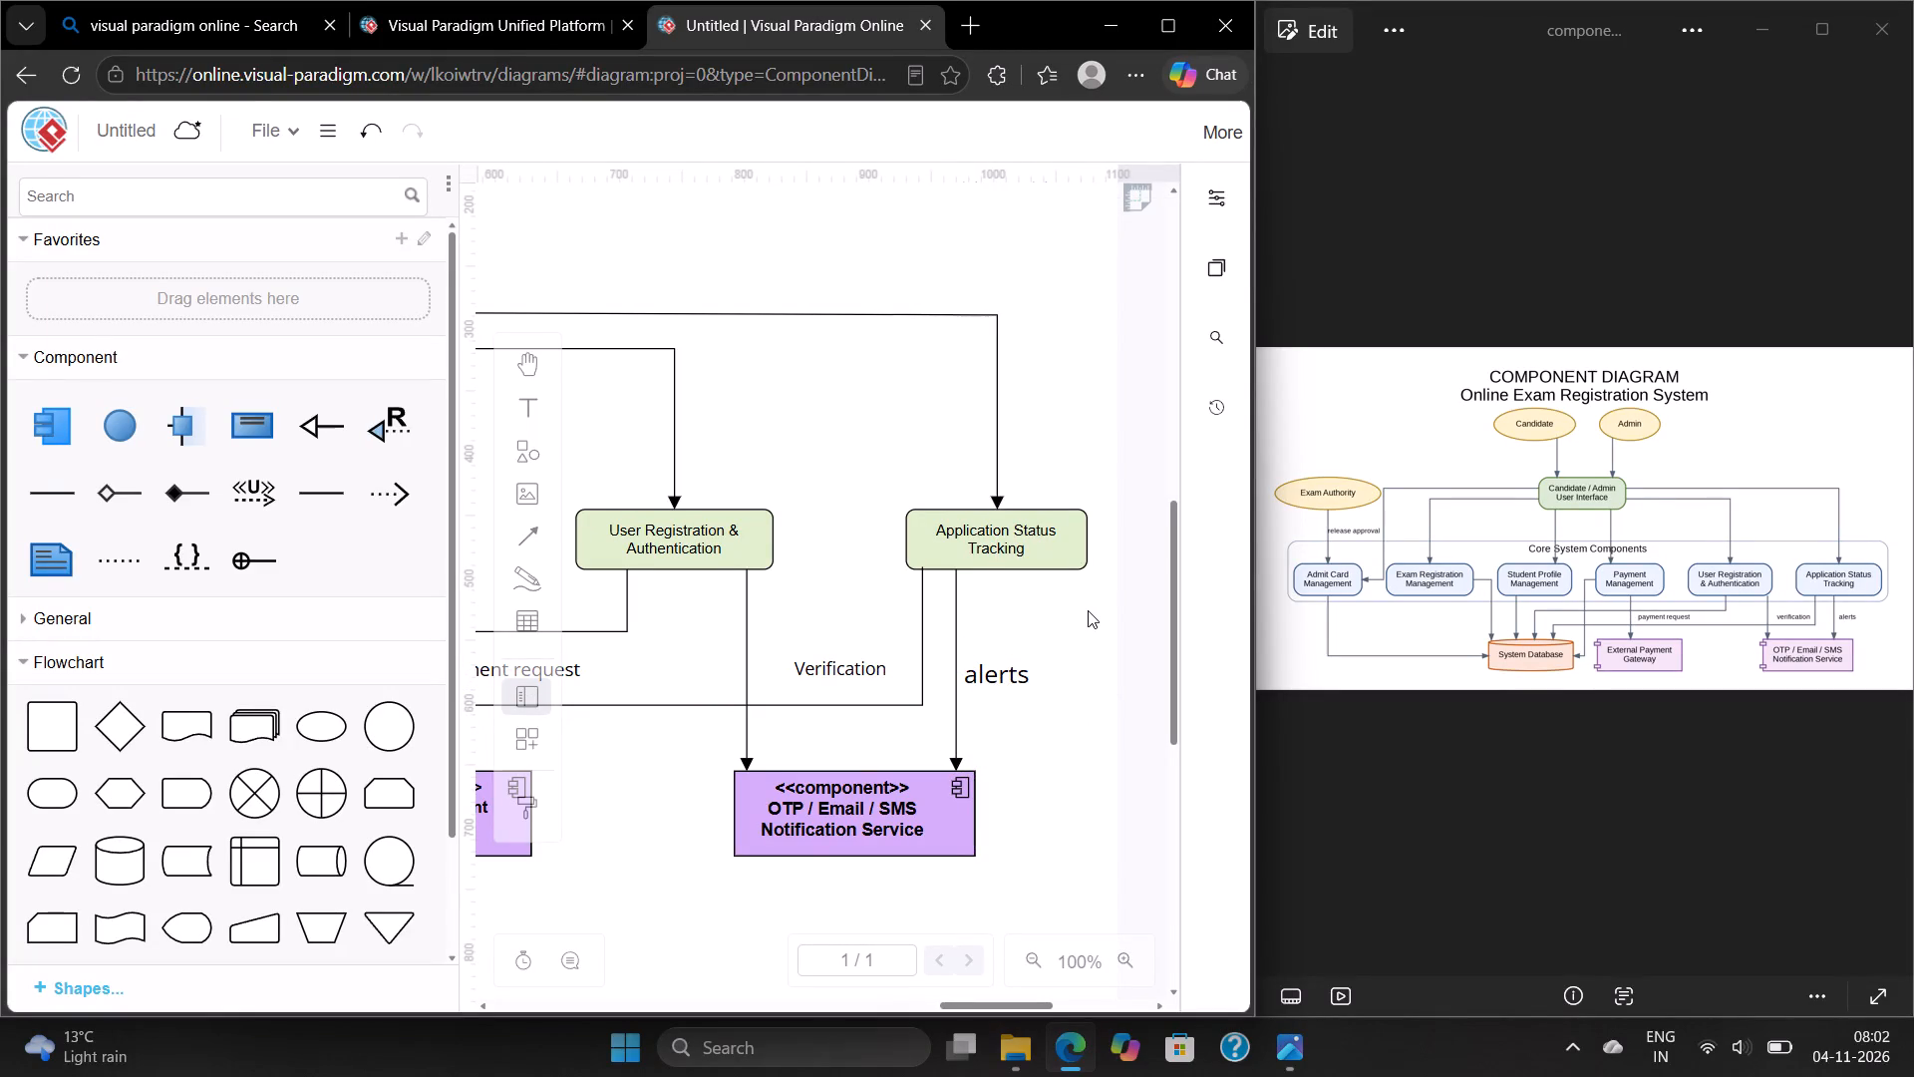
Straighten the arrow from "Admin" to "Candidate / Admin User Interface" so it runs vertically.
scroll(1088, 610, right, 2)
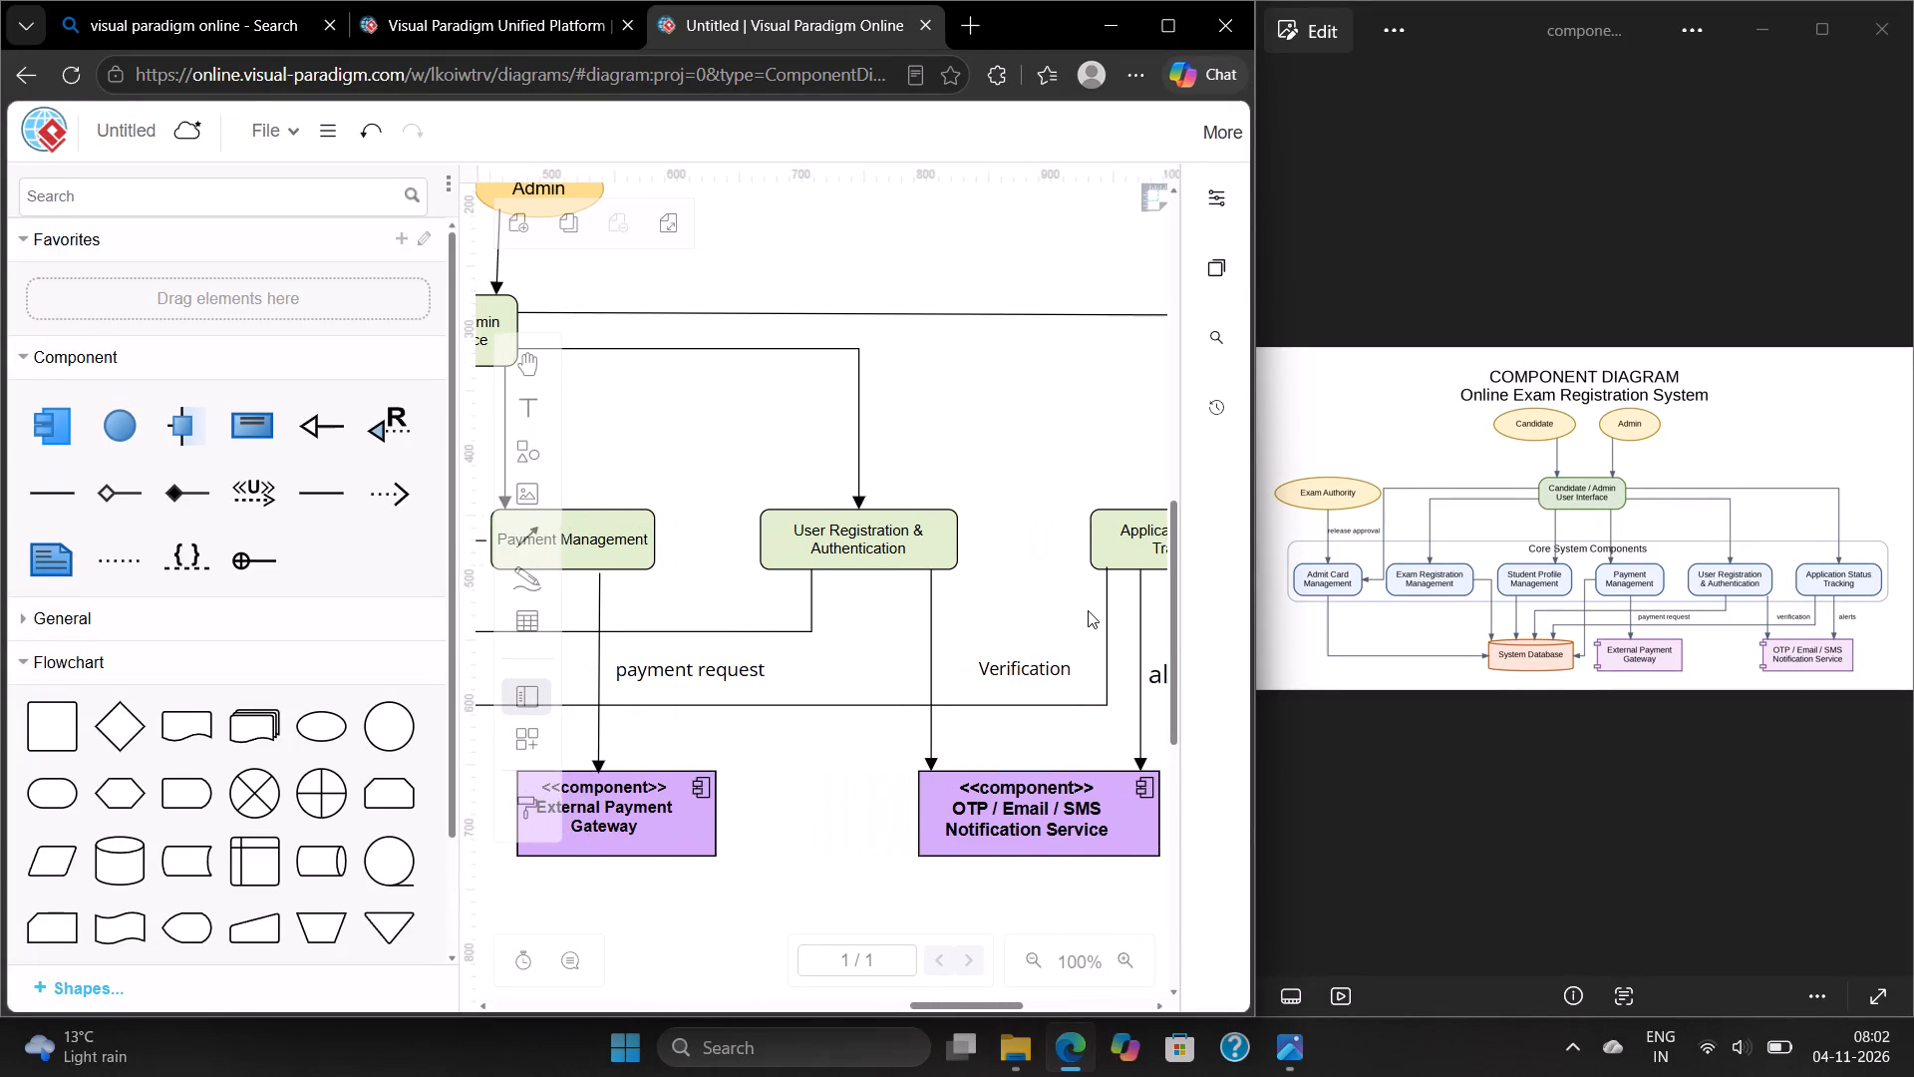
scroll(1088, 610, right, 2)
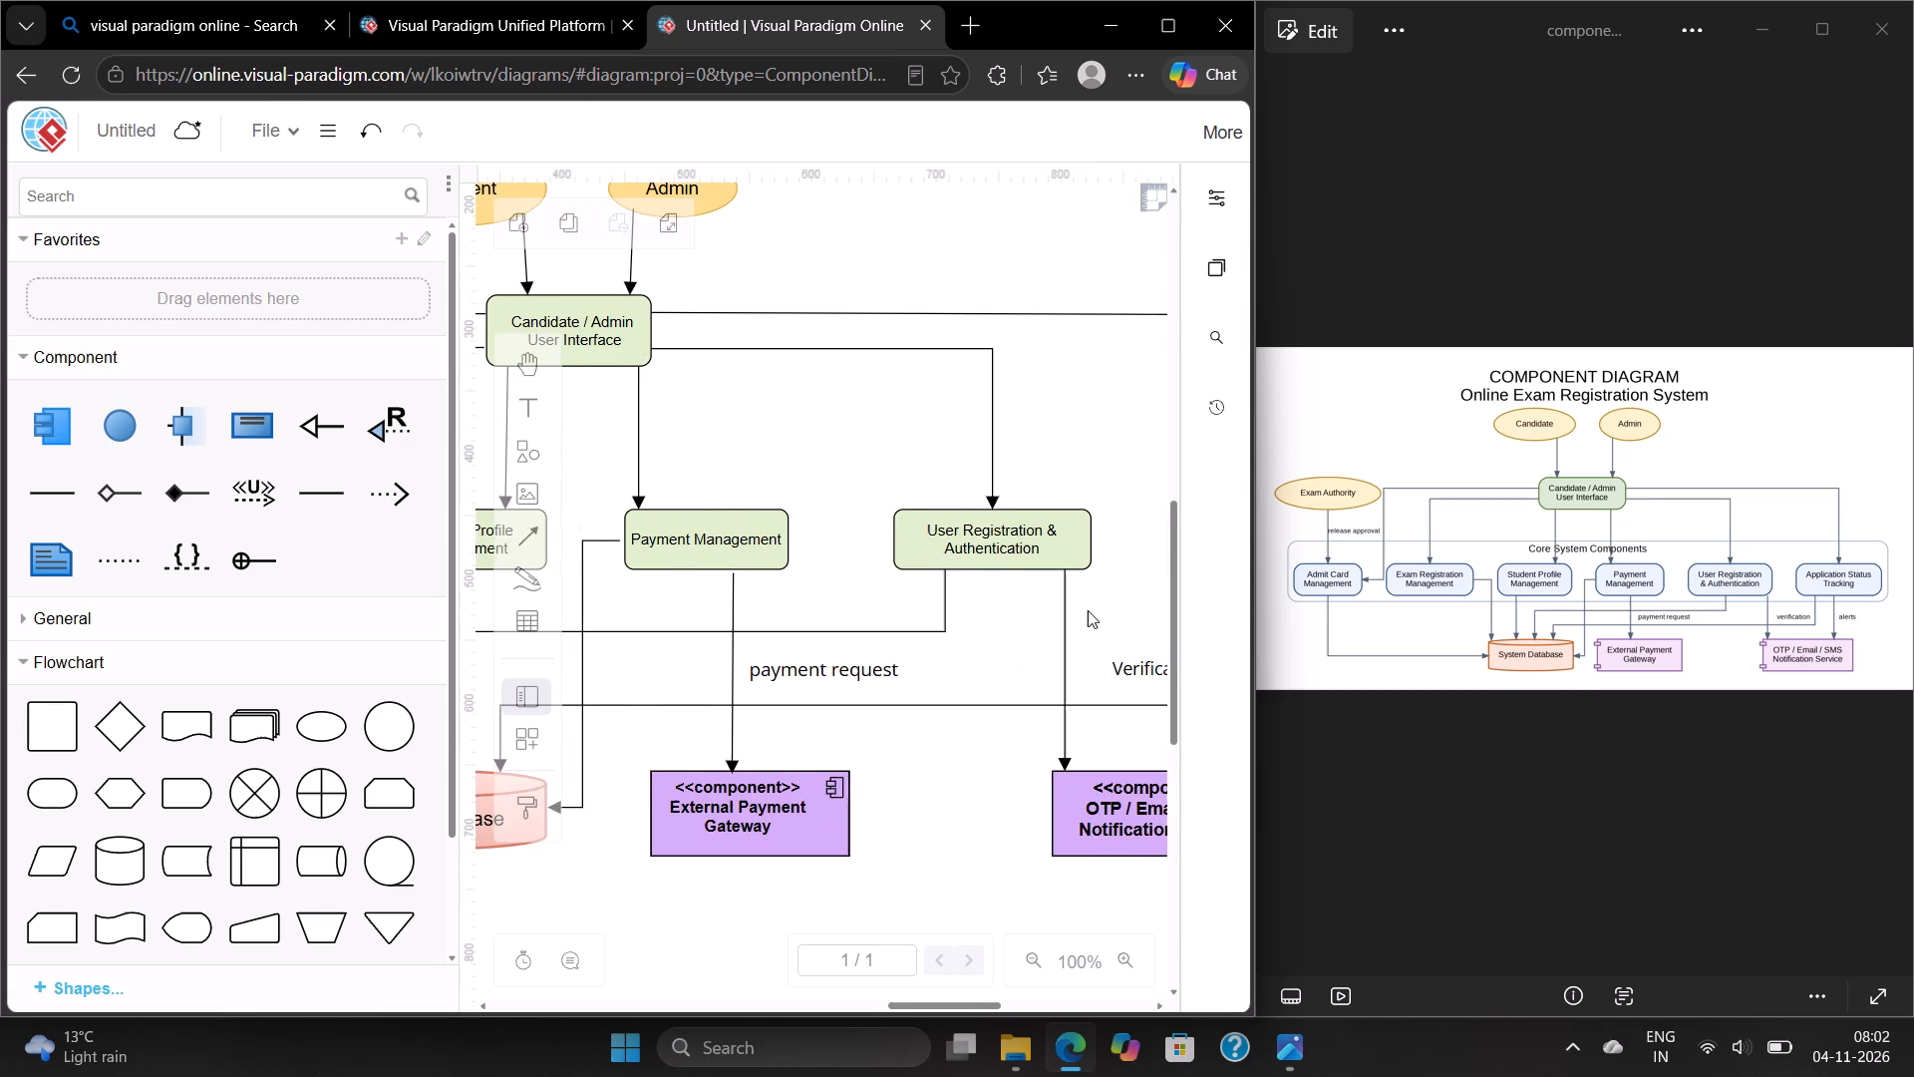
scroll(1088, 610, right, 4)
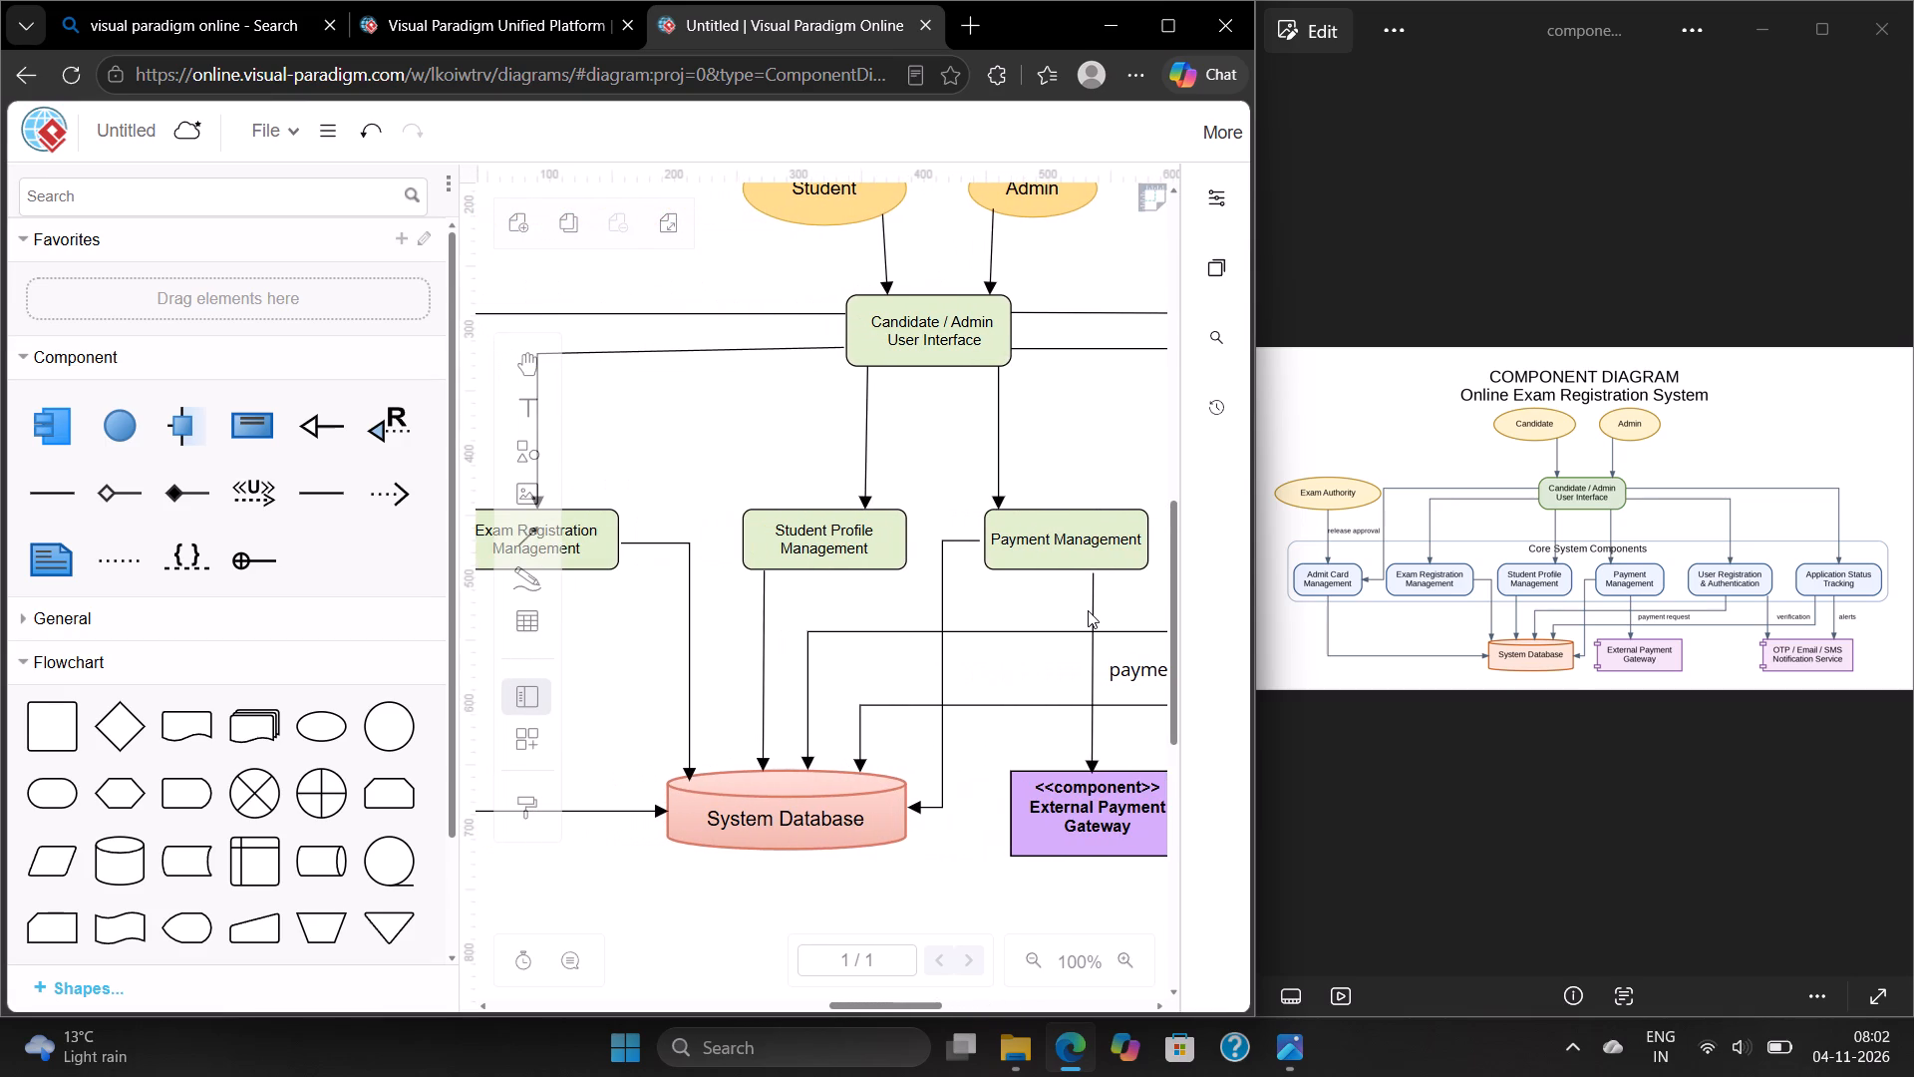
scroll(1088, 610, up, 3)
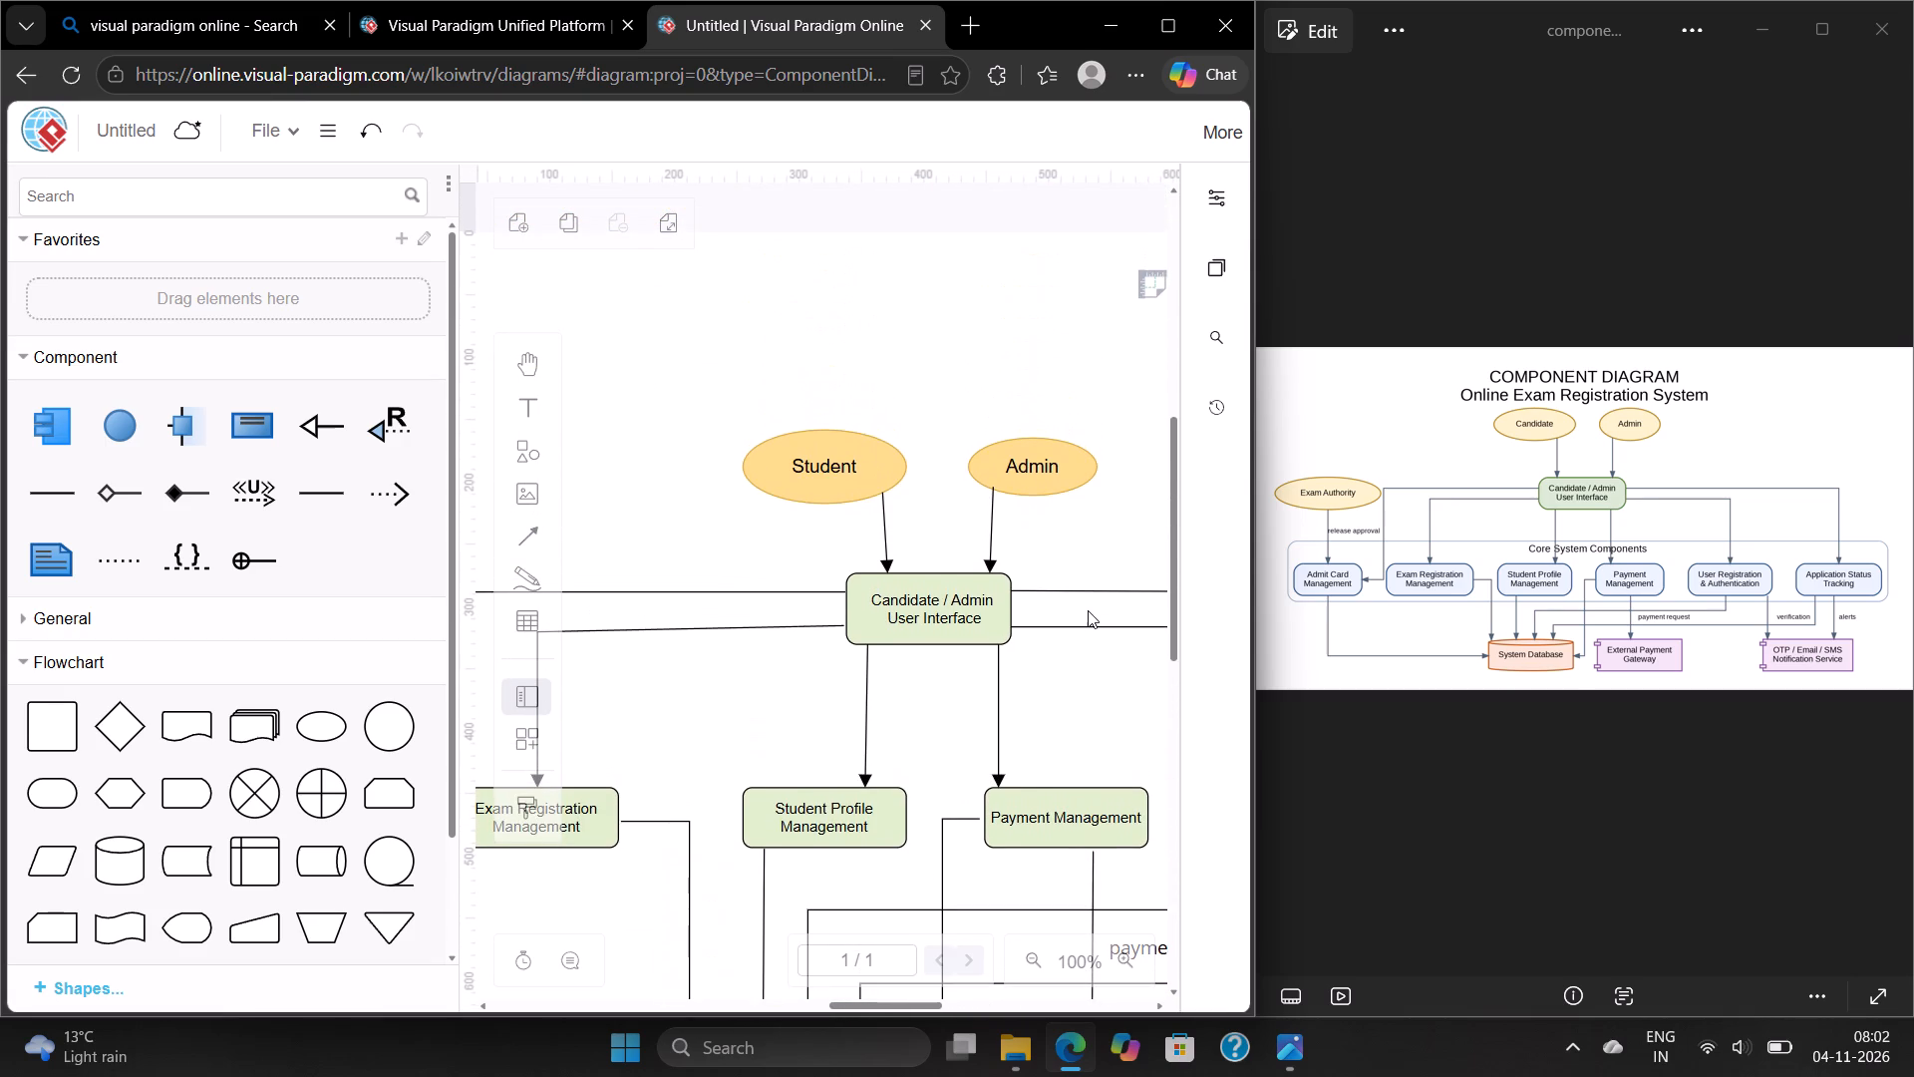
click(994, 529)
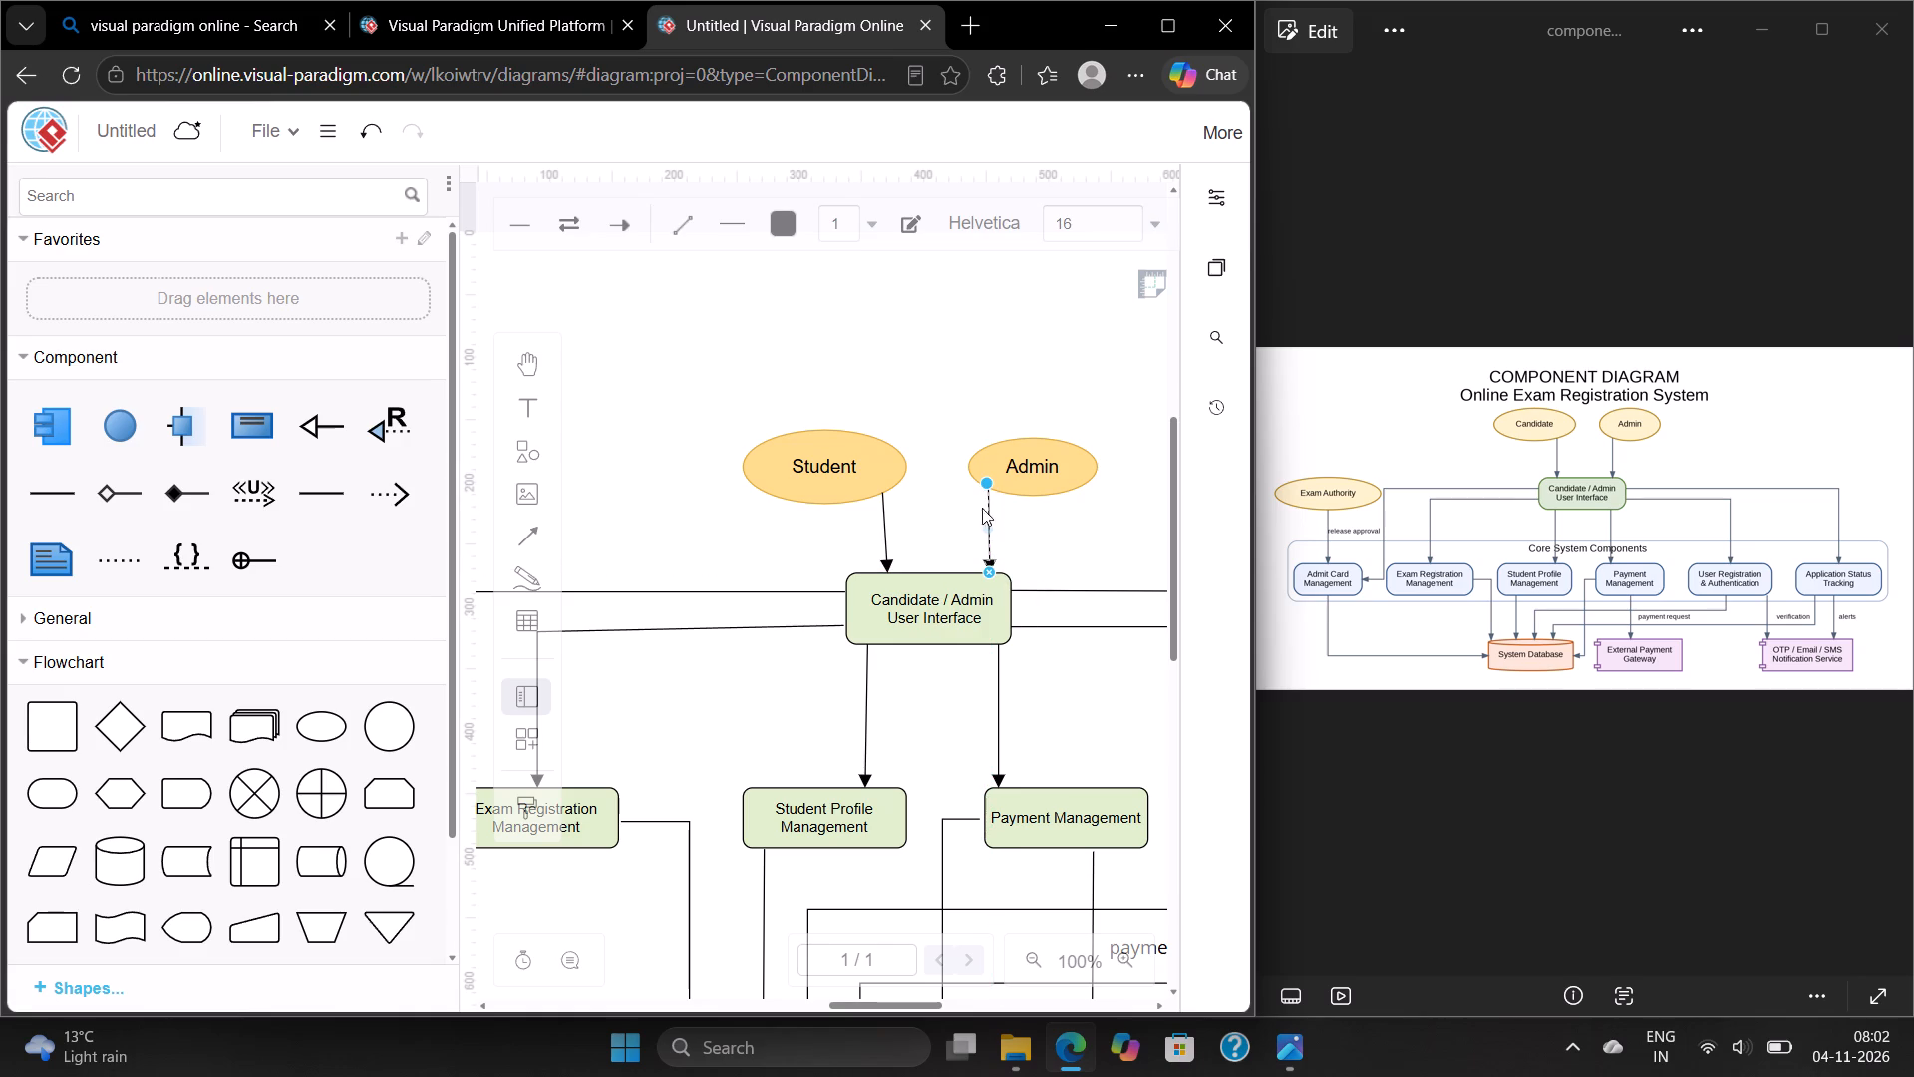
click(967, 523)
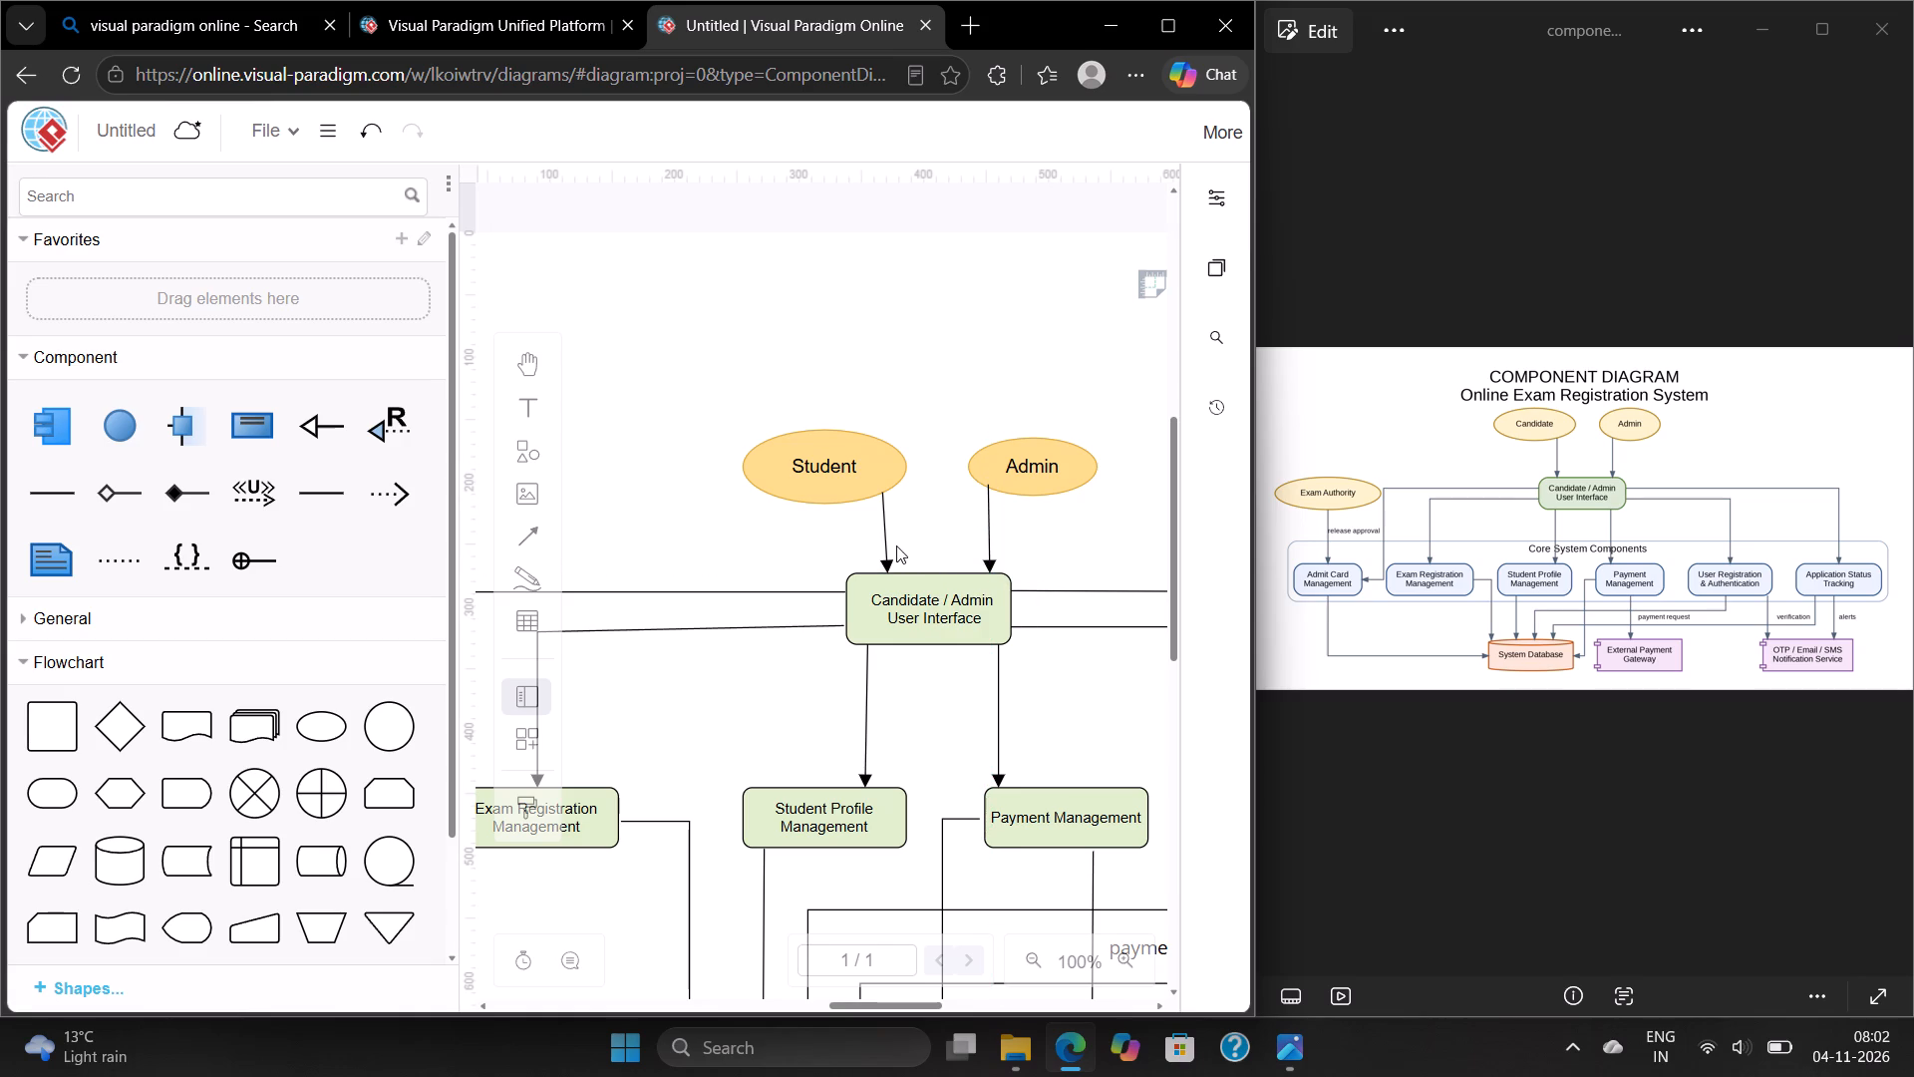
Straighten the arrow from "Student" to "Candidate / Admin User Interface" so it runs vertically.
click(882, 534)
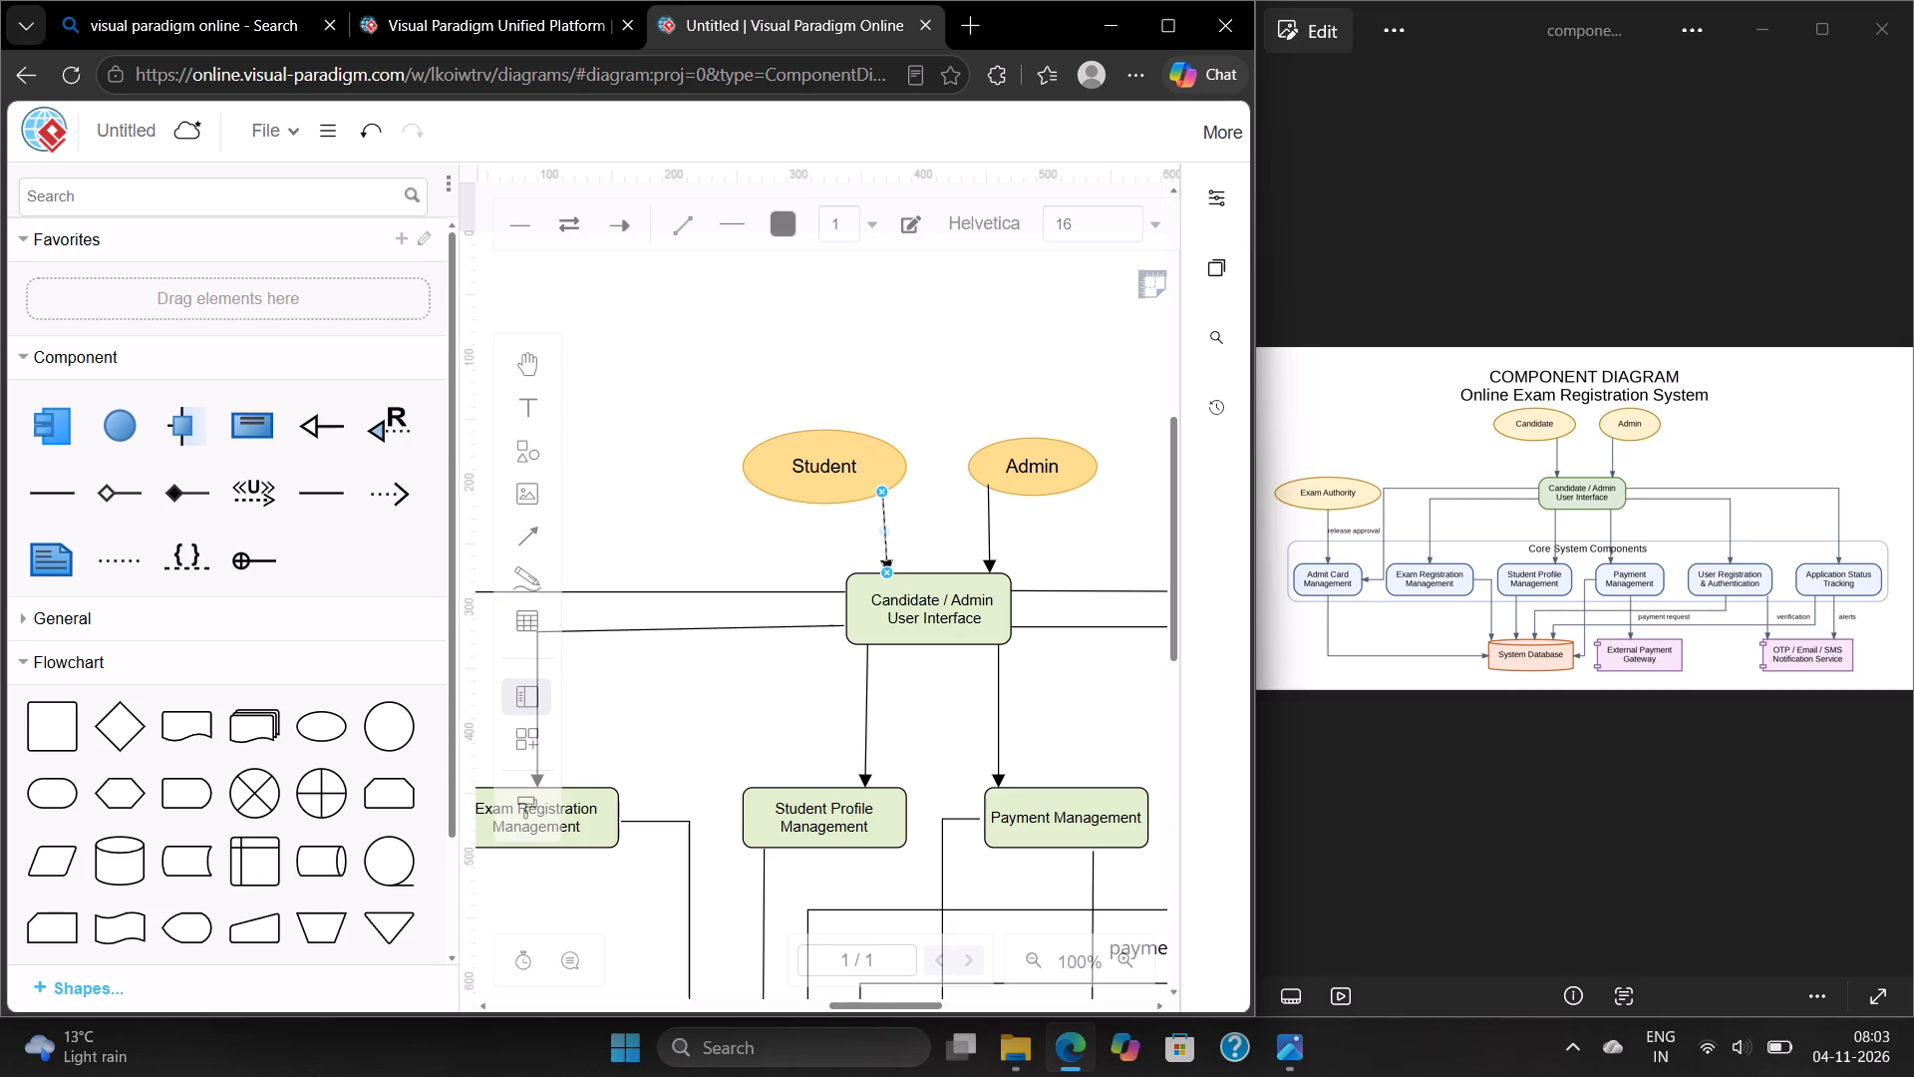
click(886, 568)
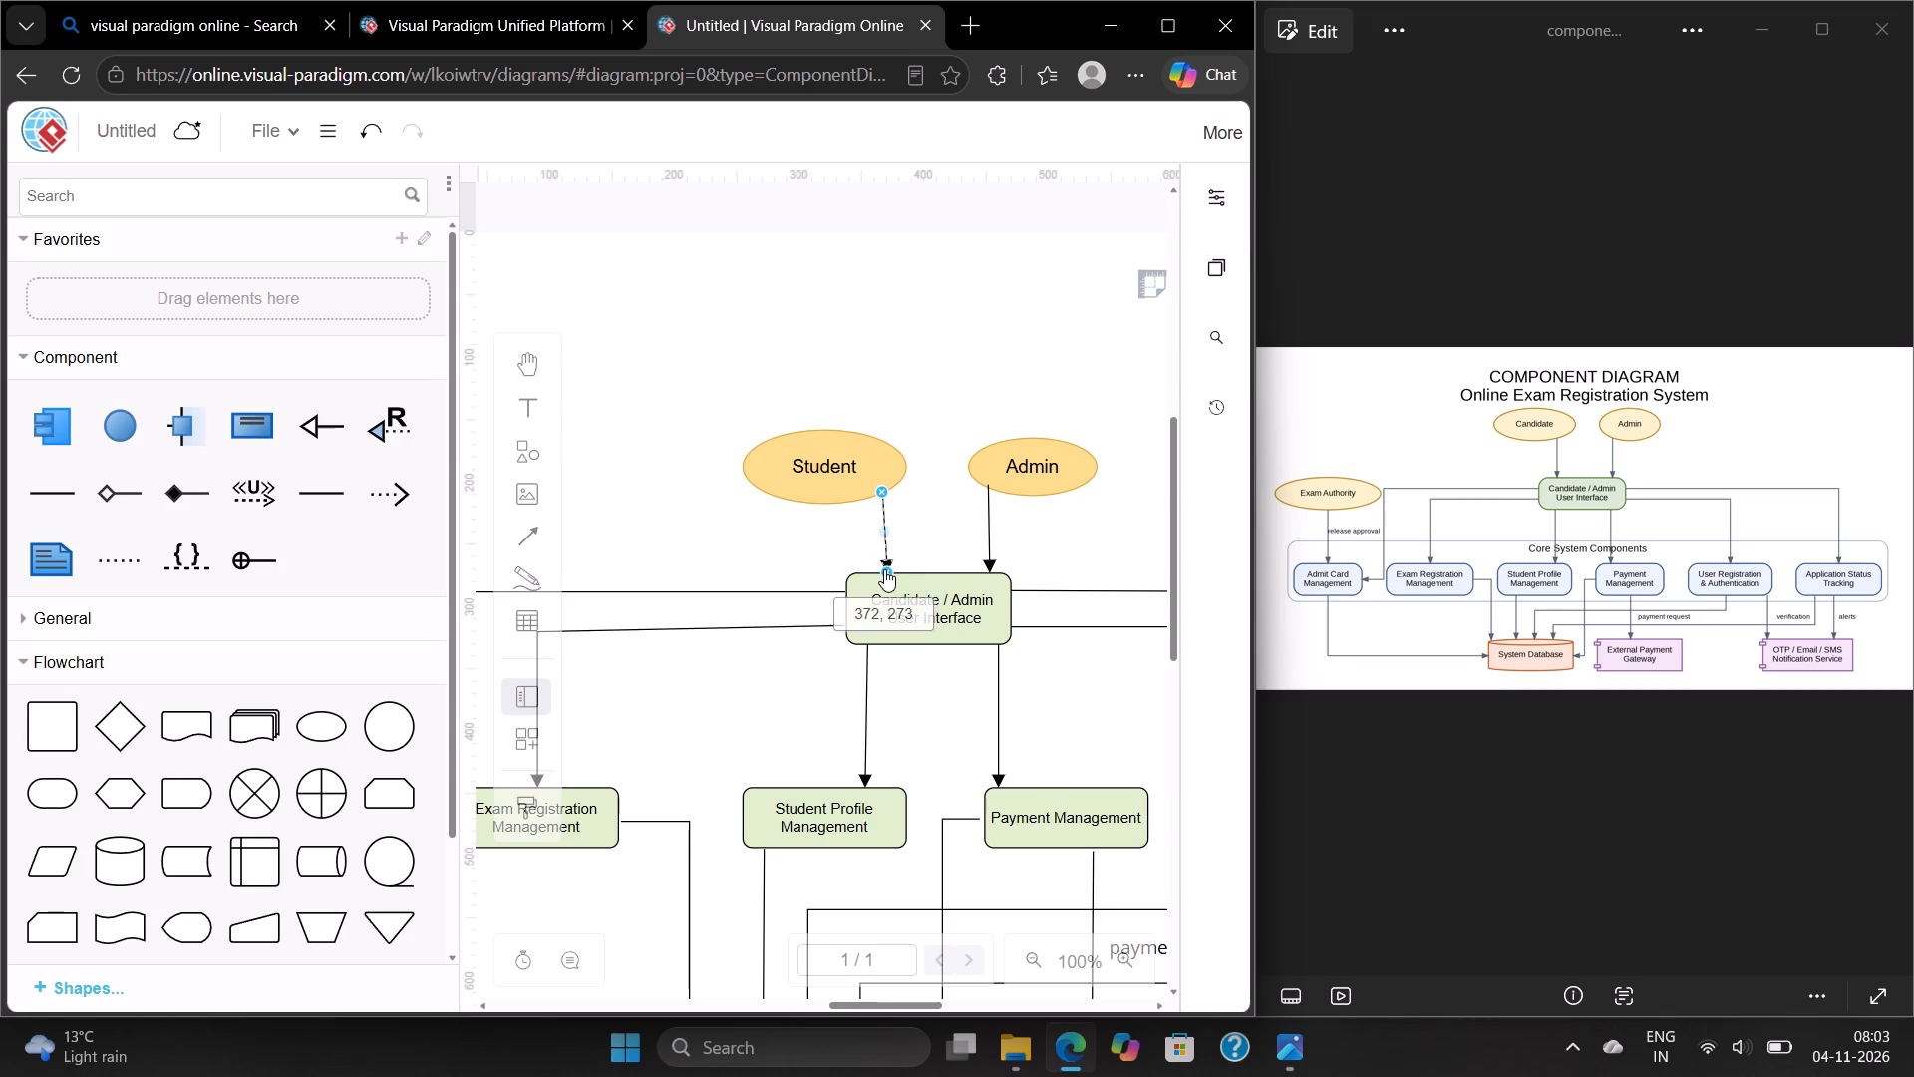
click(880, 492)
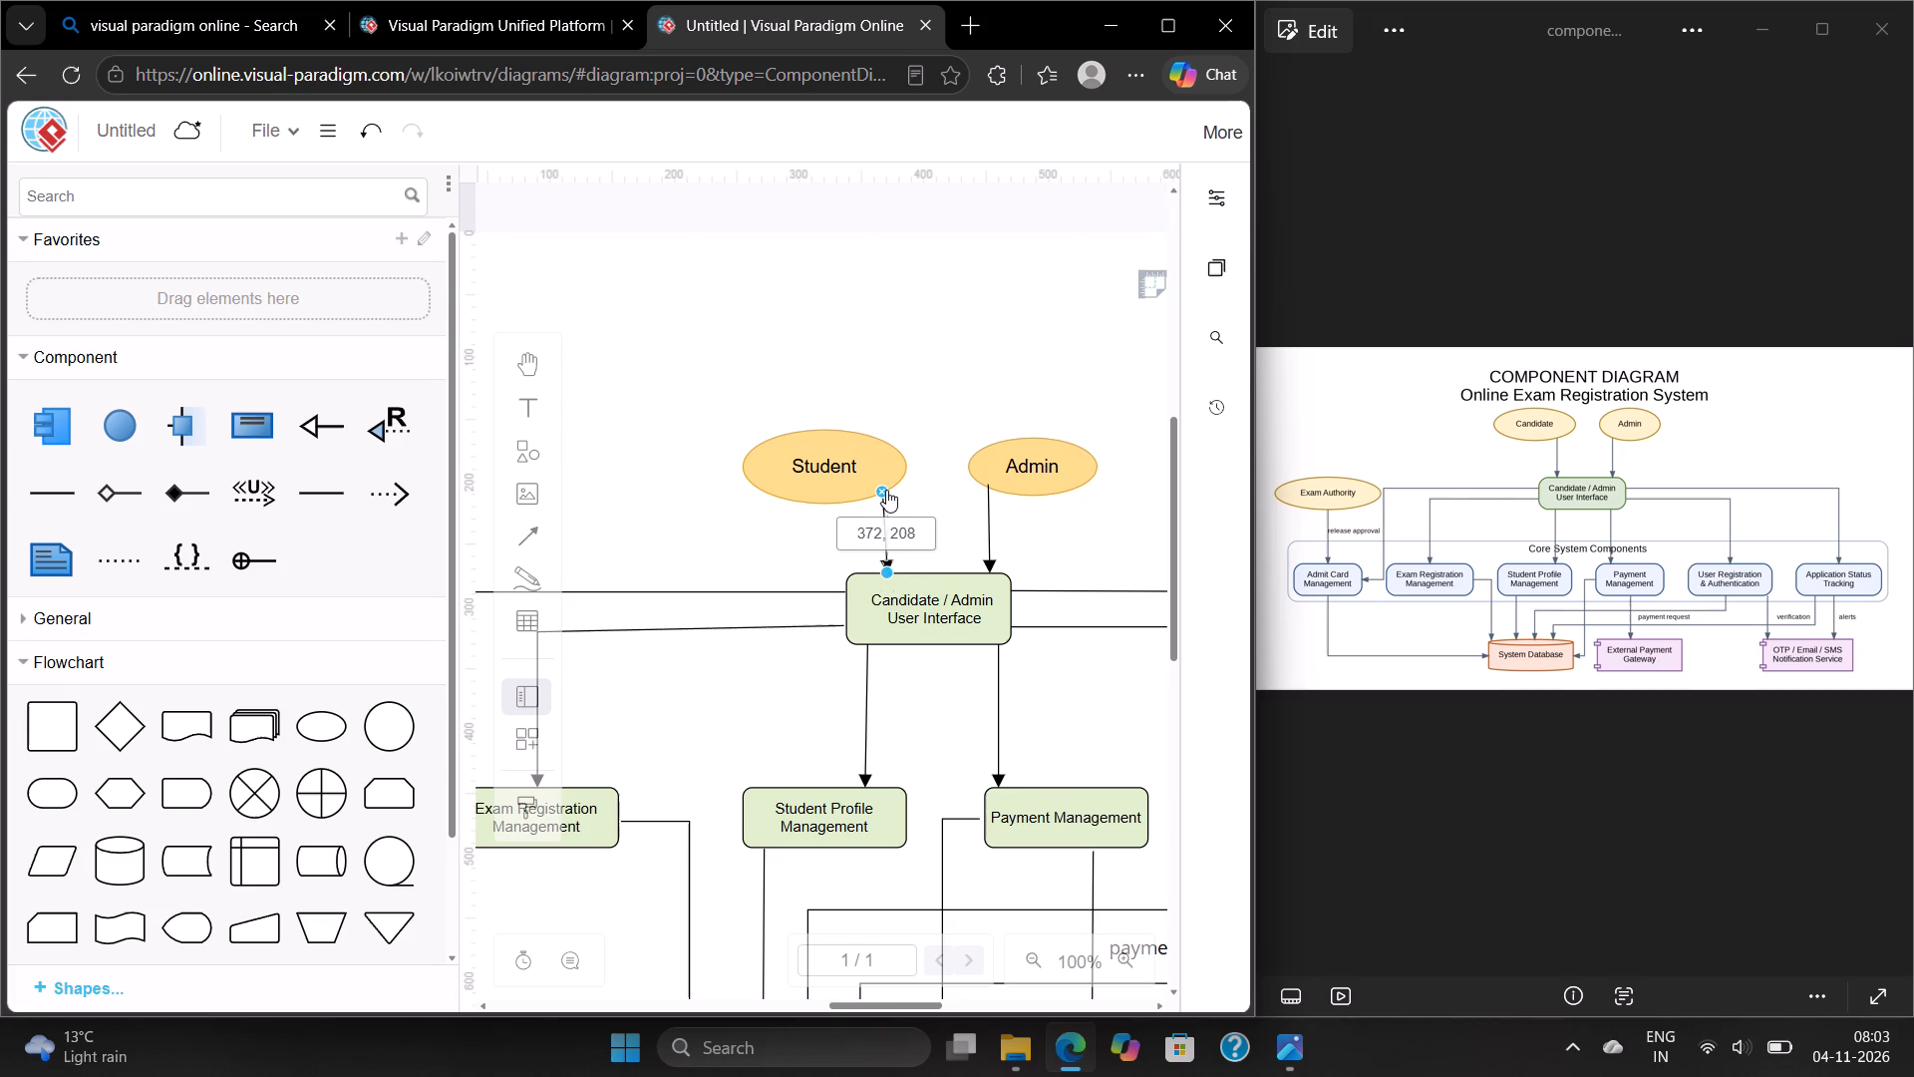
click(911, 501)
Enlarge the diagram editor to full screen and review the whole component diagram, including its connectors and arrow labels.
scroll(936, 390, left, 2)
scroll(936, 390, right, 1)
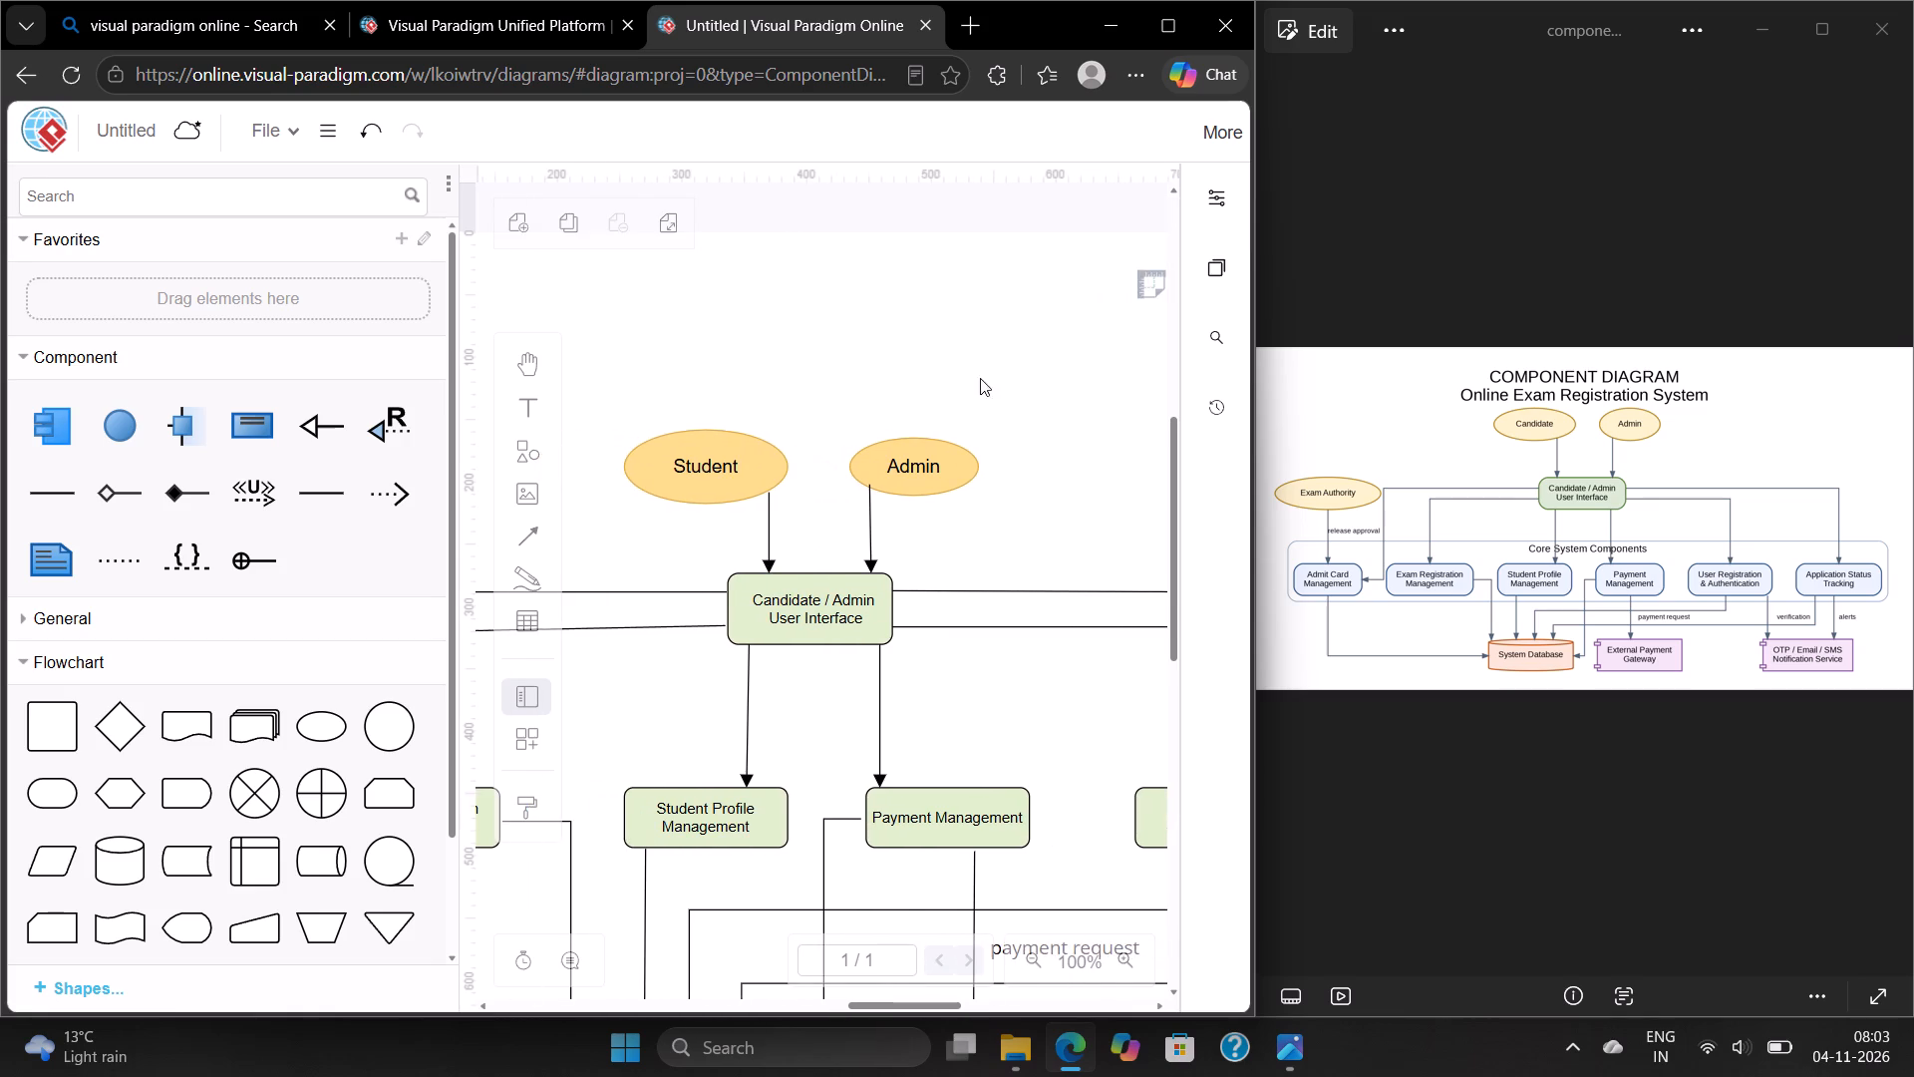
scroll(1009, 363, left, 2)
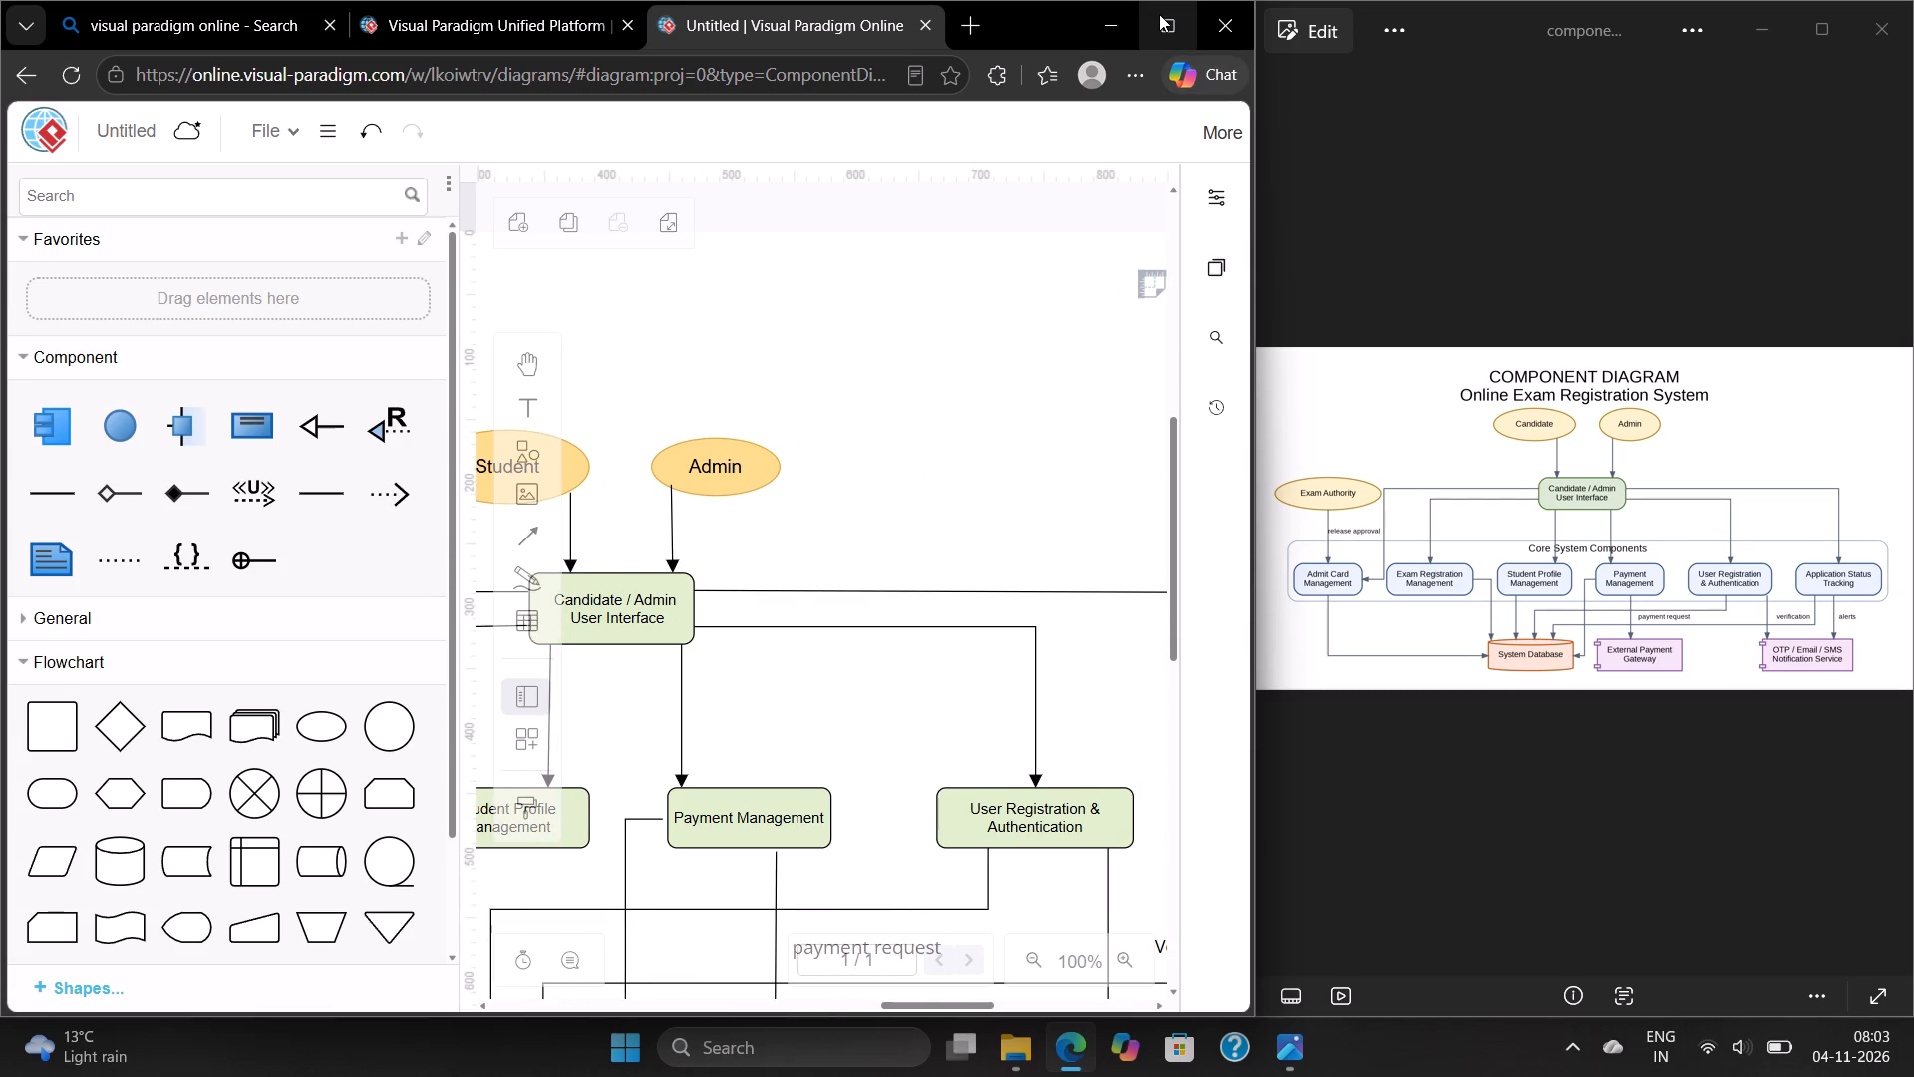
click(1159, 14)
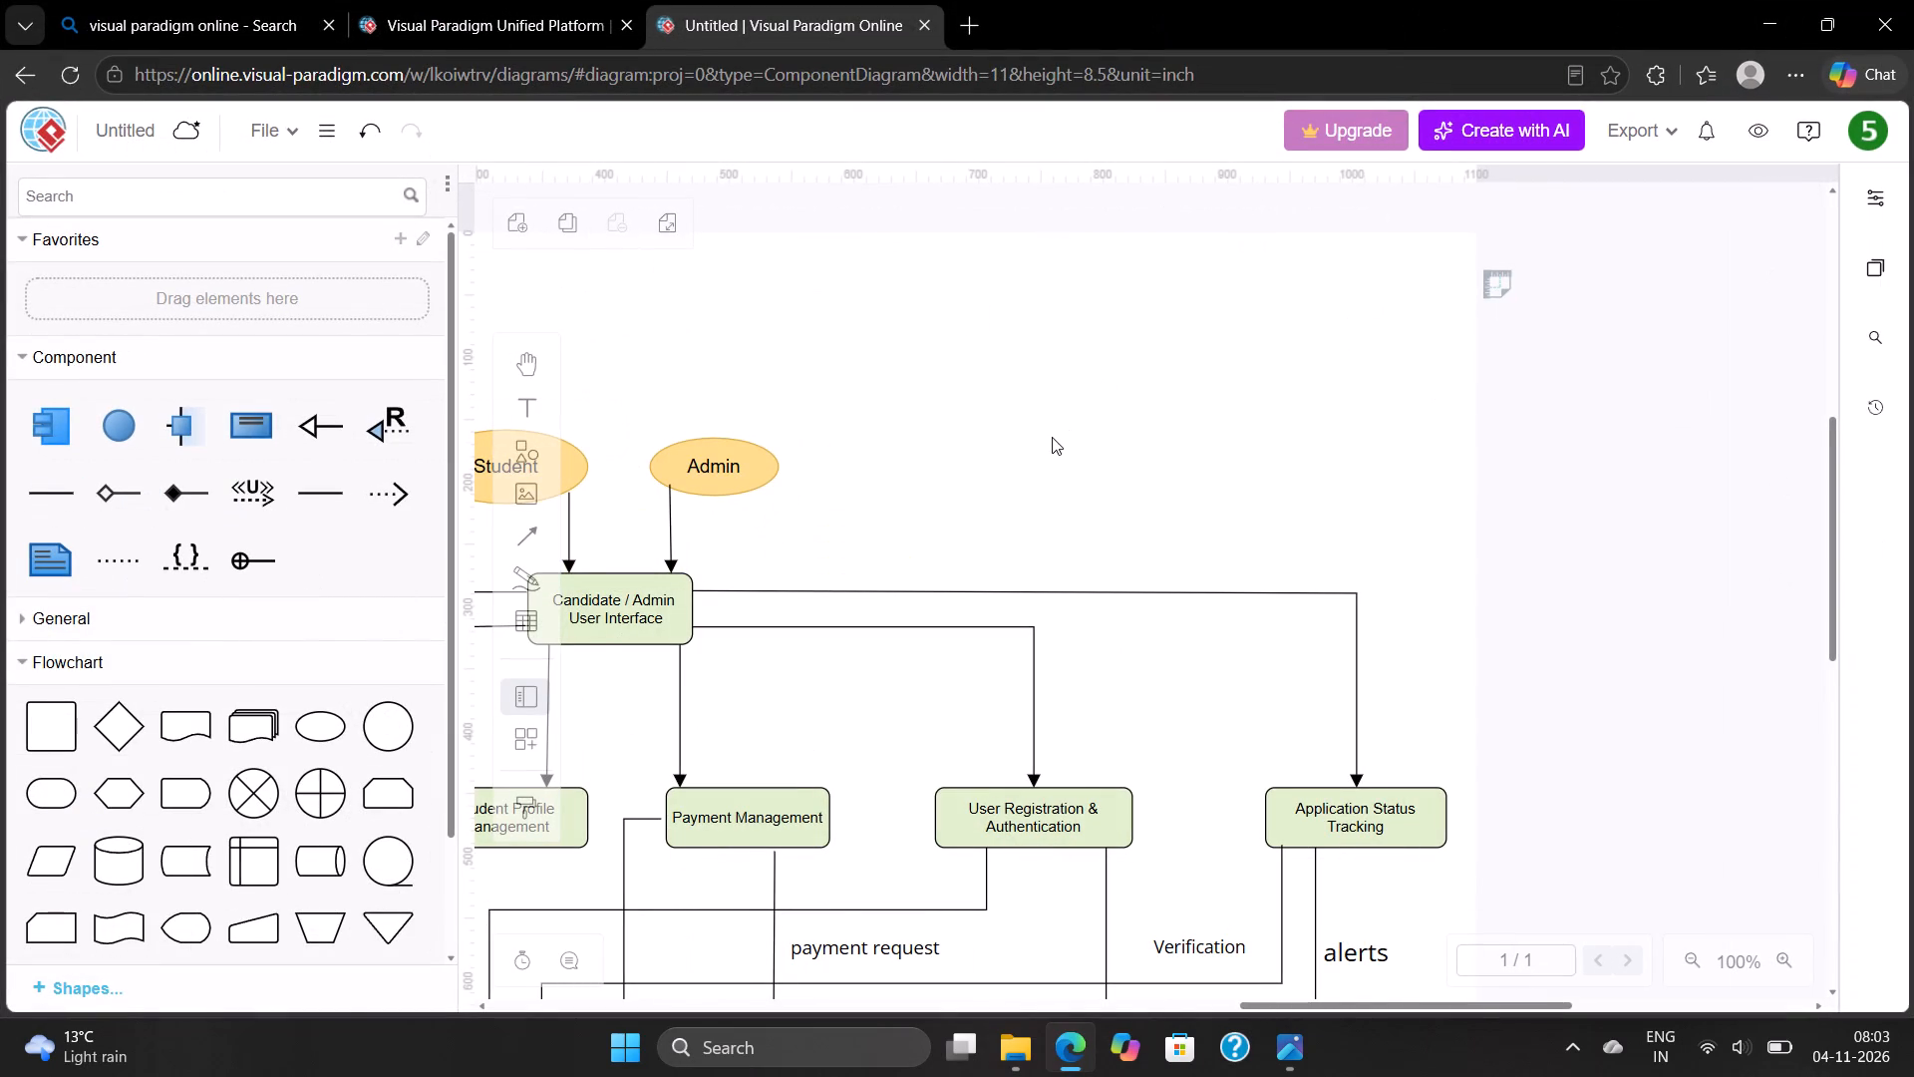
scroll(1052, 437, left, 1)
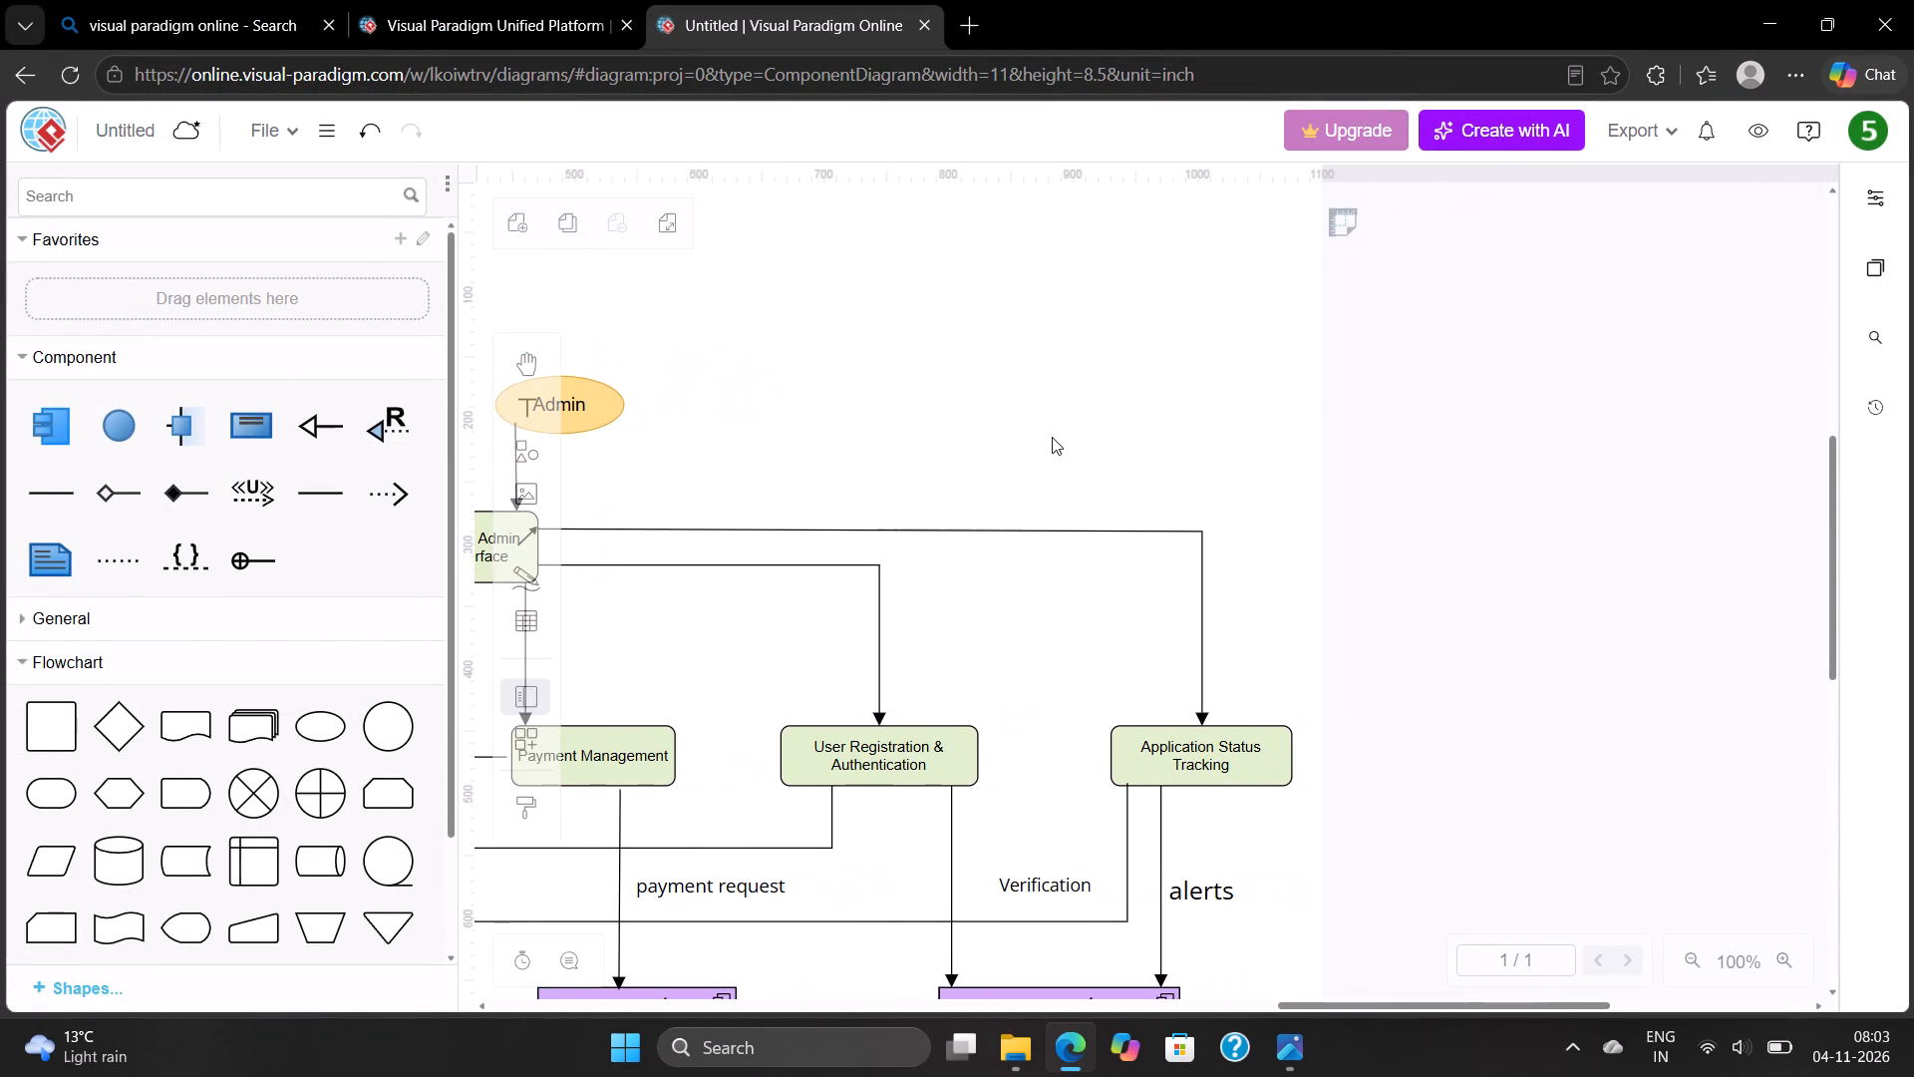
click(1333, 227)
scroll(1197, 537, down, 1)
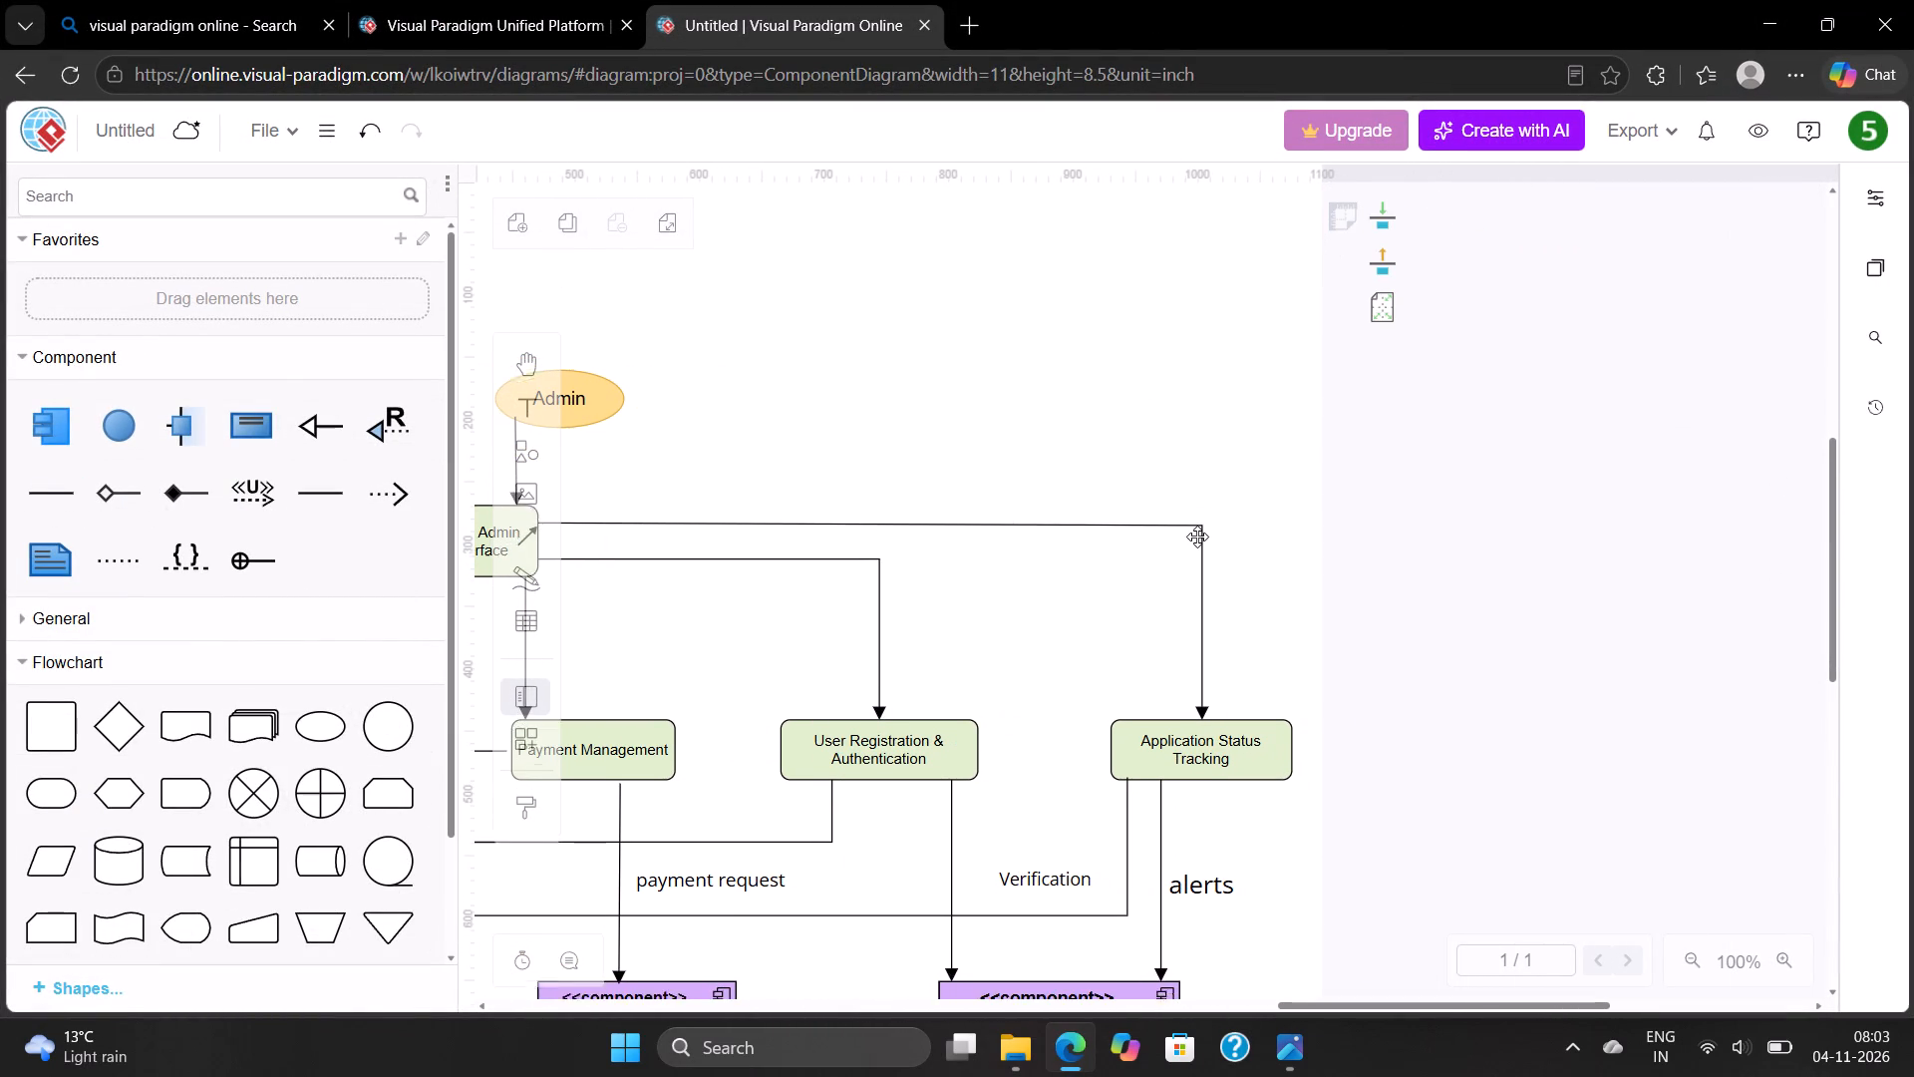
scroll(1197, 537, down, 4)
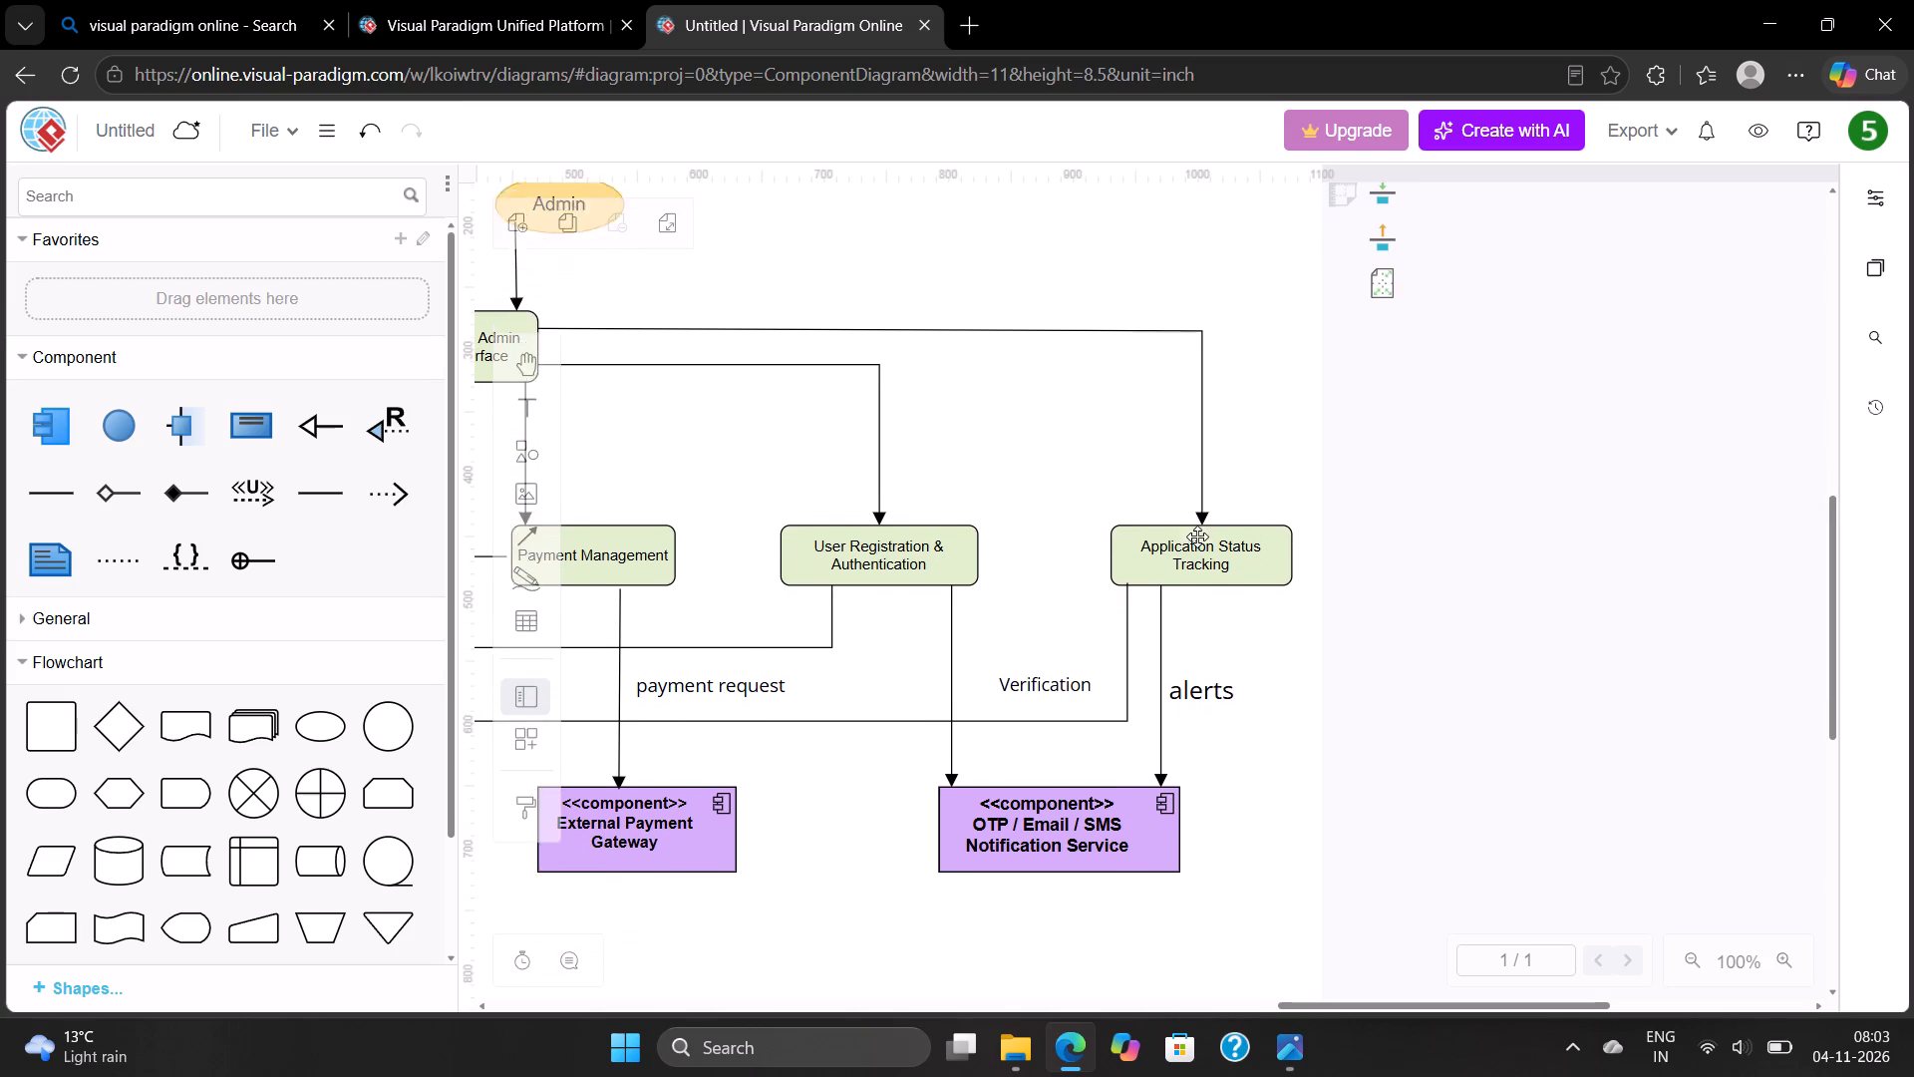
scroll(1197, 537, down, 1)
scroll(1197, 537, right, 4)
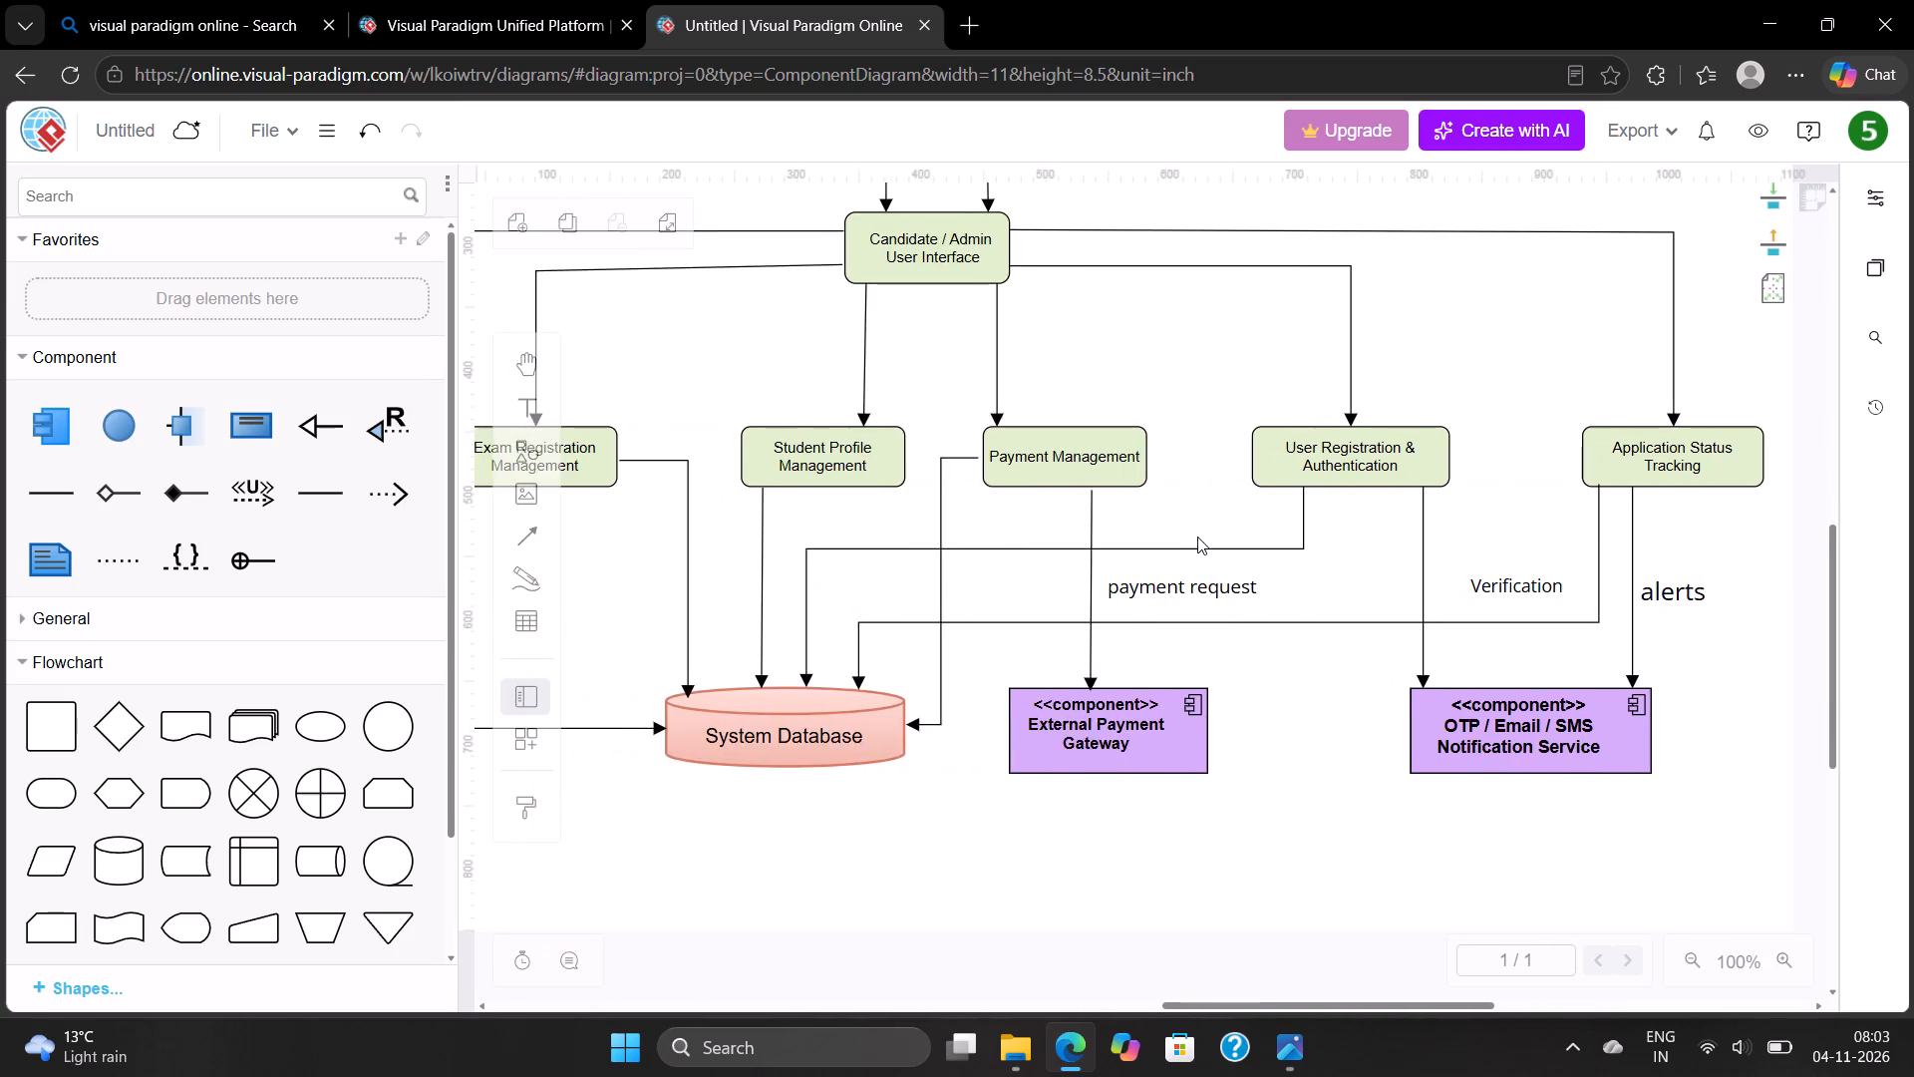
scroll(1197, 537, right, 3)
scroll(1197, 537, up, 2)
scroll(1197, 537, left, 5)
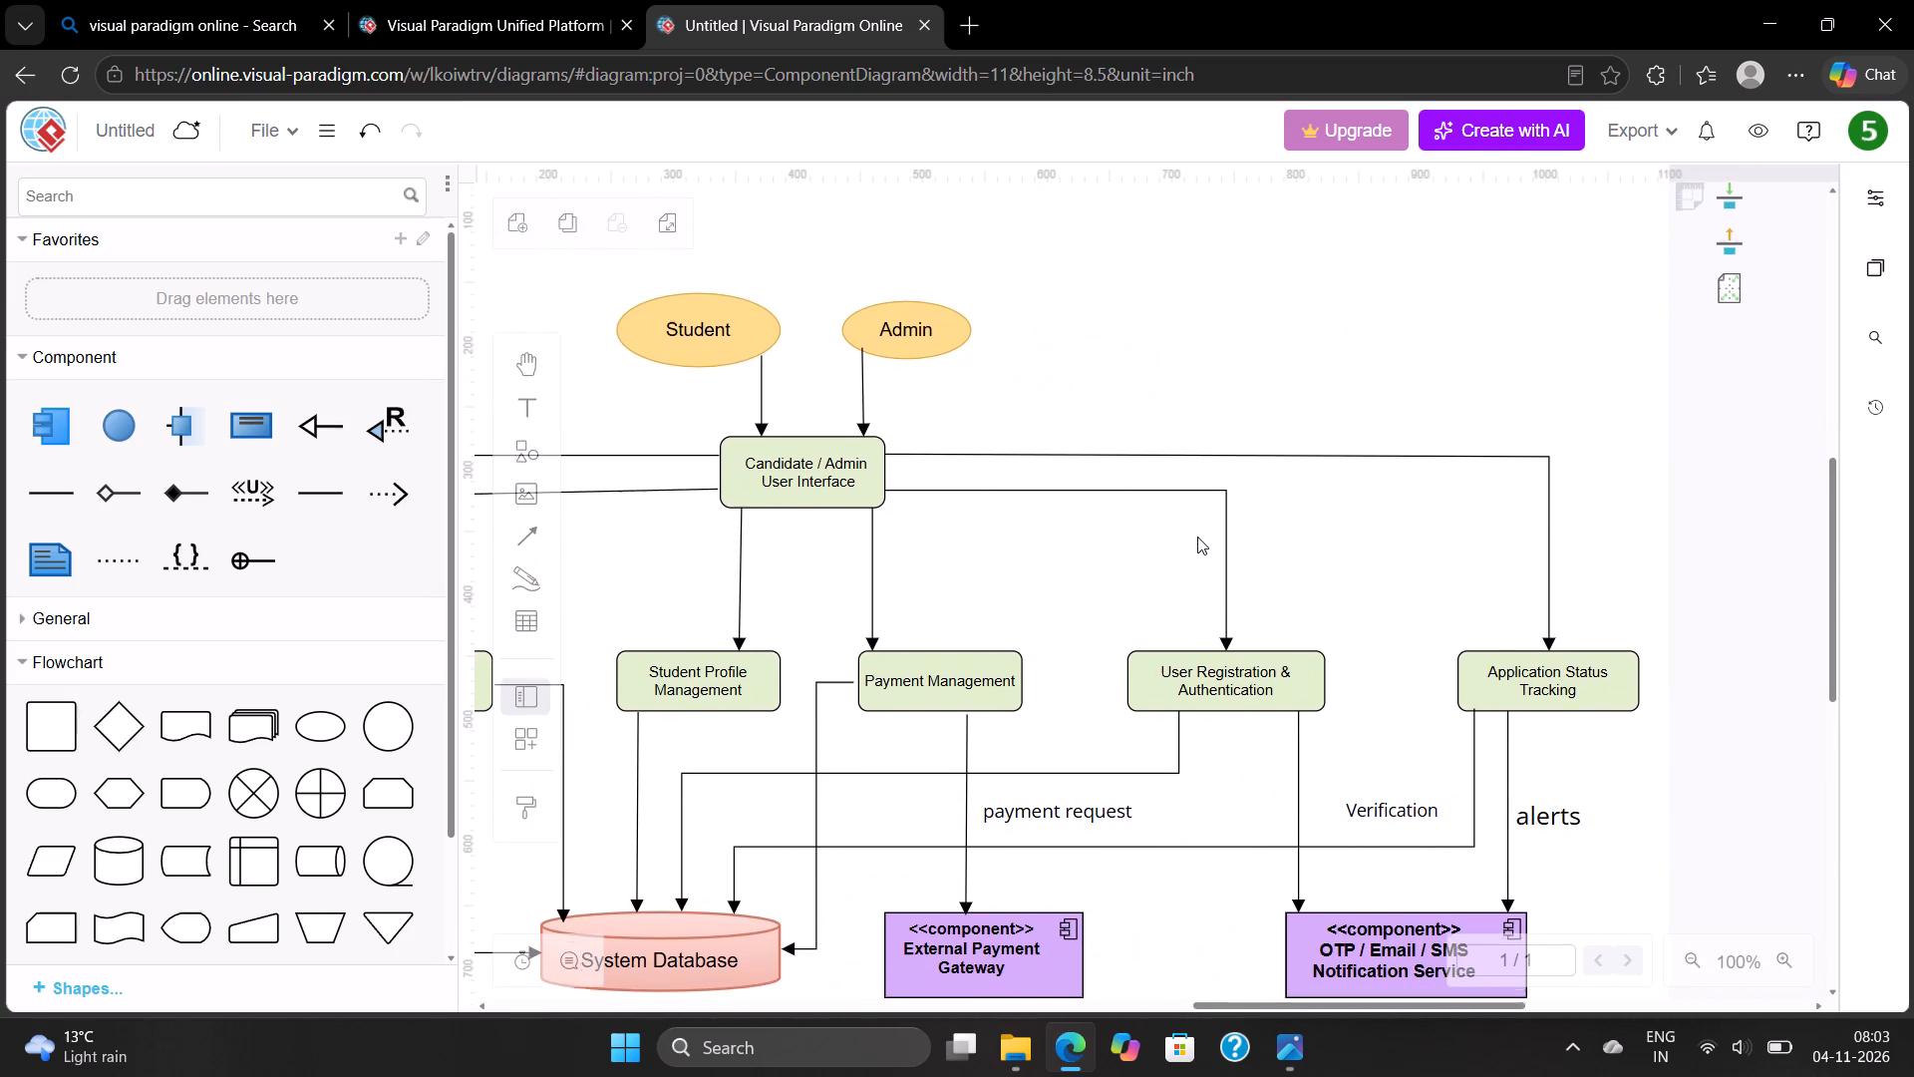
scroll(1197, 537, left, 1)
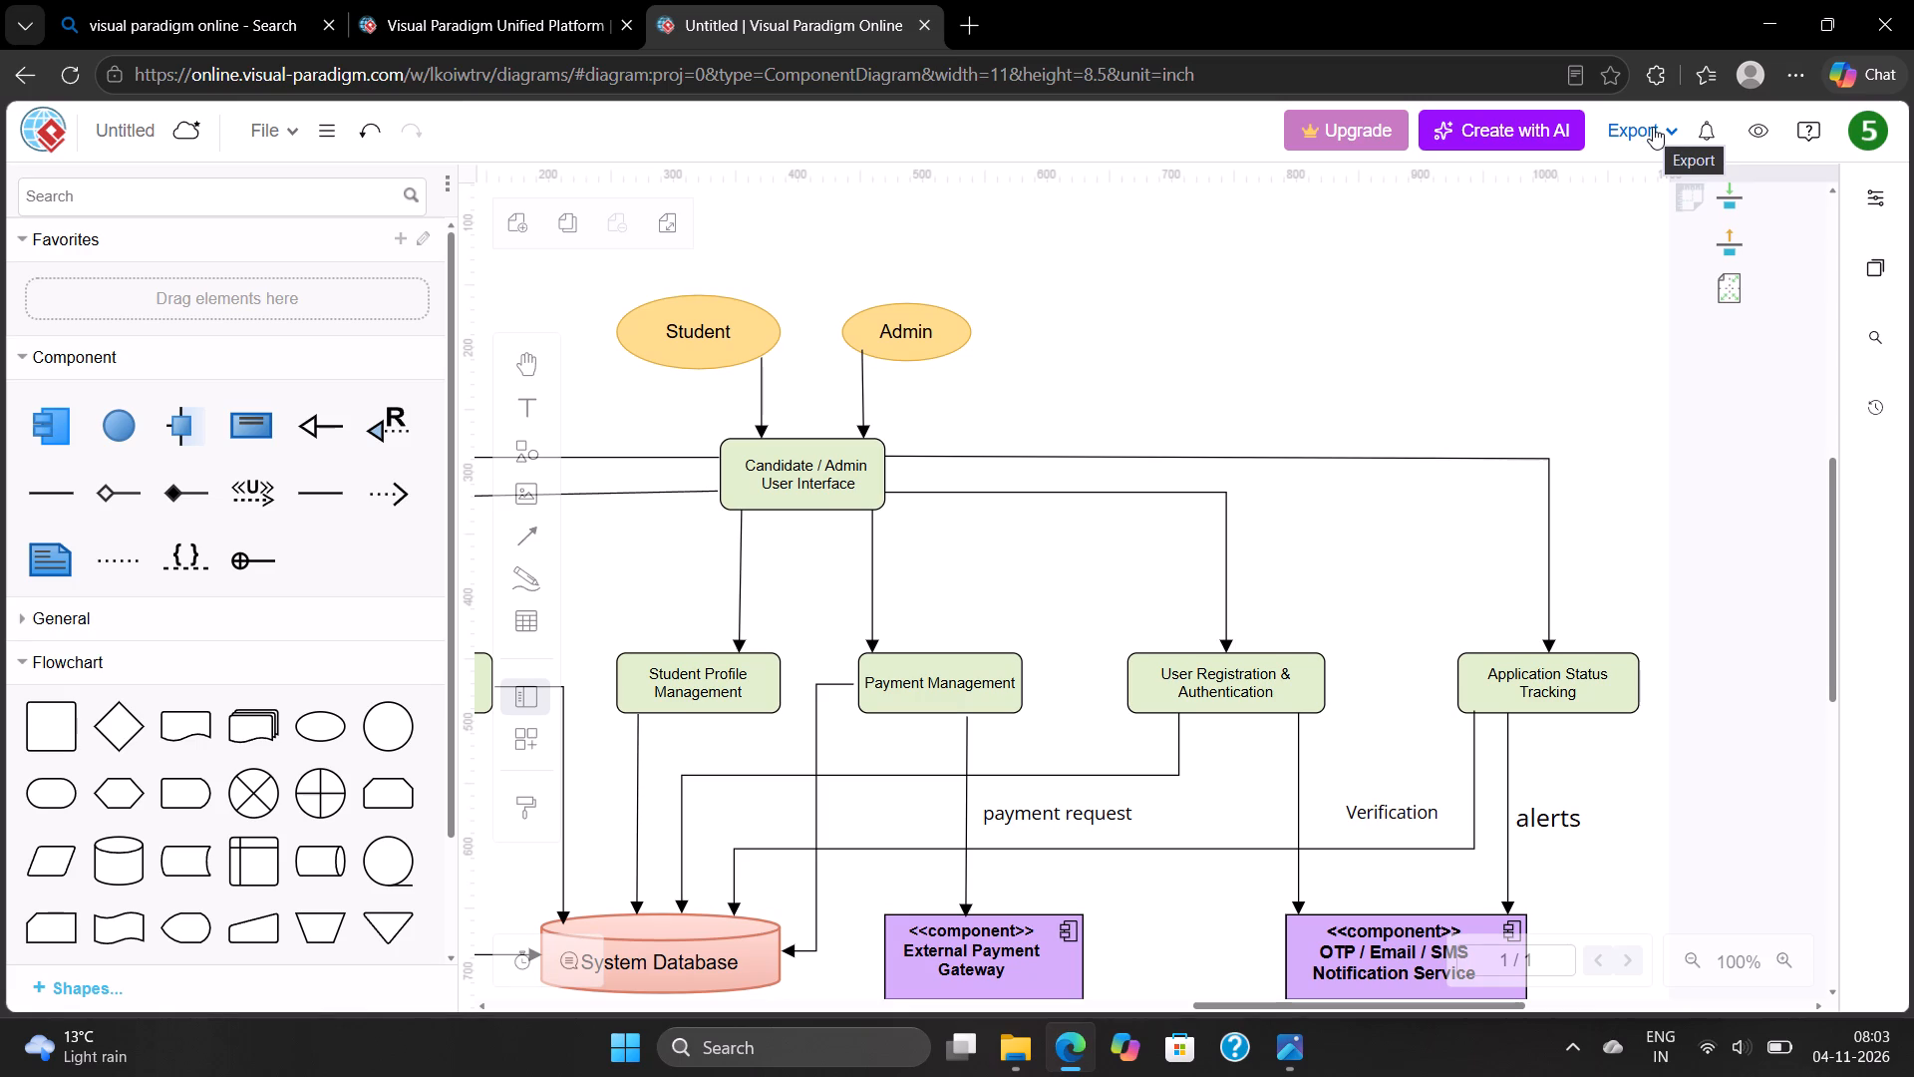
Export the diagram as a PNG with the default image options and download it under the name "Component Diagram".
click(1653, 127)
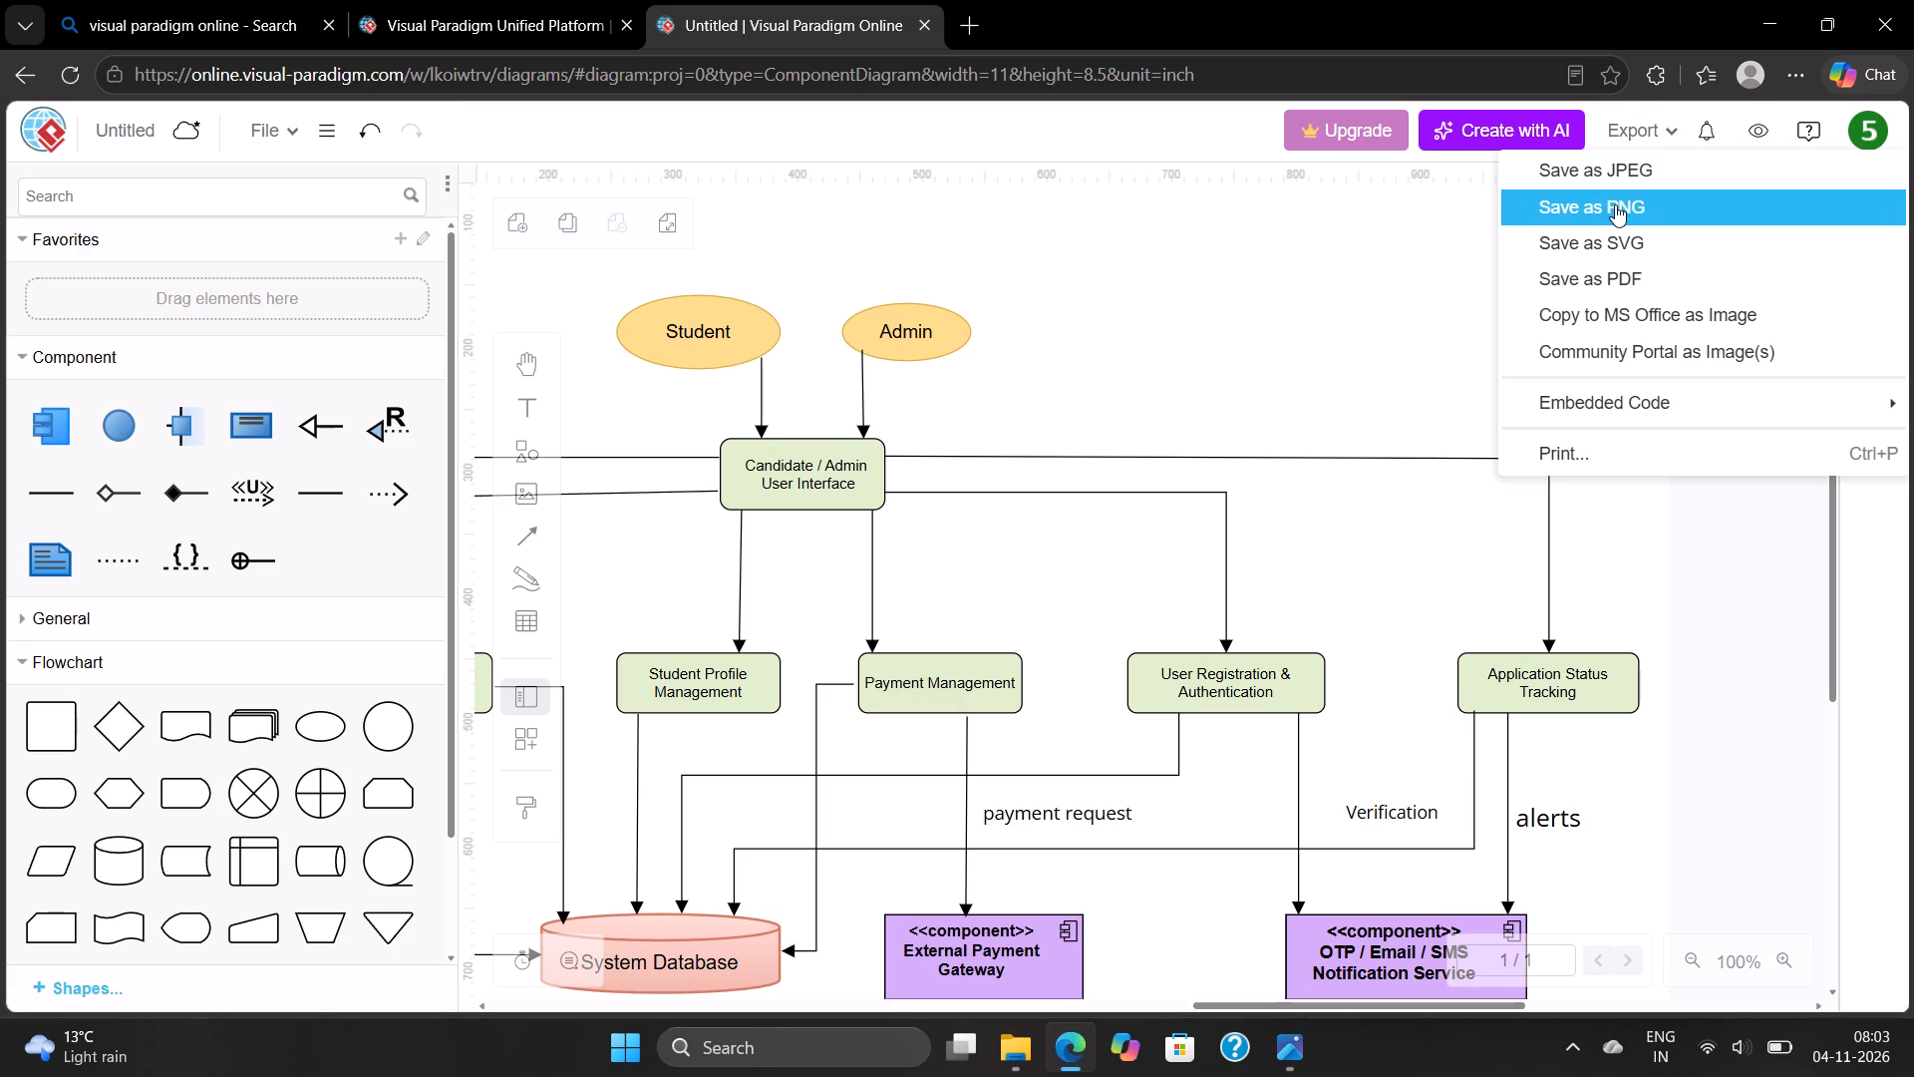
click(1615, 204)
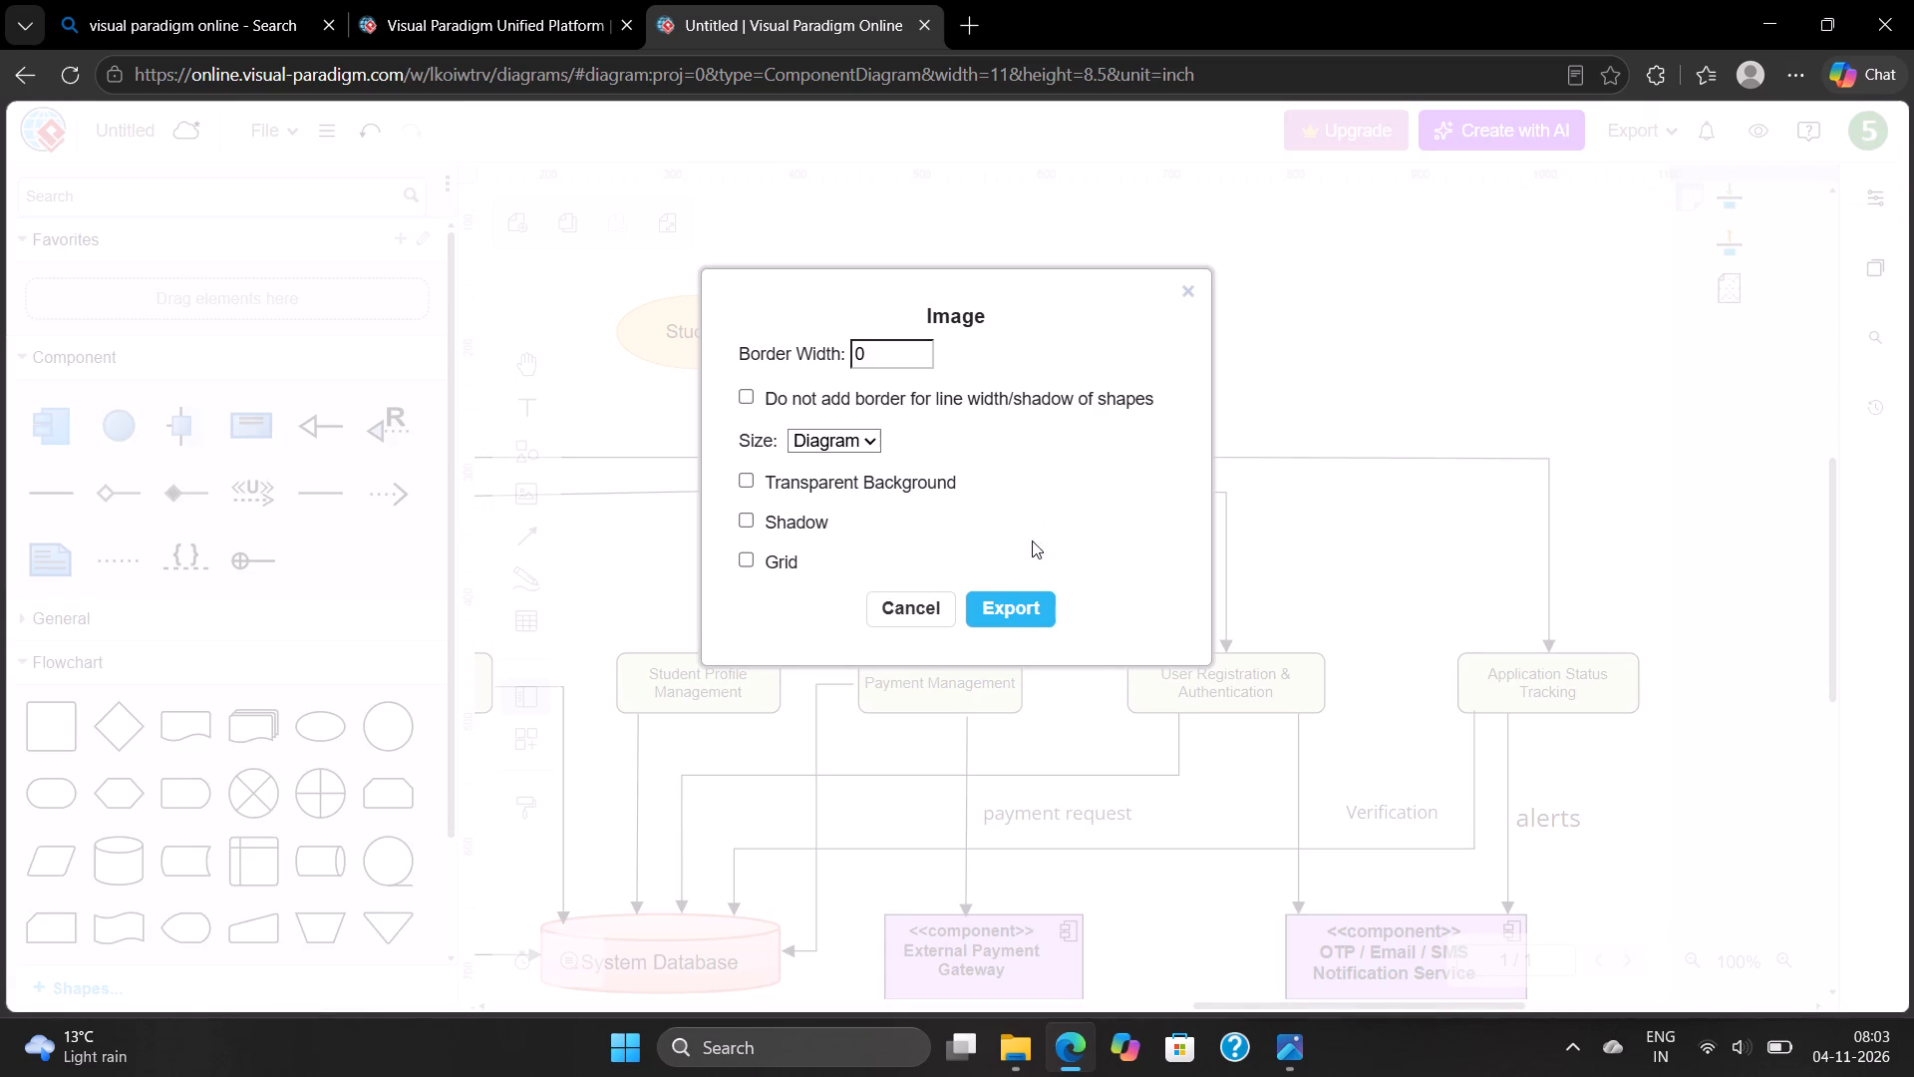
click(1004, 607)
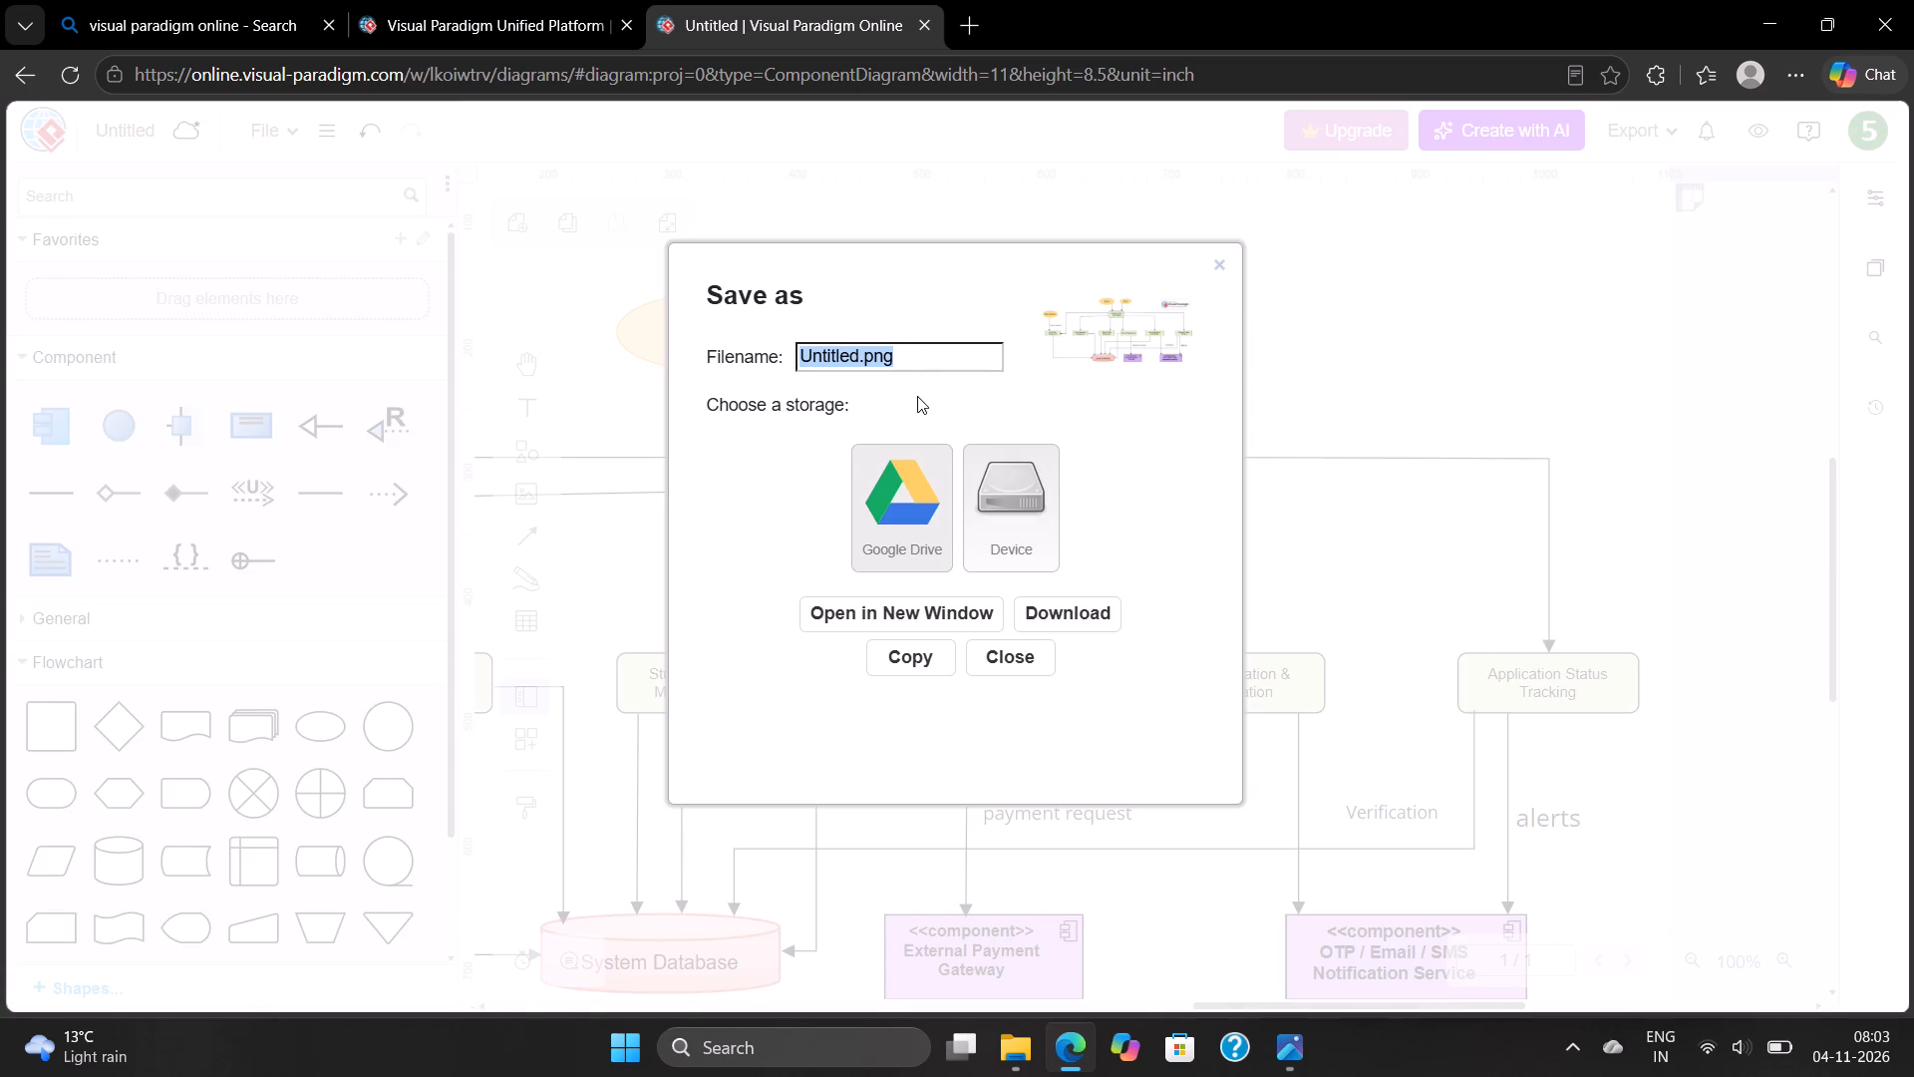
key(BackSpace)
text(Componene)
key(BackSpace)
text(t Diagram)
click(1060, 614)
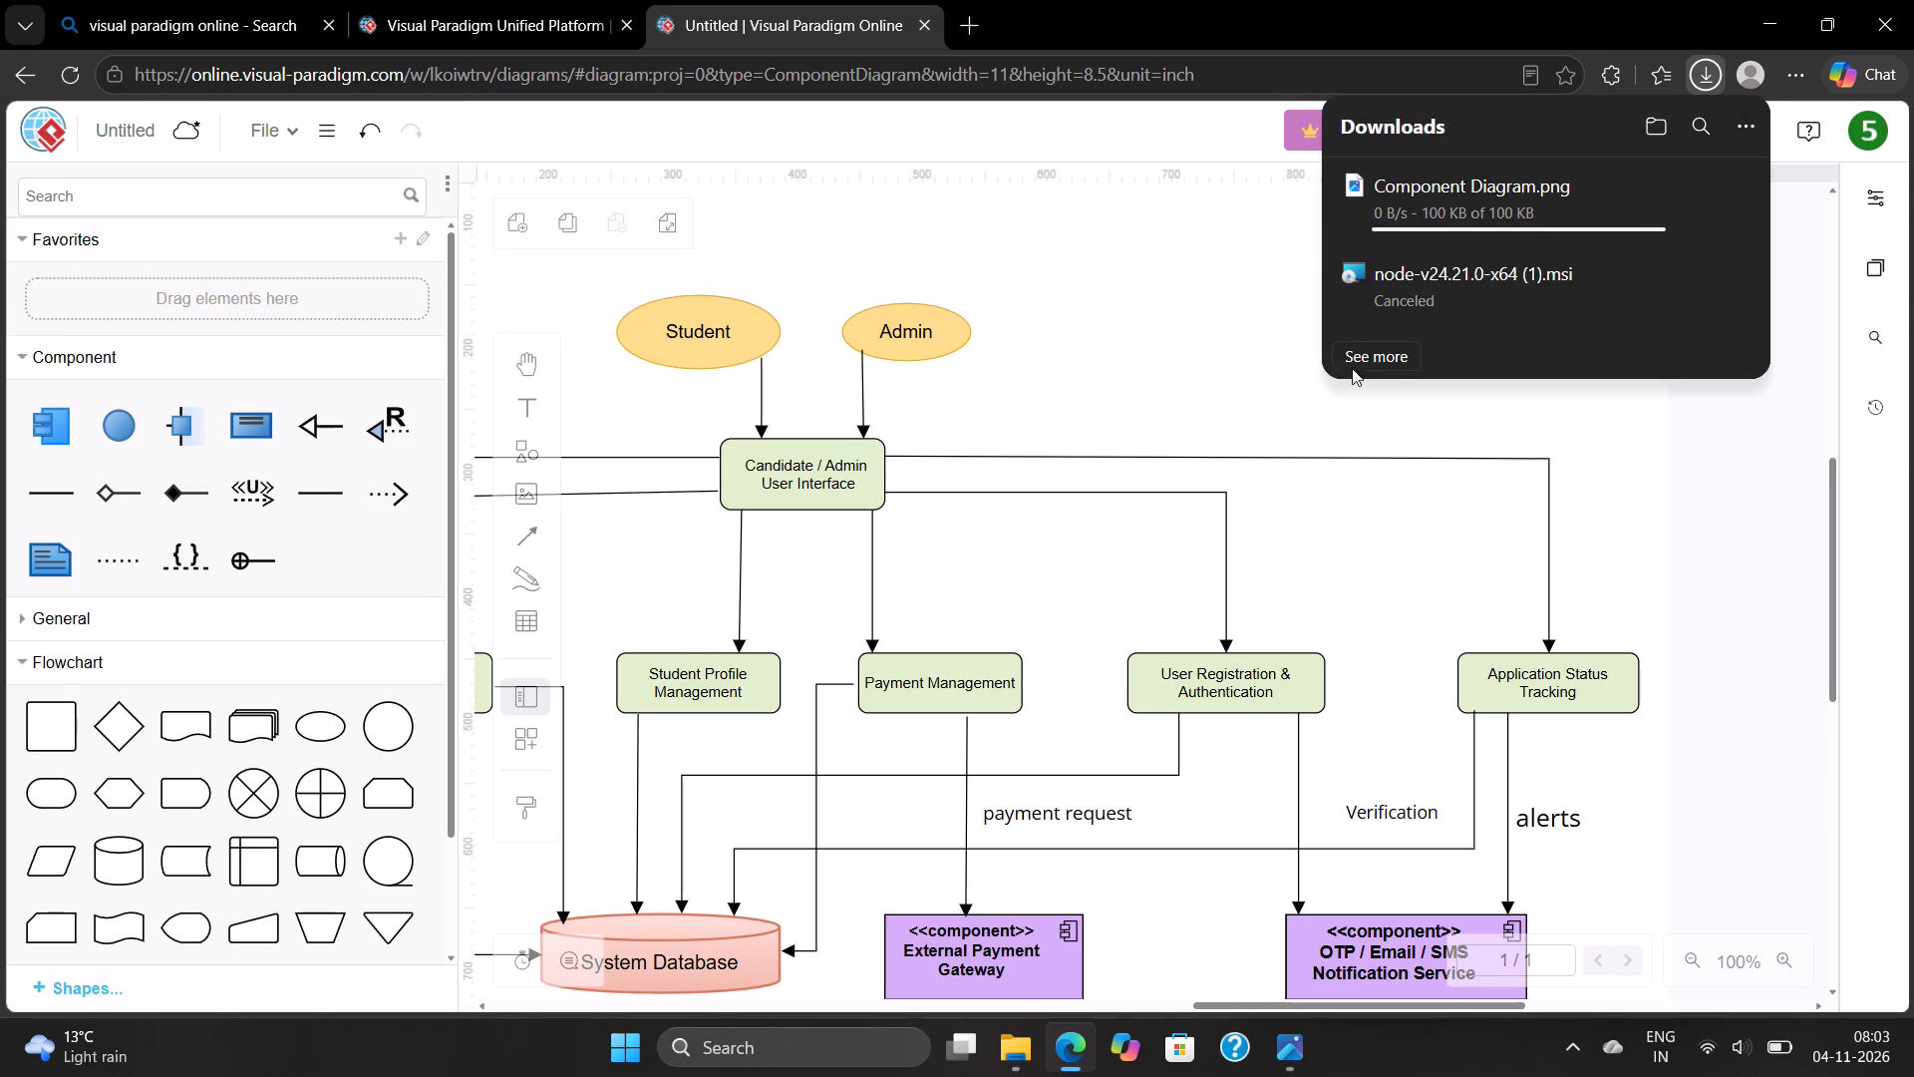
Open the downloaded Component Diagram.png to check the exported diagram, and close it again.
click(1402, 209)
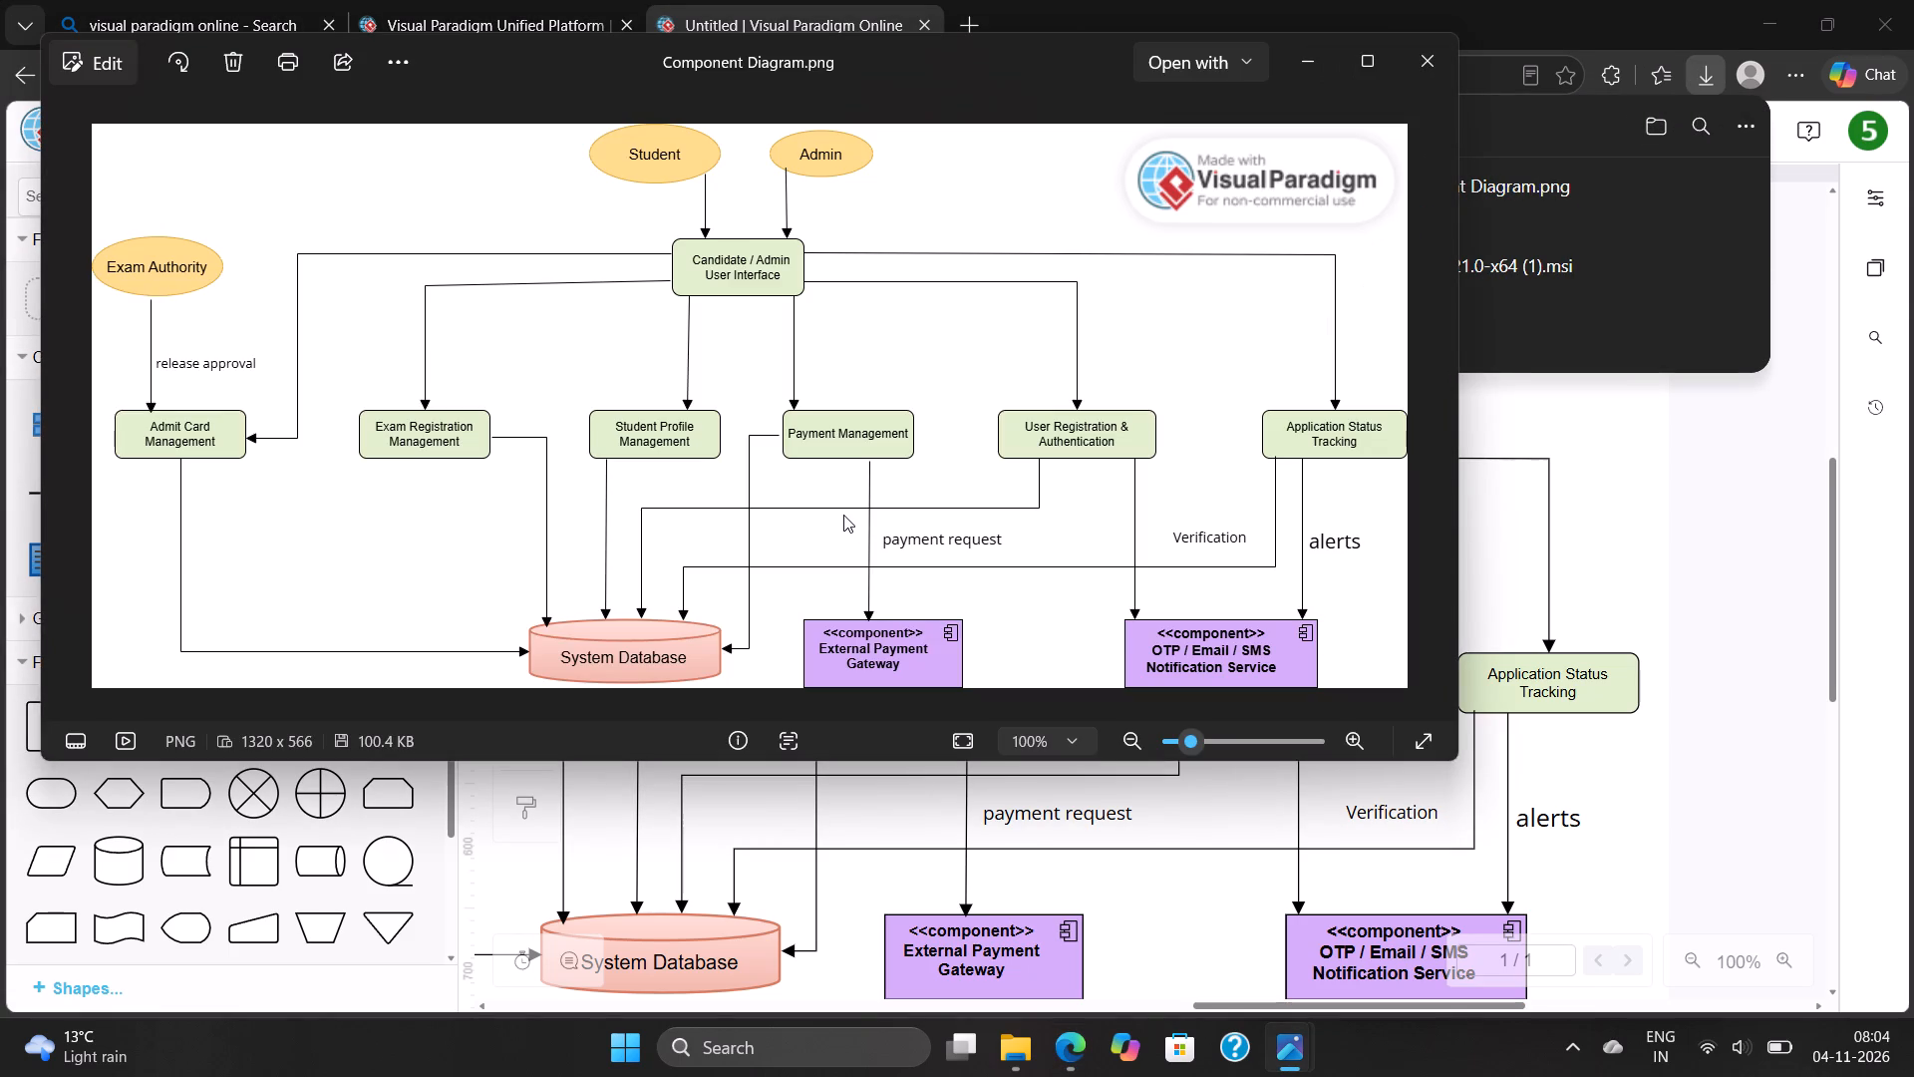
click(1133, 364)
click(1417, 67)
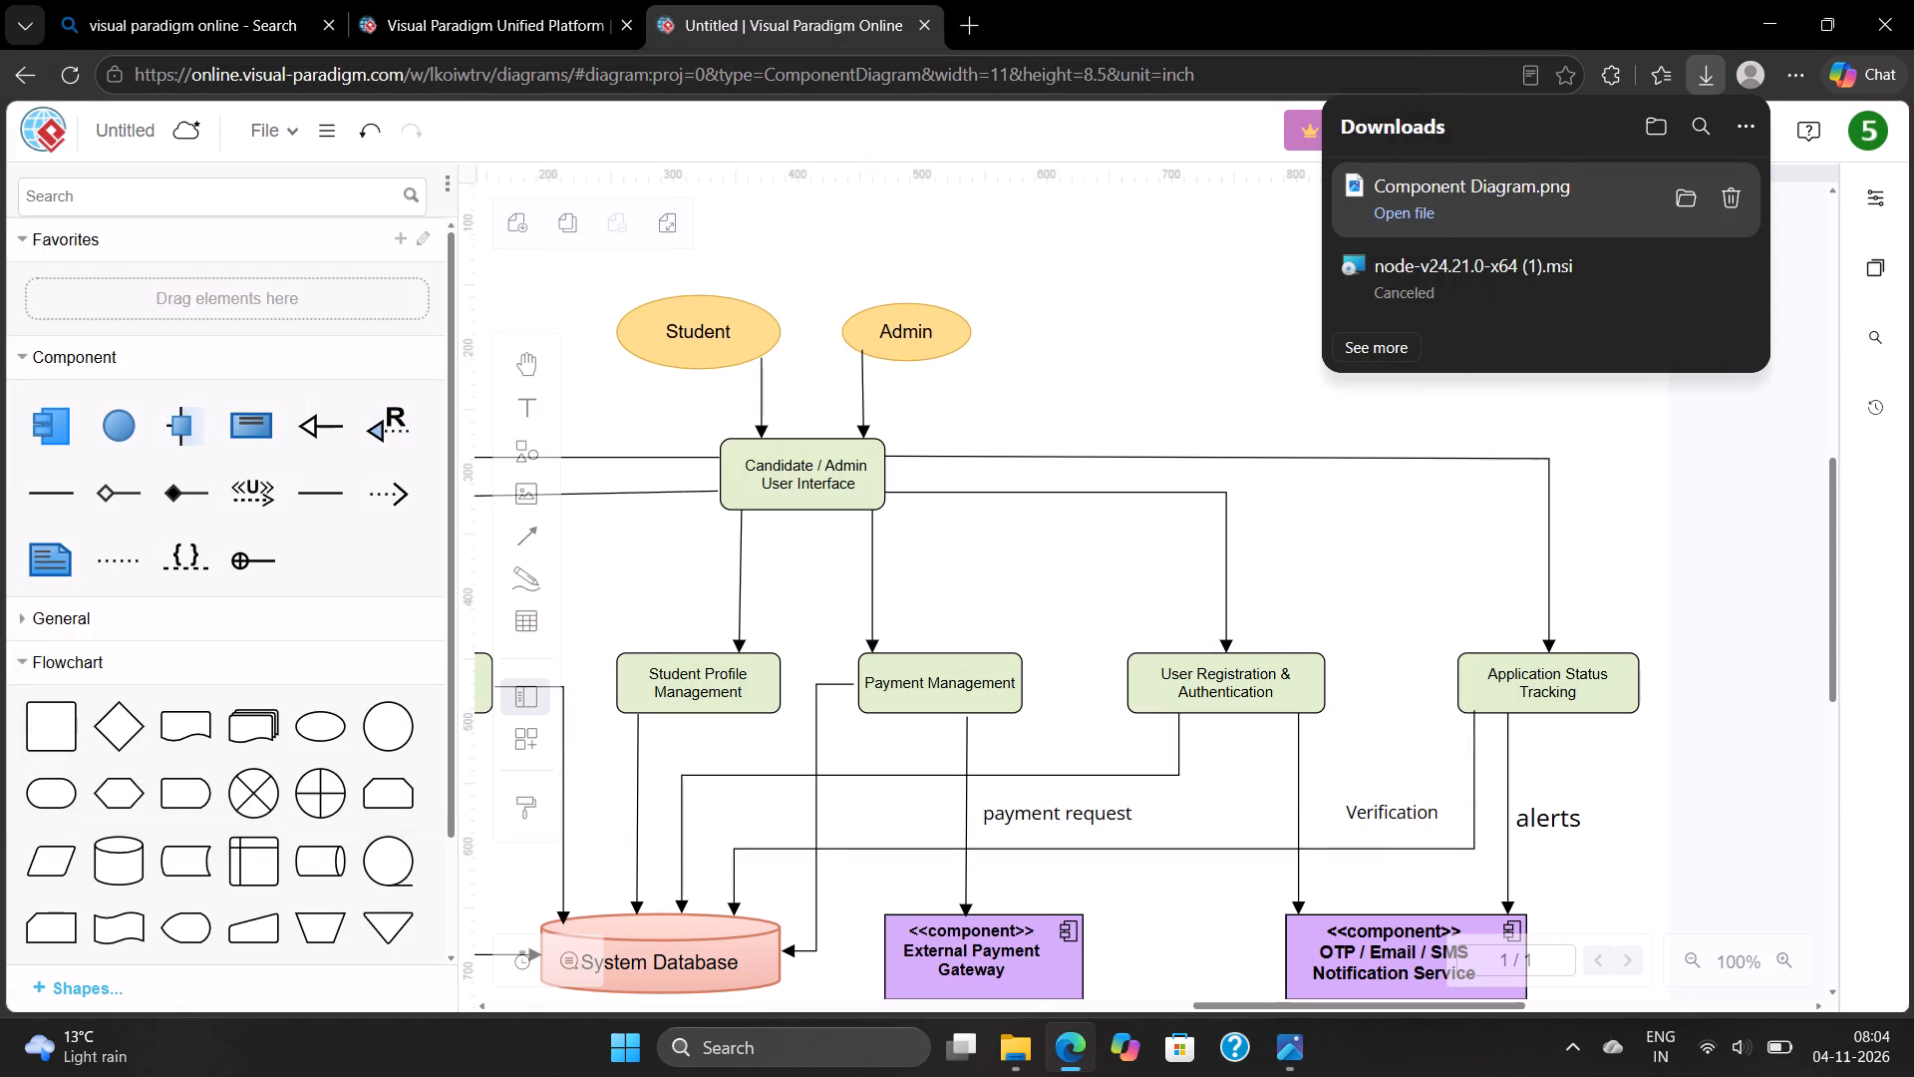
click(1276, 221)
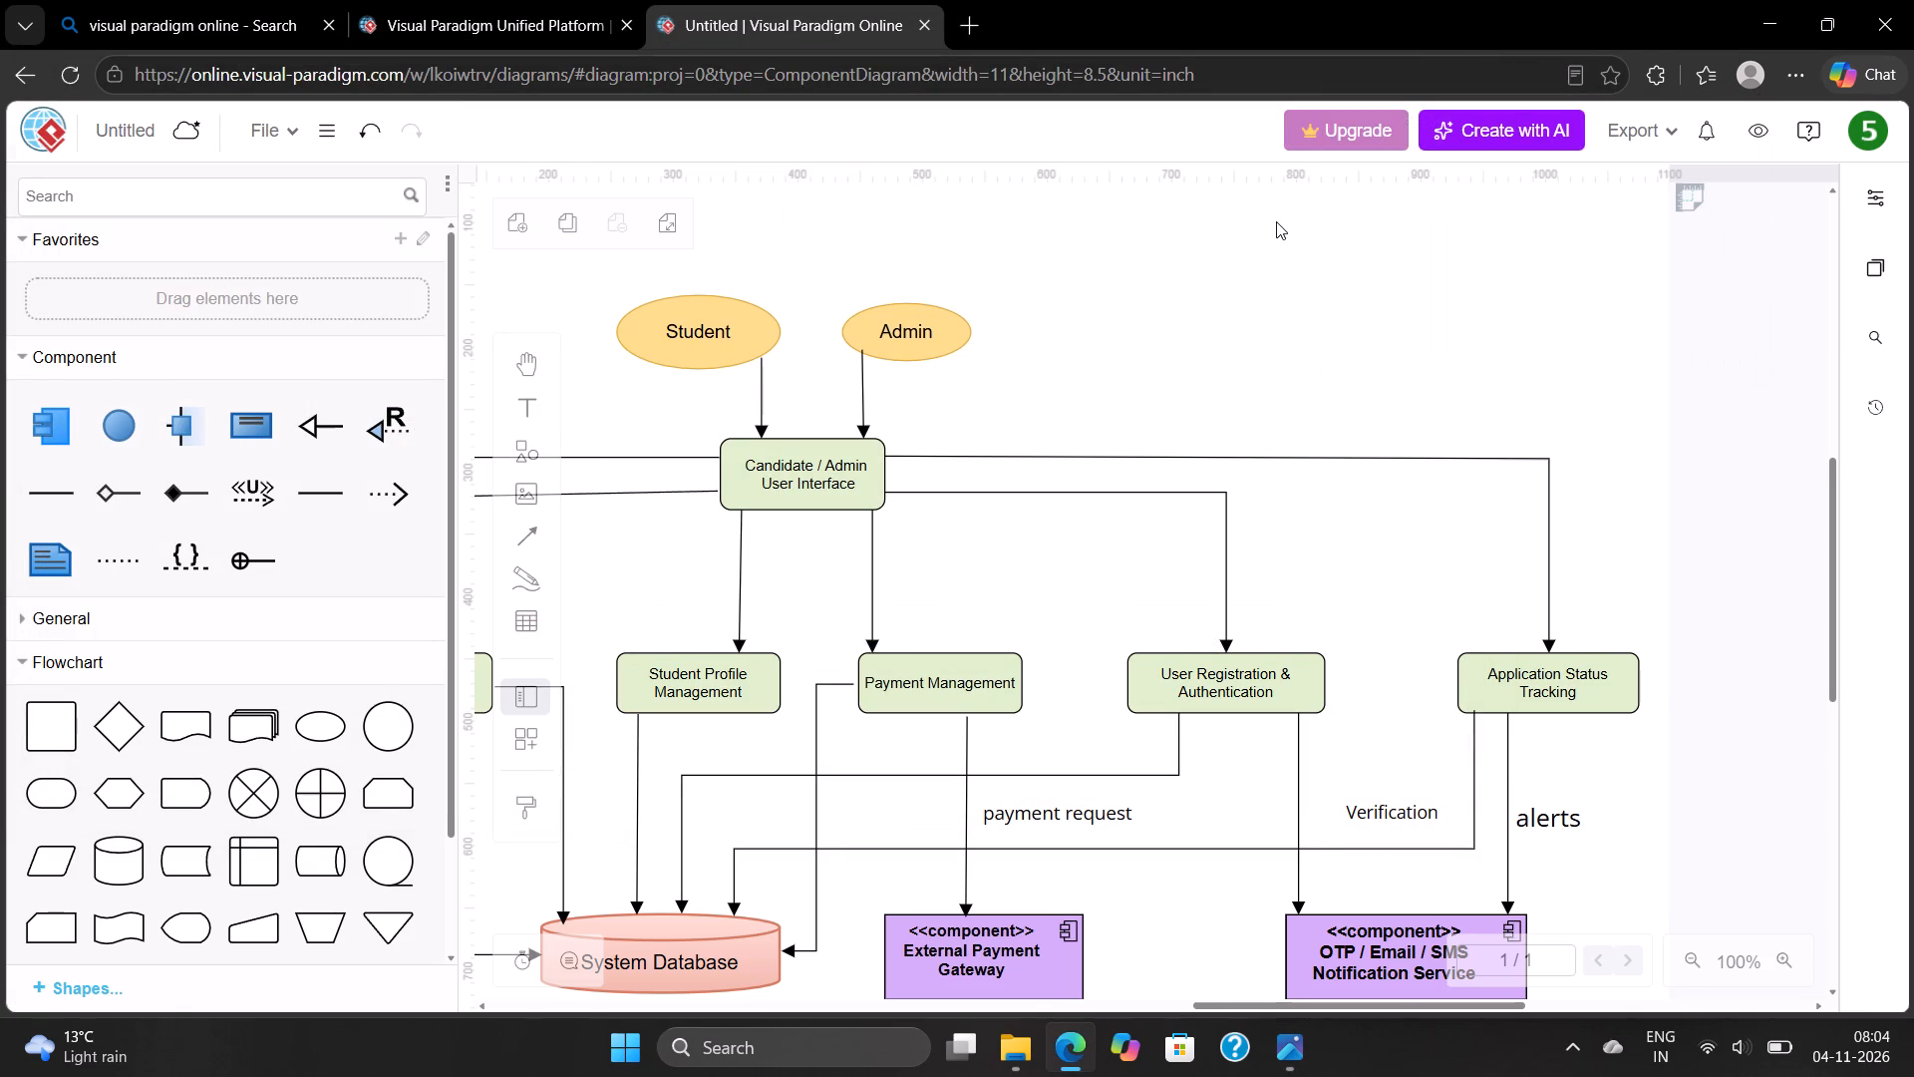
scroll(1276, 221, right, 3)
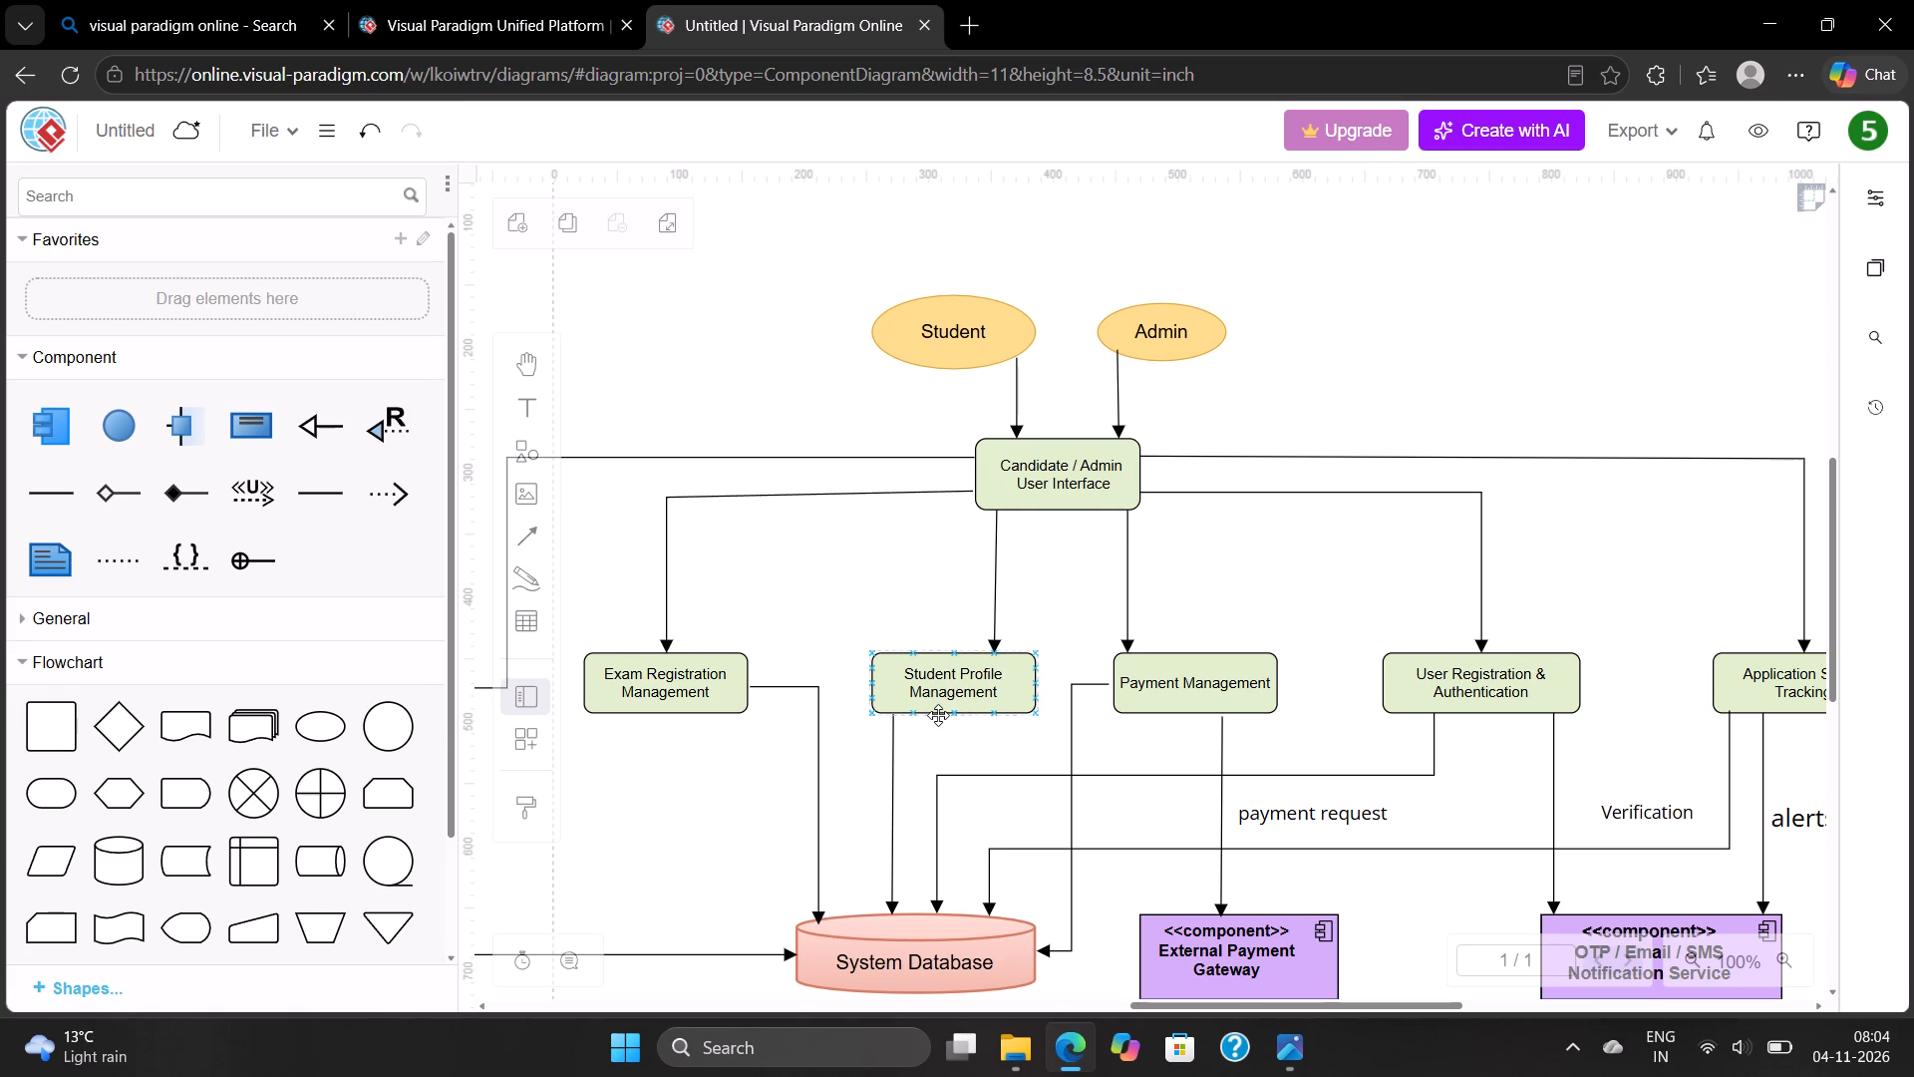
Delete the reference image "component" from the Downloads folder in File Explorer.
click(1016, 1042)
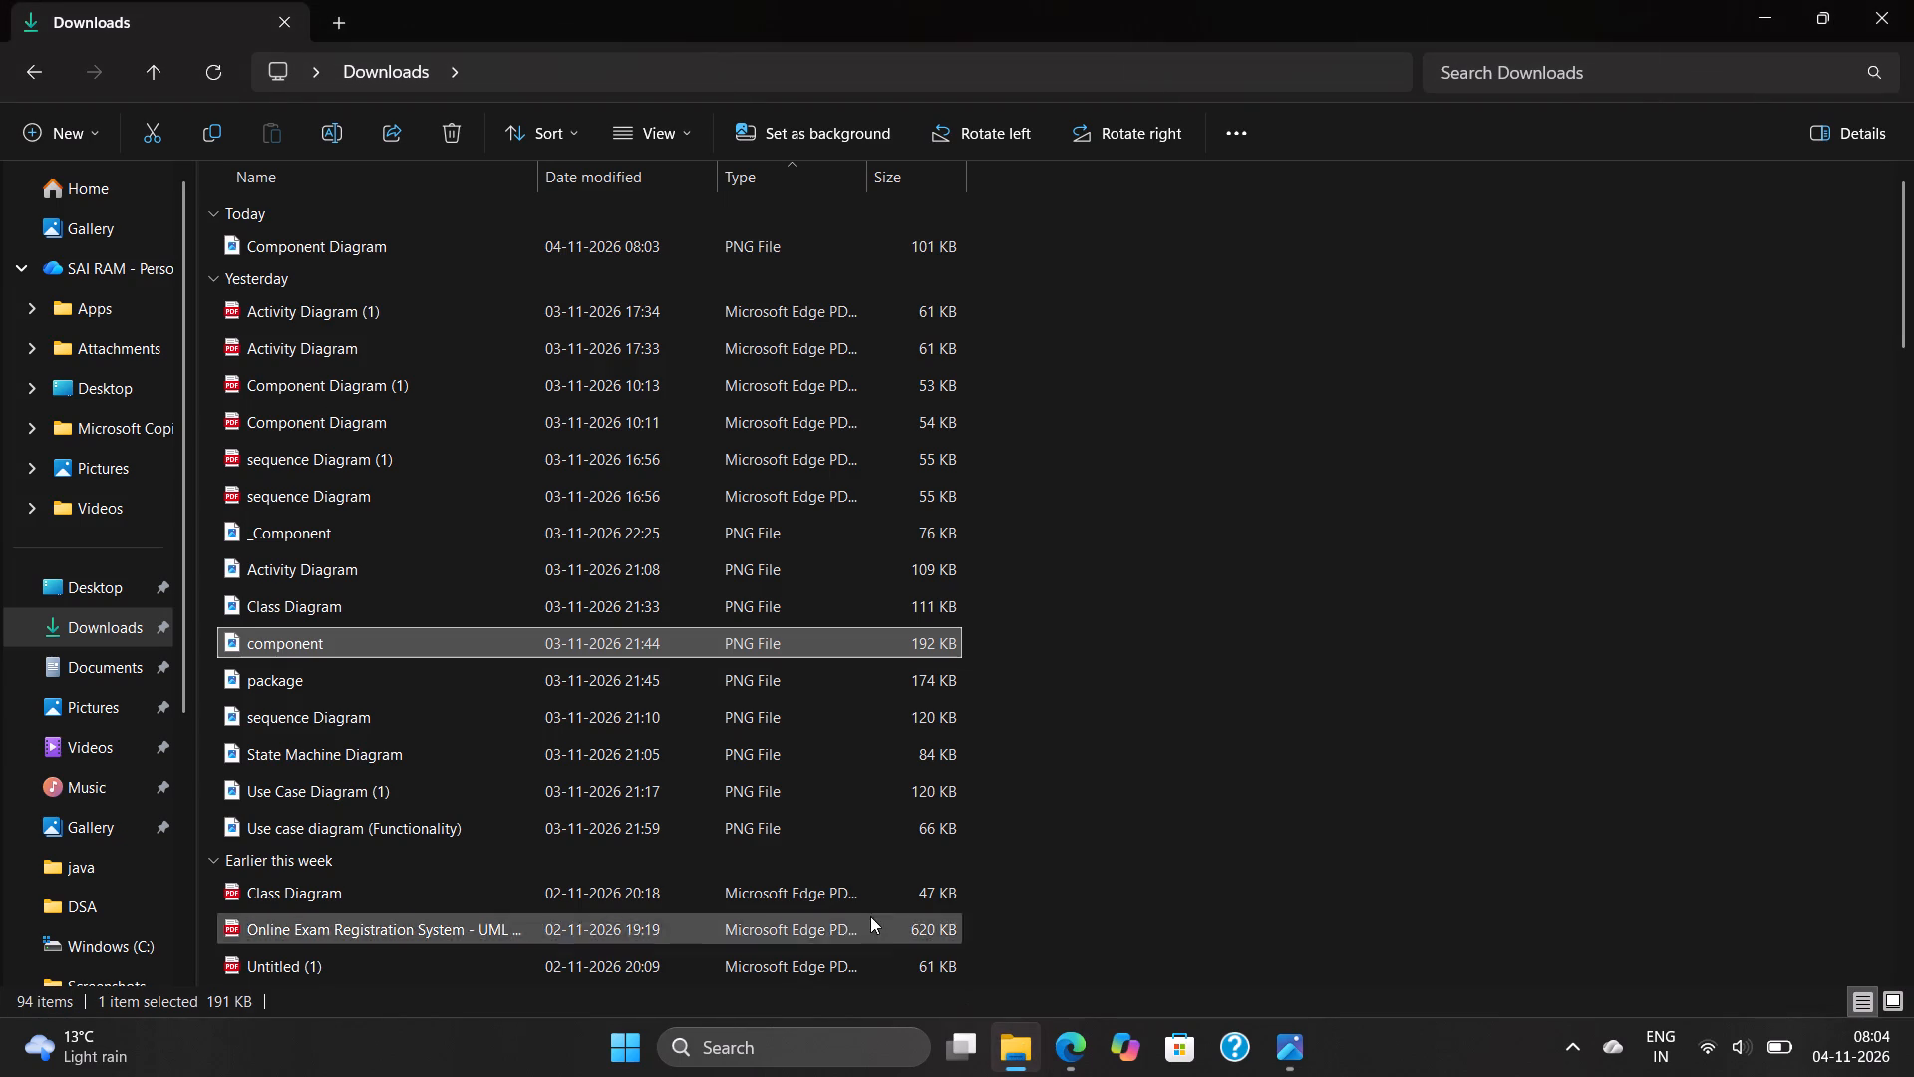
right_click(608, 647)
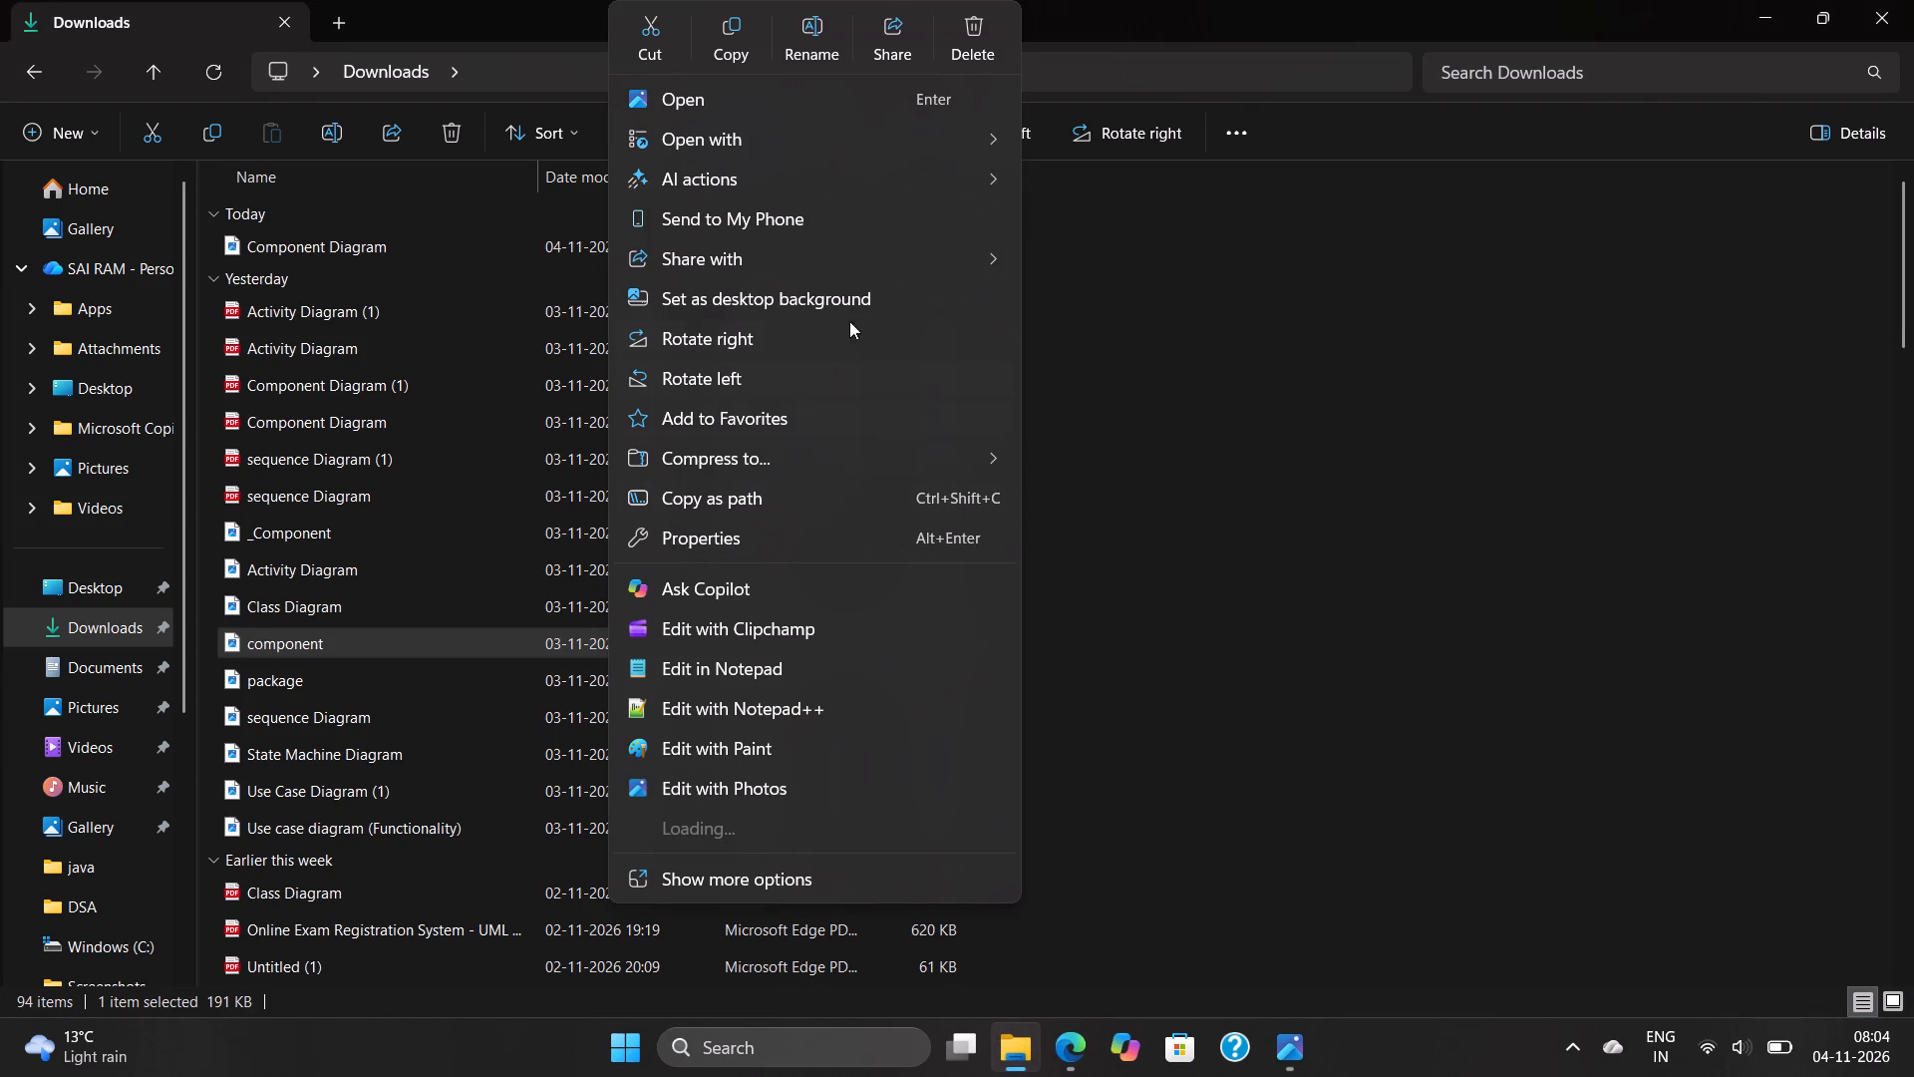
click(962, 30)
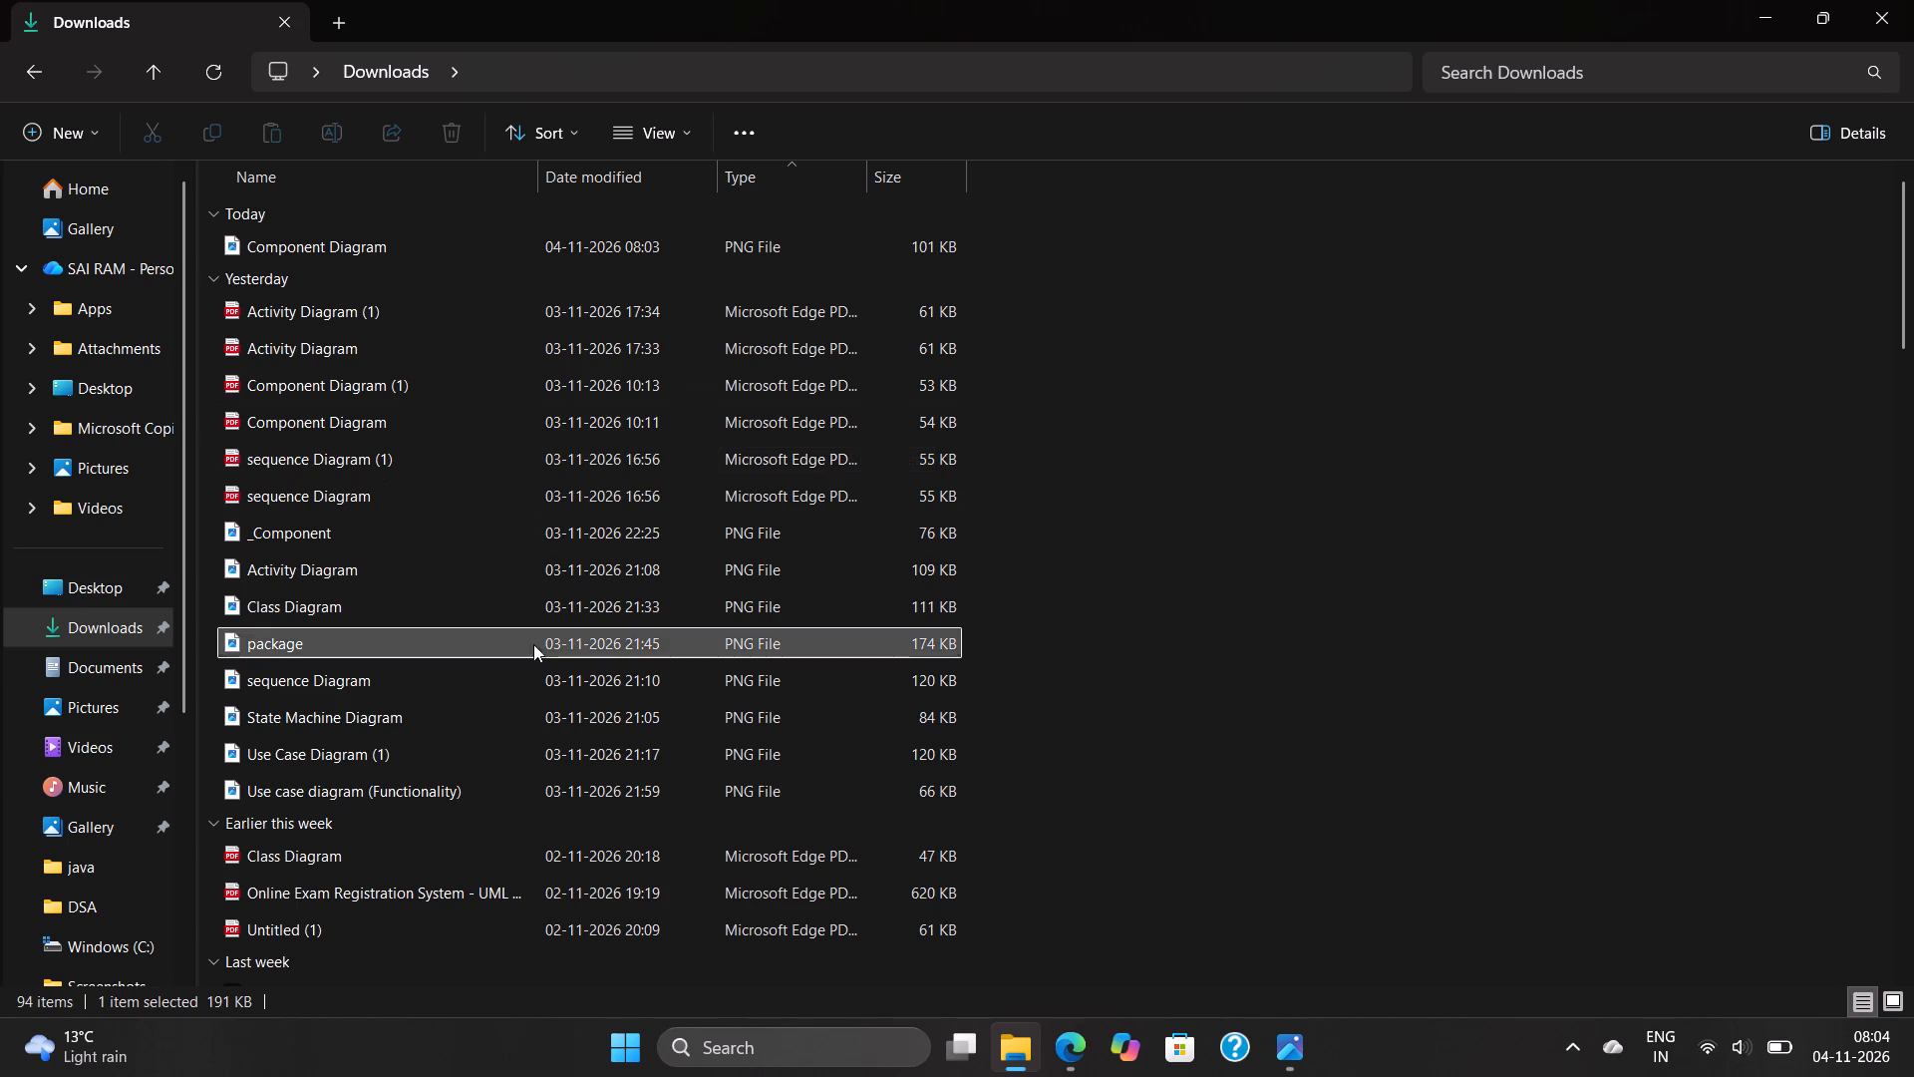
View the "_Component" and "package" PNG images in Downloads one after the other to check which diagram each contains.
double_click(395, 540)
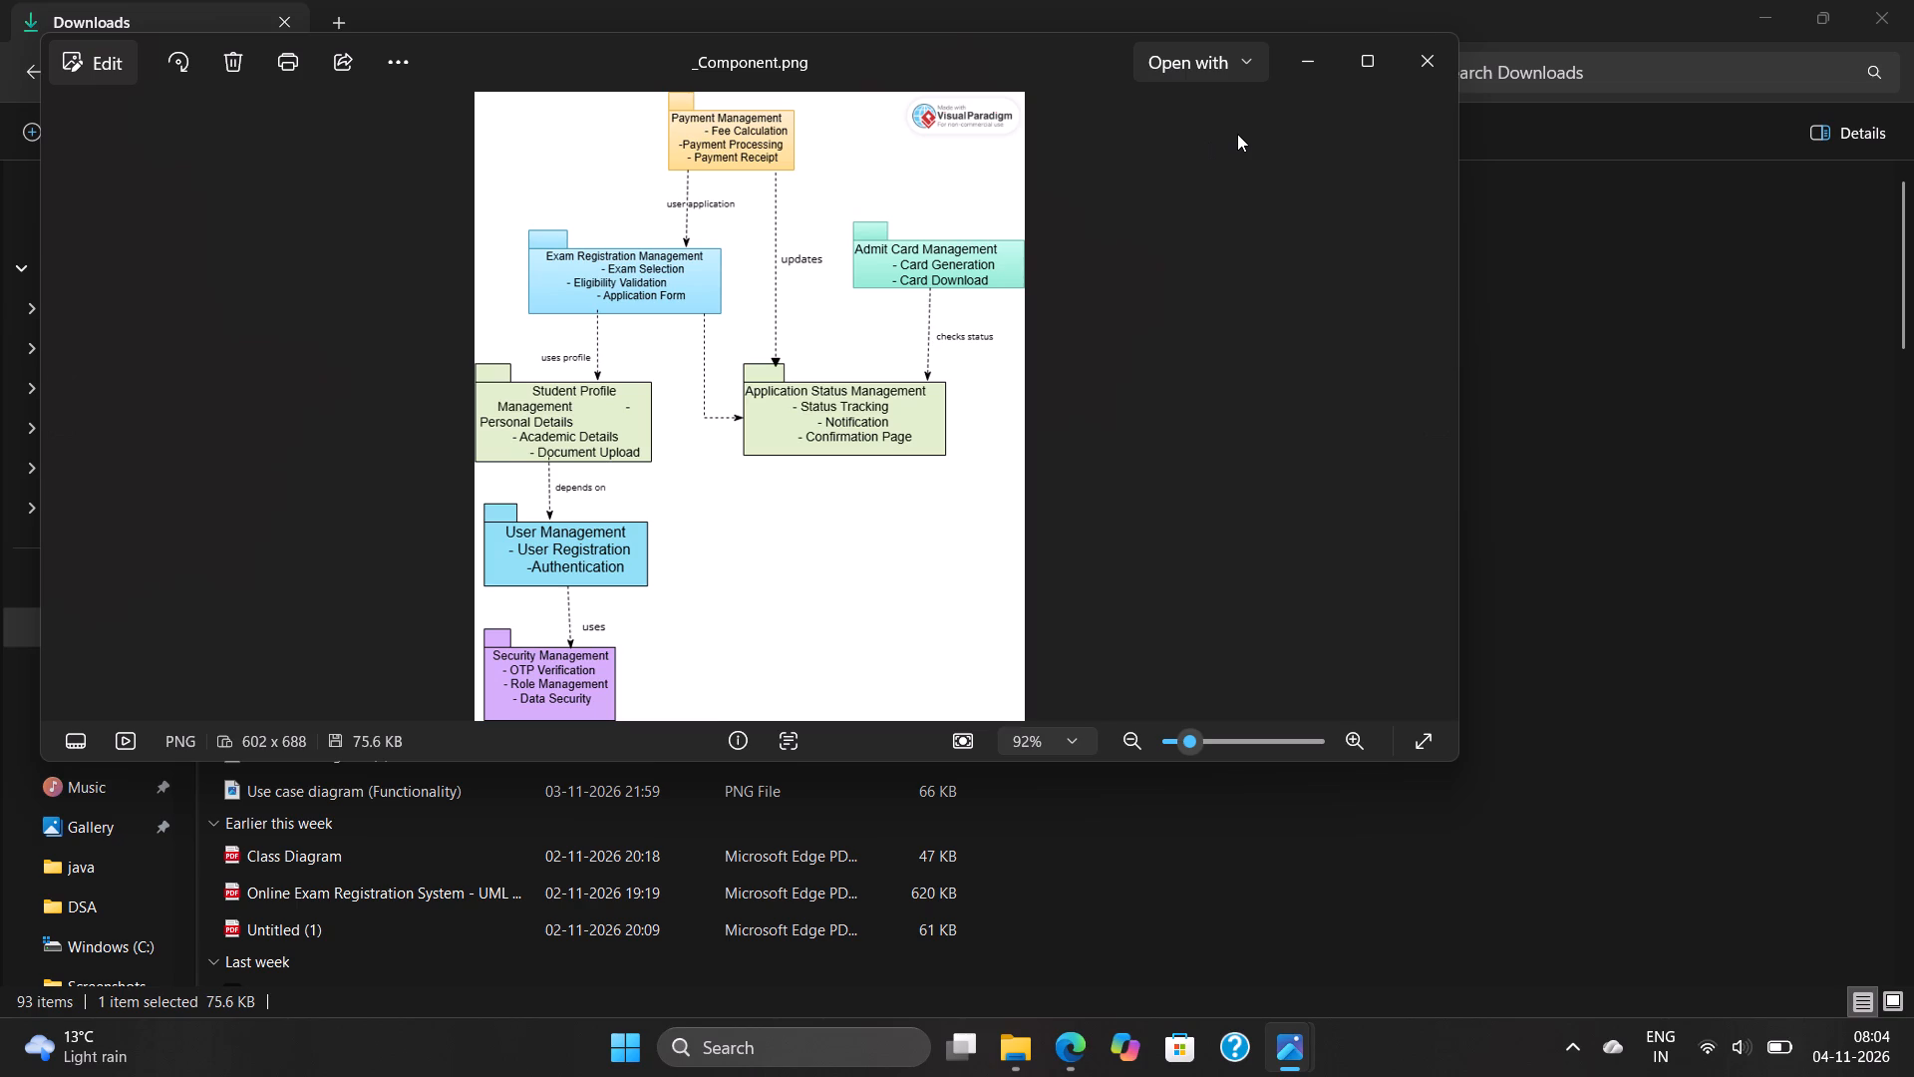
click(1420, 76)
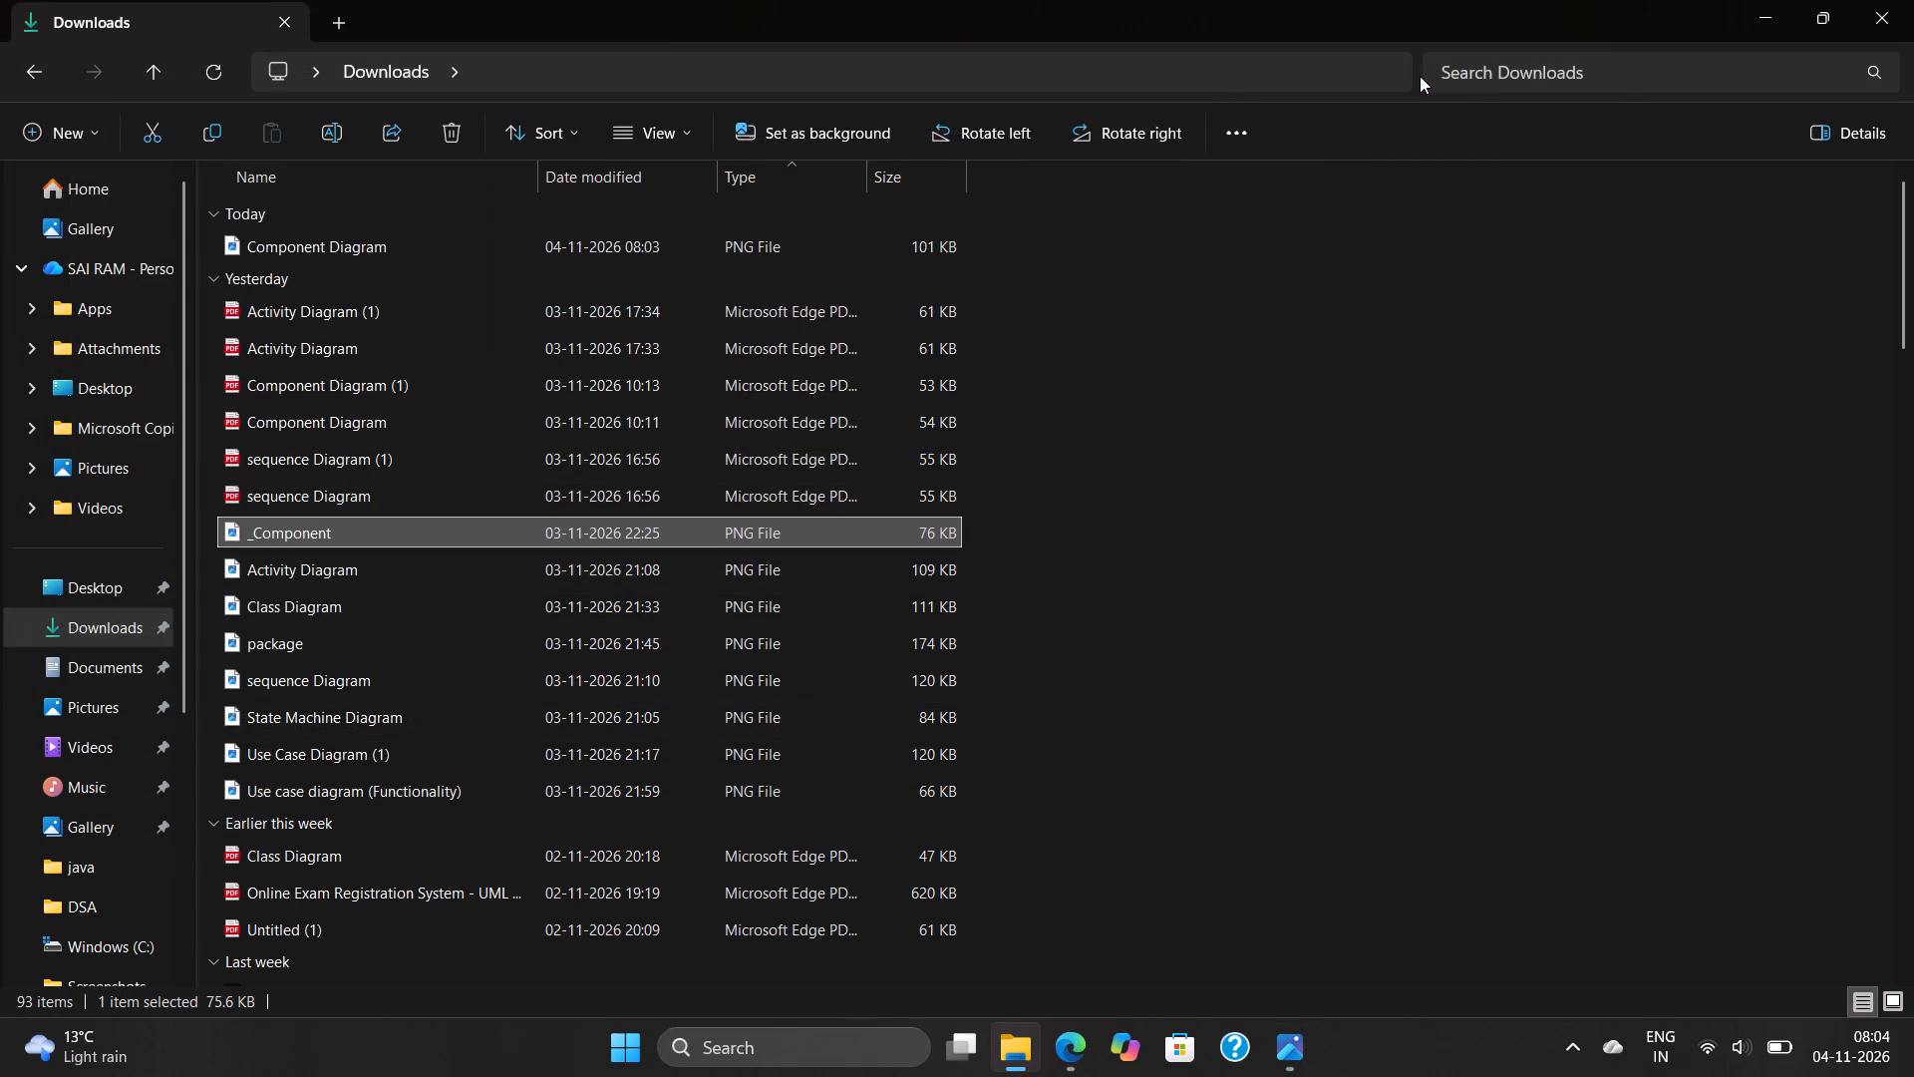
double_click(658, 627)
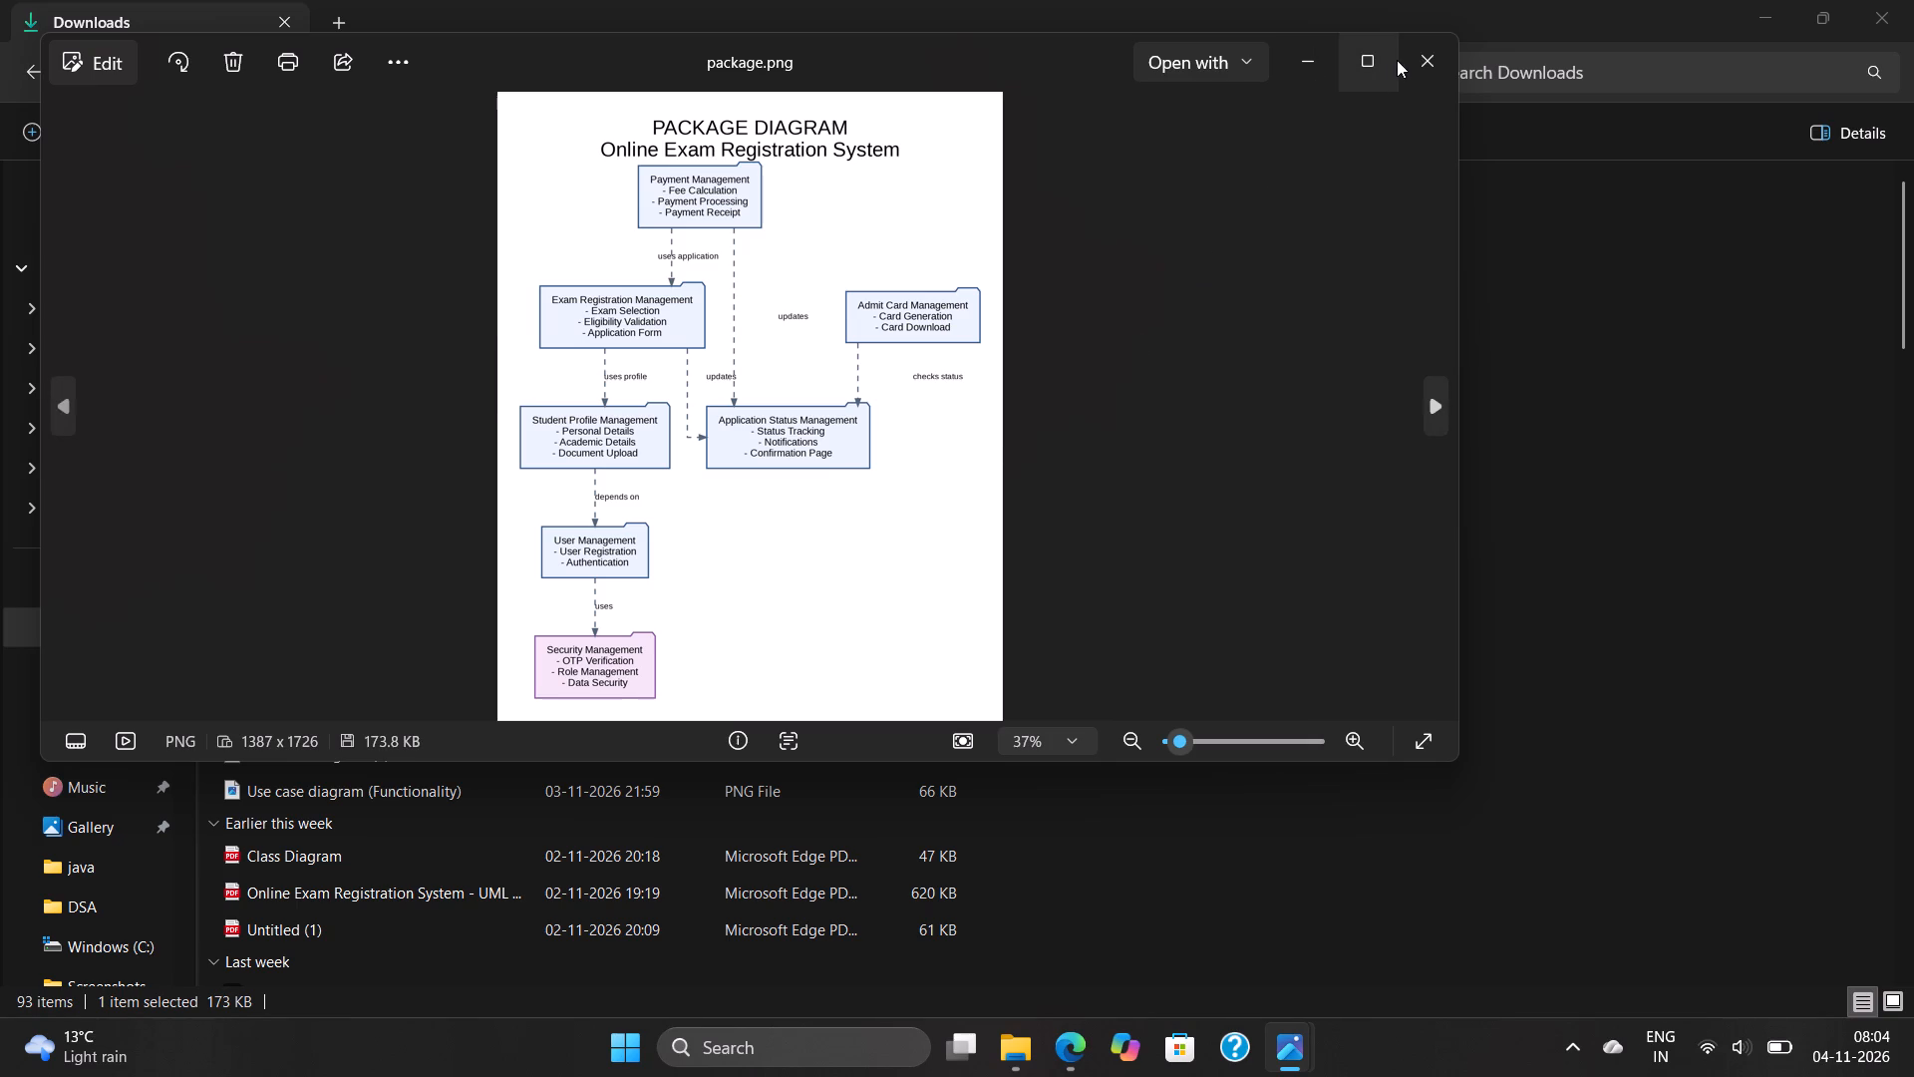
click(1428, 59)
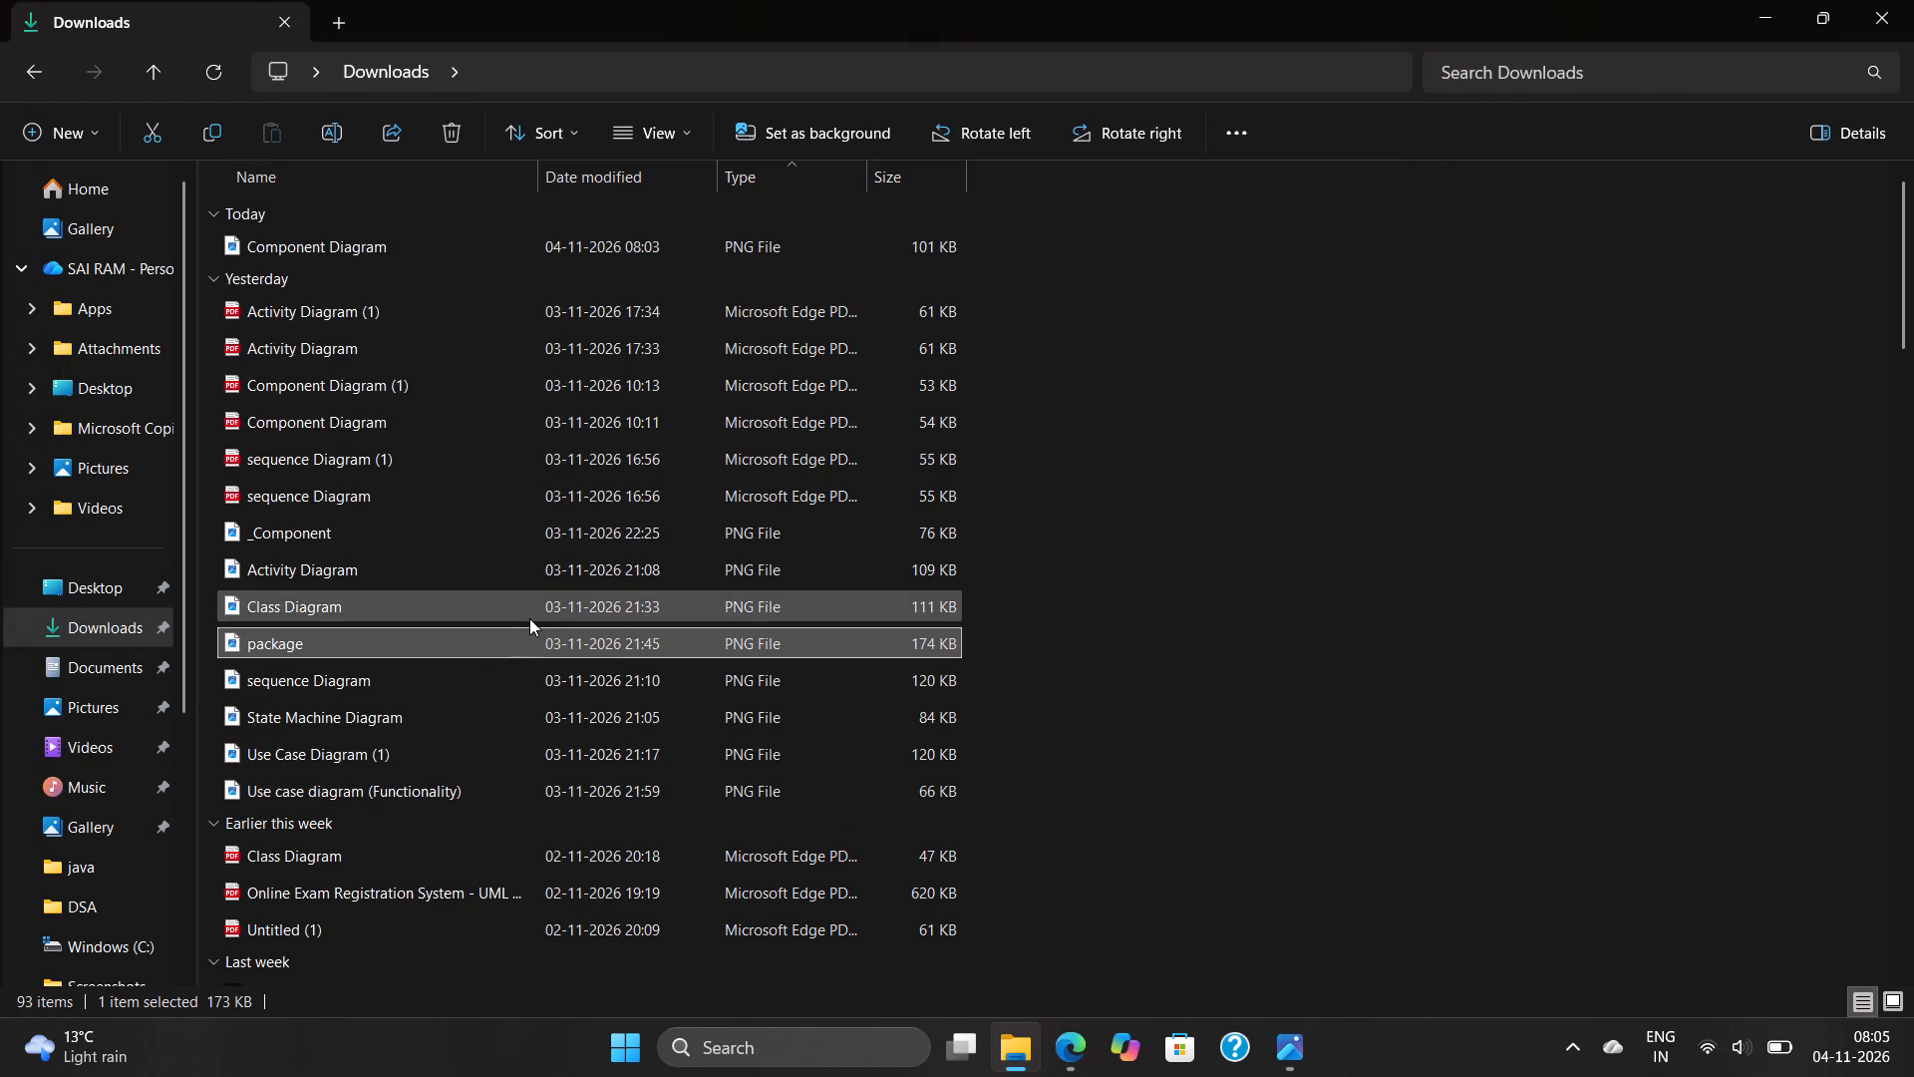
Delete the "package" PNG image from the Downloads folder.
right_click(520, 634)
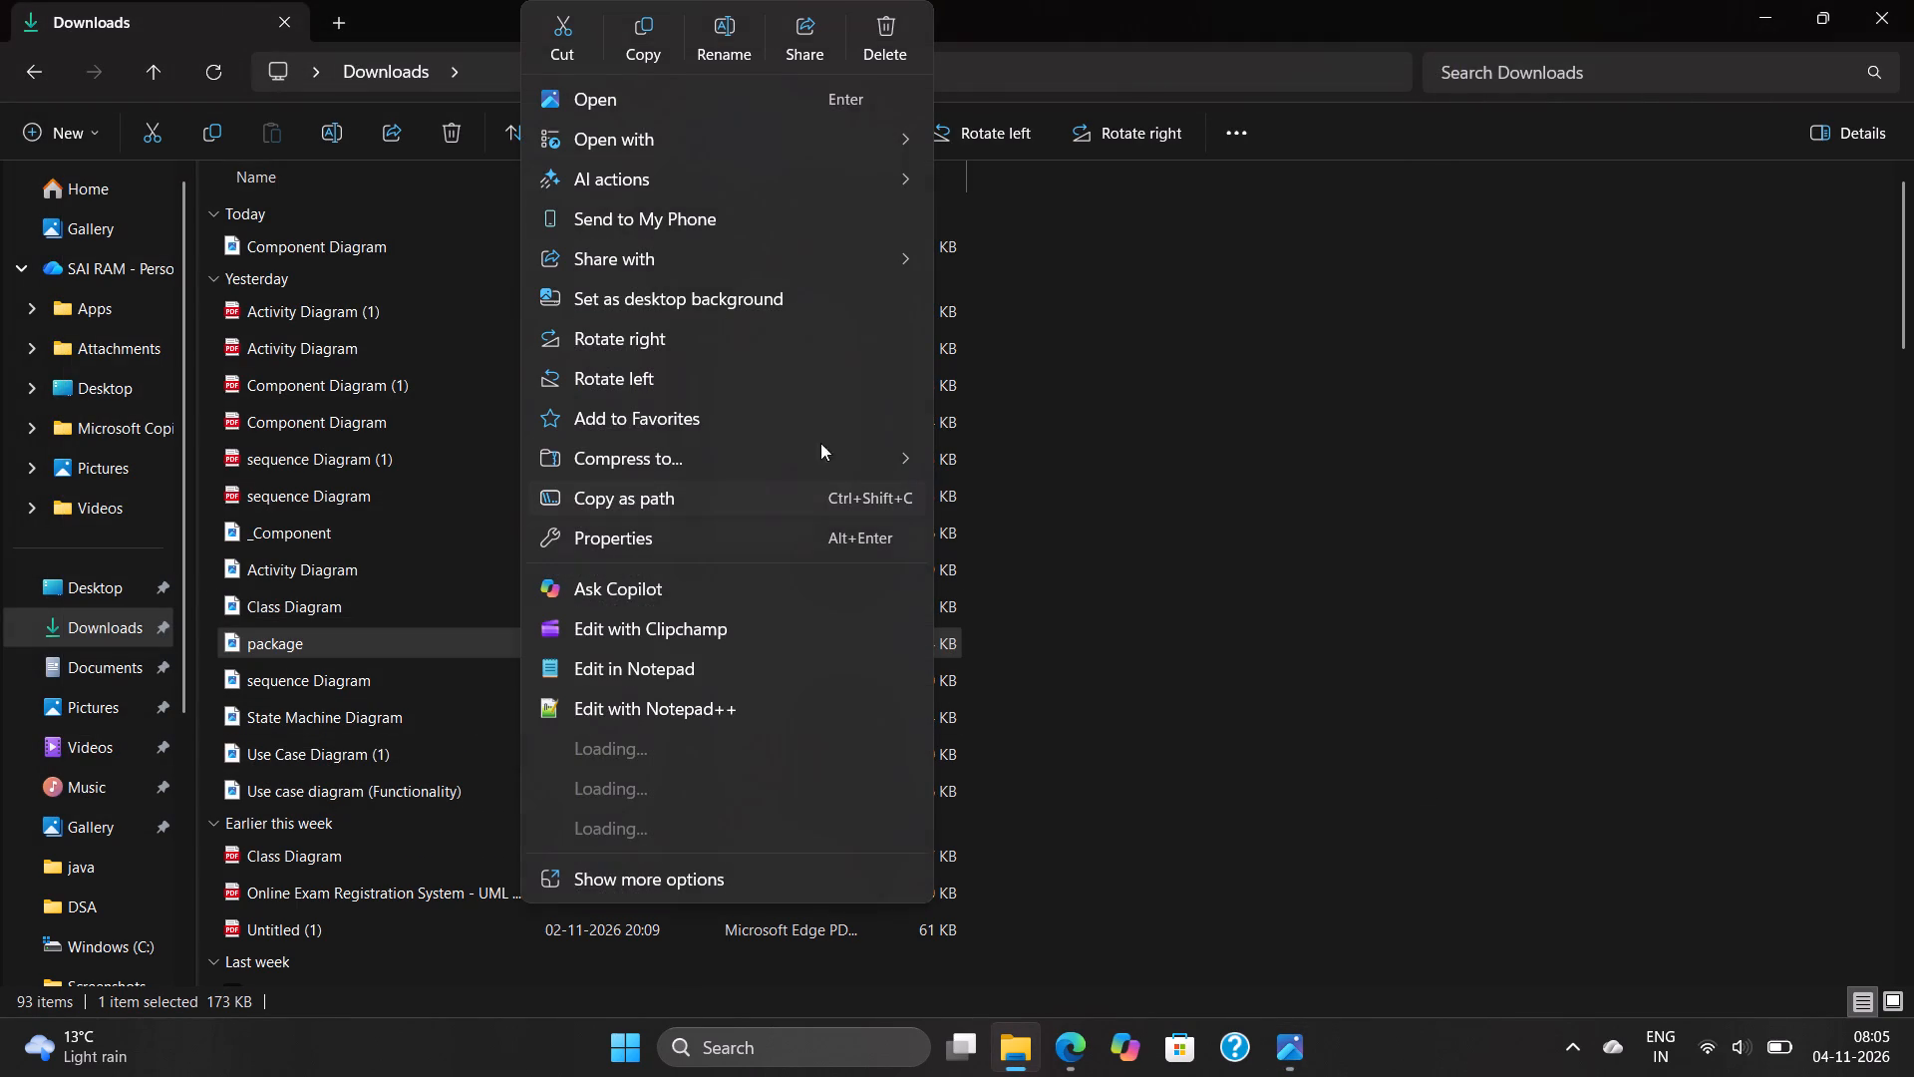
click(868, 22)
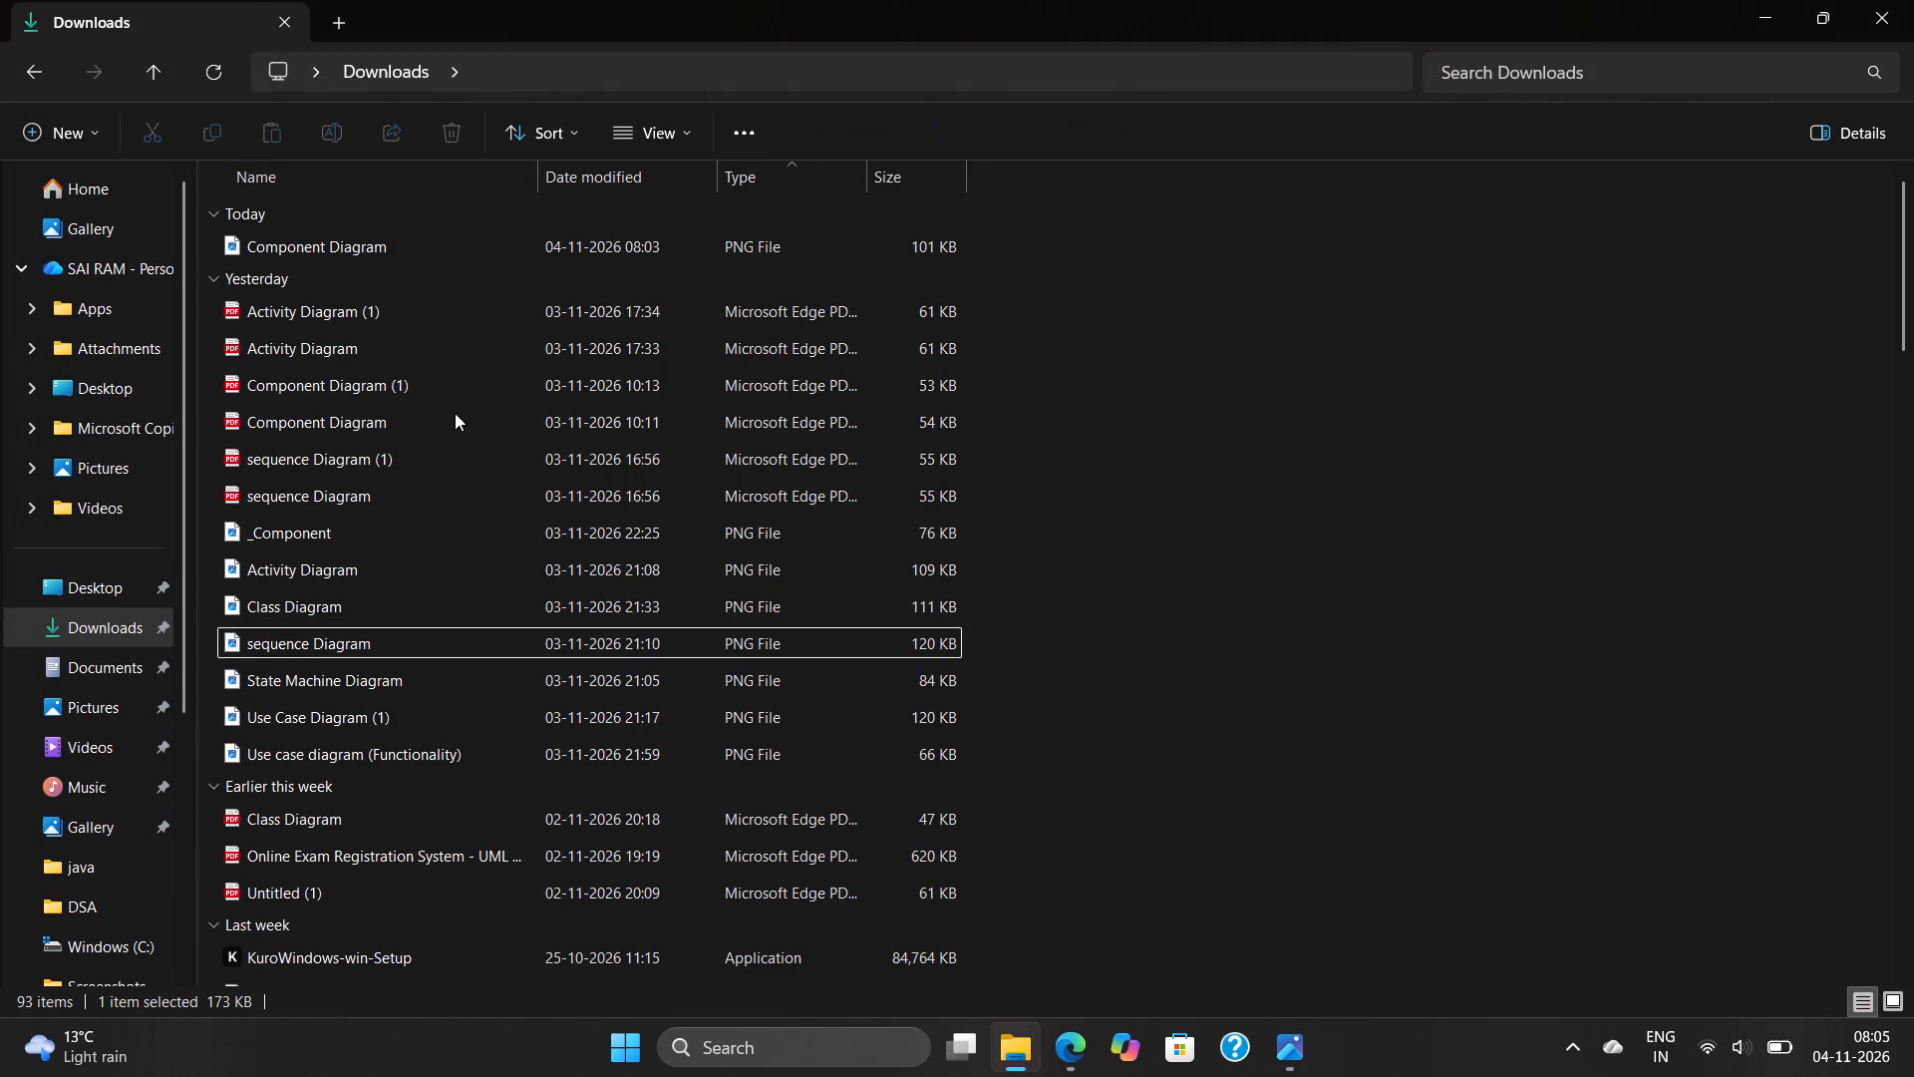
Rename the "_Component" PNG image in Downloads as "Package Diagram".
right_click(355, 530)
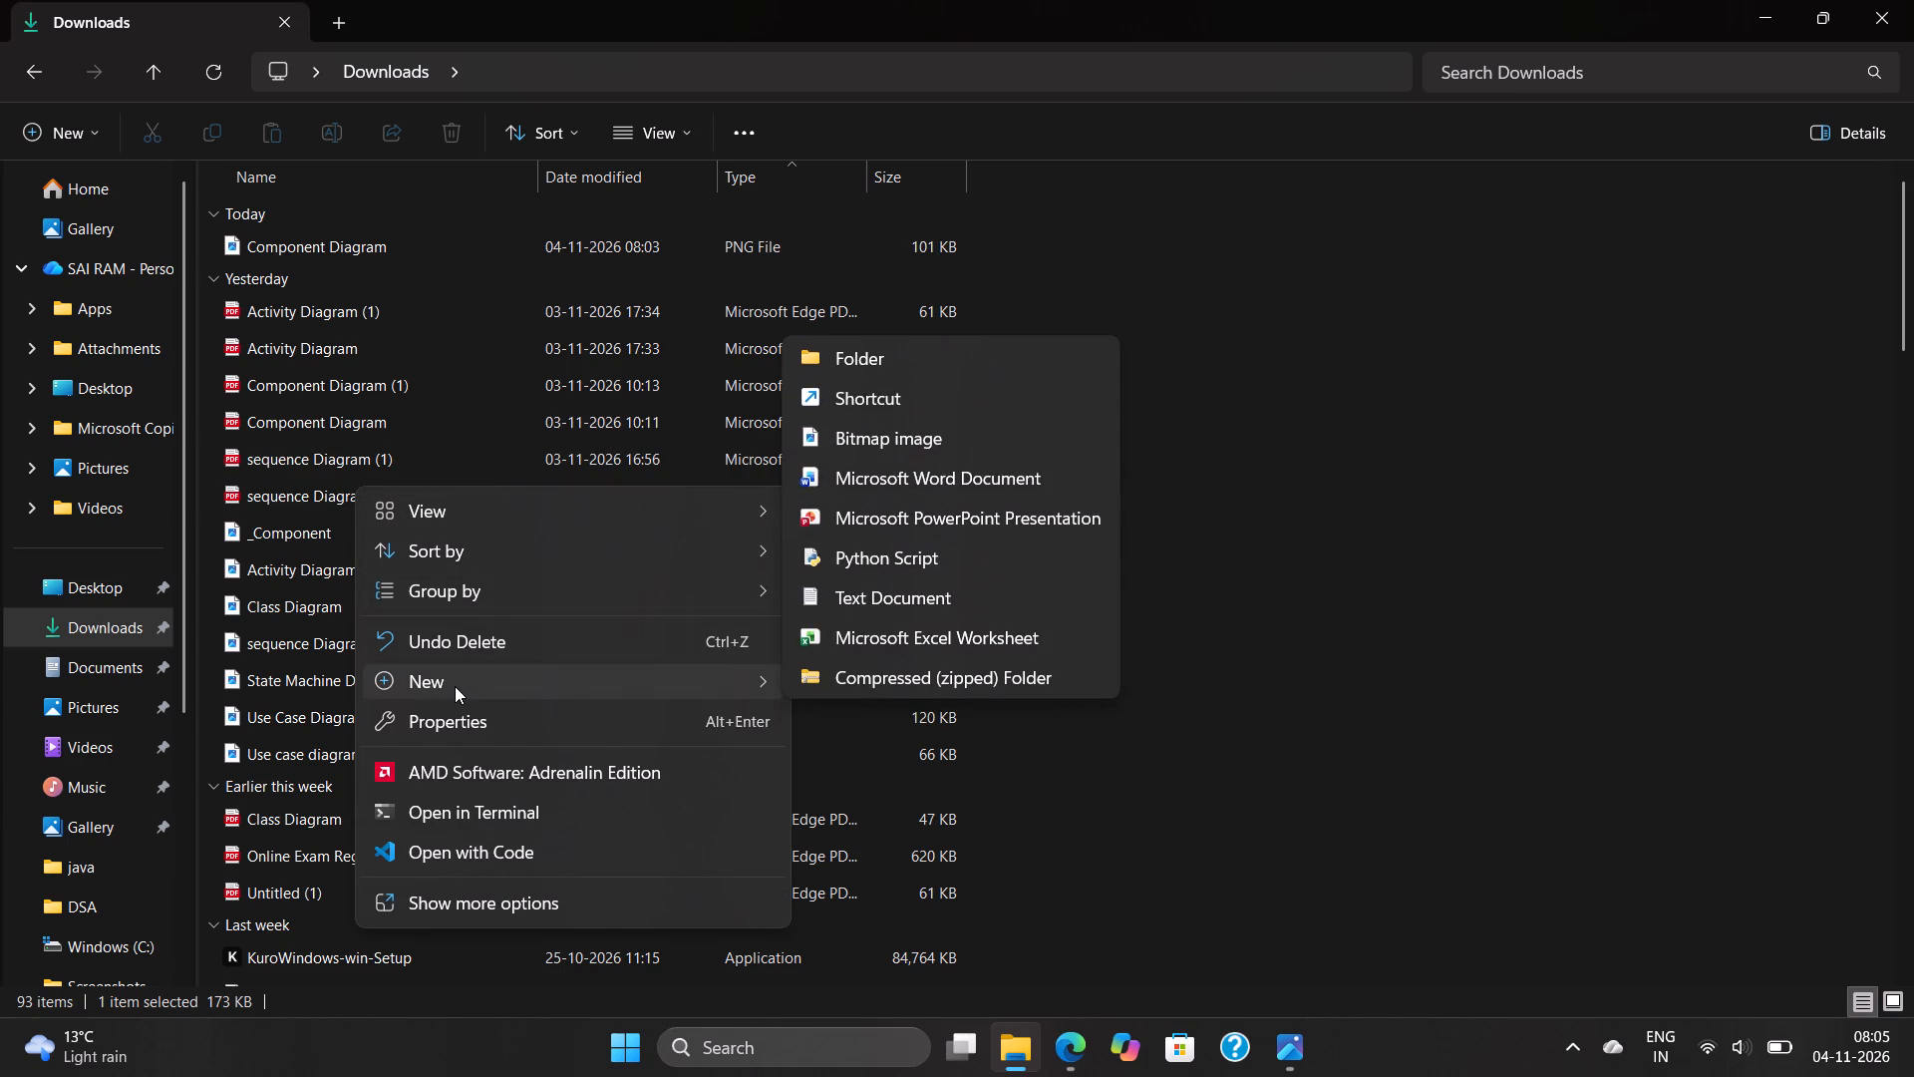
click(1550, 440)
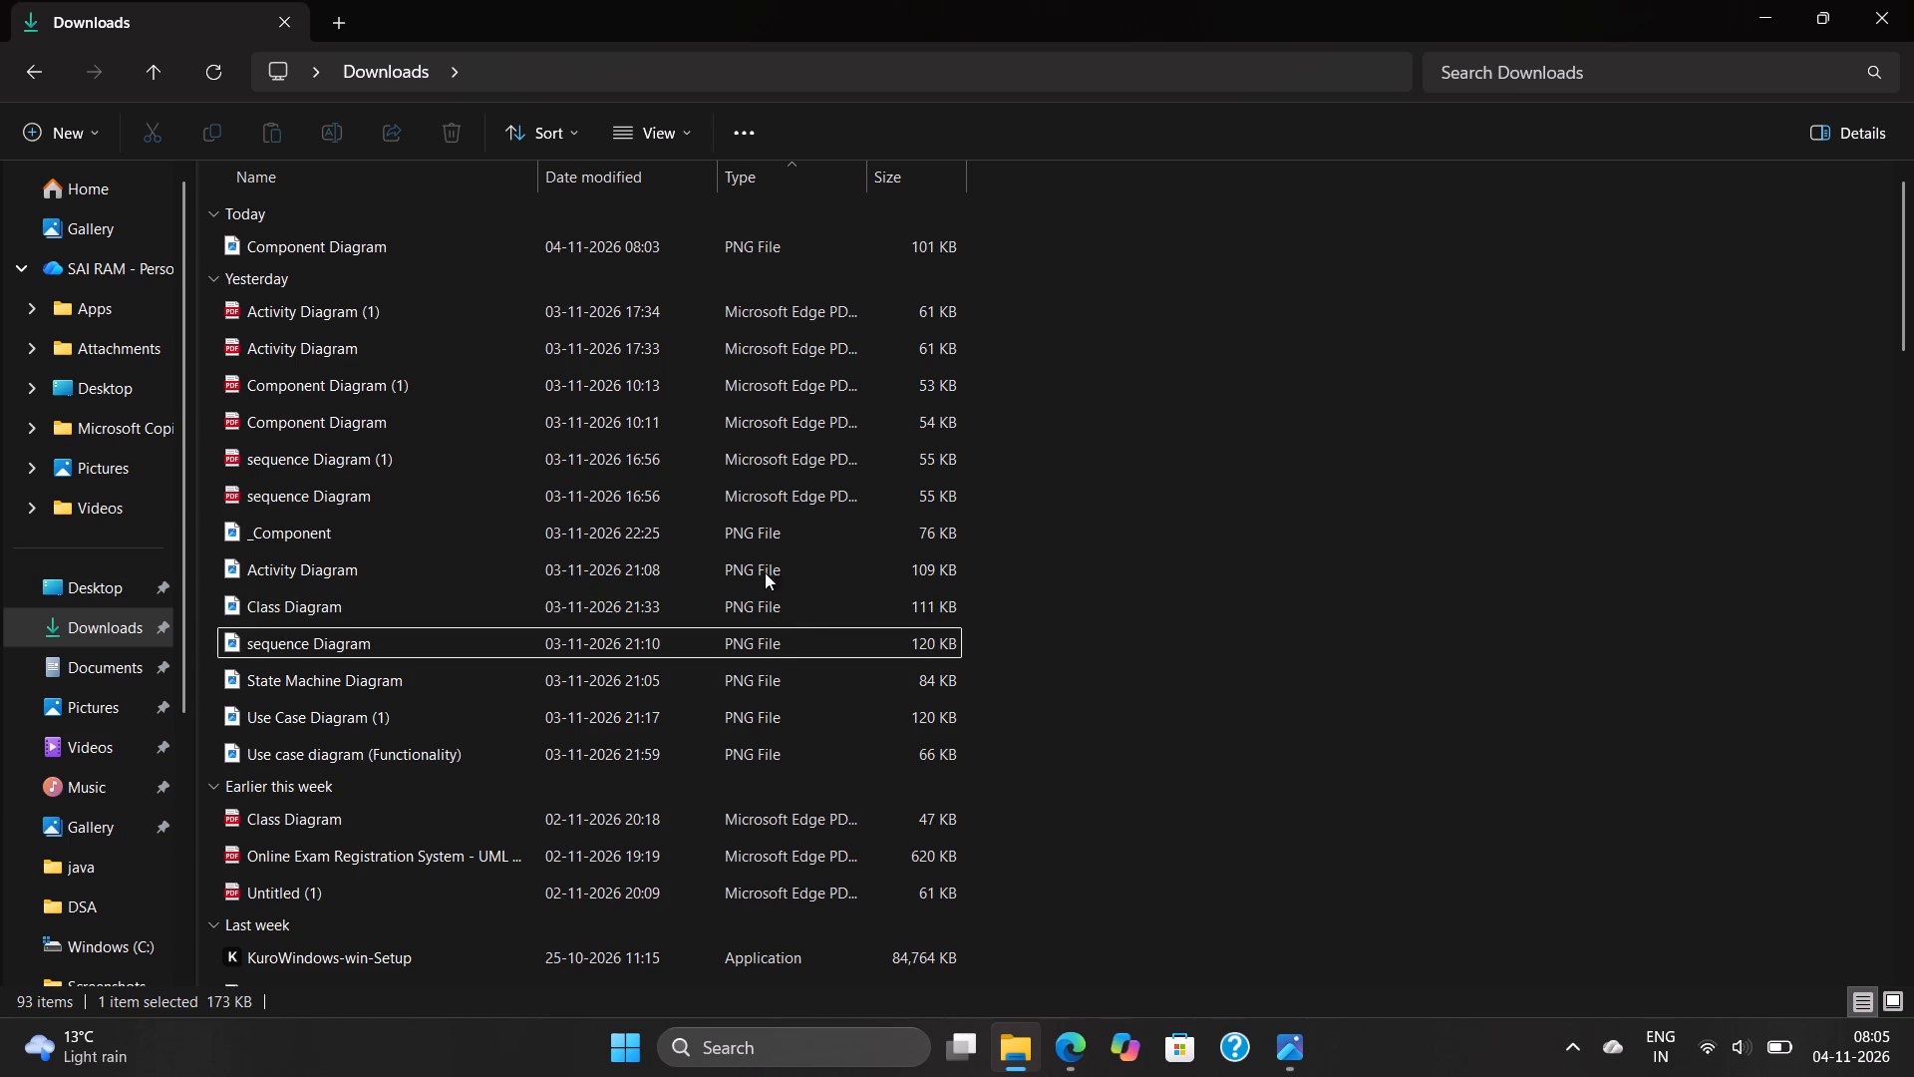
right_click(754, 530)
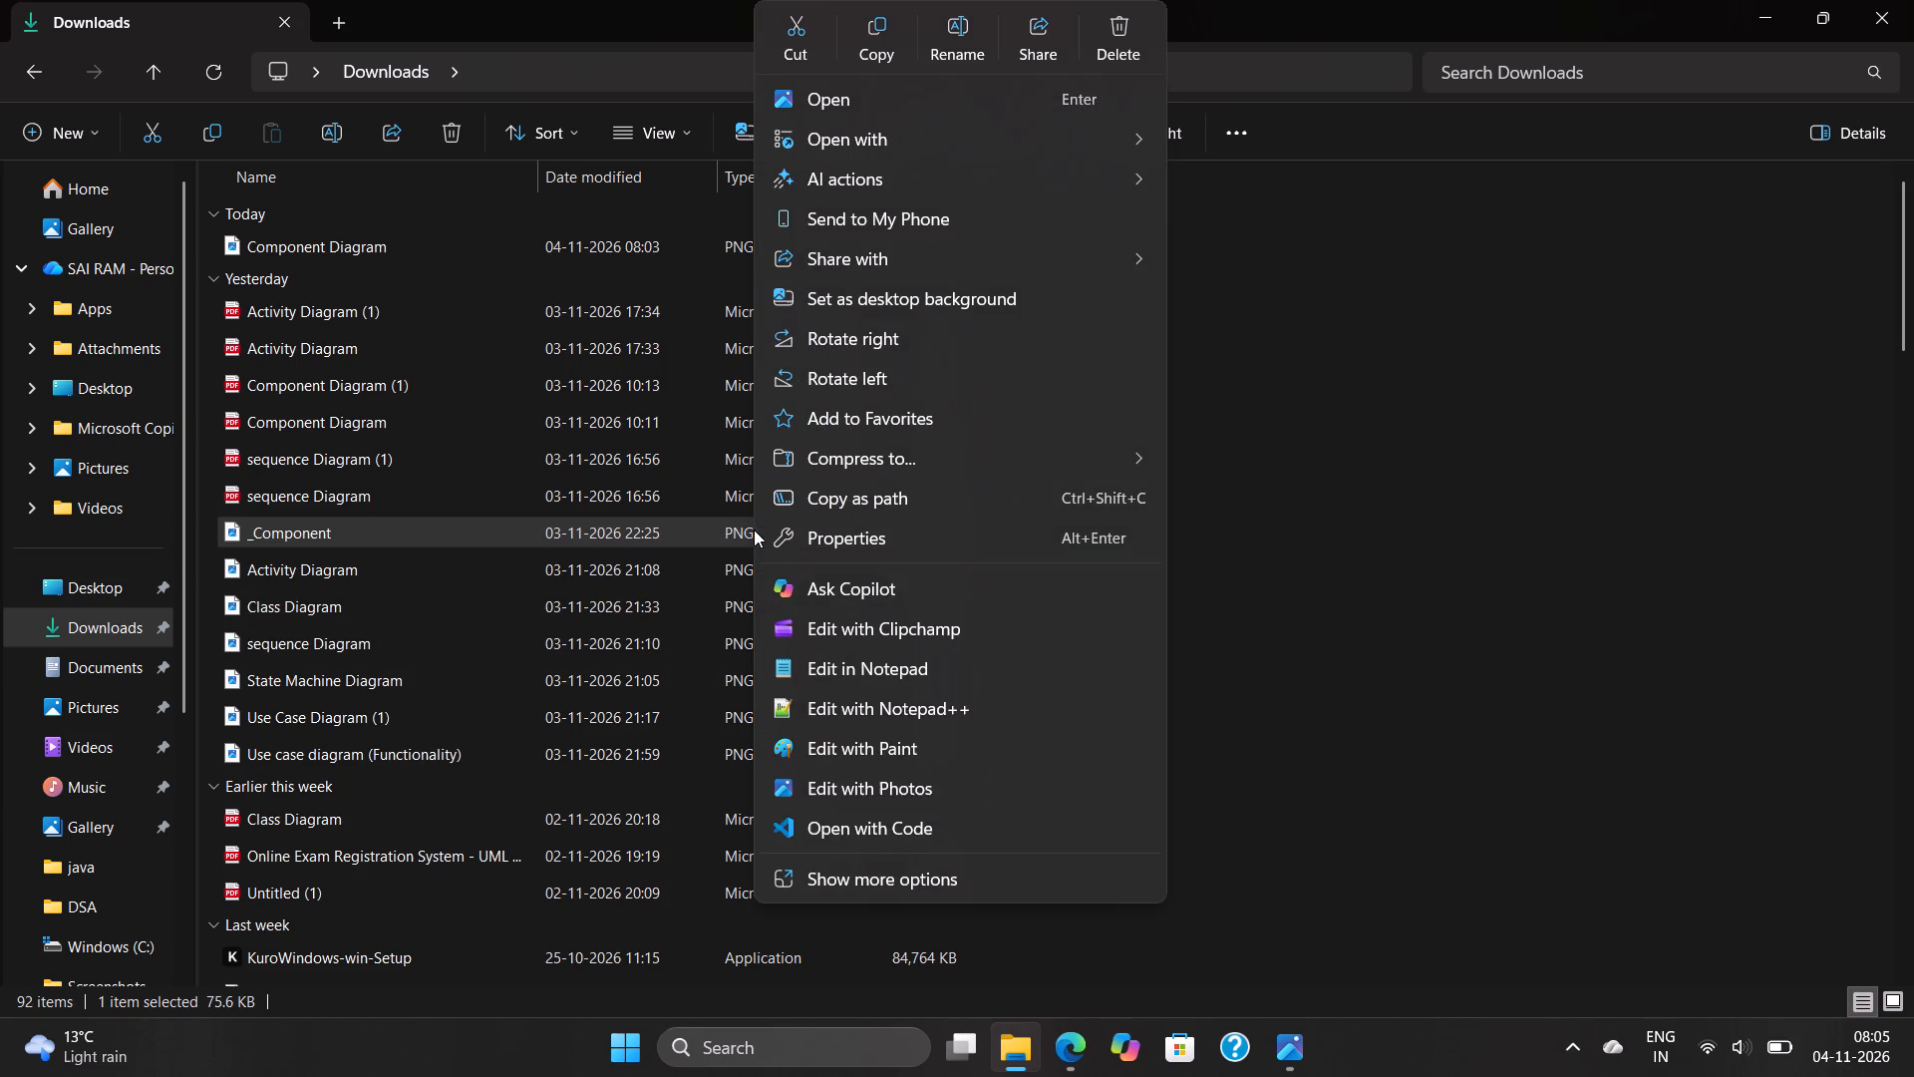
click(944, 34)
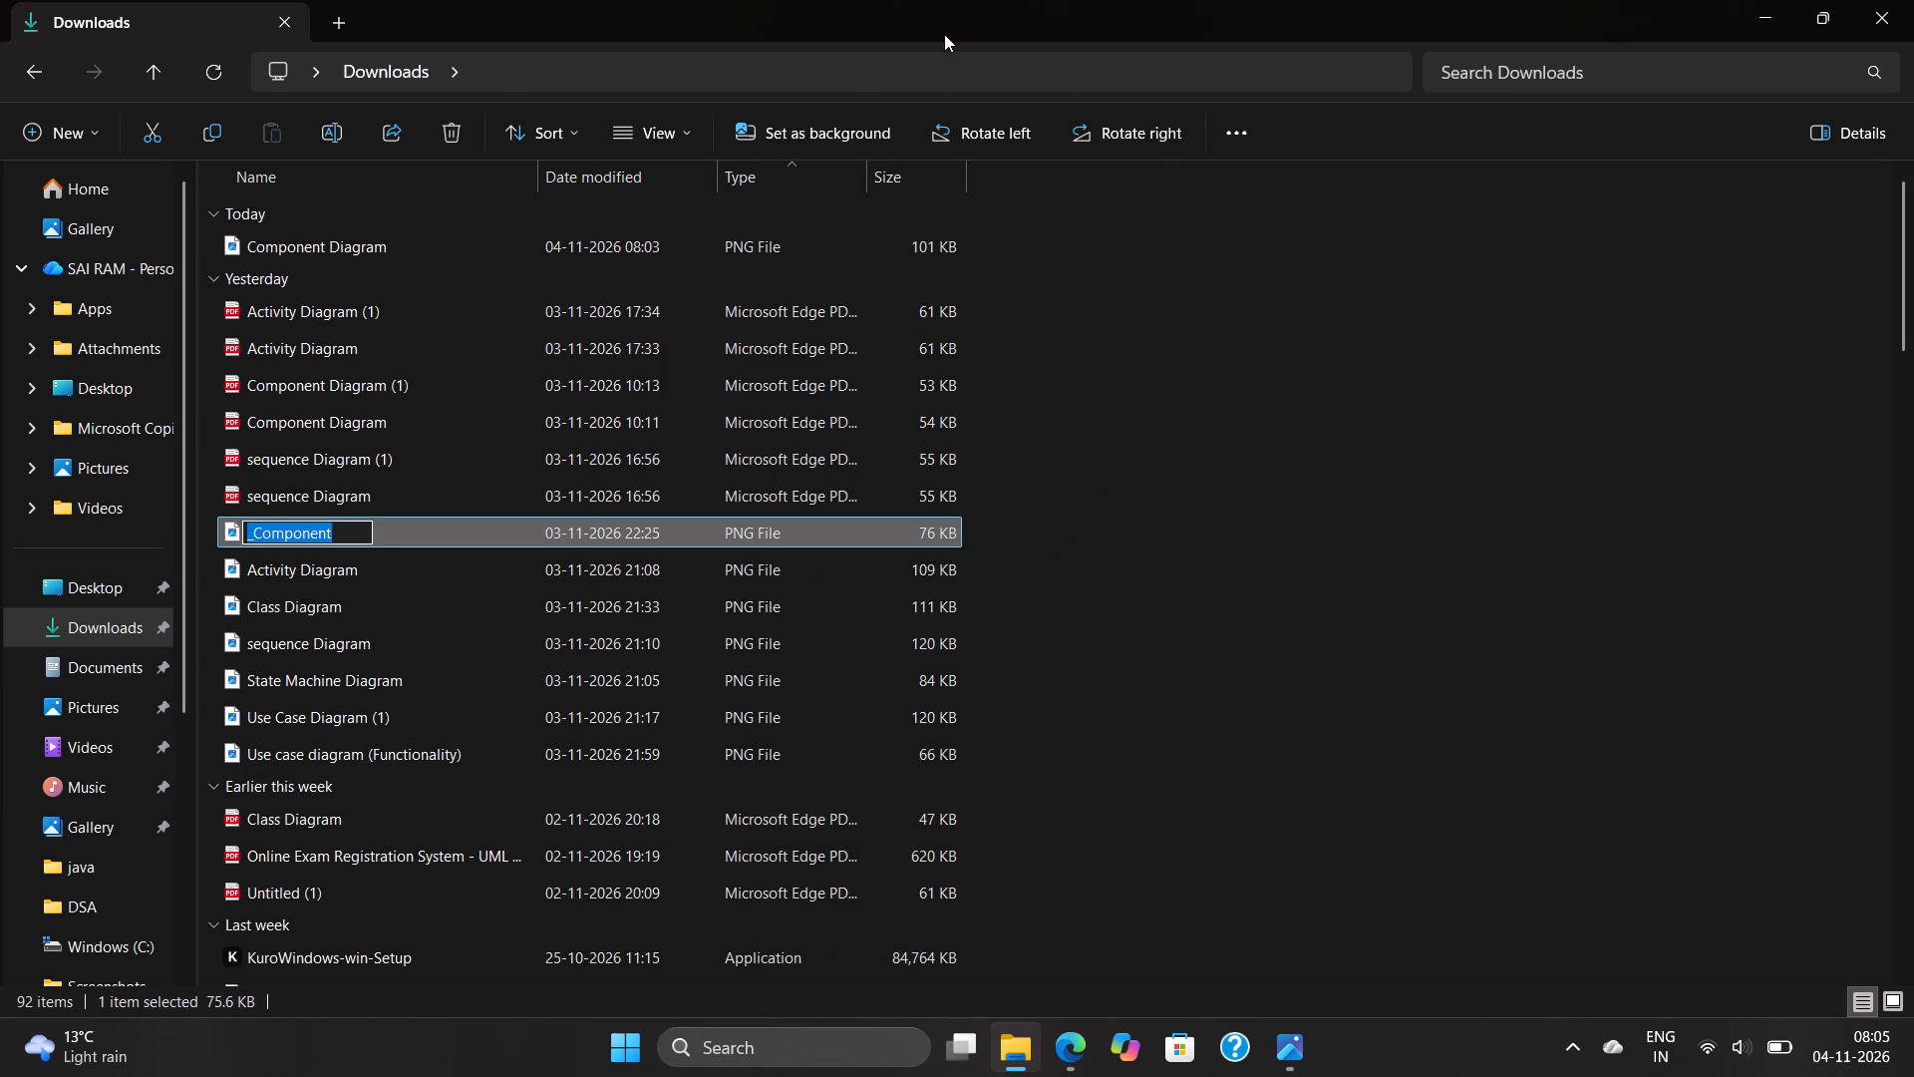
key(BackSpace)
text(Pac)
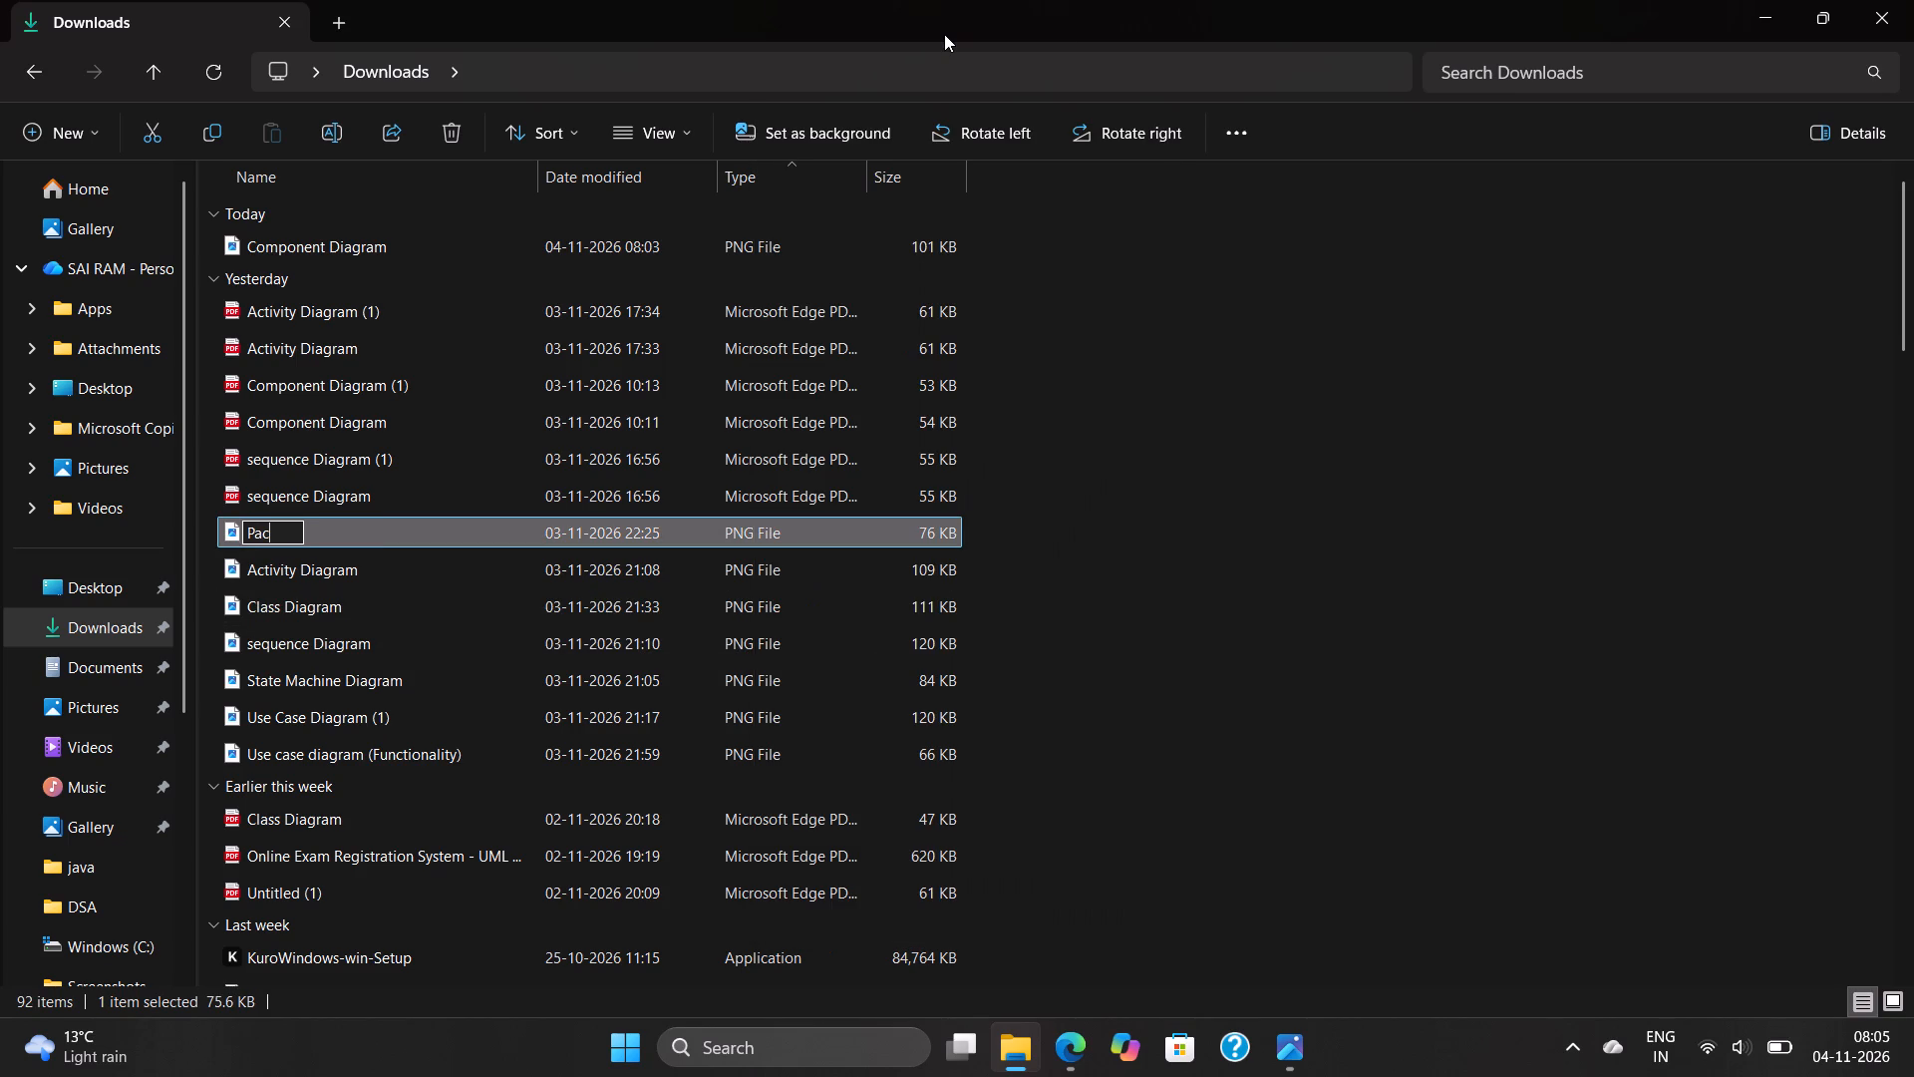
key(k)
text(age)
key(space)
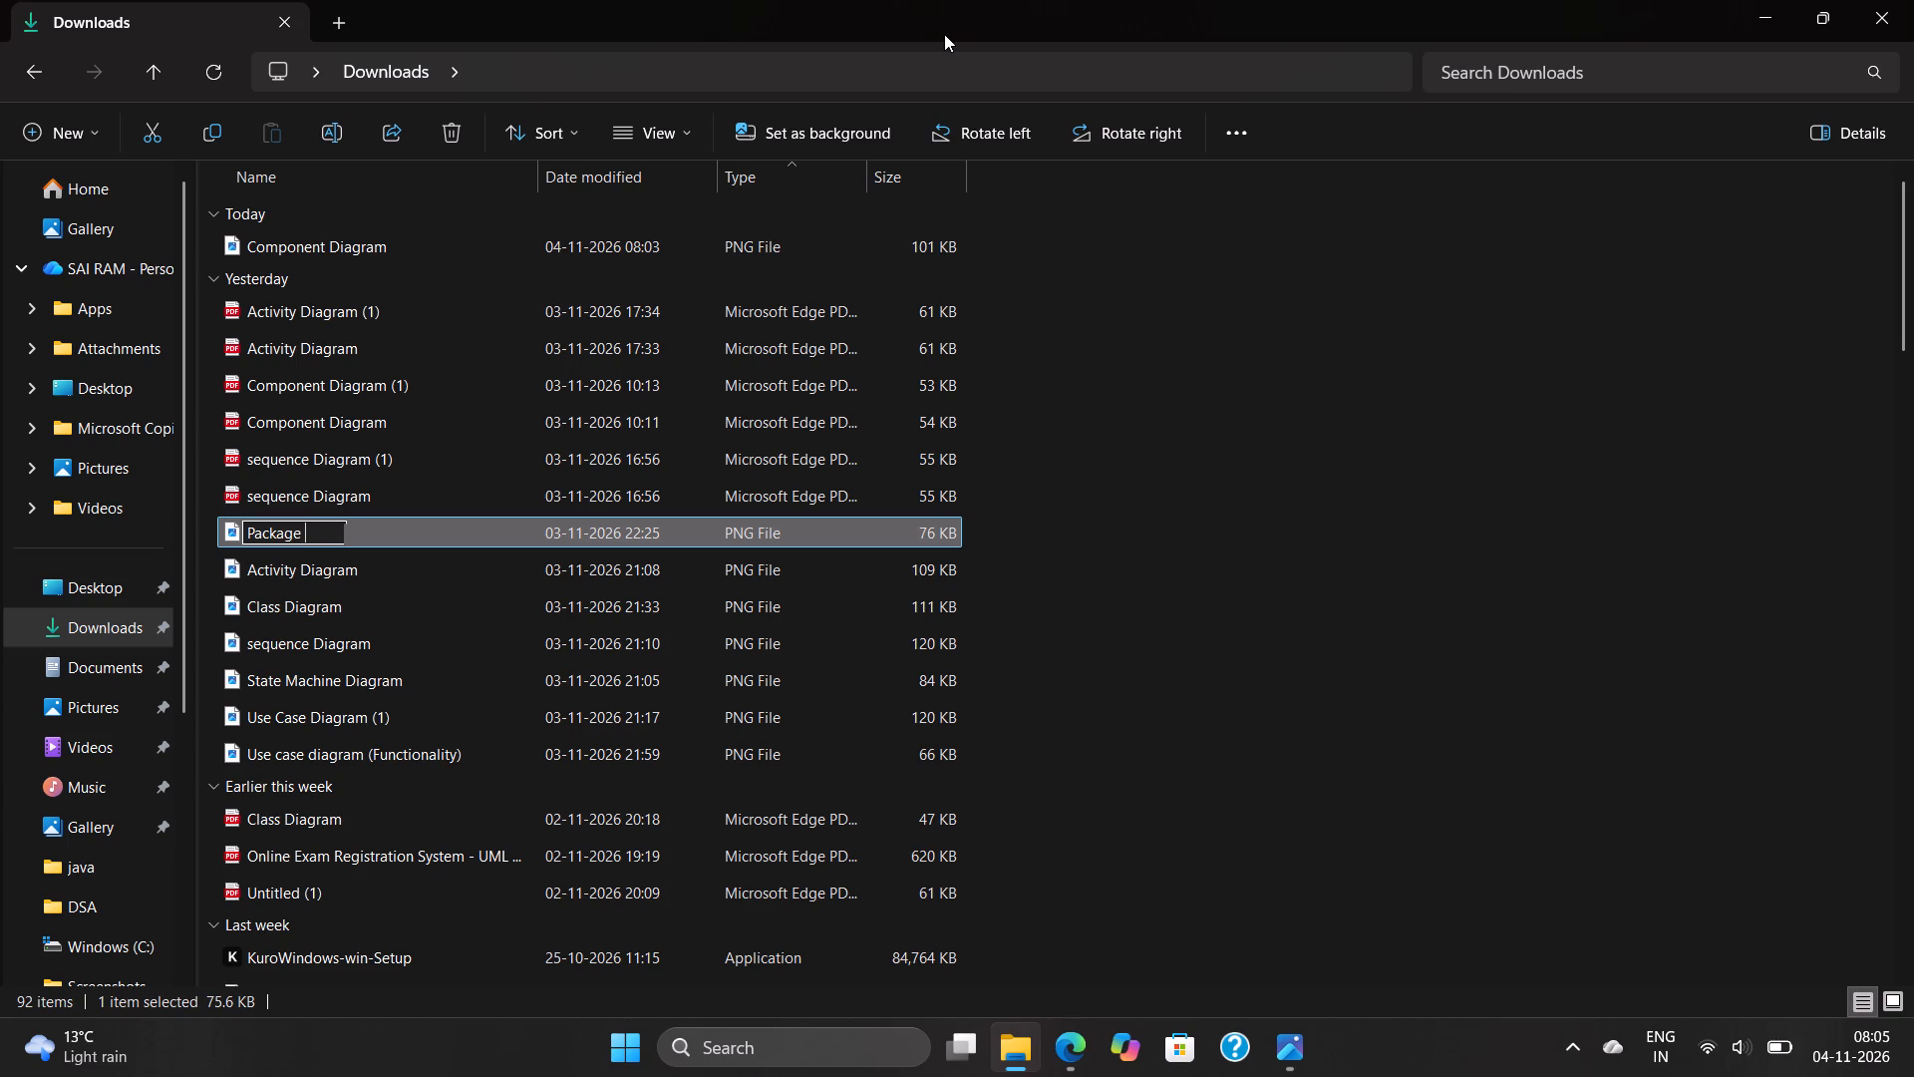
text(Diagram)
key(Return)
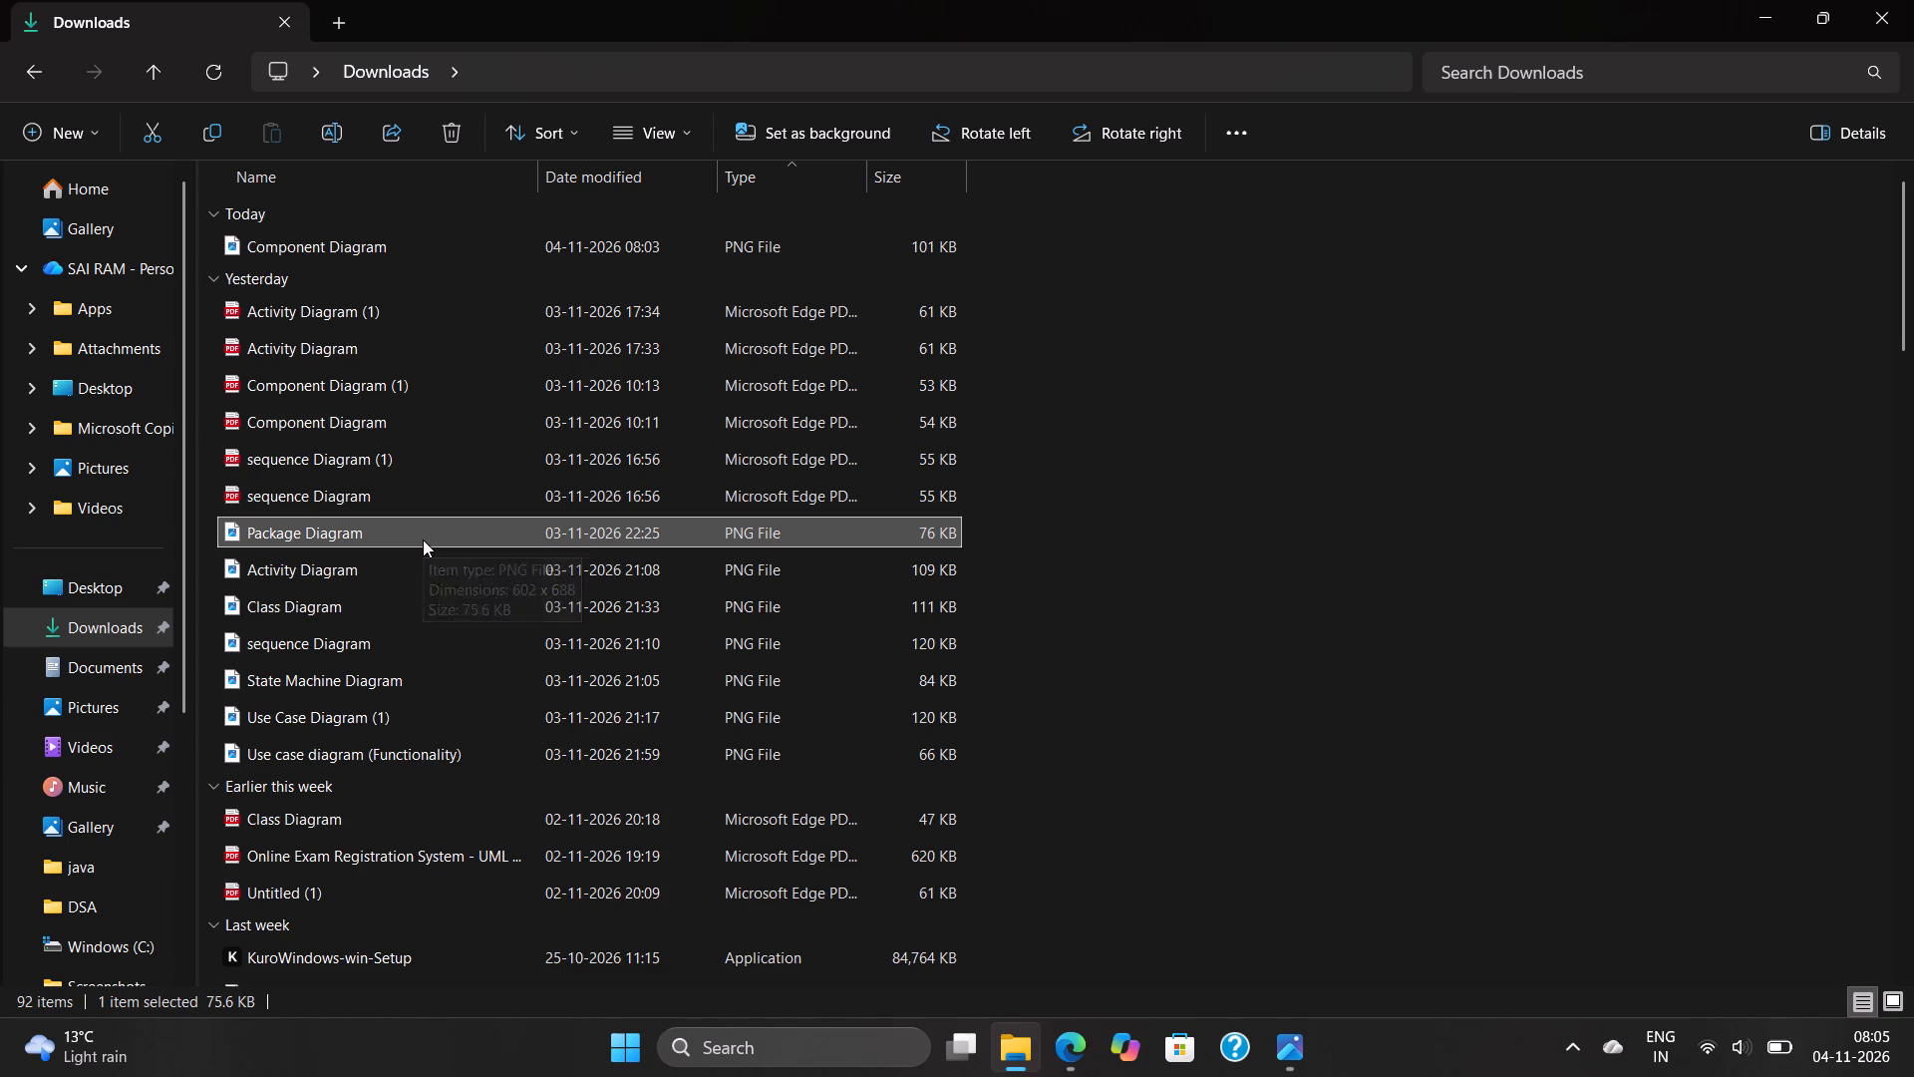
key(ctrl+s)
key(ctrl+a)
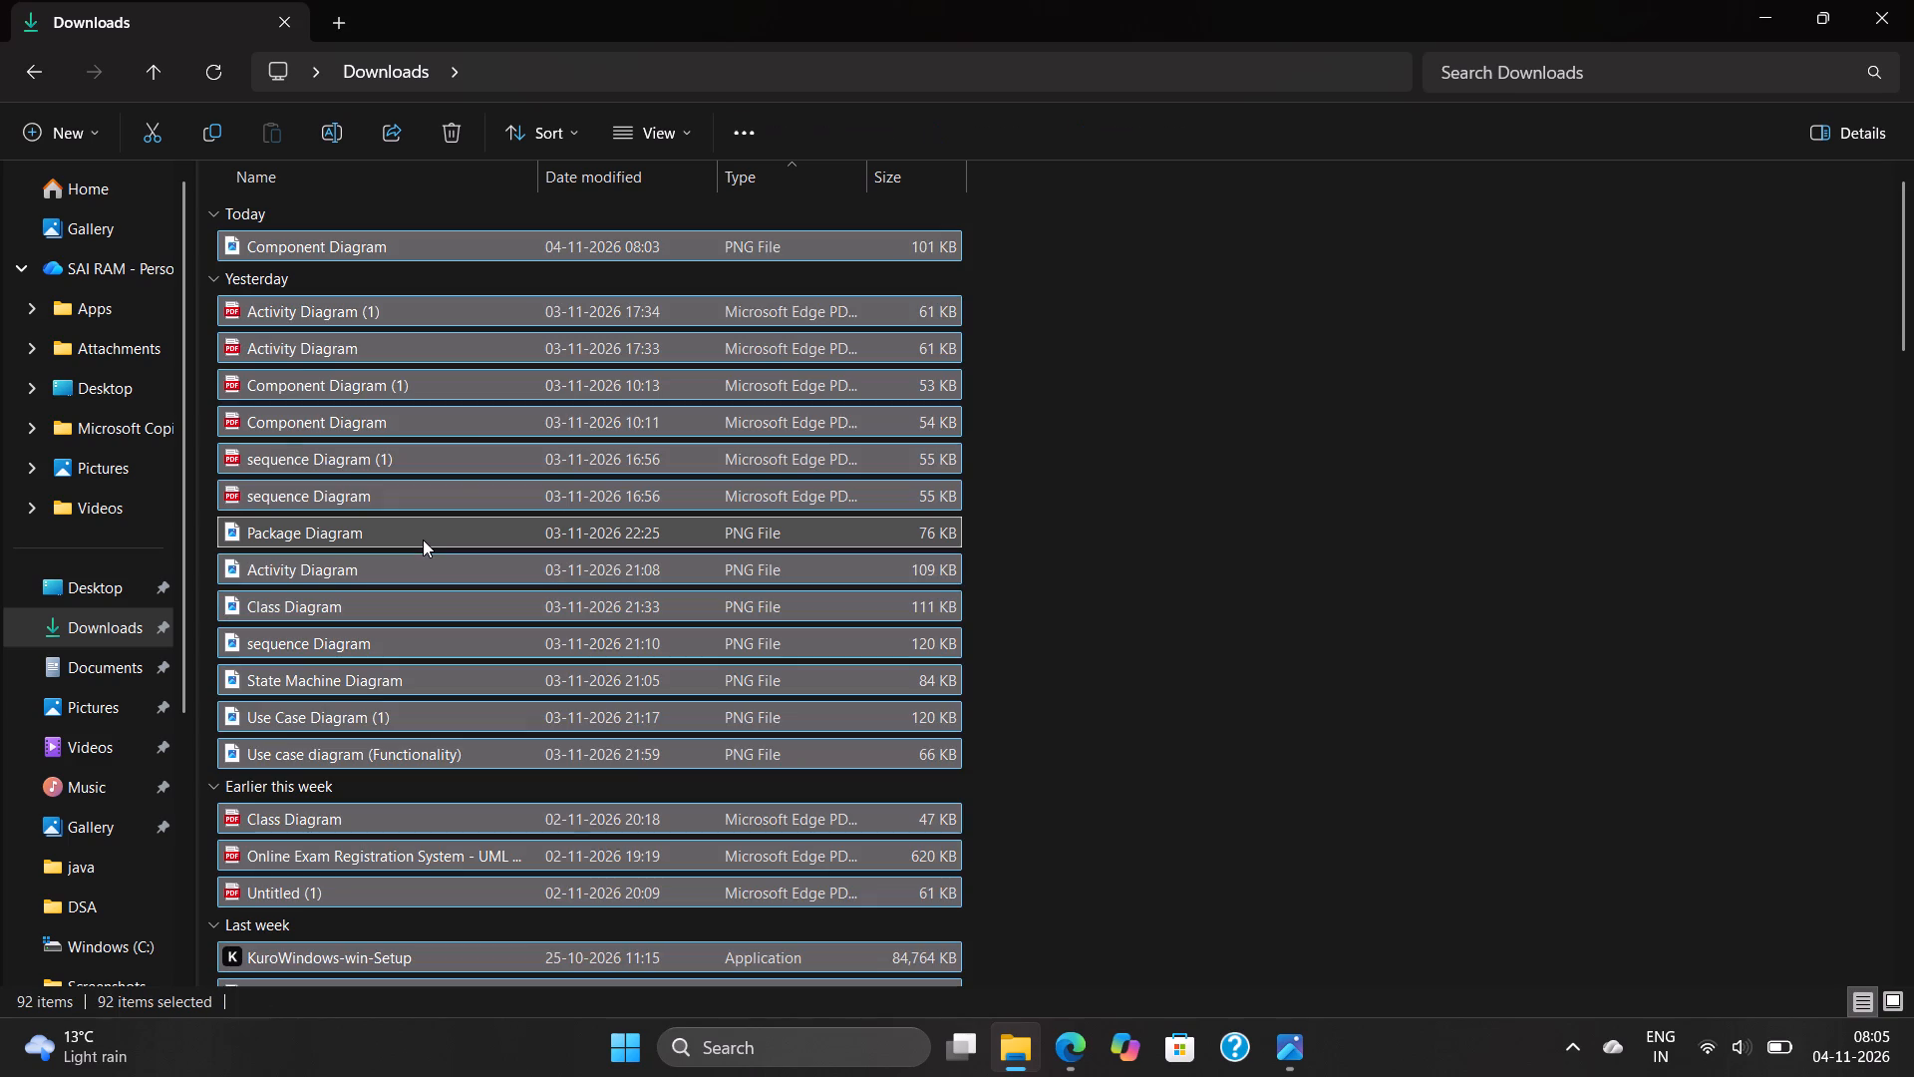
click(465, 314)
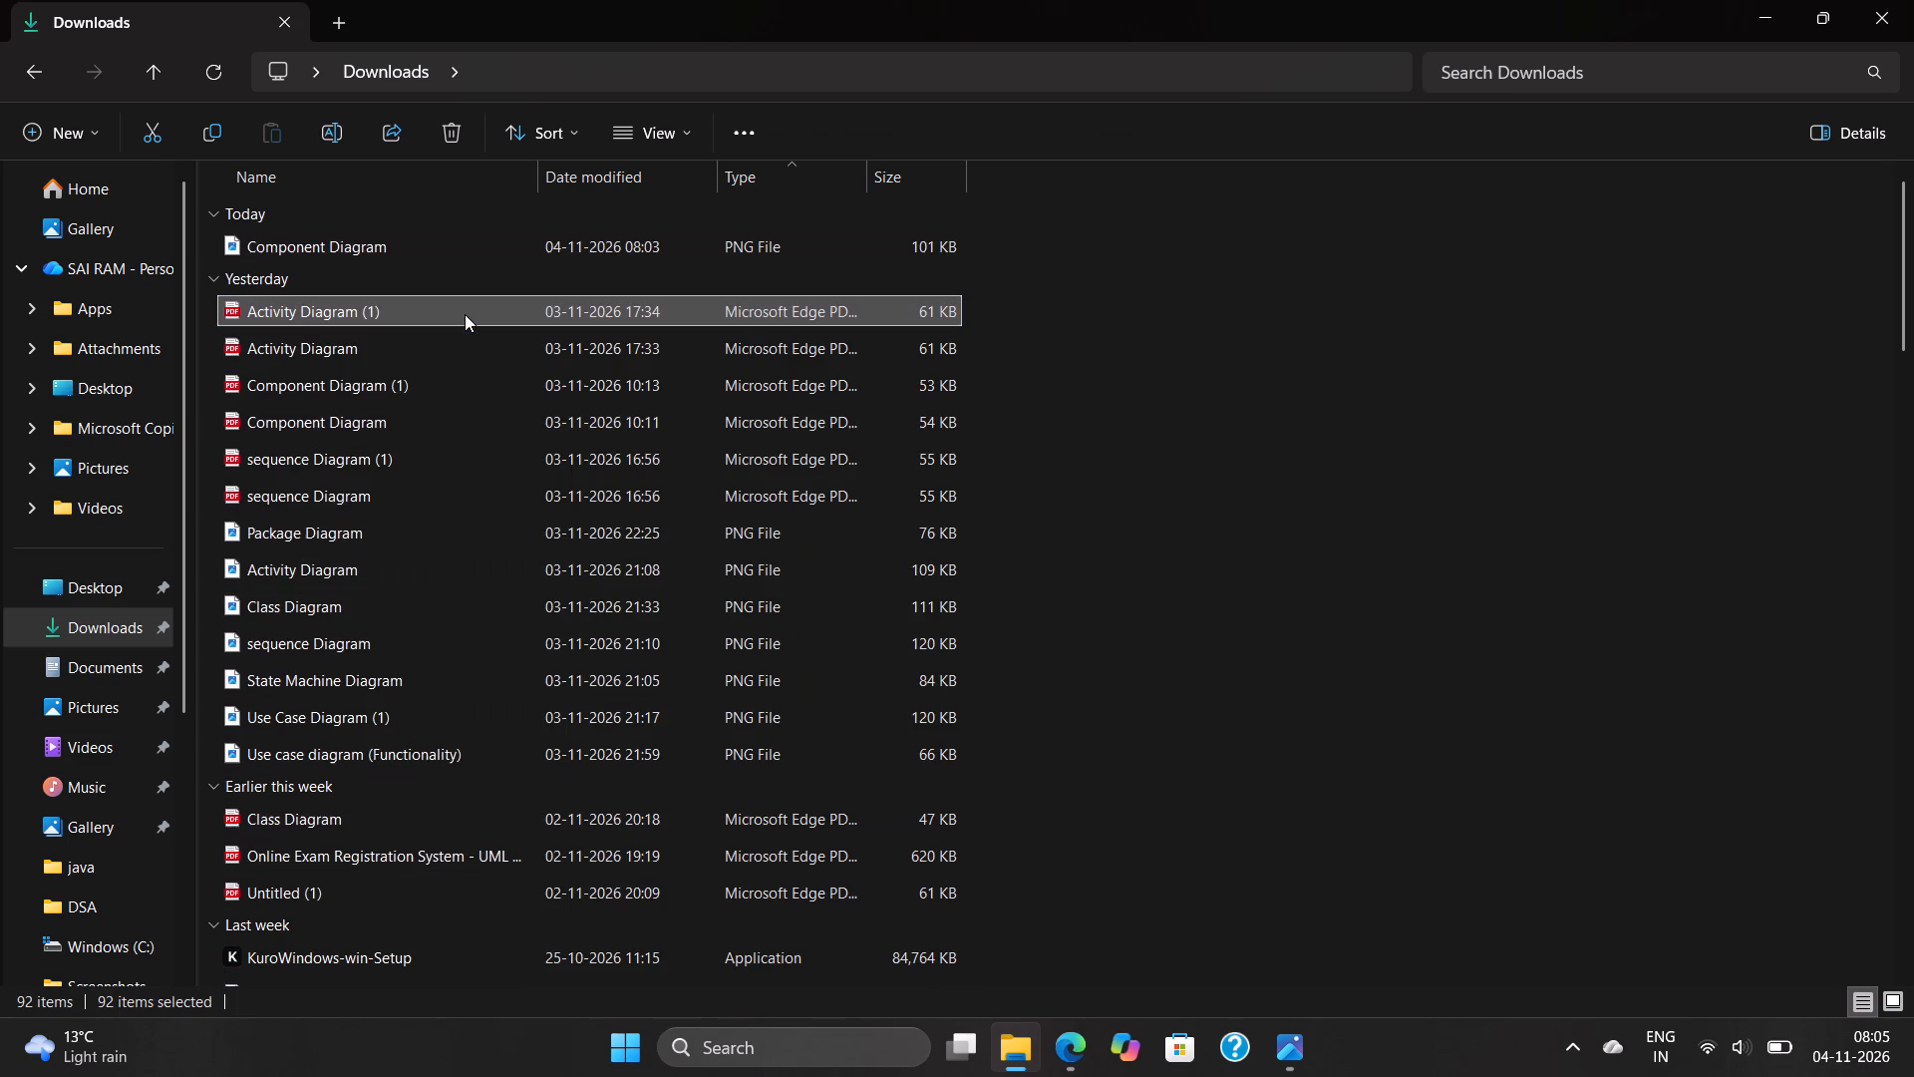
Open the "sequence Diagram" PDF from Downloads to check its content, and return to the file list.
scroll(469, 458, down, 1)
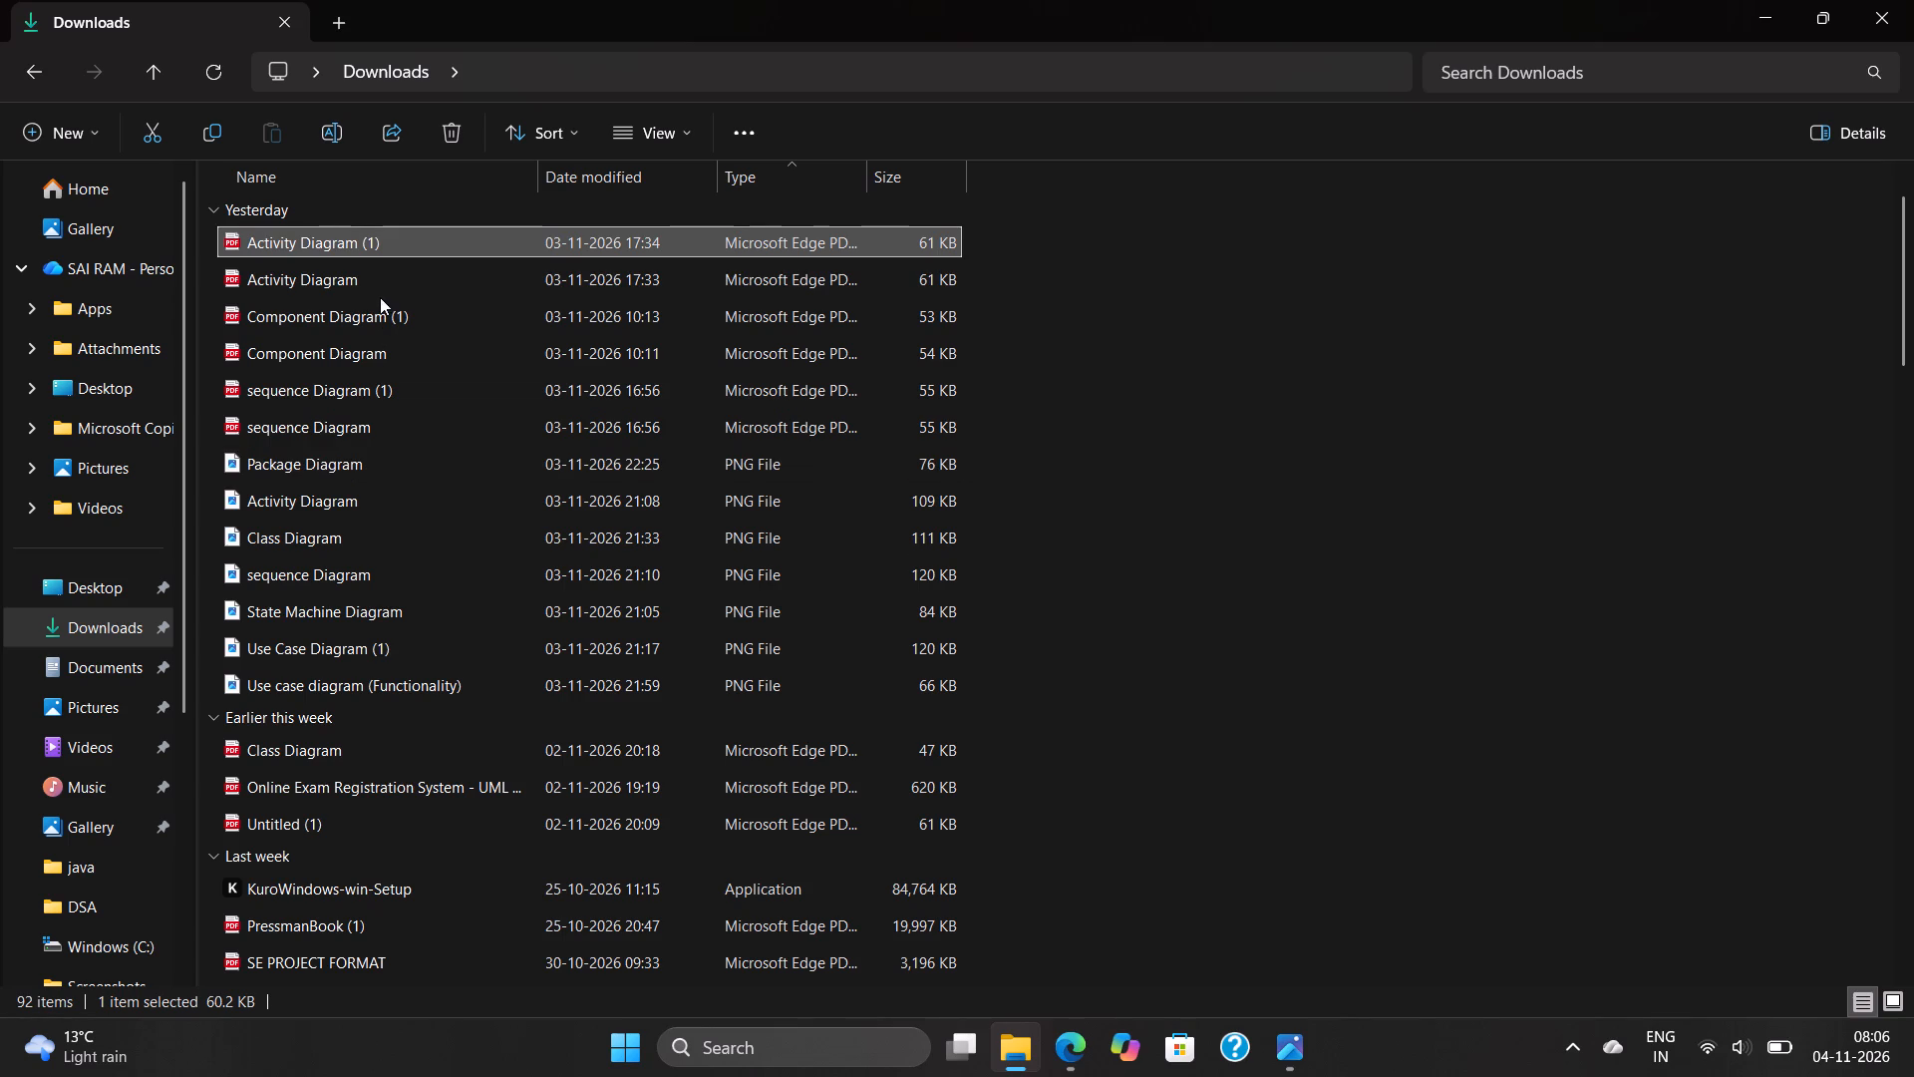
scroll(368, 328, up, 1)
scroll(372, 445, up, 2)
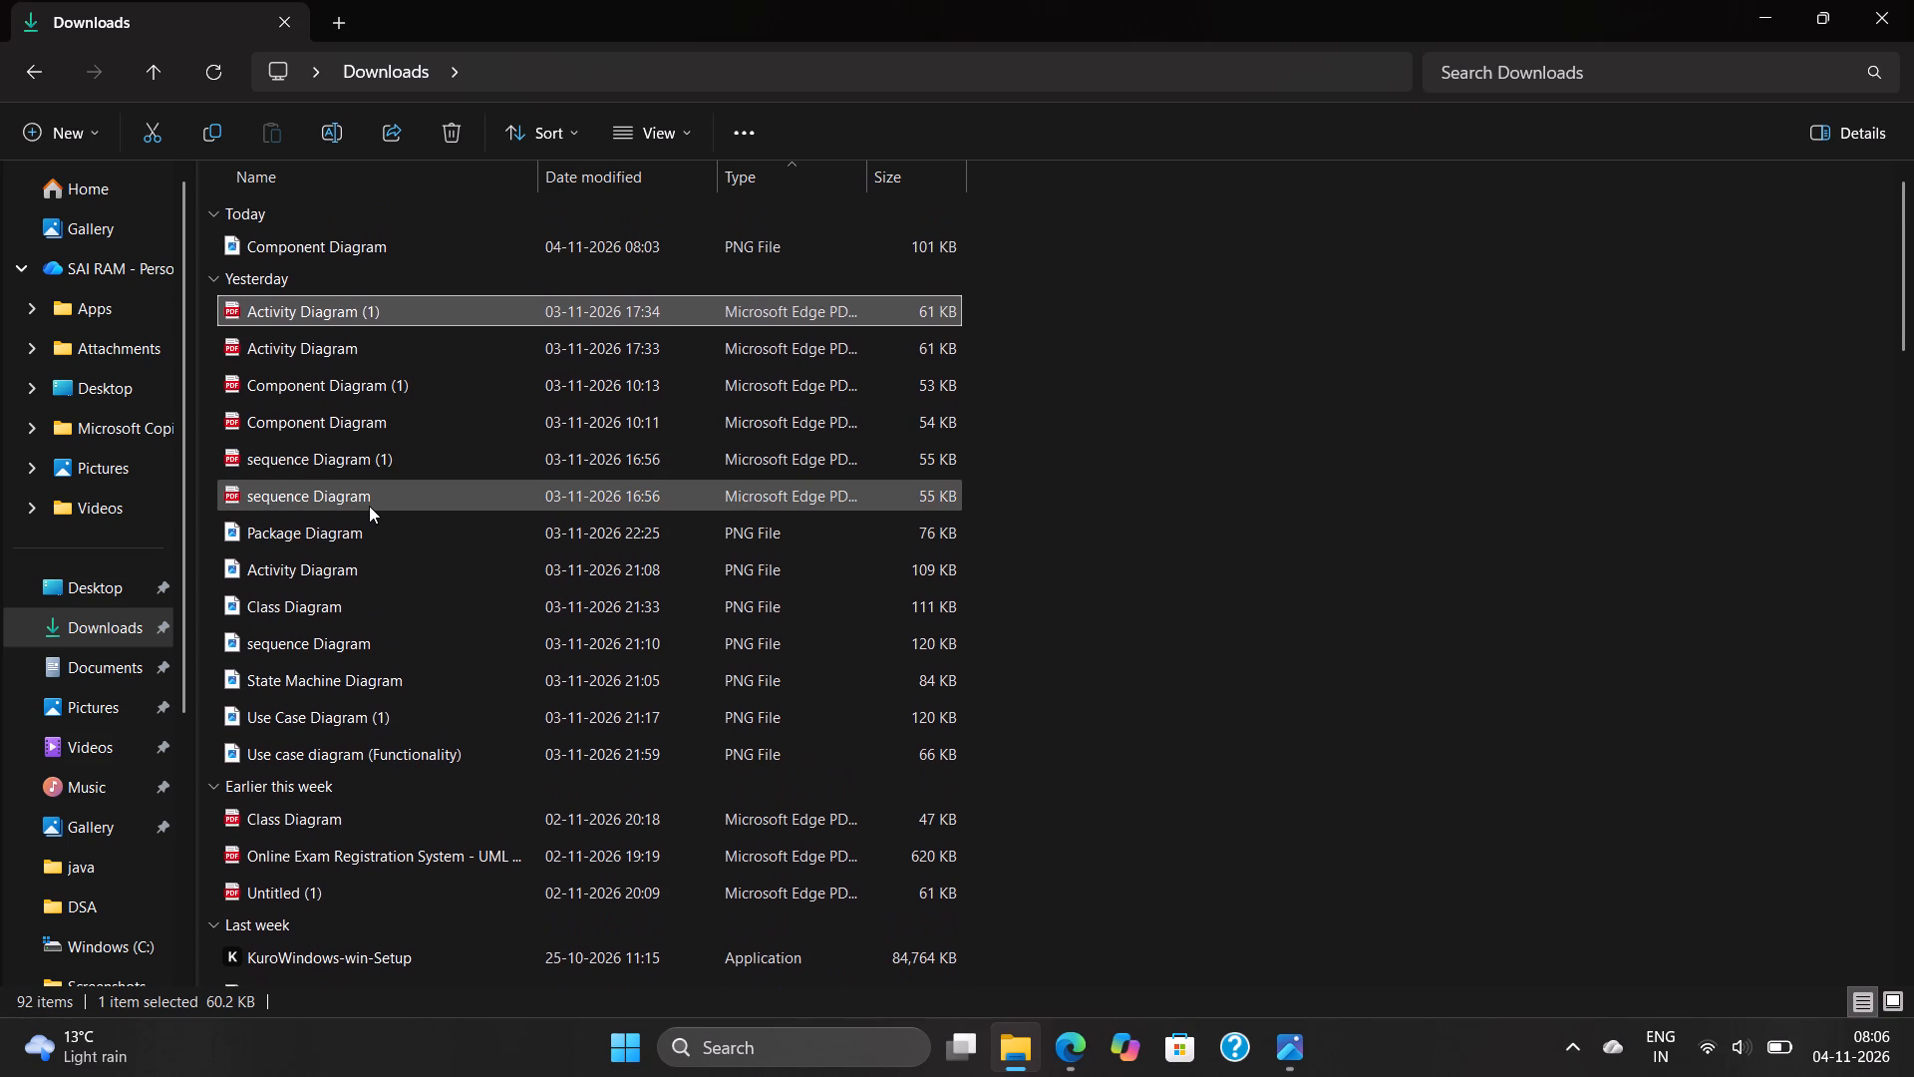
double_click(369, 506)
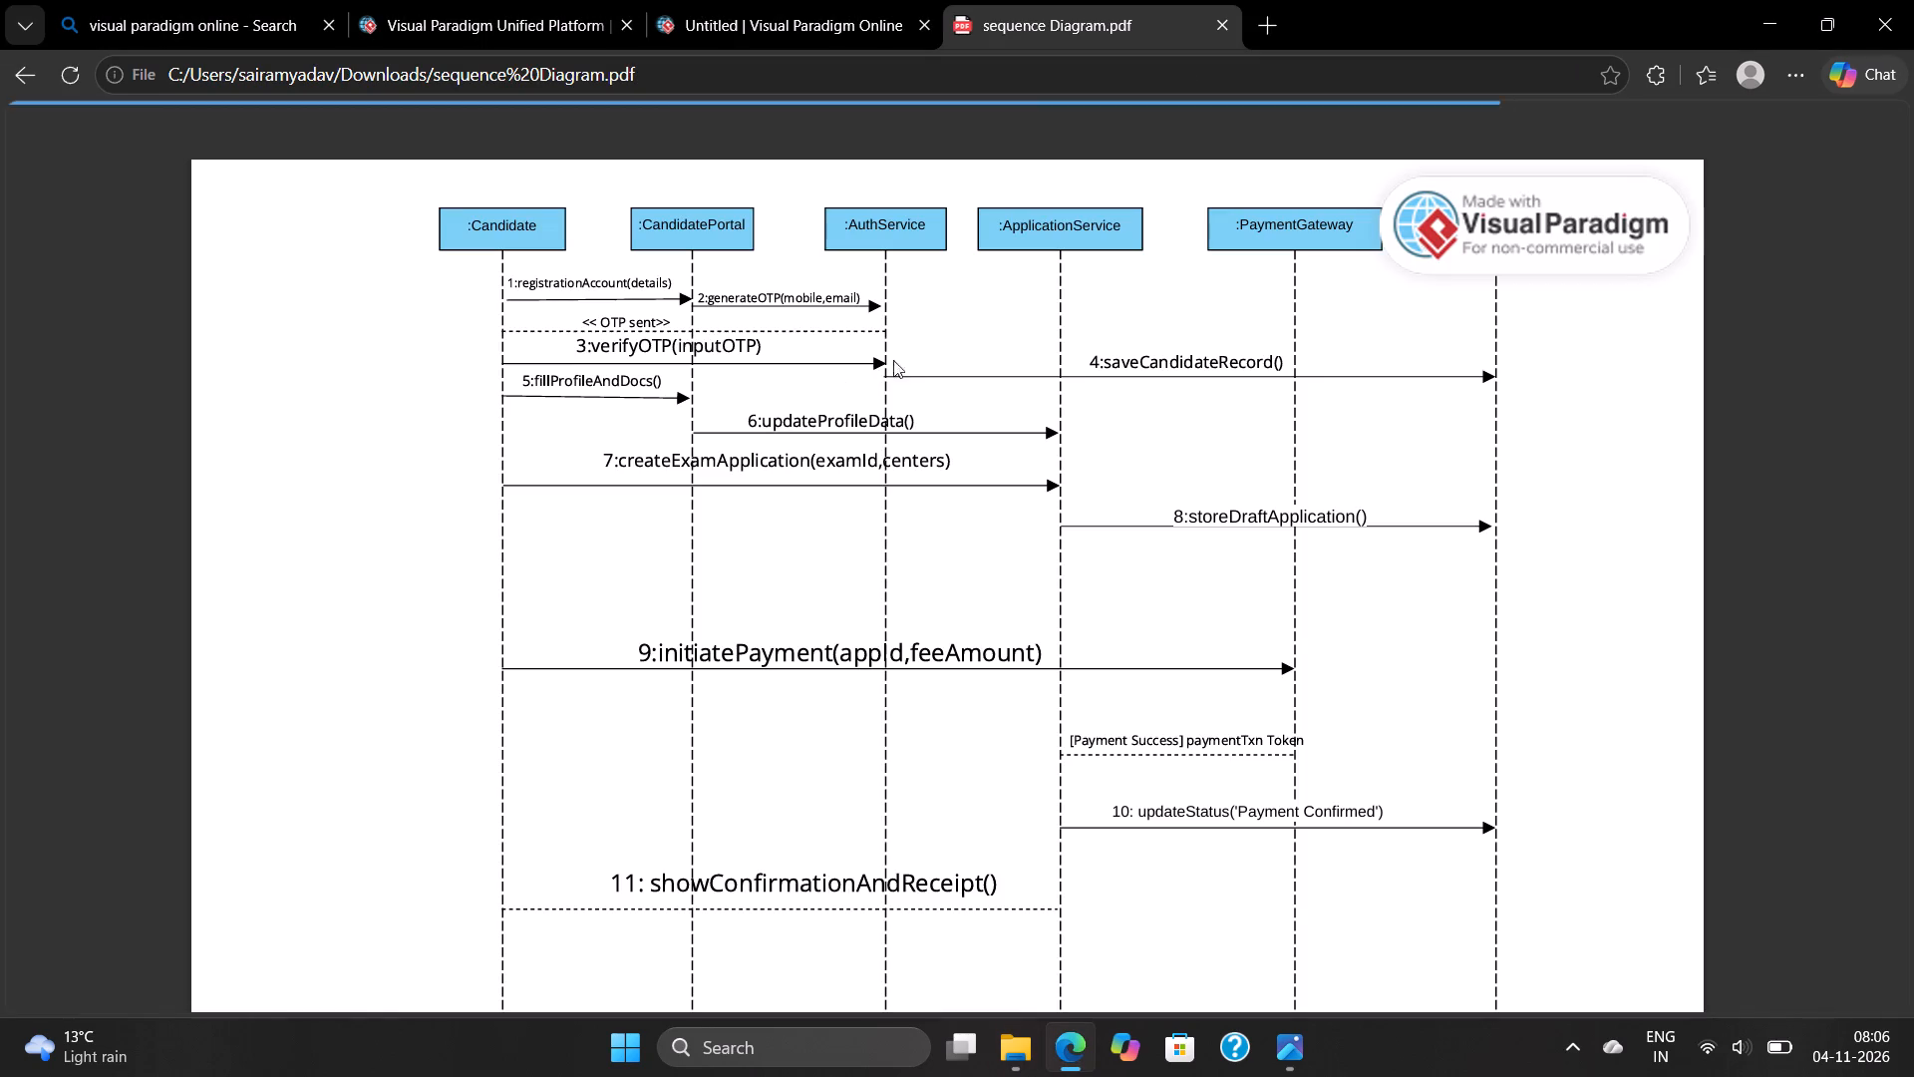
scroll(1038, 289, up, 2)
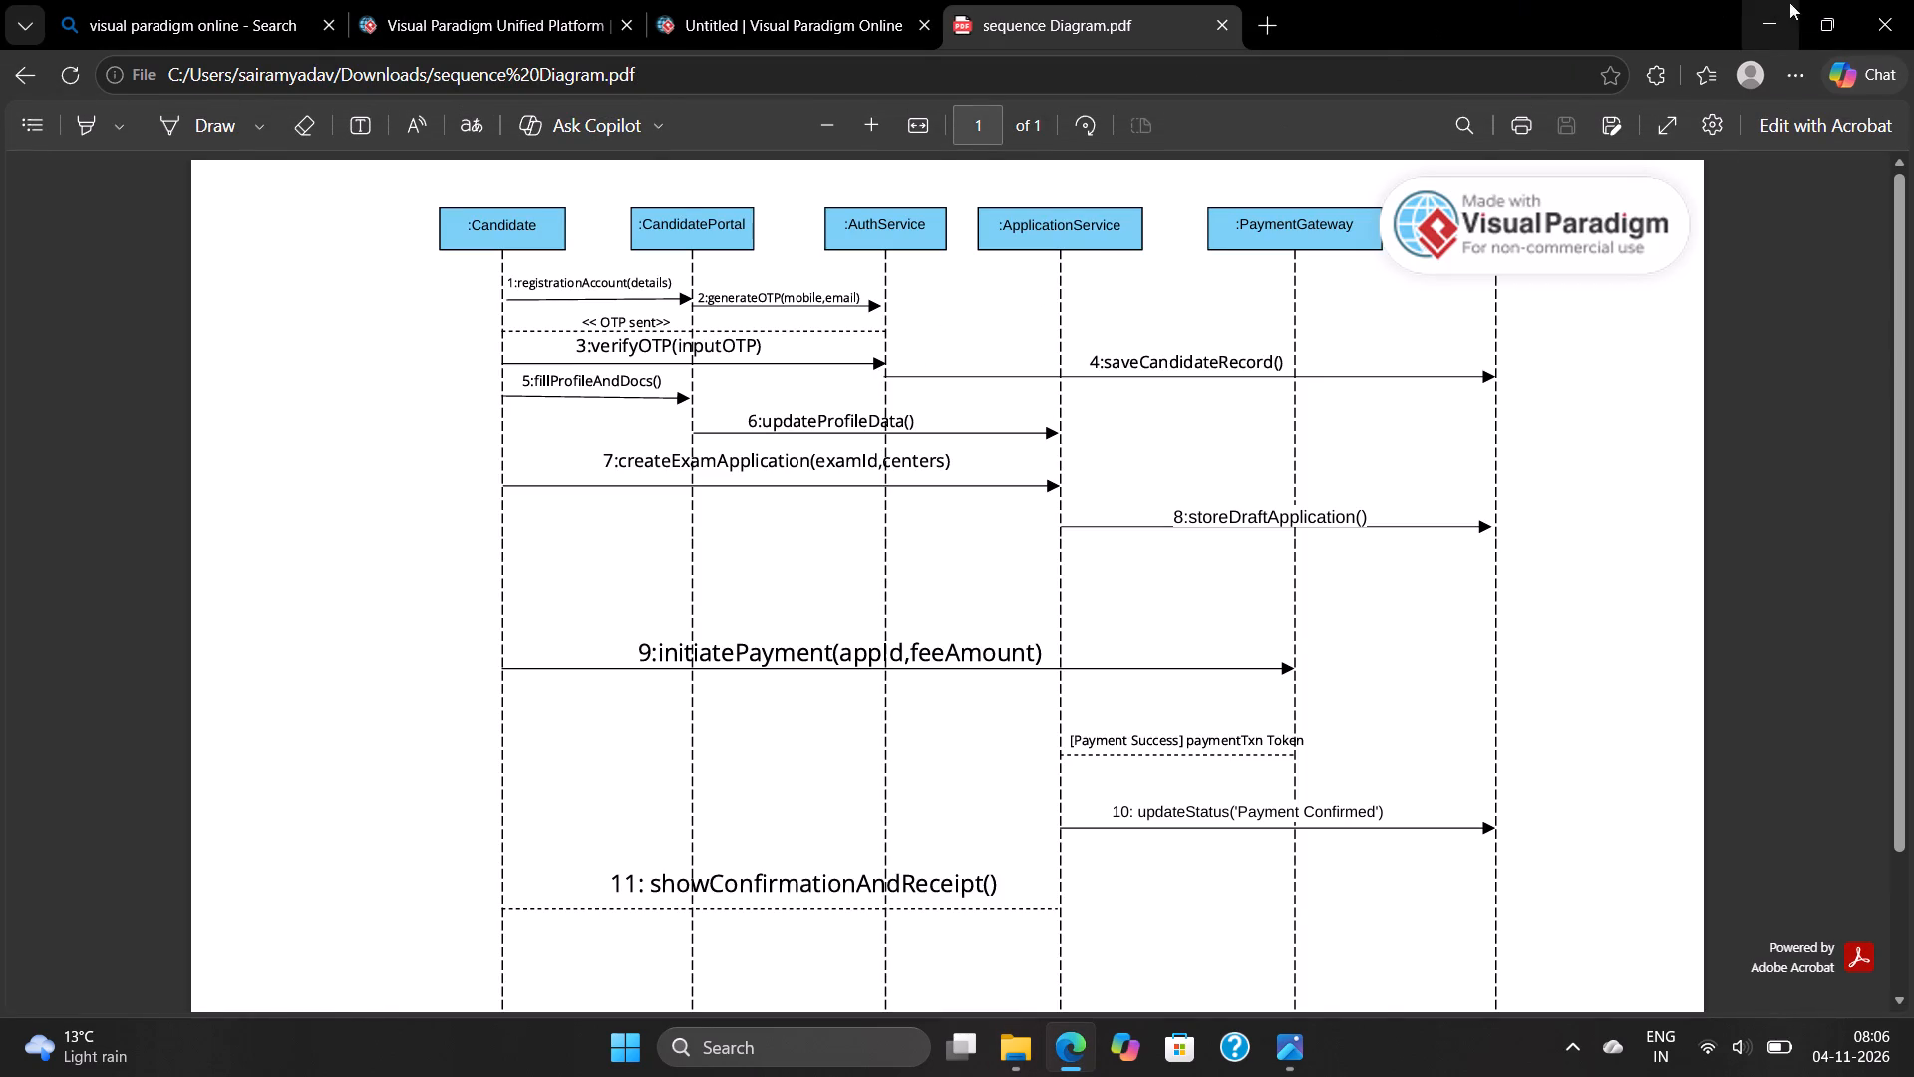
click(1768, 19)
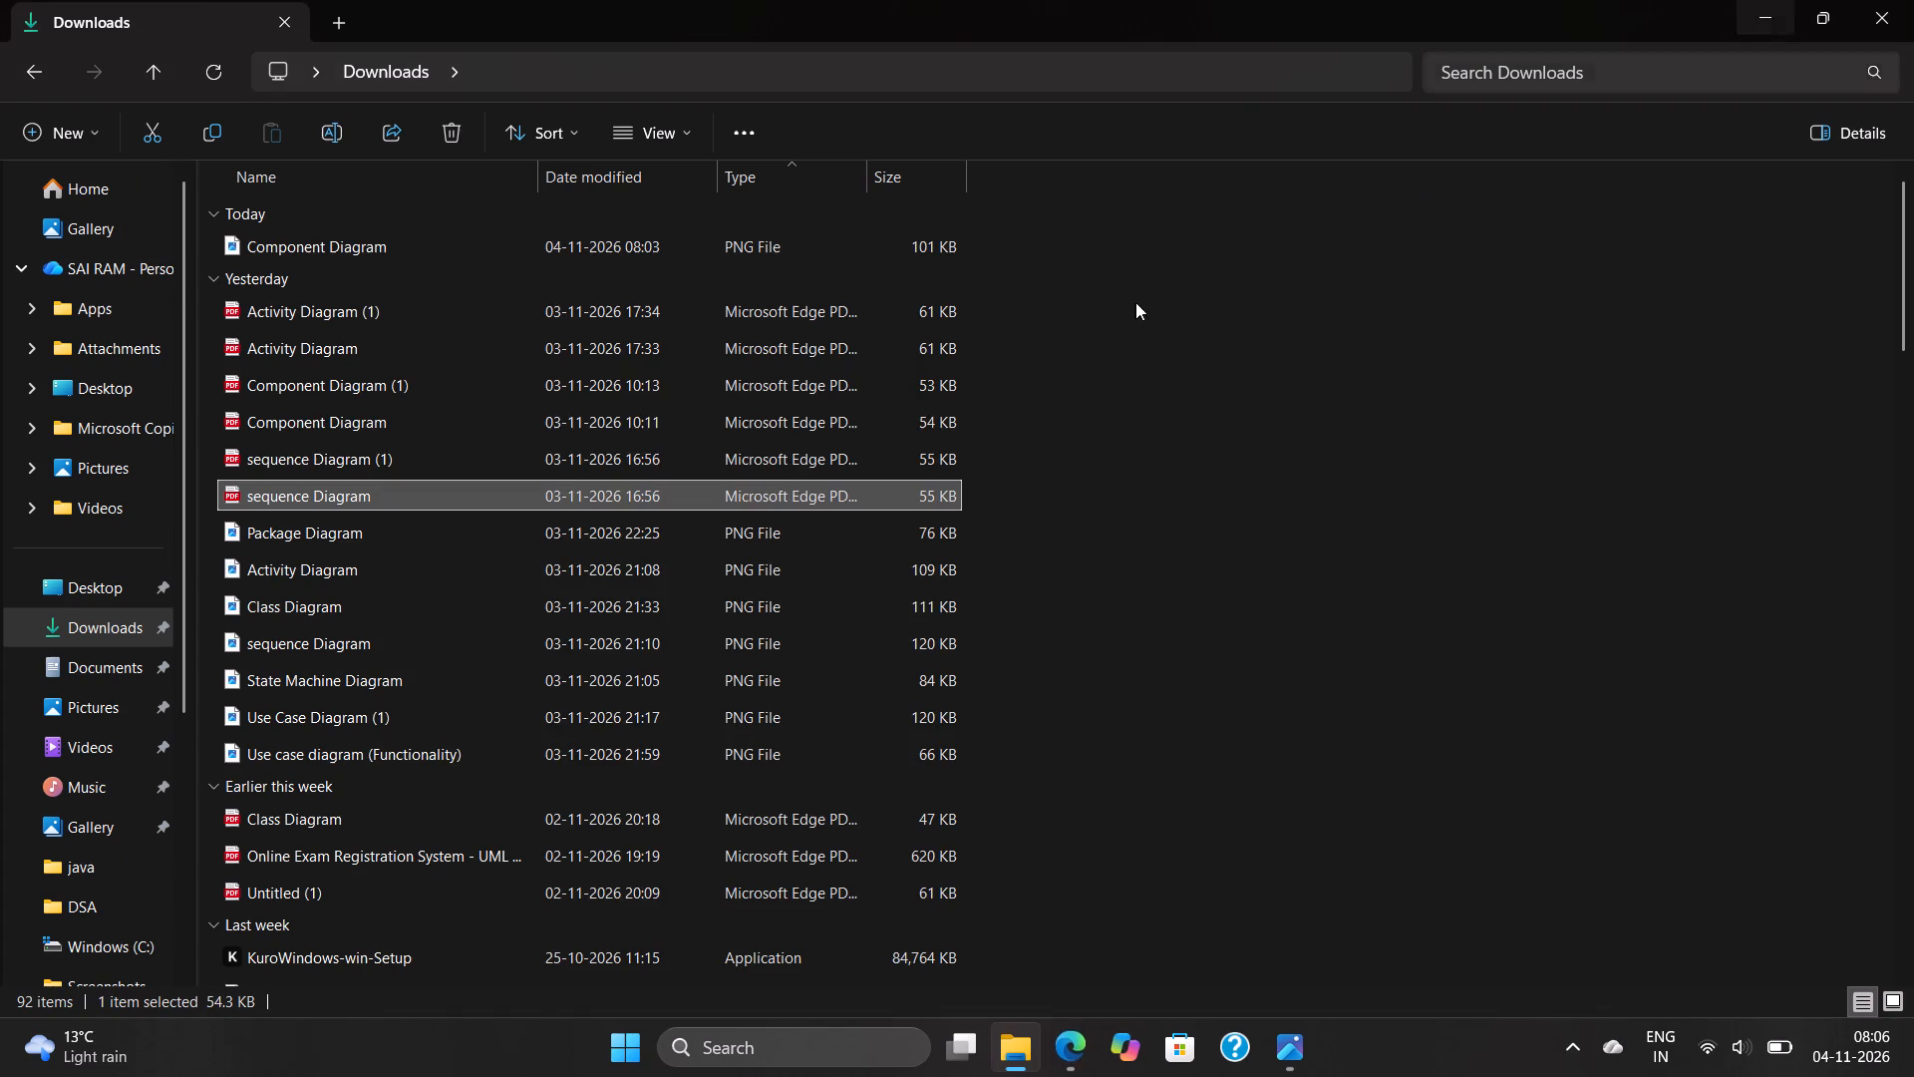
Delete the six Activity, Component and sequence Diagram PDF files grouped under Yesterday in Downloads.
click(595, 308)
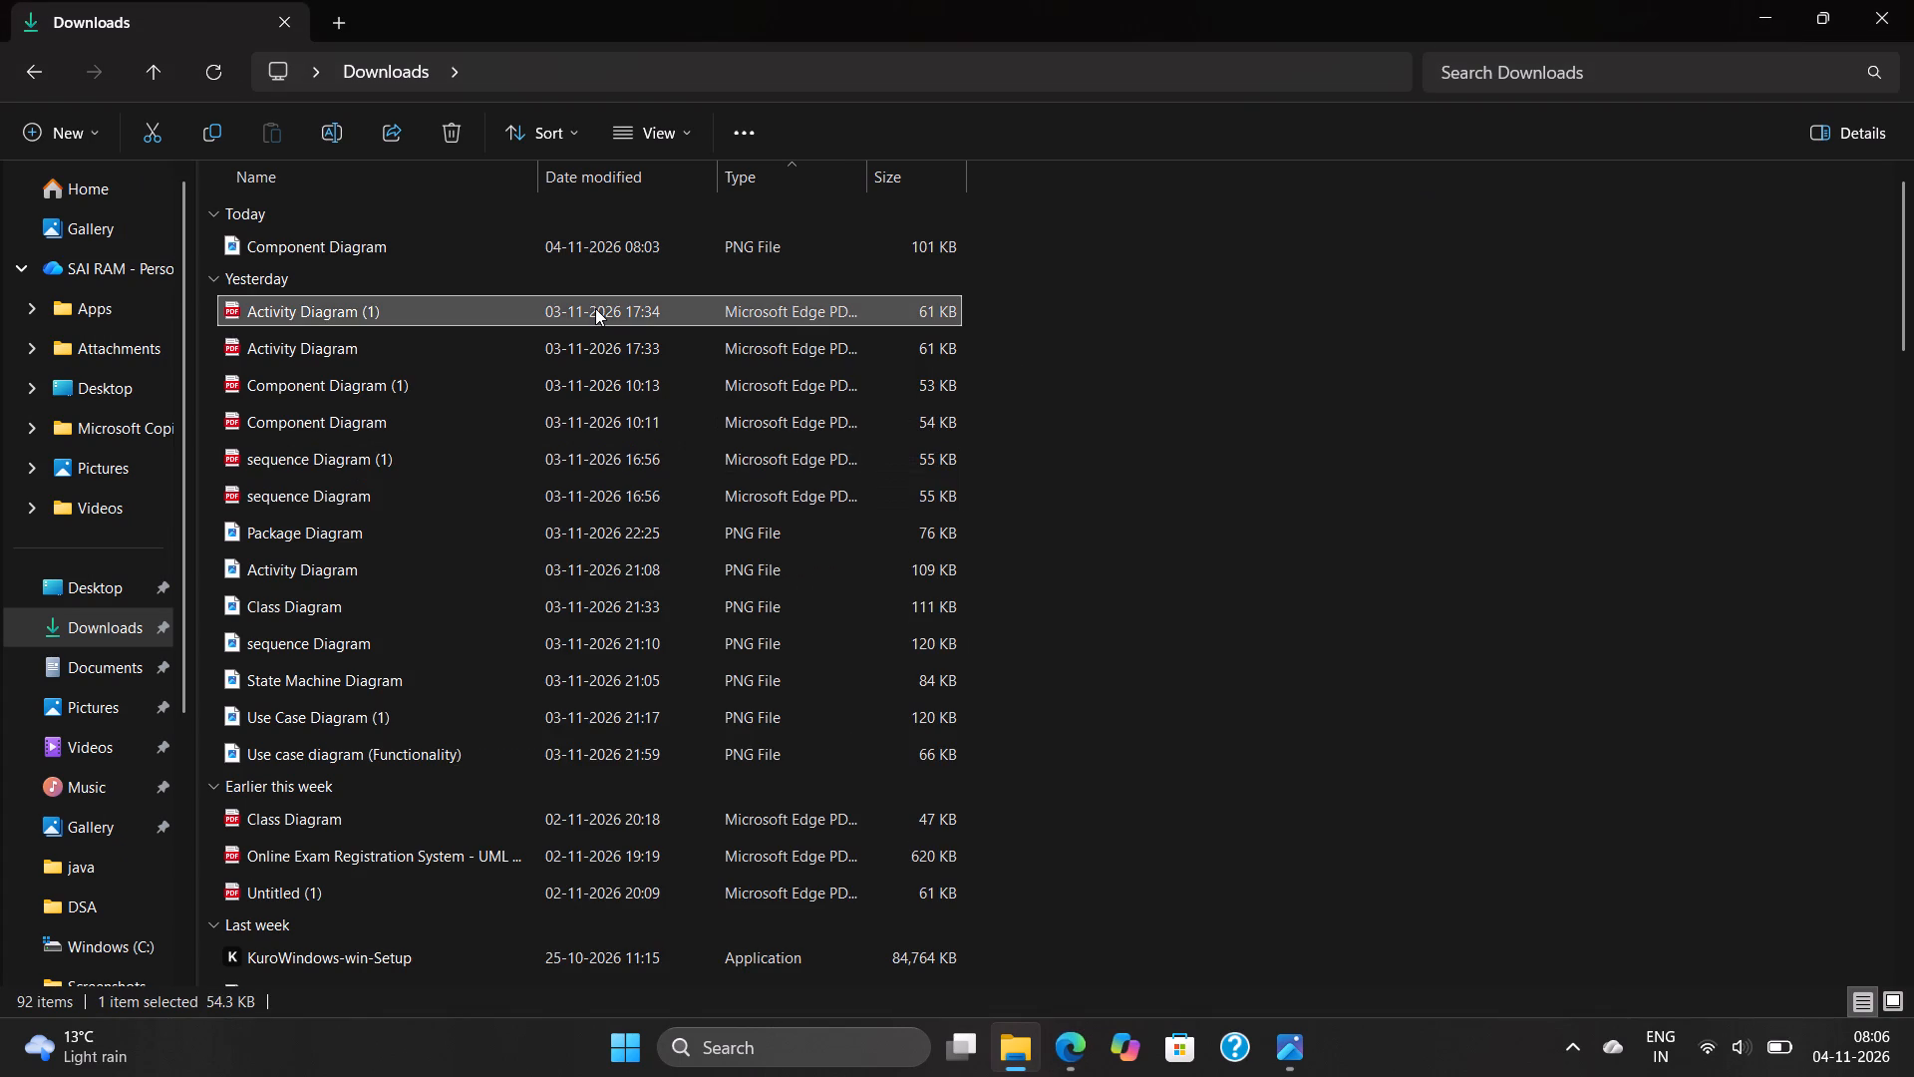
key(shift+Down)
key(shift+Down)
key(shift+Down)
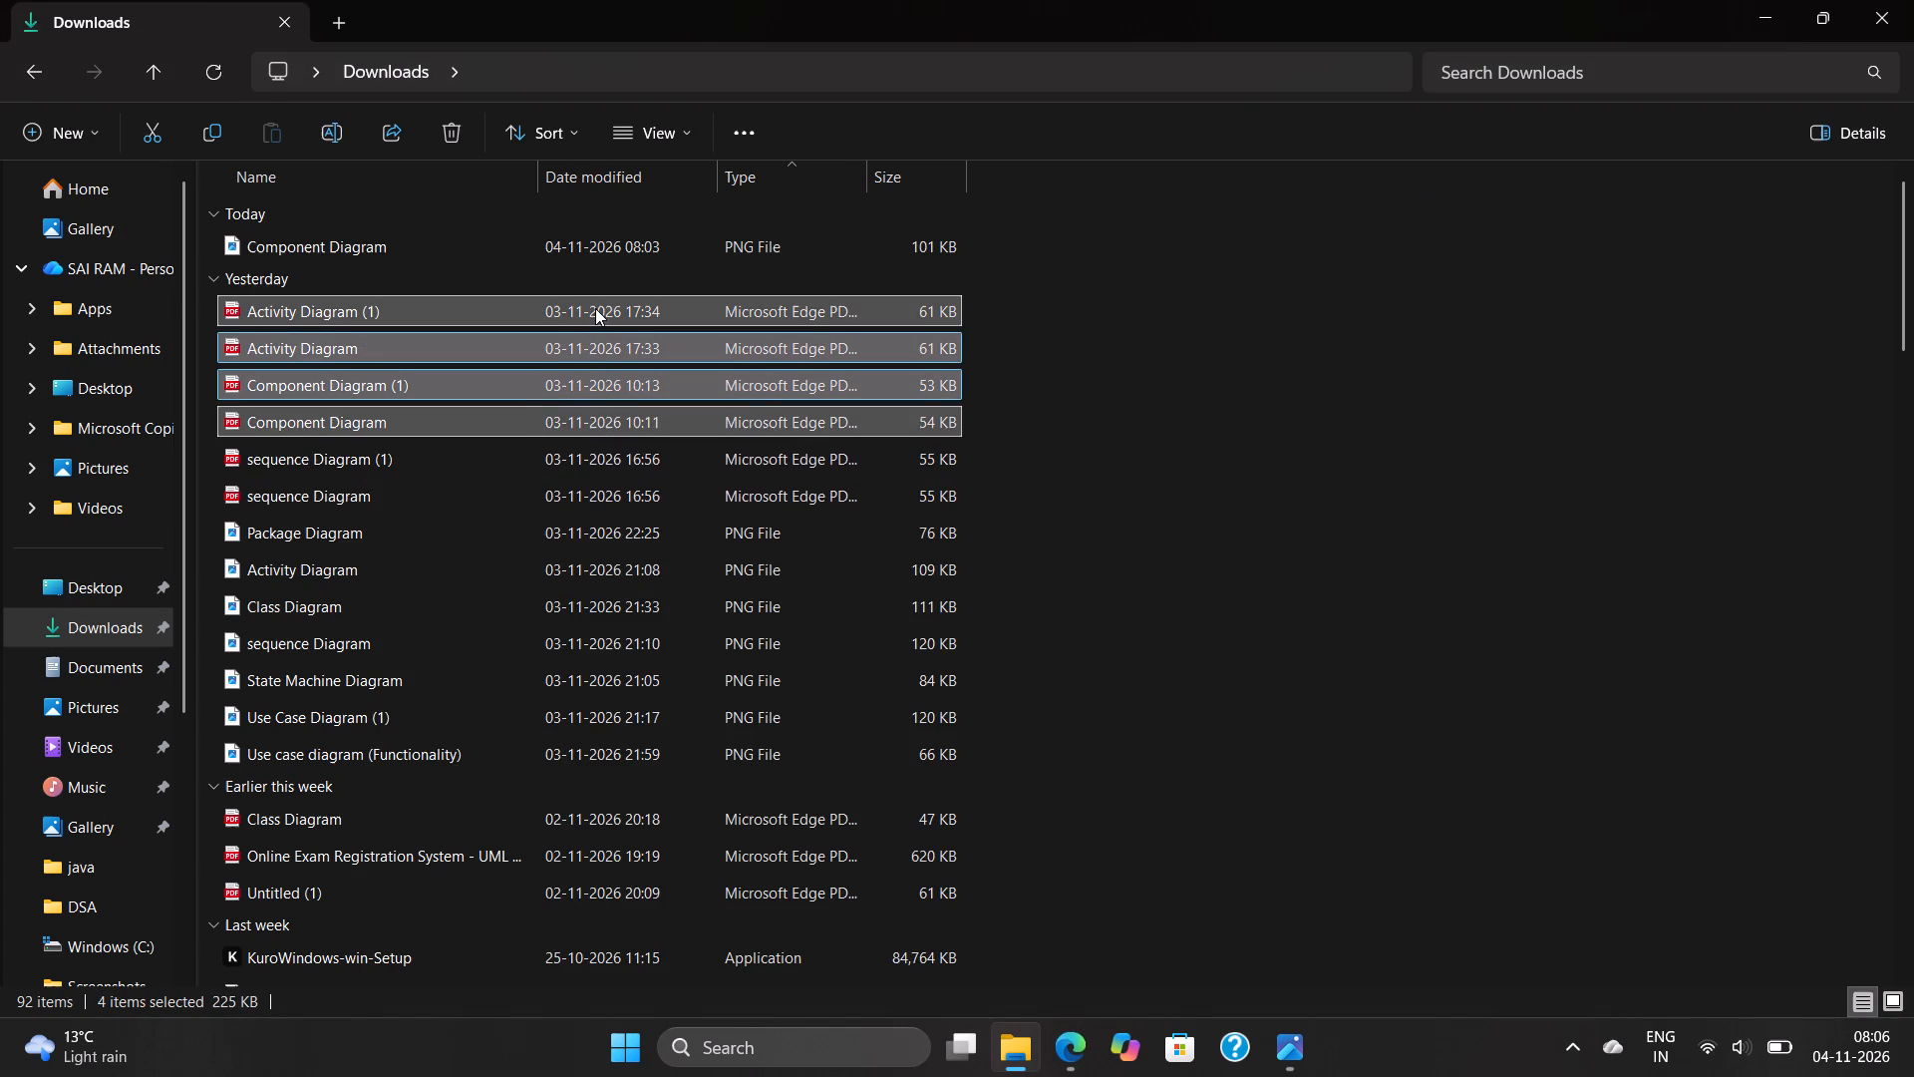
key(shift+Down)
key(shift+Down)
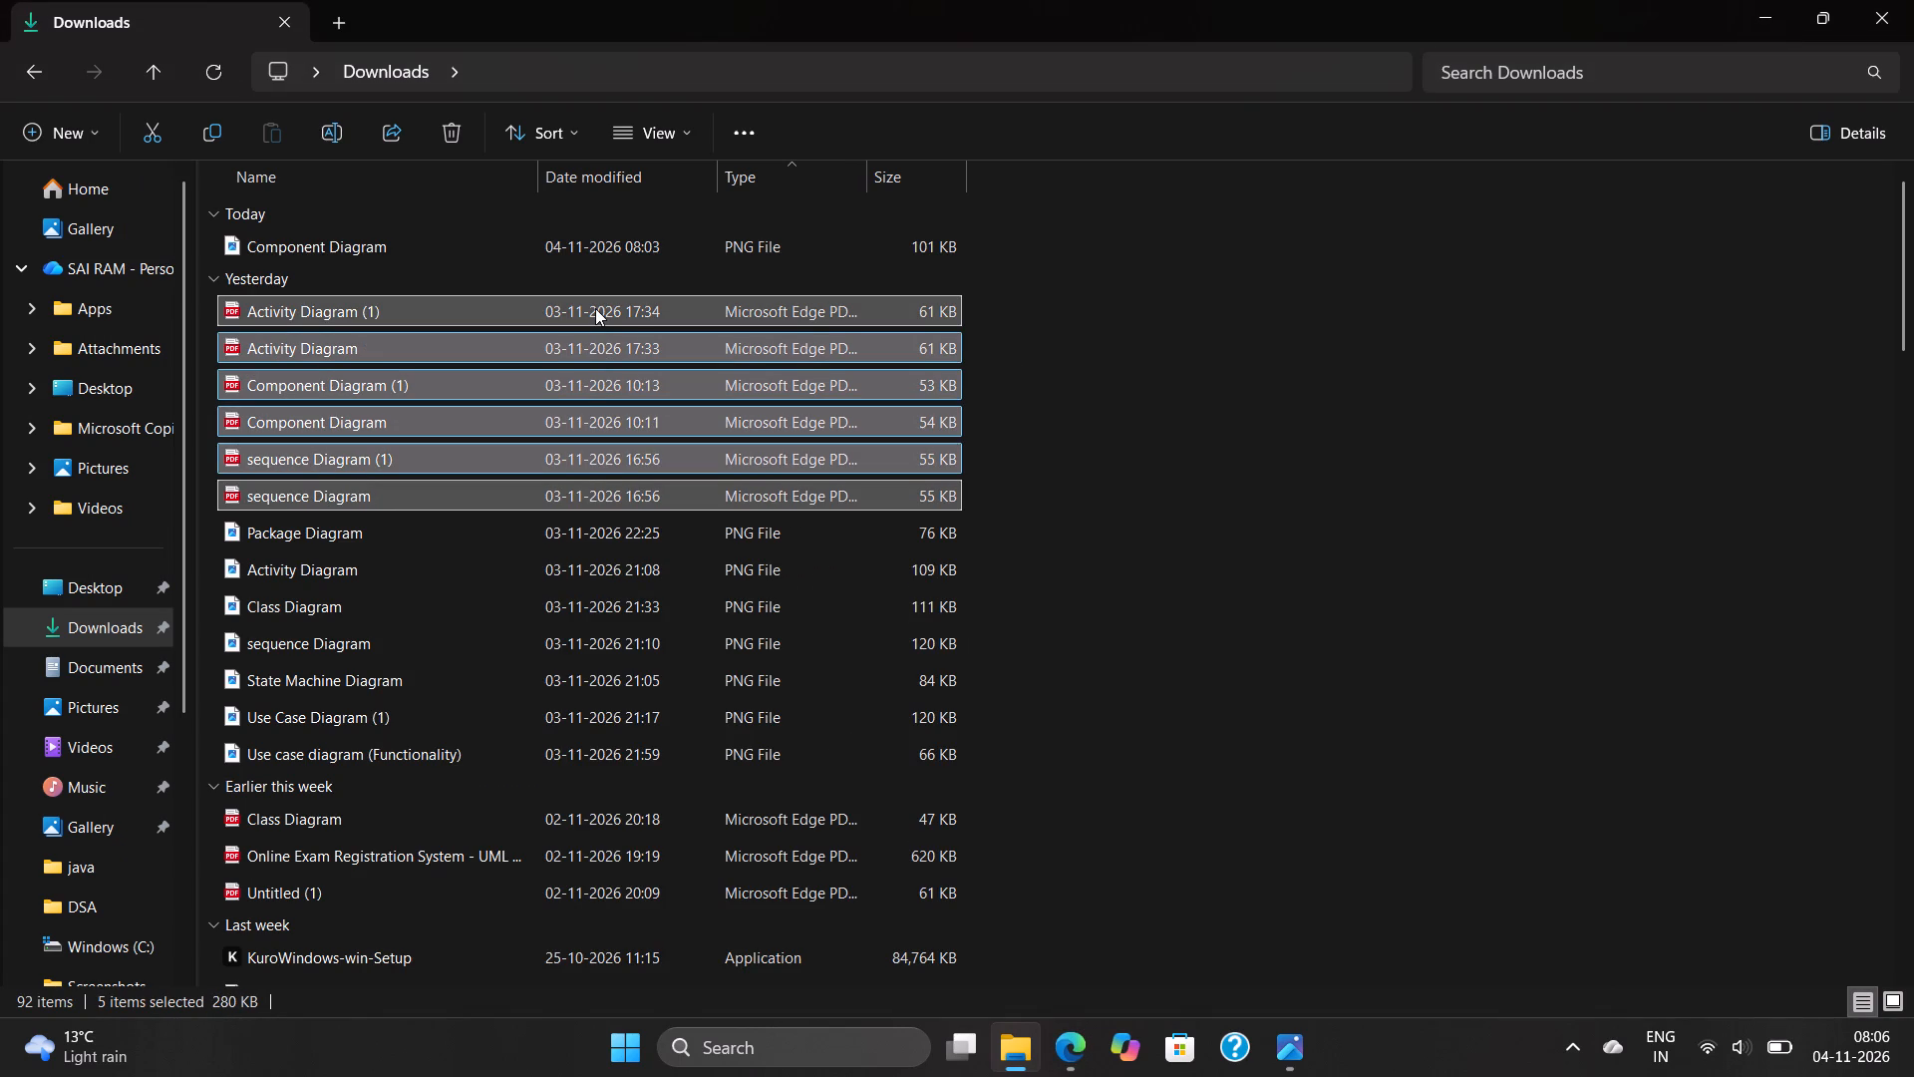
key(Delete)
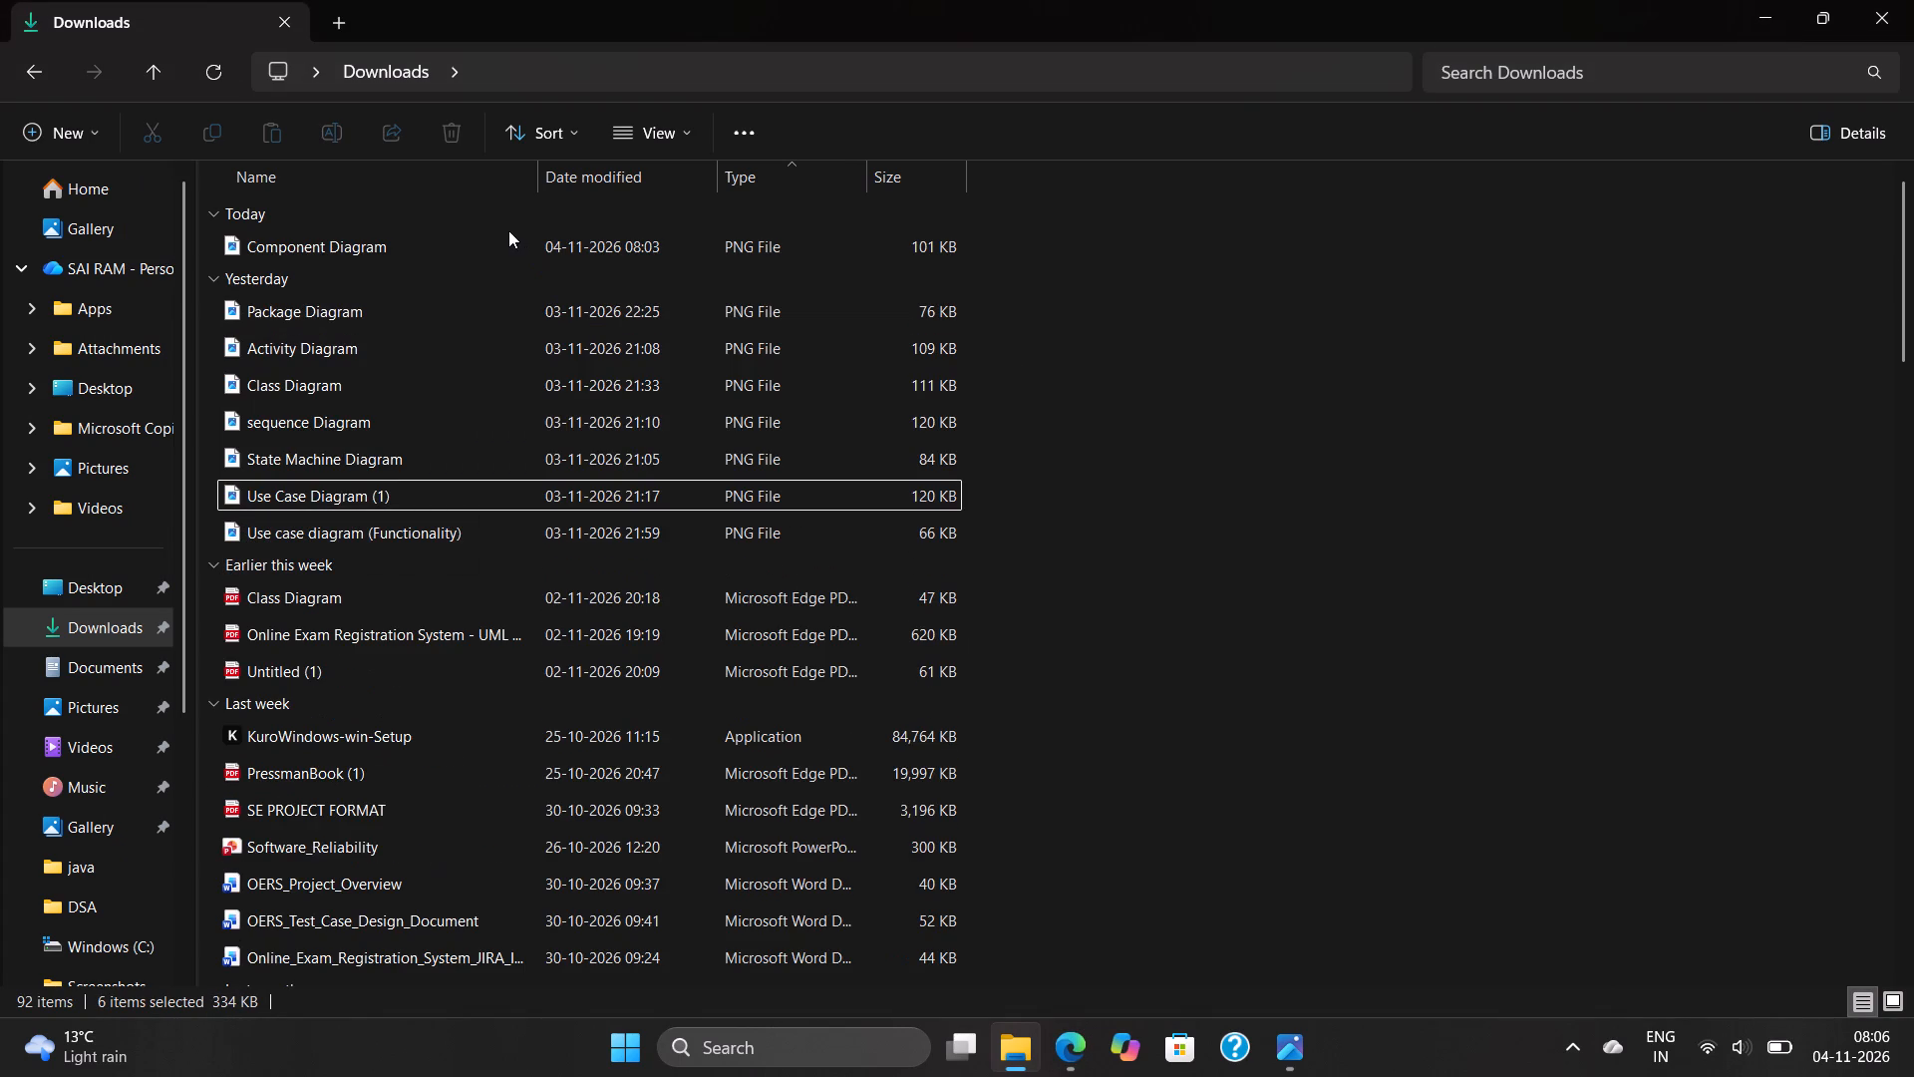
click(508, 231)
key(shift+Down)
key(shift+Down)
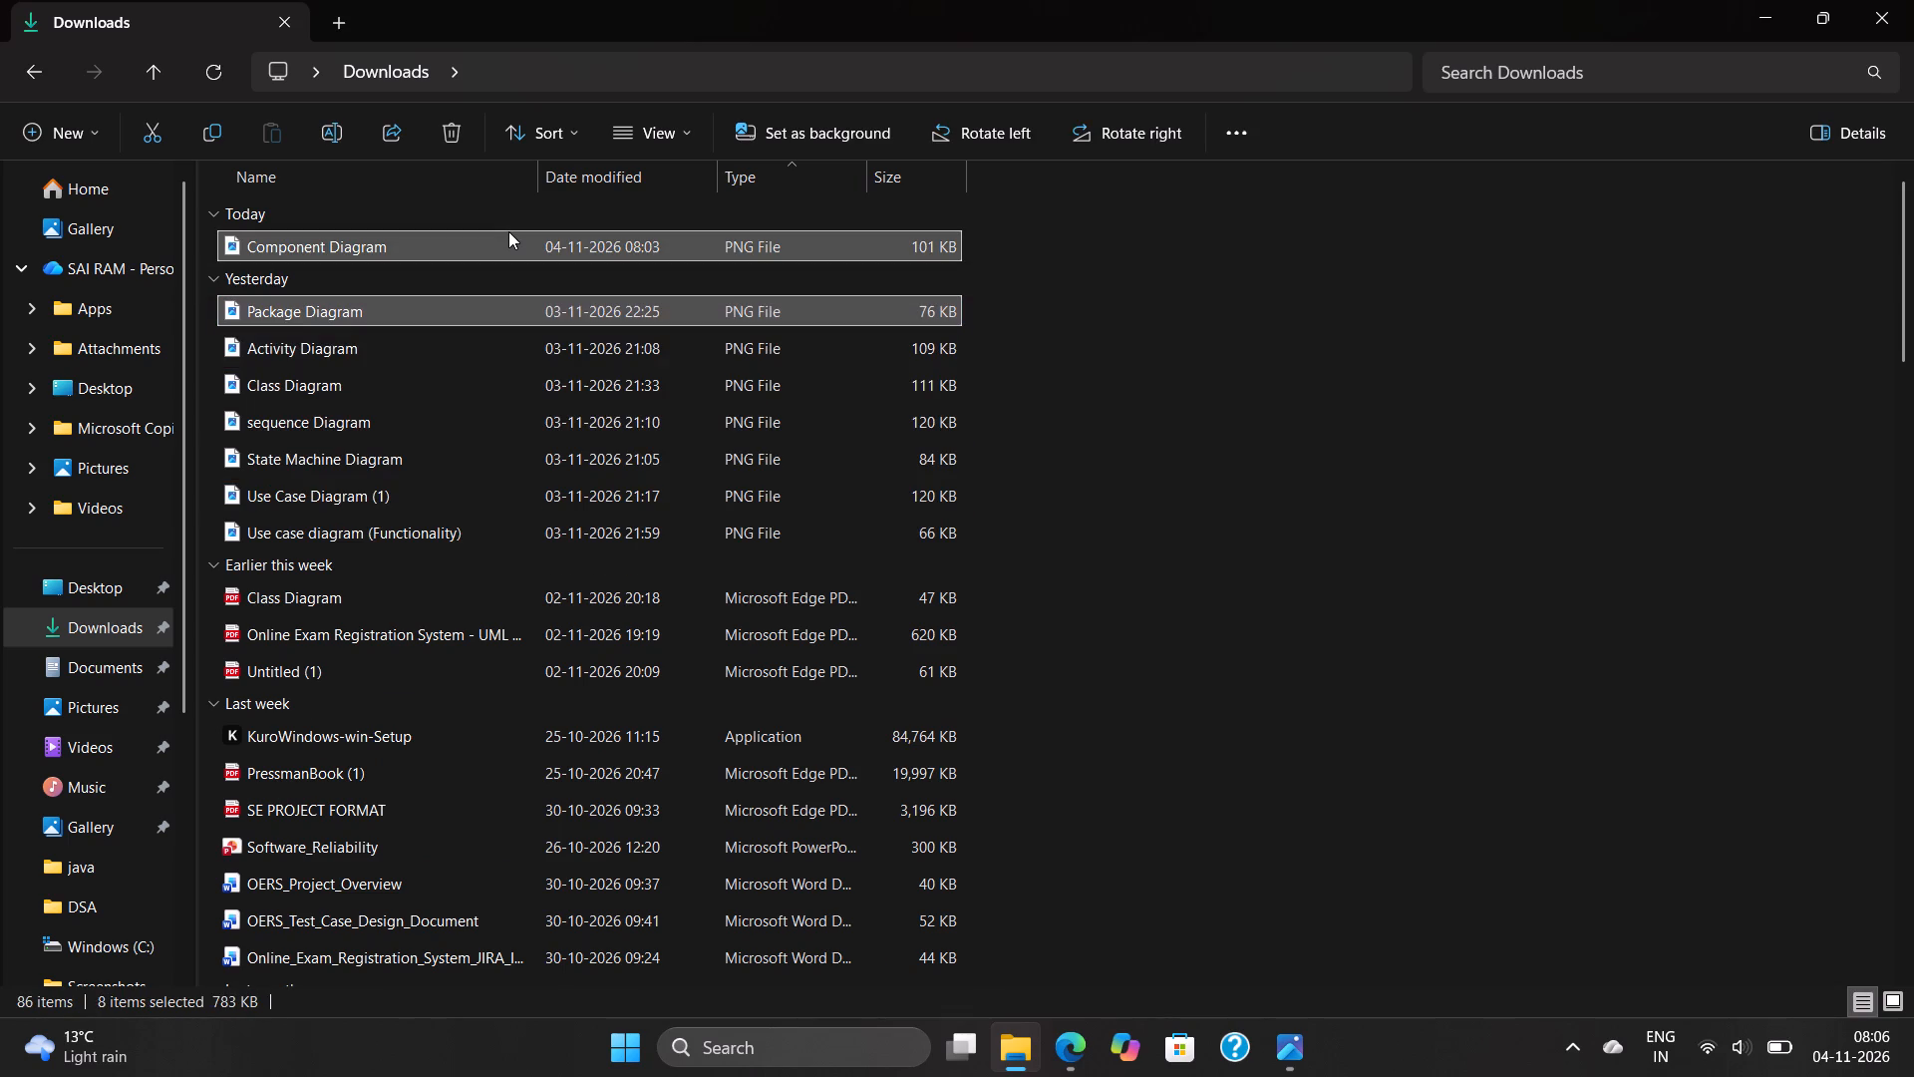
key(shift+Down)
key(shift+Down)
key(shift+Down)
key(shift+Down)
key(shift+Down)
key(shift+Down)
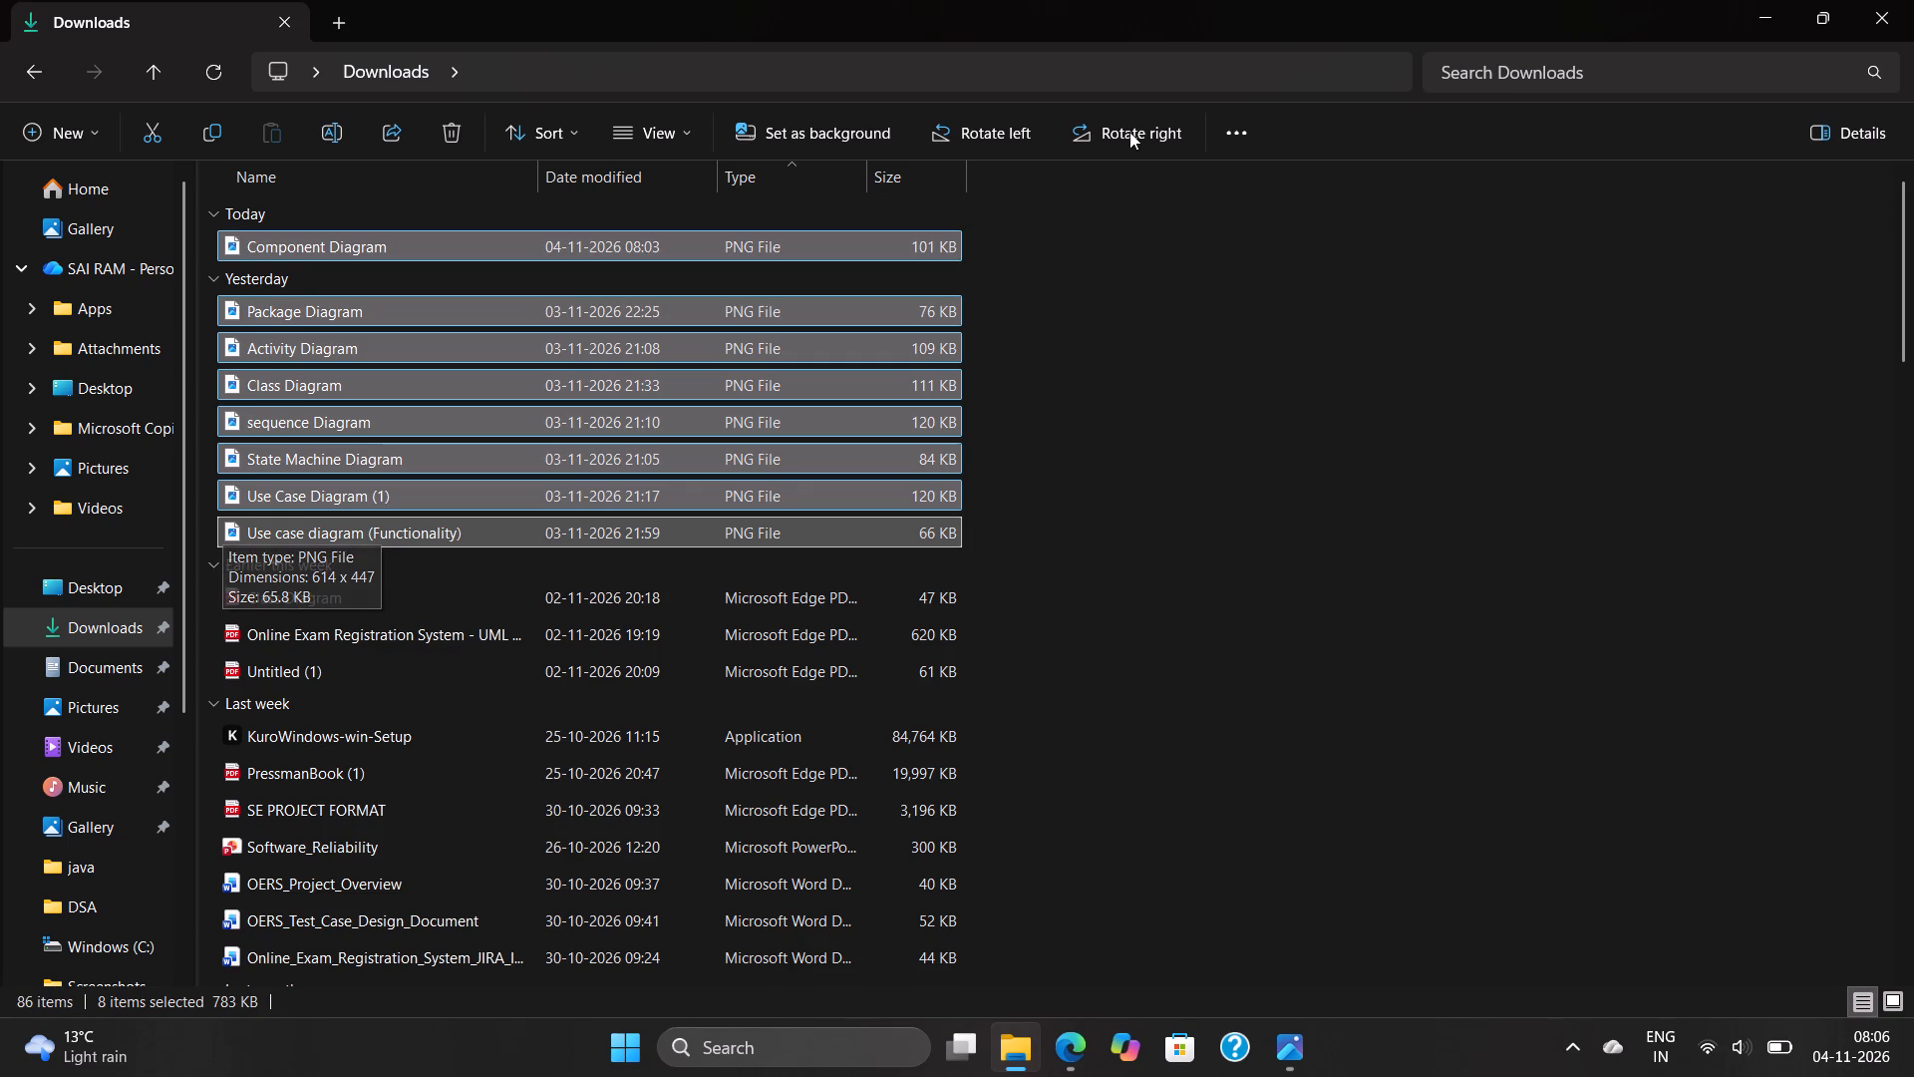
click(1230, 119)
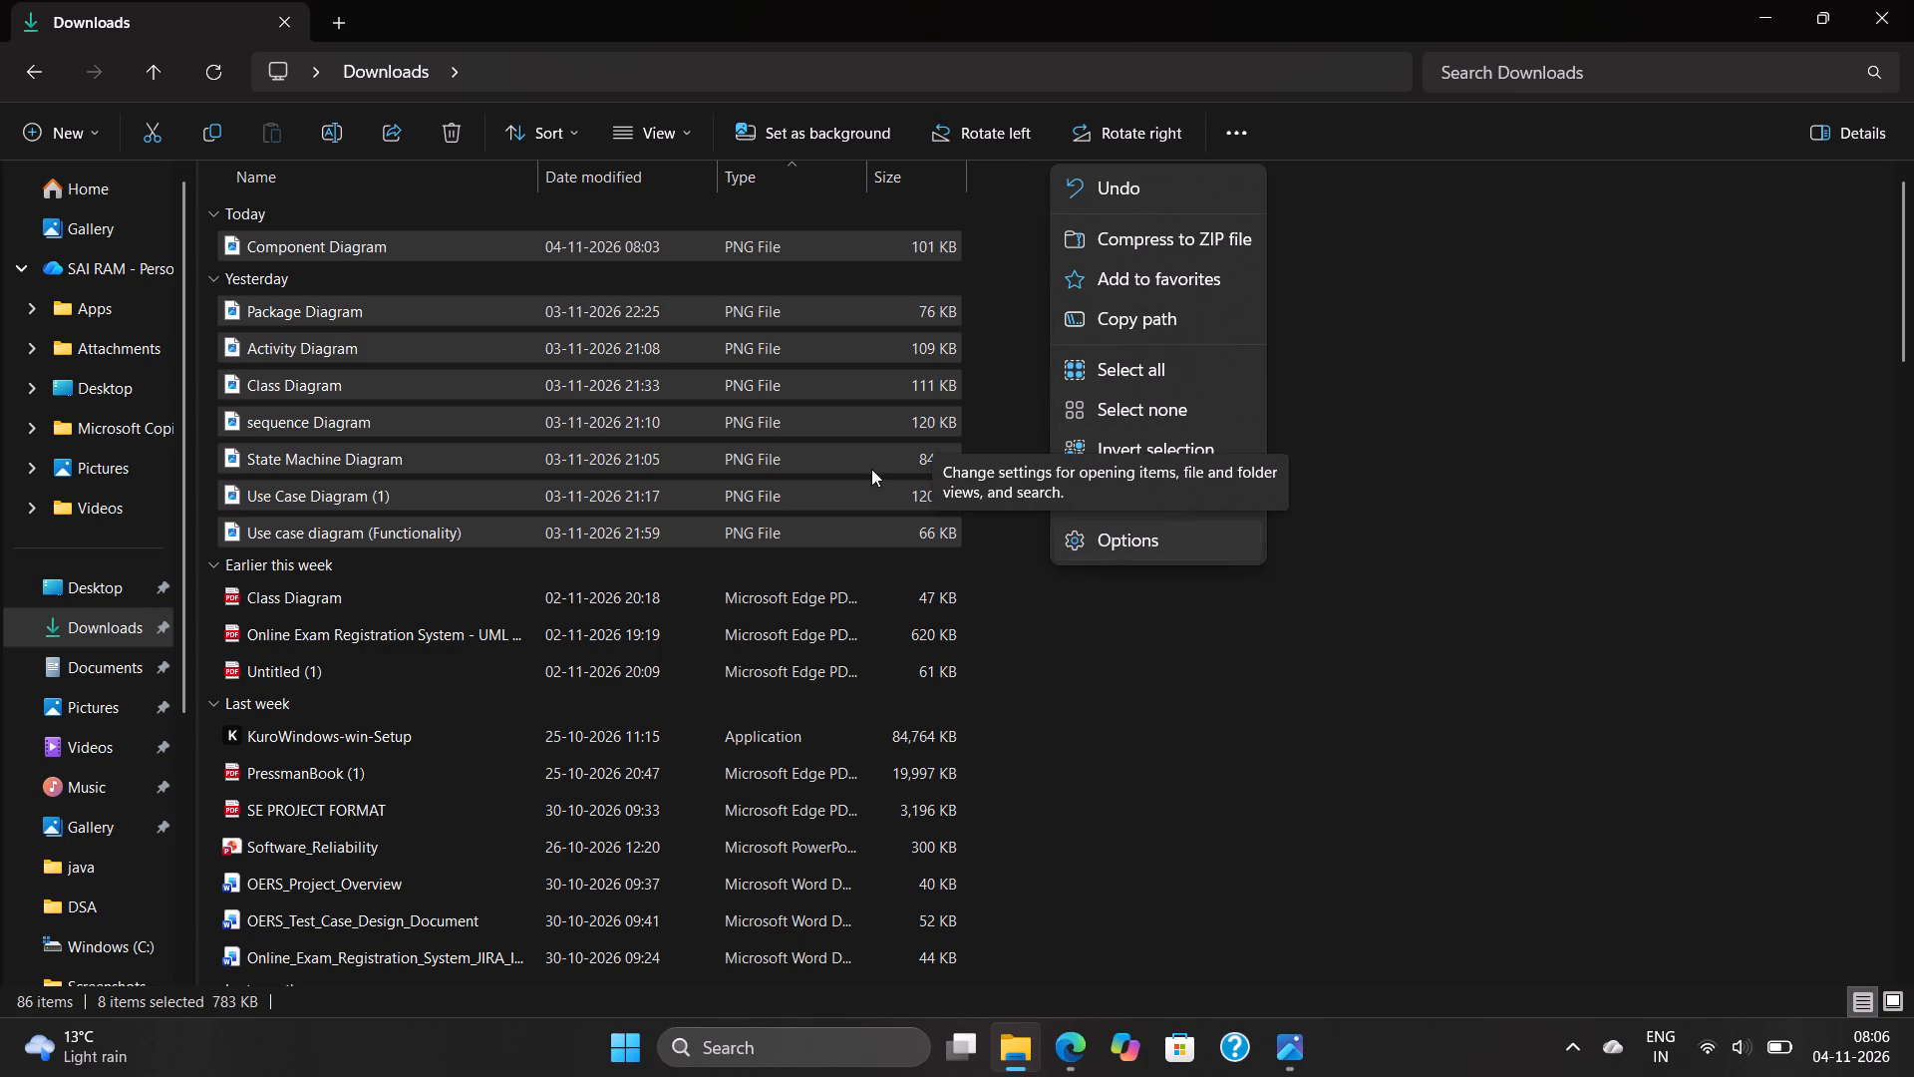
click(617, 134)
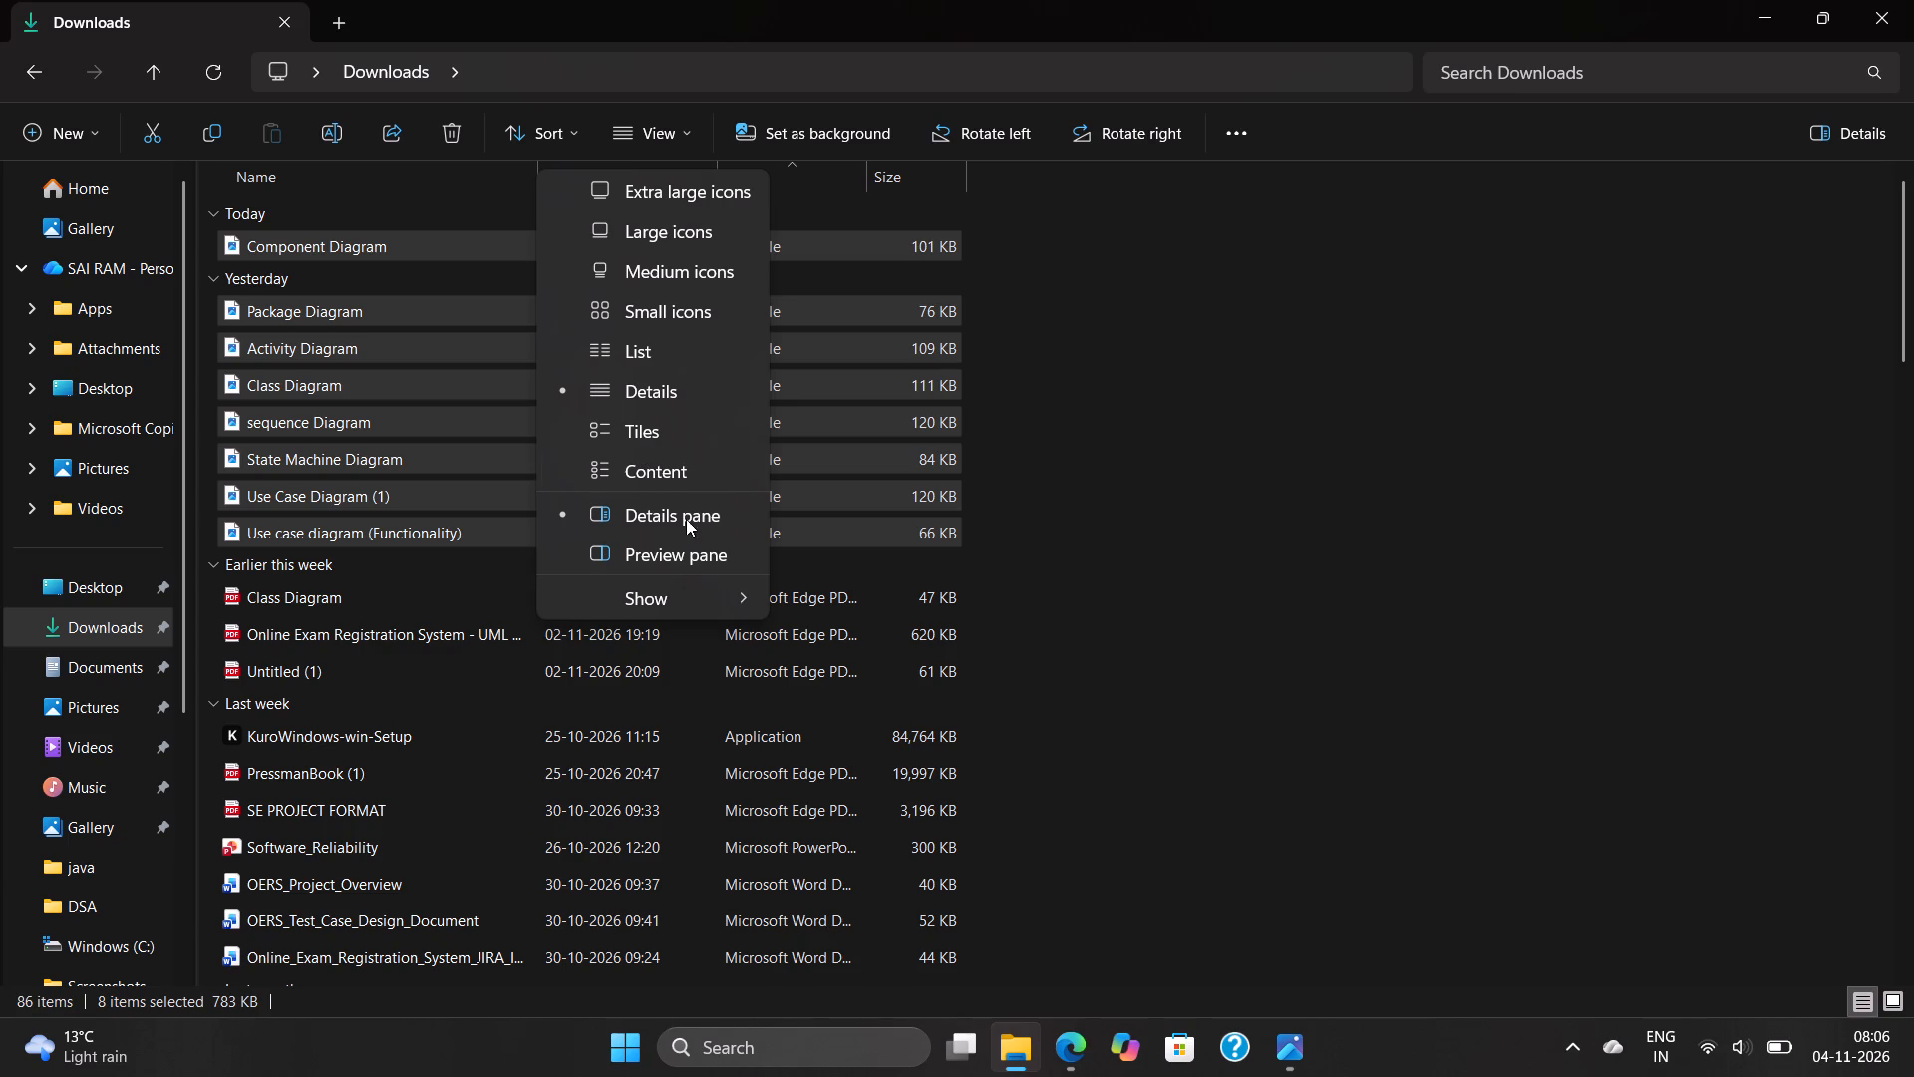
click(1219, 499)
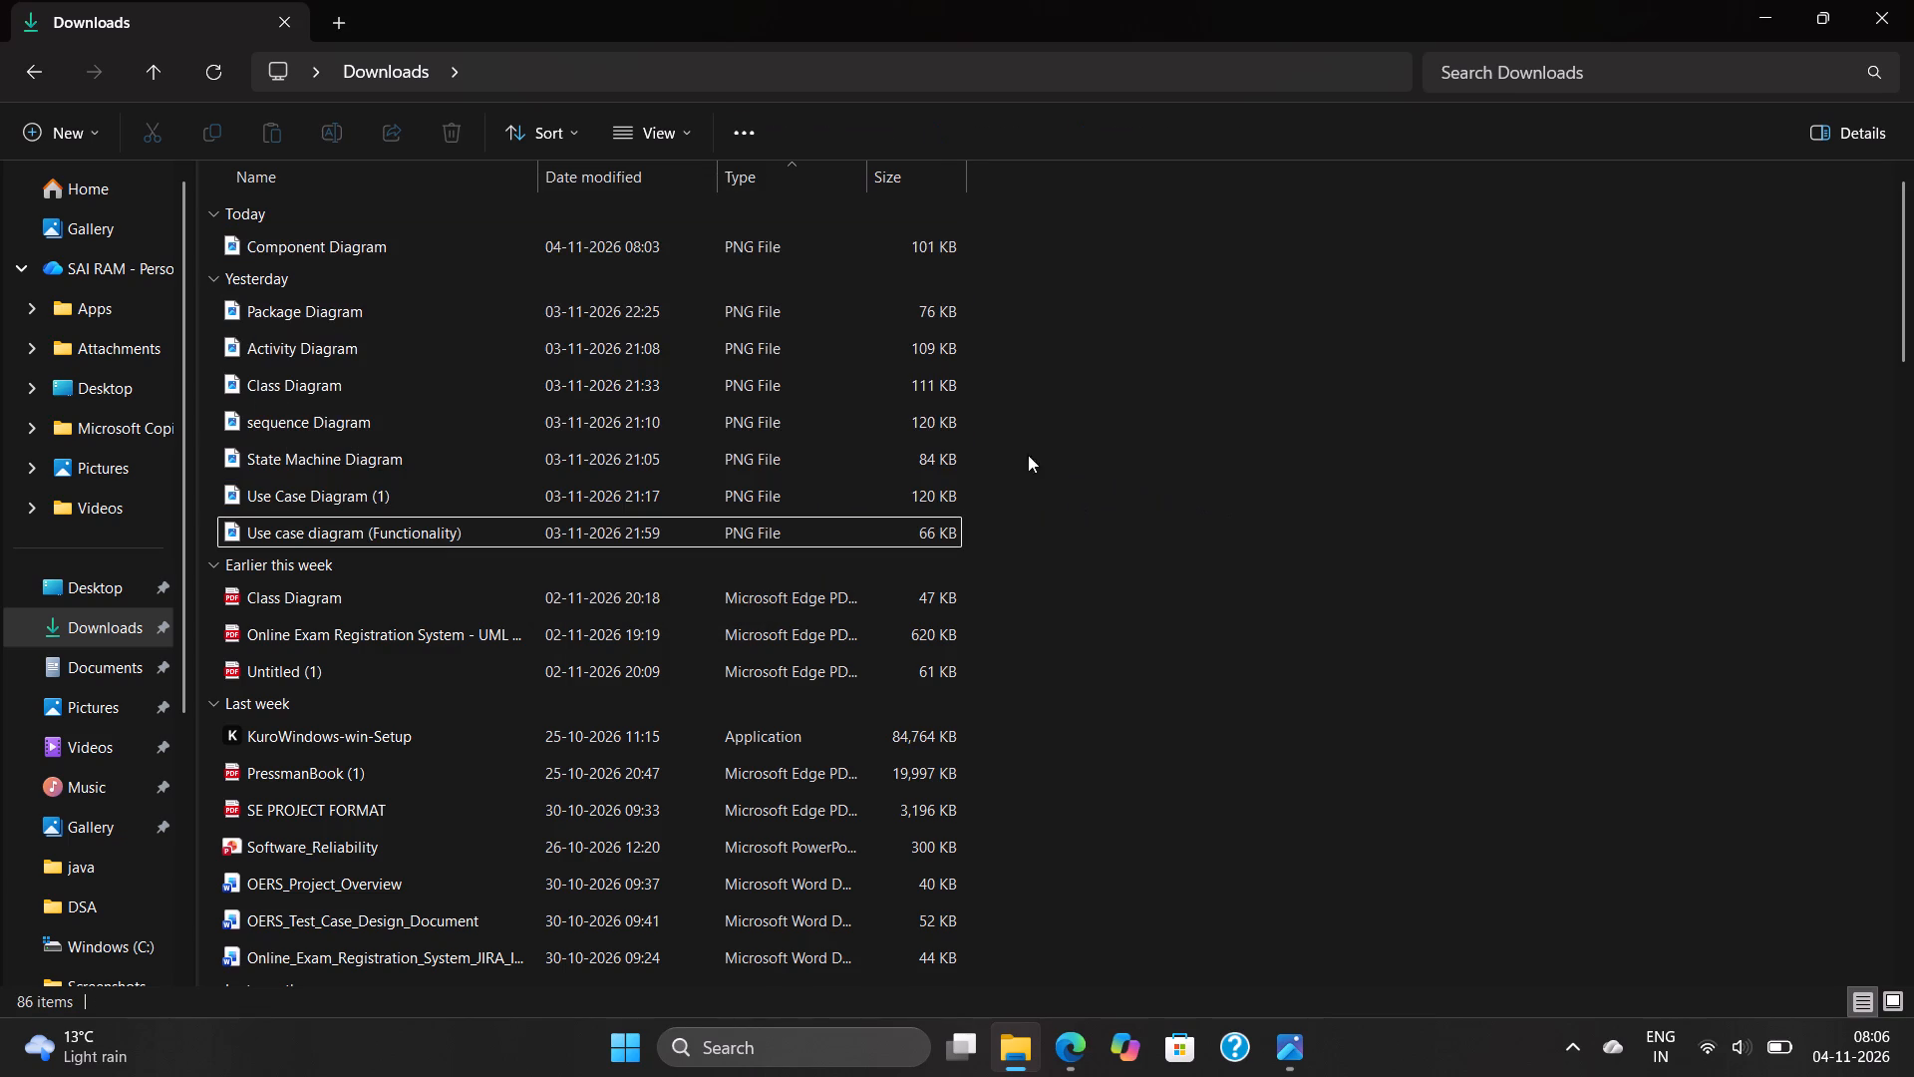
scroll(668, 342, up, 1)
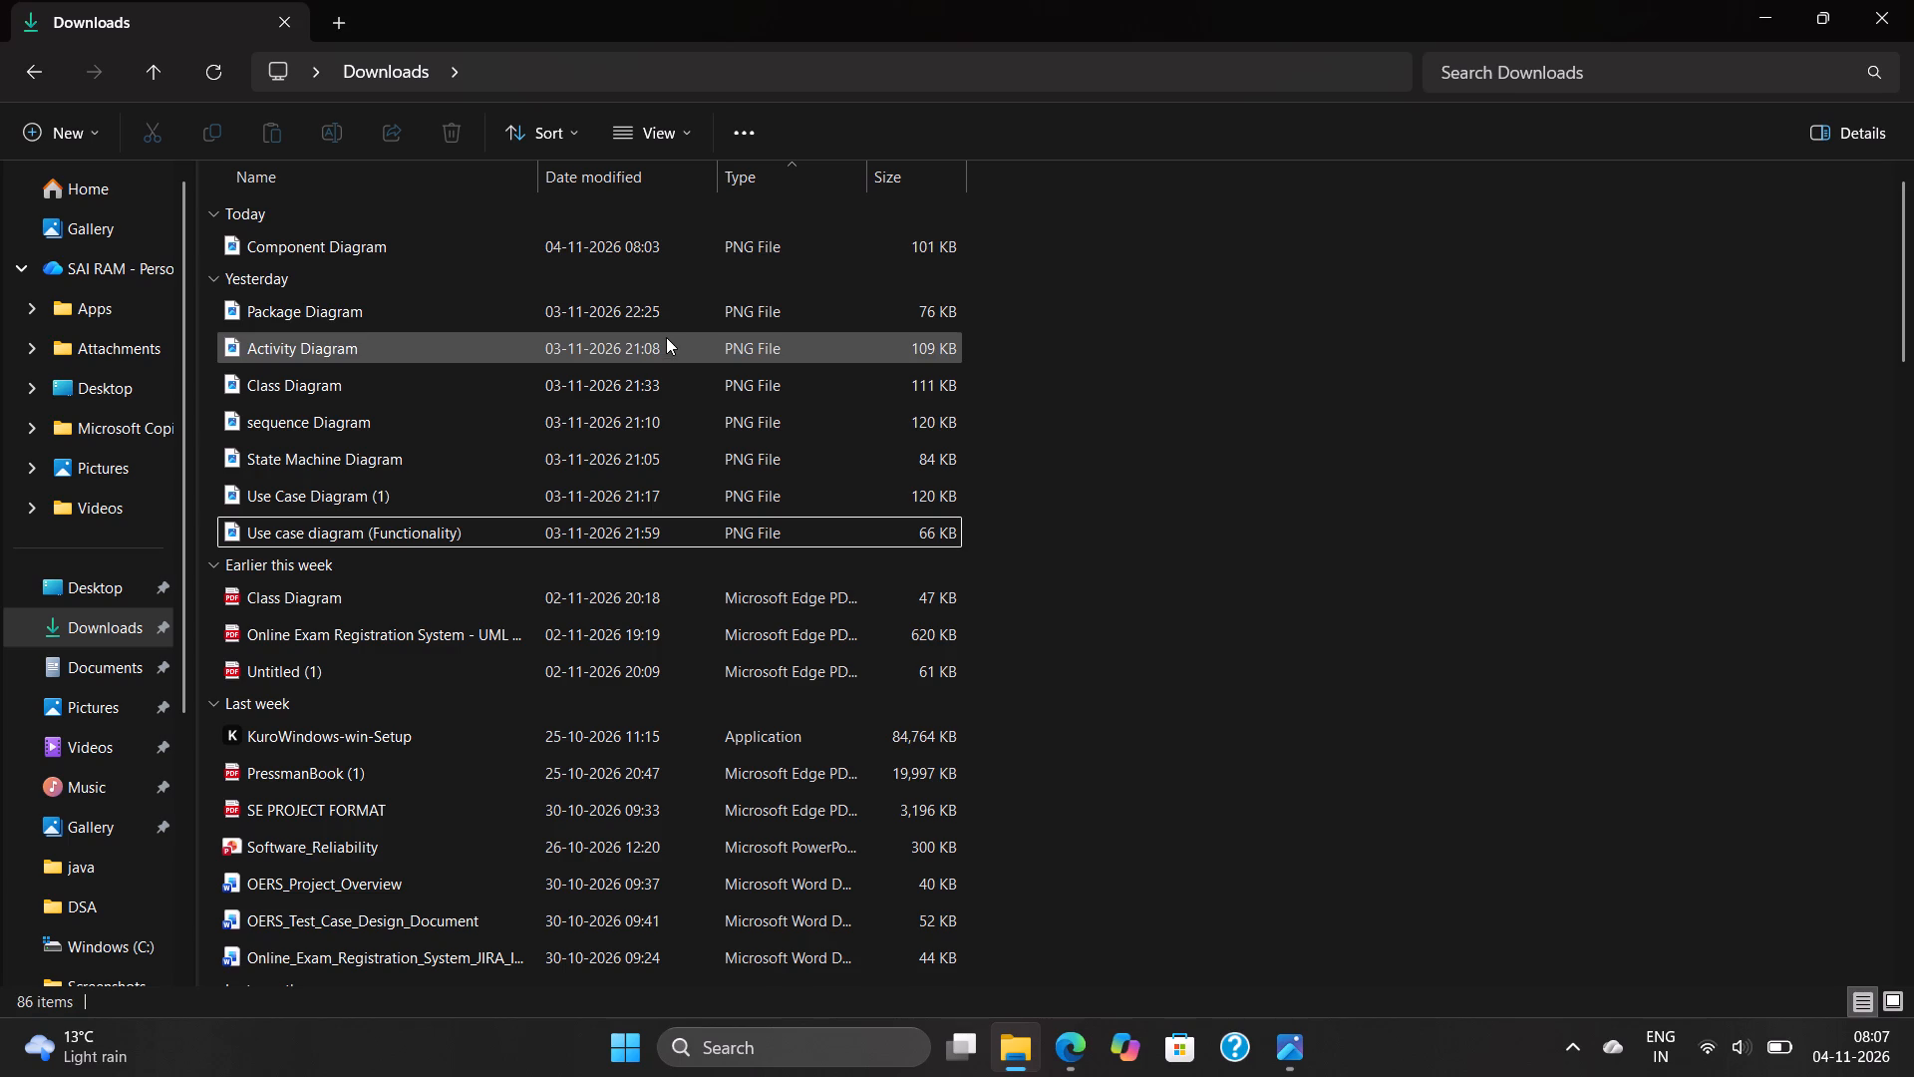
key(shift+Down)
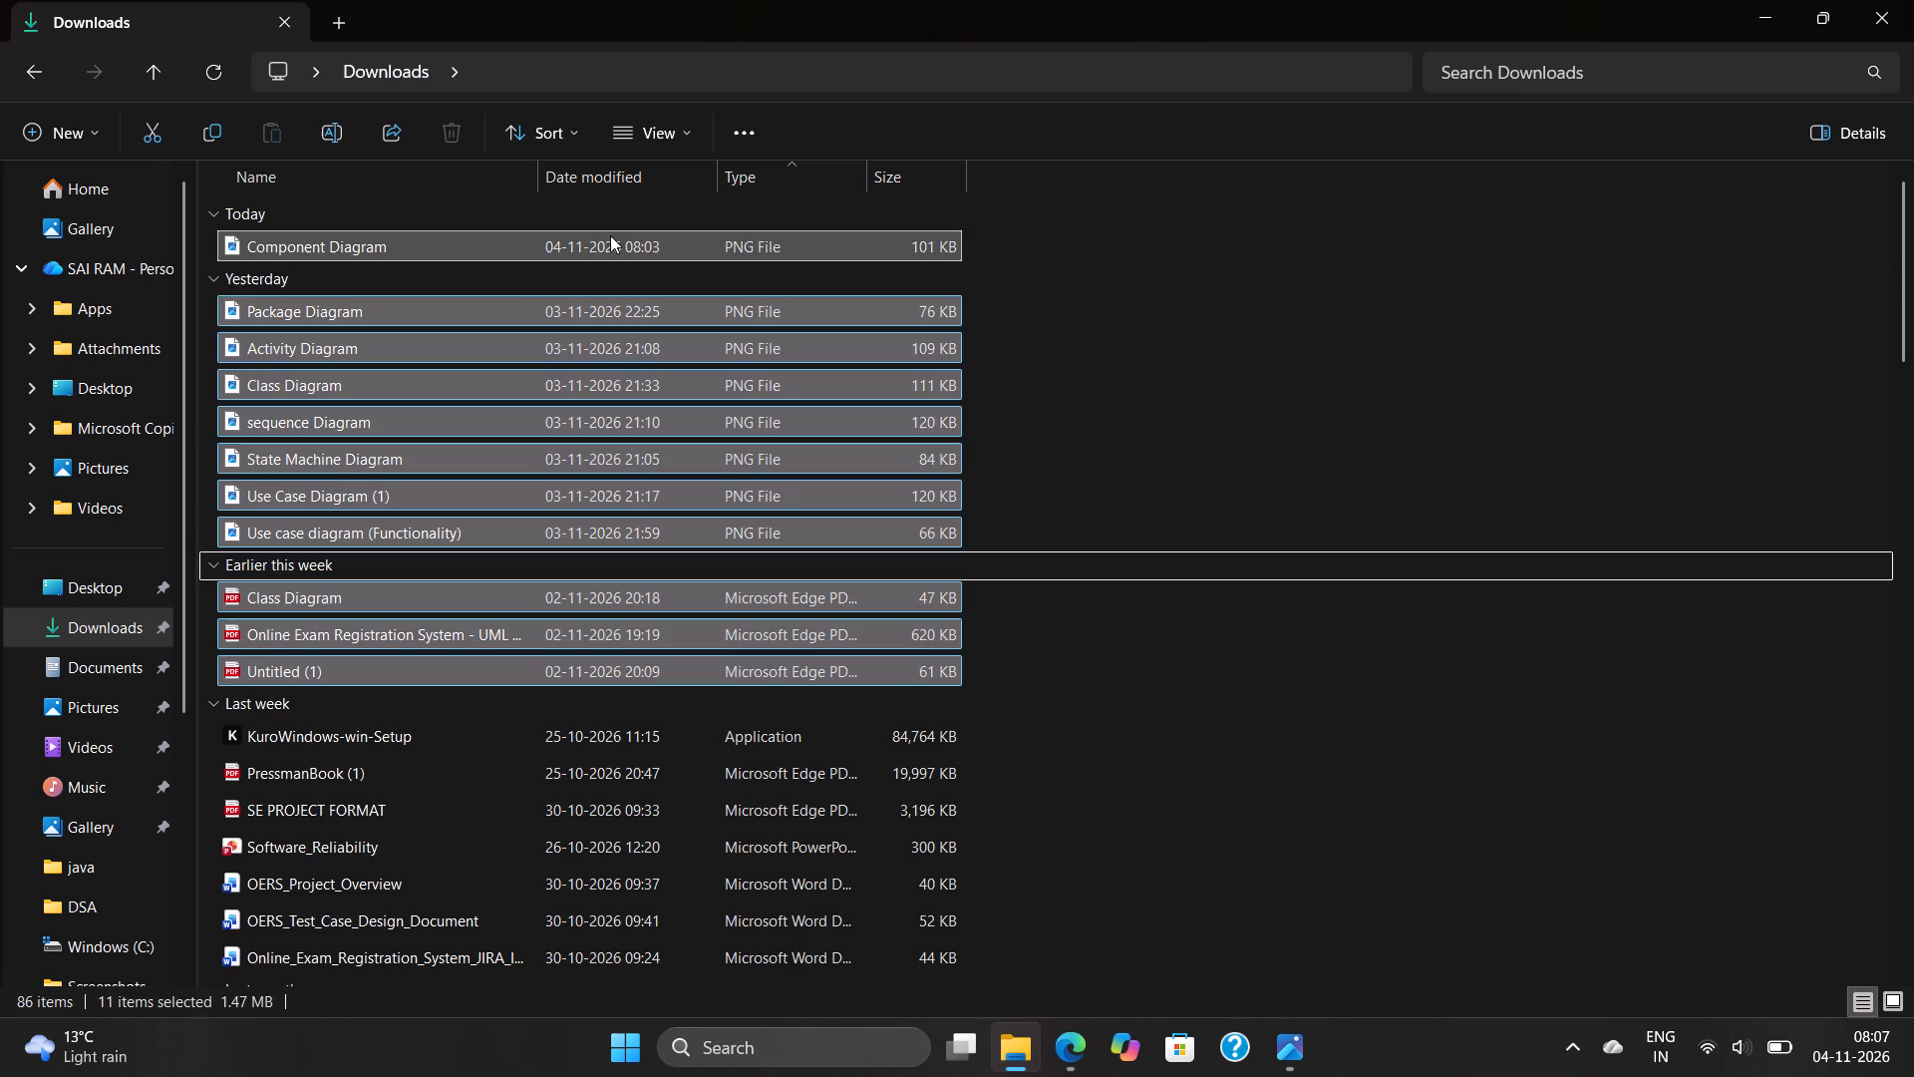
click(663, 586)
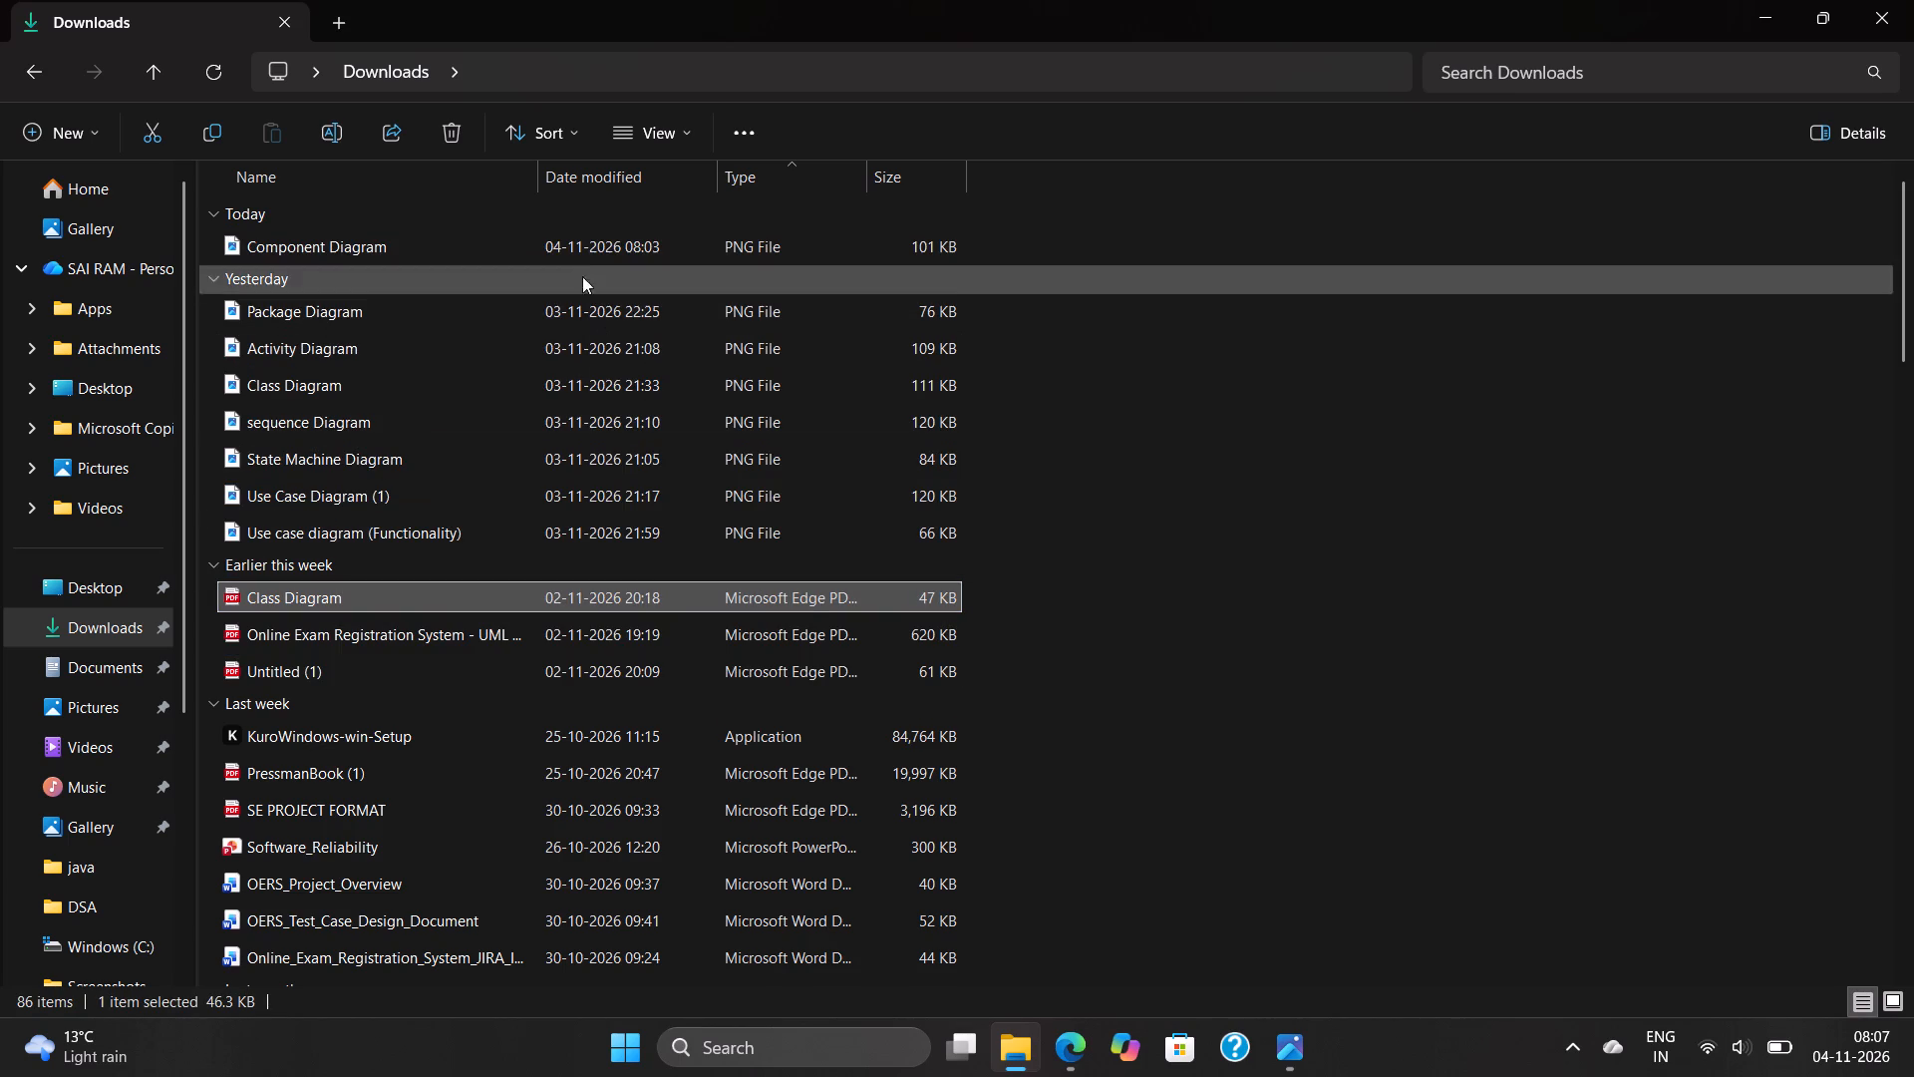
Copy the eight diagram PNG images, from "Component Diagram" through "Use case diagram (Functionality)", in Downloads.
click(575, 244)
key(shift+Down)
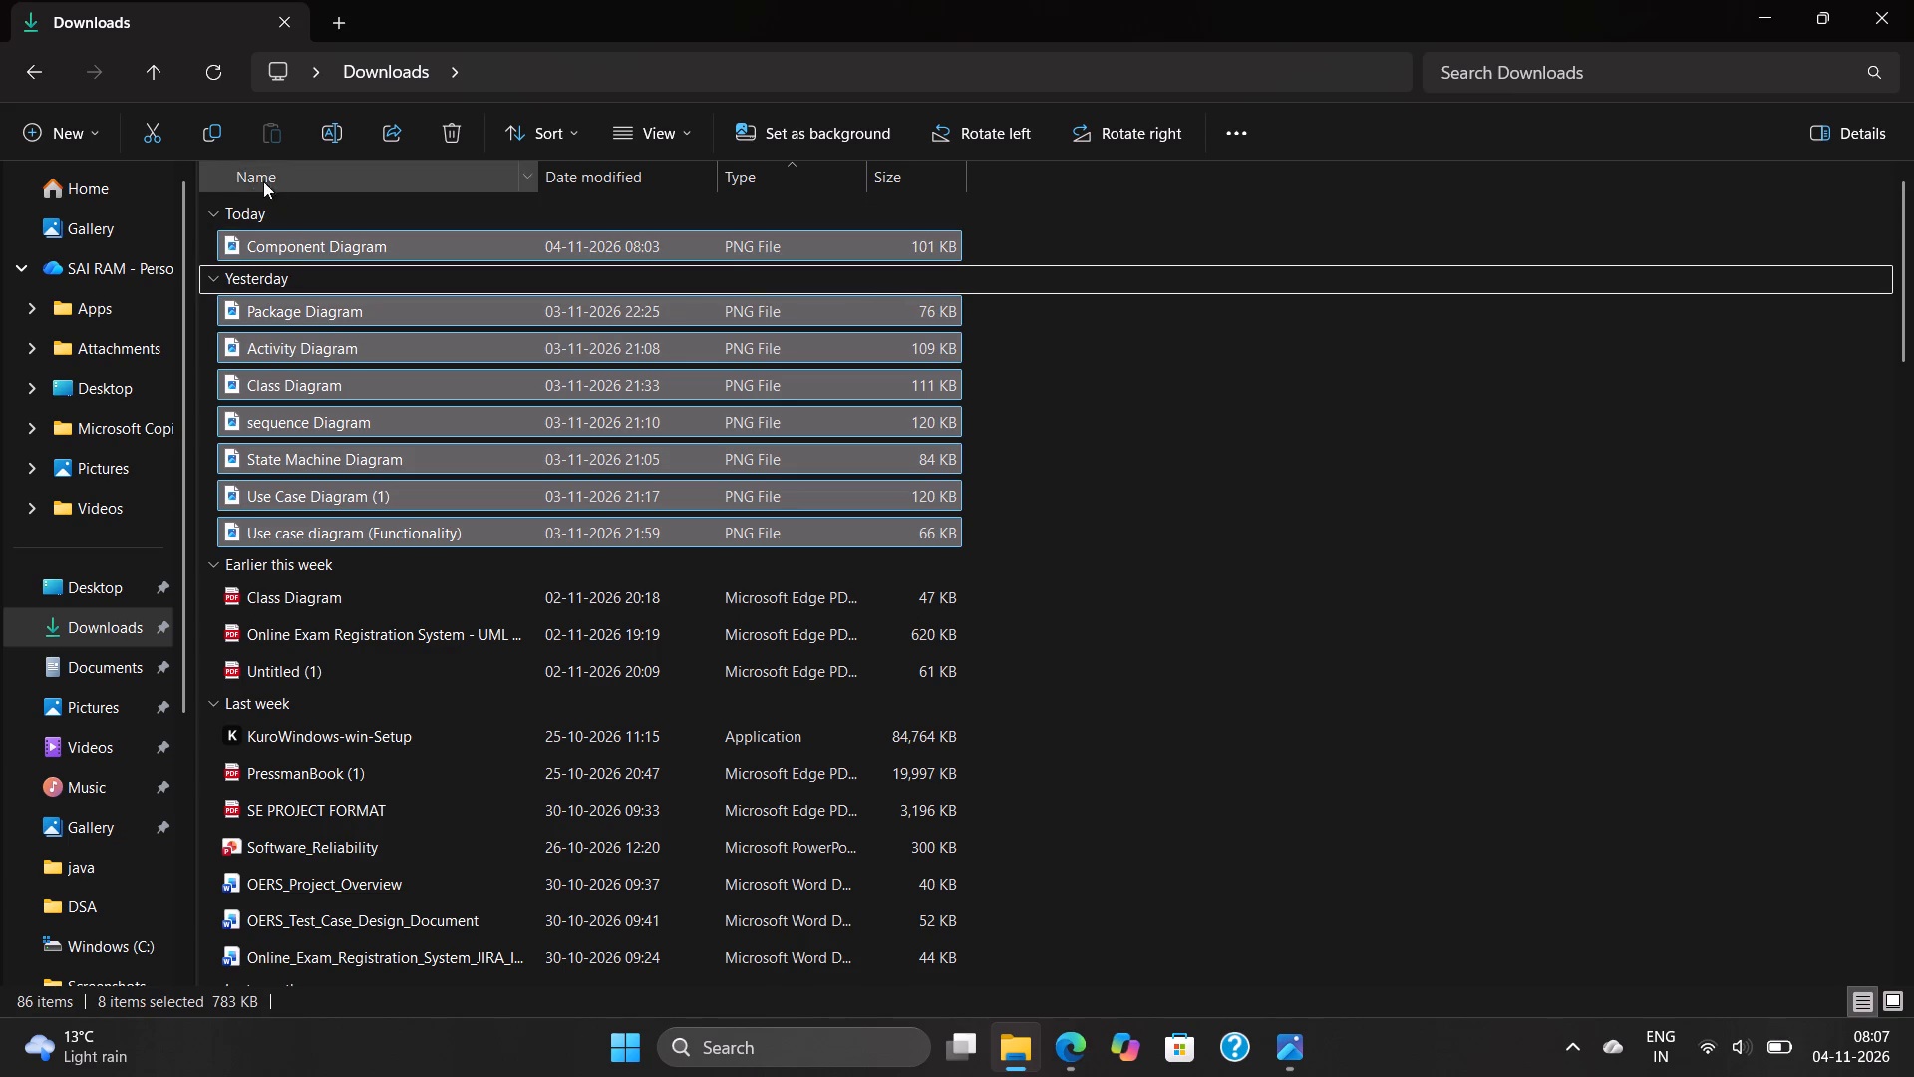
click(220, 147)
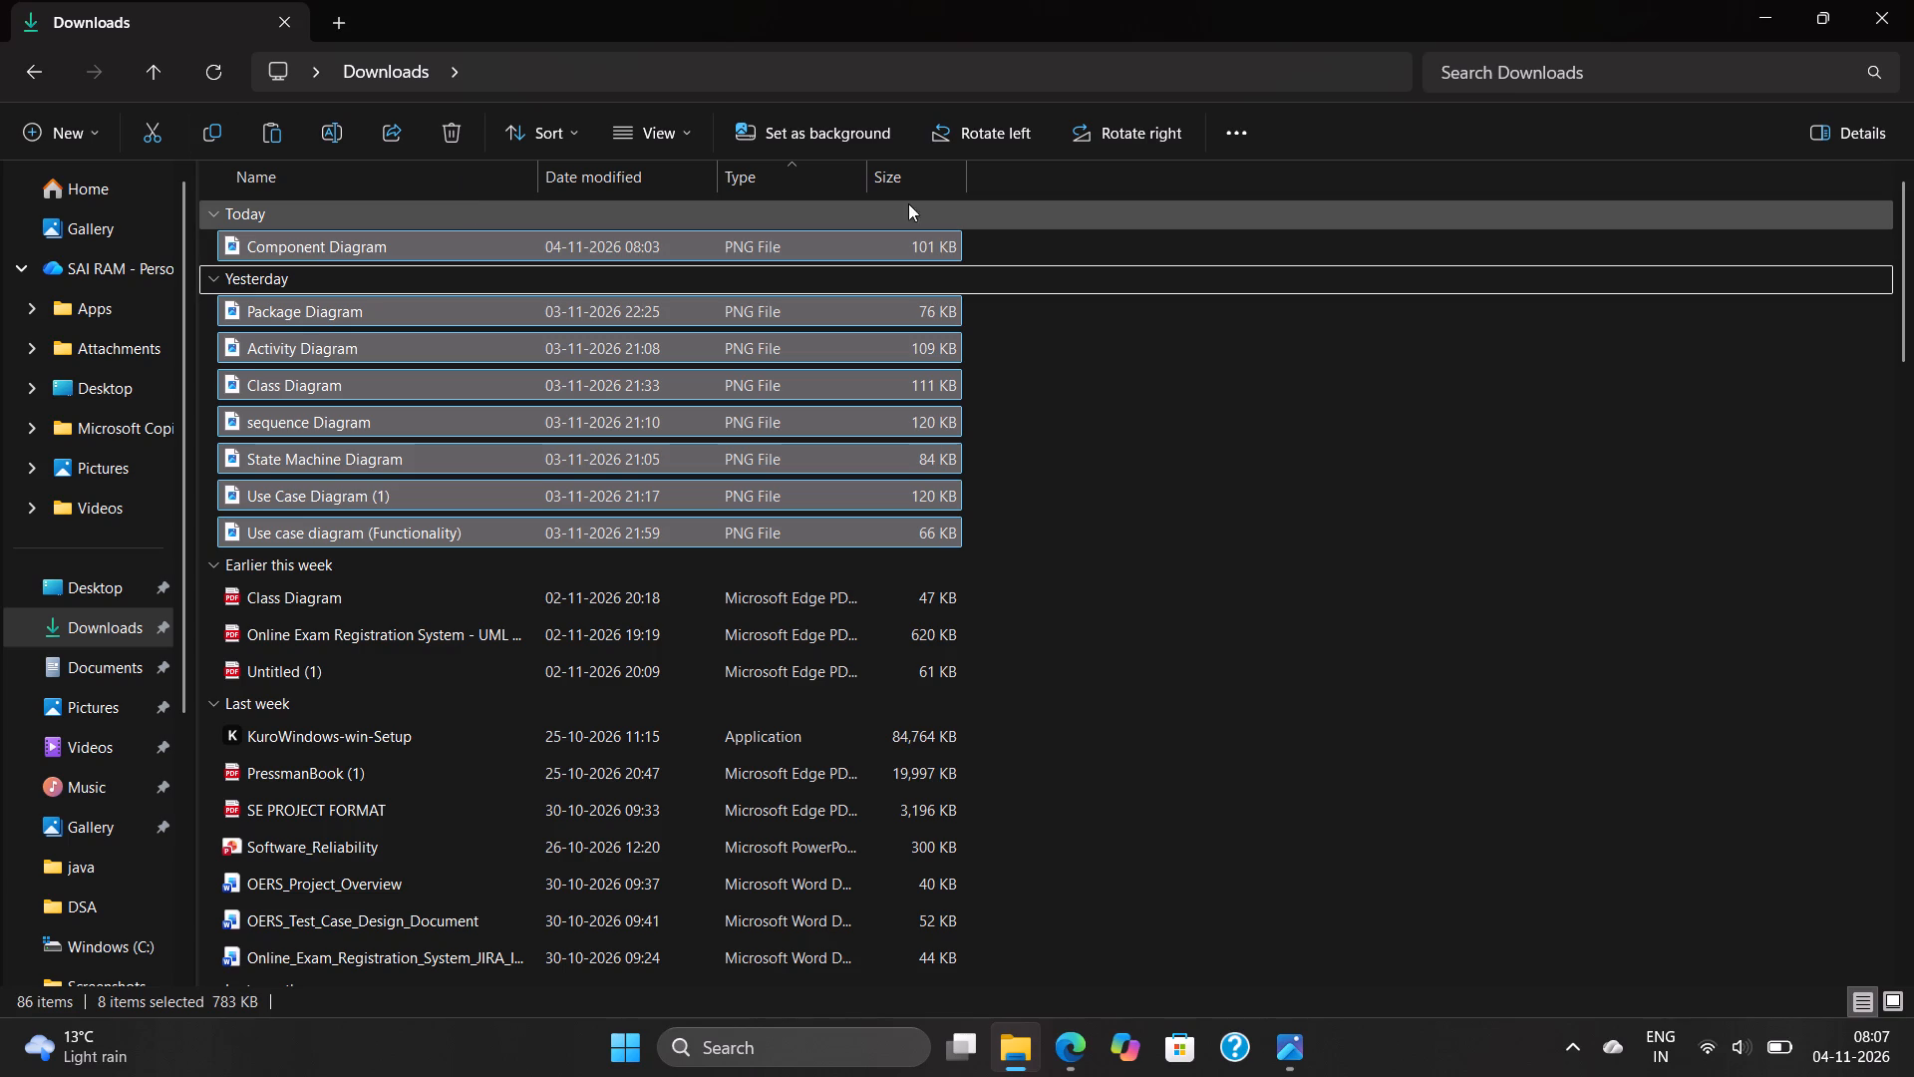
Show the details pane for the Downloads folder and clear the file selection.
click(1834, 128)
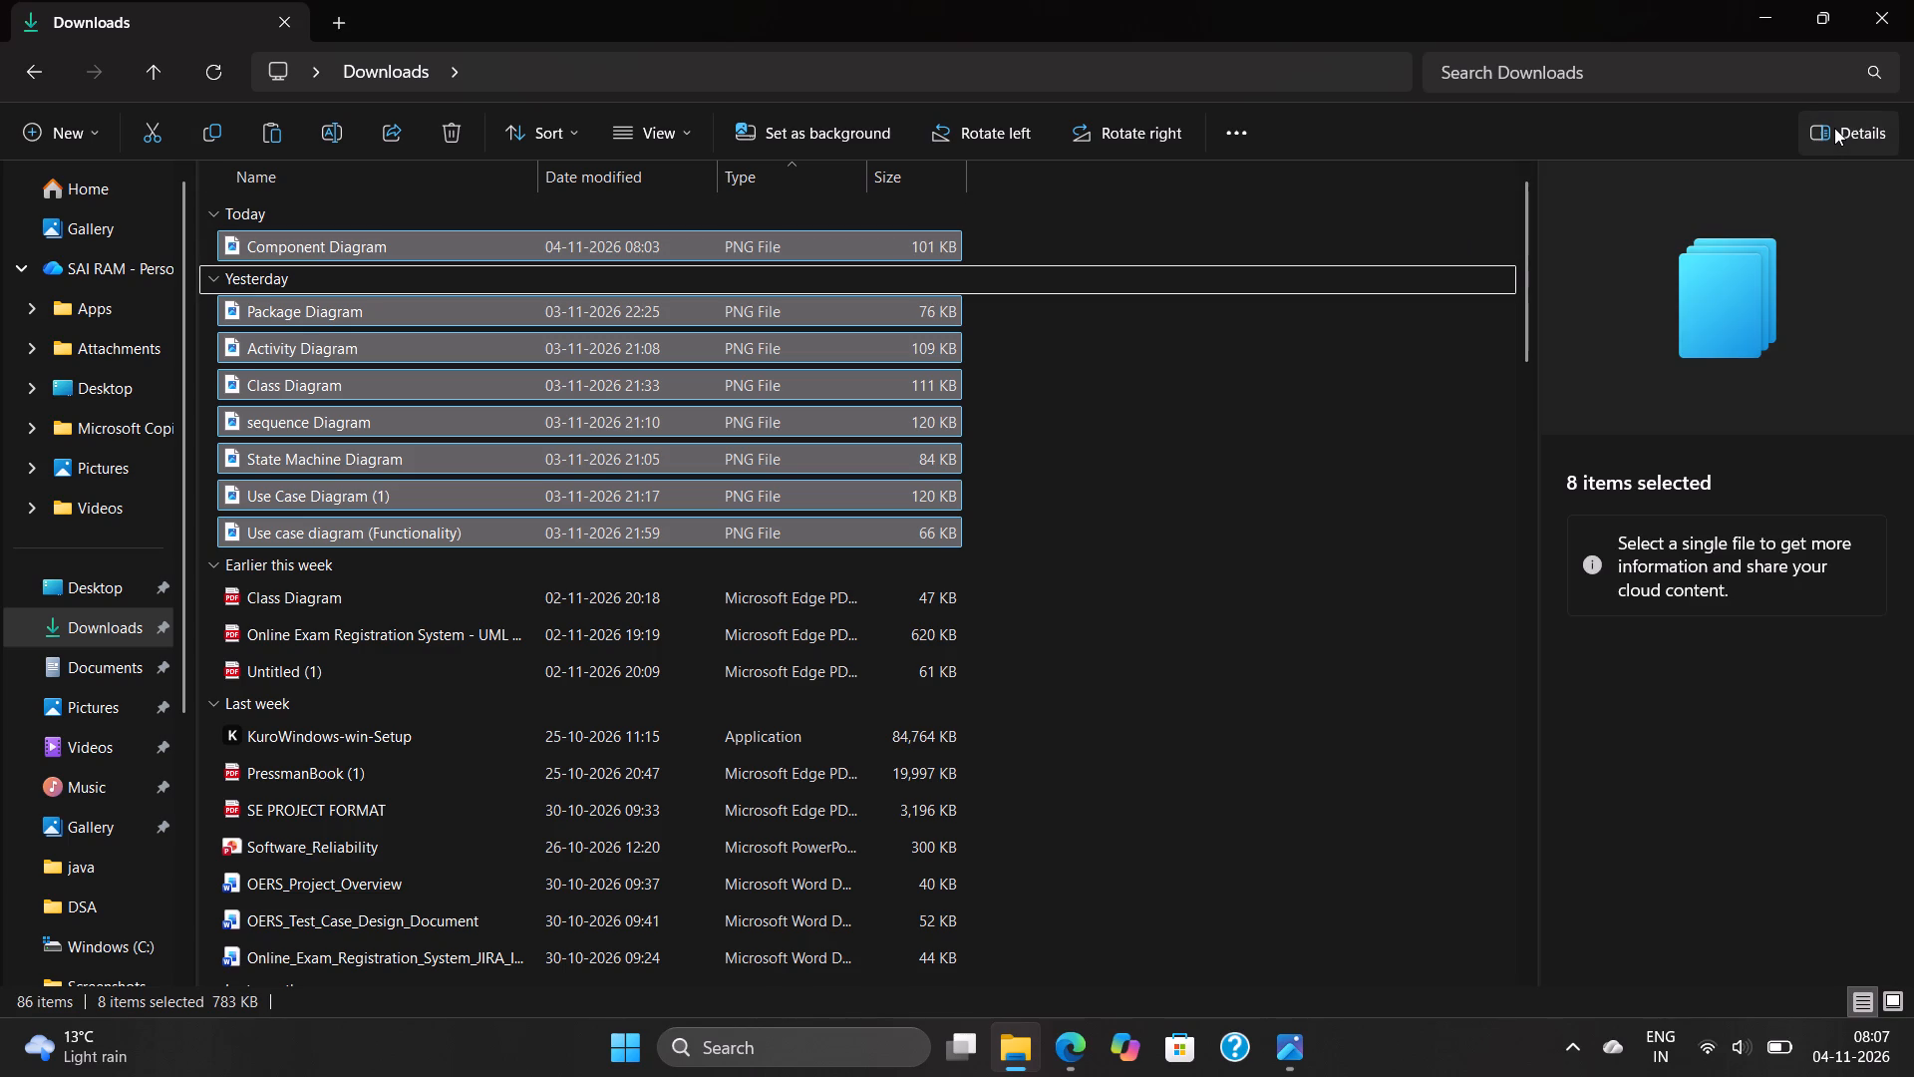
click(1321, 512)
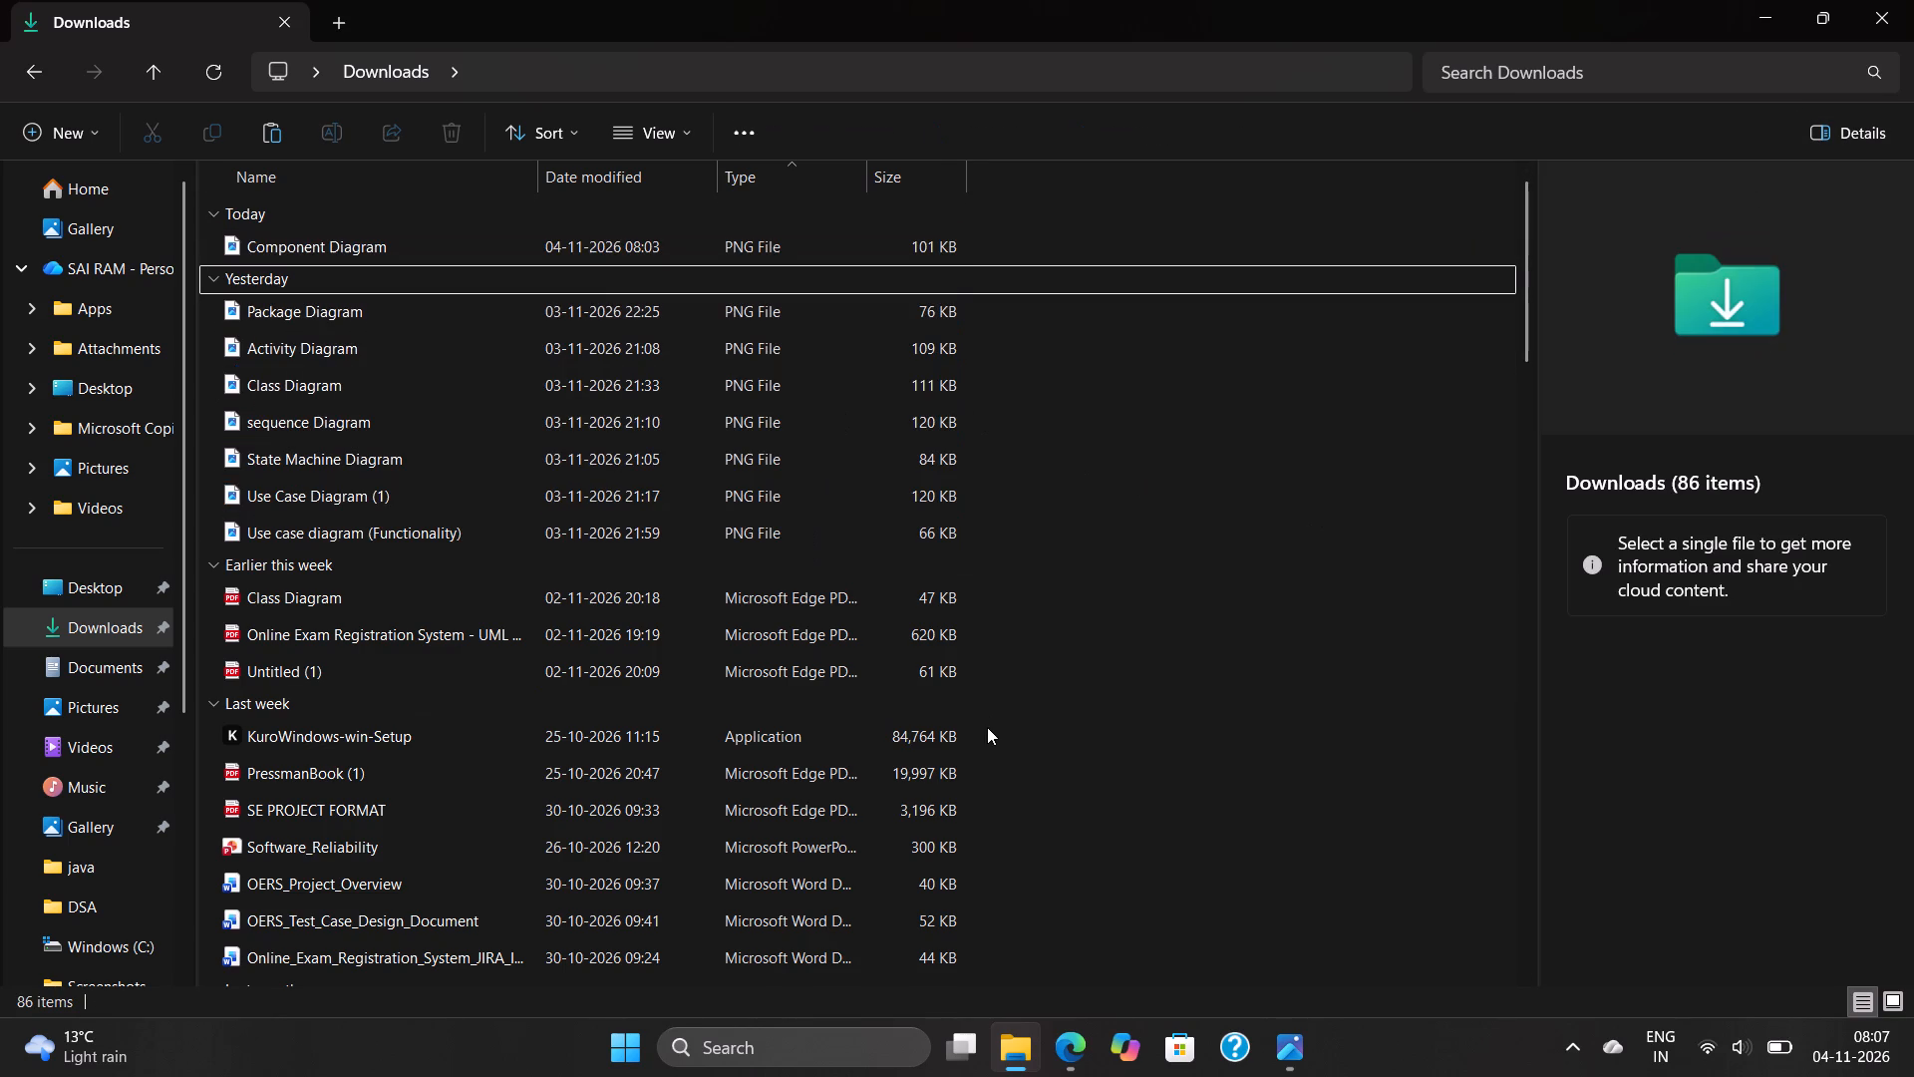
Search Windows for WhatsApp using "wh".
text(wh)
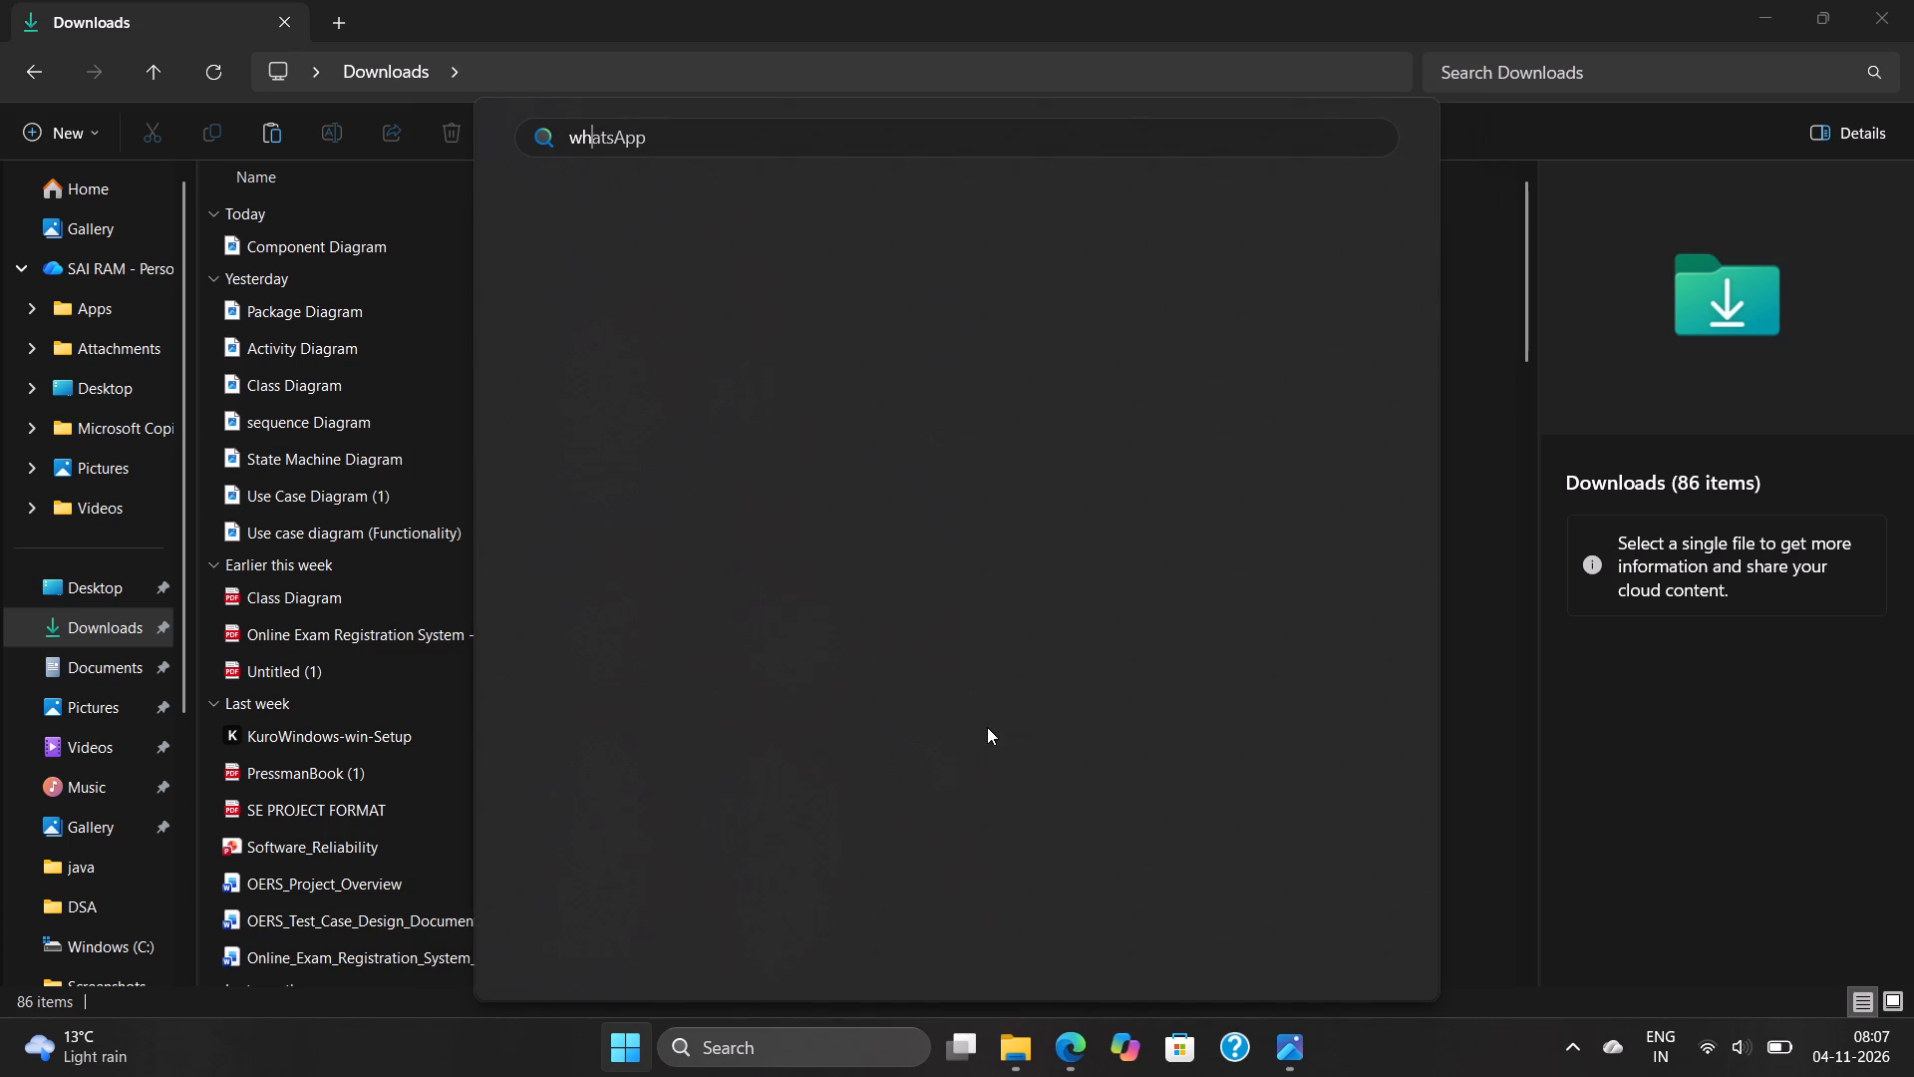
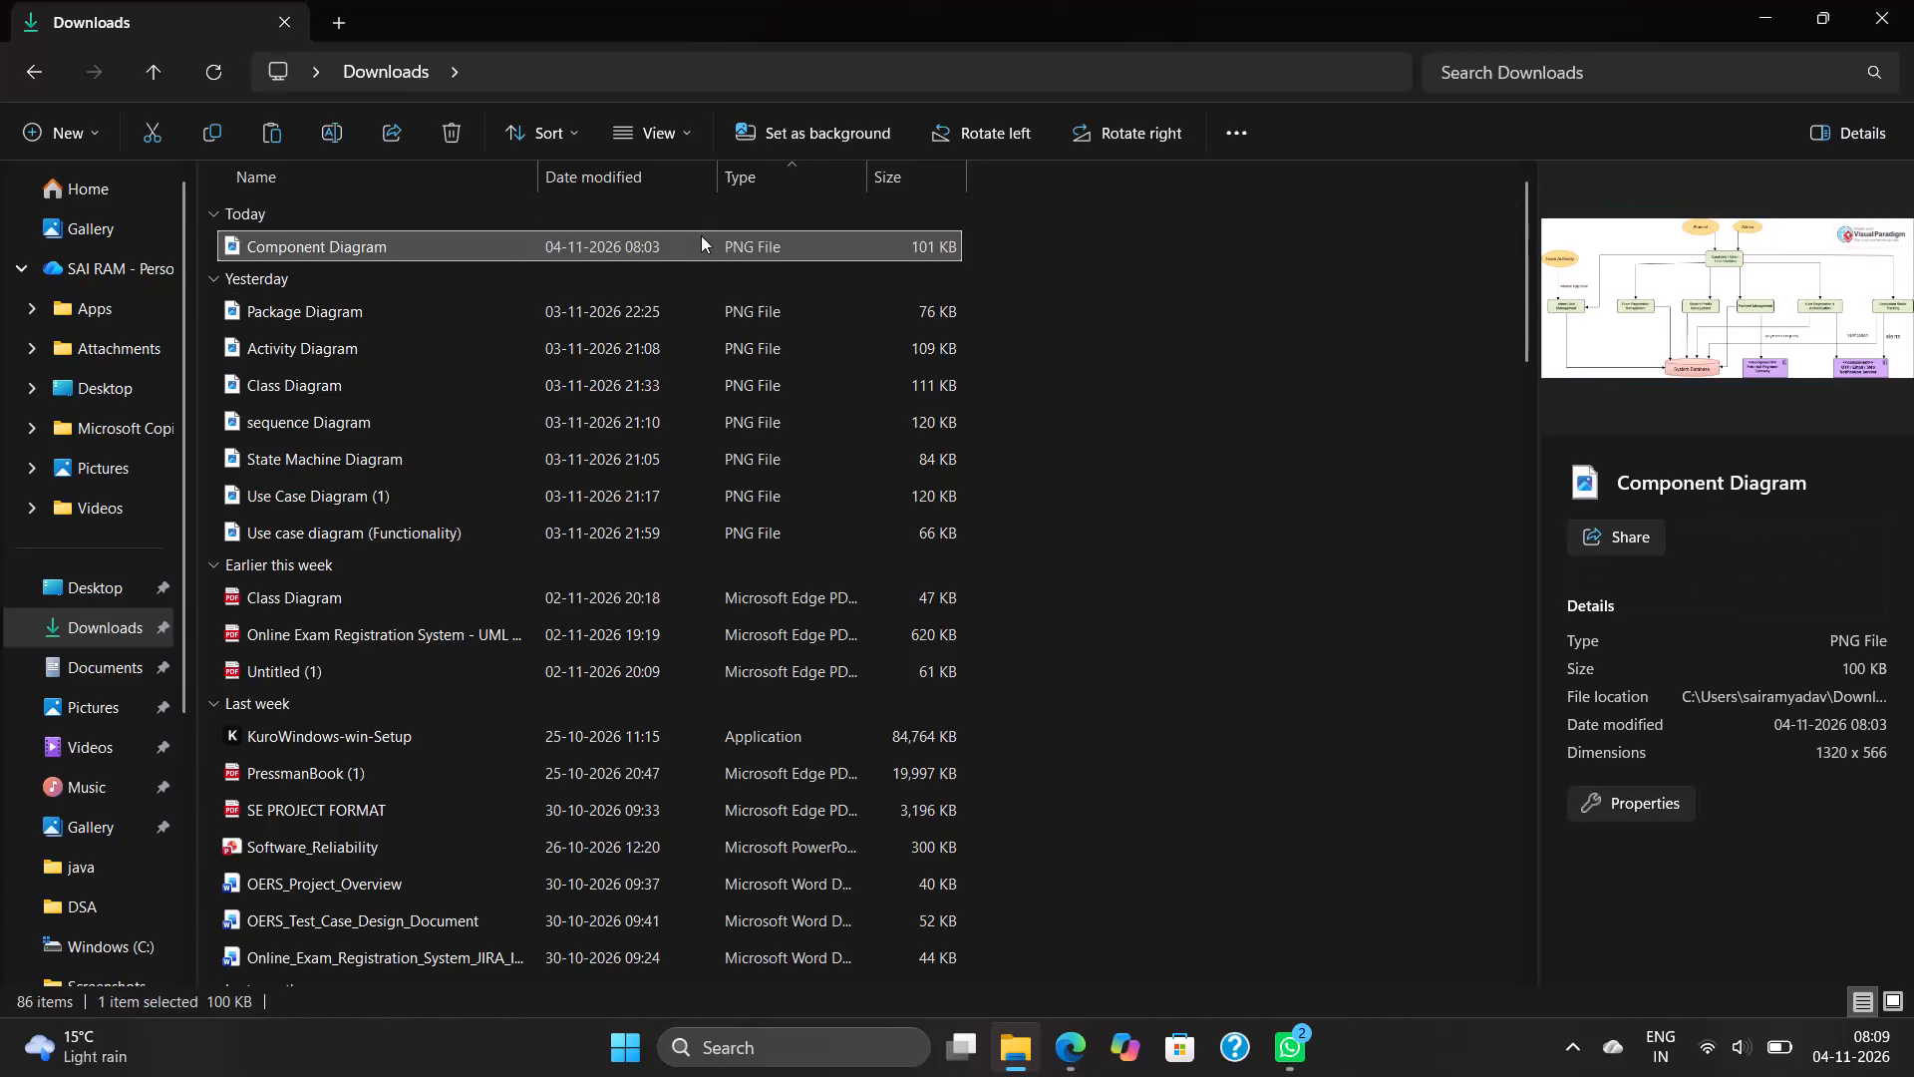
Copy the eight diagram PNG images in Downloads, from "Component Diagram" through "Use case diagram (Functionality)".
key(shift+Down)
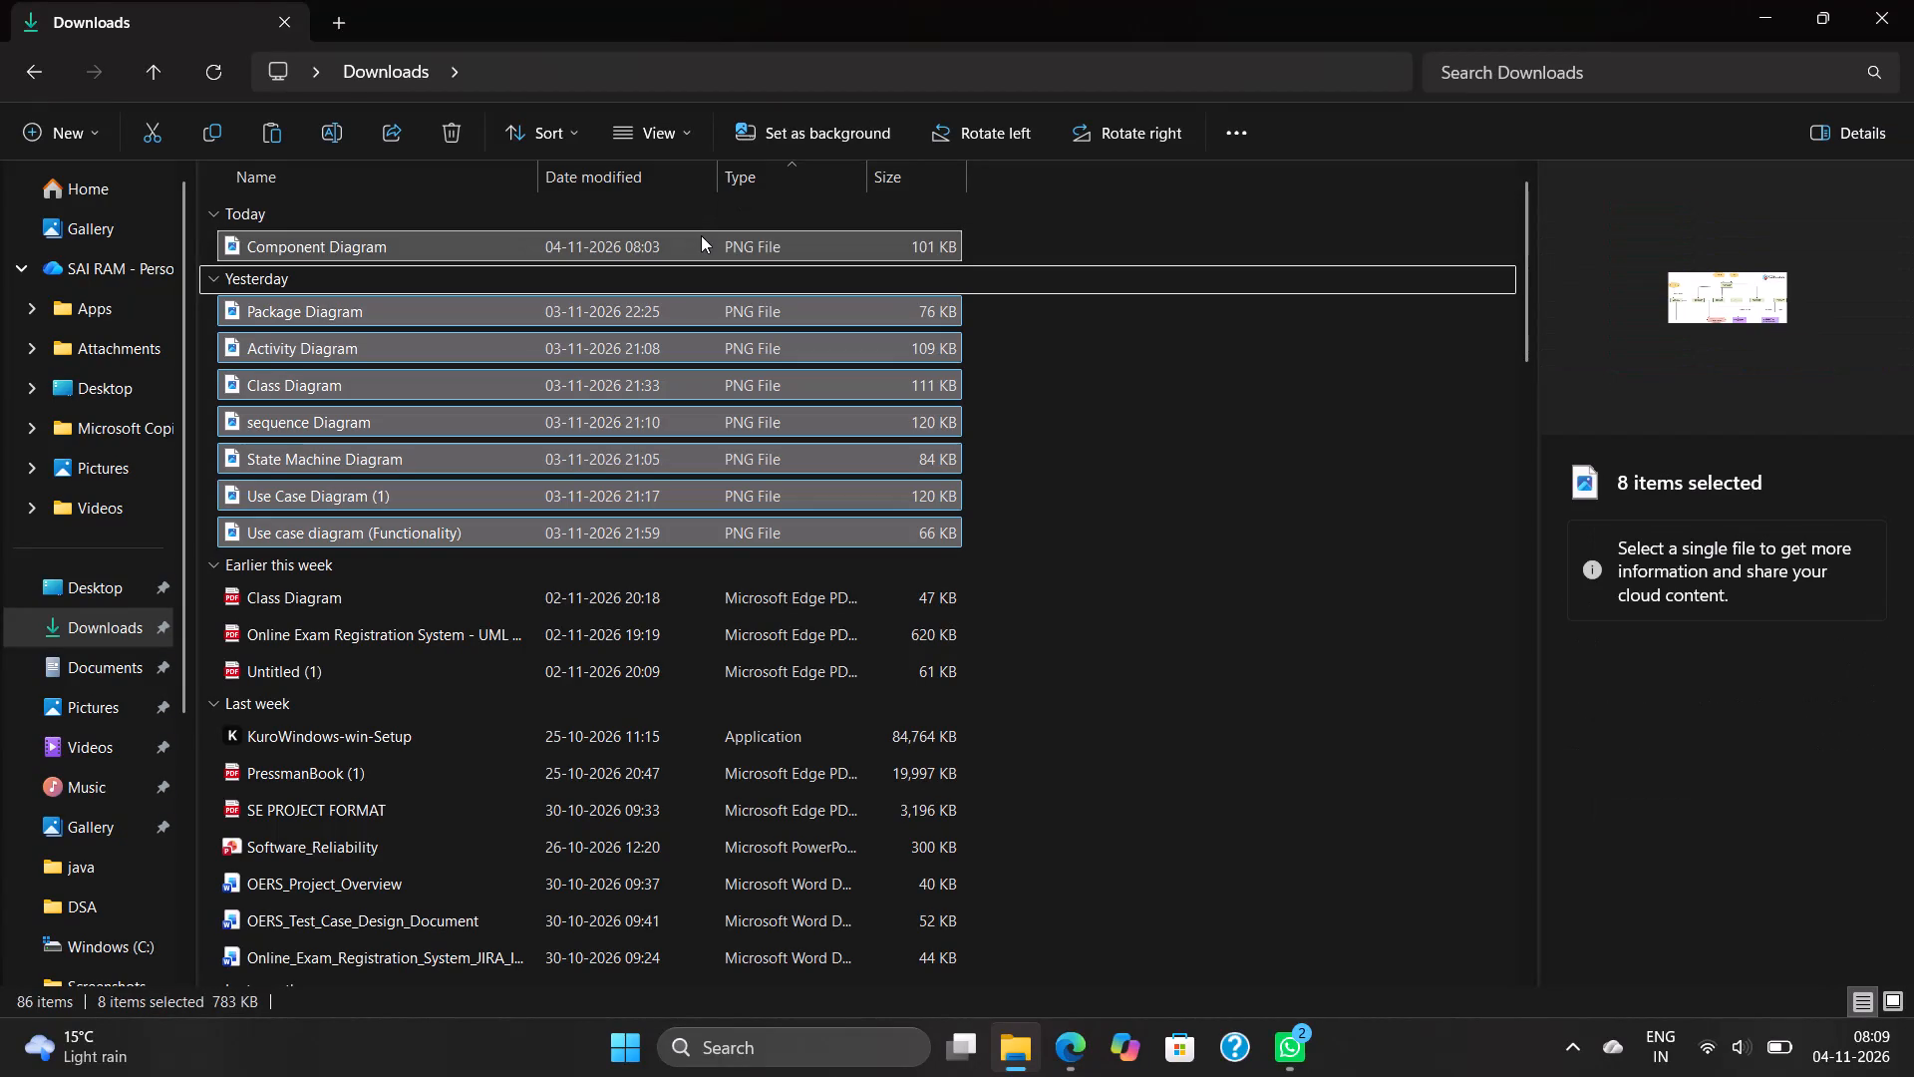
key(ctrl+c)
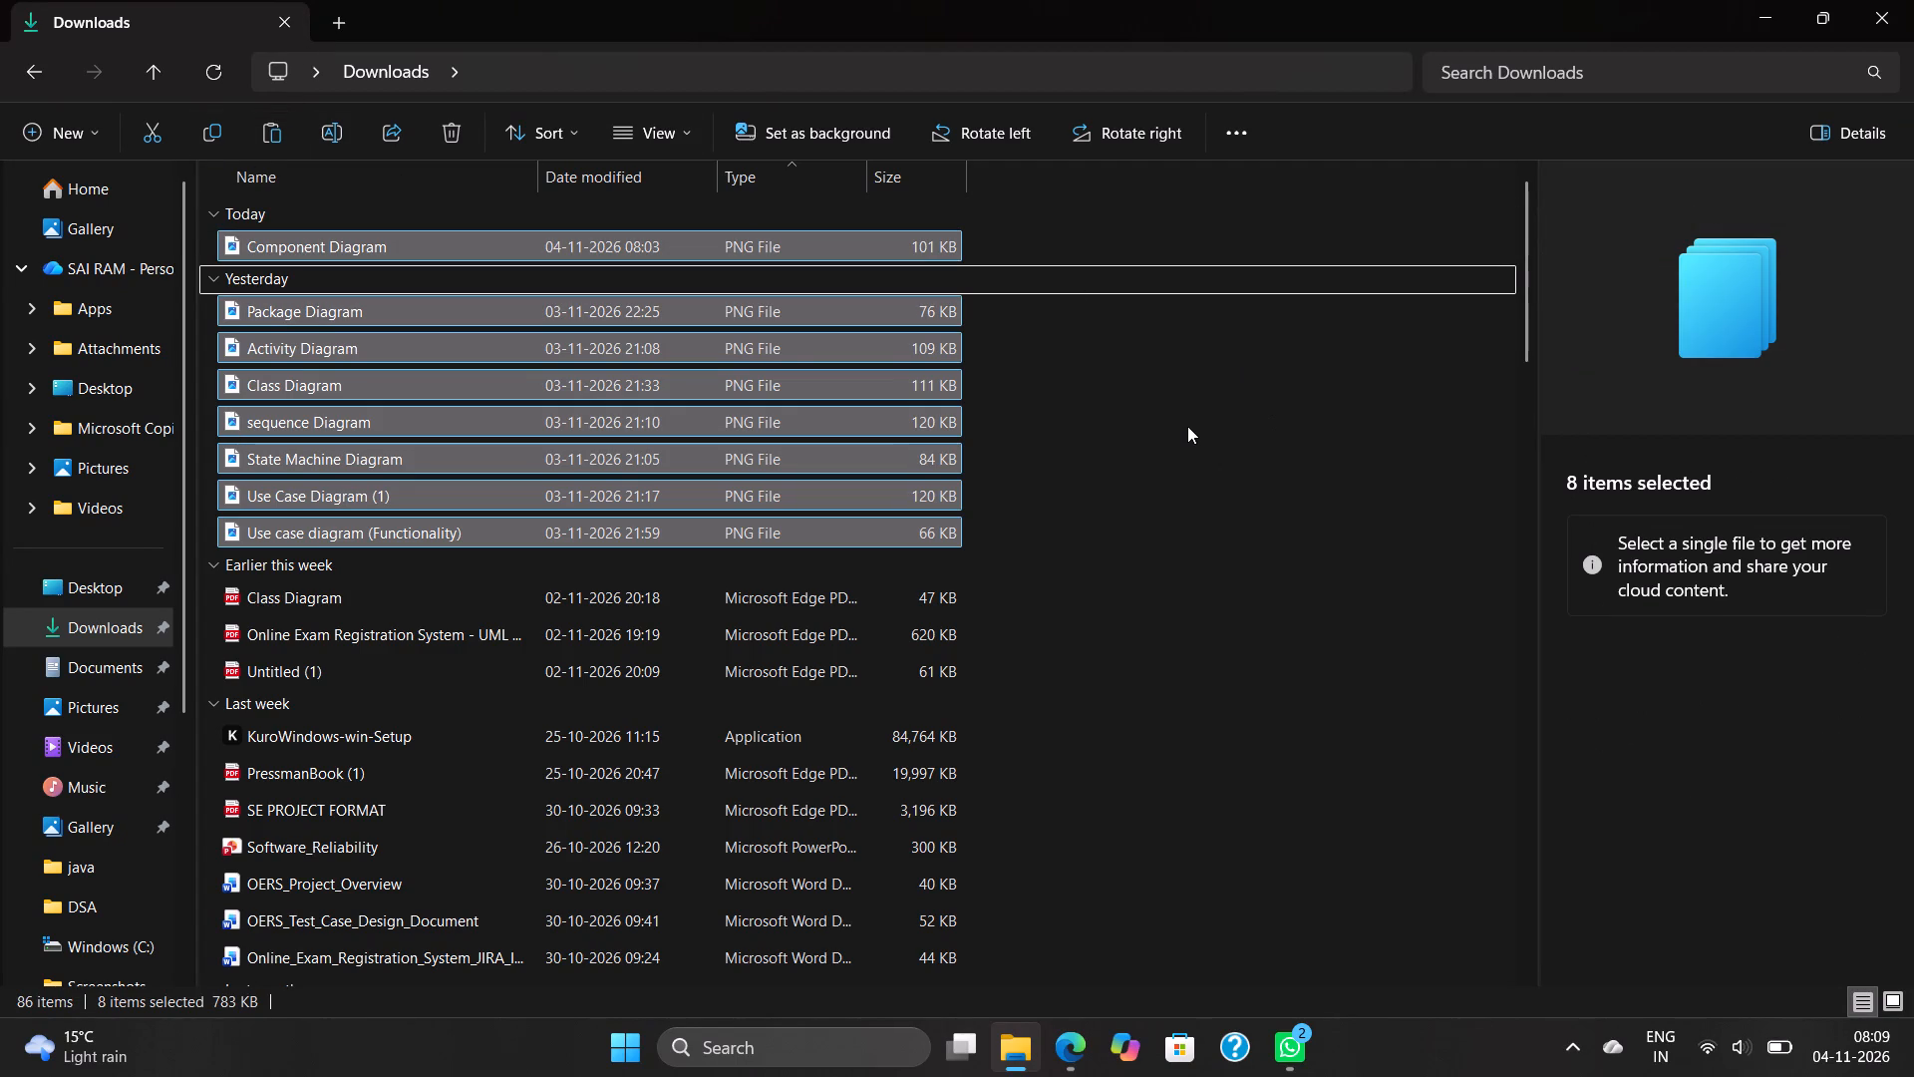
Send the eight selected diagram PNG images to the linked phone with Send to My Phone.
right_click(1192, 206)
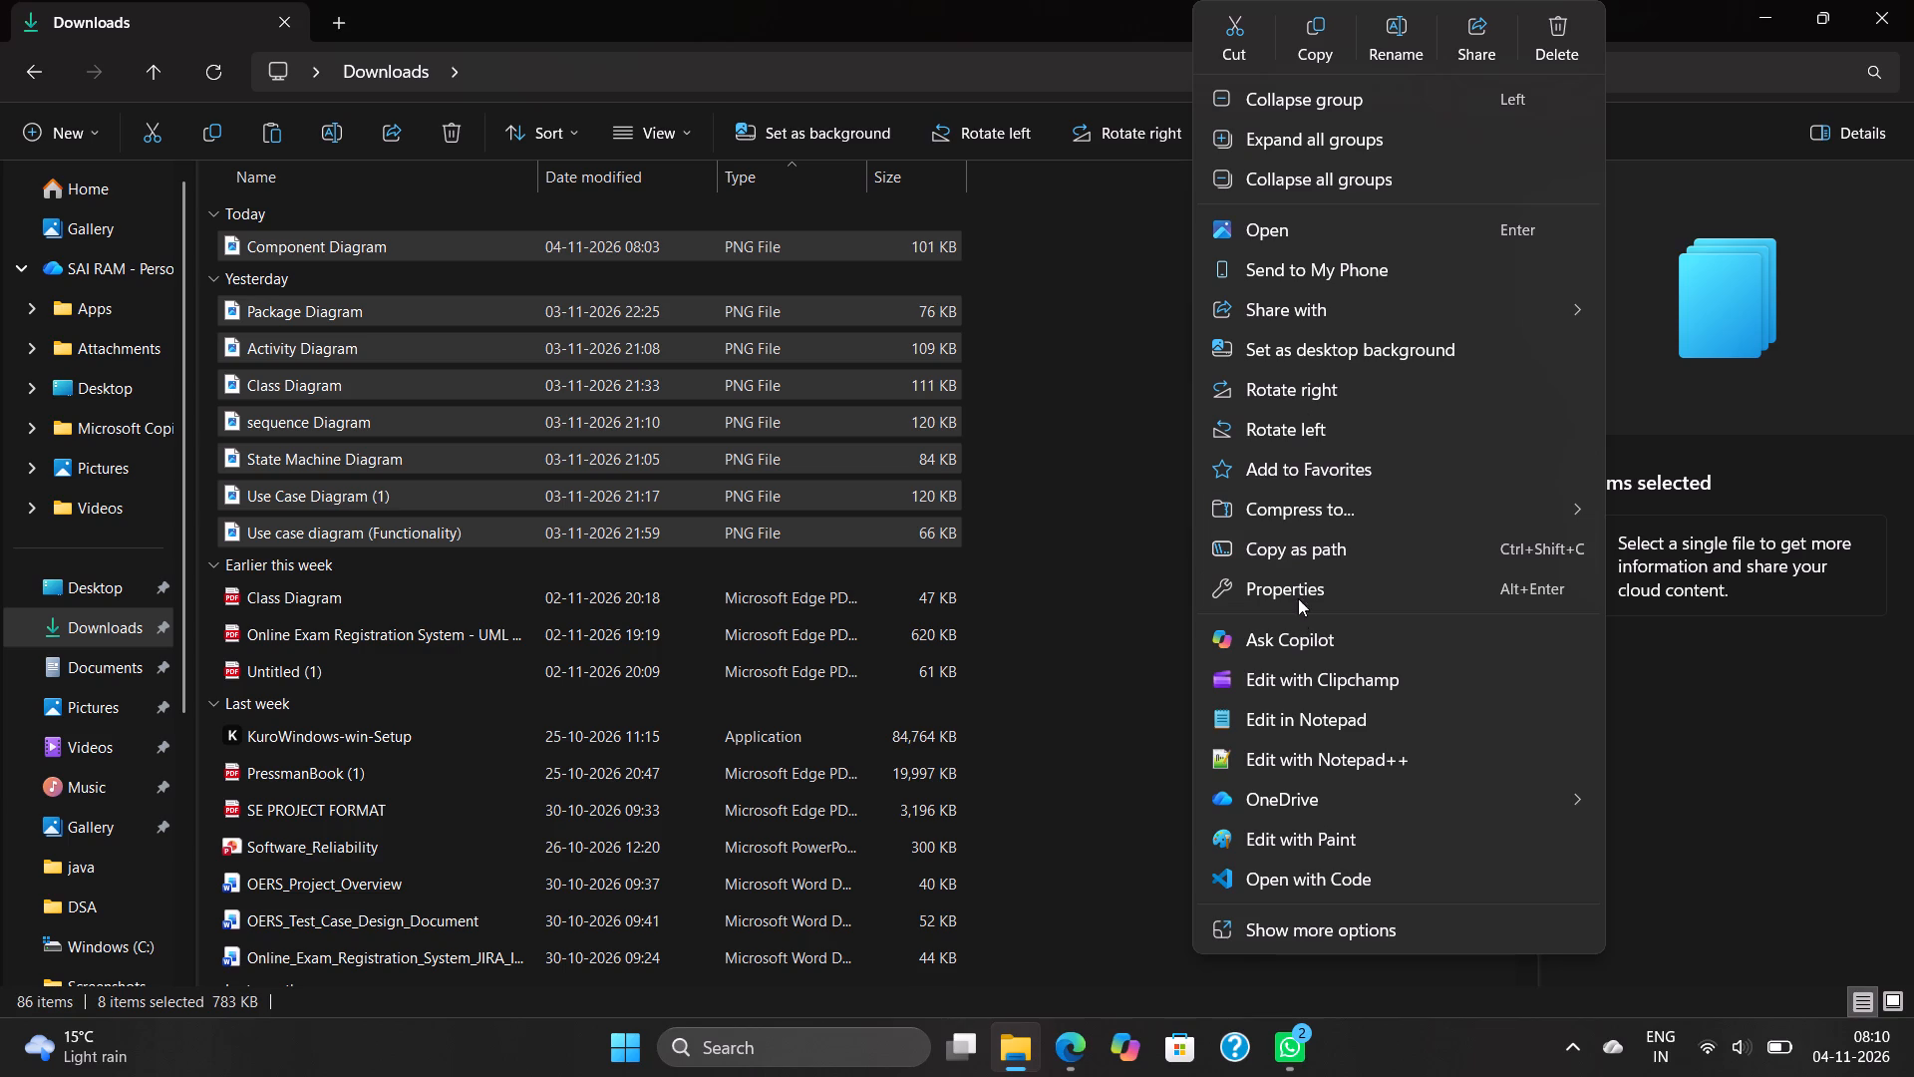
click(1276, 265)
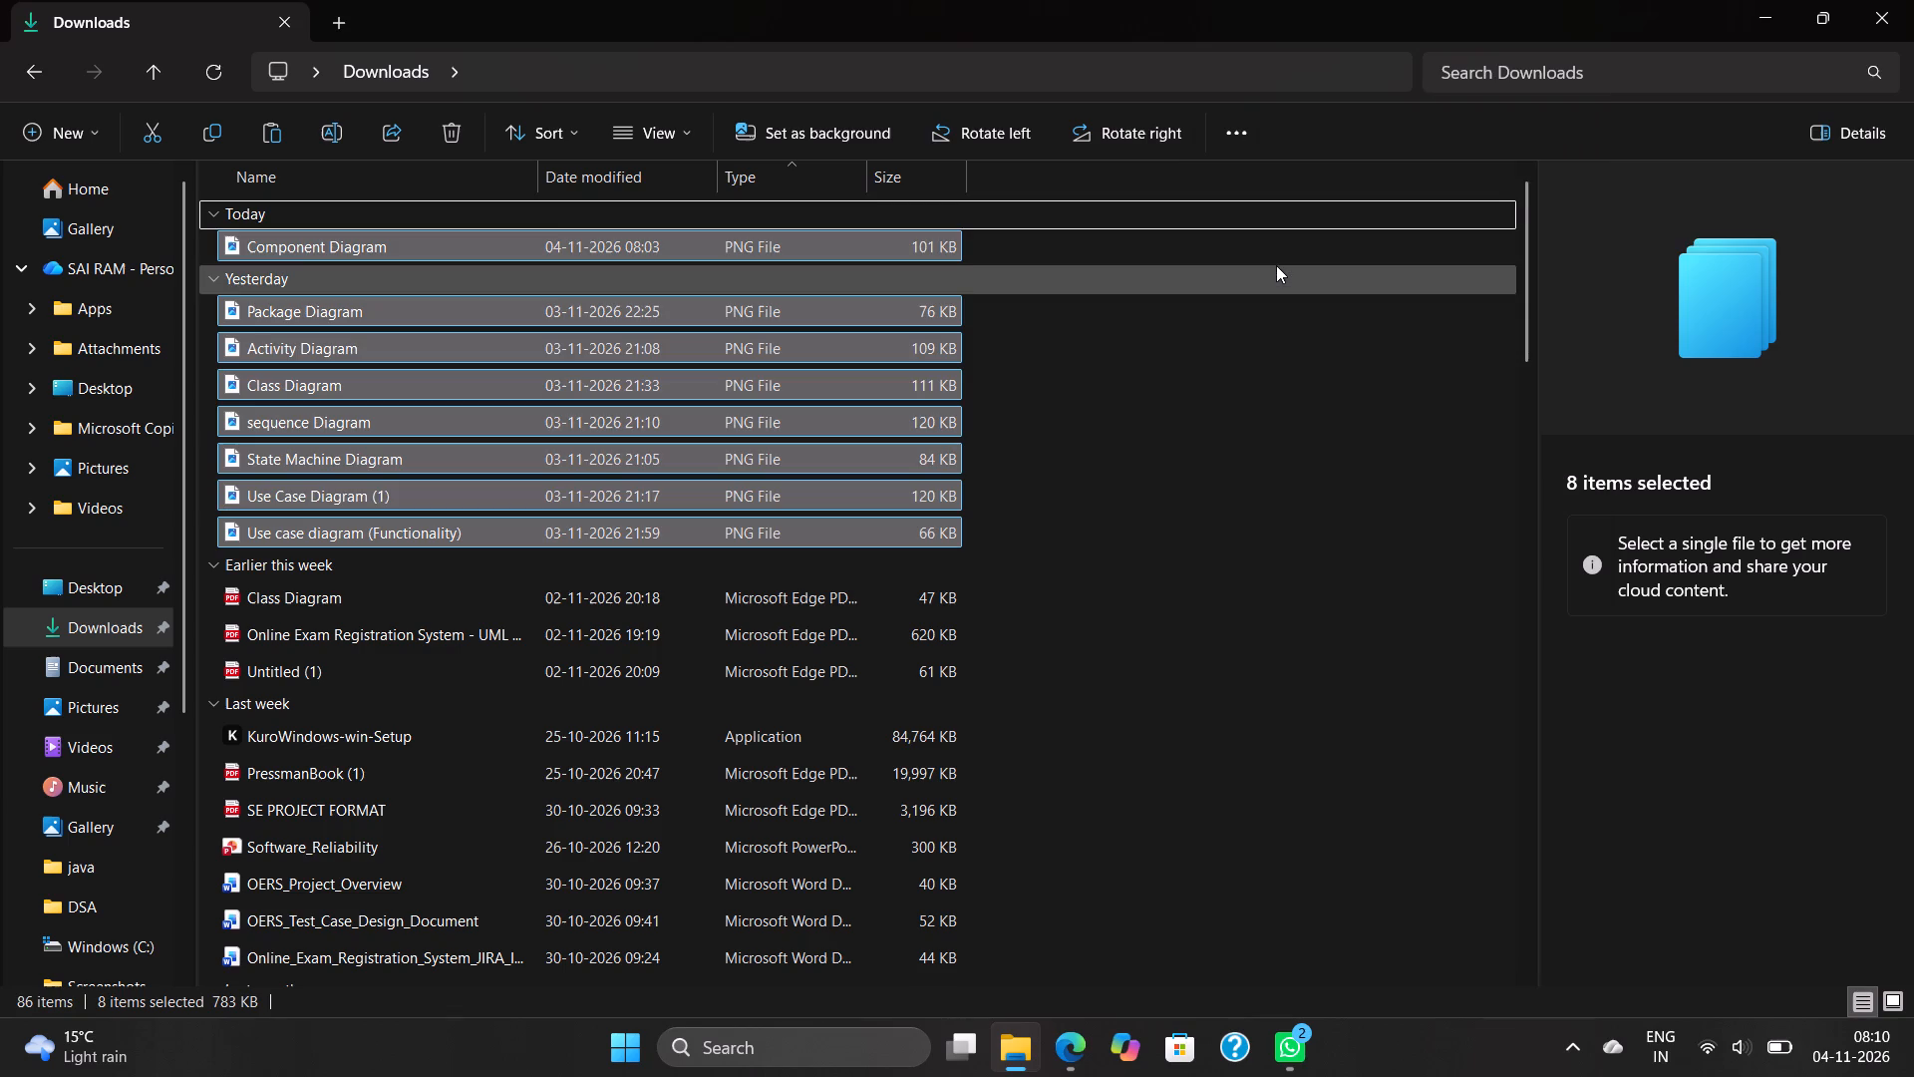
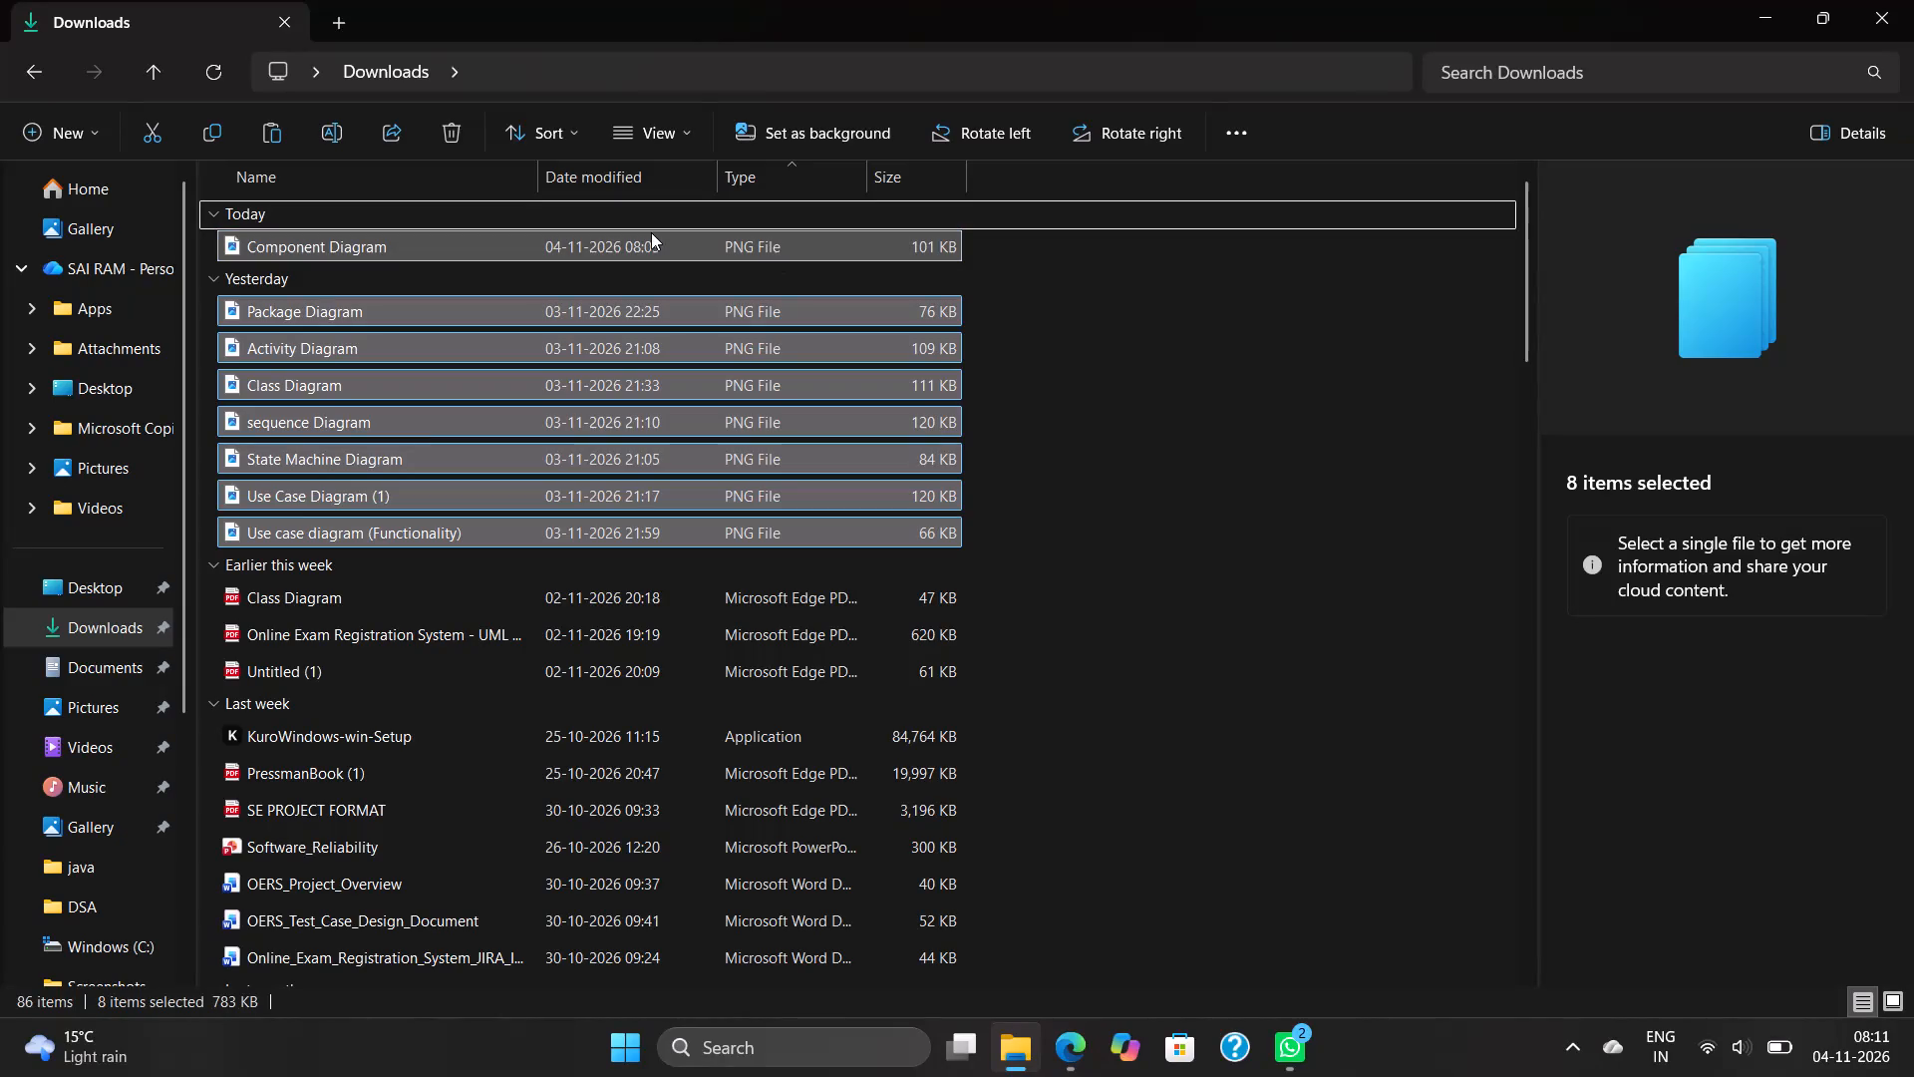
Open the "Component Diagram" PNG from Downloads in Photos and view it in a maximized window.
click(638, 246)
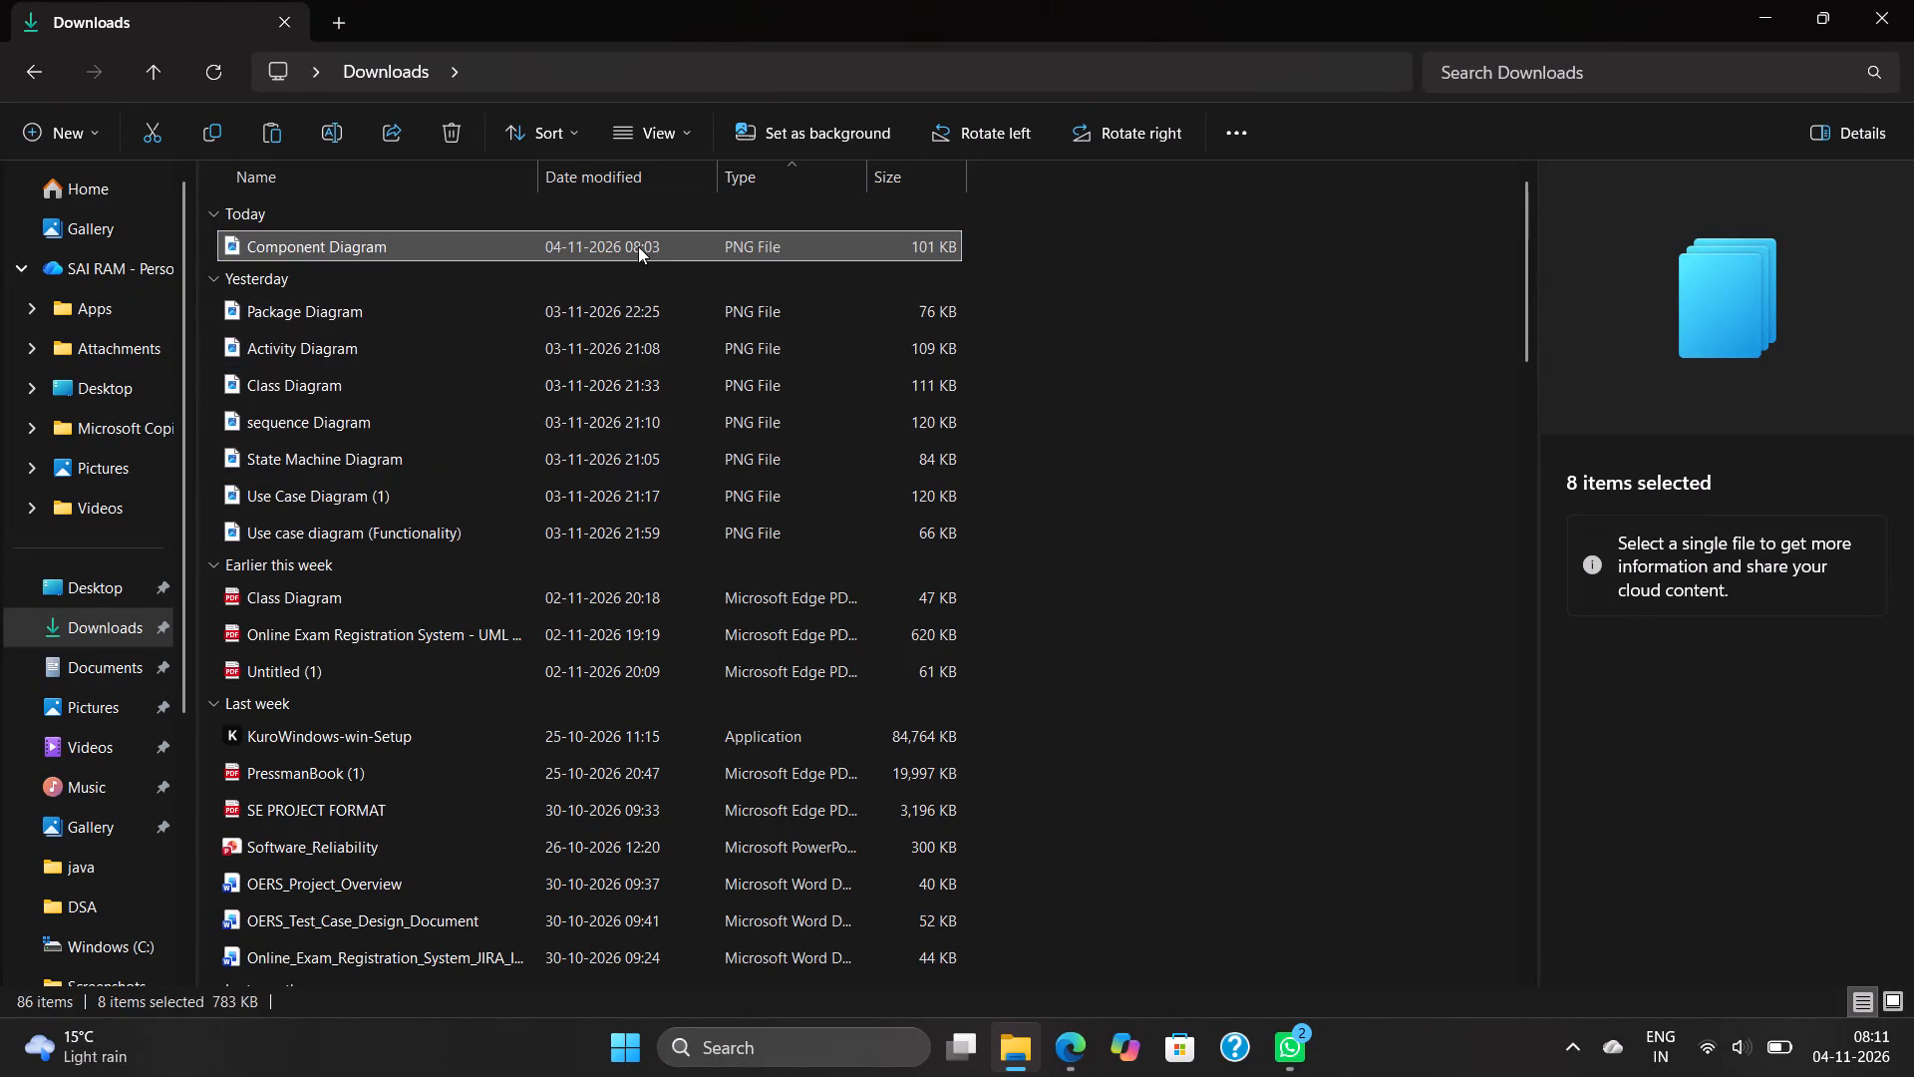
double_click(638, 246)
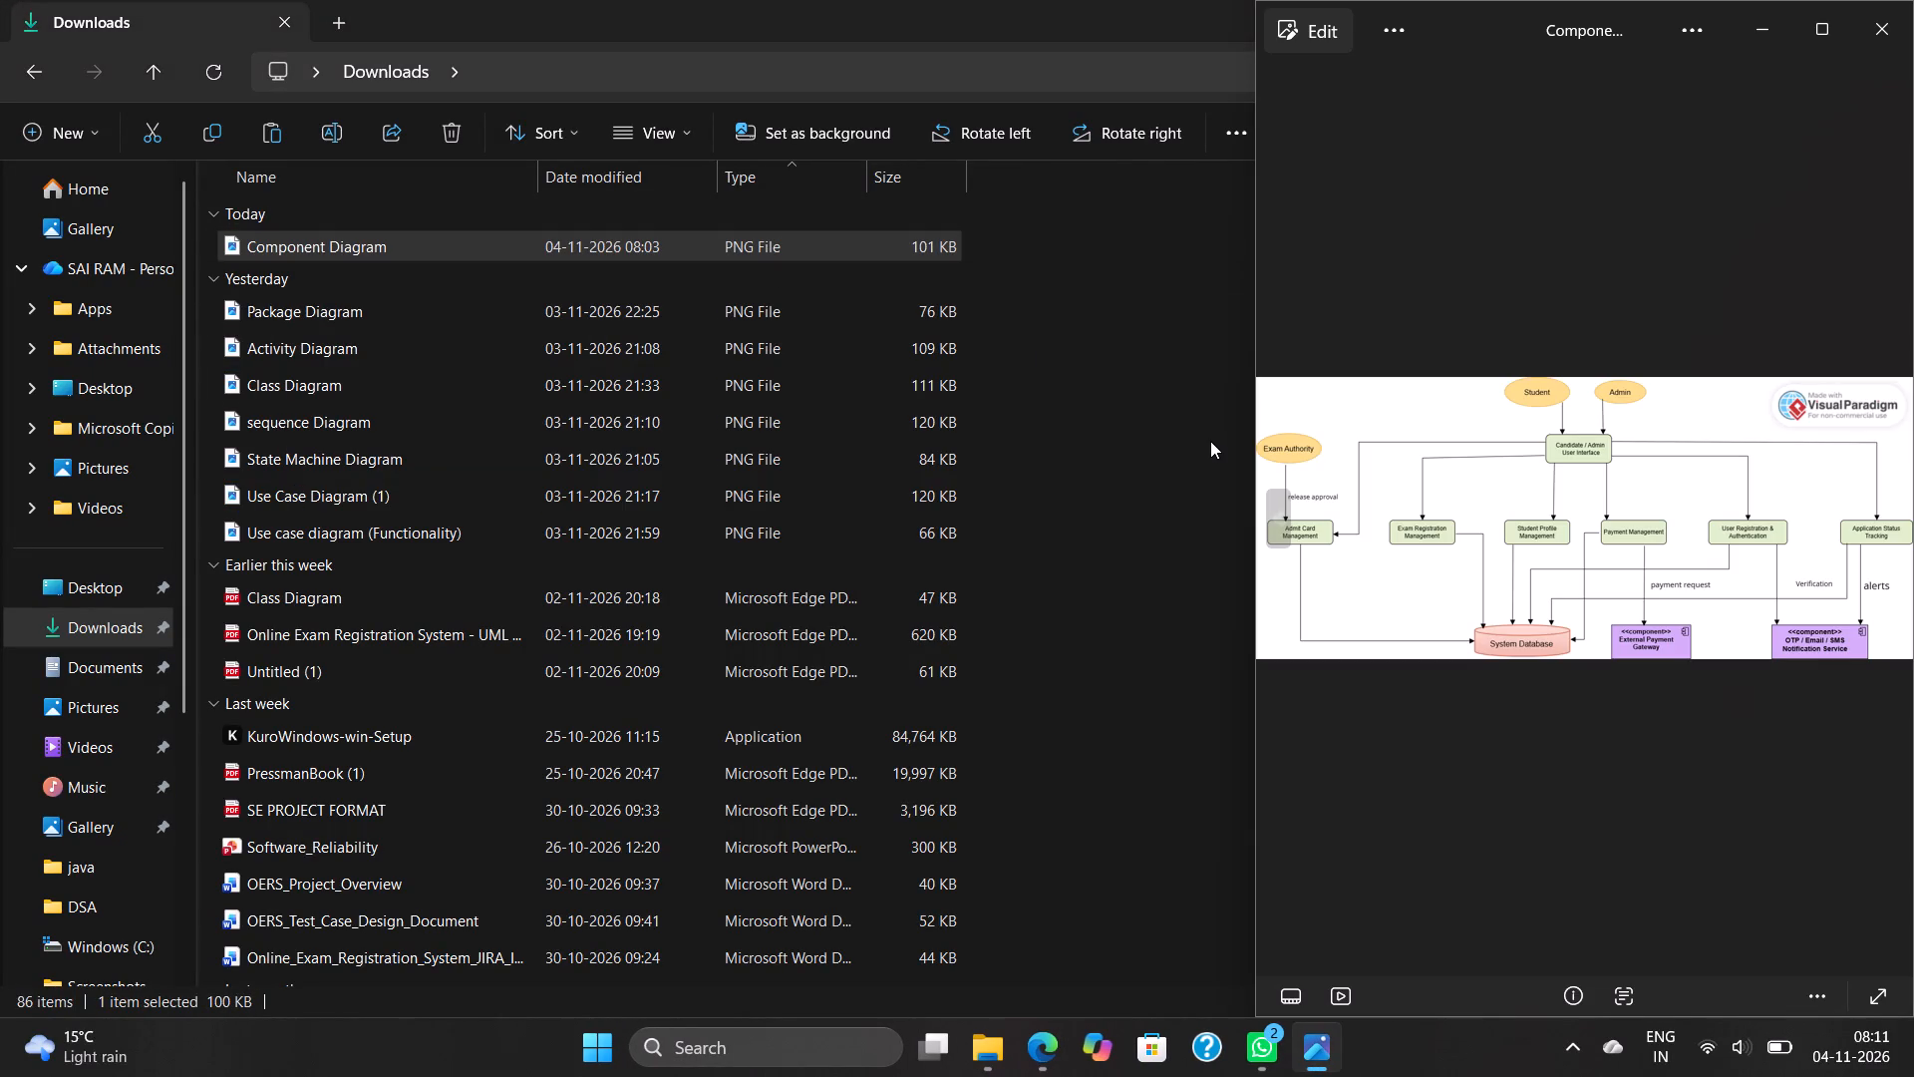
click(1815, 34)
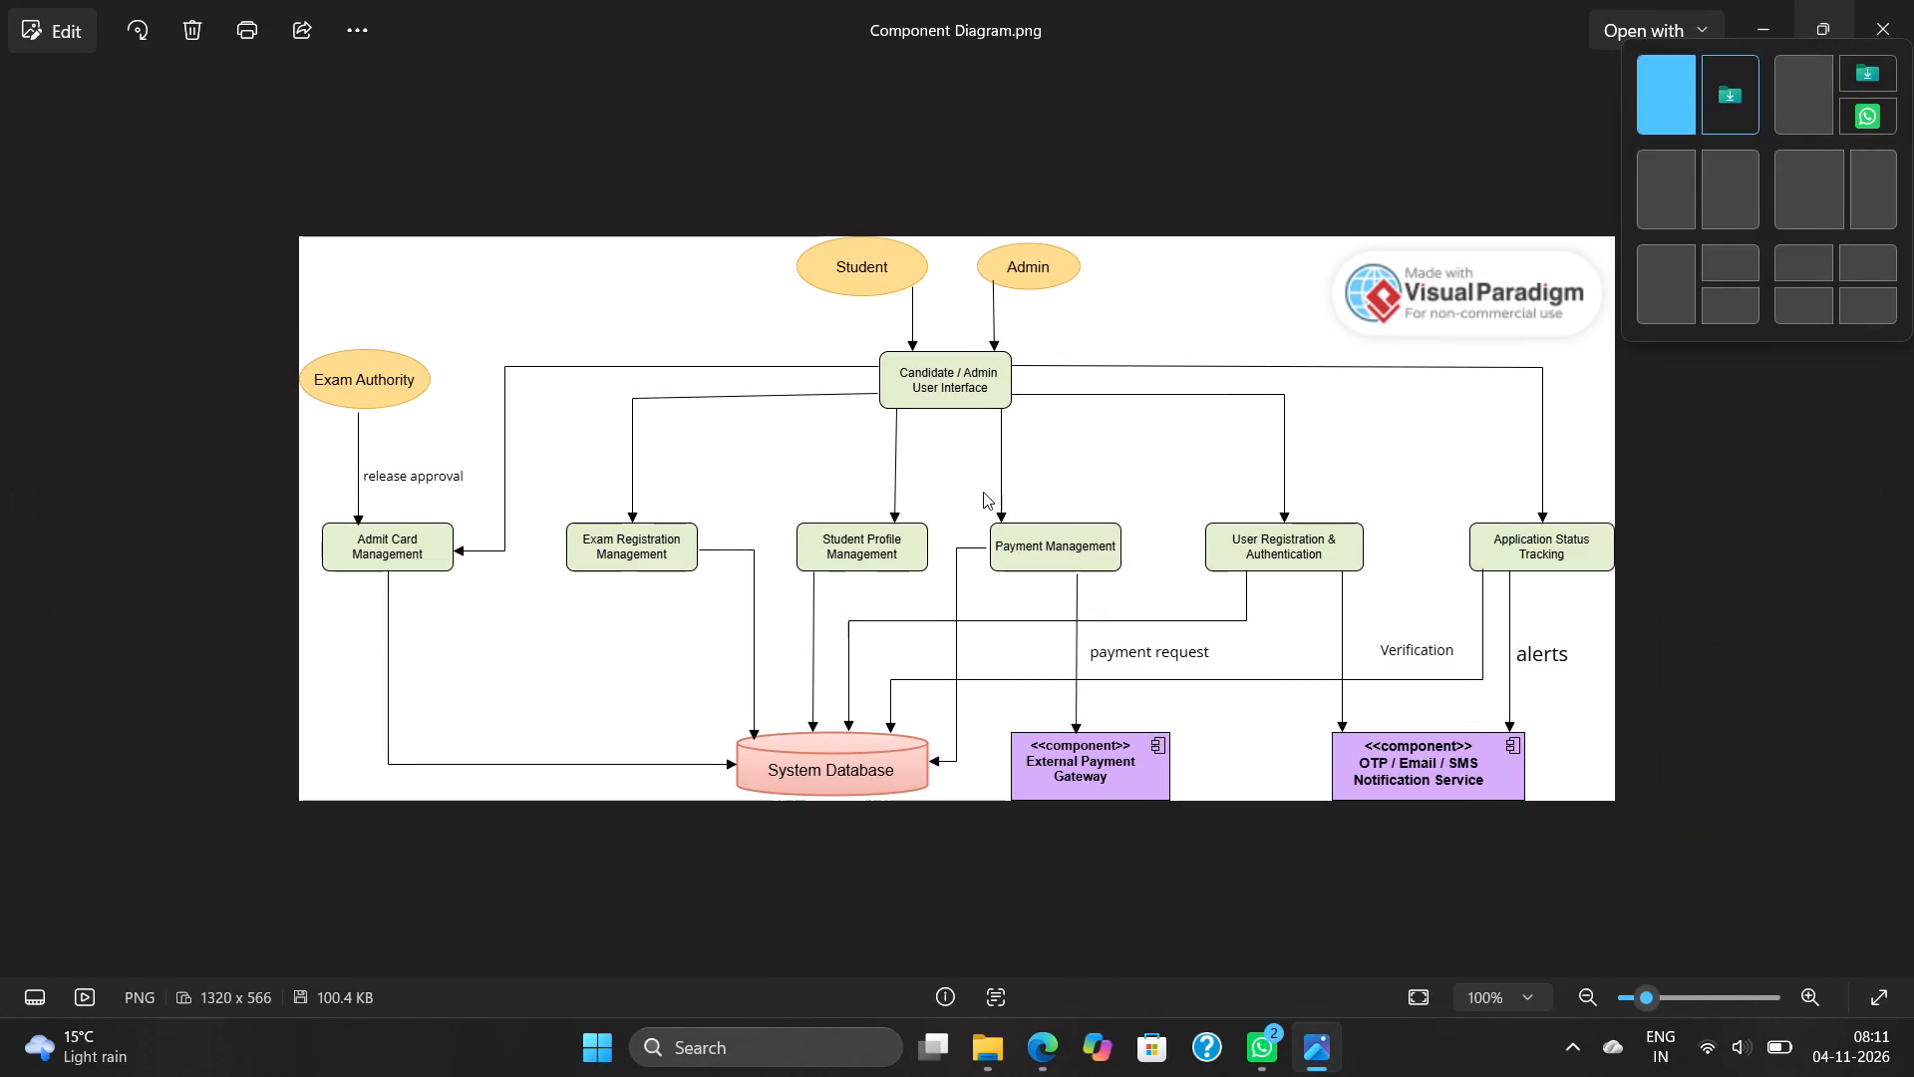
click(367, 30)
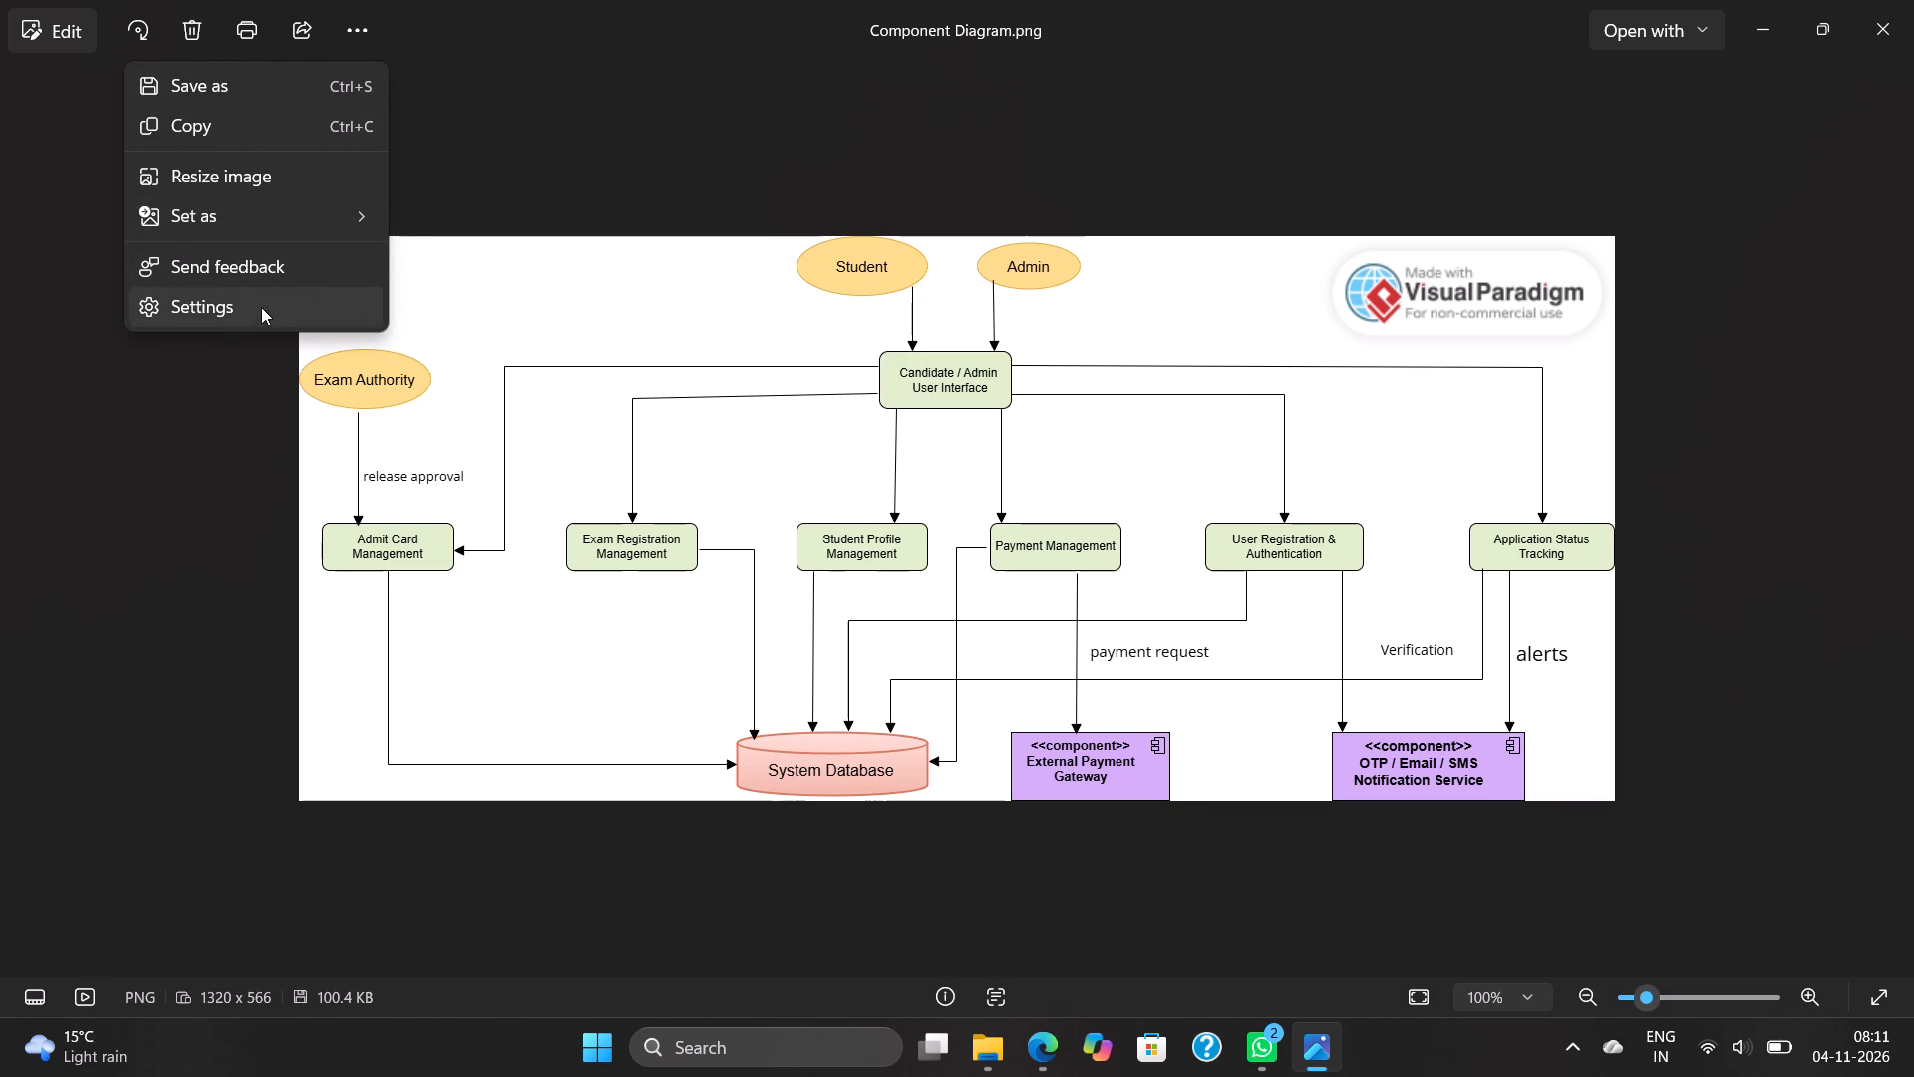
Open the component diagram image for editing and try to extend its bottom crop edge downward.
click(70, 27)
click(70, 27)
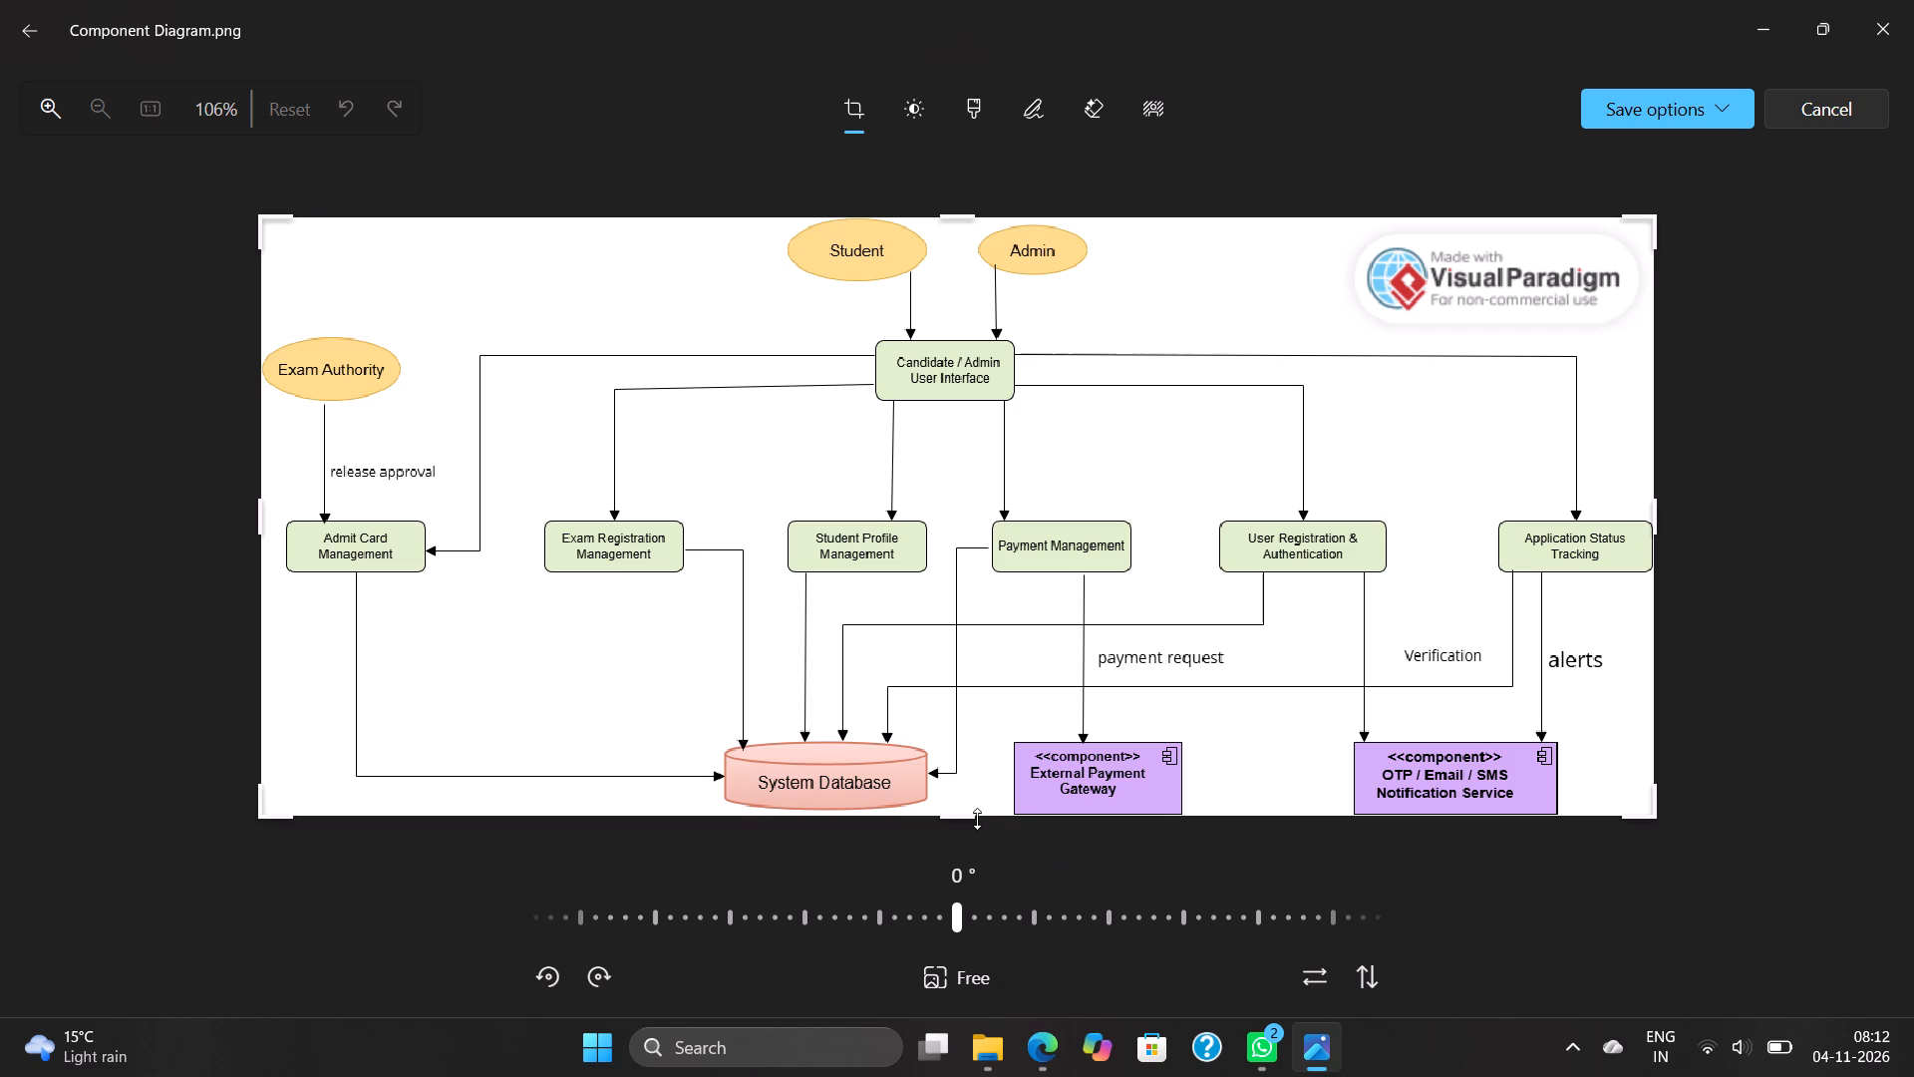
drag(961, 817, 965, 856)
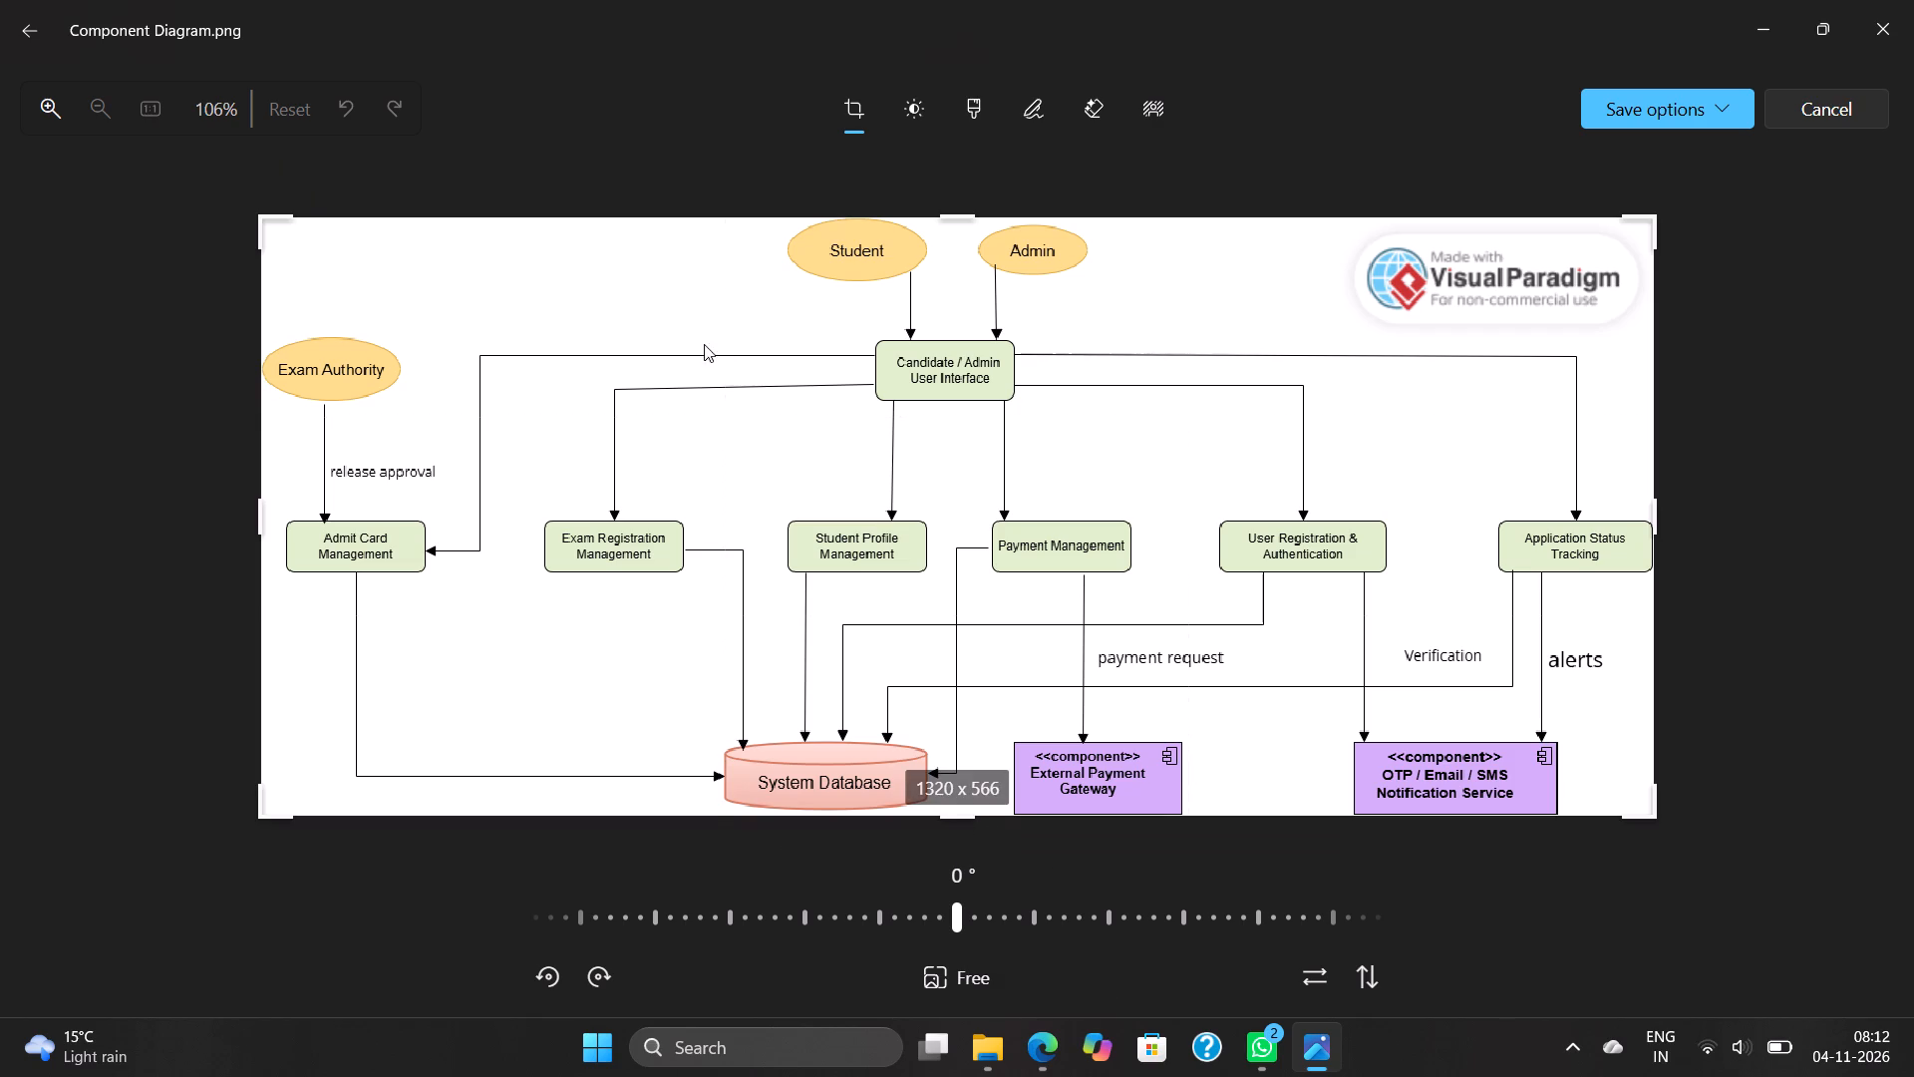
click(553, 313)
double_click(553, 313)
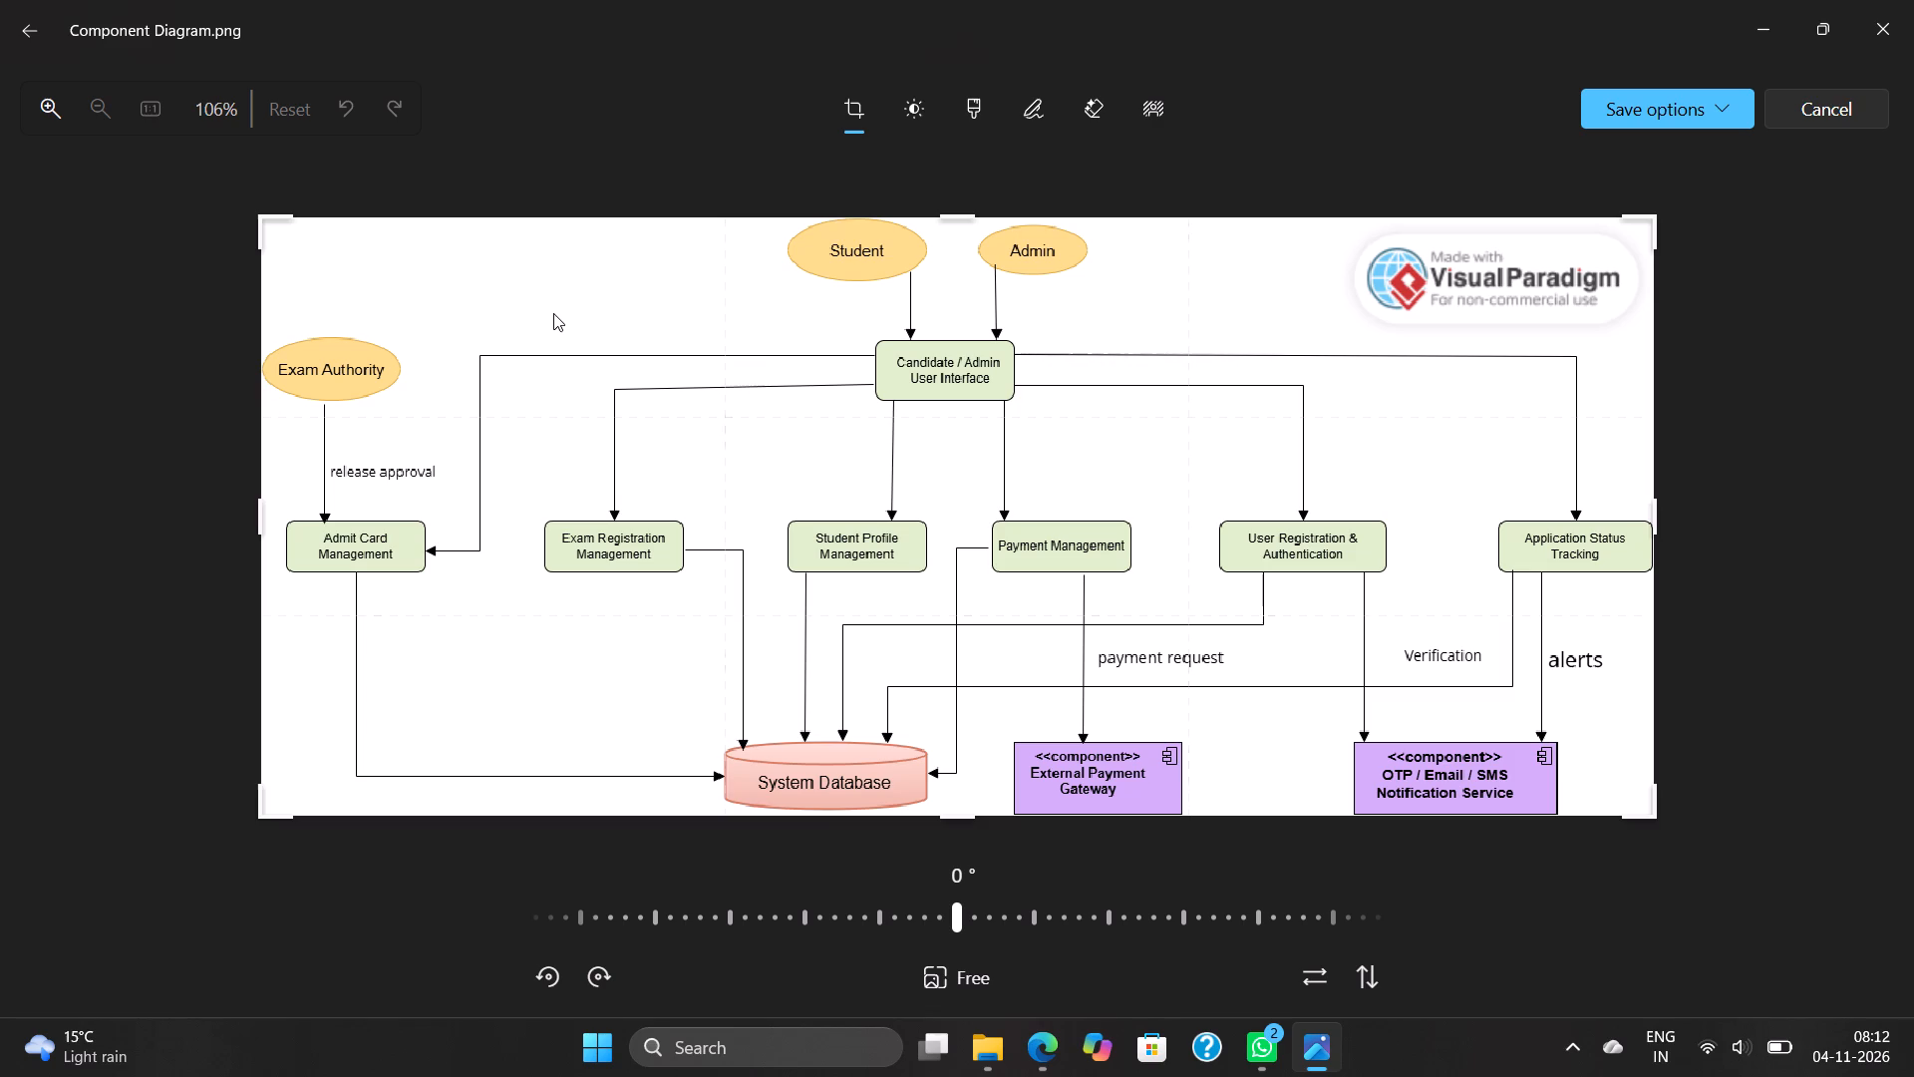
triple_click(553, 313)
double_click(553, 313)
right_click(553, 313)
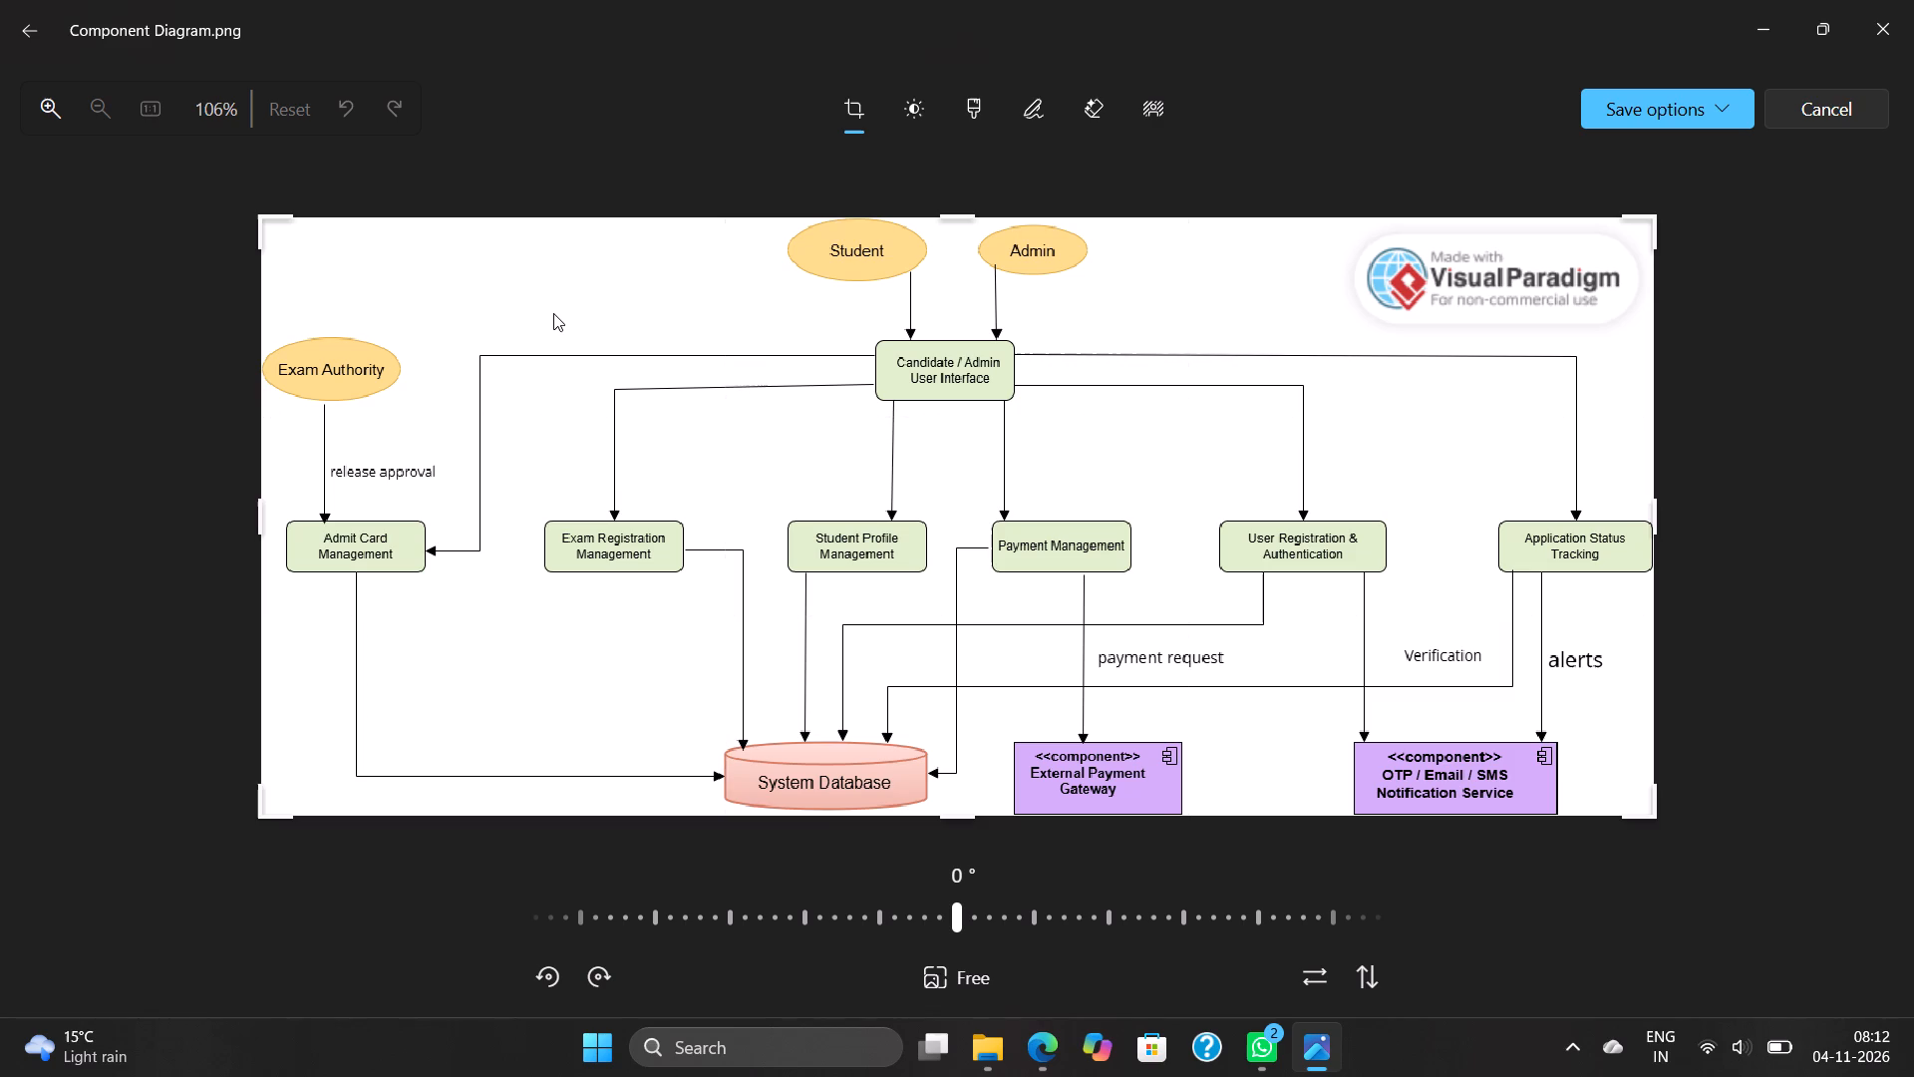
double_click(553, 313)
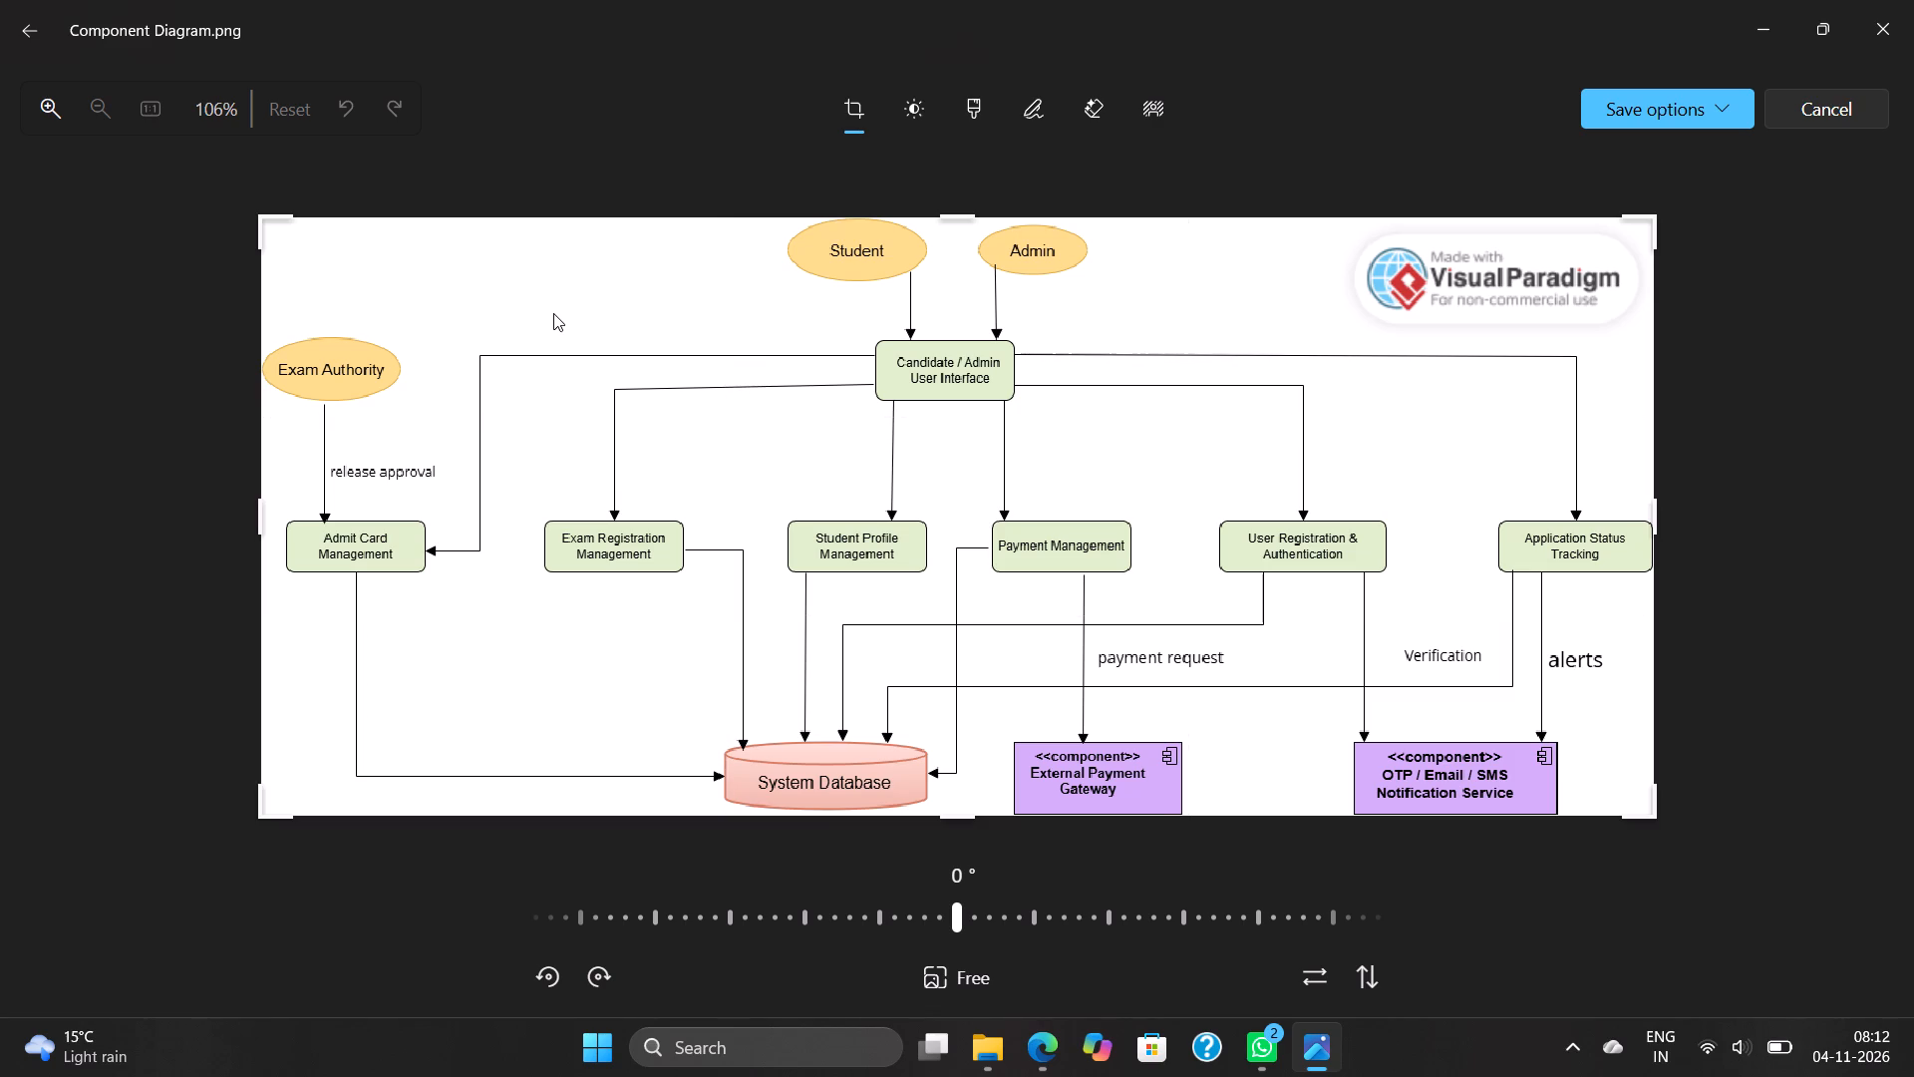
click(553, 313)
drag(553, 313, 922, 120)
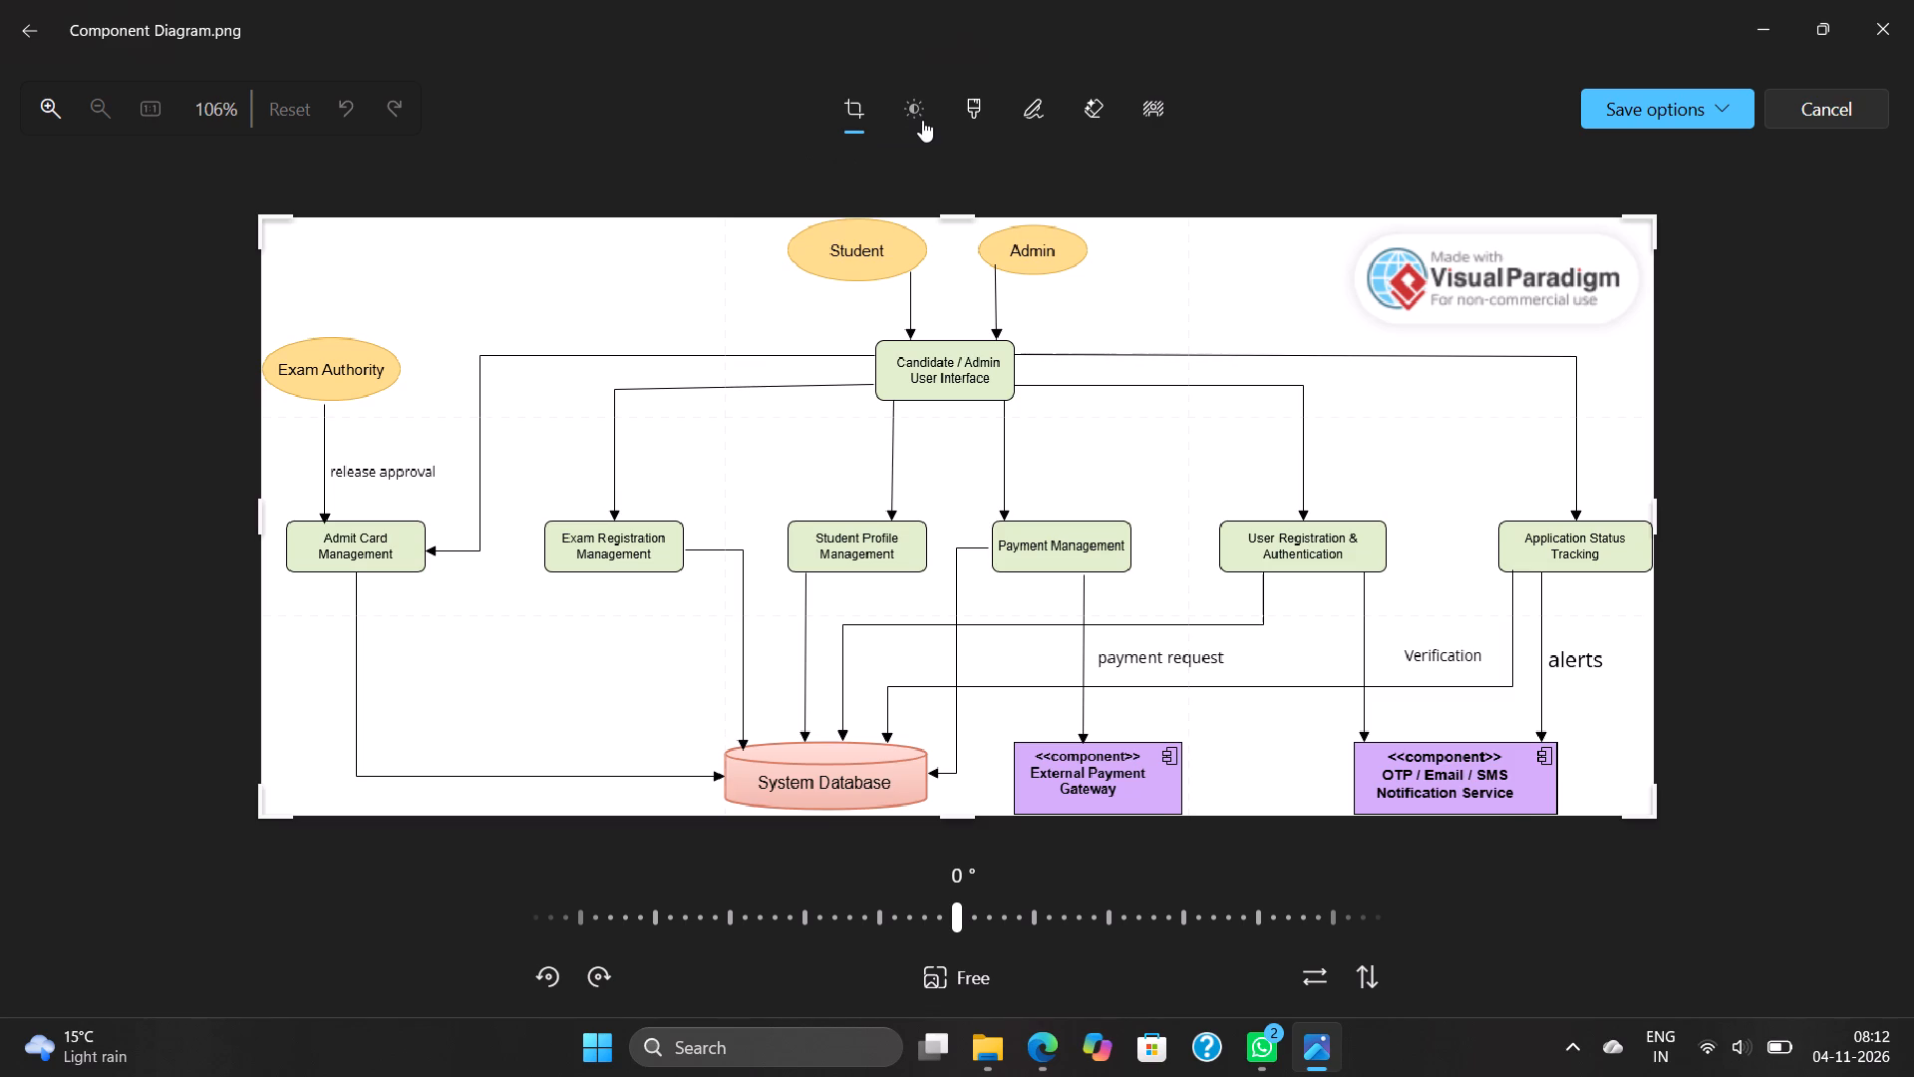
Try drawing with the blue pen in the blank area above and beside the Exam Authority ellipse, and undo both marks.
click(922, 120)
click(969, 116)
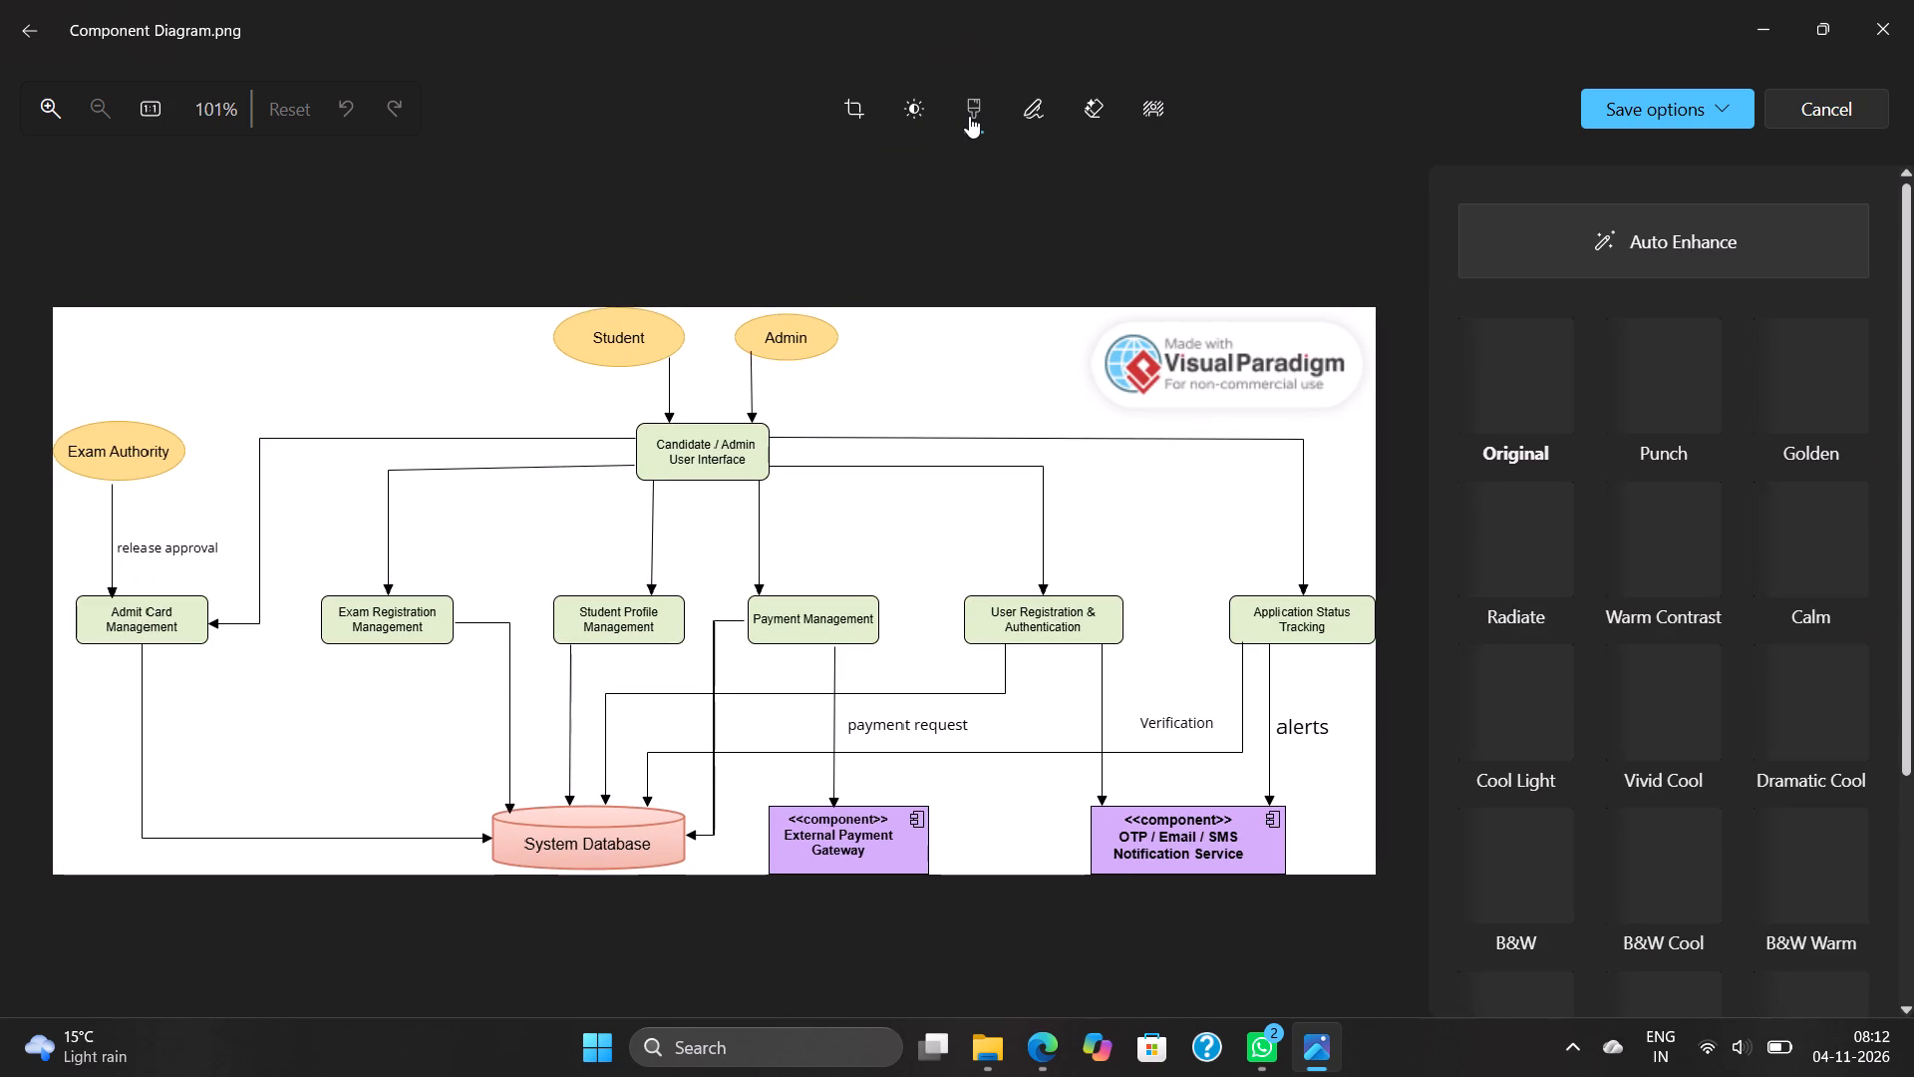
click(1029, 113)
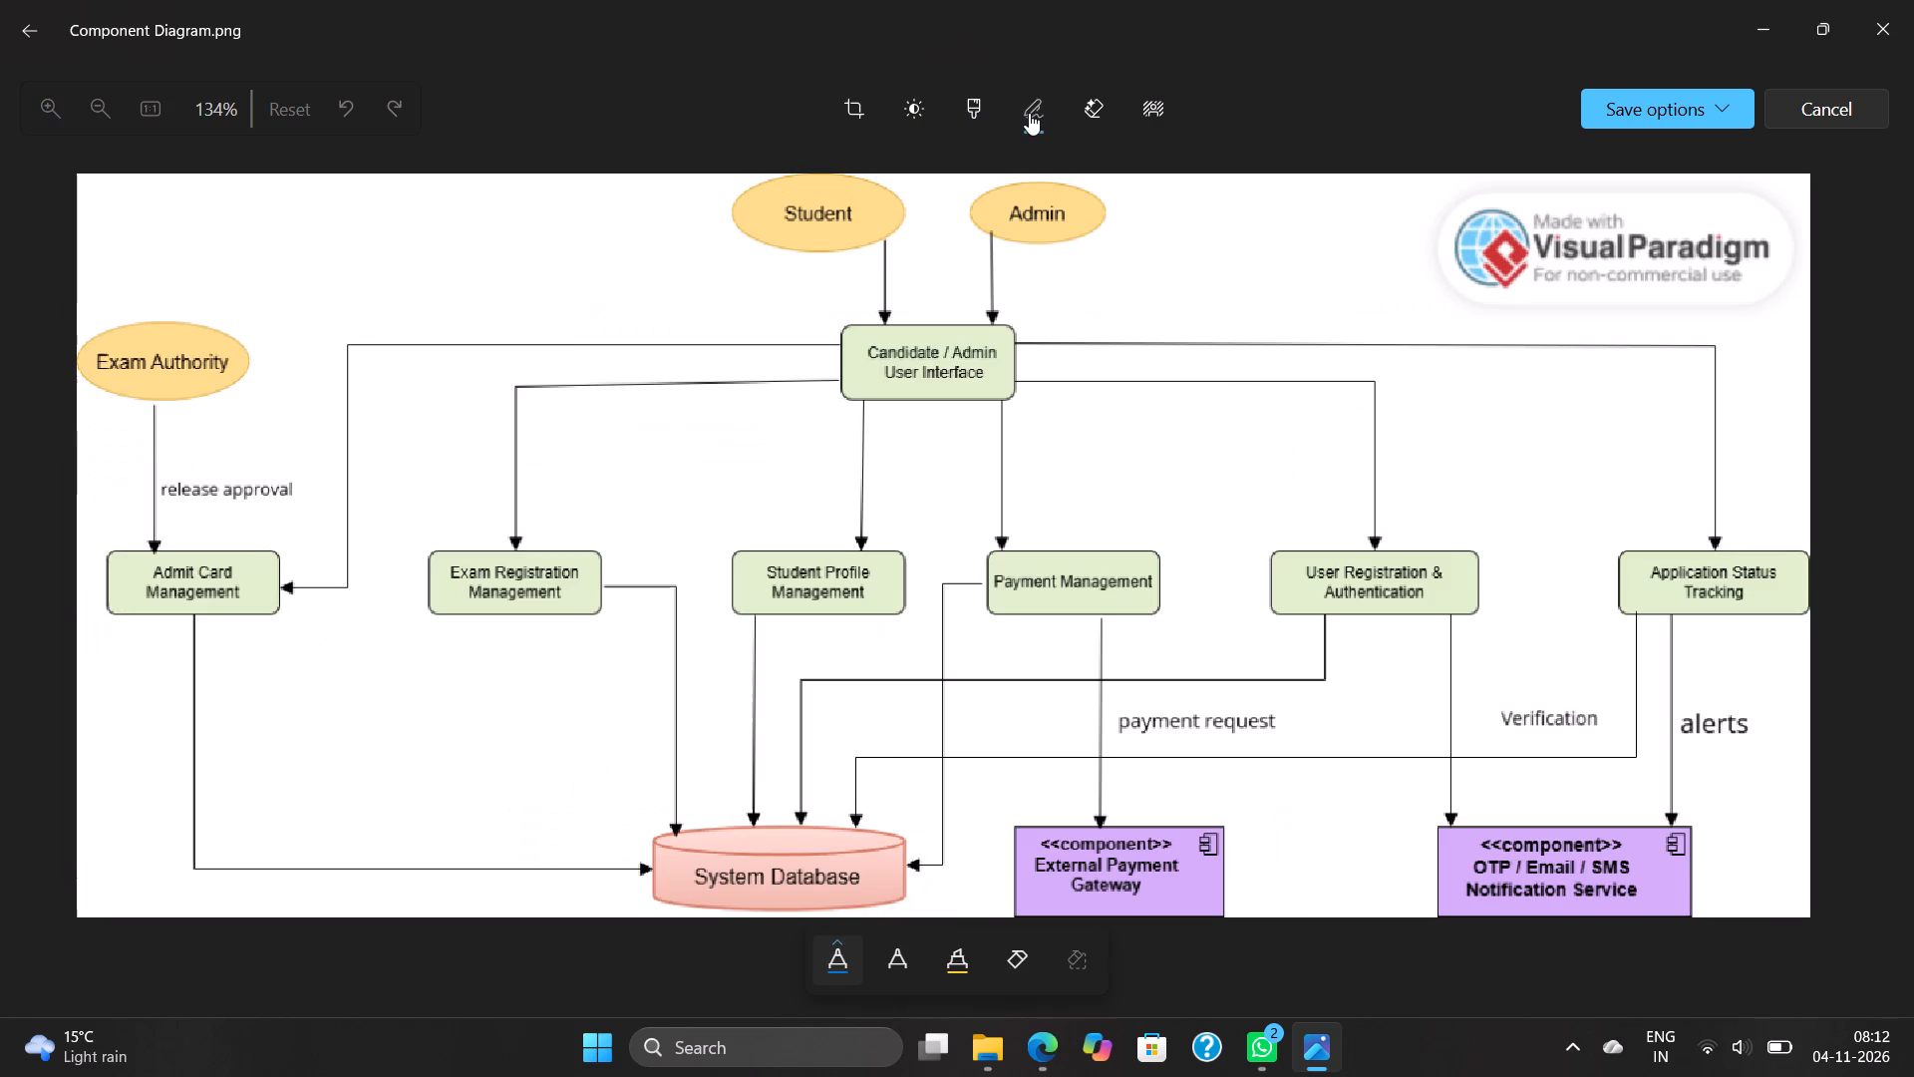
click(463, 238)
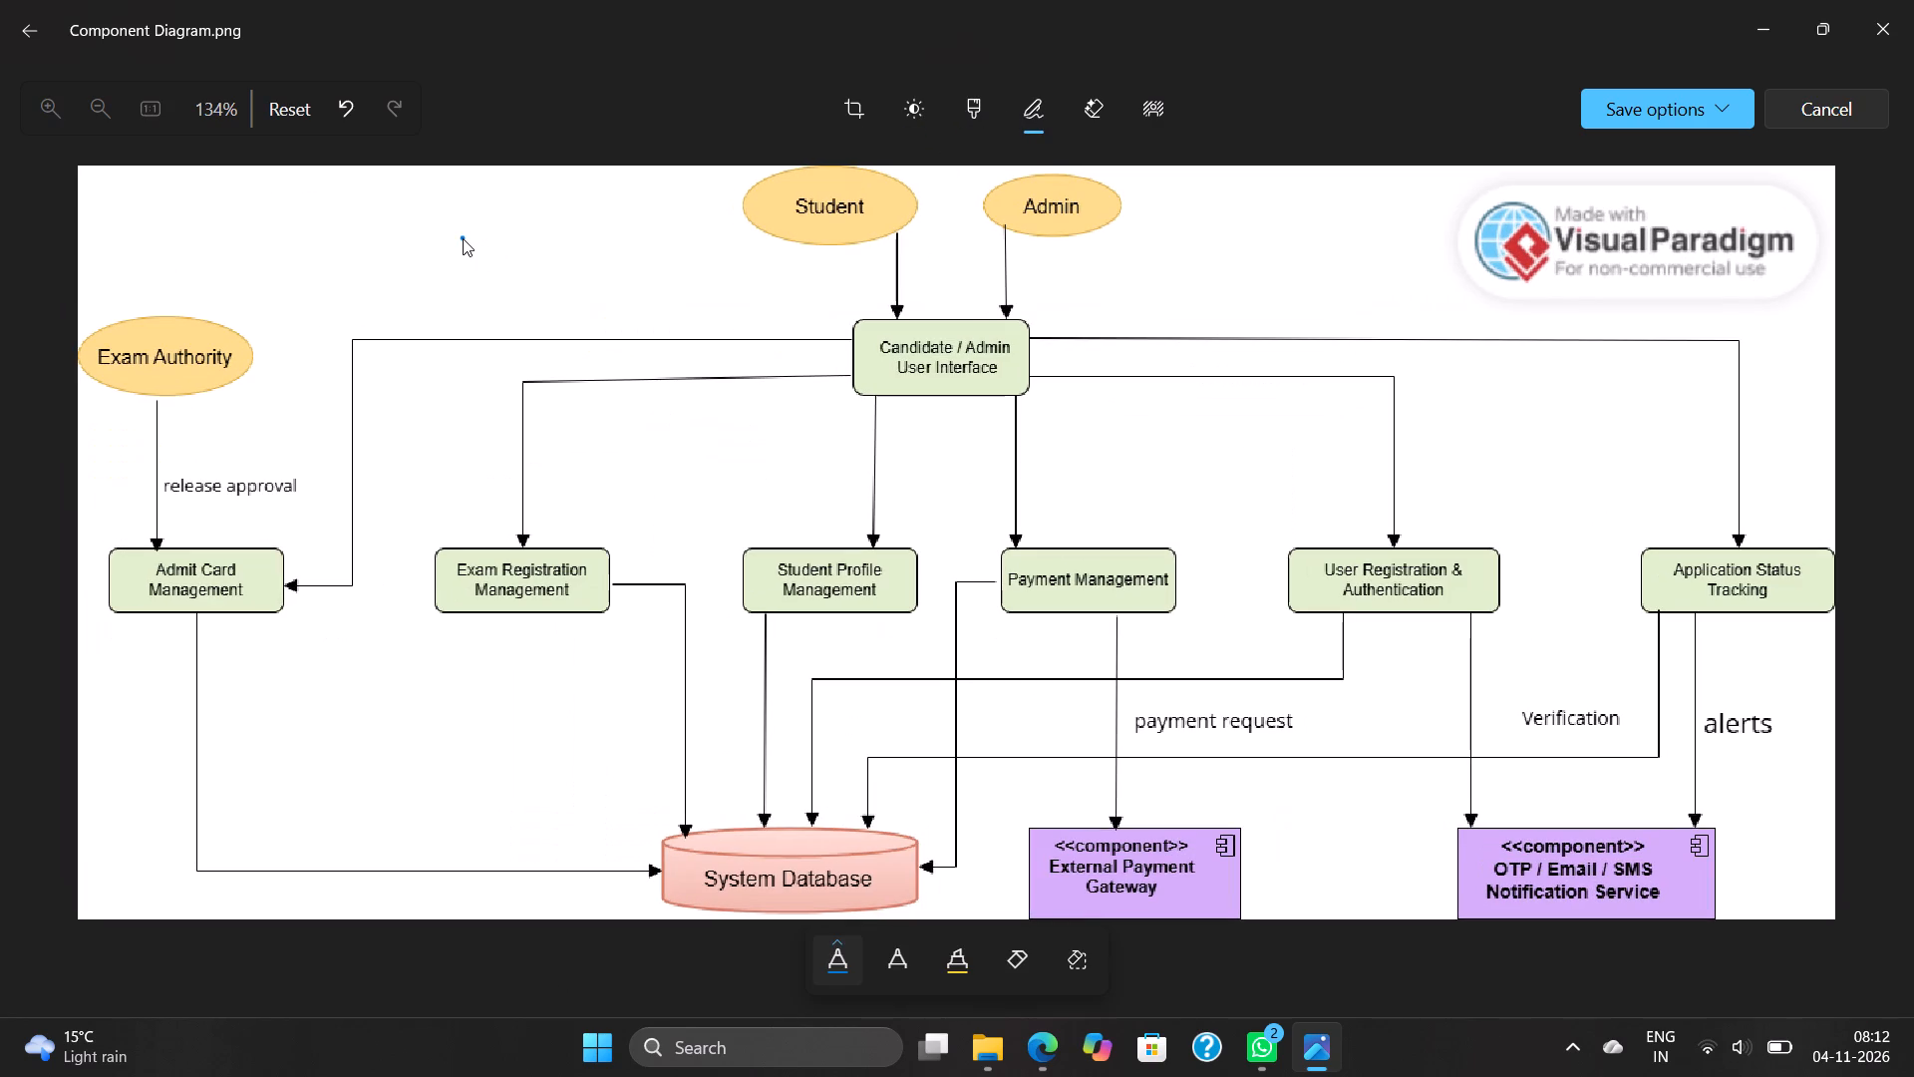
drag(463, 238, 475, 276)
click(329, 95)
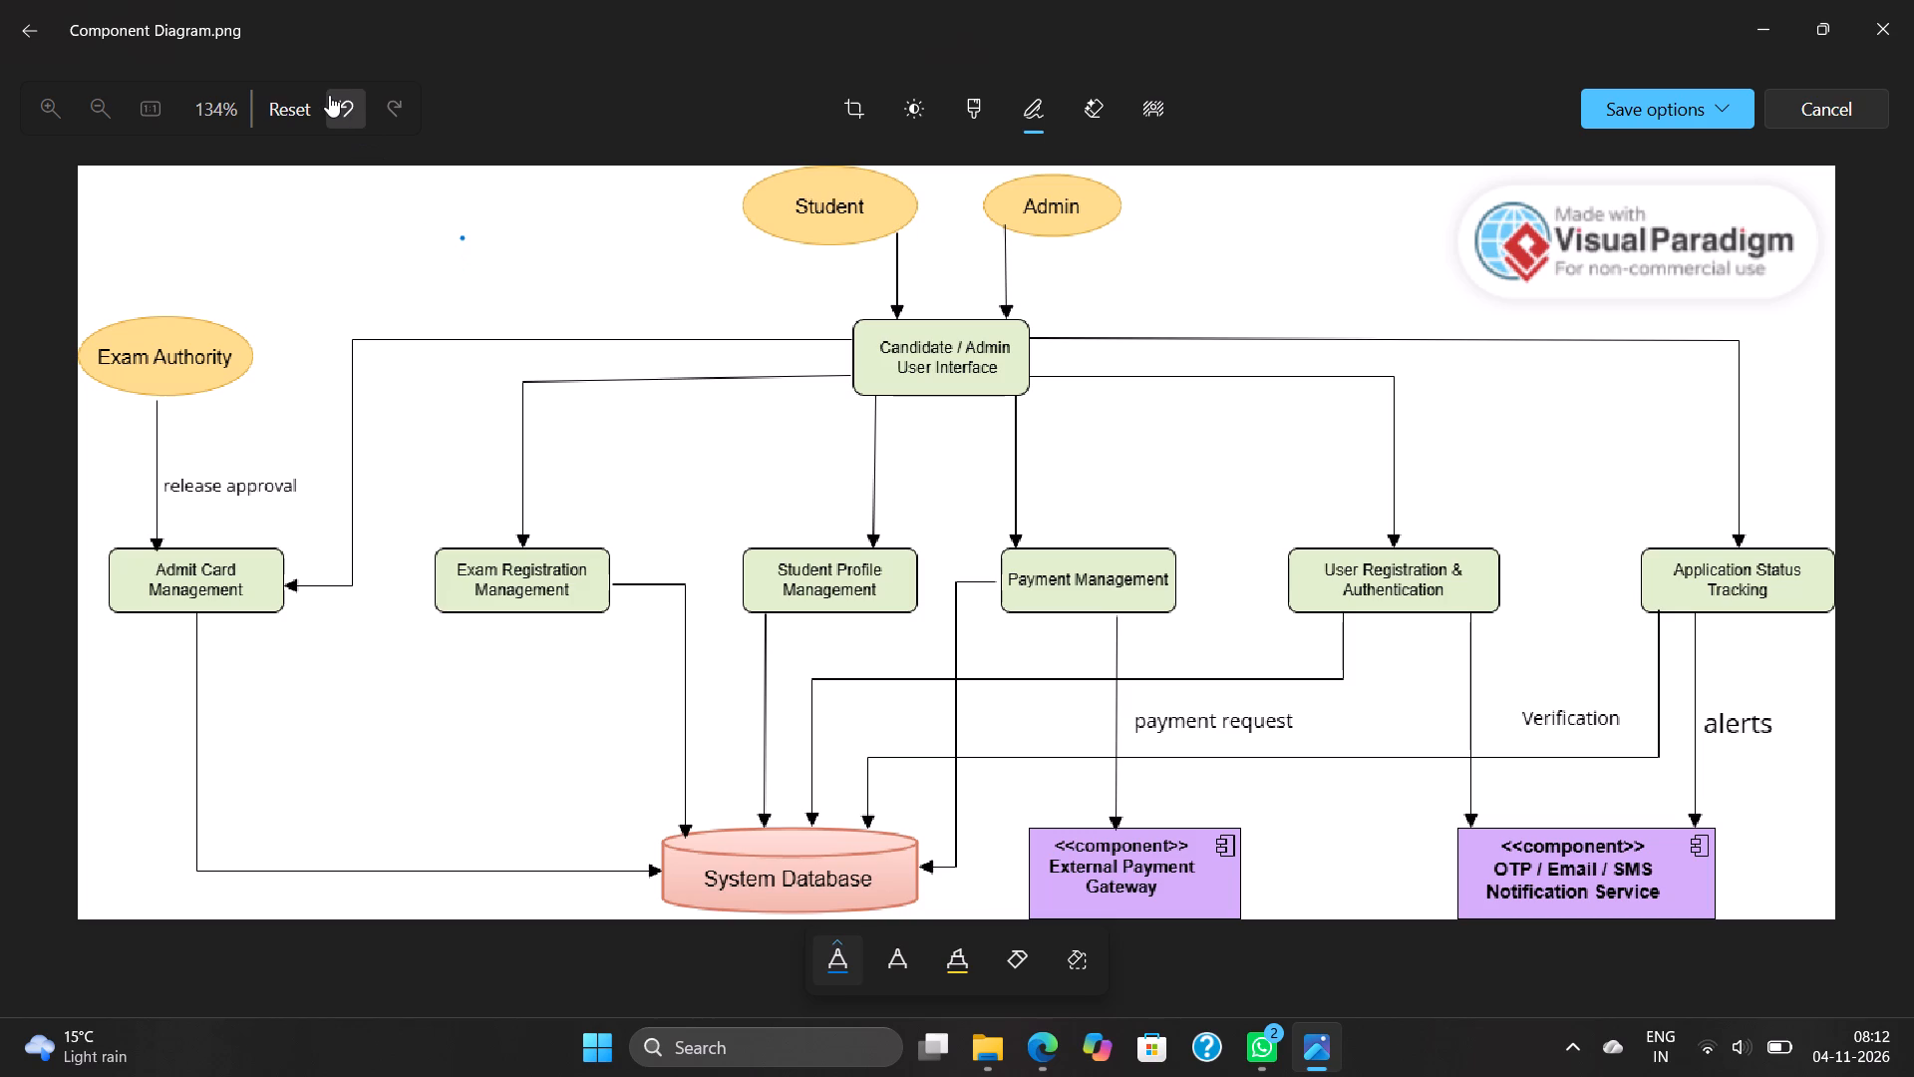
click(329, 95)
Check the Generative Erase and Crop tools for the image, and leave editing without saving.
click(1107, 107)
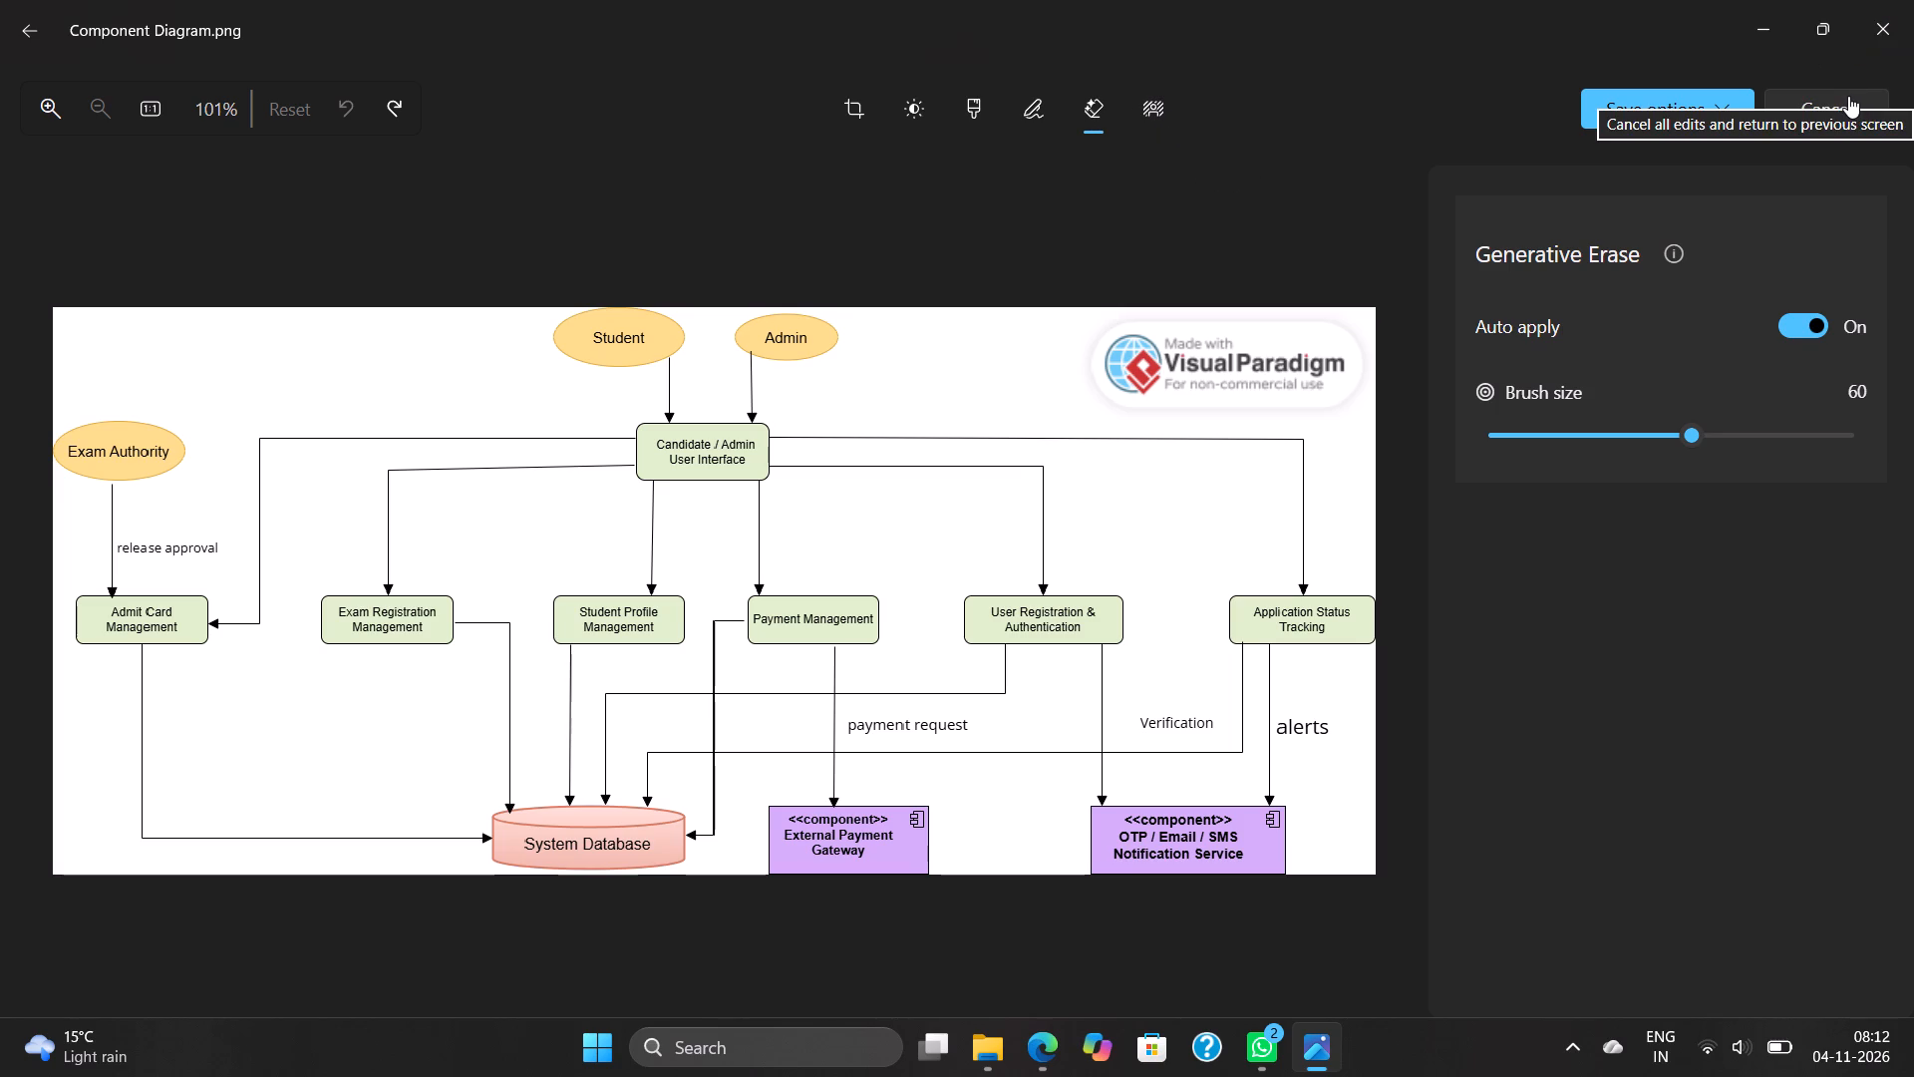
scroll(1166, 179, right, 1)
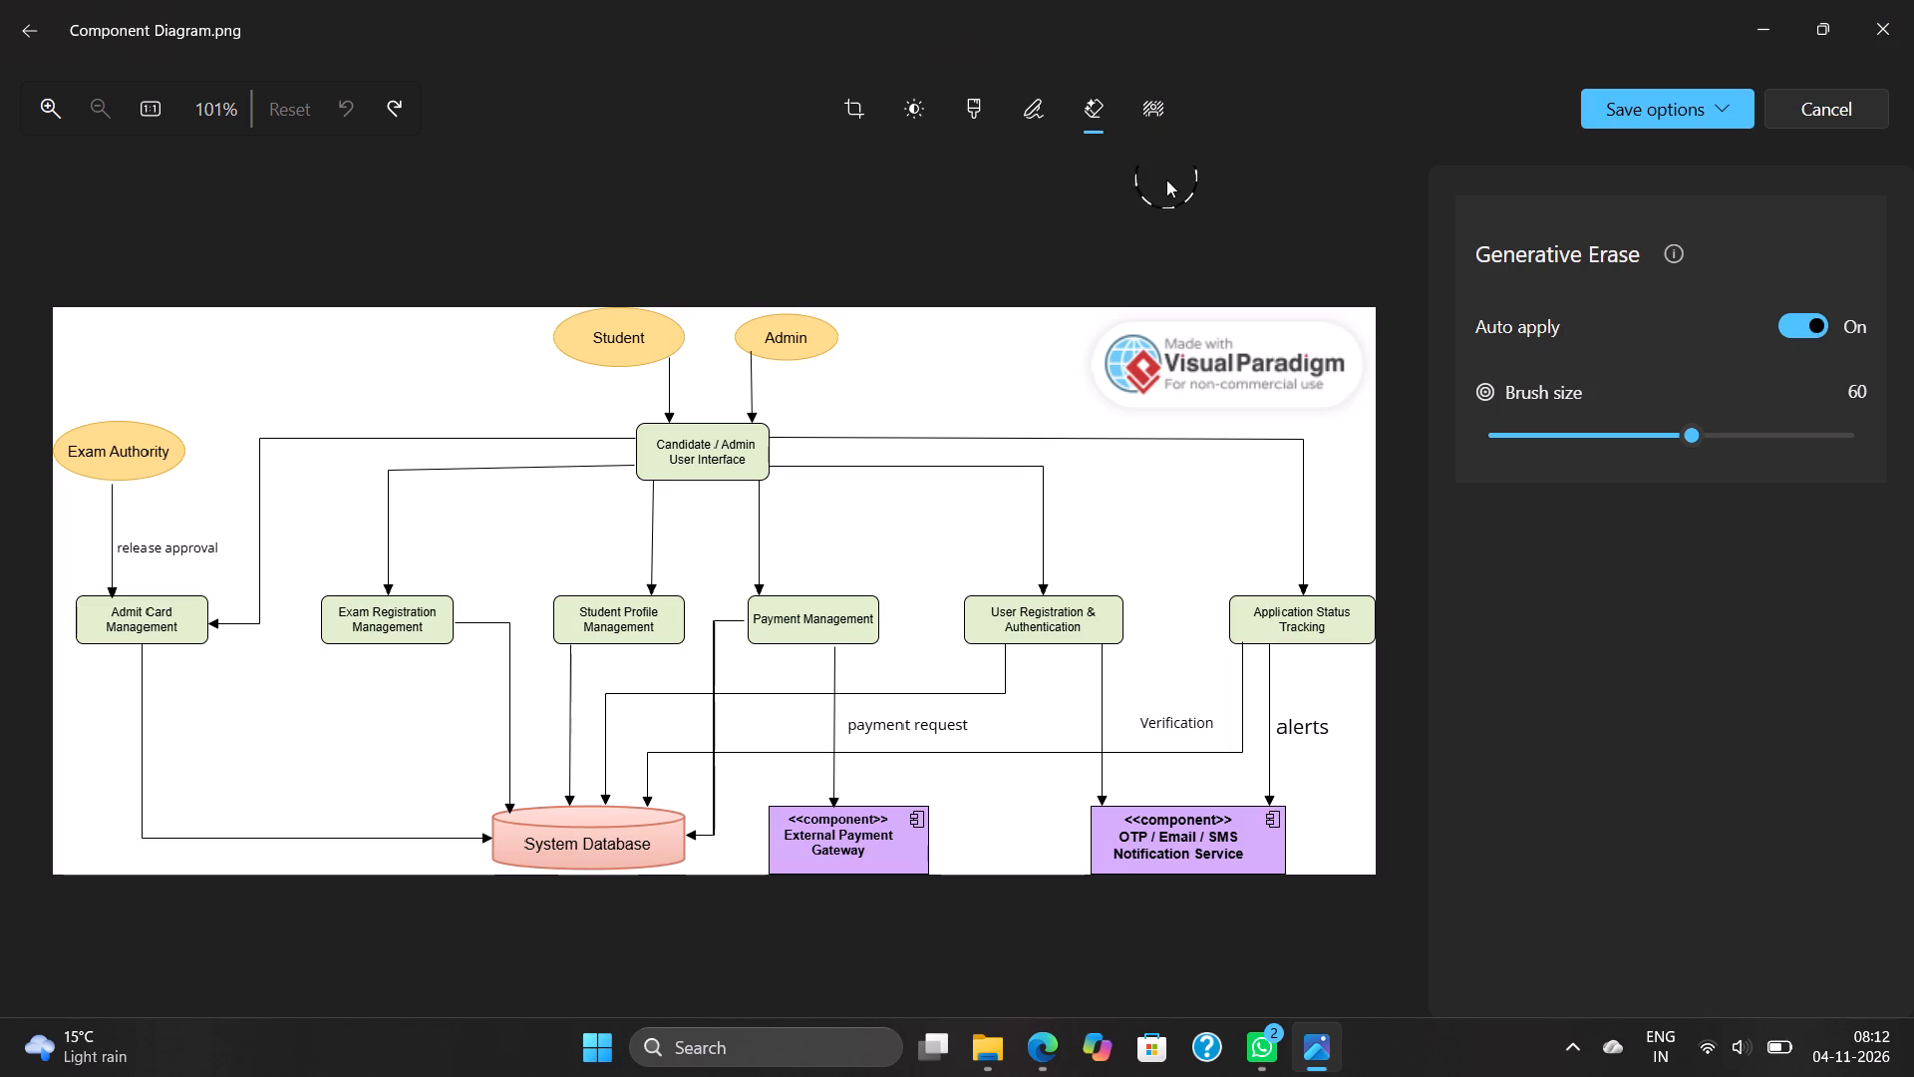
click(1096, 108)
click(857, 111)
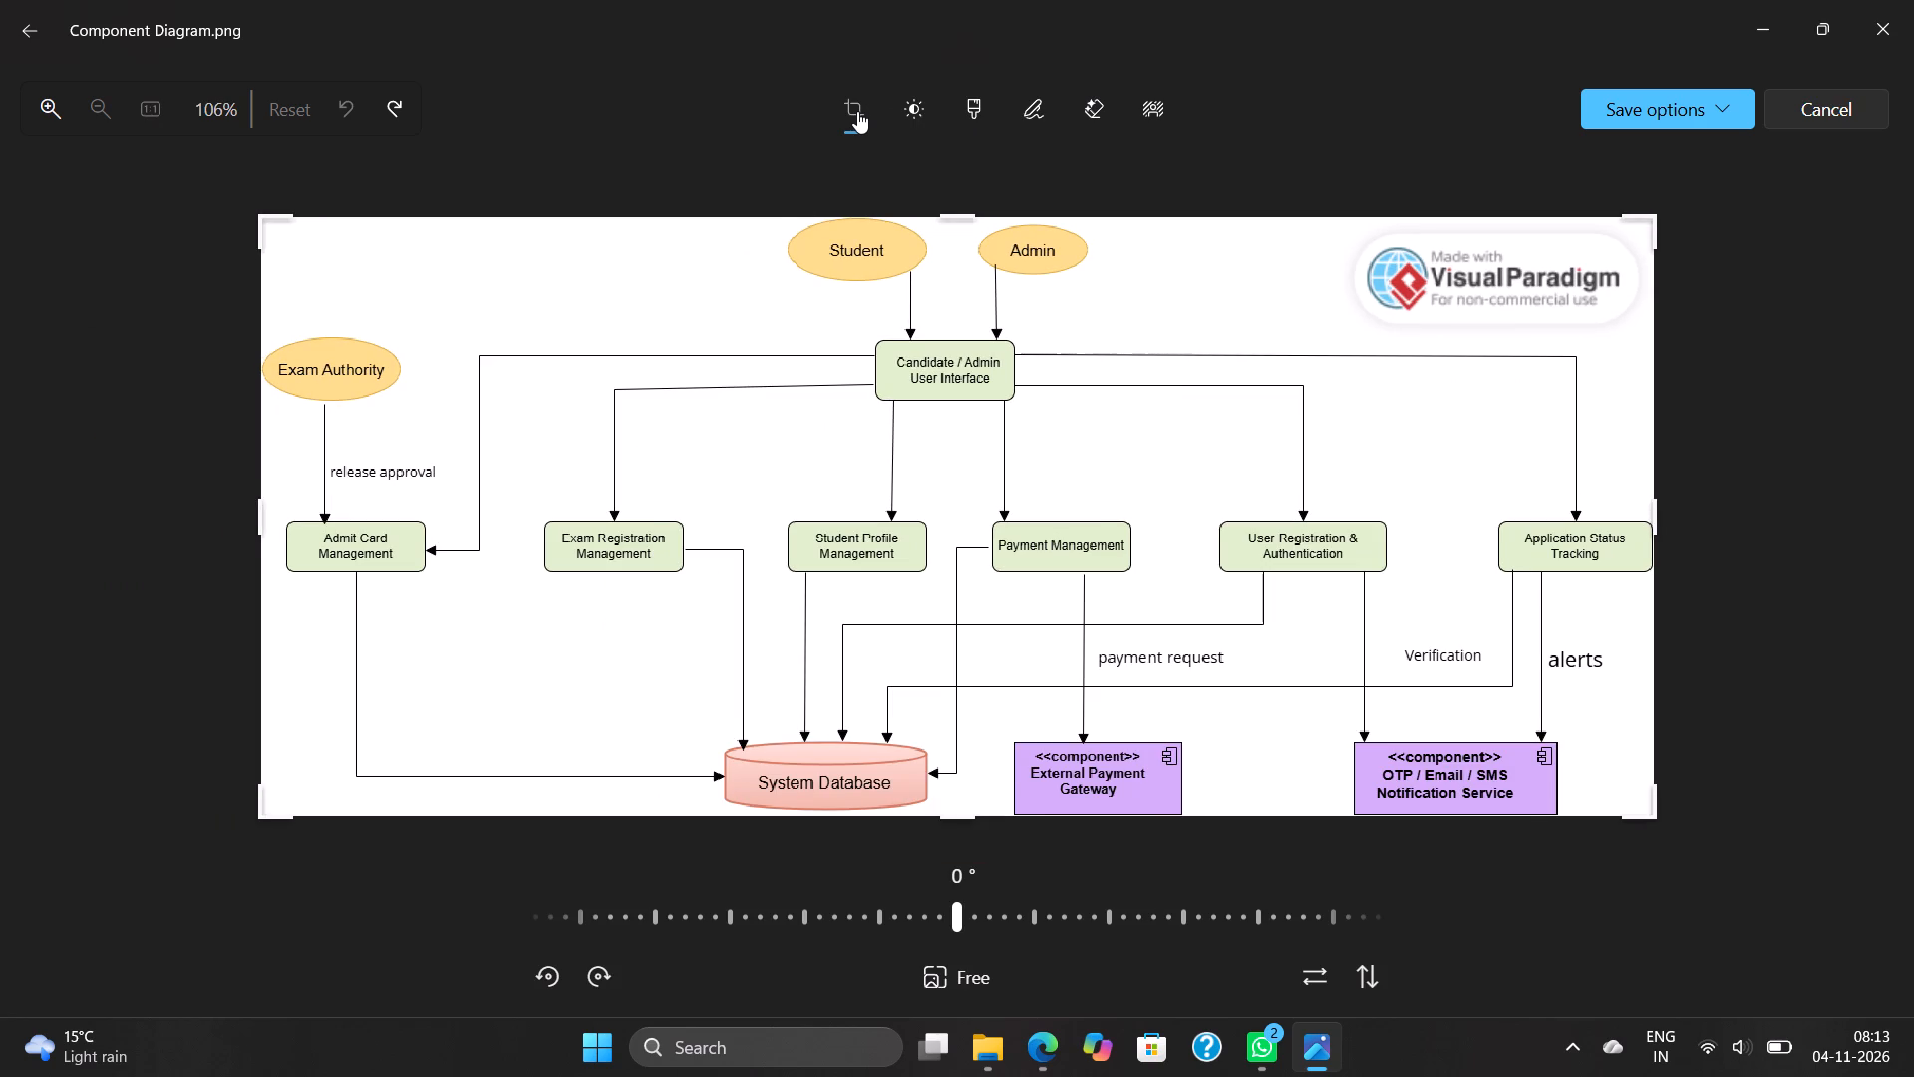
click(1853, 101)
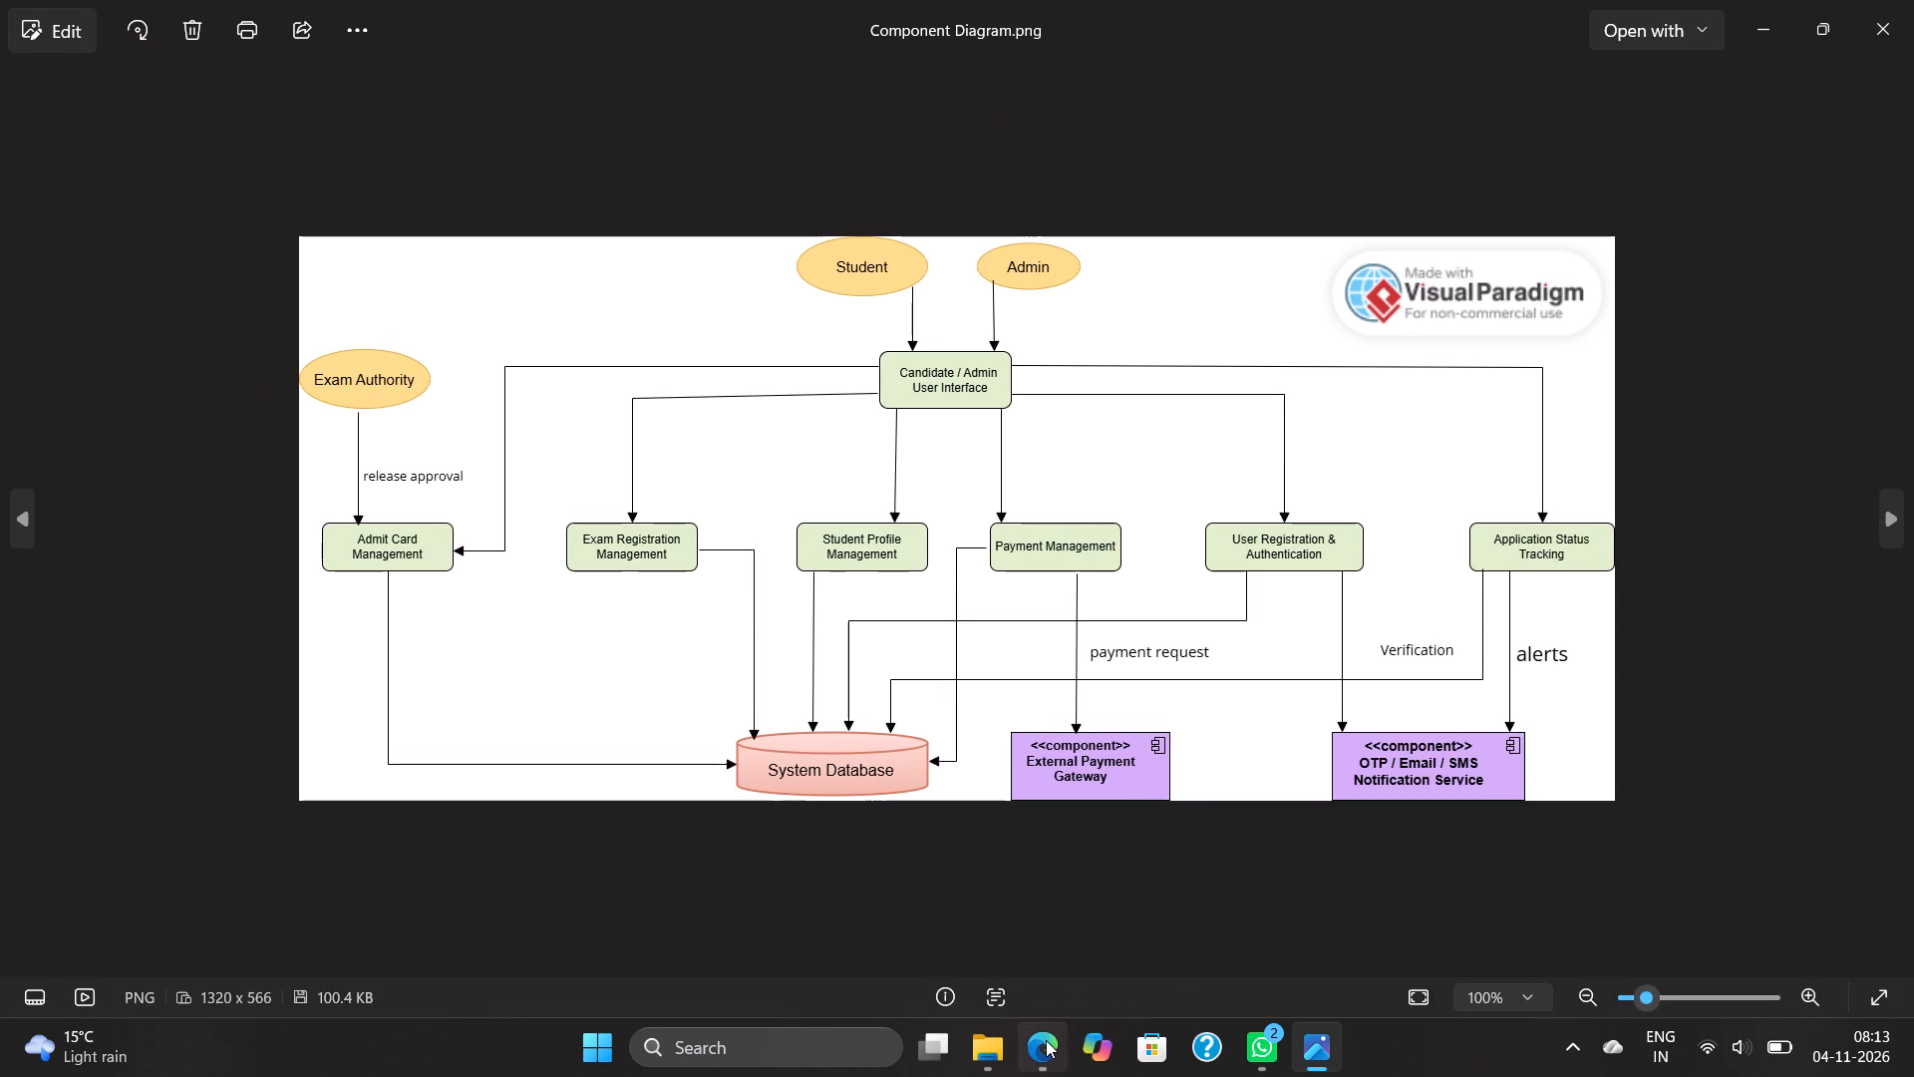
Switch to Microsoft Edge and bring up the component diagram in Visual Paradigm Online.
click(1033, 935)
scroll(903, 551, up, 1)
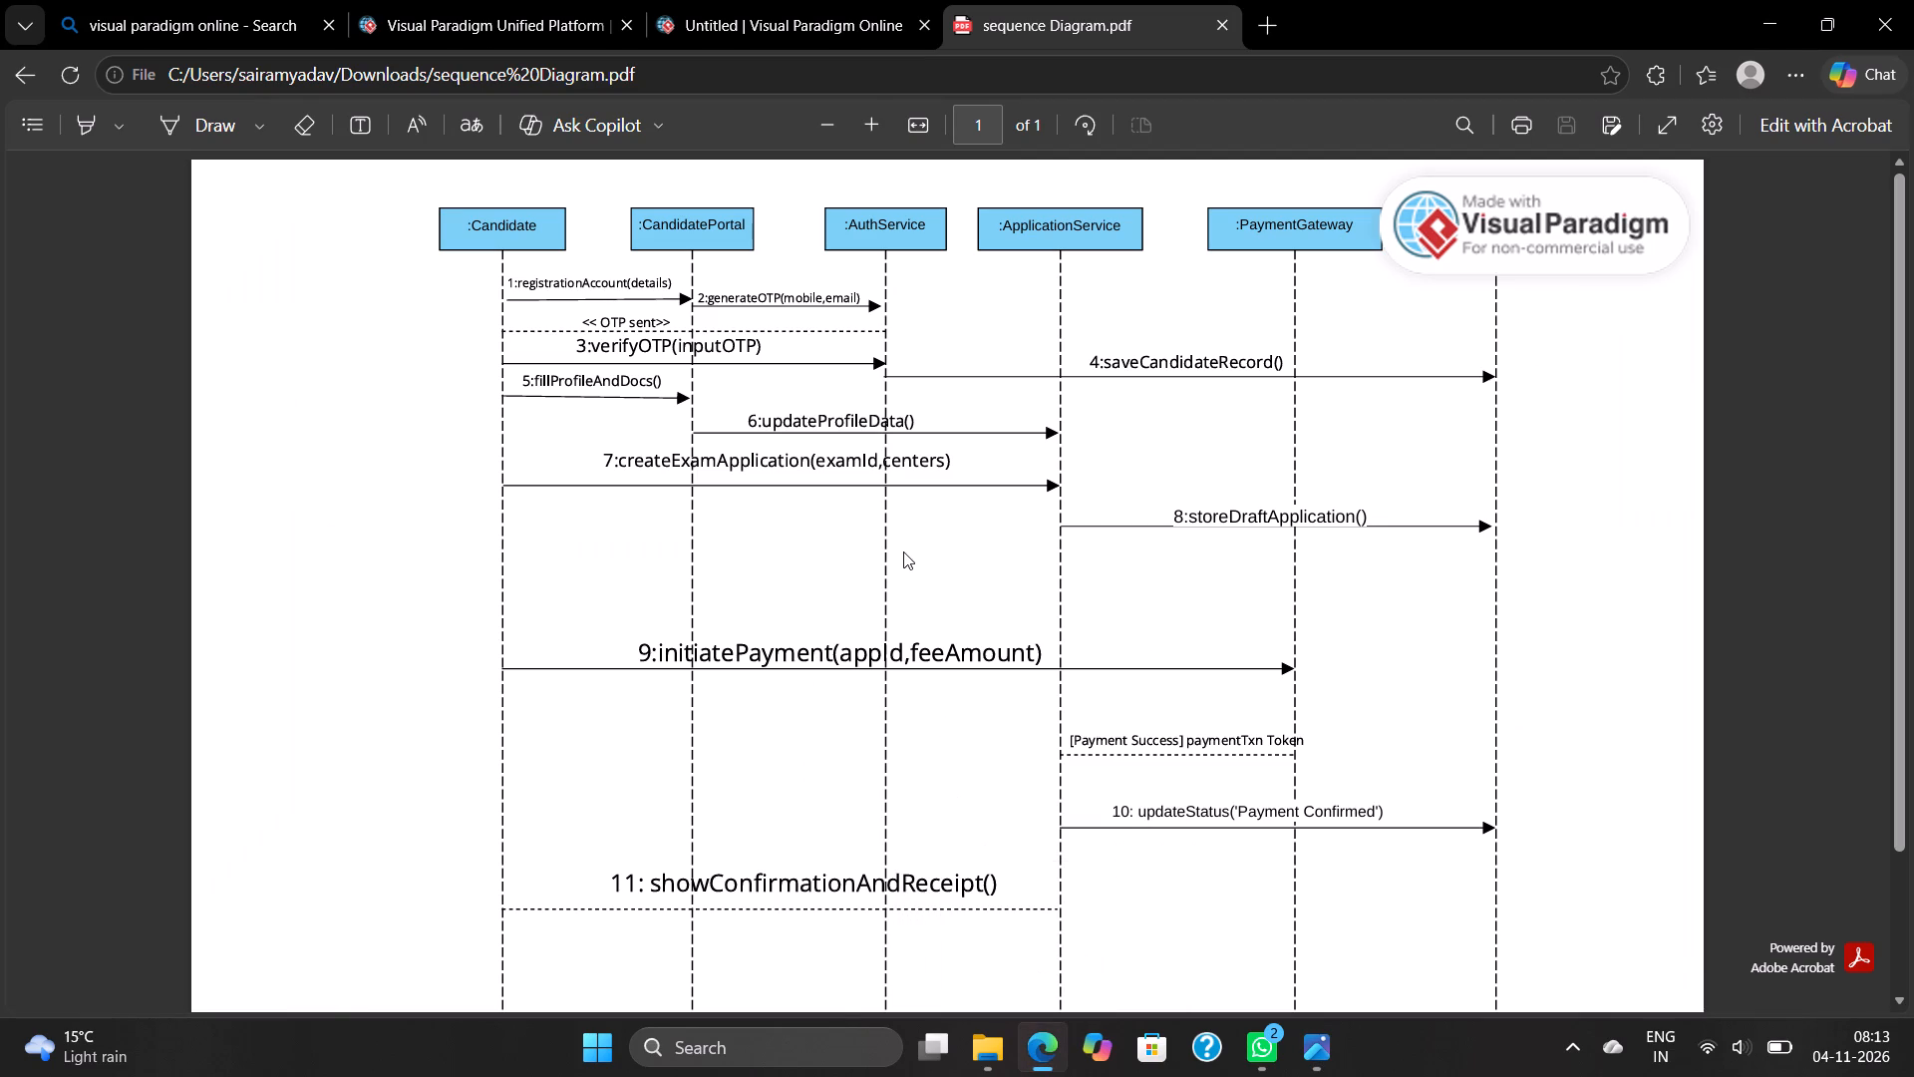
scroll(903, 551, up, 1)
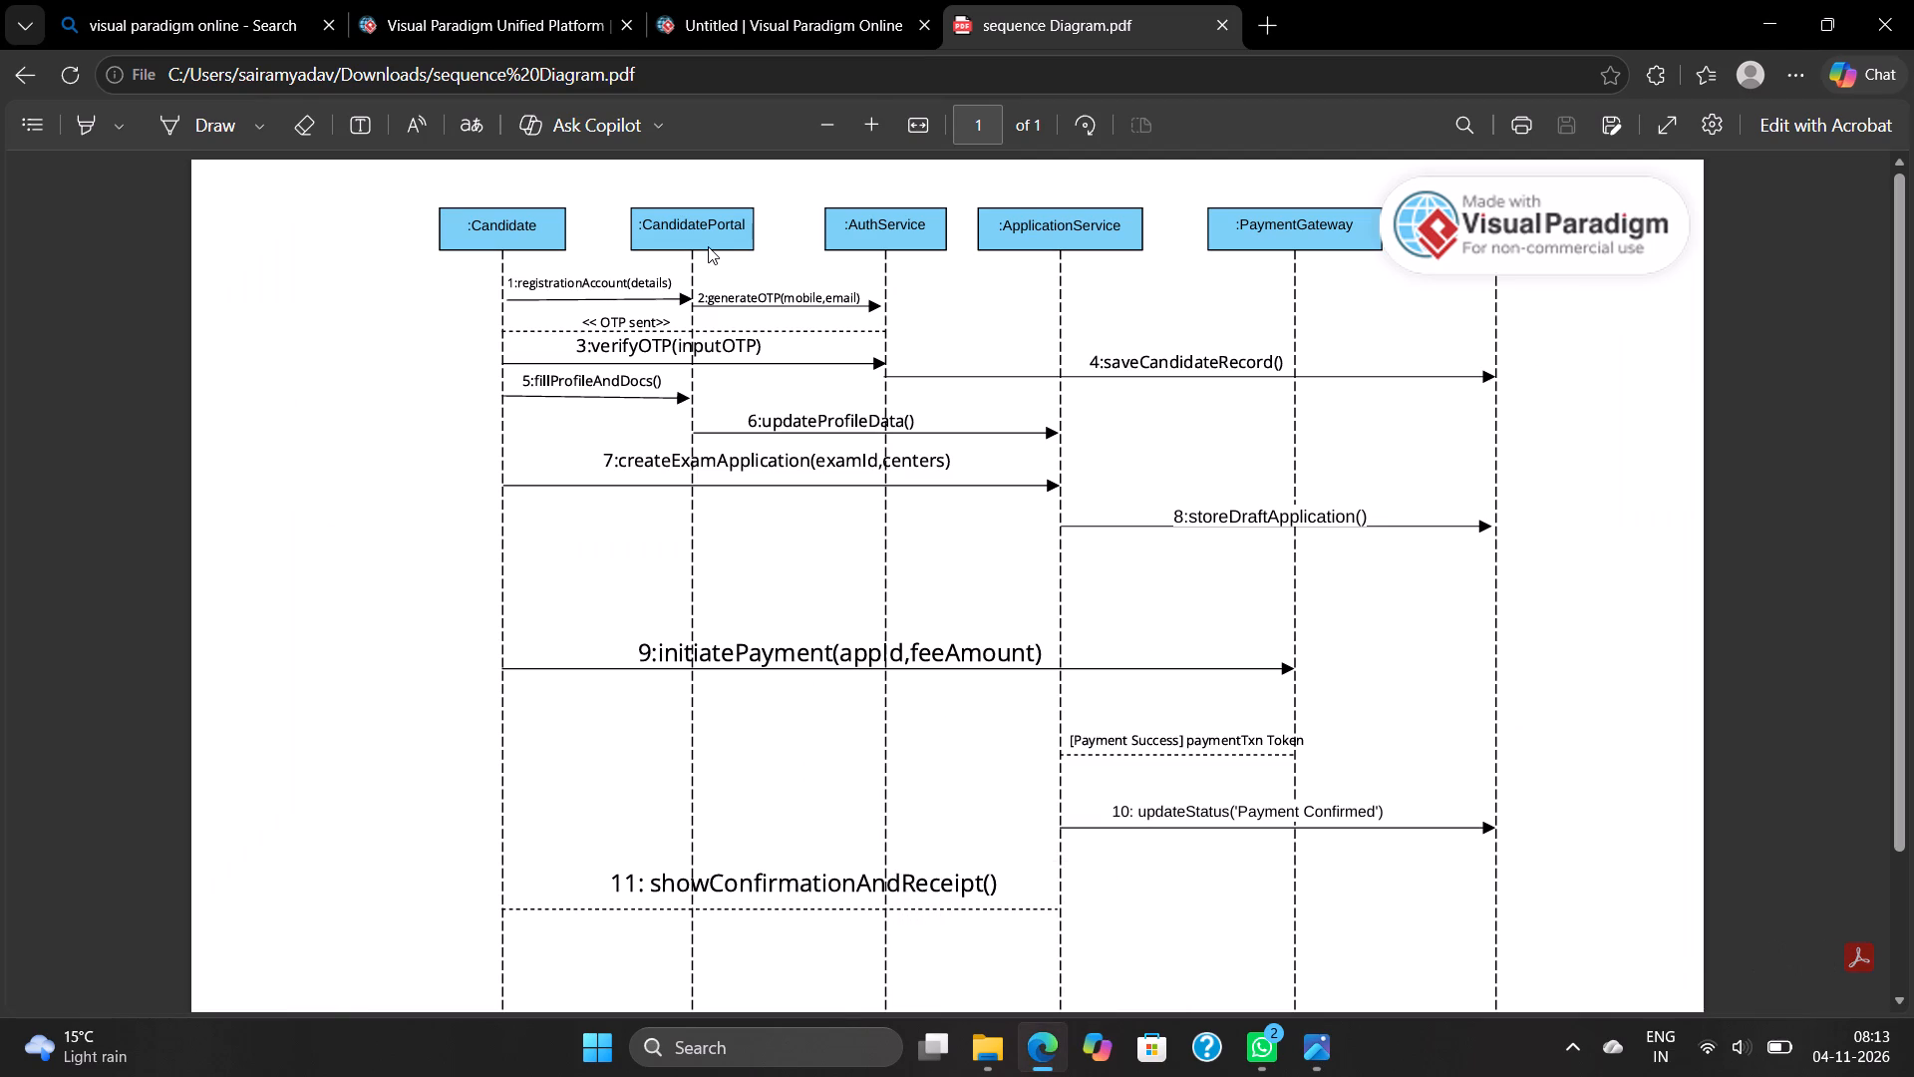
click(792, 0)
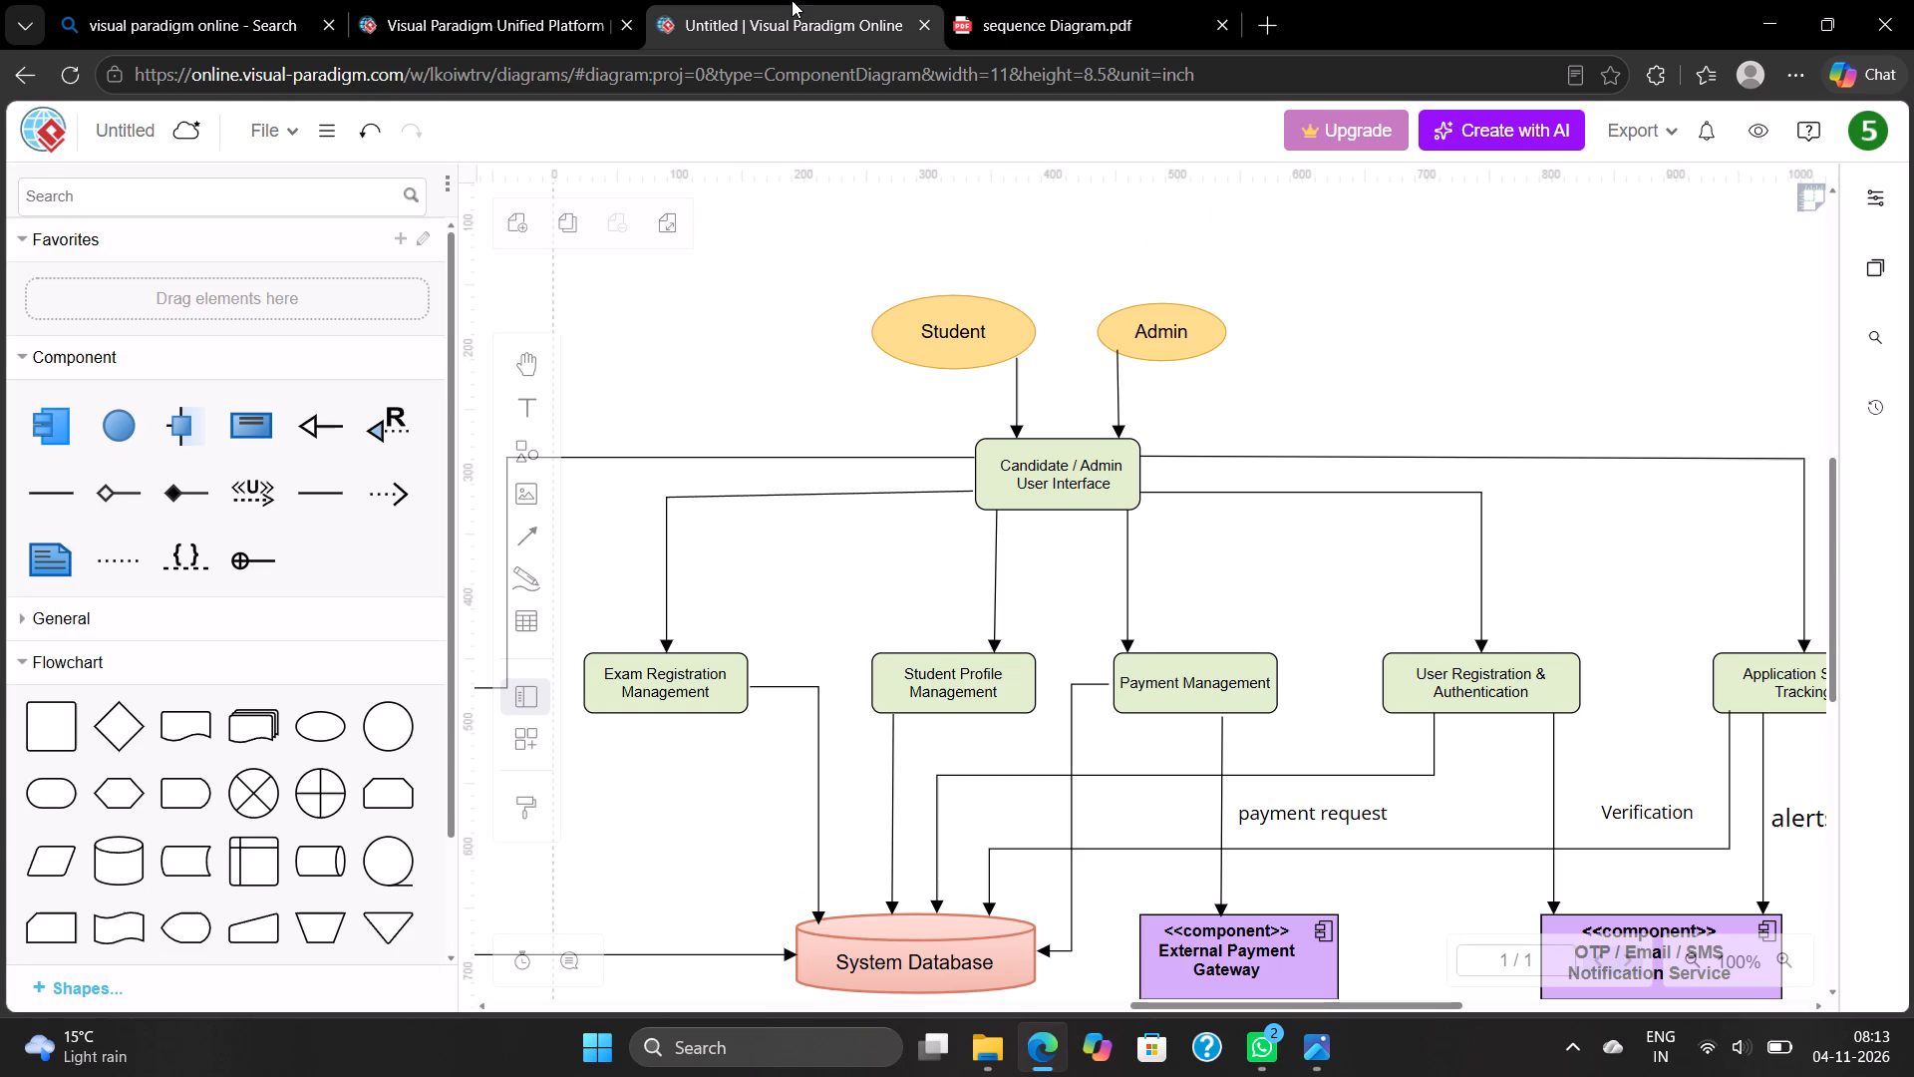
Add the title text "Component Diagram - Online Exam Registration System" in the blank area above the Exam Authority ellipse.
scroll(780, 227, right, 1)
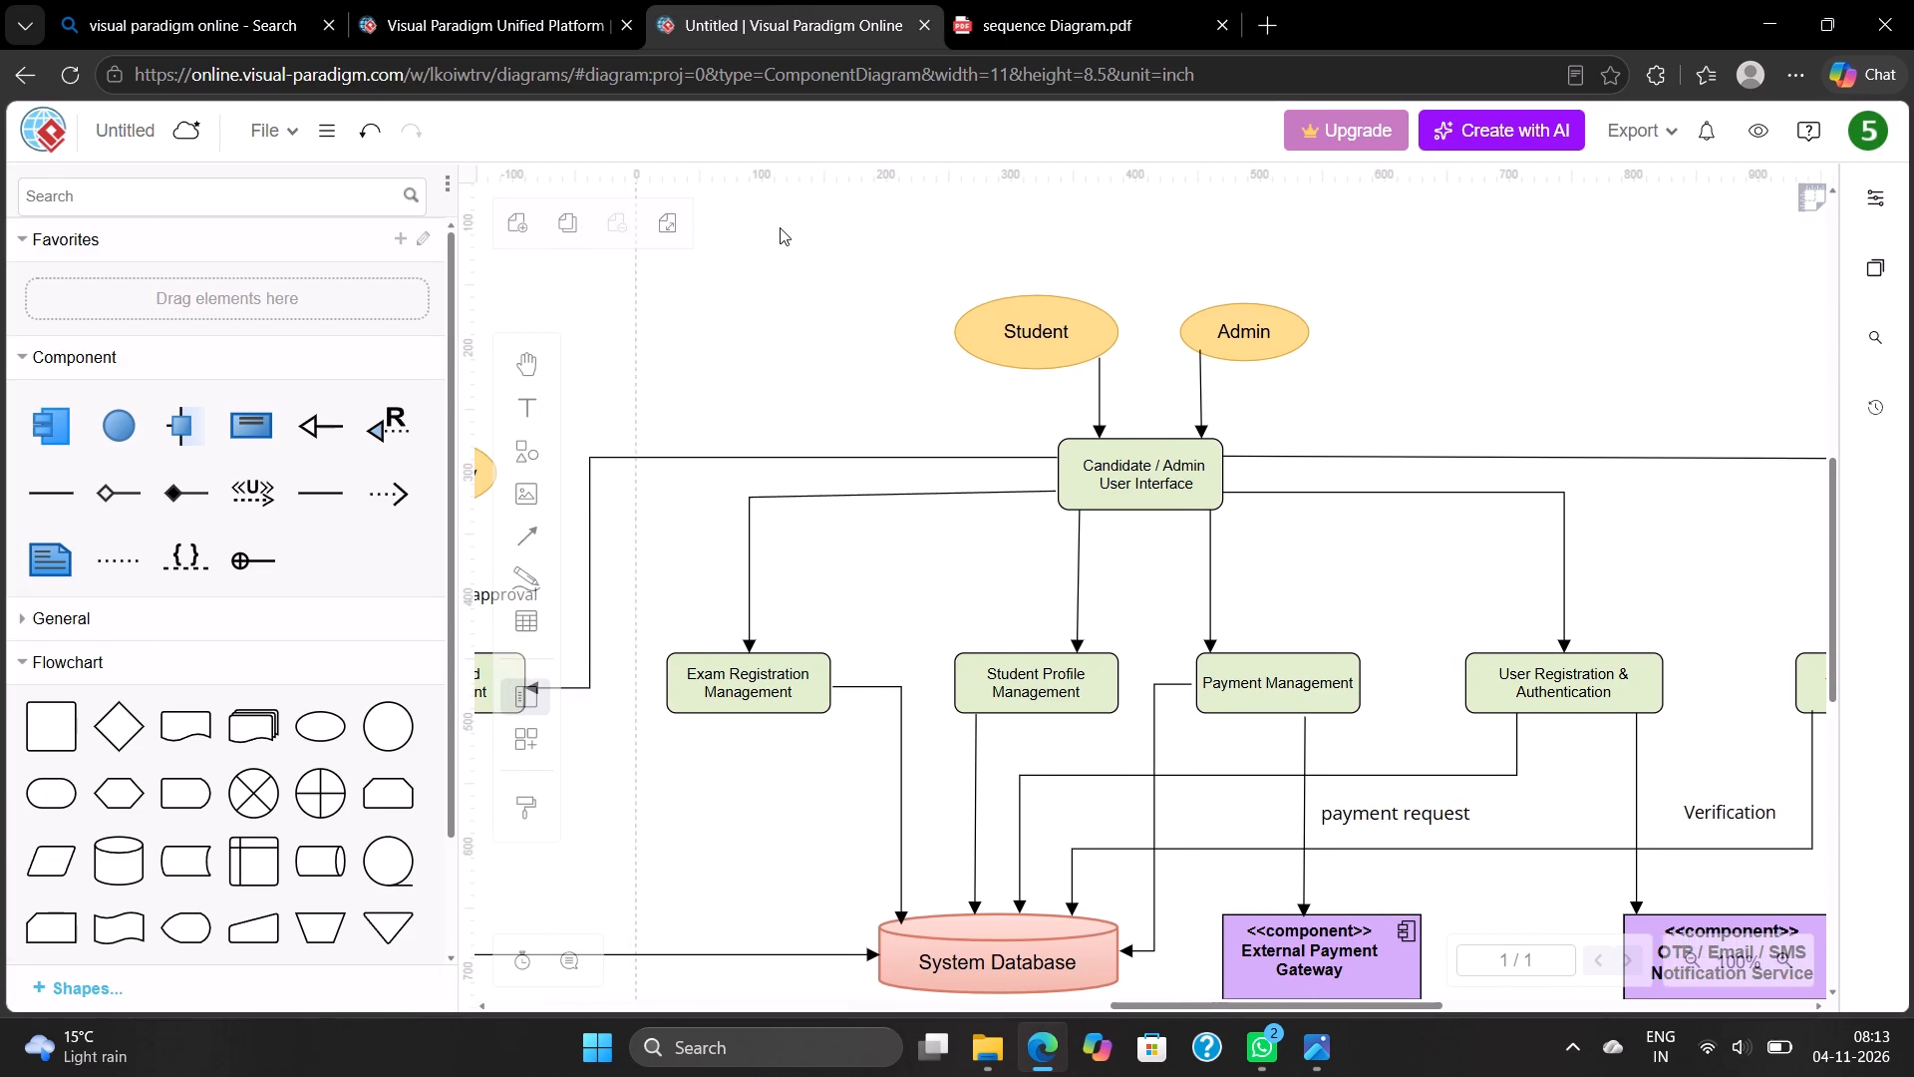
scroll(780, 227, right, 1)
scroll(780, 227, up, 1)
scroll(780, 227, right, 1)
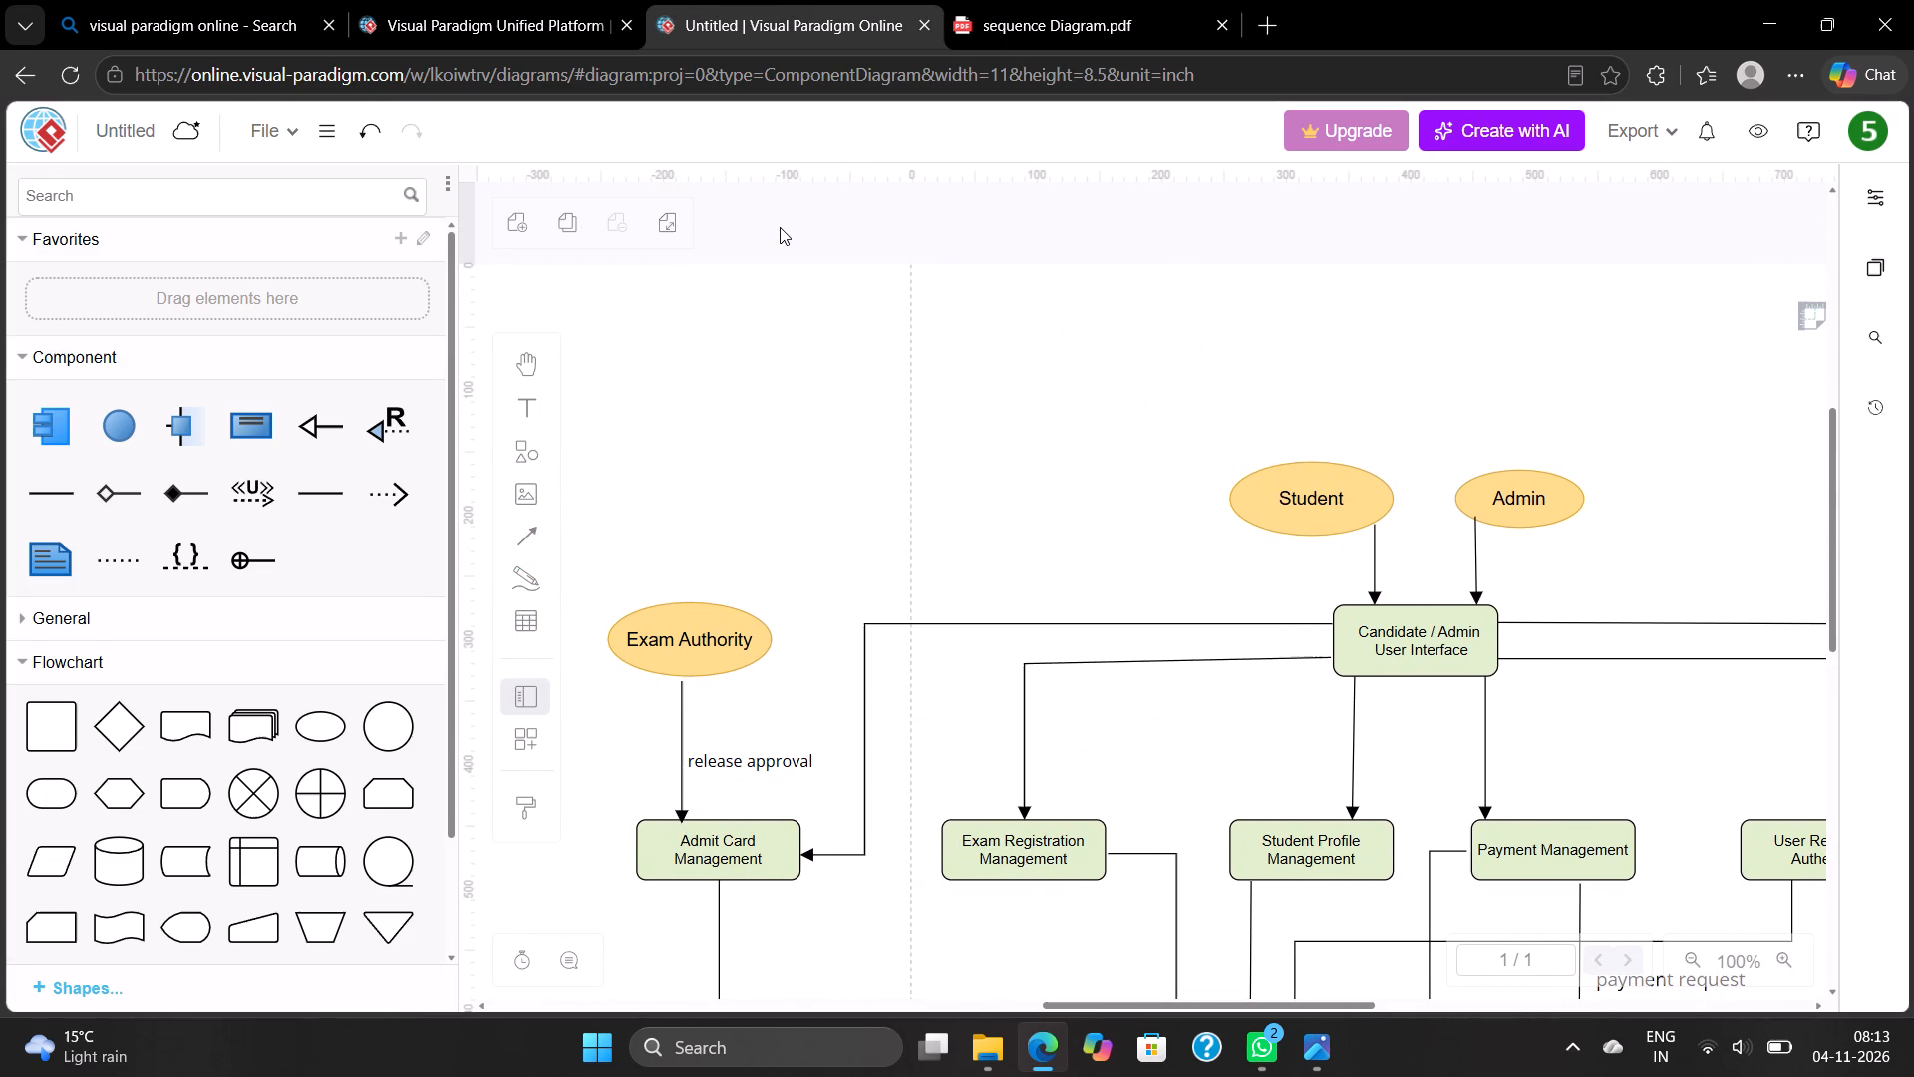
scroll(780, 227, right, 1)
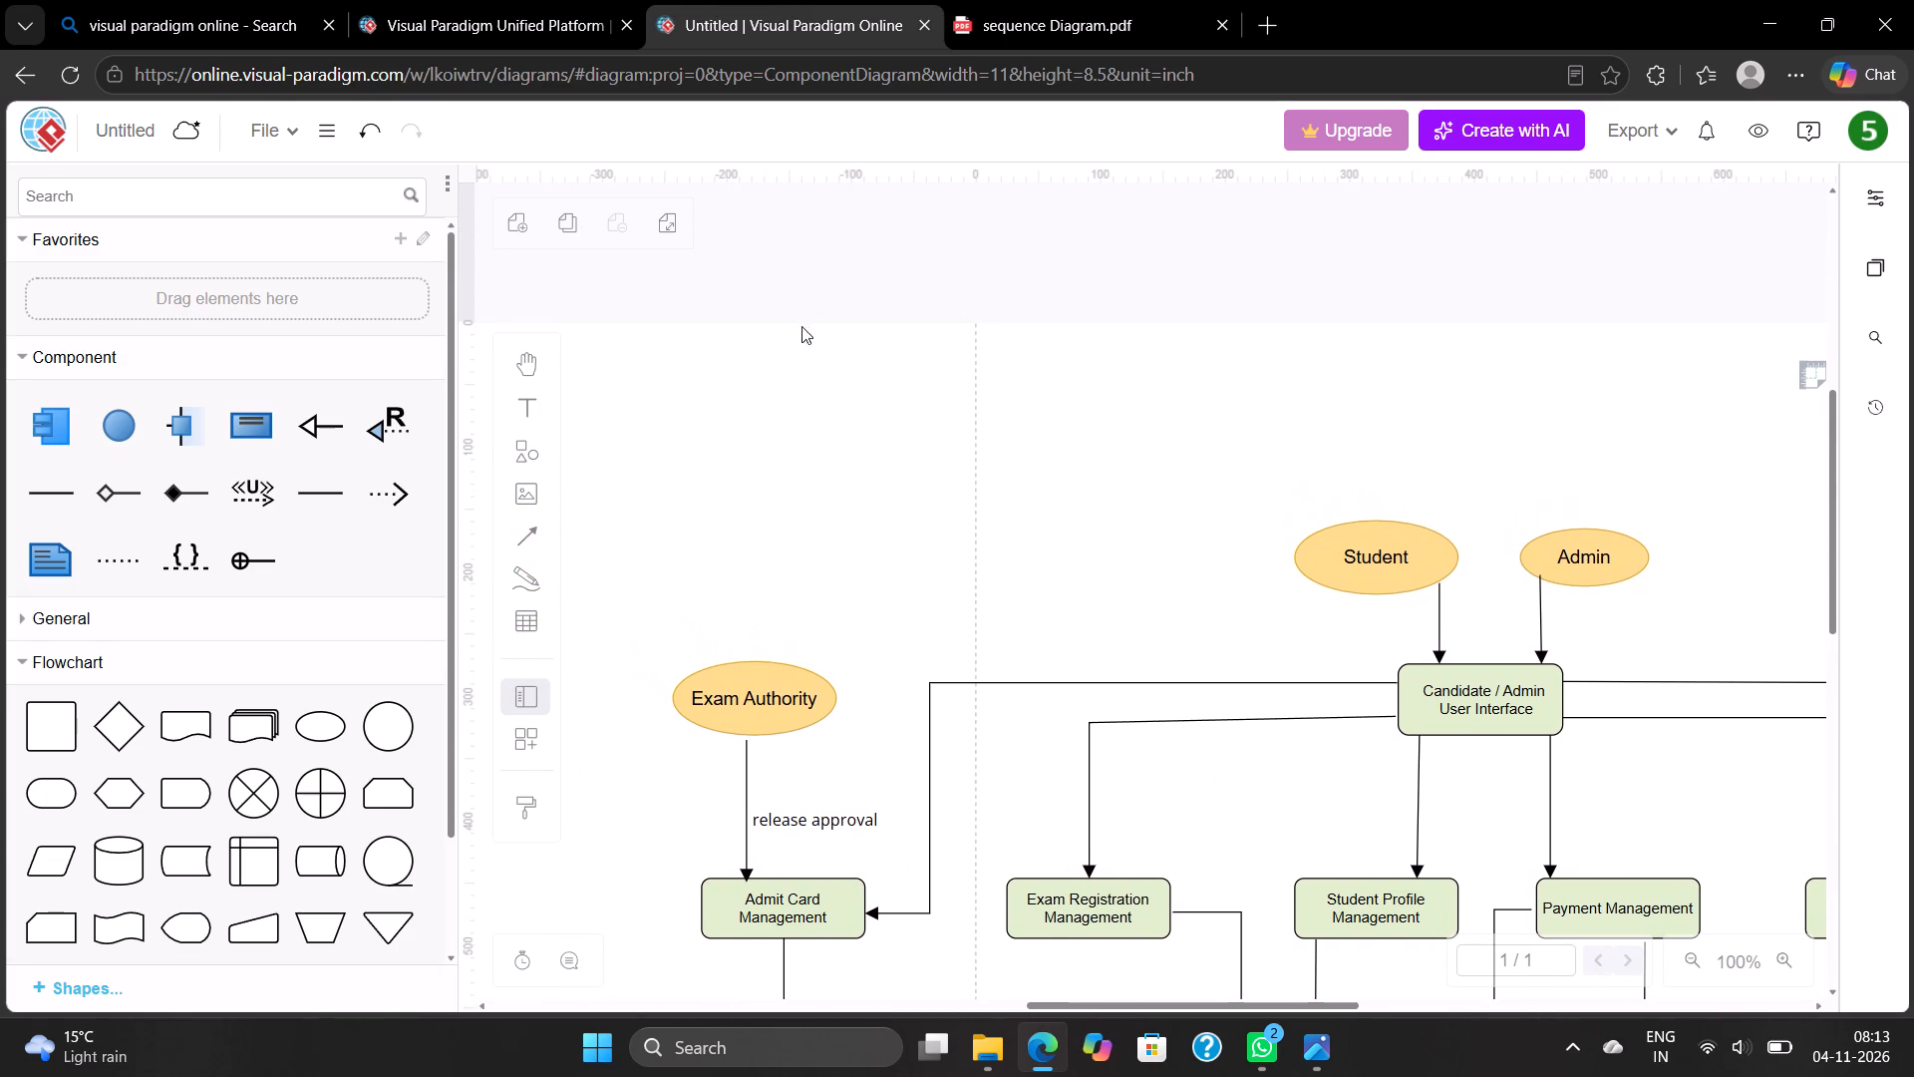
double_click(794, 446)
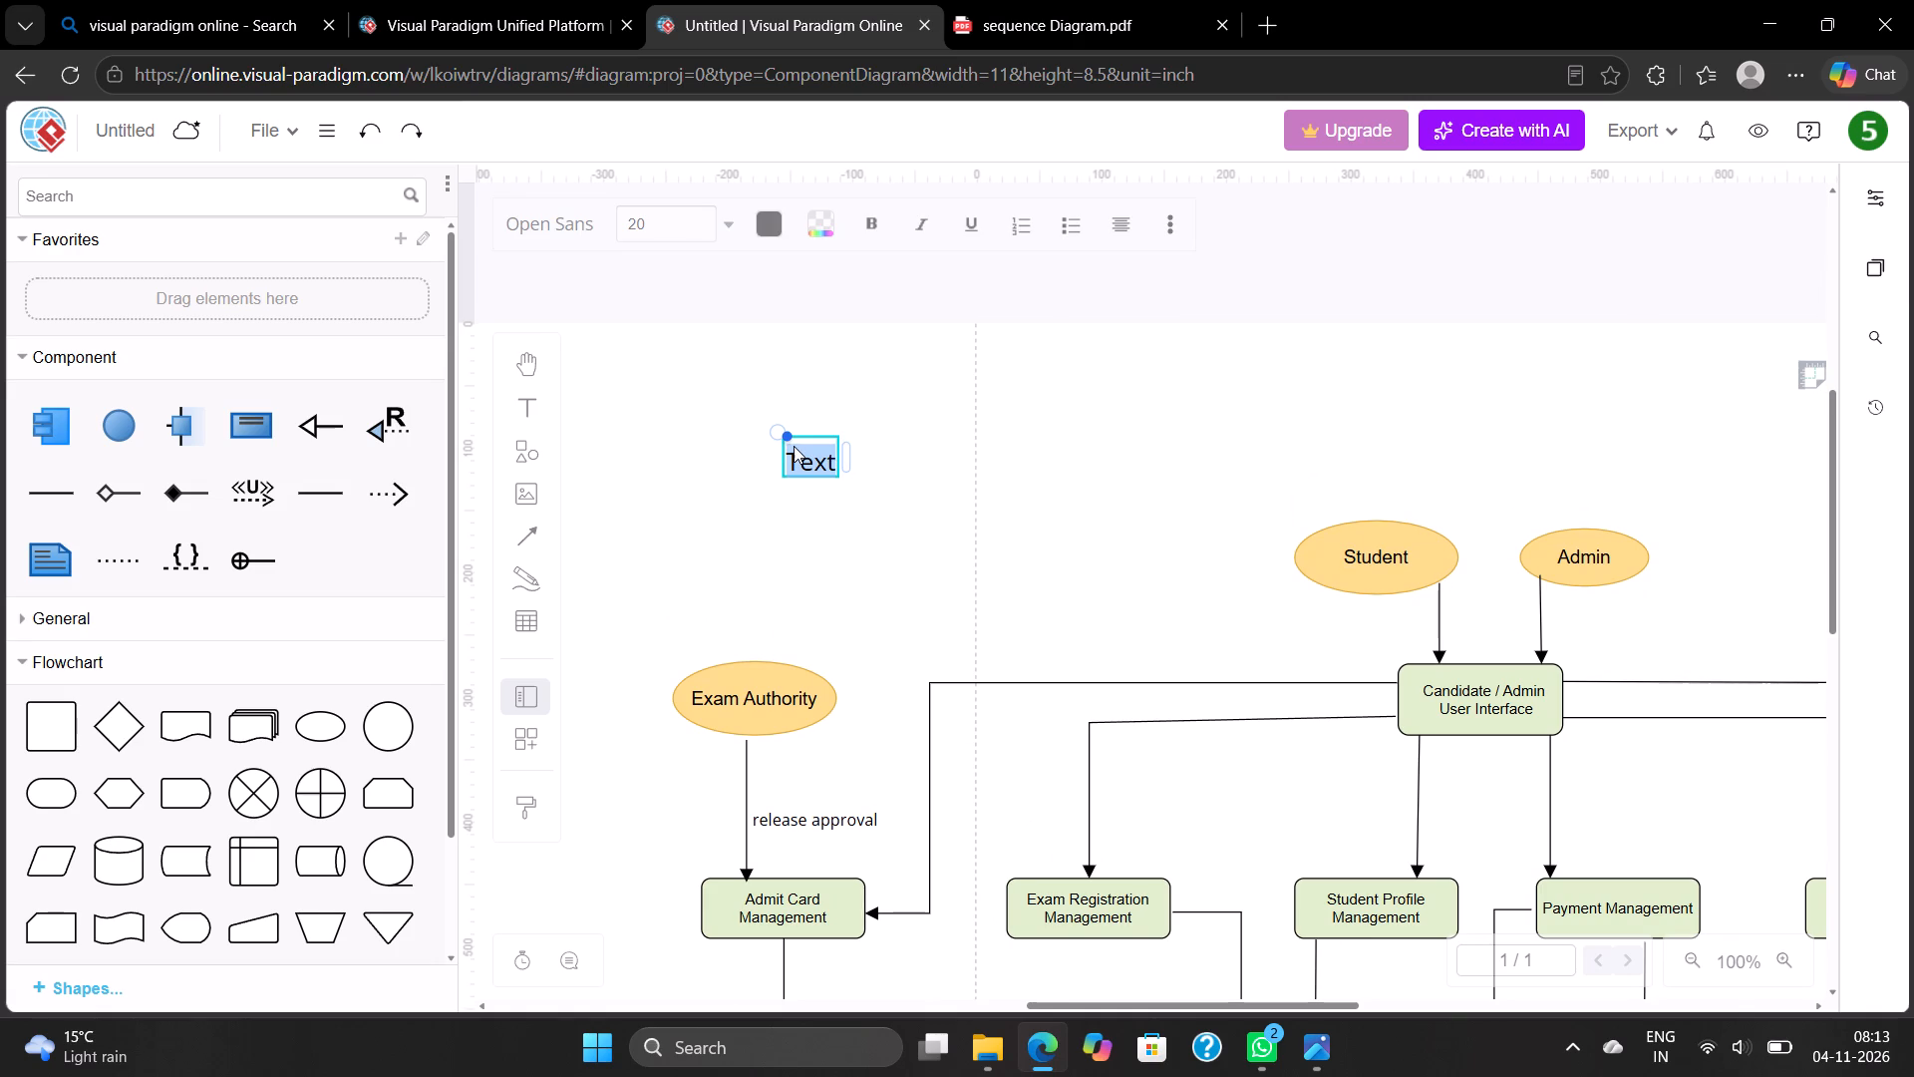
key(BackSpace)
key(shift+c)
text(ompo)
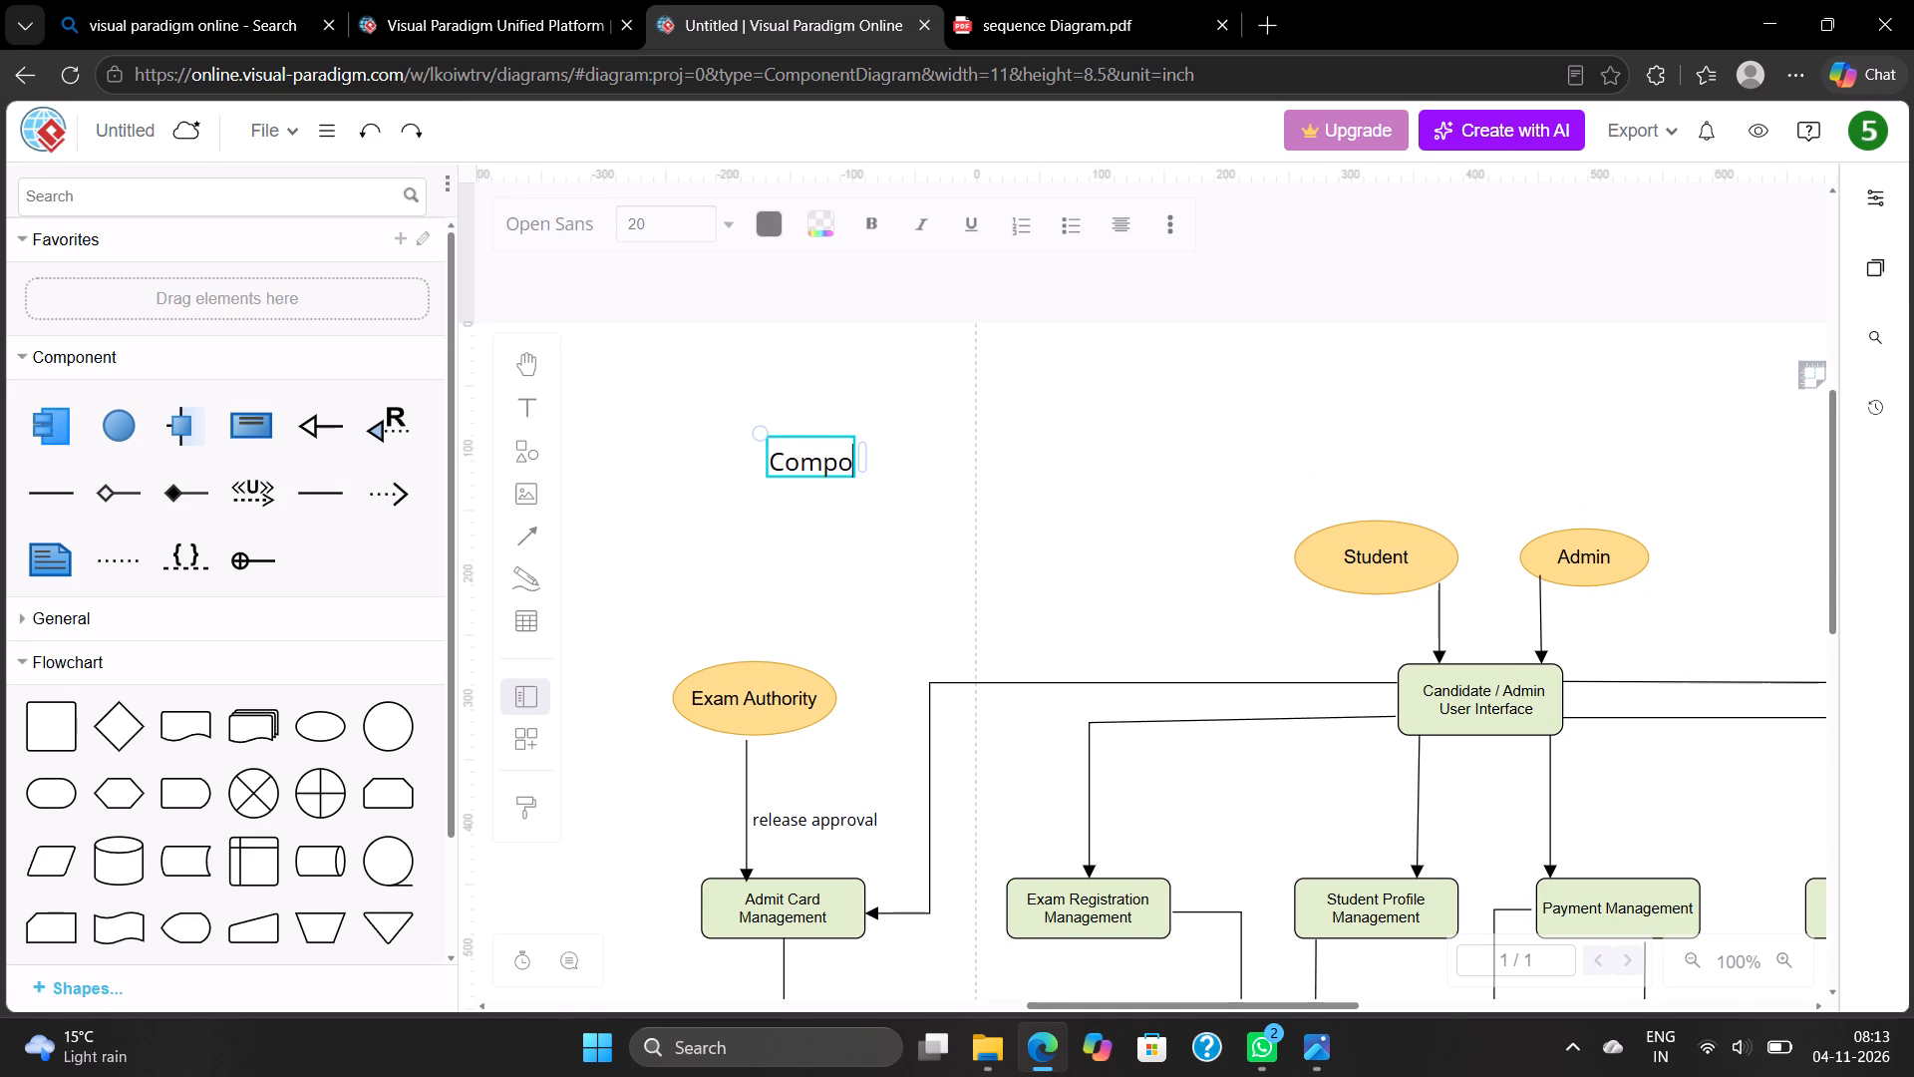
text(nent)
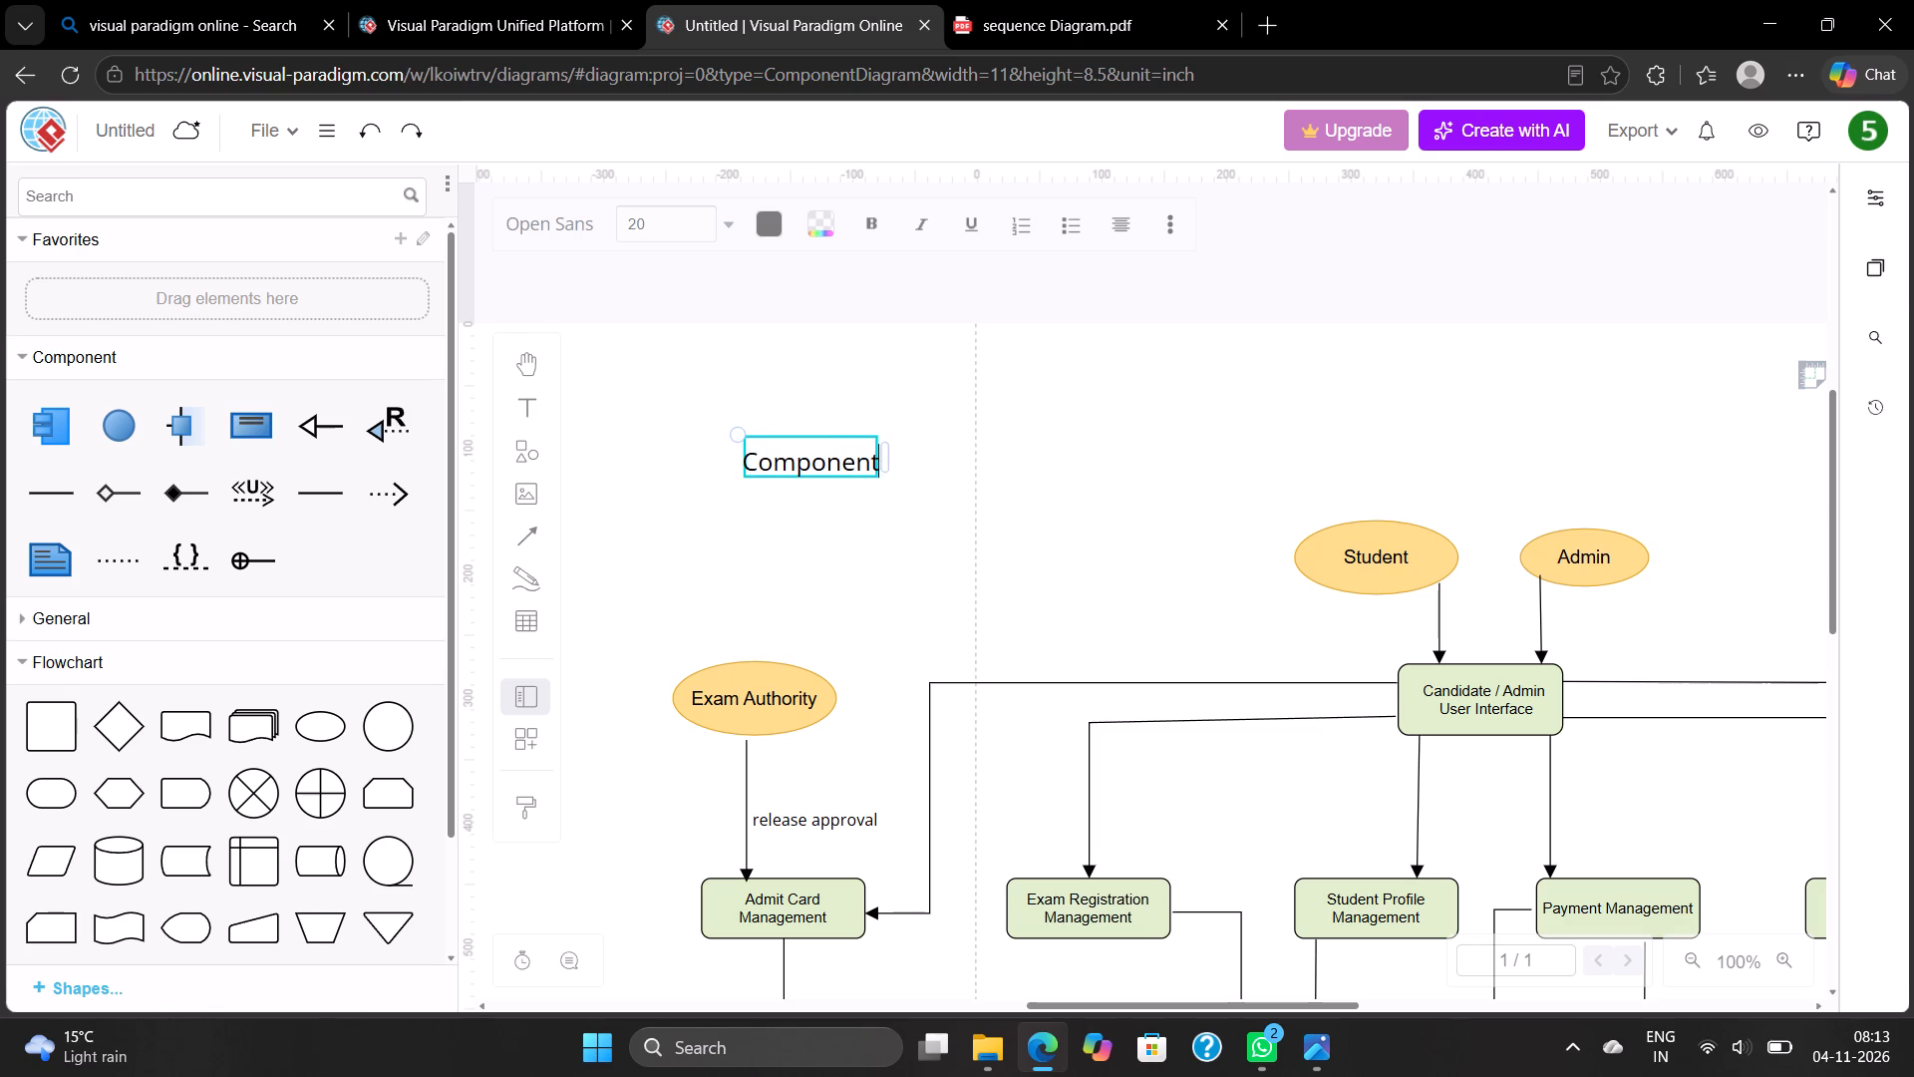
key(space)
key(shift+d)
text(iagram)
key(space)
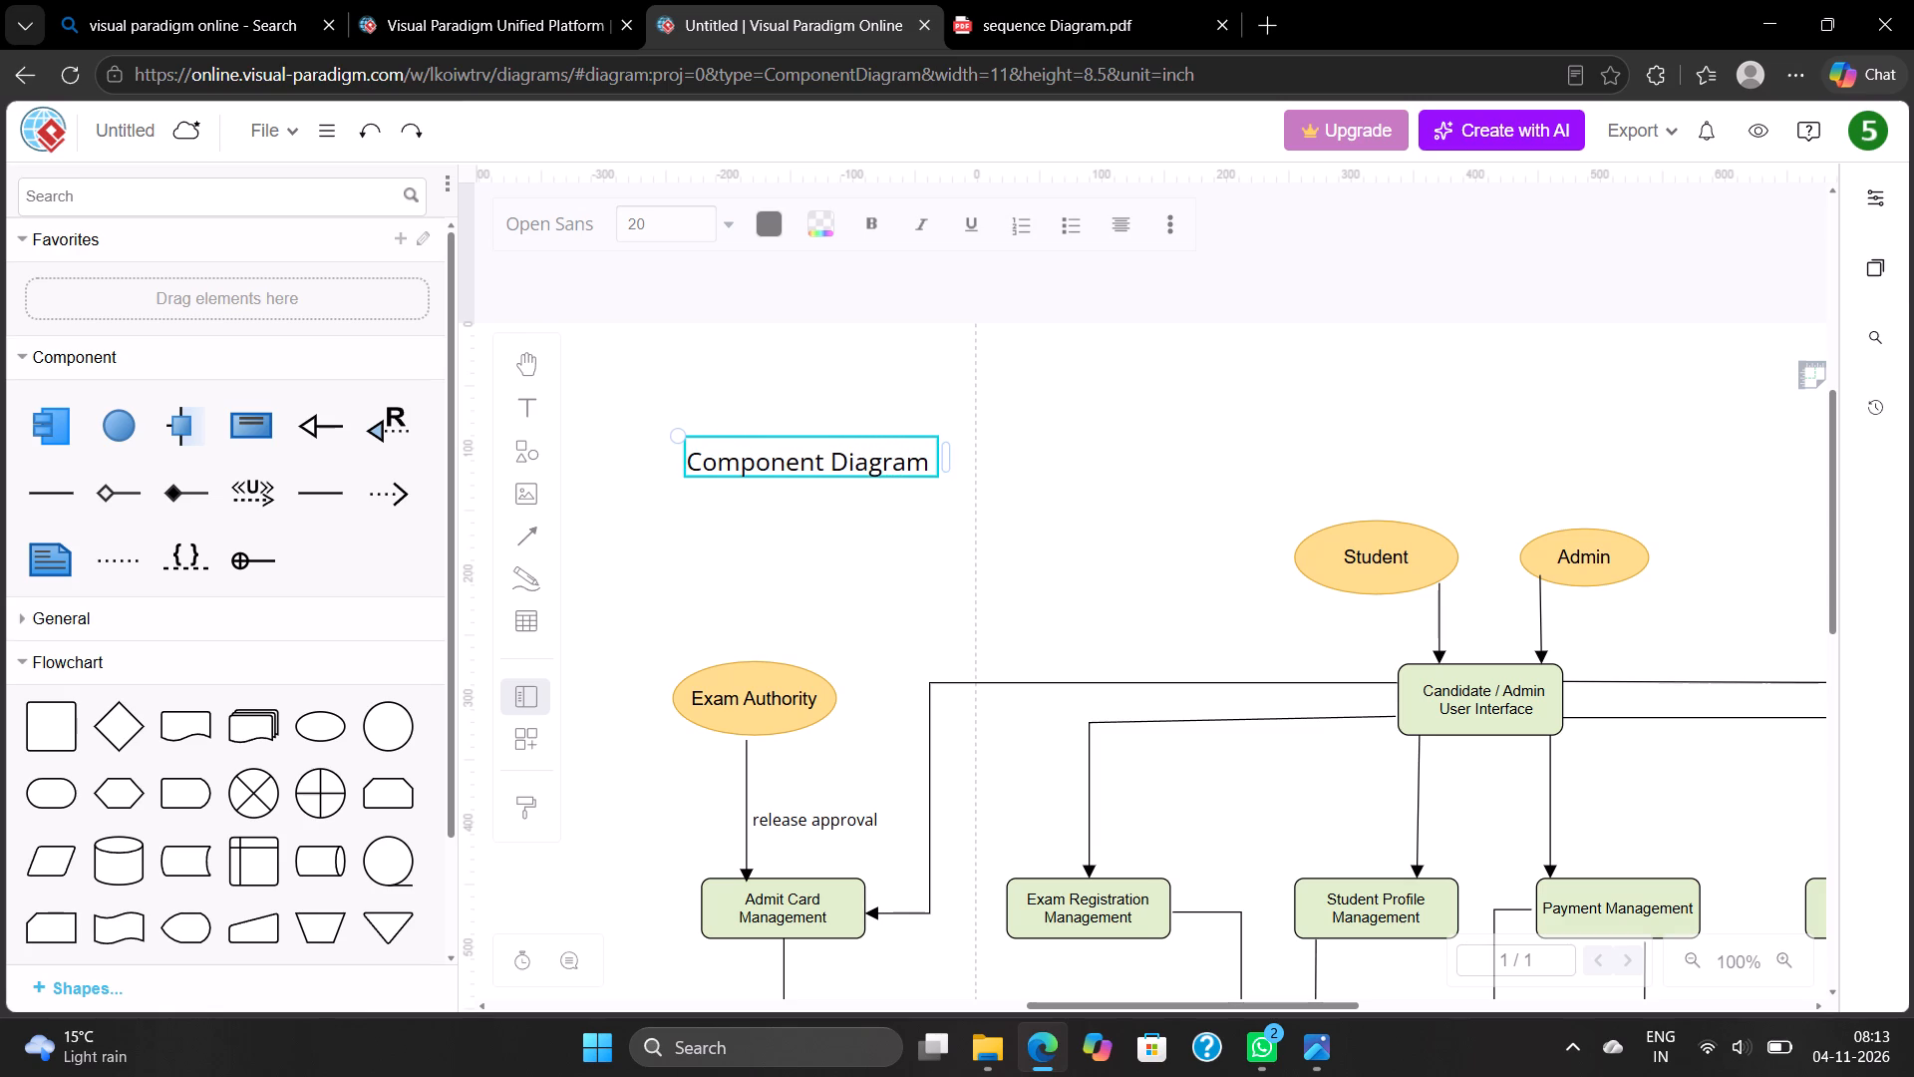
text(-)
key(space)
text(Online)
key(space)
key(shift+e)
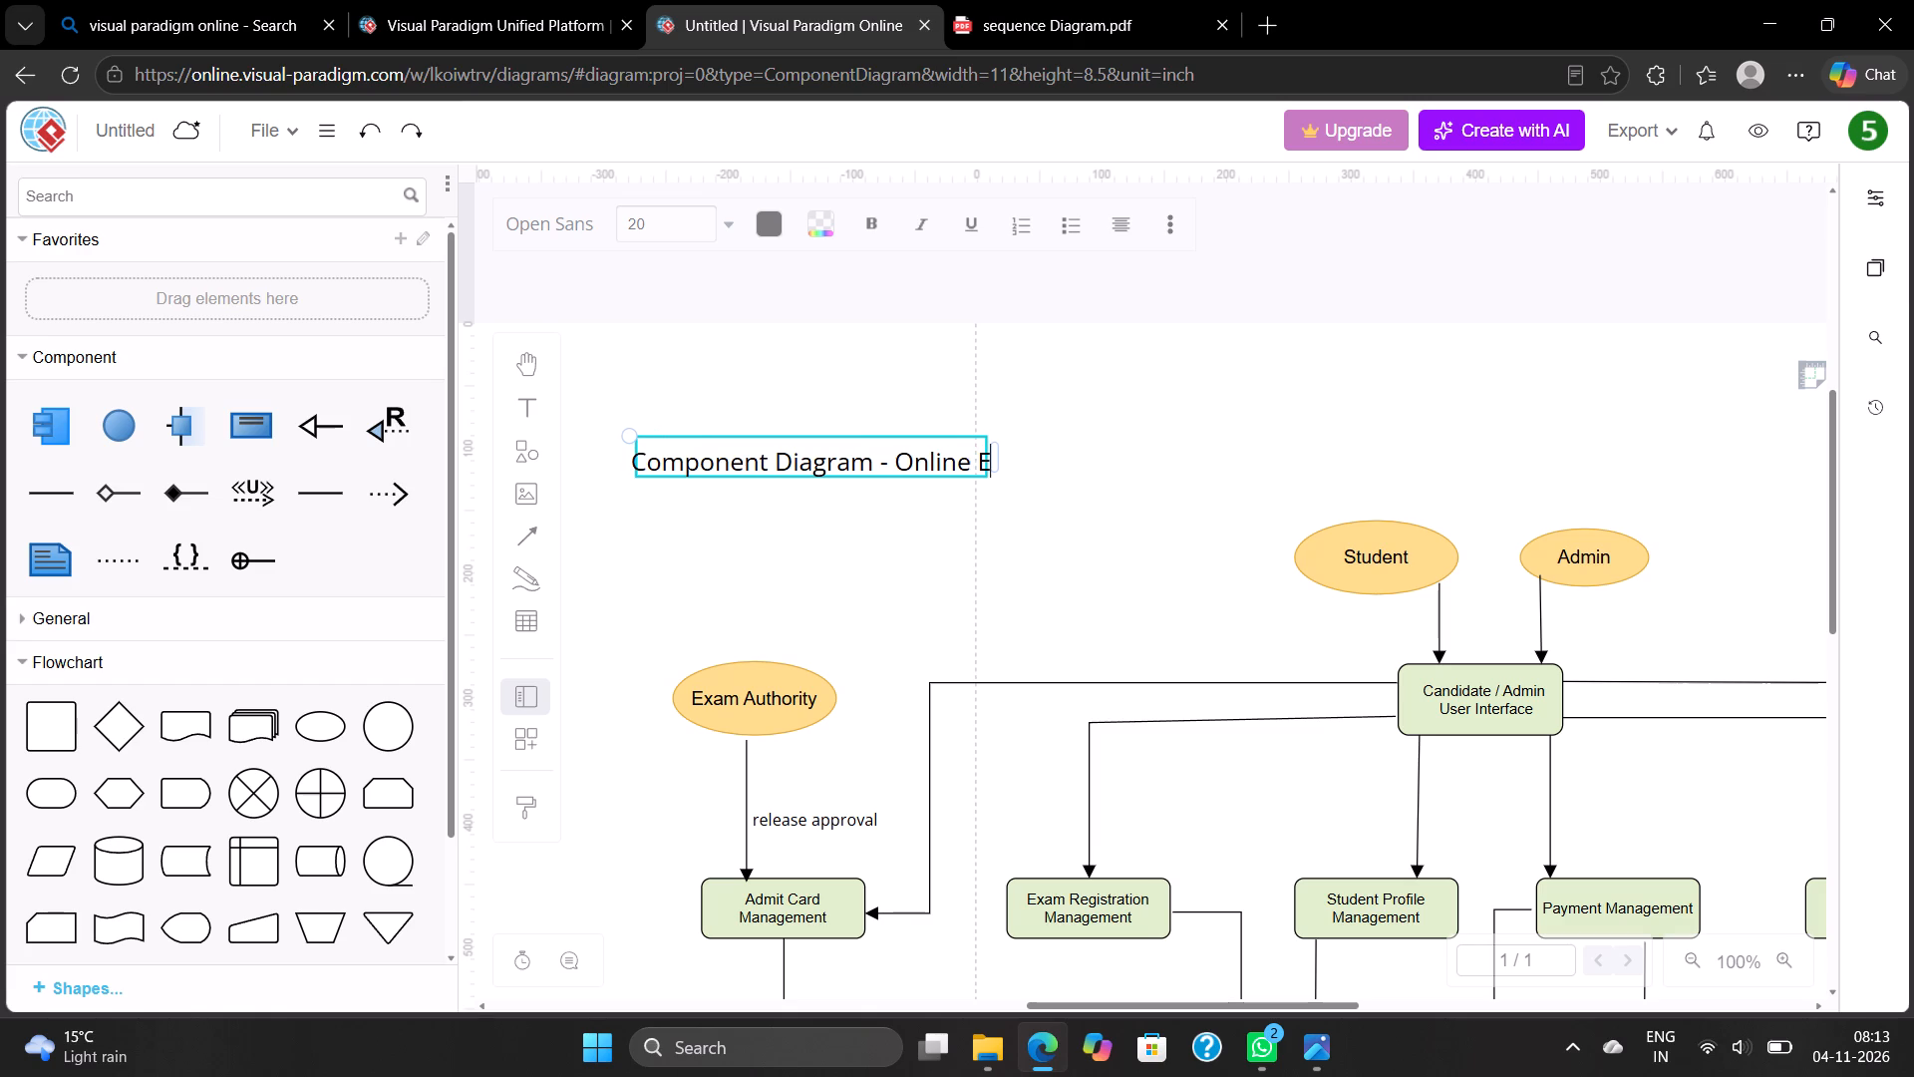
text(xan)
key(space)
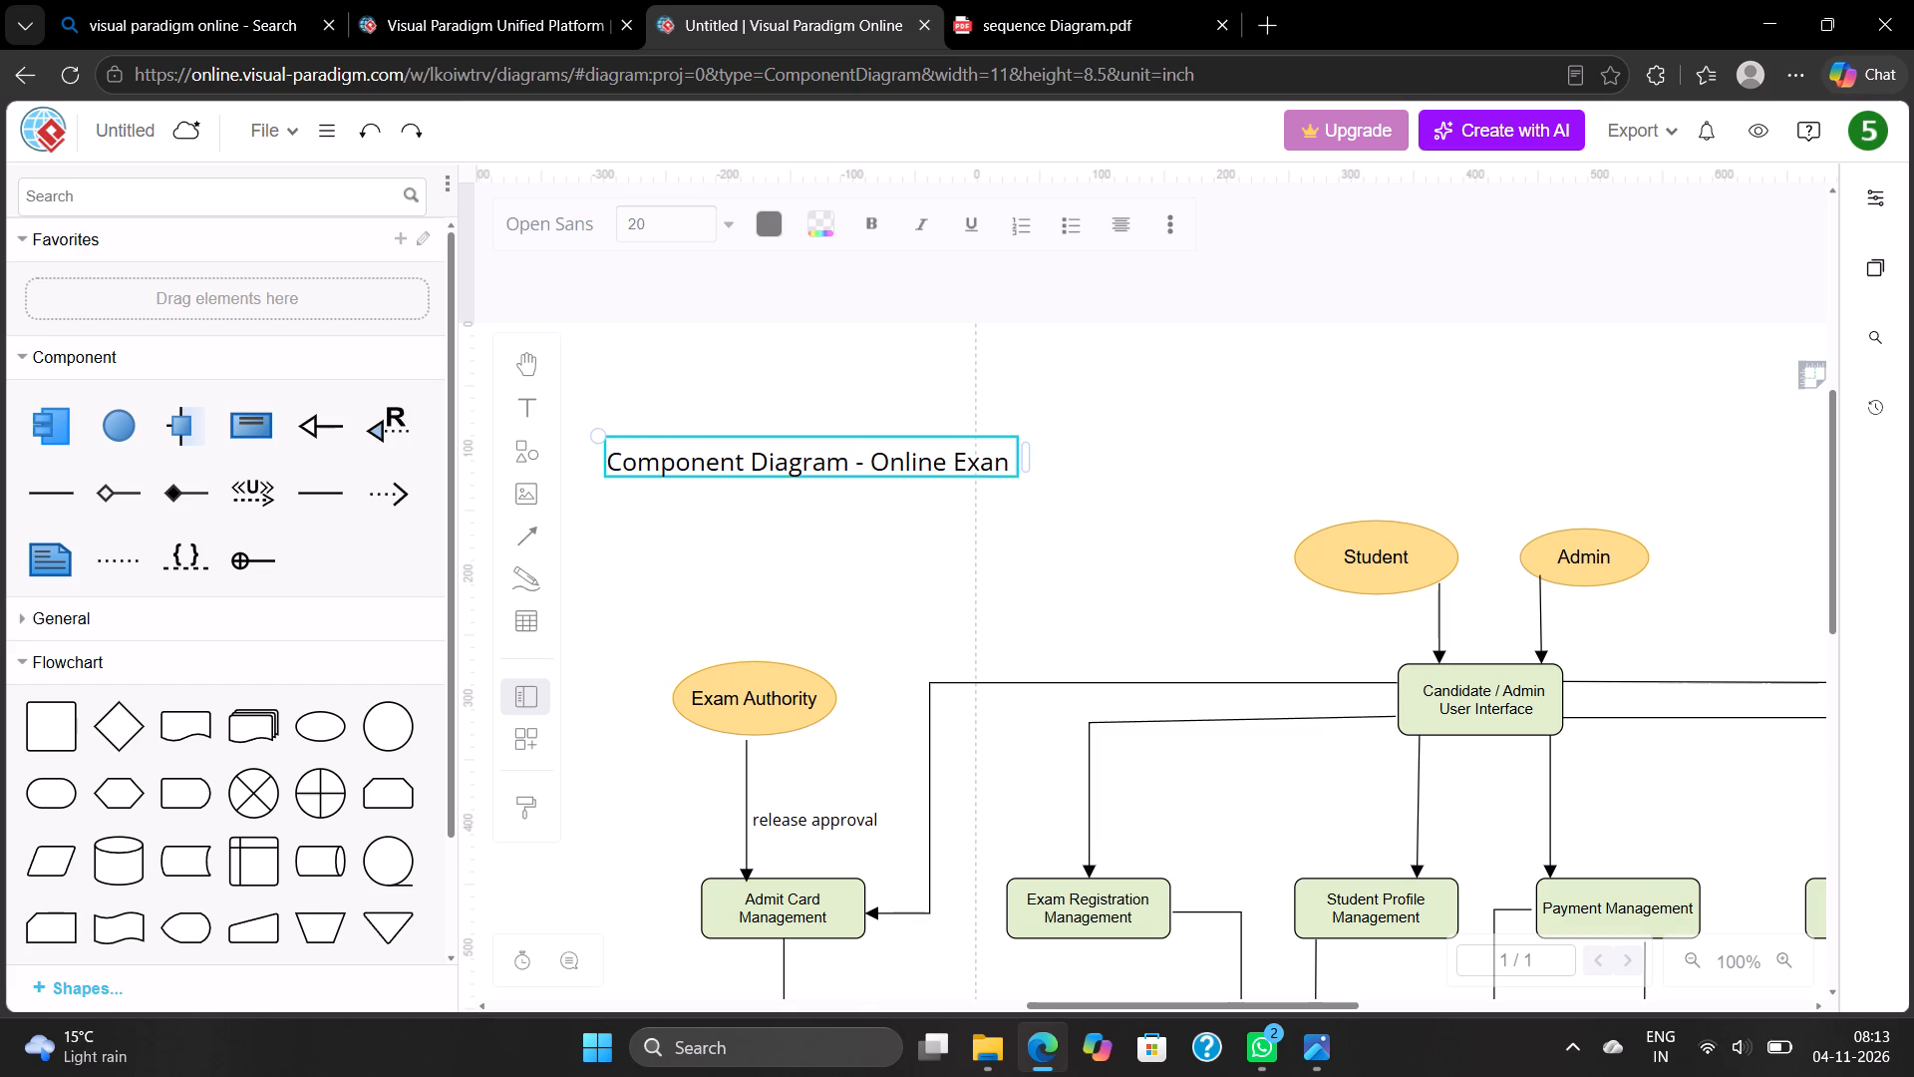
key(BackSpace)
key(BackSpace)
text(m Re)
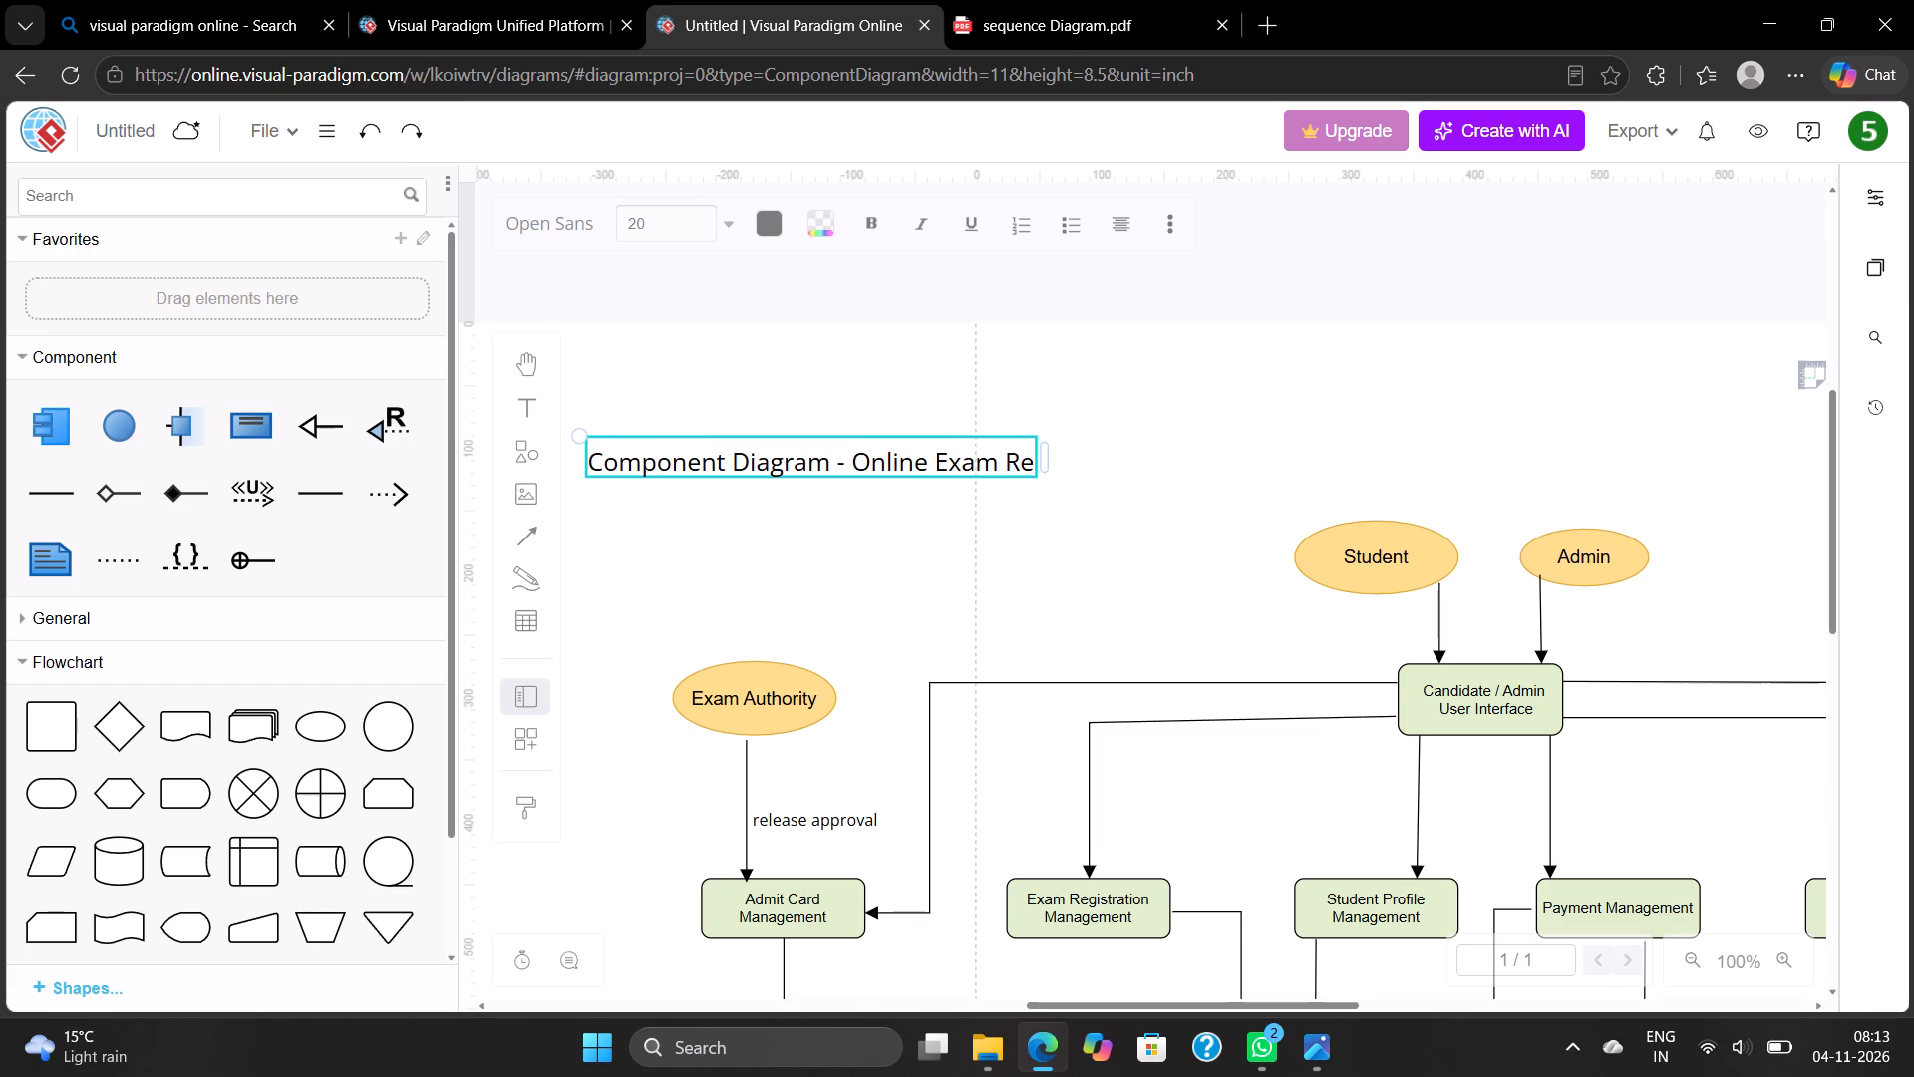
text(gistration)
key(space)
text(System)
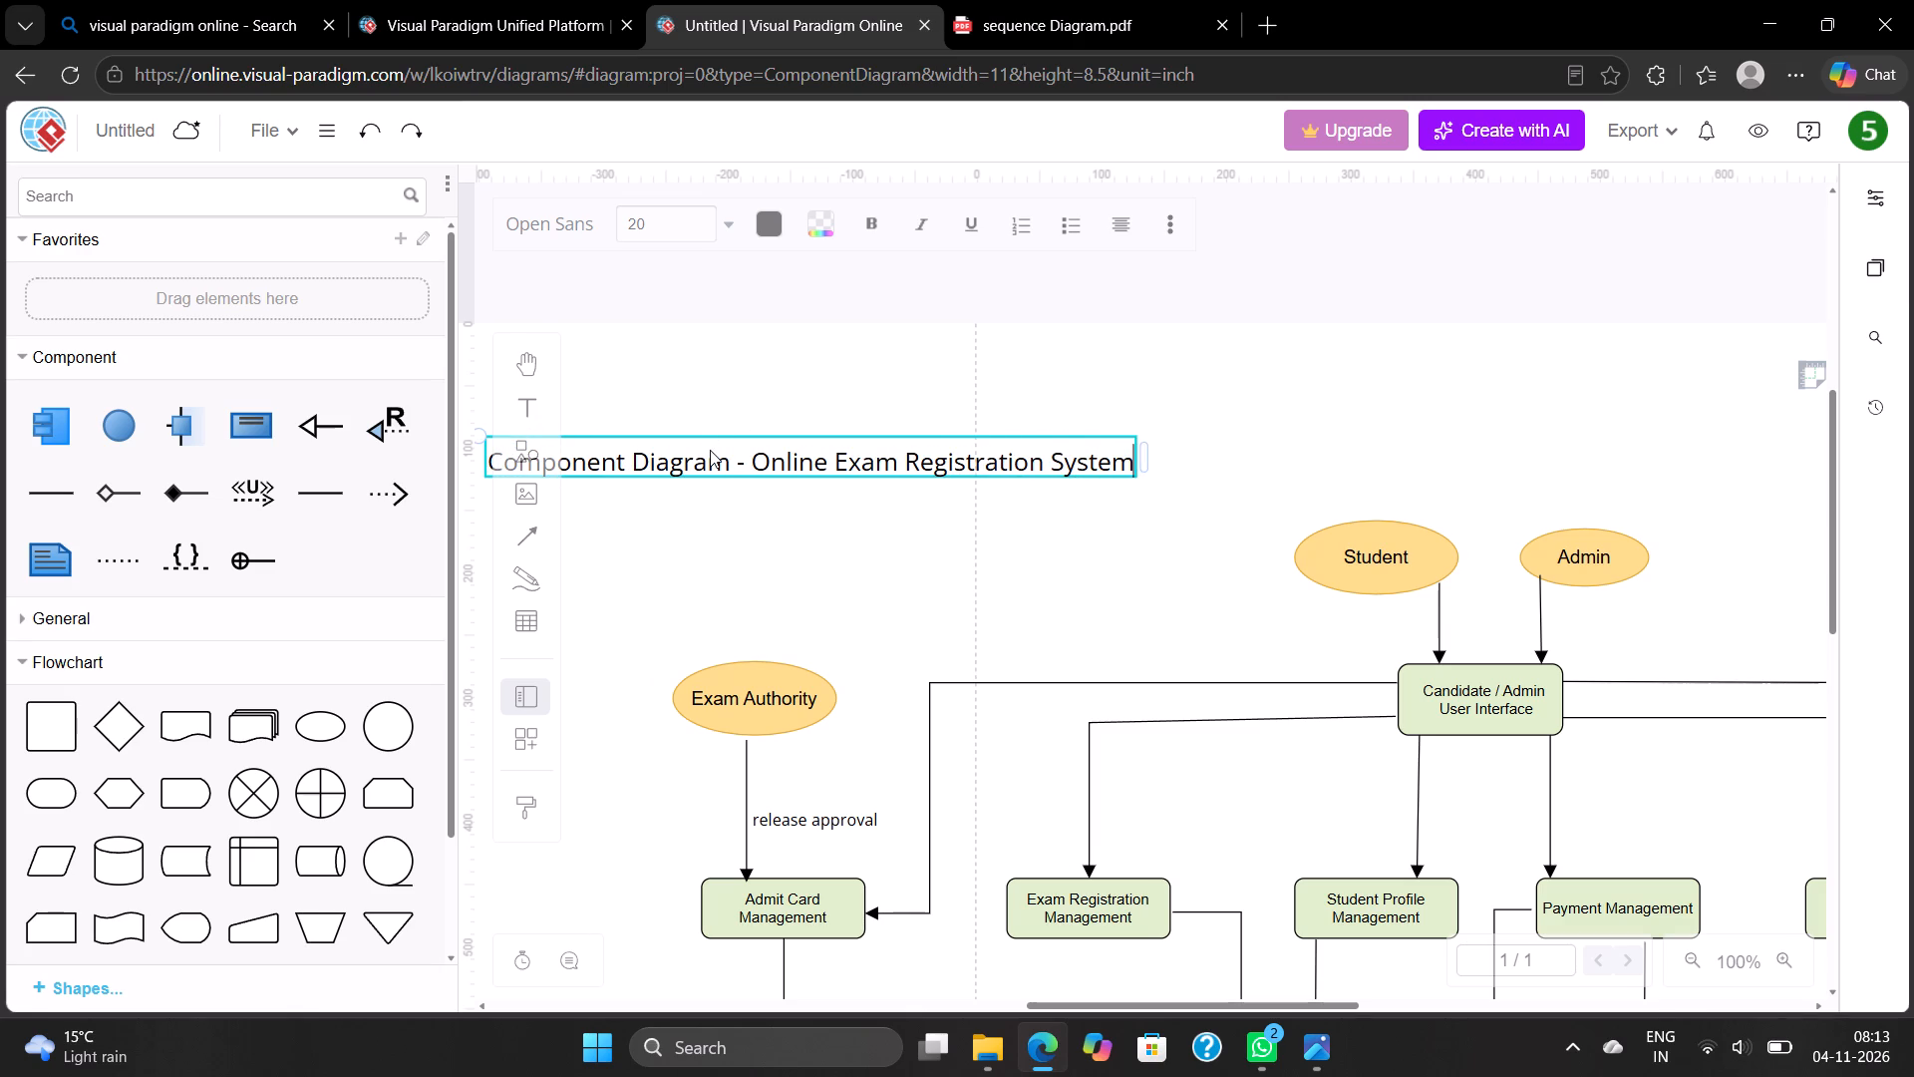
Move the title rightward to about (-208, 91), so it sits above and between the Exam Authority and Student ellipses.
click(735, 407)
click(728, 448)
drag(728, 448, 729, 448)
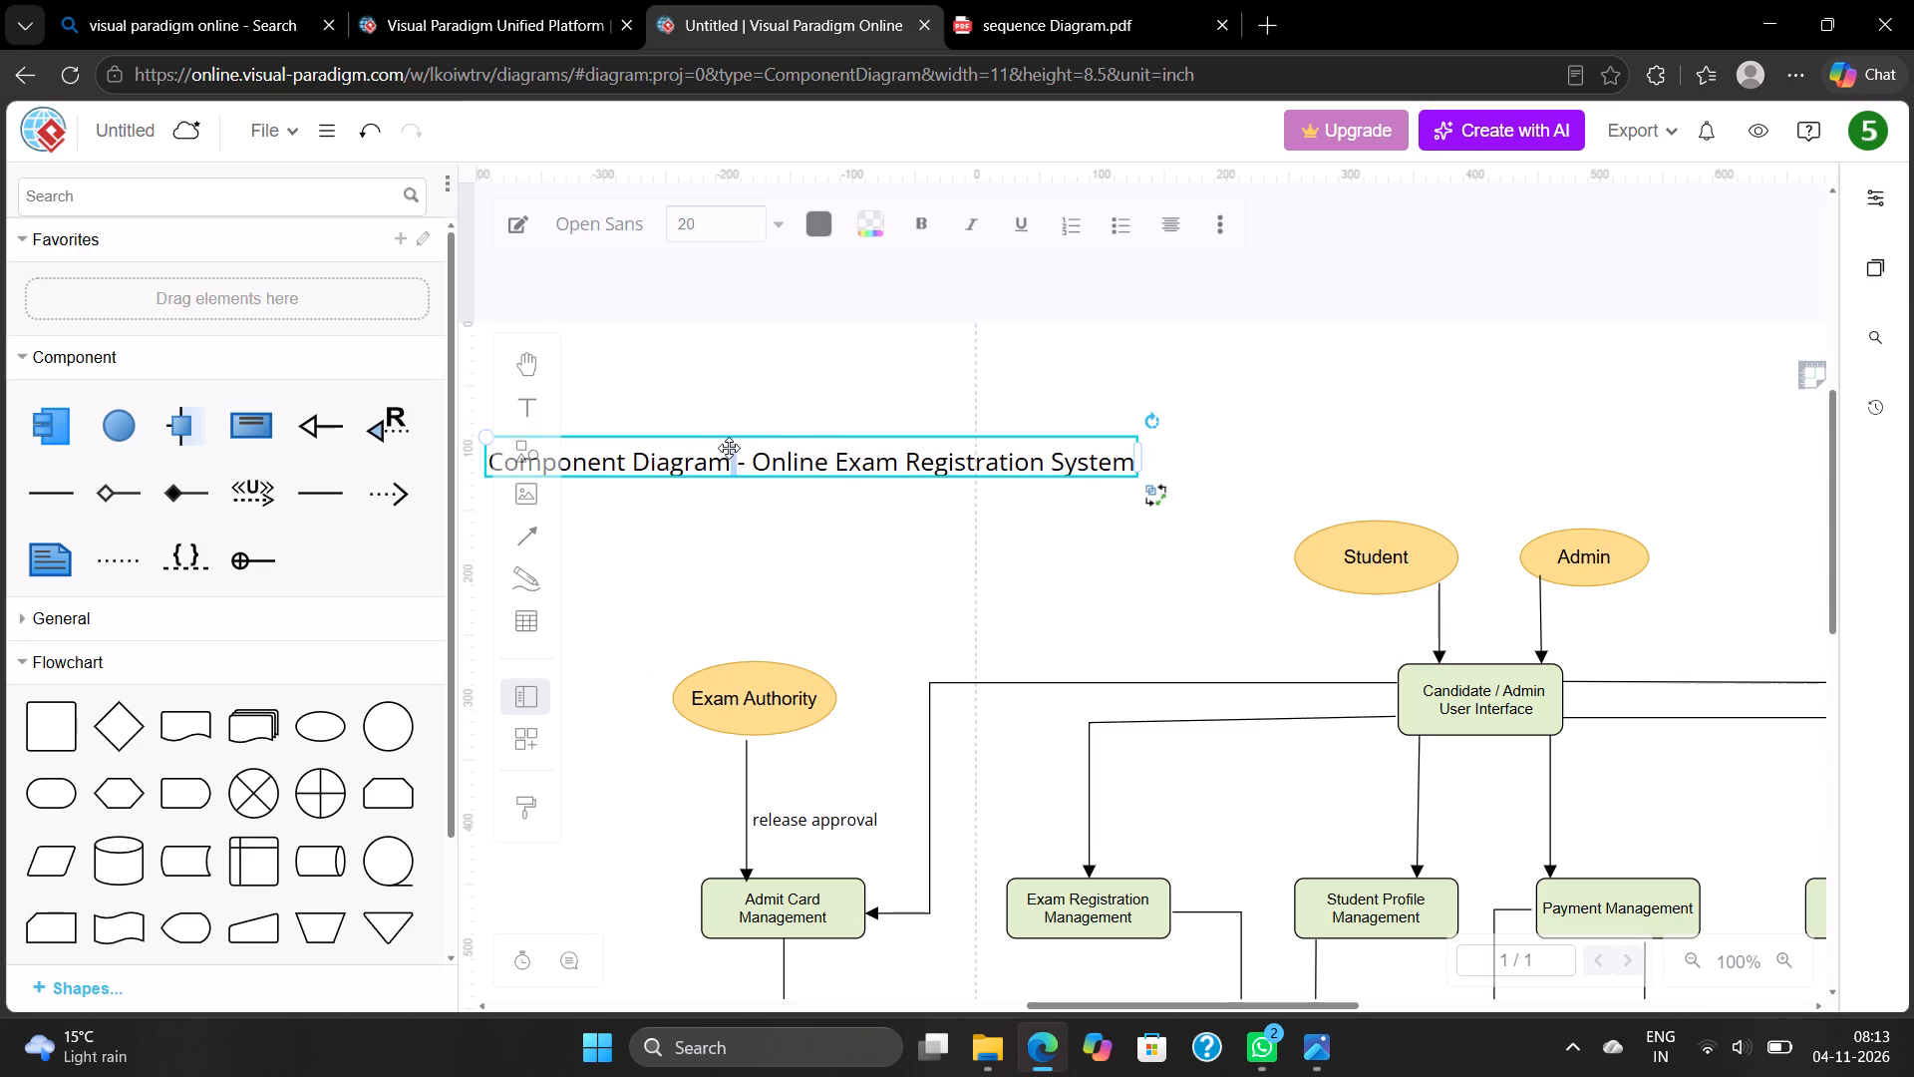
drag(729, 448, 827, 450)
click(827, 385)
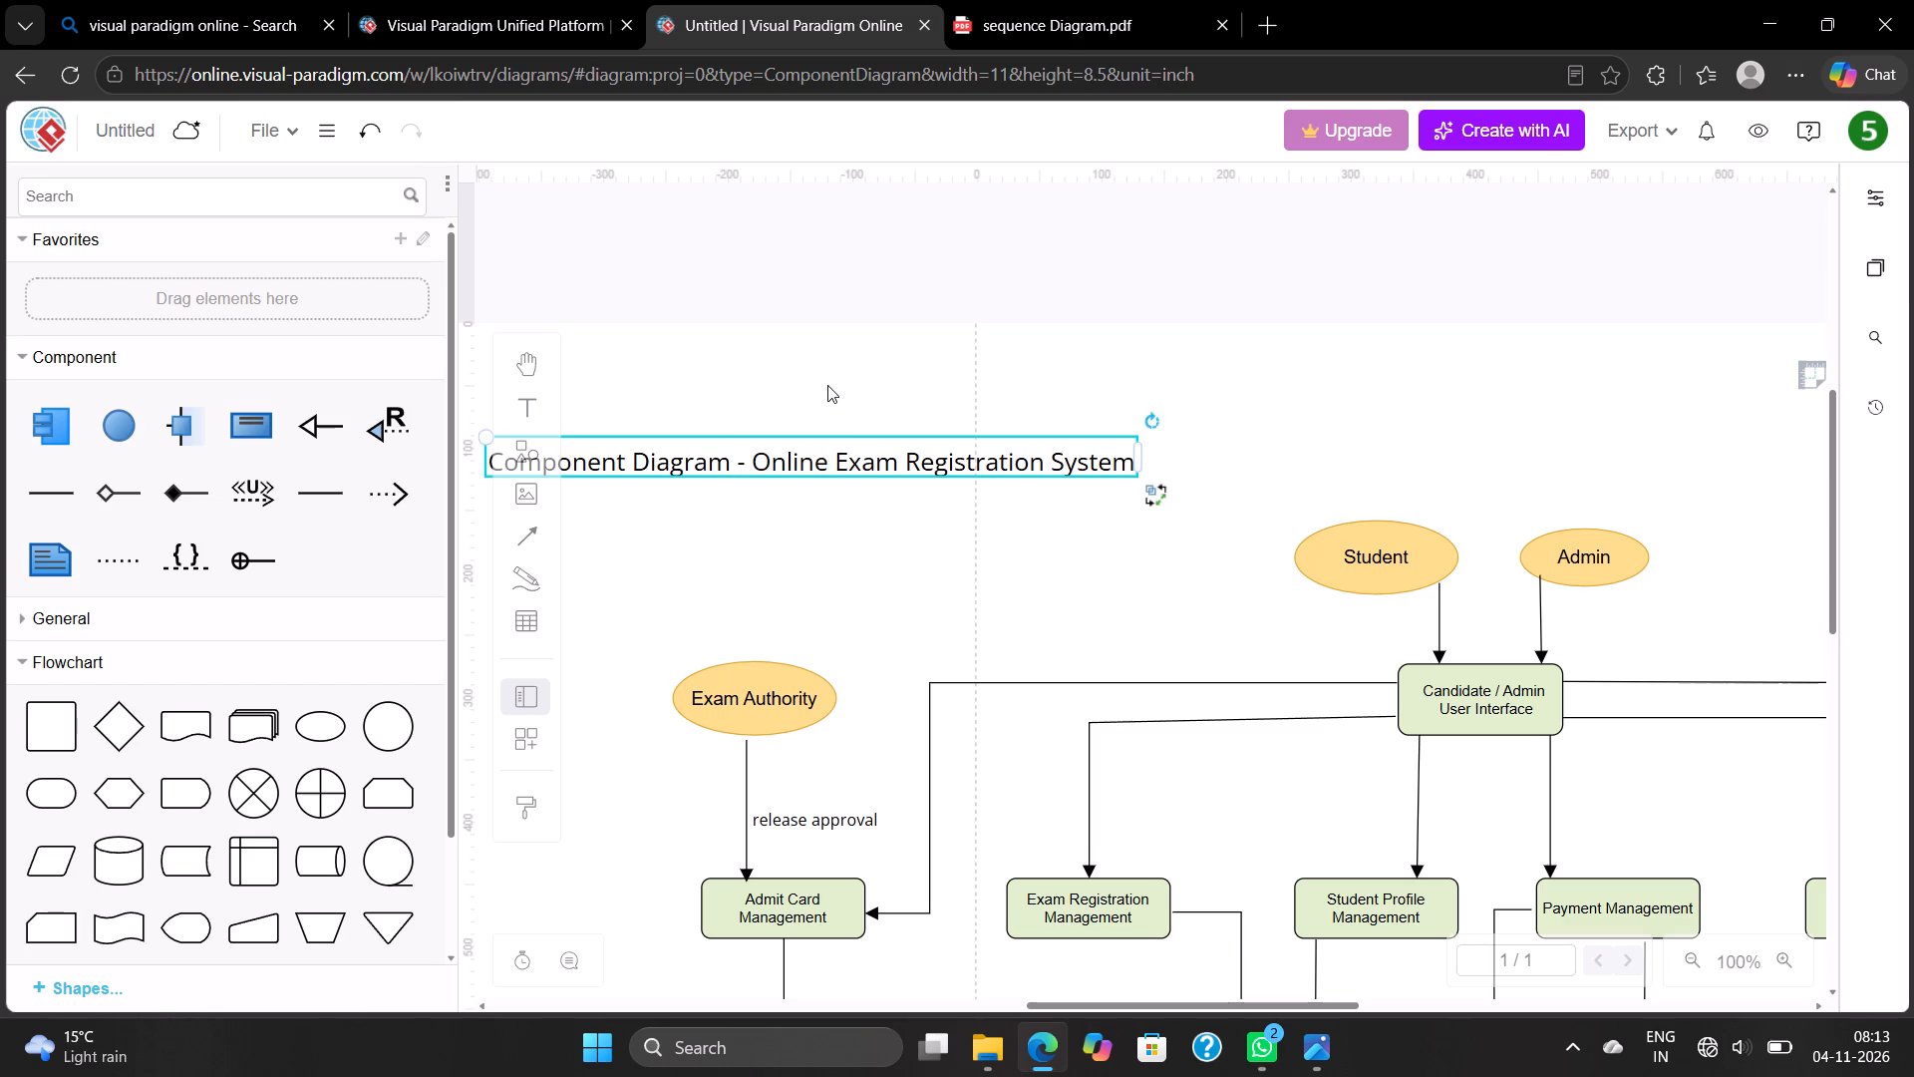
drag(771, 468, 946, 468)
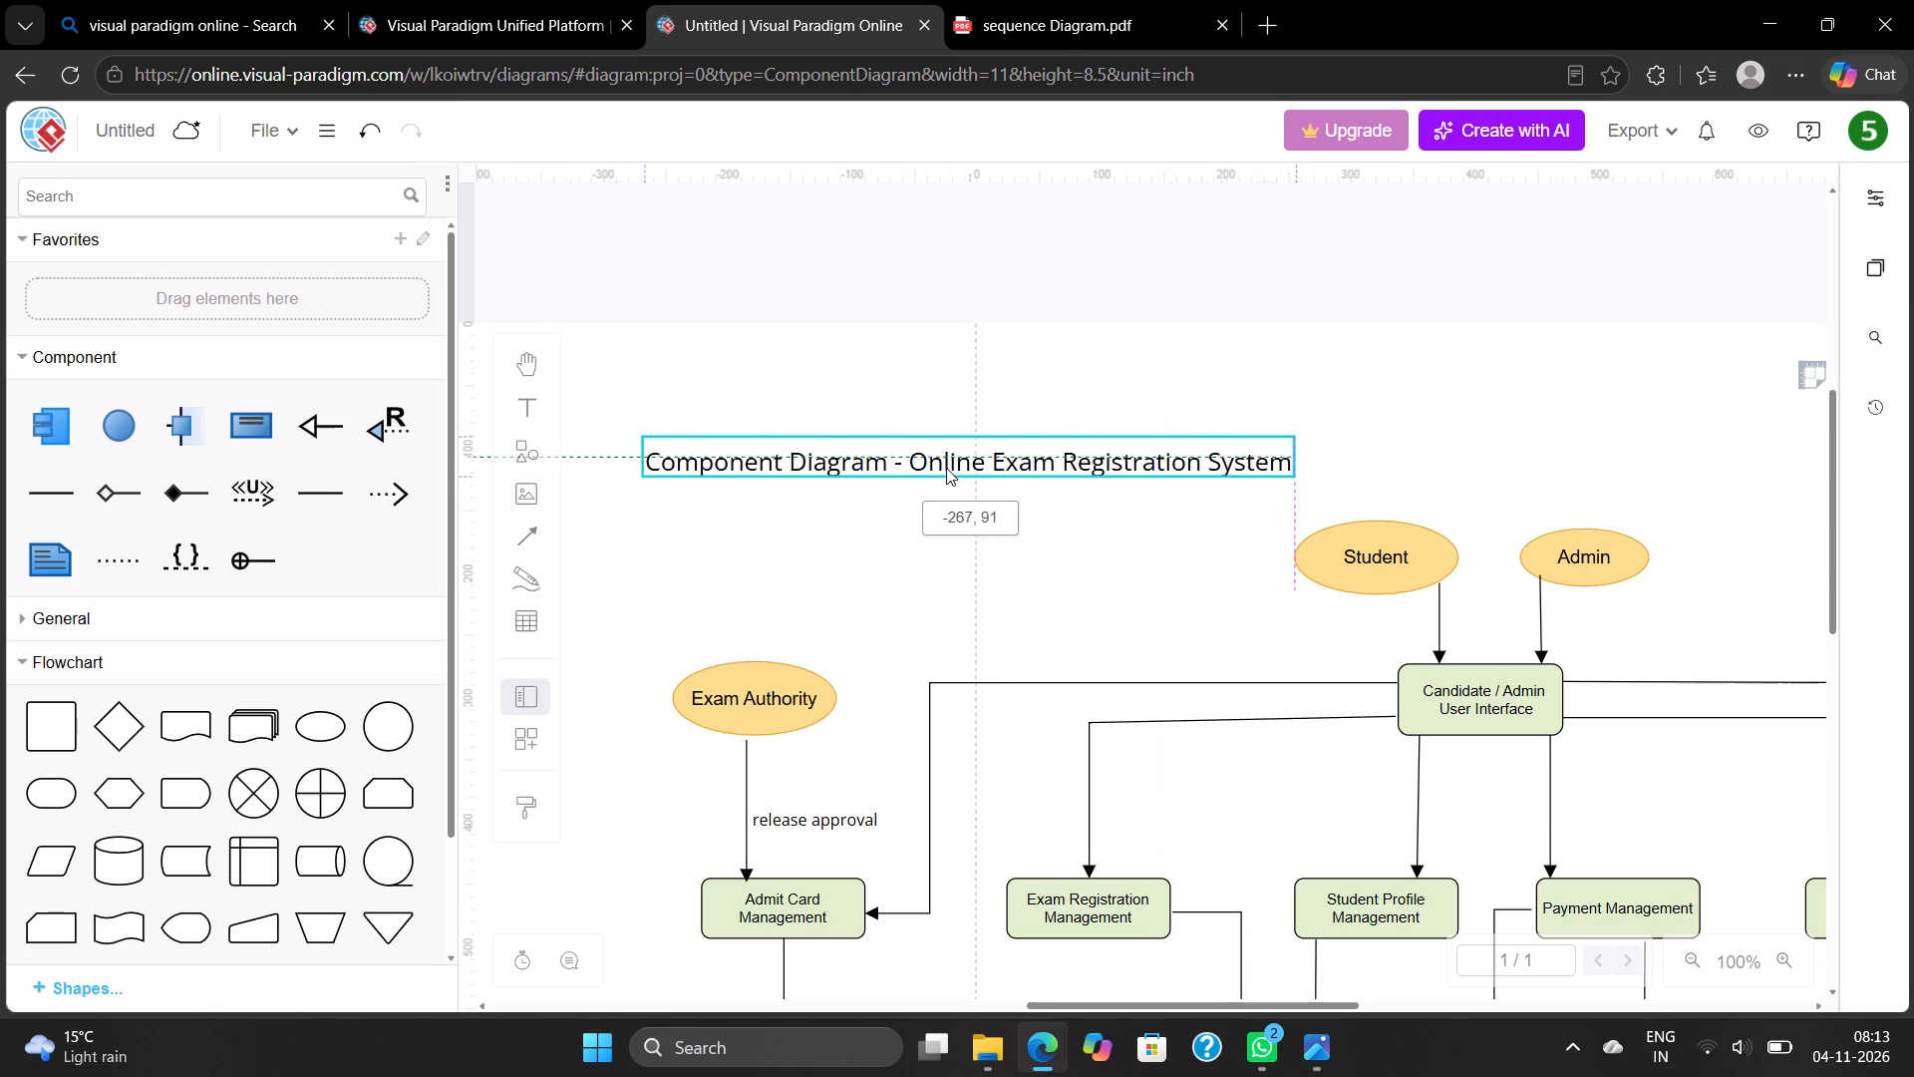
drag(946, 468, 1005, 457)
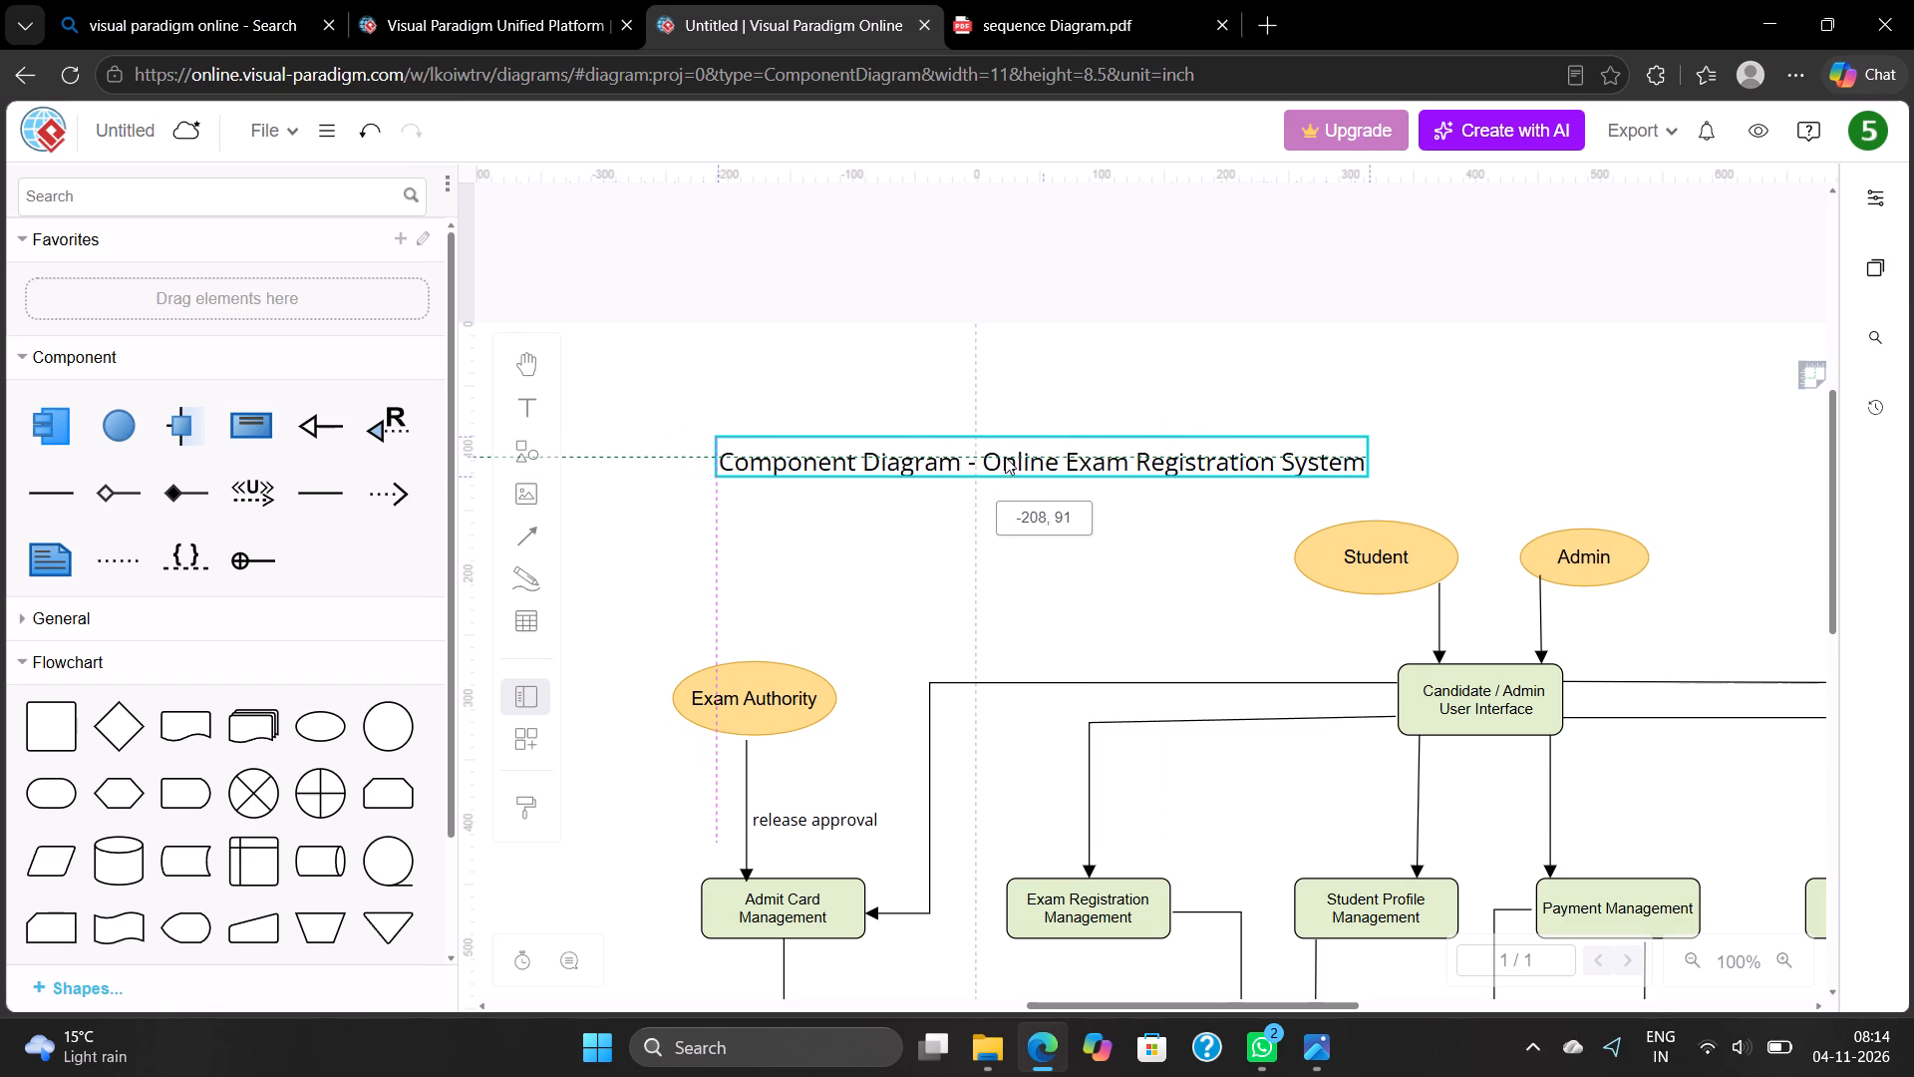
drag(1005, 457, 1004, 459)
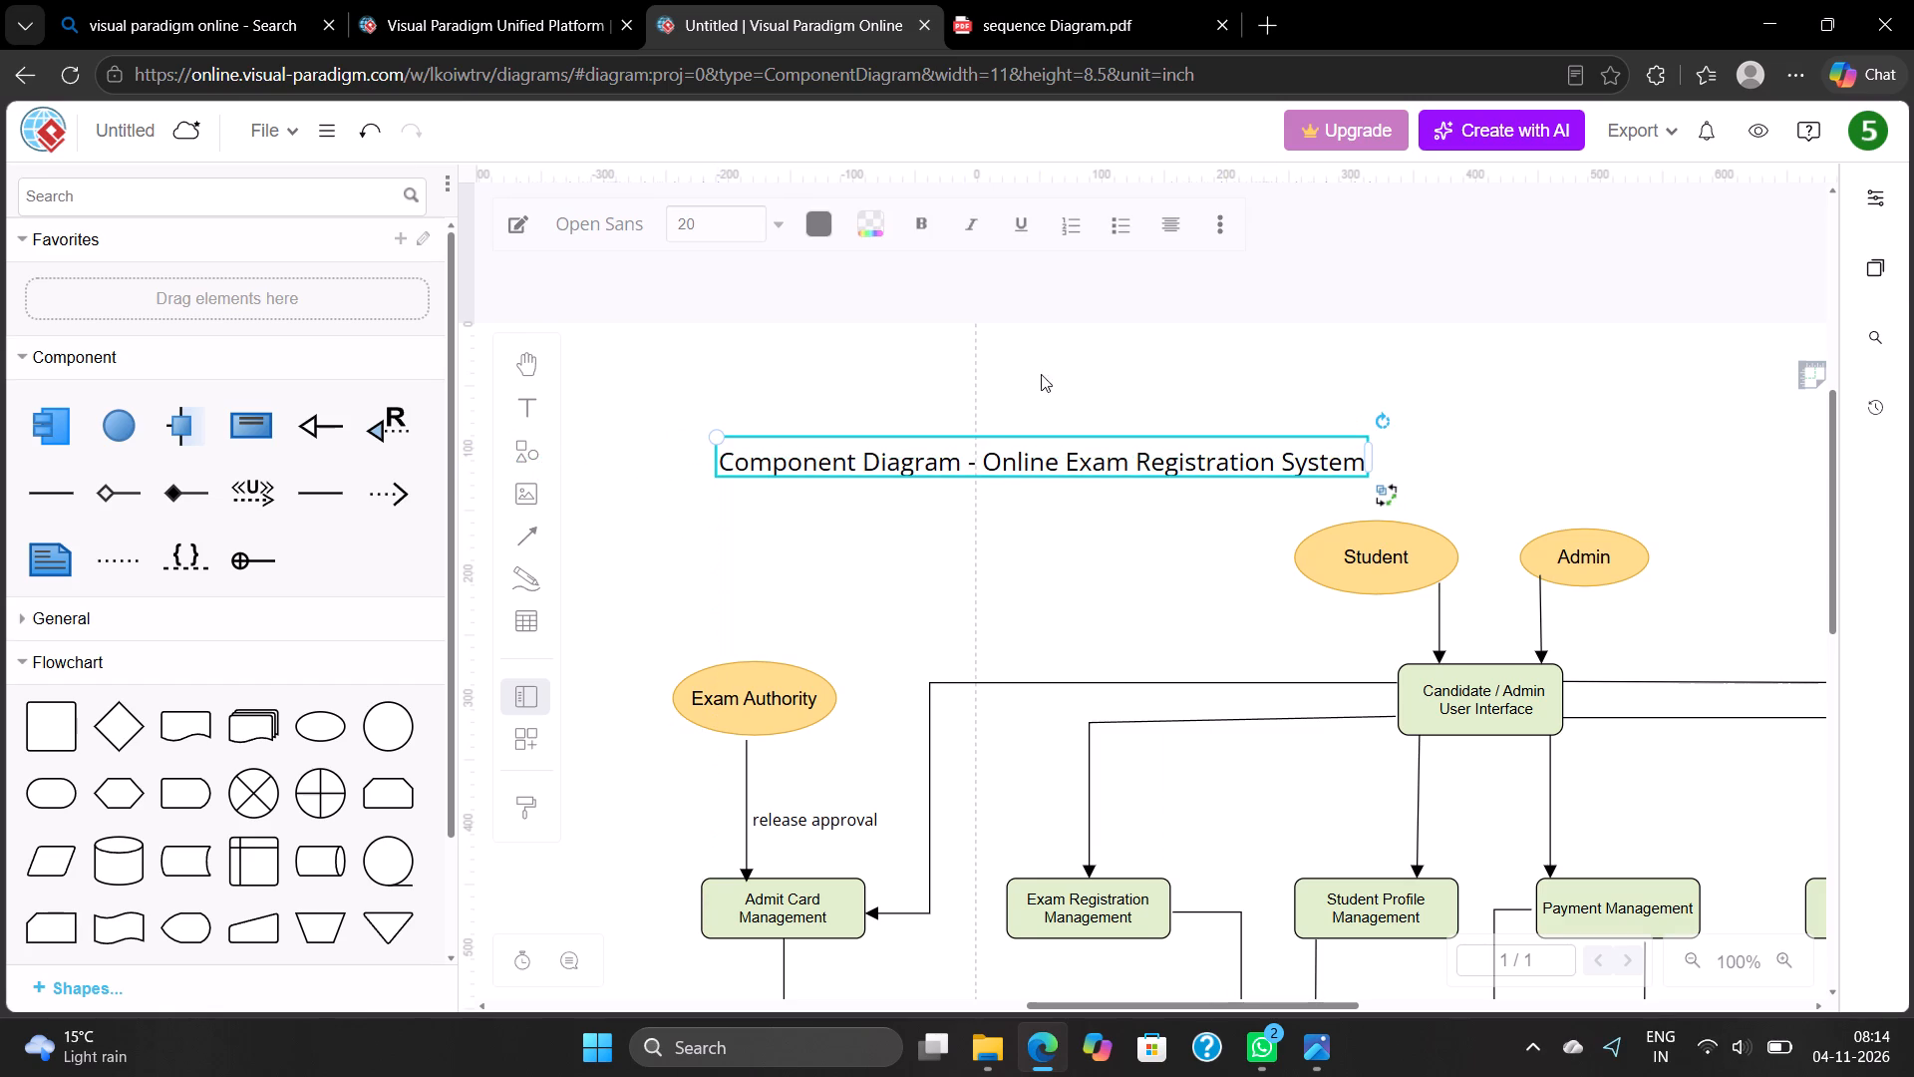
scroll(1060, 352, left, 3)
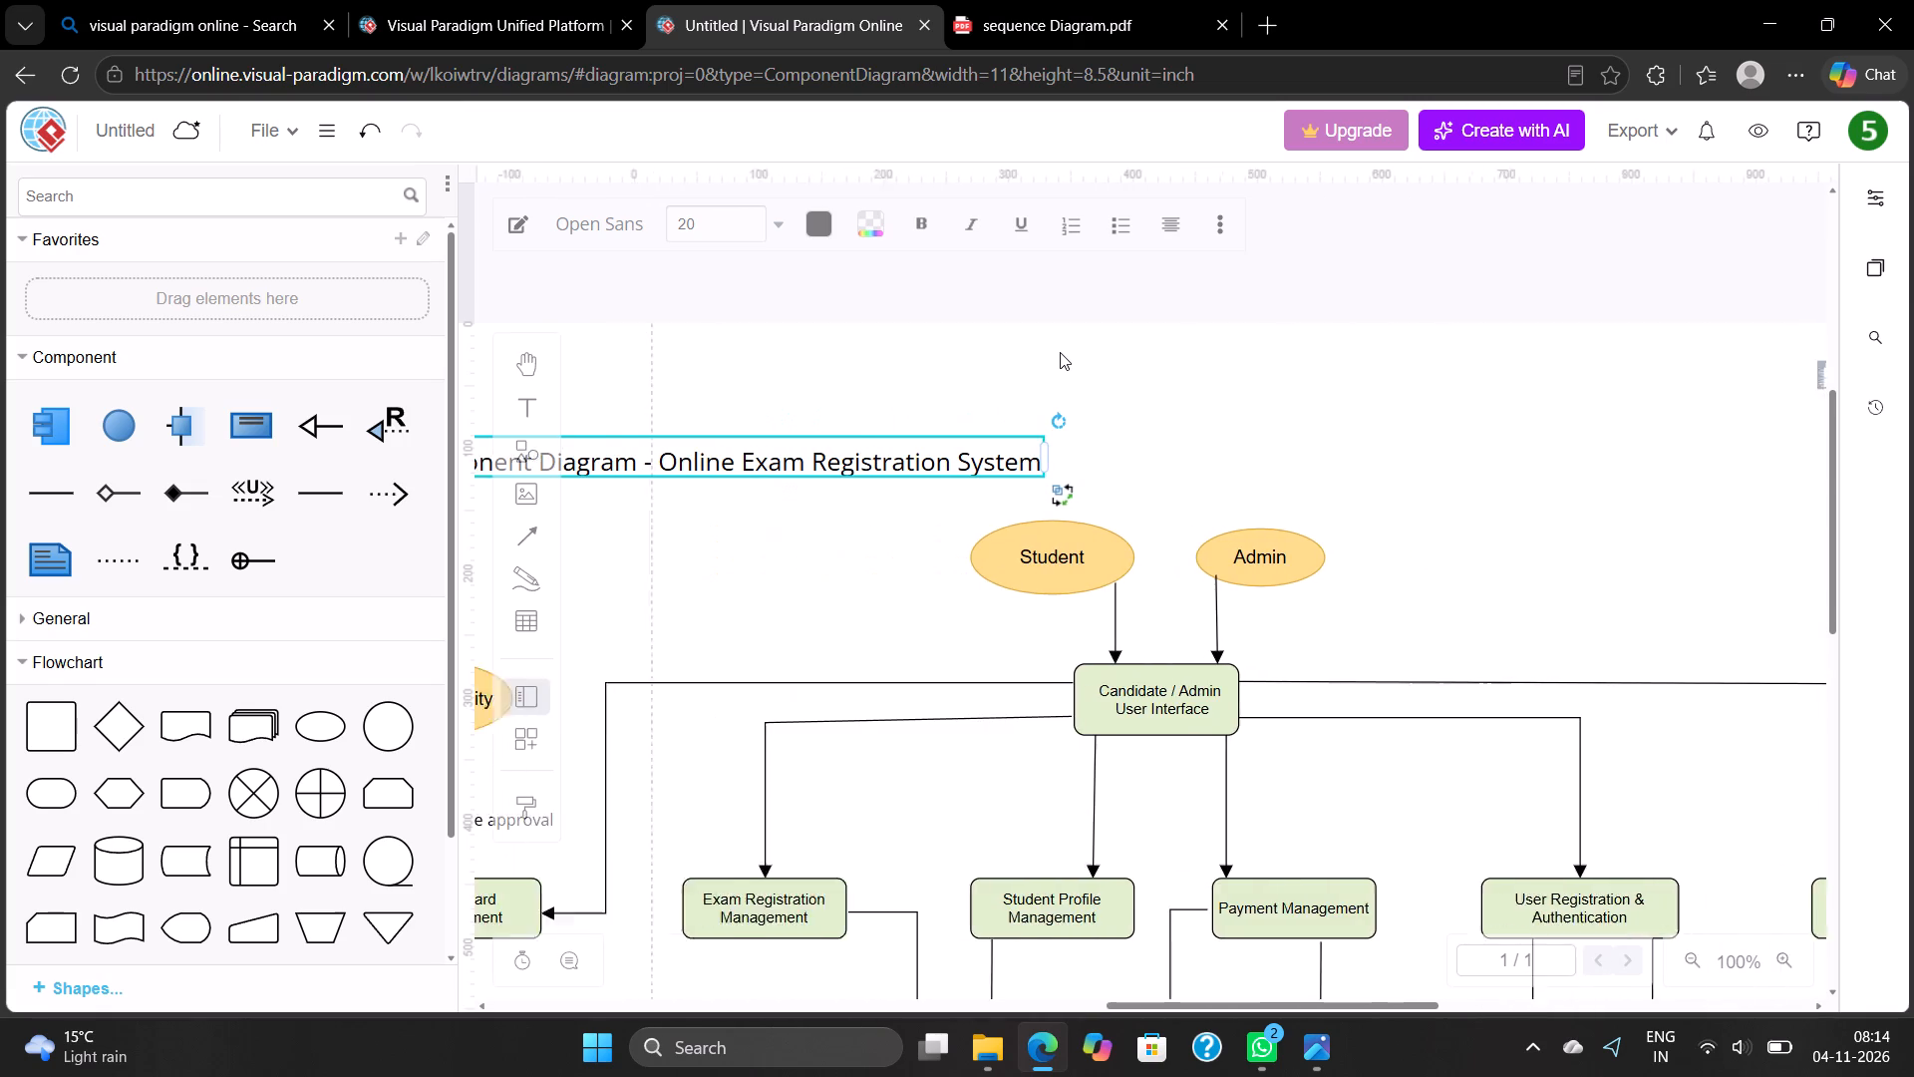
scroll(1060, 352, right, 2)
click(1060, 352)
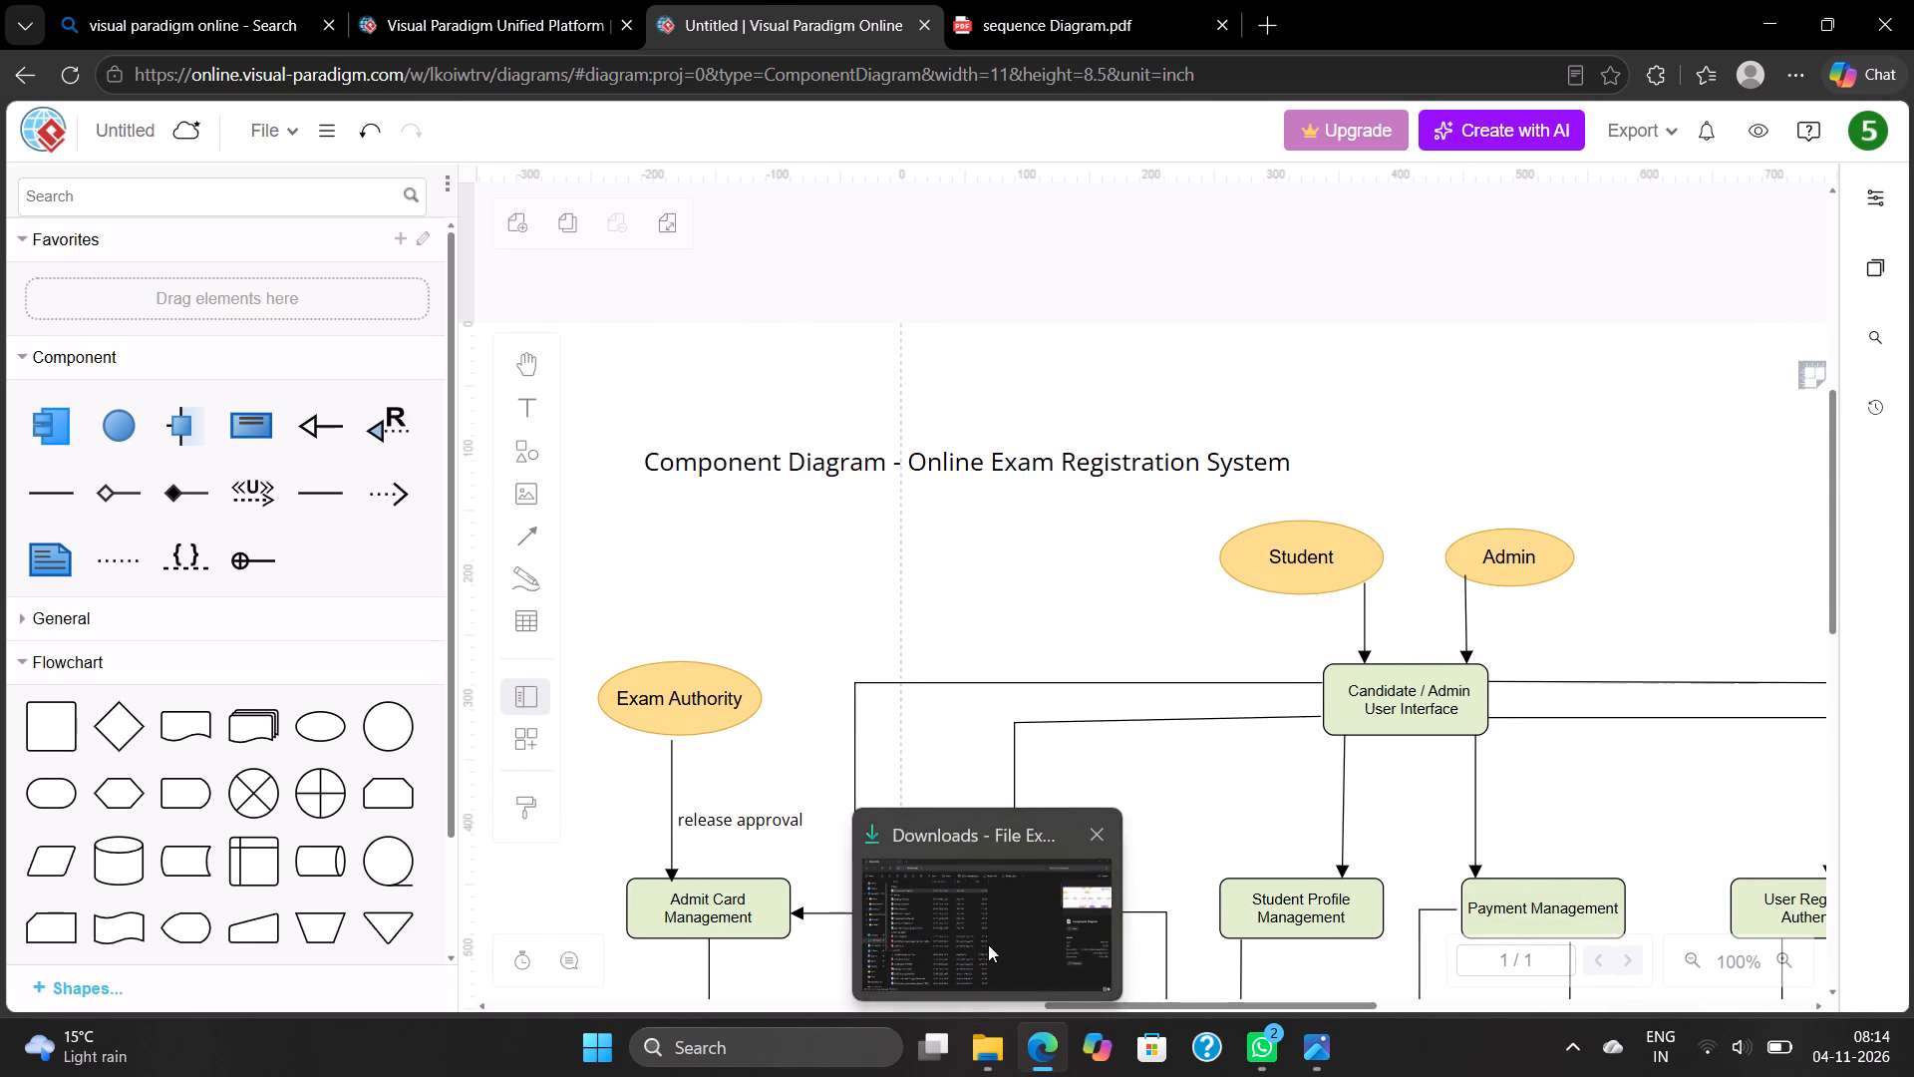
In File Explorer's Downloads folder, delete the eight diagram PNG files from Component Diagram through Use case diagram (Functionality).
click(988, 944)
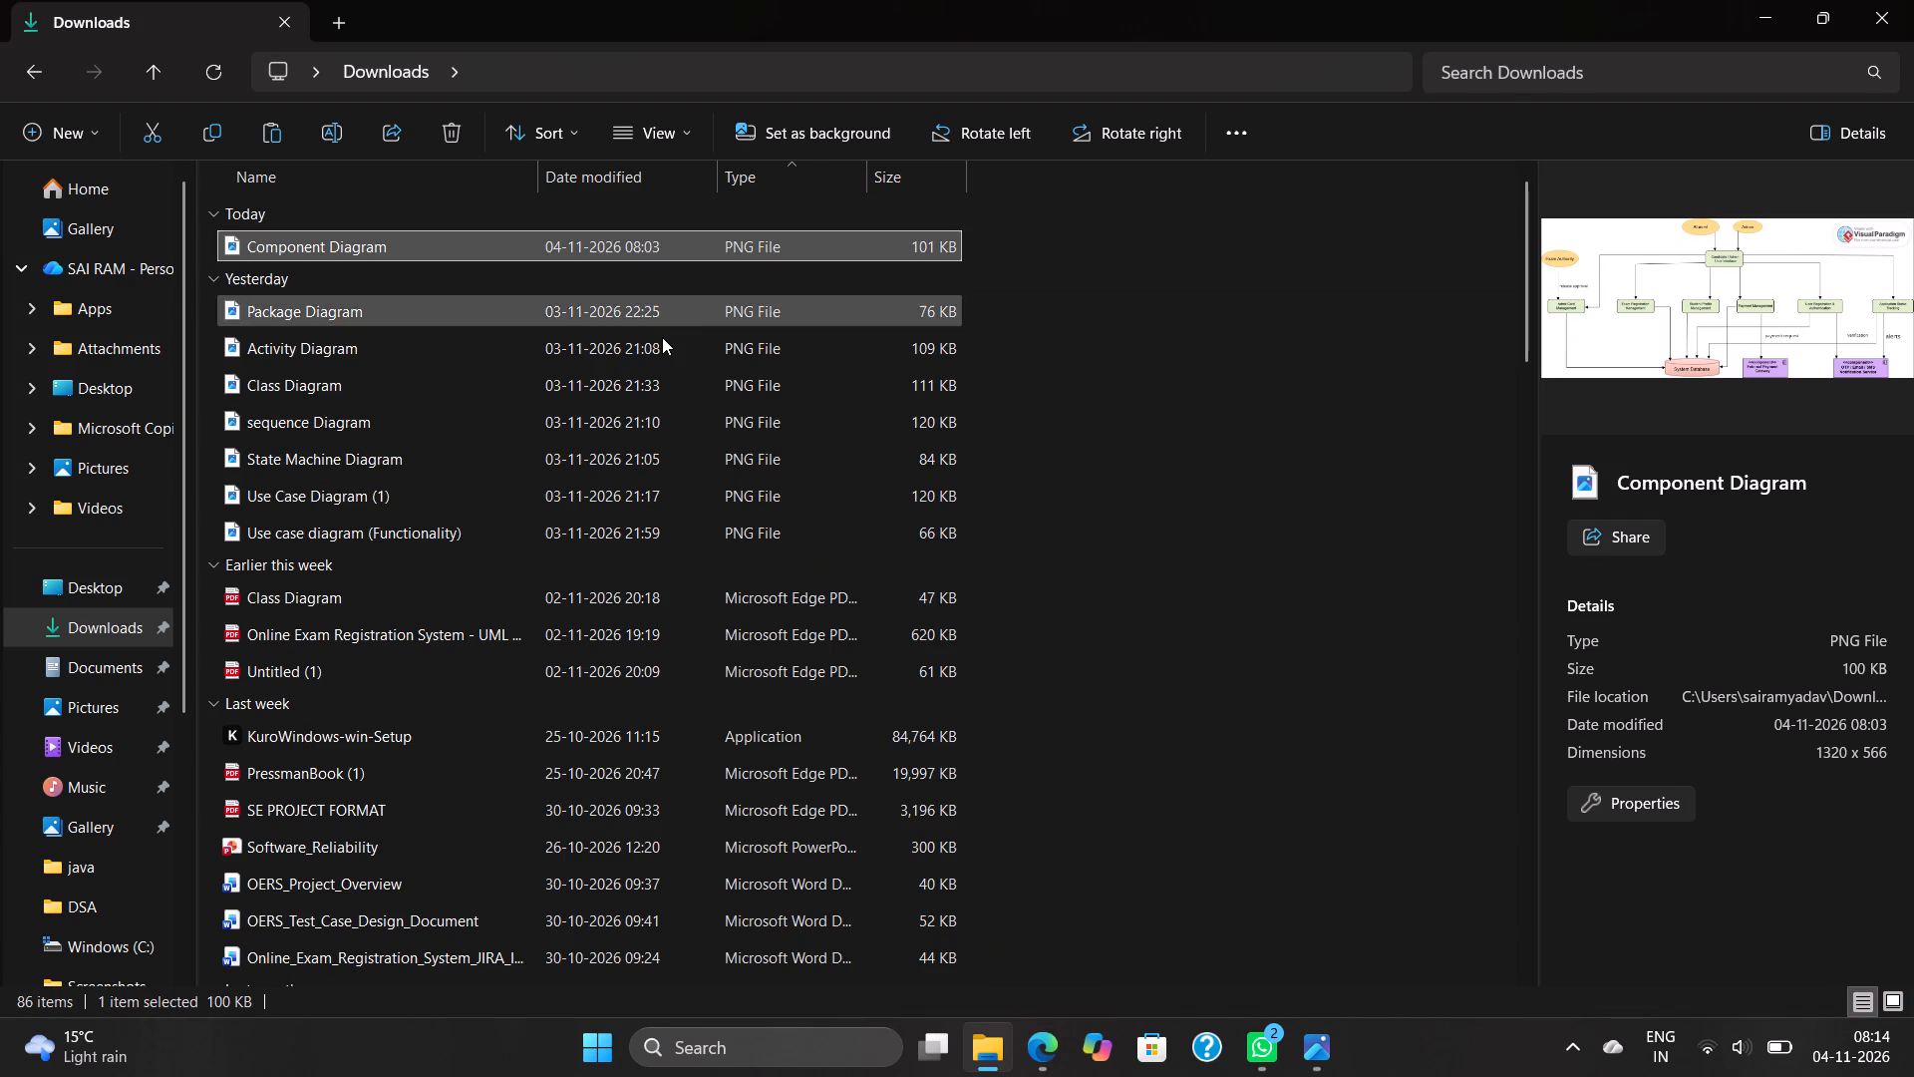
key(shift+Down)
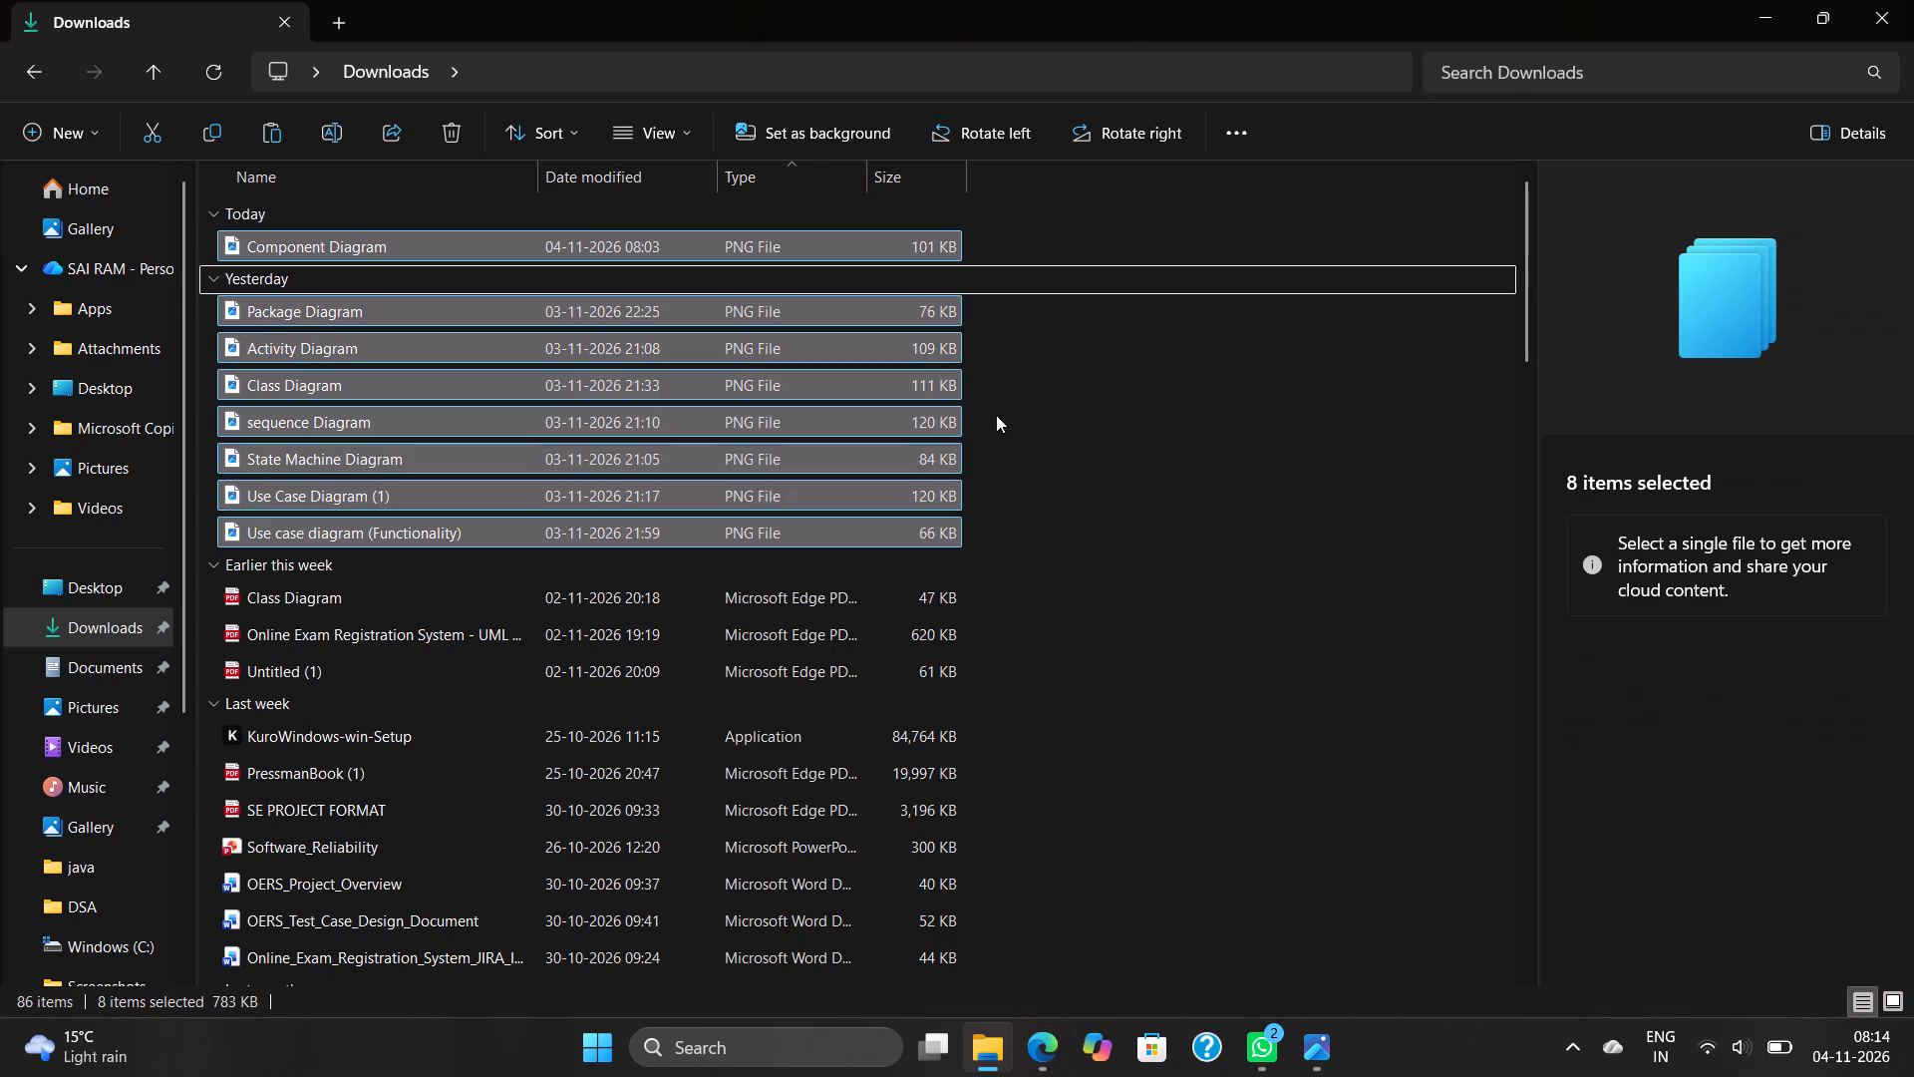
click(460, 132)
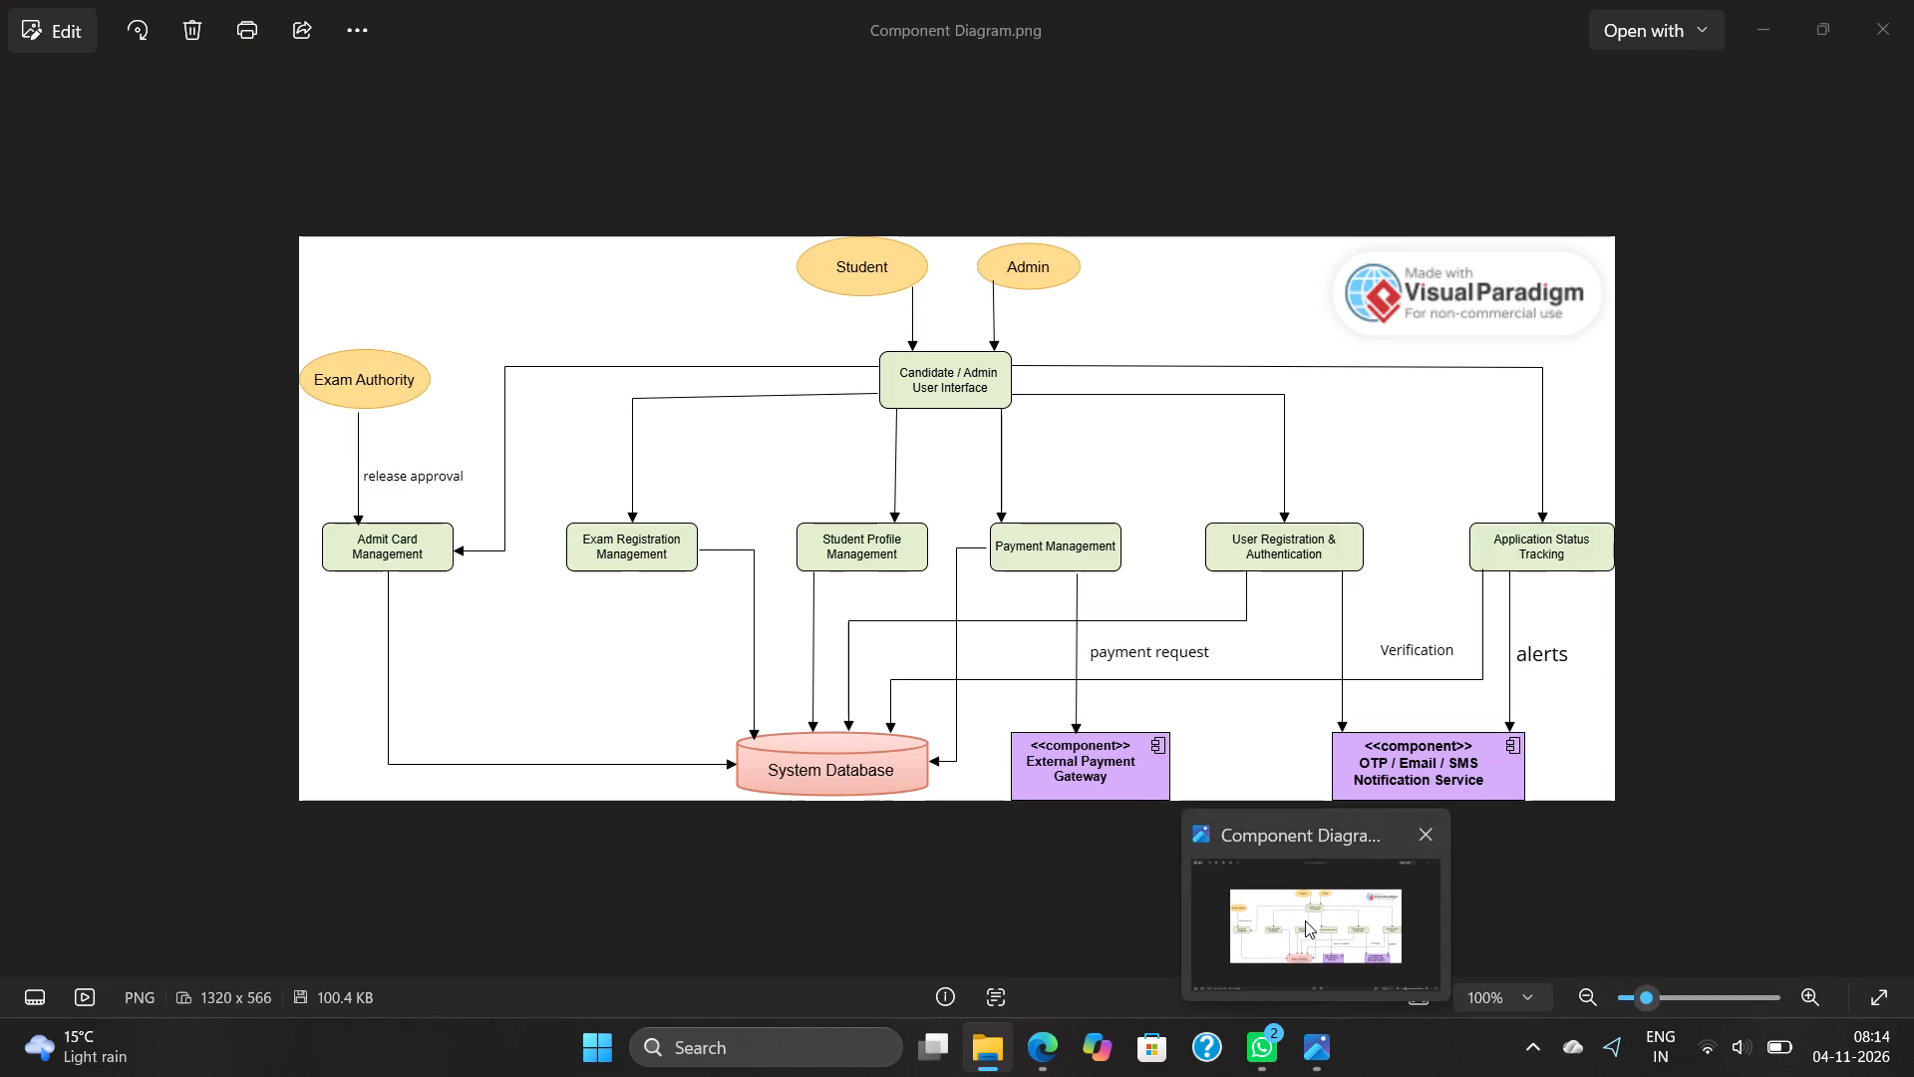
Return to the diagram in Edge and level the slanted connector from Candidate / Admin User Interface to Exam Registration Management.
click(1305, 920)
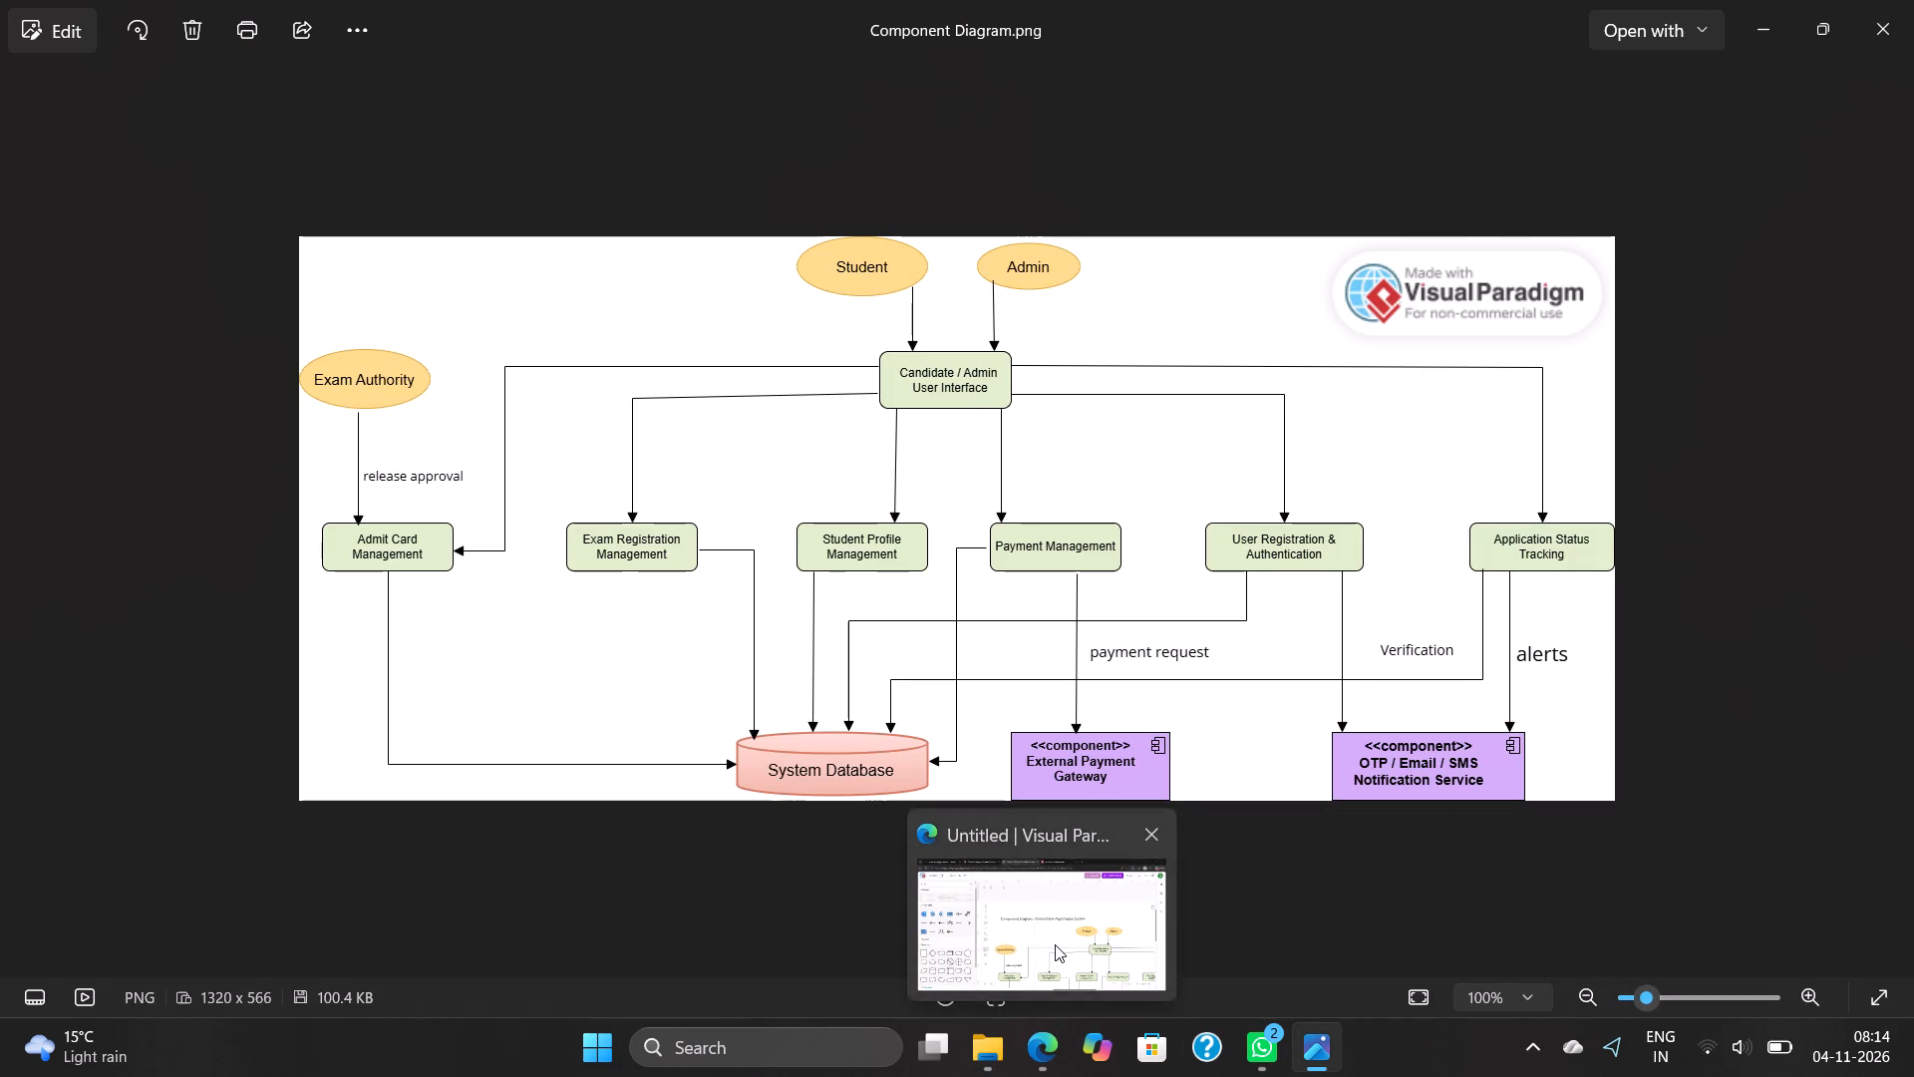
click(1055, 944)
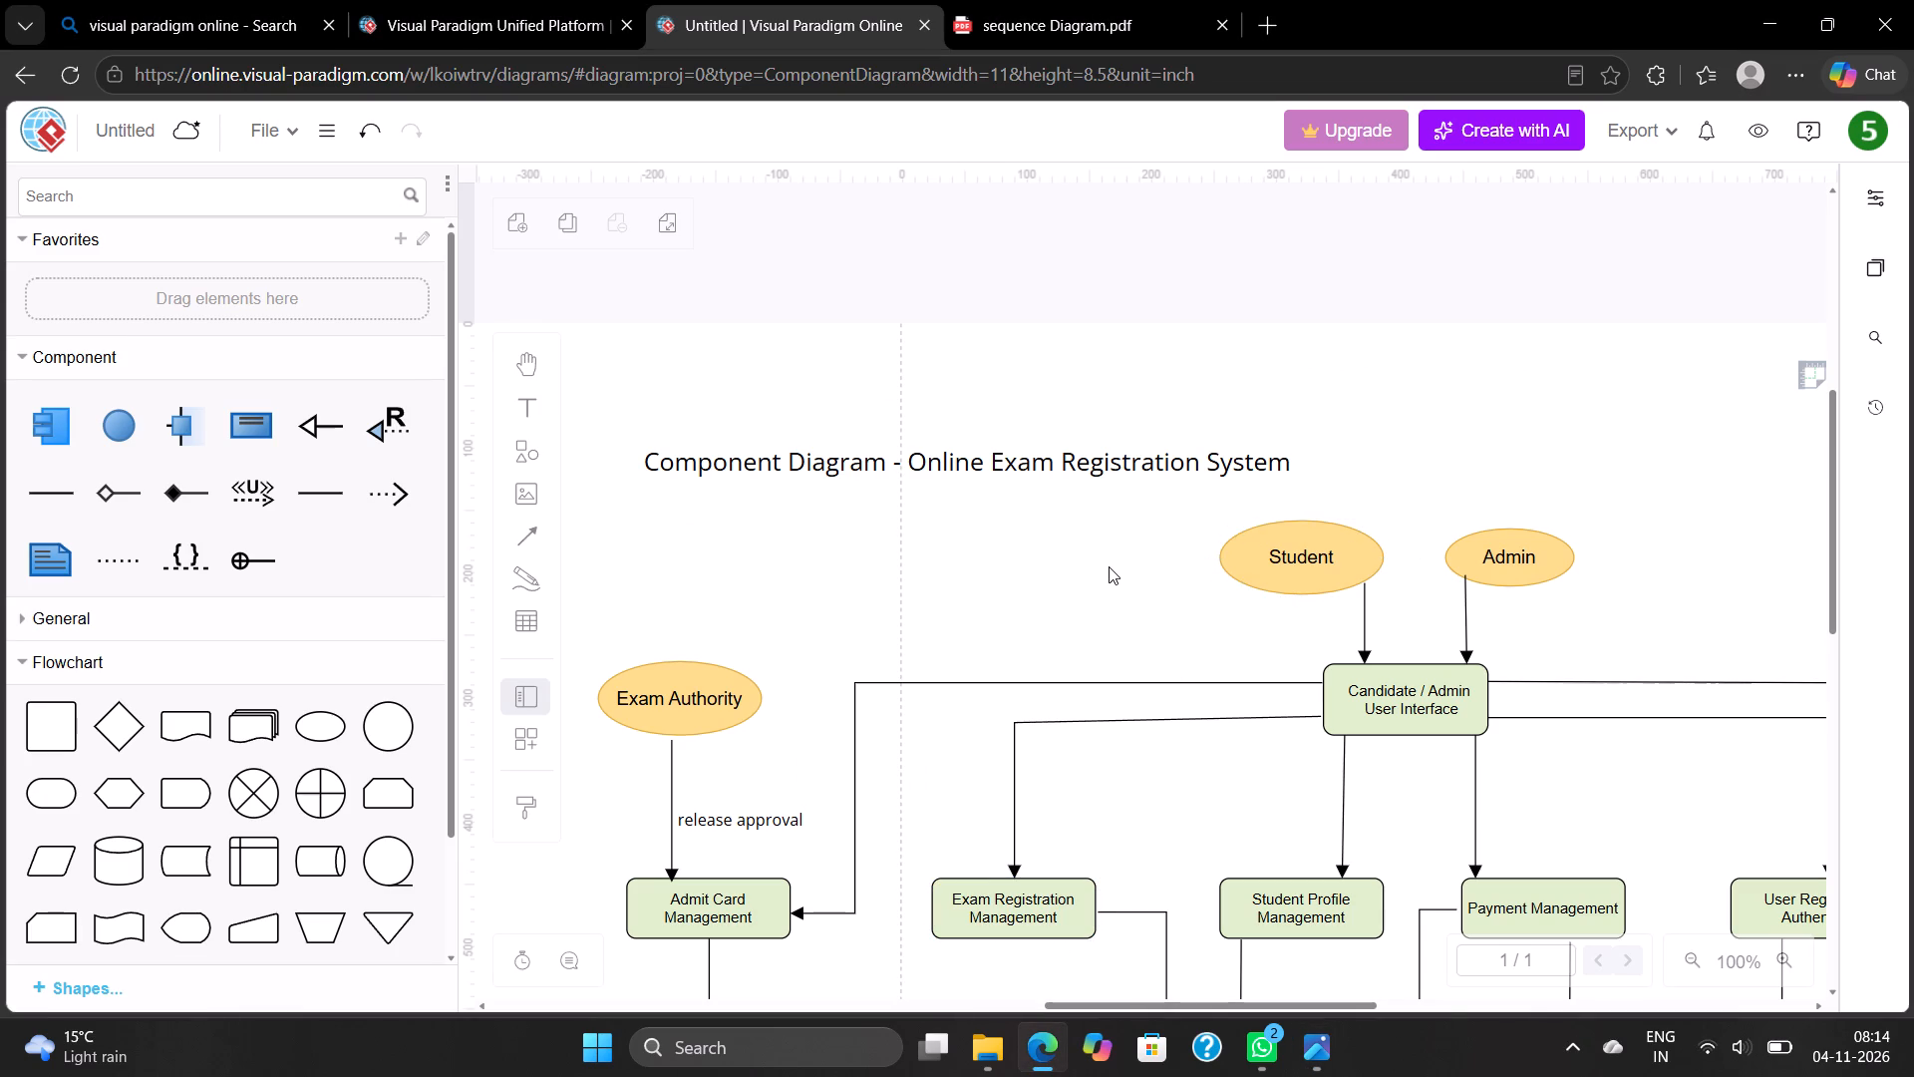
scroll(1109, 566, down, 1)
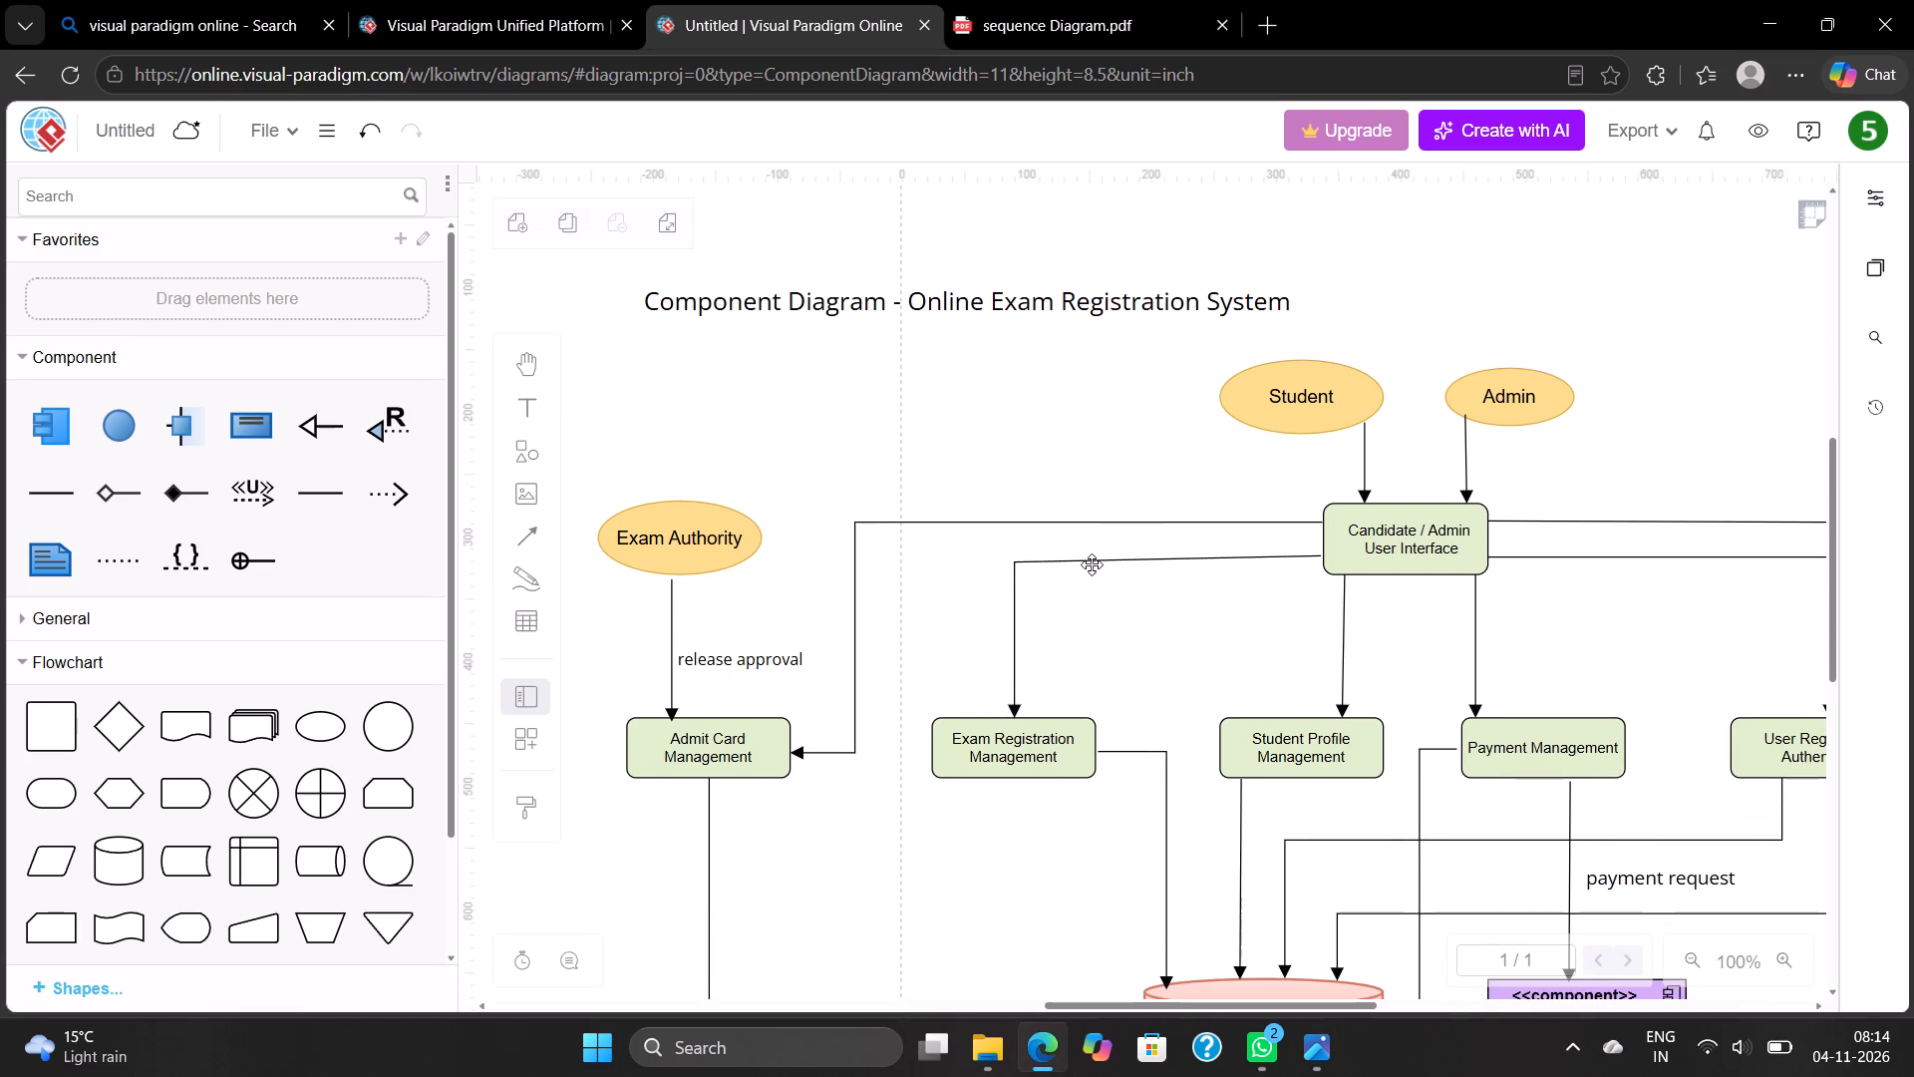
click(1081, 560)
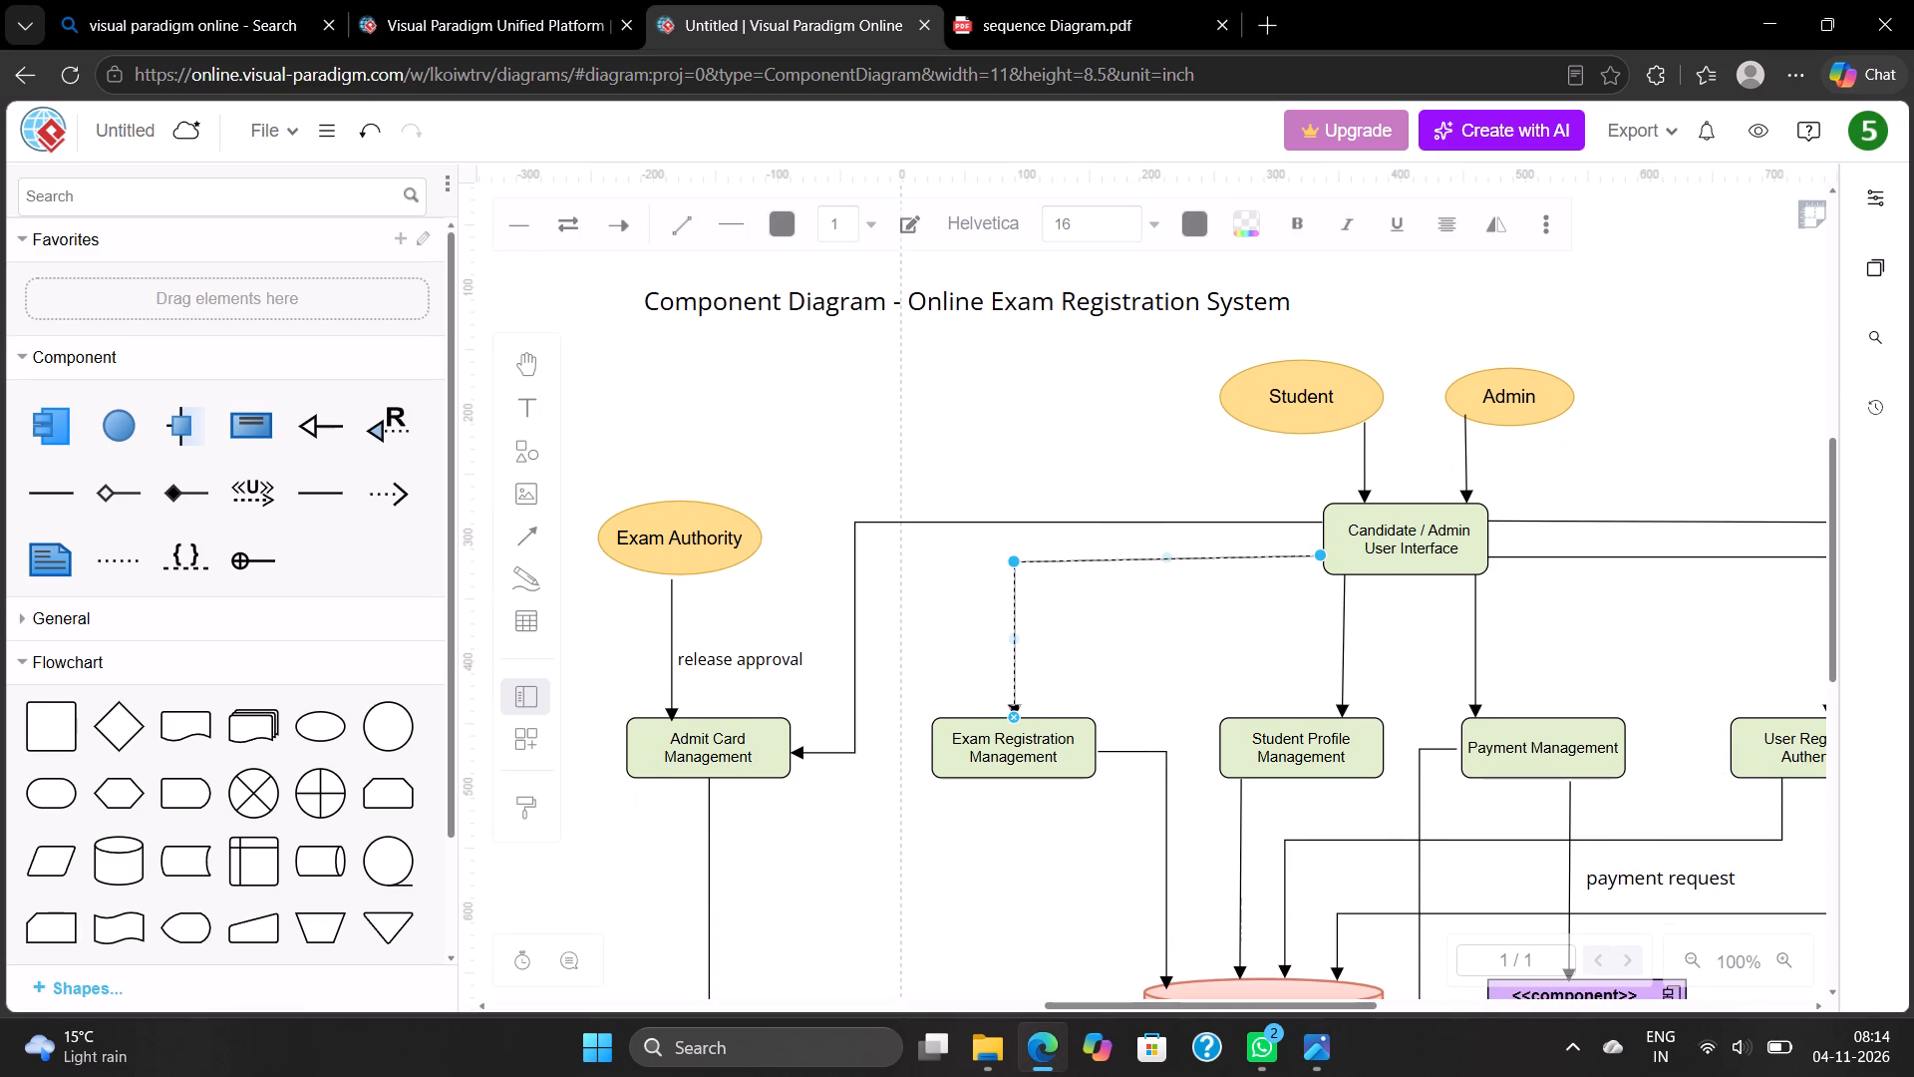
drag(1013, 563, 1013, 553)
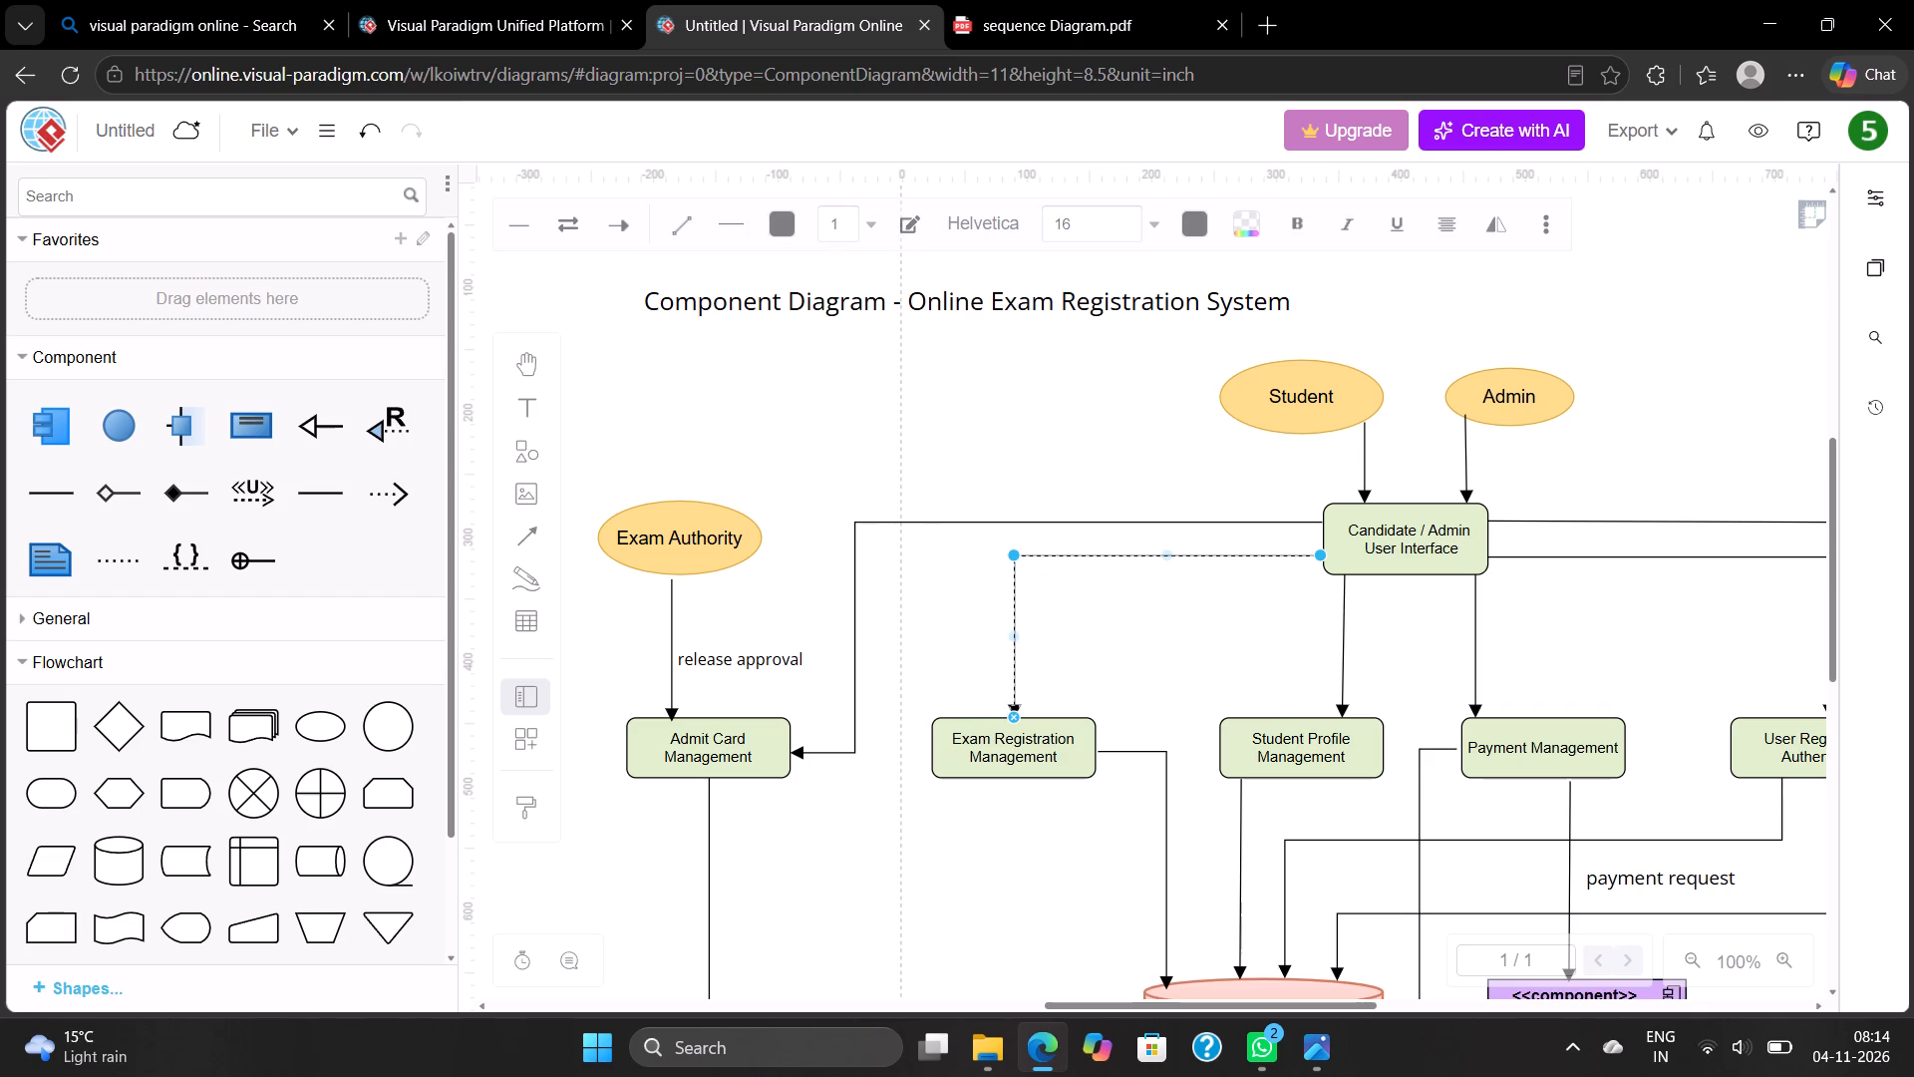
click(982, 567)
Export the diagram as a PNG with default image settings and download it as "Component Diagram".
scroll(982, 567, left, 2)
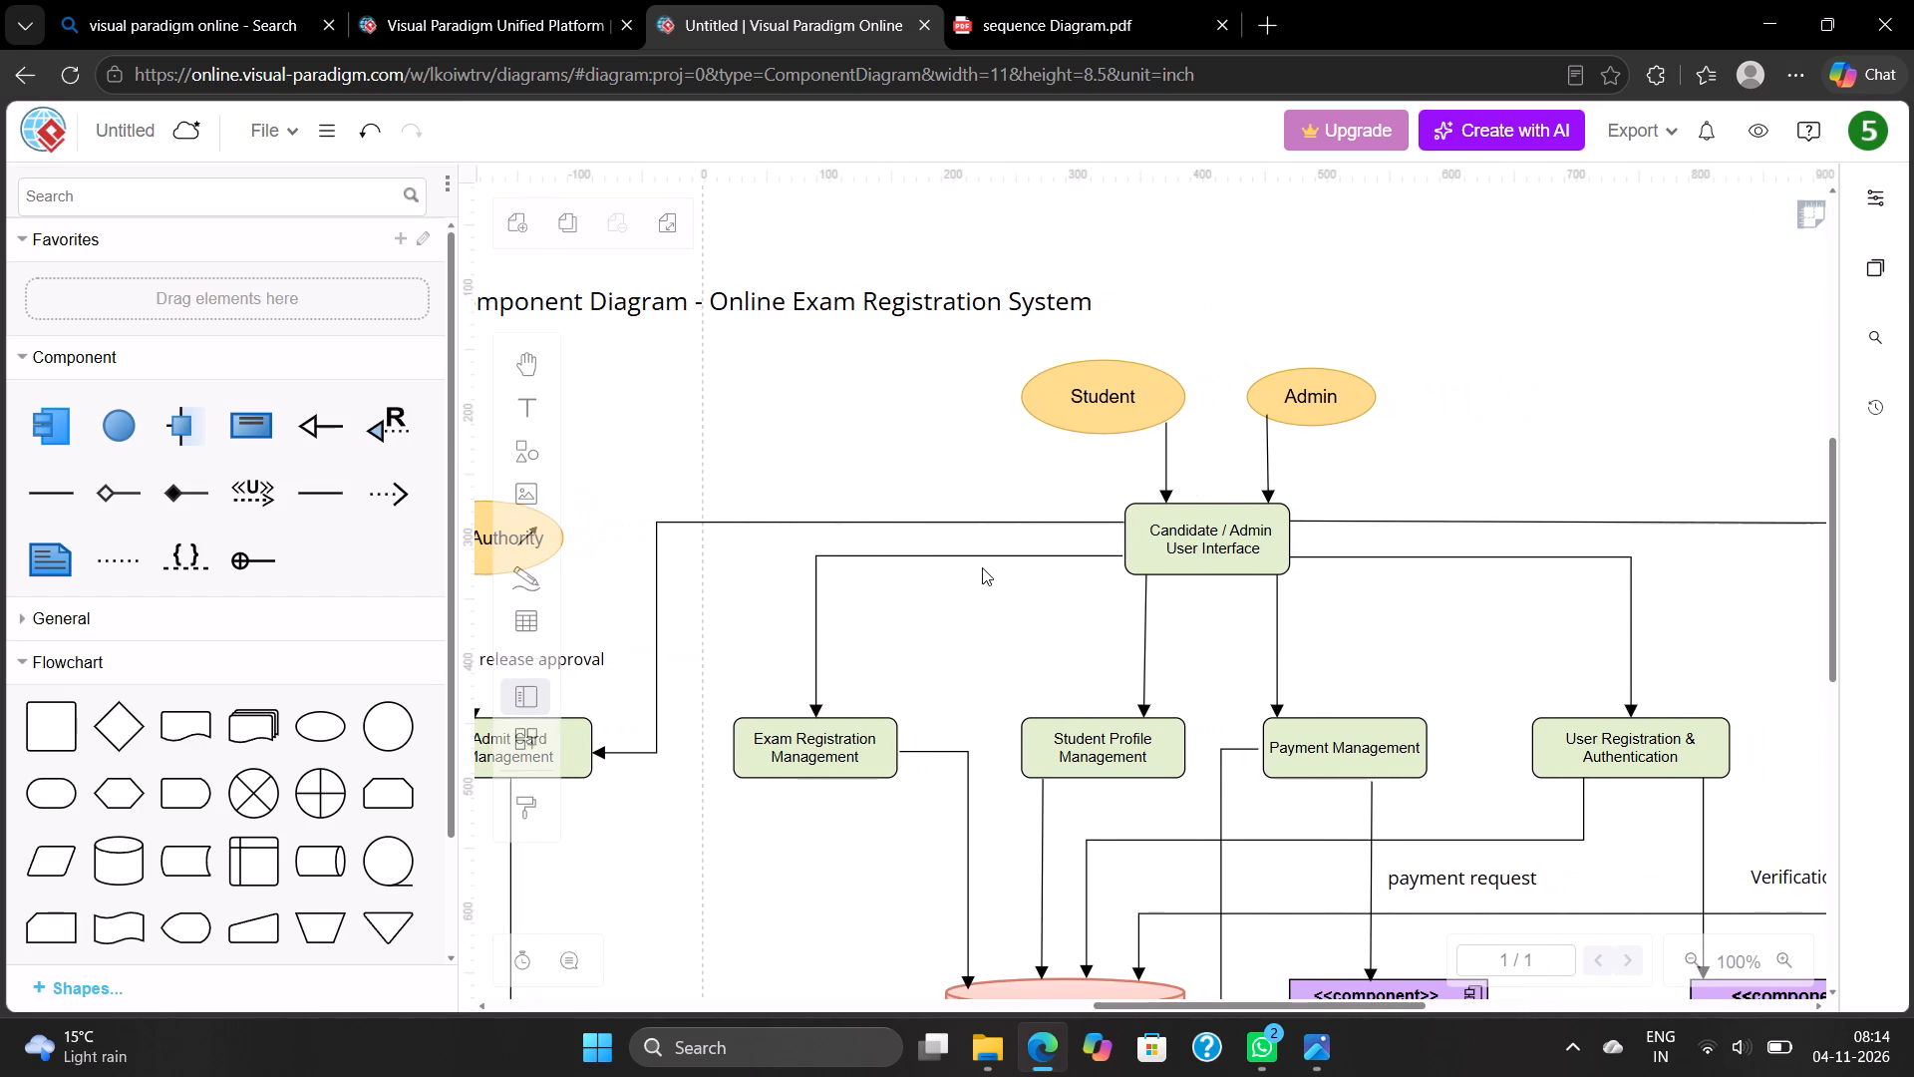
scroll(982, 567, left, 2)
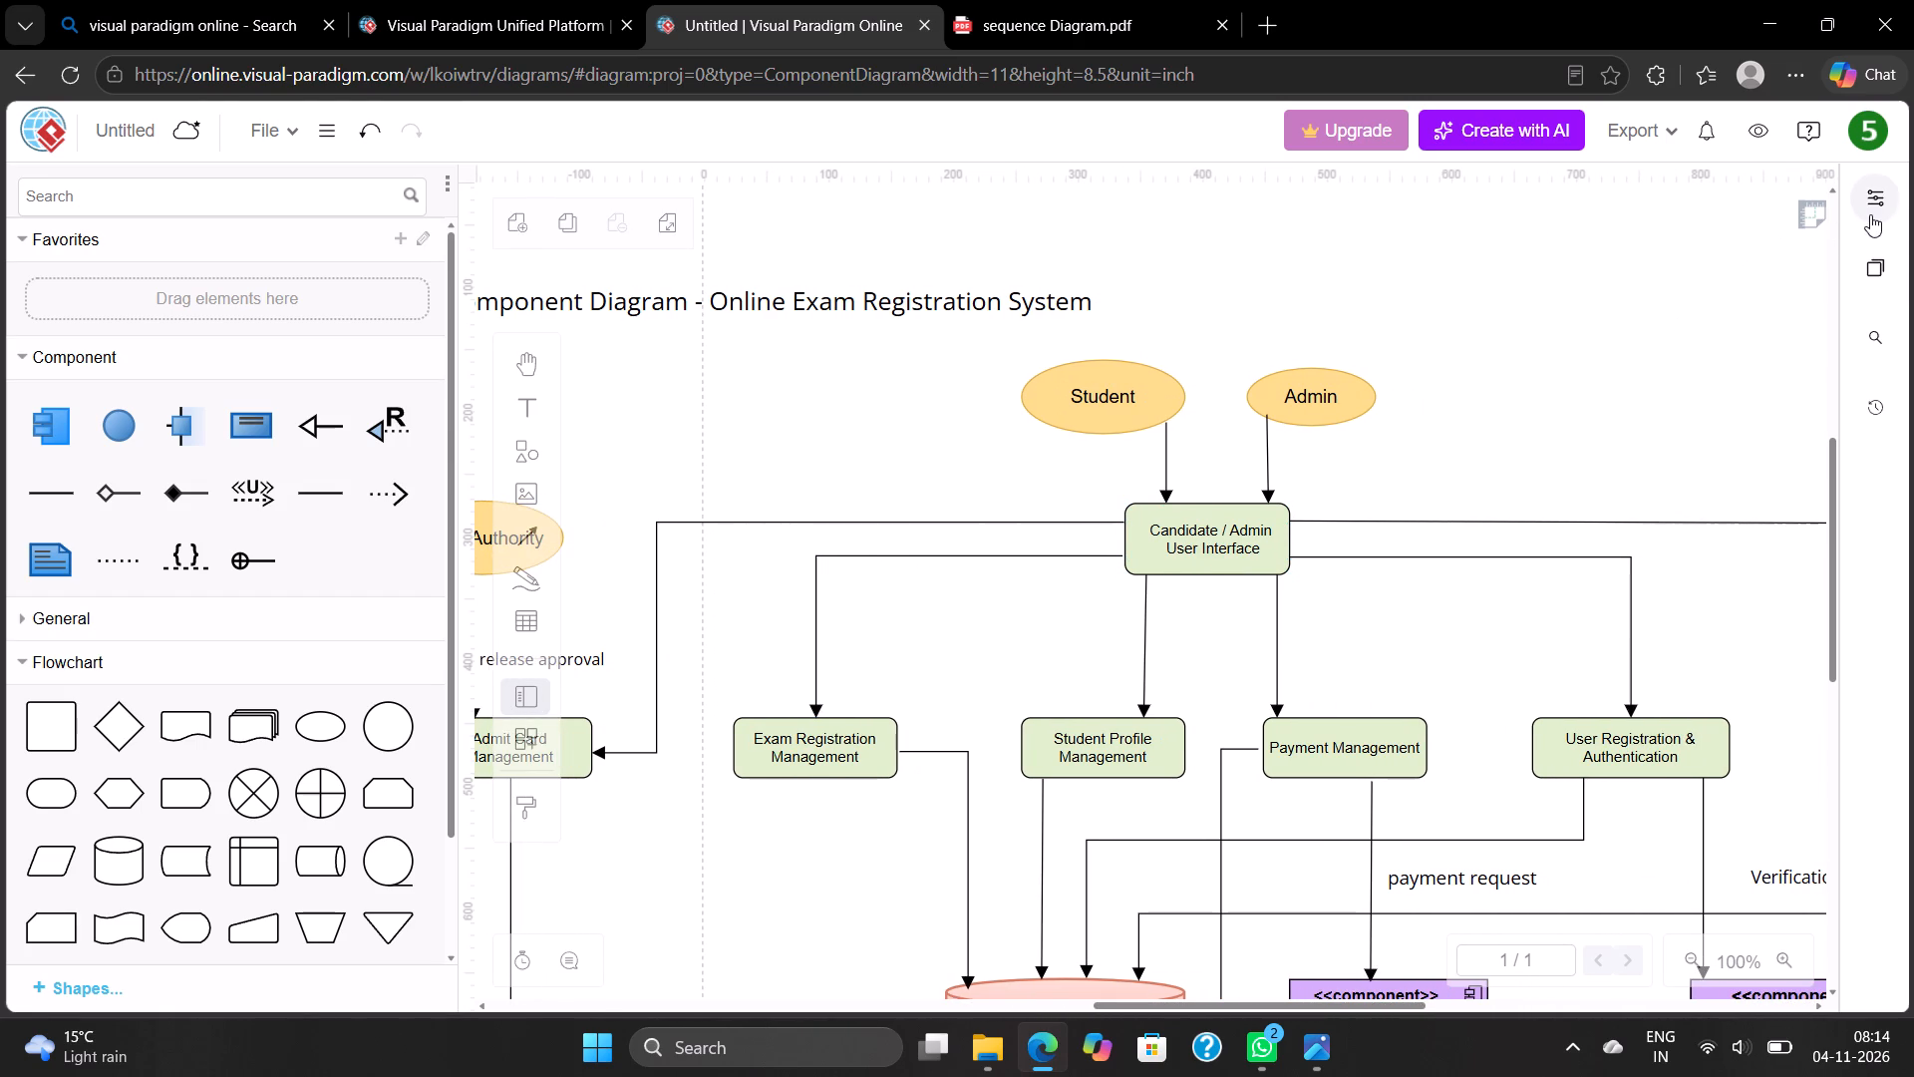
click(1874, 203)
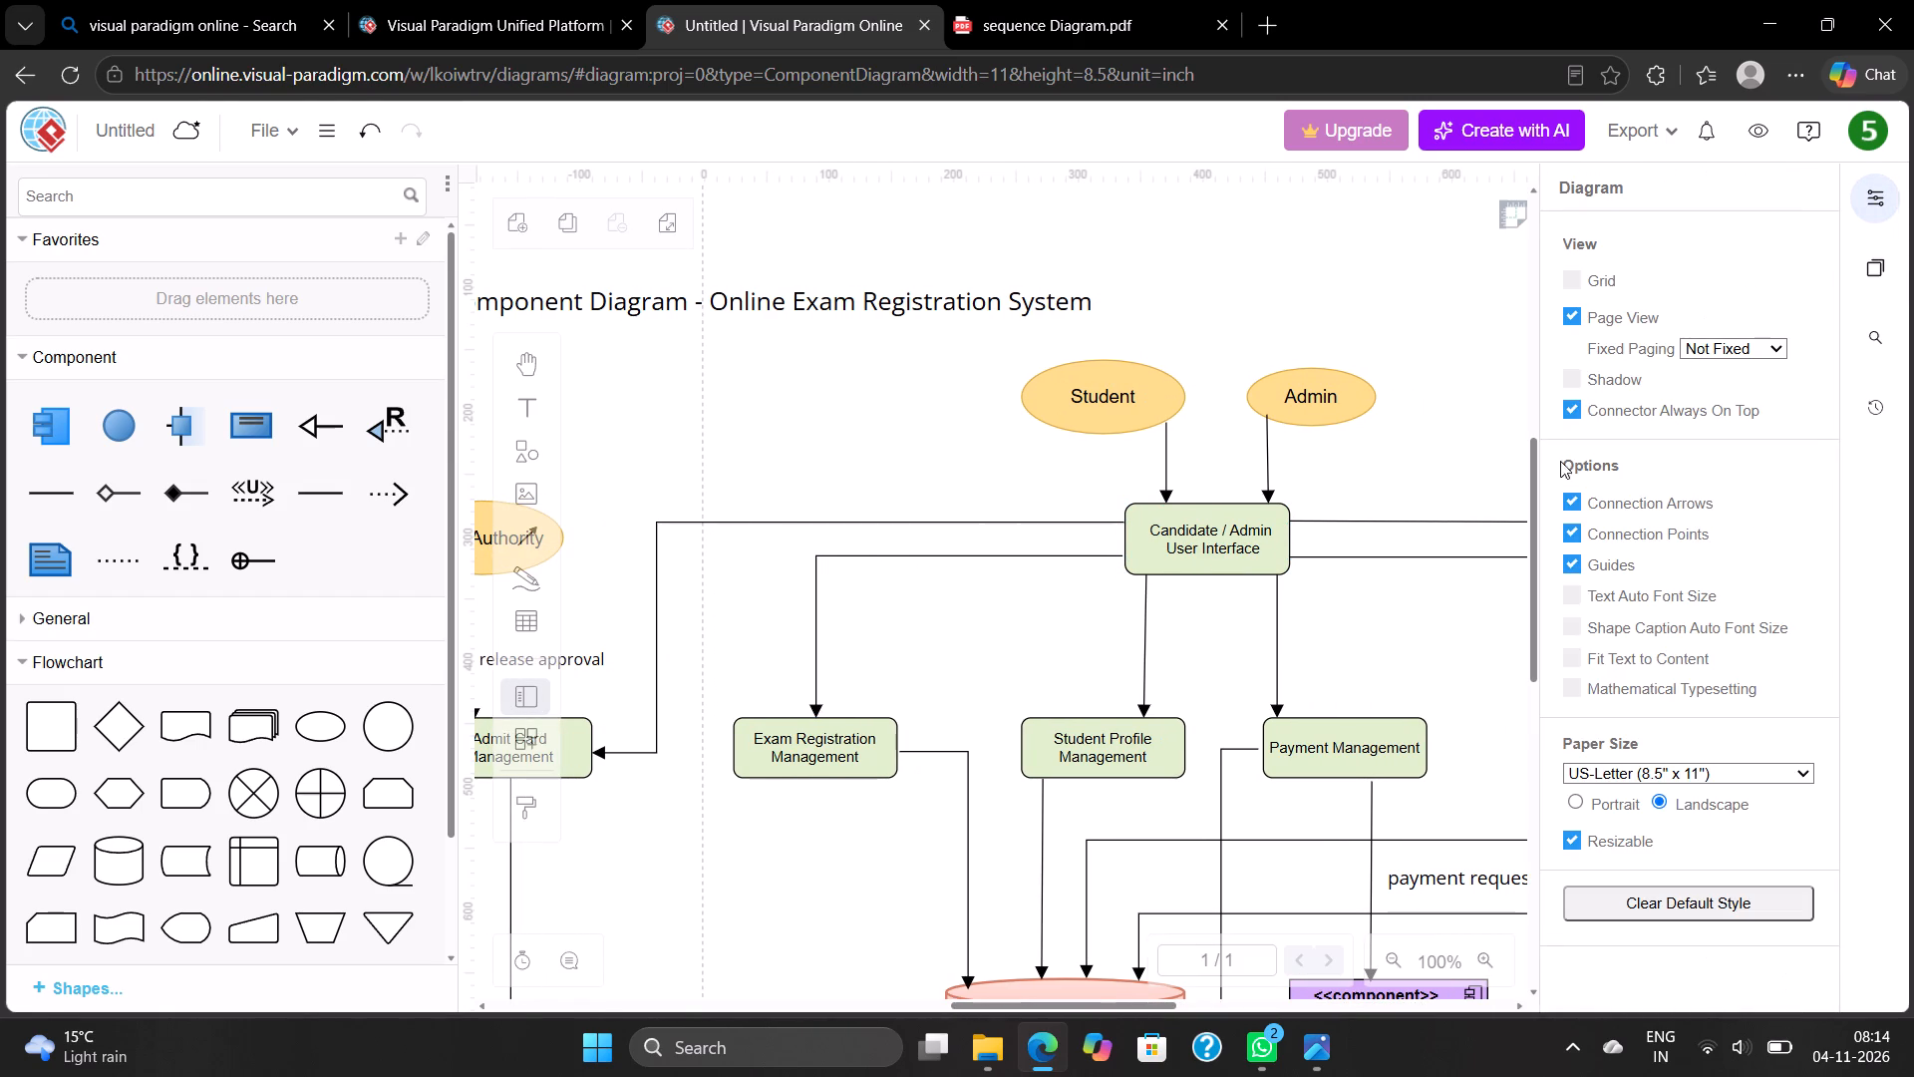
click(1669, 123)
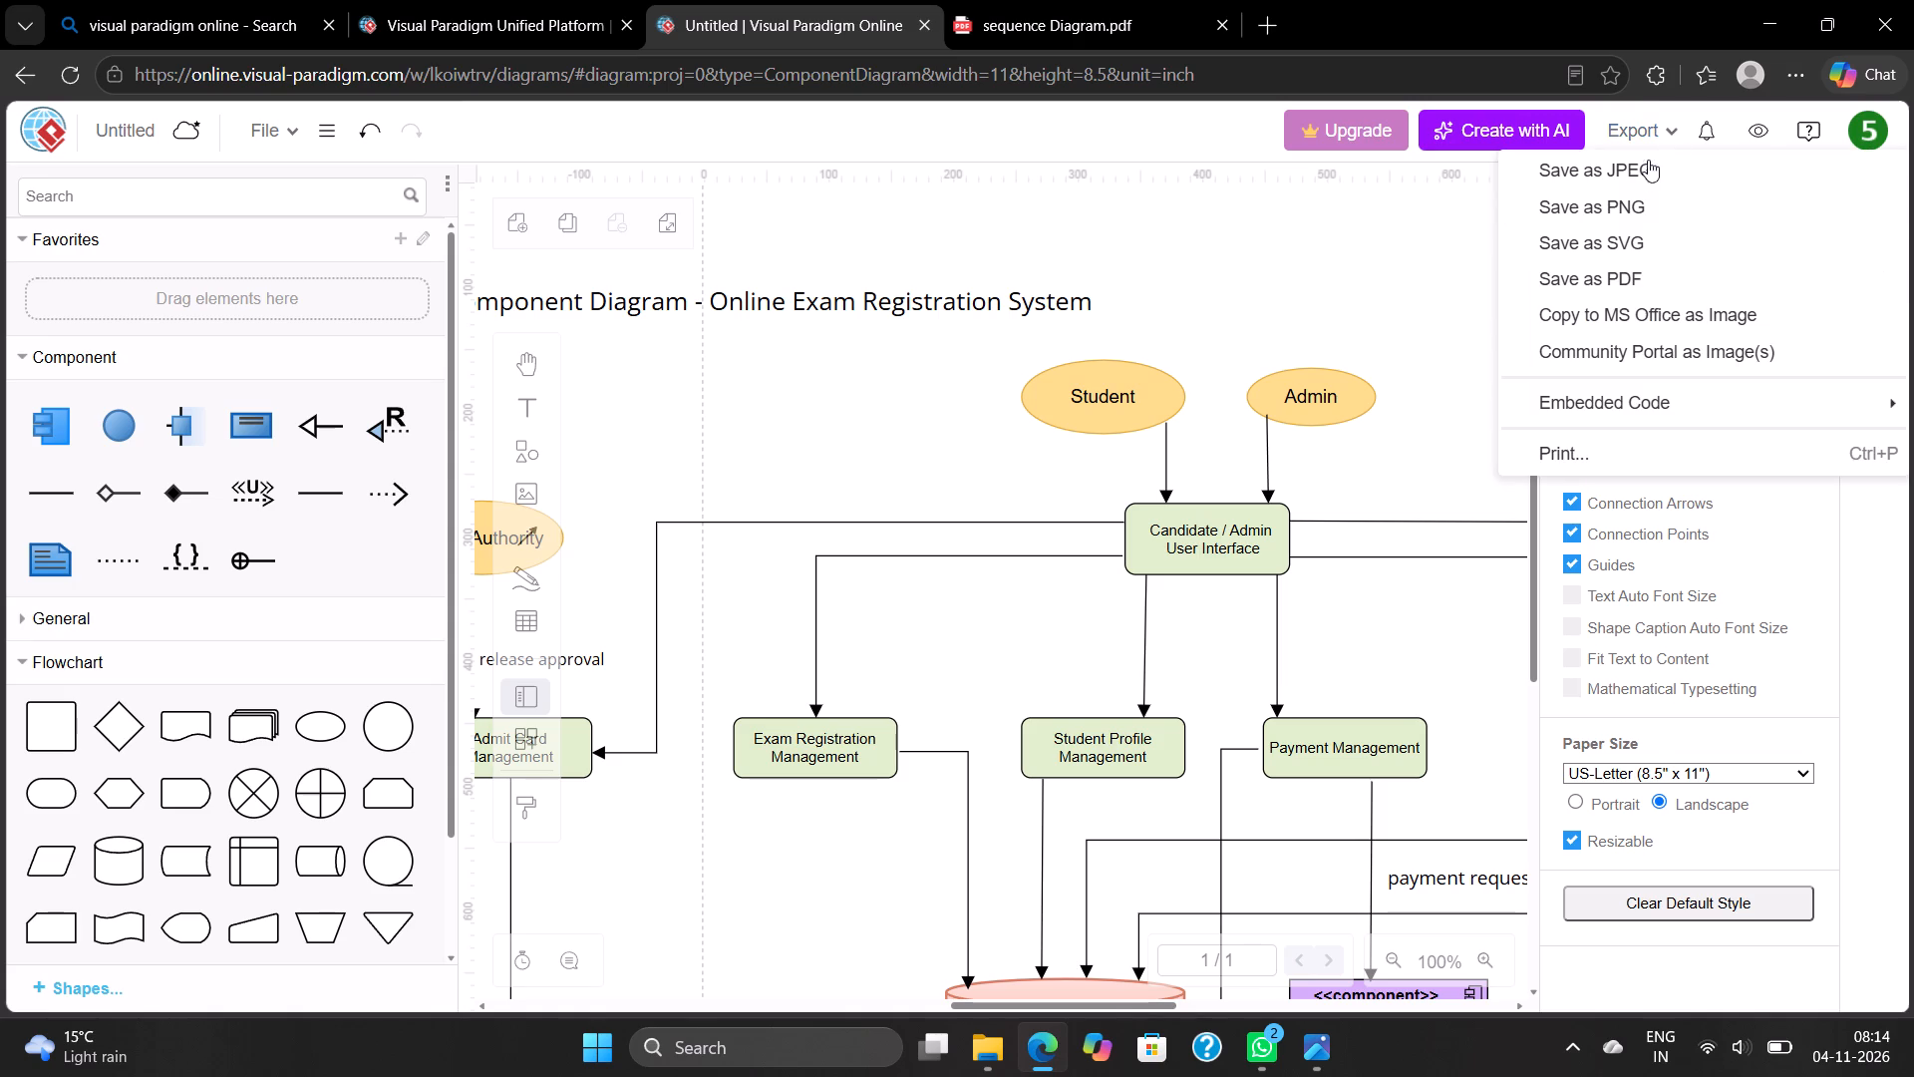
click(1624, 202)
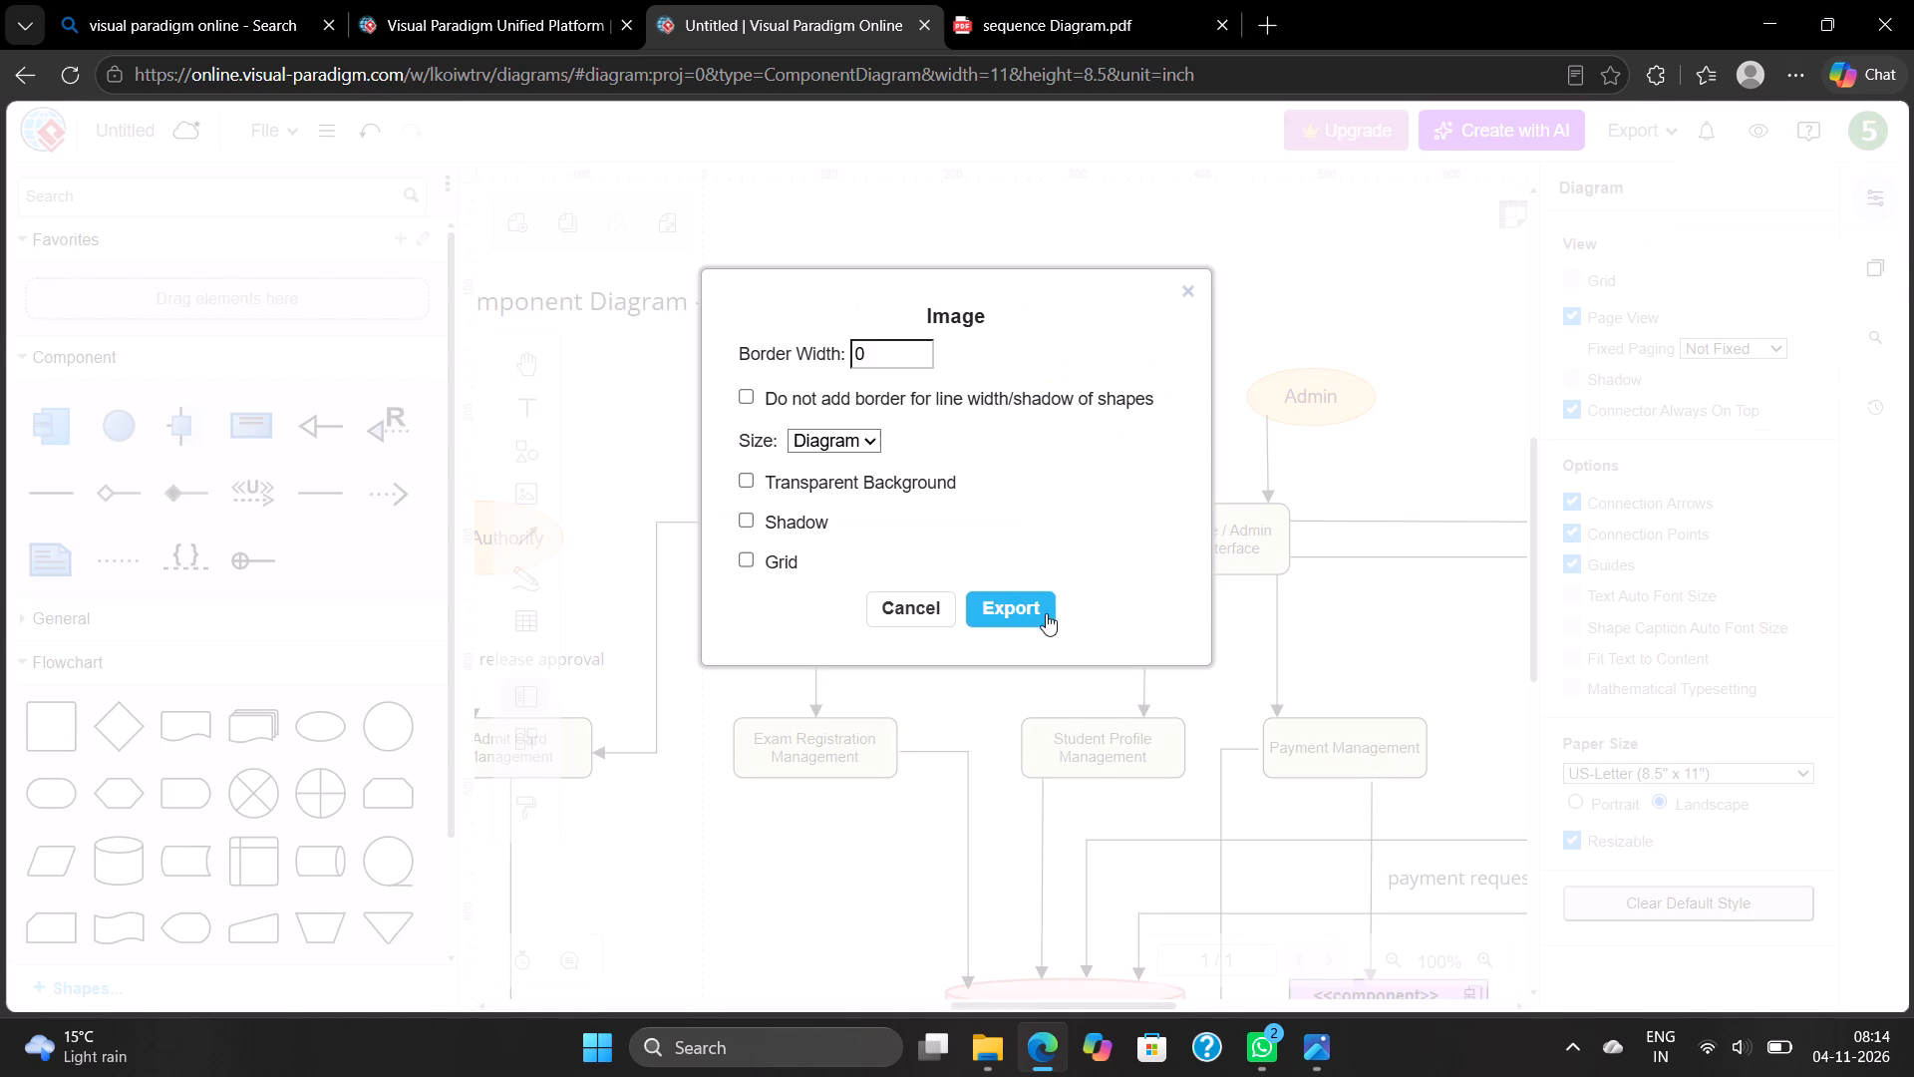
click(1029, 623)
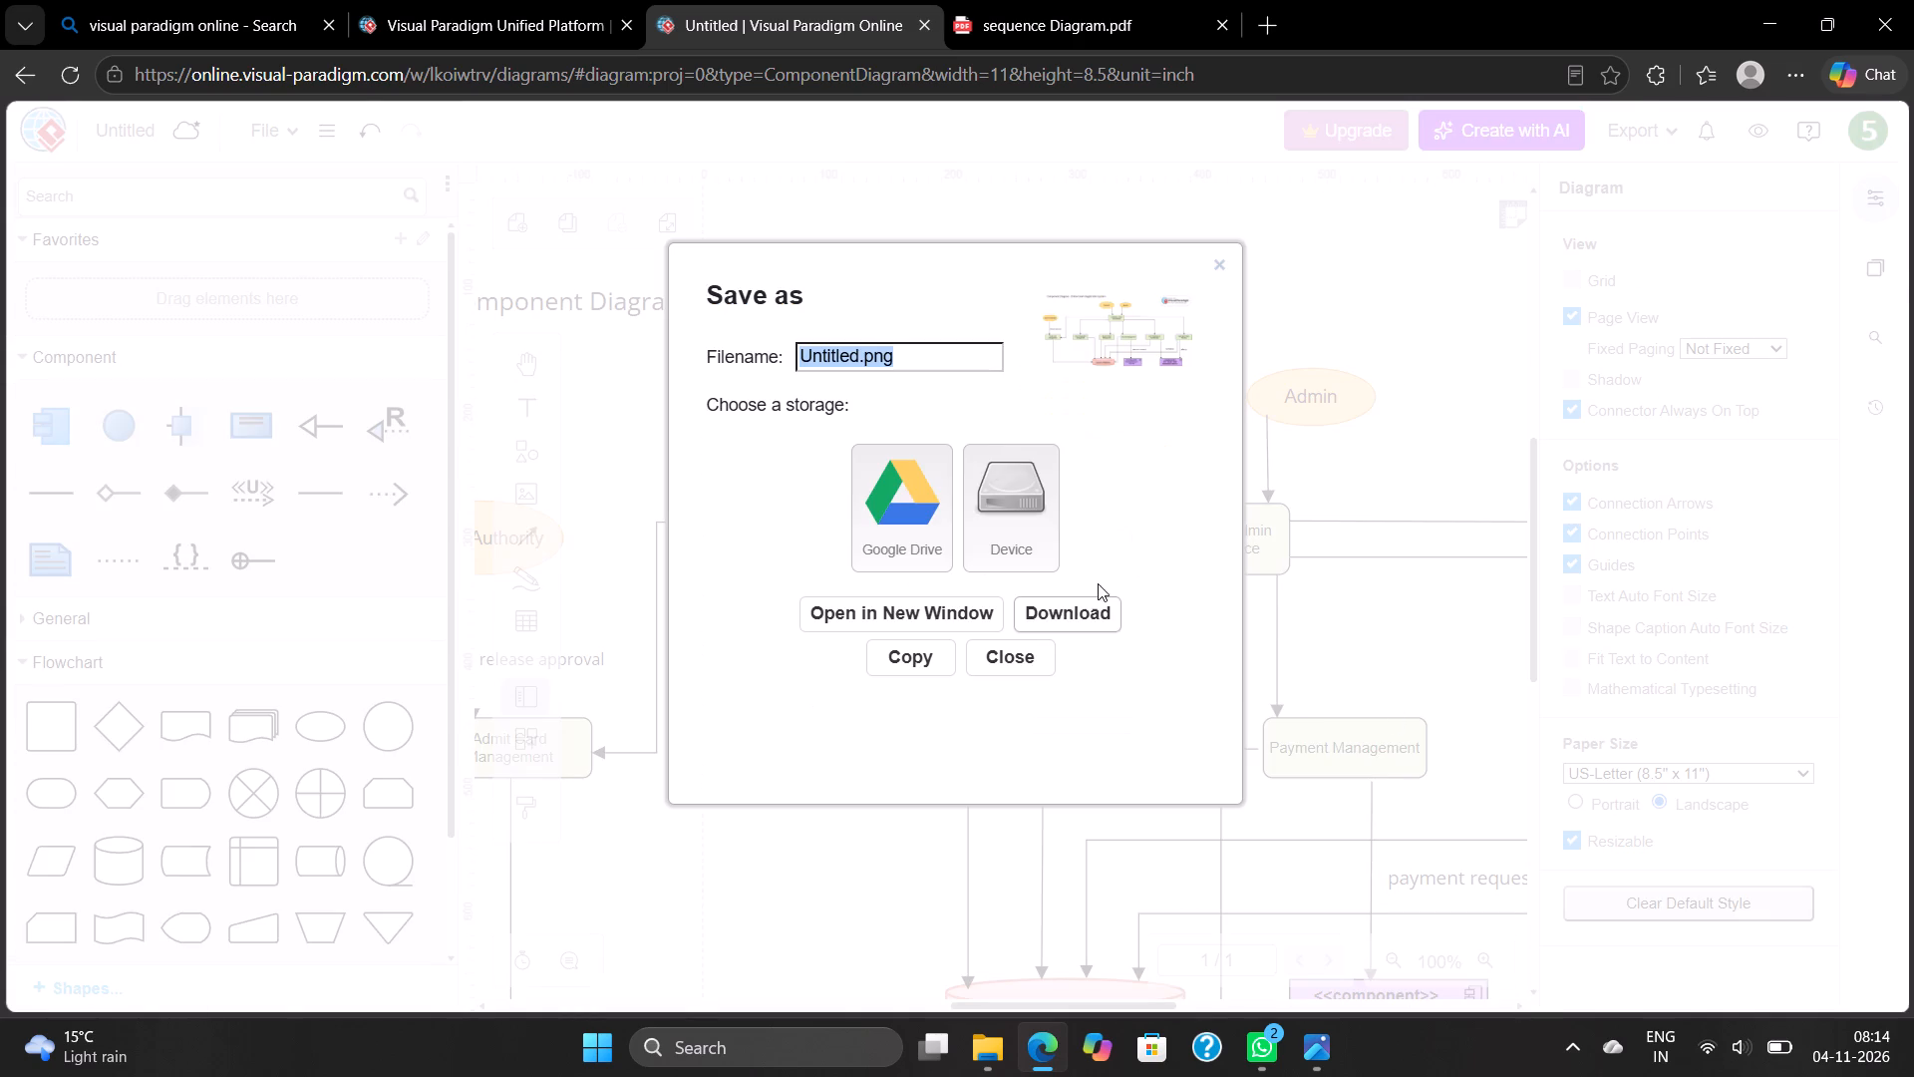
key(BackSpace)
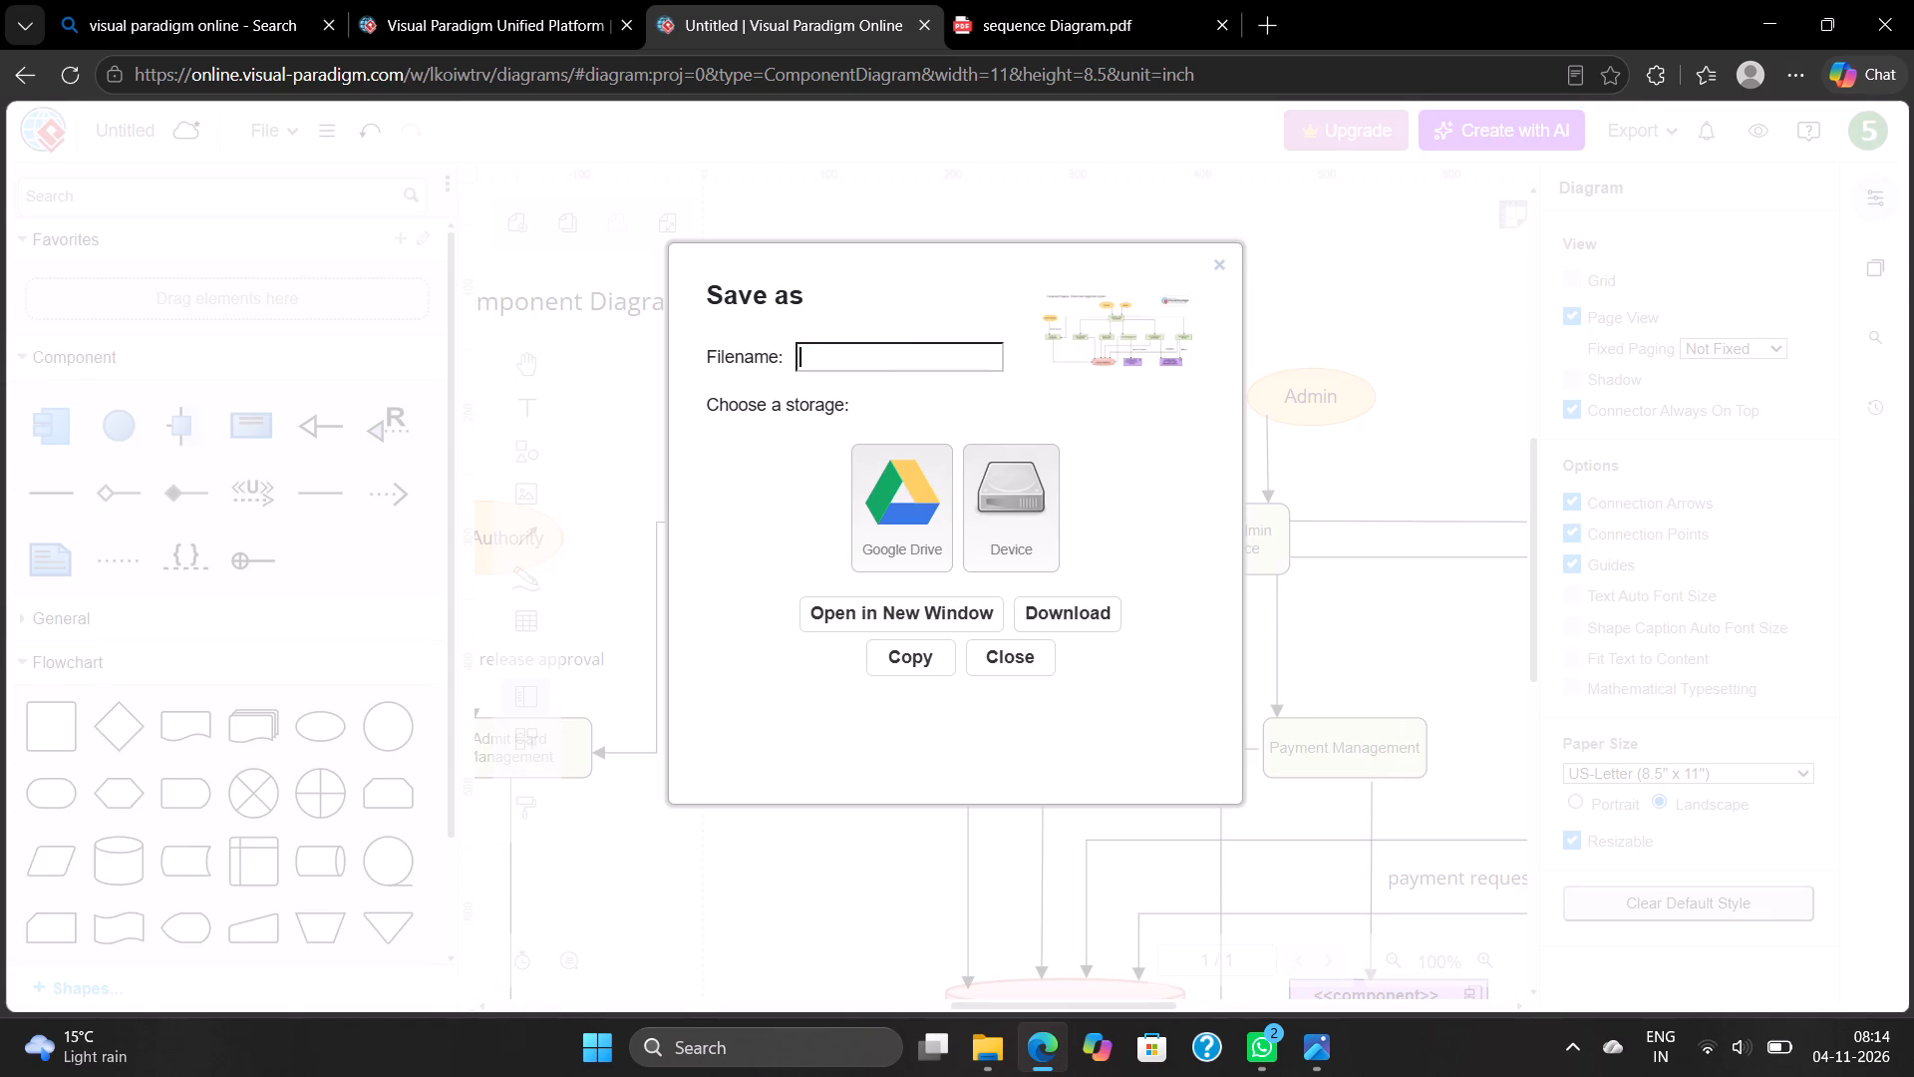
text(Componenet)
key(BackSpace)
key(BackSpace)
text(t Diagram)
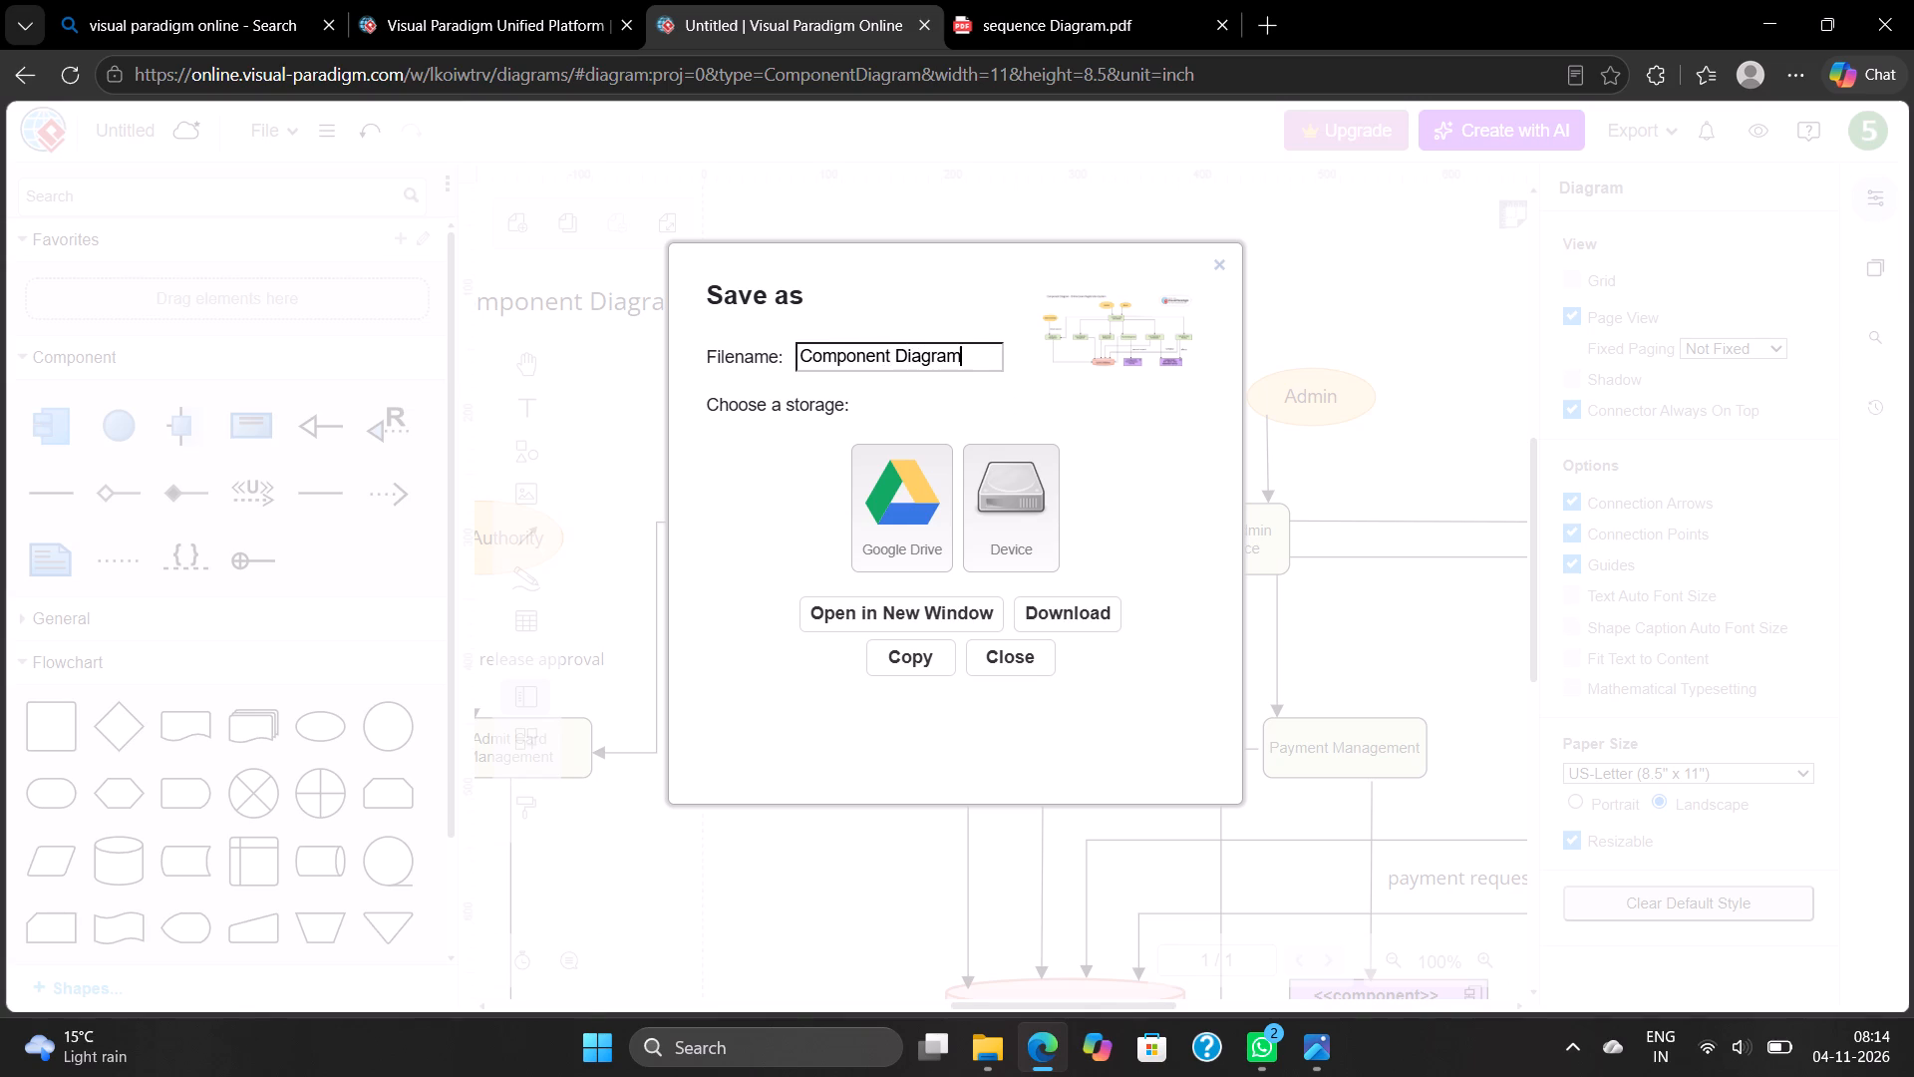
key(Return)
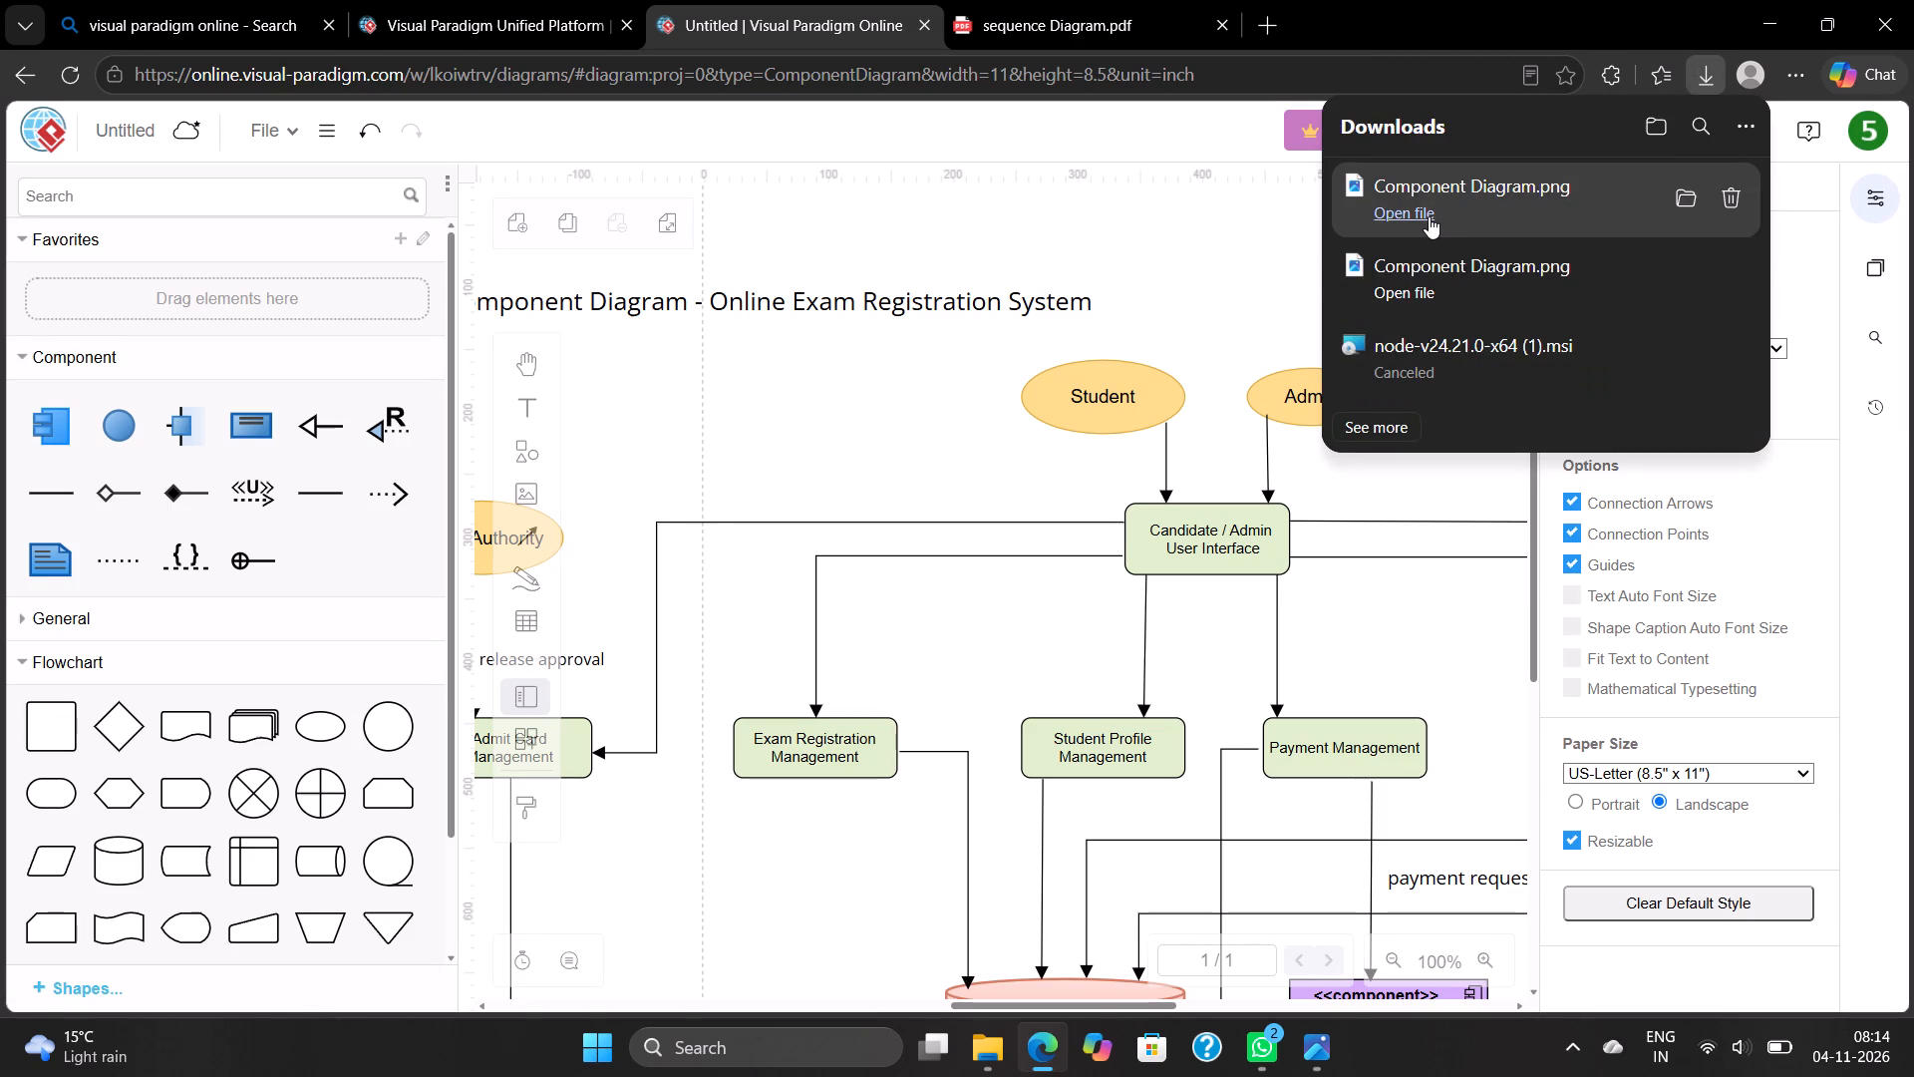
Open the newly downloaded Component Diagram.png to check the exported image, and close the viewer.
click(1427, 216)
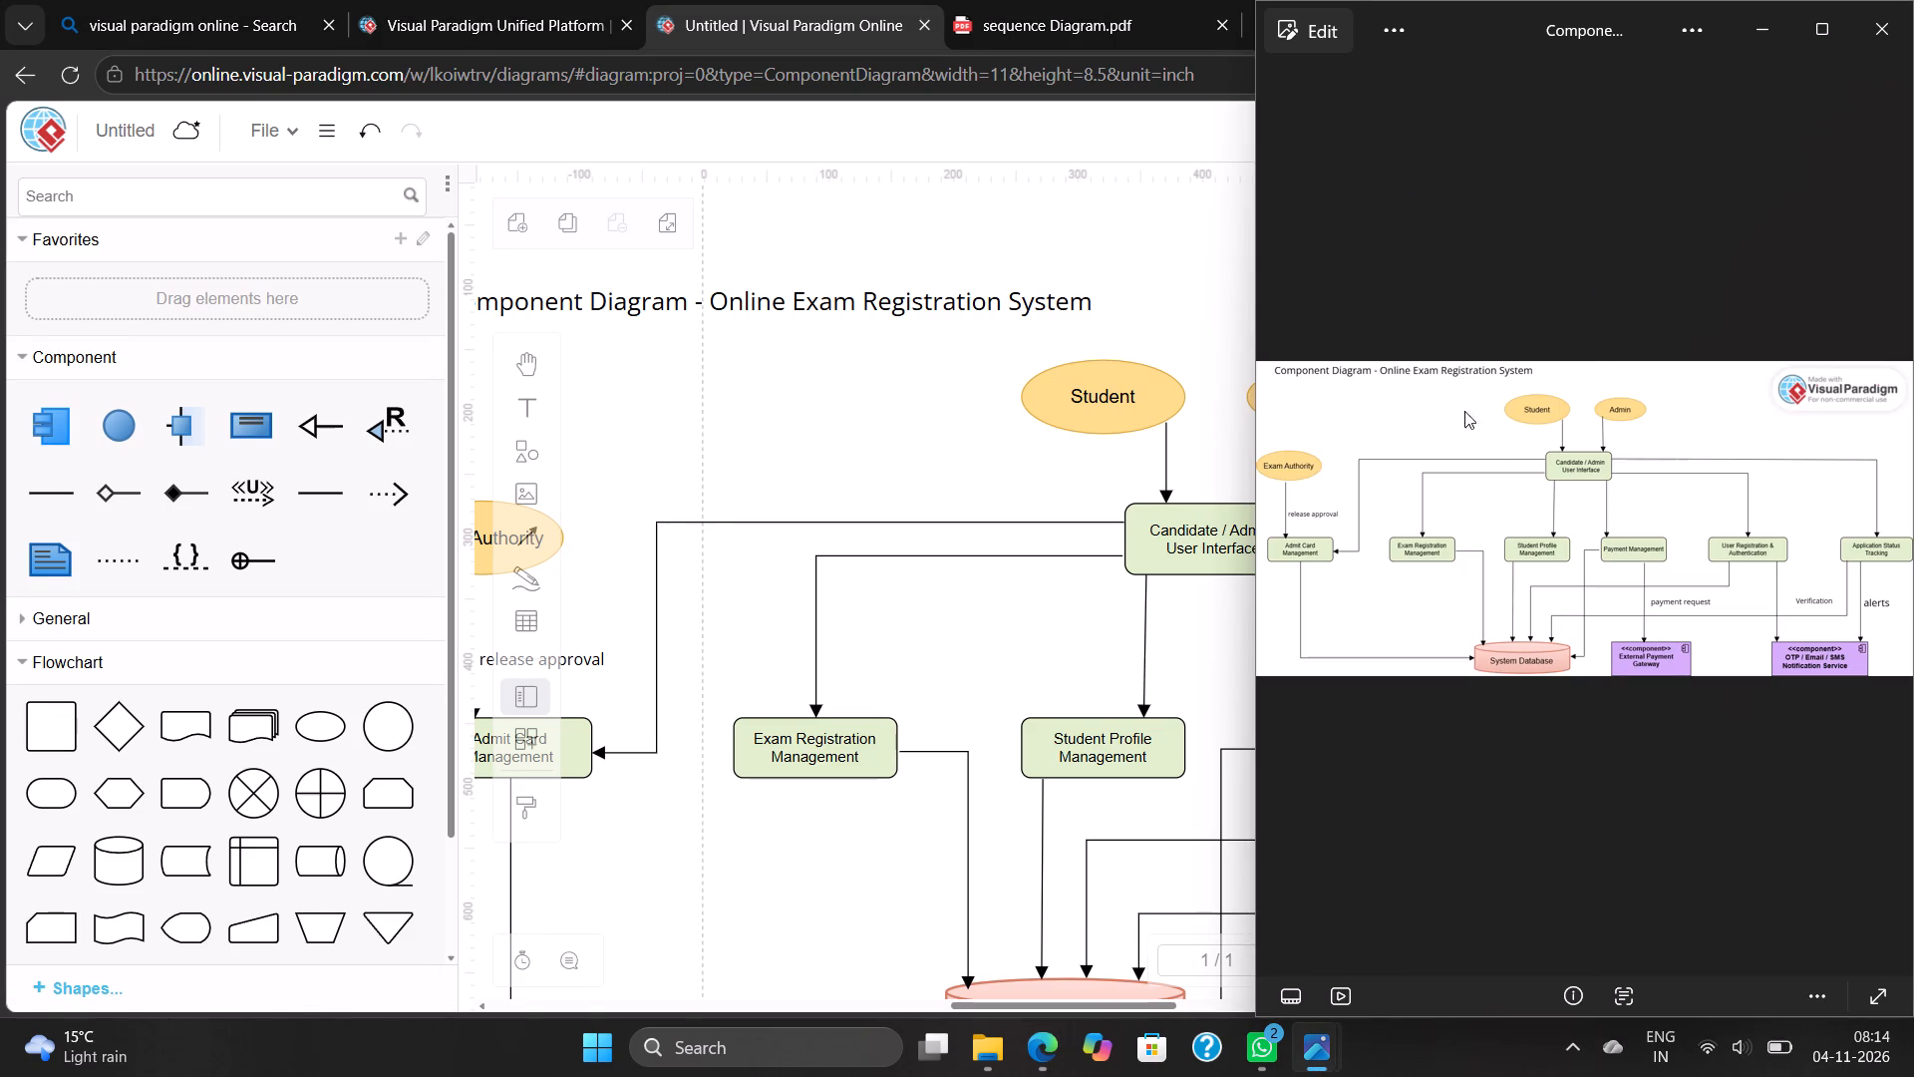
click(1859, 48)
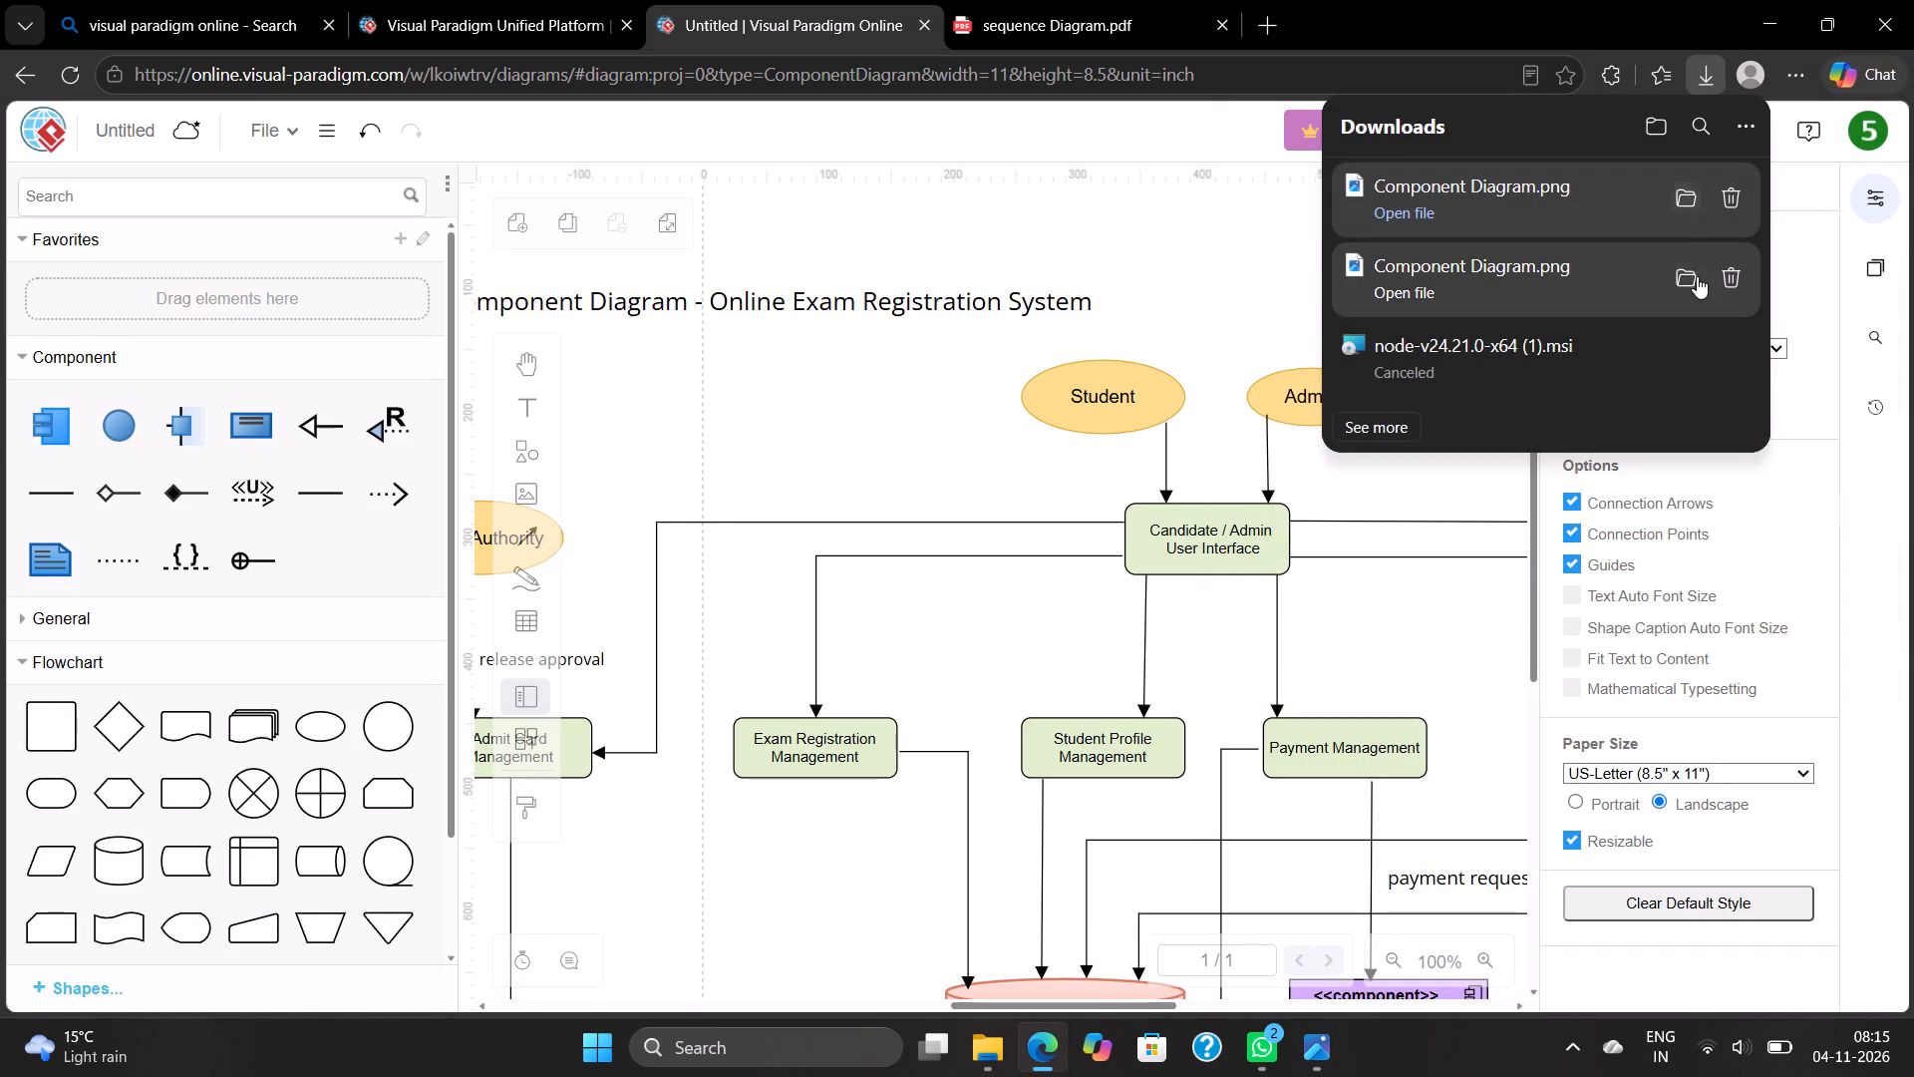
Delete the older Component Diagram.png entry from the browser's downloads list.
click(1732, 273)
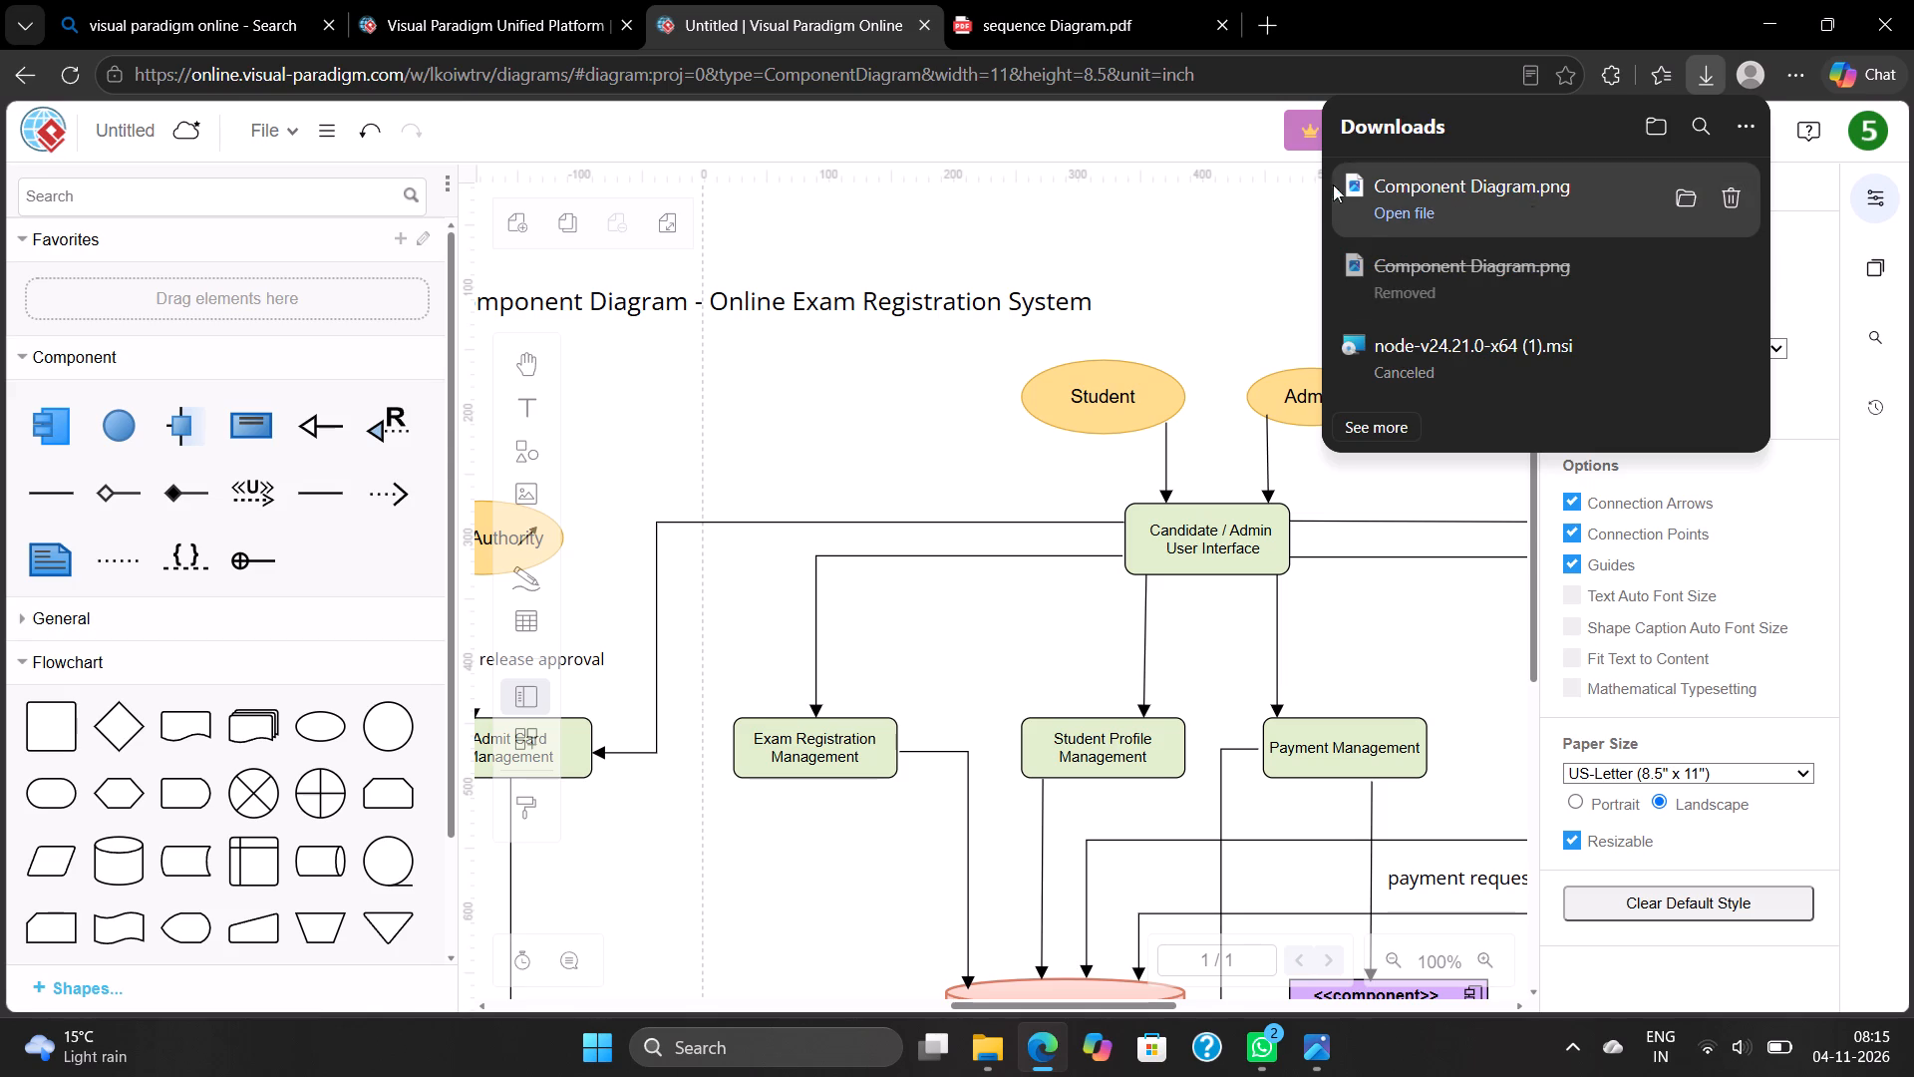
click(1307, 187)
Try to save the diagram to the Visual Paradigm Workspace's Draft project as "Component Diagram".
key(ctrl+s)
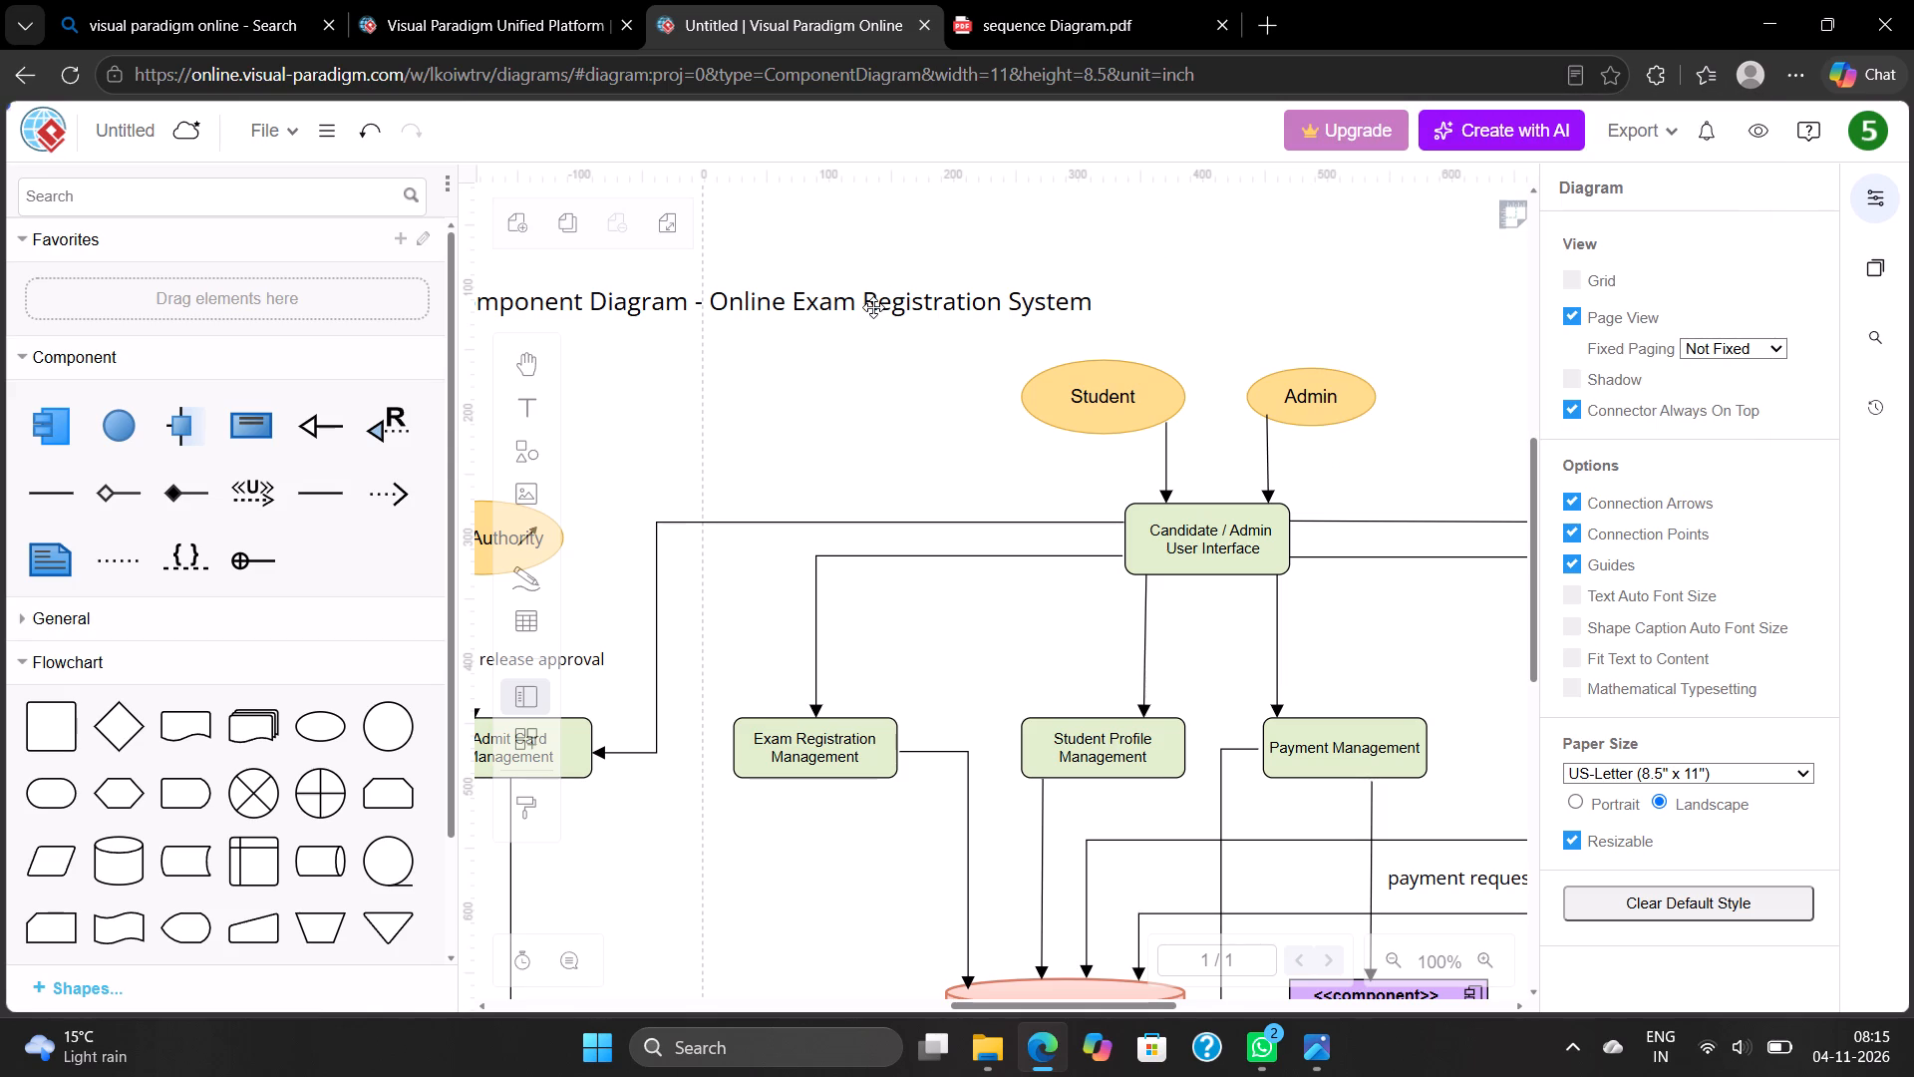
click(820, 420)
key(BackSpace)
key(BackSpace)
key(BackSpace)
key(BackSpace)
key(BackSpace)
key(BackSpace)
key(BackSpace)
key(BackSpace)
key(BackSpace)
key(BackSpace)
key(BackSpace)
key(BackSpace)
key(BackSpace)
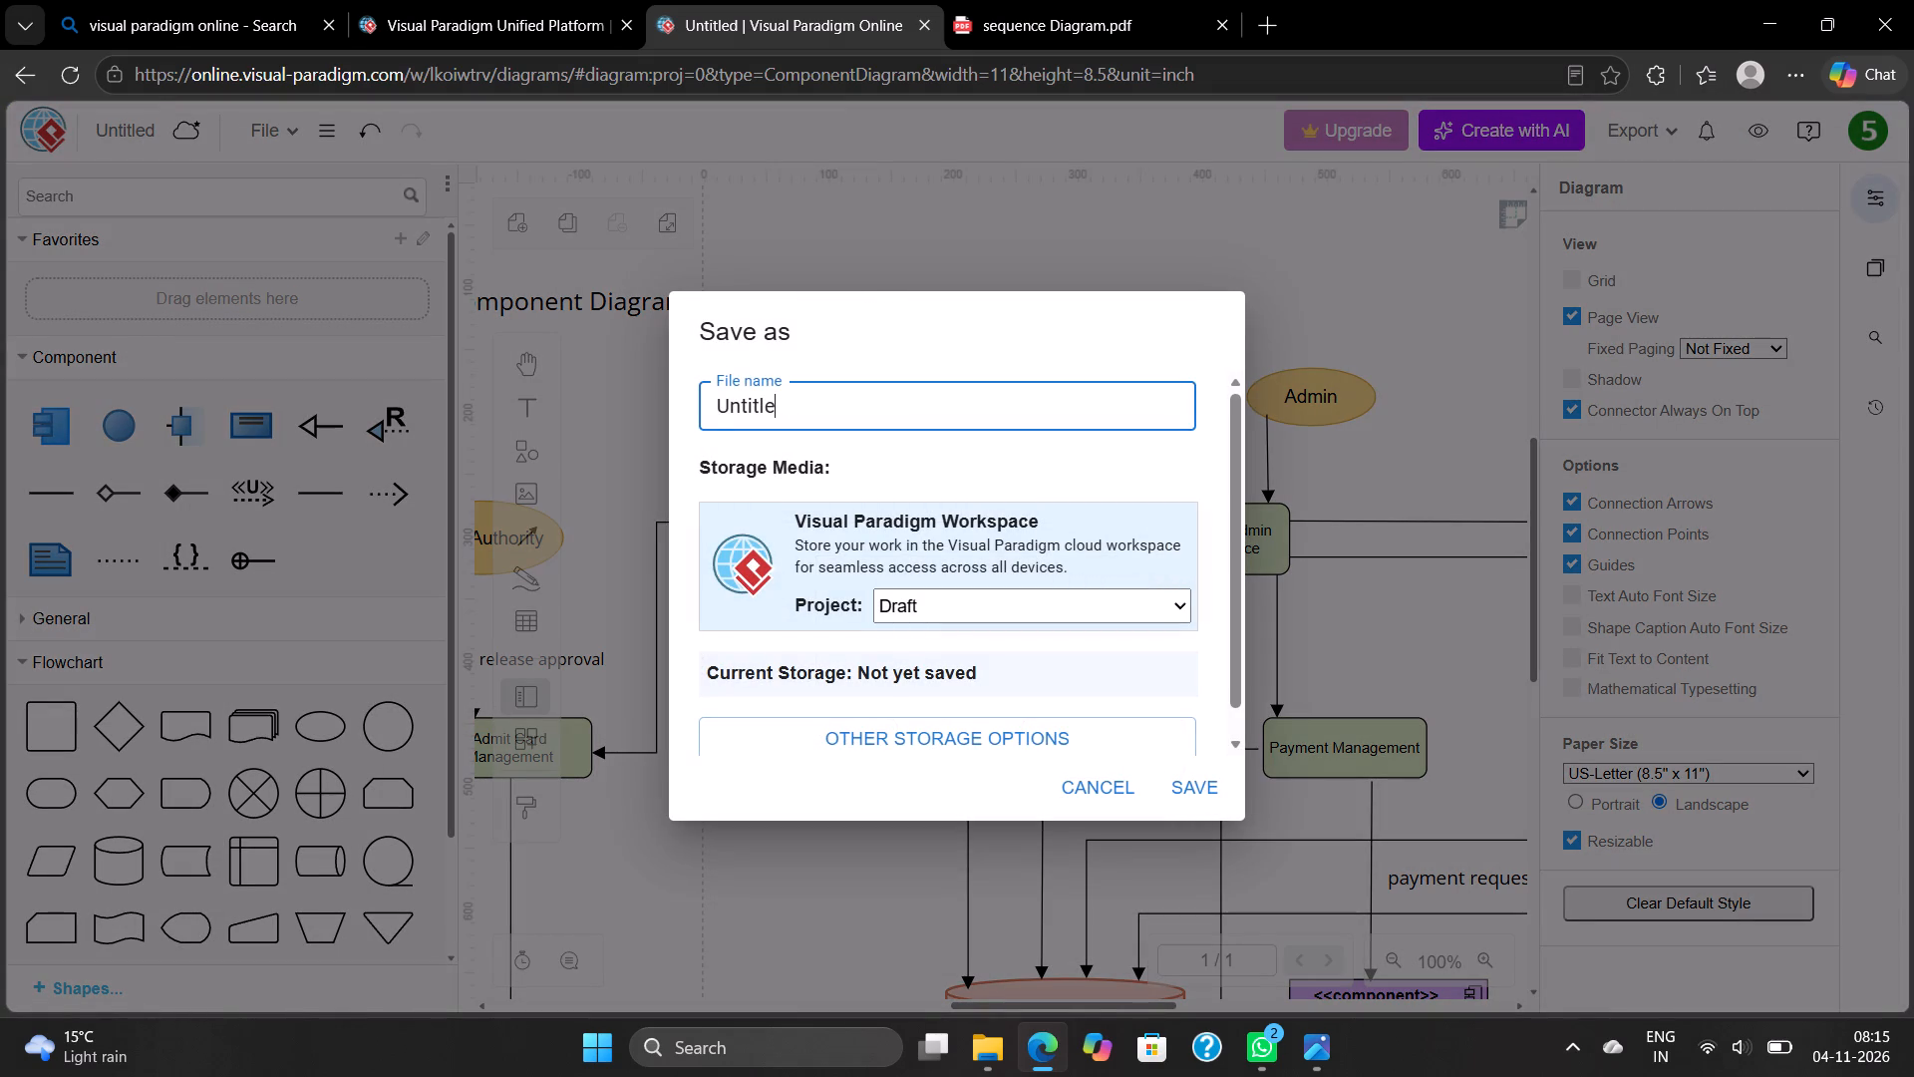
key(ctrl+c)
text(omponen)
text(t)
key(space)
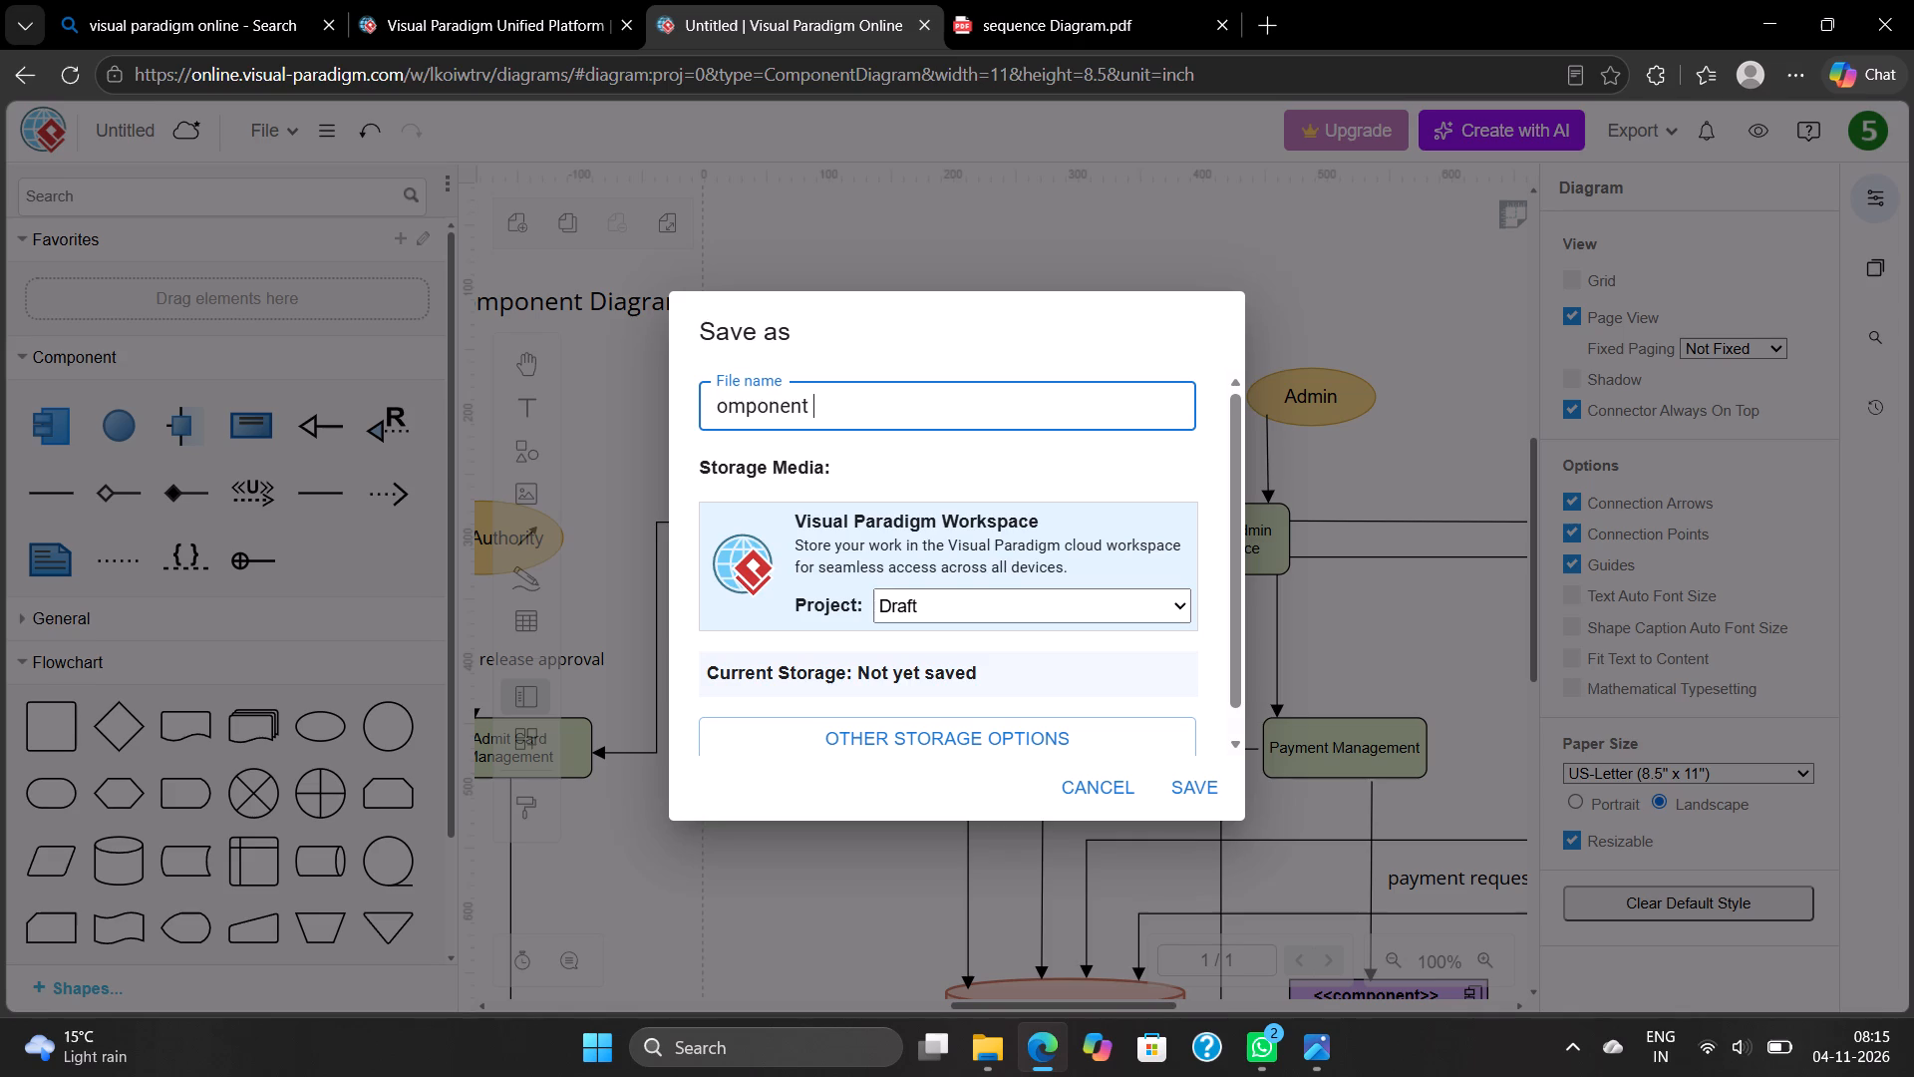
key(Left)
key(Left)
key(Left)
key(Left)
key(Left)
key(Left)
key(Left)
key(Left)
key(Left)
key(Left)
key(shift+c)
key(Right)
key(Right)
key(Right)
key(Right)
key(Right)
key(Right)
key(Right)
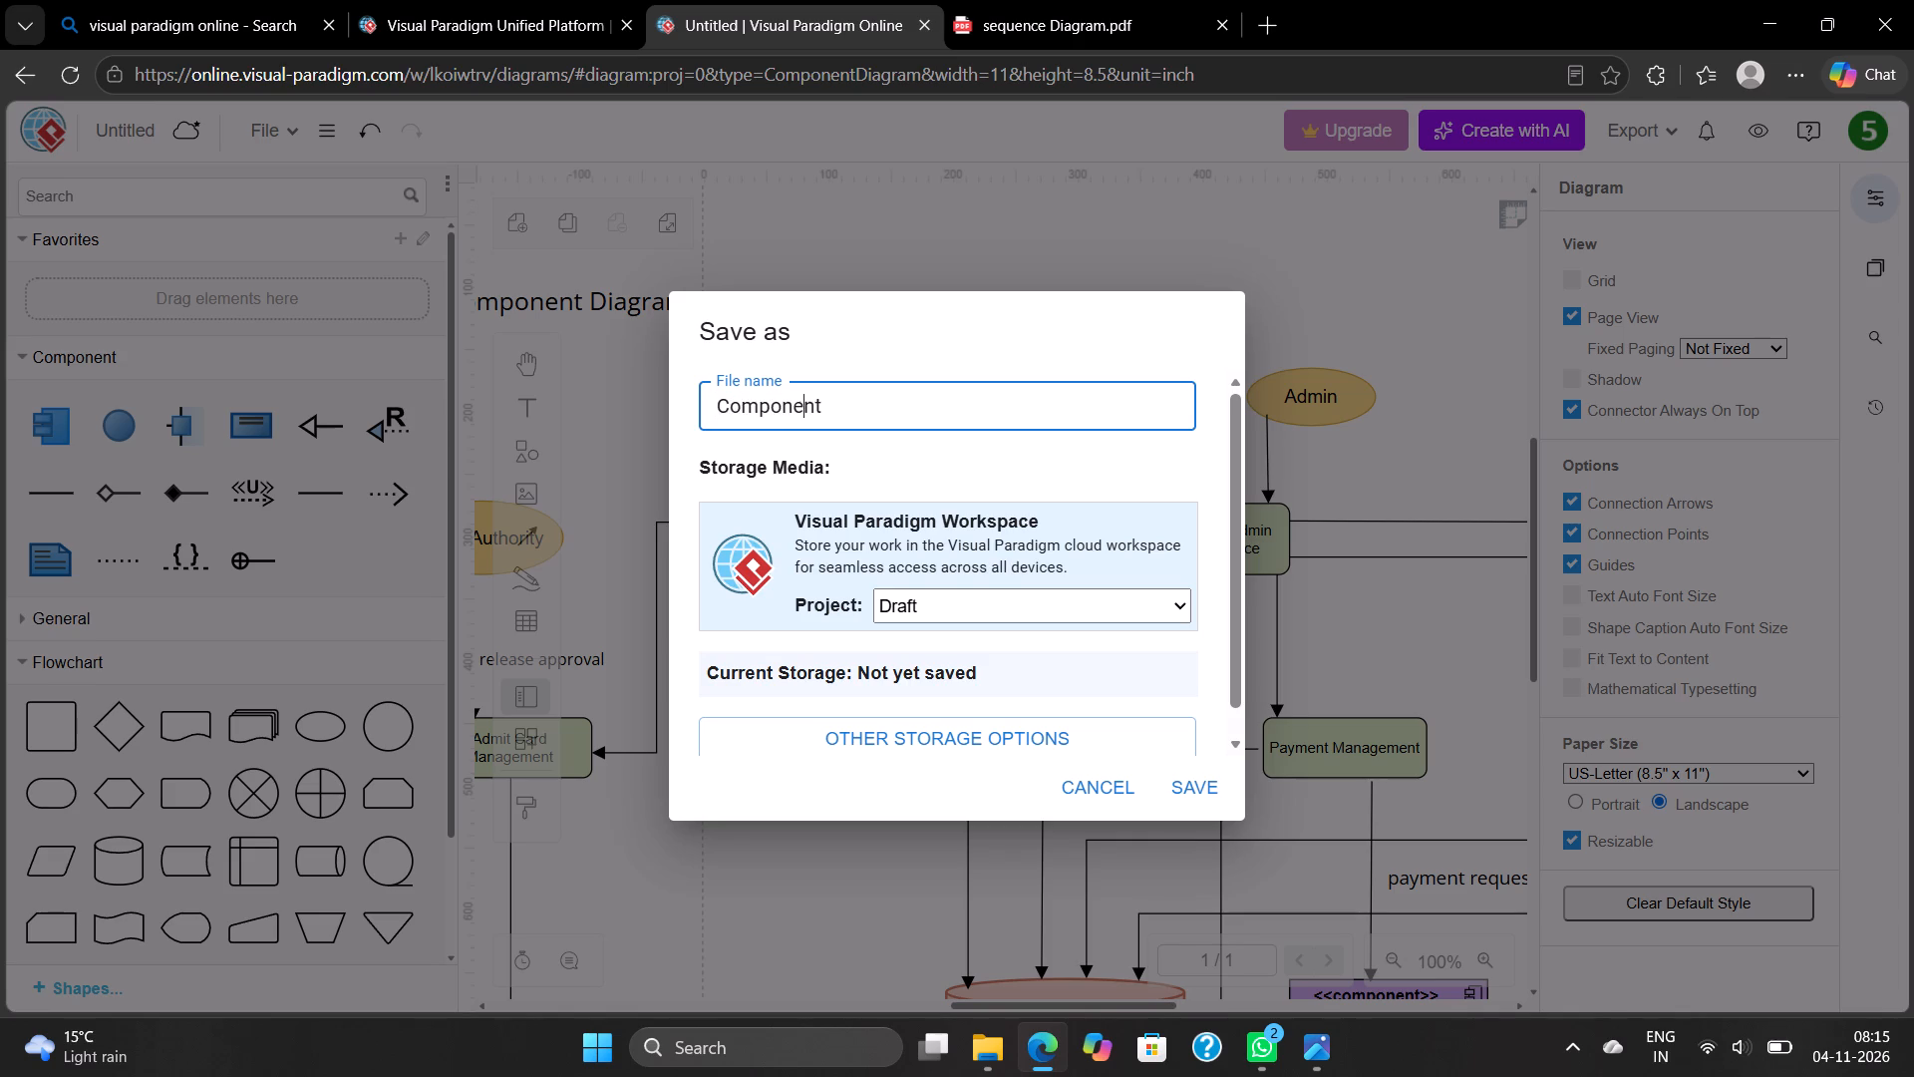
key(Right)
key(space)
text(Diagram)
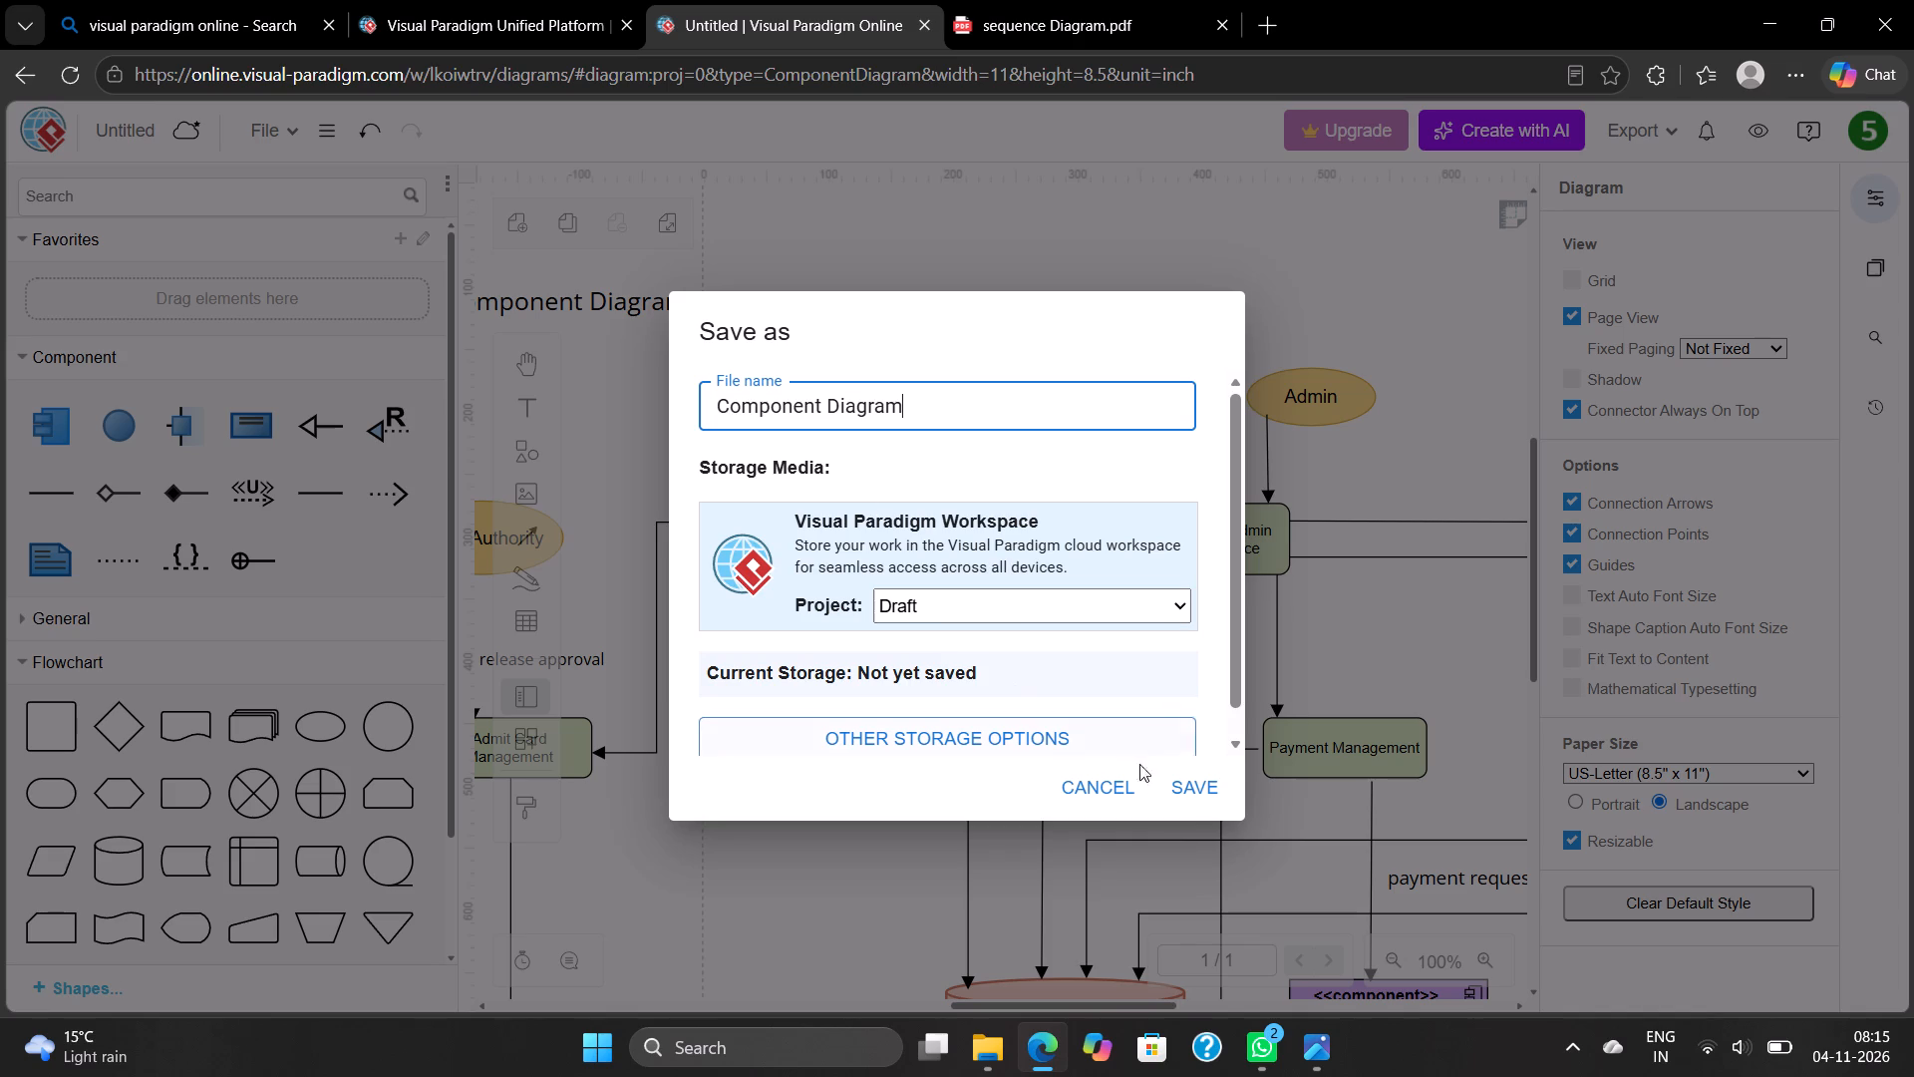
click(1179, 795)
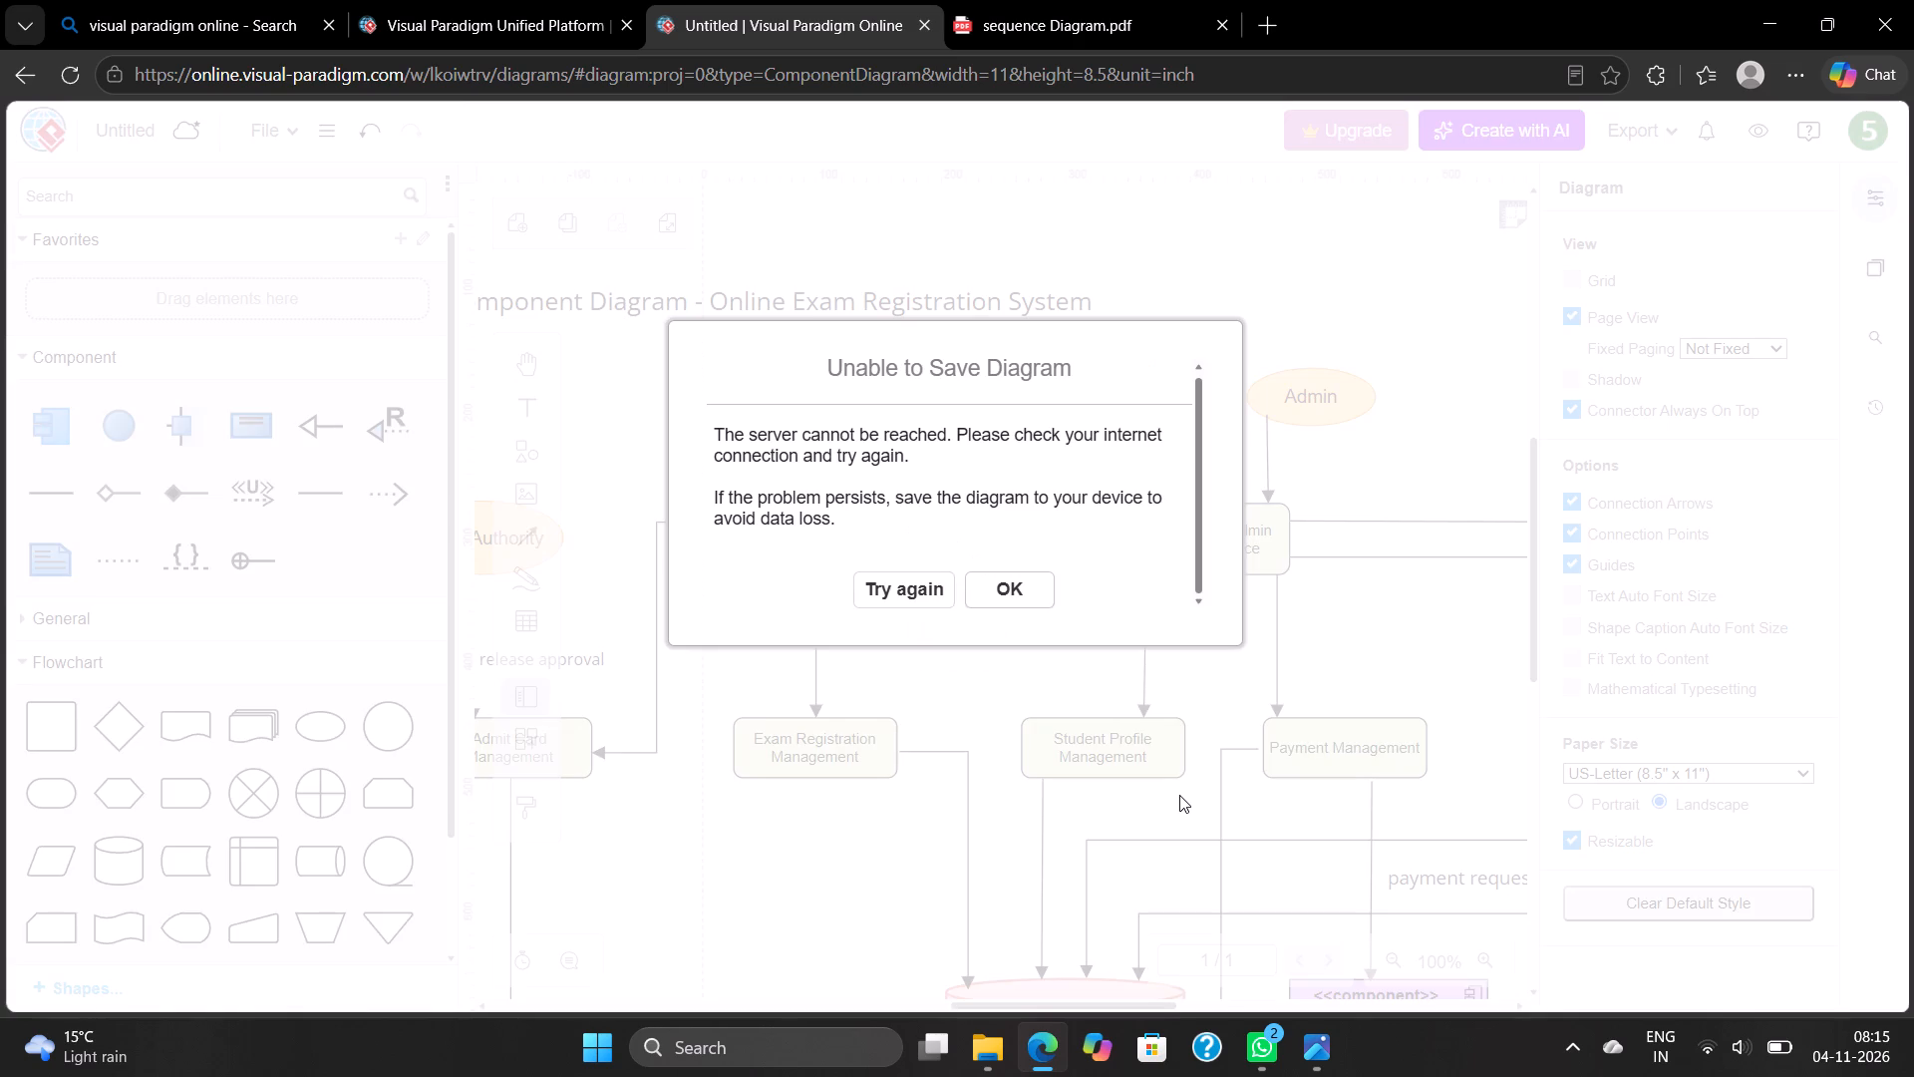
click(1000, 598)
From the Unified Platform's Draft project, try to open the "Use case diagram (Functionality)" artifact.
click(489, 6)
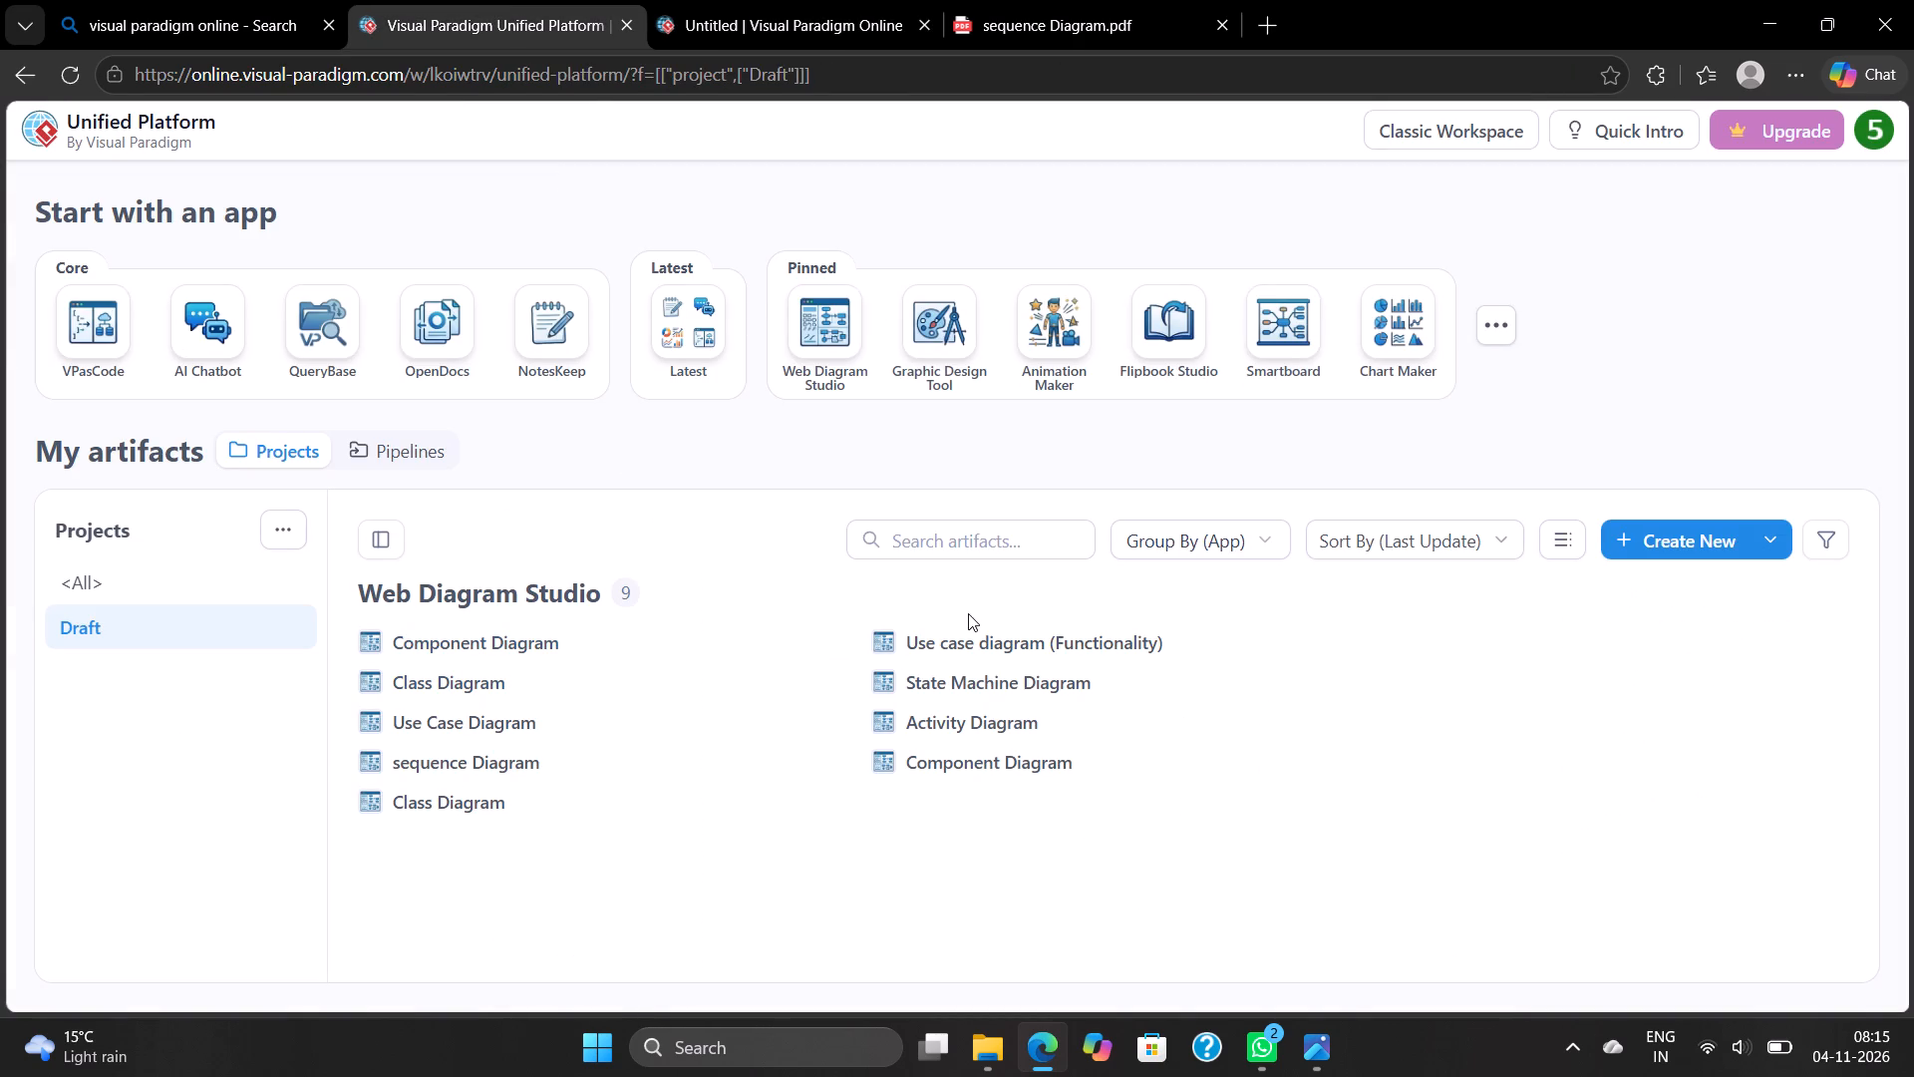
click(963, 641)
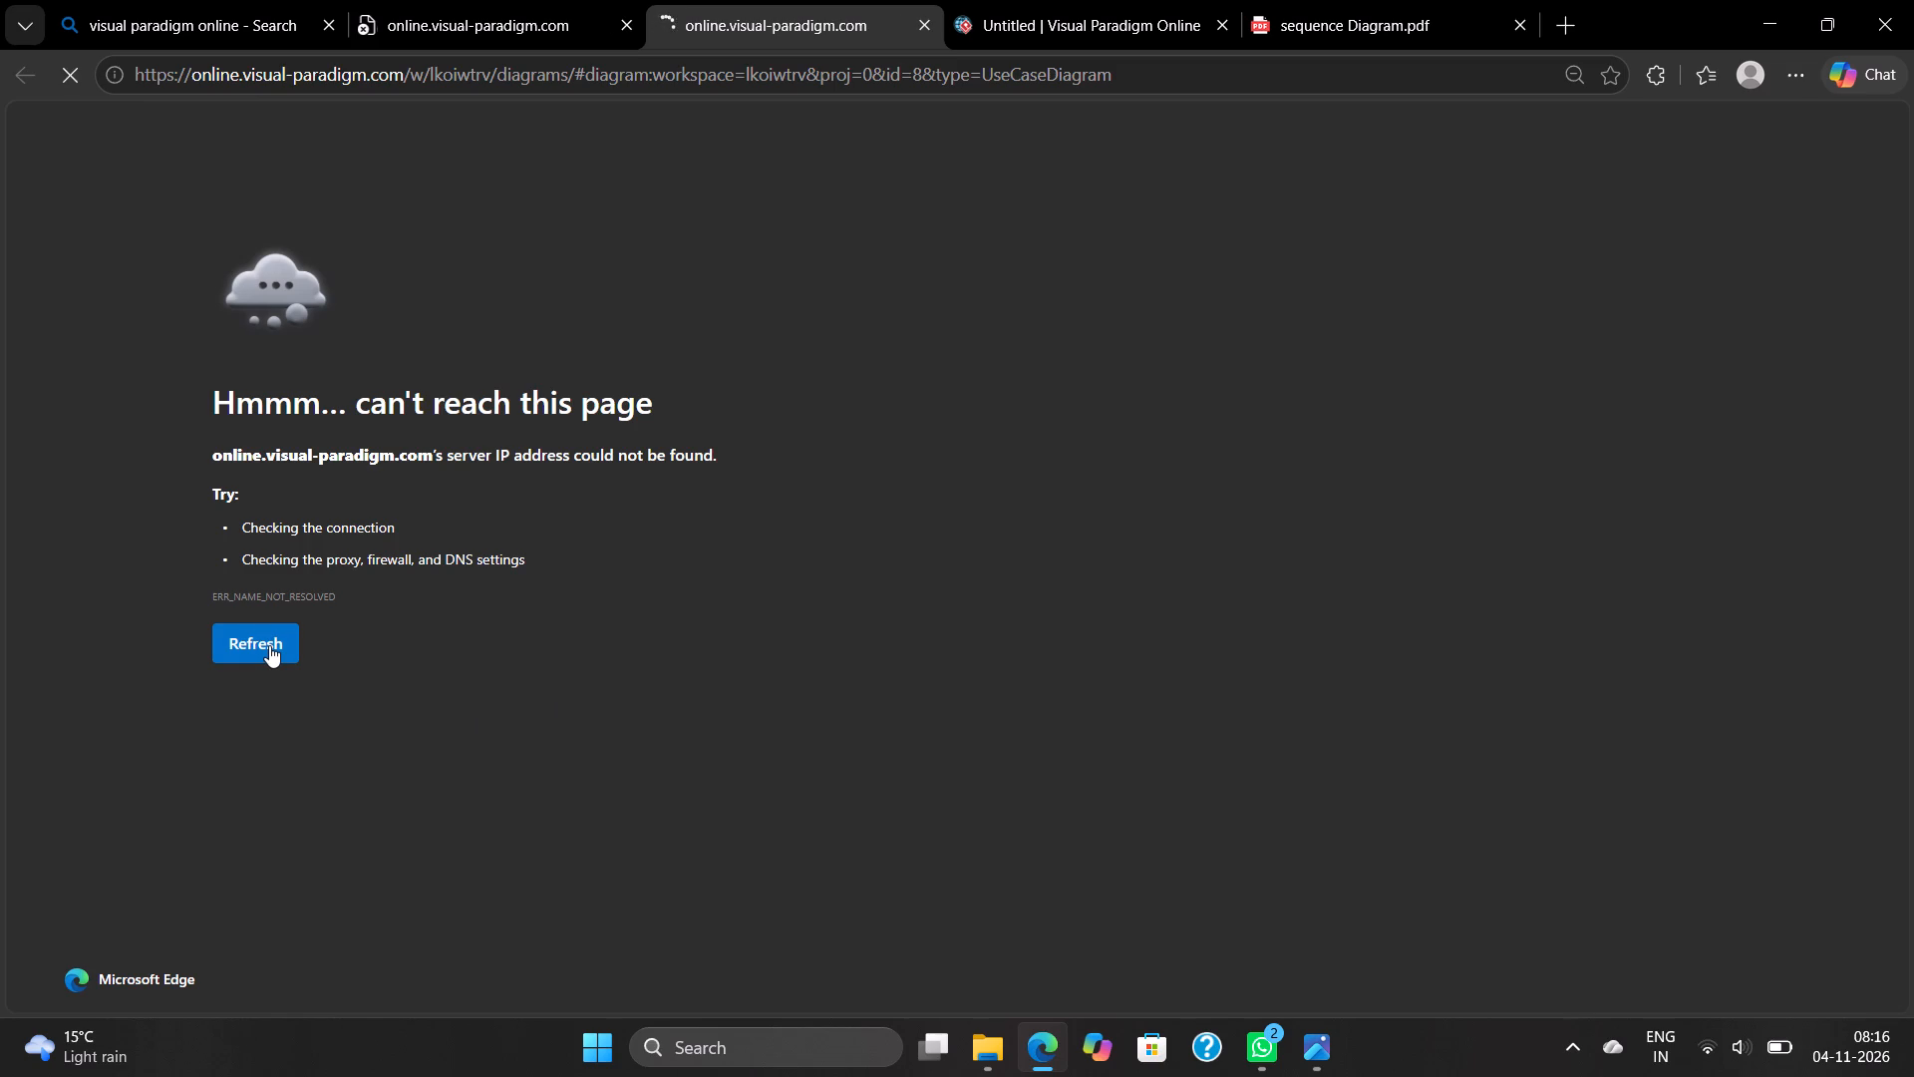
Close the sequence Diagram.pdf tab.
click(1521, 16)
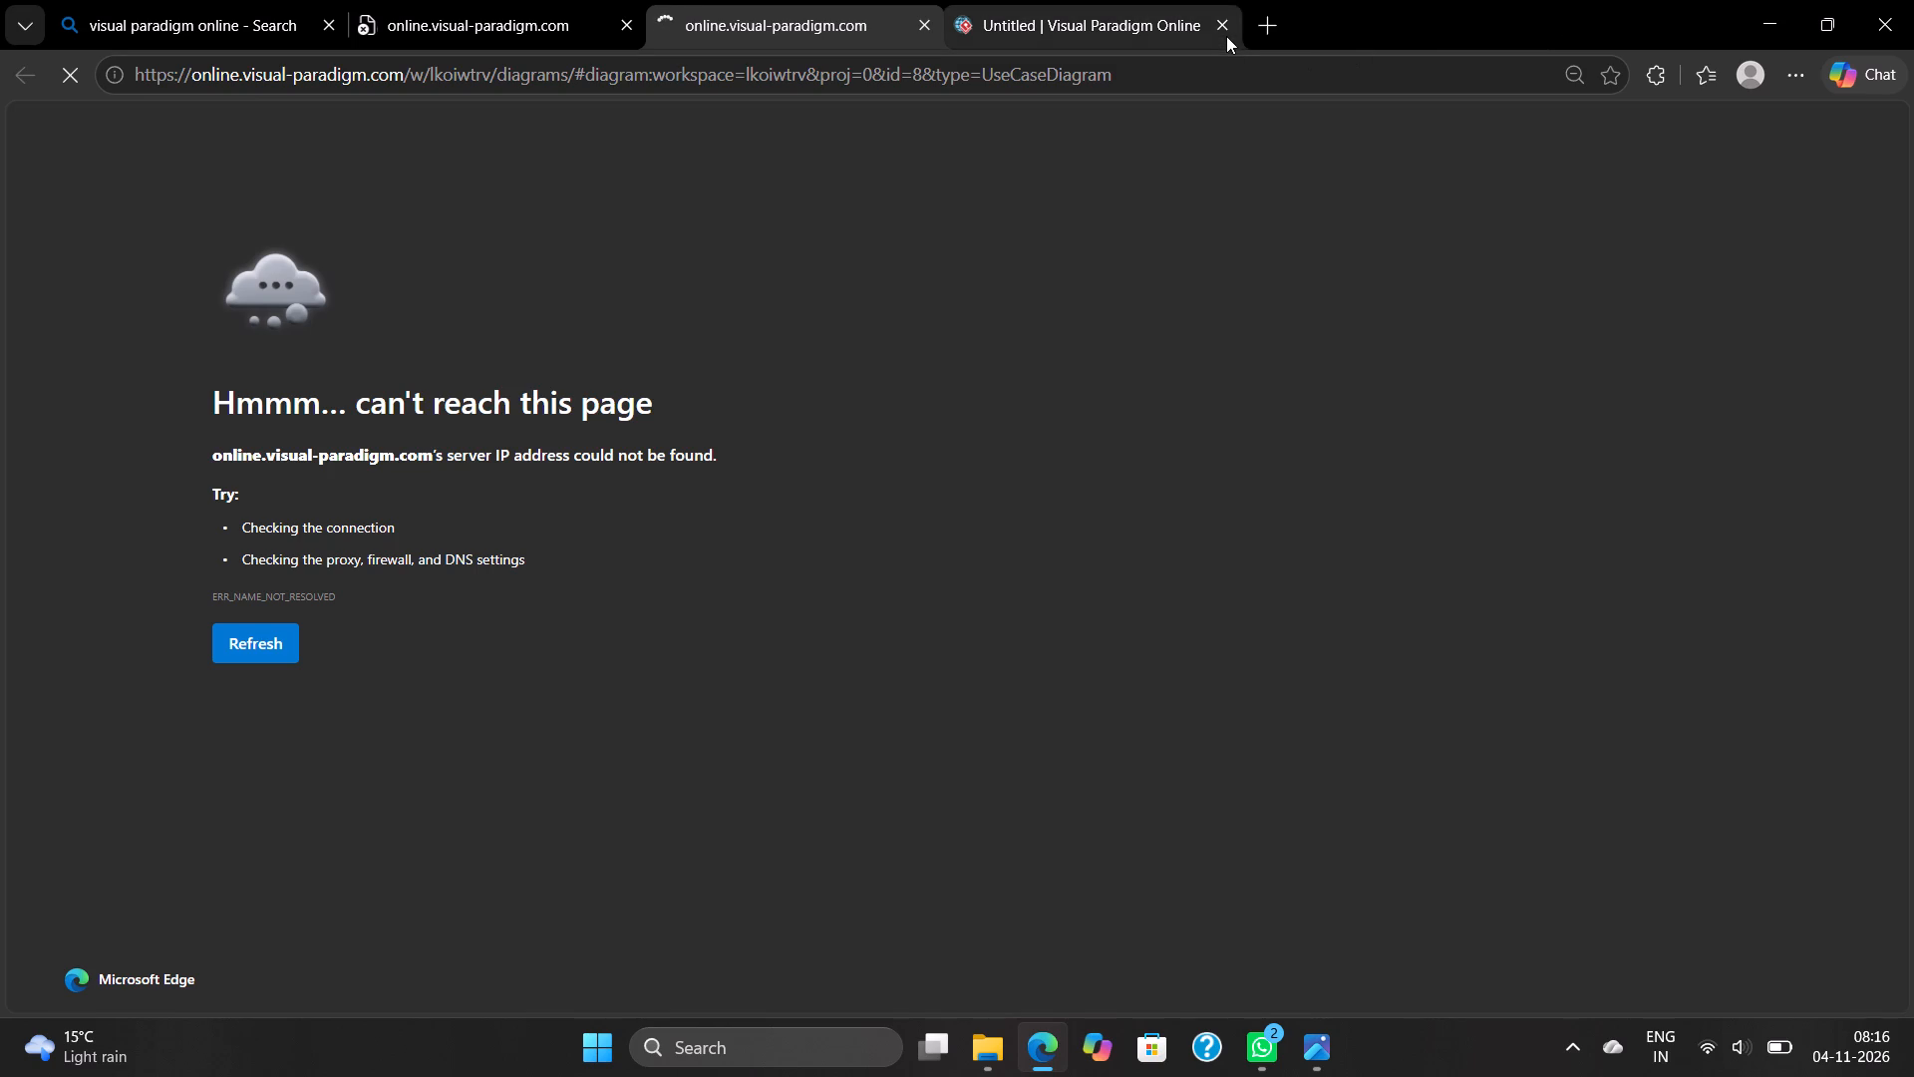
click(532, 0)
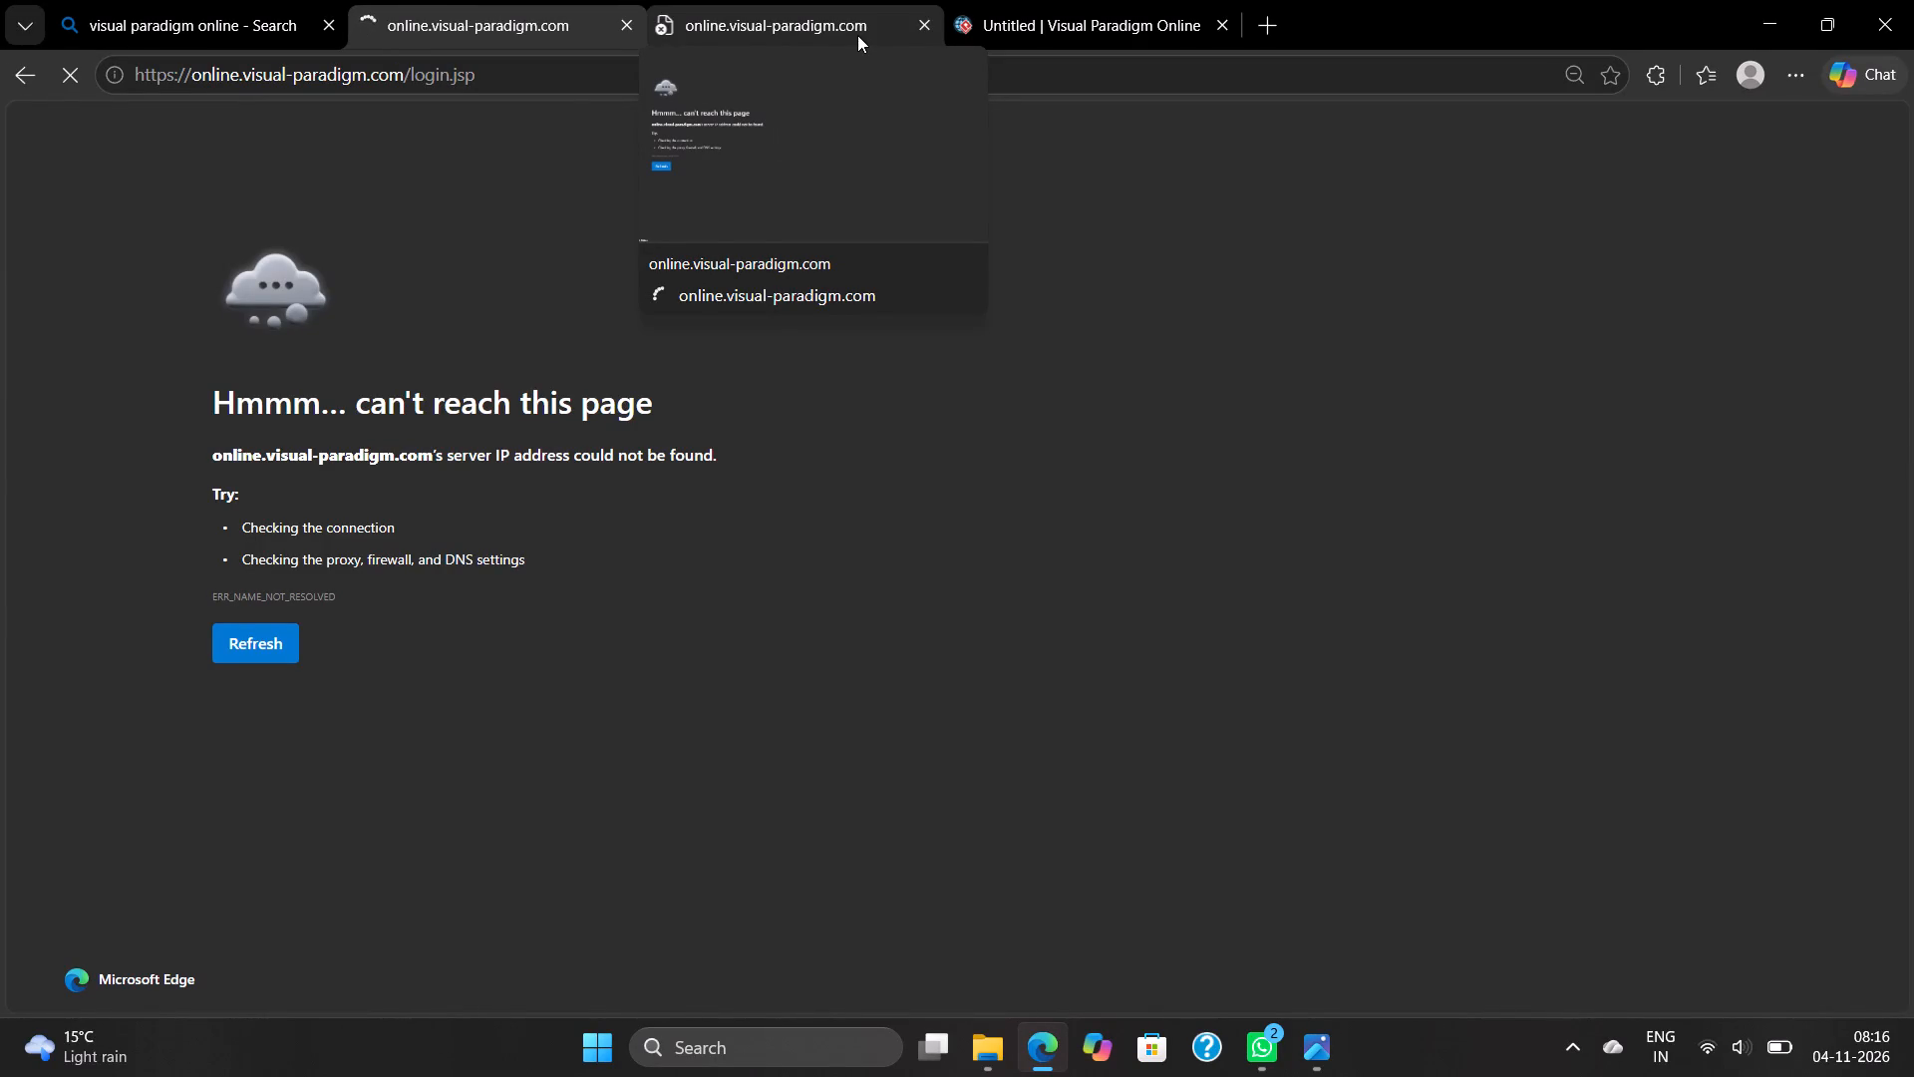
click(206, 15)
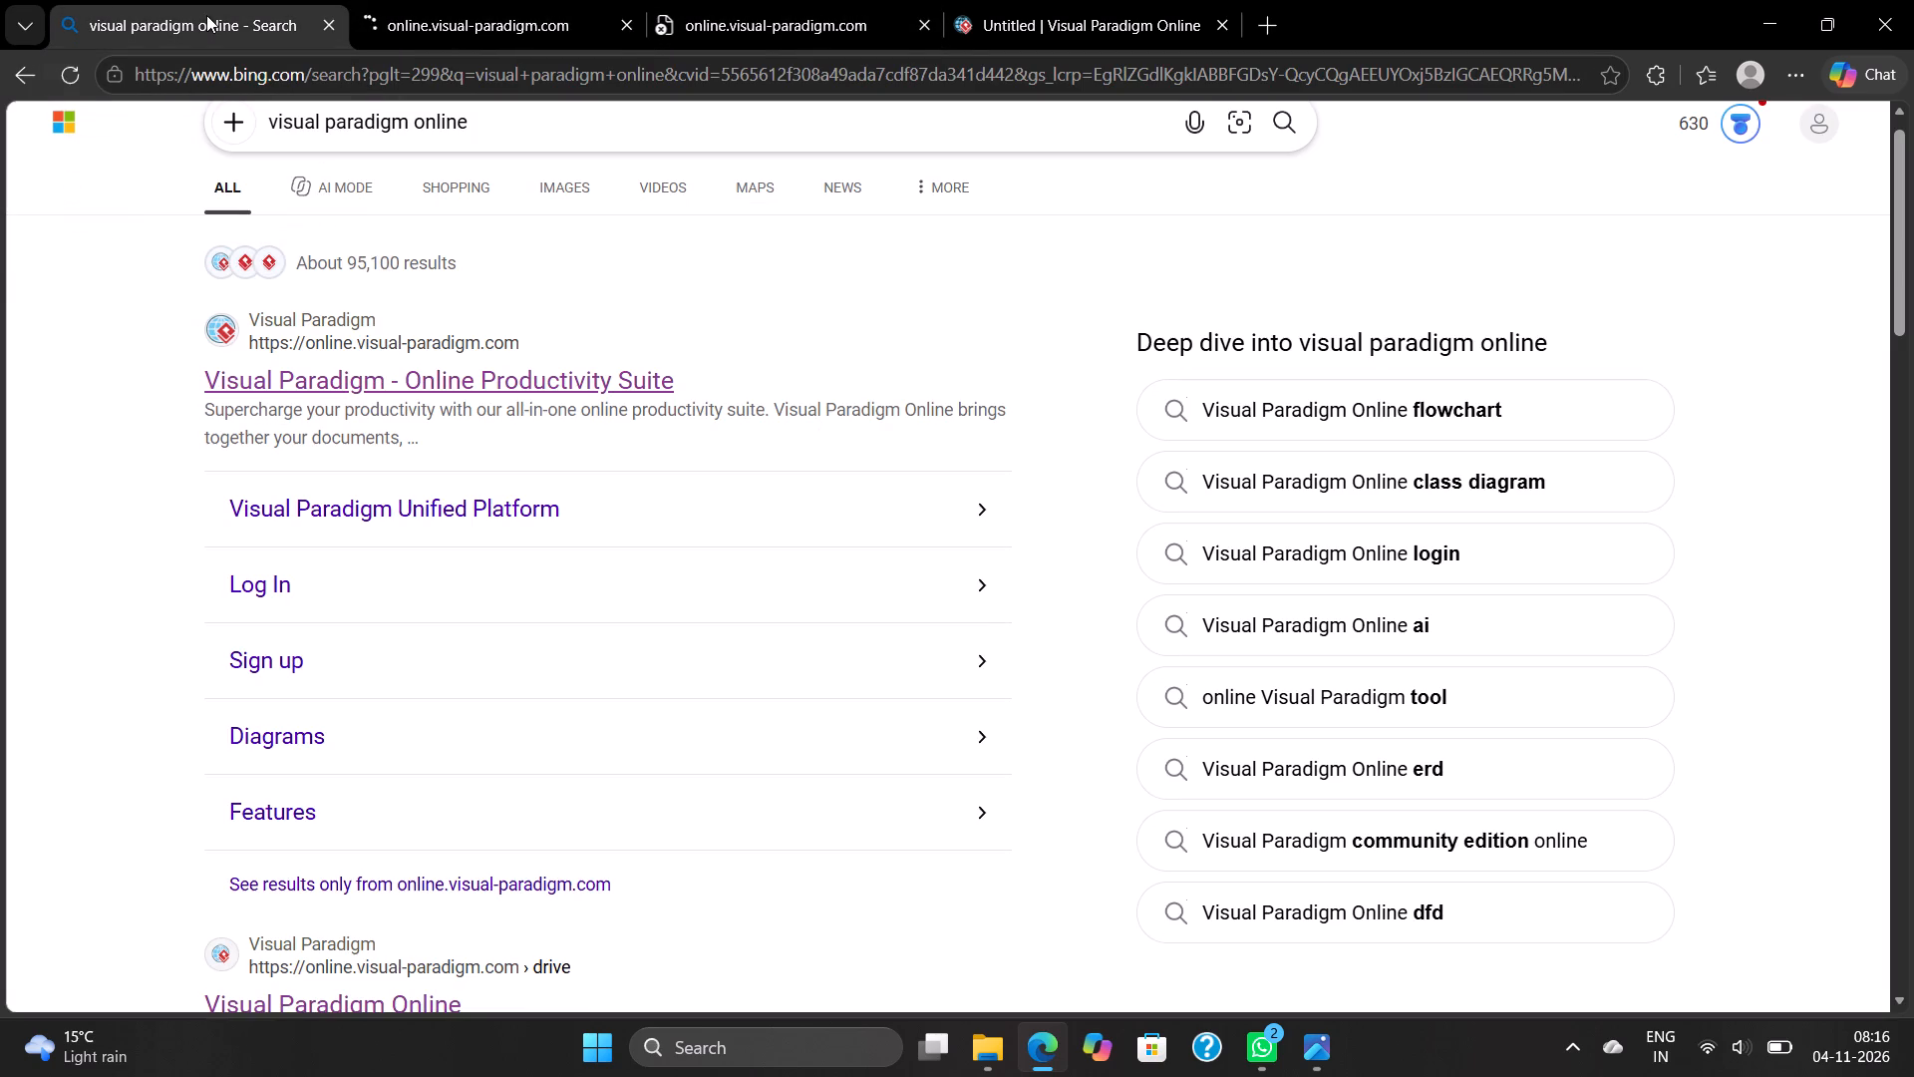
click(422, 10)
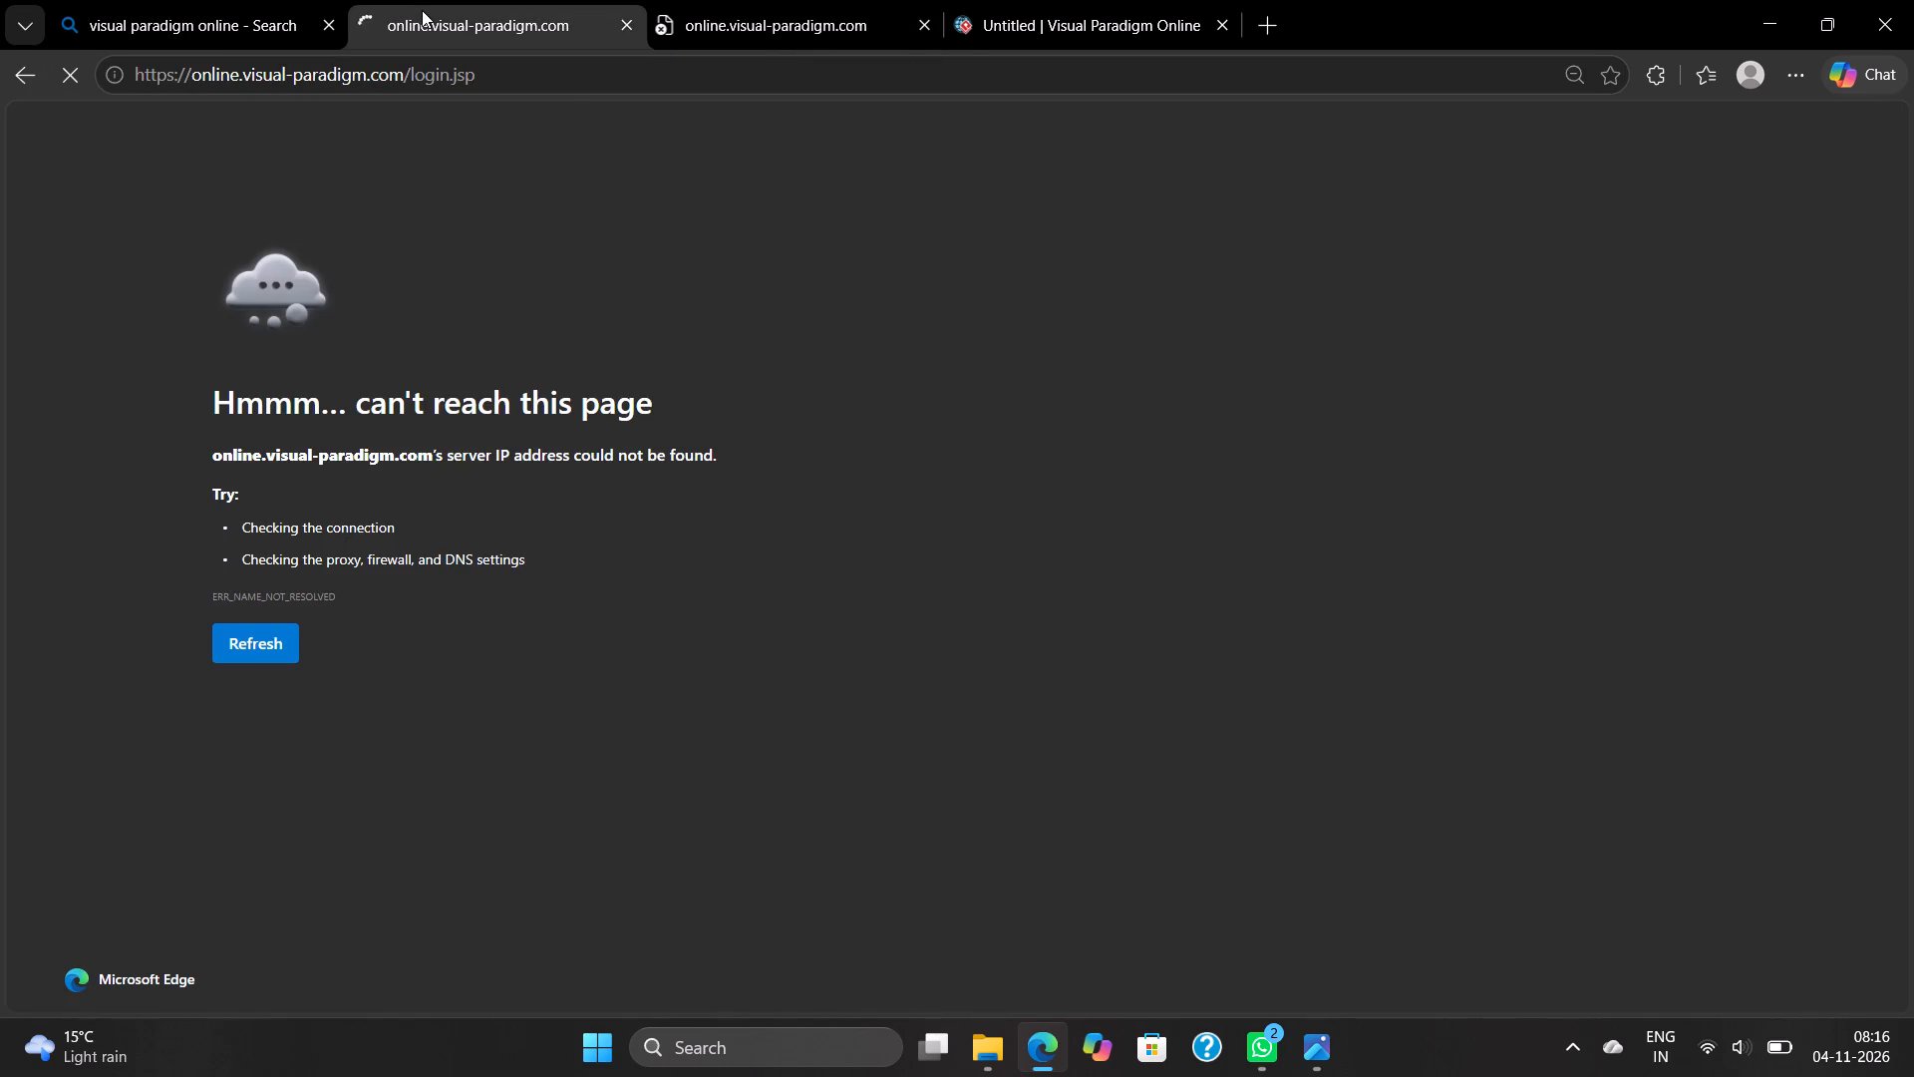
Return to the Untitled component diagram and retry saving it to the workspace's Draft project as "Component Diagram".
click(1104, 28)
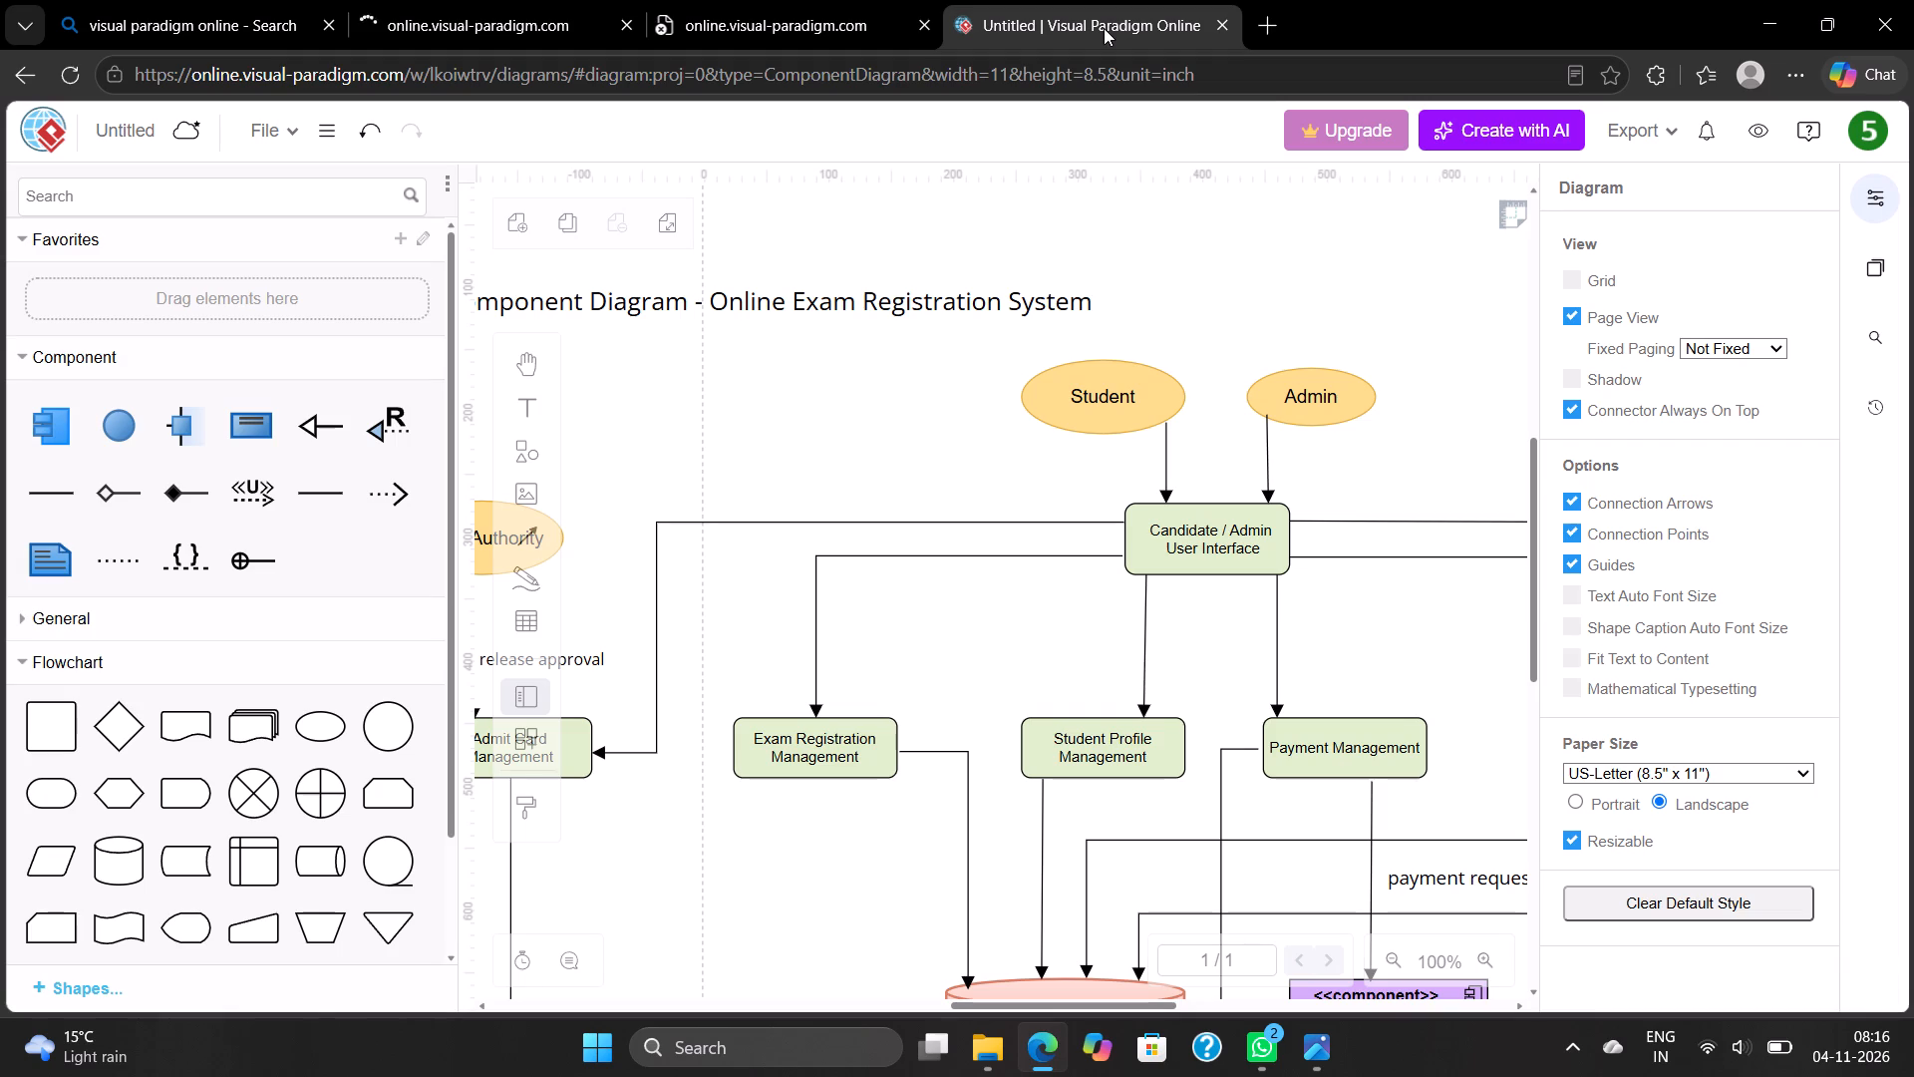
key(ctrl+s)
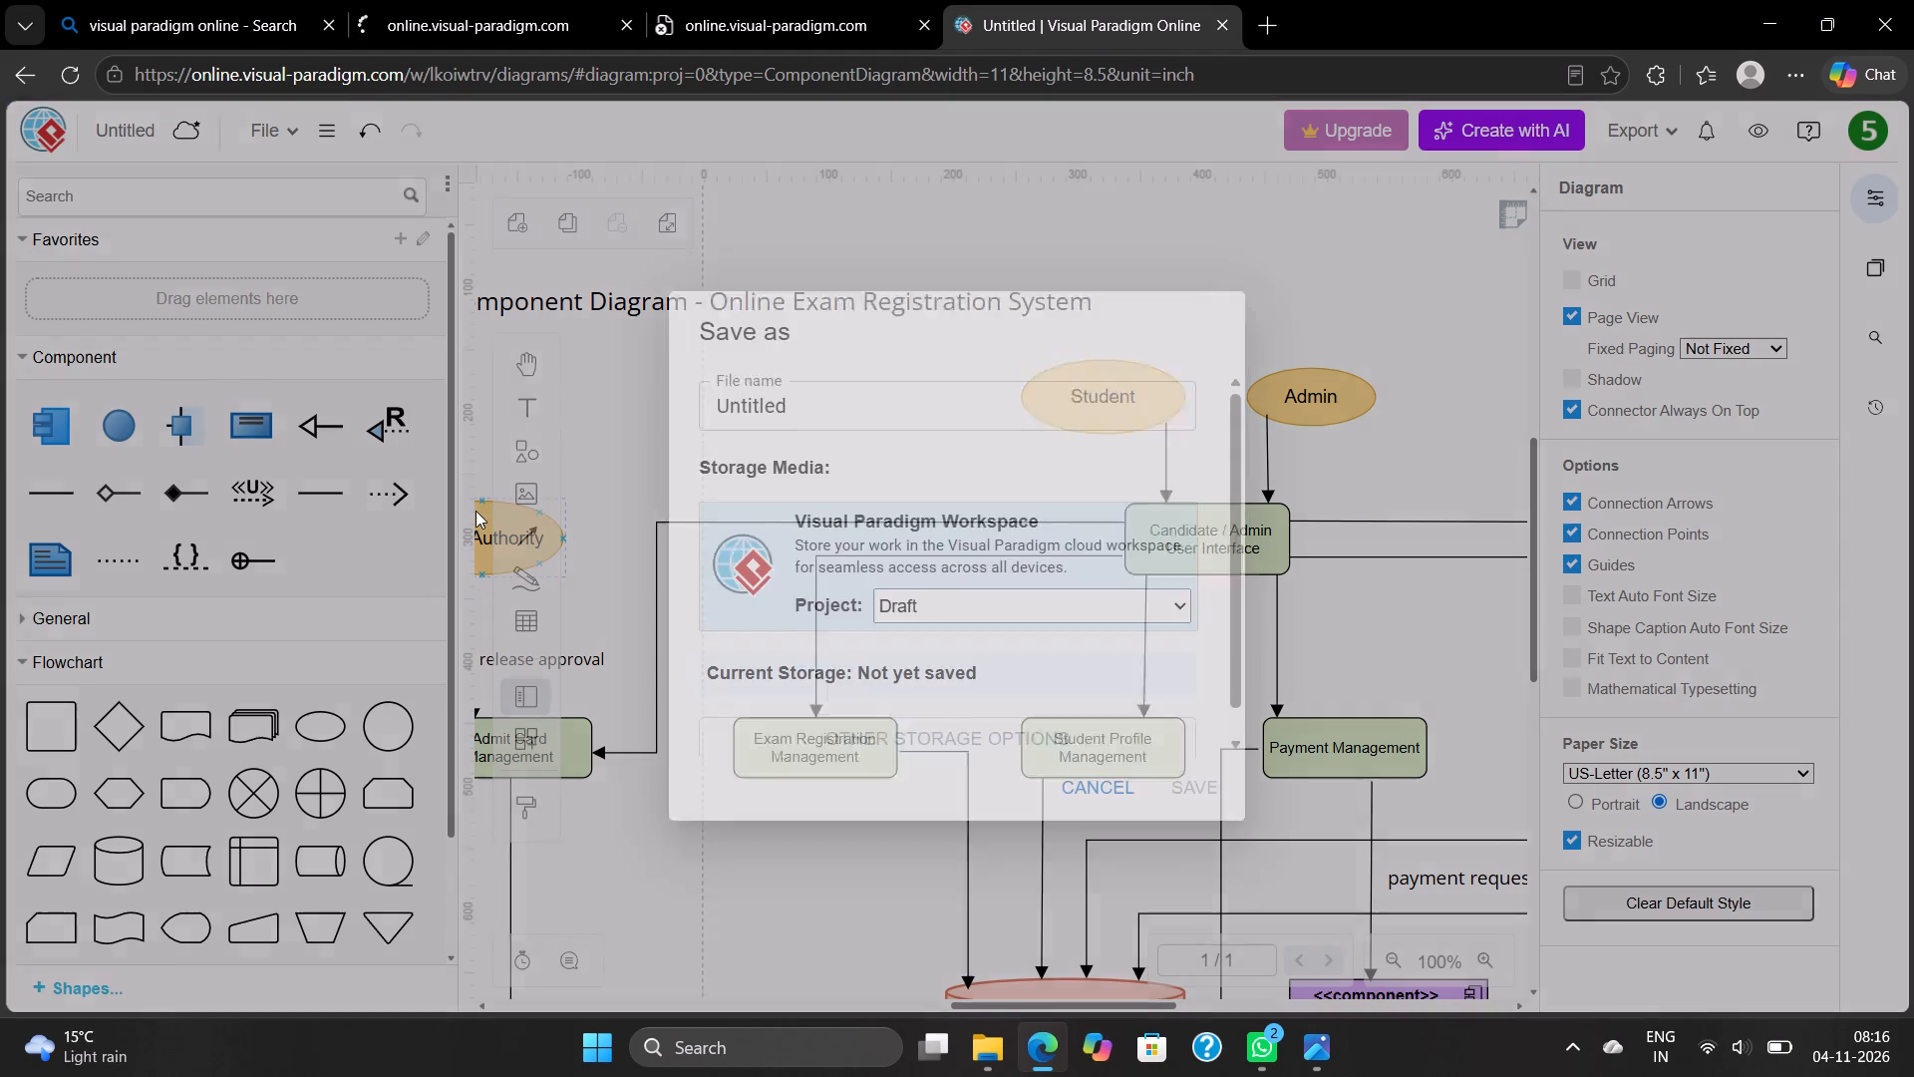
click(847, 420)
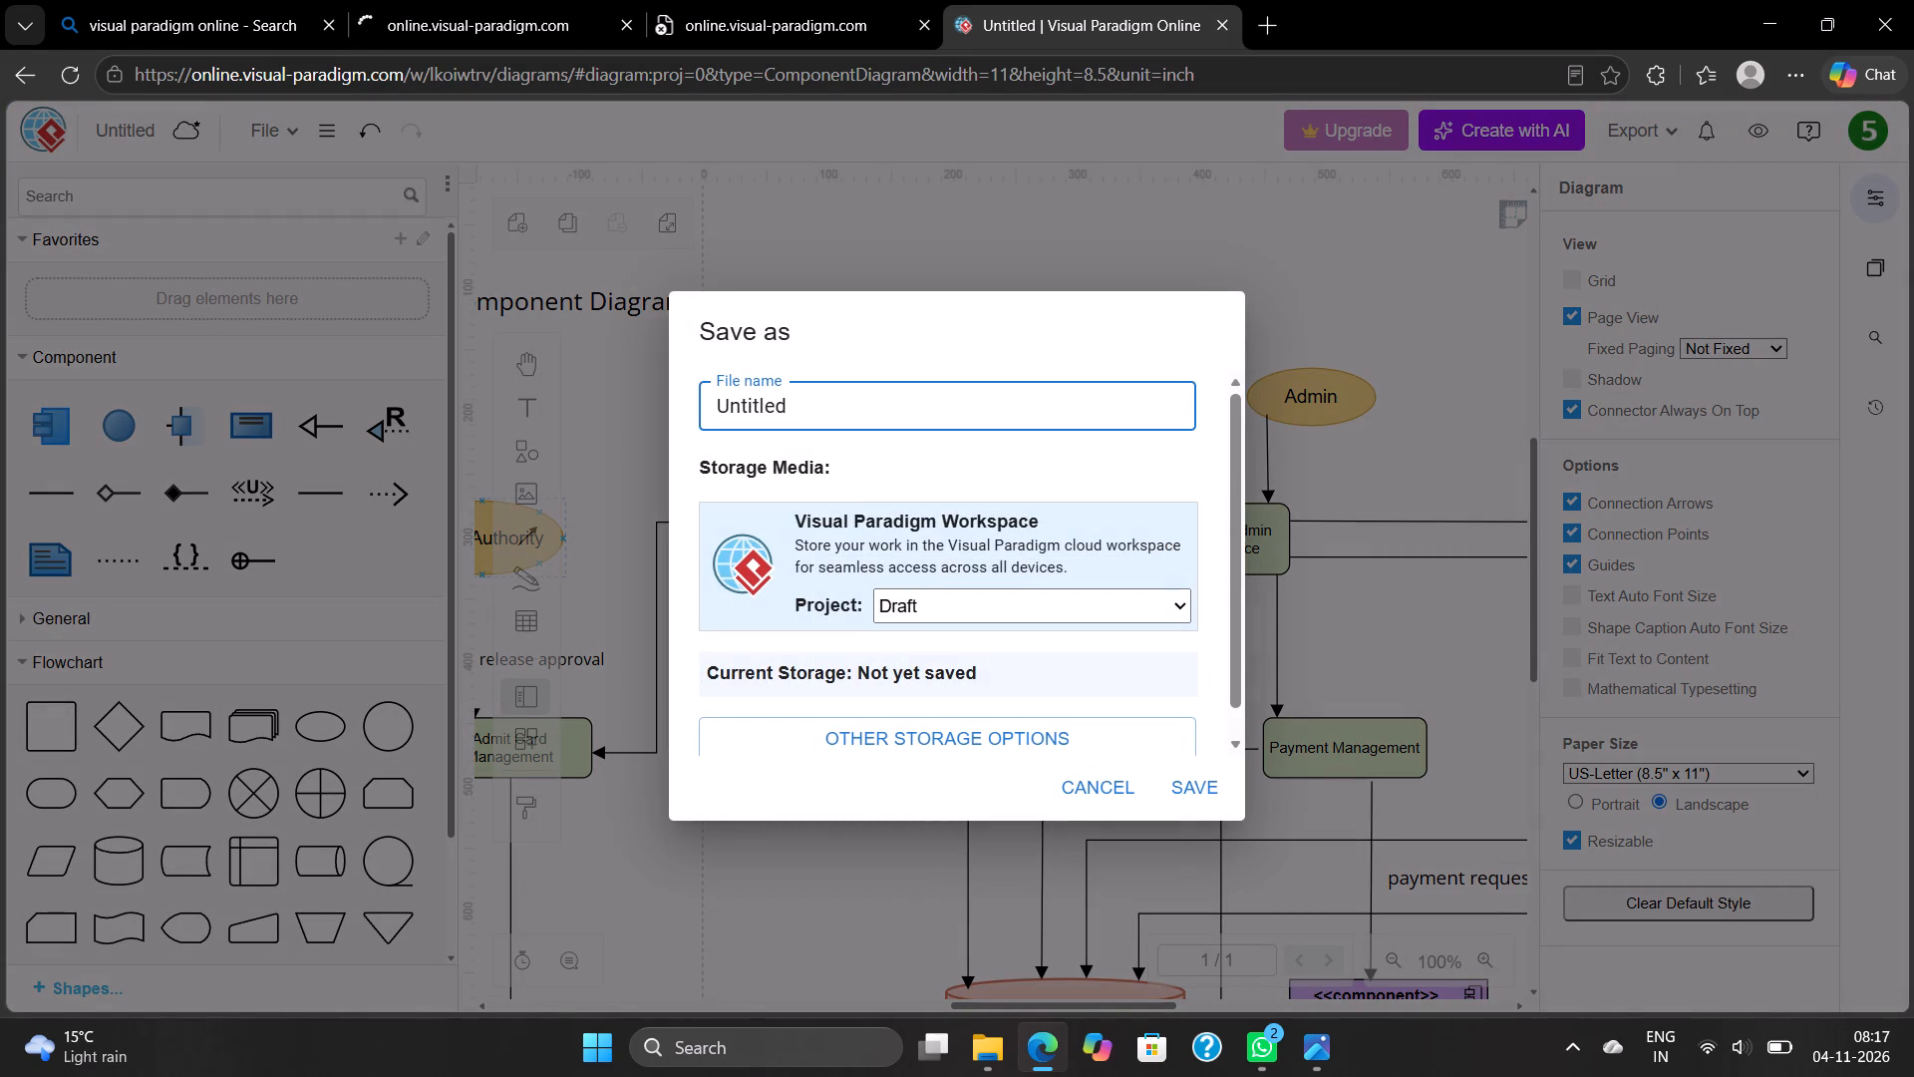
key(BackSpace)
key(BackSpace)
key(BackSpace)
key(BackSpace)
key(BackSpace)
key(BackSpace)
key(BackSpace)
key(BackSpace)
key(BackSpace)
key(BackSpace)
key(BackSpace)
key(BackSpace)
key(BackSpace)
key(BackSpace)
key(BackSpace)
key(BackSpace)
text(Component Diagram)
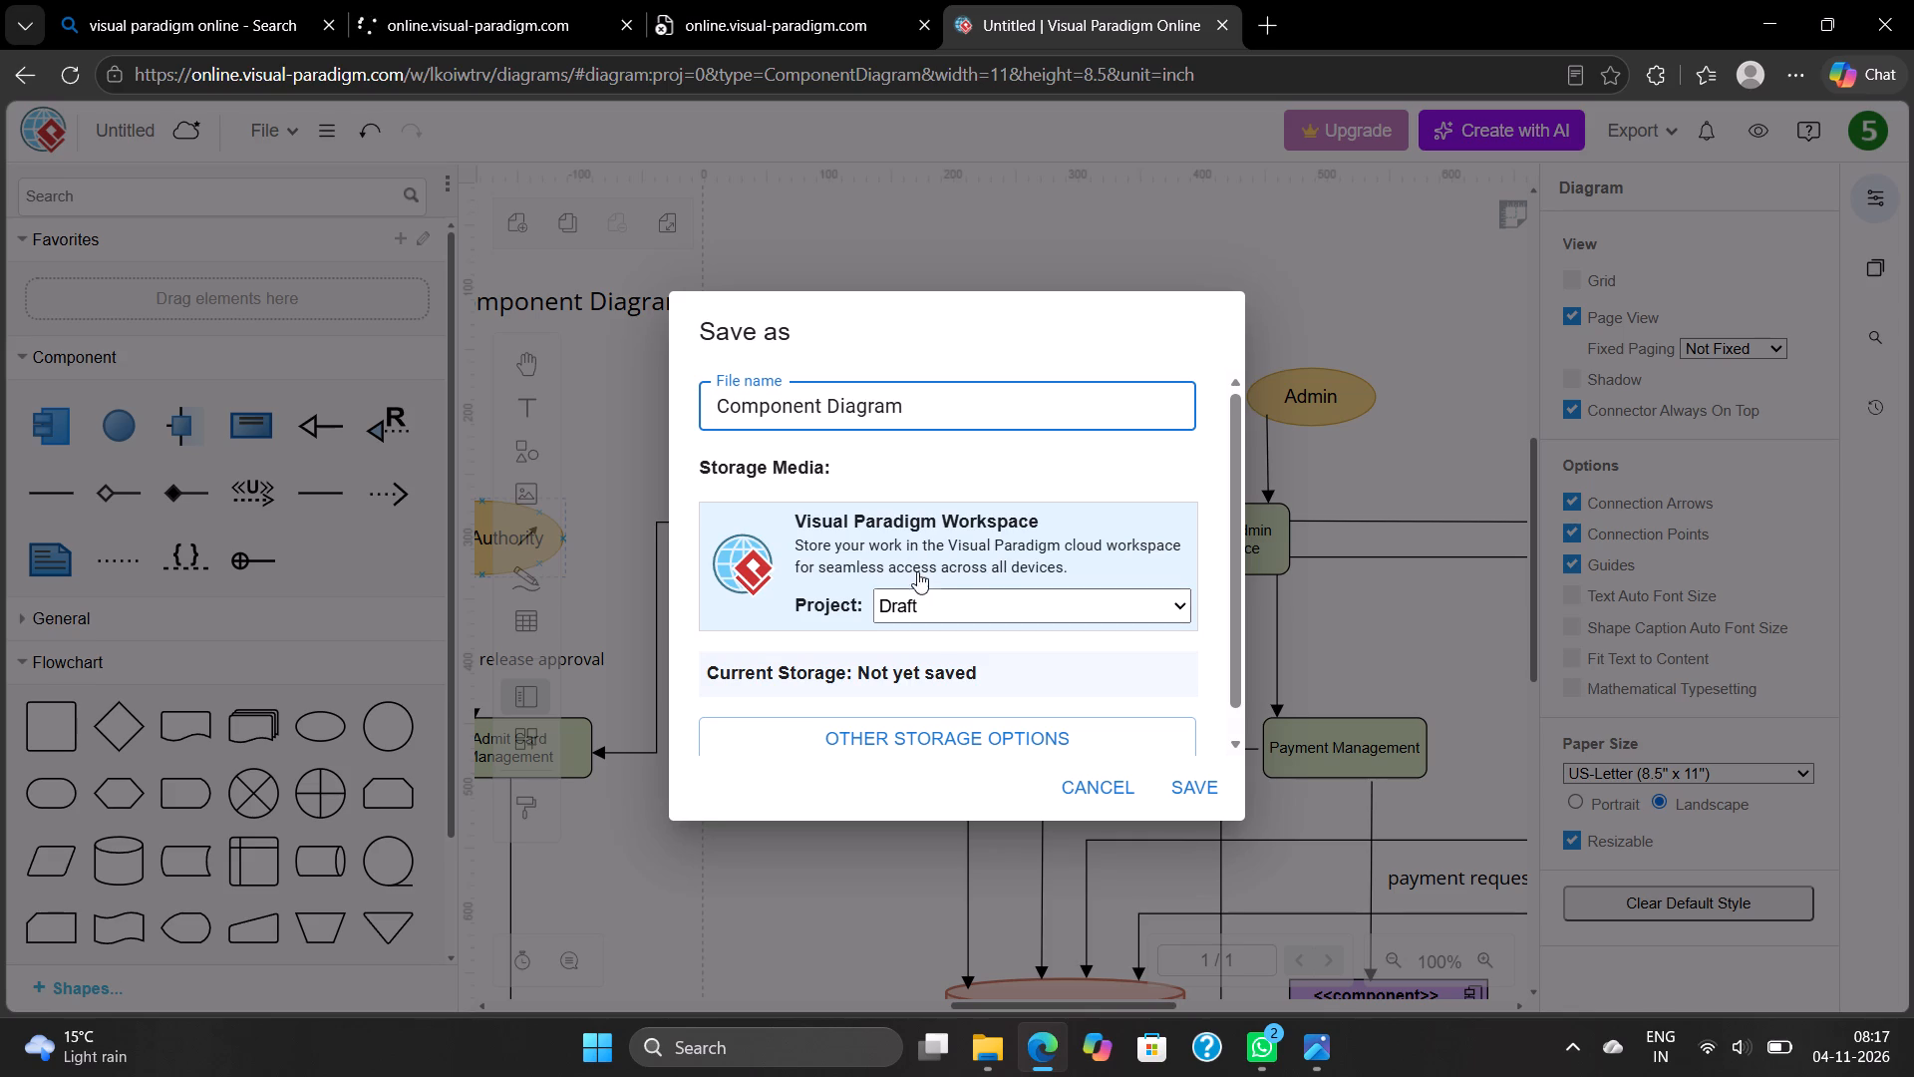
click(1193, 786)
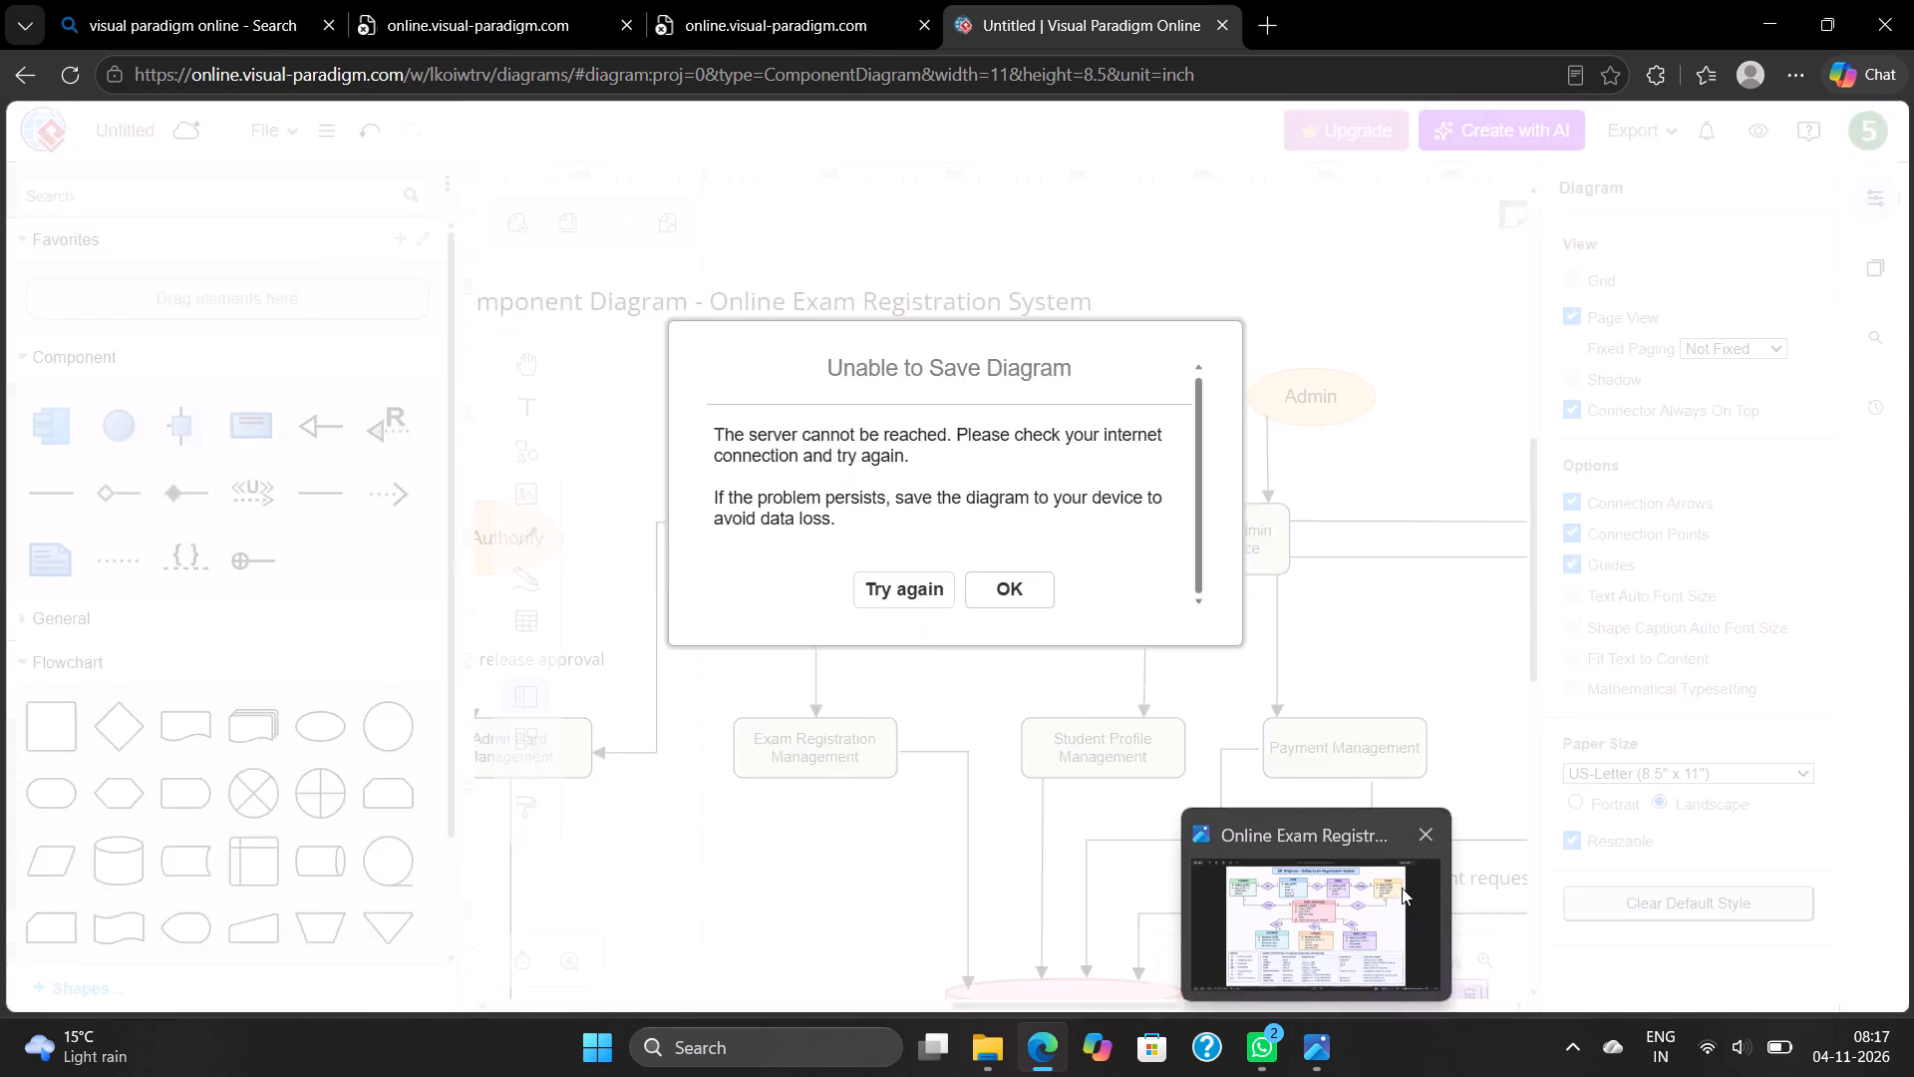
Close the open Photos and WhatsApp windows.
click(1431, 827)
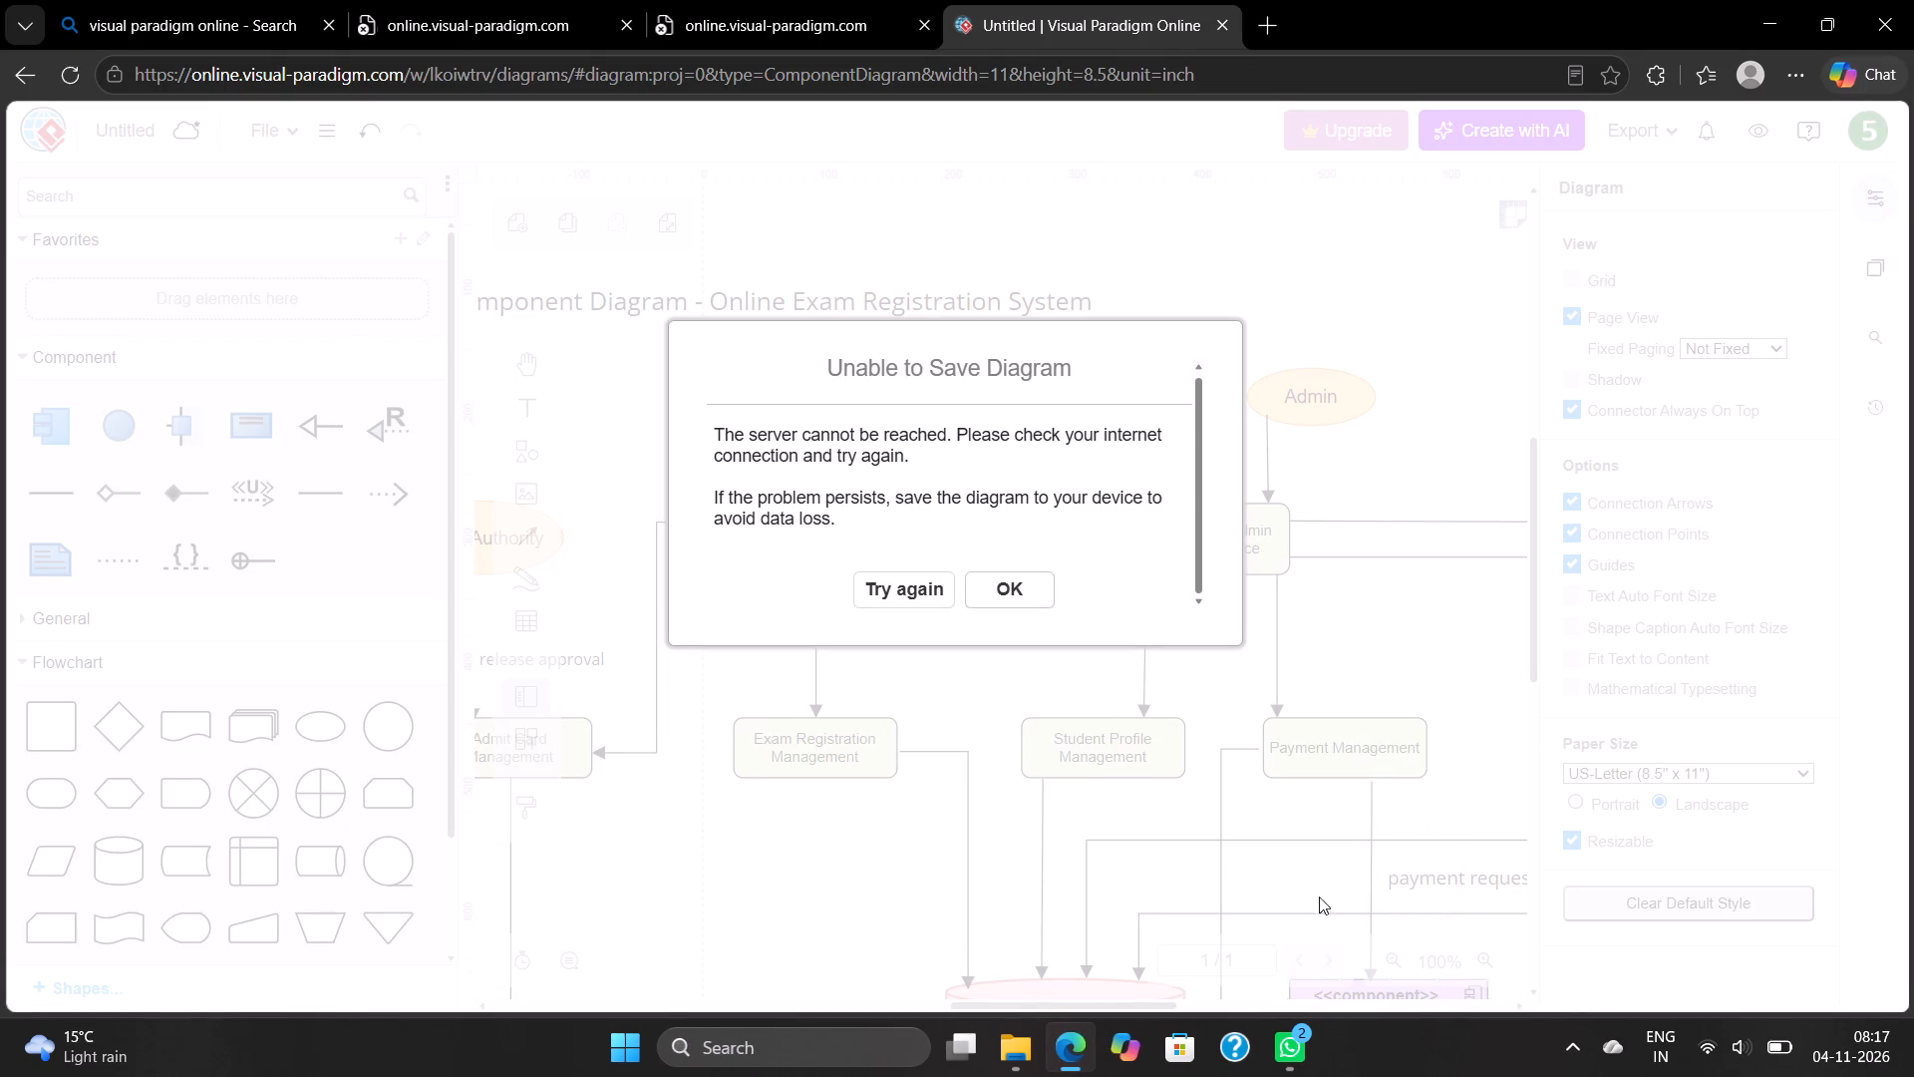
click(1407, 832)
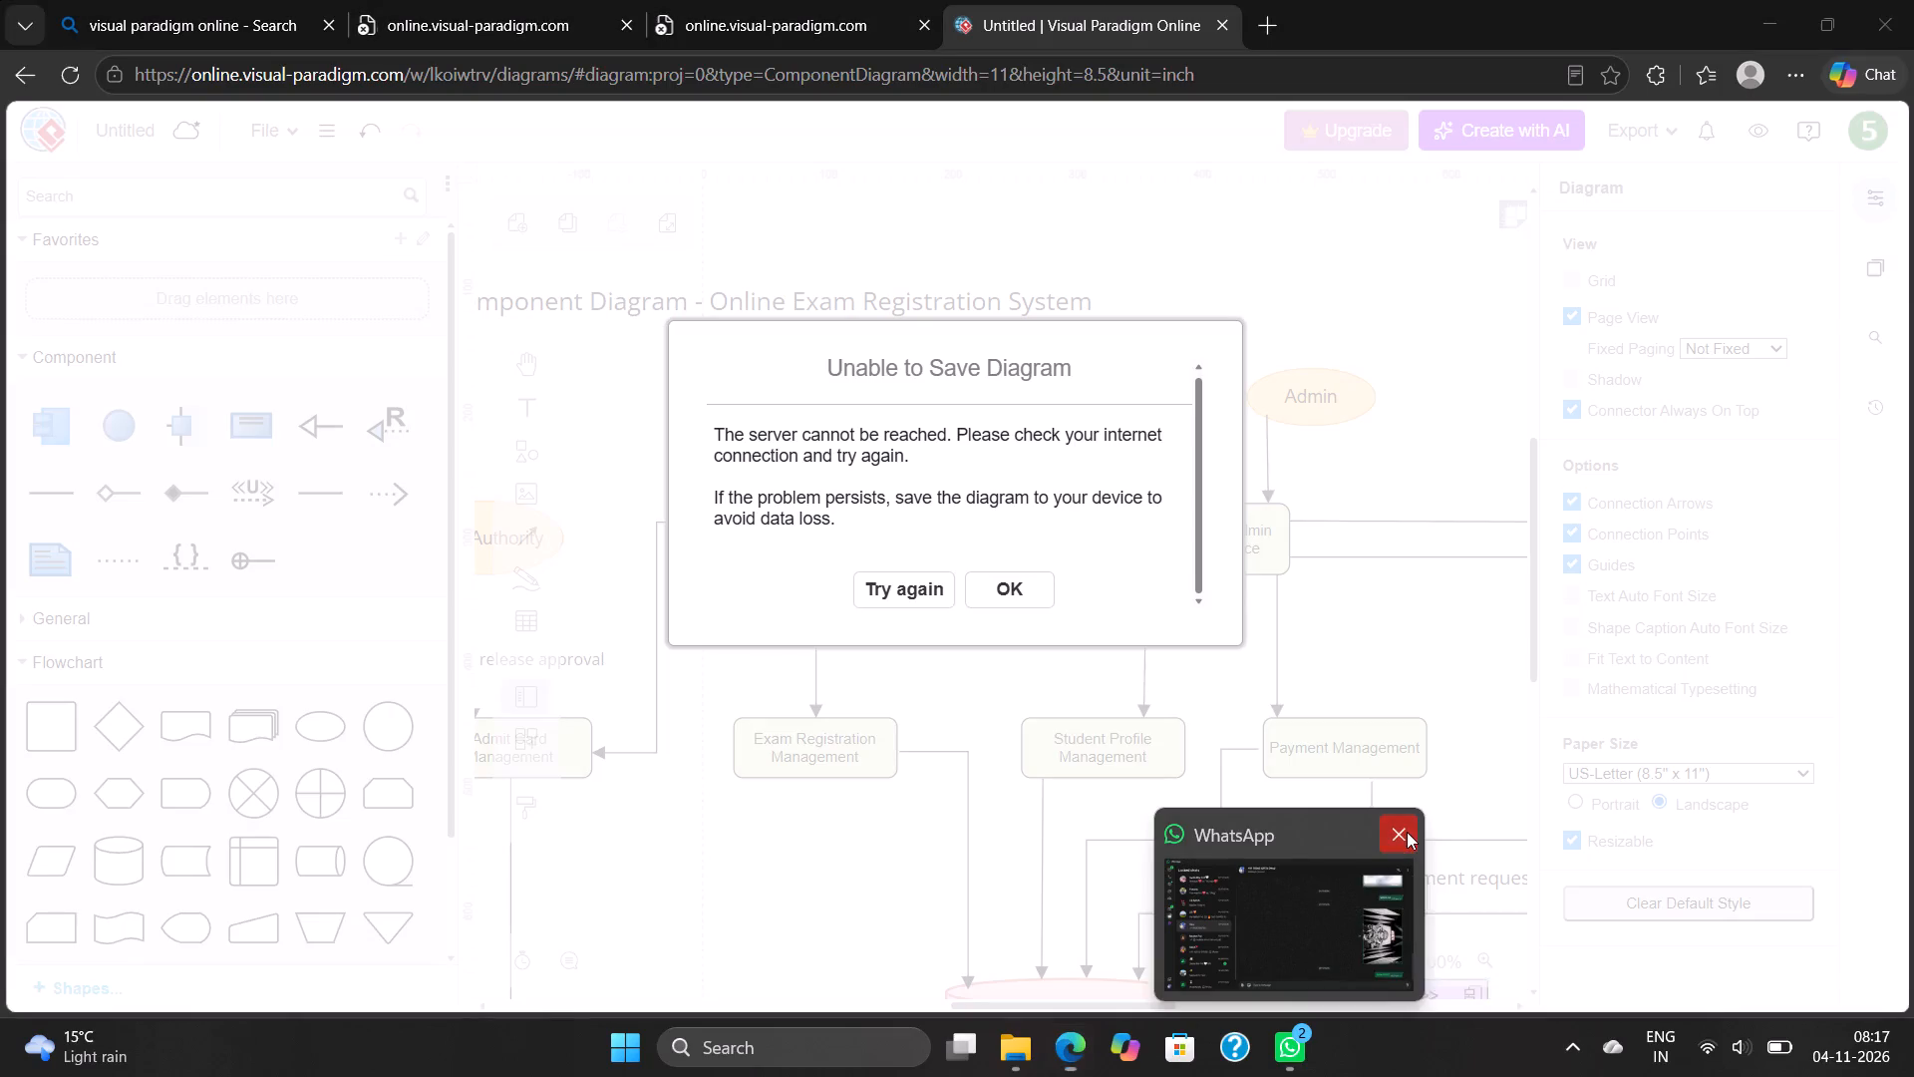
Dismiss the save error dialog and check the other two online.visual-paradigm.com tabs.
click(1002, 578)
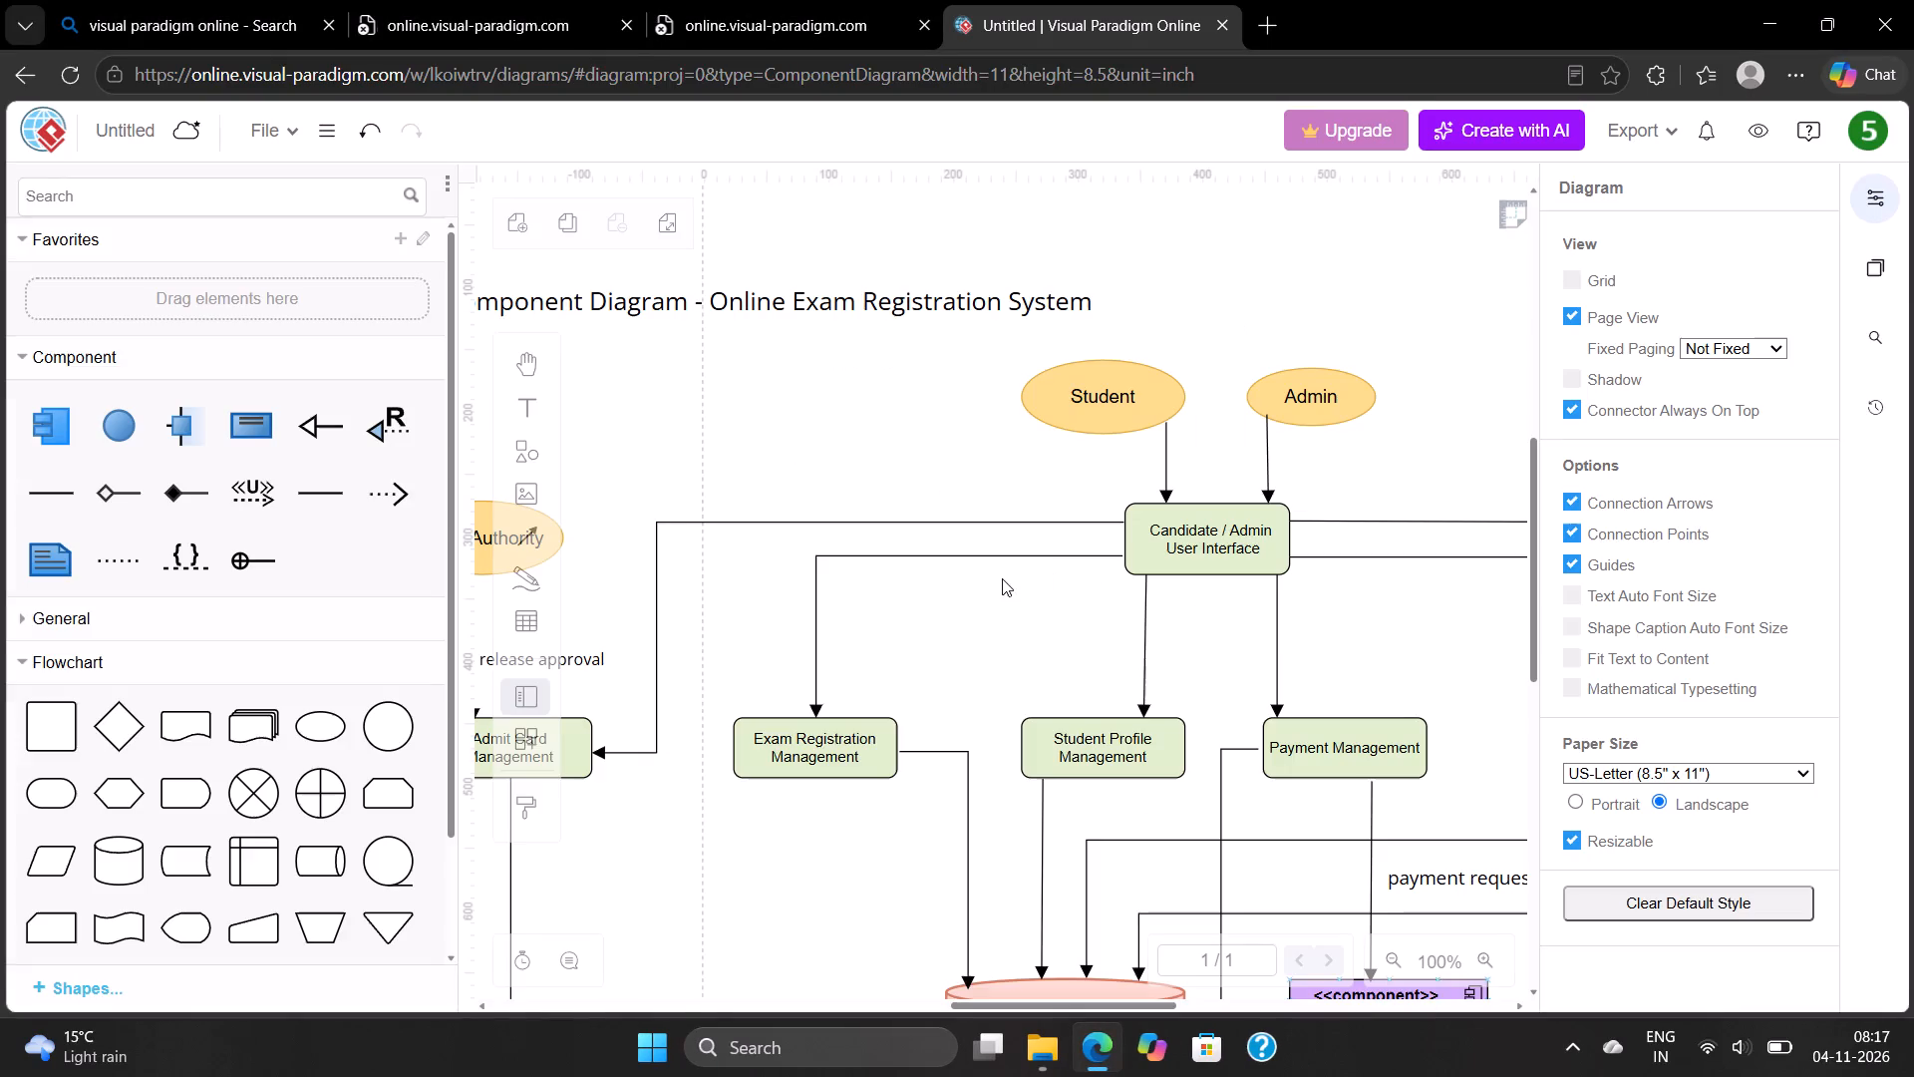
click(729, 0)
click(591, 3)
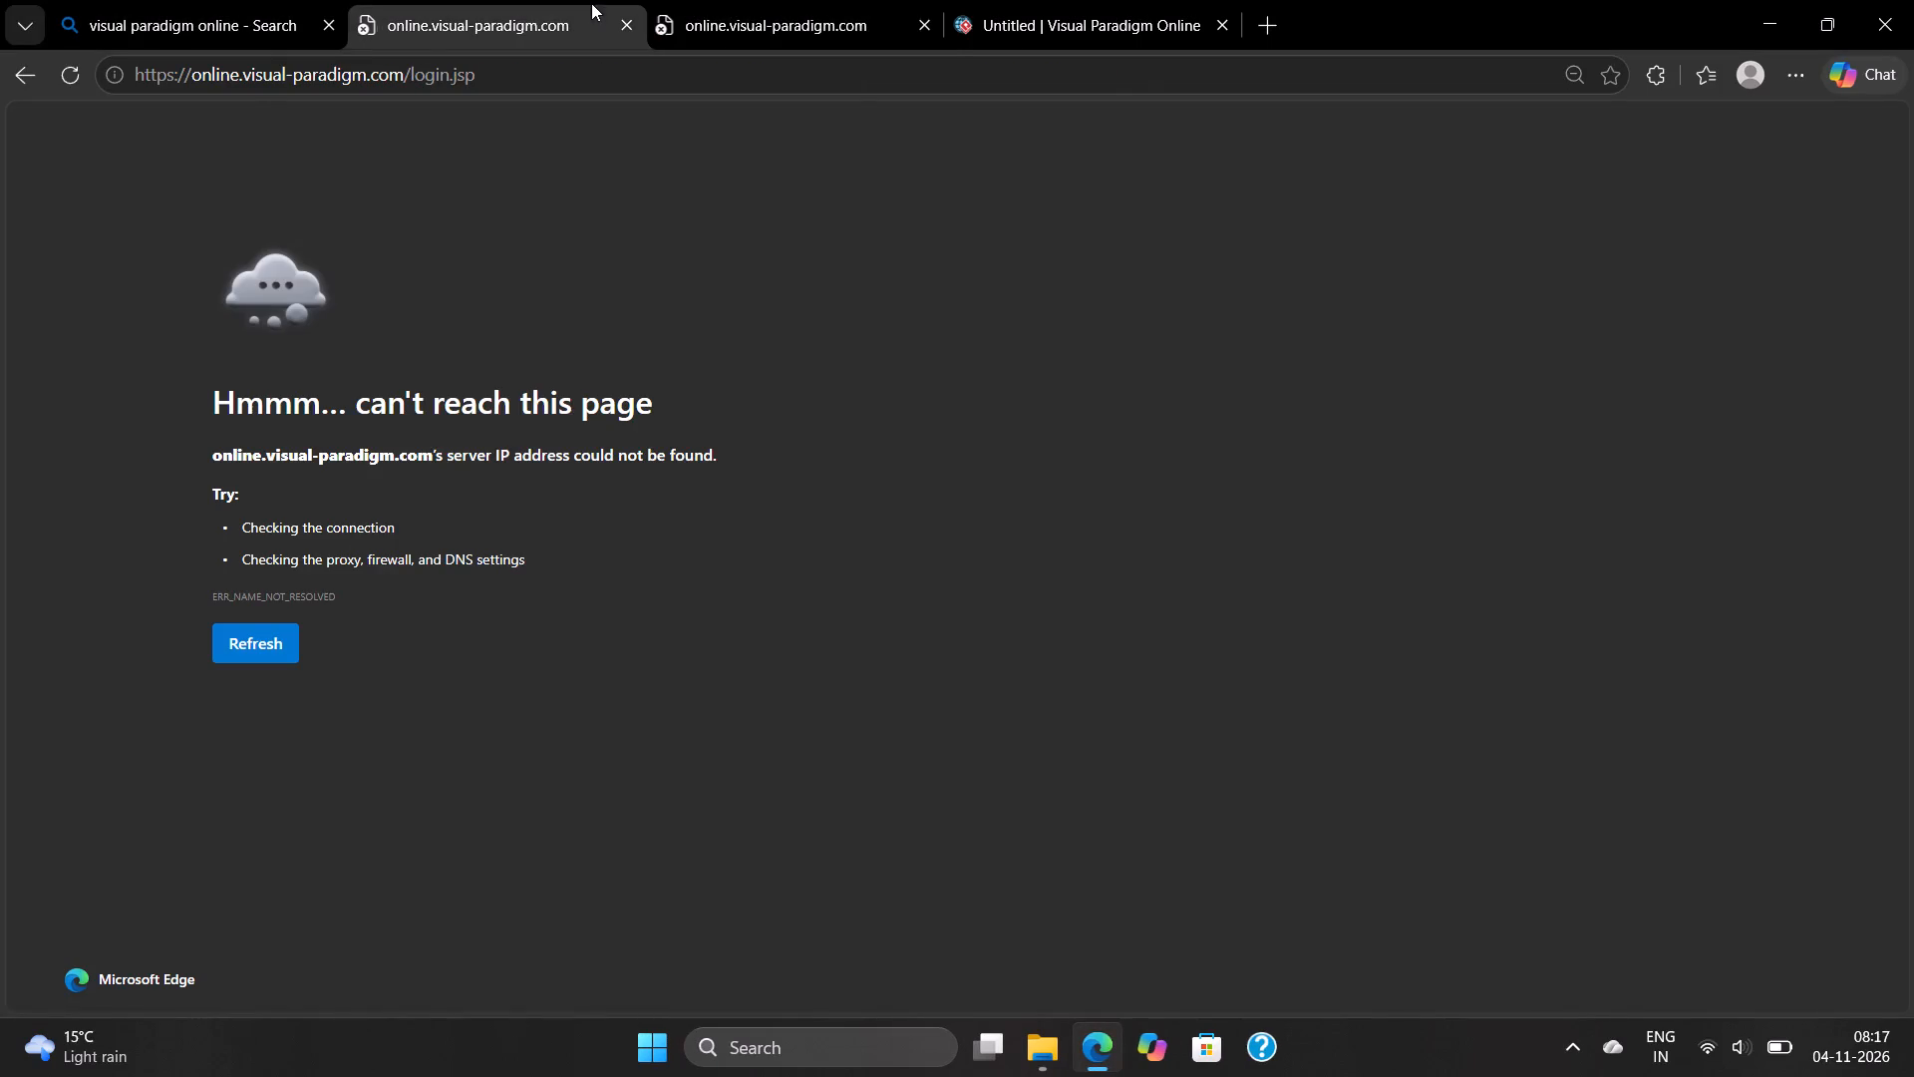
Minimise the browser and File Explorer windows, open Proton VPN from the desktop, and disconnect from the Japan server.
click(1766, 23)
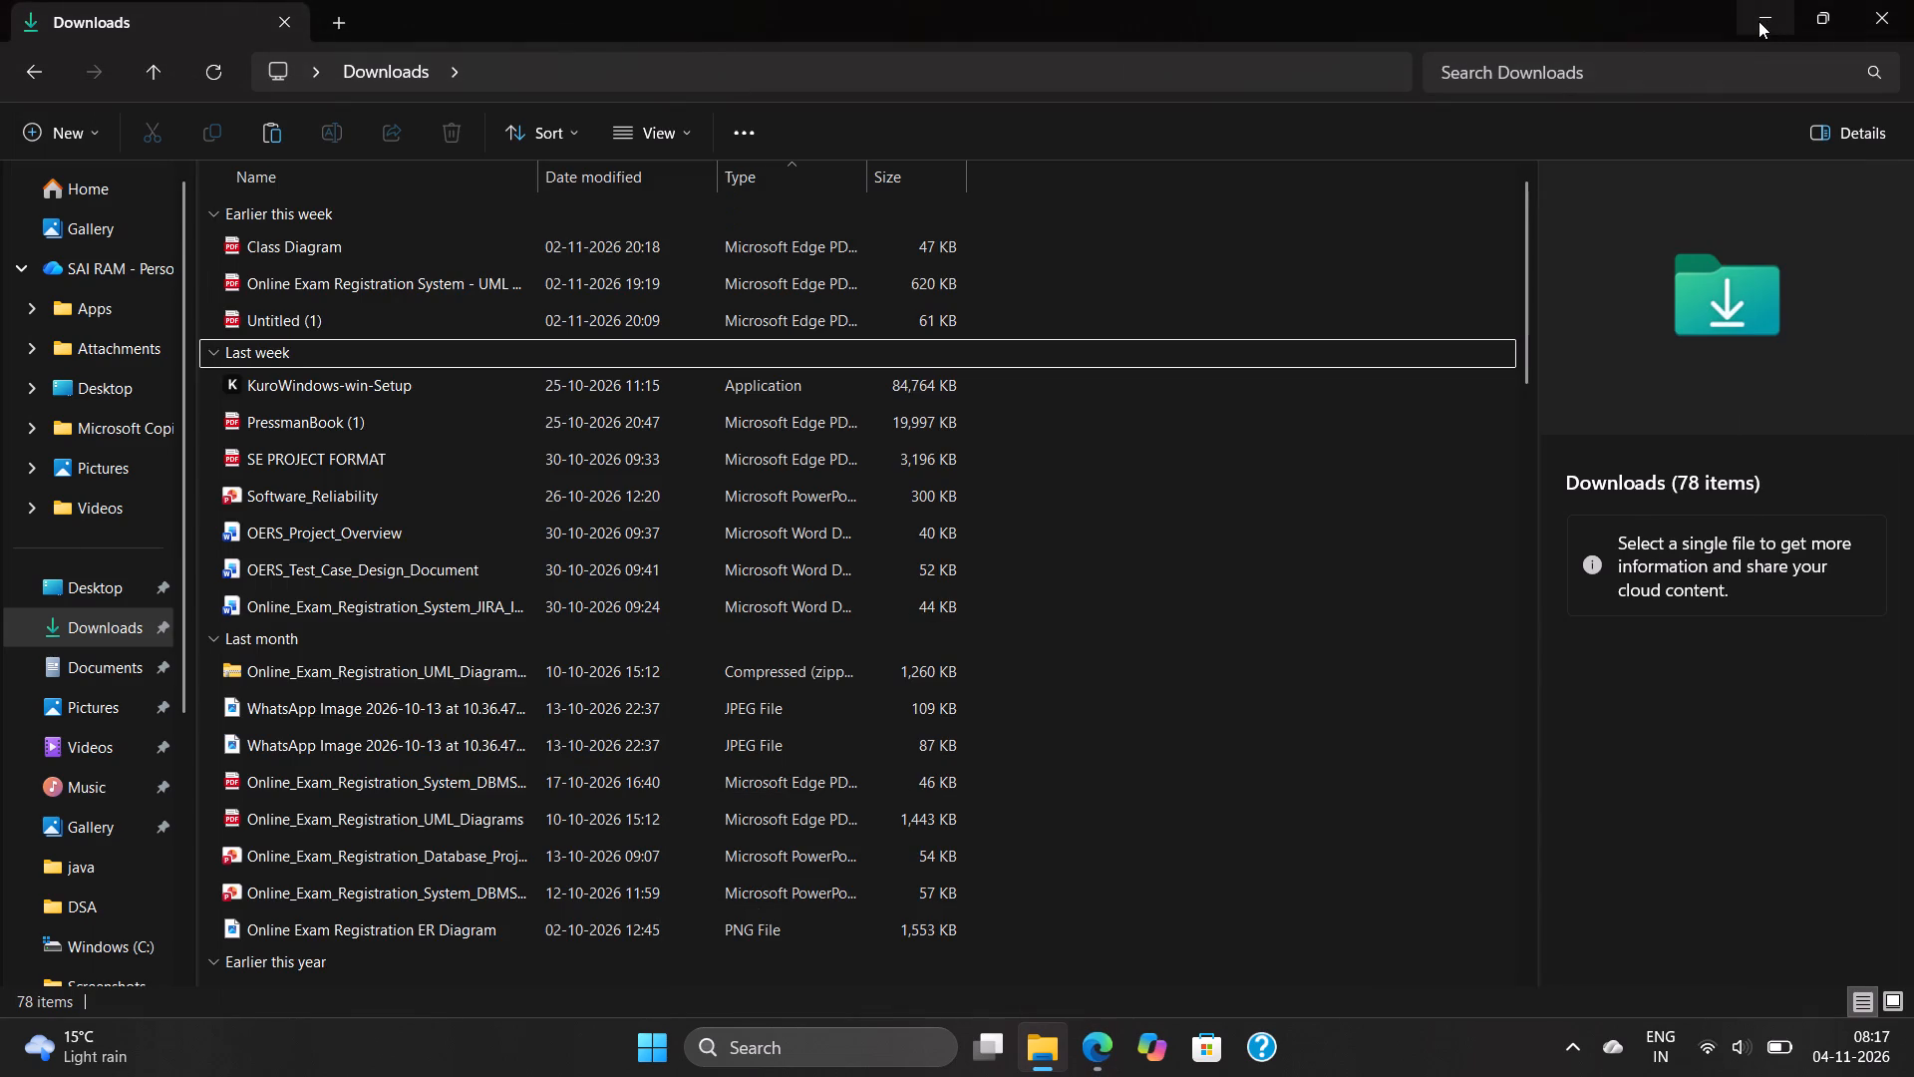
click(1758, 21)
double_click(31, 246)
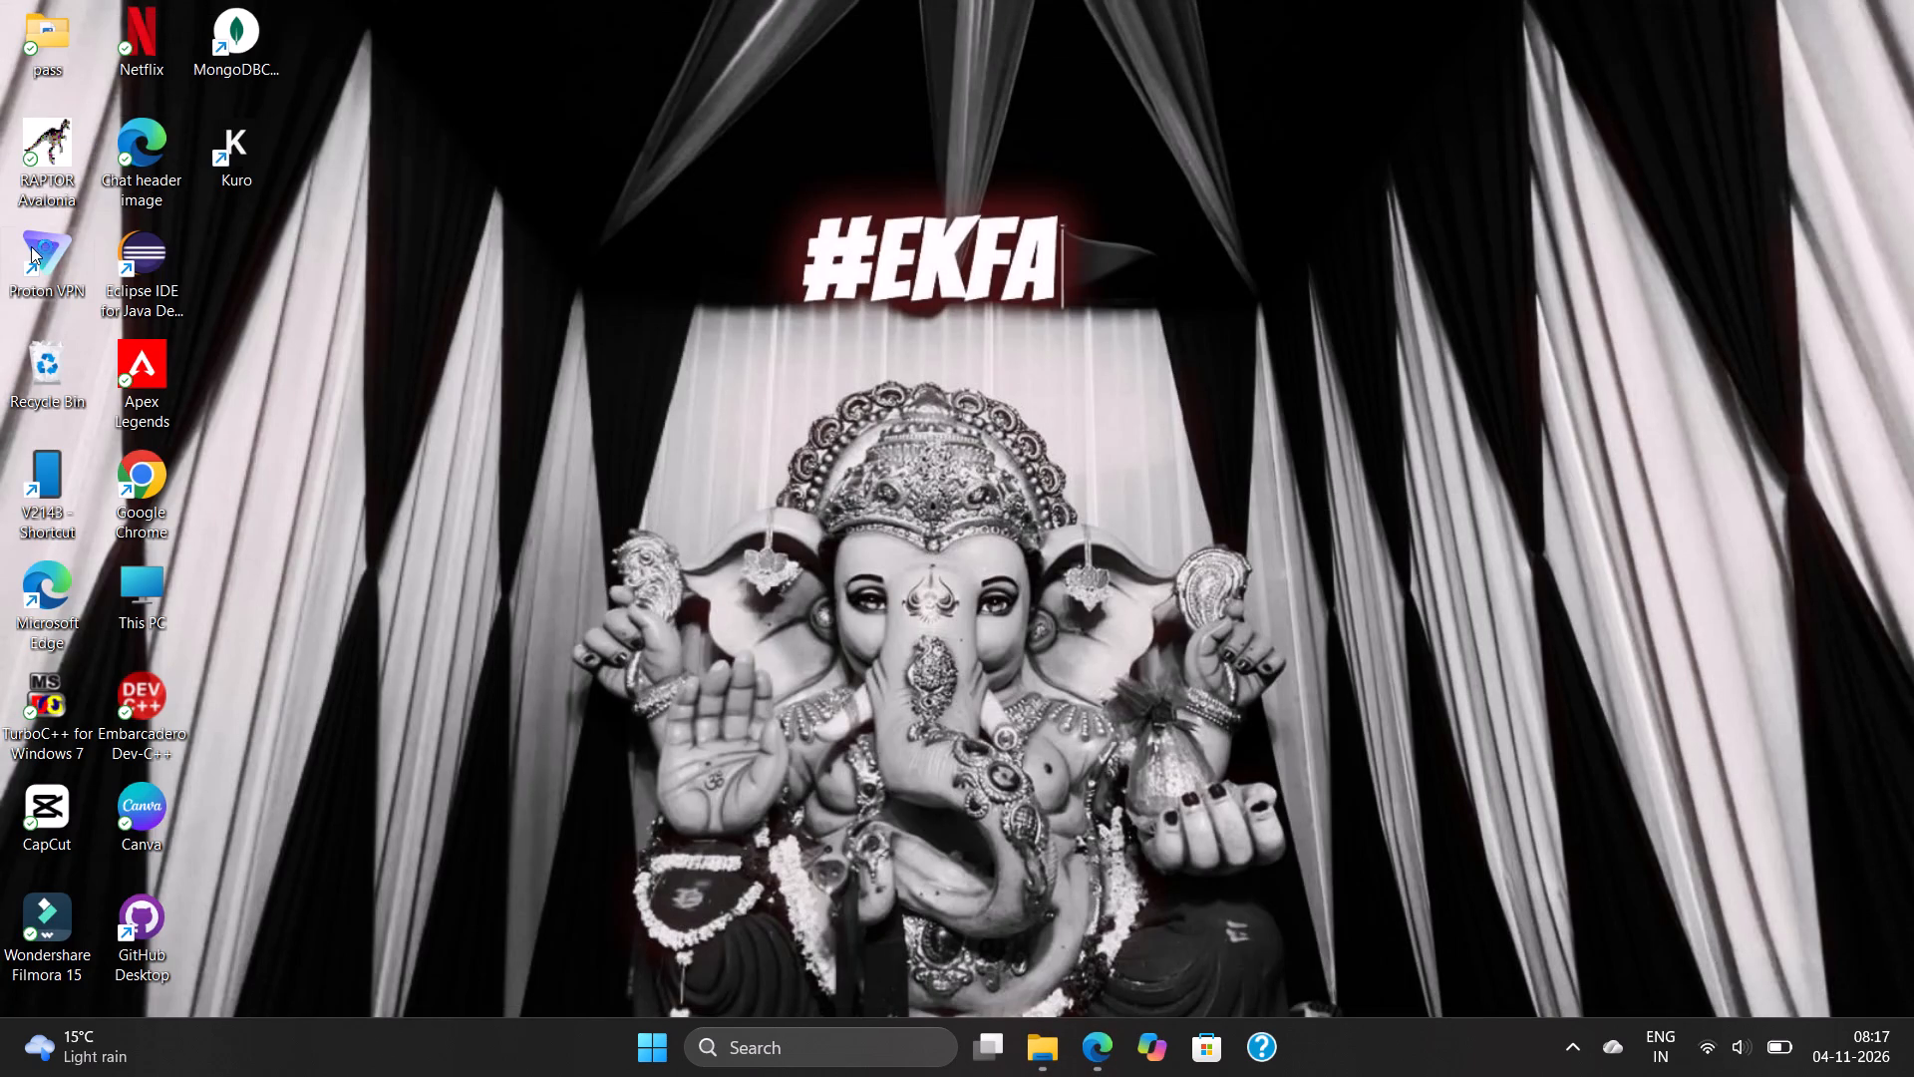
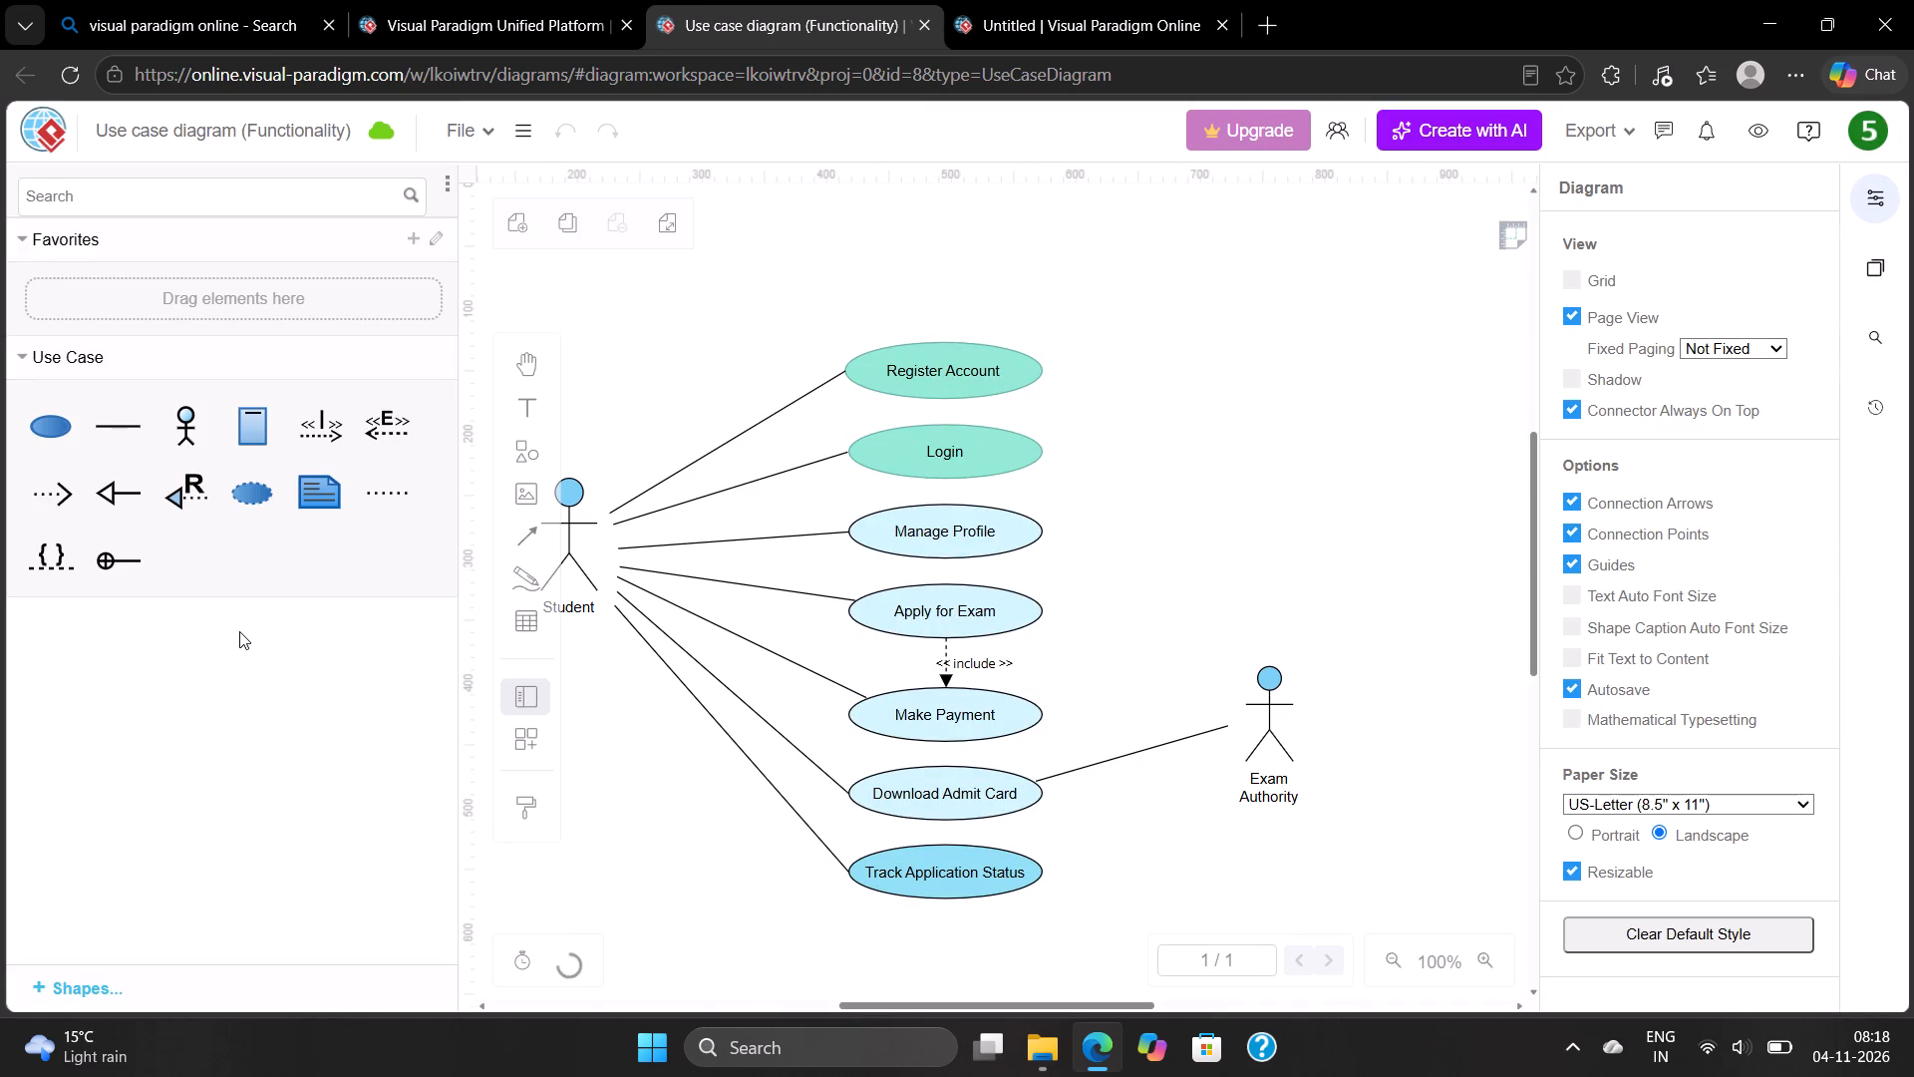
Add the title text "Use Case Diagram (Functionality)- OERS" in the blank area above the use case diagram.
scroll(239, 631, right, 1)
scroll(511, 384, right, 2)
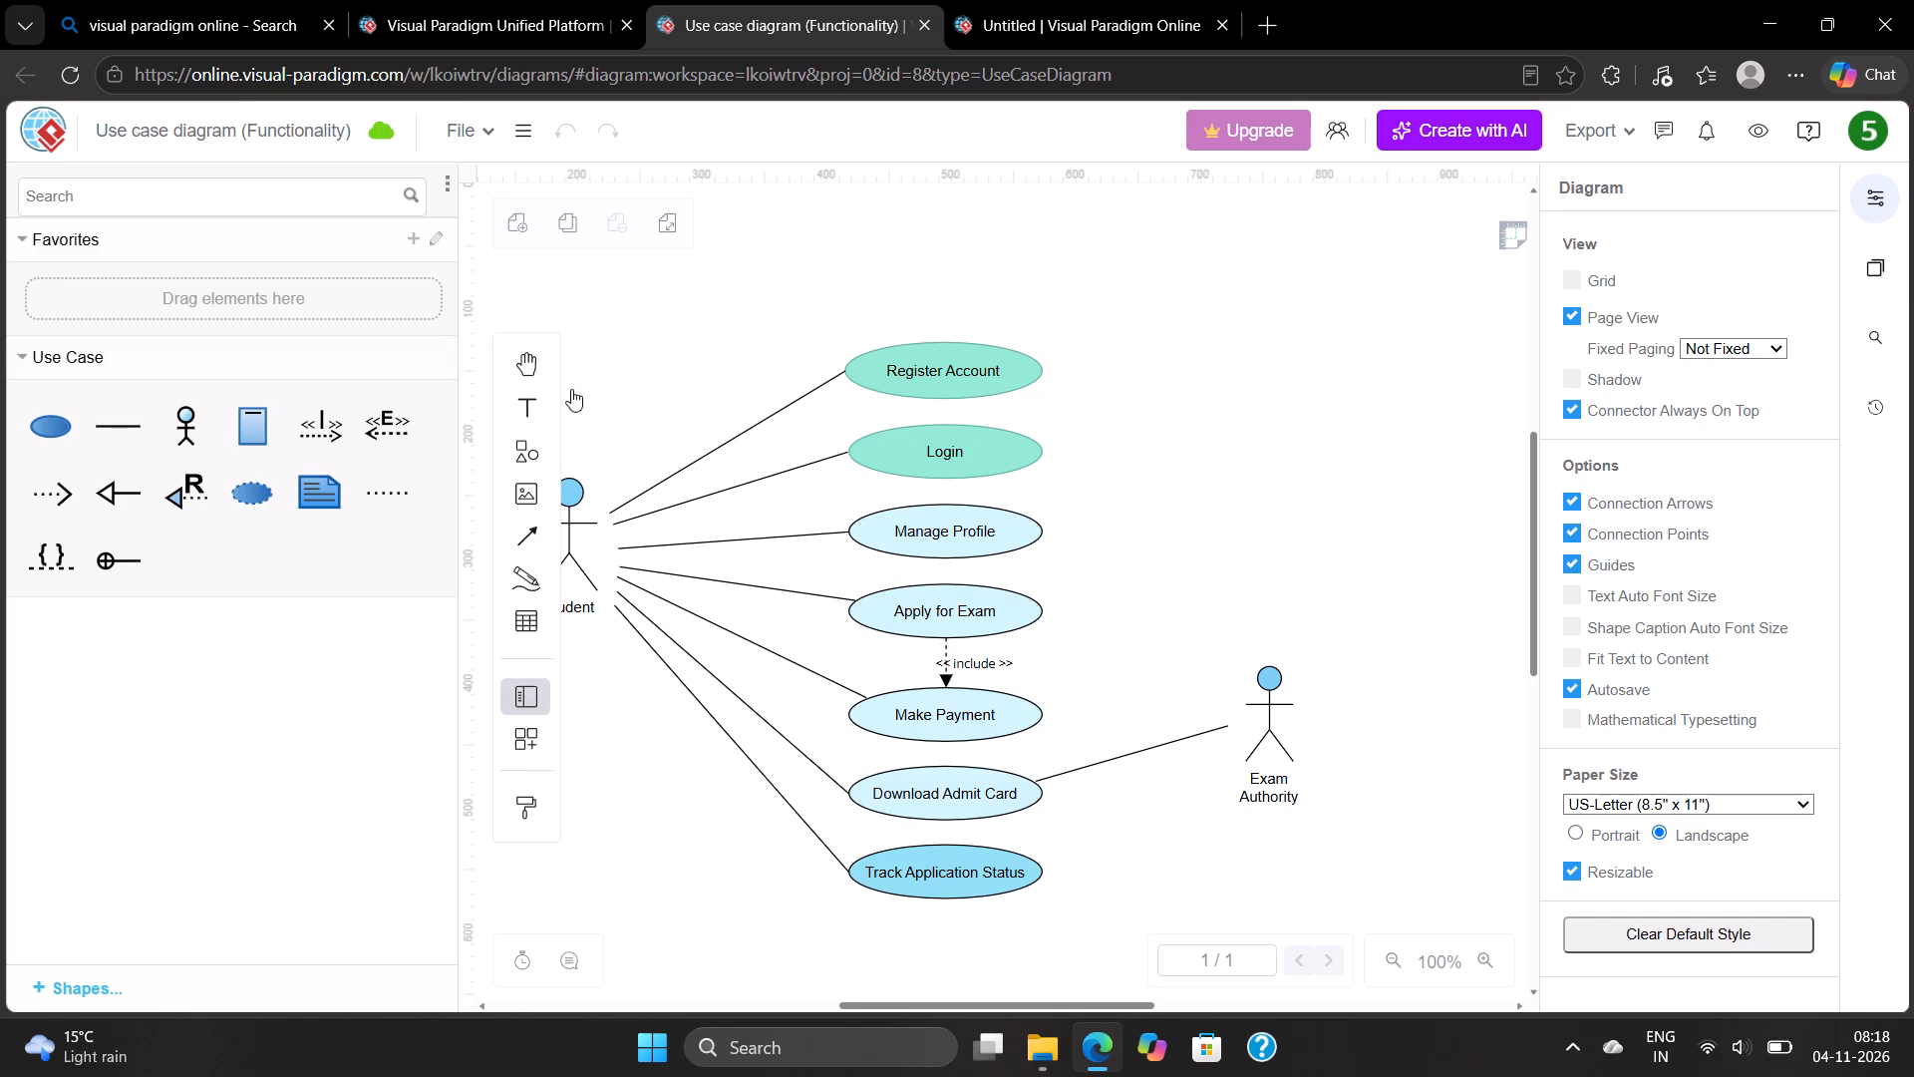
scroll(645, 404, right, 1)
double_click(668, 306)
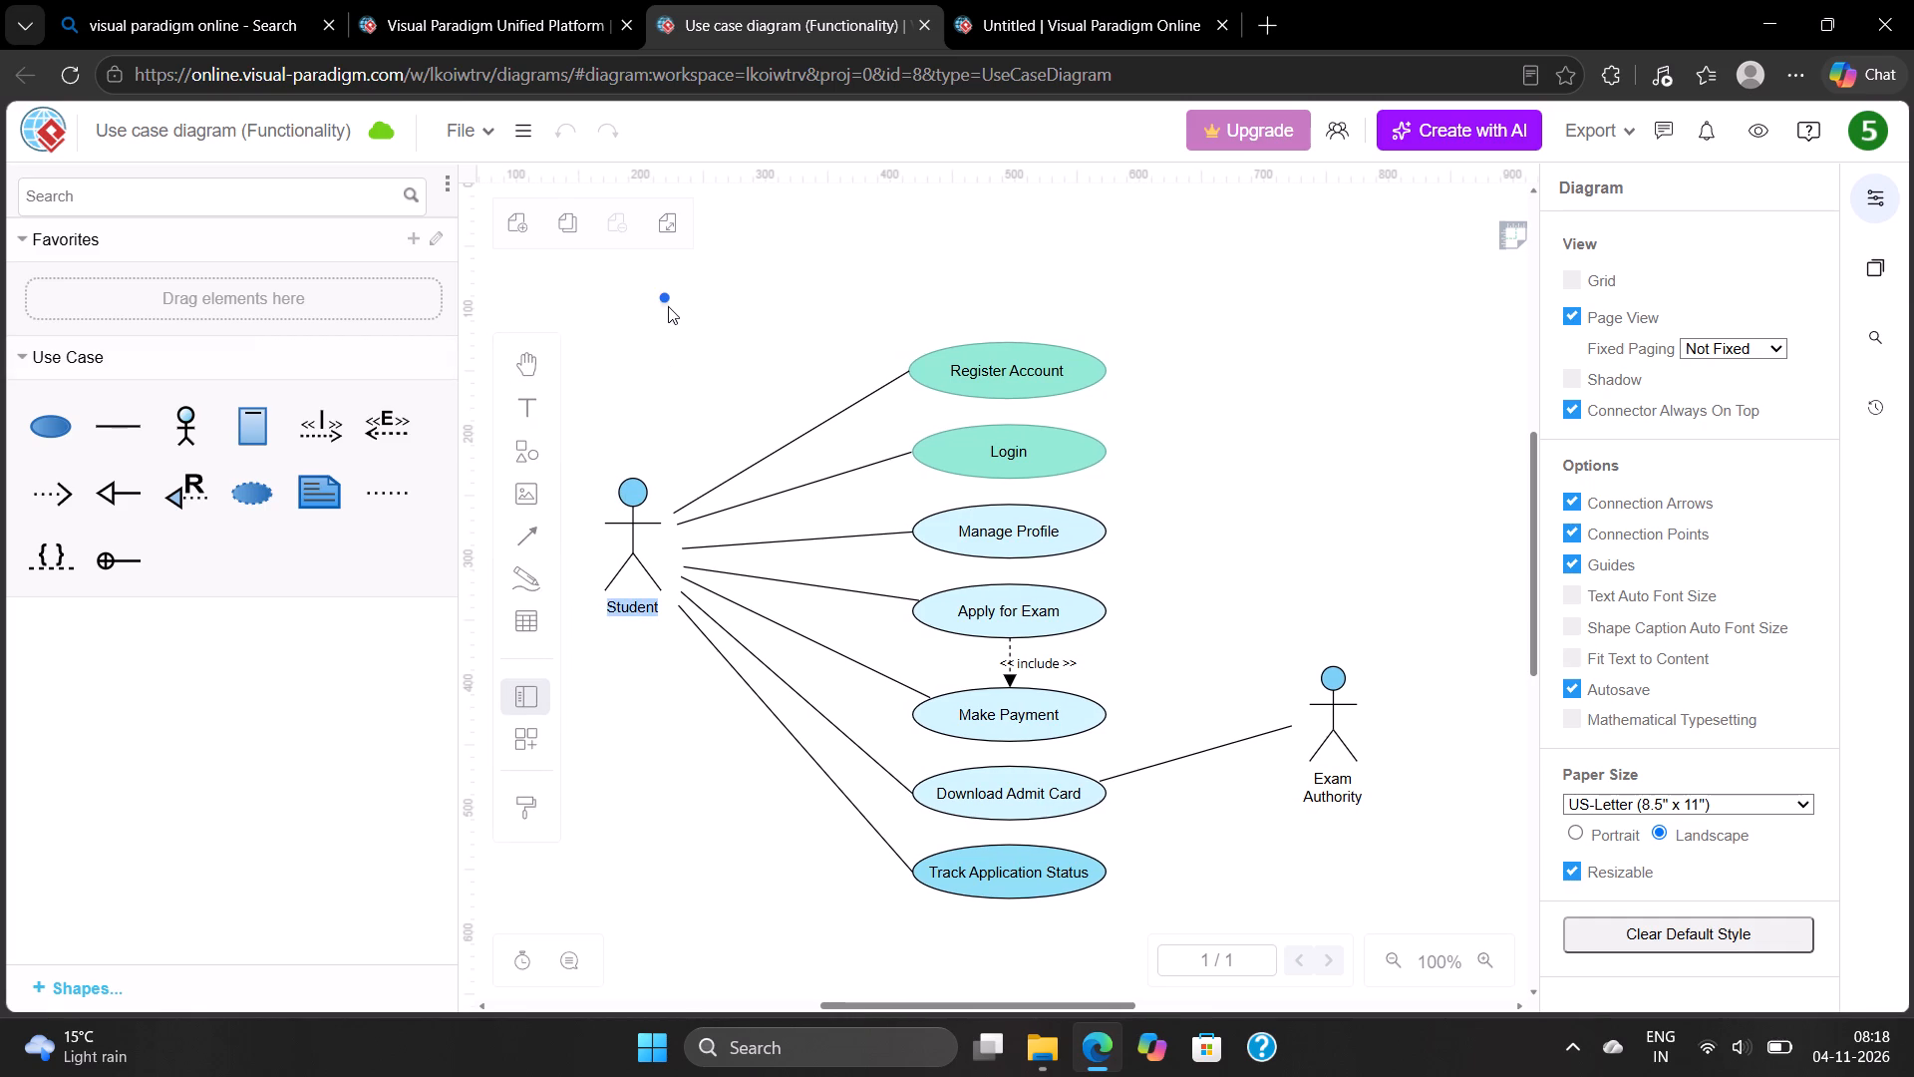
key(BackSpace)
text(Use Case Diahgra)
key(BackSpace)
key(BackSpace)
key(BackSpace)
key(BackSpace)
key(f)
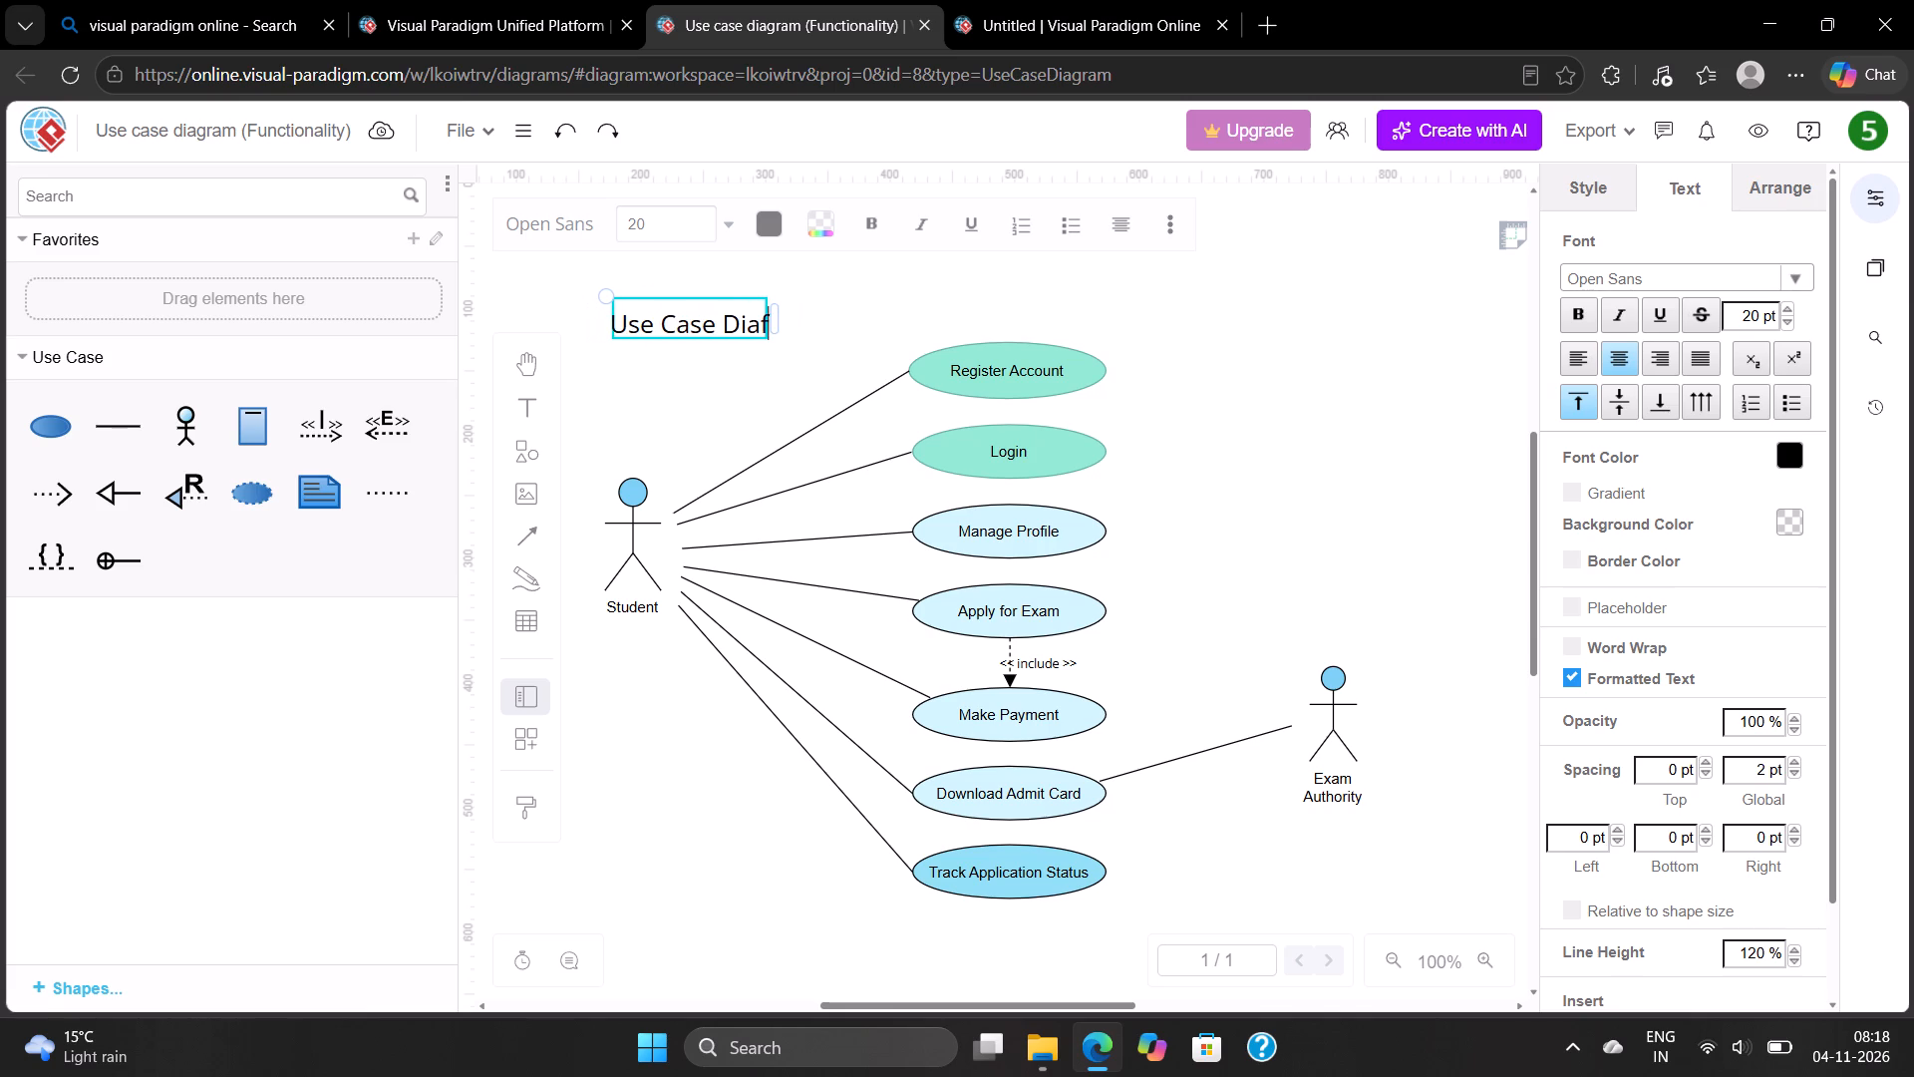
key(BackSpace)
text(gram ())
key(Left)
text(Functionality)
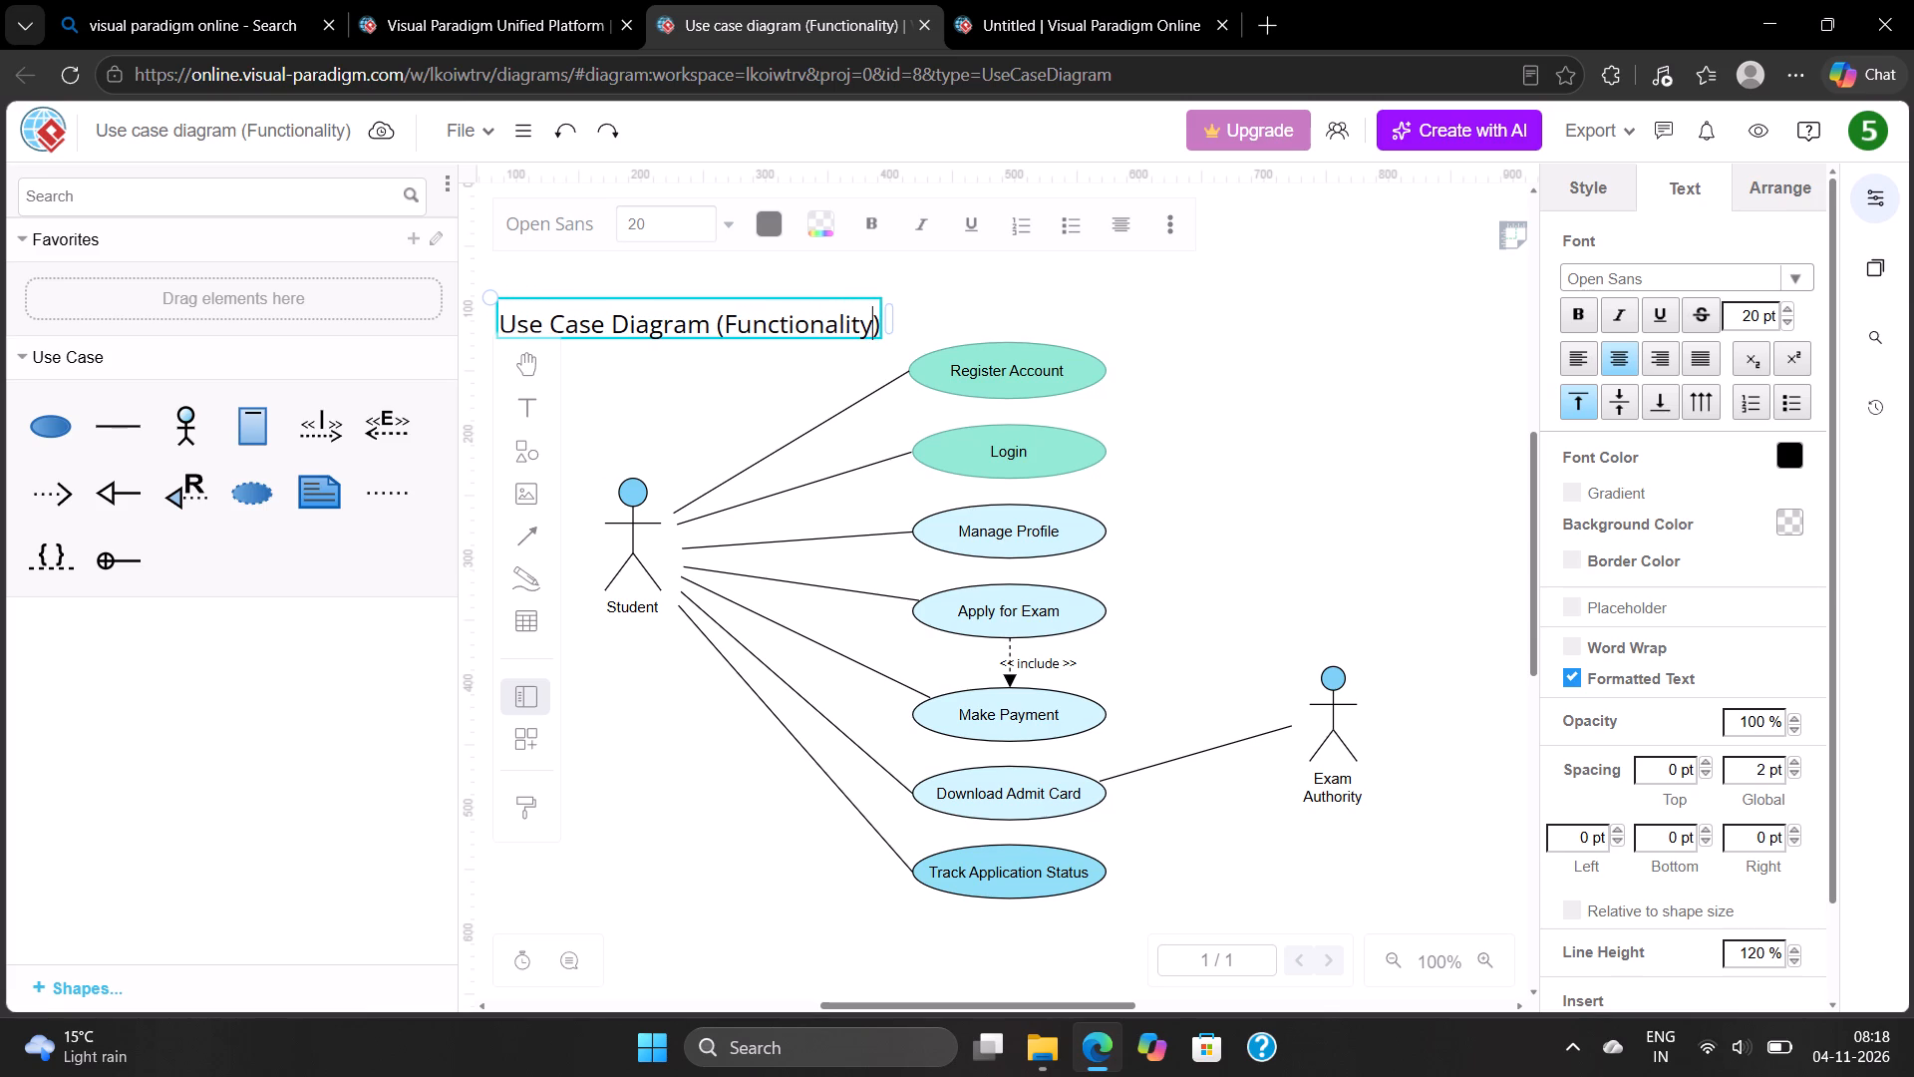
key(Right)
text(- OERS)
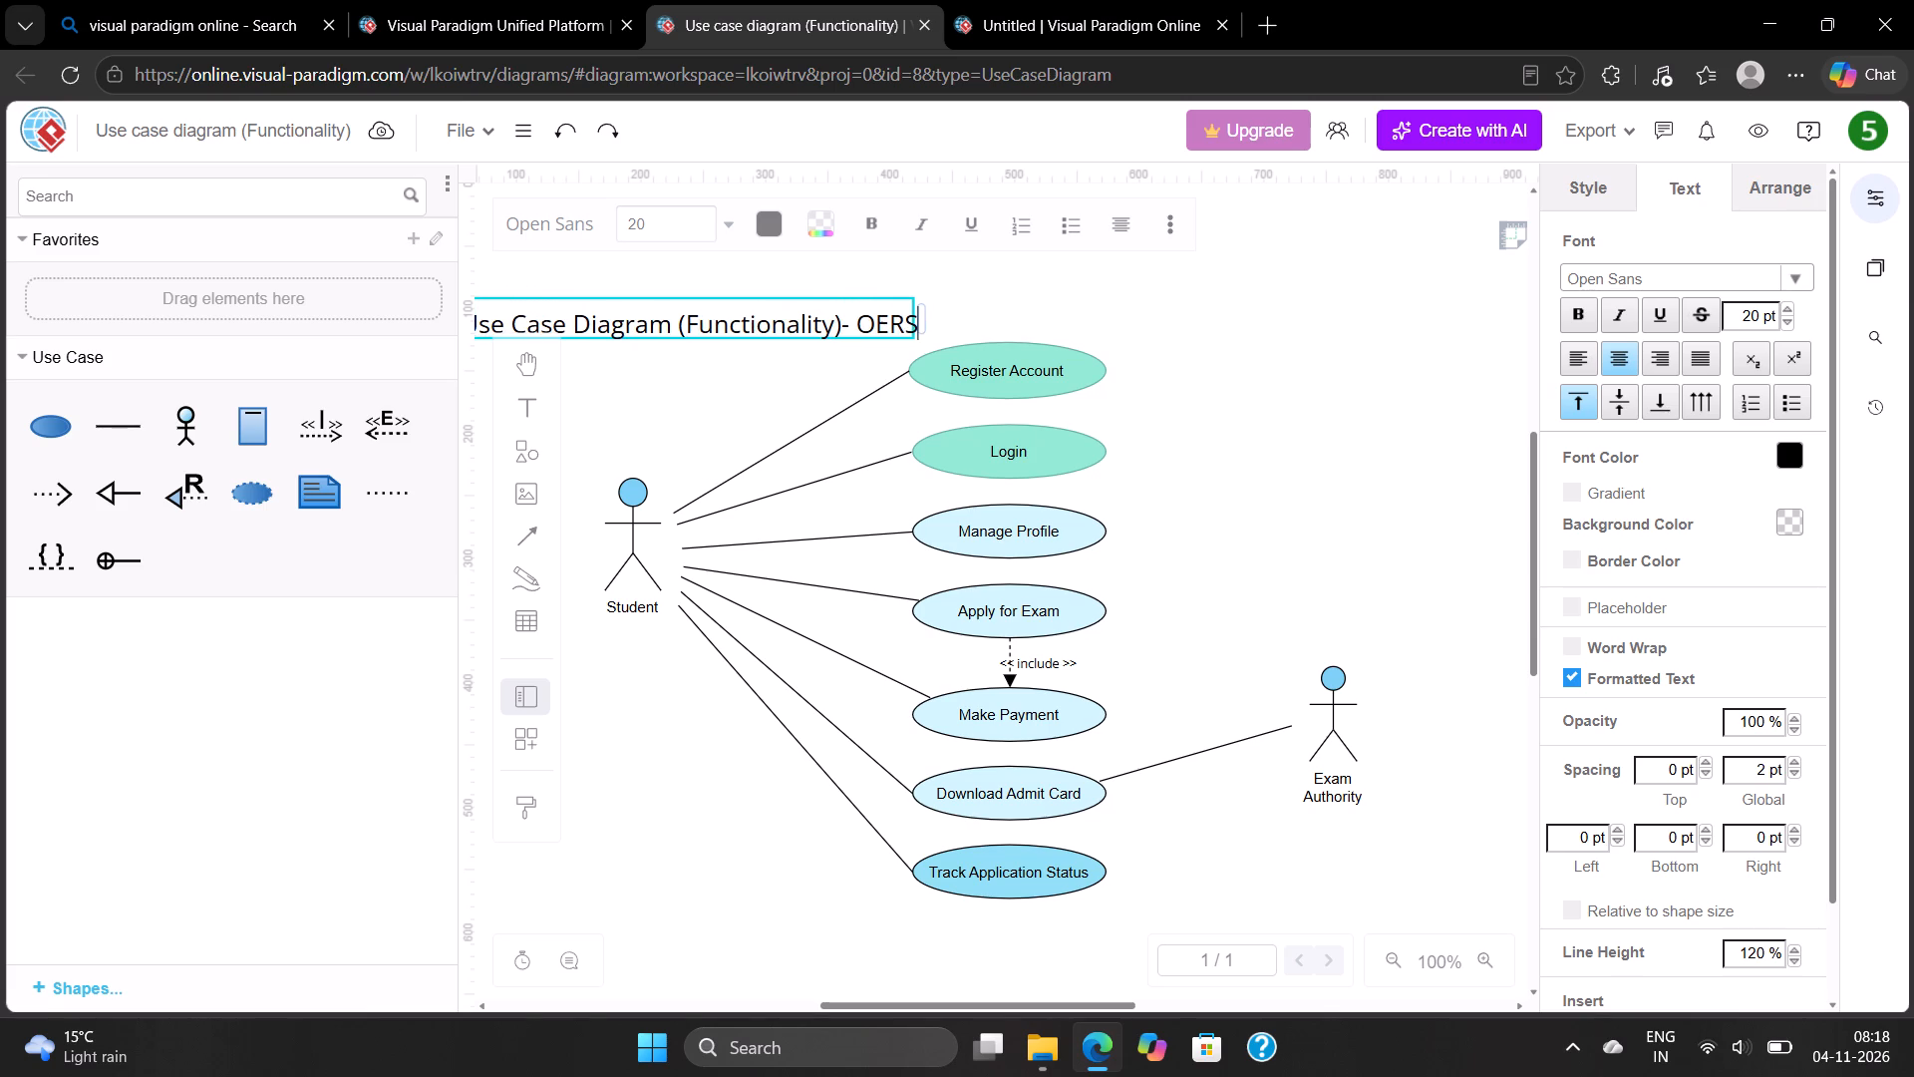
scroll(668, 306, right, 1)
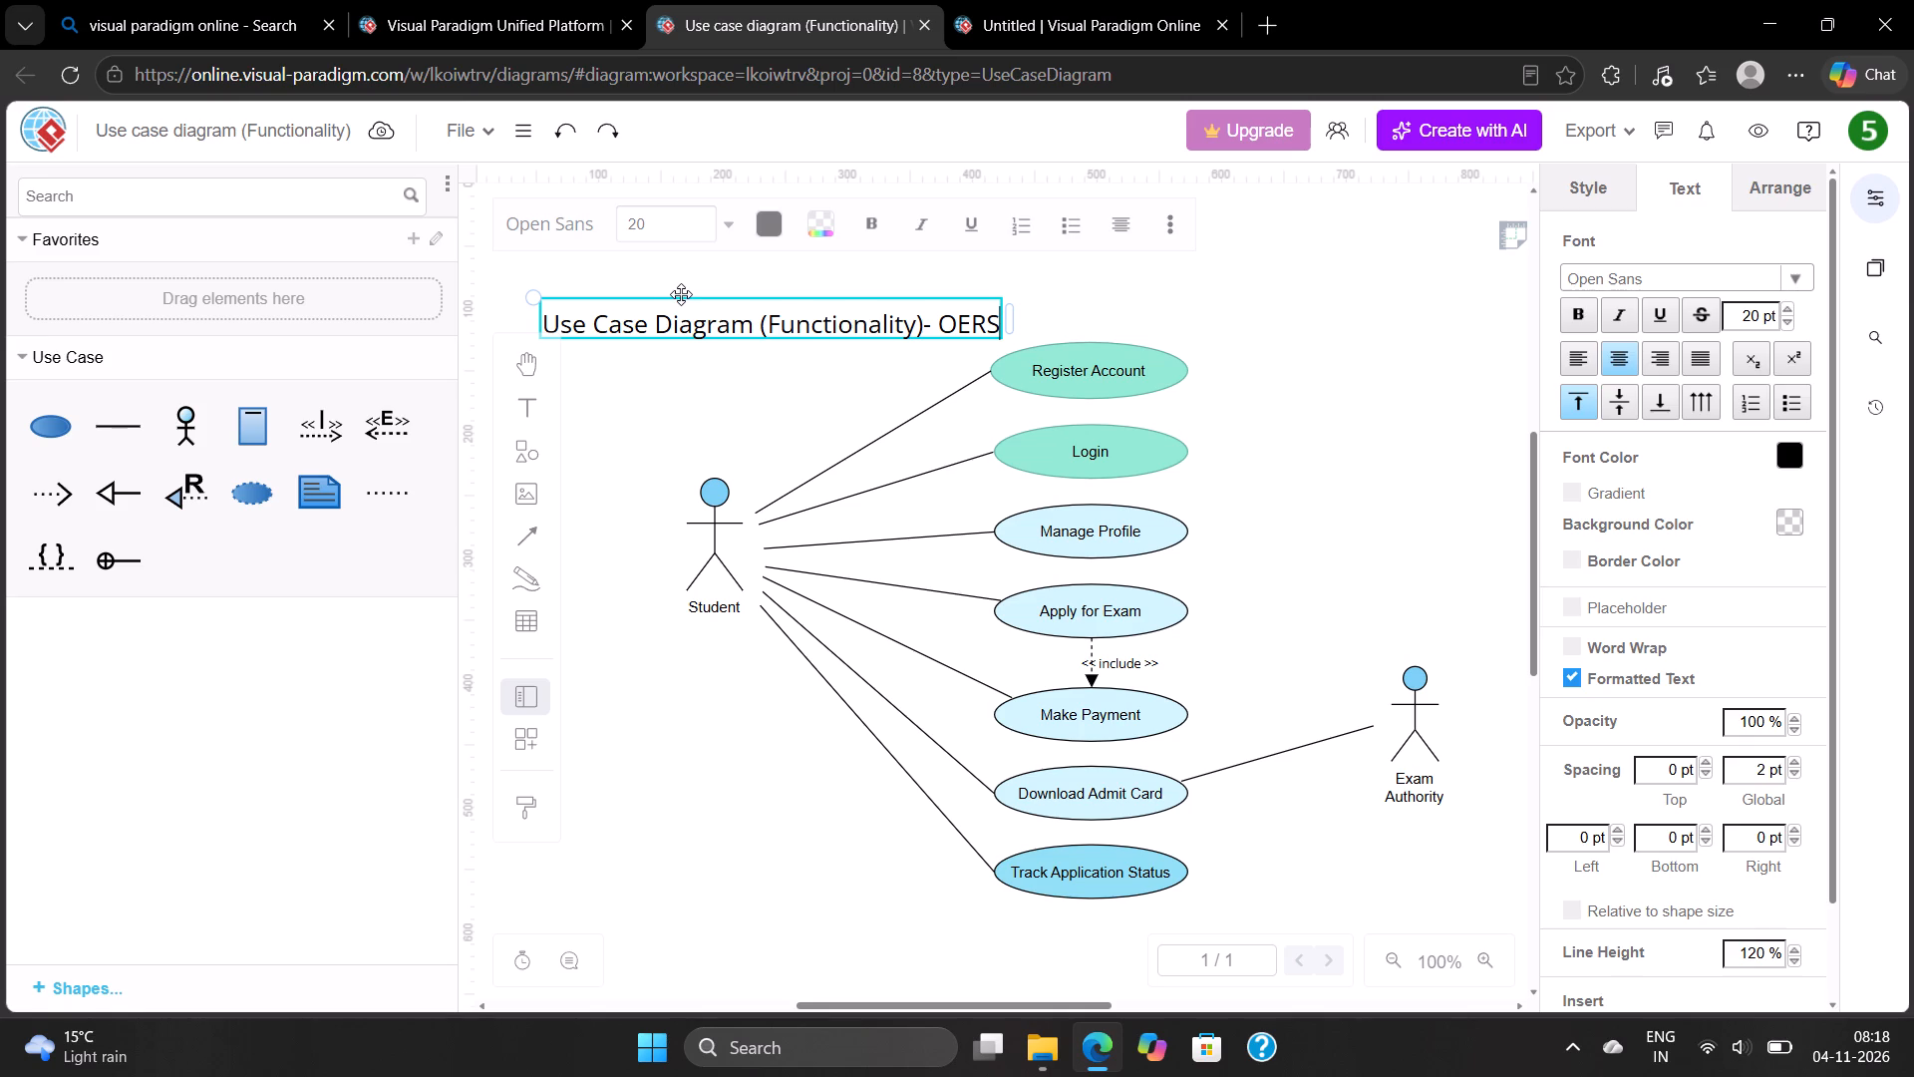
click(684, 282)
Move the title clear of the Register Account use case, above the gap between the Student actor and the use cases.
drag(677, 325, 727, 311)
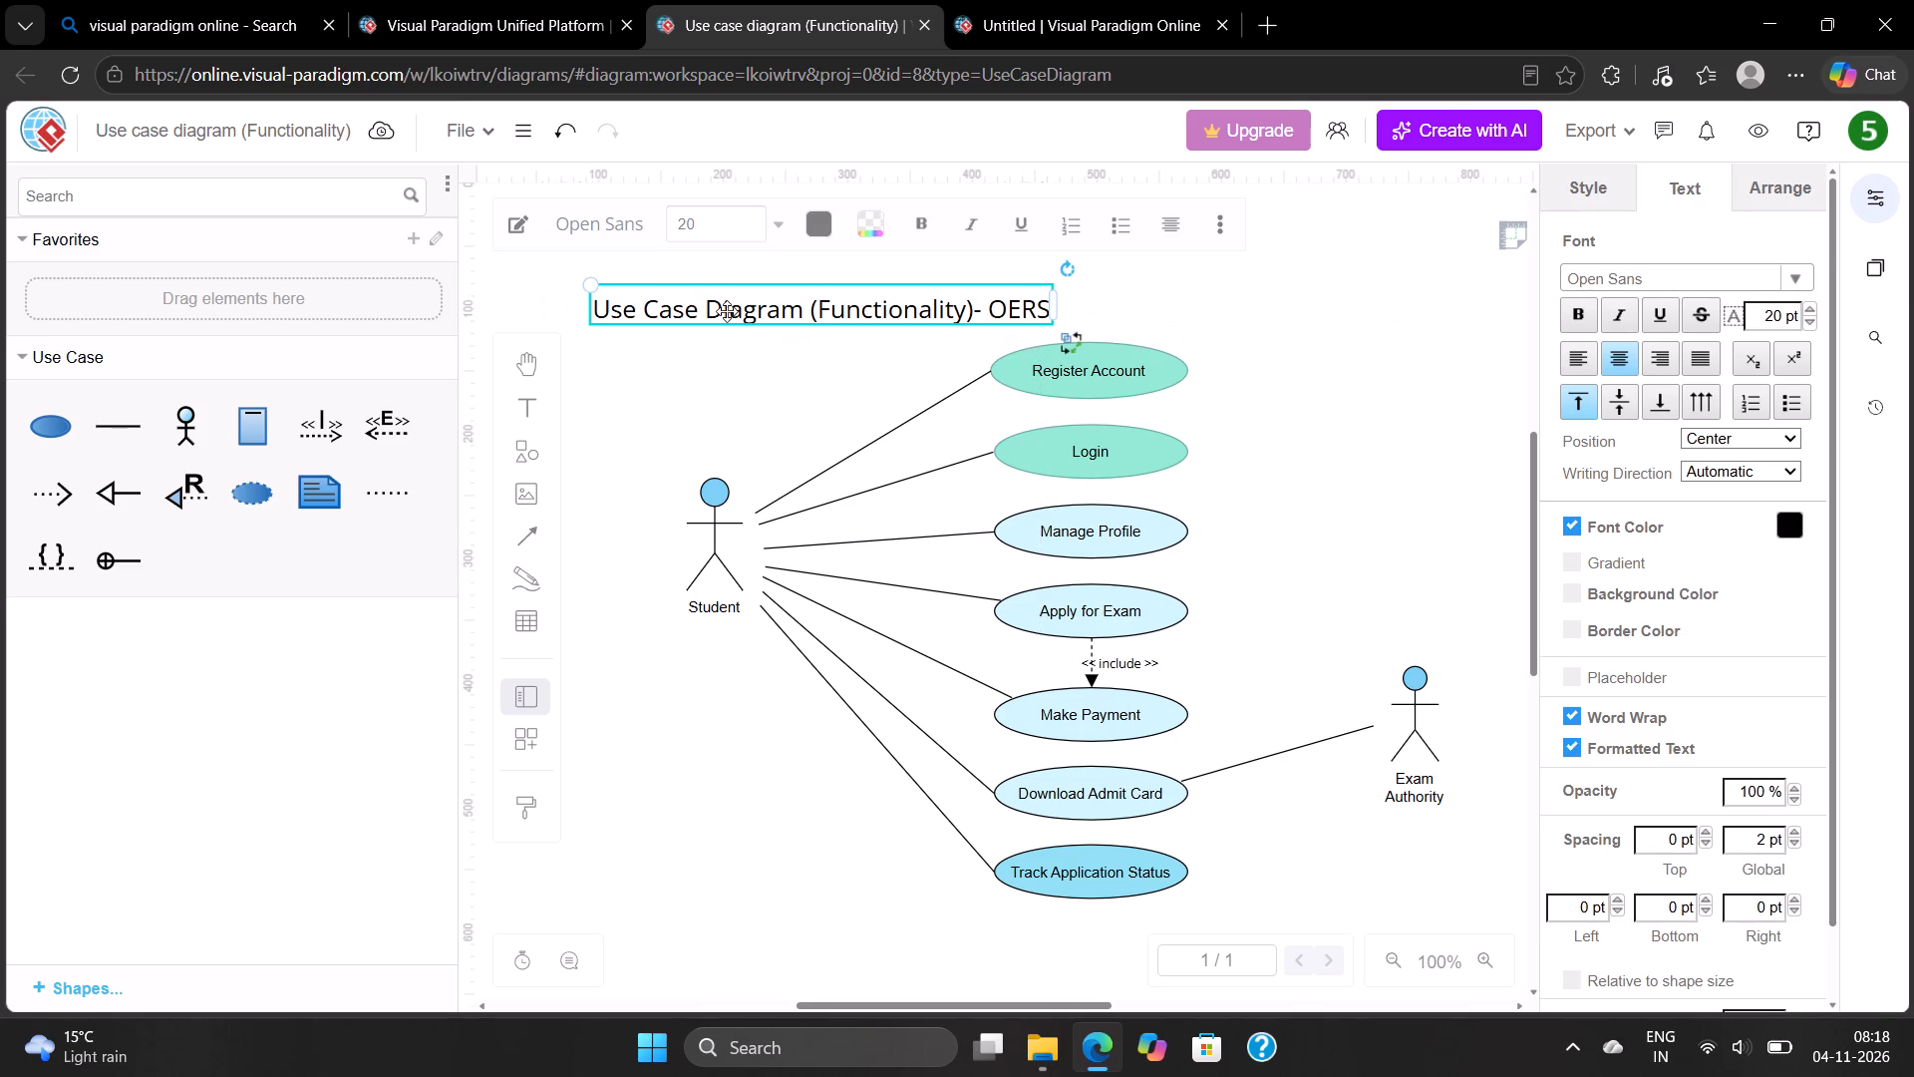
scroll(703, 346, up, 1)
drag(726, 331, 831, 310)
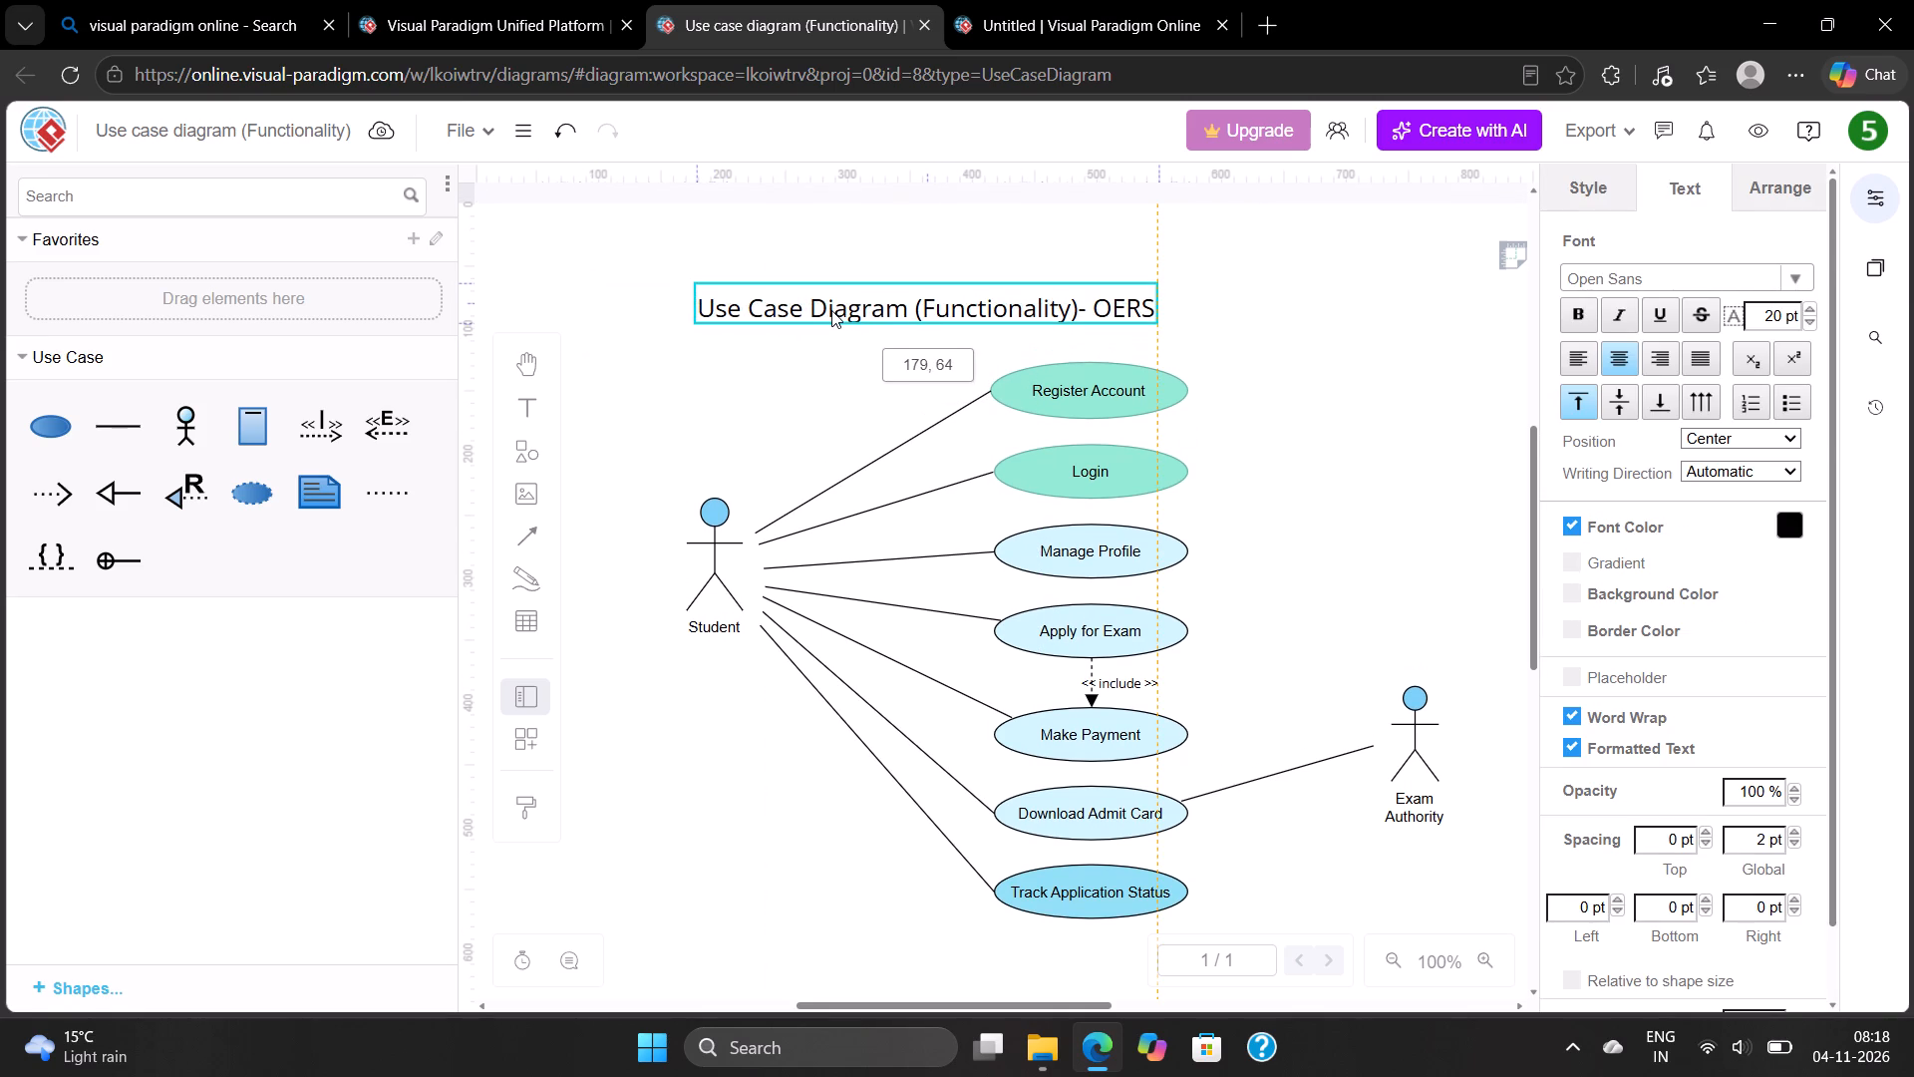
drag(831, 310, 818, 310)
click(828, 362)
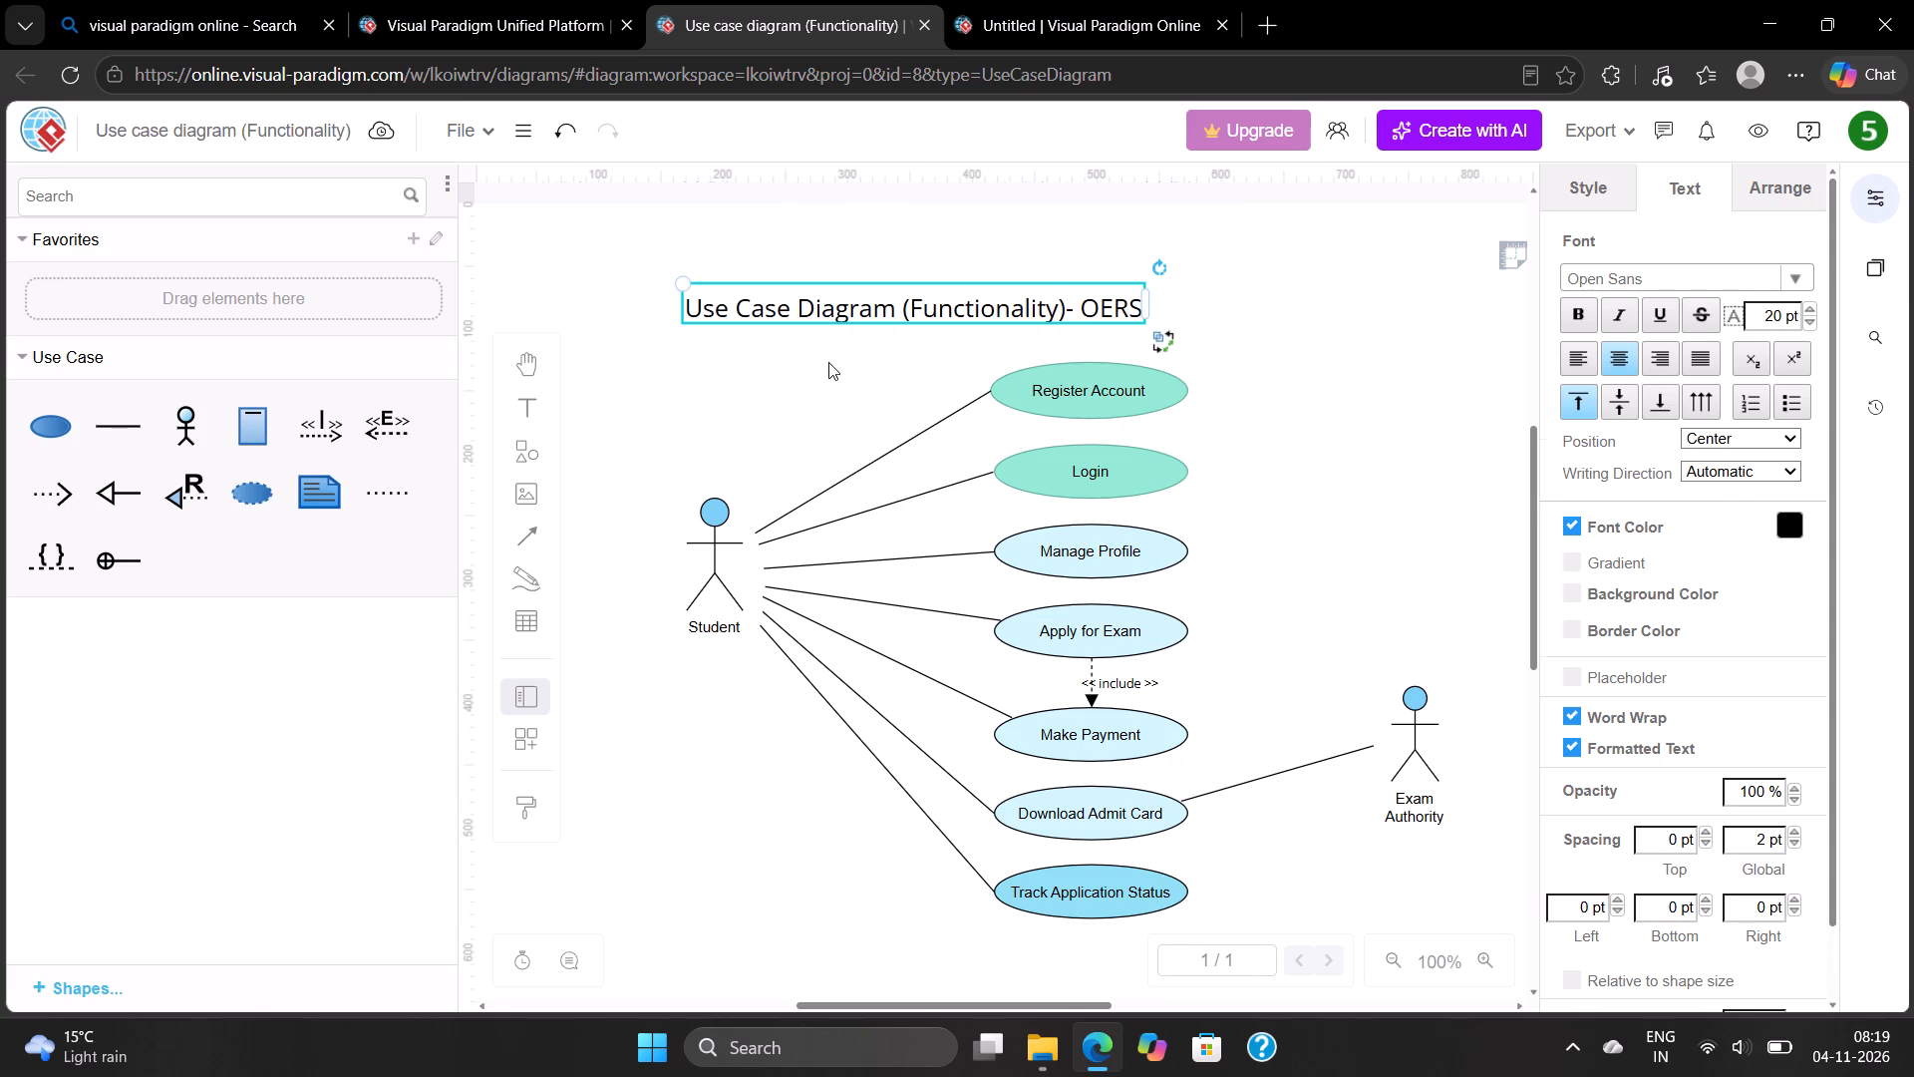
Export the use case diagram as a PNG and download it with the filename offered.
click(1632, 136)
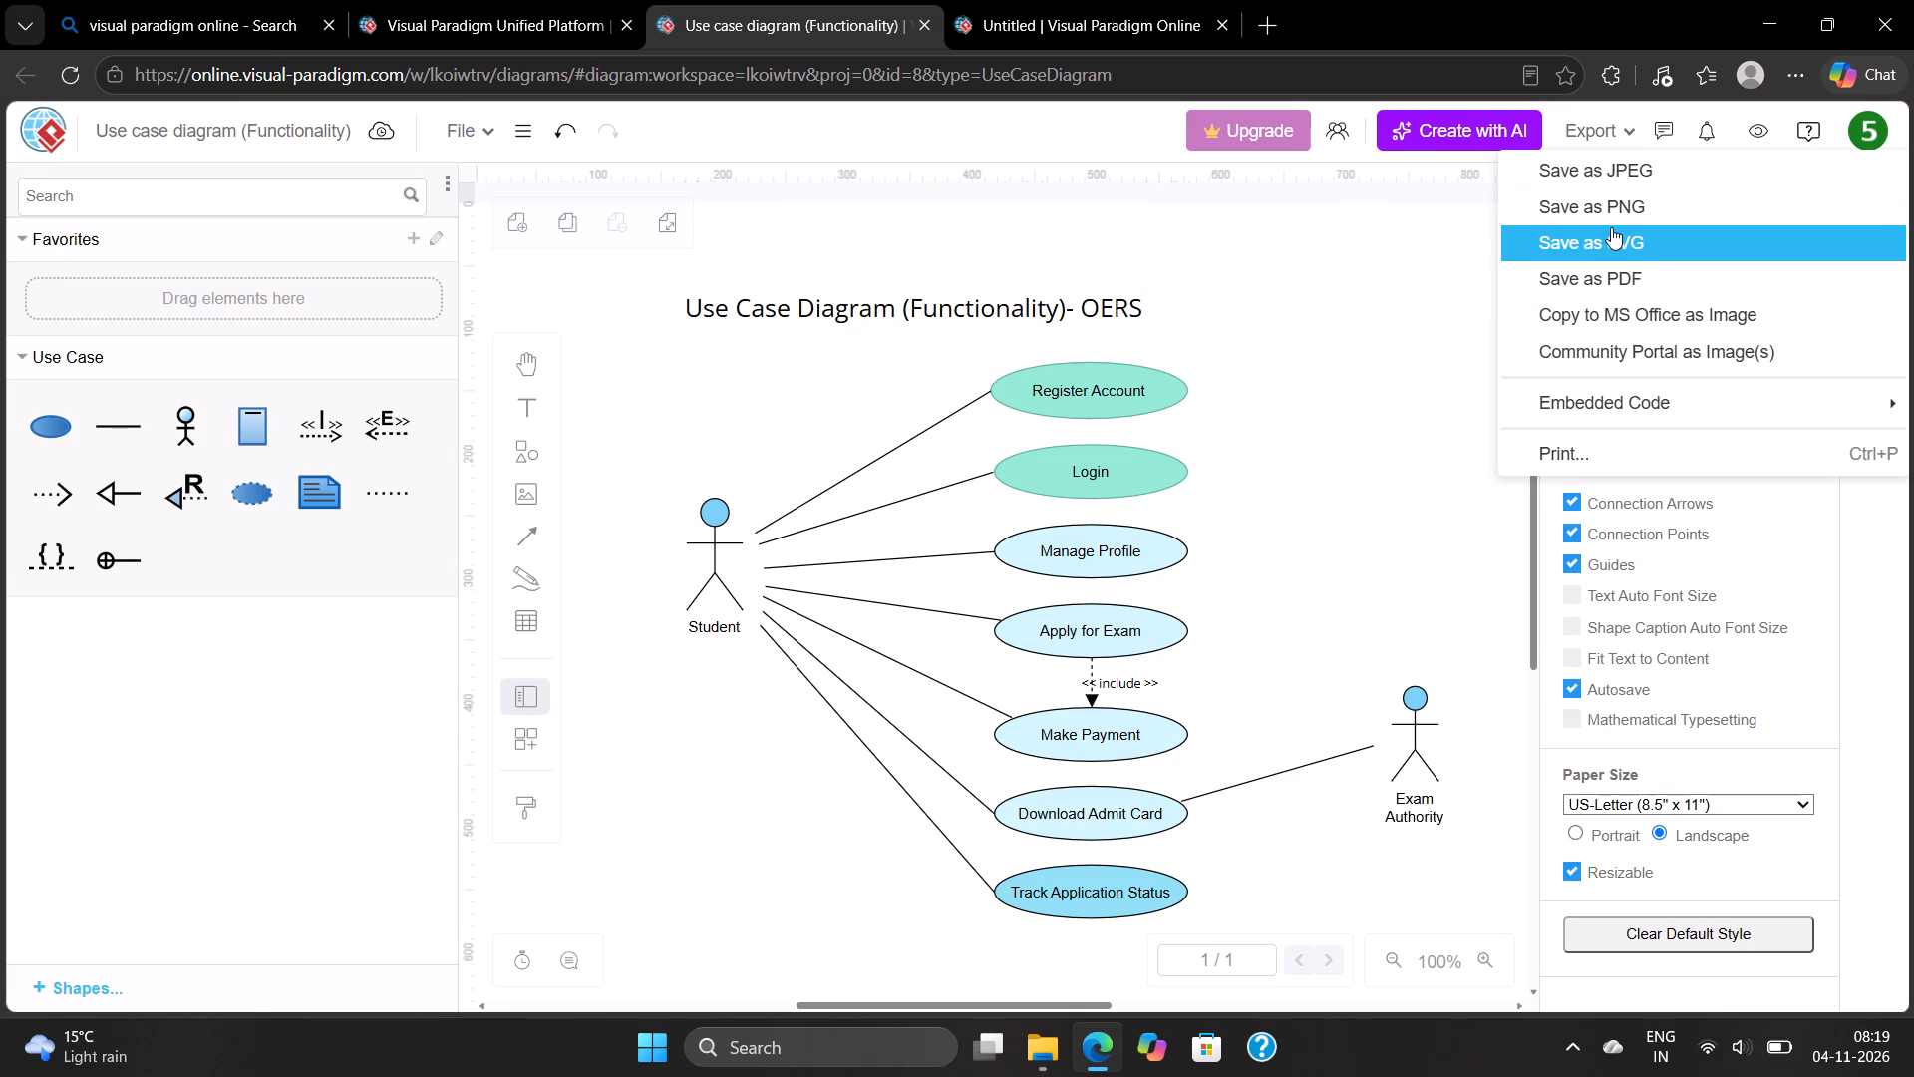
drag(1611, 227, 1613, 215)
click(1613, 215)
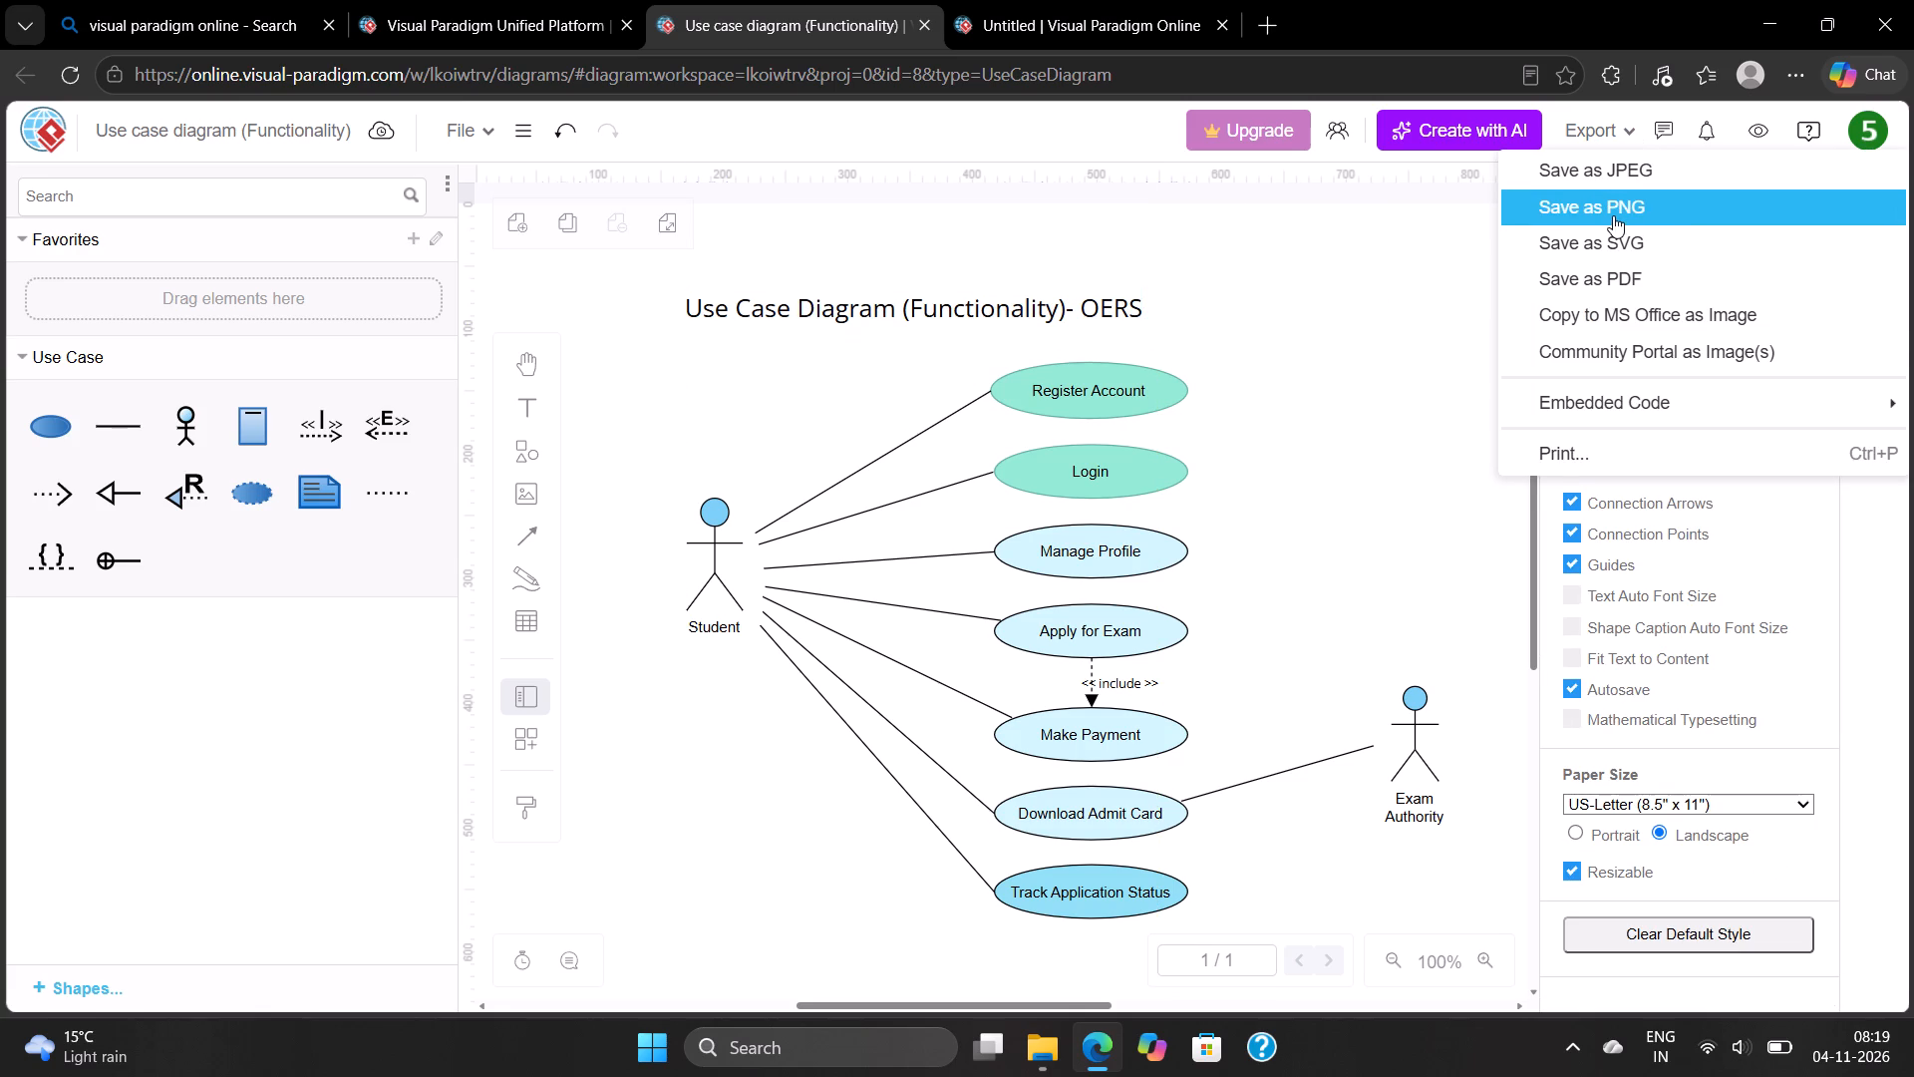
click(1005, 615)
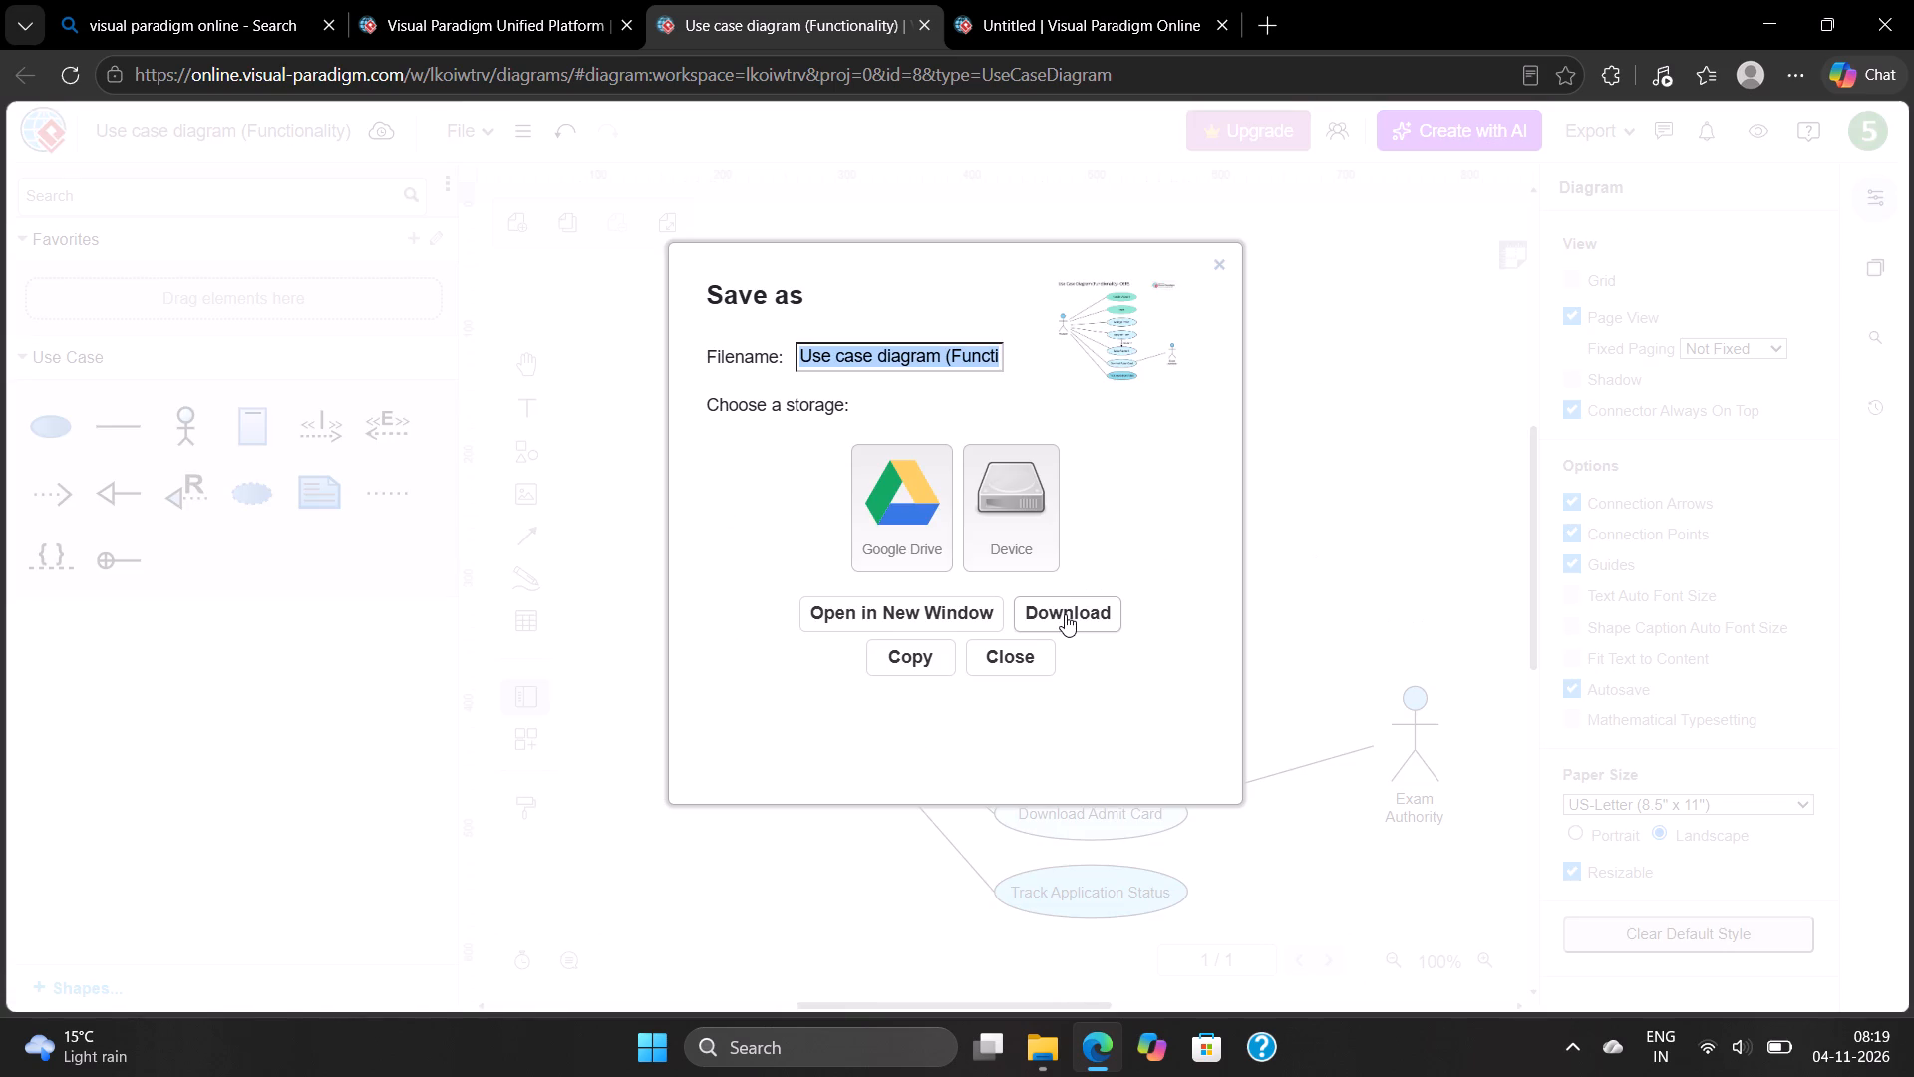
click(1065, 612)
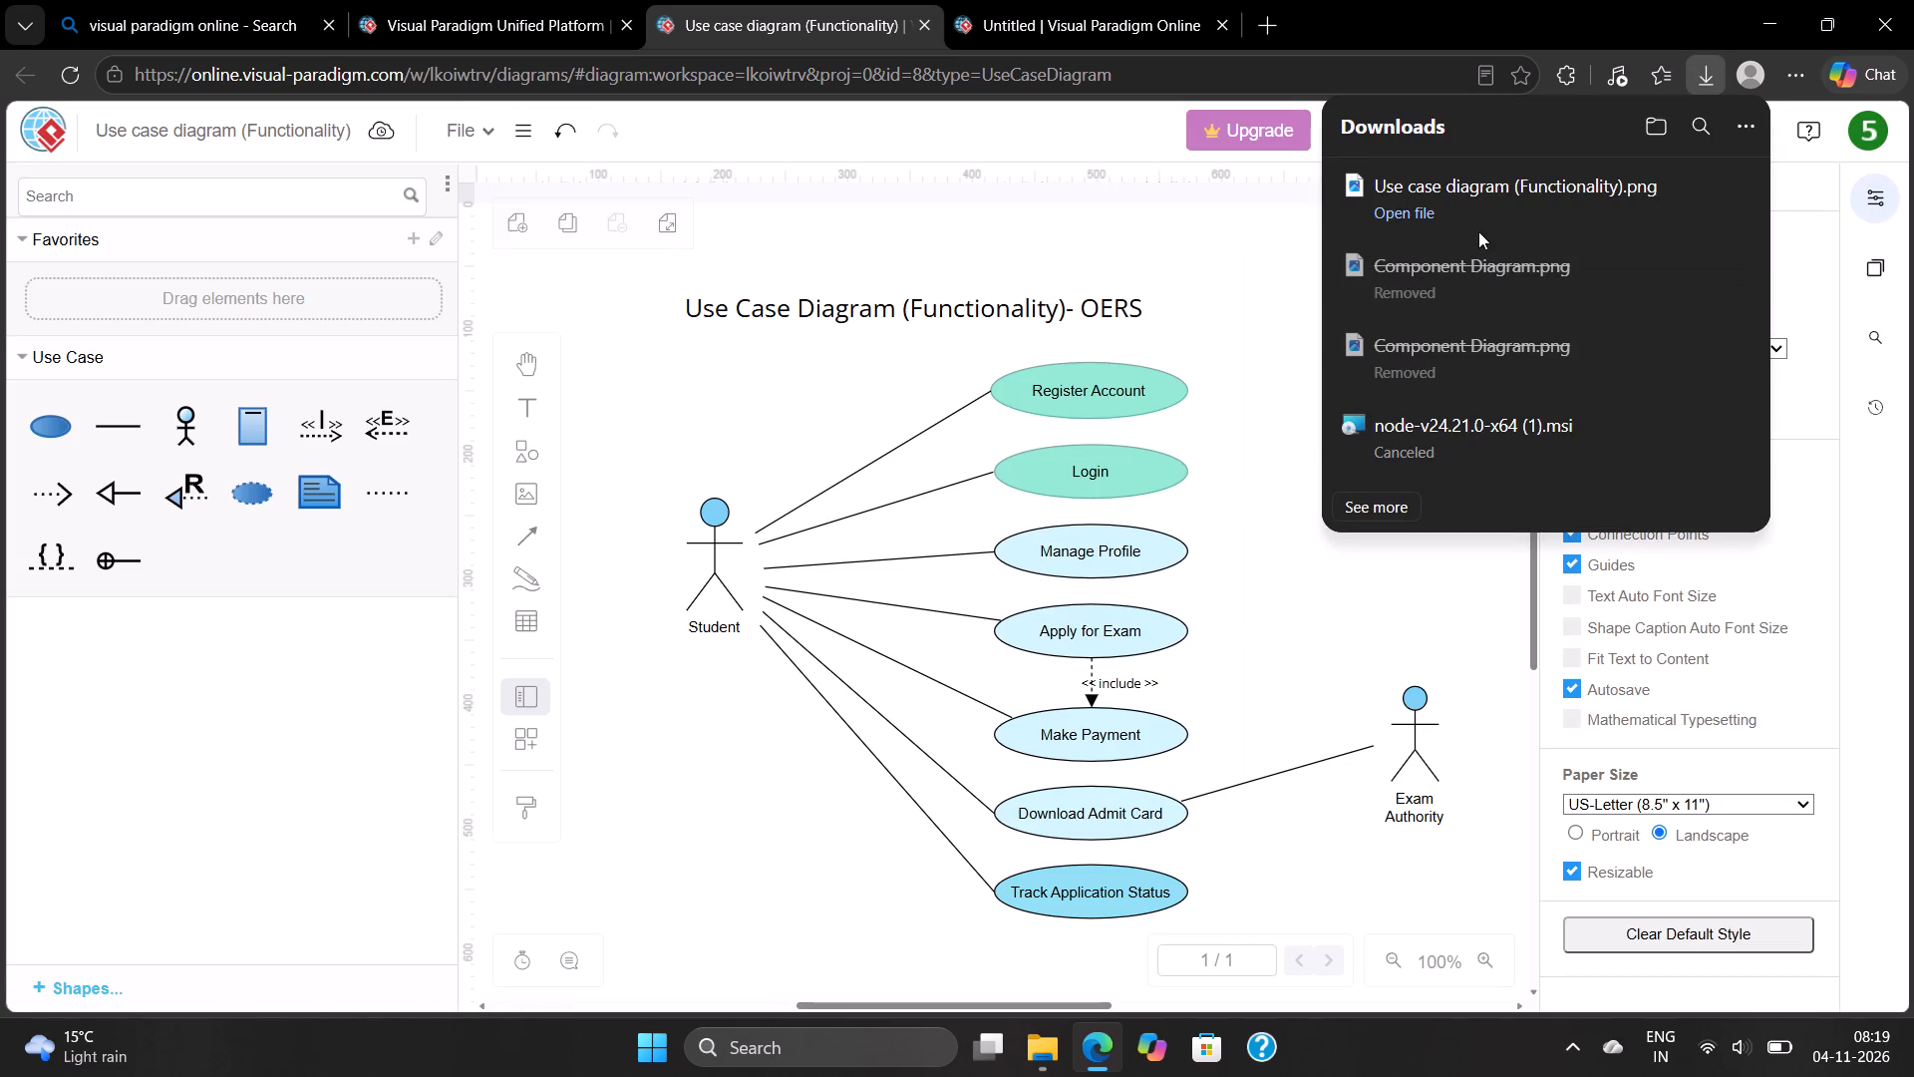
Open the downloaded "Use case diagram (Functionality).png" to check the exported image, and close the viewer.
click(1411, 218)
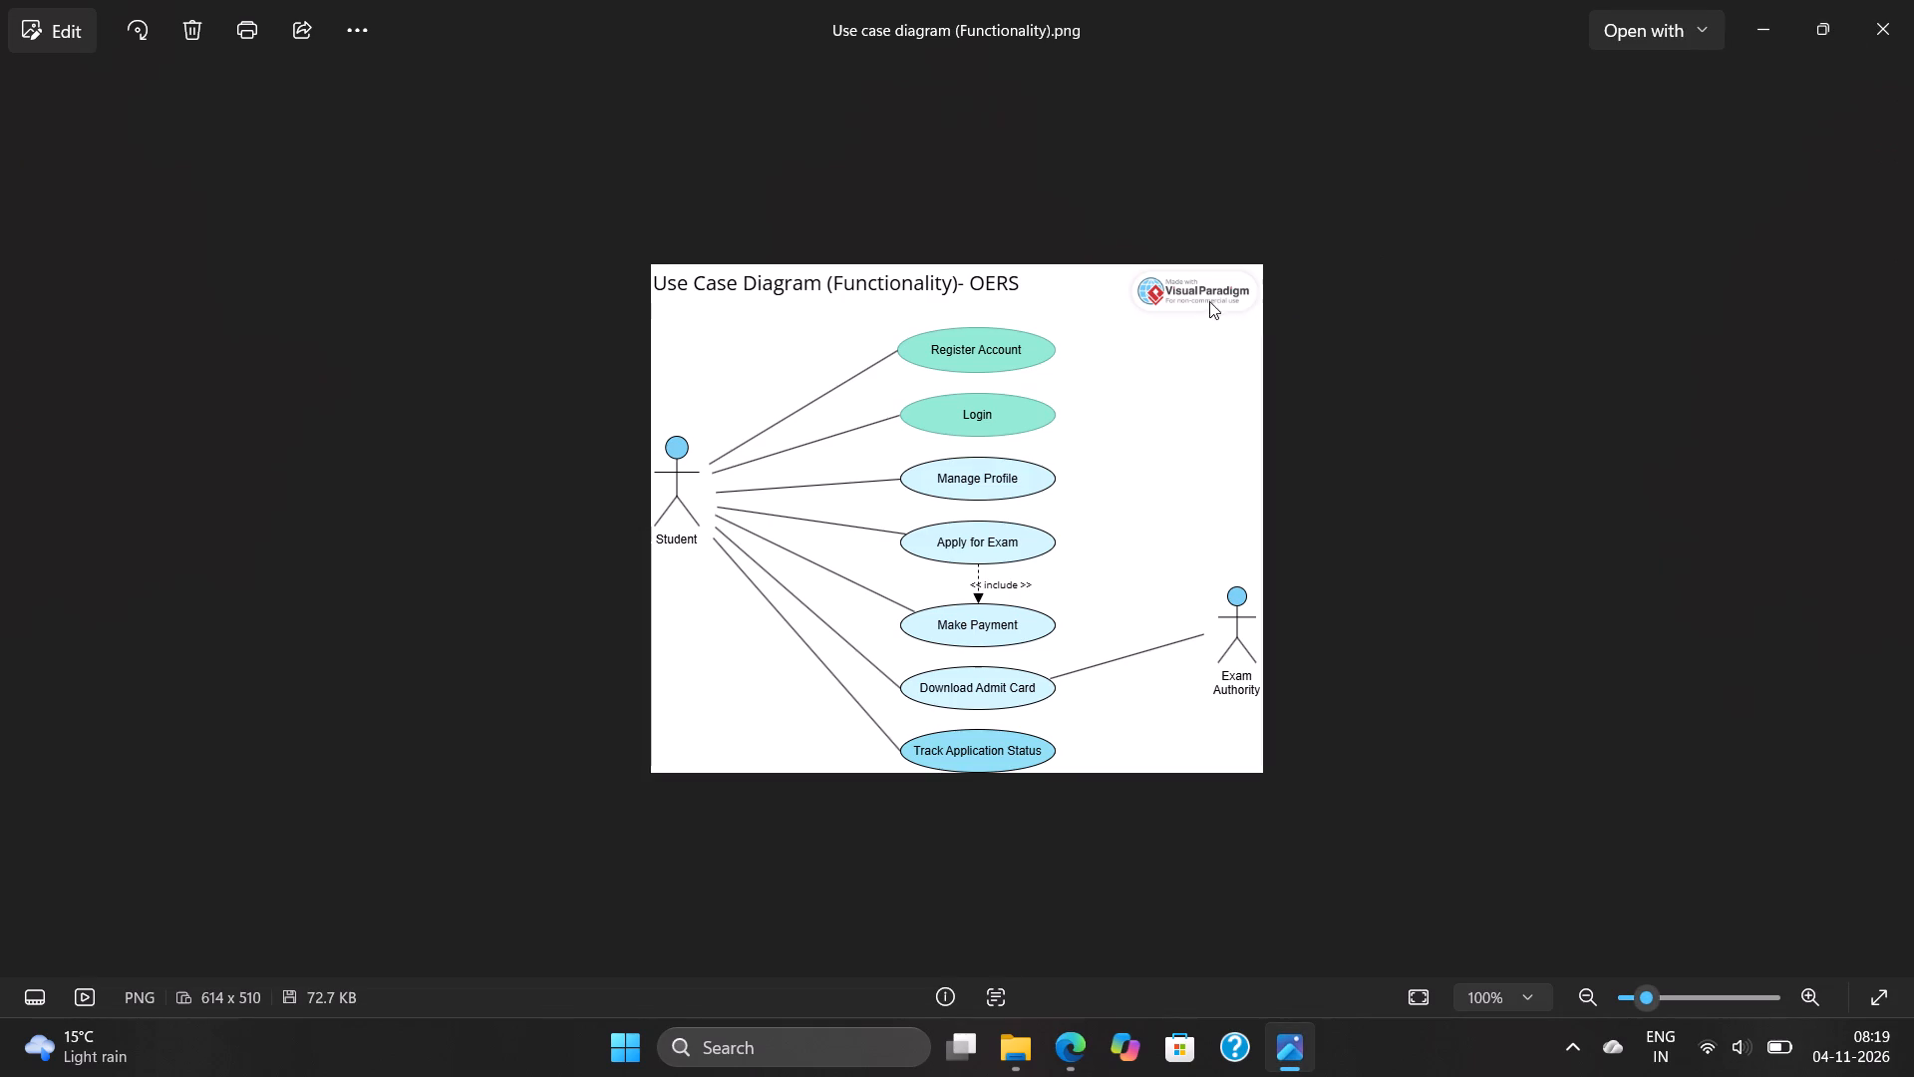
click(1020, 220)
click(1904, 27)
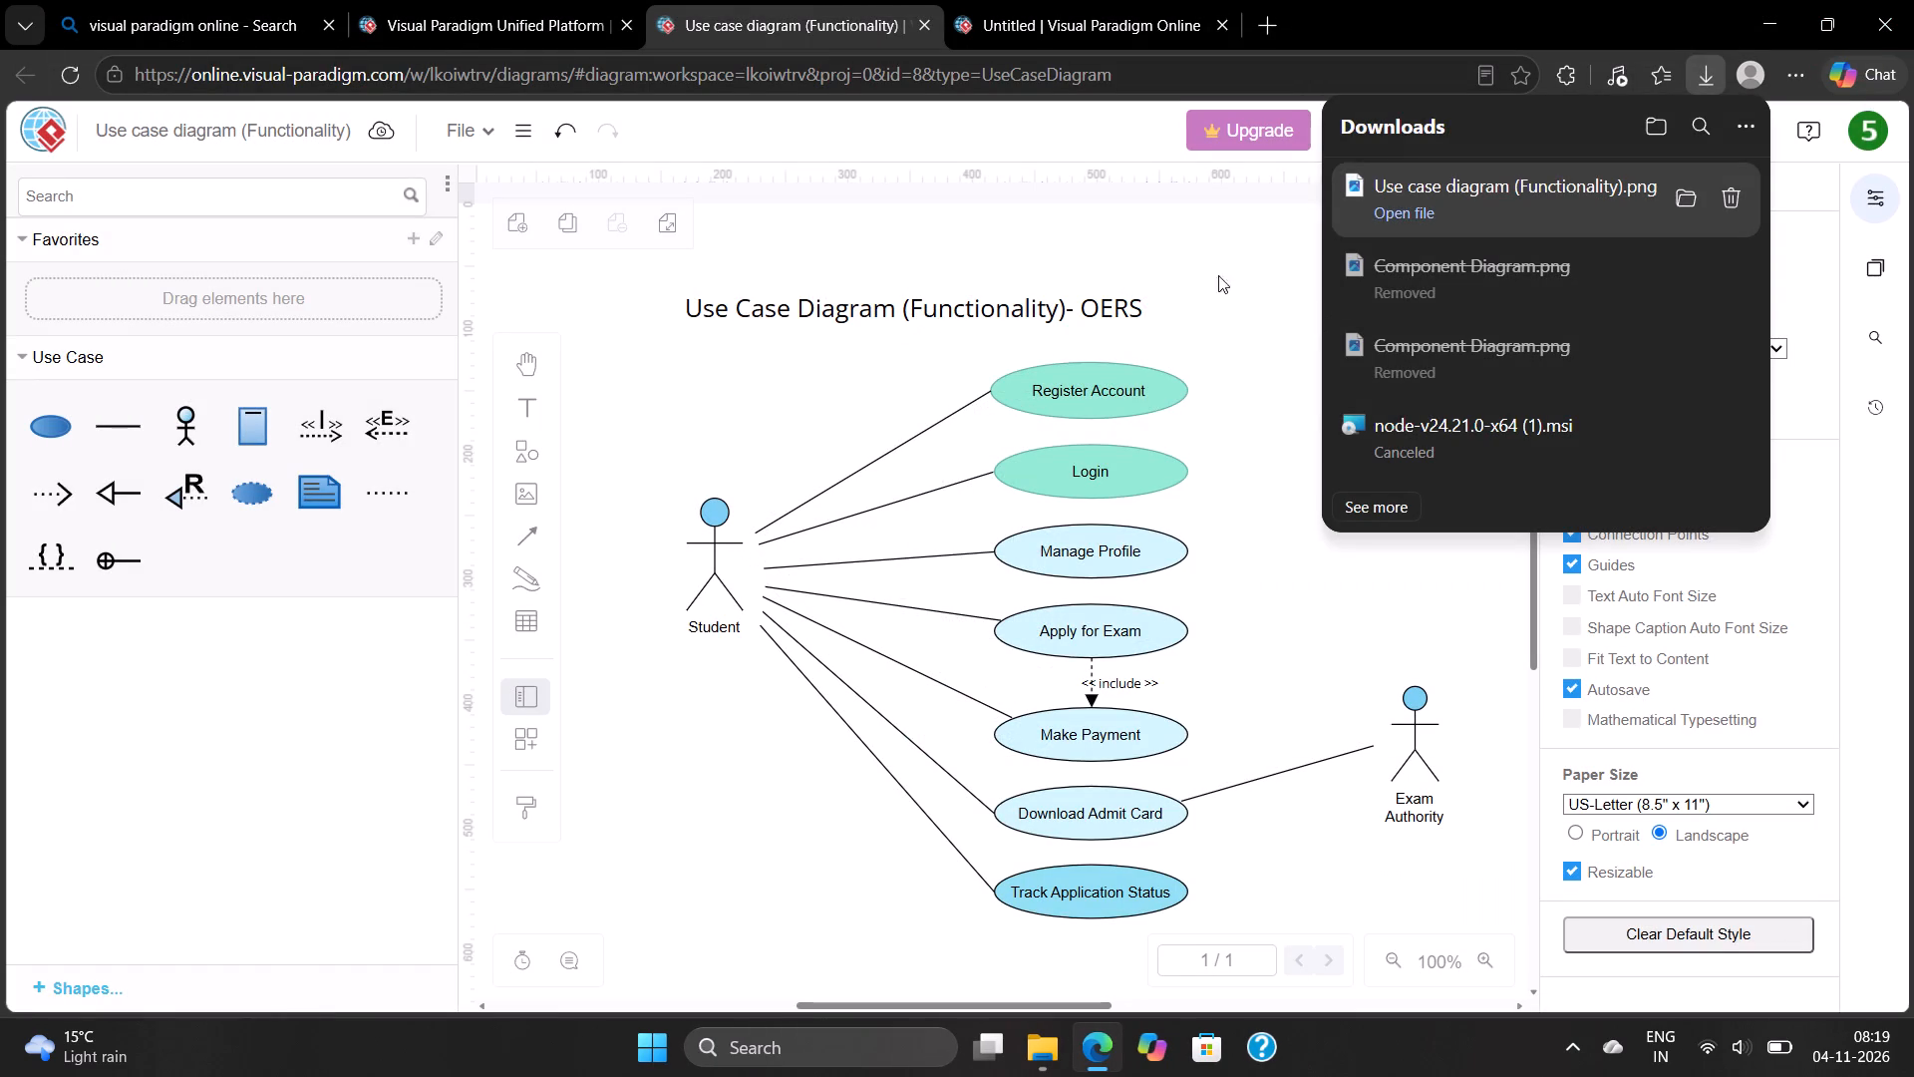
Return to the Draft project's artifacts and open the Class Diagram listed directly below the first Component Diagram.
click(553, 13)
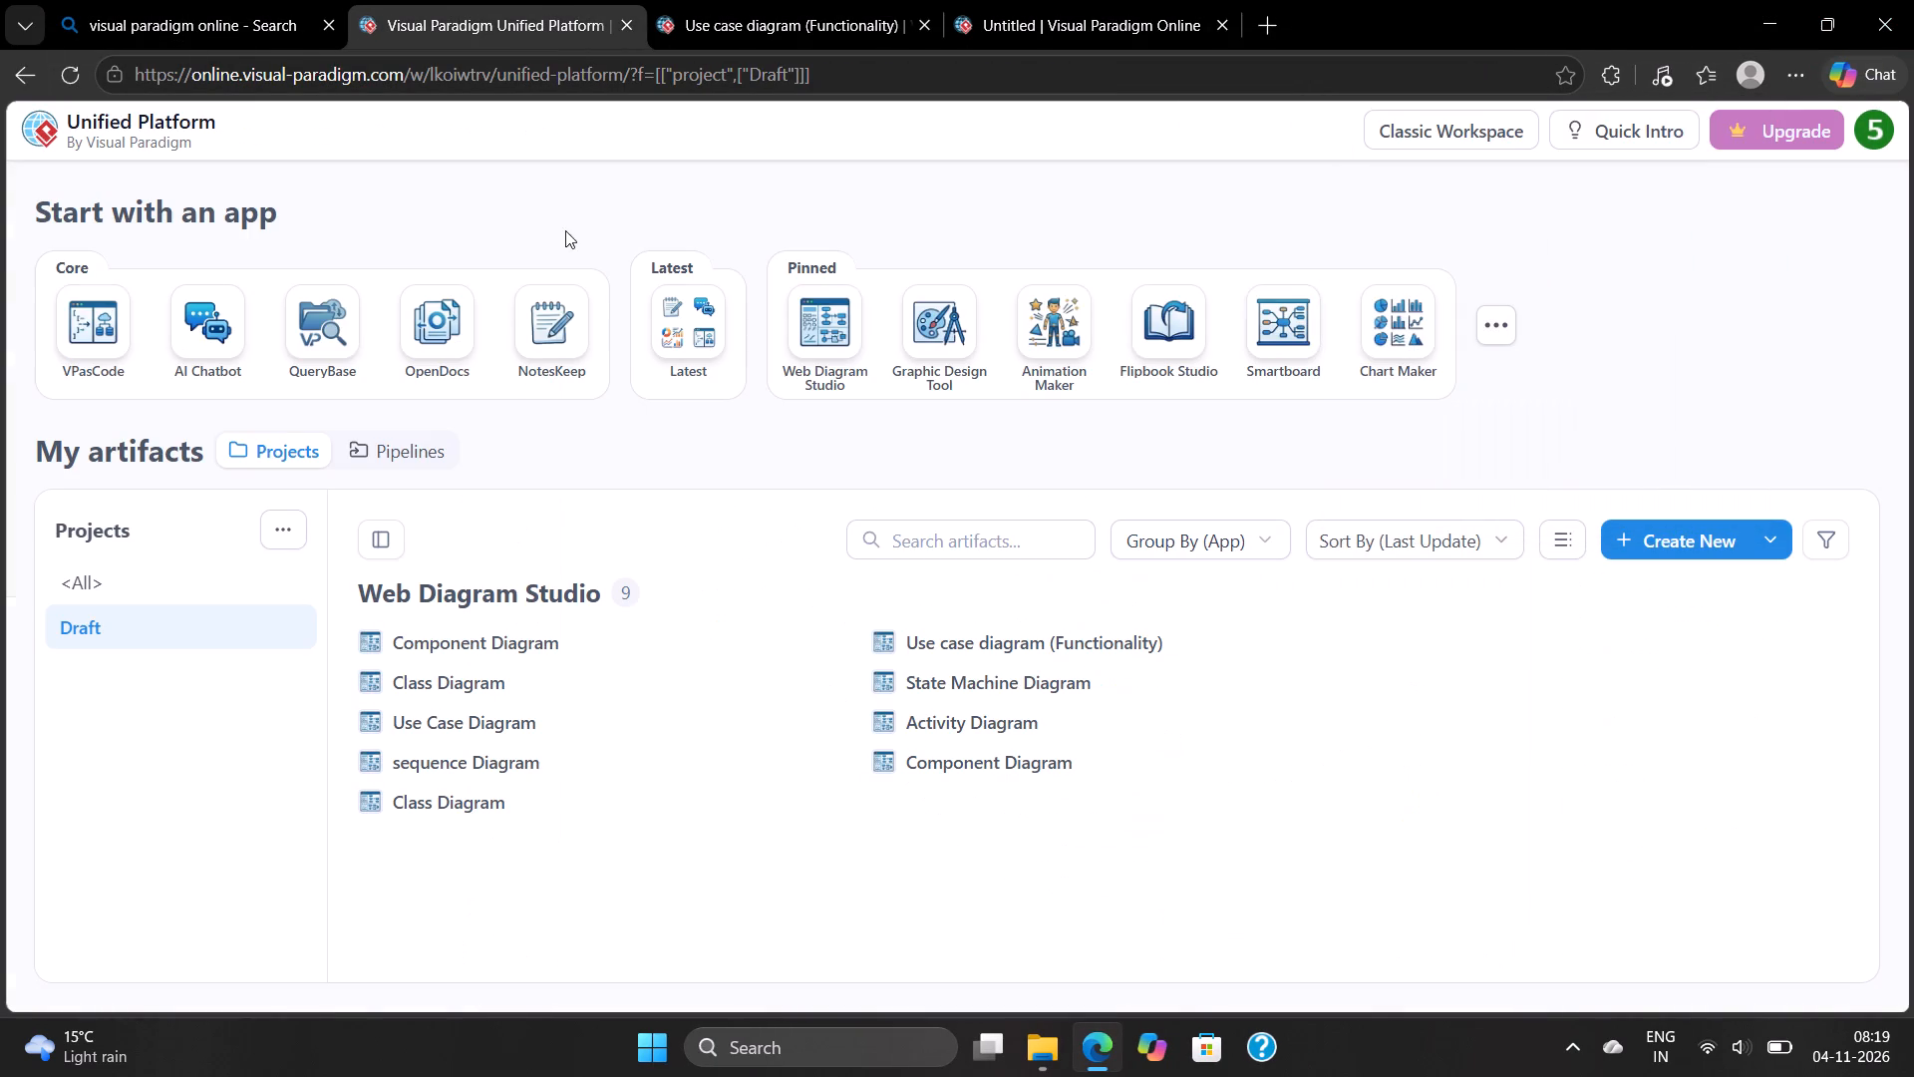
click(484, 689)
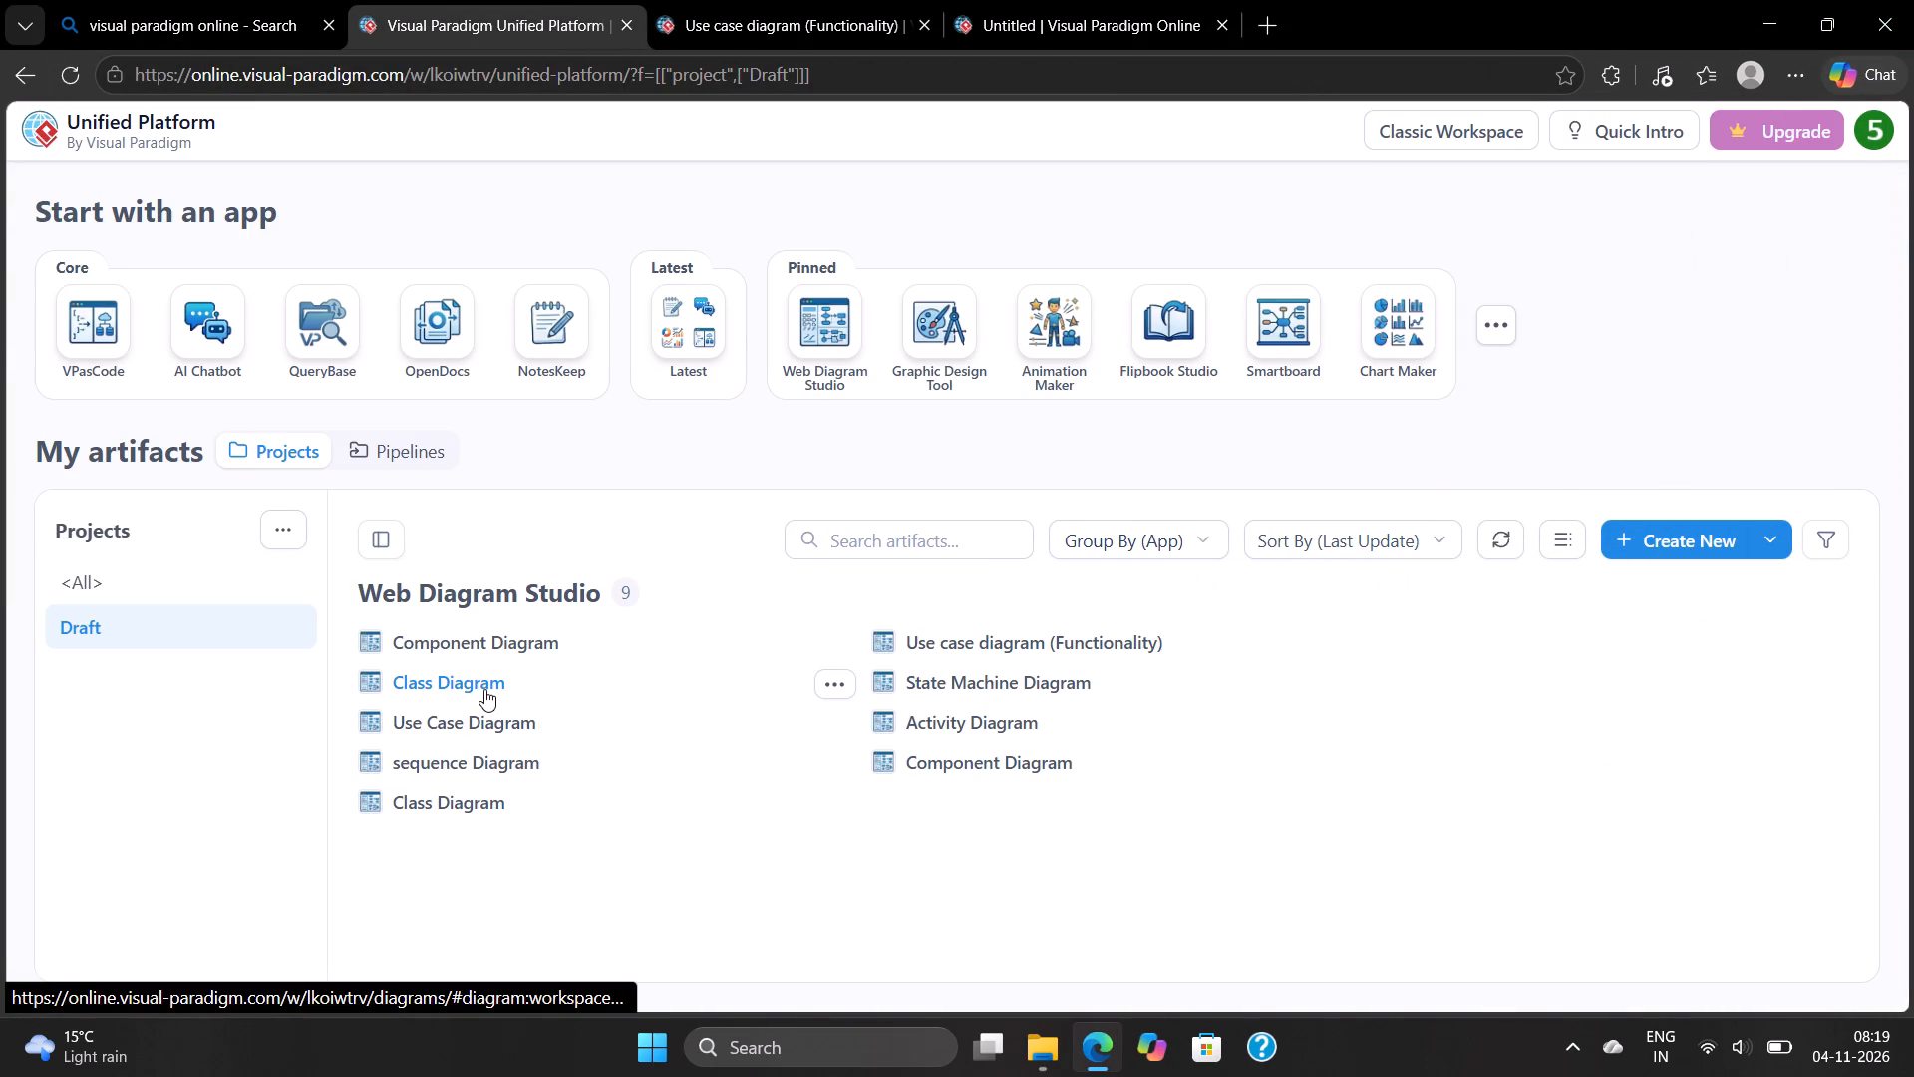
click(484, 689)
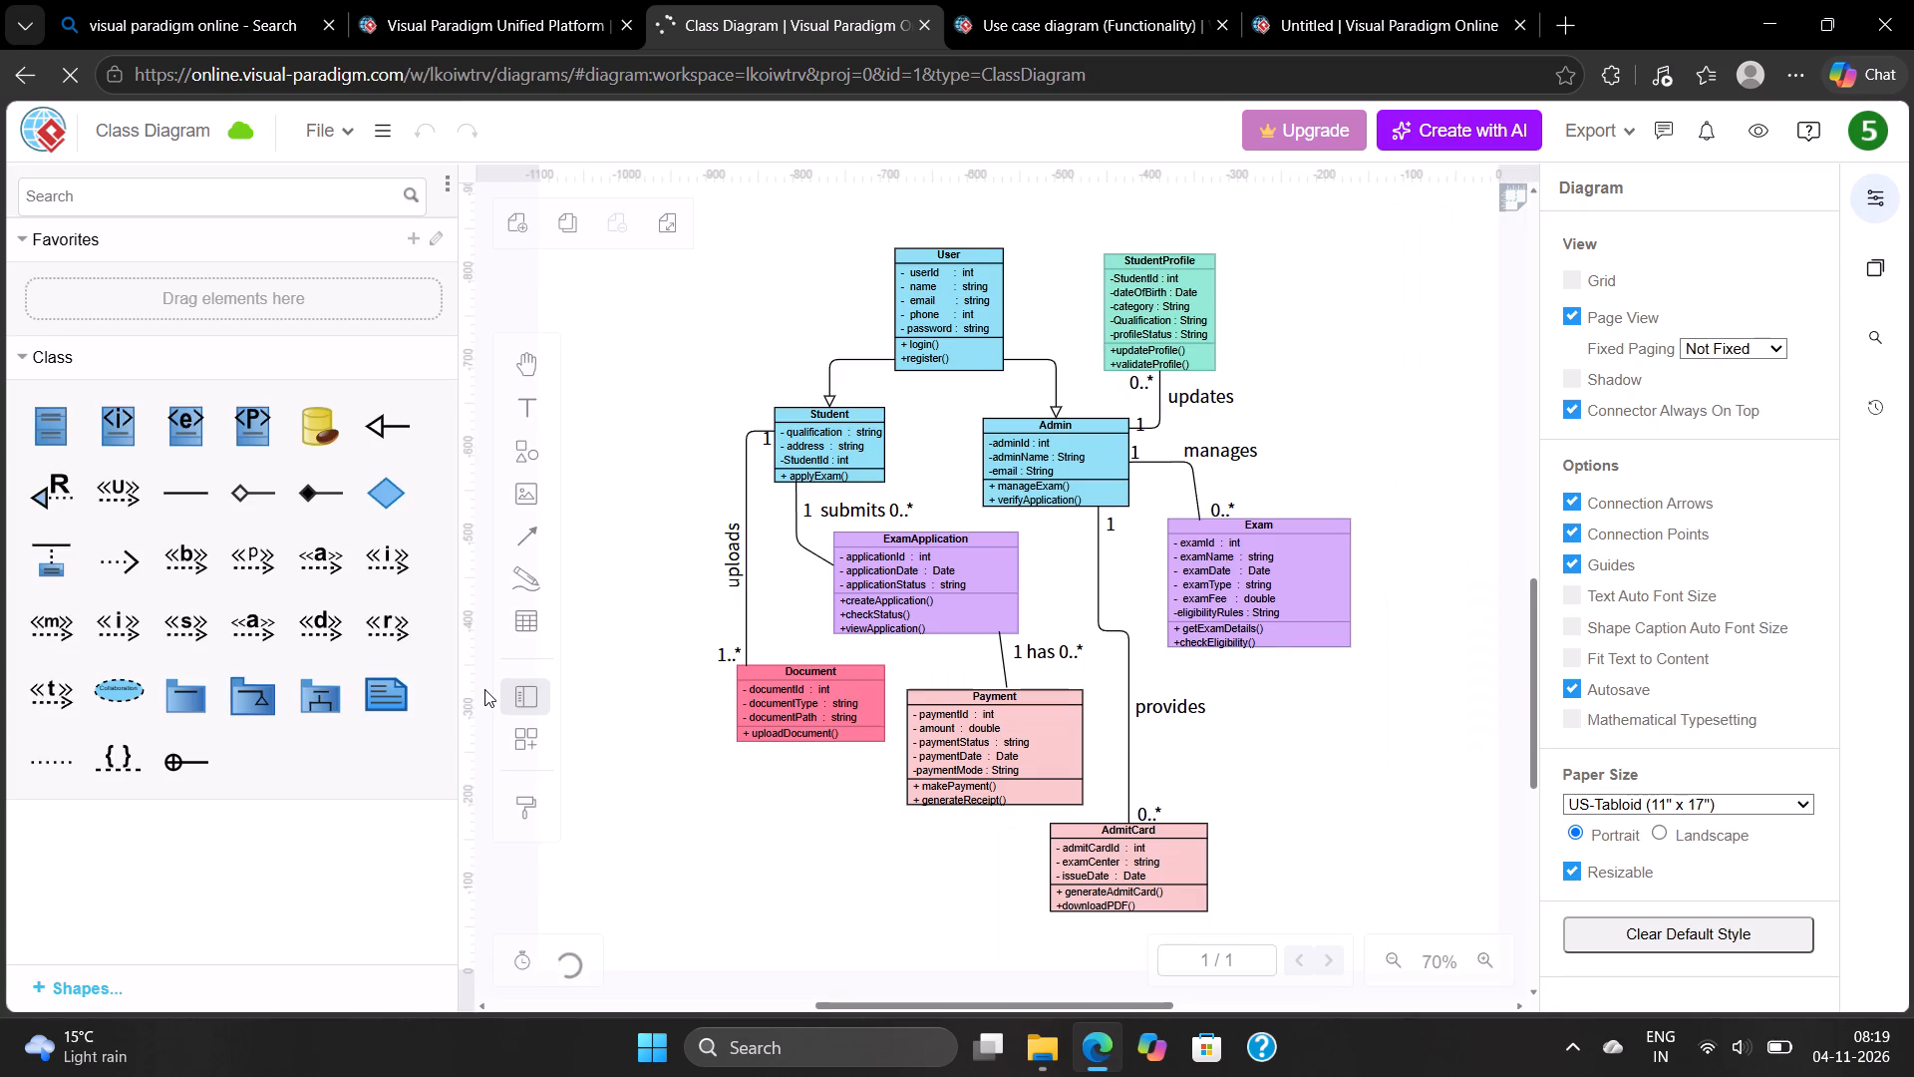
Add the title text "Class Diagram - OERS" in the blank area above the class diagram.
scroll(484, 689, up, 3)
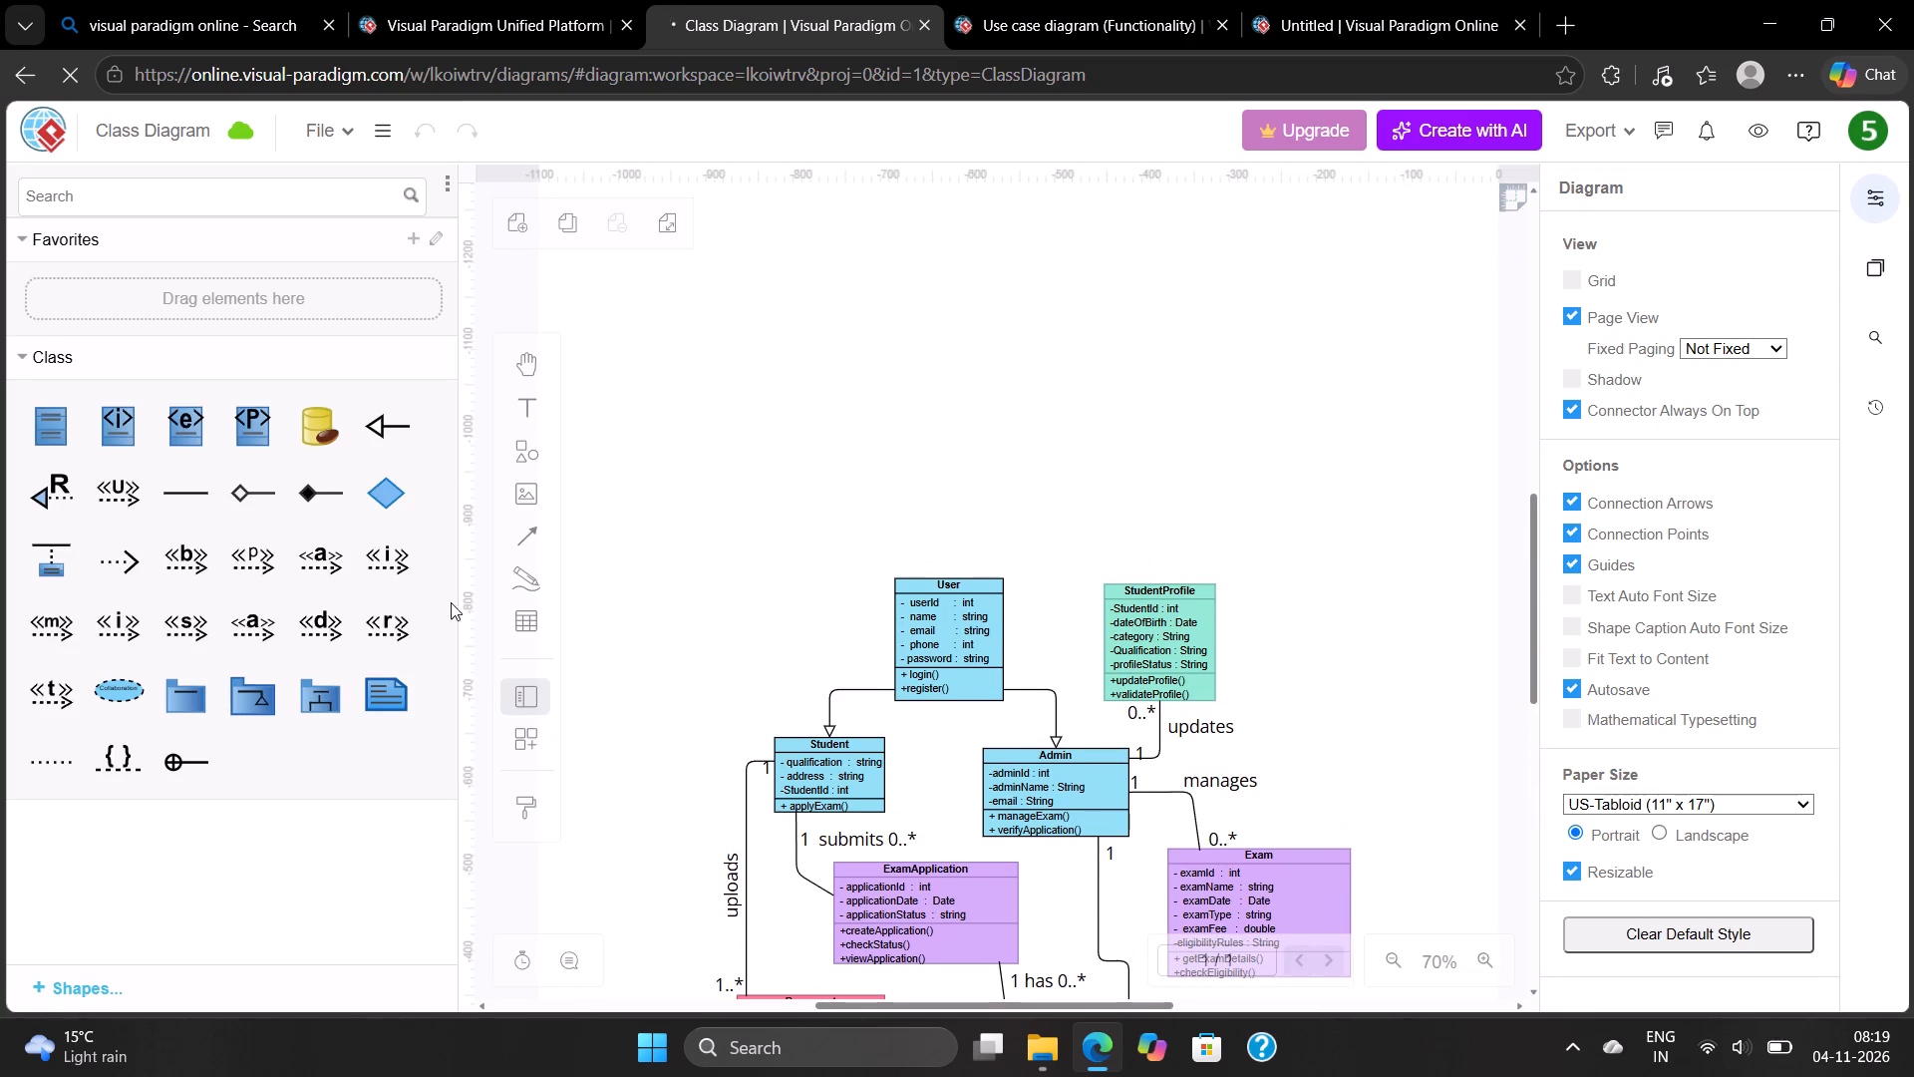
click(732, 539)
double_click(732, 539)
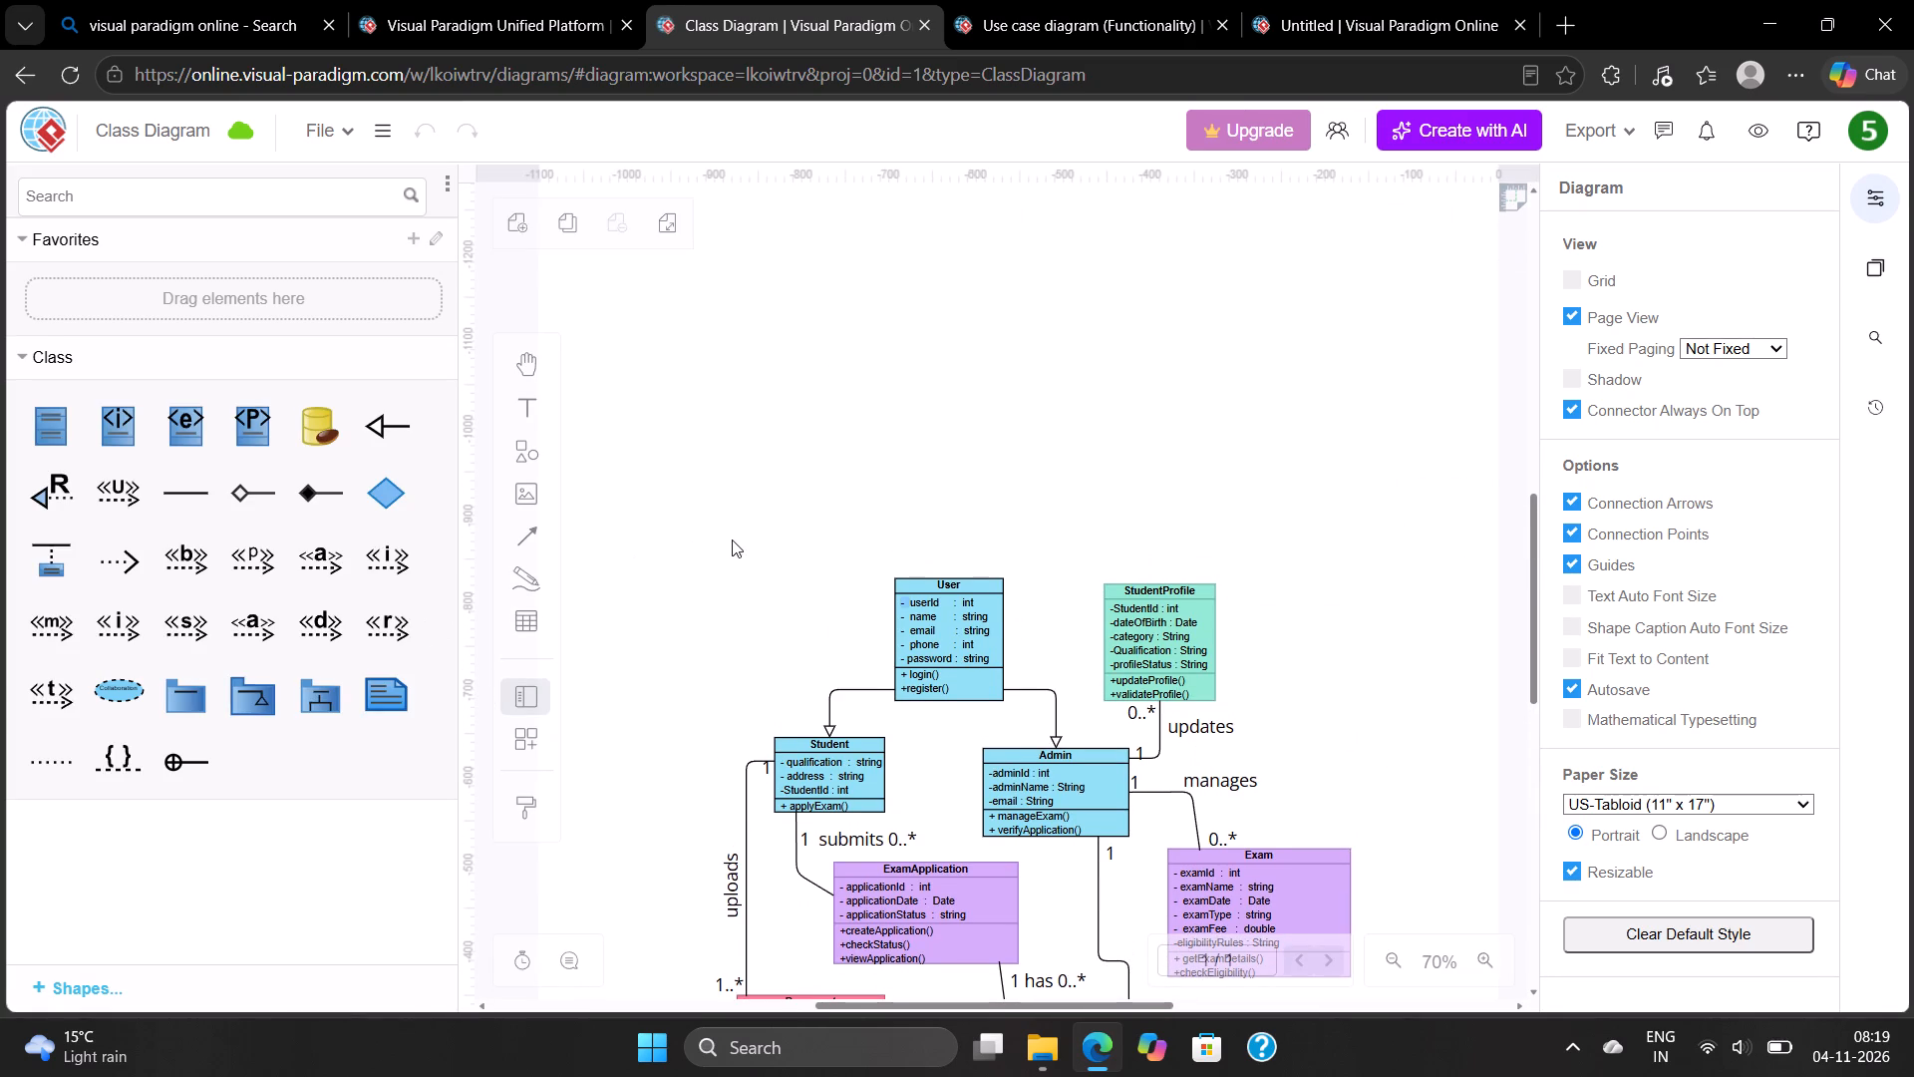
key(BackSpace)
text(Cla)
text(ss Diagram - OERS)
drag(769, 471, 741, 529)
Move the class diagram title to about -844, -927, above and slightly left of the User class.
drag(731, 545, 771, 533)
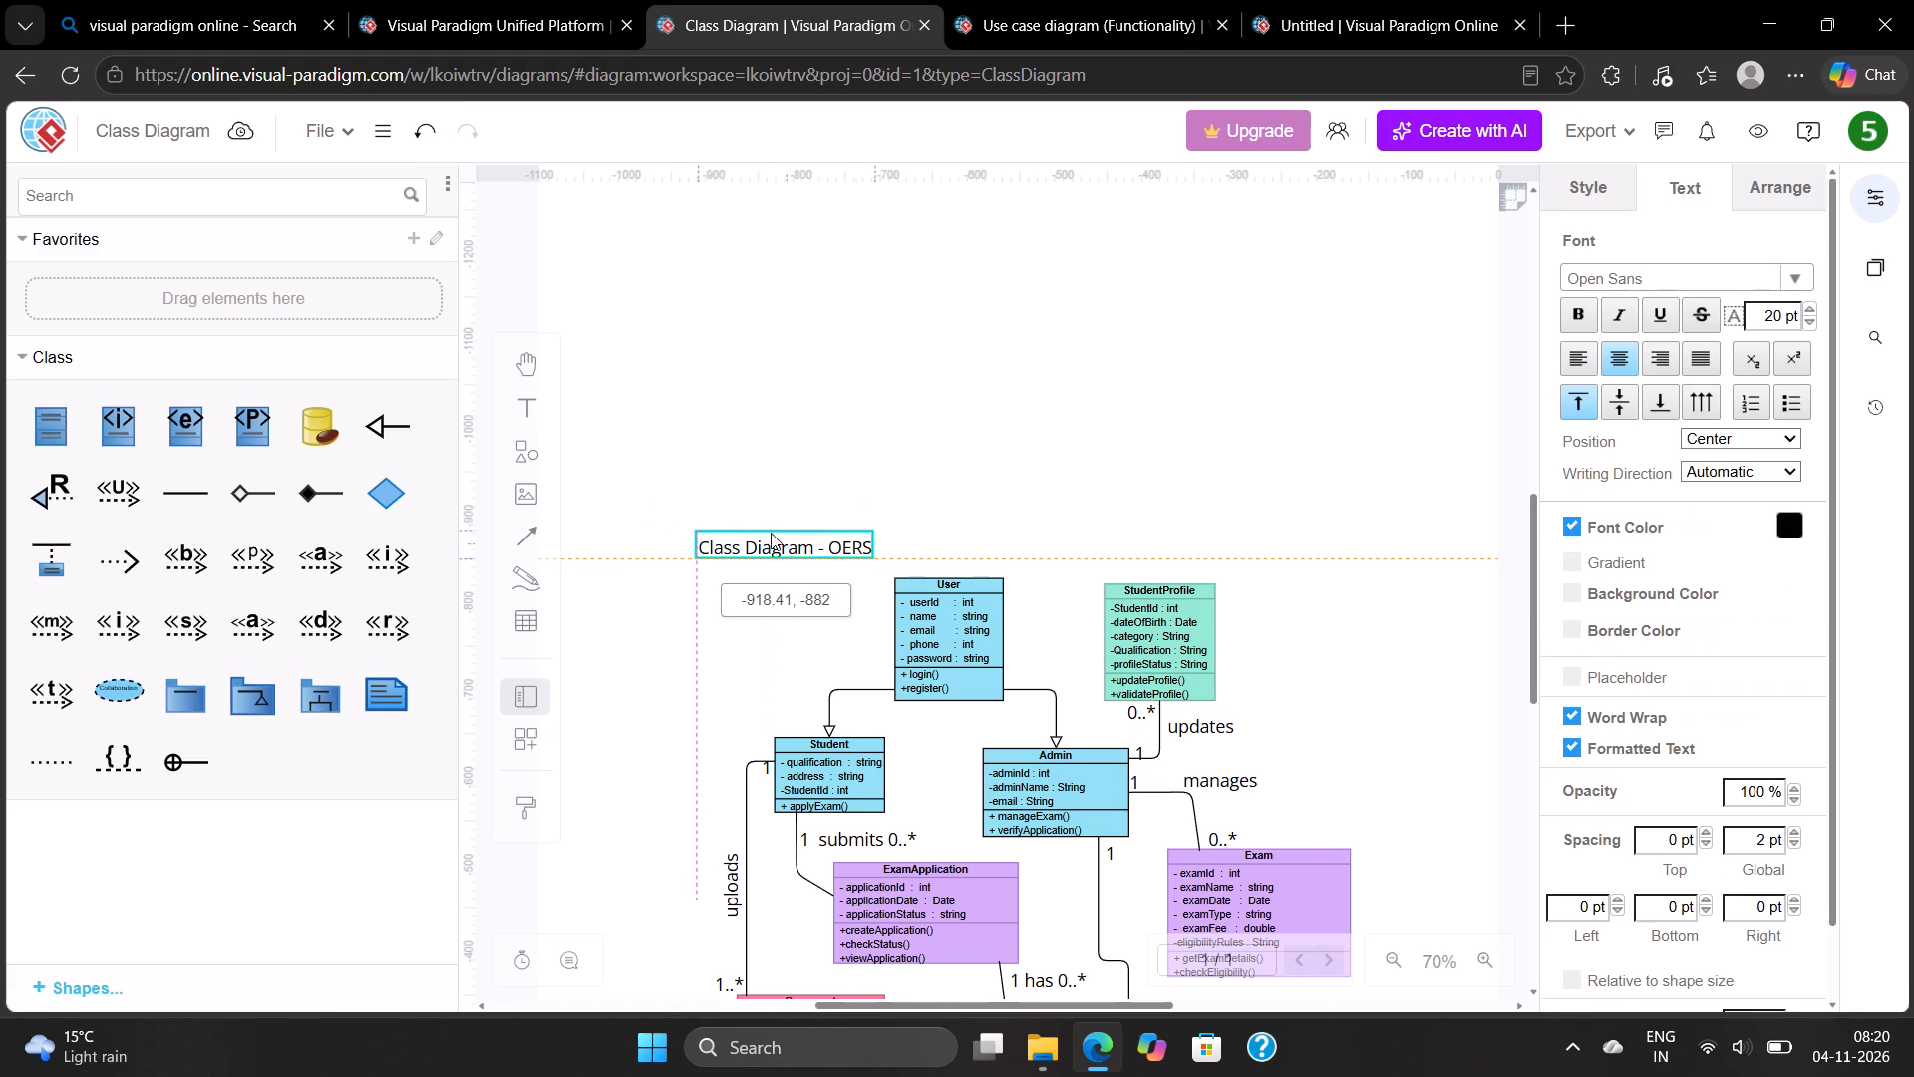
drag(771, 533, 772, 532)
scroll(830, 414, down, 1)
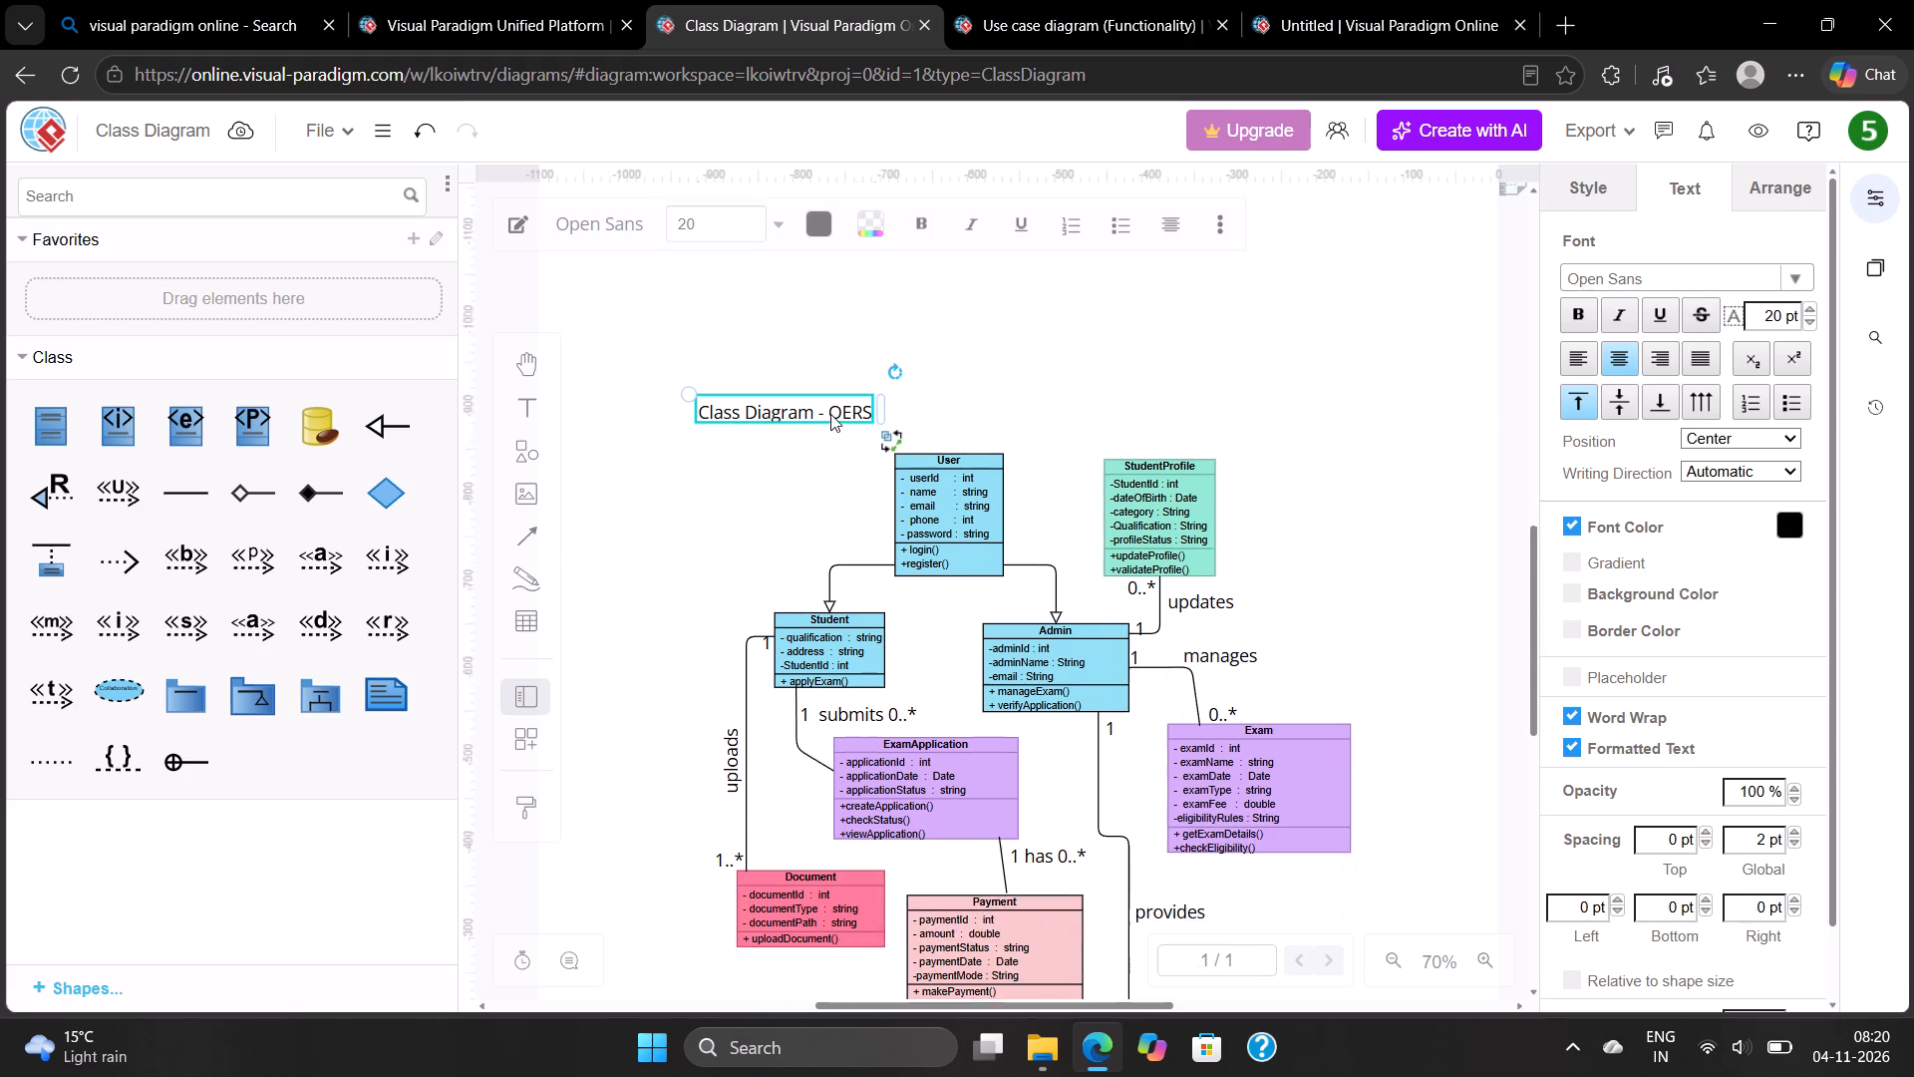
scroll(830, 414, down, 1)
drag(803, 413, 869, 384)
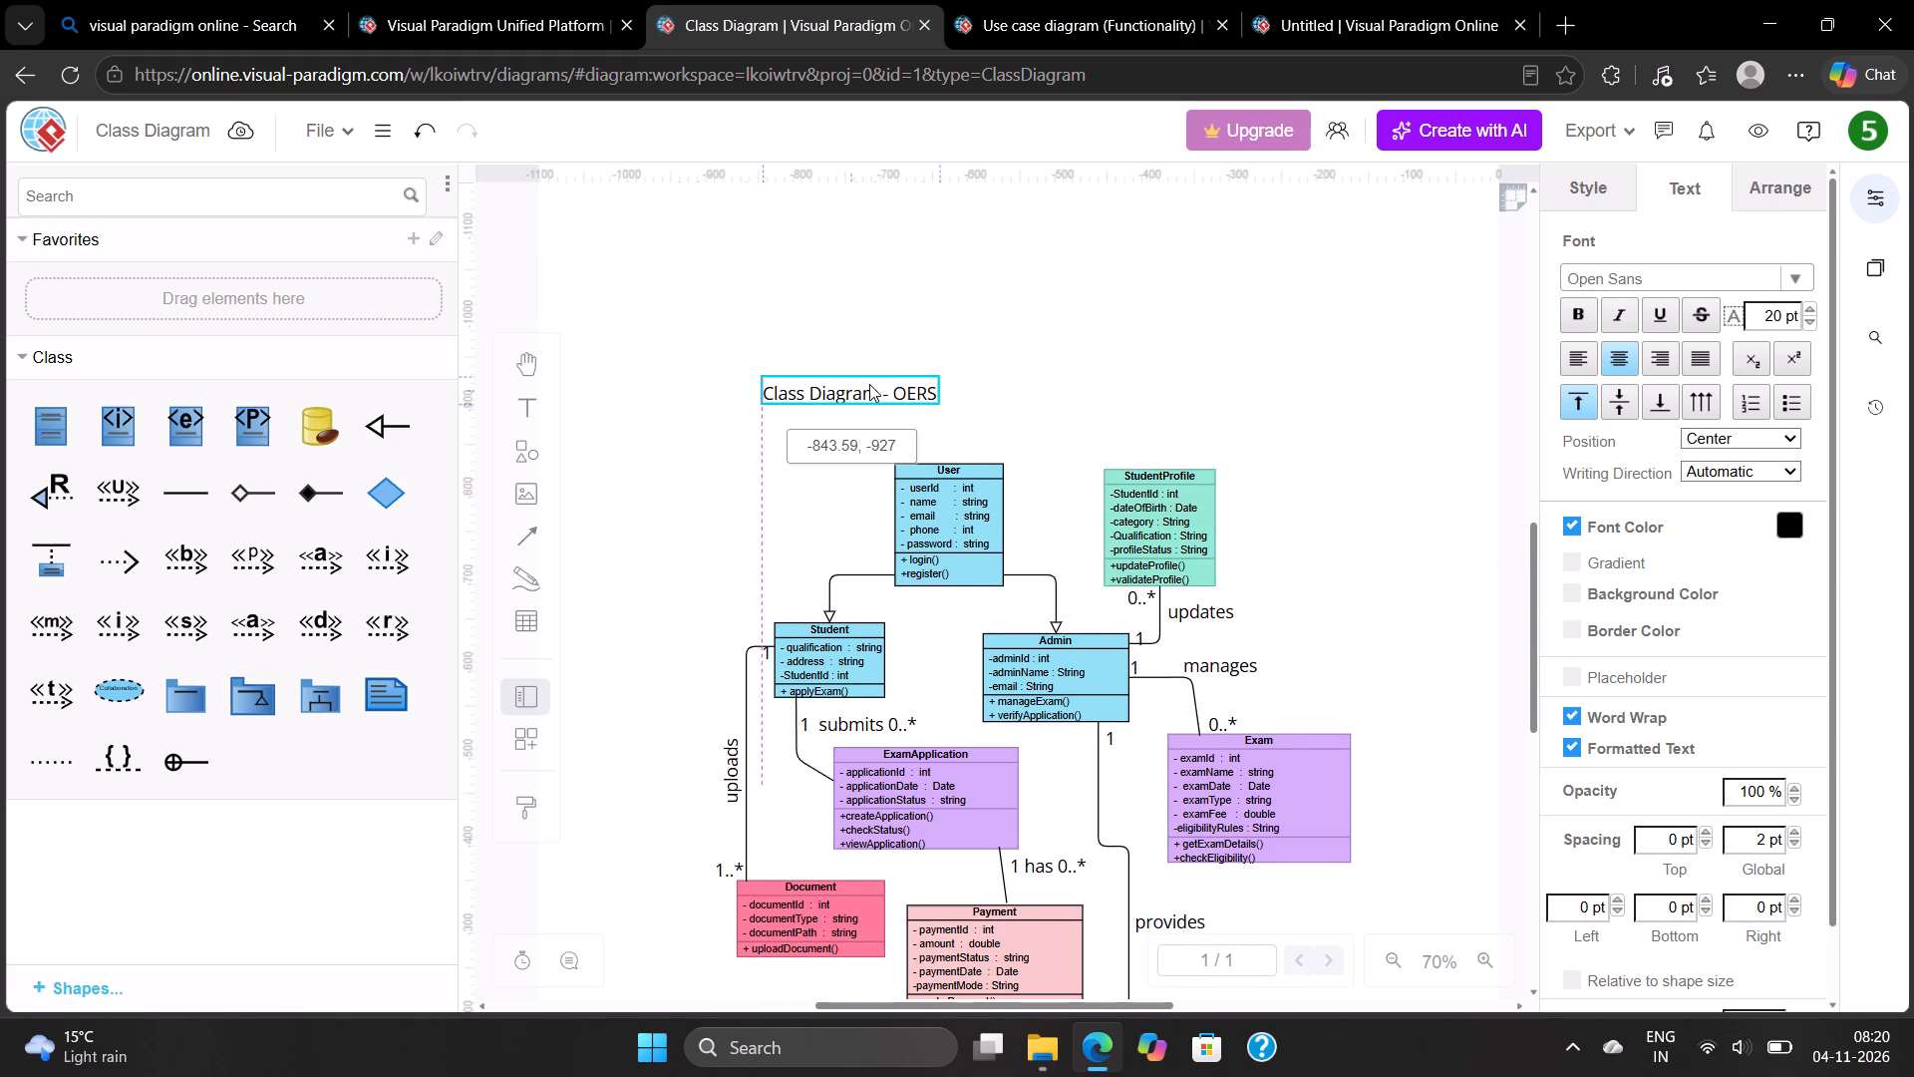
drag(869, 384, 869, 385)
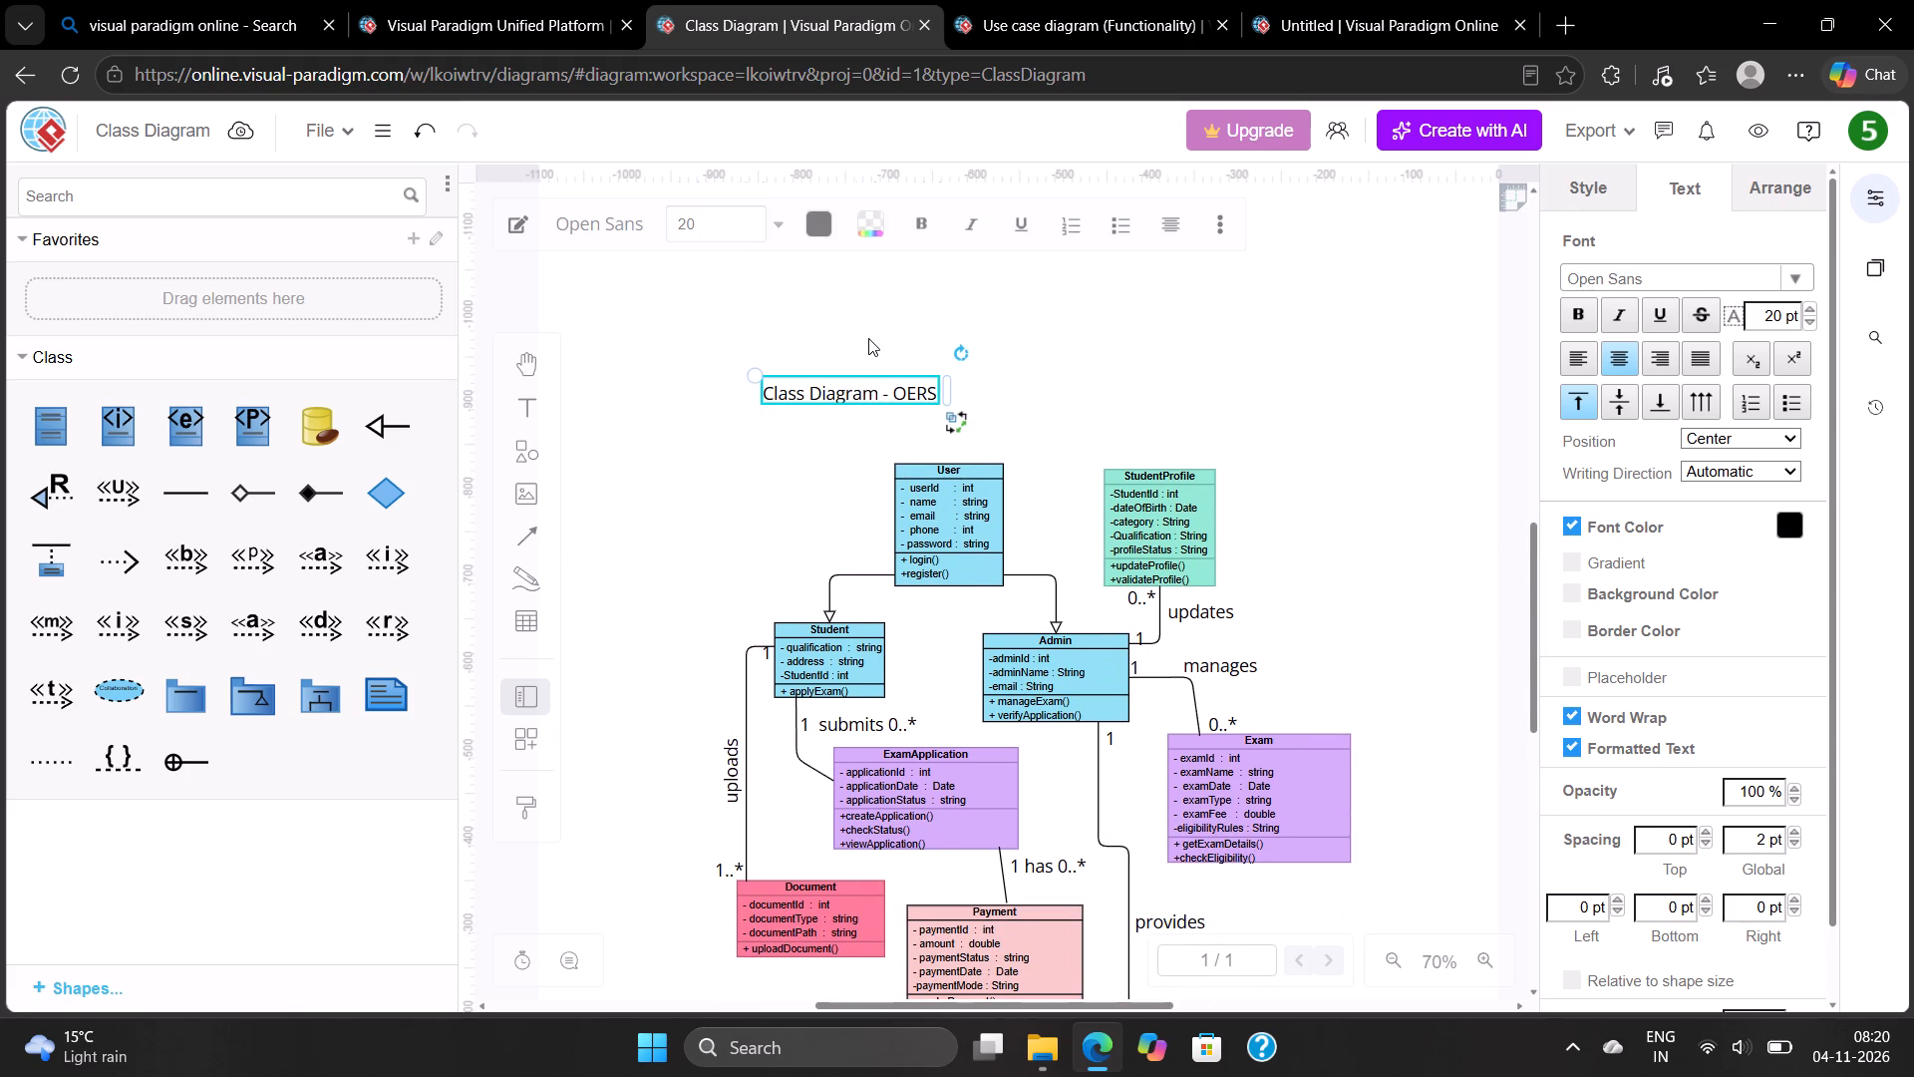
click(868, 338)
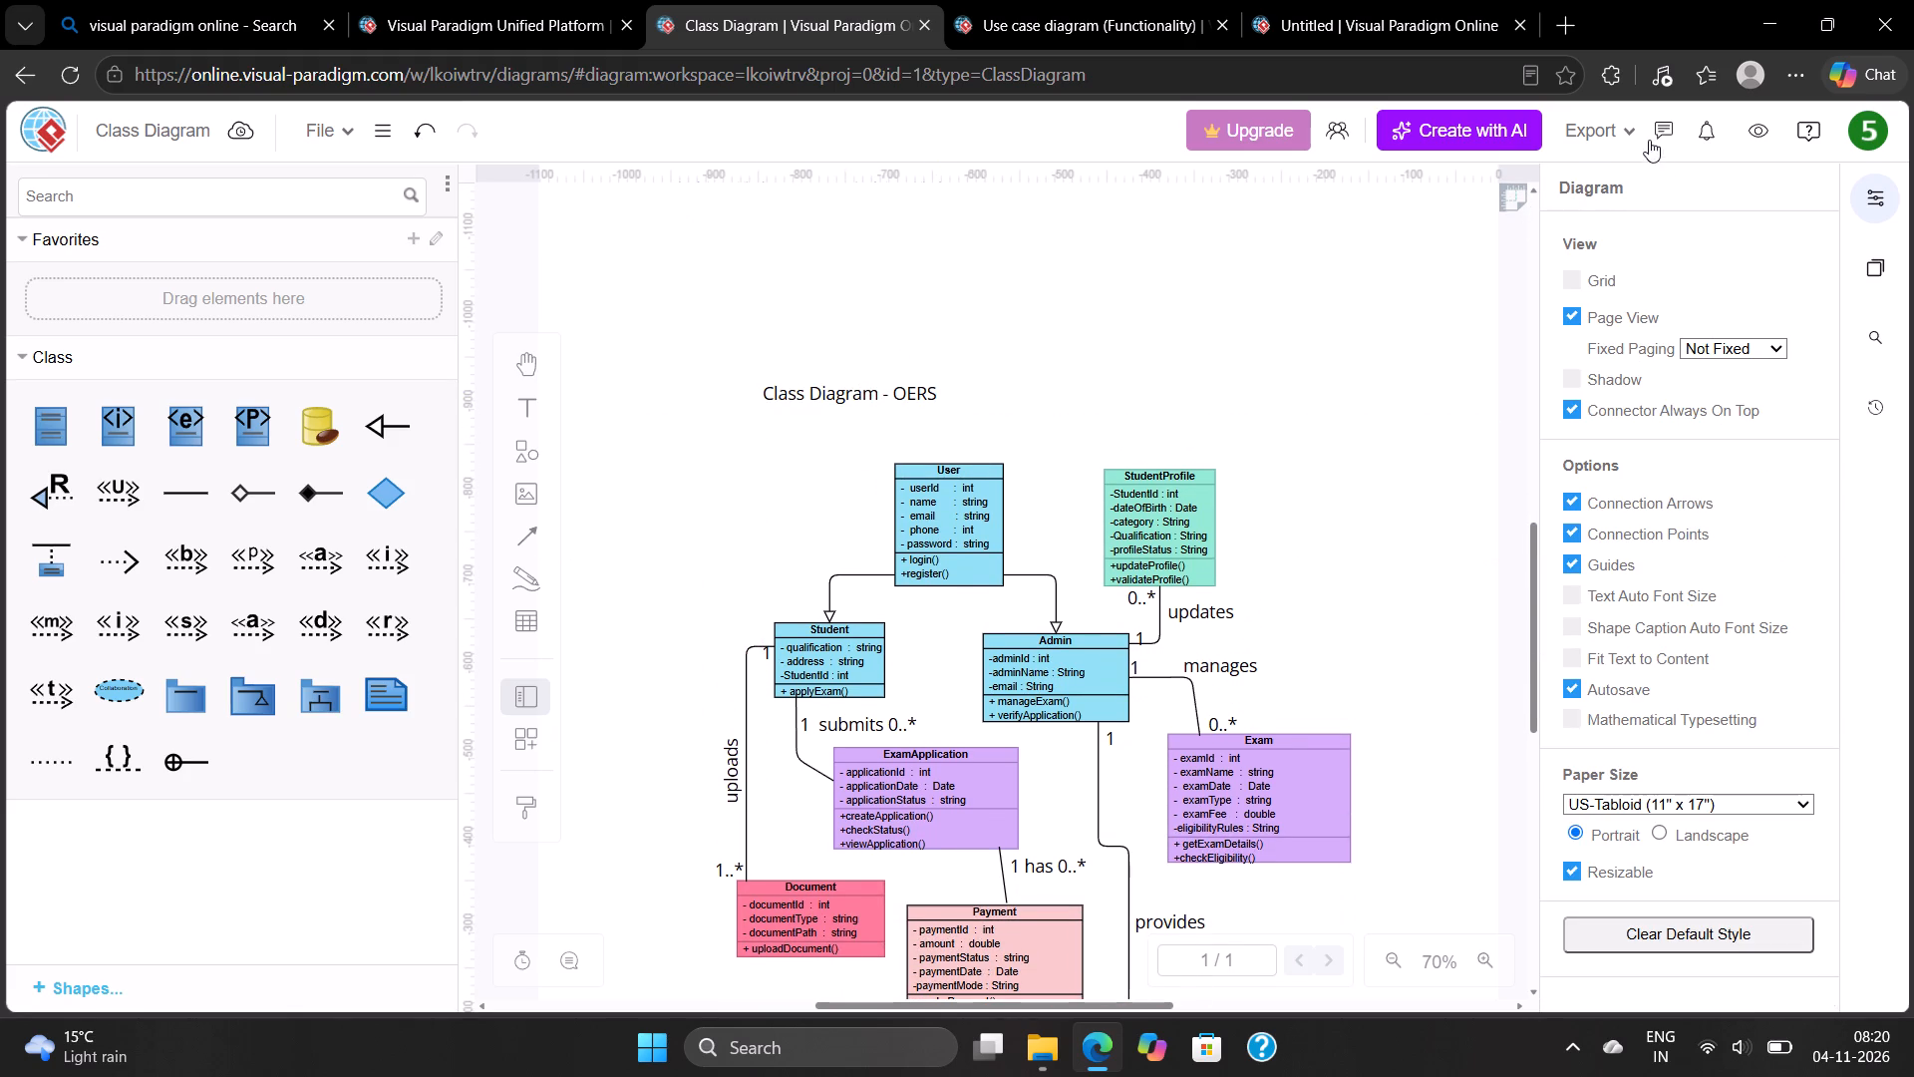
Export the class diagram as a PNG and download it as "Class Diagram.png".
click(1632, 129)
click(1550, 218)
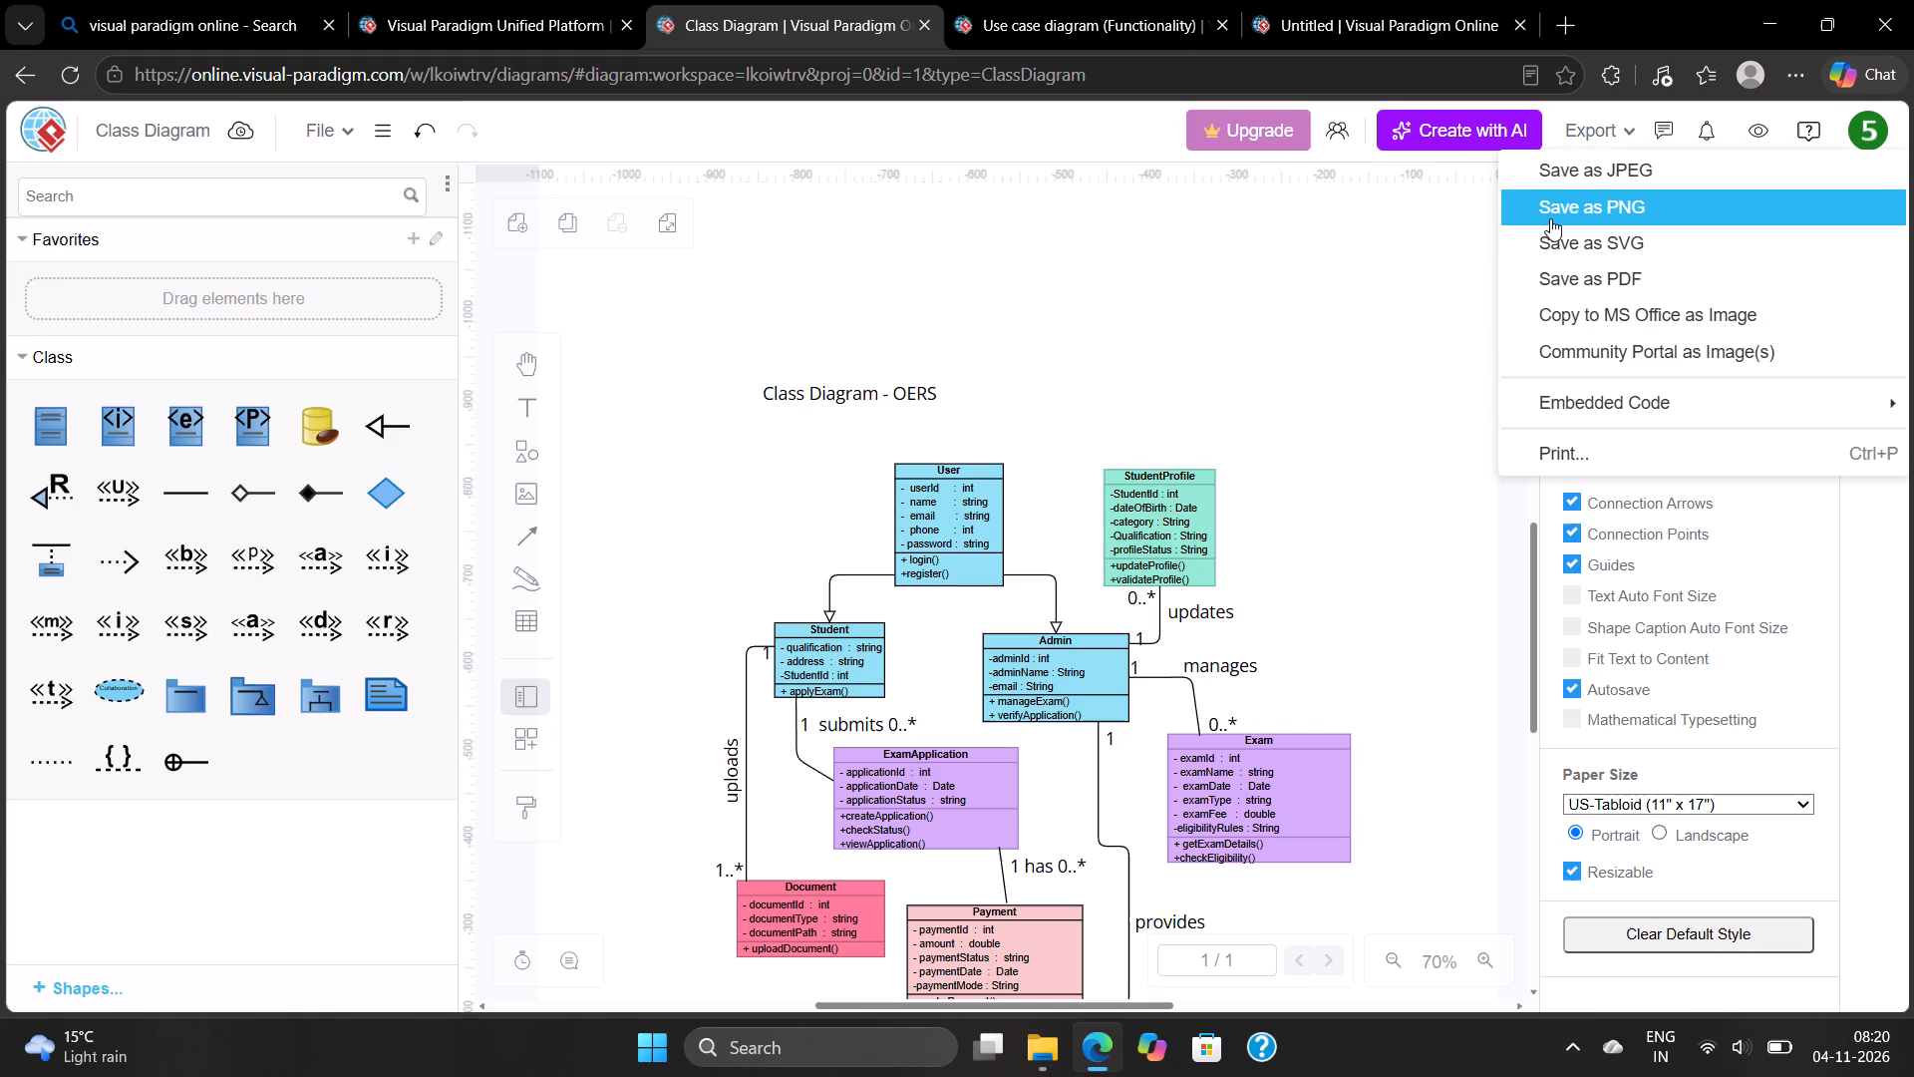
click(1023, 608)
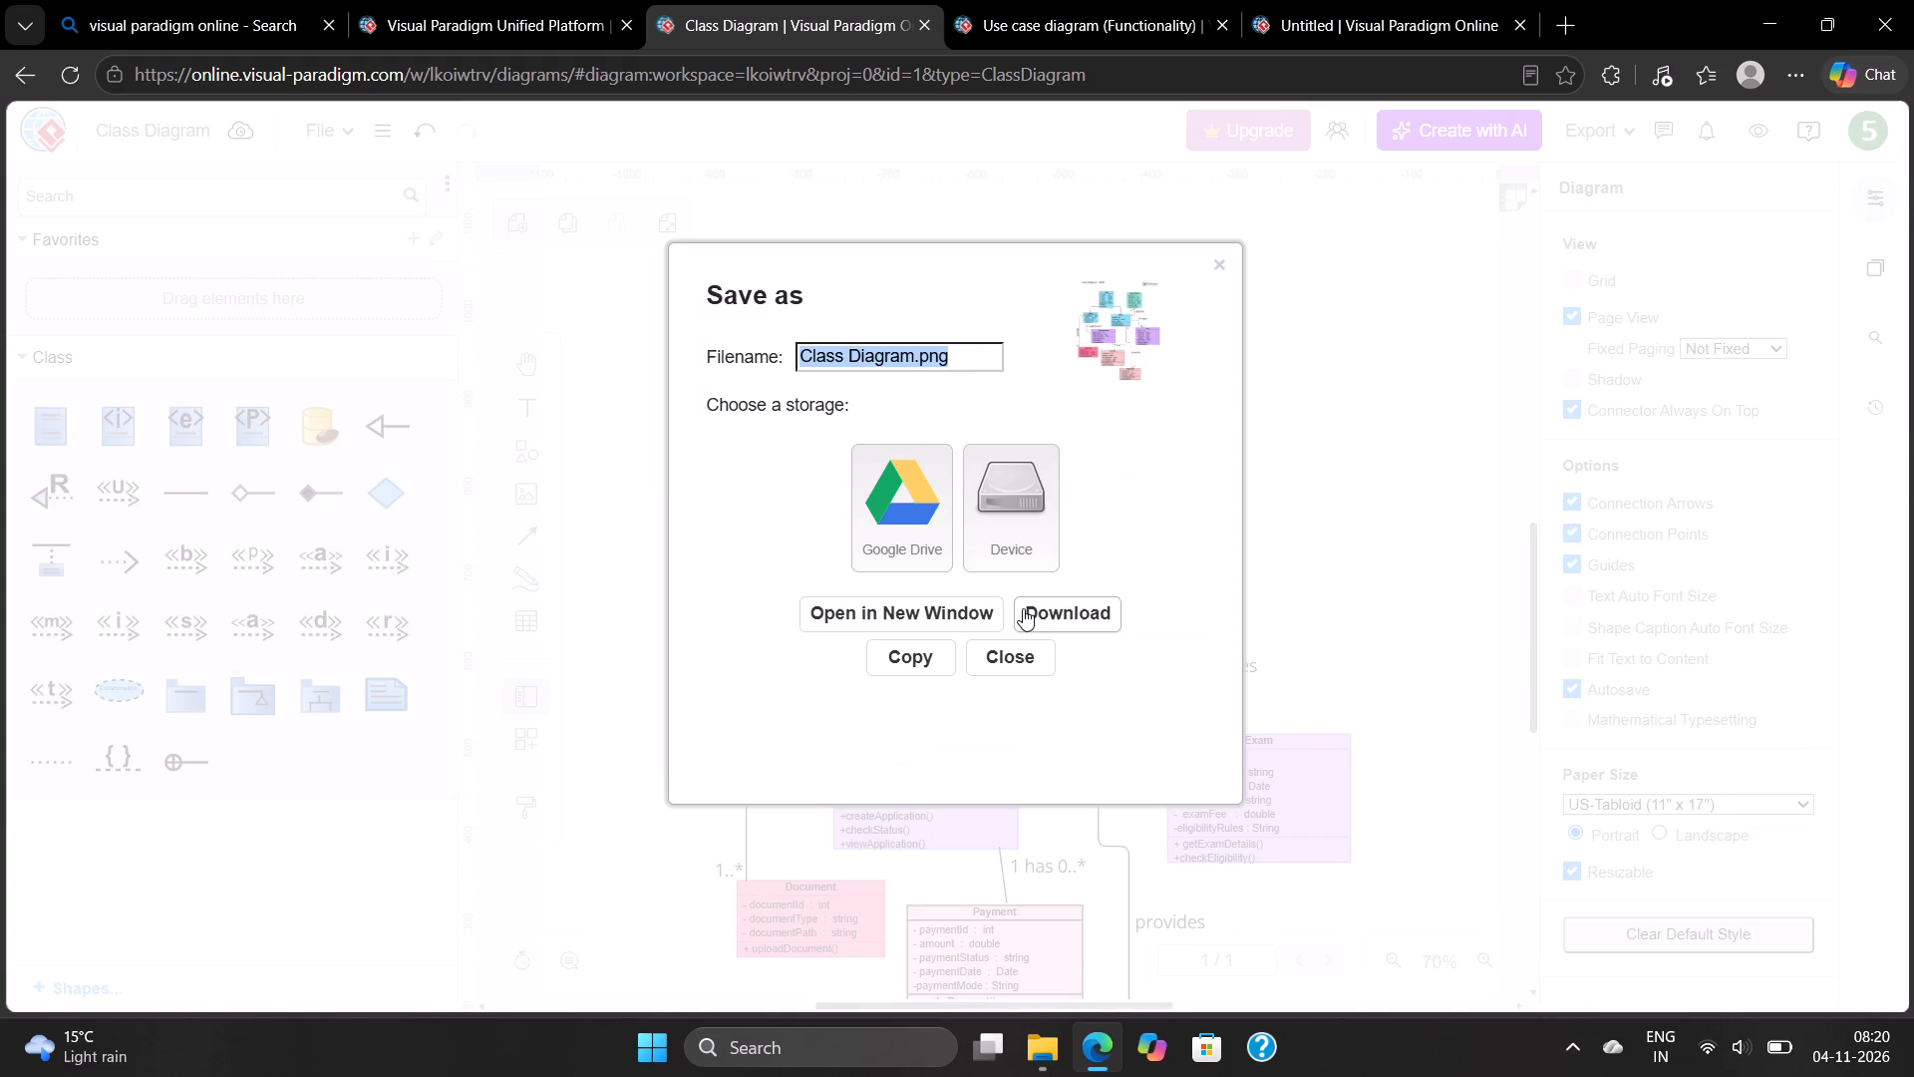
click(1062, 604)
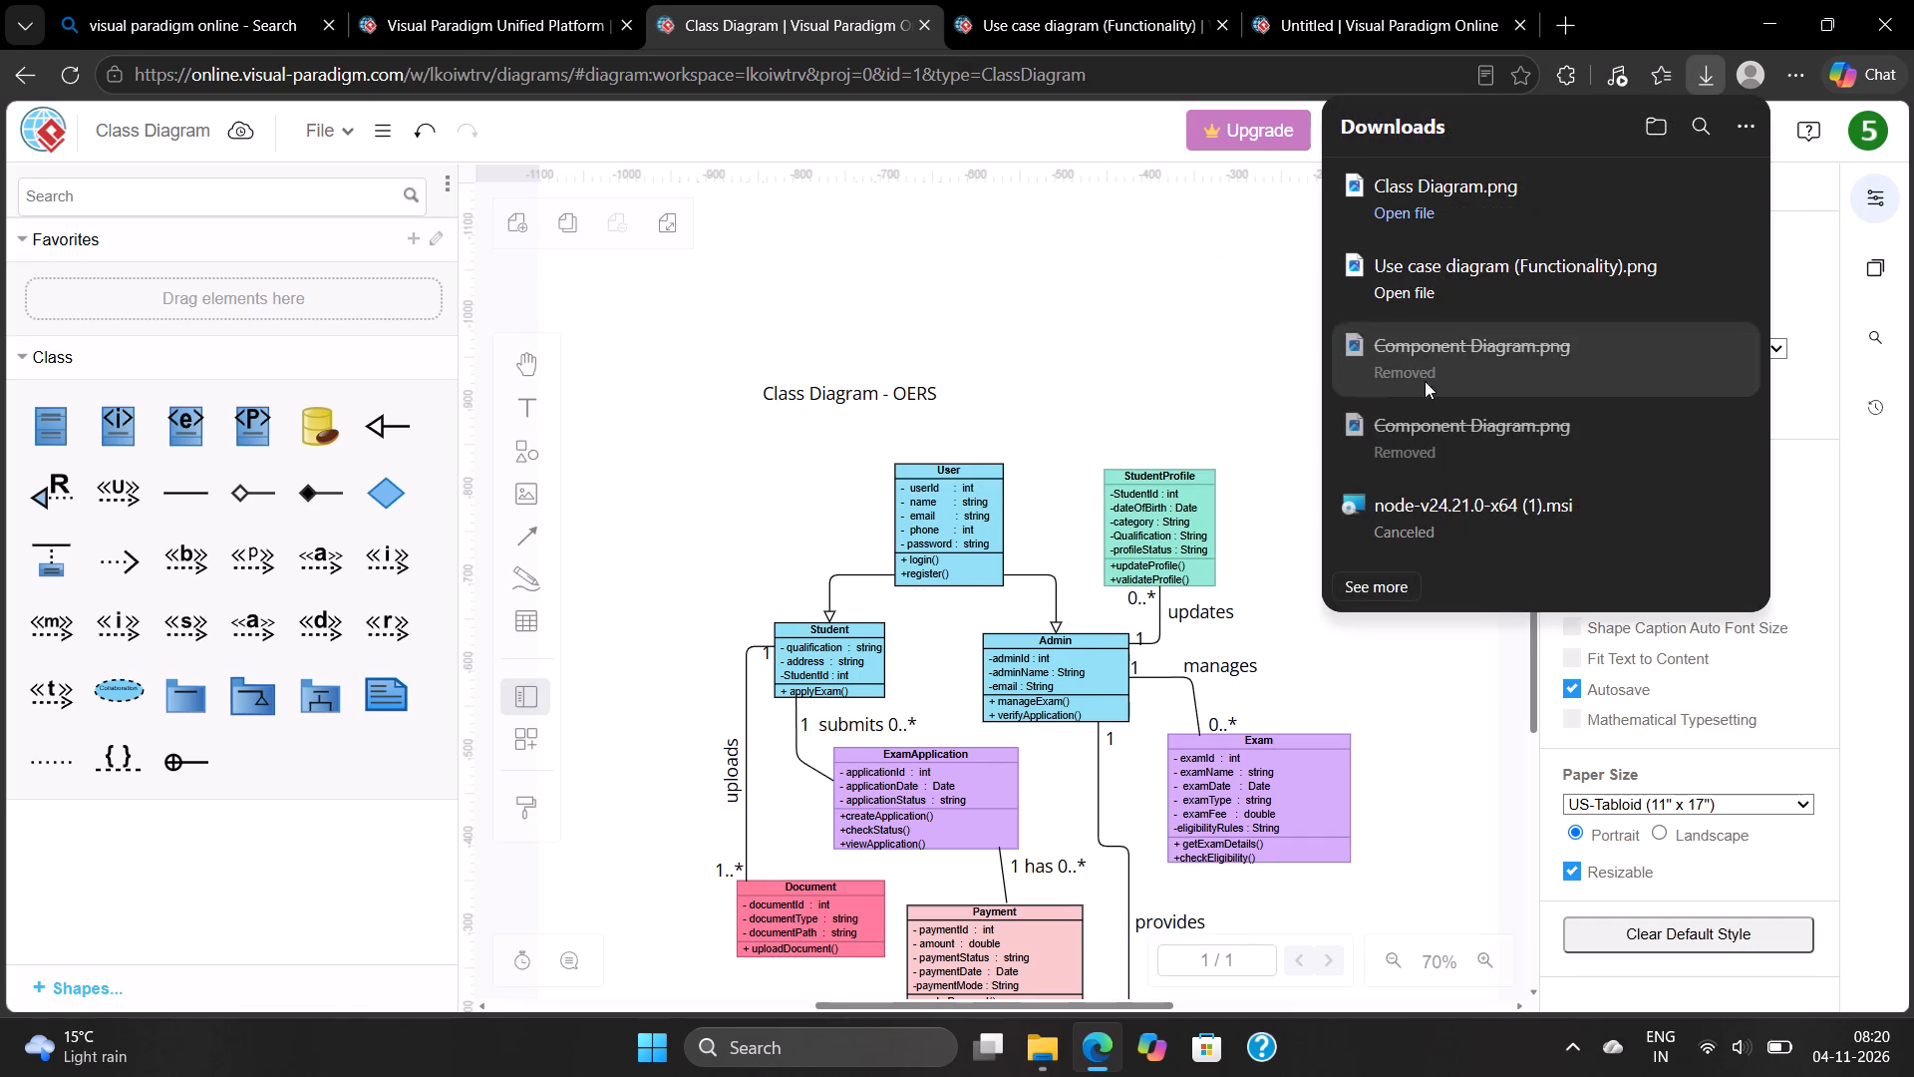
Open the downloaded "Class Diagram.png" to check the exported image, and minimize the viewer.
click(1411, 203)
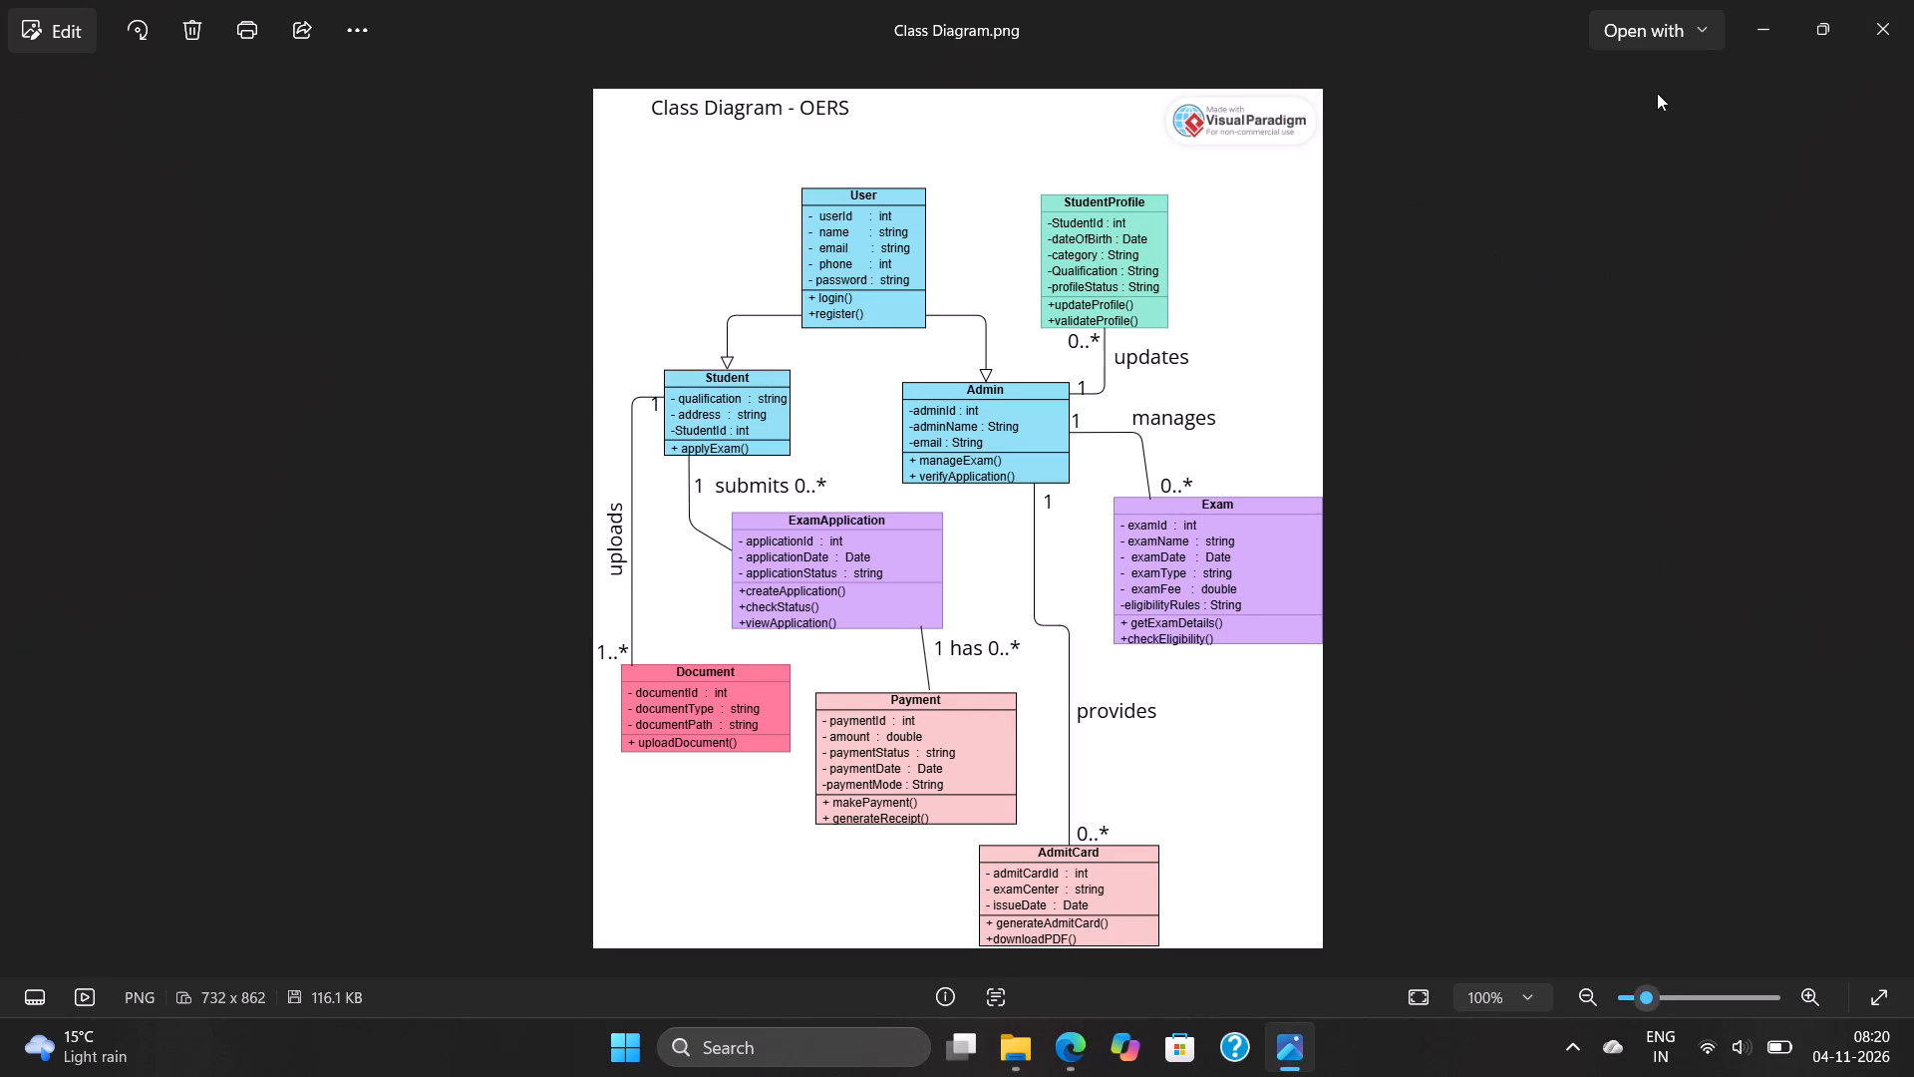
click(1774, 7)
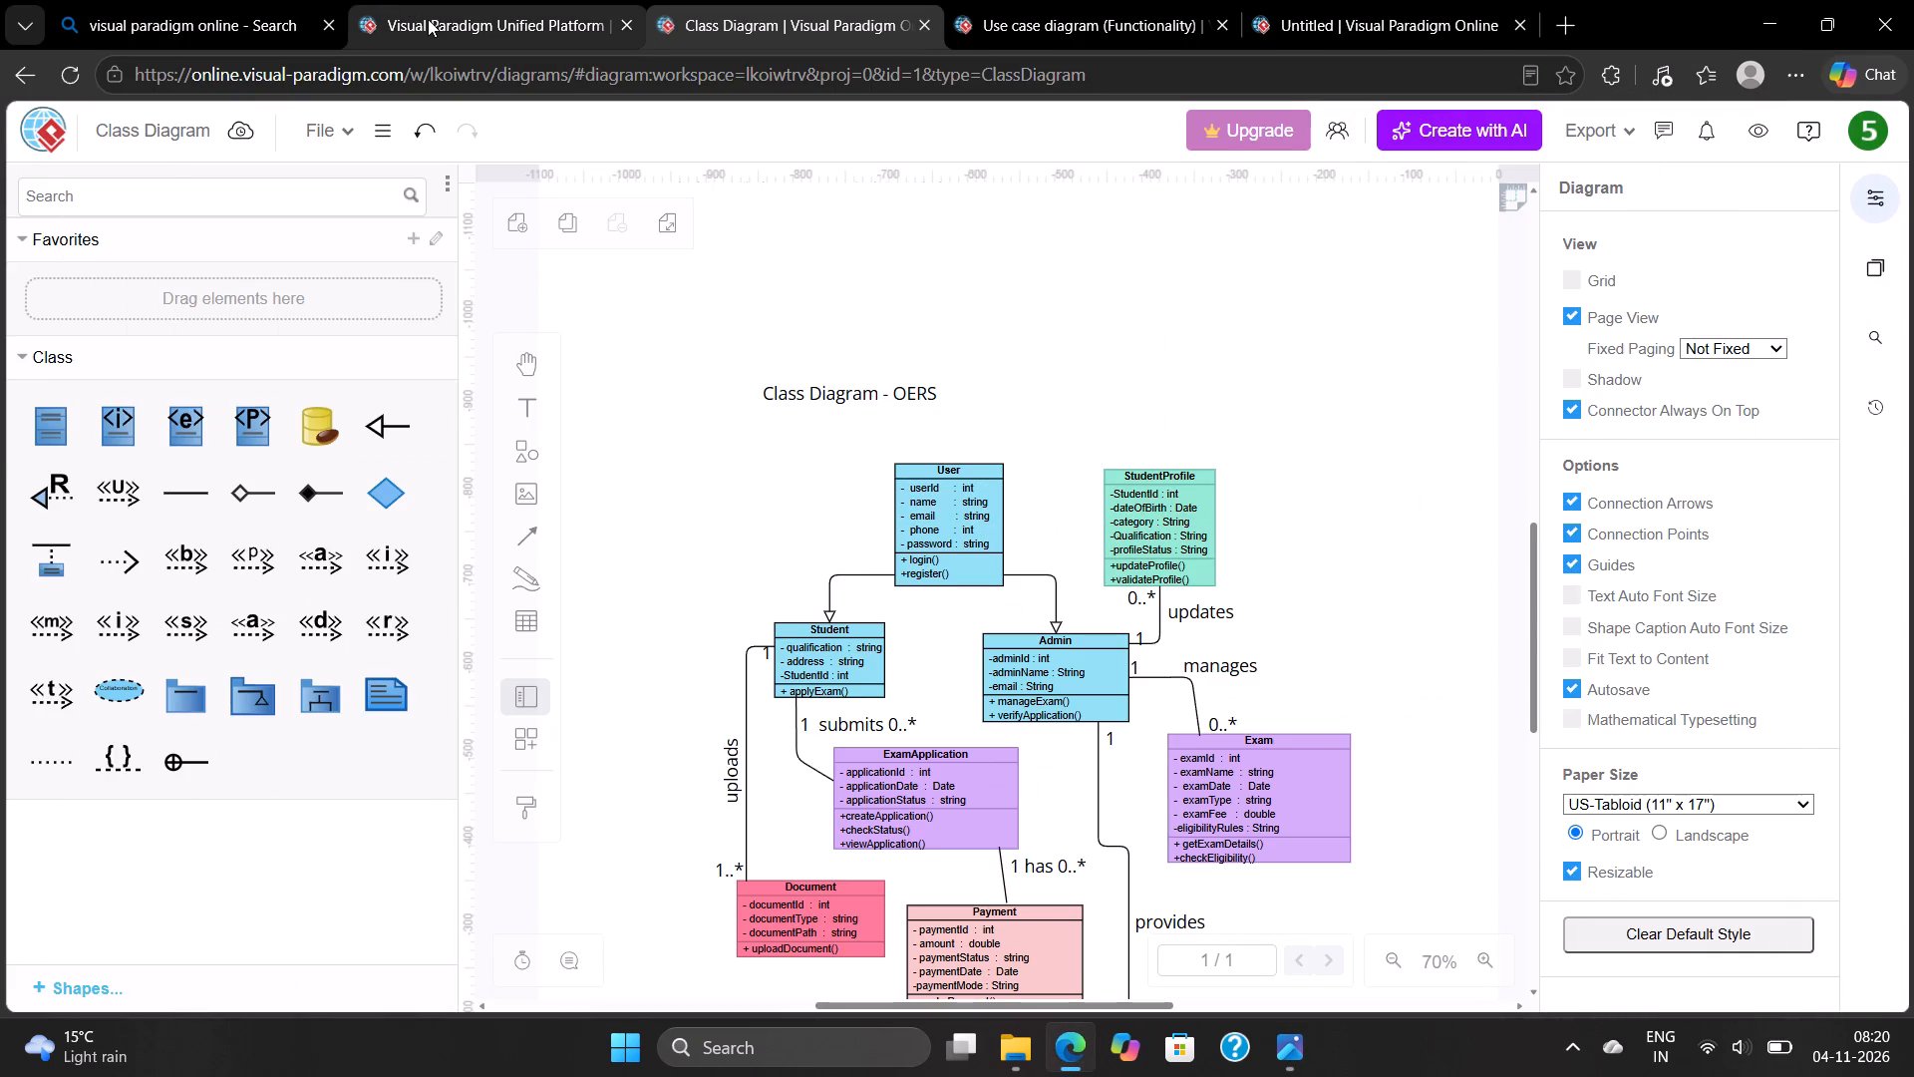
Return to the Draft project's artifacts and open the State Machine Diagram.
click(428, 19)
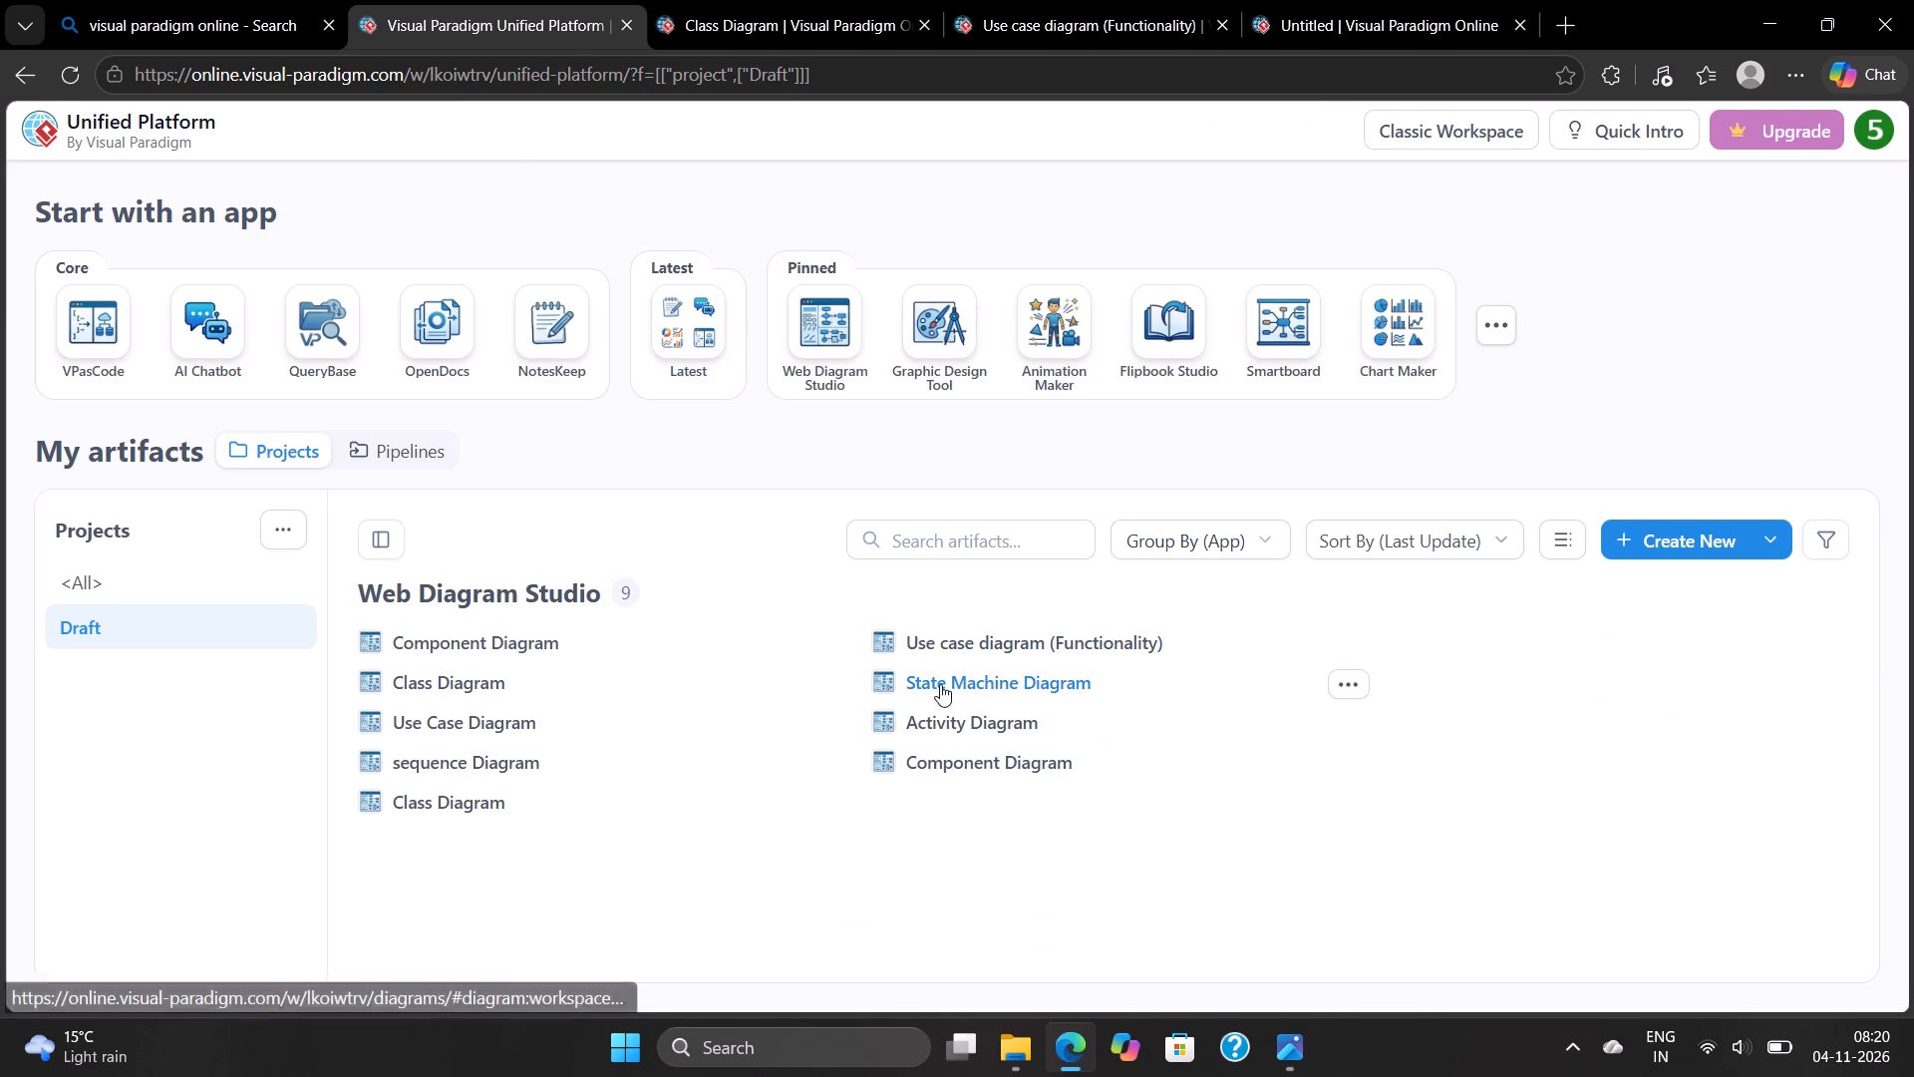
click(940, 684)
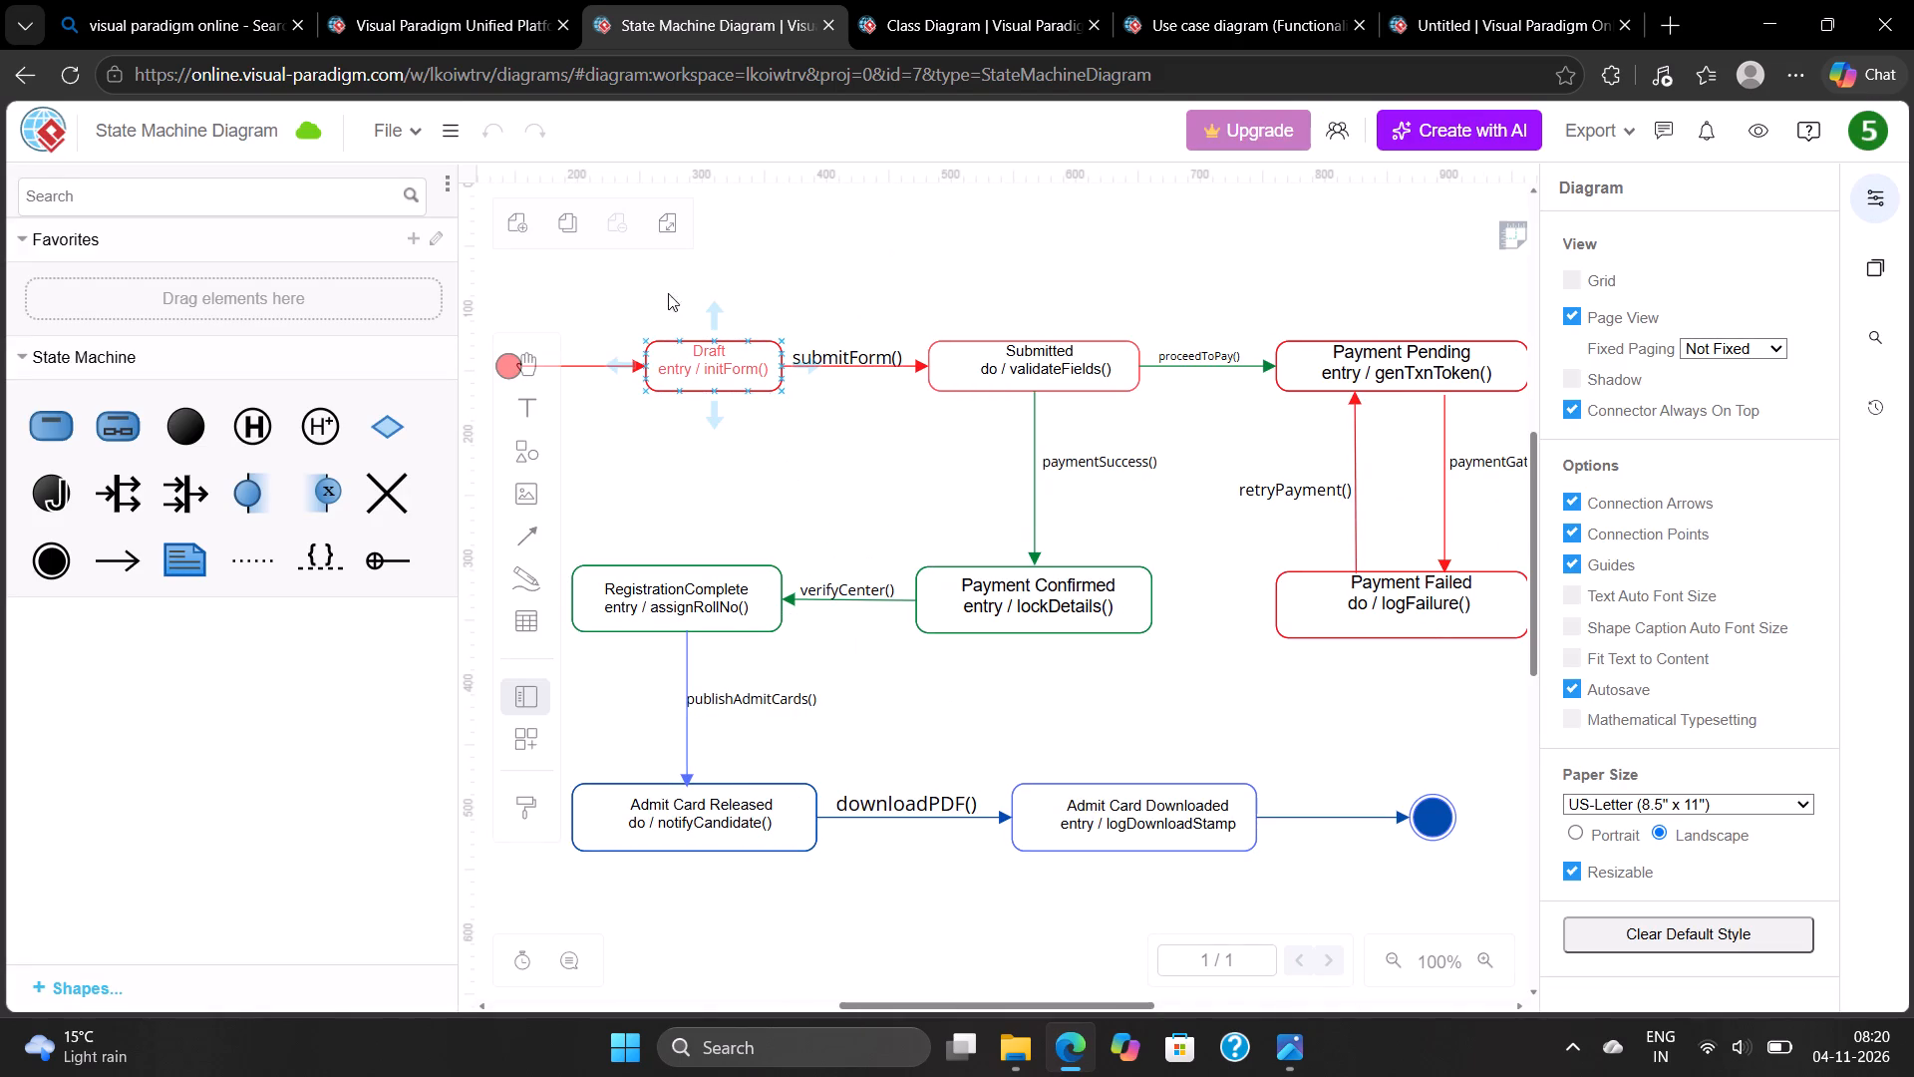
Add the title text "State Machine Diagram - OERS" in the blank area above the Draft state.
scroll(608, 297, up, 1)
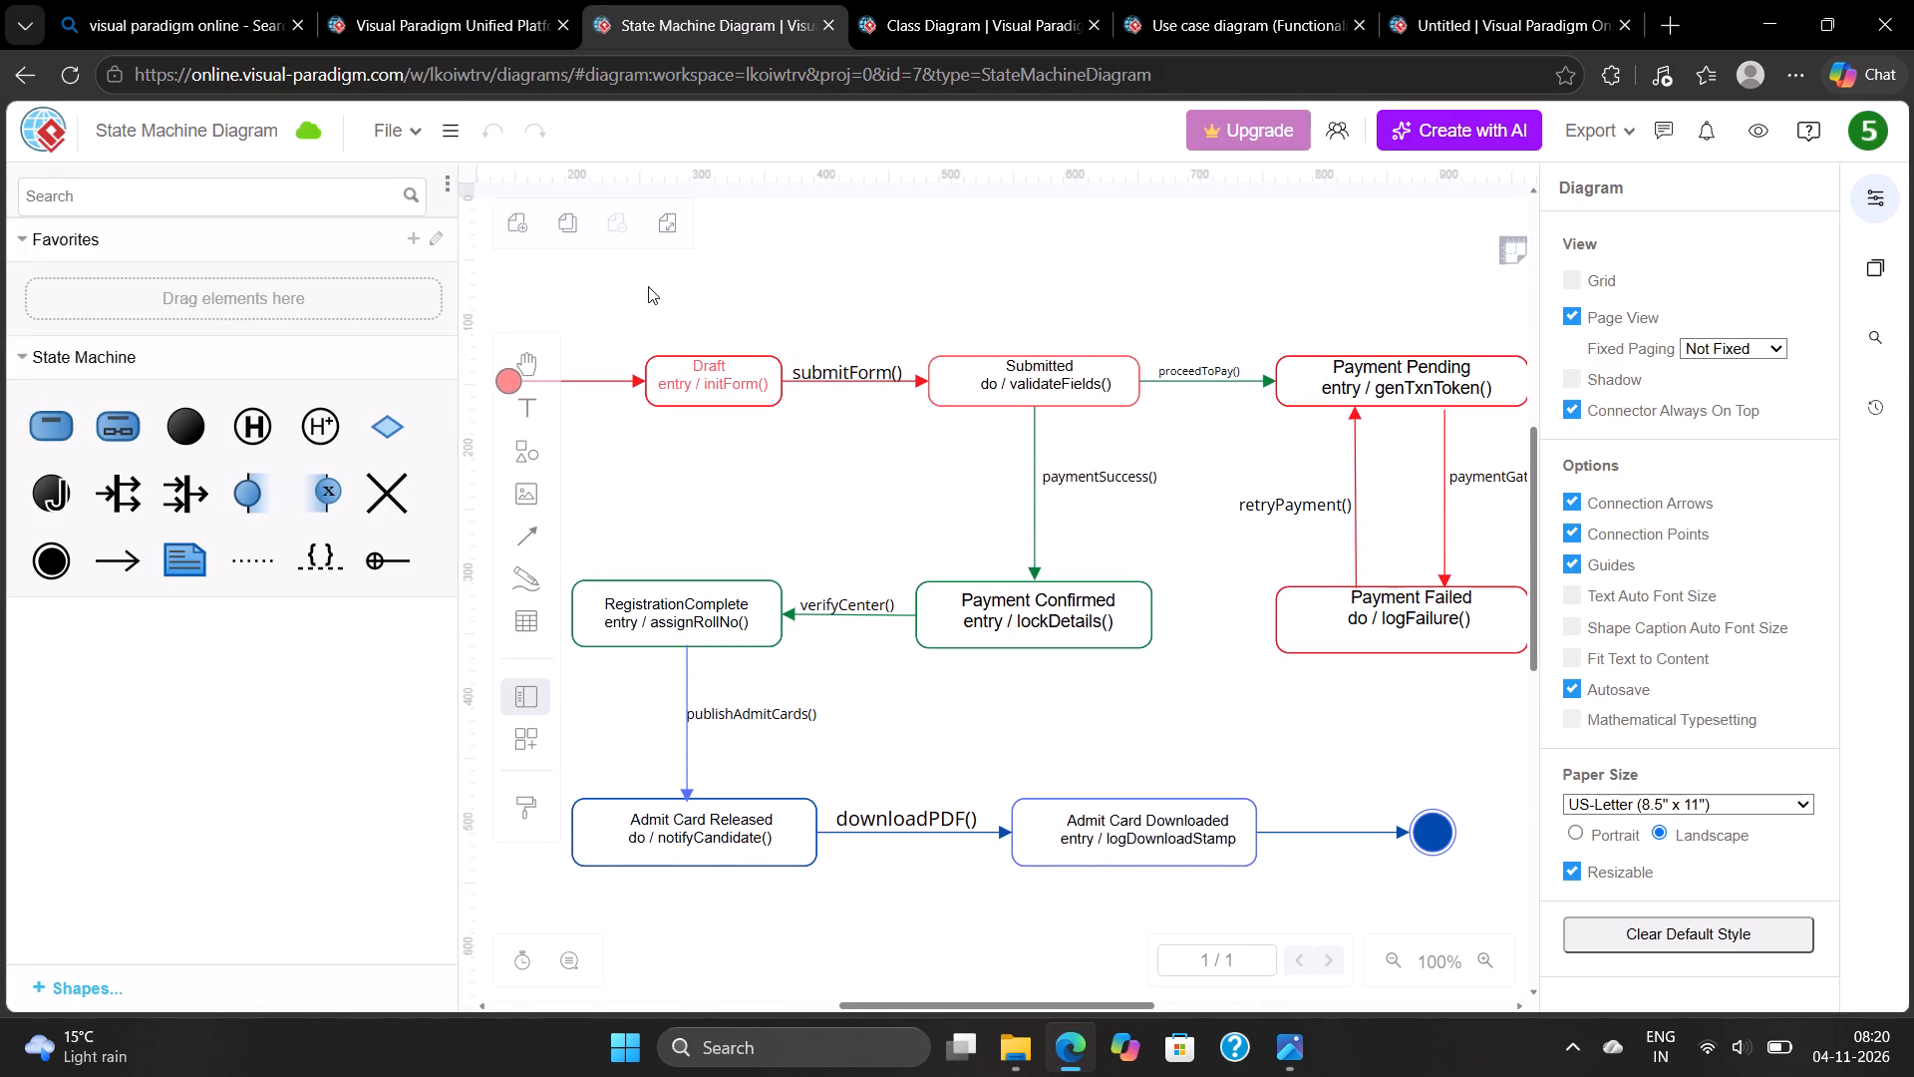
double_click(648, 286)
key(BackSpace)
text(Stat)
text(e Machine)
key(space)
text(Diagram)
key(space)
text(- OERS)
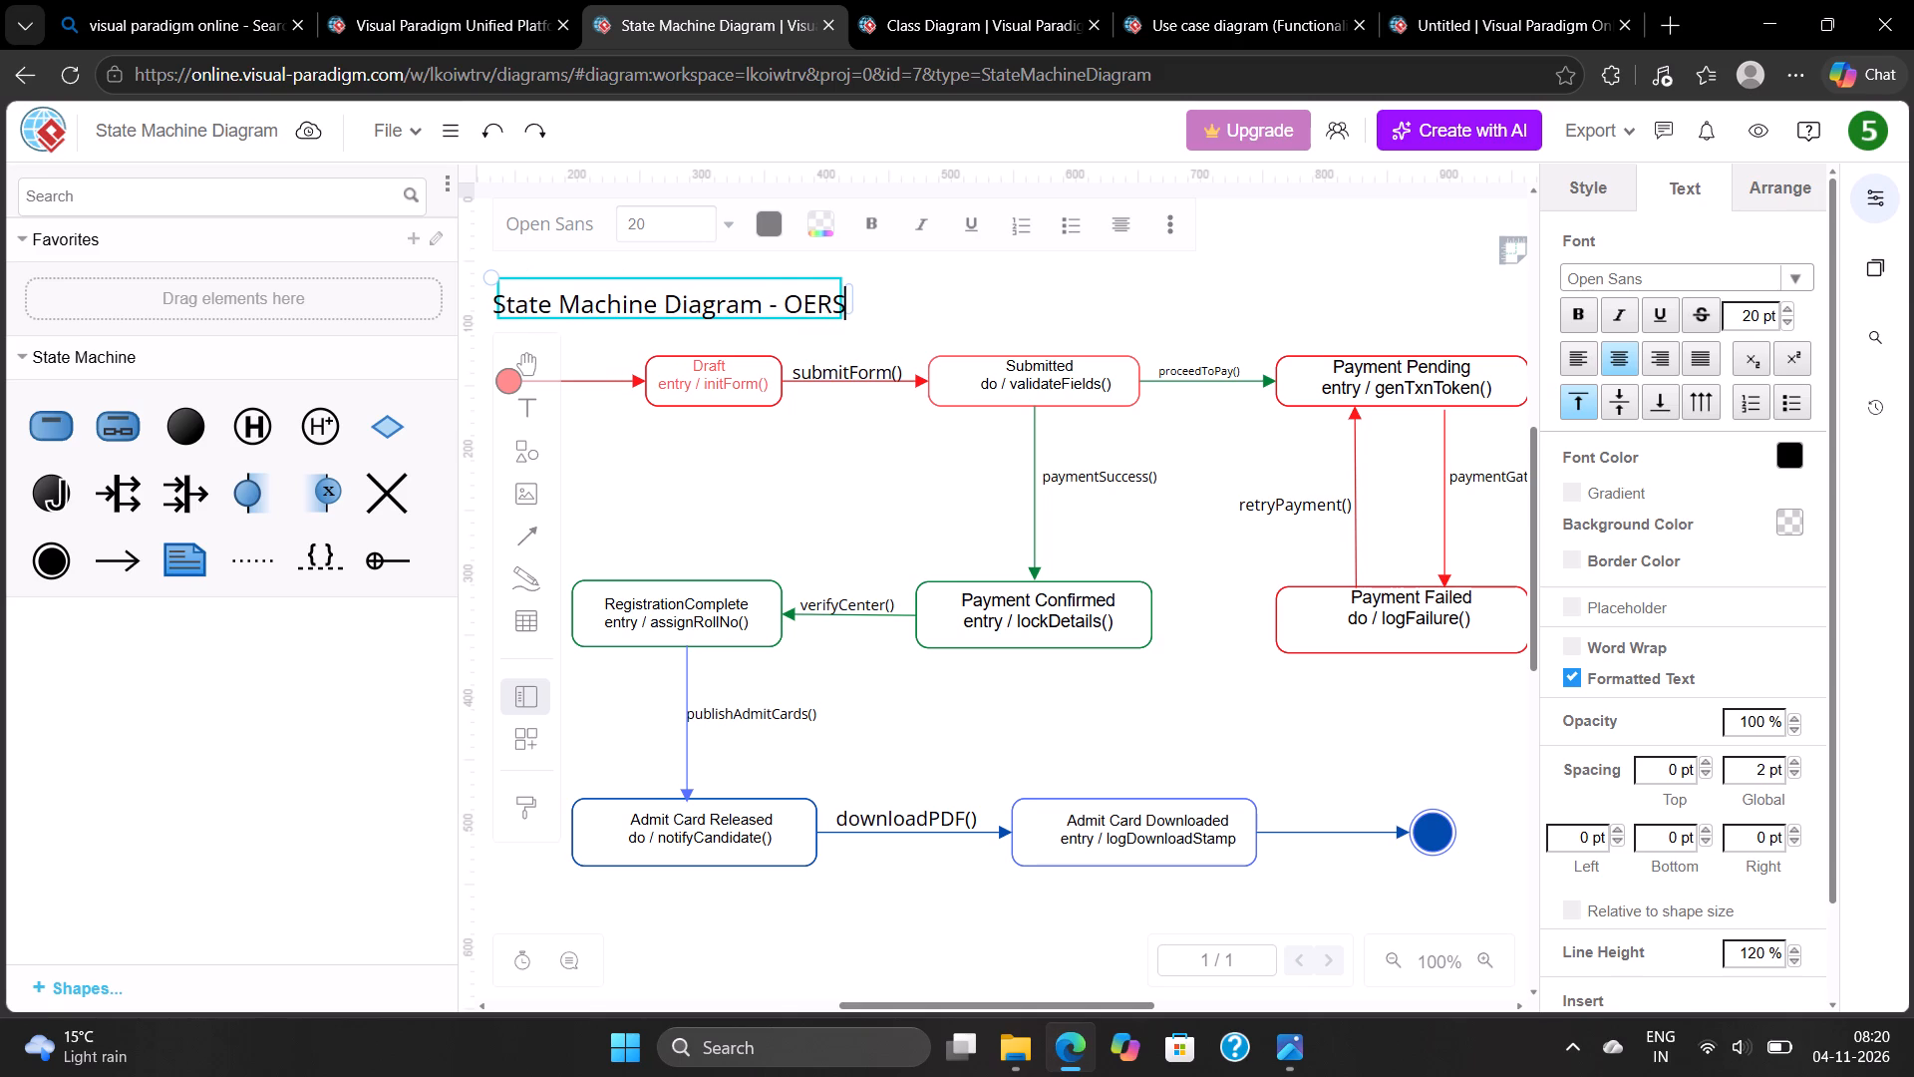
Shift the "State Machine Diagram - OERS" title slightly to the right above the Draft state.
scroll(864, 330, right, 1)
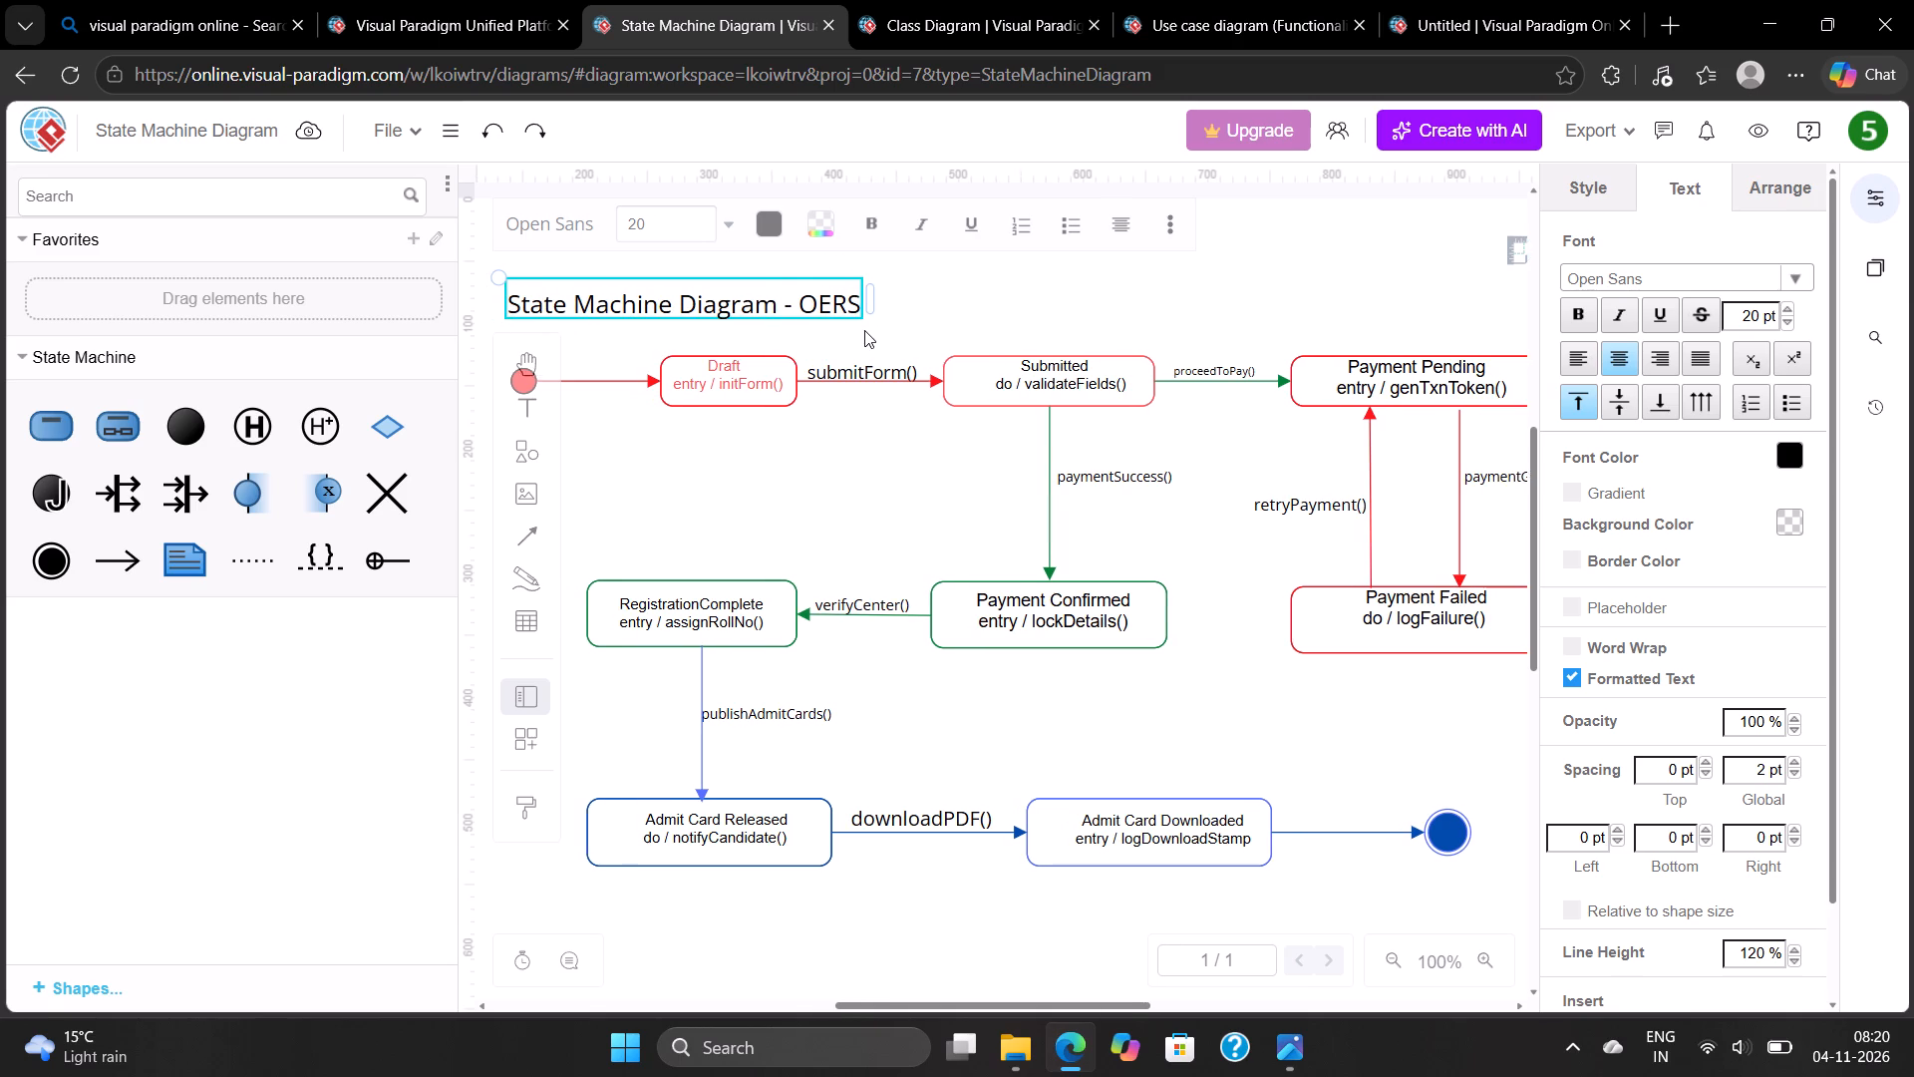
scroll(864, 330, right, 1)
click(979, 325)
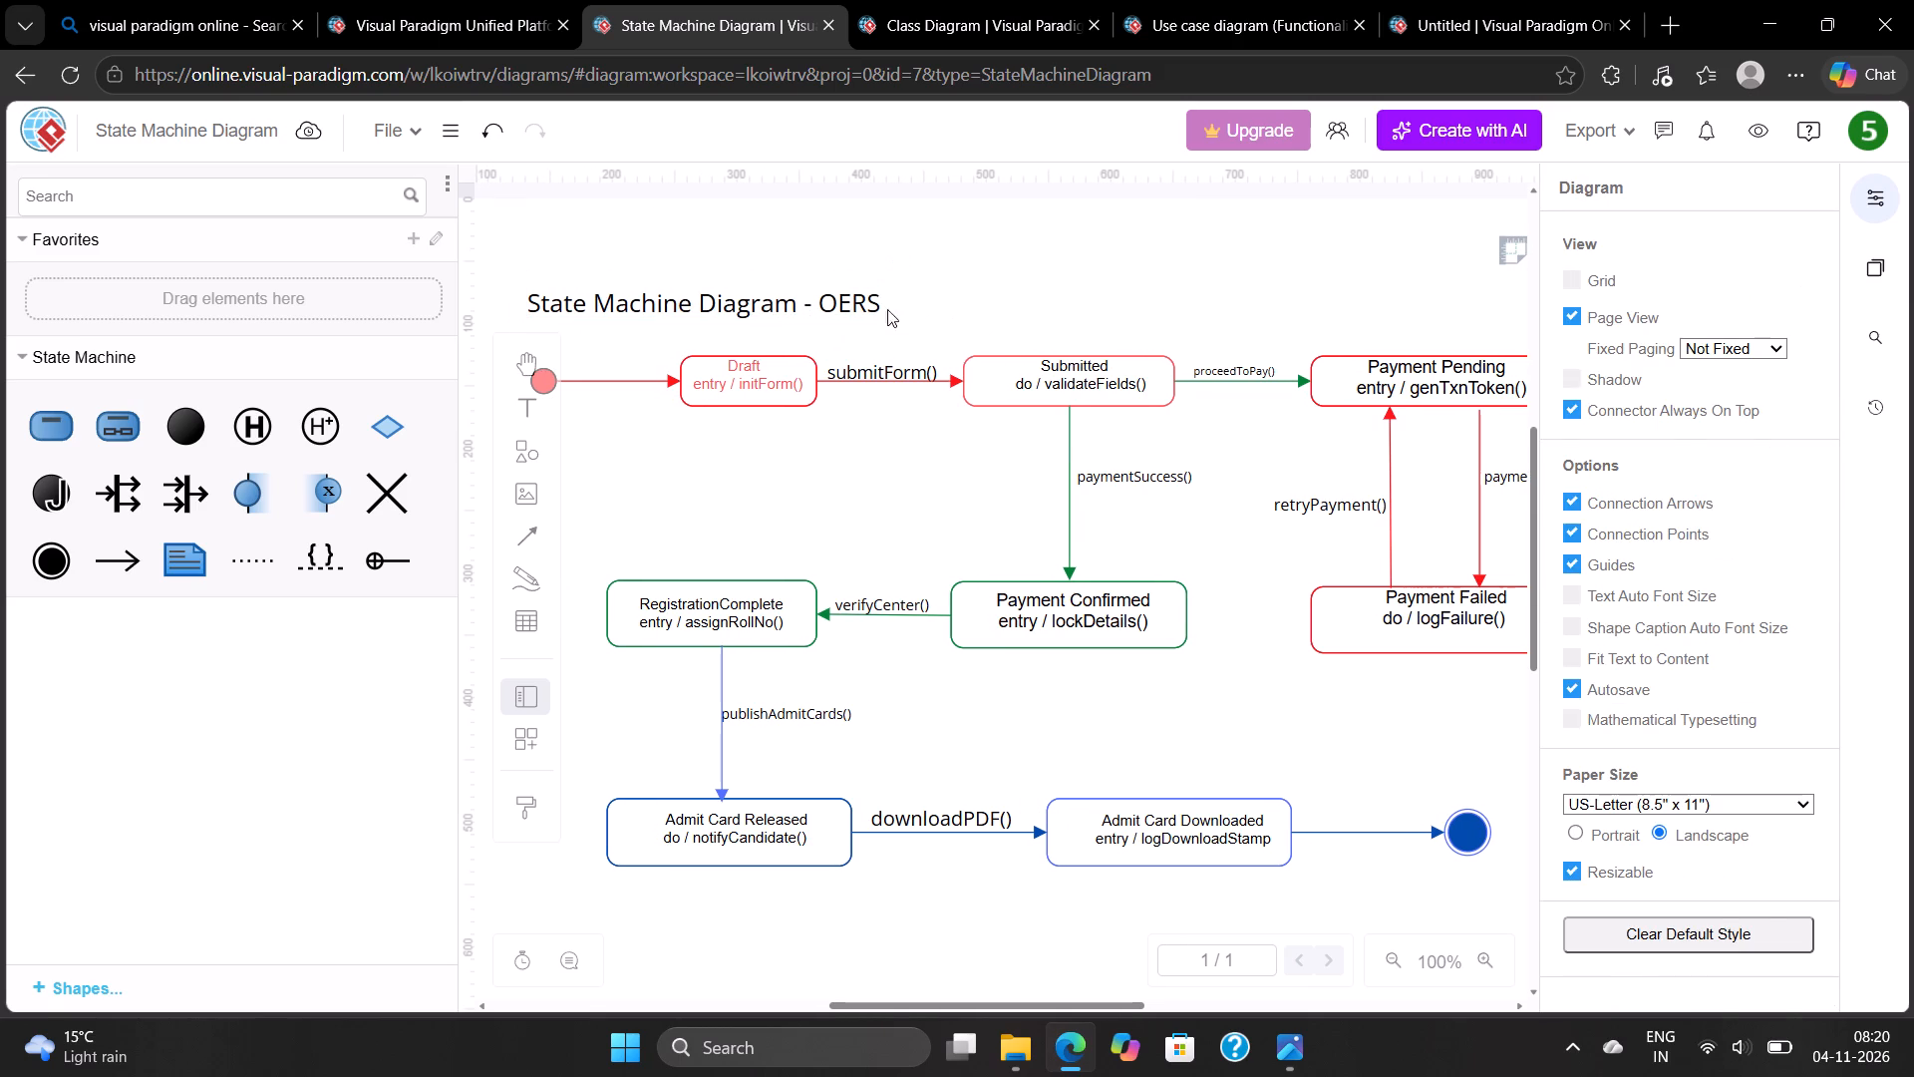
drag(815, 297, 843, 283)
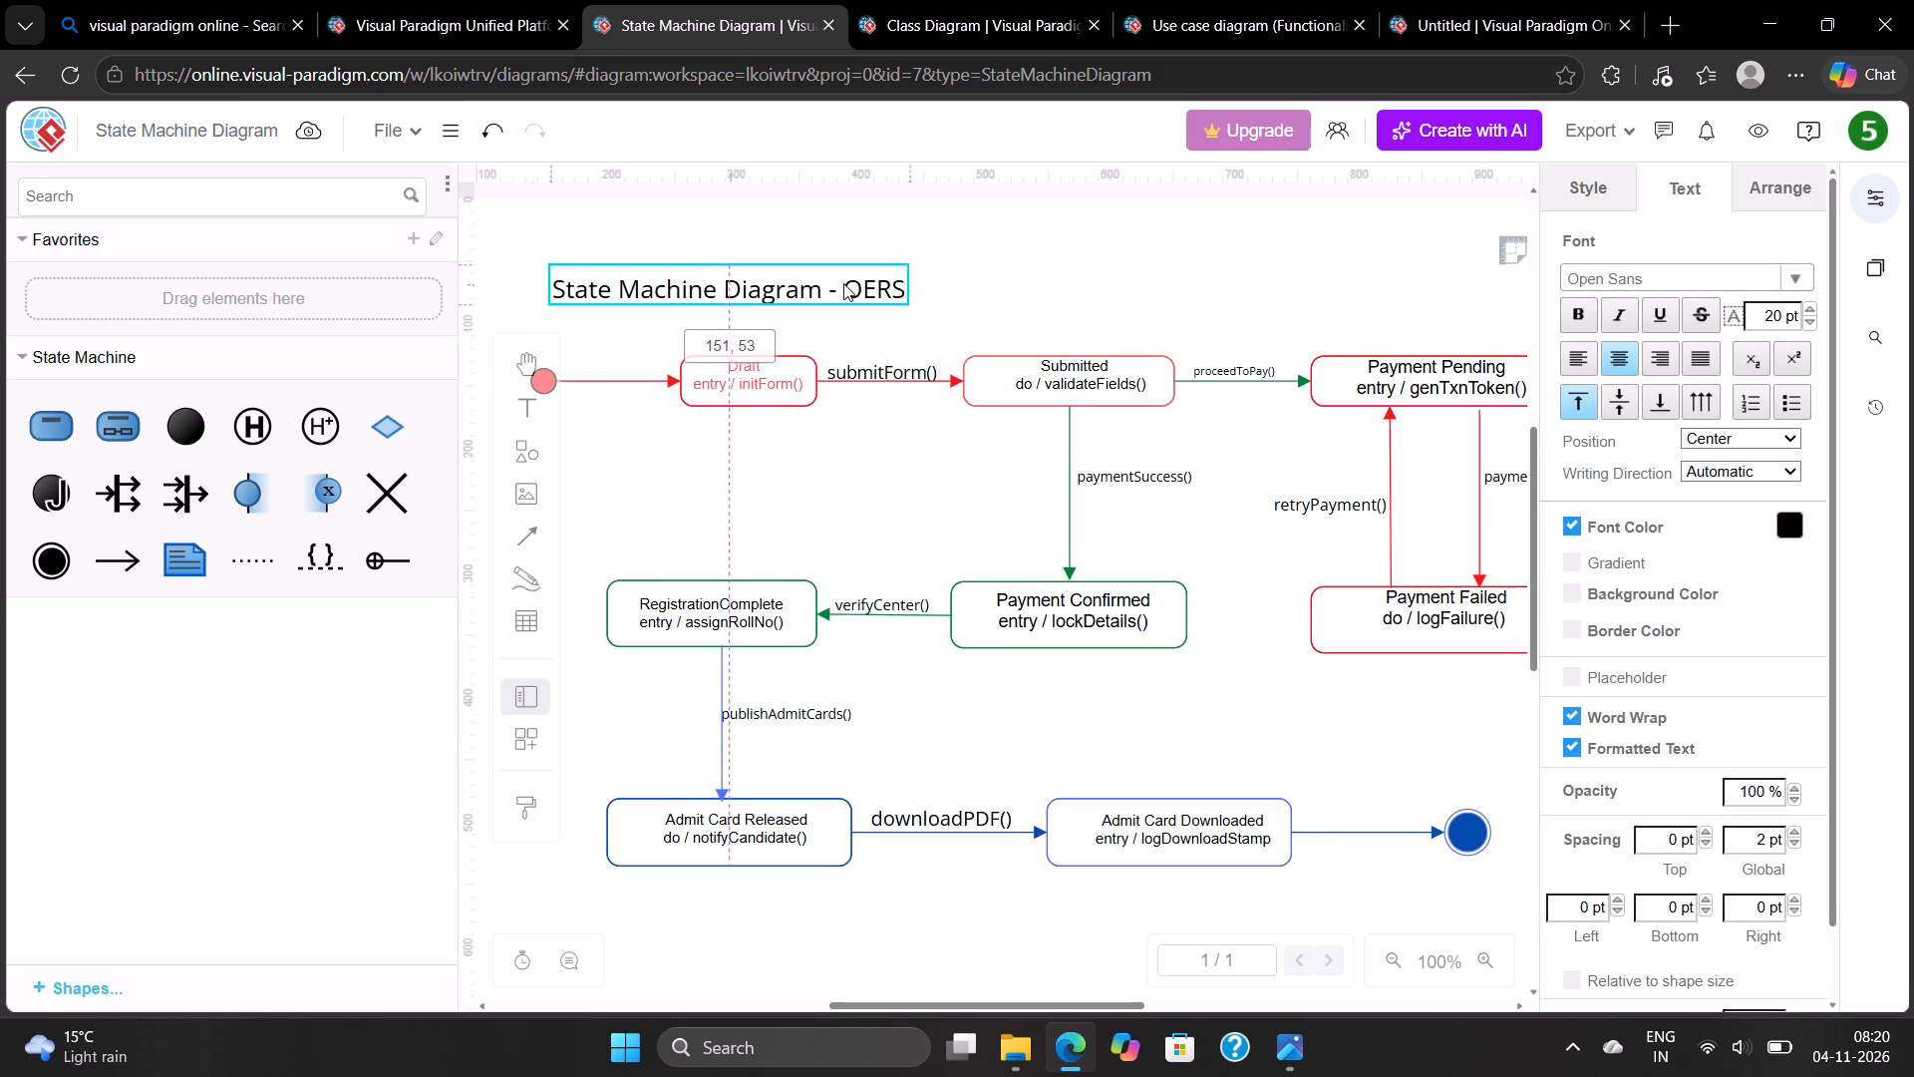
drag(843, 283, 843, 288)
click(1214, 275)
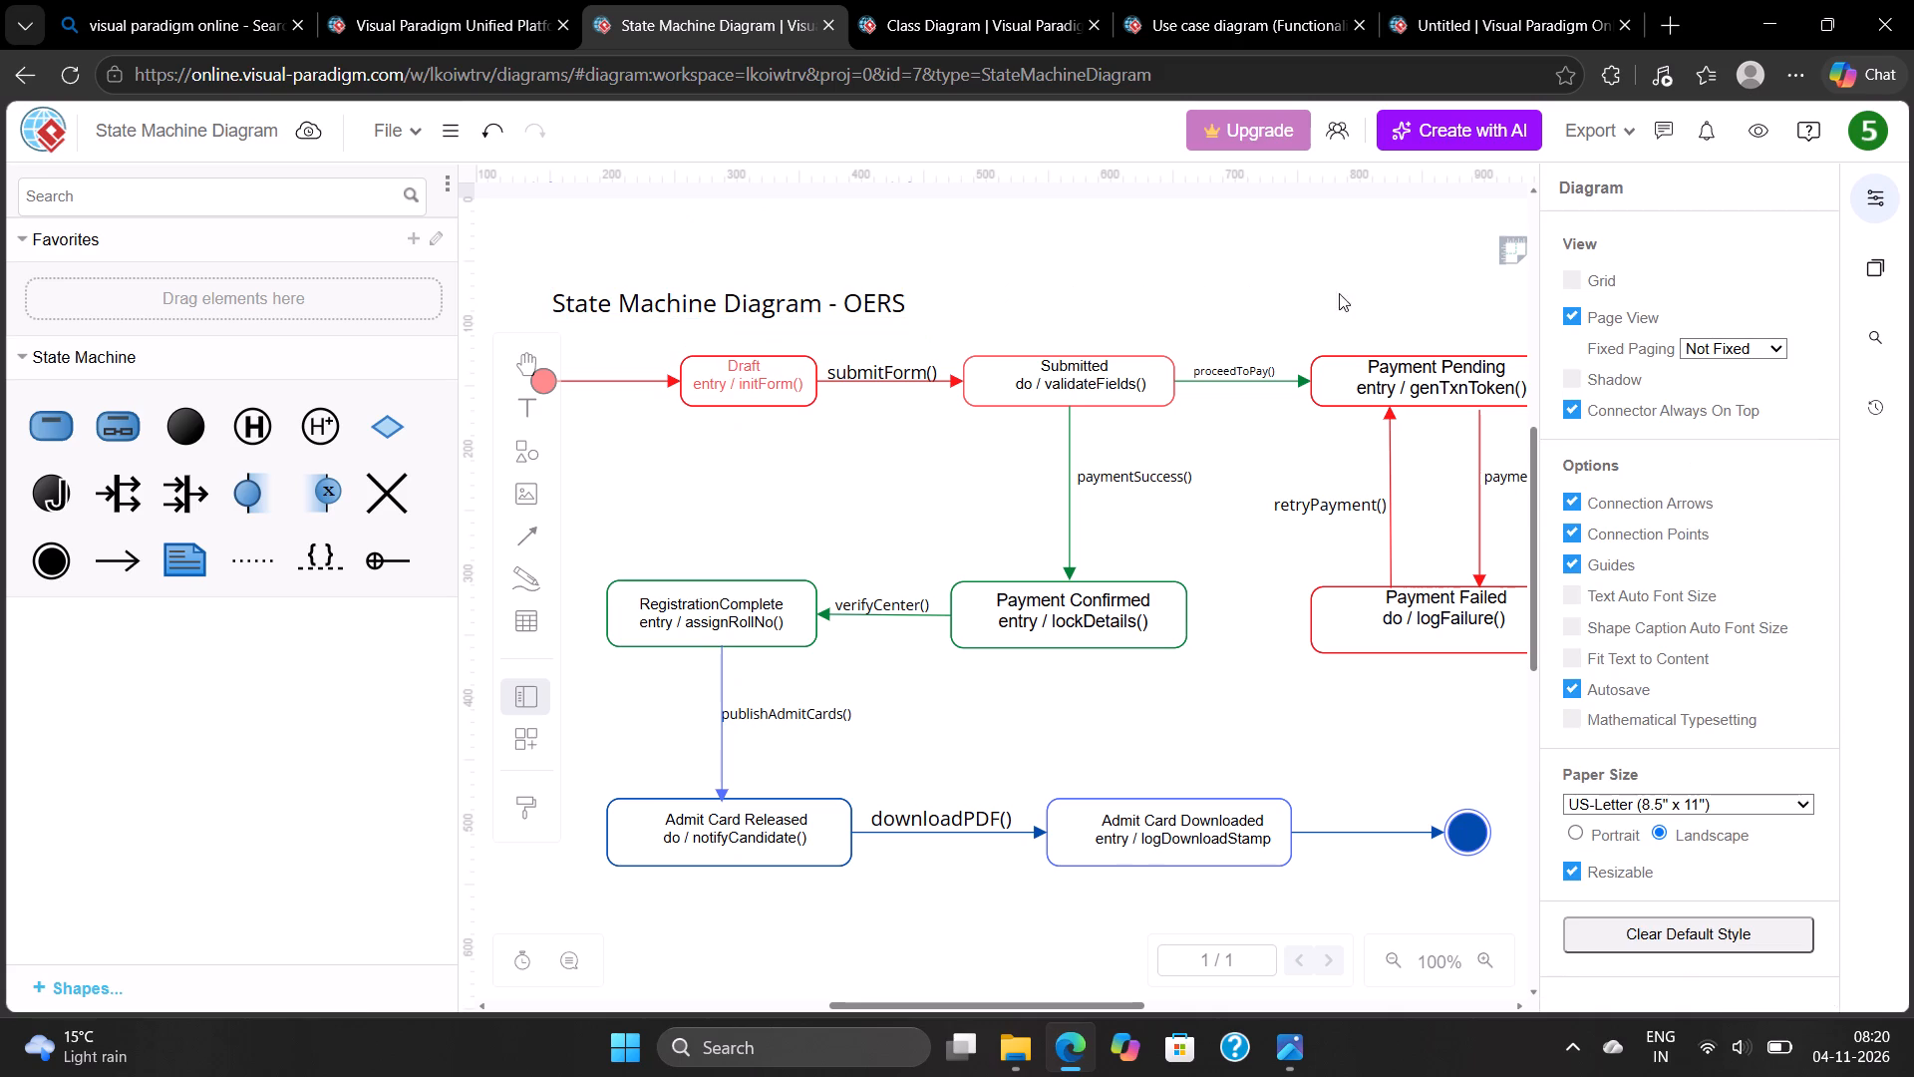
Export the state machine diagram as a PNG with the default image settings and download it as "State Machine Diagram.png".
click(1595, 140)
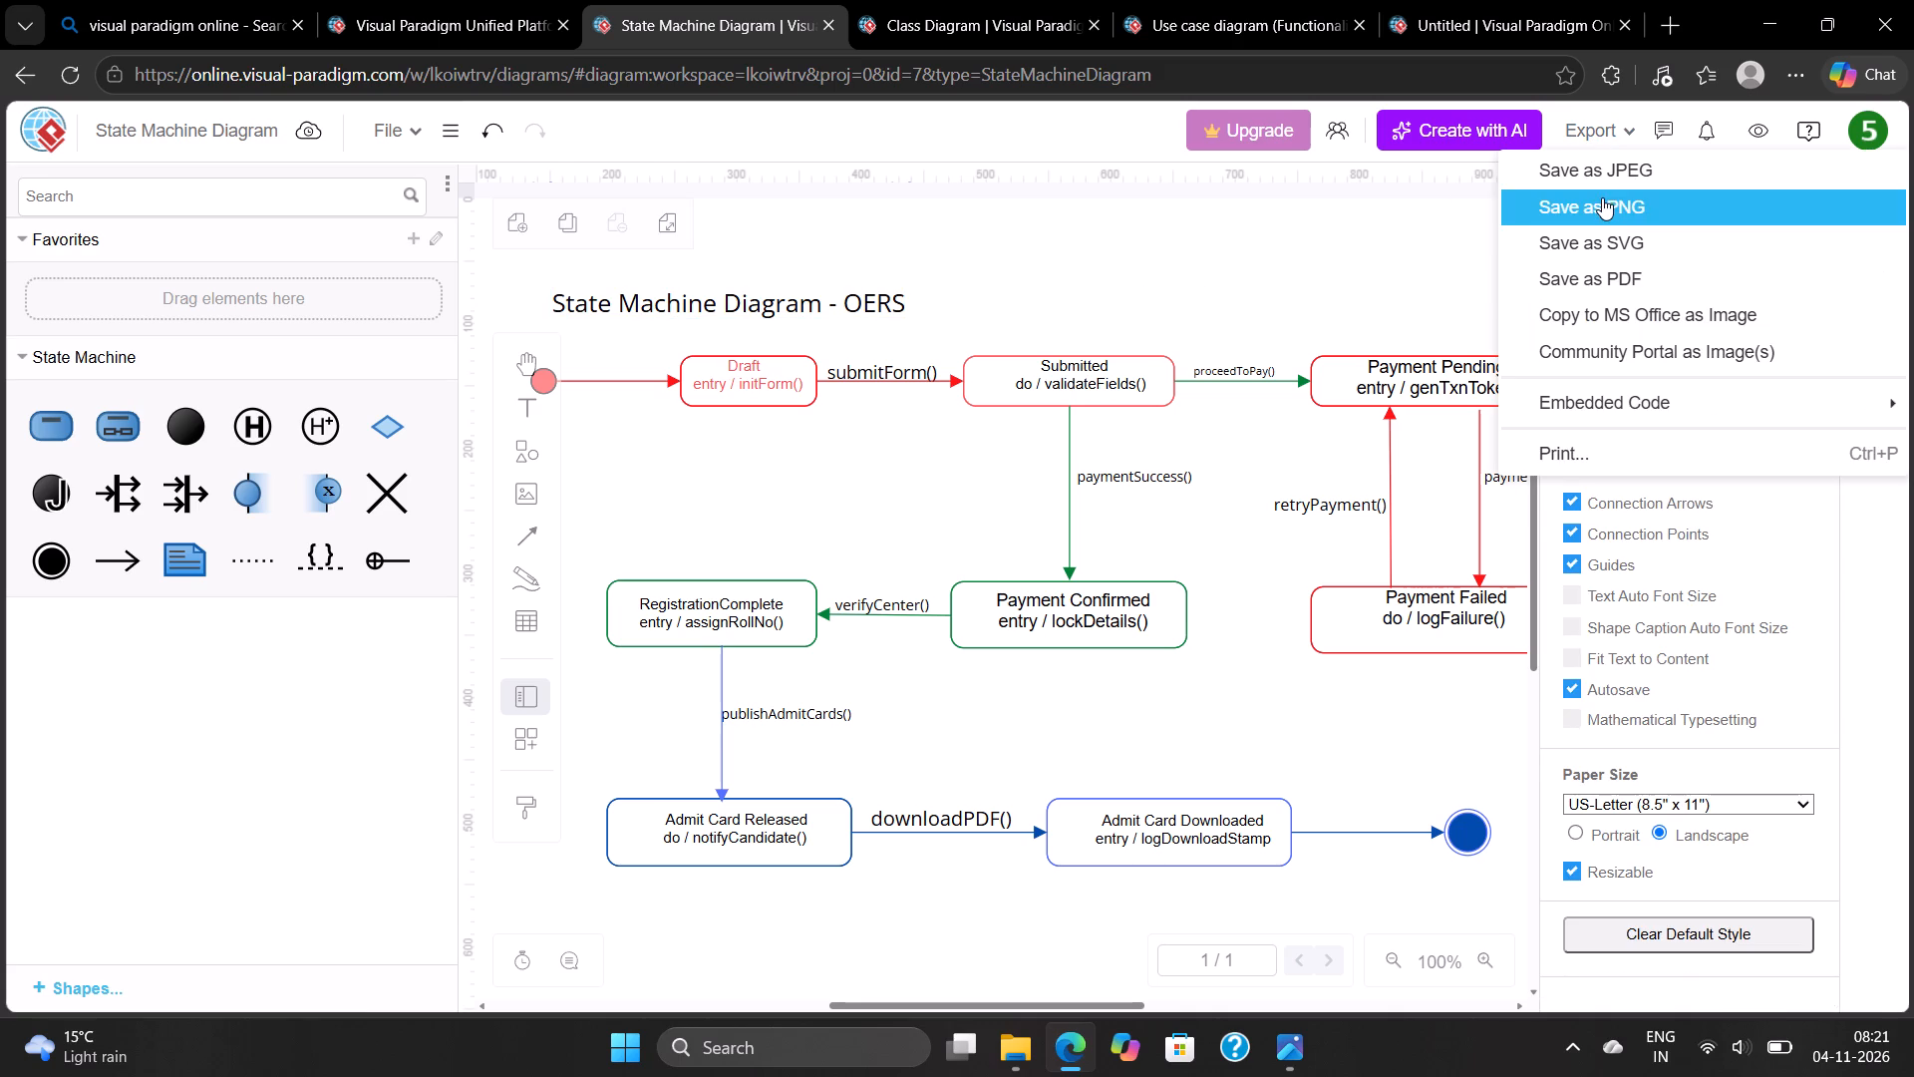
click(1602, 197)
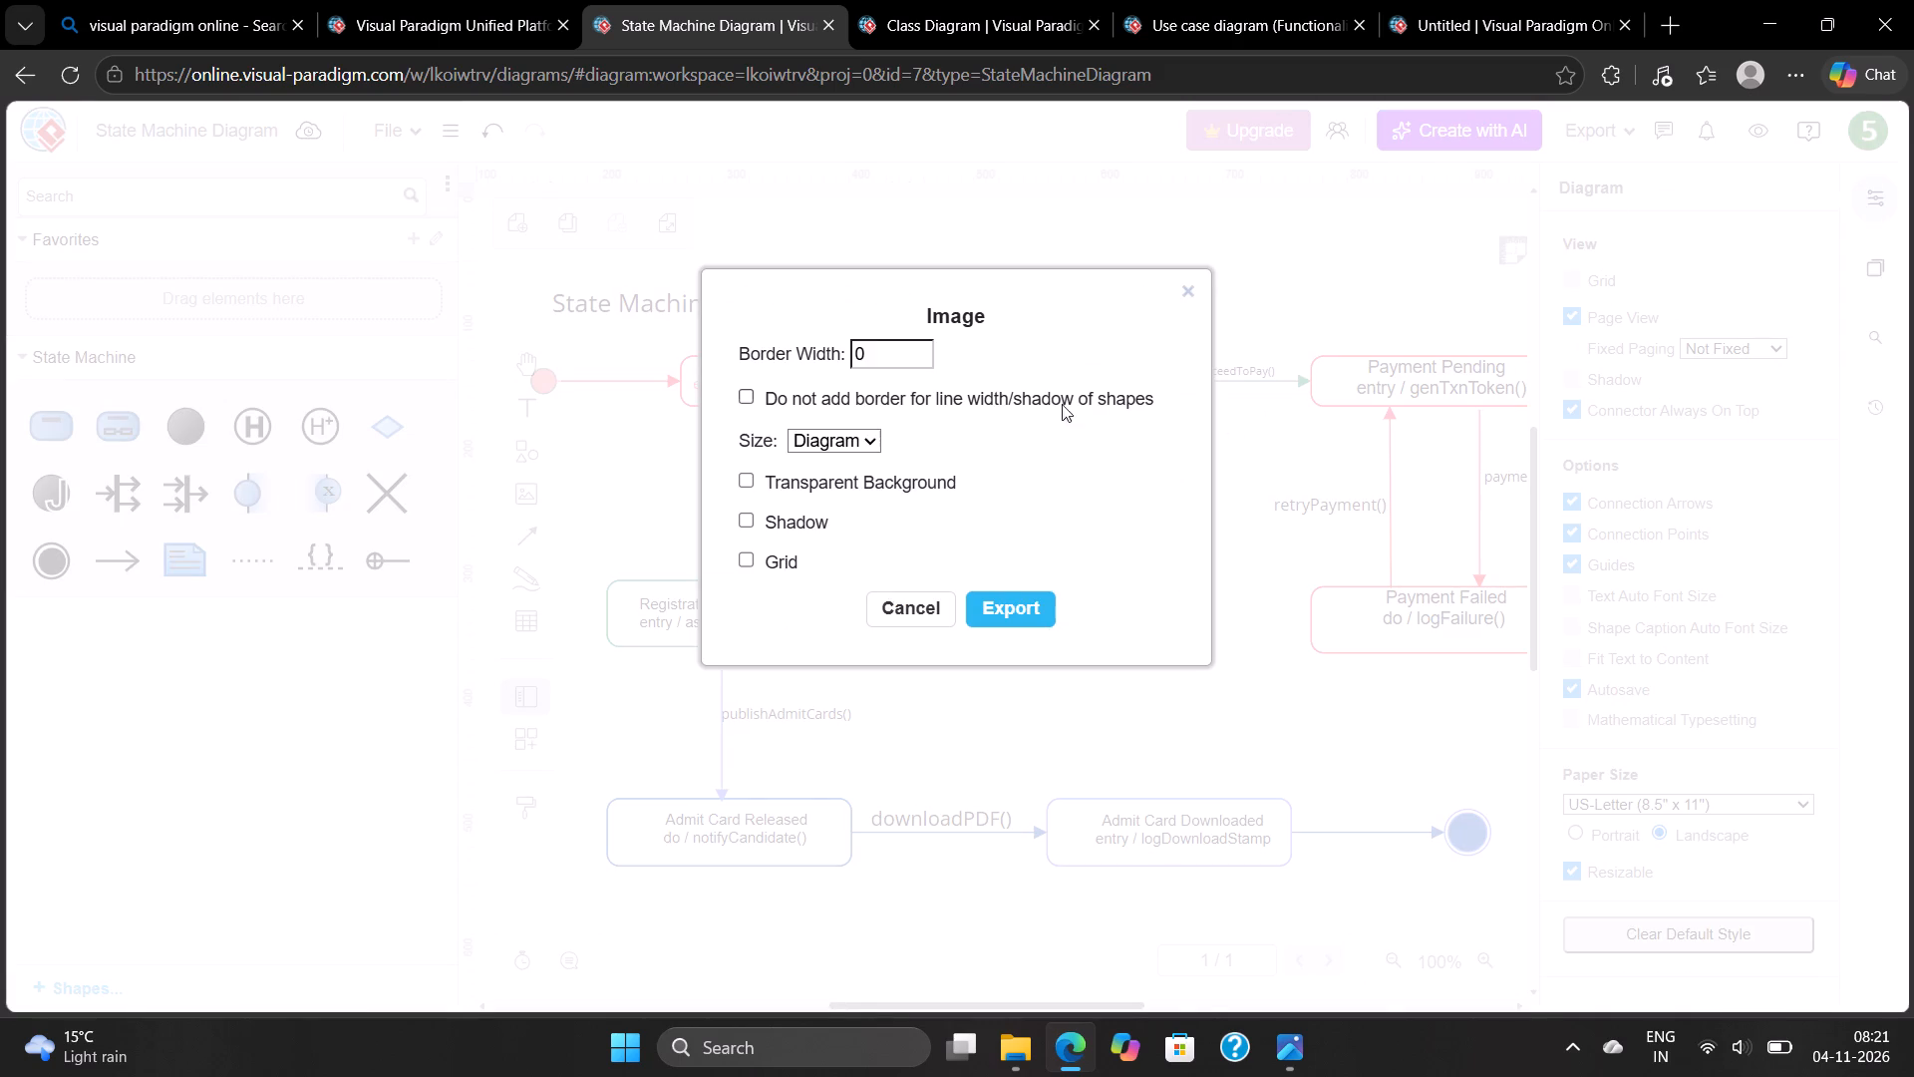
click(1010, 620)
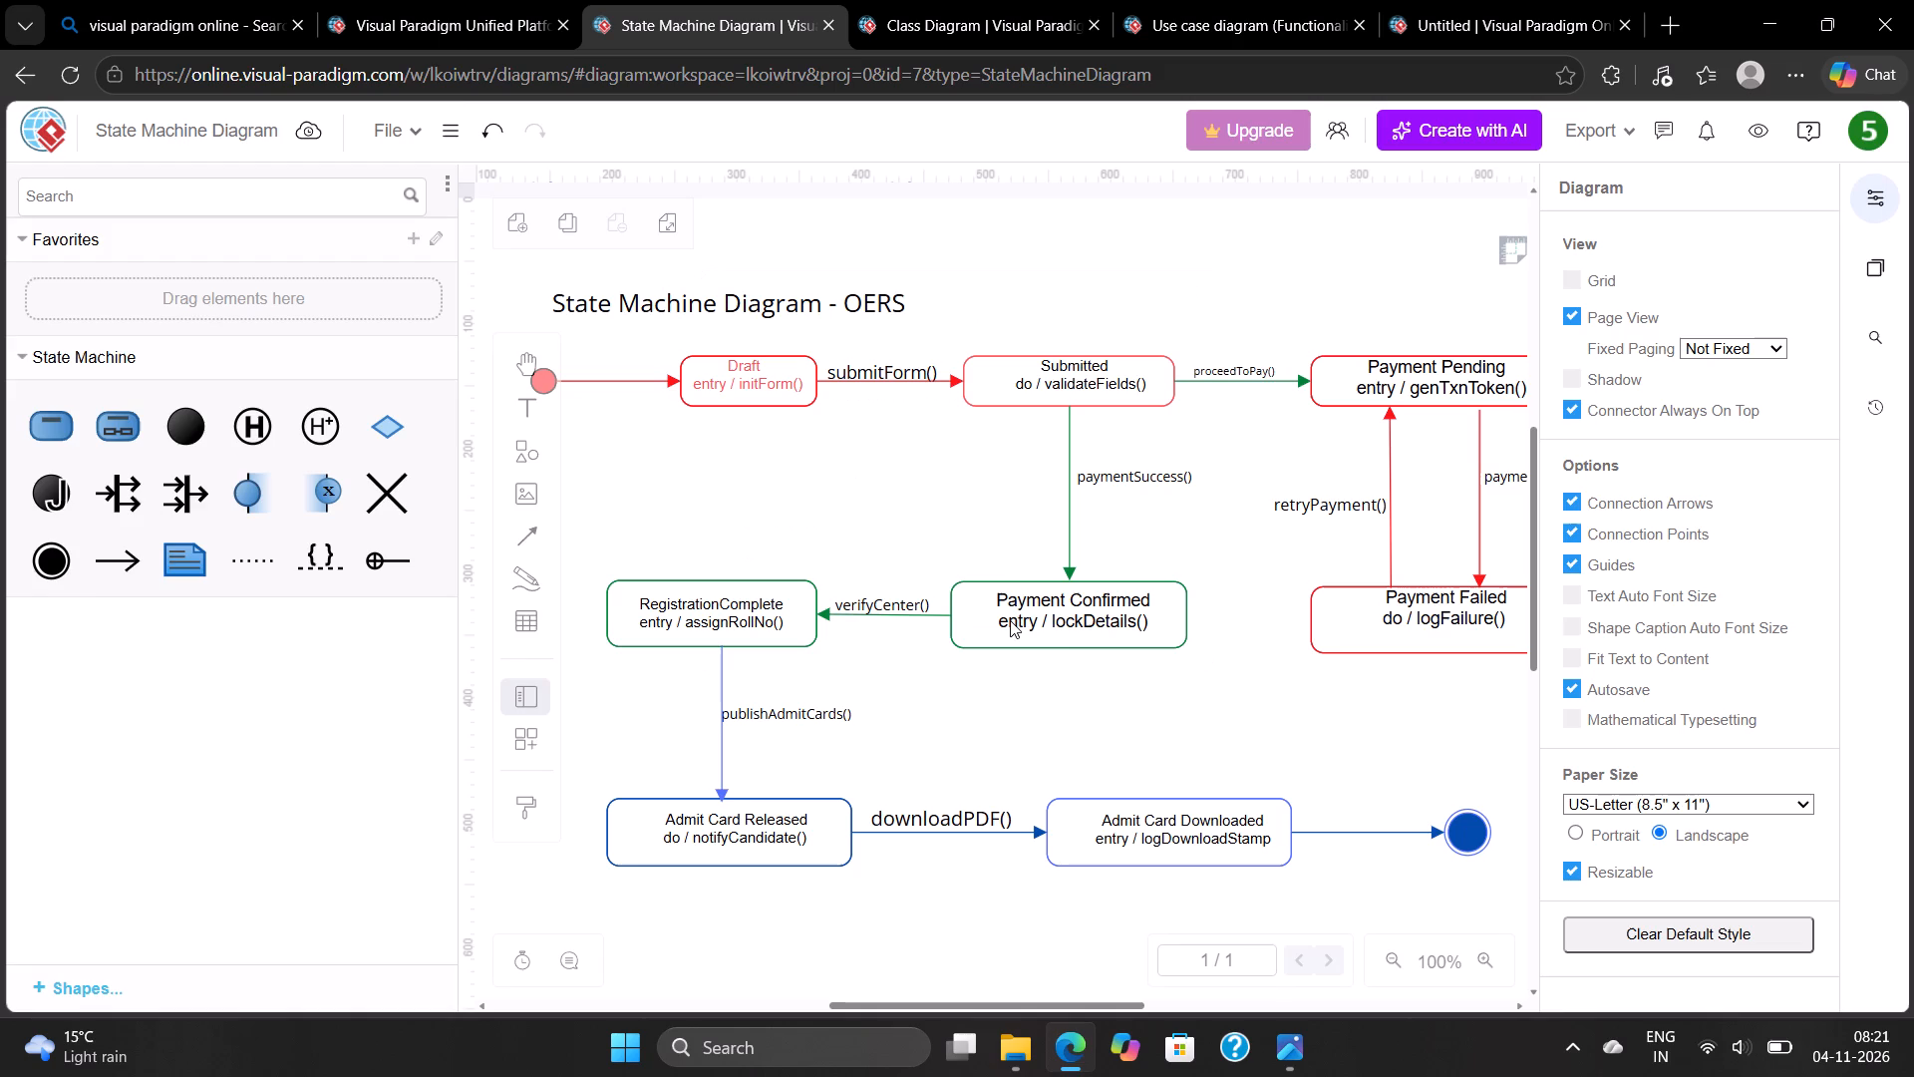
click(1088, 614)
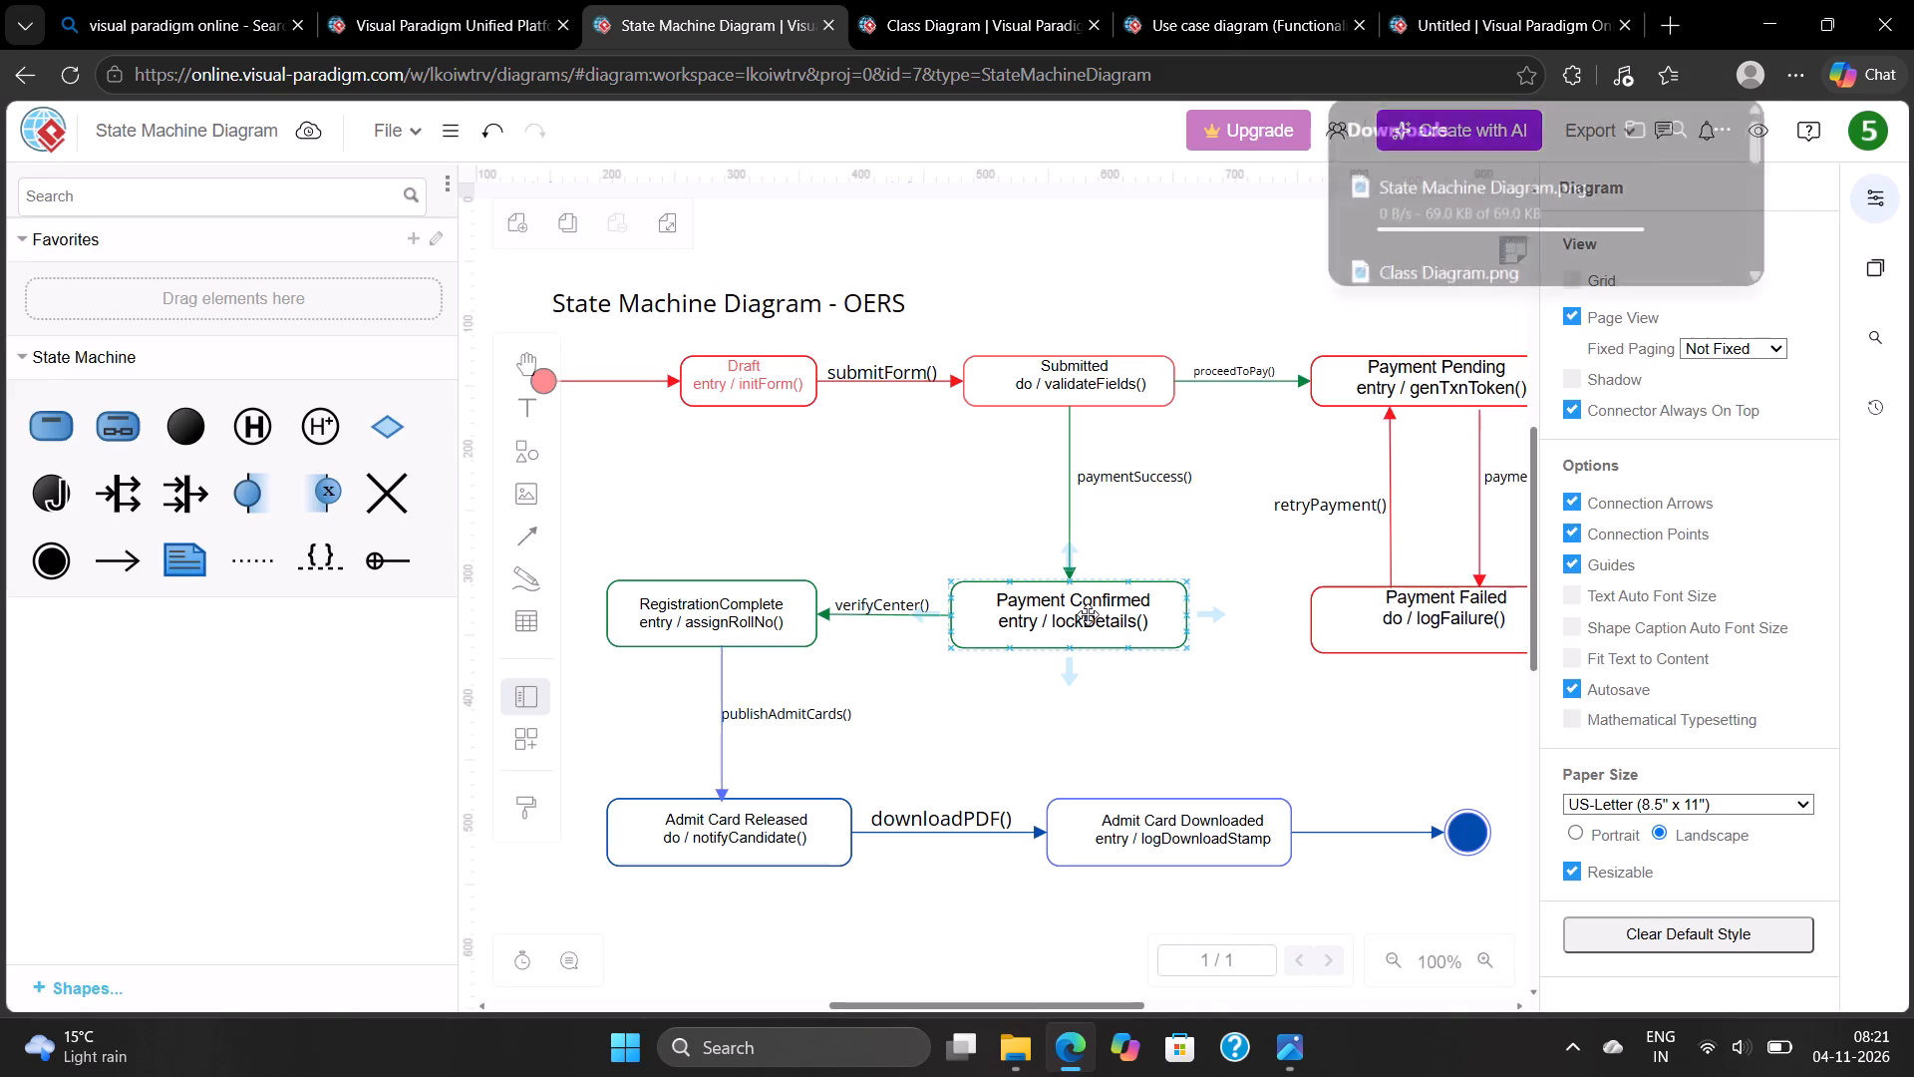
Open the downloaded "State Machine Diagram.png" to check the exported image, and minimize the viewer.
click(1422, 201)
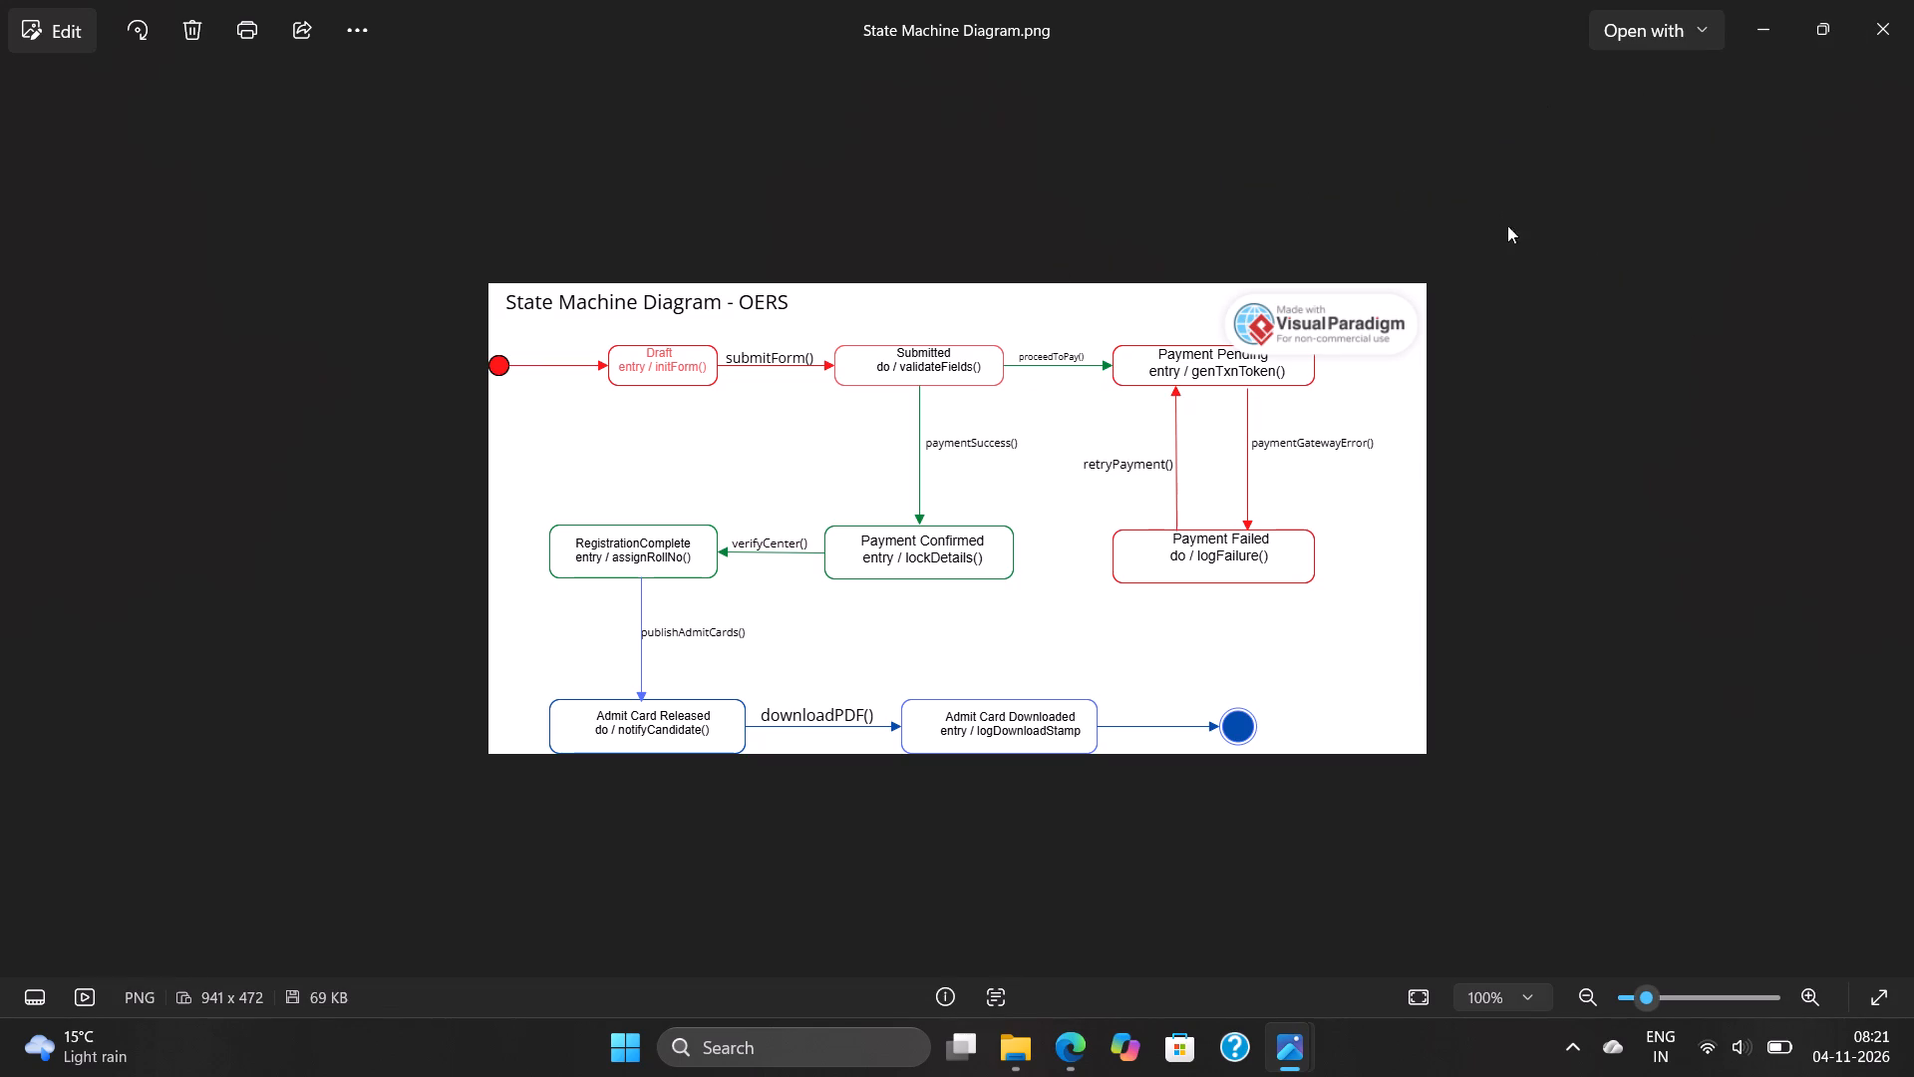
click(1781, 26)
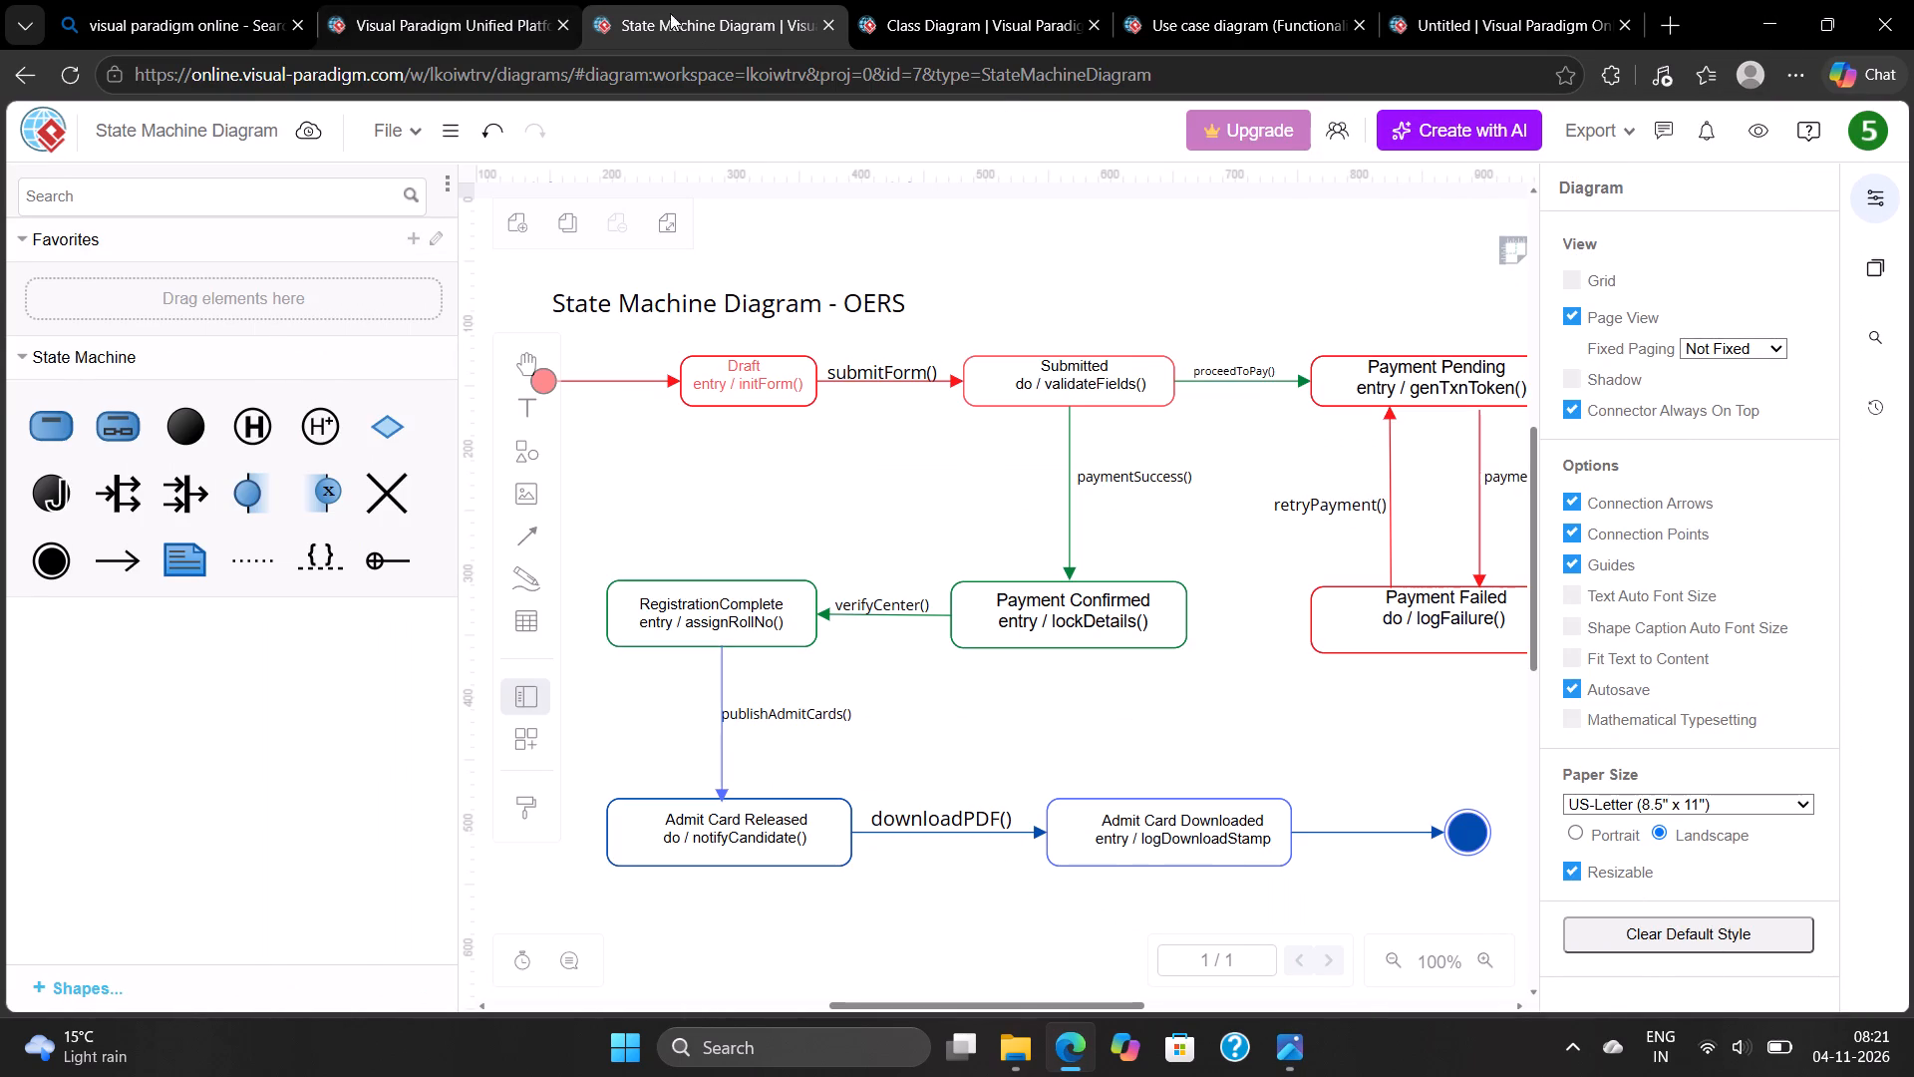
Return to the Draft project's artifacts and open the Use Case Diagram.
click(394, 8)
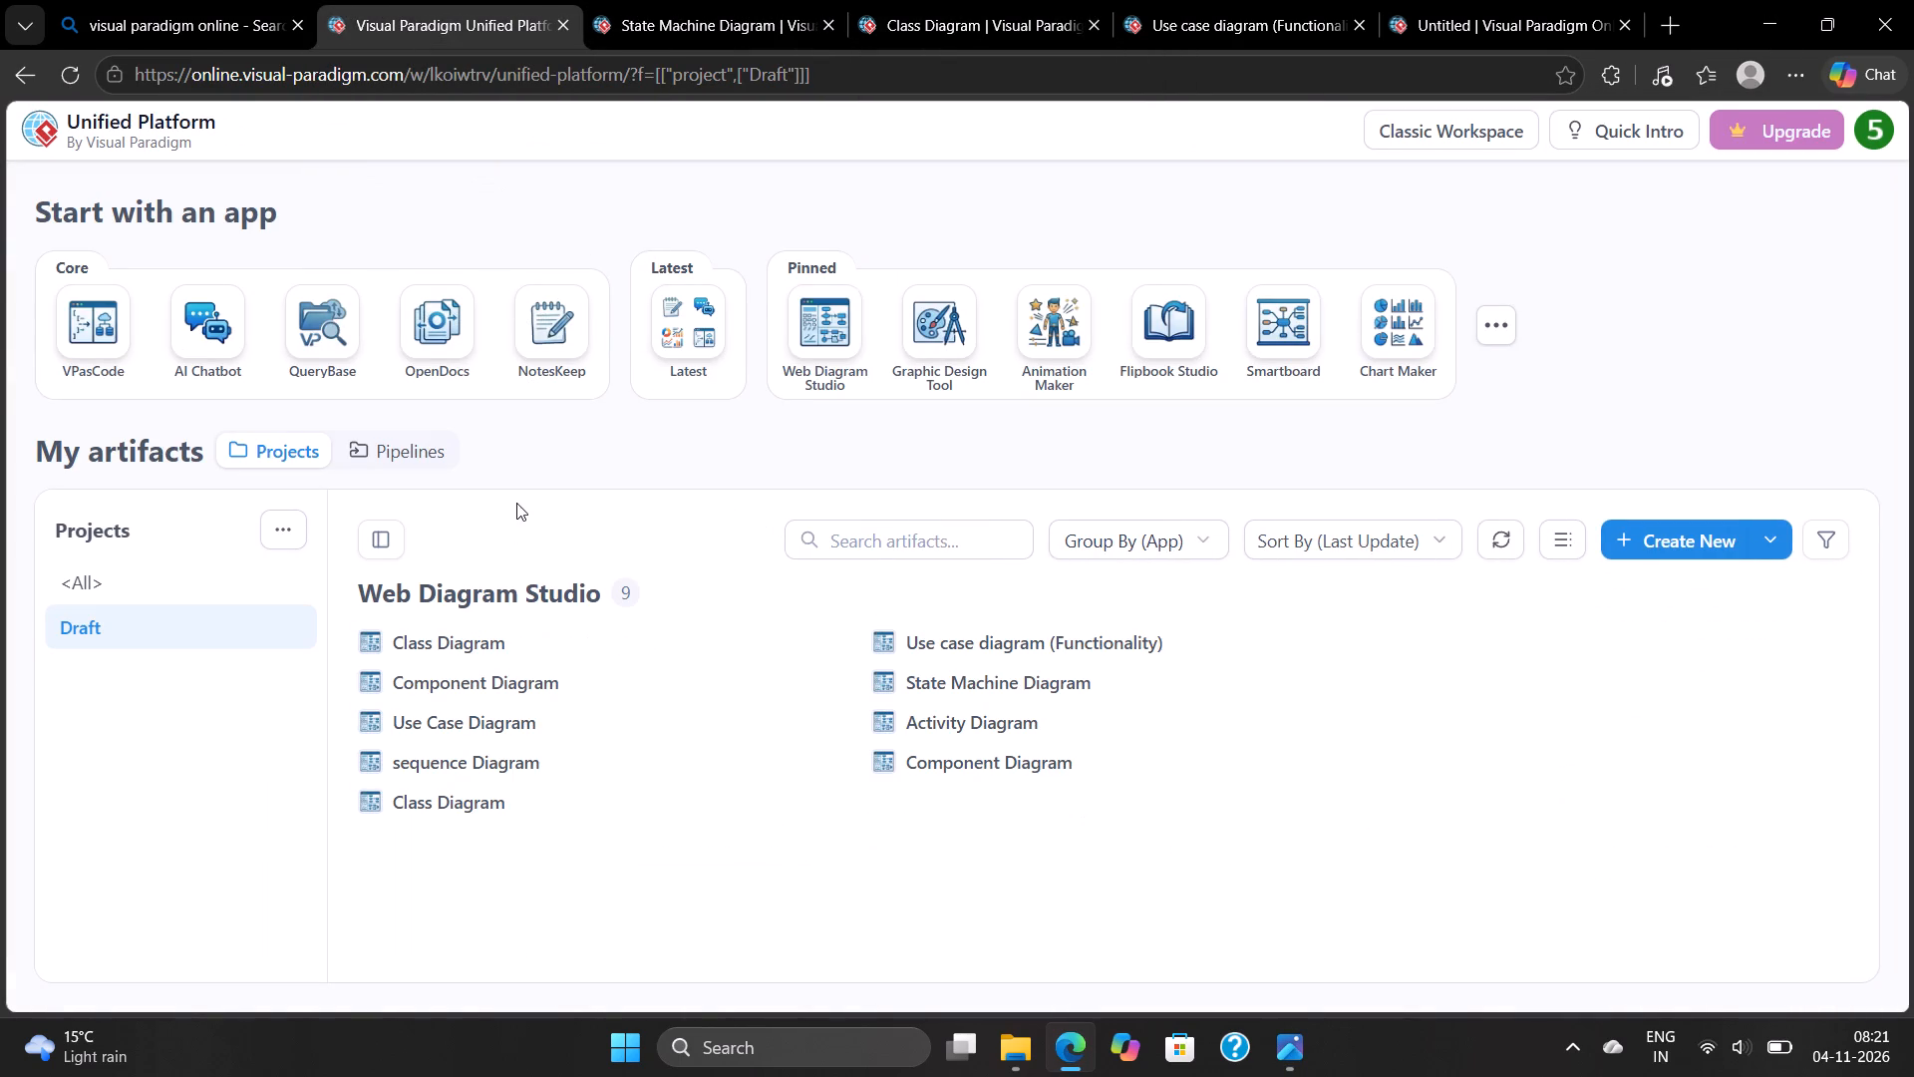
click(506, 726)
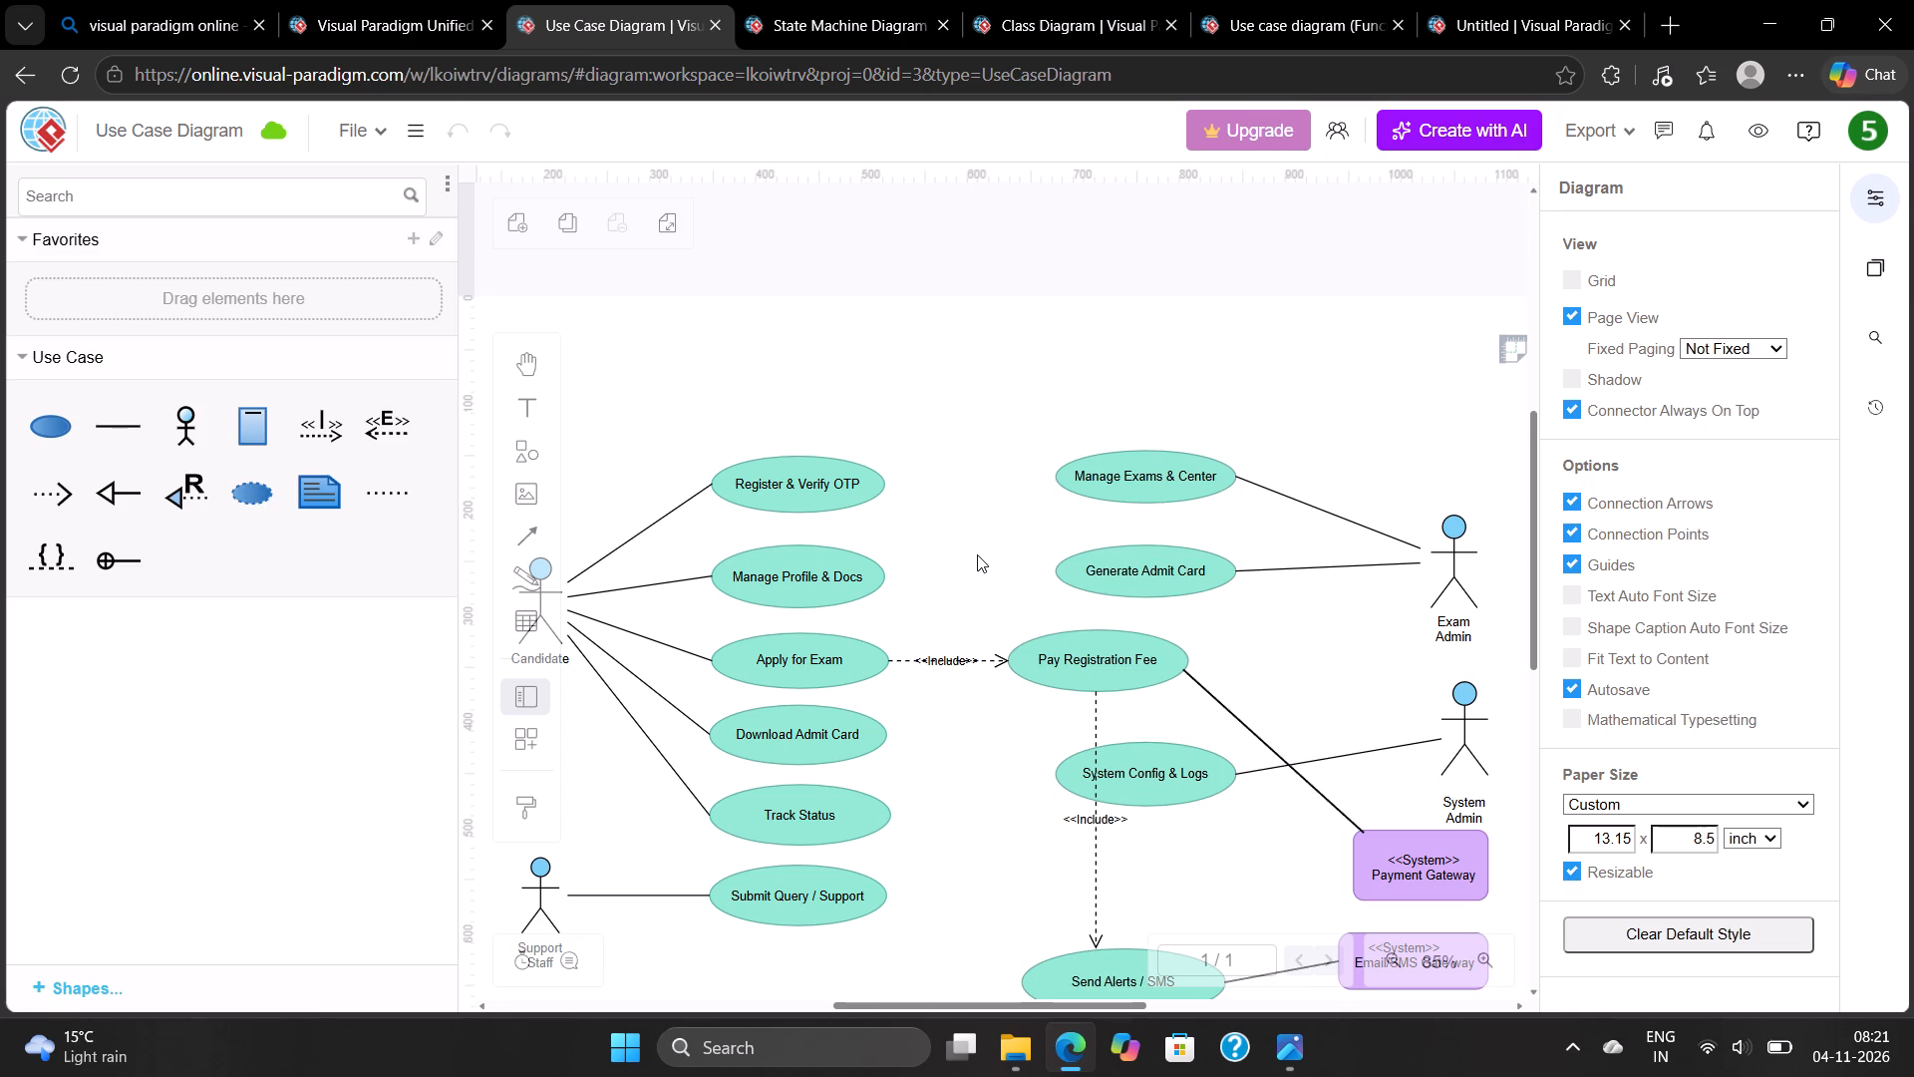
Add the title text "Use Case Diagram - OERS" in the blank area above the Register & Verify OTP use case.
scroll(689, 365, right, 1)
double_click(673, 366)
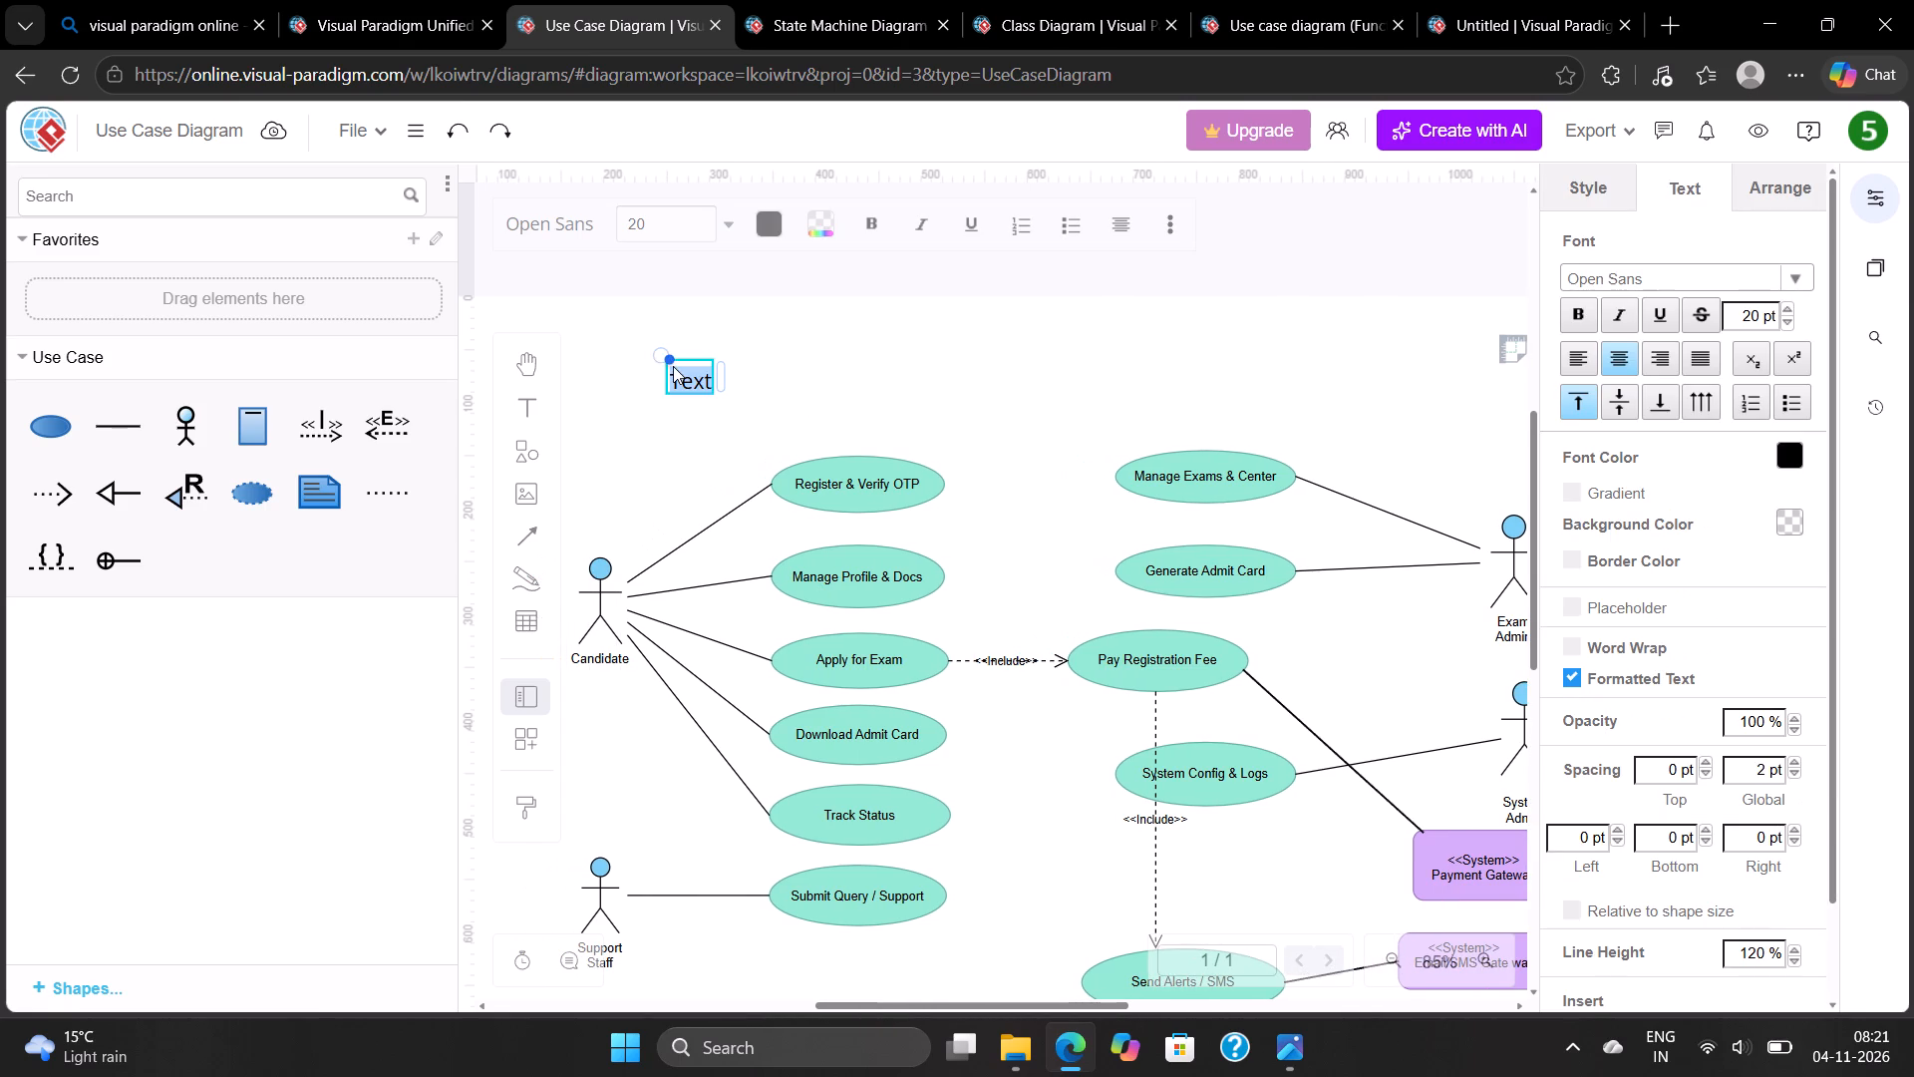
key(BackSpace)
text(Use C)
text(ase Diagram -)
key(space)
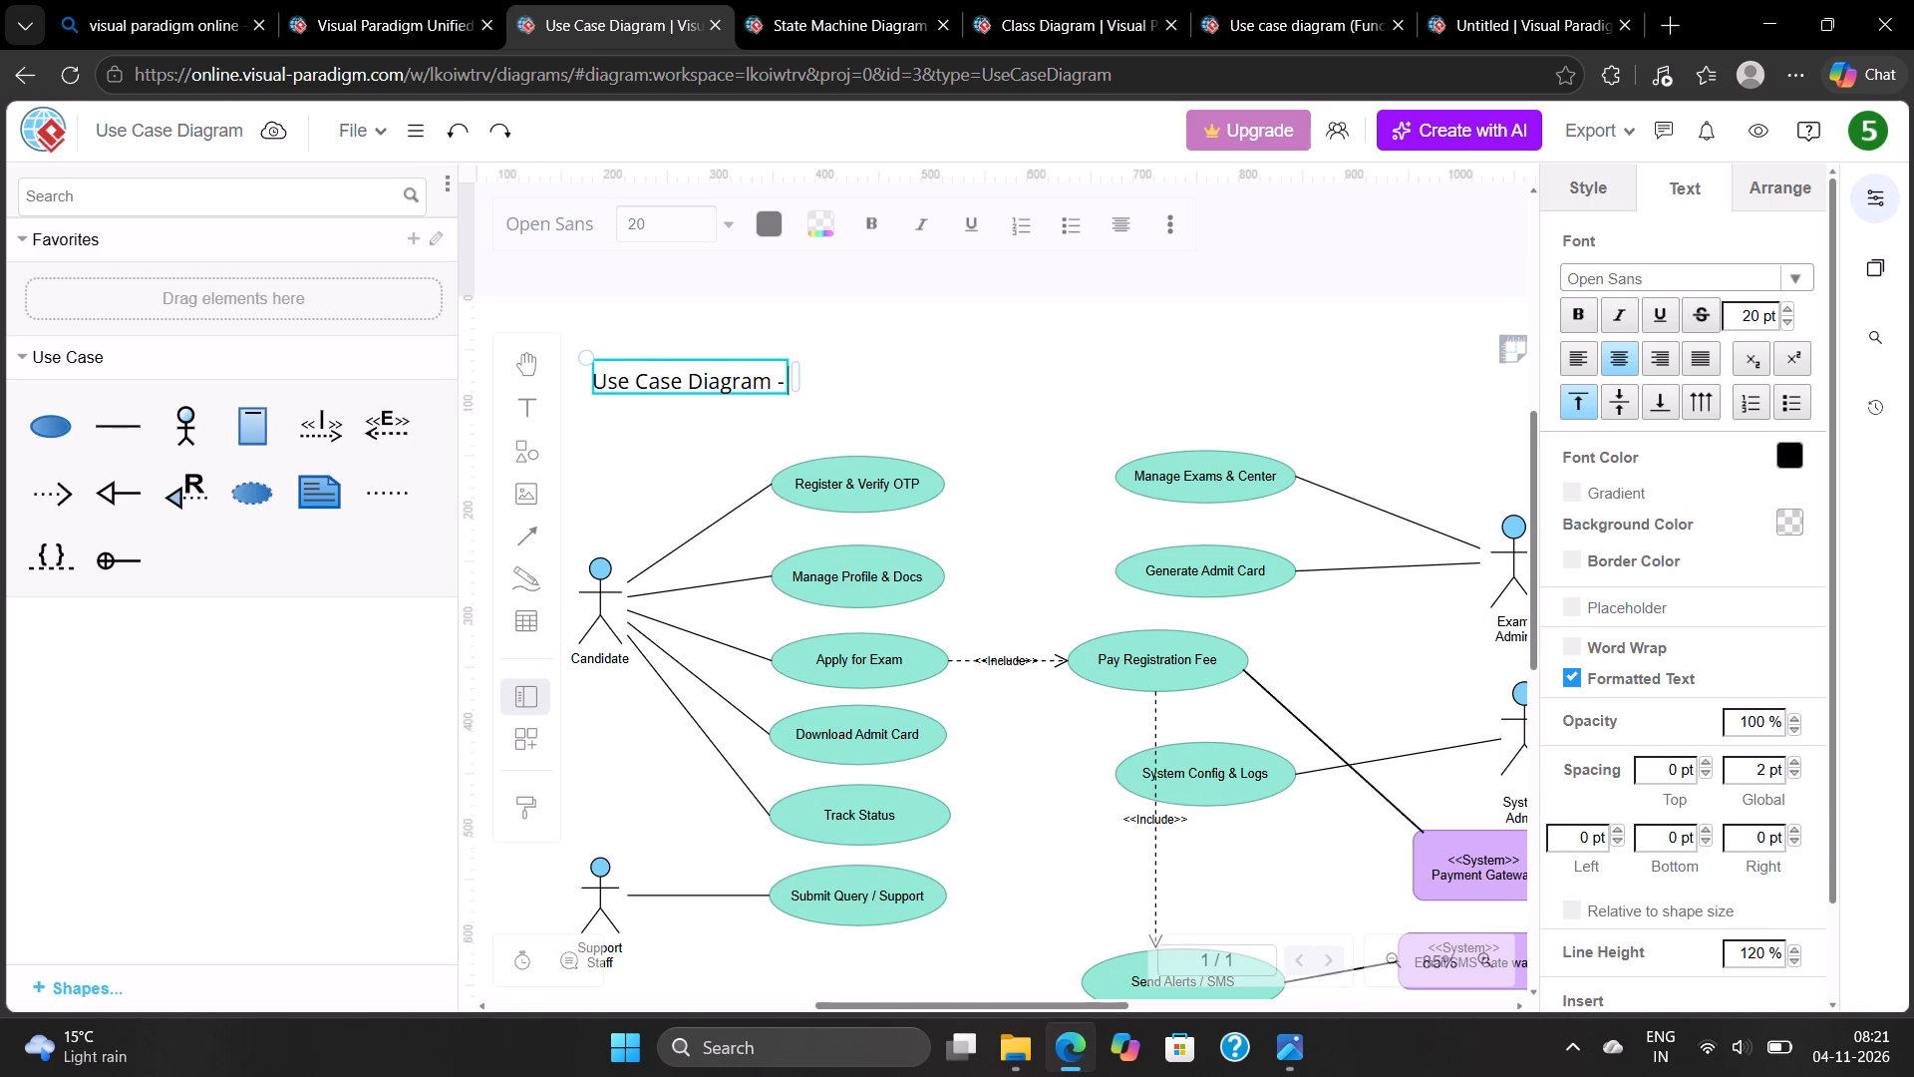
text(OERS)
click(928, 347)
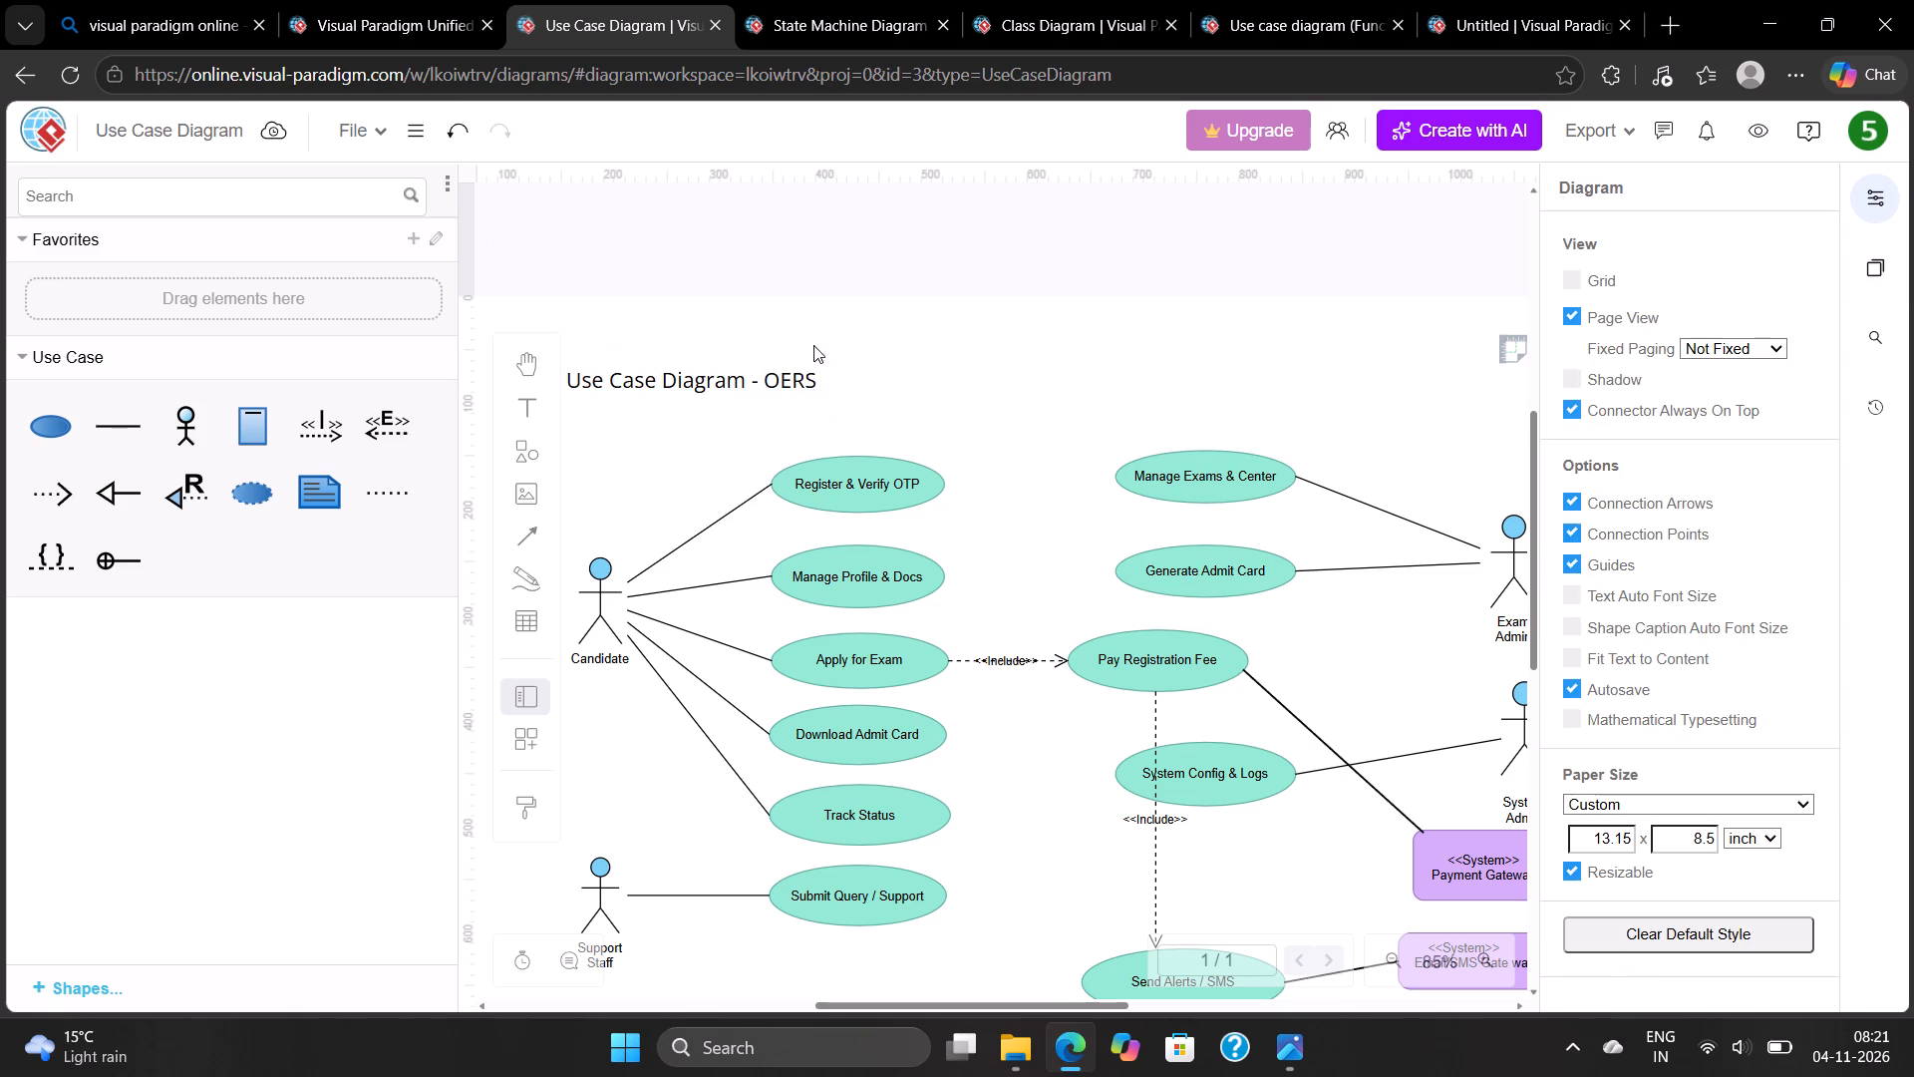
drag(734, 389, 793, 383)
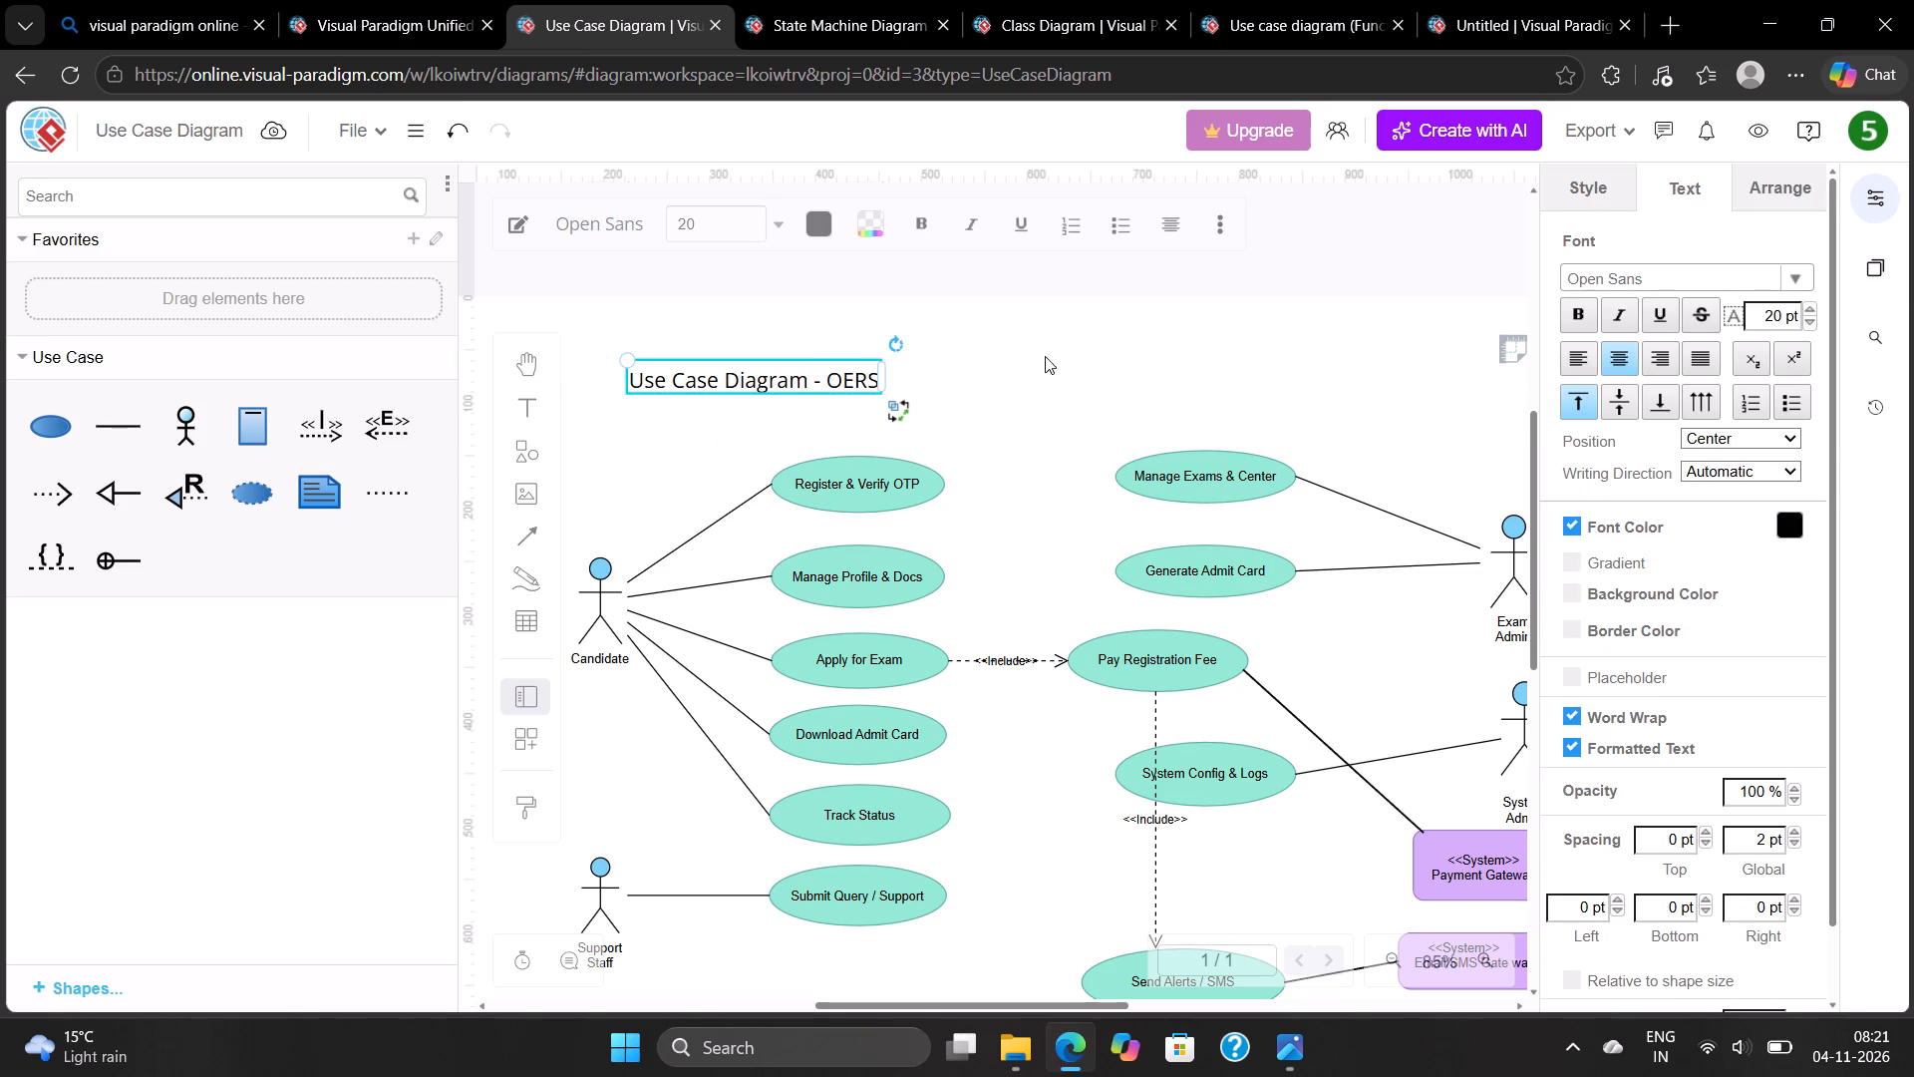
Export the use case diagram as a PNG with the default image settings and download it as "Use Case Diagram.png".
click(1597, 131)
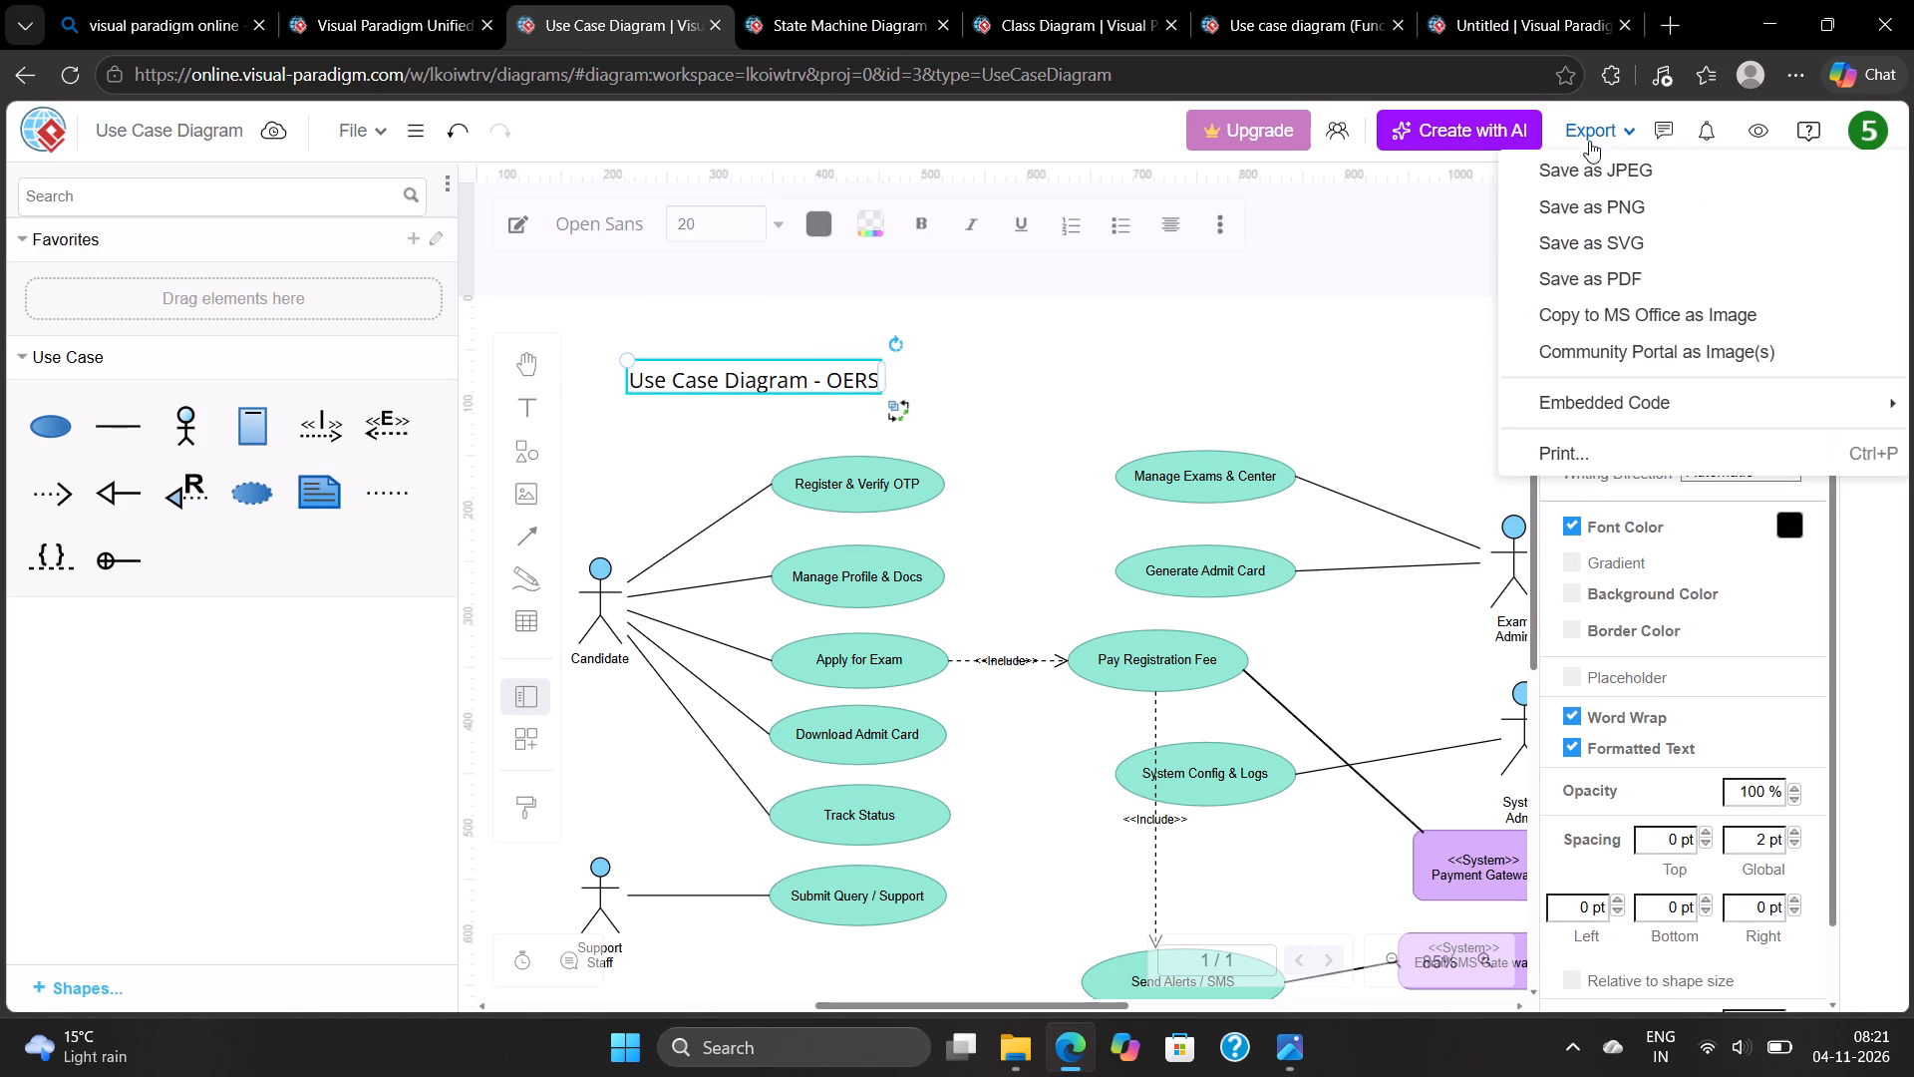
click(1604, 205)
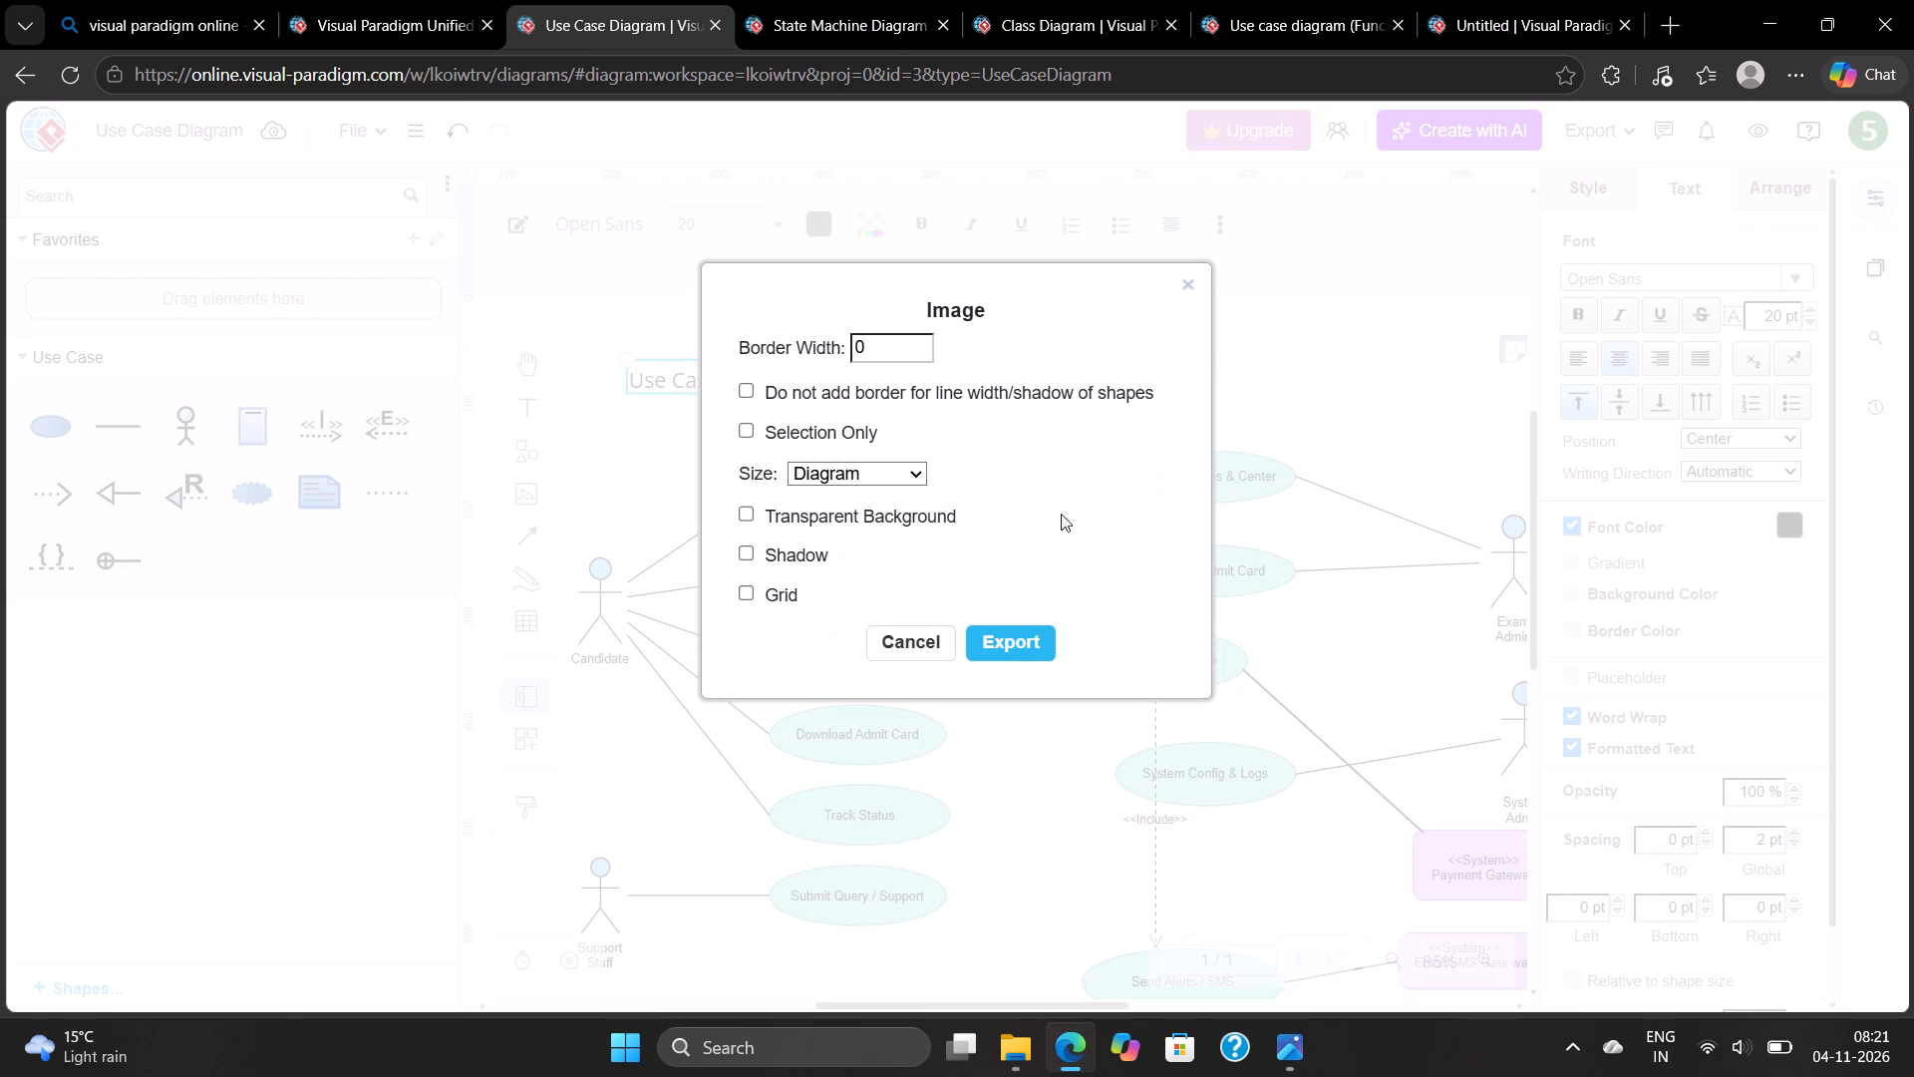
click(1006, 652)
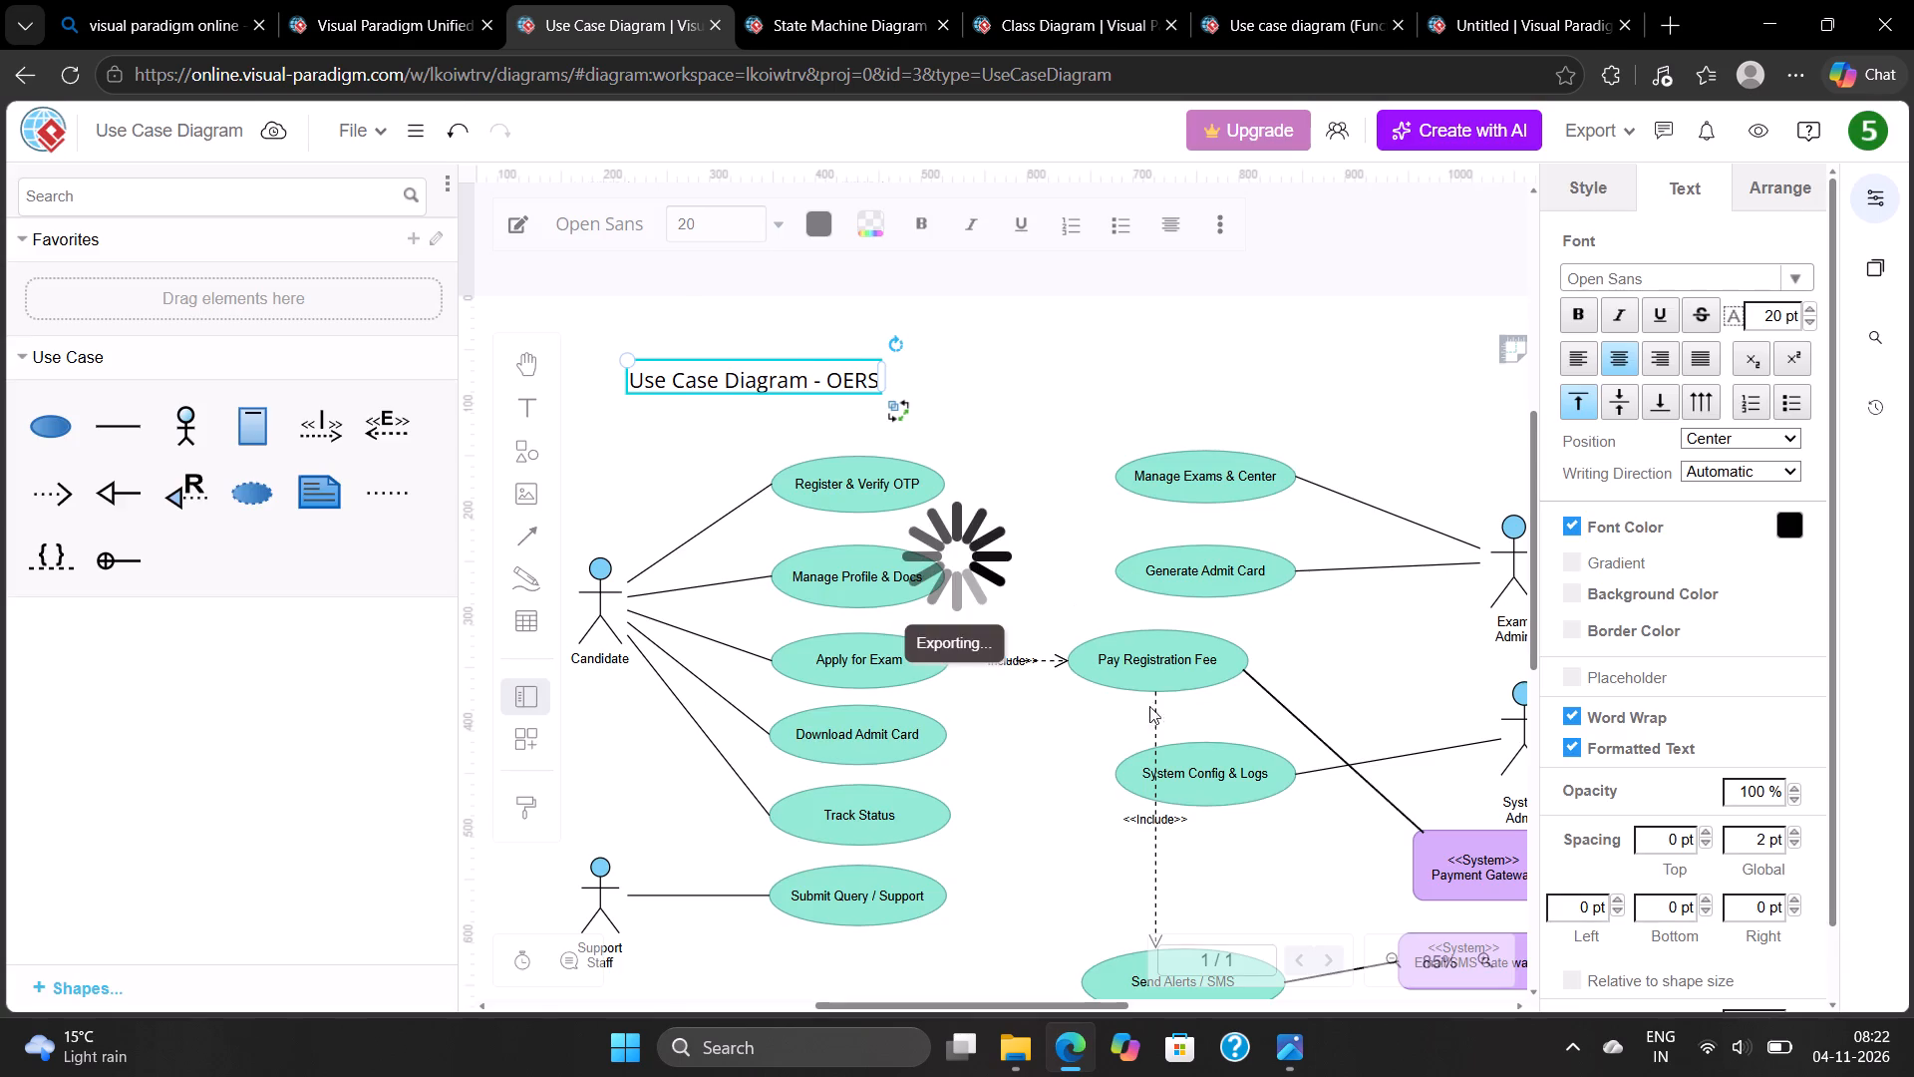
click(1068, 623)
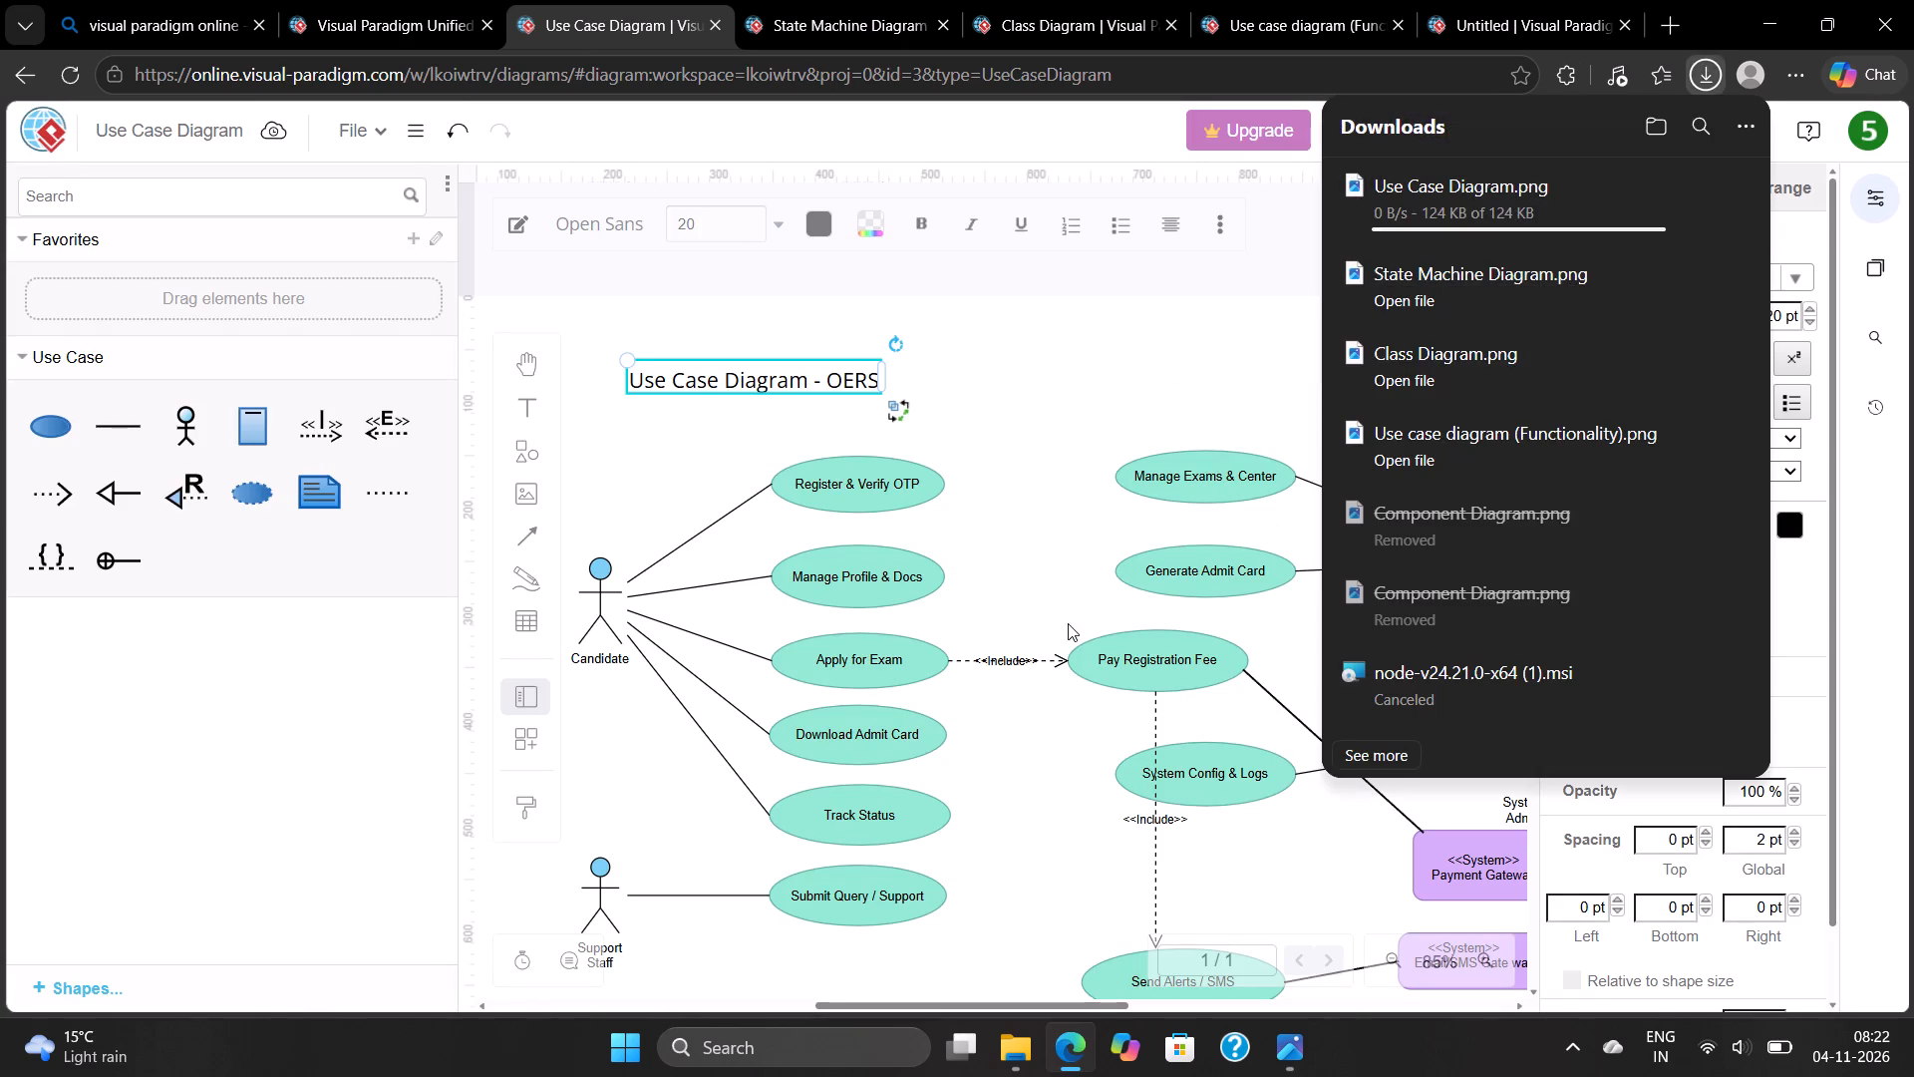
Open the downloaded "Use Case Diagram.png" to check the exported image, and minimize the viewer.
click(1398, 220)
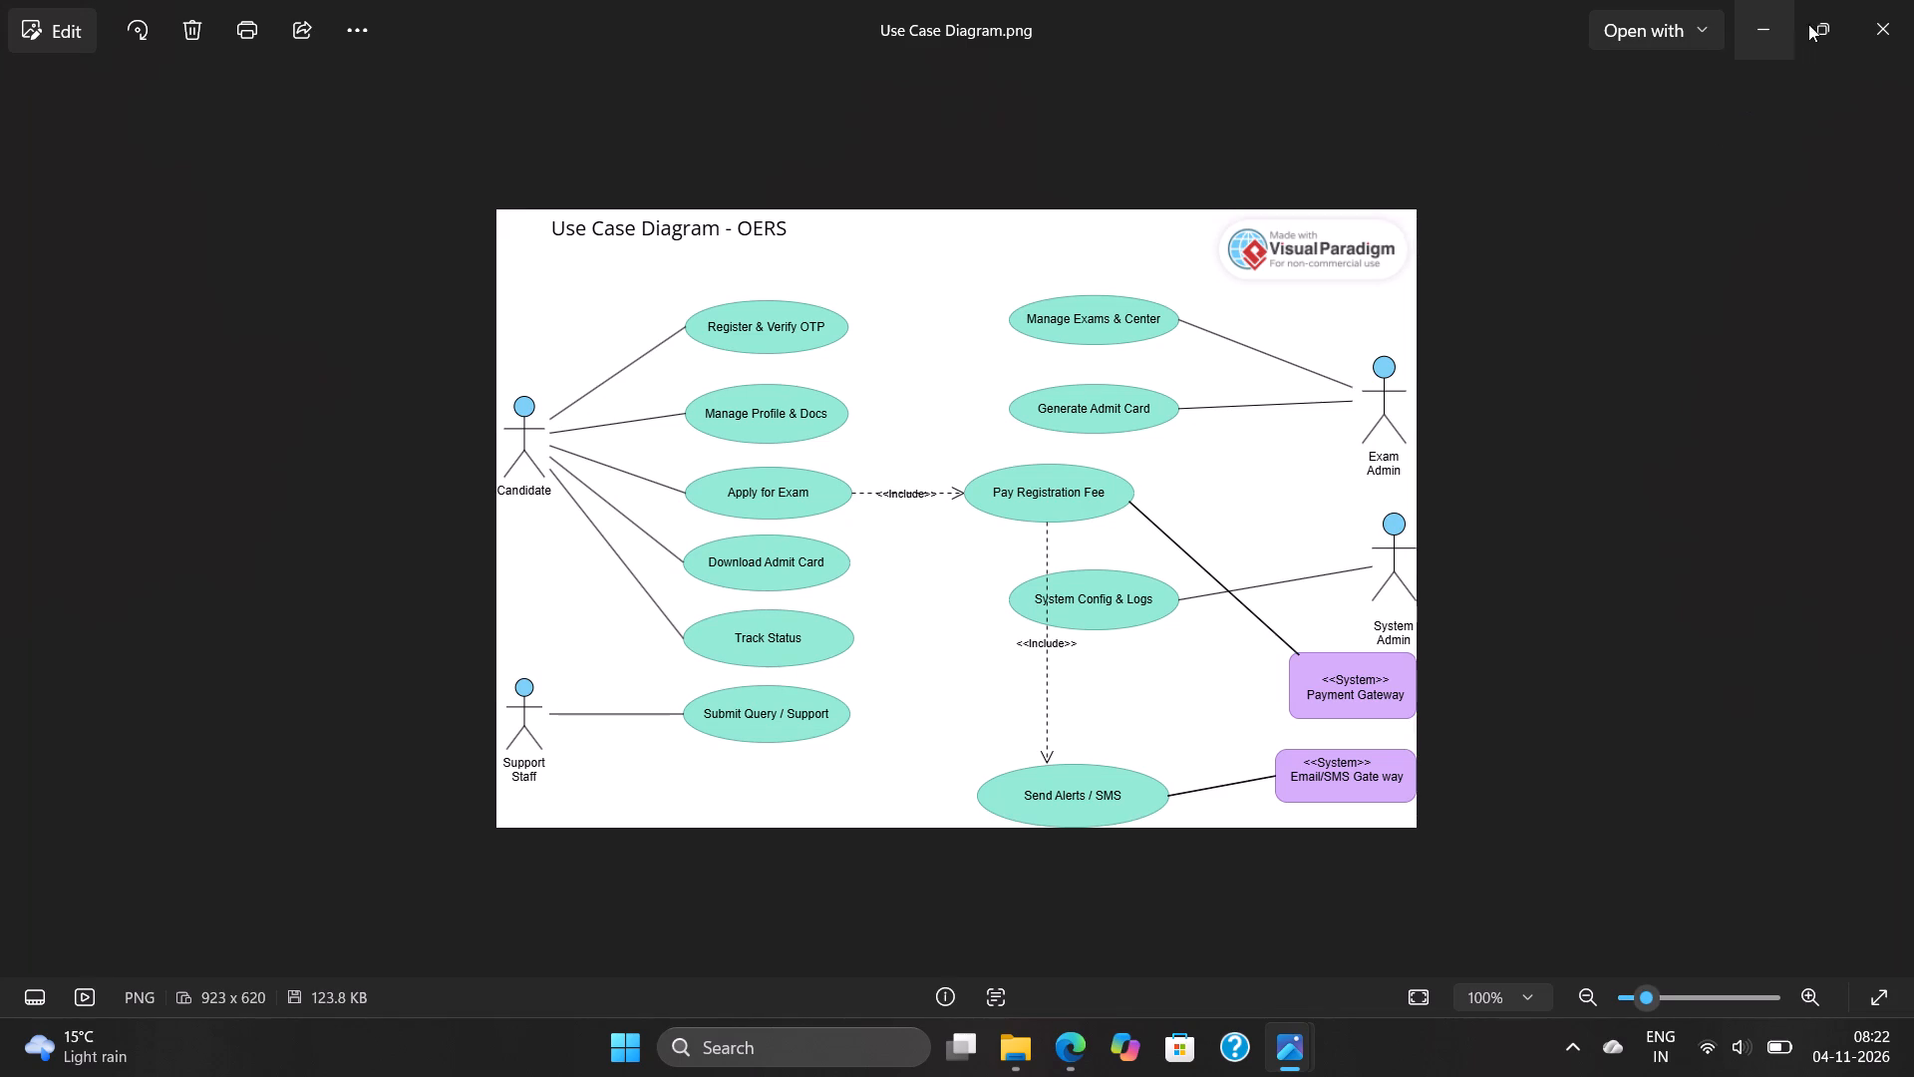
click(1767, 17)
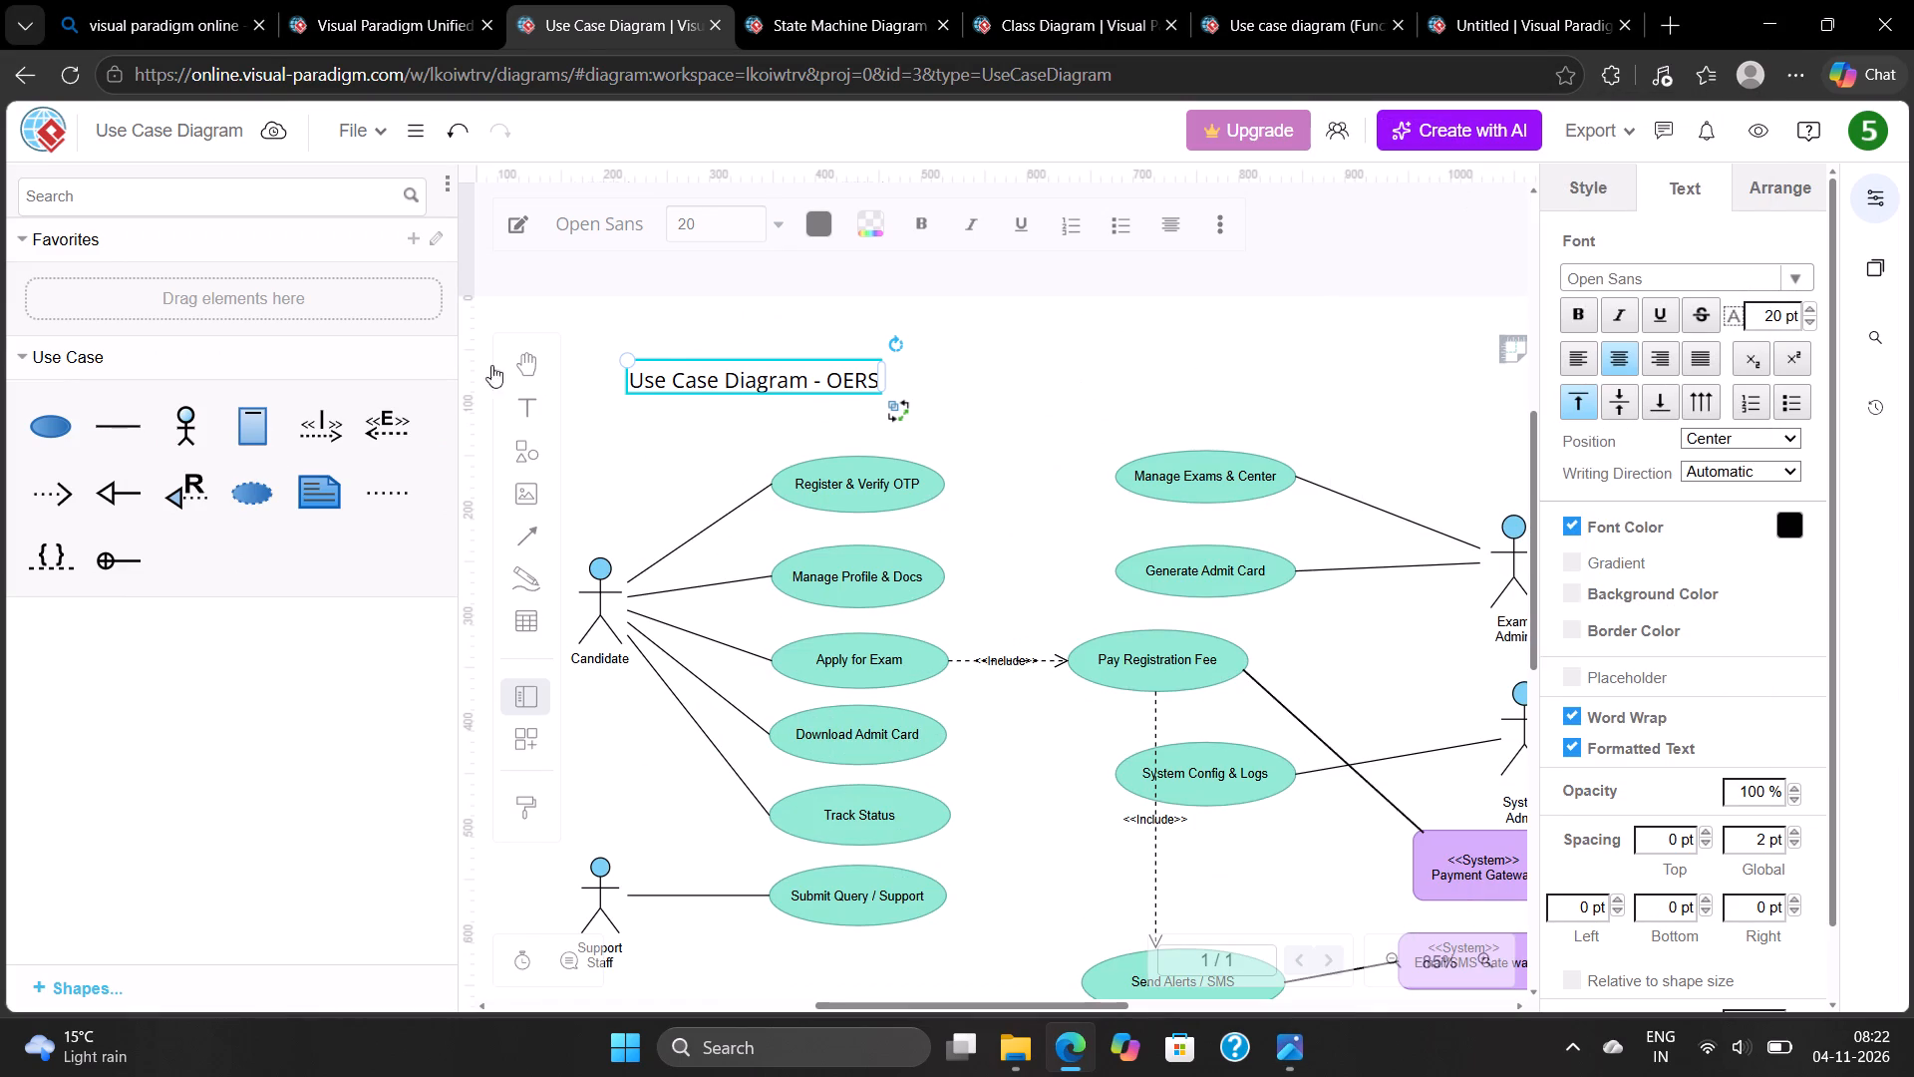
Return to the Draft project's artifacts and open the Activity Diagram.
click(352, 0)
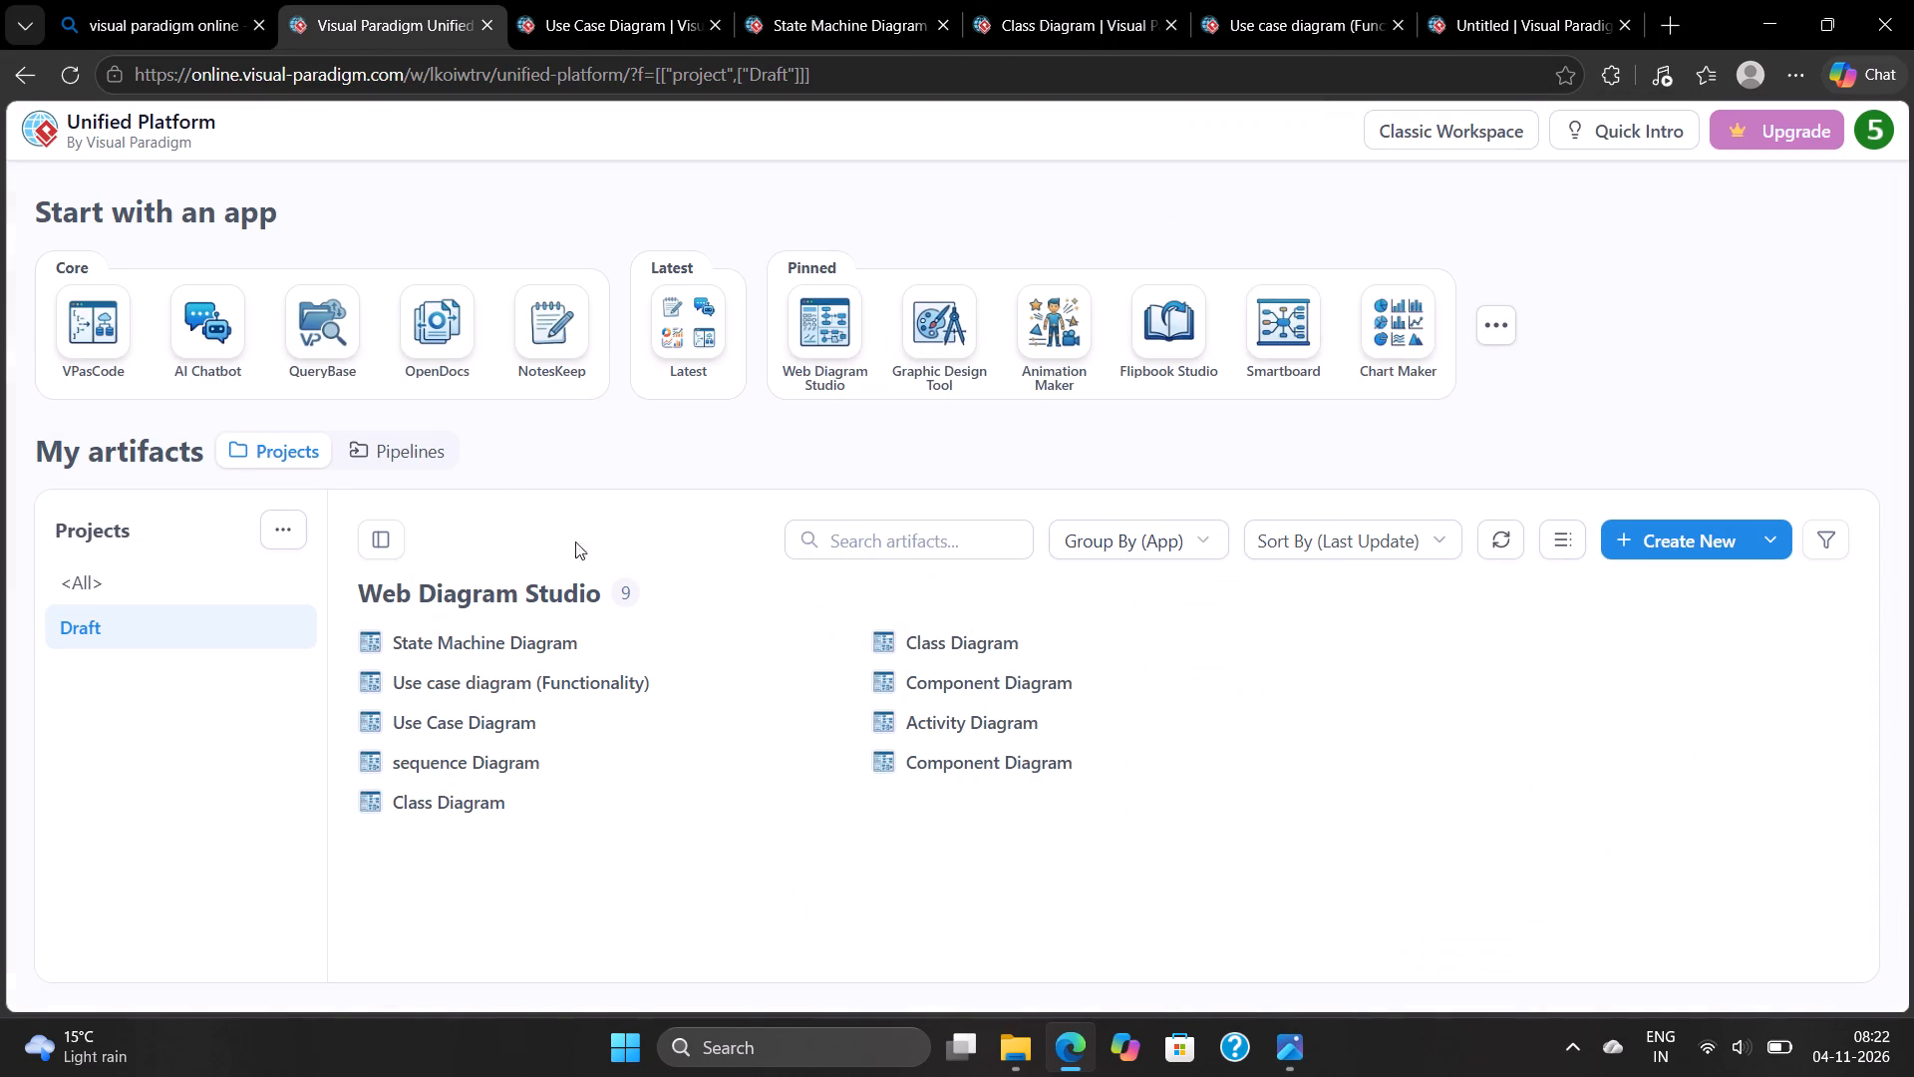
click(952, 730)
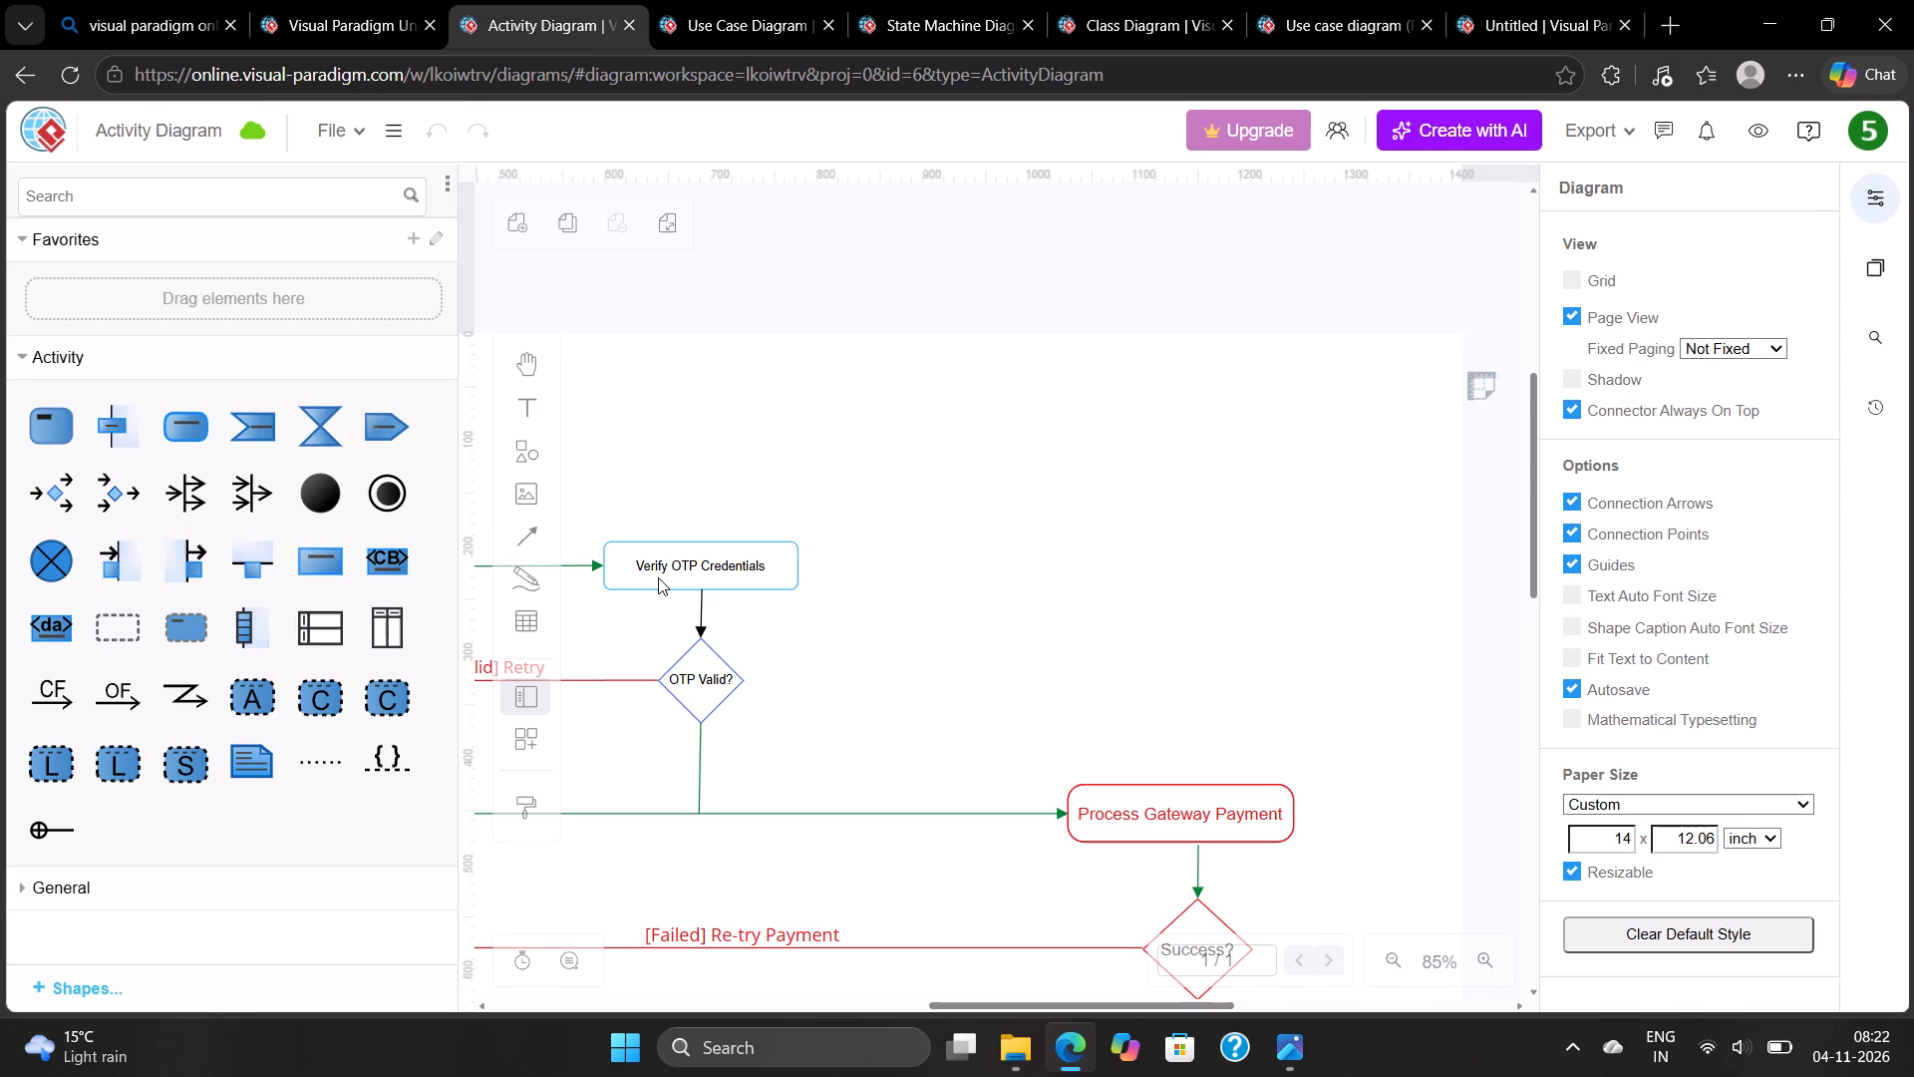
Add the title text "Activity Diagram - OERS" above the STUDENT label, with its left edge roughly in line with that label.
scroll(733, 487, right, 4)
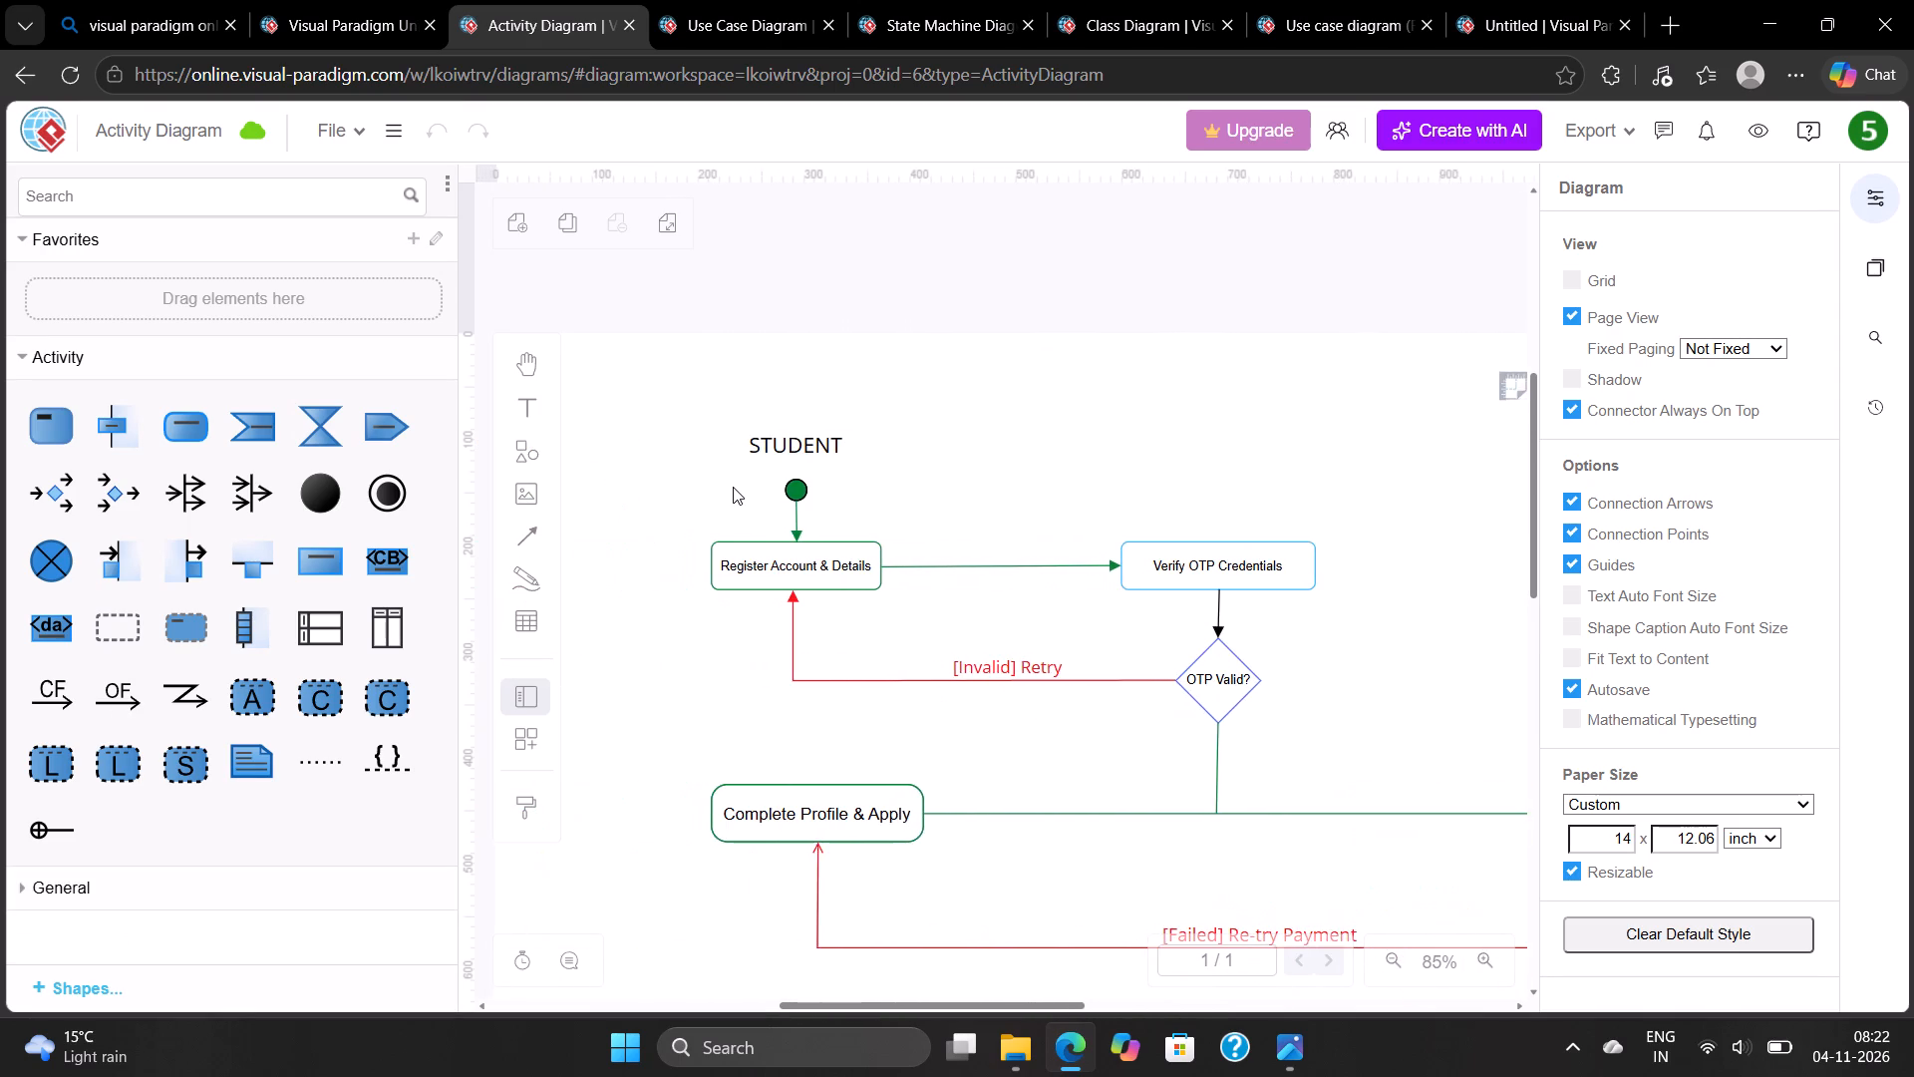
scroll(733, 487, up, 1)
double_click(826, 364)
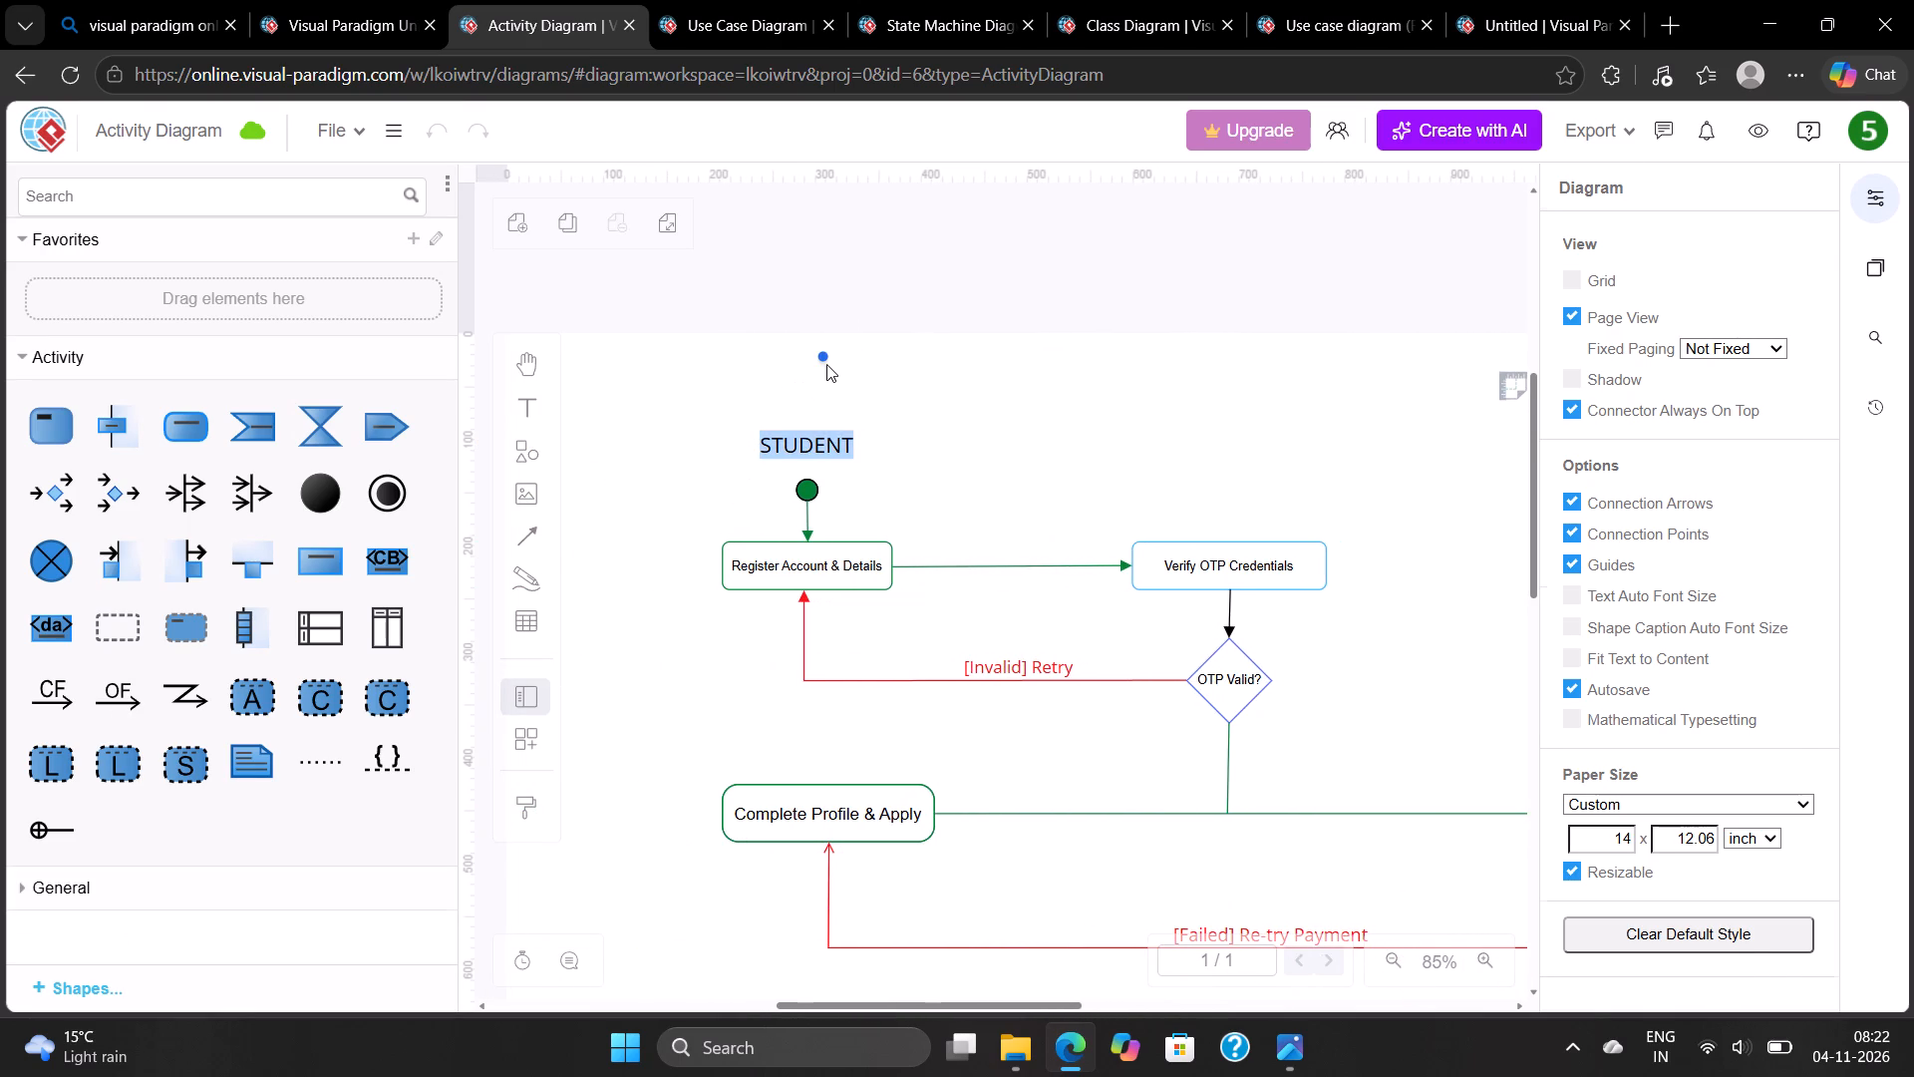
key(BackSpace)
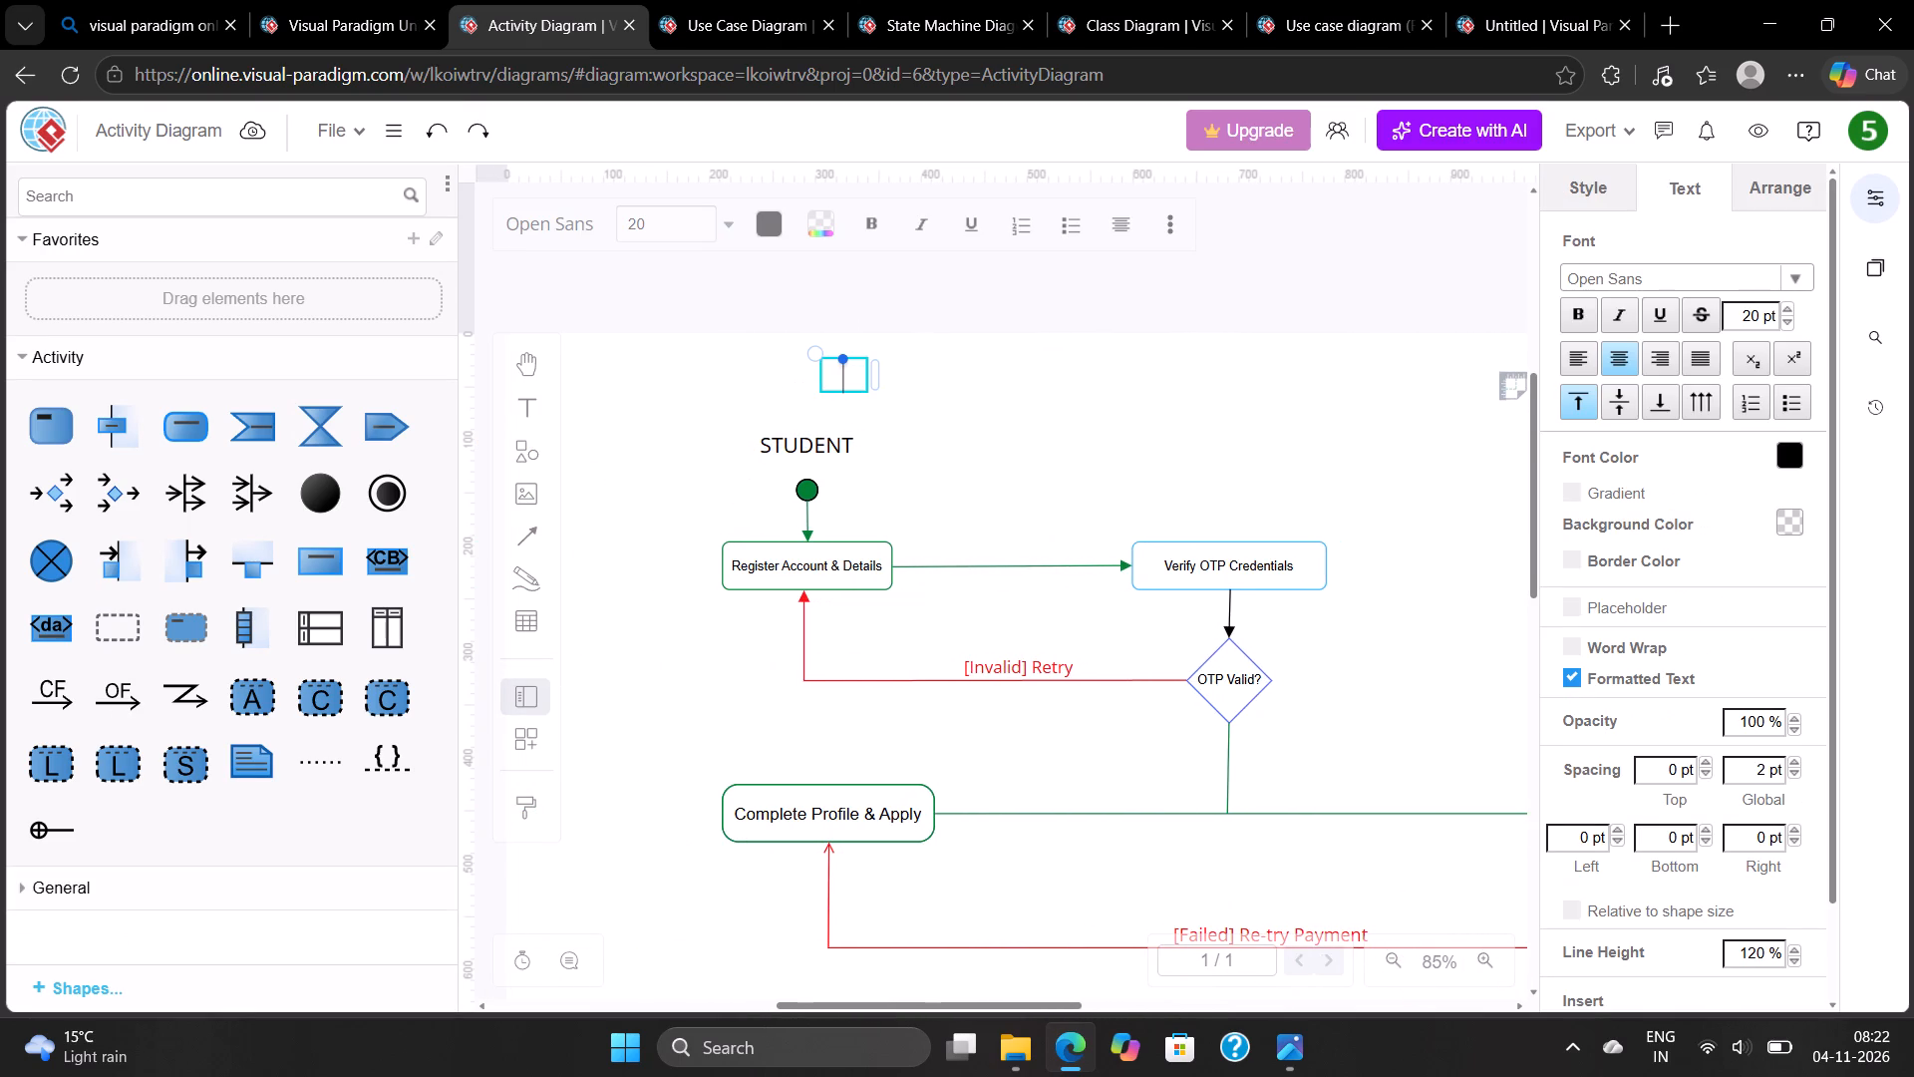
text(Activity)
key(space)
text(Diagram)
key(space)
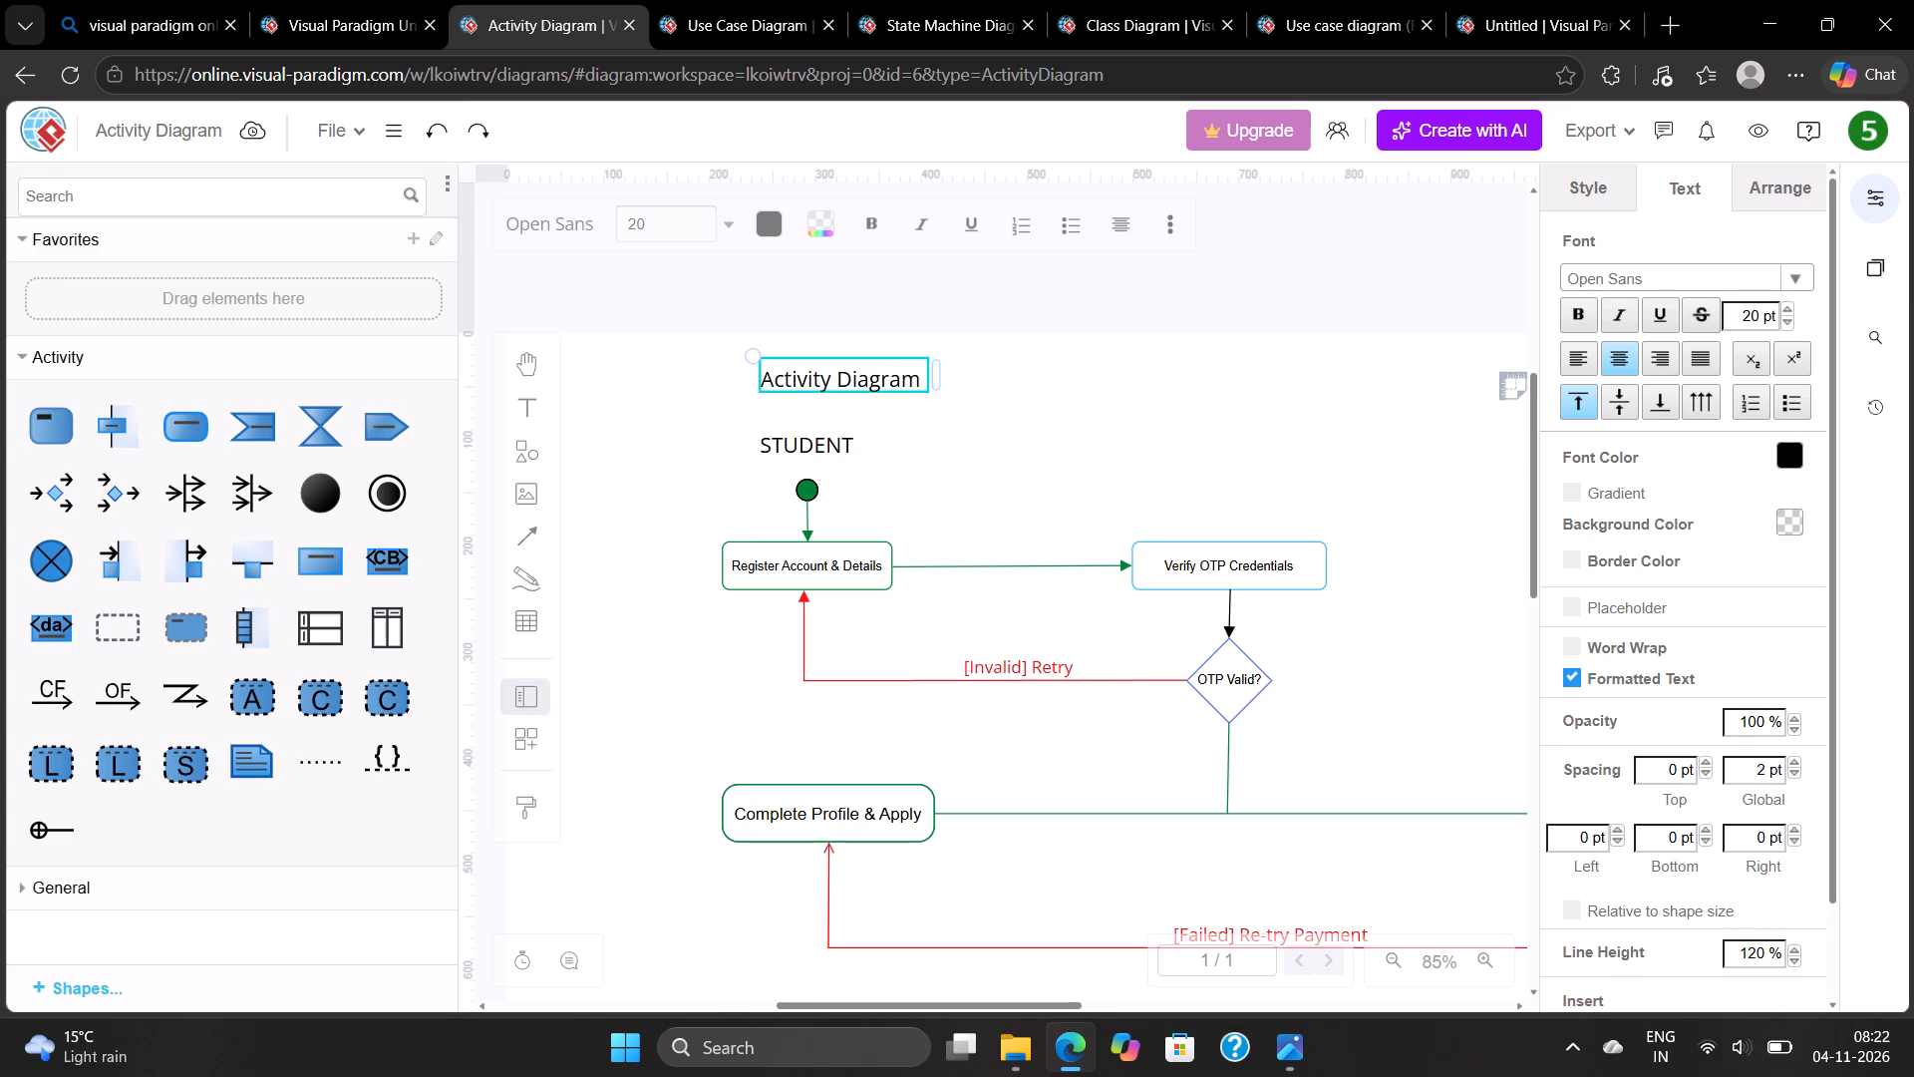
text(-)
key(space)
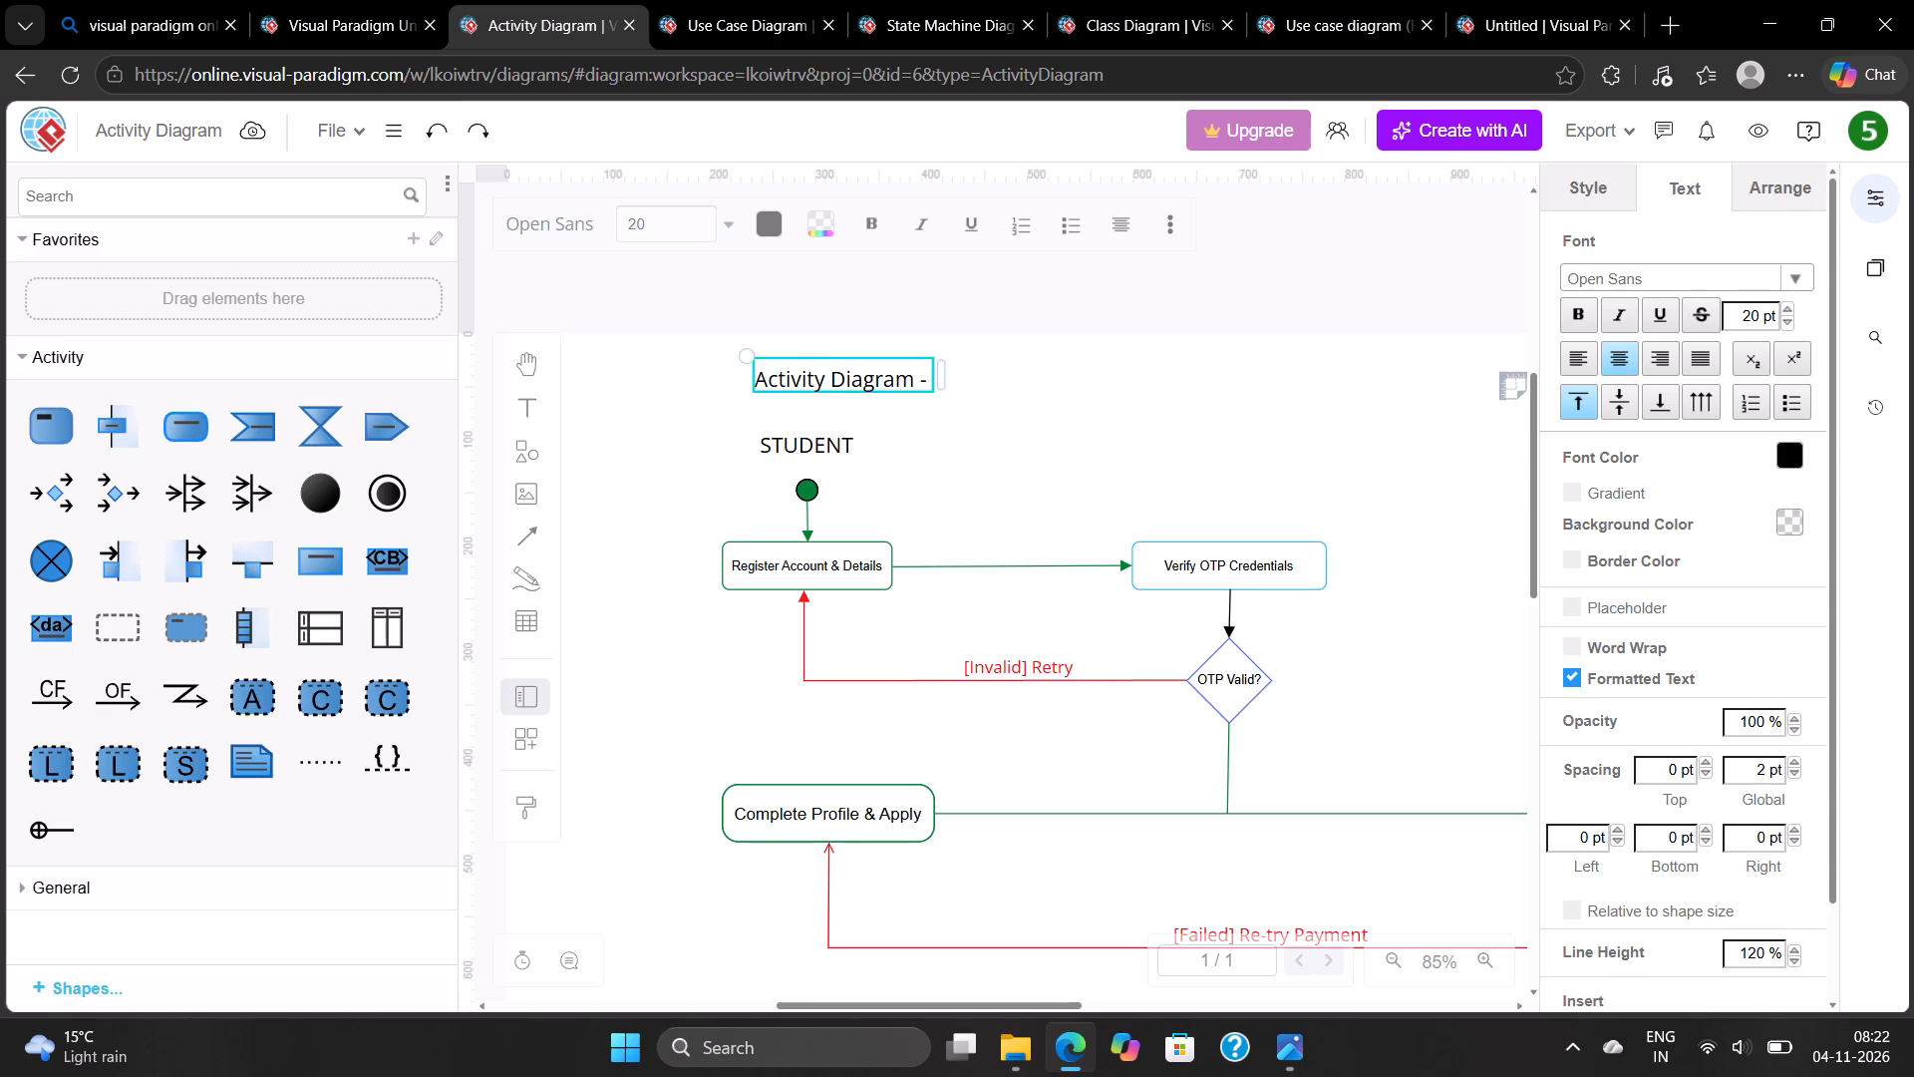
text(OERS)
click(1095, 375)
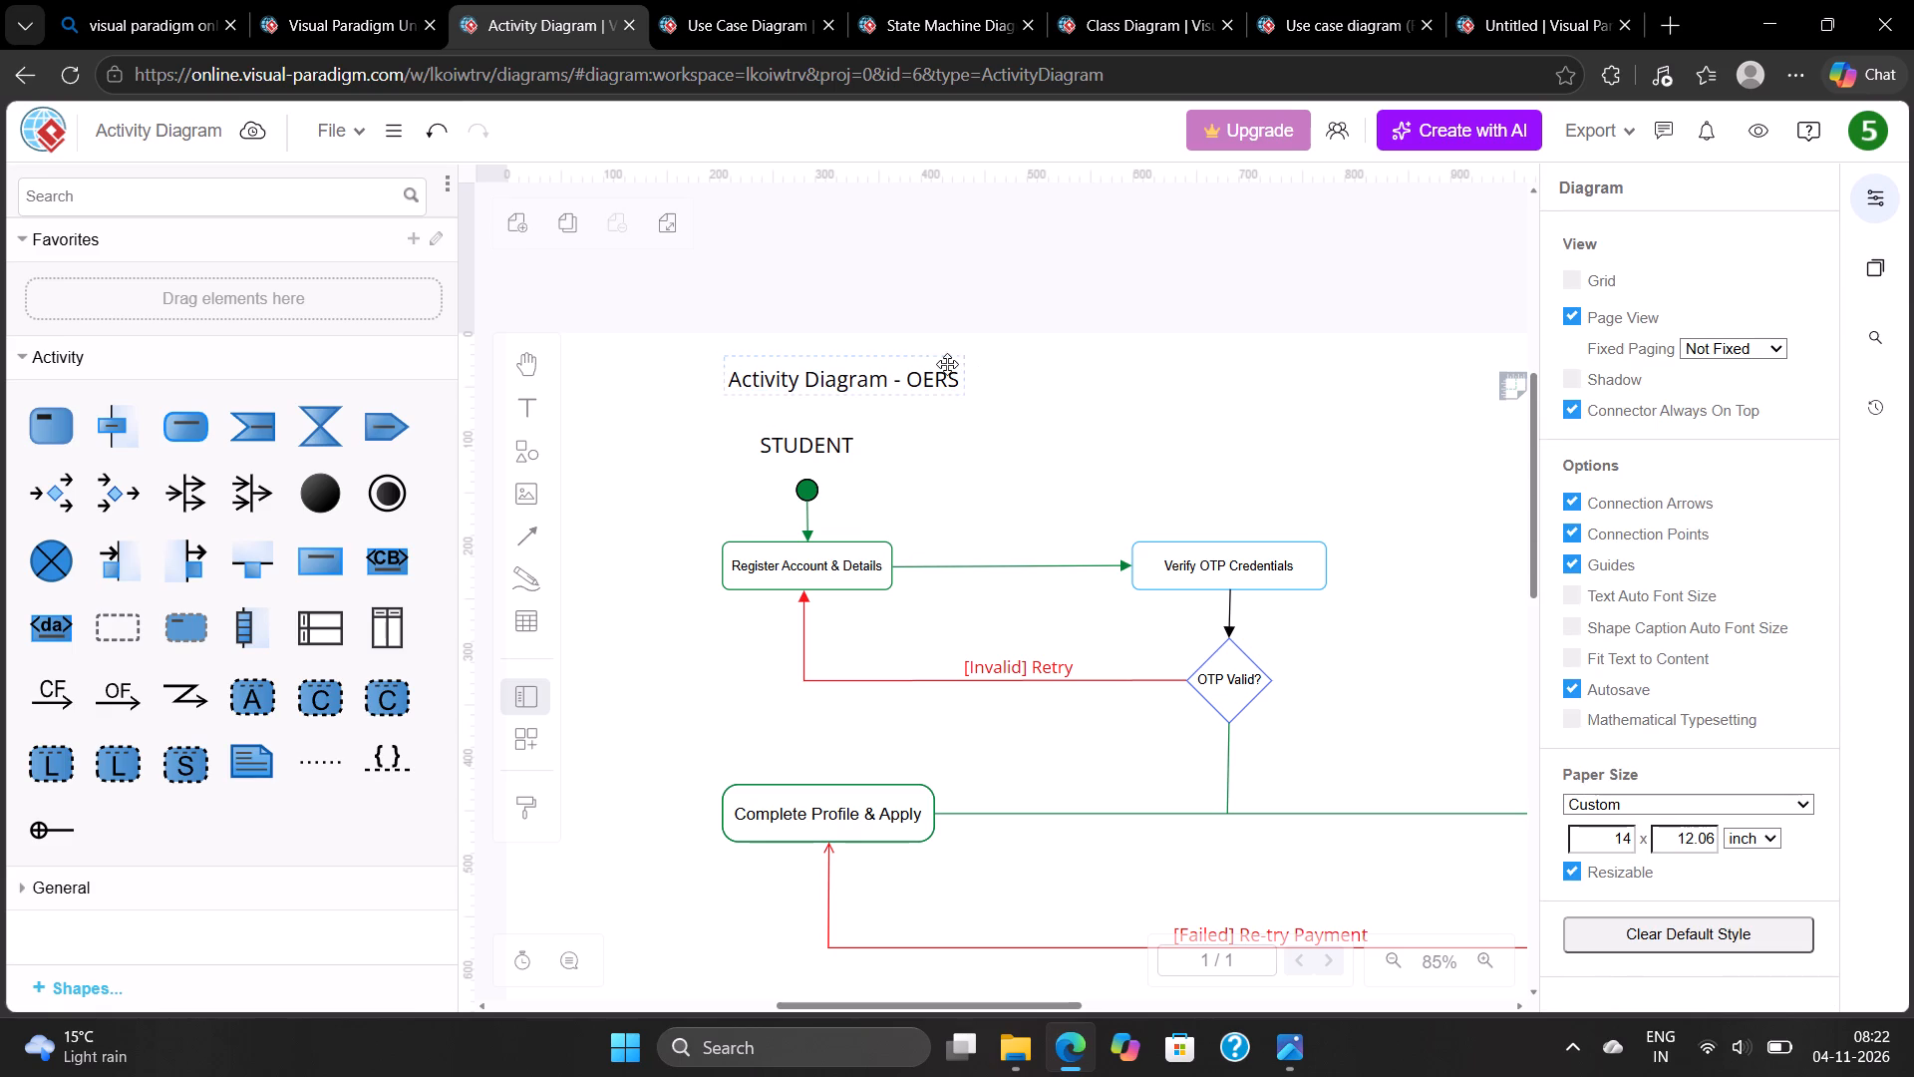
drag(906, 374, 935, 364)
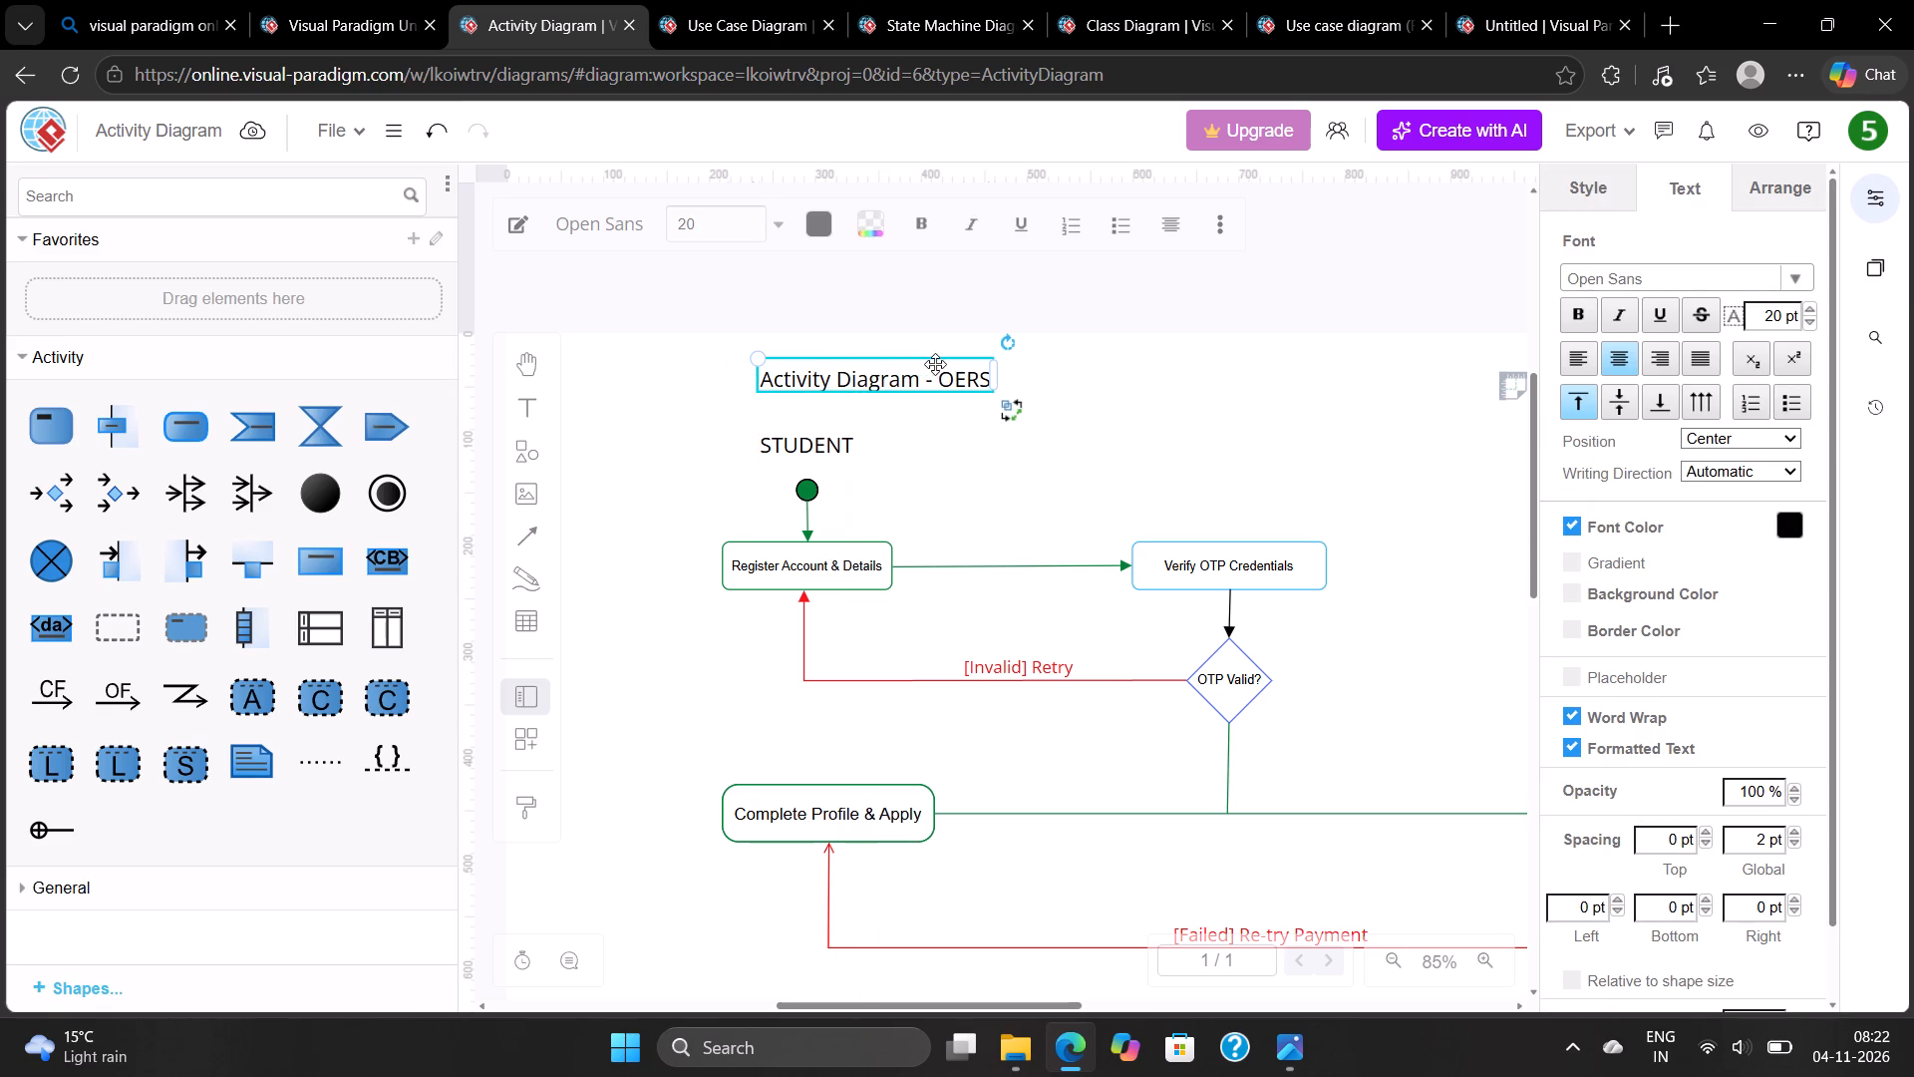
click(1195, 283)
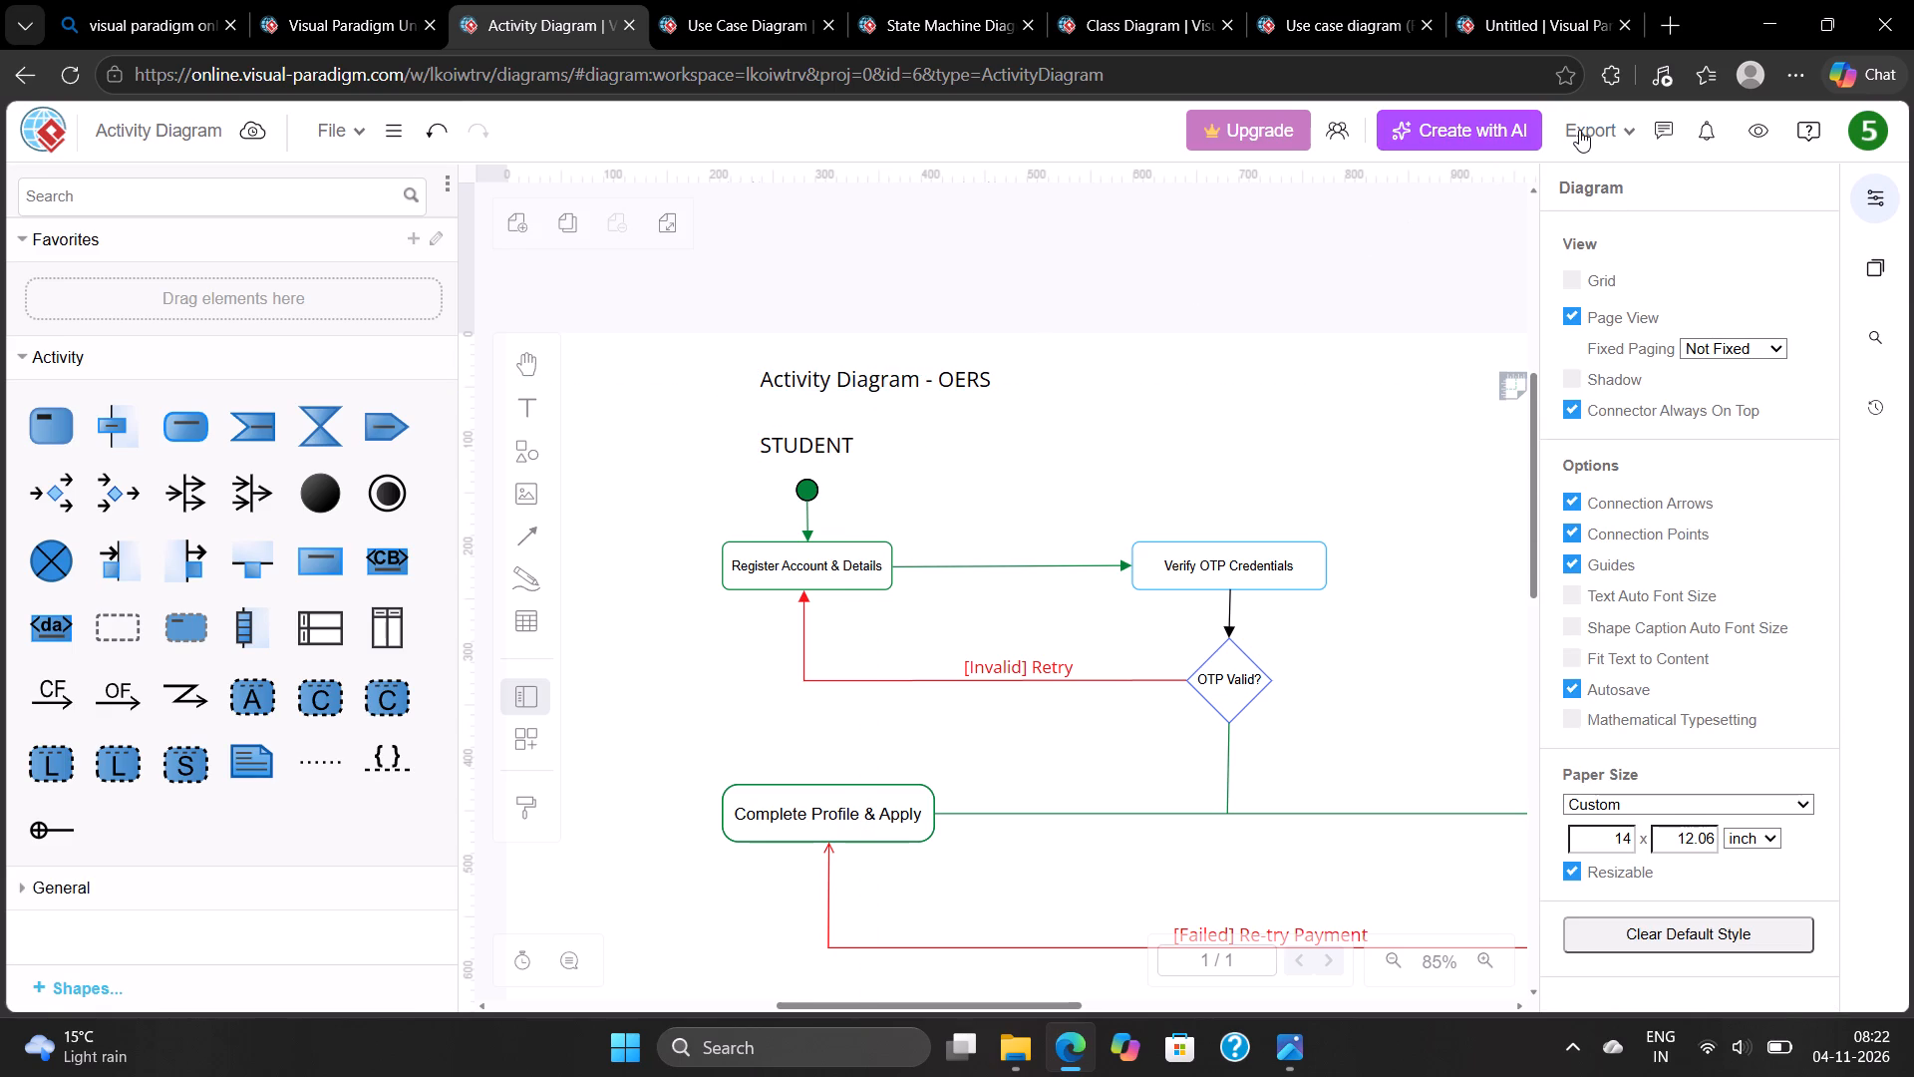
Export the activity diagram as a PNG with the default image settings and download it as "Activity Diagram.png".
click(1579, 130)
click(1581, 212)
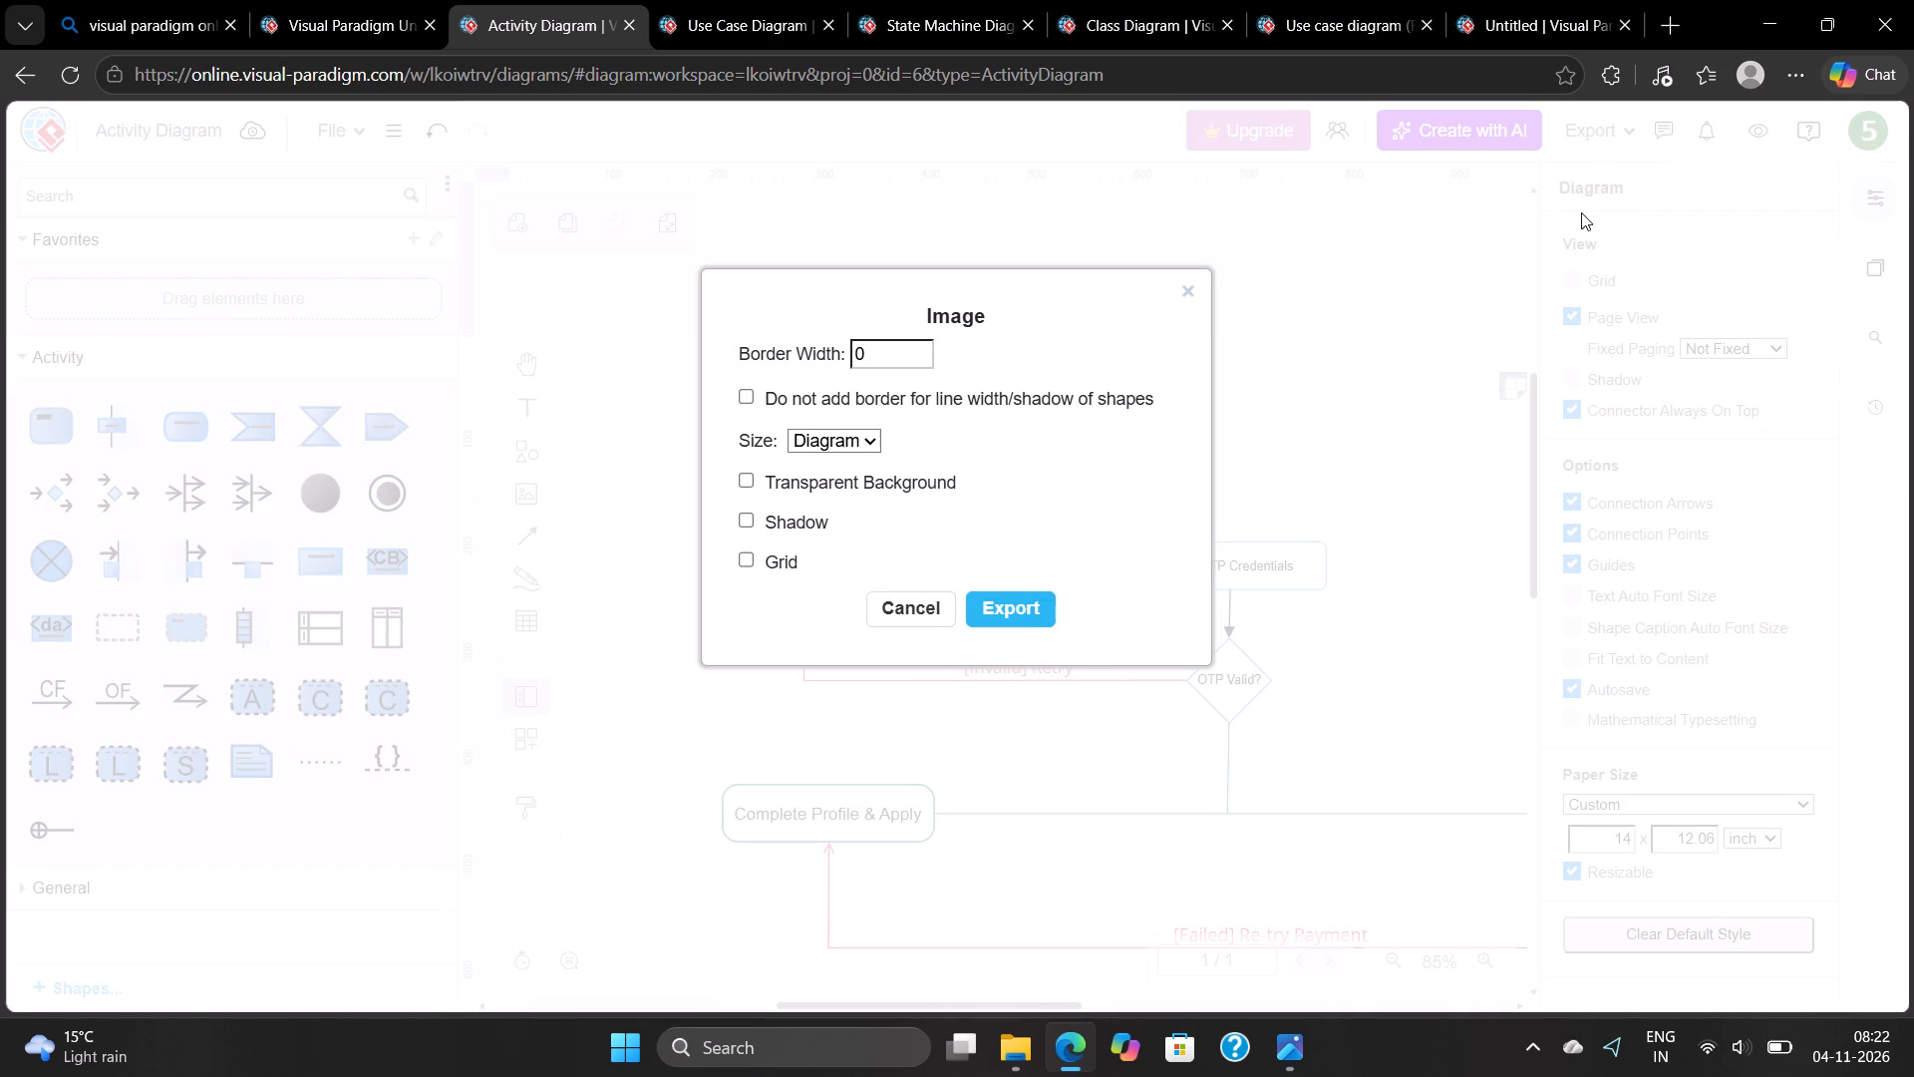
click(1027, 593)
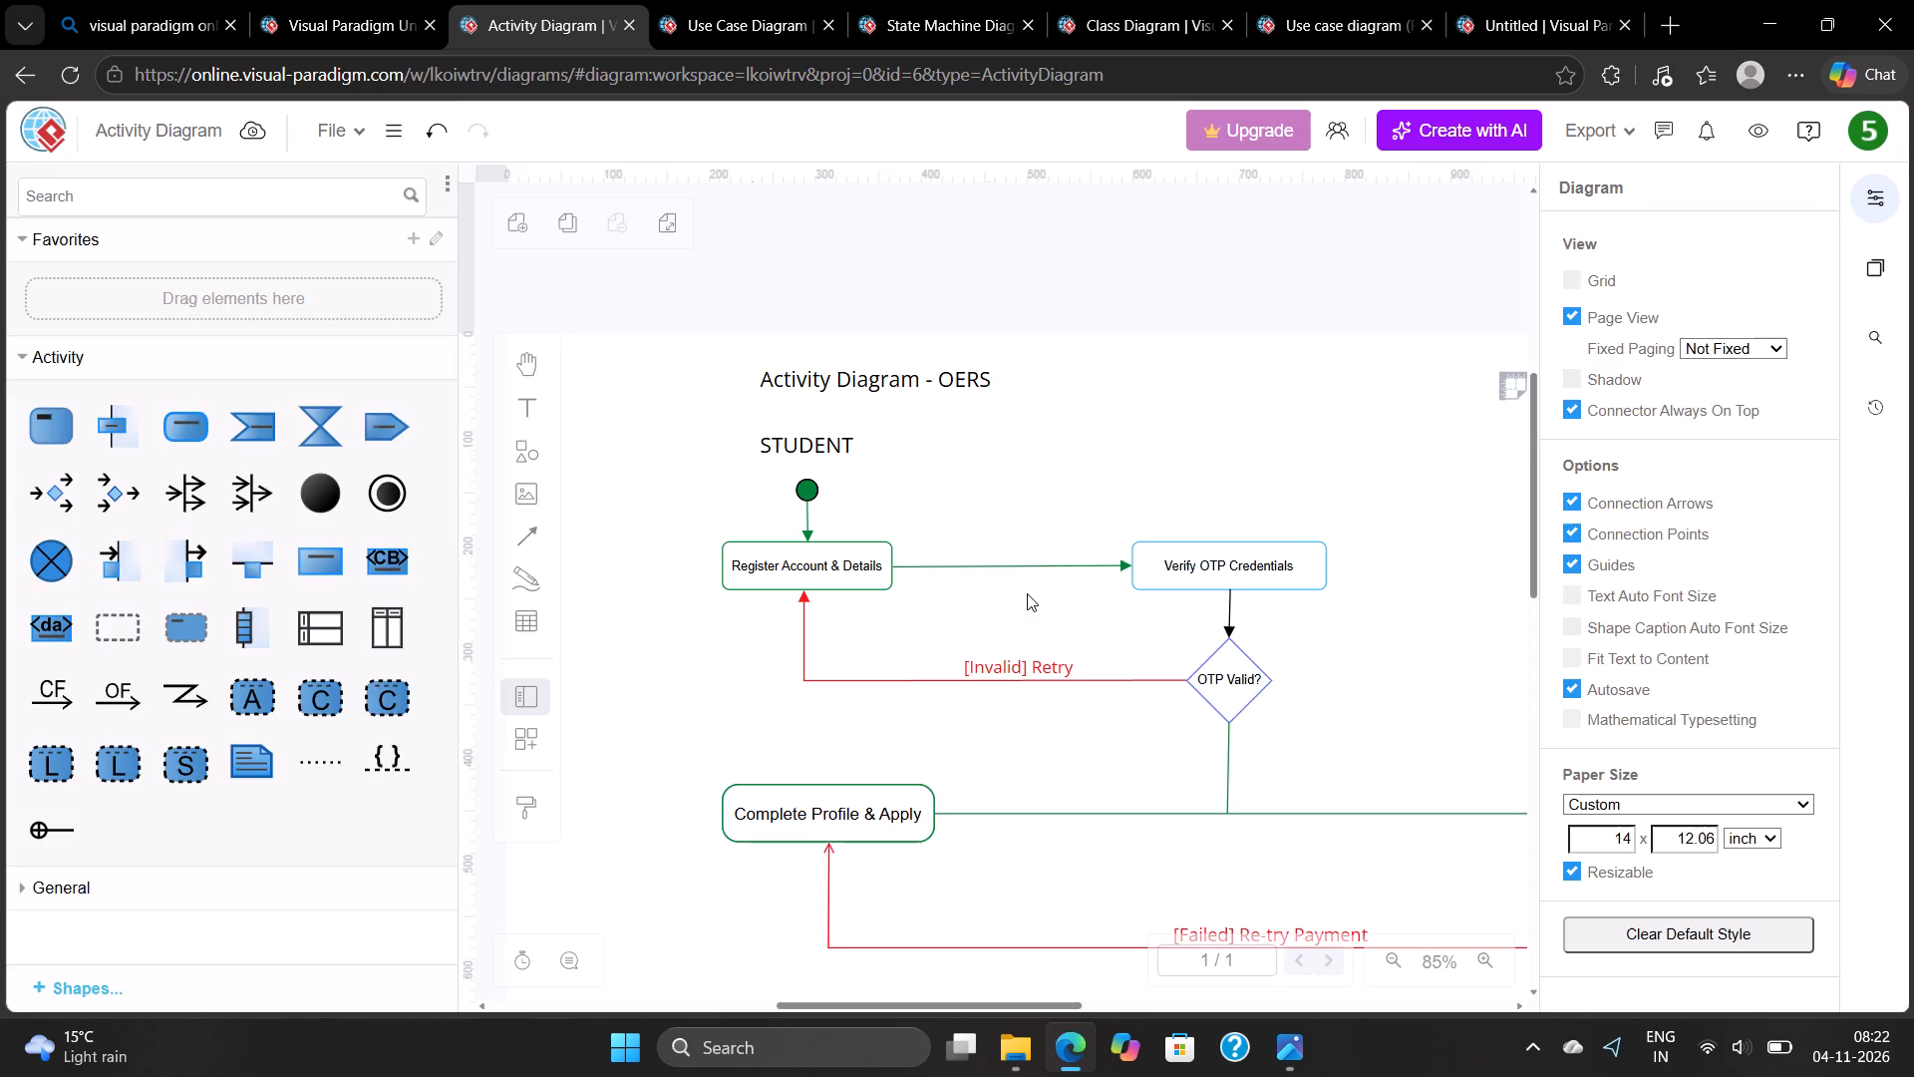
click(1045, 609)
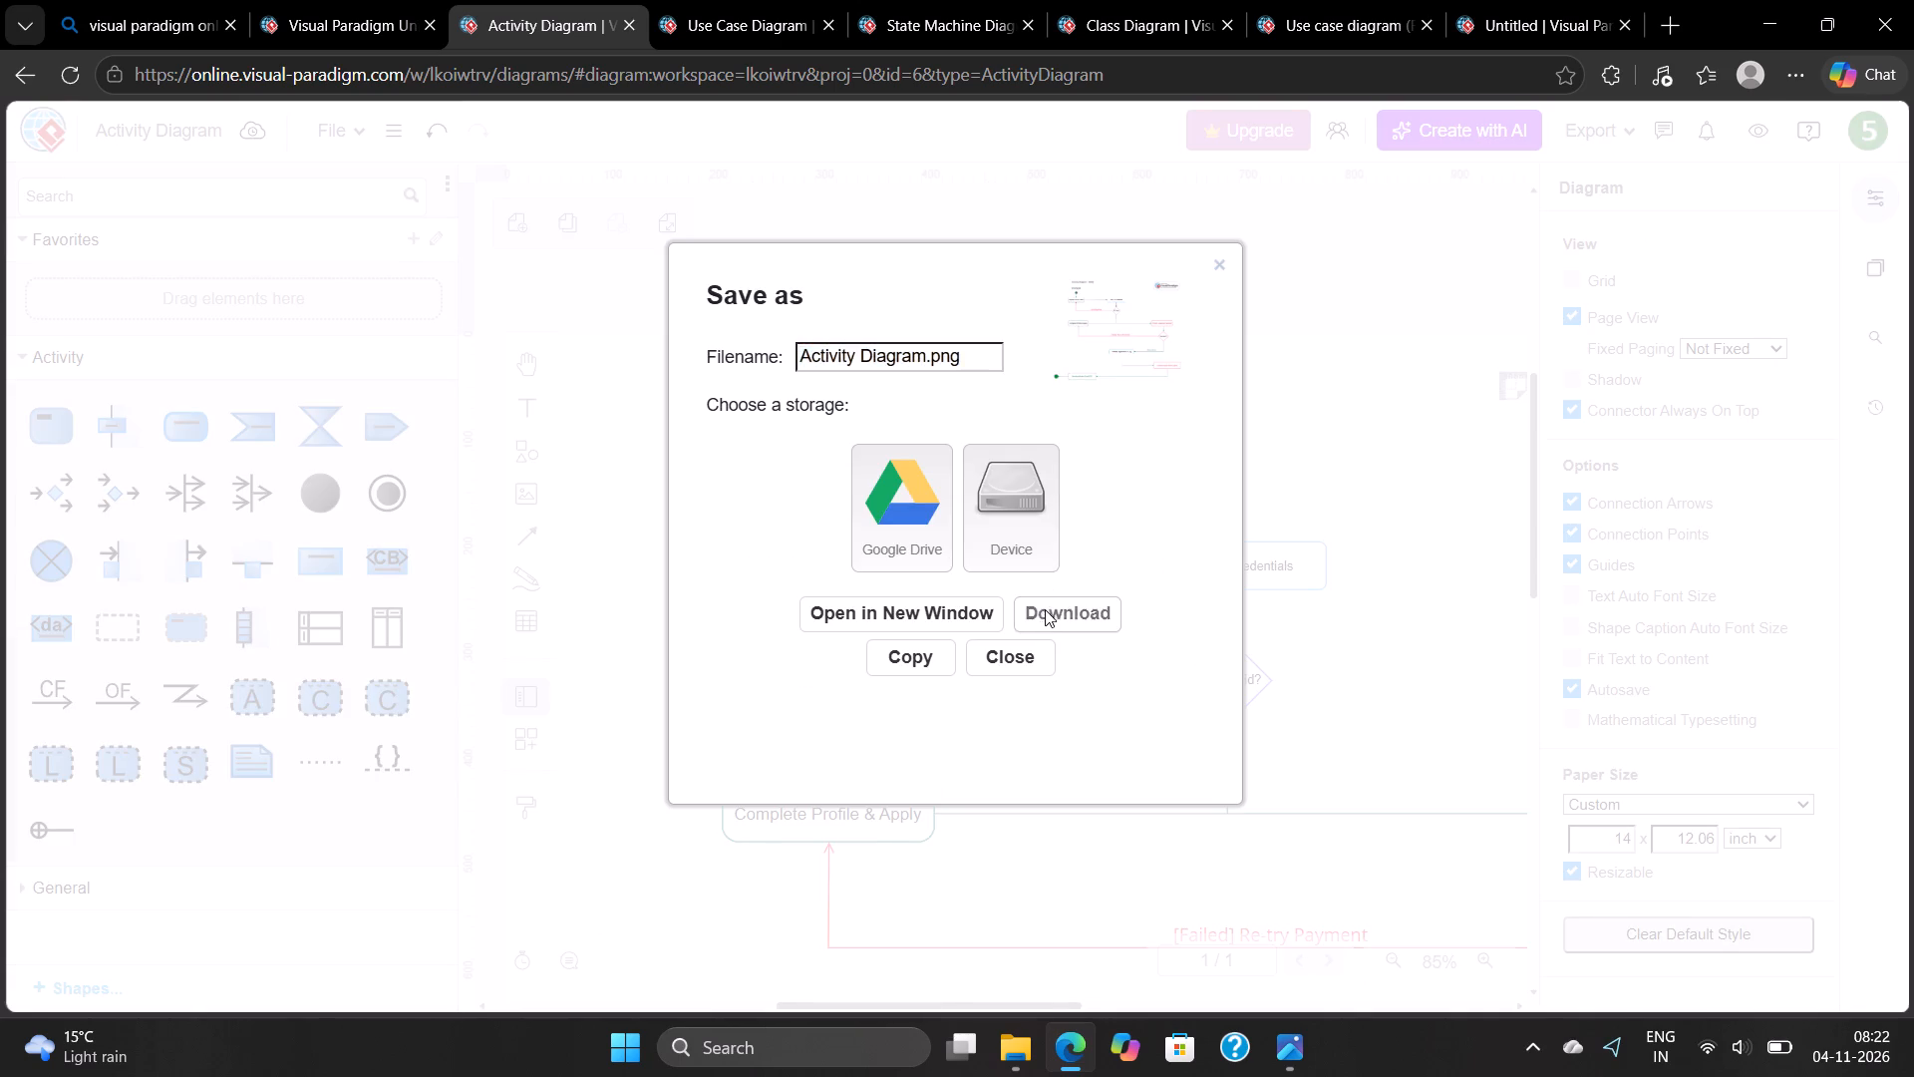
Open the downloaded "Activity Diagram.png" to check the exported image, and minimize the viewer.
click(1415, 224)
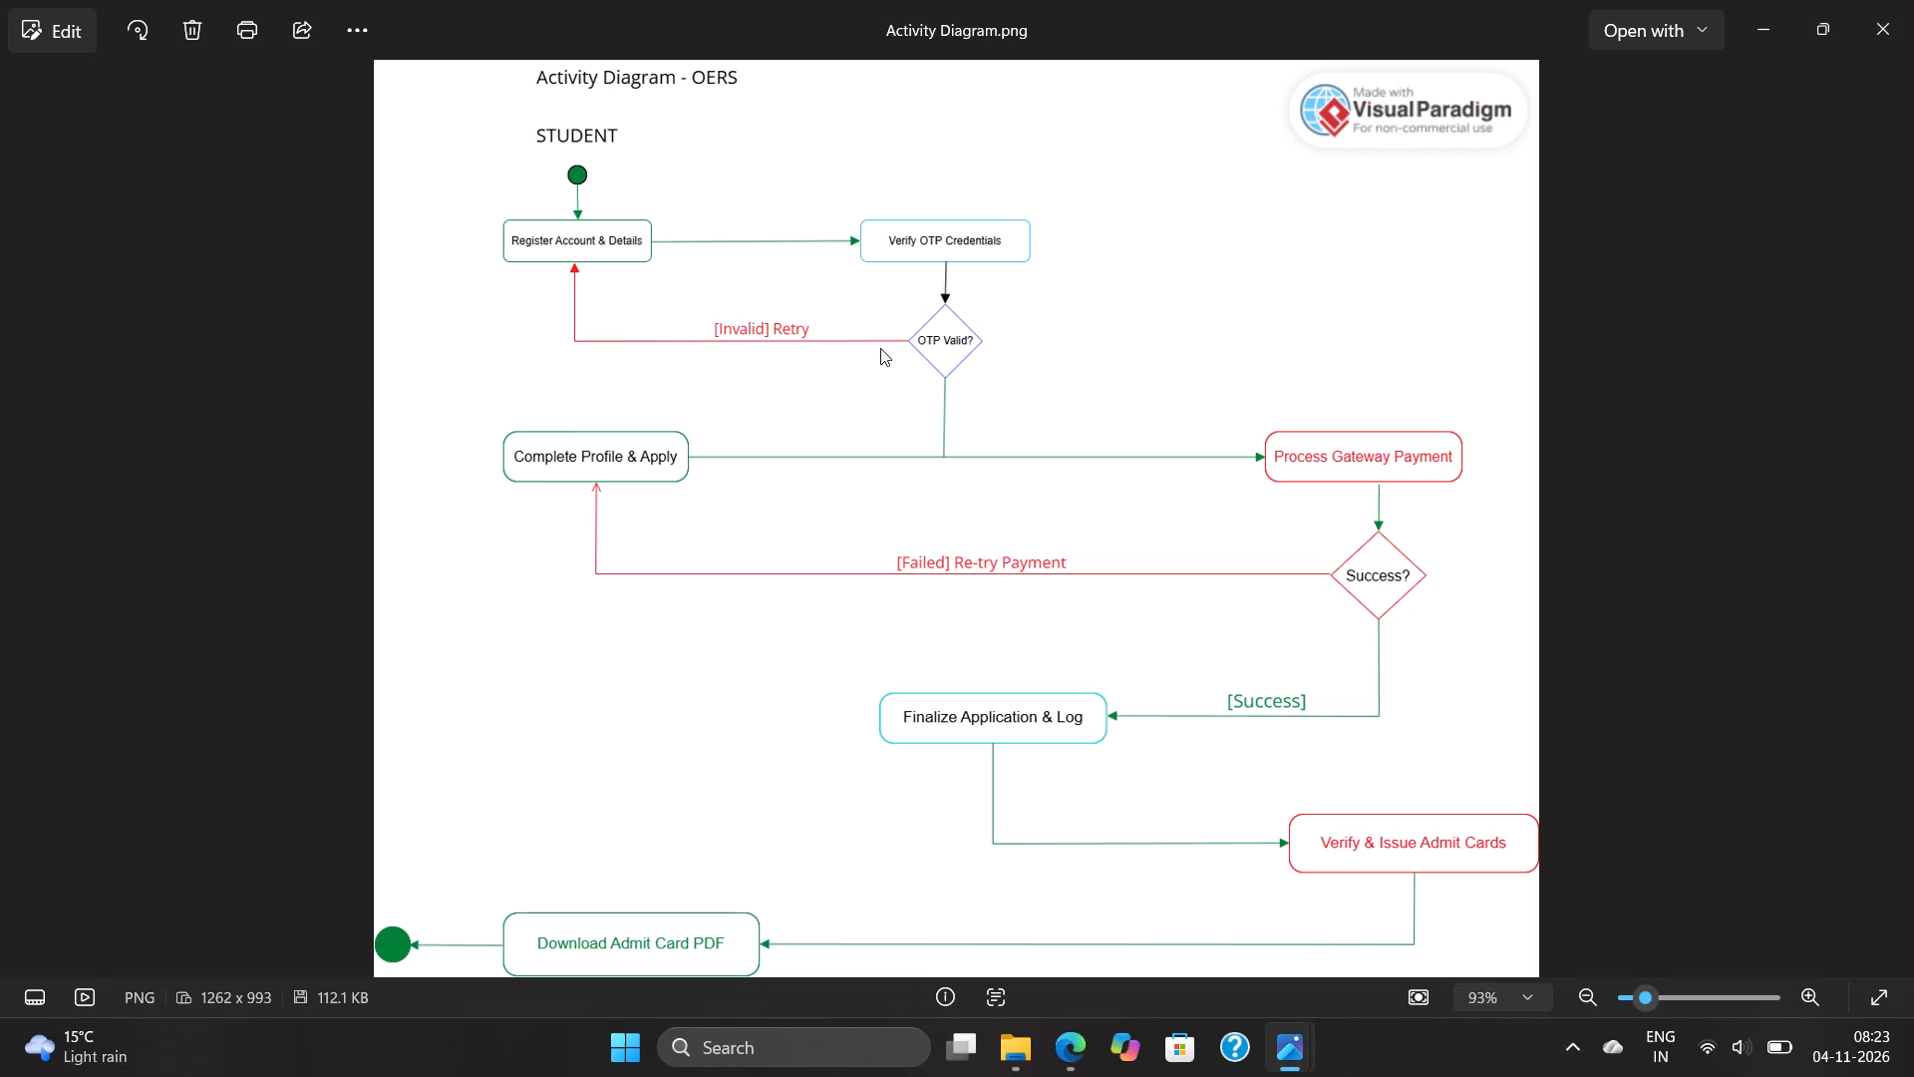
ctrl+scroll(880, 348, down, 3)
click(1767, 47)
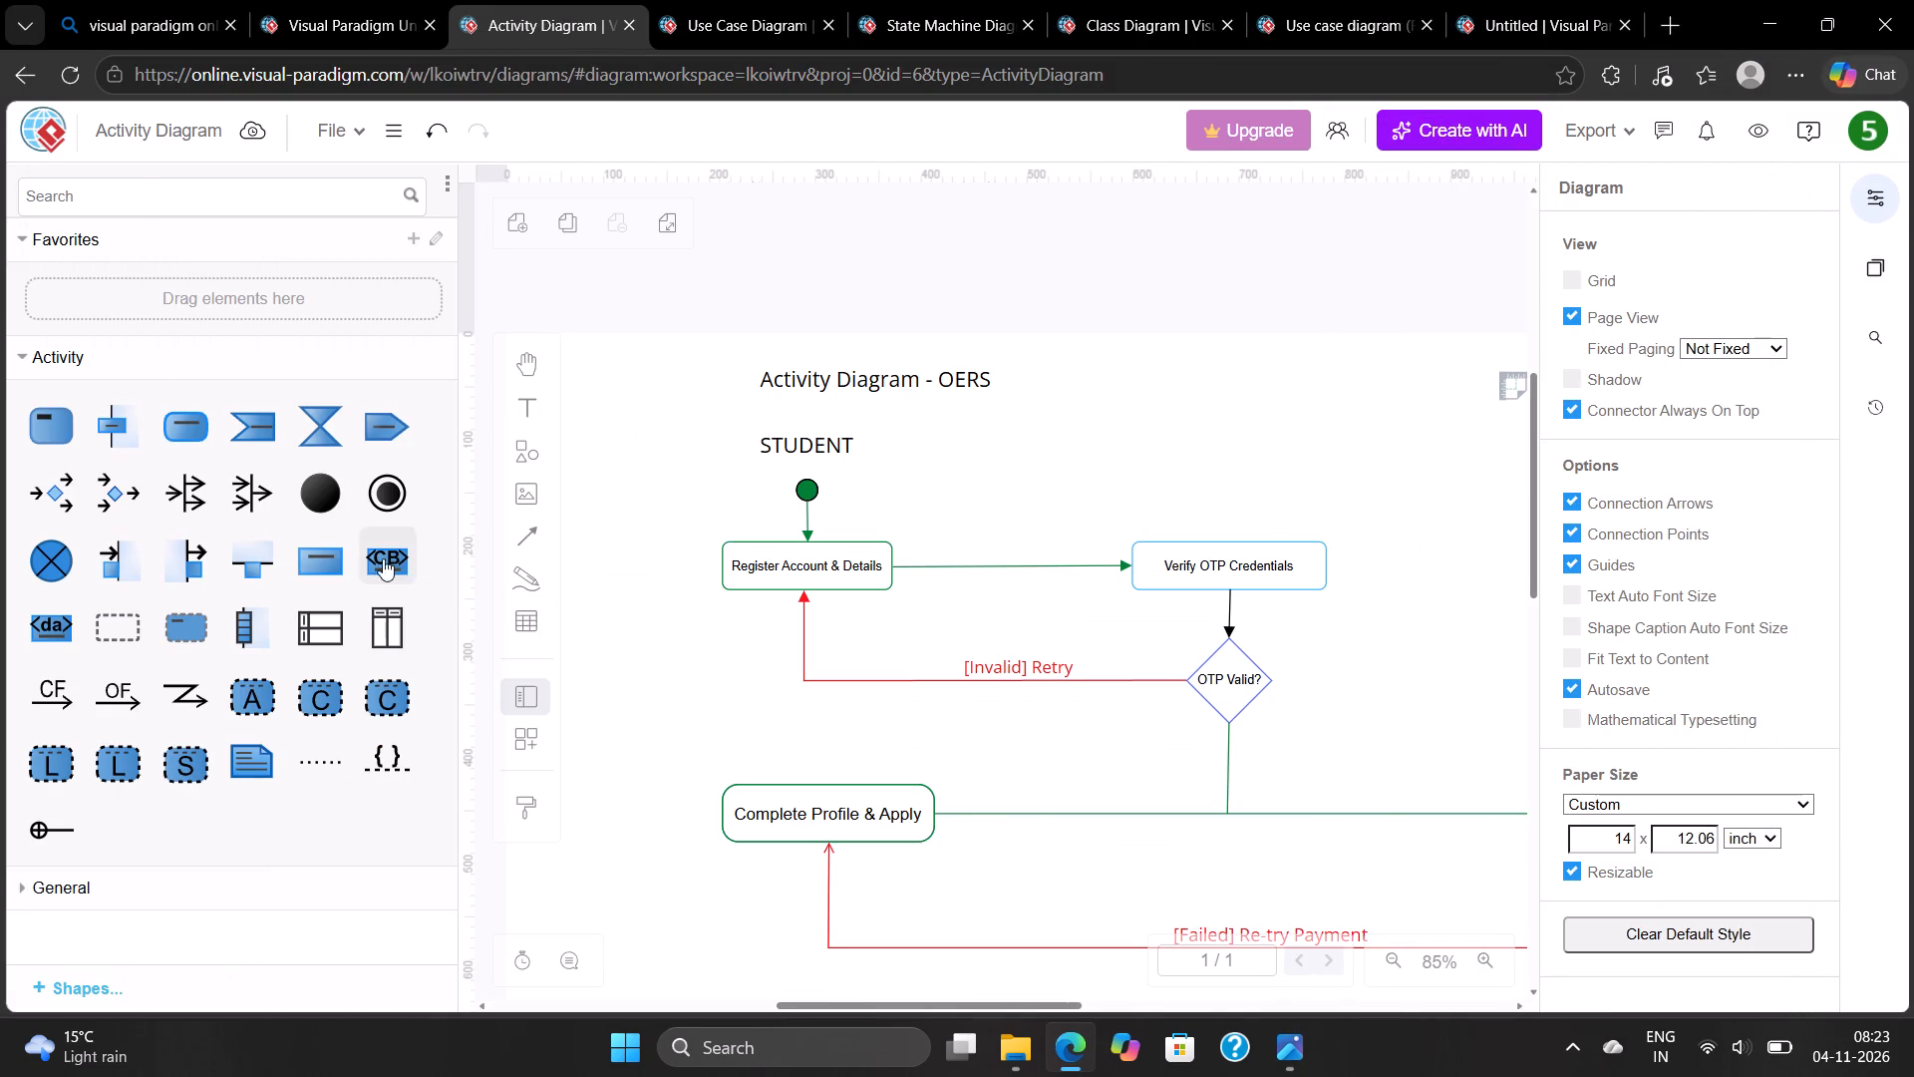
Return to the Draft project's artifacts and open the sequence Diagram.
click(337, 23)
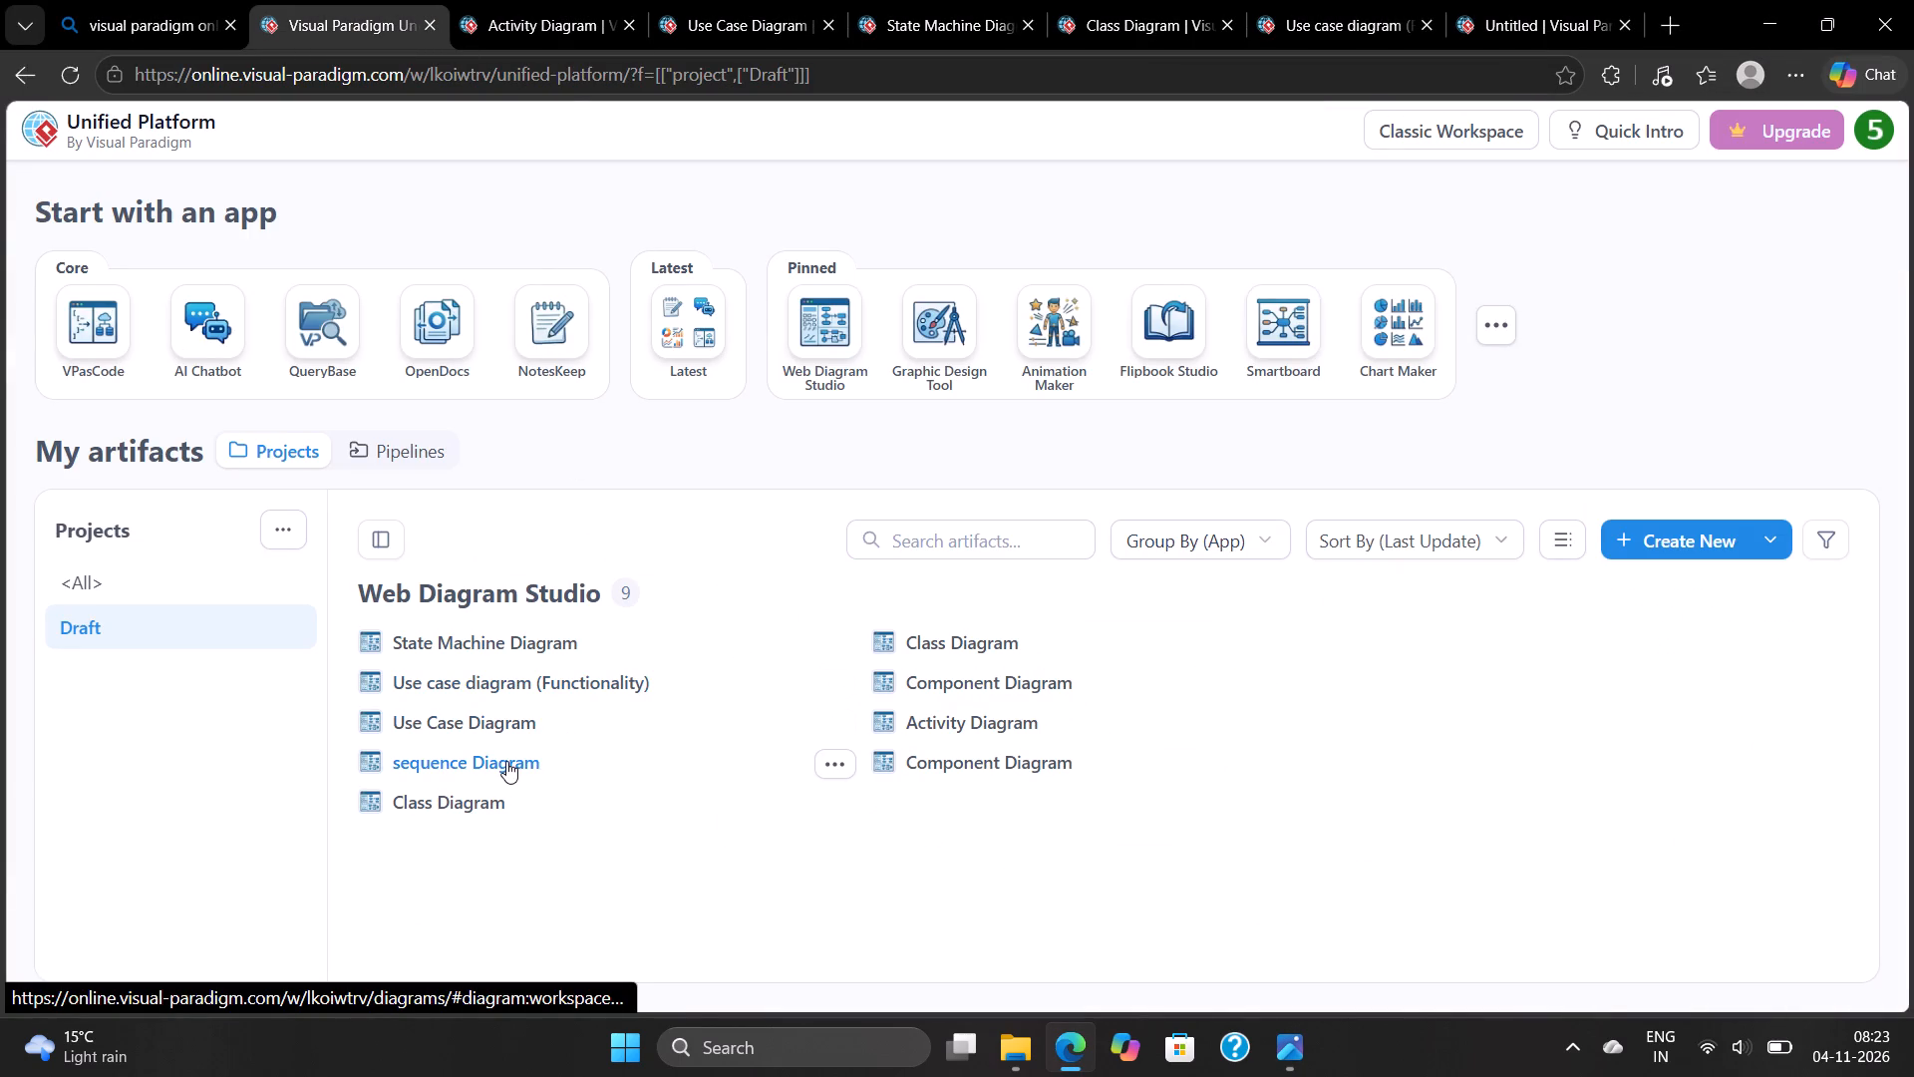
click(506, 761)
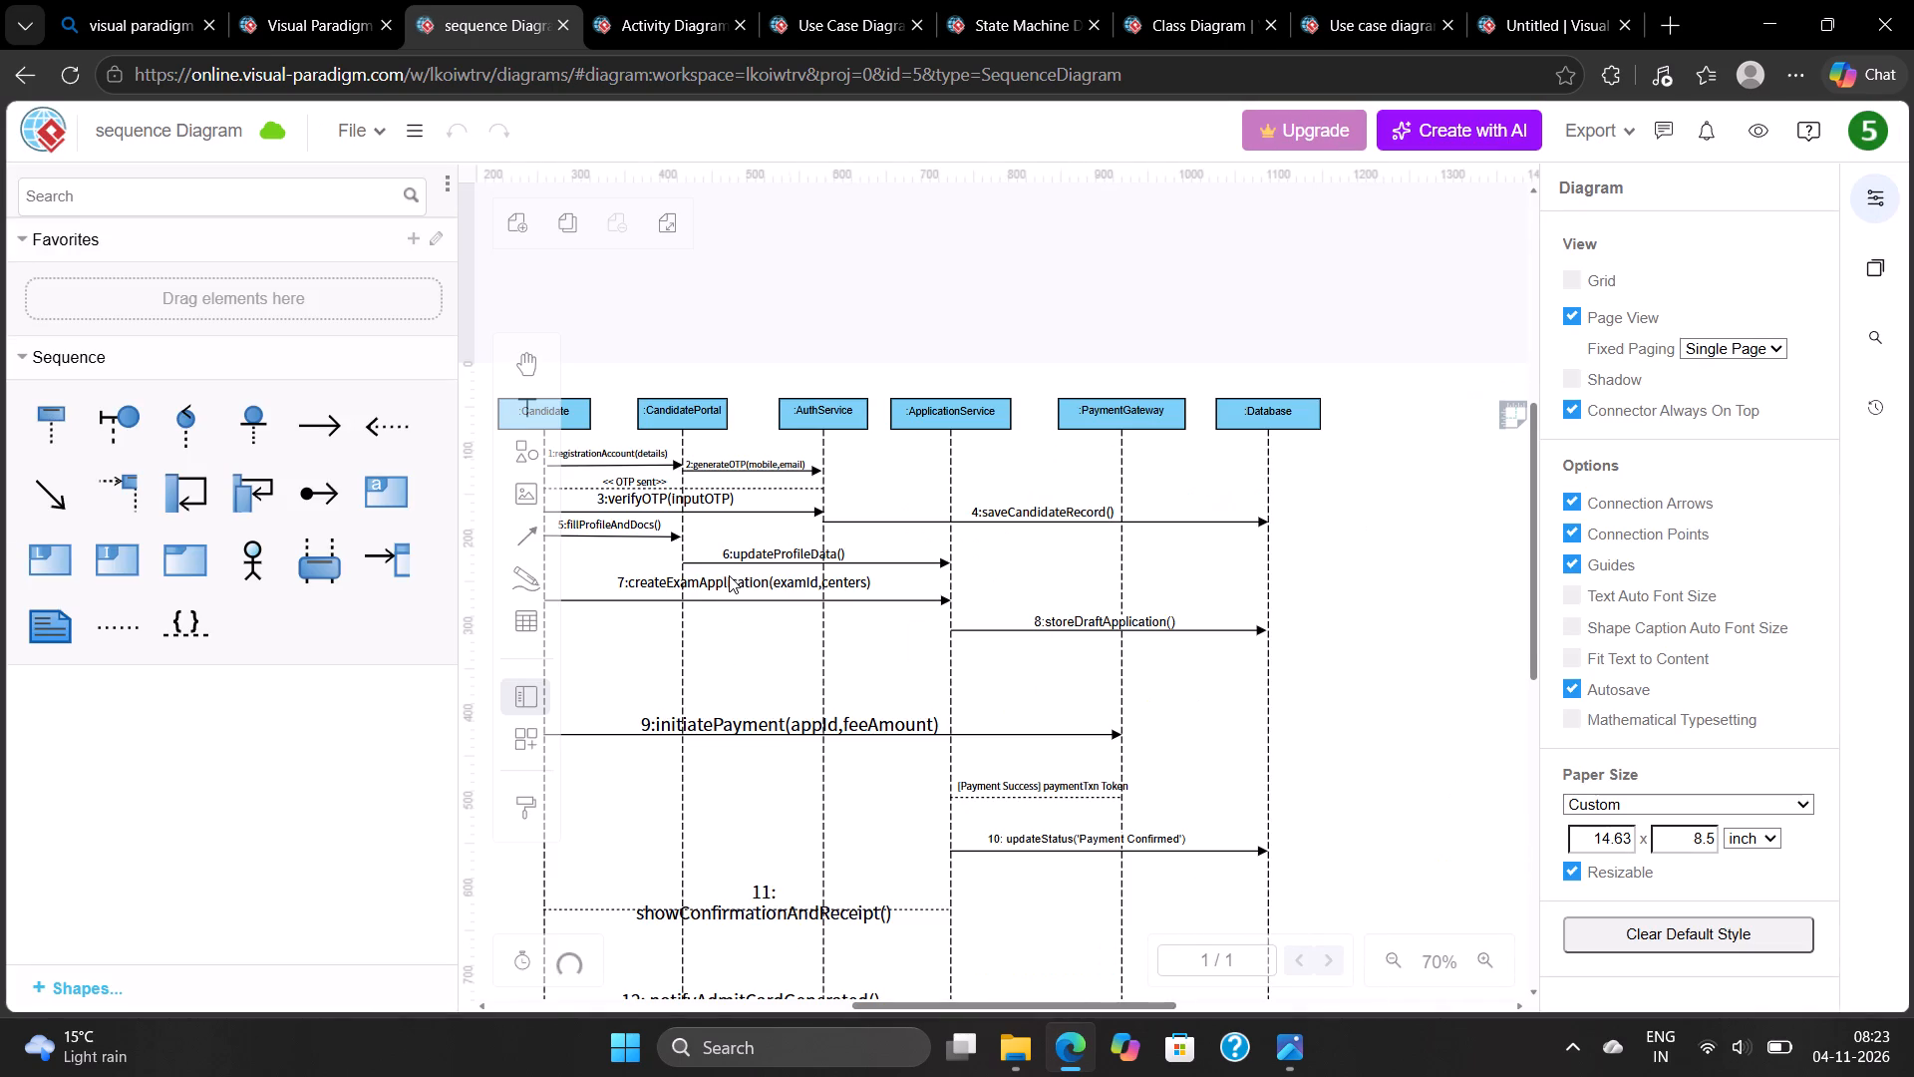
Add the title text "Sequence Diagram - OERS" above the lifeline heads, roughly centred over the AuthService lifeline.
scroll(788, 487, right, 1)
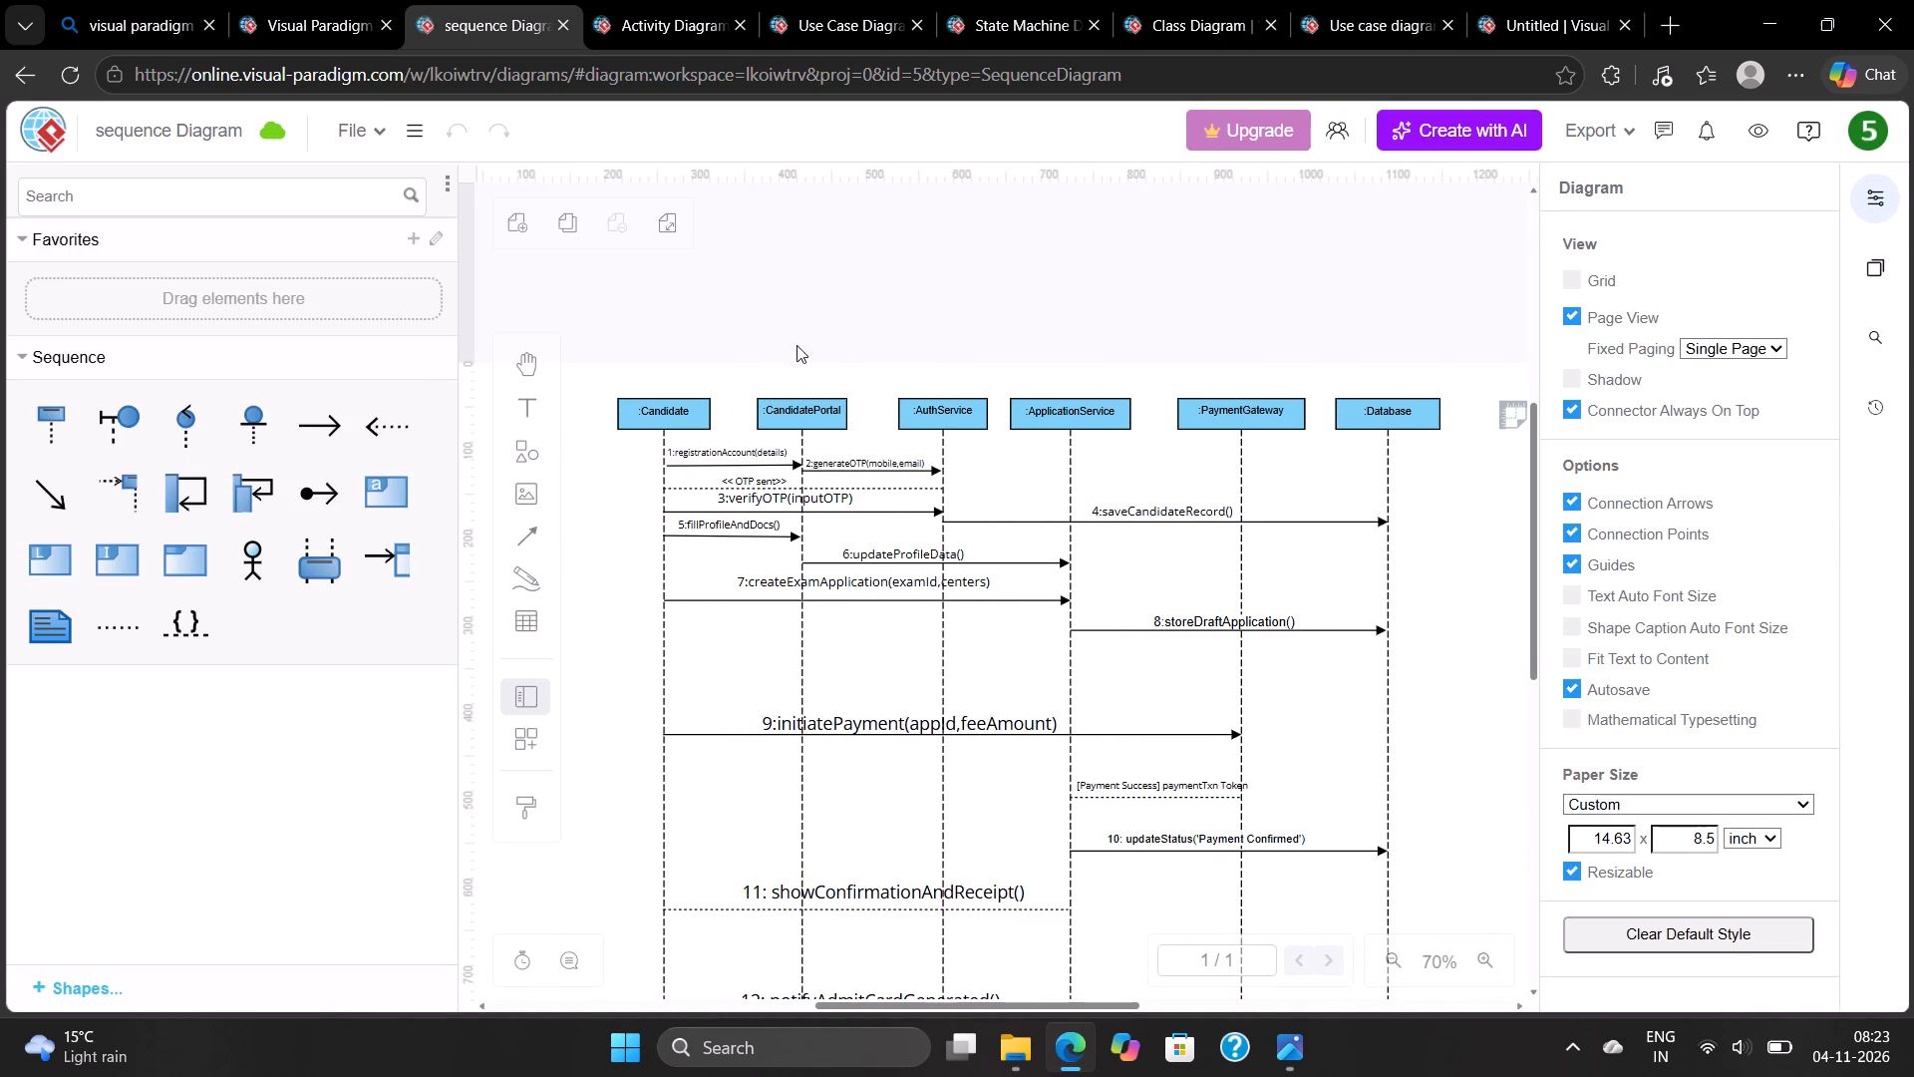
double_click(818, 332)
key(BackSpace)
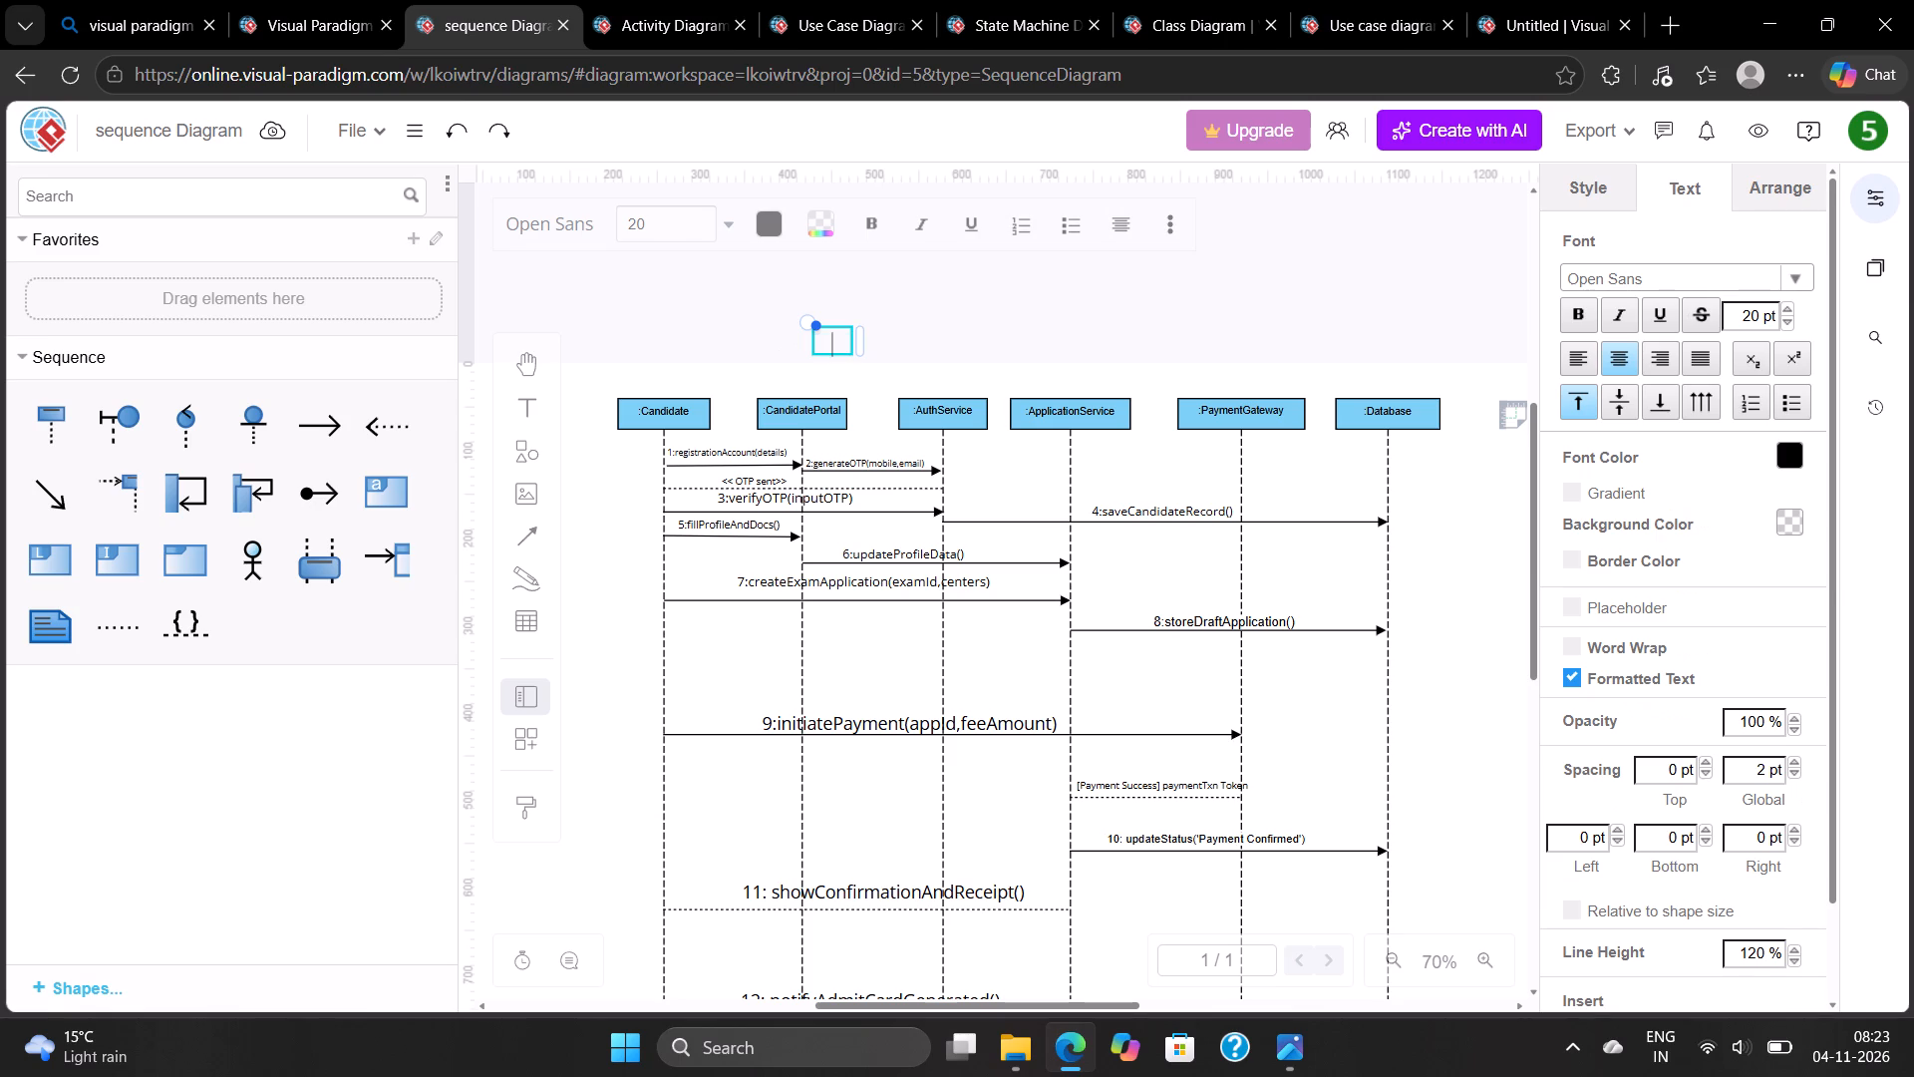
key(shift+s)
text(equence)
key(space)
text(Dia)
text(gram)
key(space)
text(-)
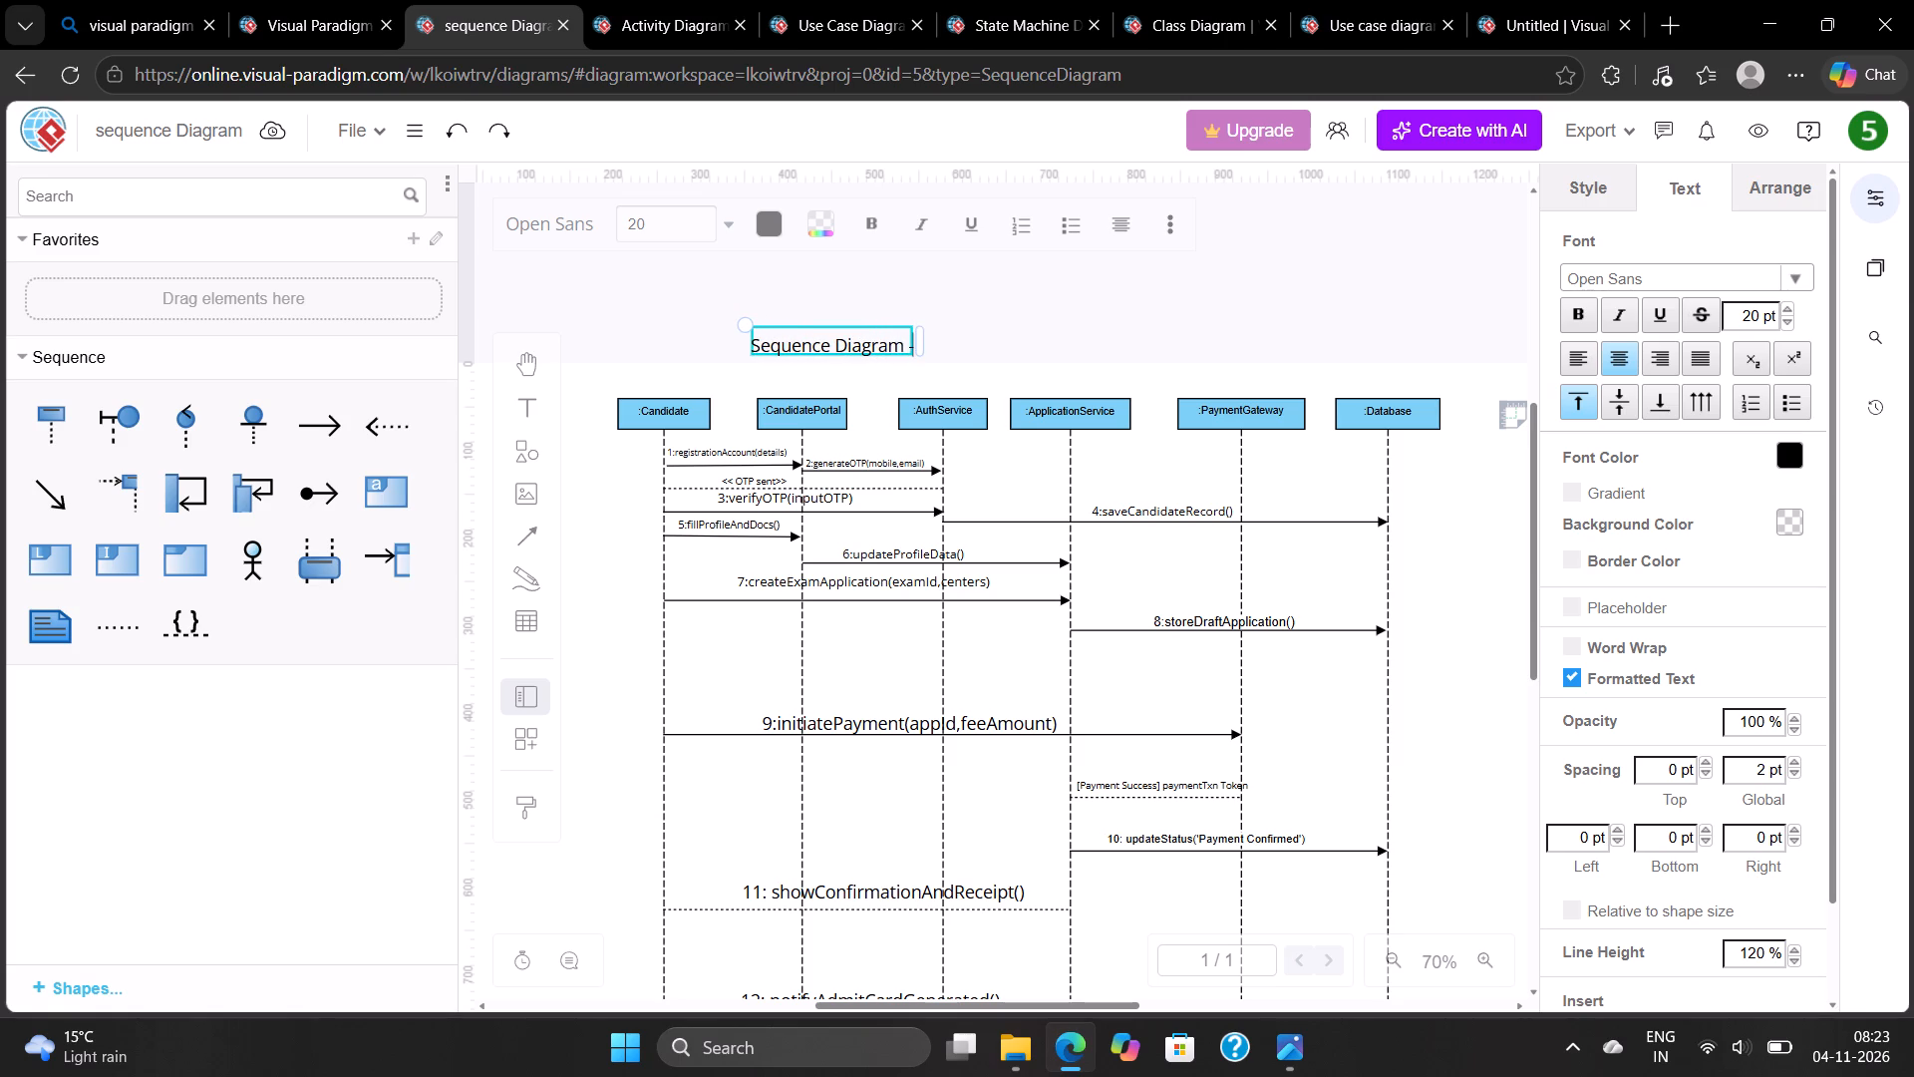
key(space)
text(OERS)
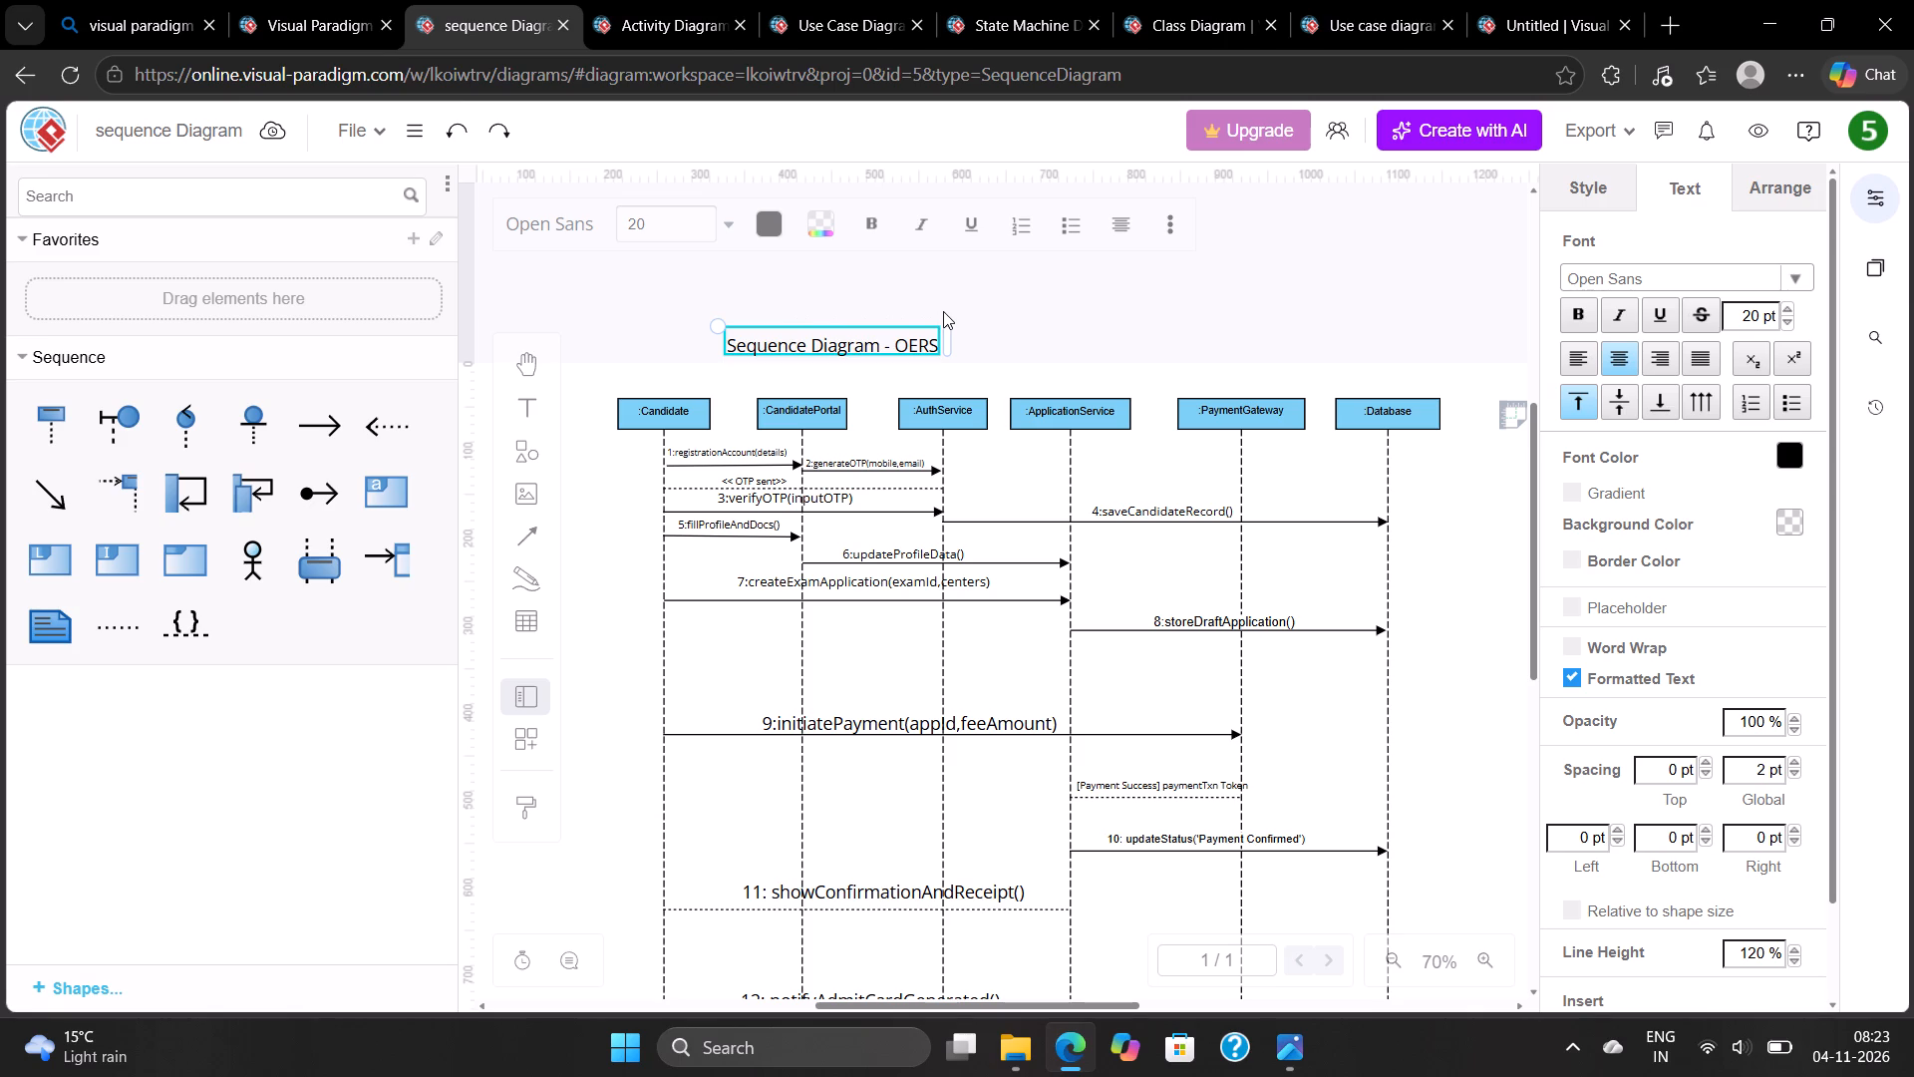
click(888, 306)
drag(854, 337, 957, 328)
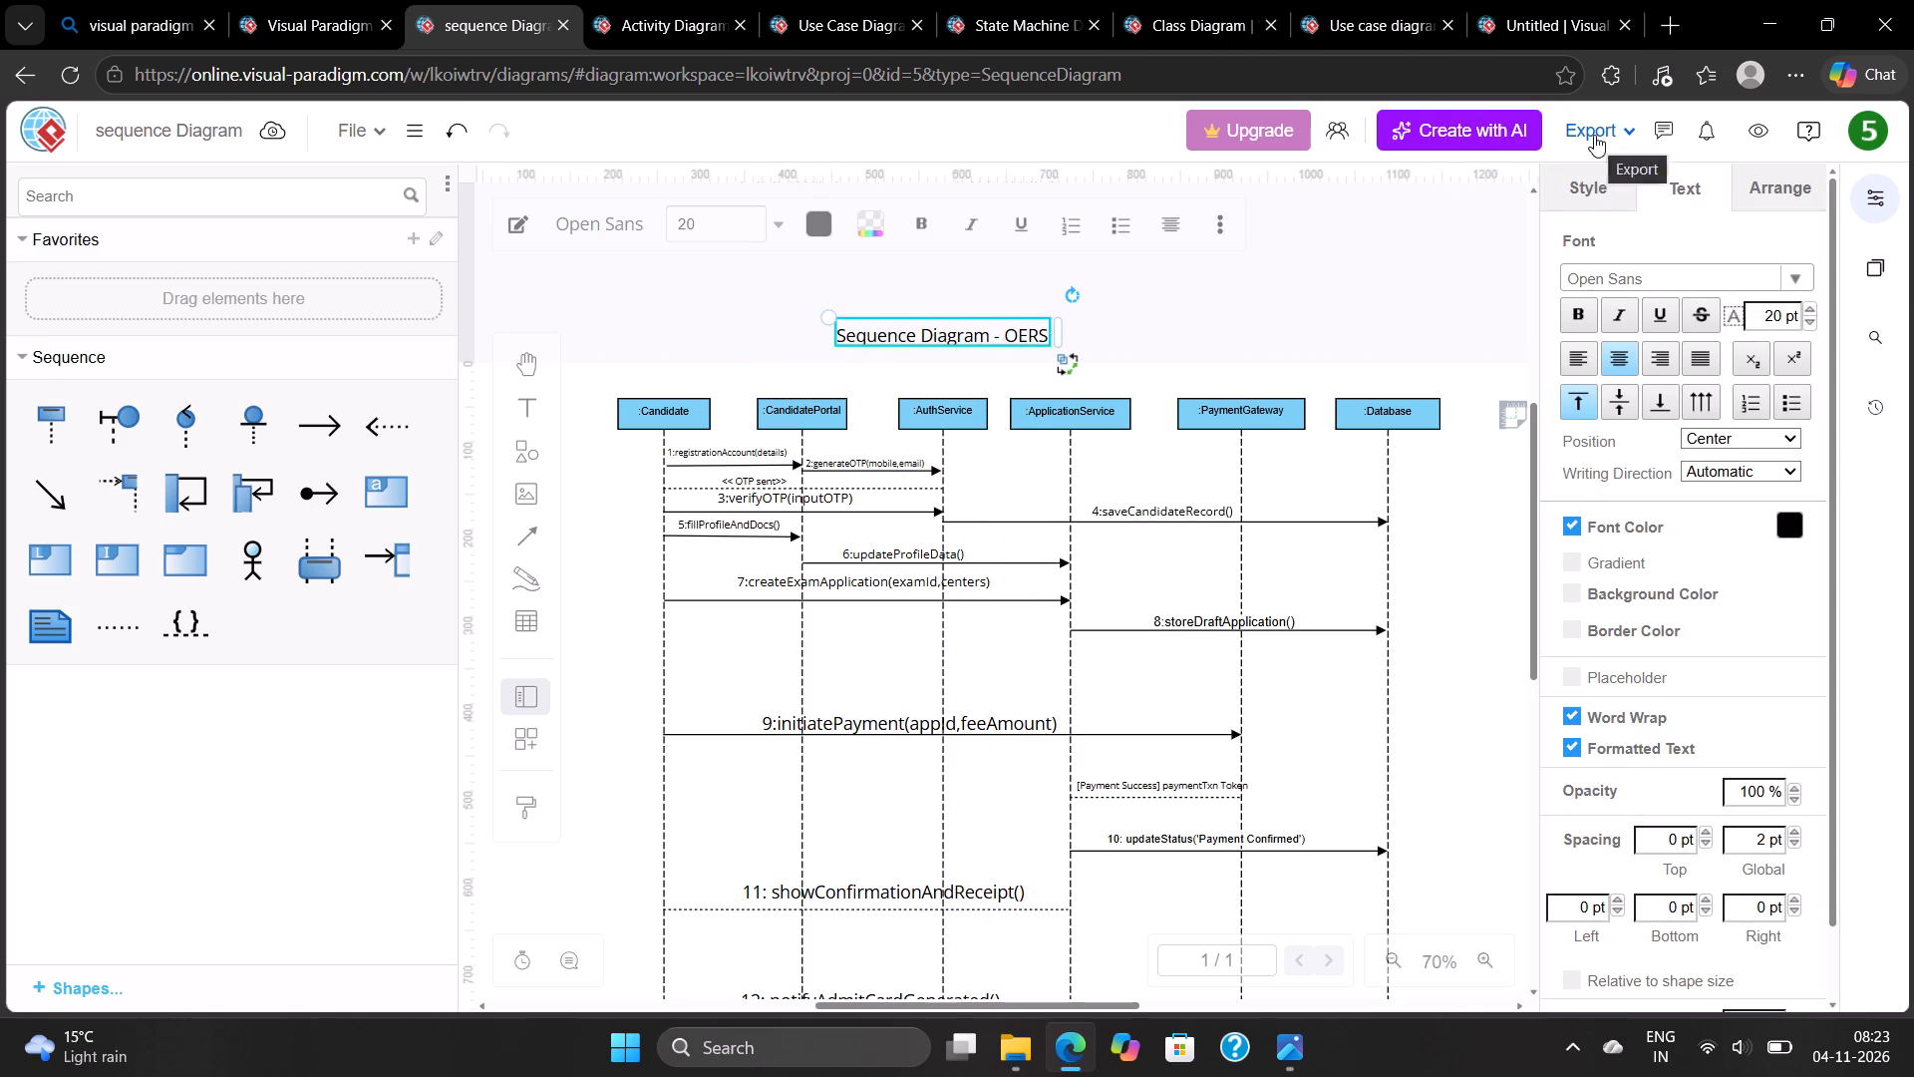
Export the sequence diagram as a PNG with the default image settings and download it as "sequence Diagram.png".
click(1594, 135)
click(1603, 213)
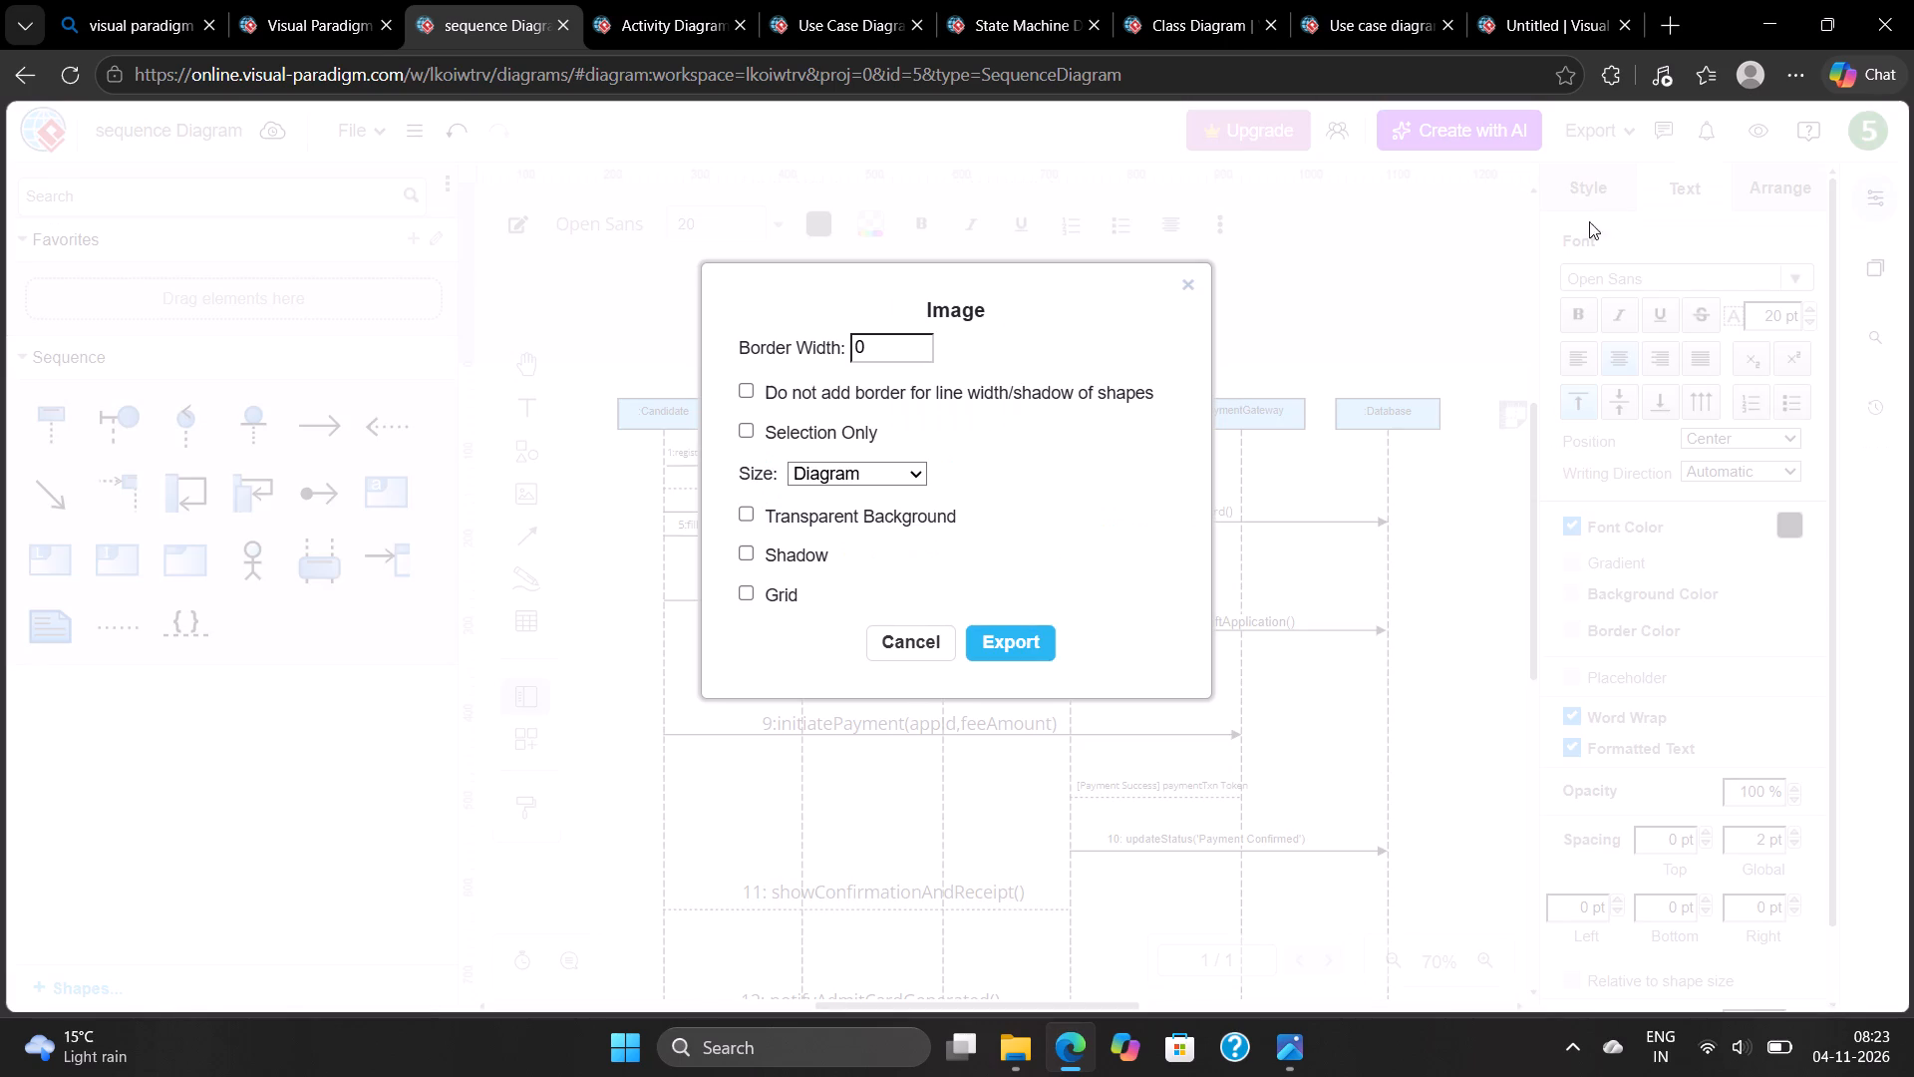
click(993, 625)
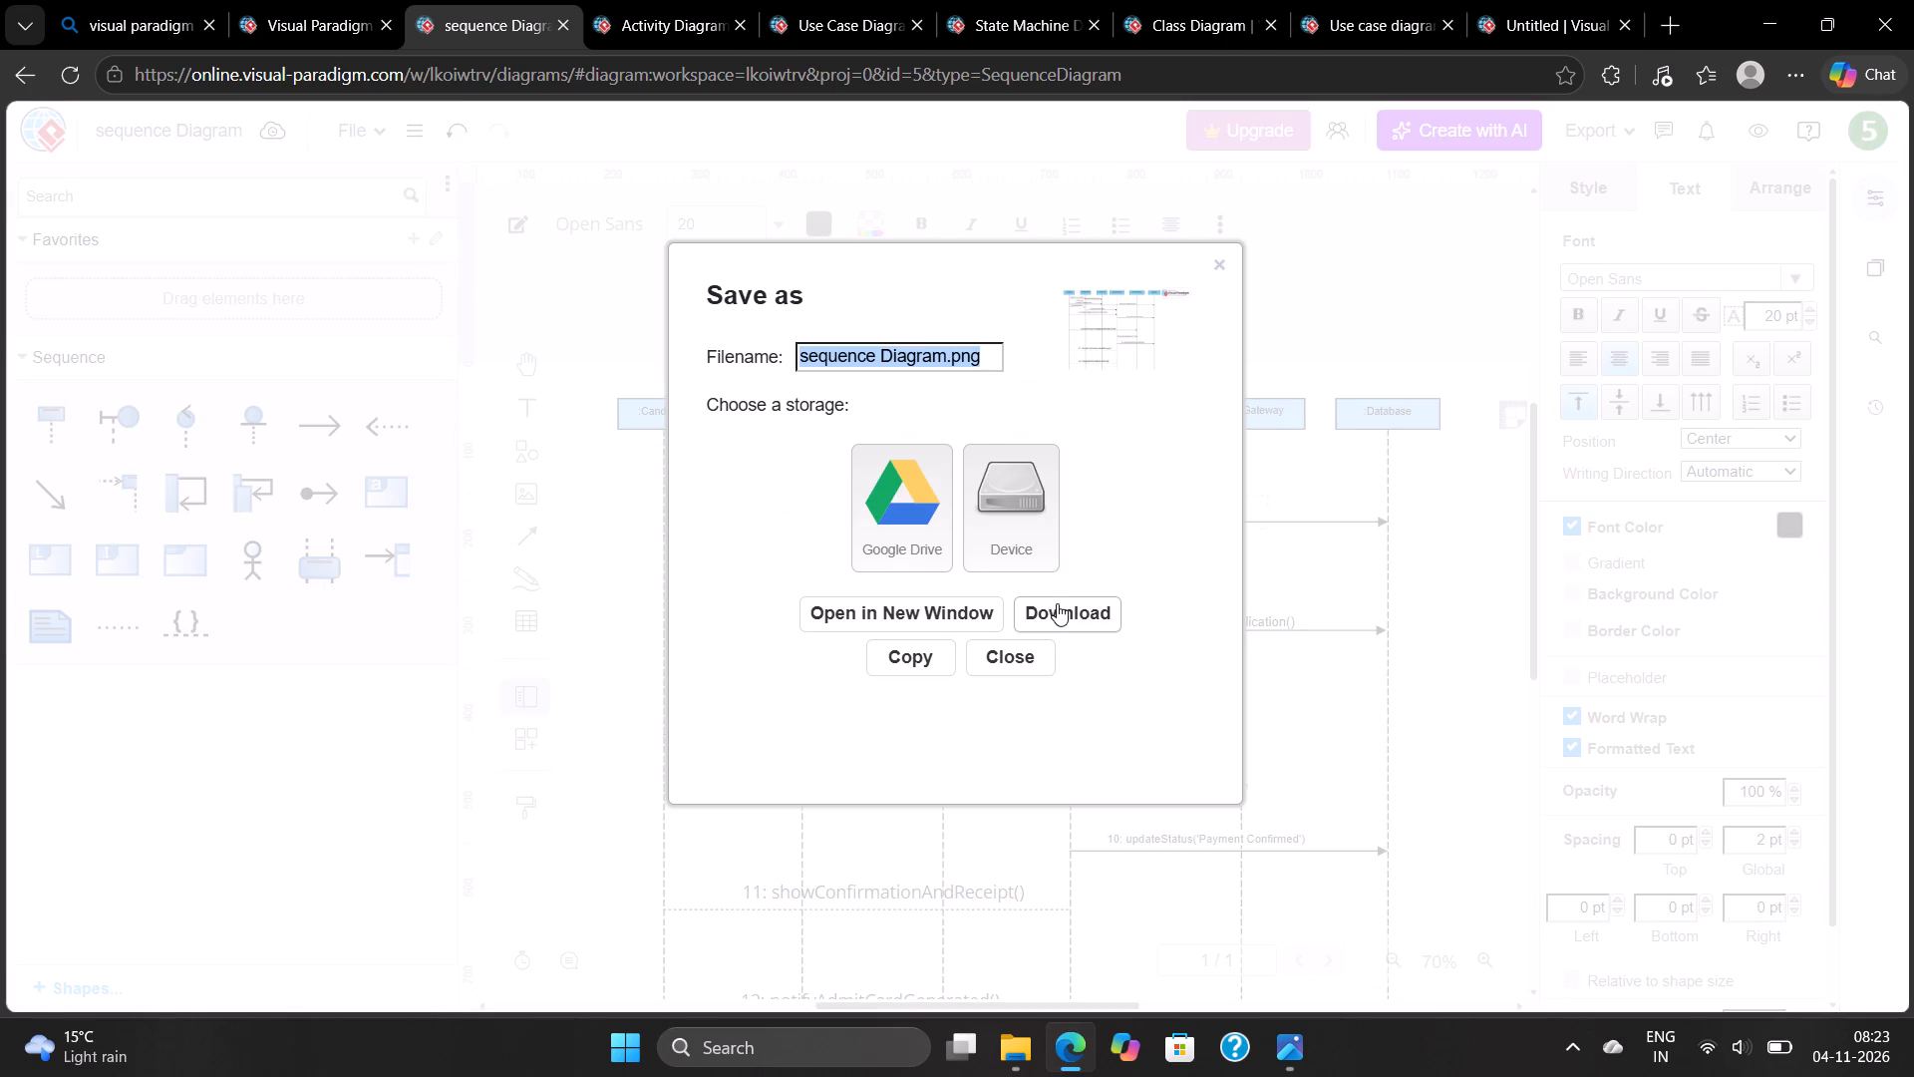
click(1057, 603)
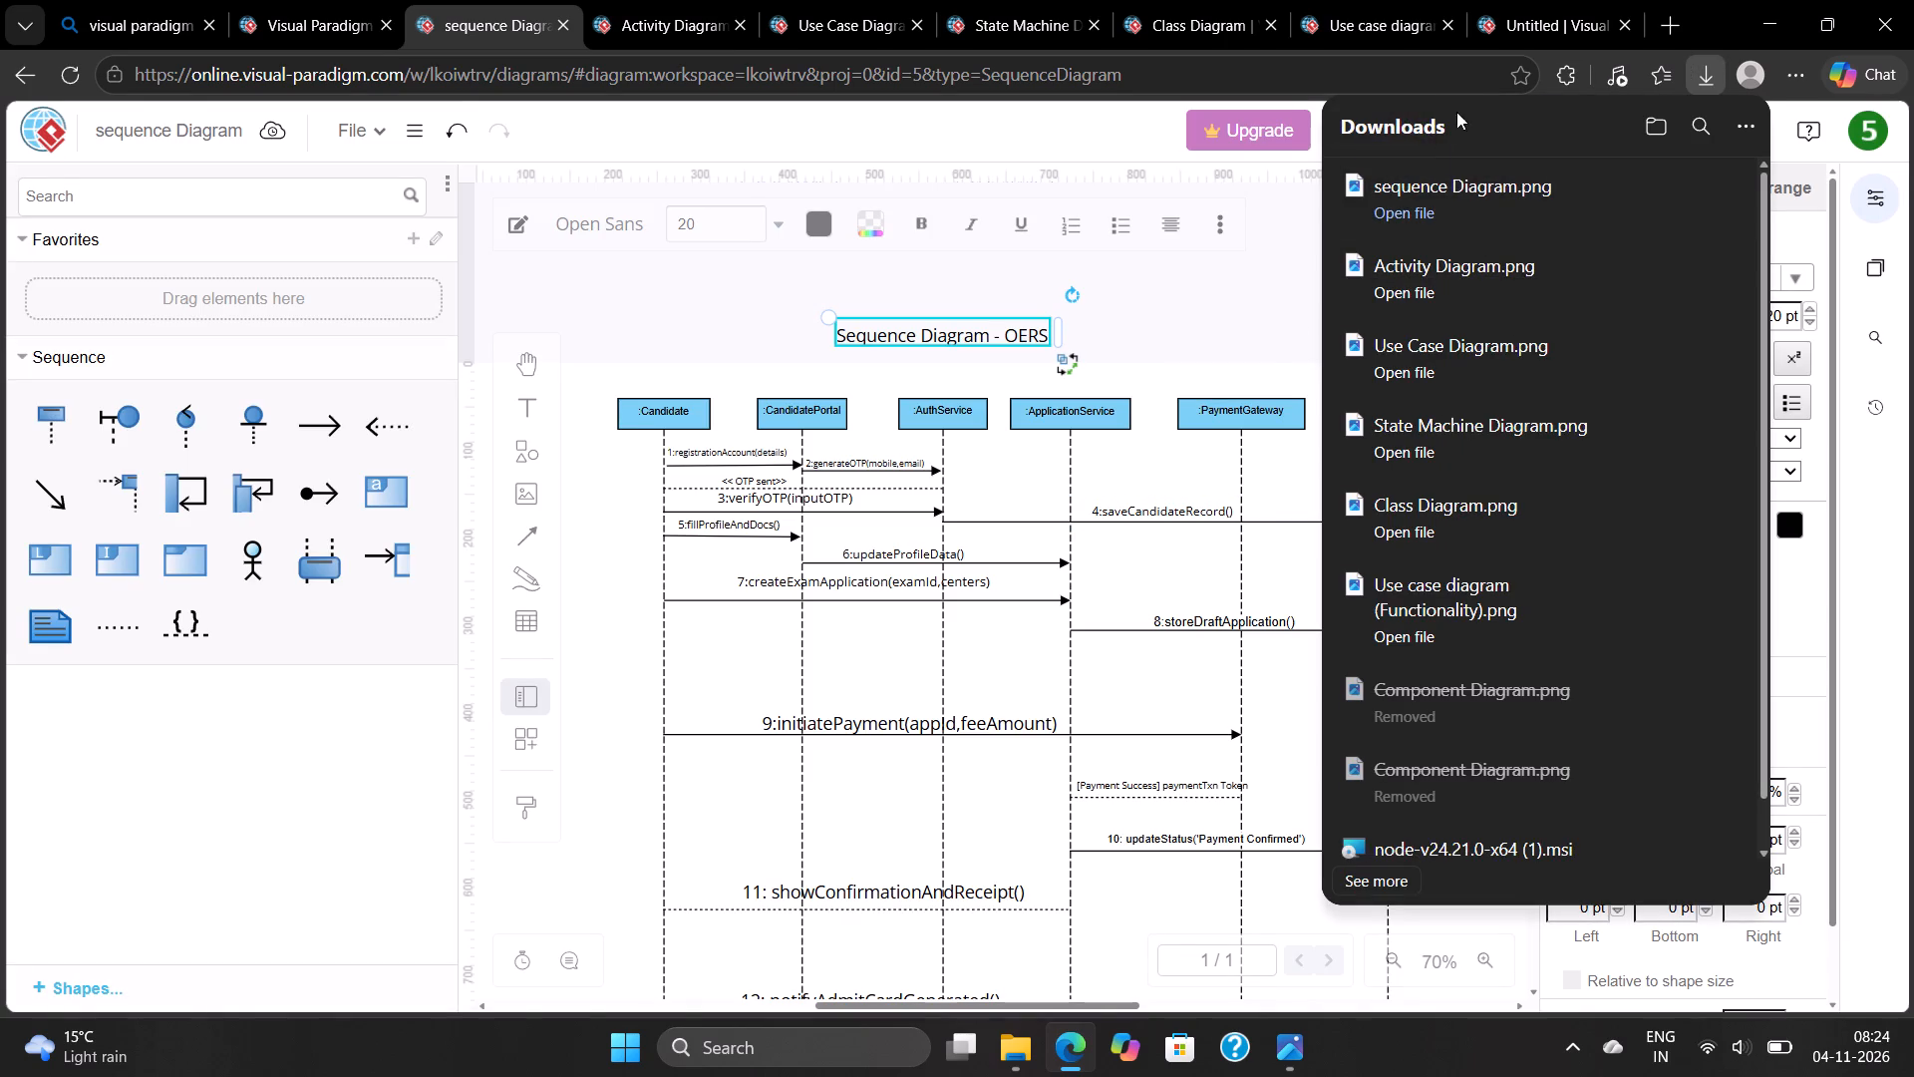
Open the downloaded "sequence Diagram.png" to check whether the title is in the exported image, and minimize the viewer.
click(1399, 215)
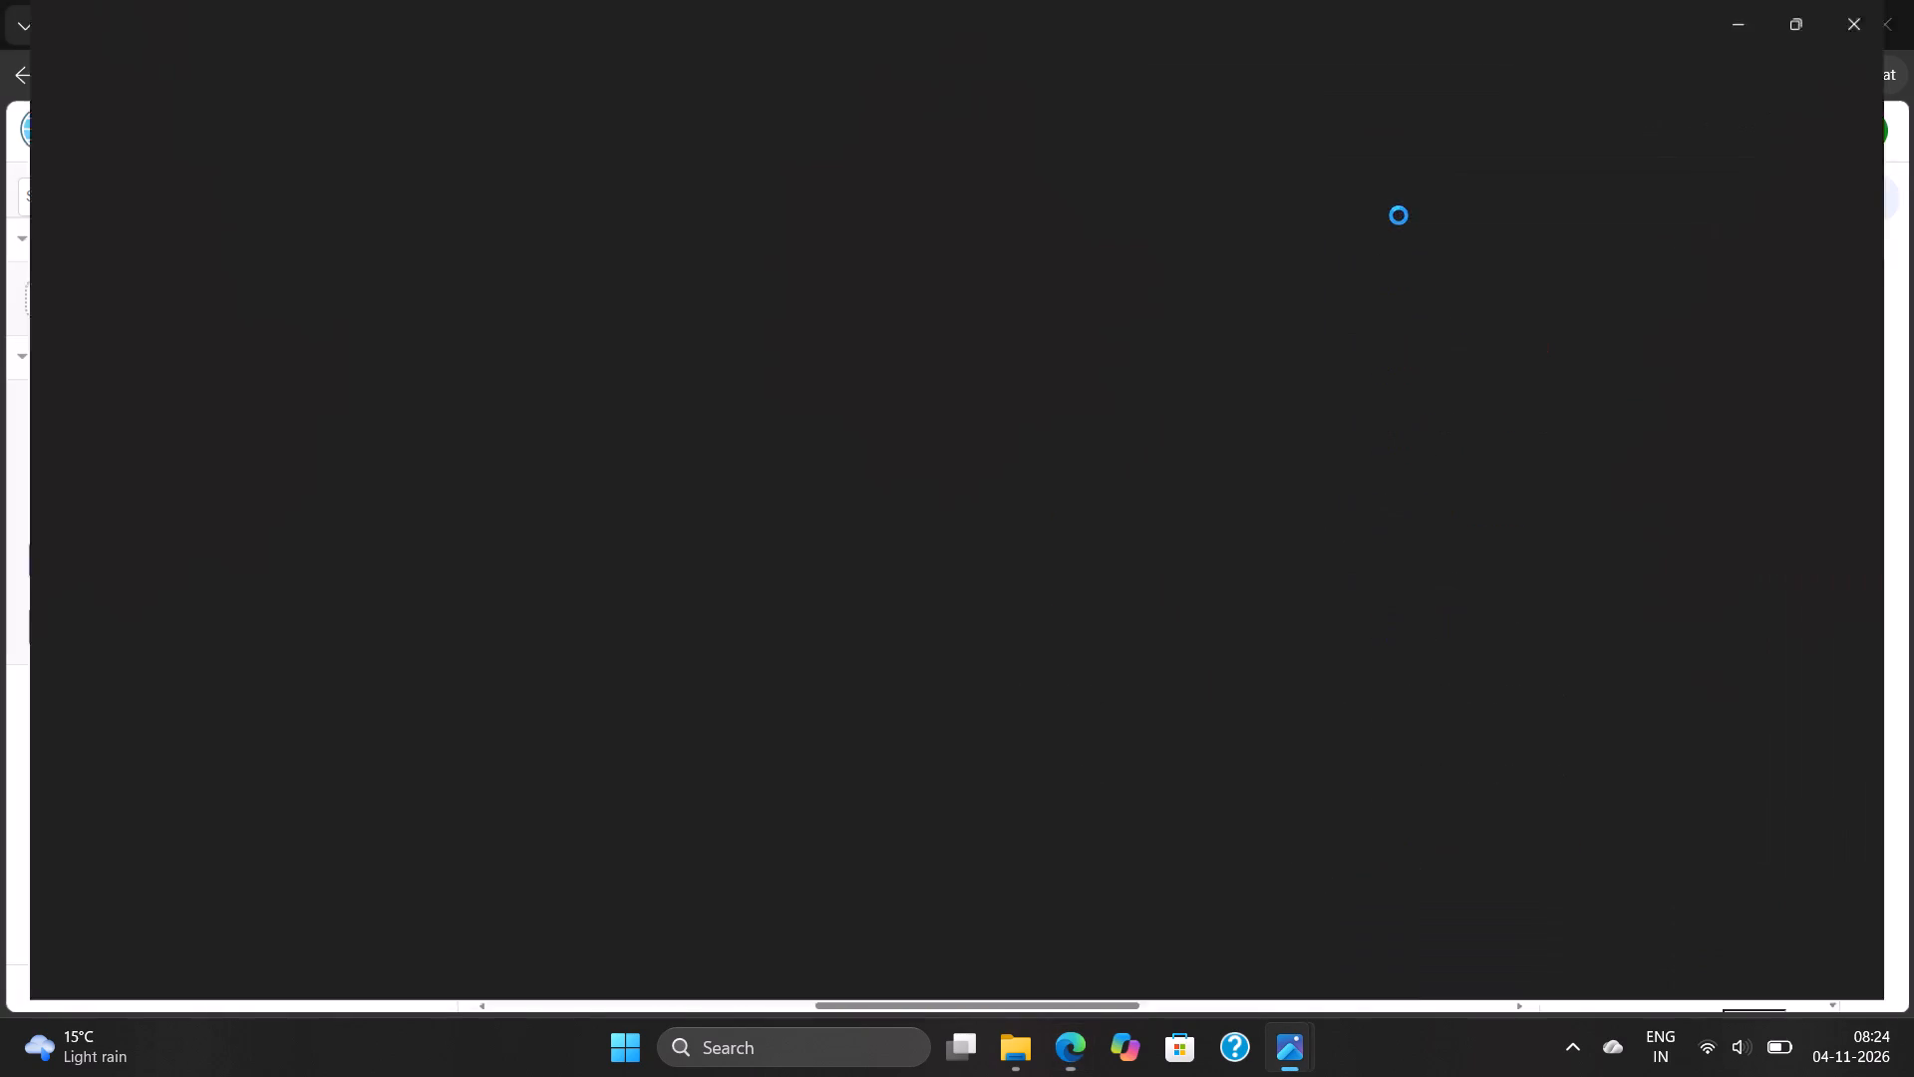
scroll(1106, 323, up, 1)
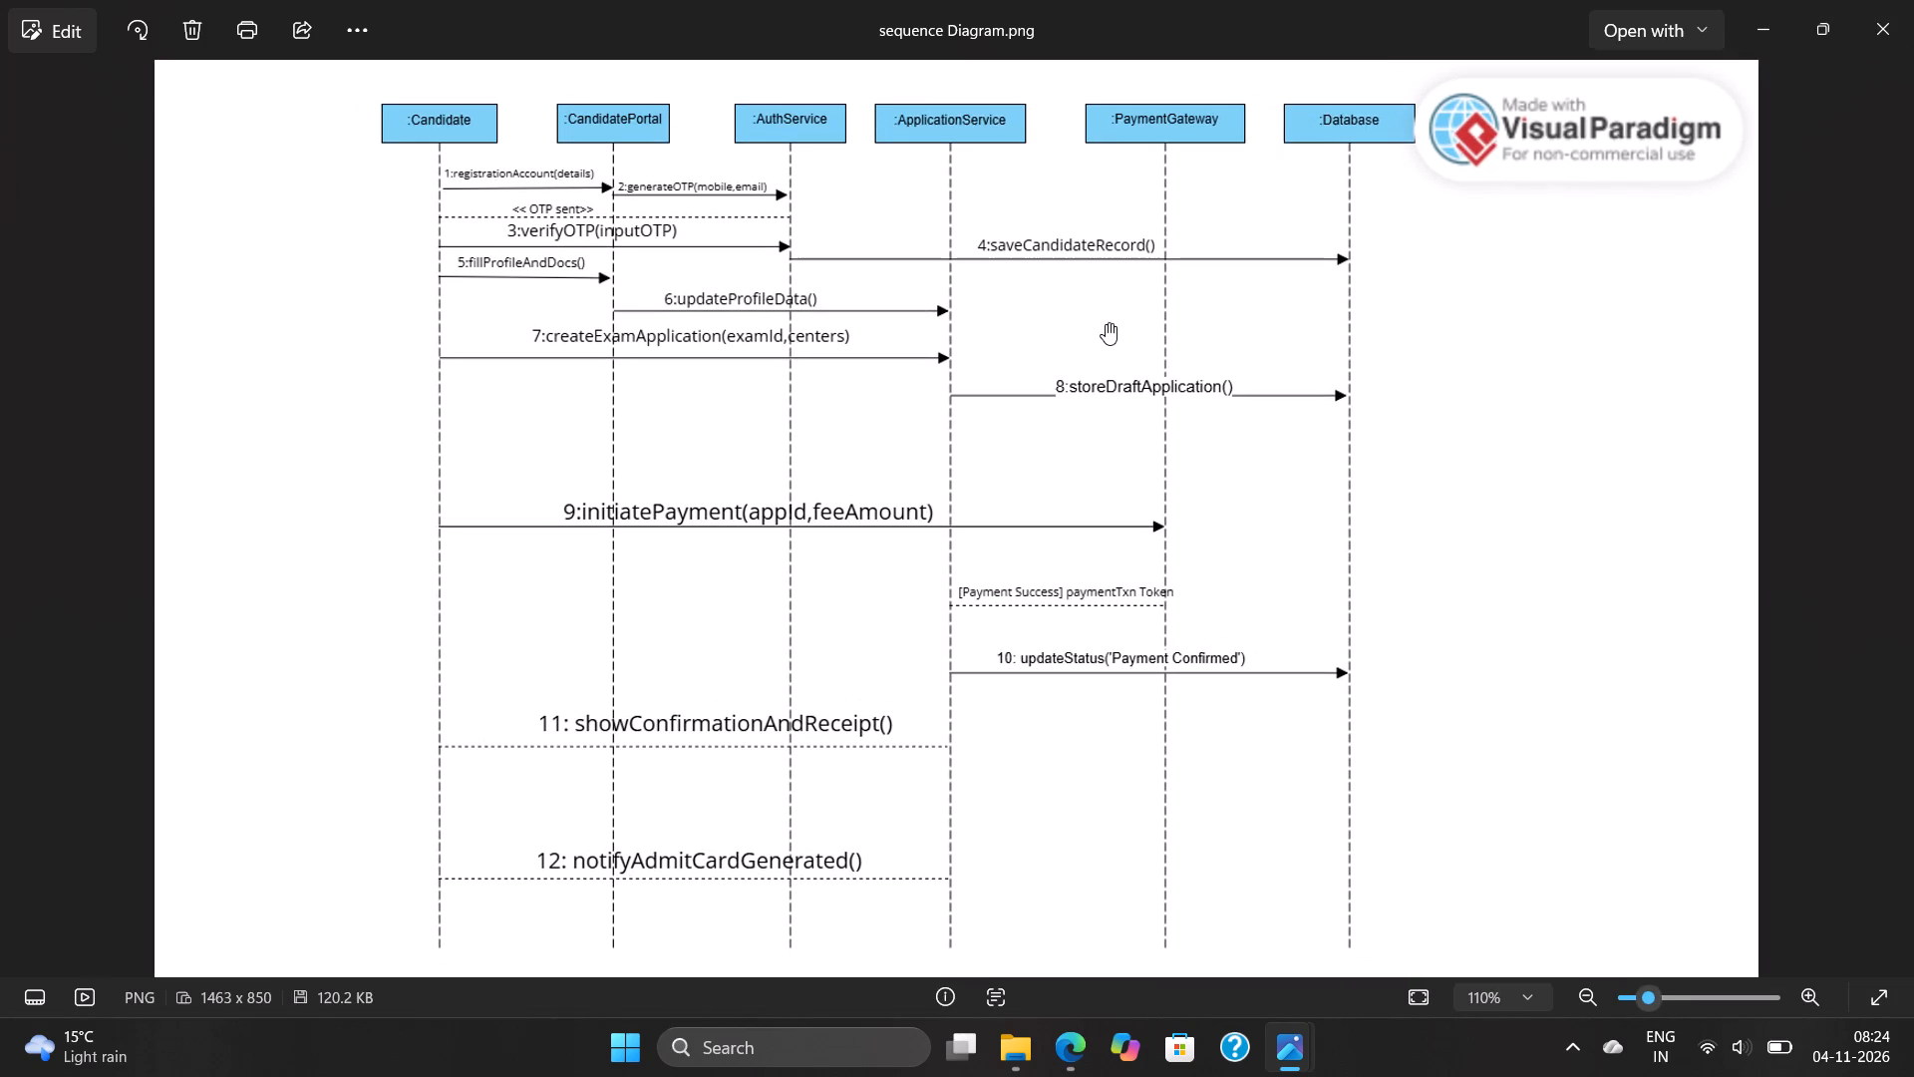
ctrl+scroll(1106, 323, down, 4)
scroll(1106, 323, up, 1)
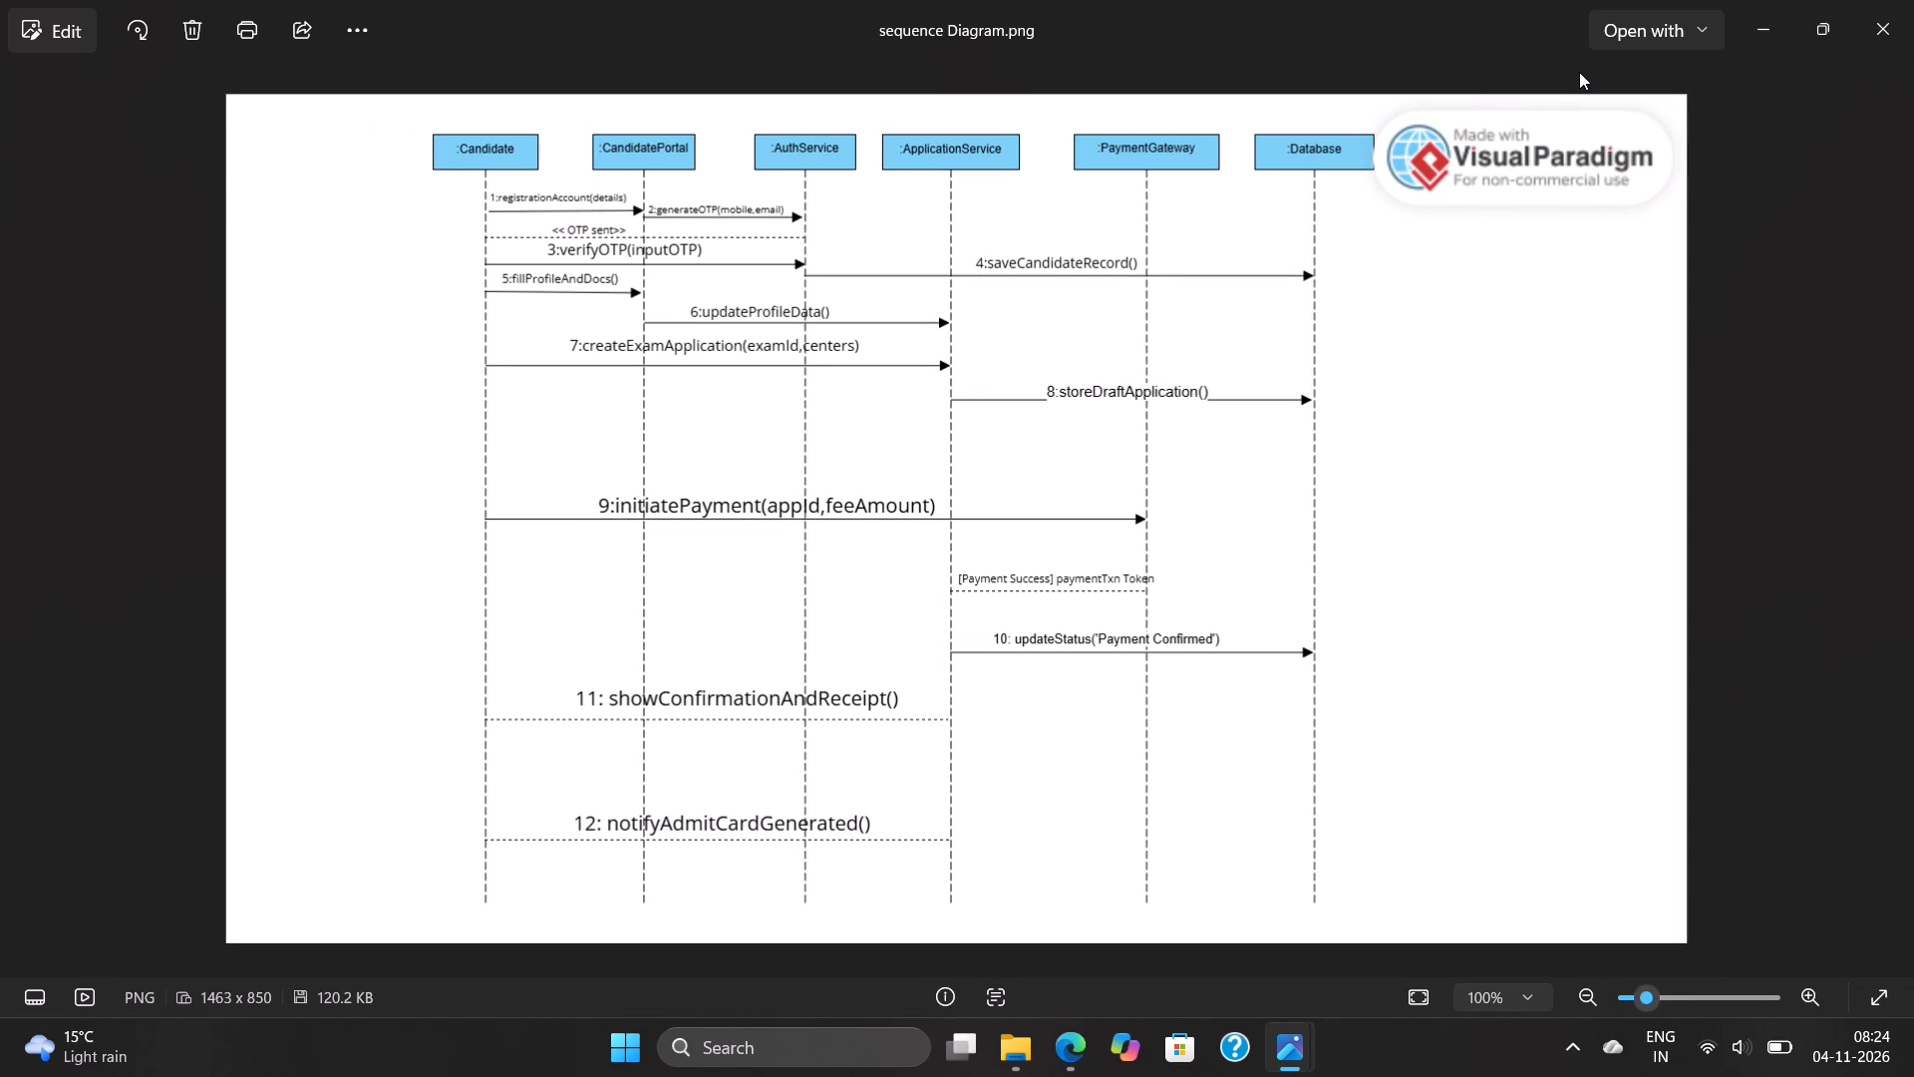
click(1754, 32)
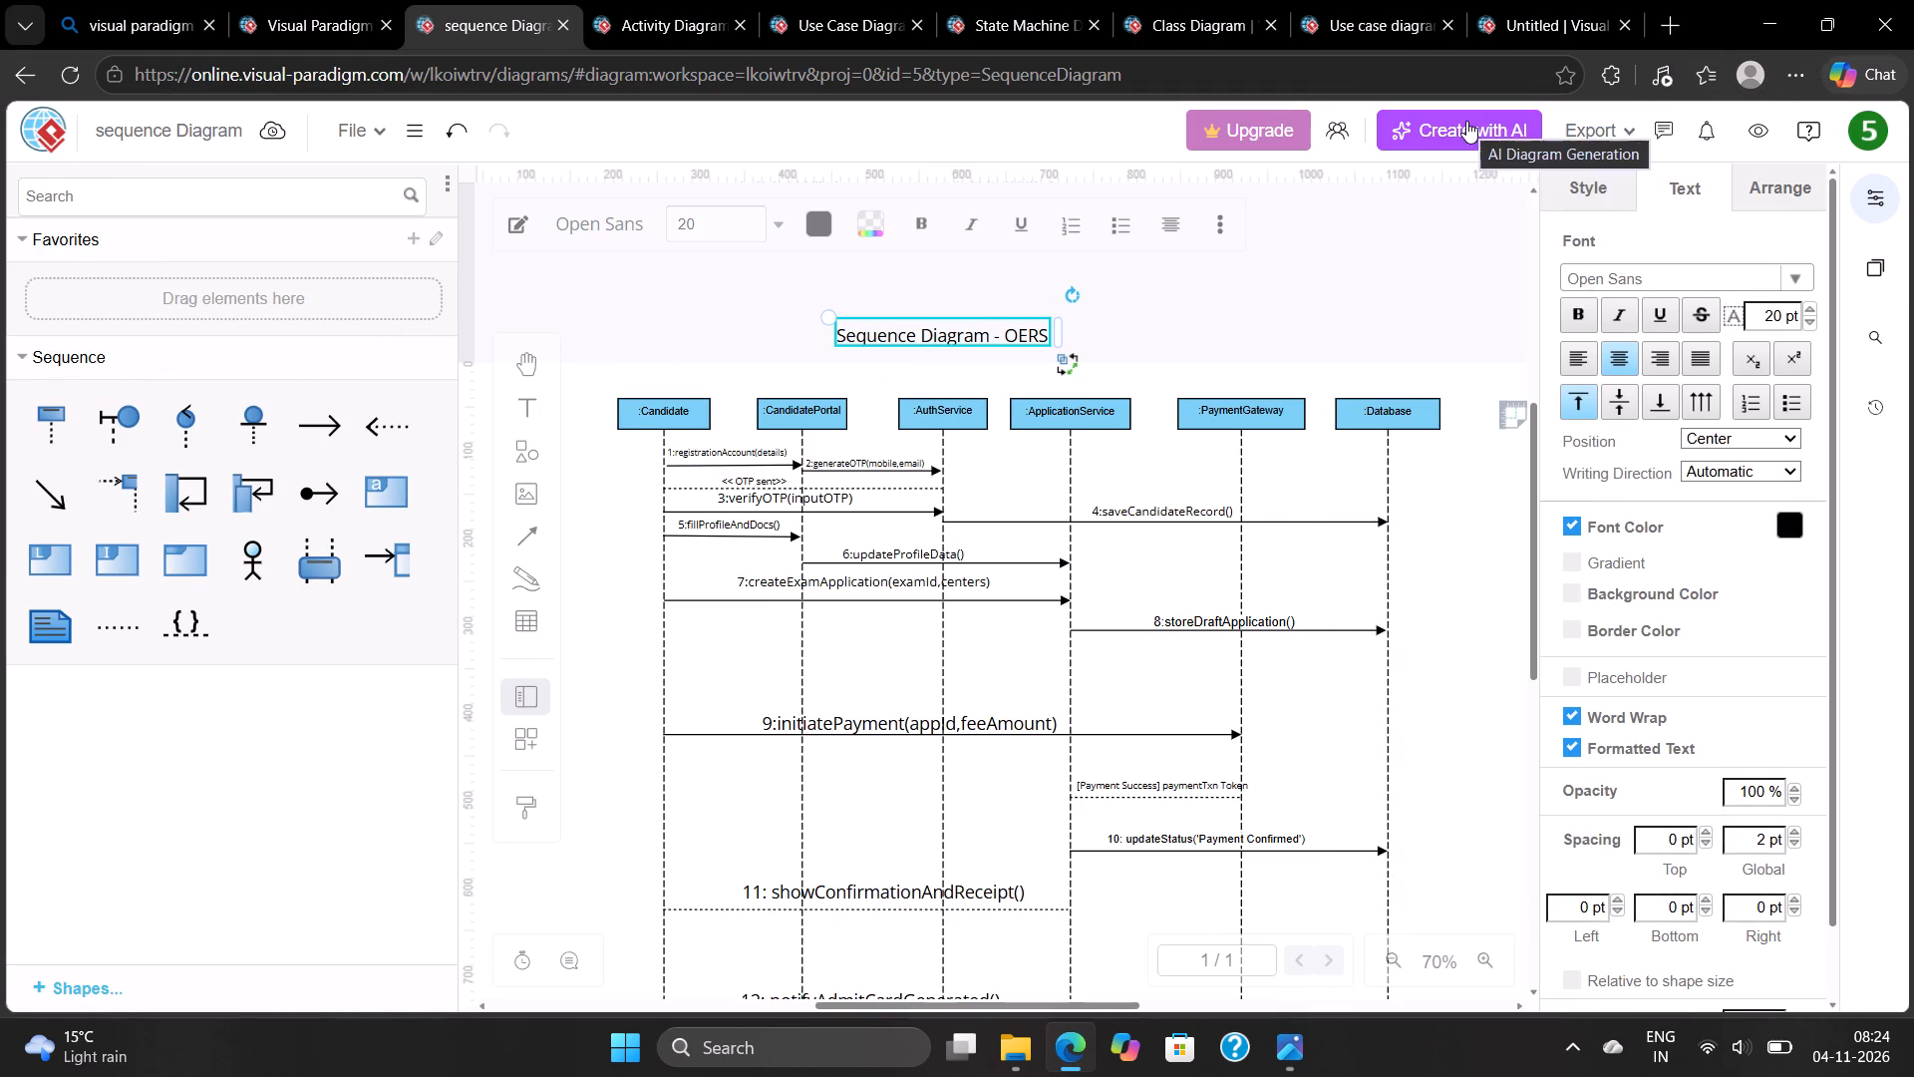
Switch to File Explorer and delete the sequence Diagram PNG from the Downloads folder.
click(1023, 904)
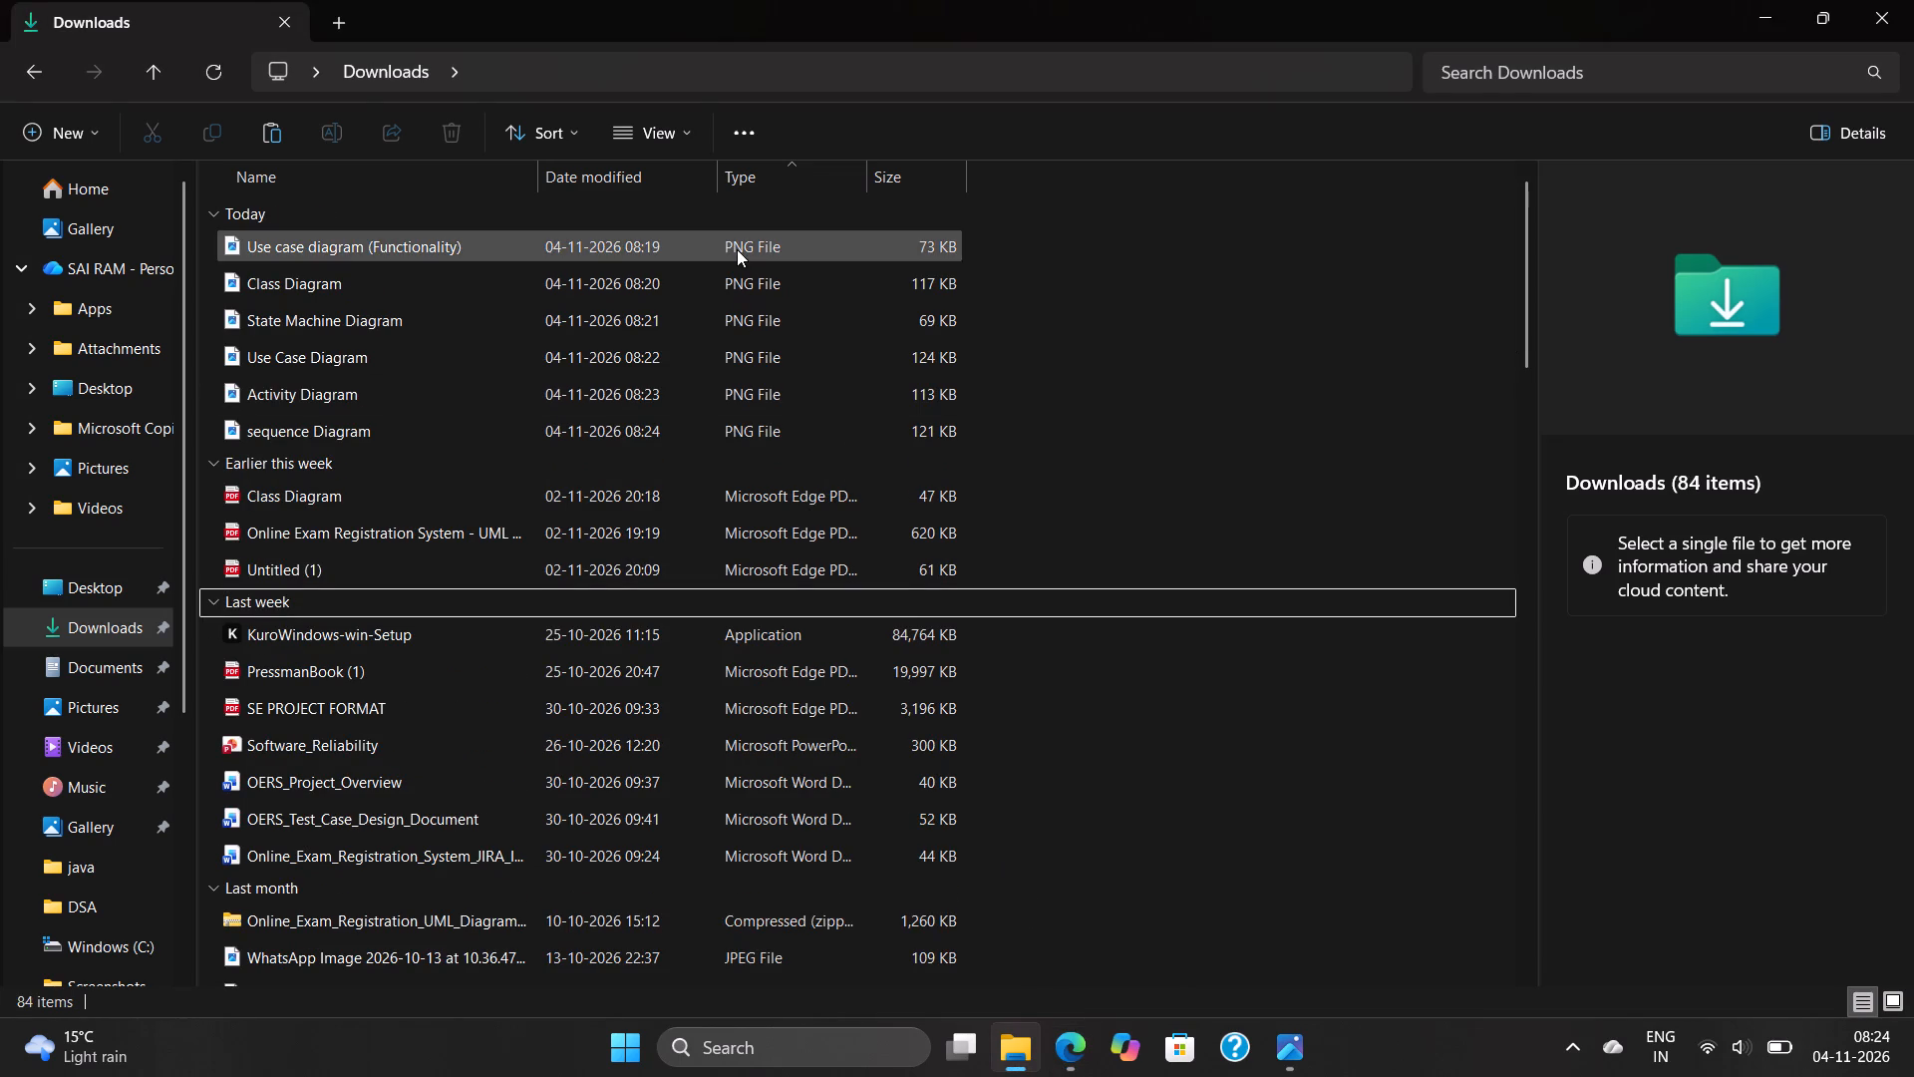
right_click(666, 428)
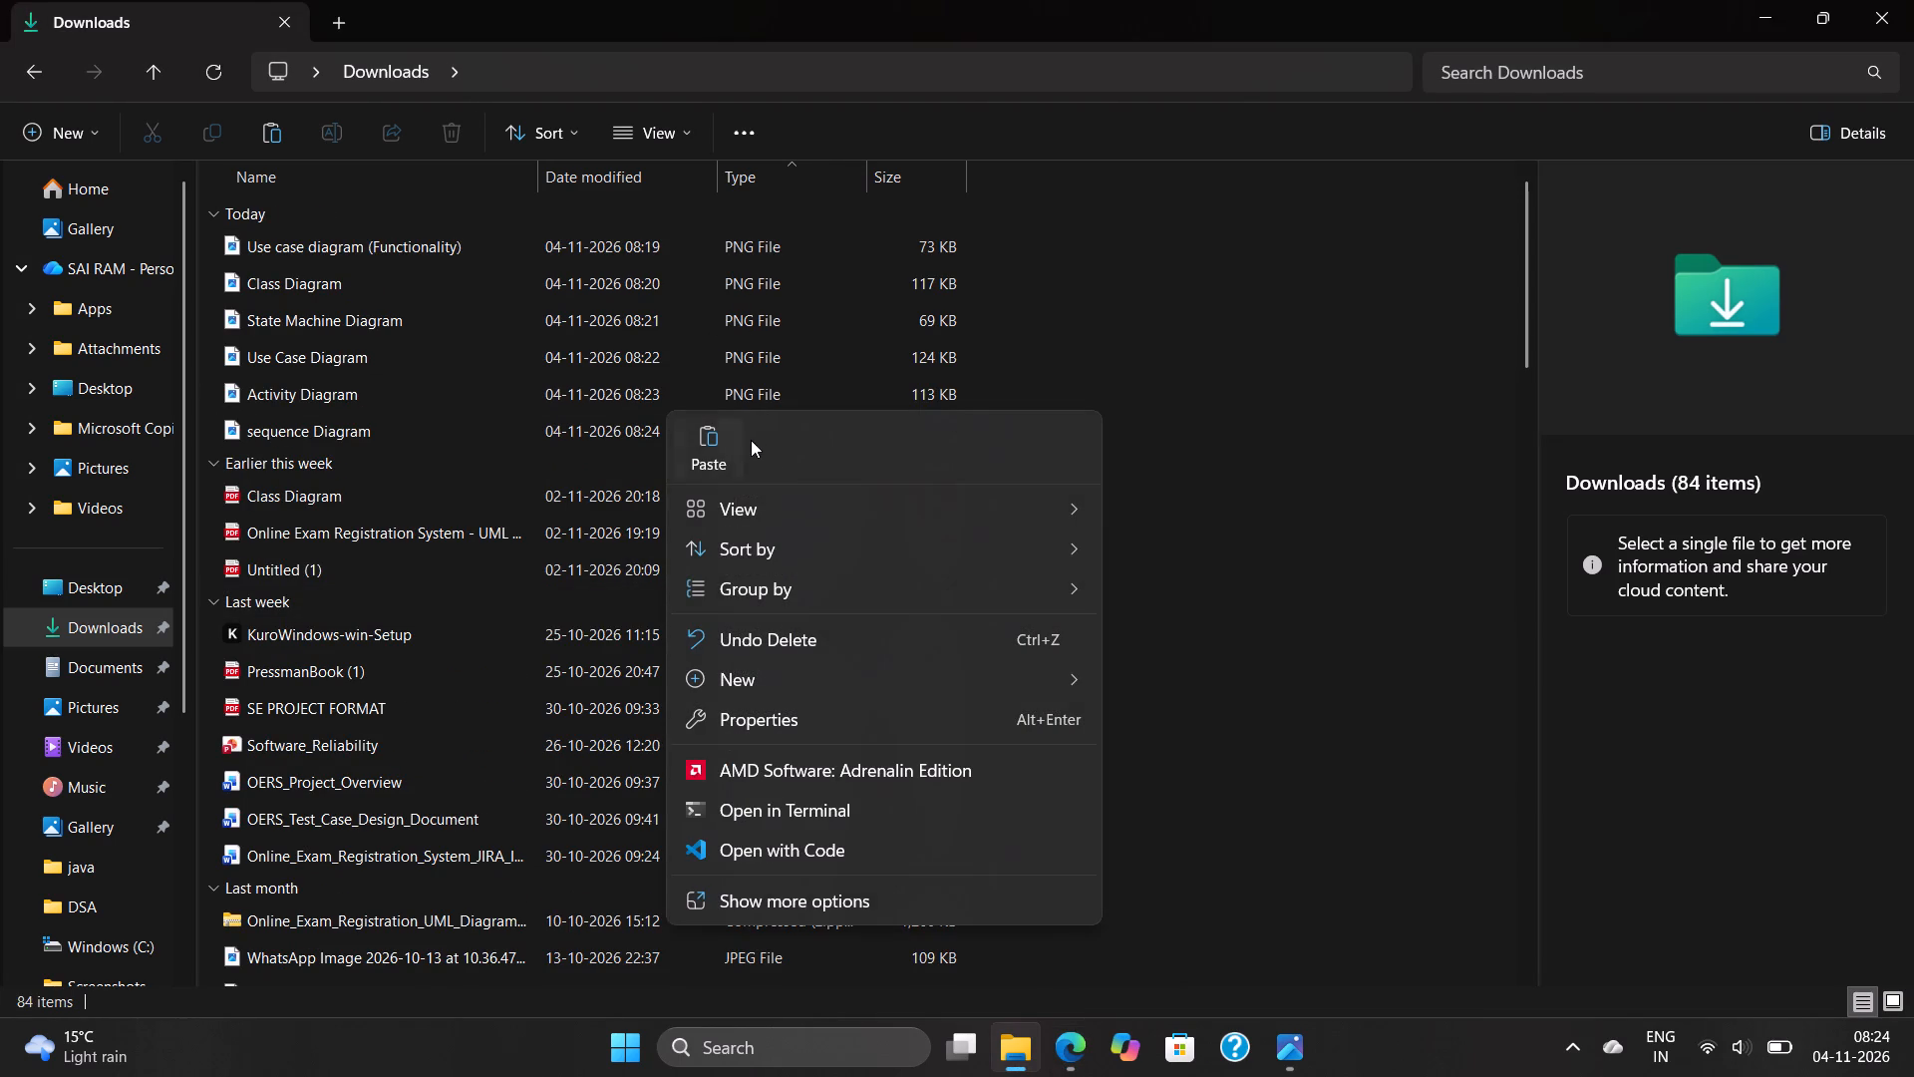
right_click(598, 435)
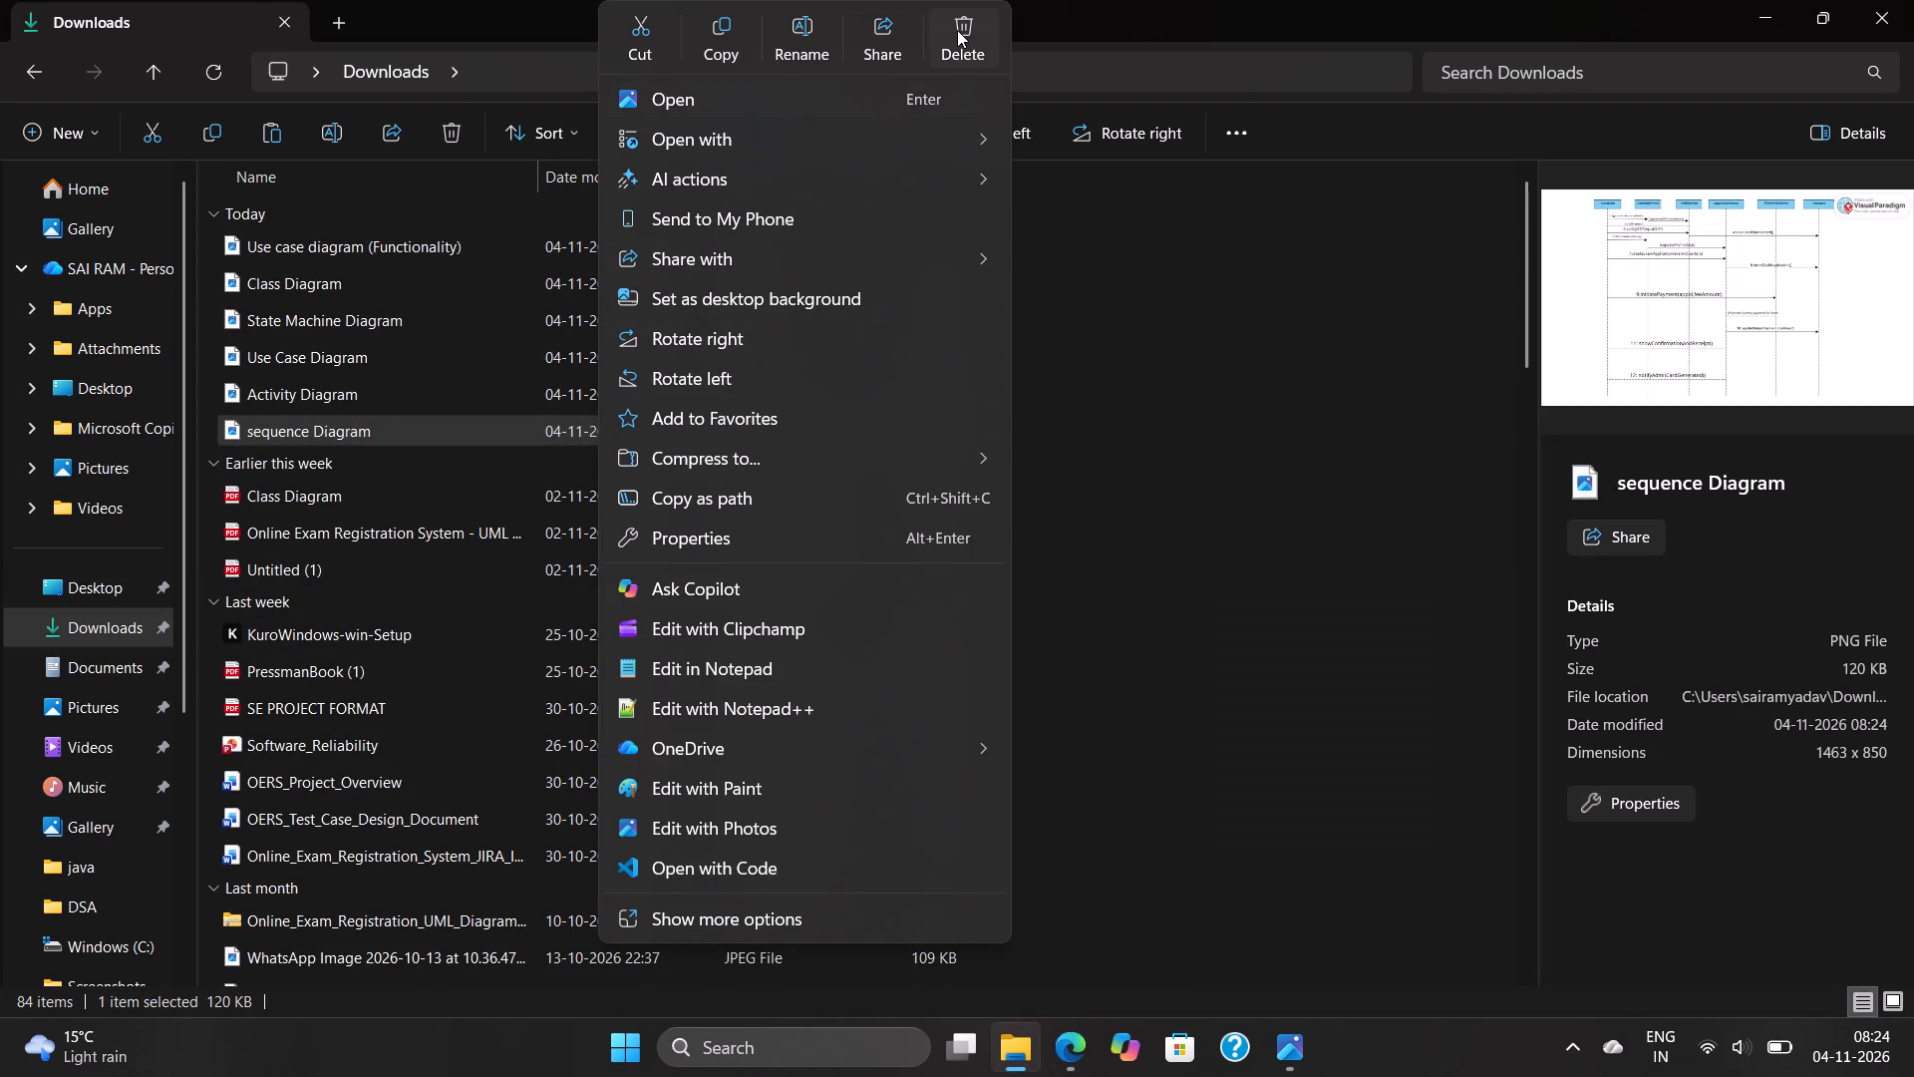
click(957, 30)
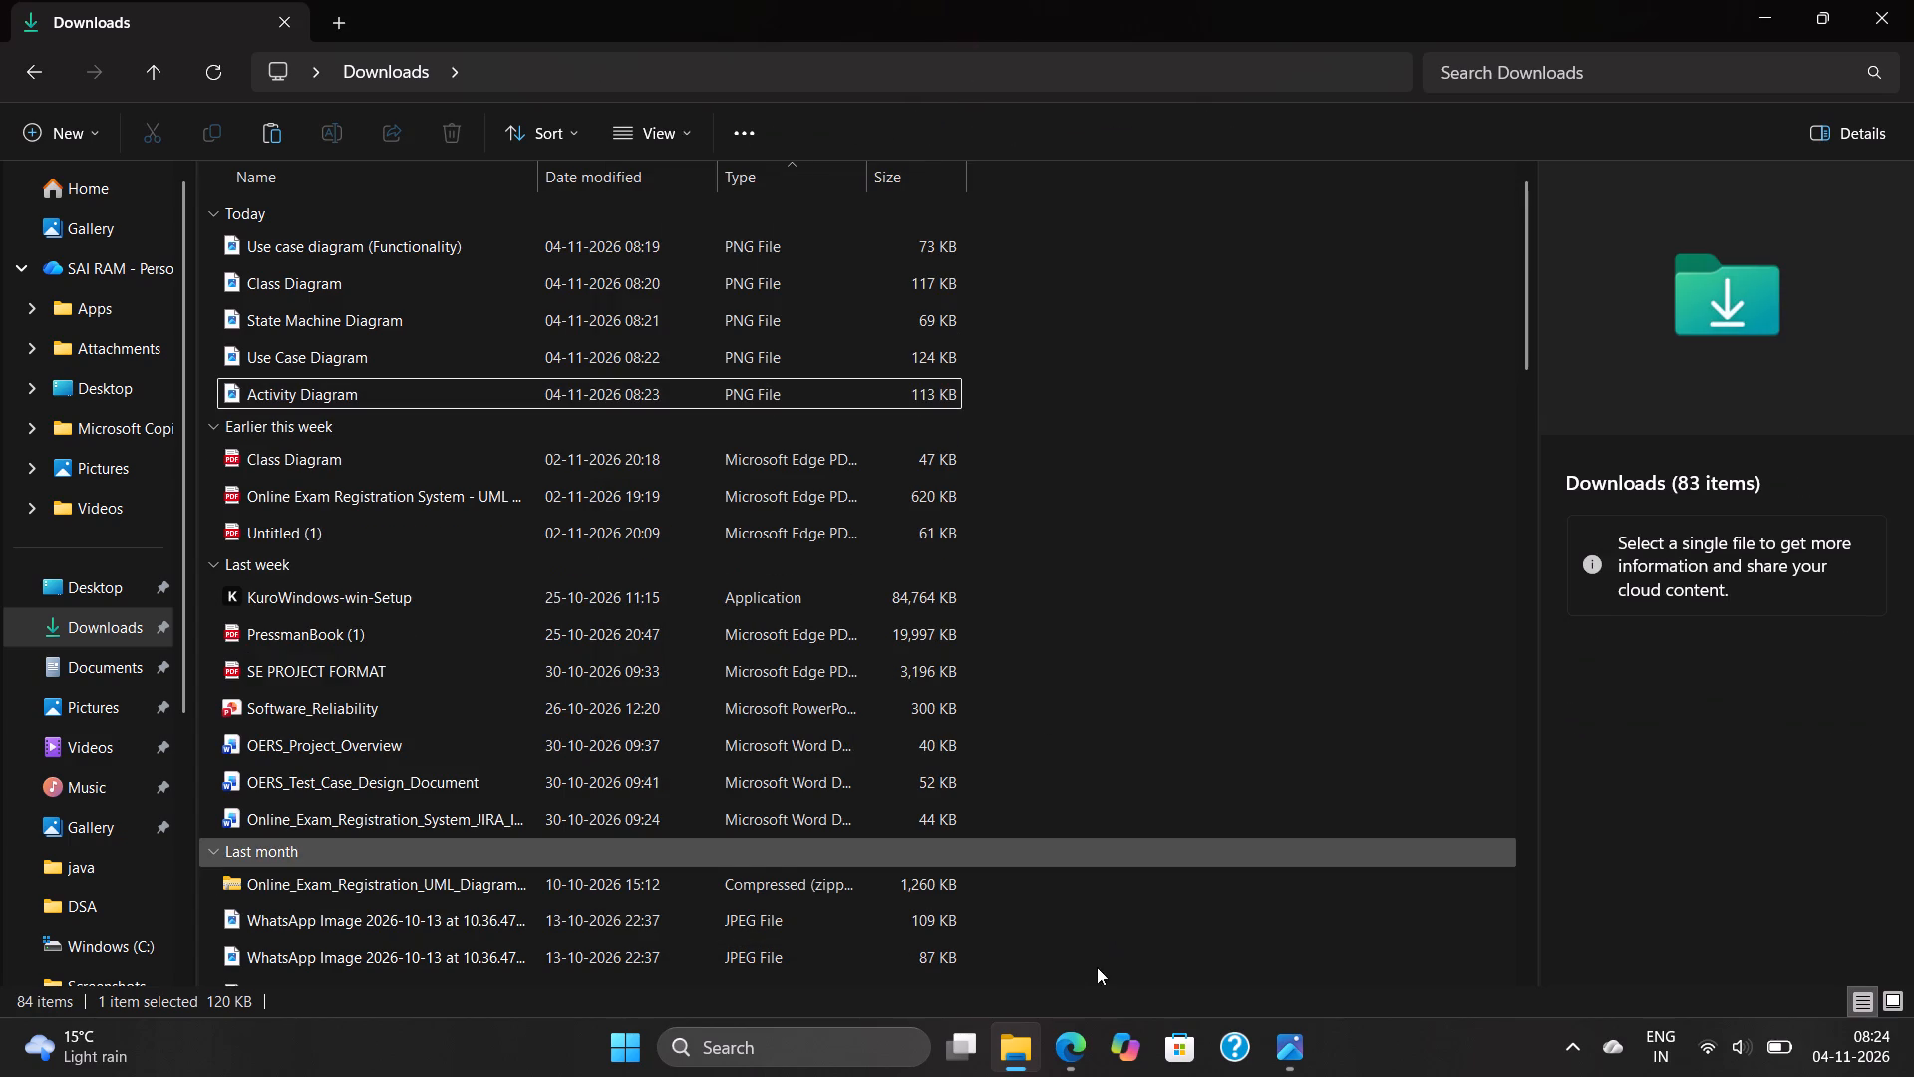
Back in the sequence diagram, insert vertical space above the title, shifting the title and whole diagram down until the title lies inside the page.
click(1086, 947)
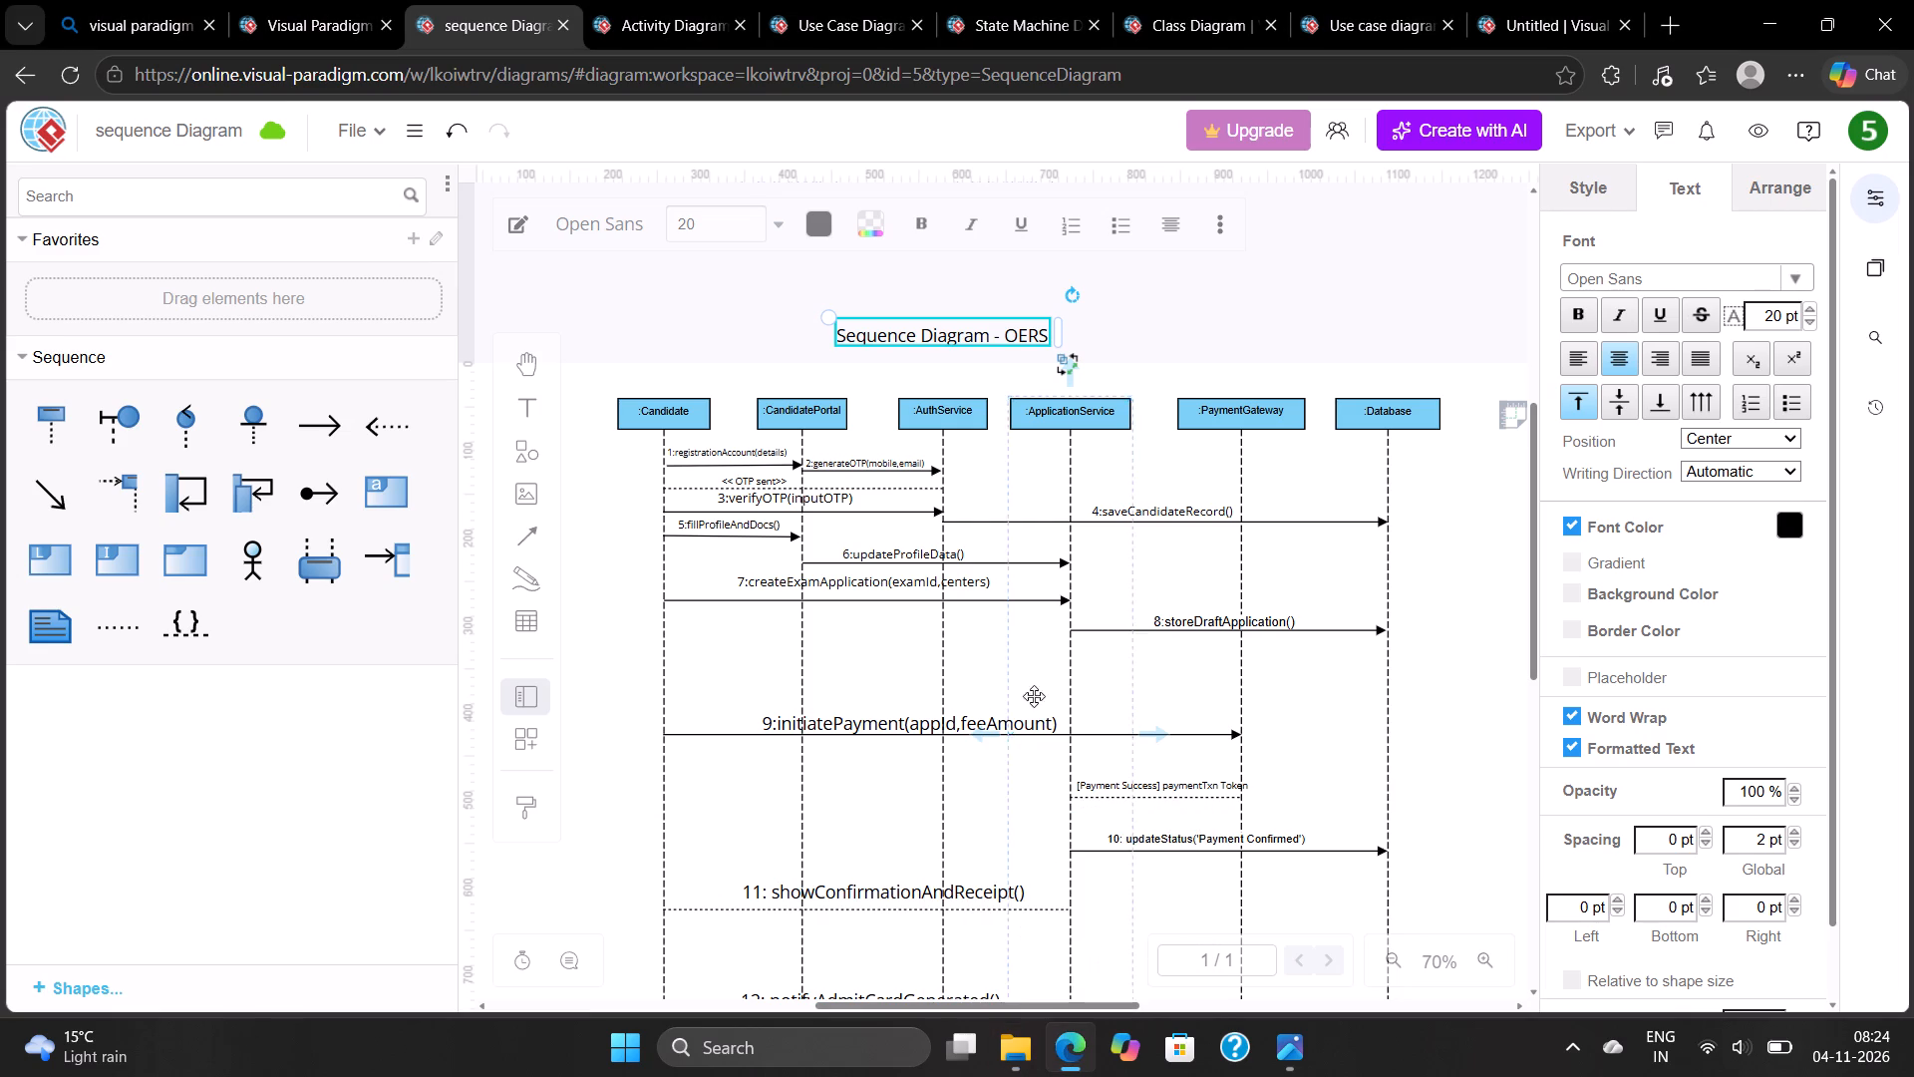
click(1504, 414)
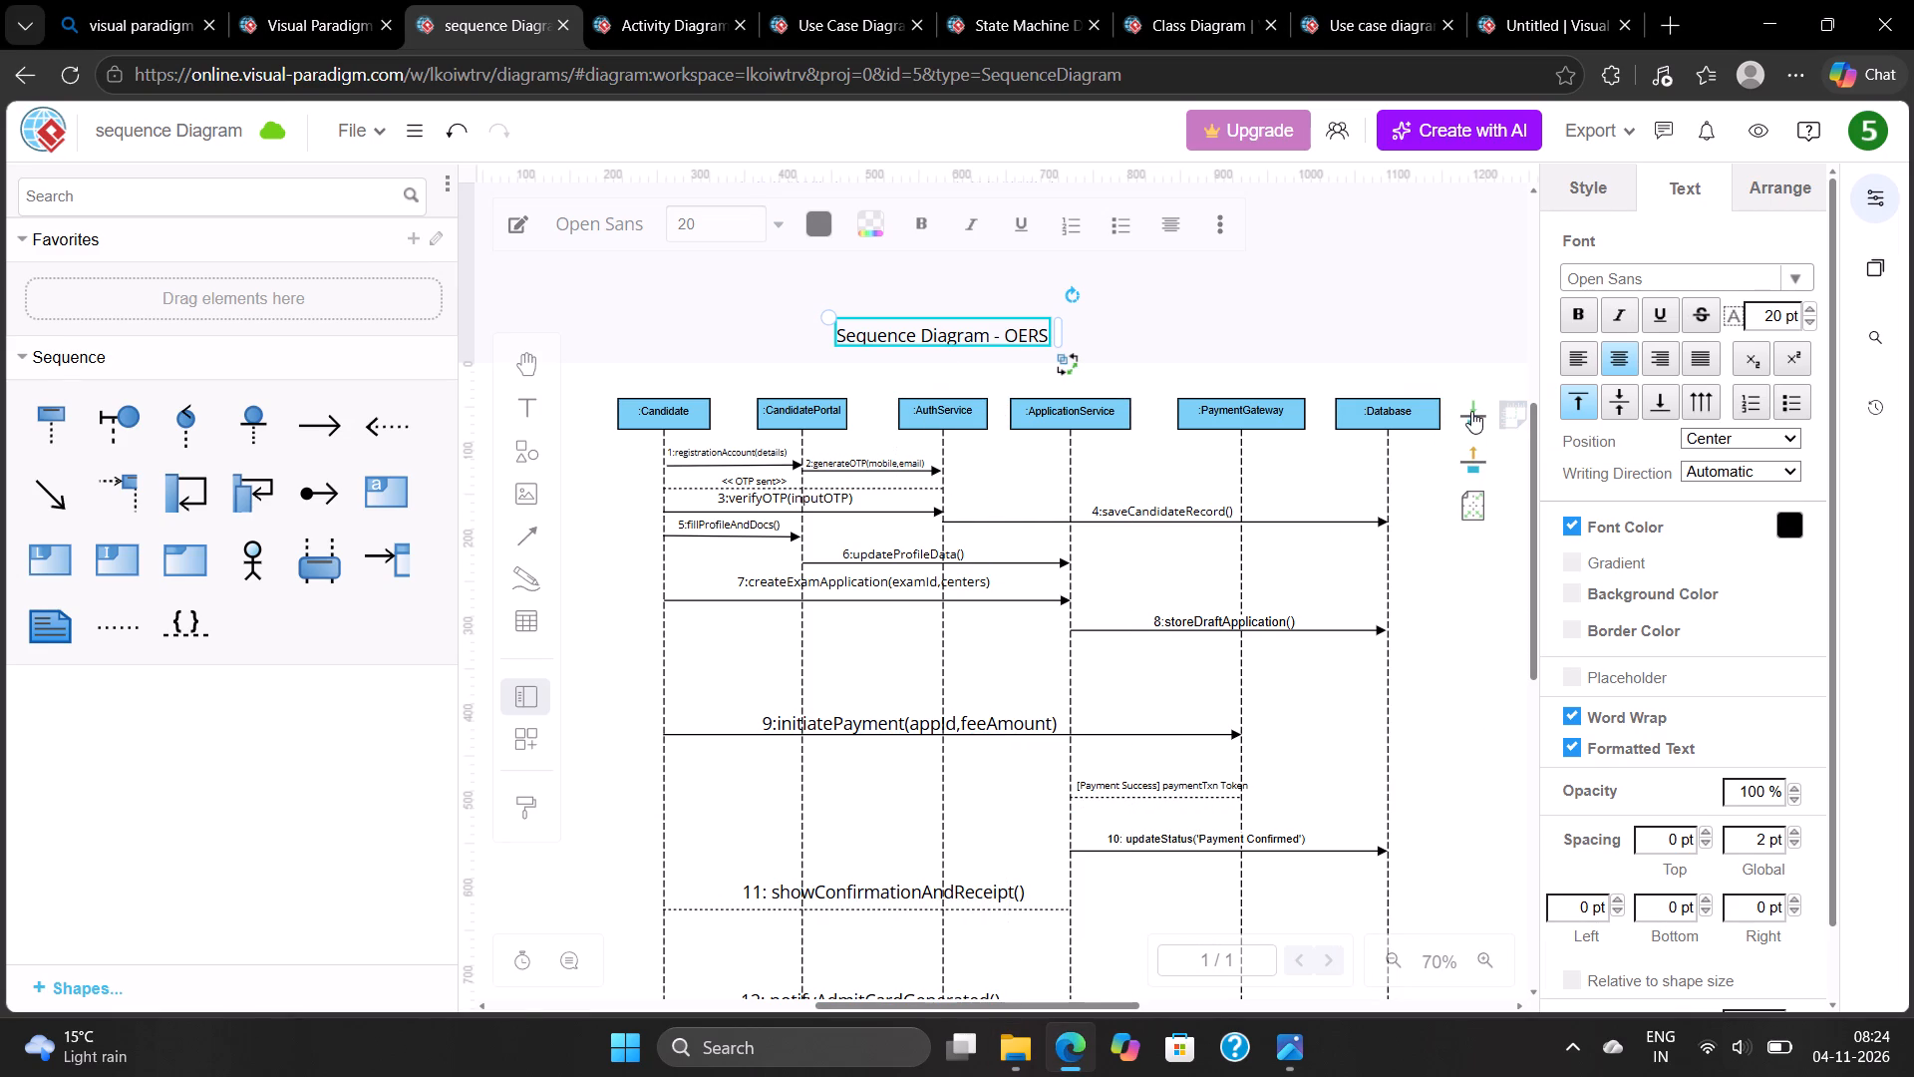
click(1471, 411)
drag(1365, 289, 1365, 320)
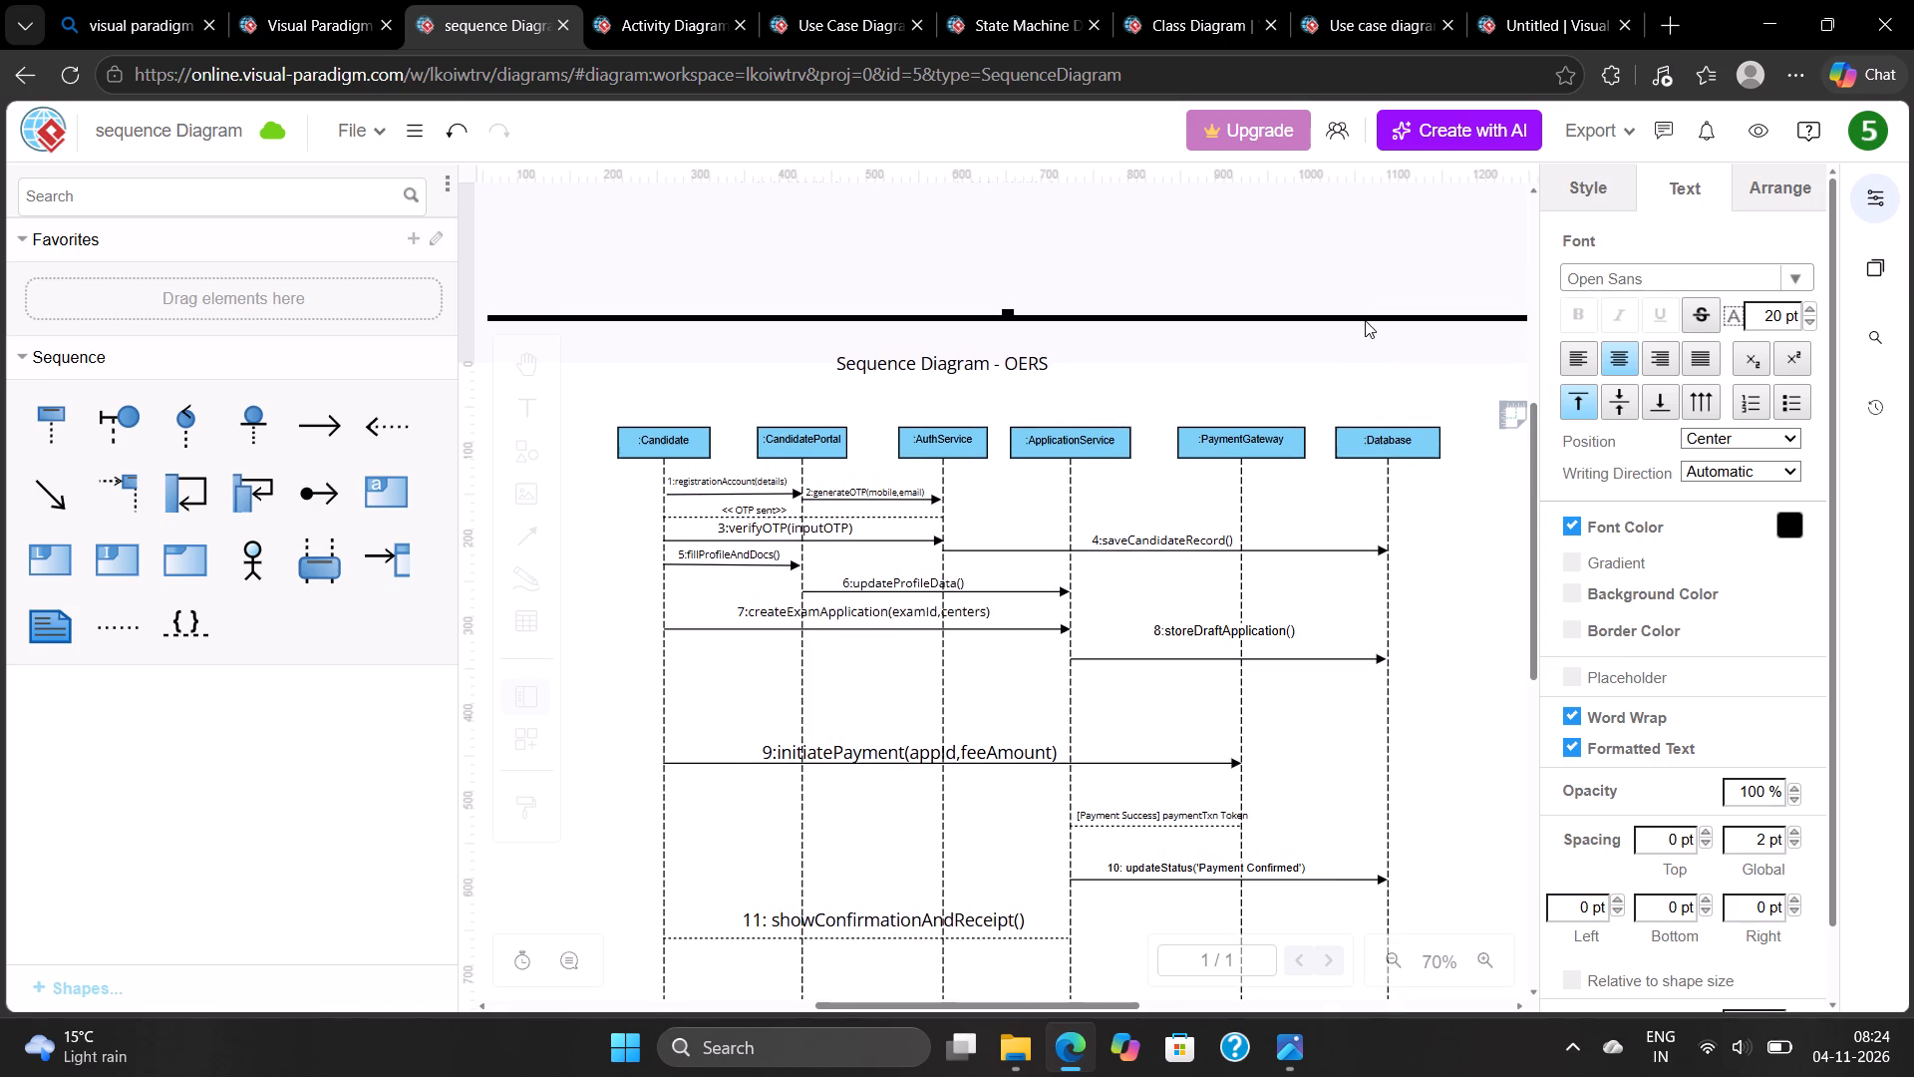
drag(1365, 320, 1365, 326)
scroll(1365, 326, down, 4)
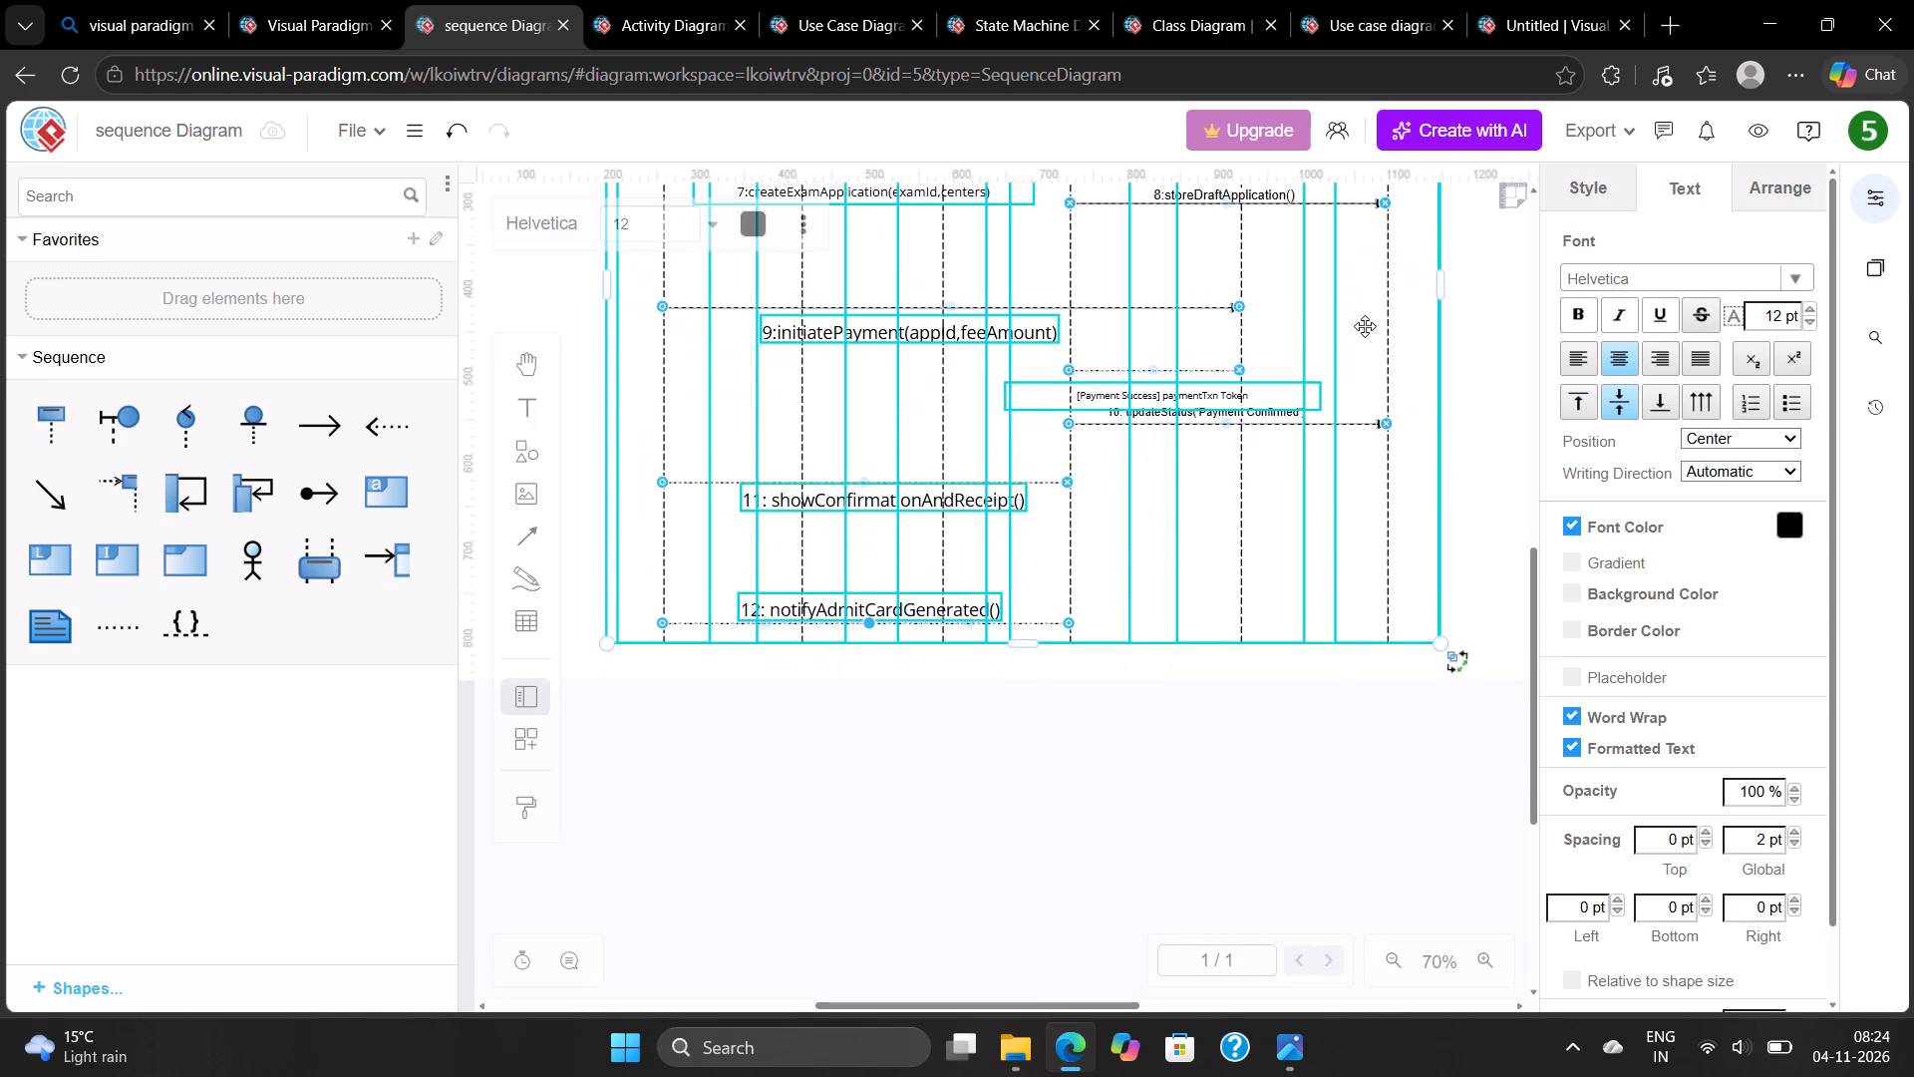
scroll(1365, 326, up, 2)
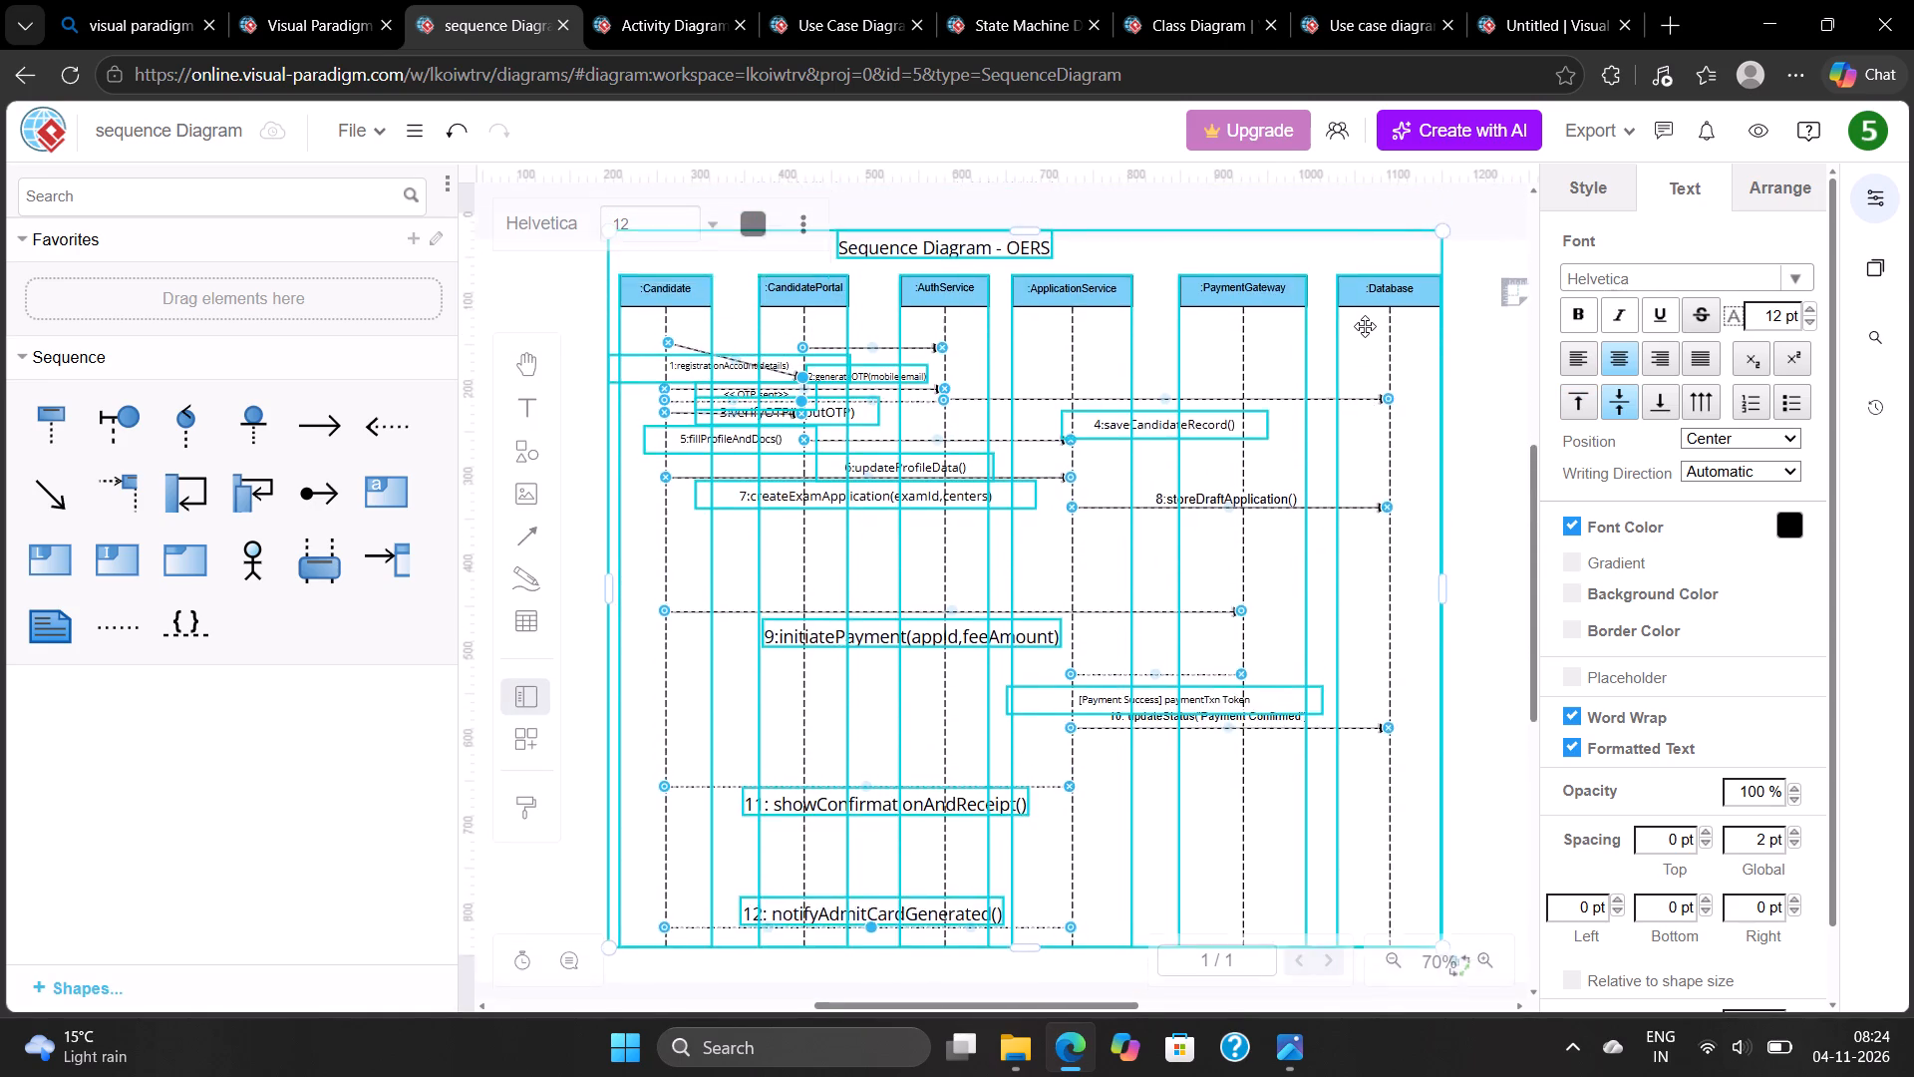
scroll(1365, 326, up, 2)
click(1324, 323)
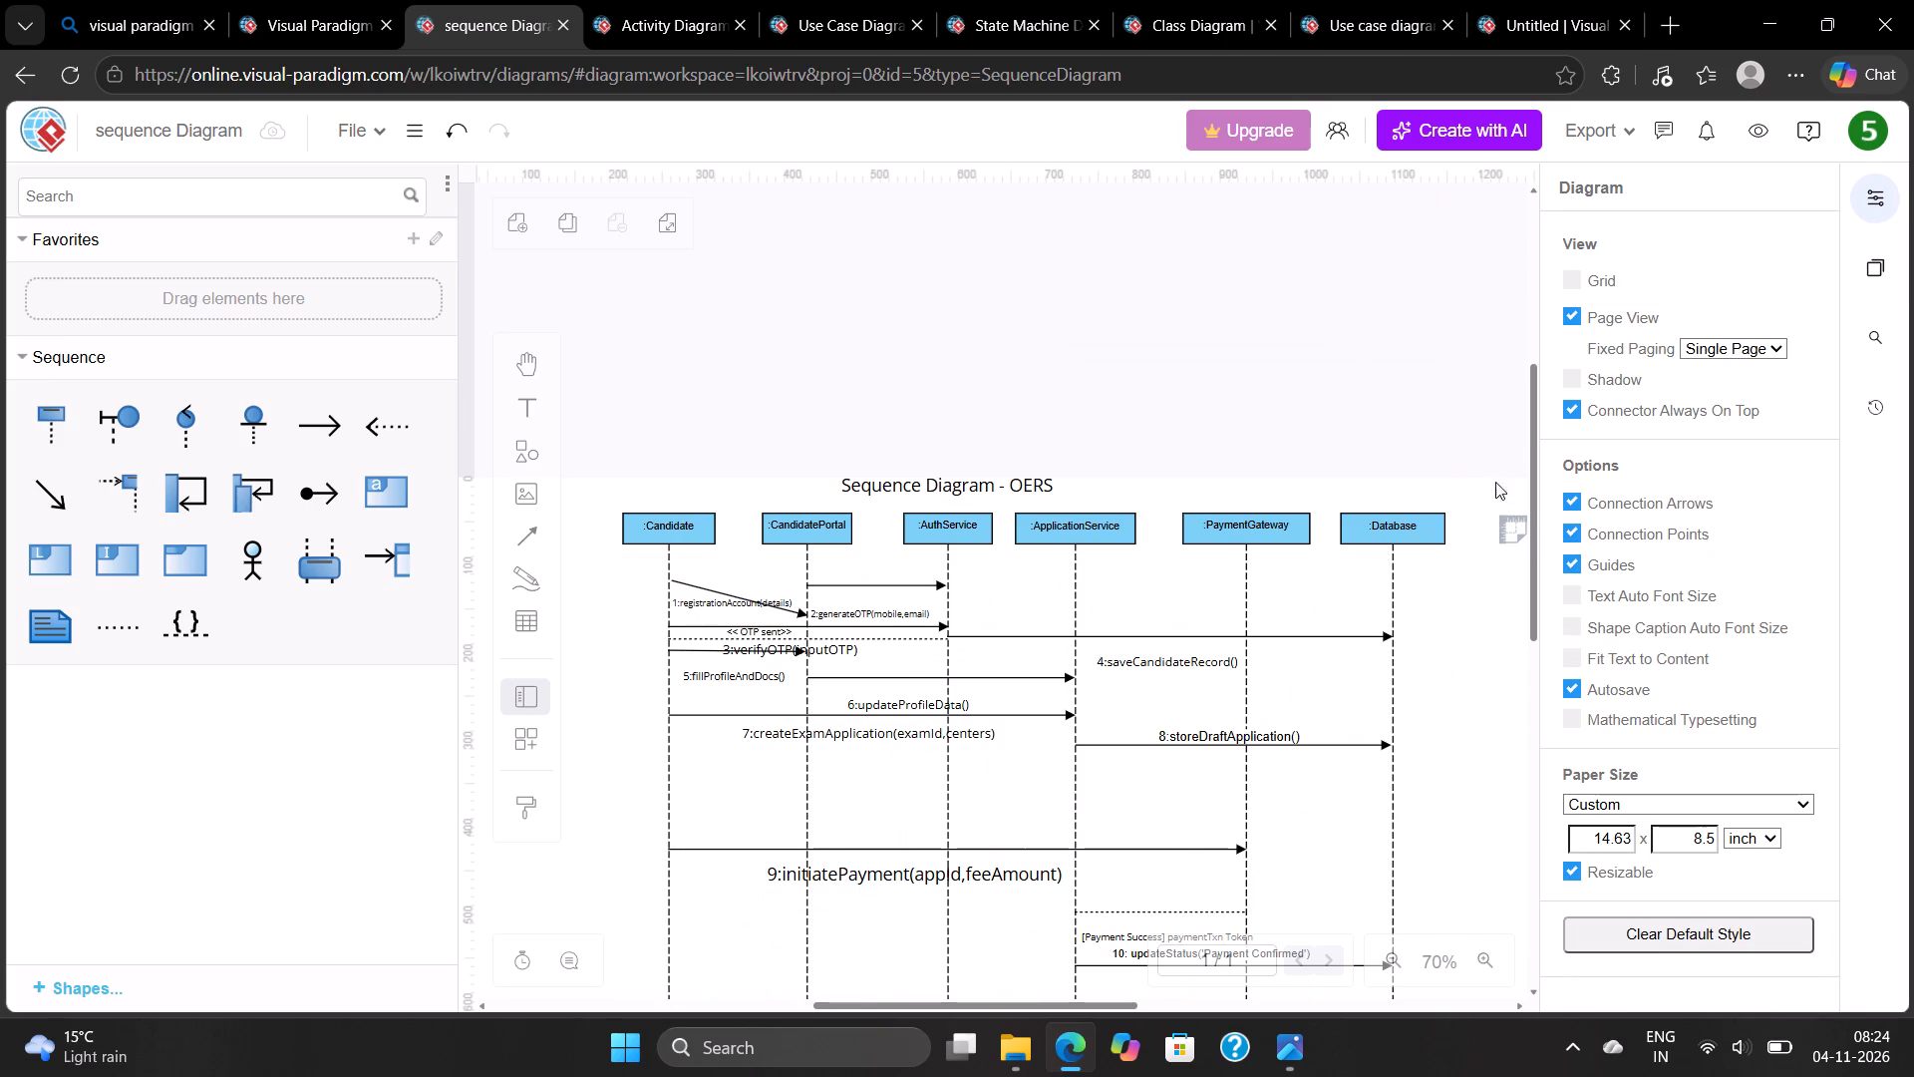
Export the shifted sequence diagram as a PNG with the default image settings and download it as "sequence Diagram.png".
click(1618, 125)
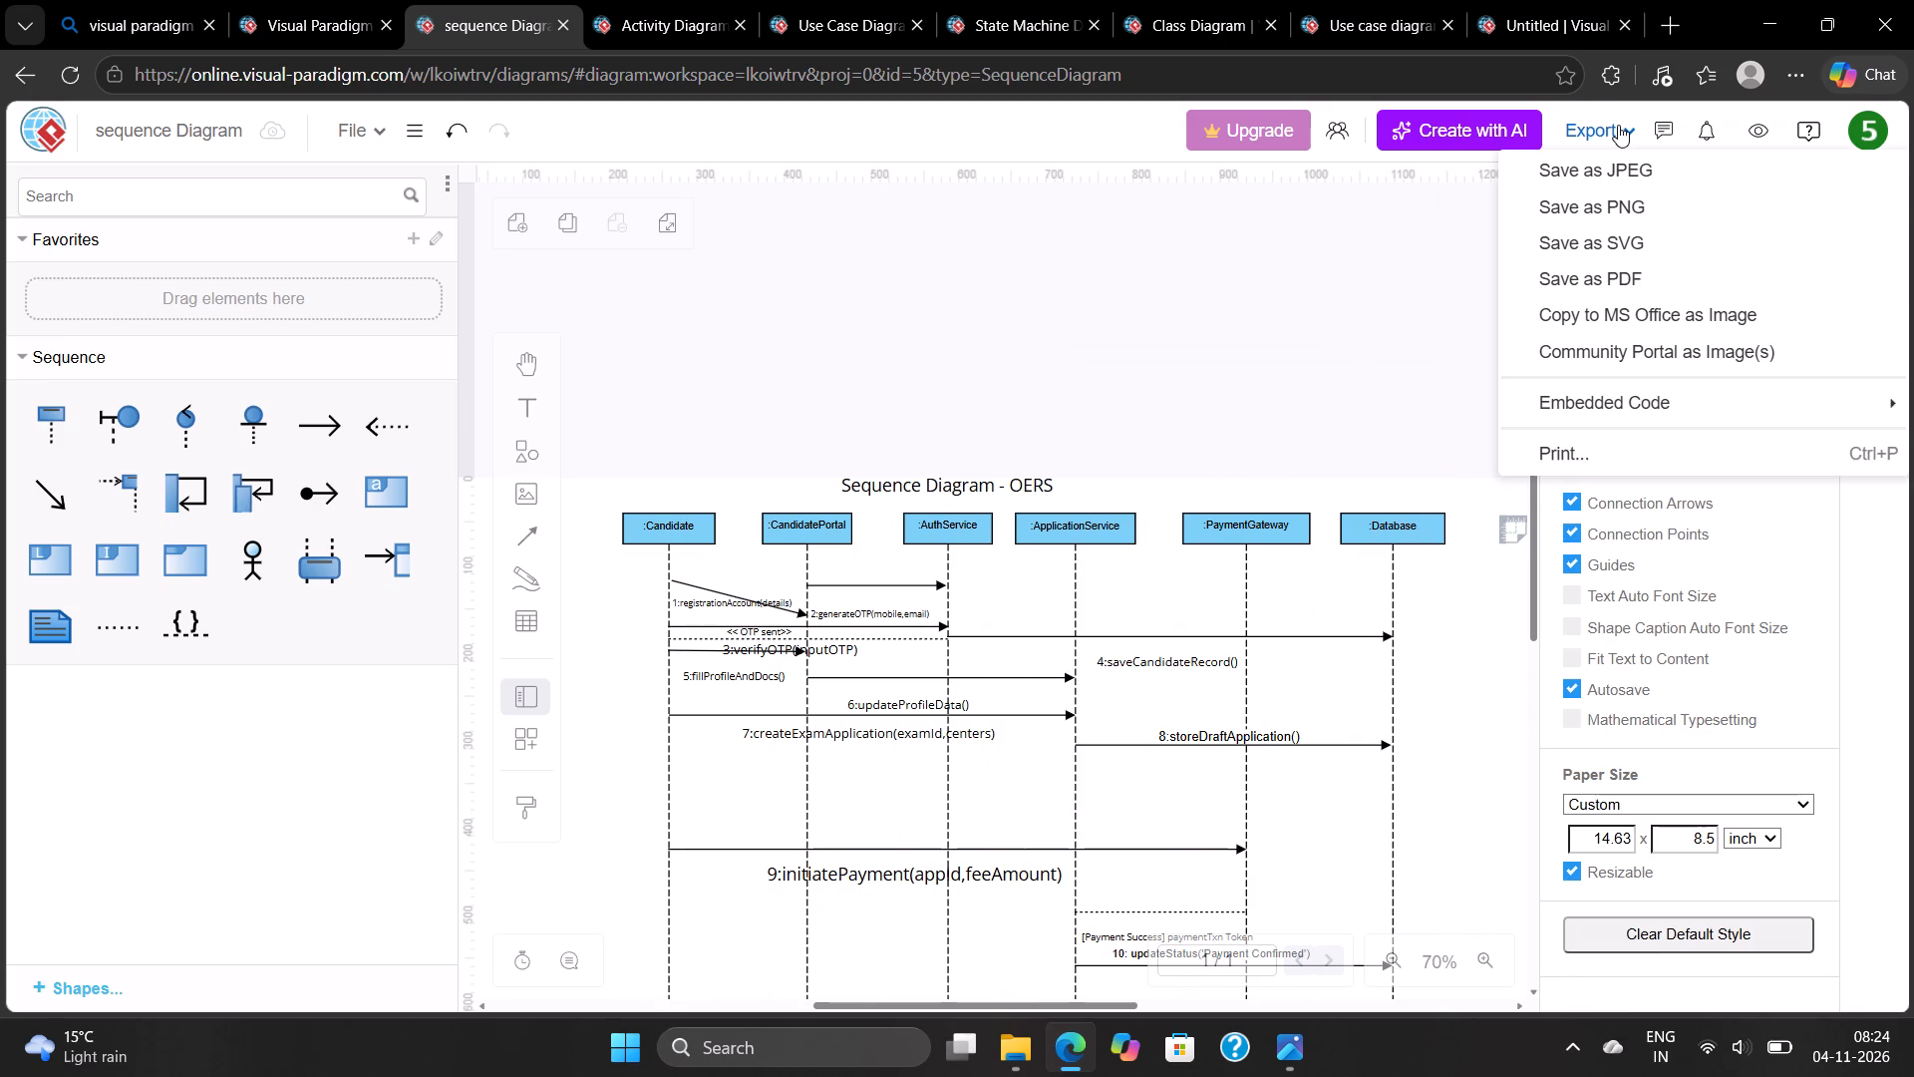
click(1609, 193)
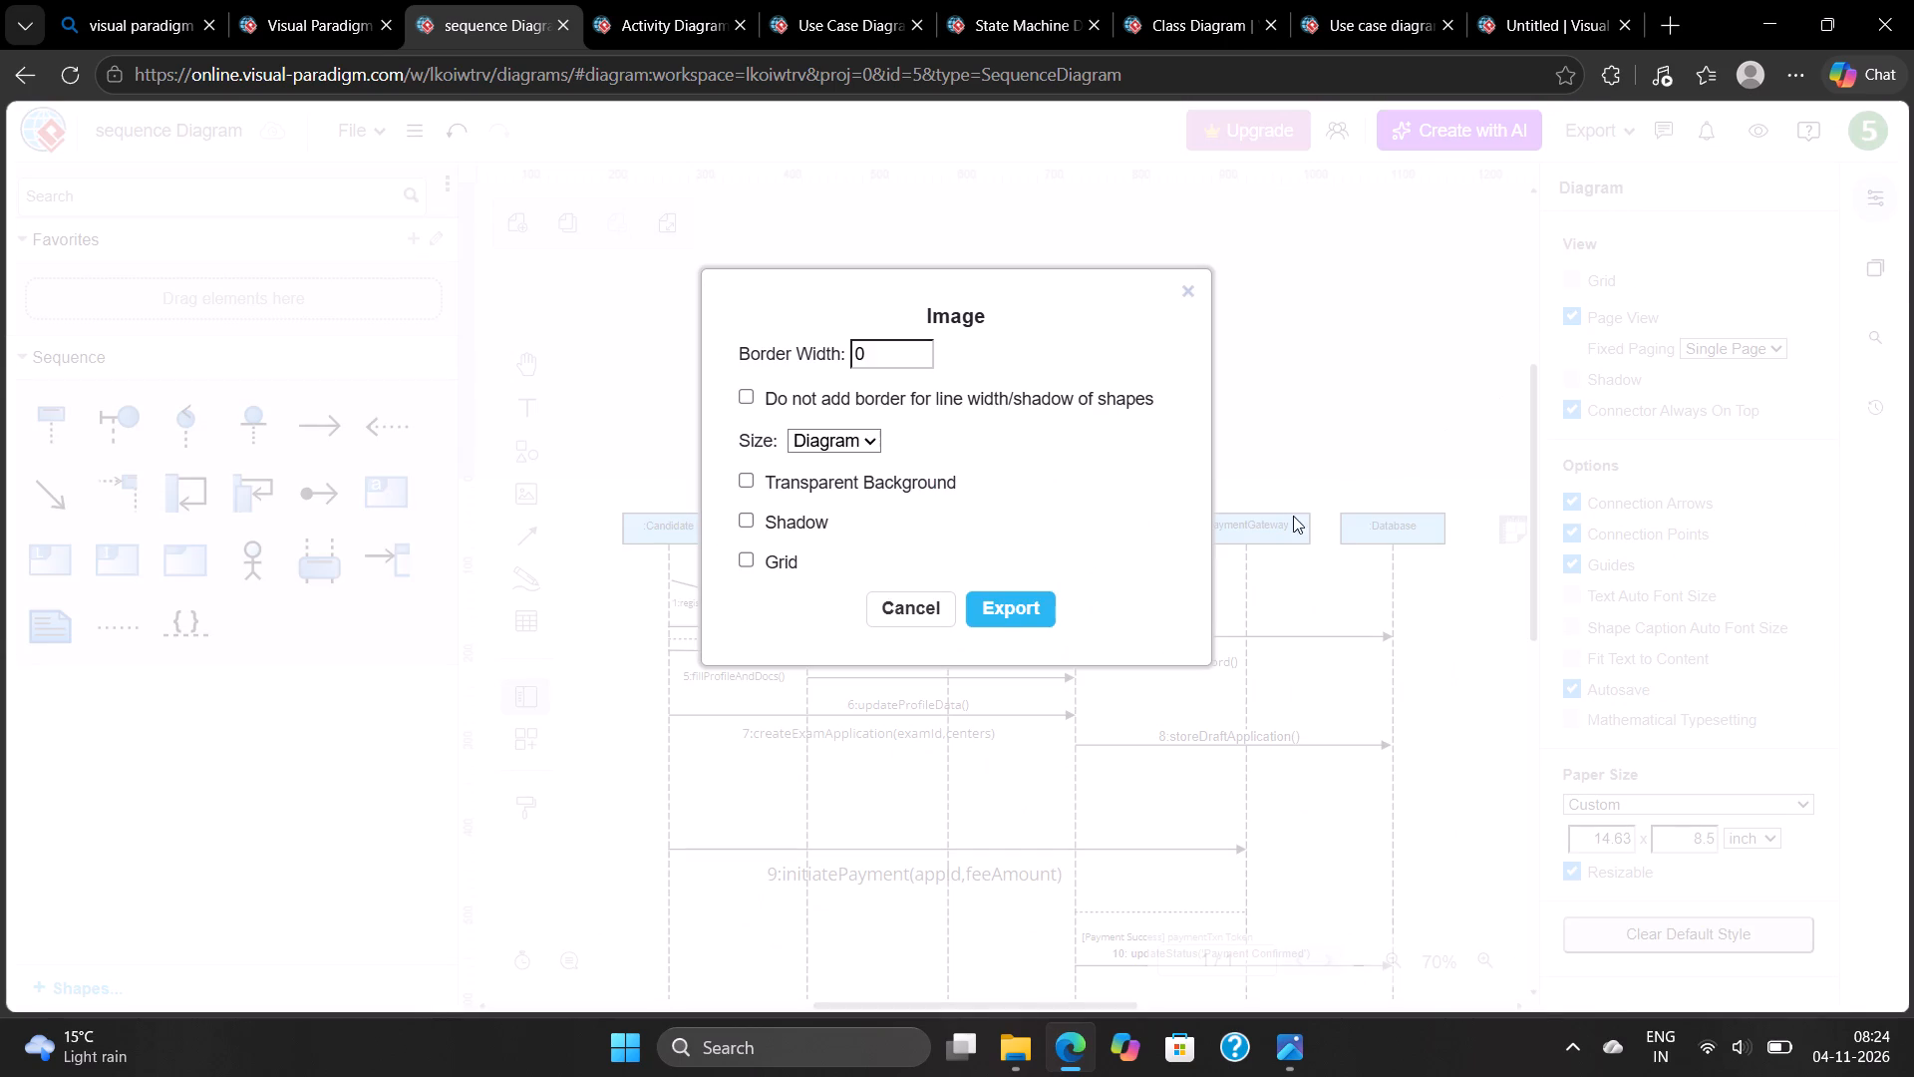
click(1013, 610)
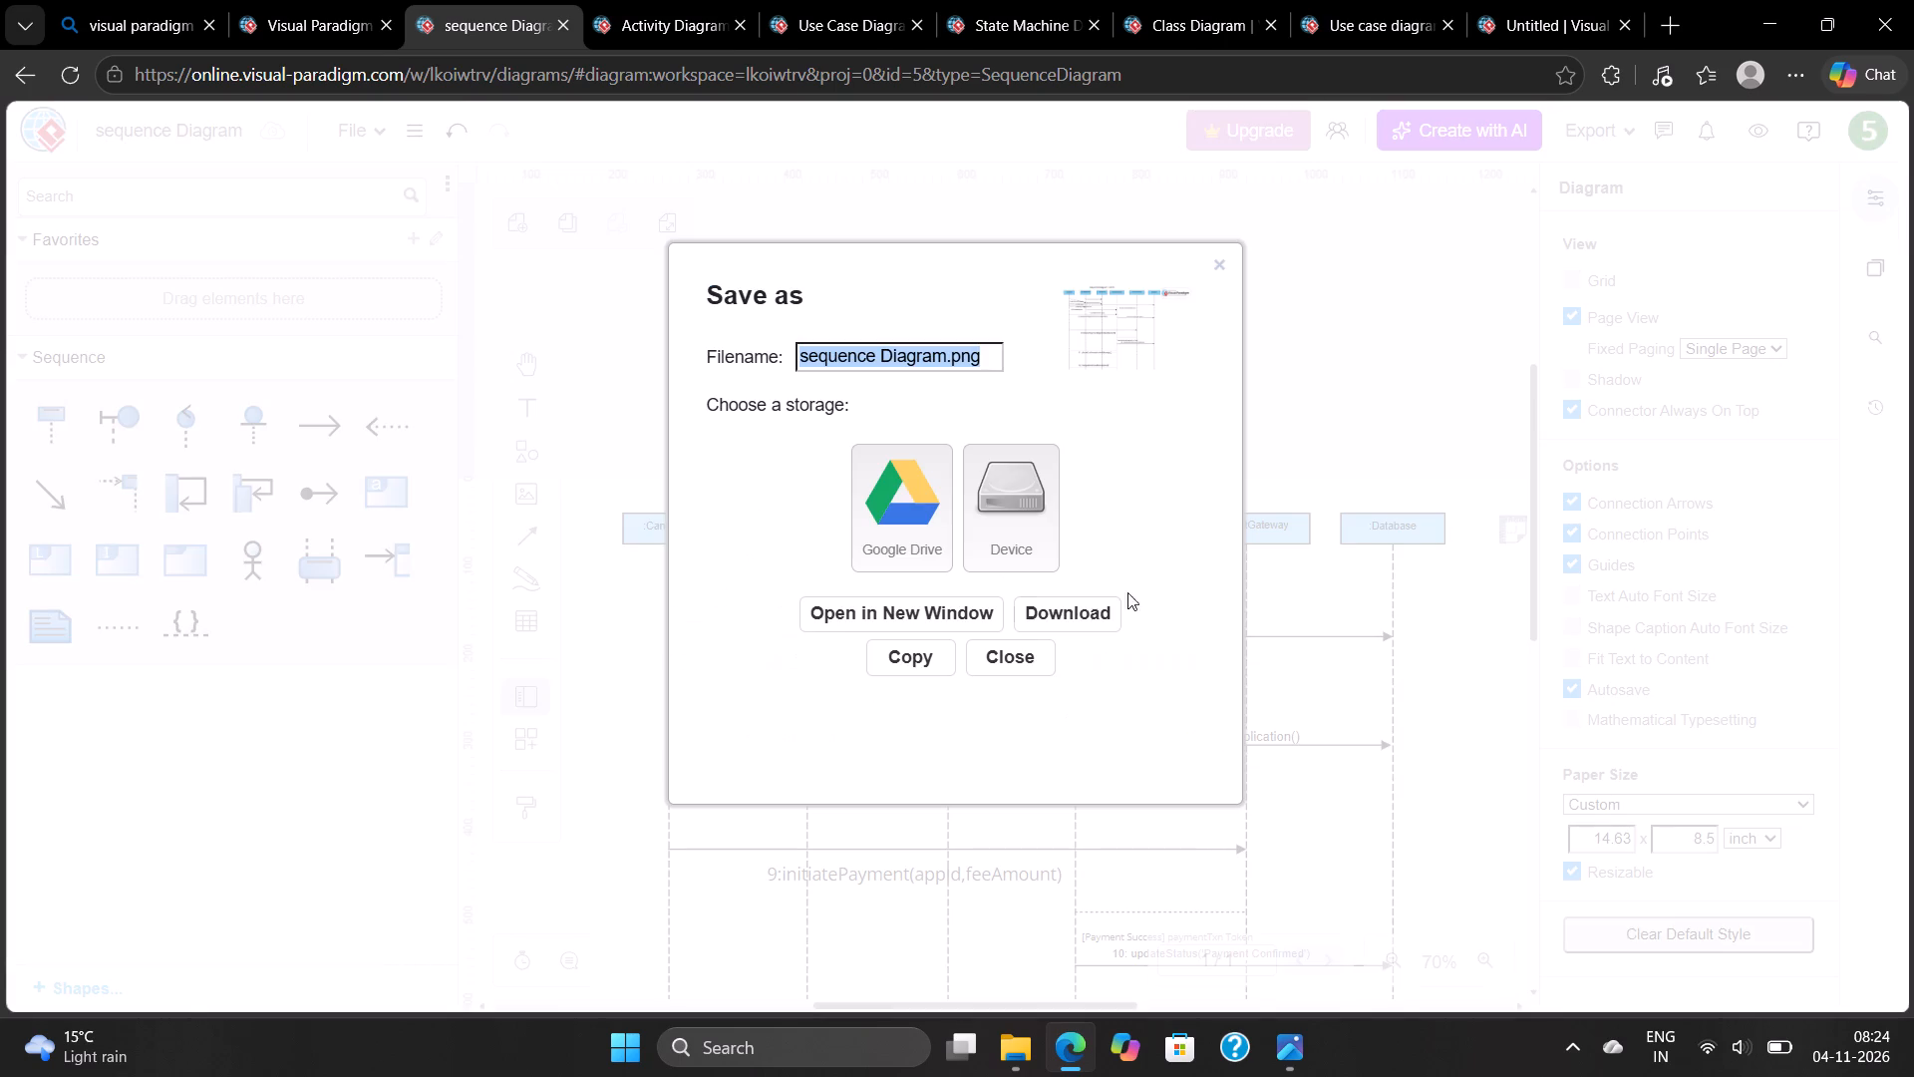
click(1083, 603)
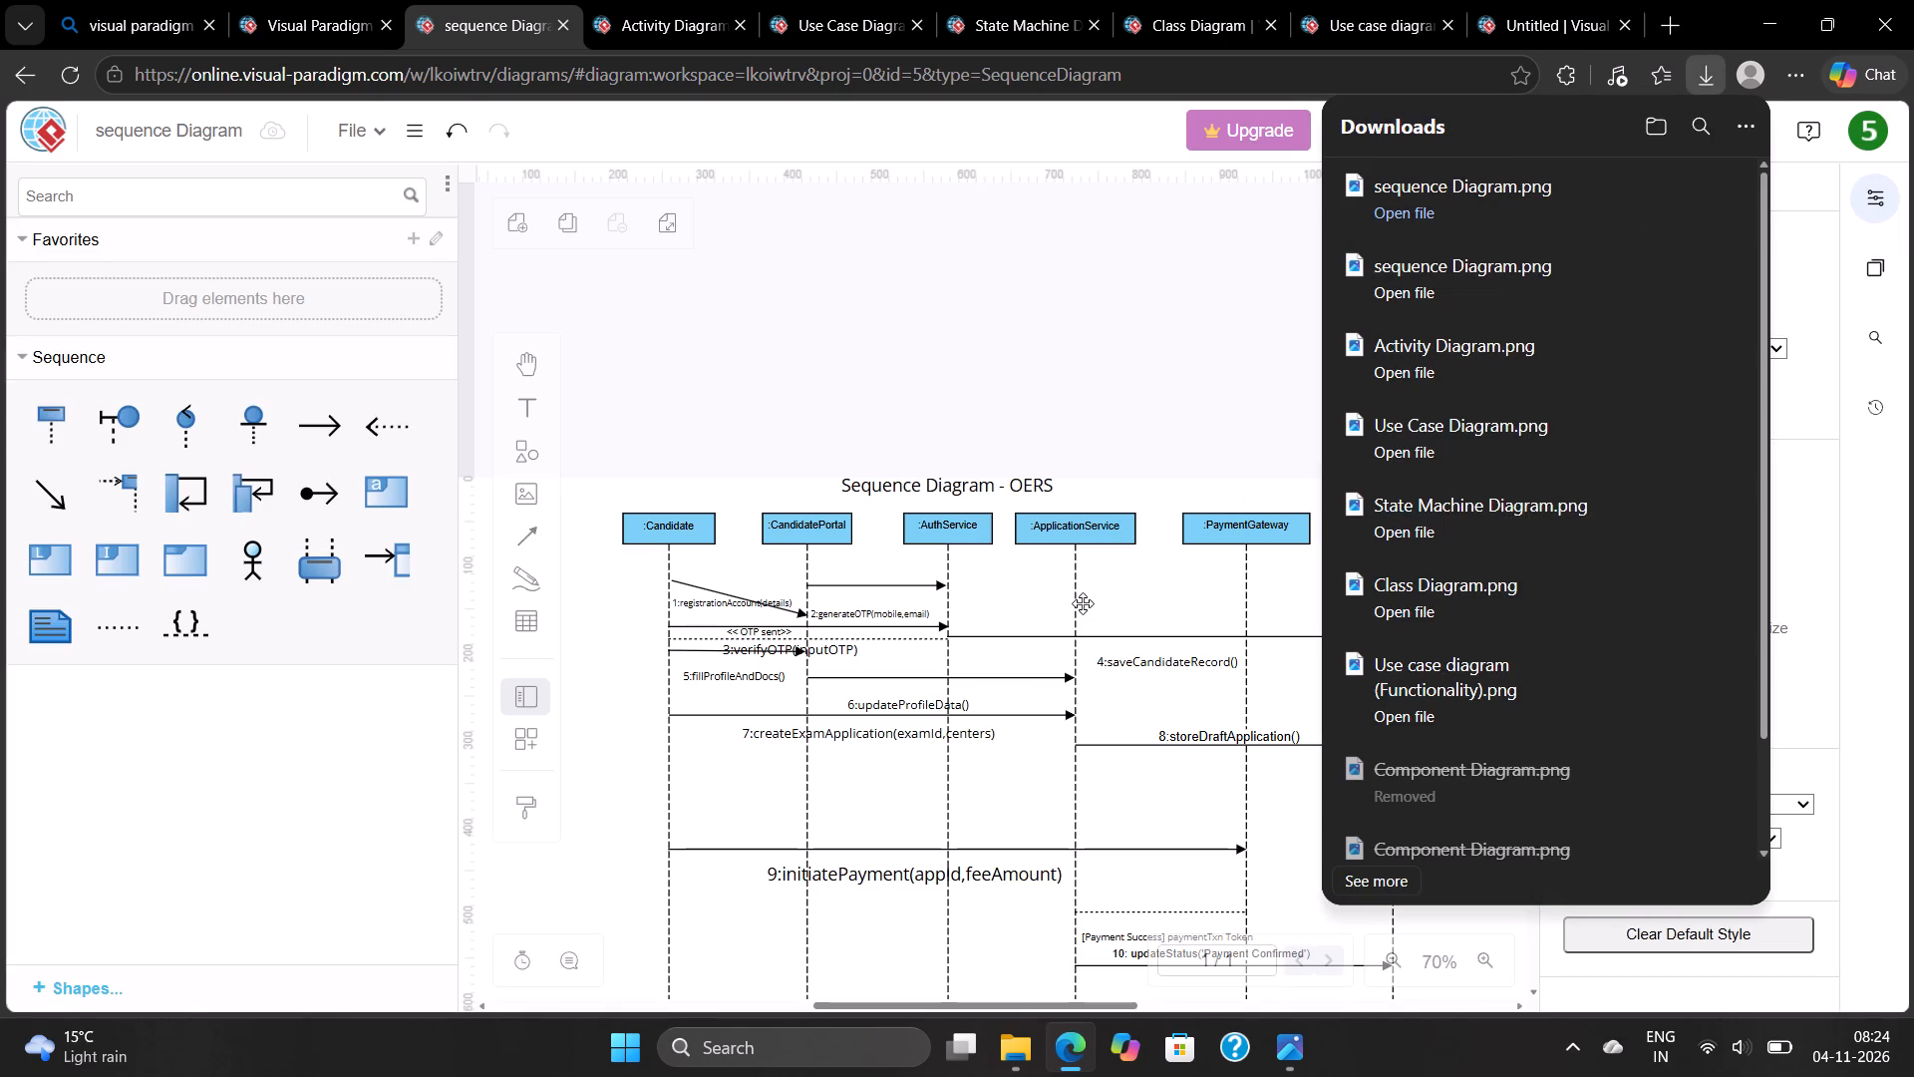
Open the newly downloaded "sequence Diagram.png" to check the title and message layout in the exported image.
click(1401, 207)
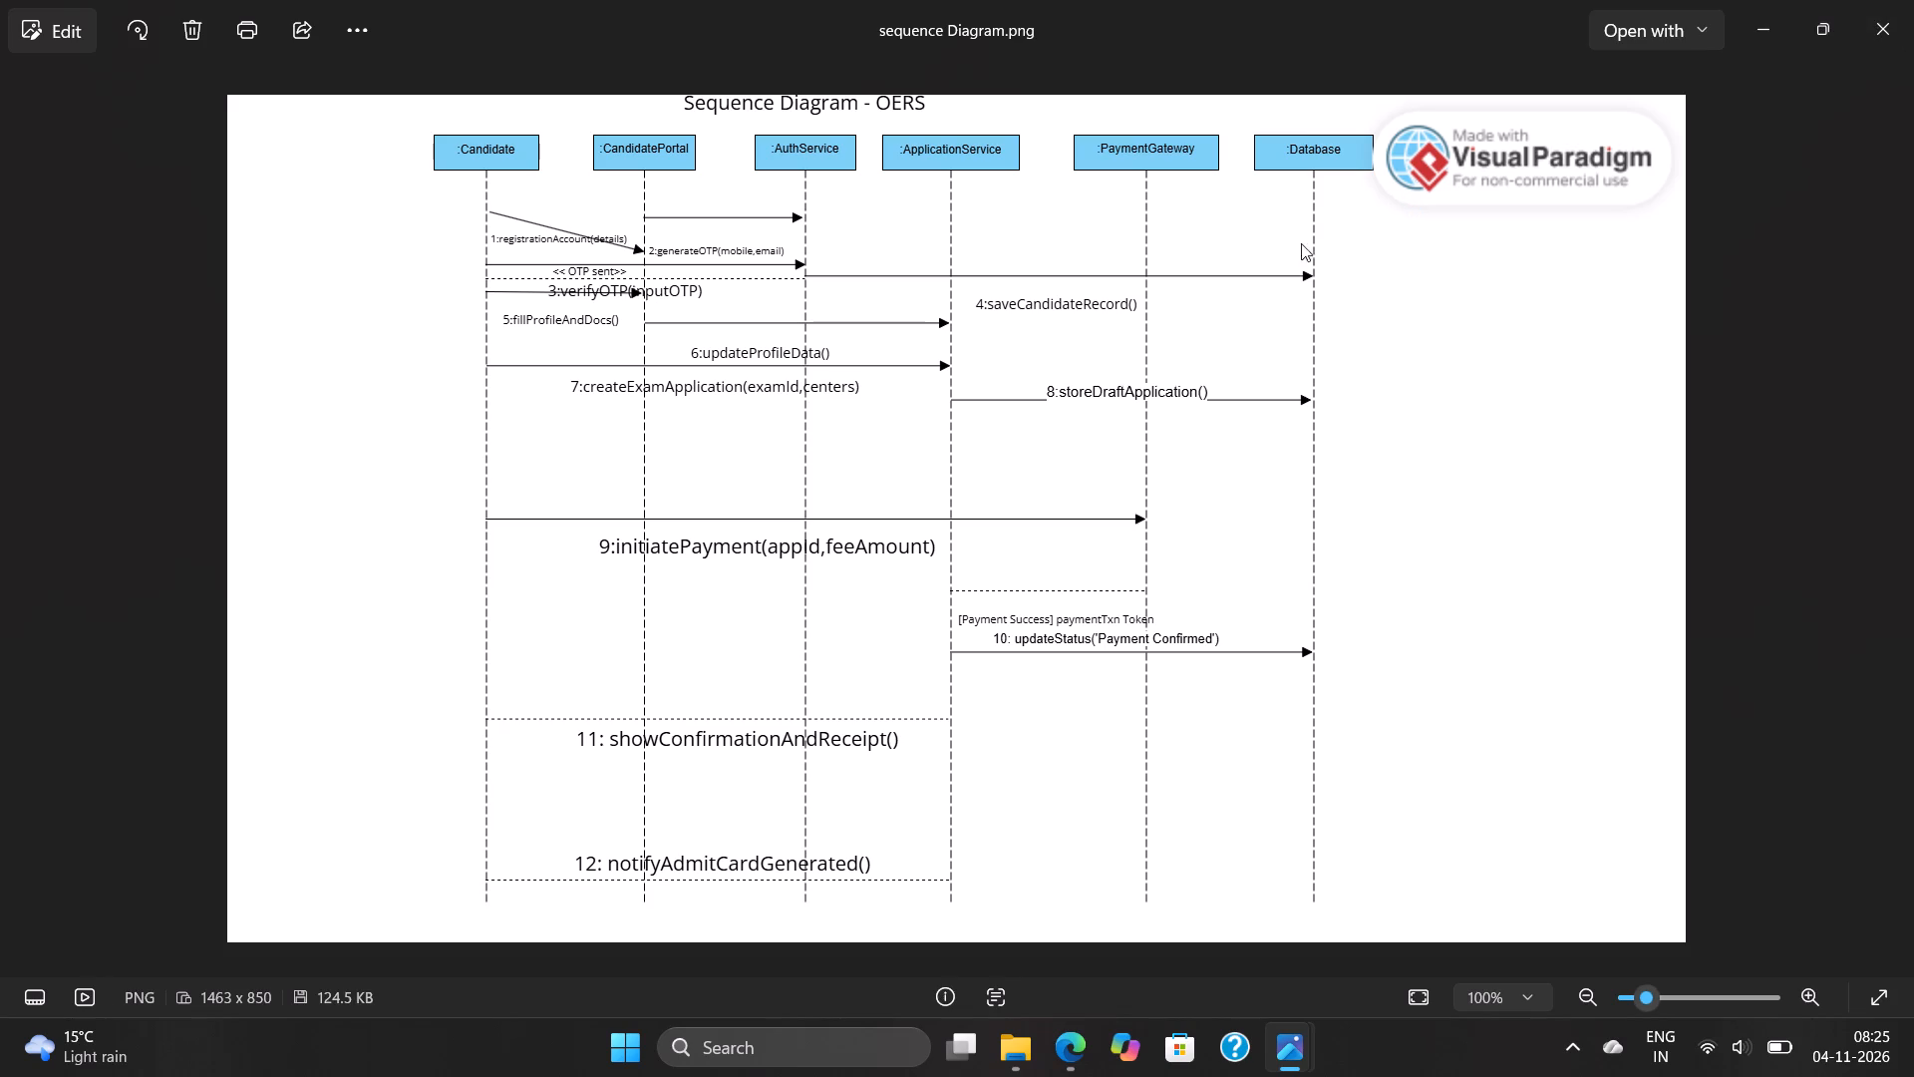
scroll(1044, 281, up, 1)
Close the image preview and delete the two existing "sequence Diagram.png" files from the browser's downloads list.
click(1874, 20)
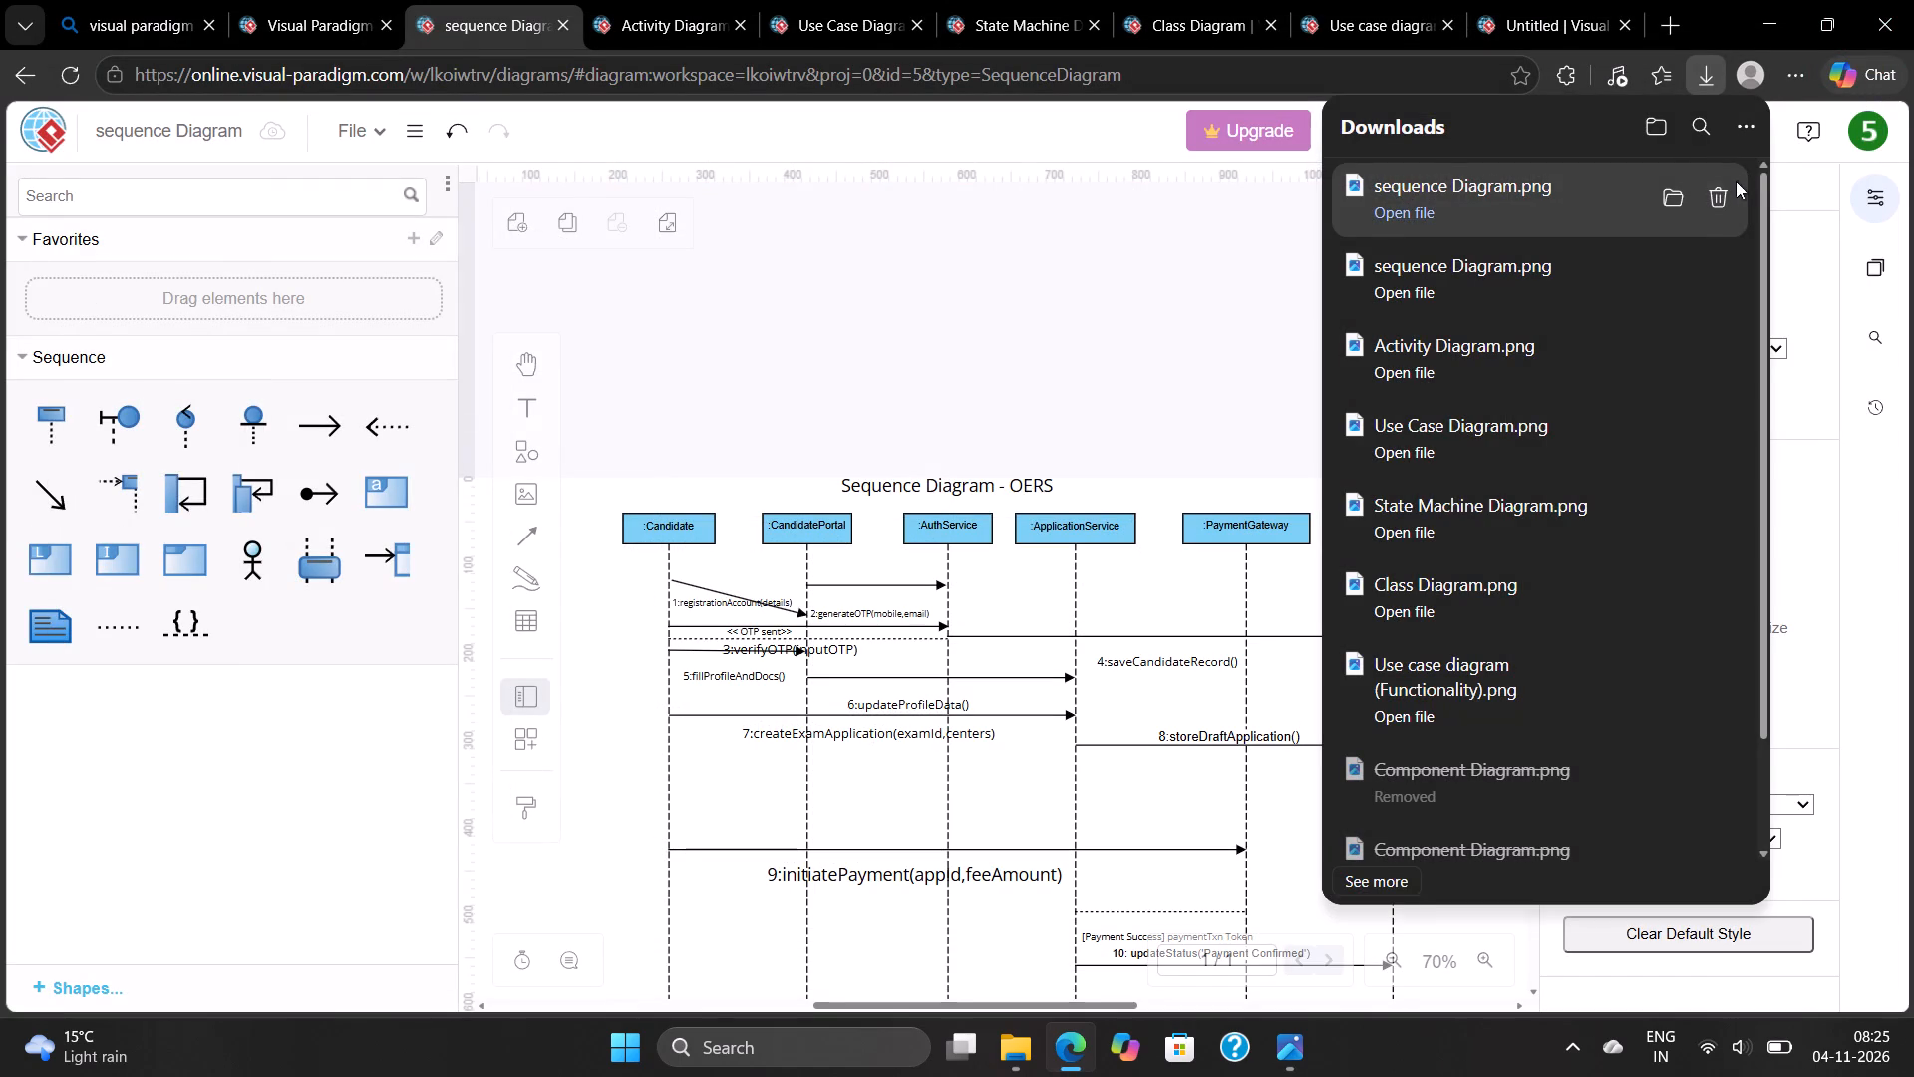
click(1720, 191)
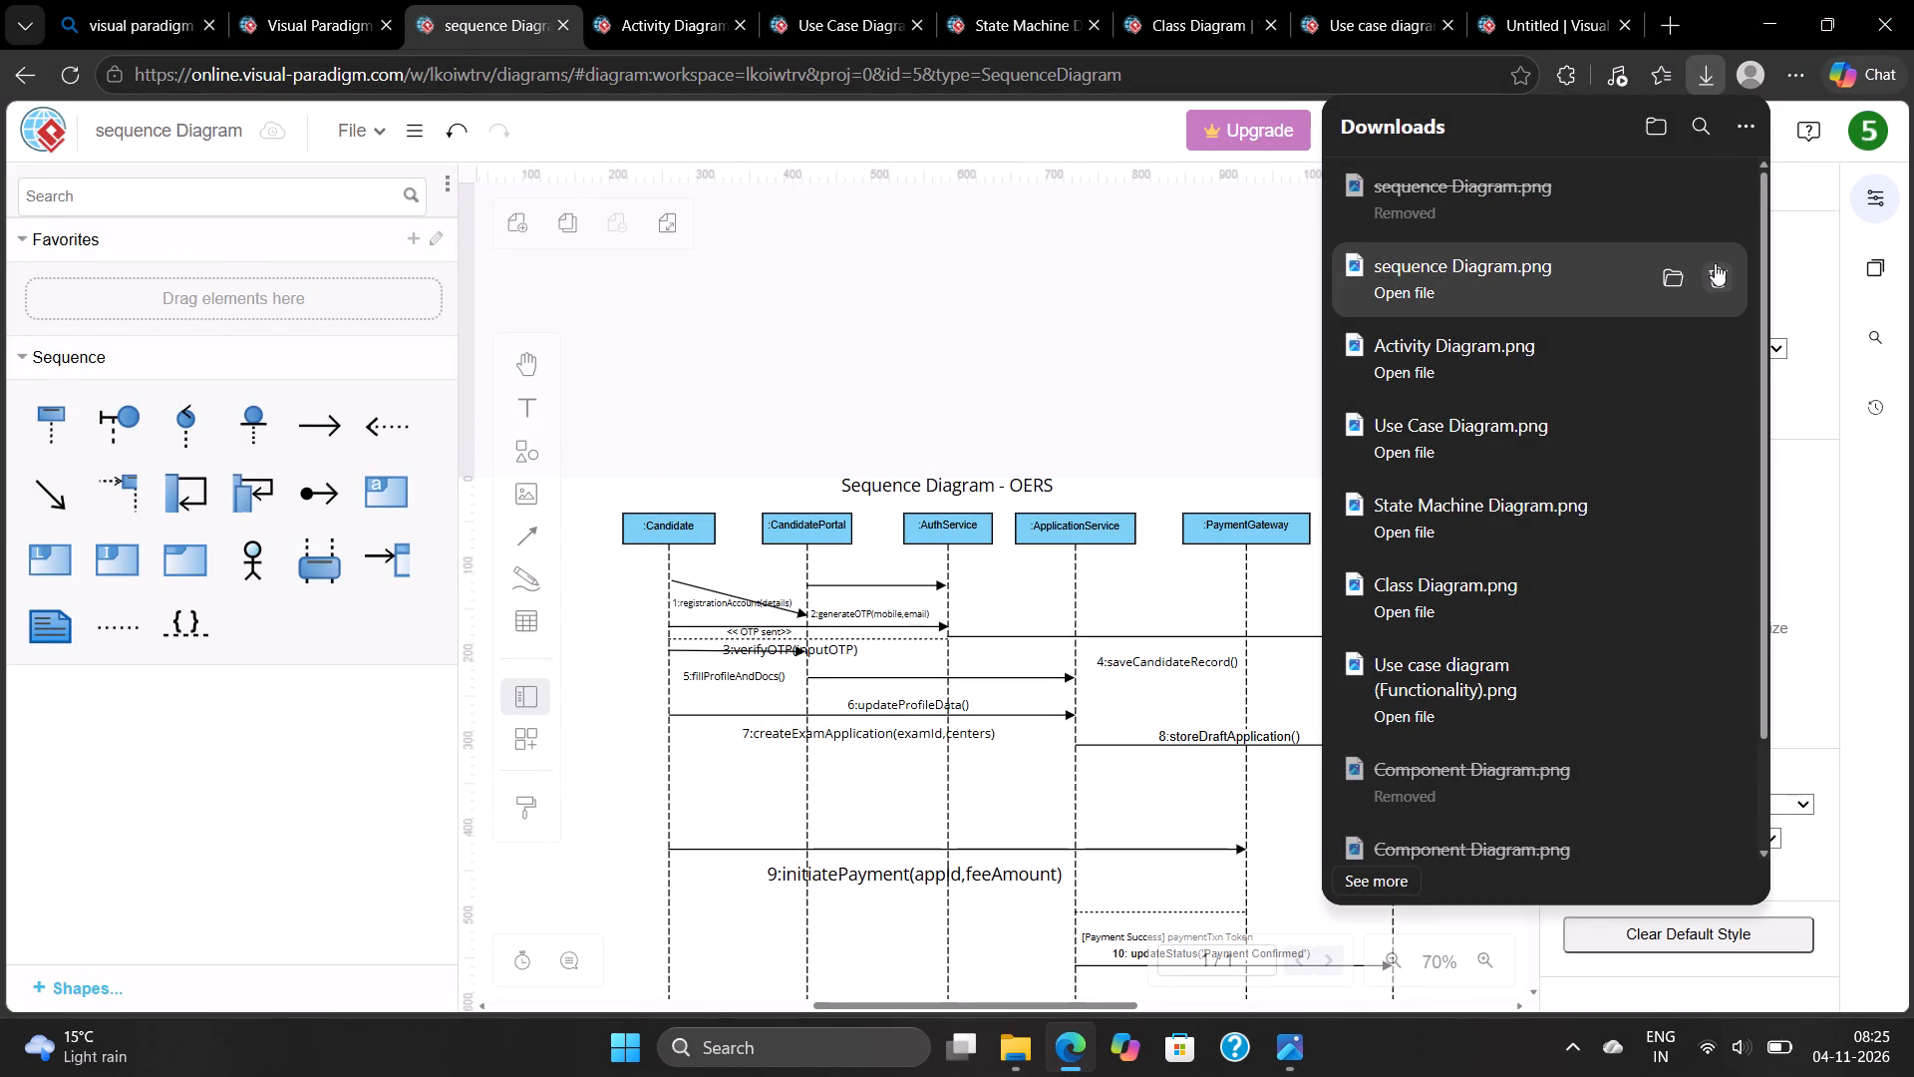
click(1715, 263)
click(1200, 327)
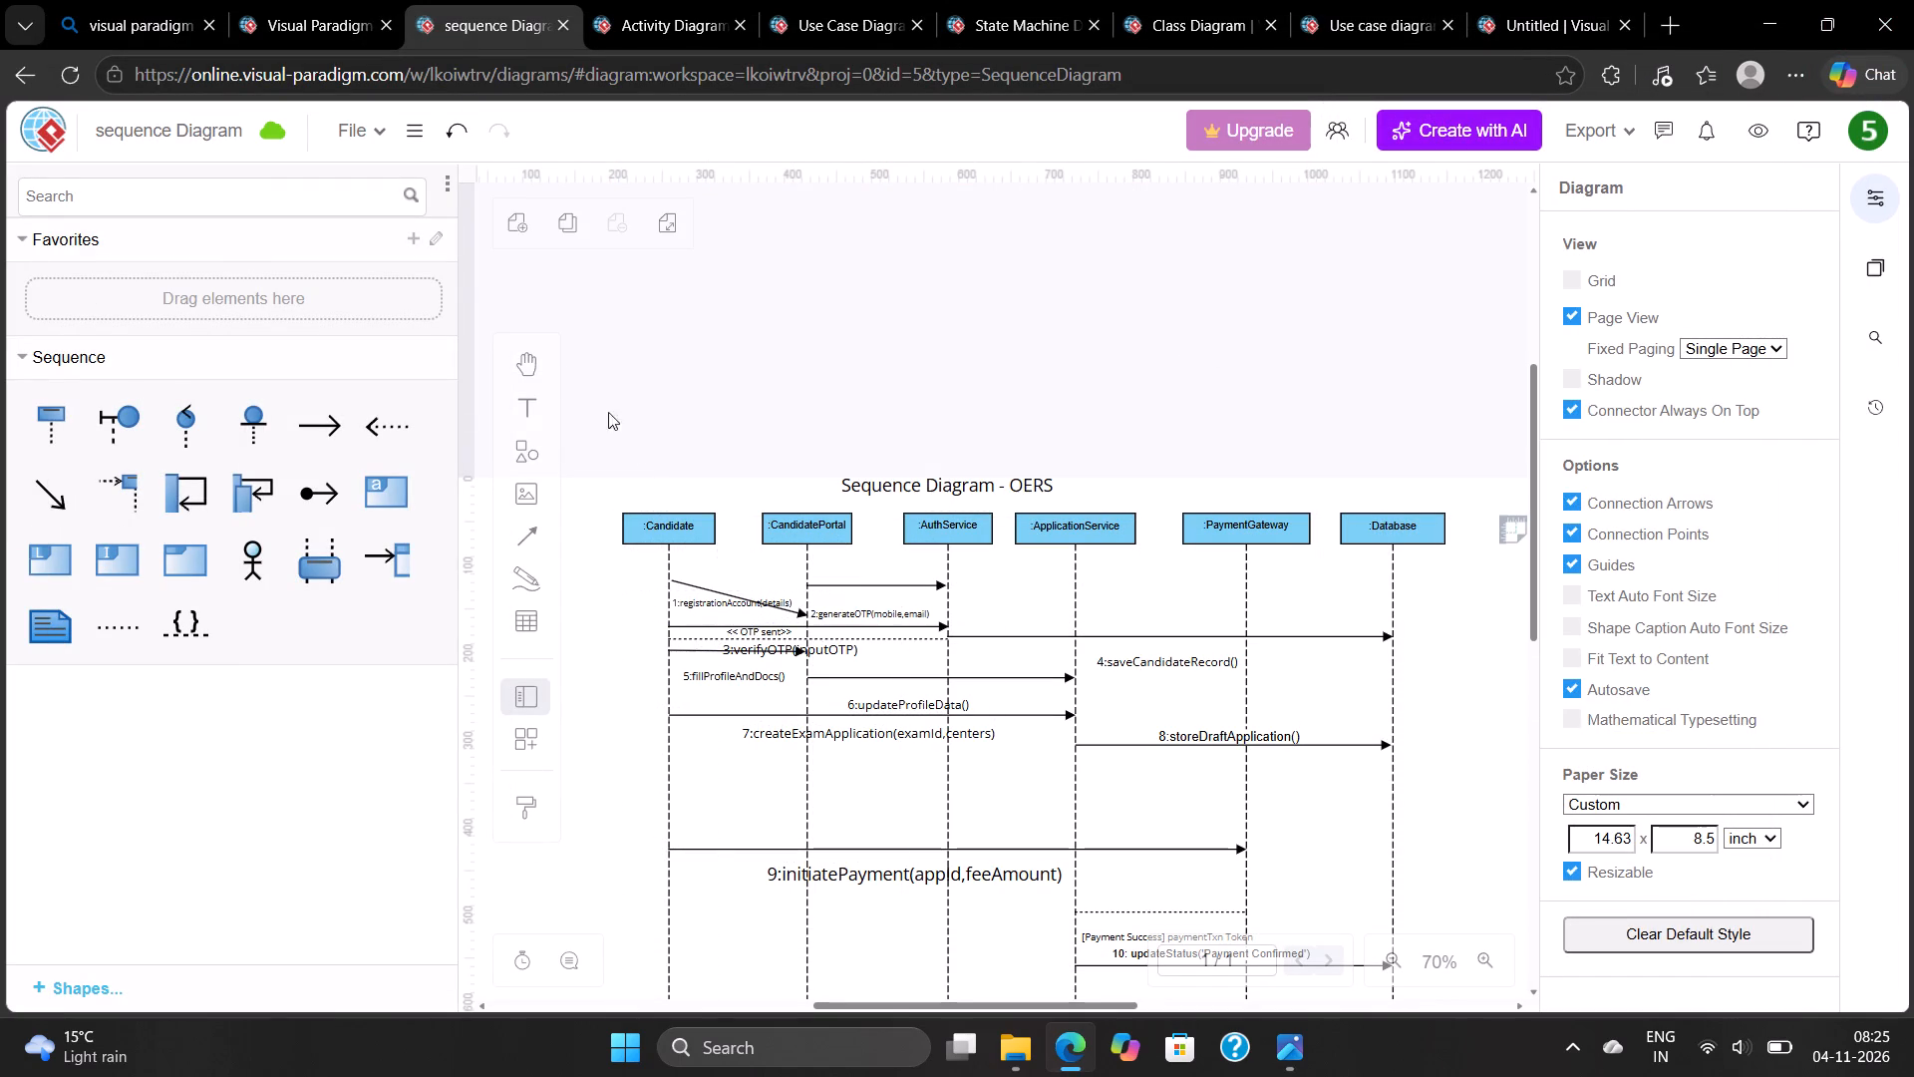
Undo the vertical space insertion in the sequence diagram.
click(443, 123)
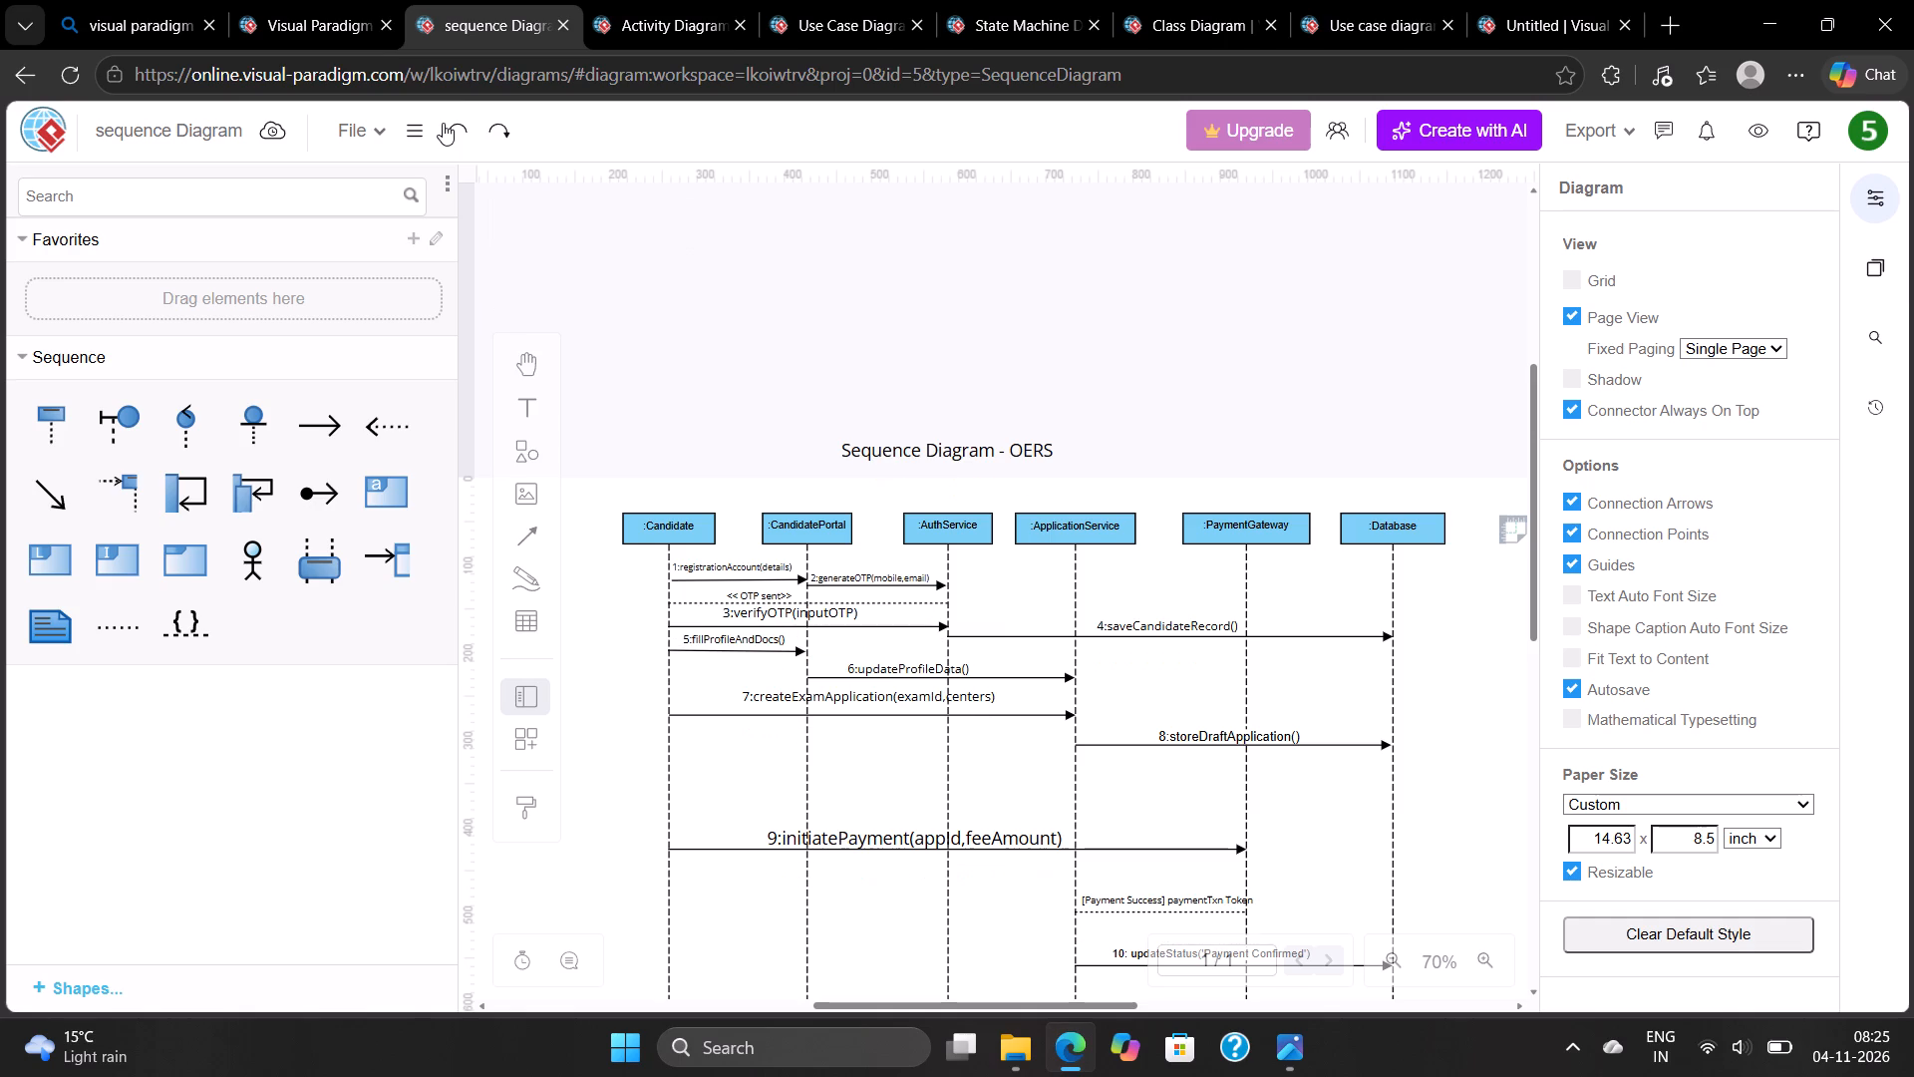
Move the "Sequence Diagram - OERS" title inside the page, just above and between the :AuthService and :ApplicationService lifeline heads.
drag(1013, 448, 1010, 454)
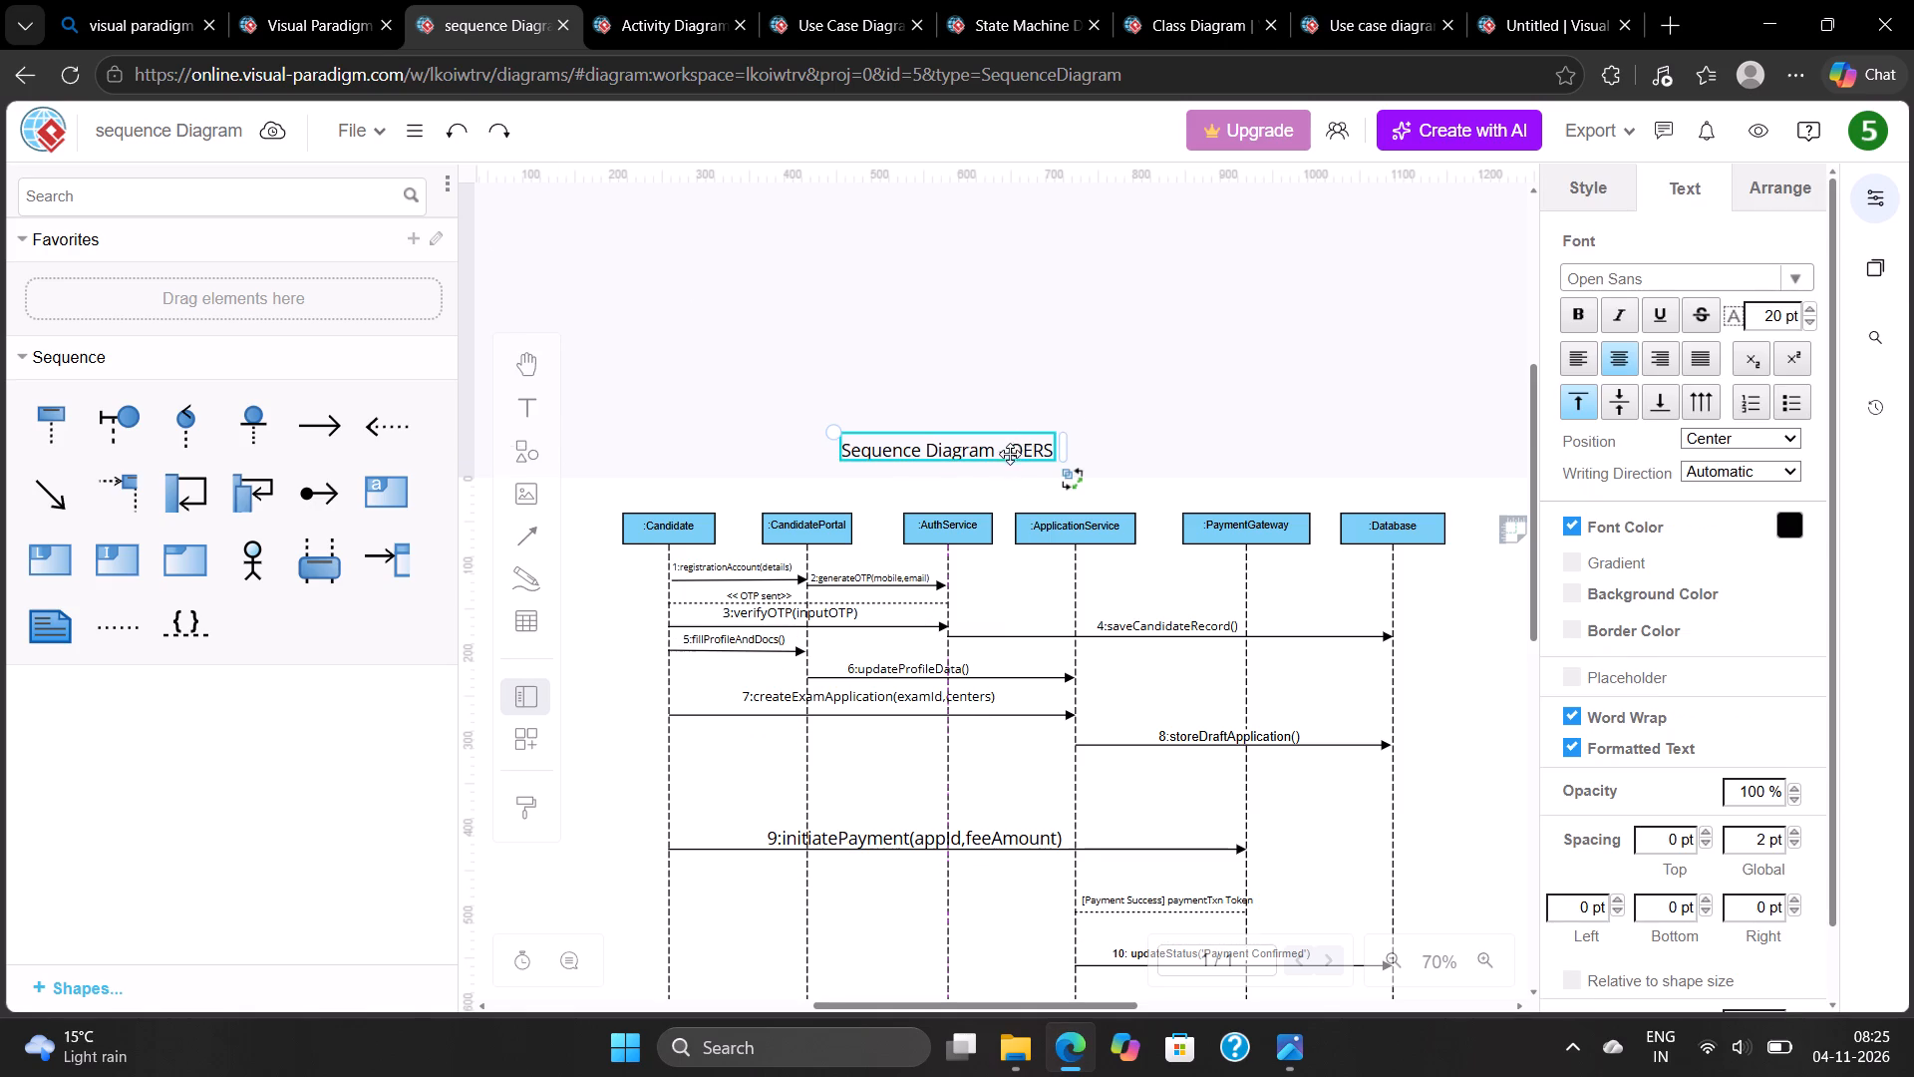
drag(1010, 454, 1011, 478)
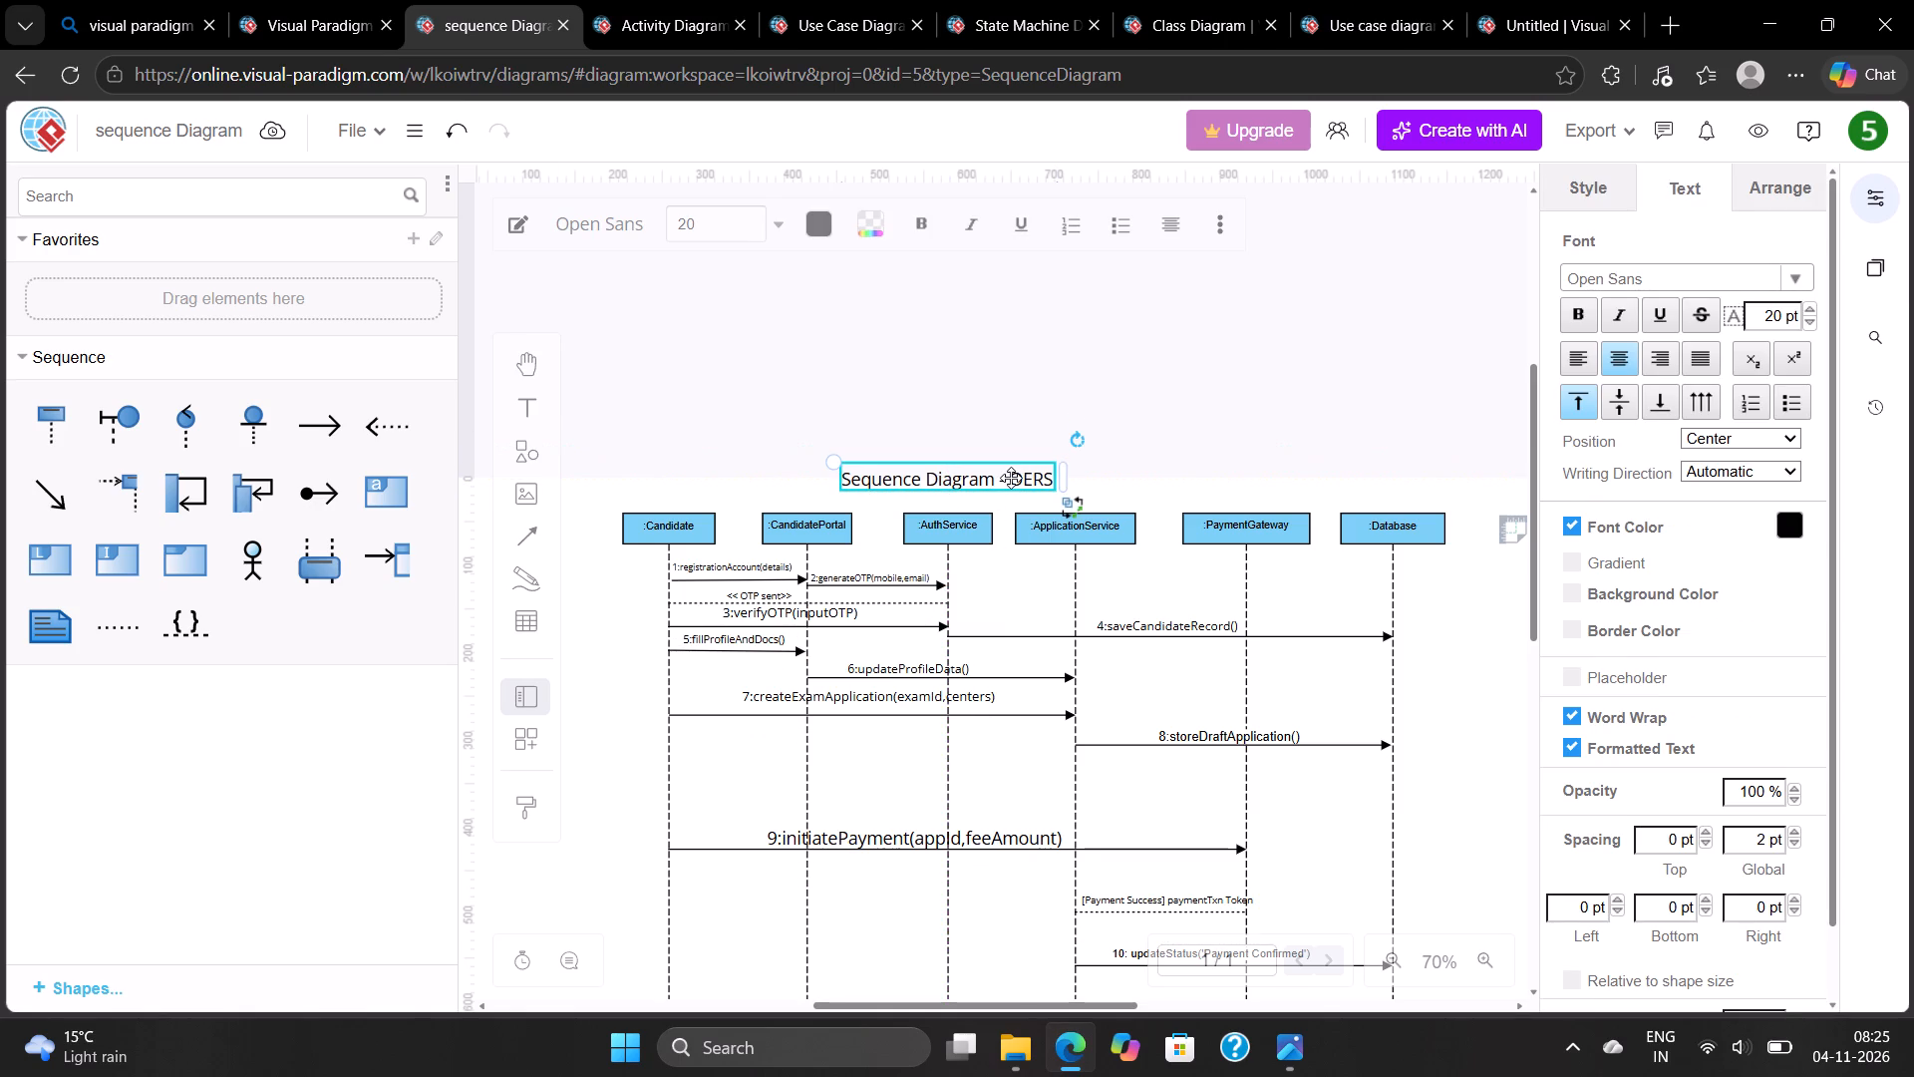
scroll(1140, 438, down, 1)
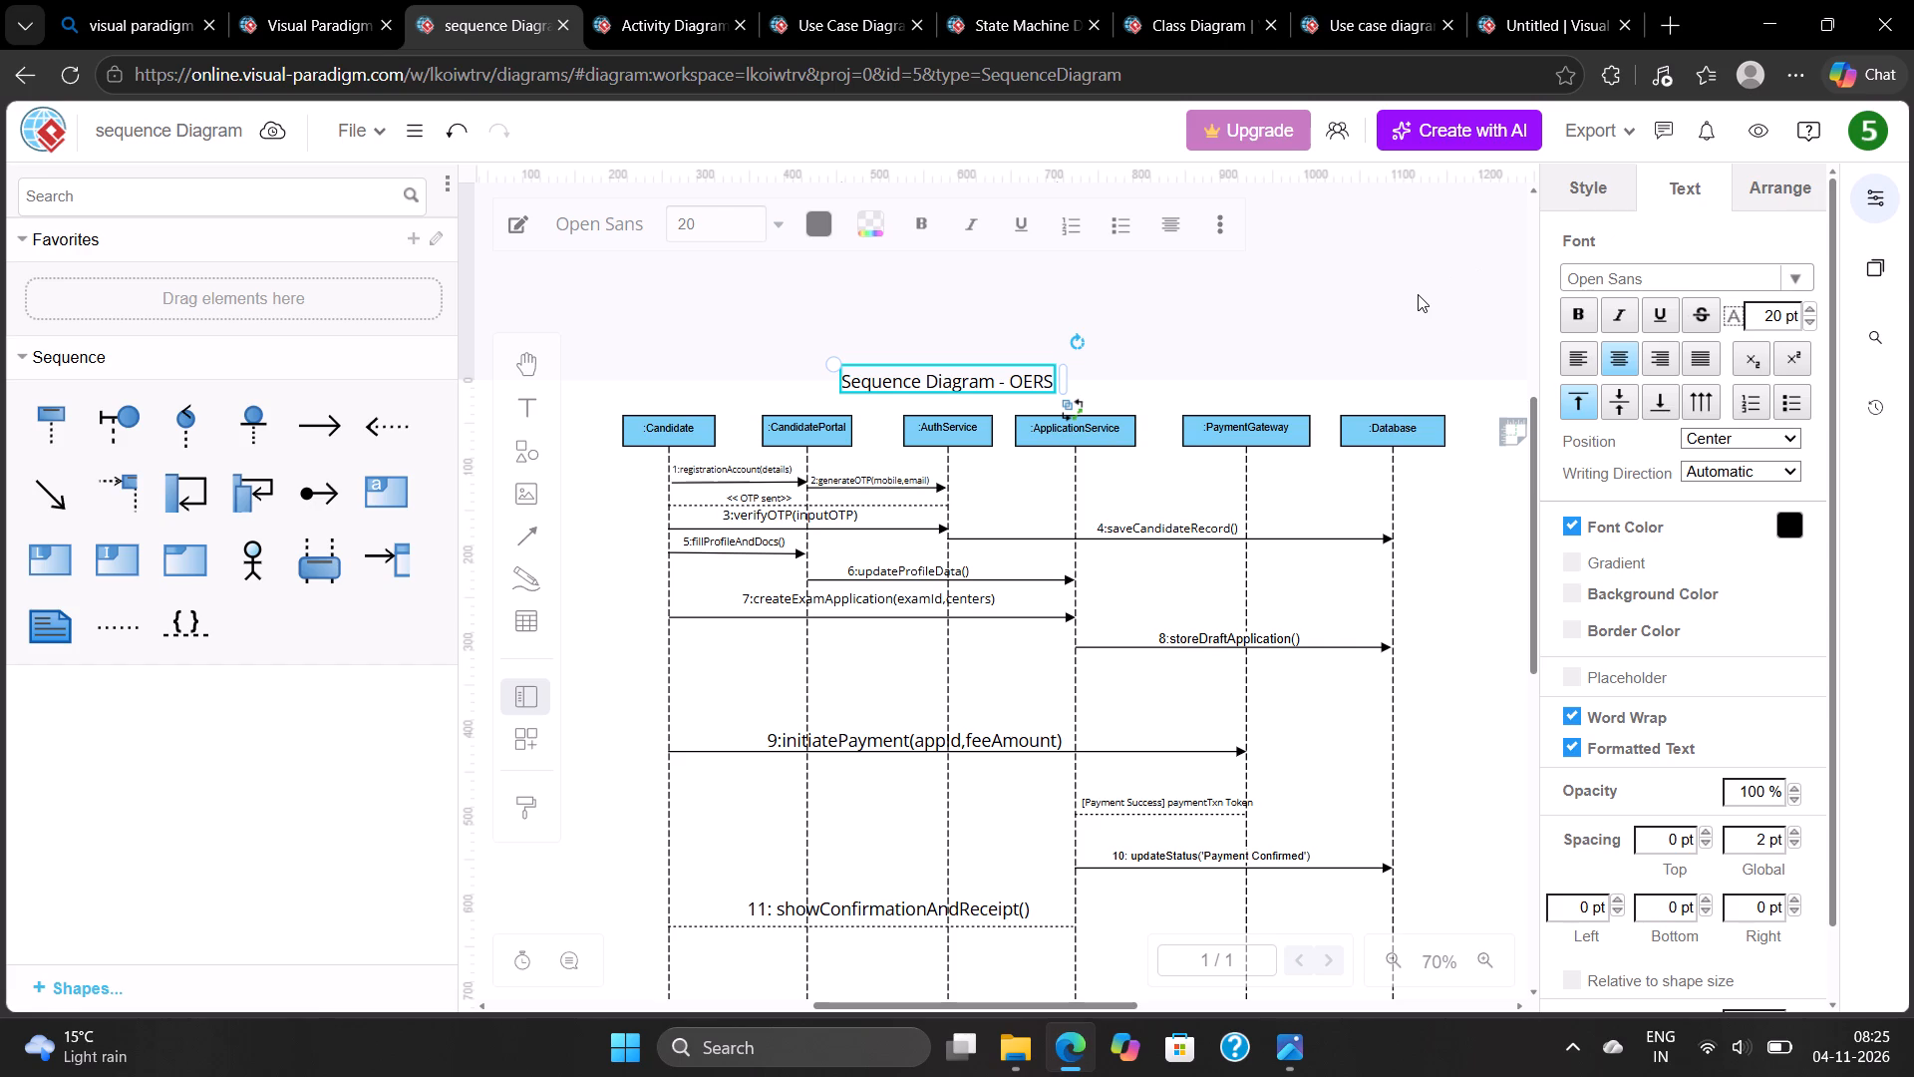
click(1514, 421)
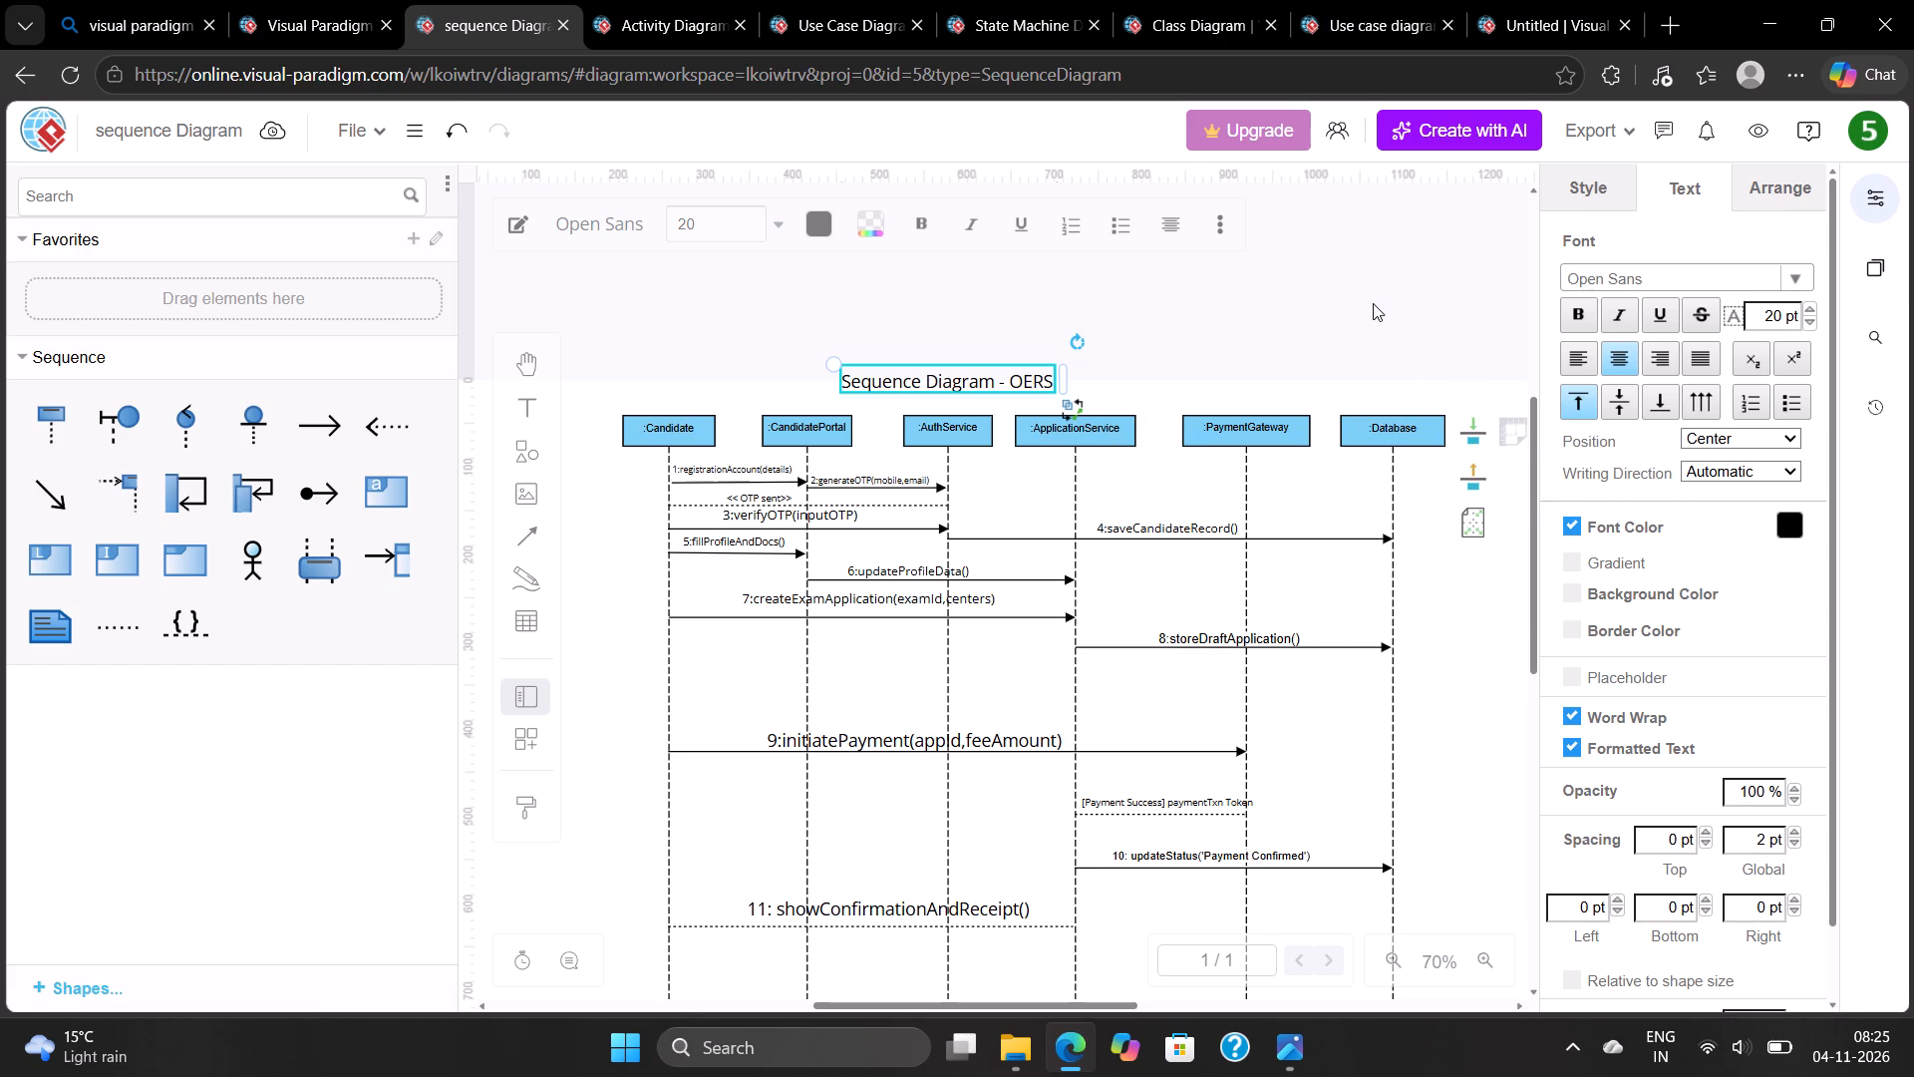
scroll(1373, 303, up, 1)
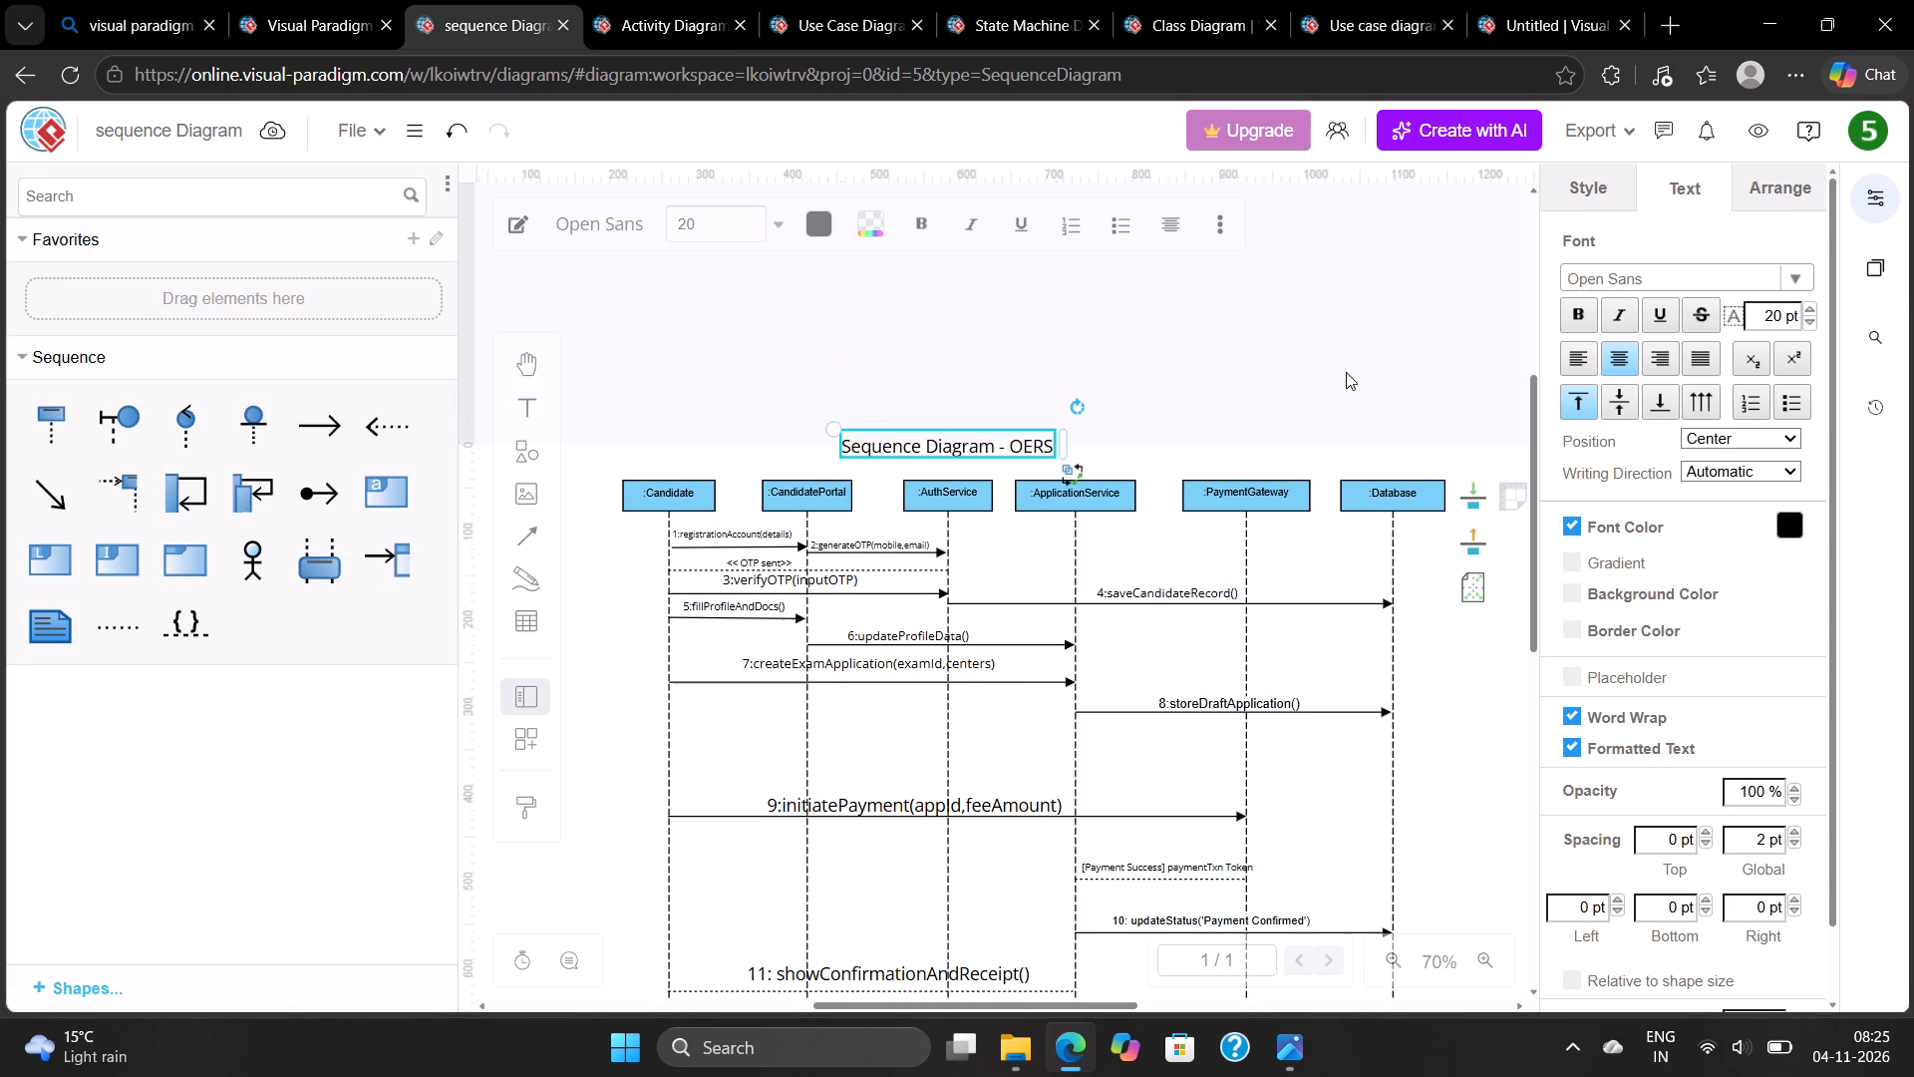
drag(1009, 440, 1070, 444)
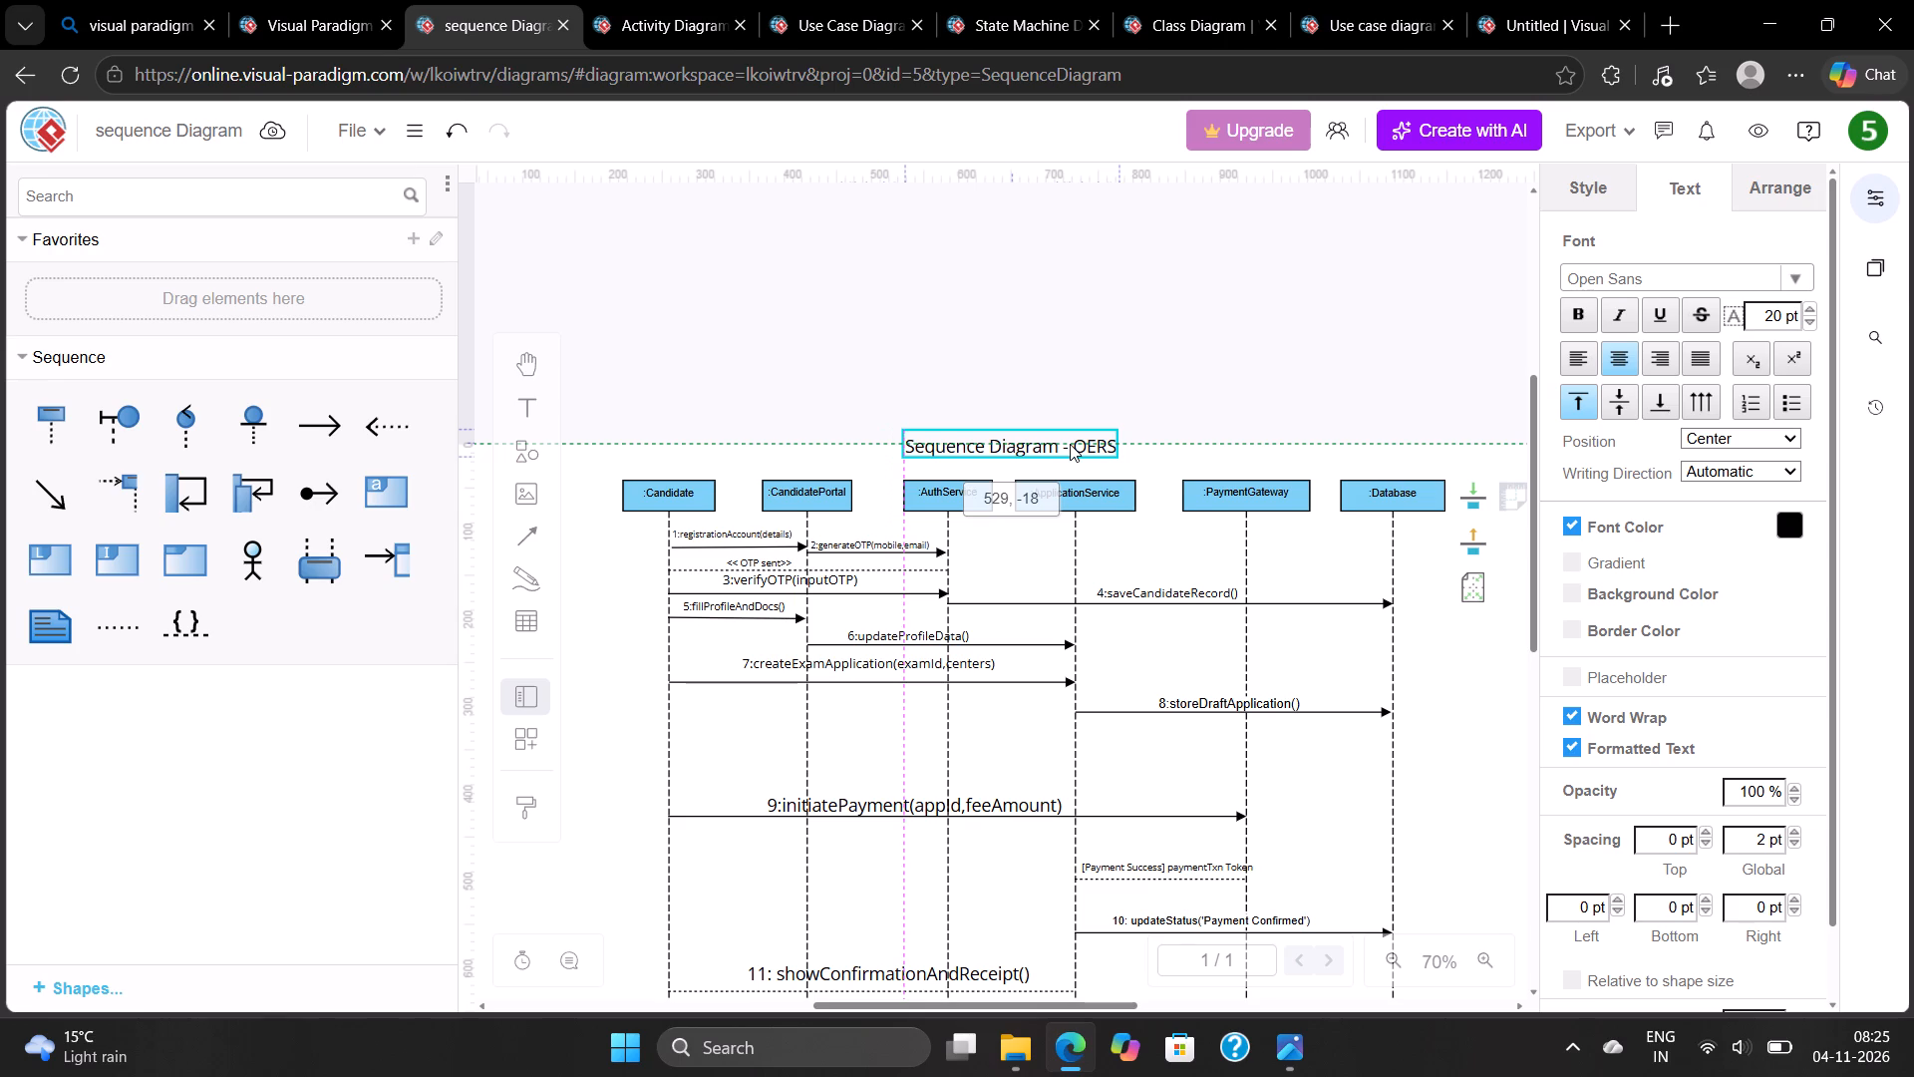
drag(1070, 444, 1075, 431)
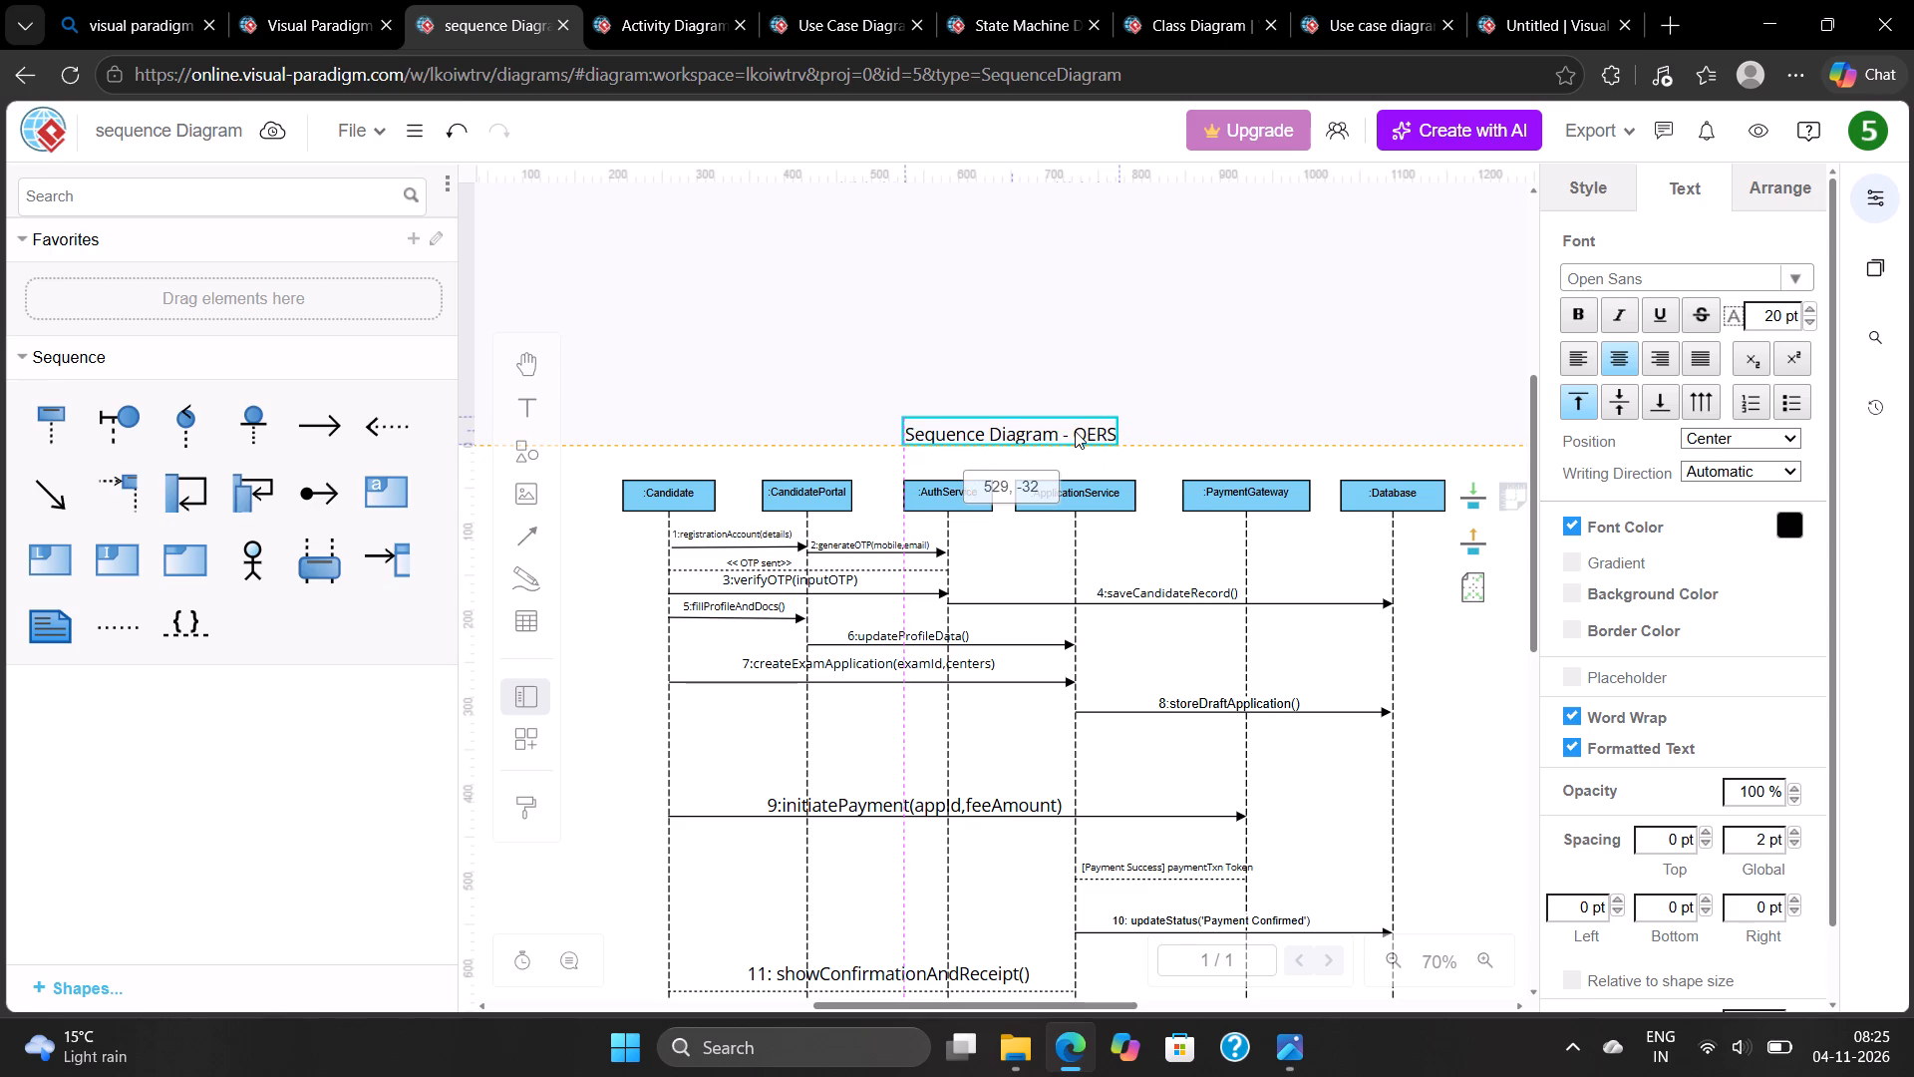
drag(1075, 431, 1074, 449)
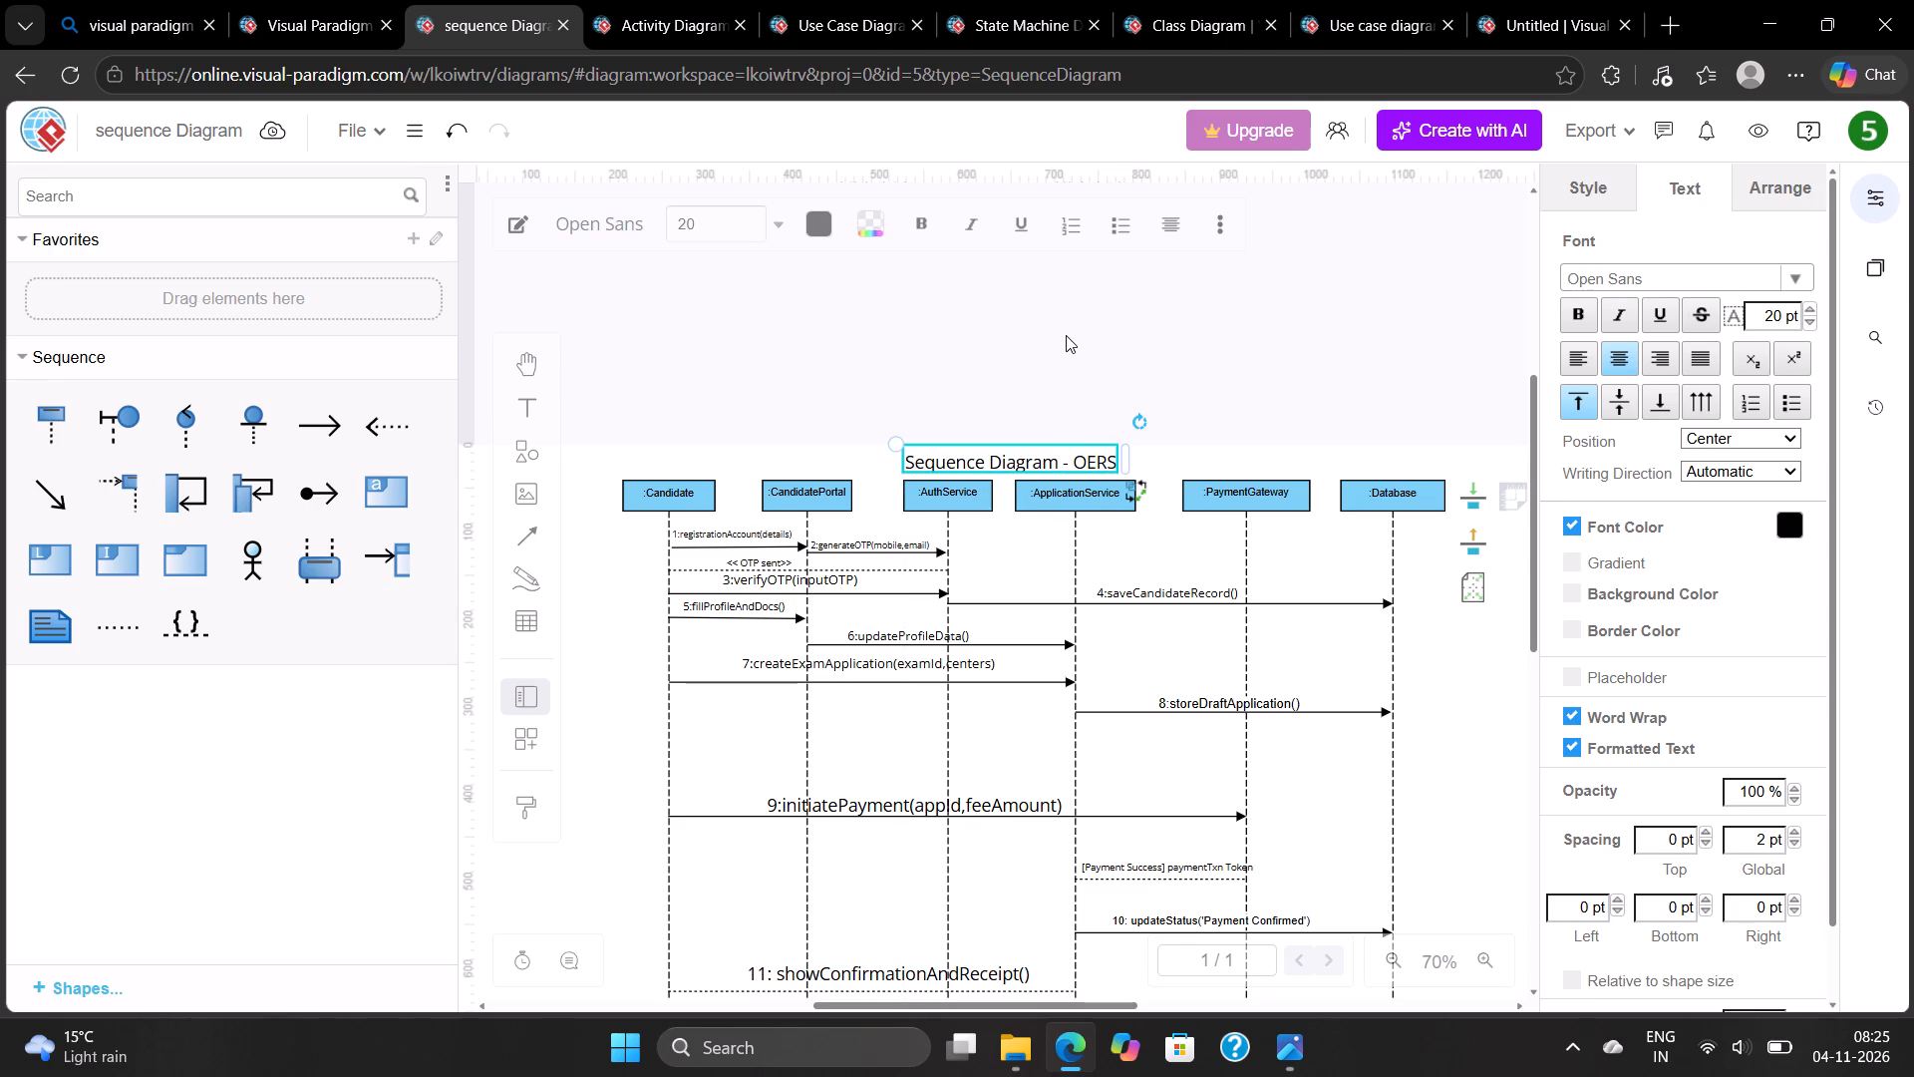
click(1066, 335)
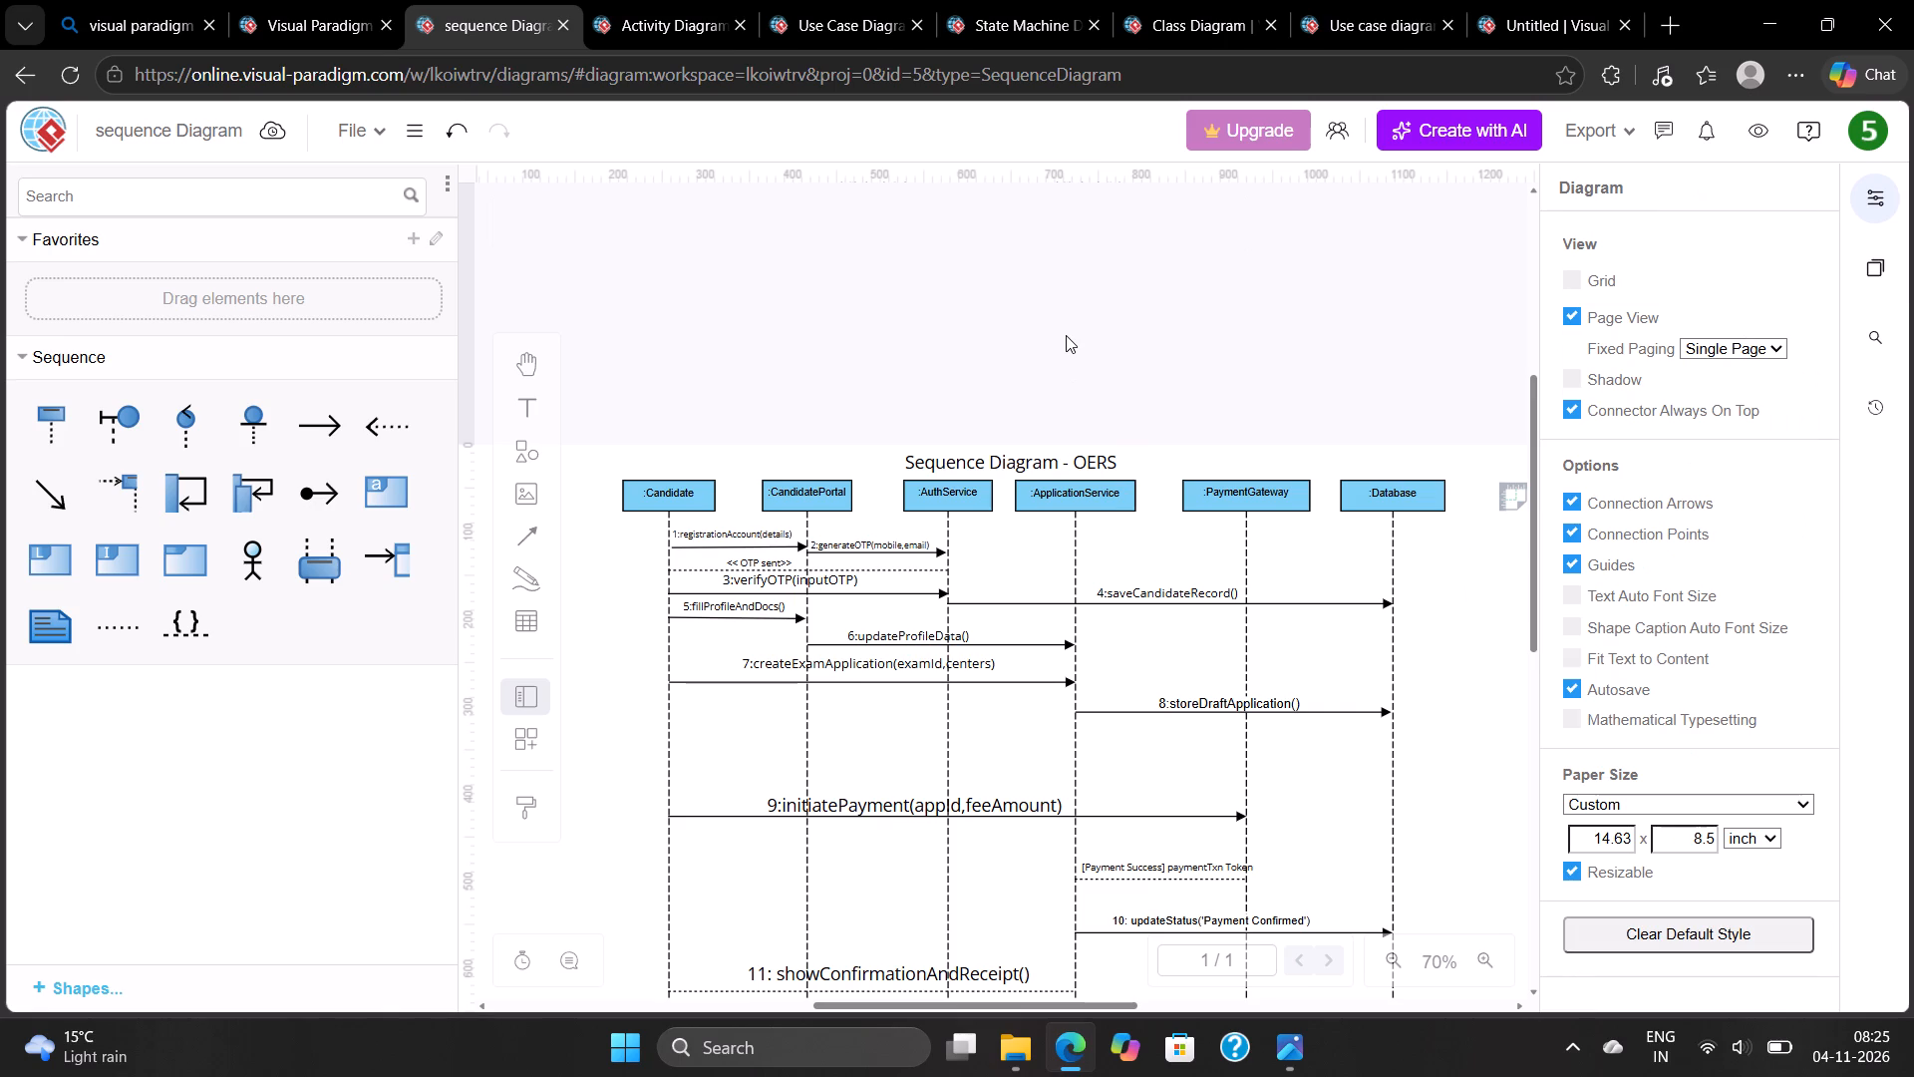
Export the sequence diagram as a PNG with the default image settings and download it as "sequence Diagram.png".
click(1589, 136)
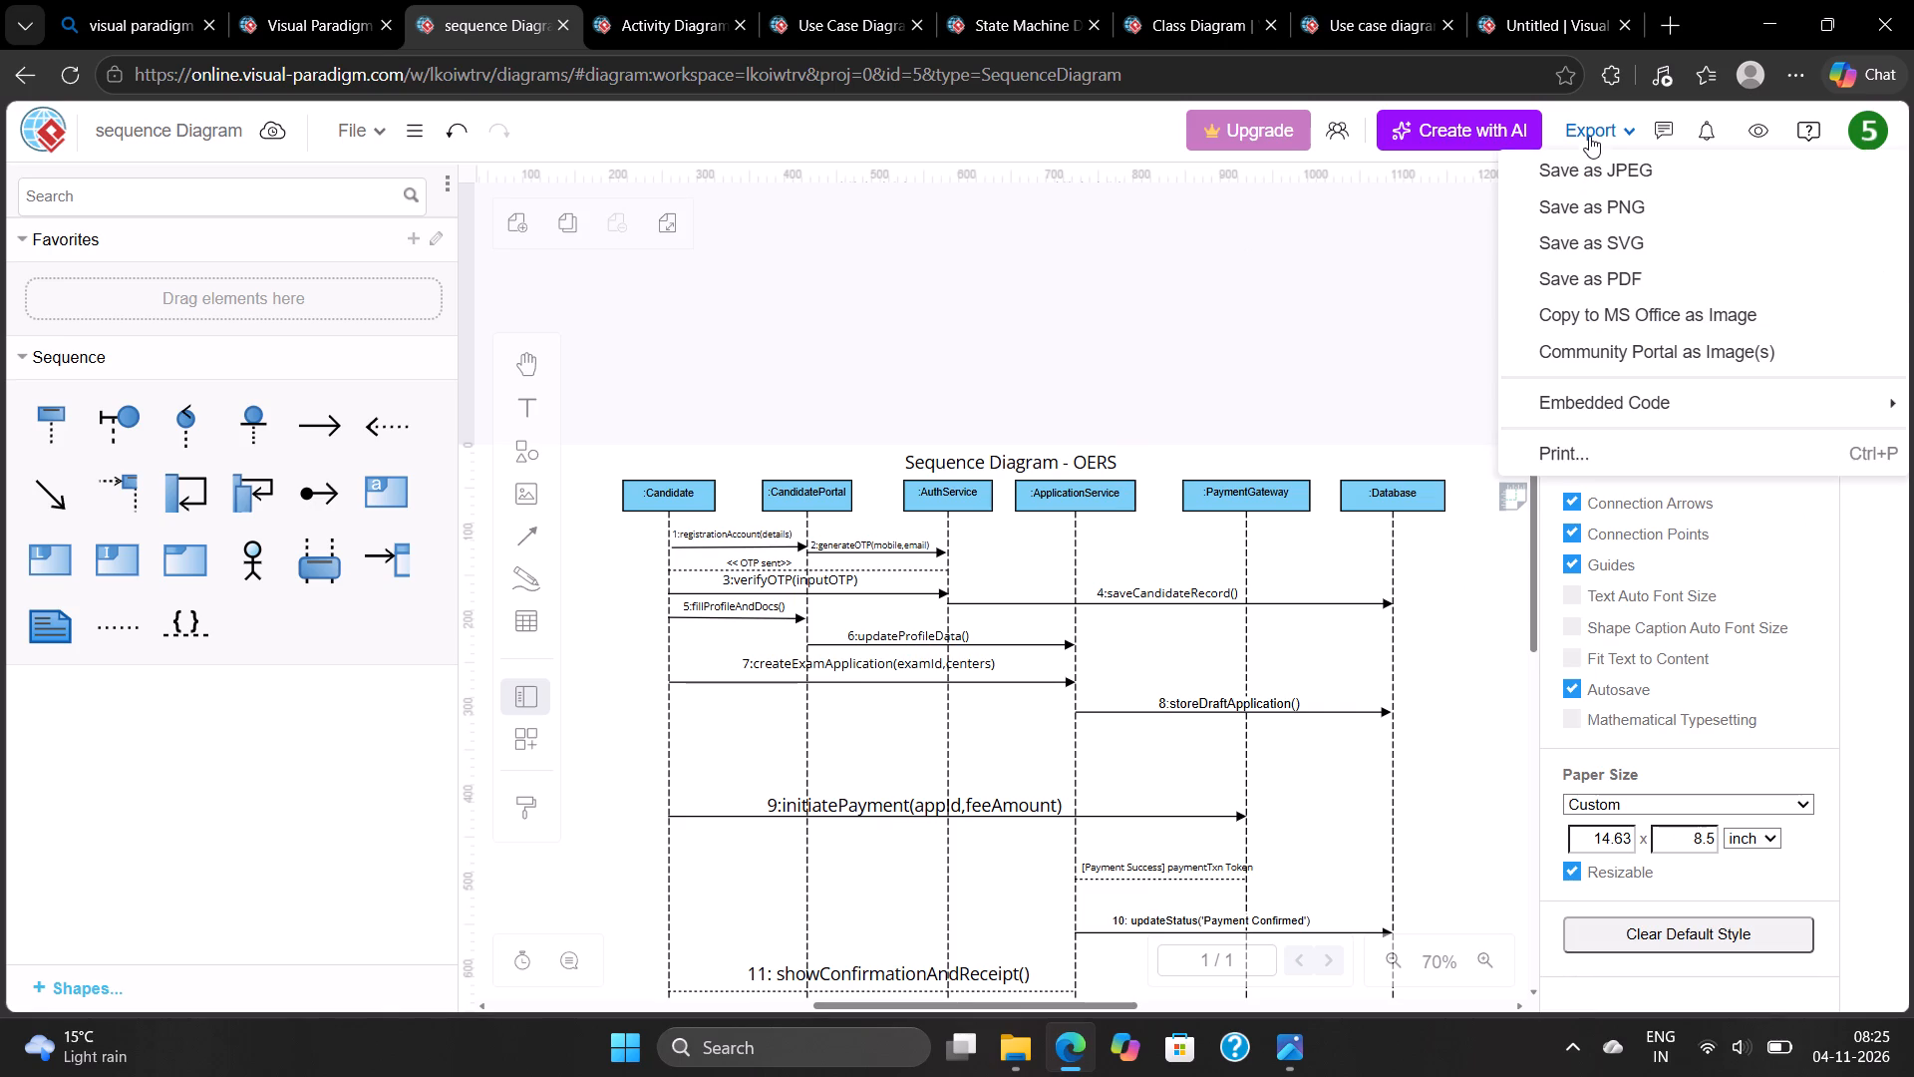
click(1593, 210)
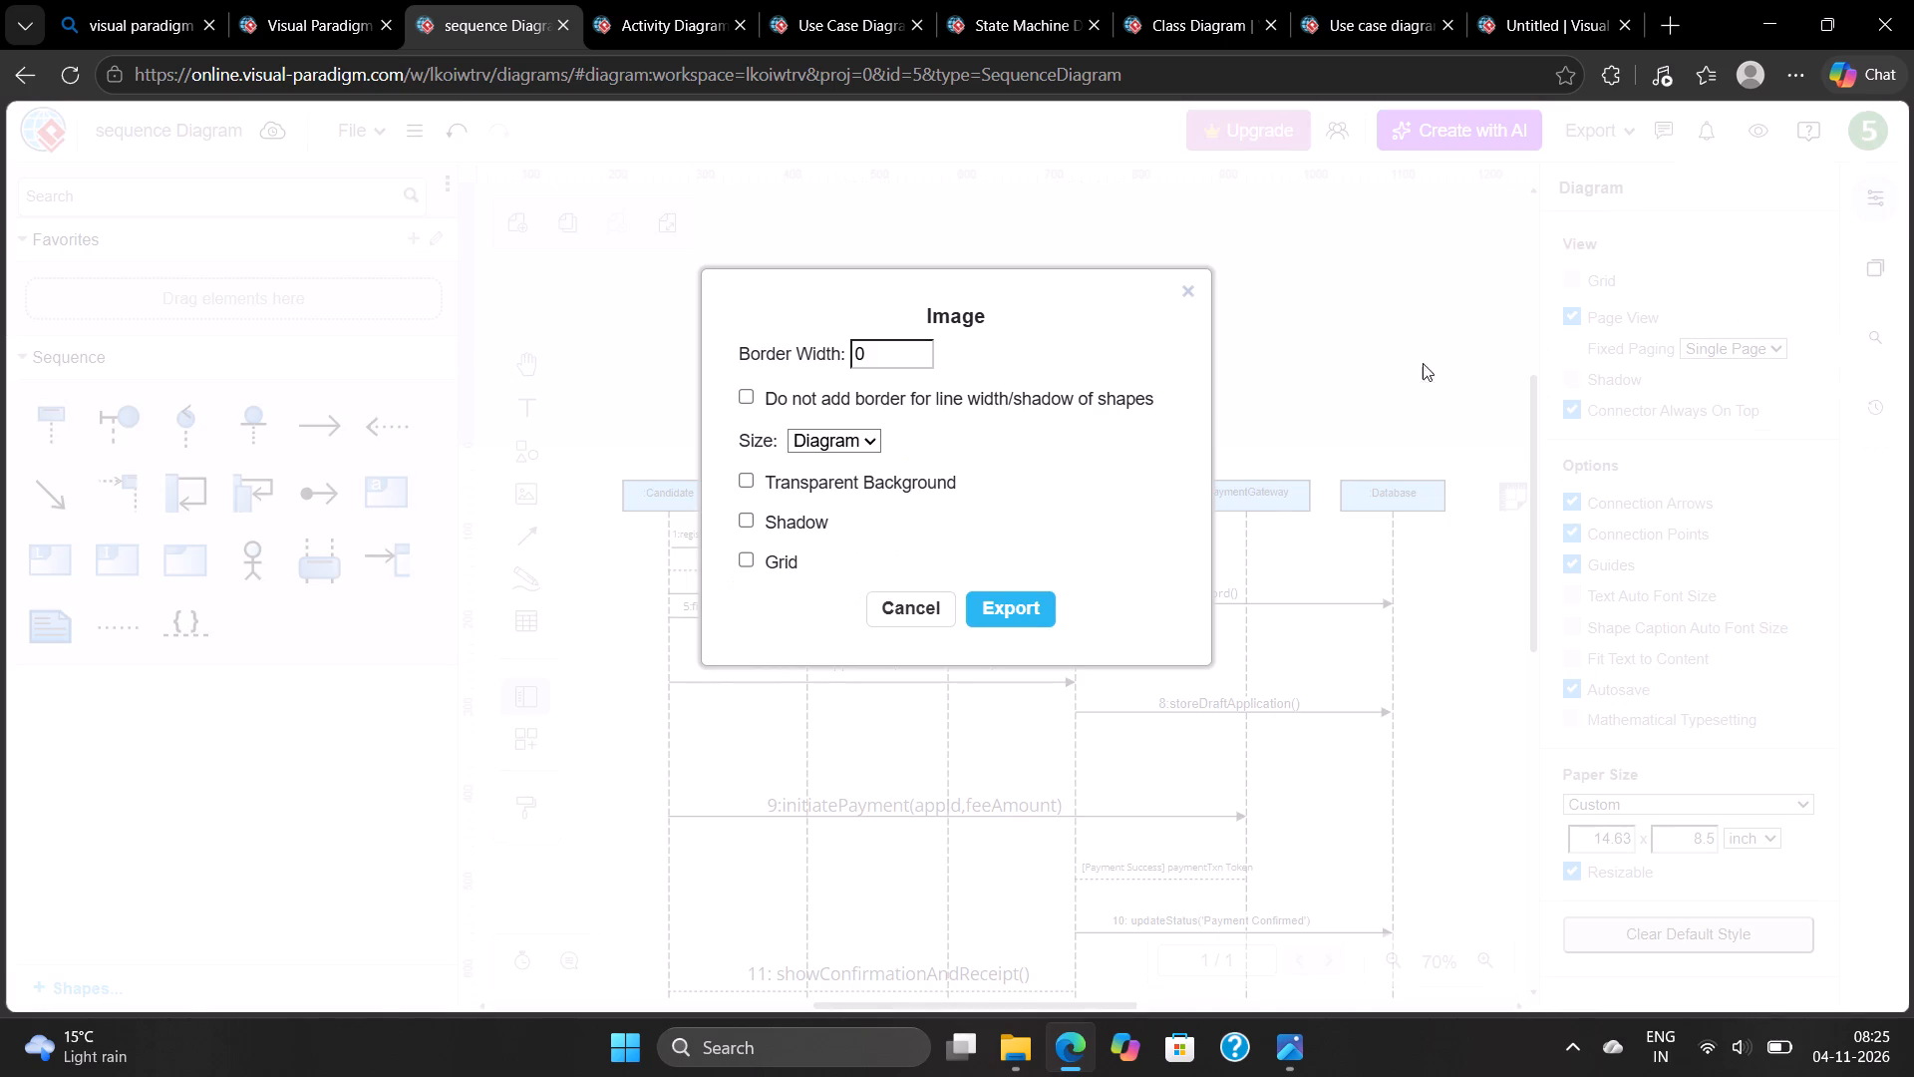
click(1020, 597)
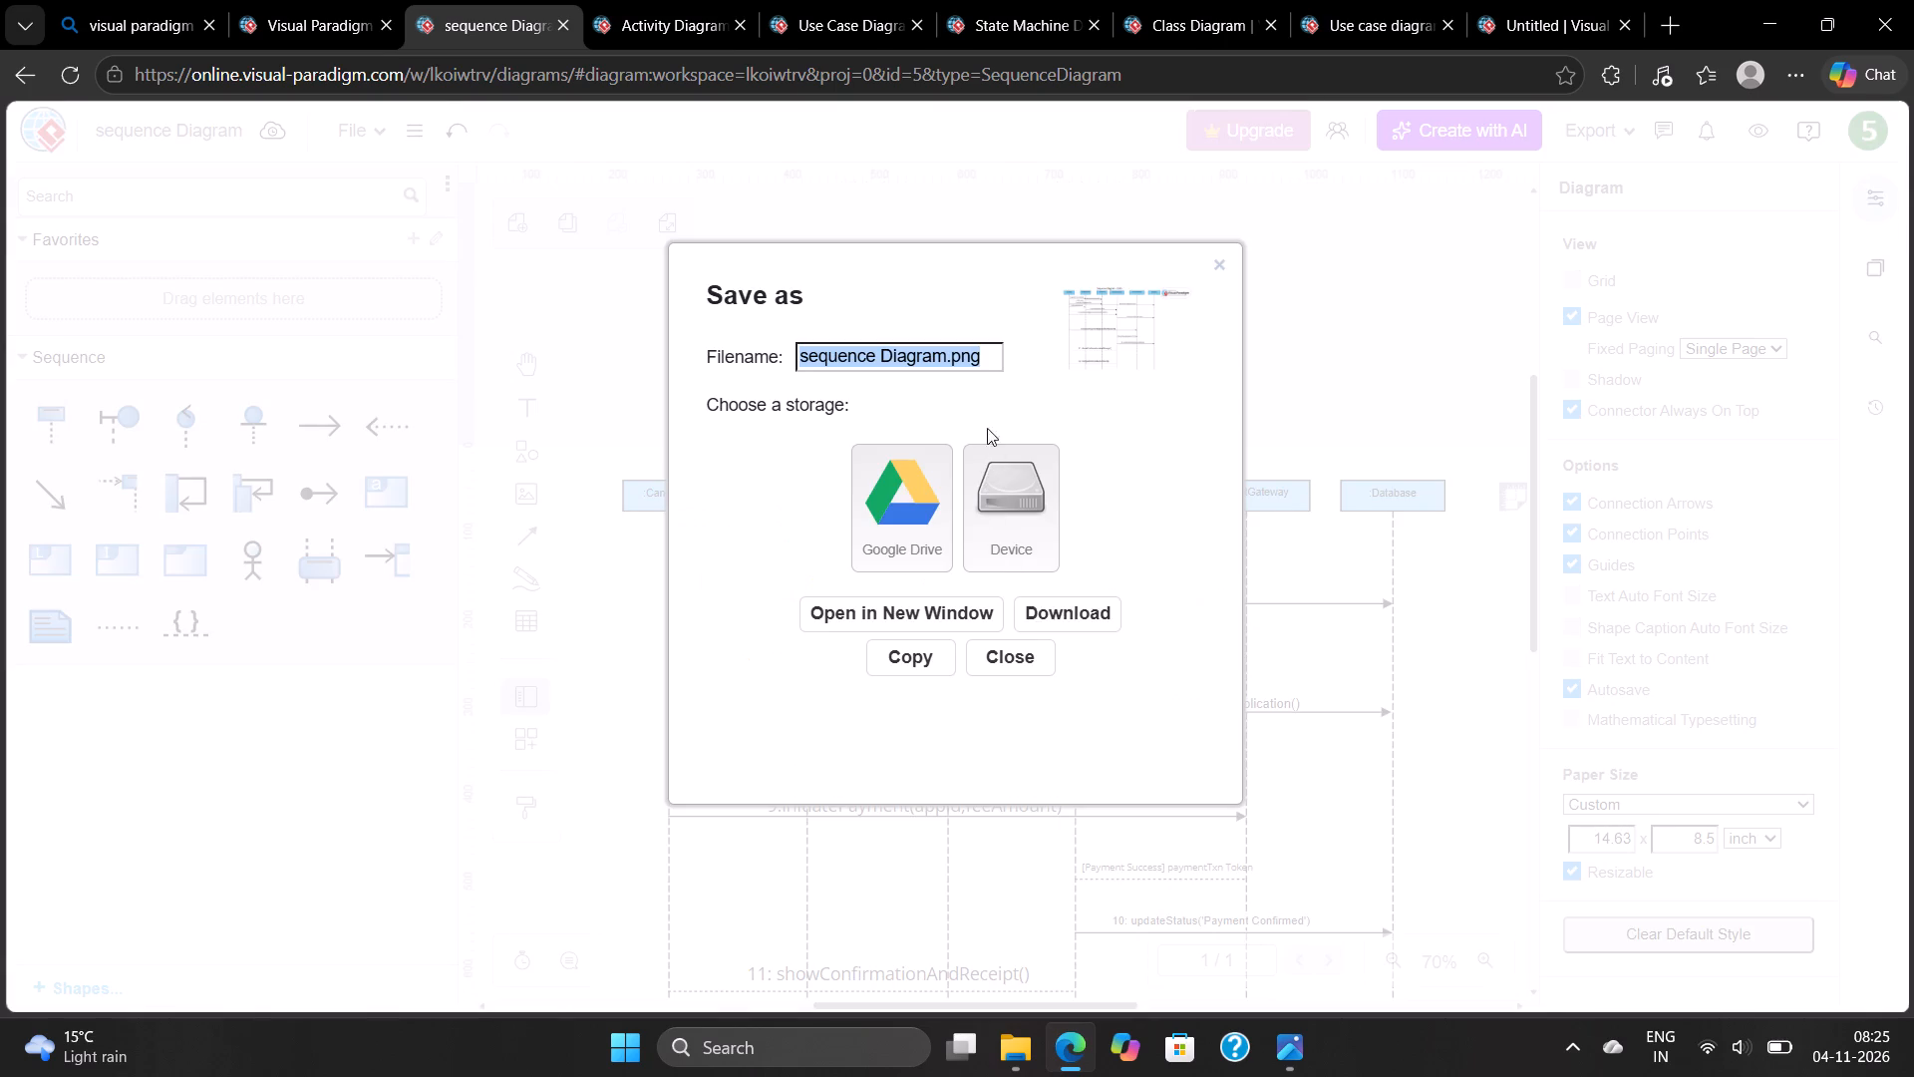
click(1079, 625)
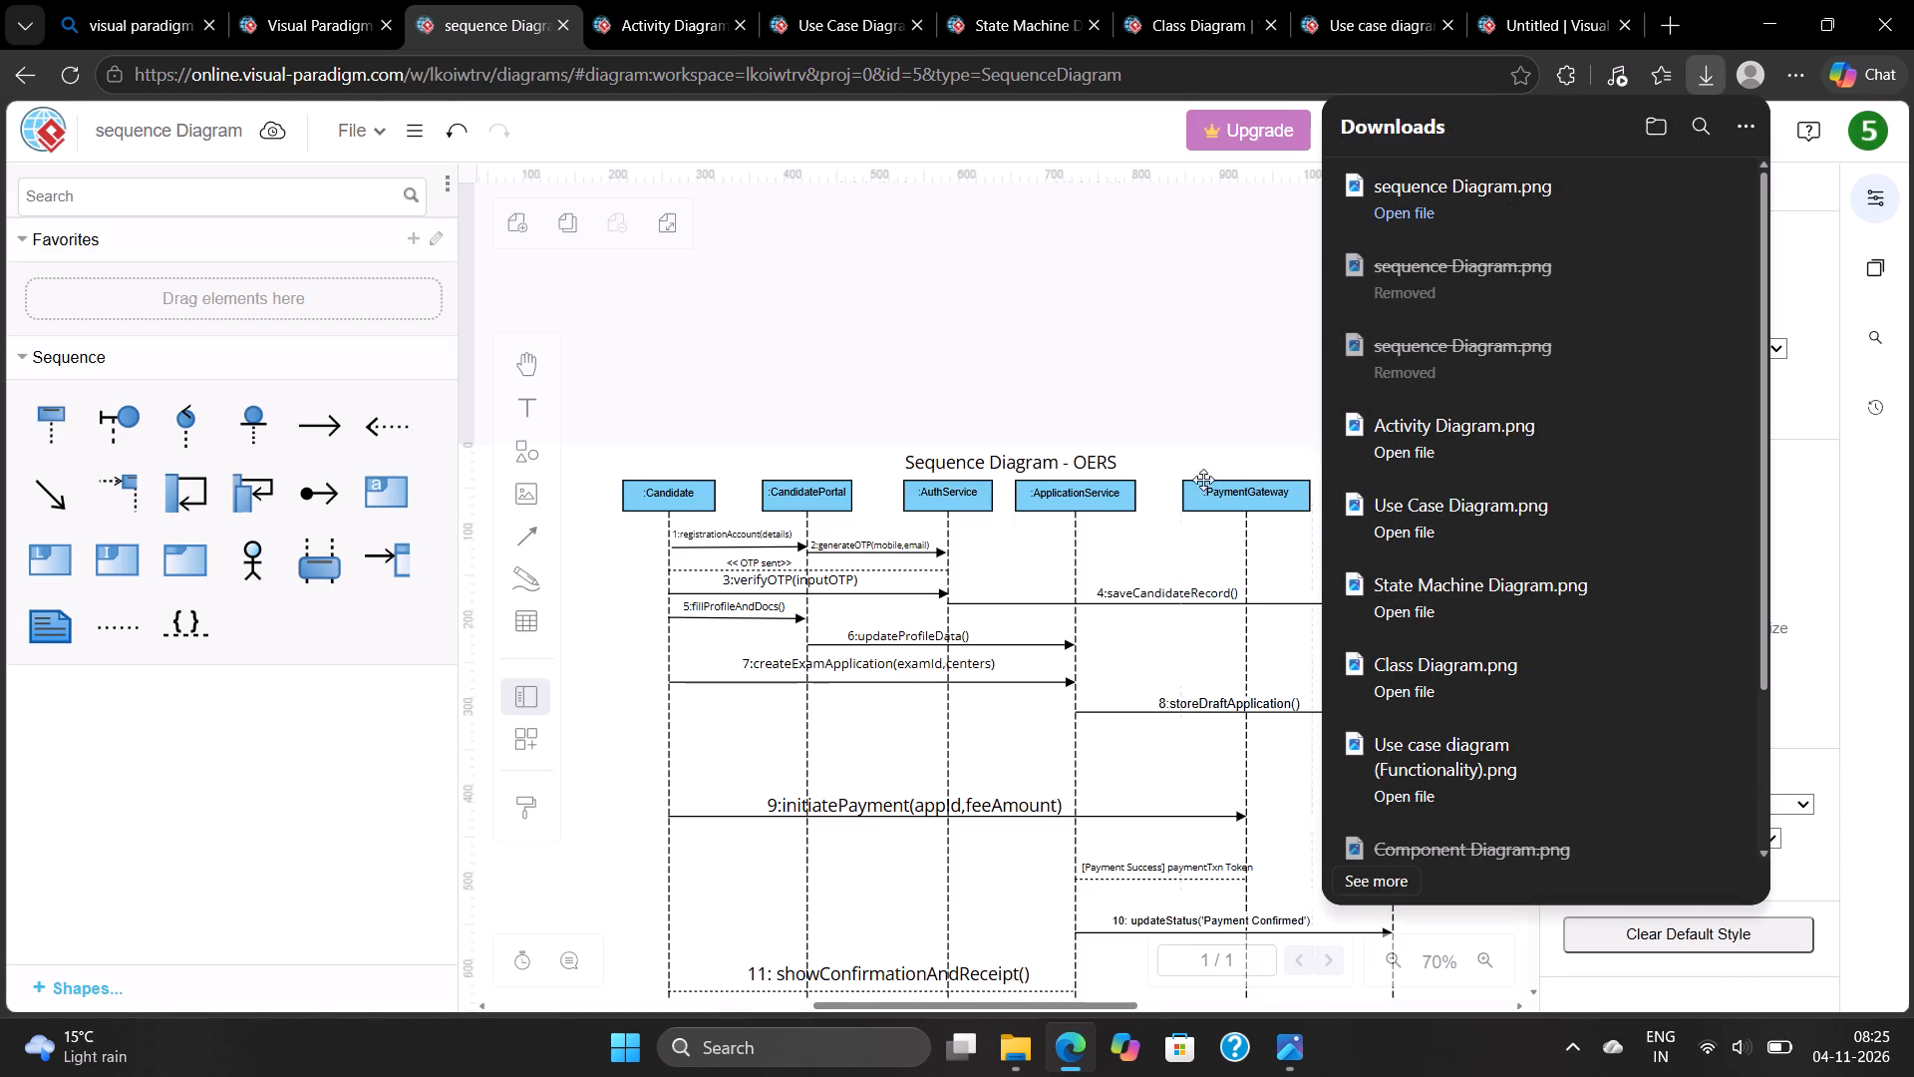
Open the newly downloaded "sequence Diagram.png" to check the title and message layout, and dismiss the preview.
click(1391, 205)
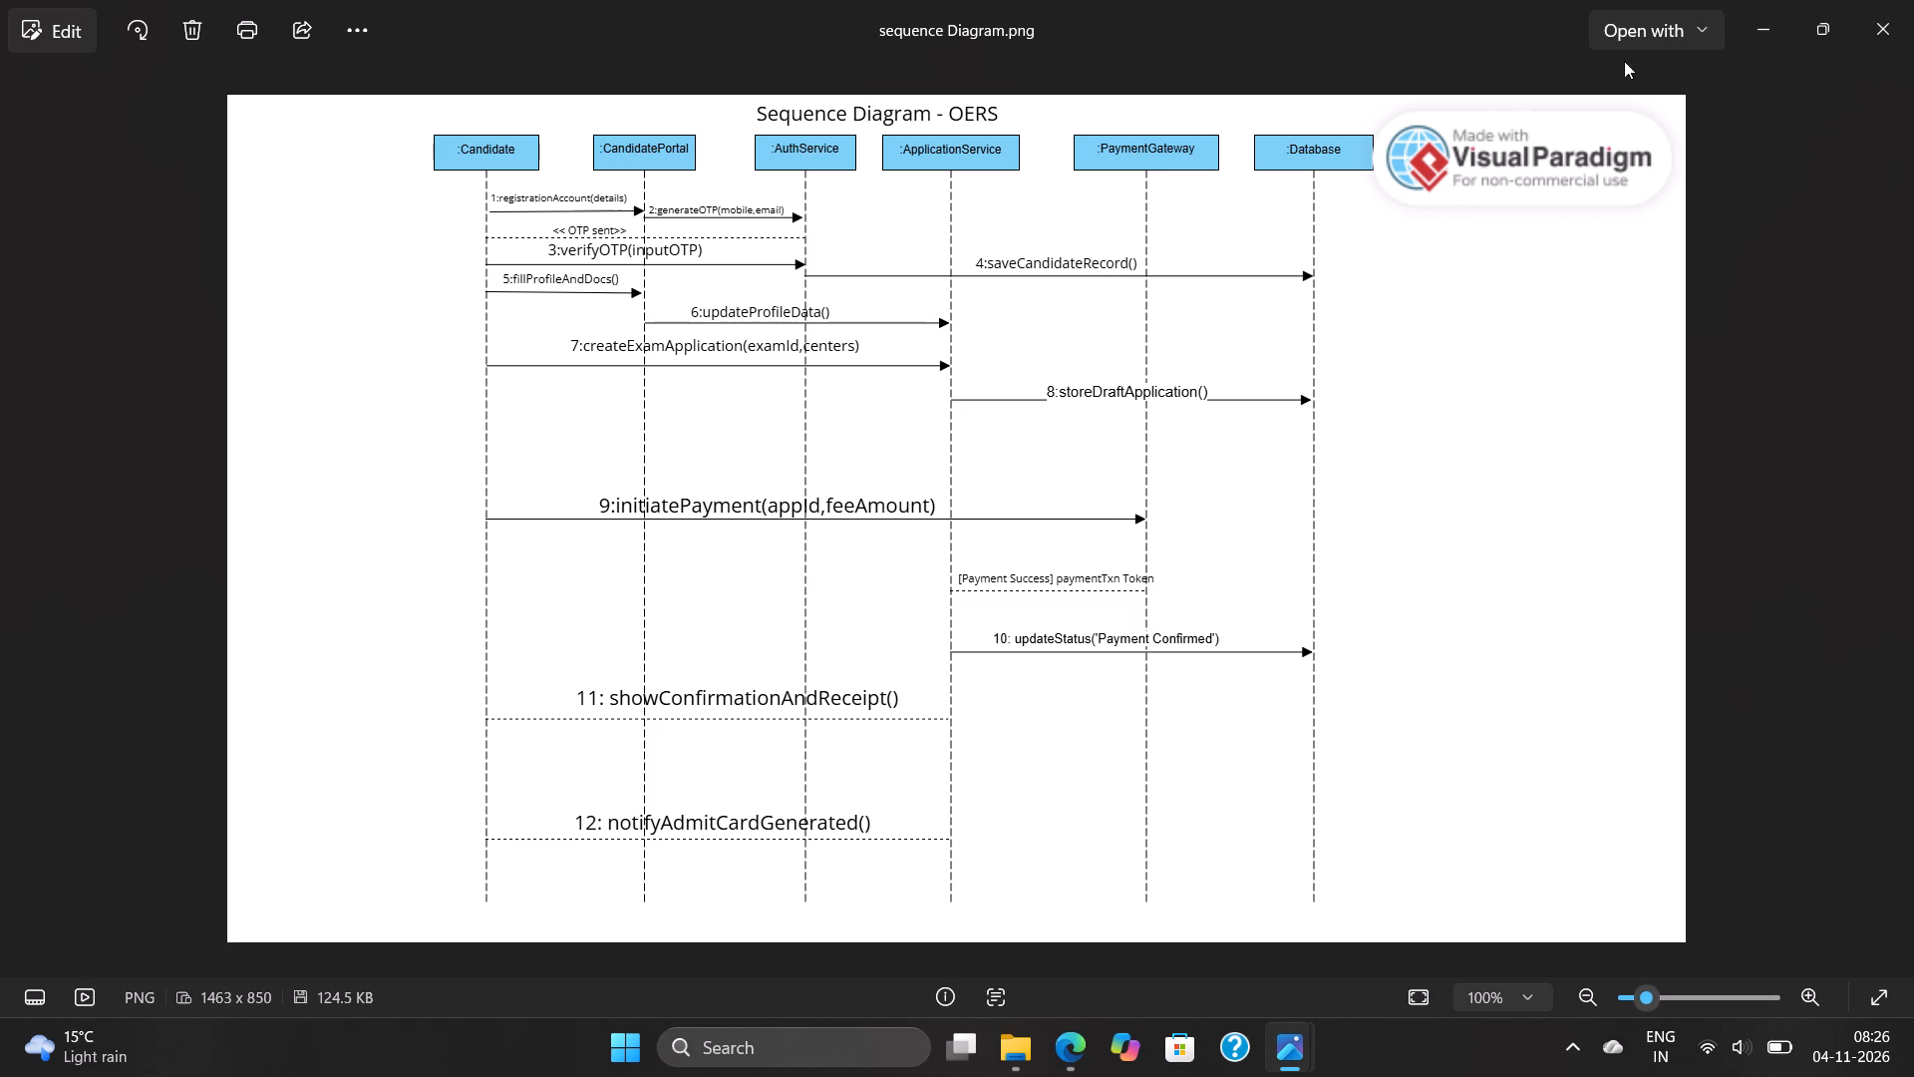
click(1770, 31)
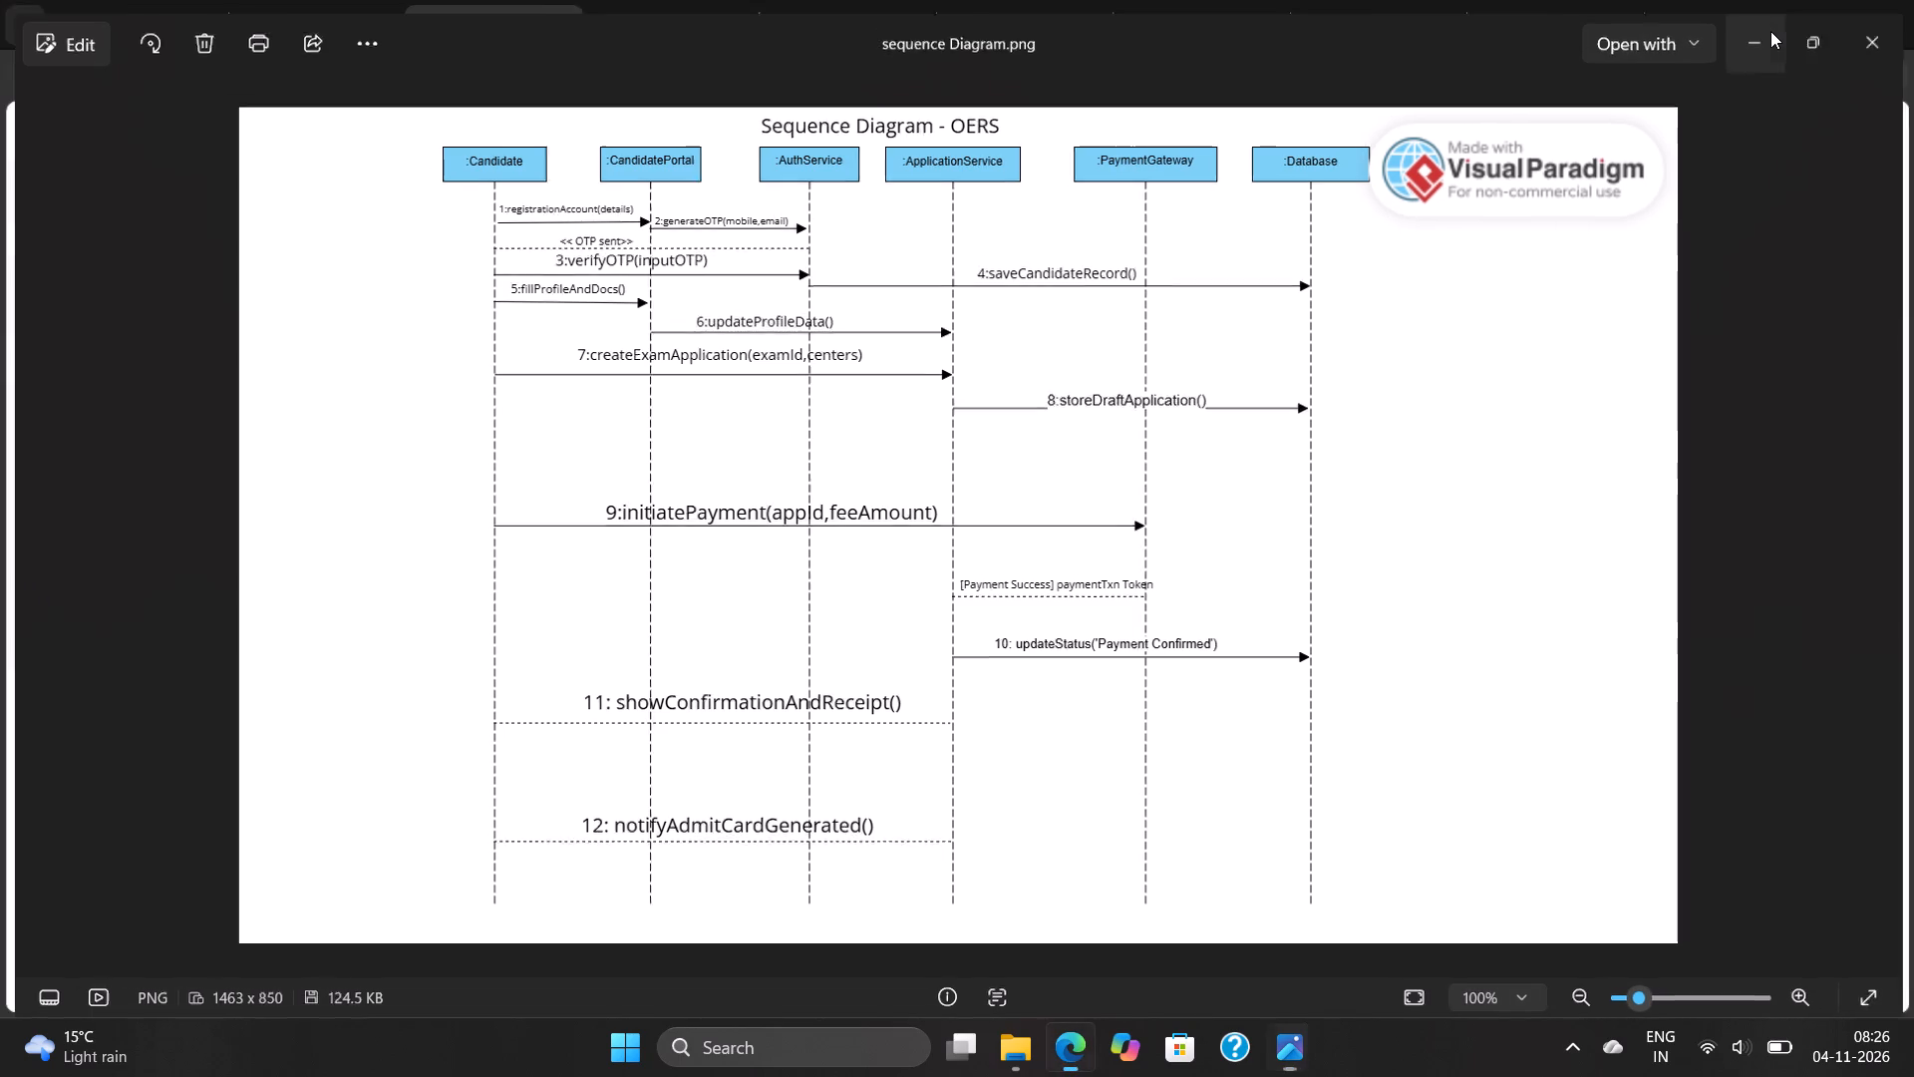
Check the Downloads folder against the Draft project's diagrams and open the Component Diagram listed between the two Class Diagrams.
click(273, 32)
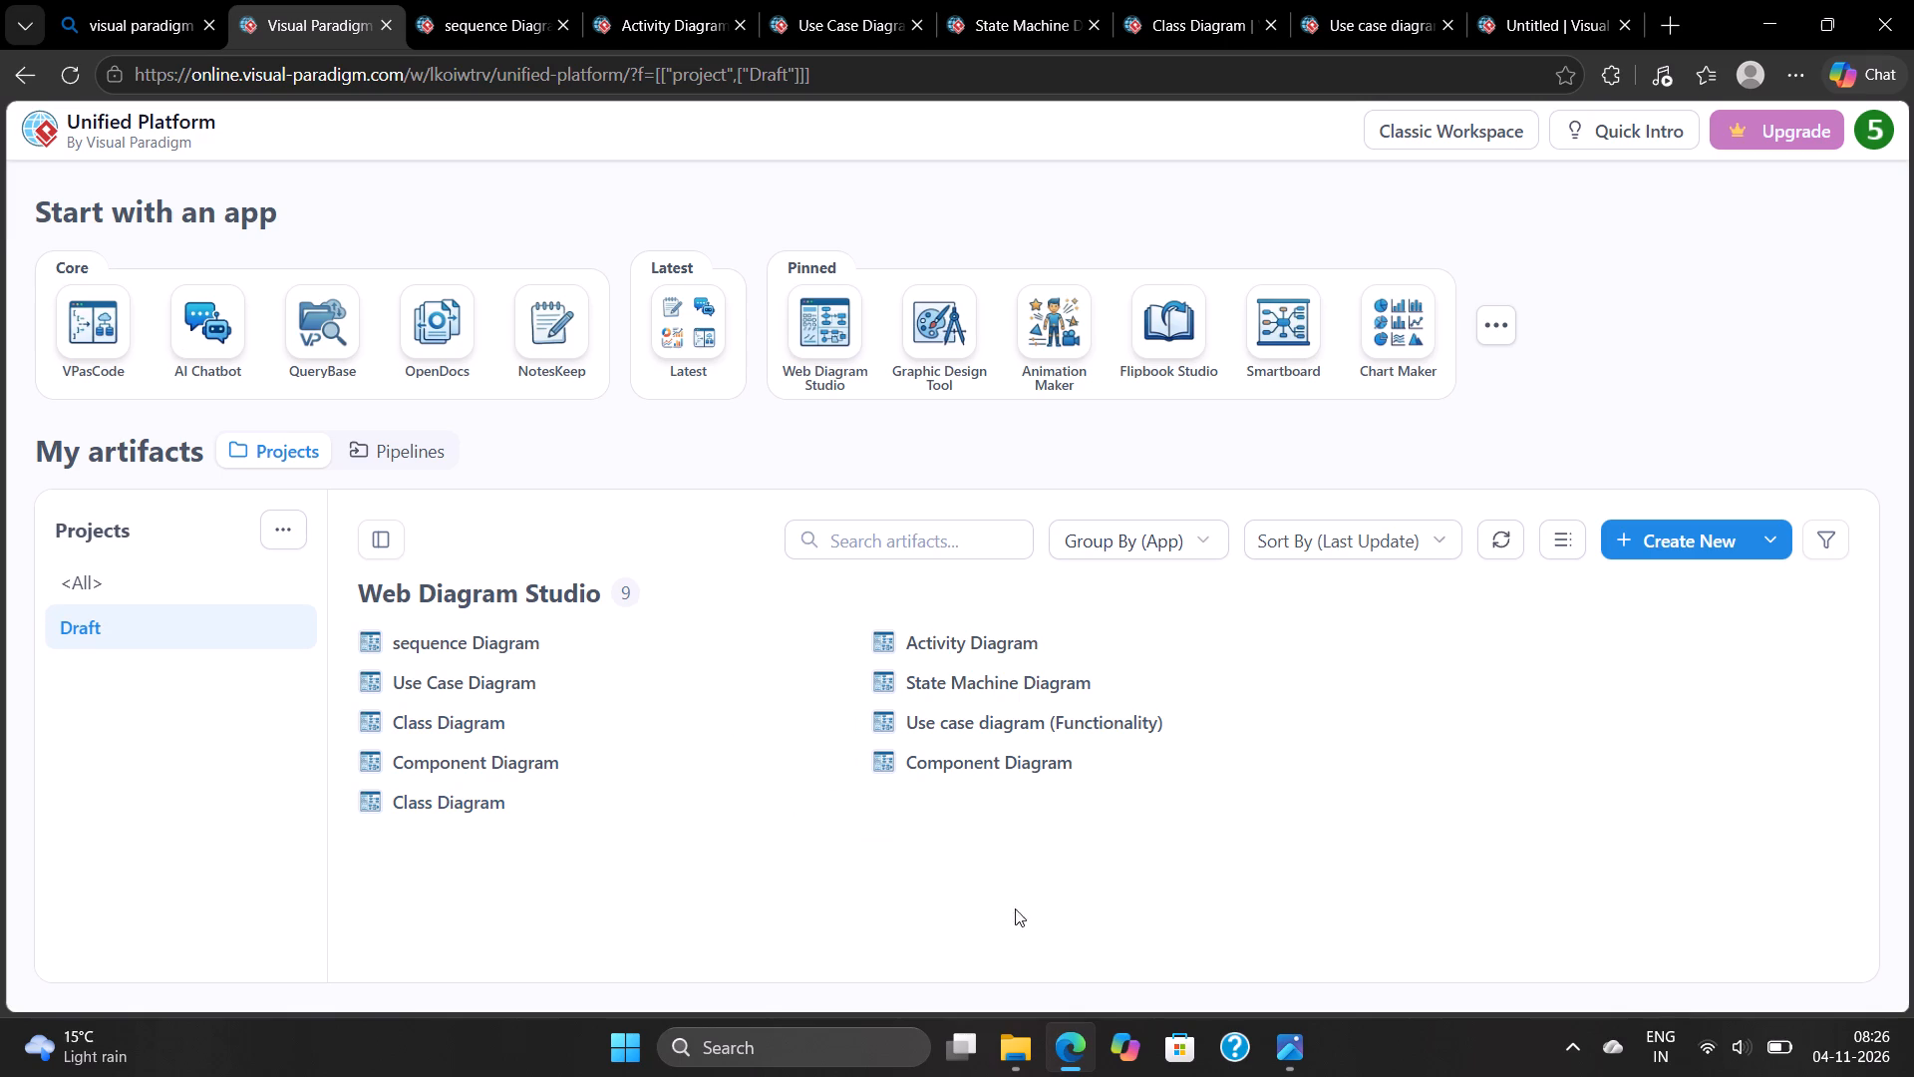
click(1021, 943)
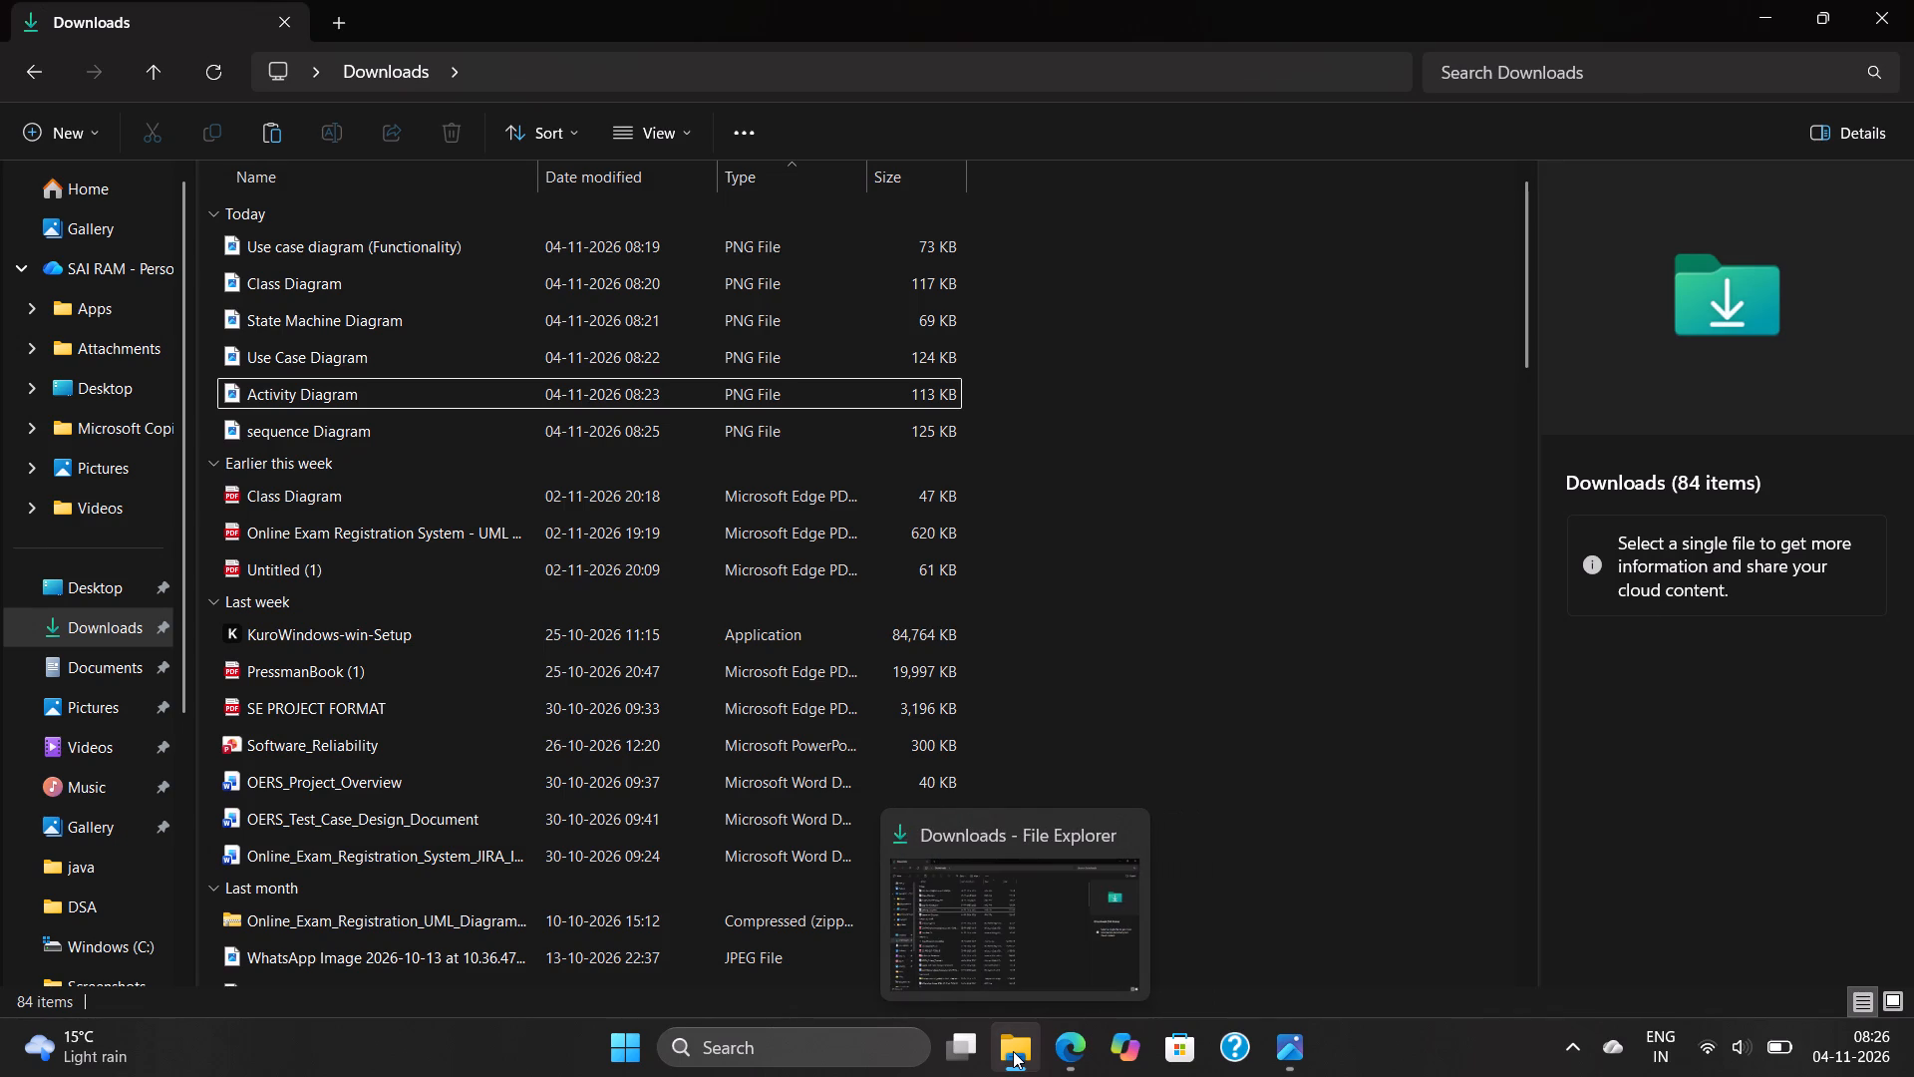
click(1052, 961)
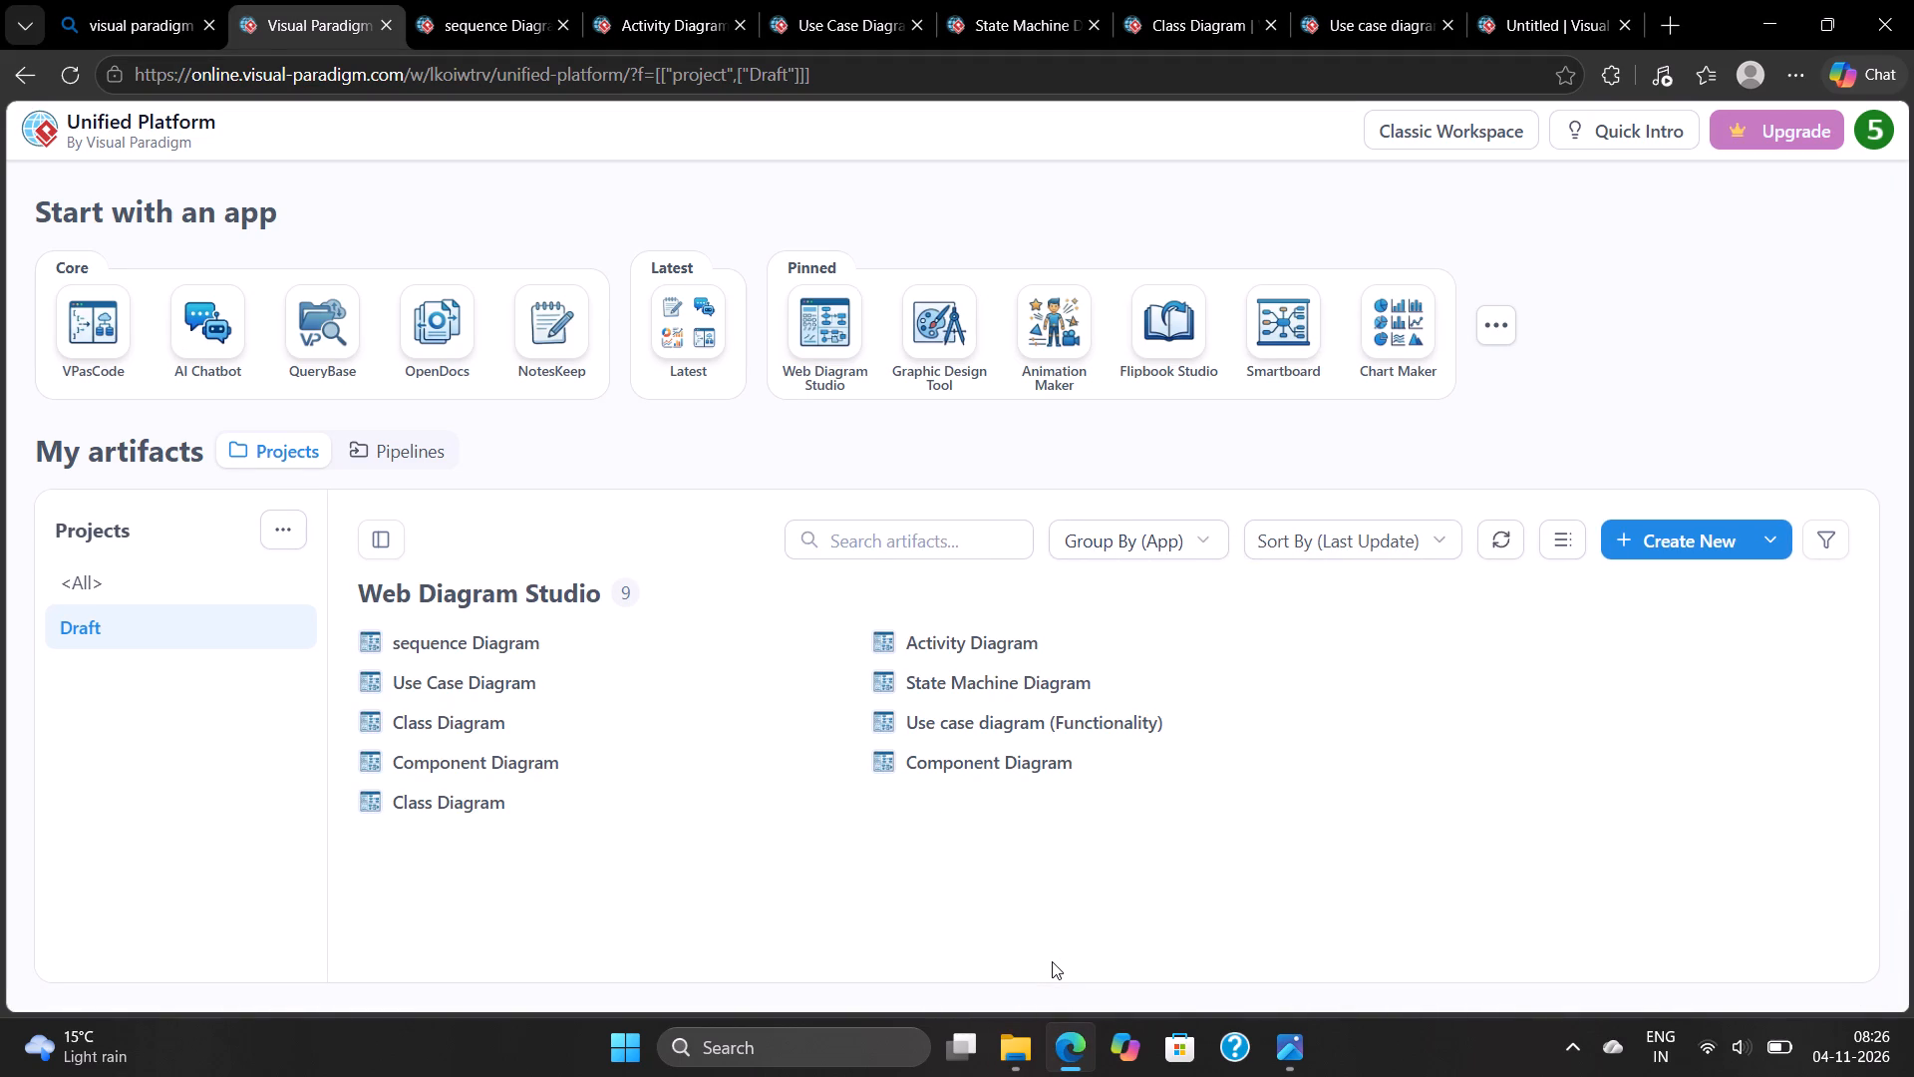
double_click(514, 771)
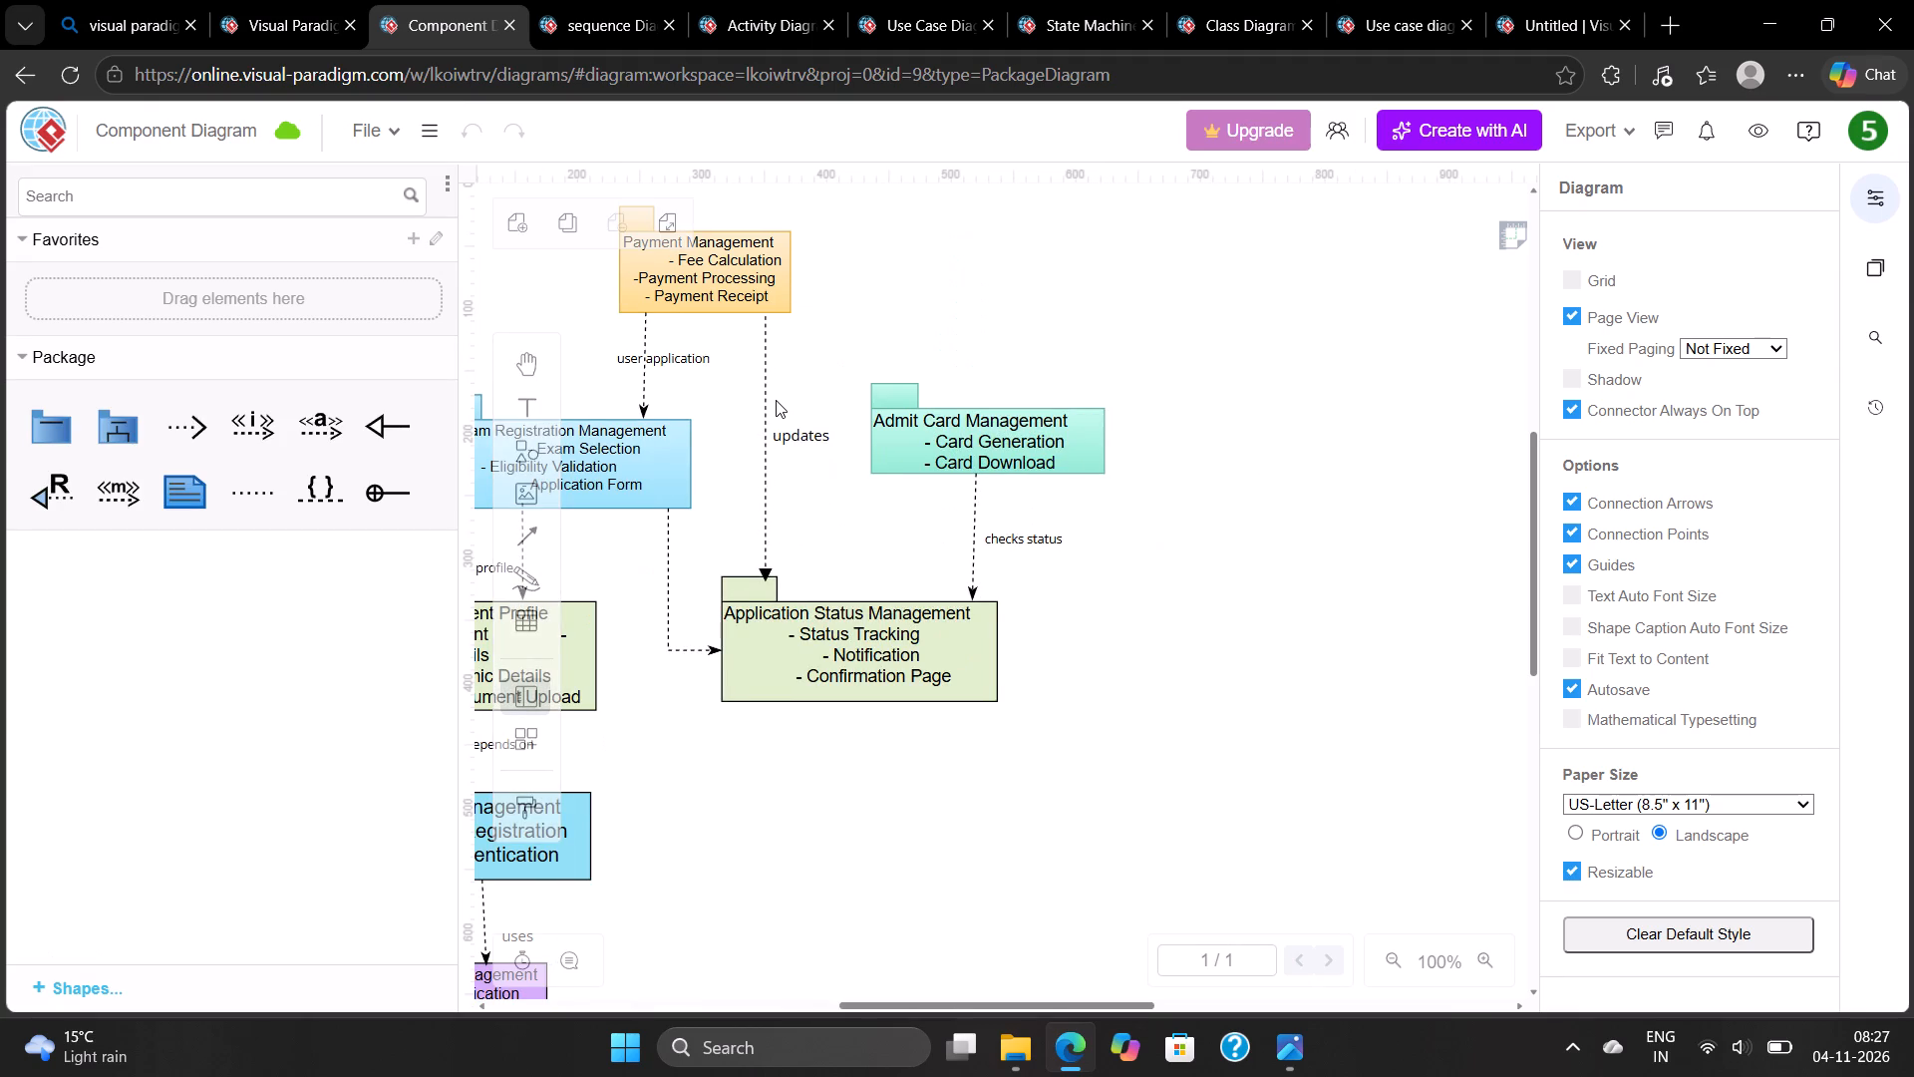
Rename the opened component diagram, which contains package shapes, as "Package Diagram".
scroll(776, 400, right, 3)
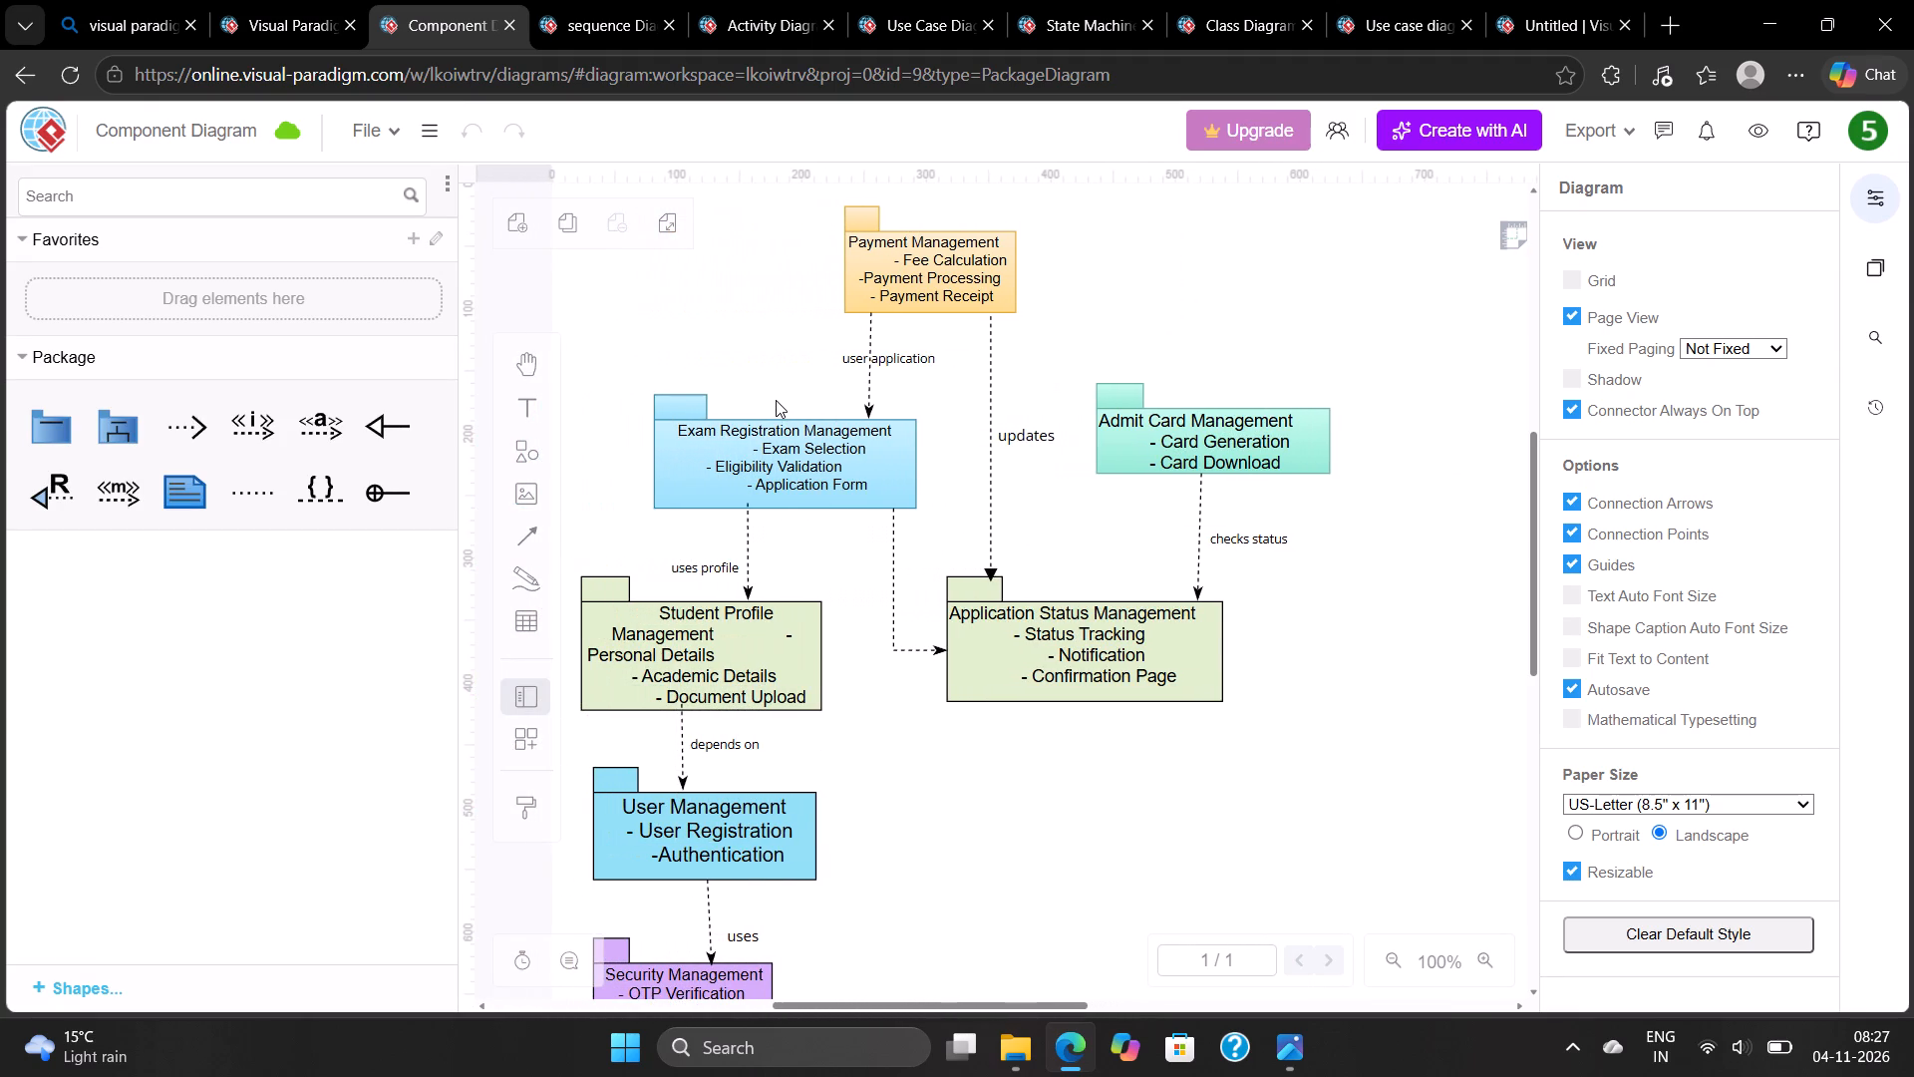
scroll(776, 400, right, 1)
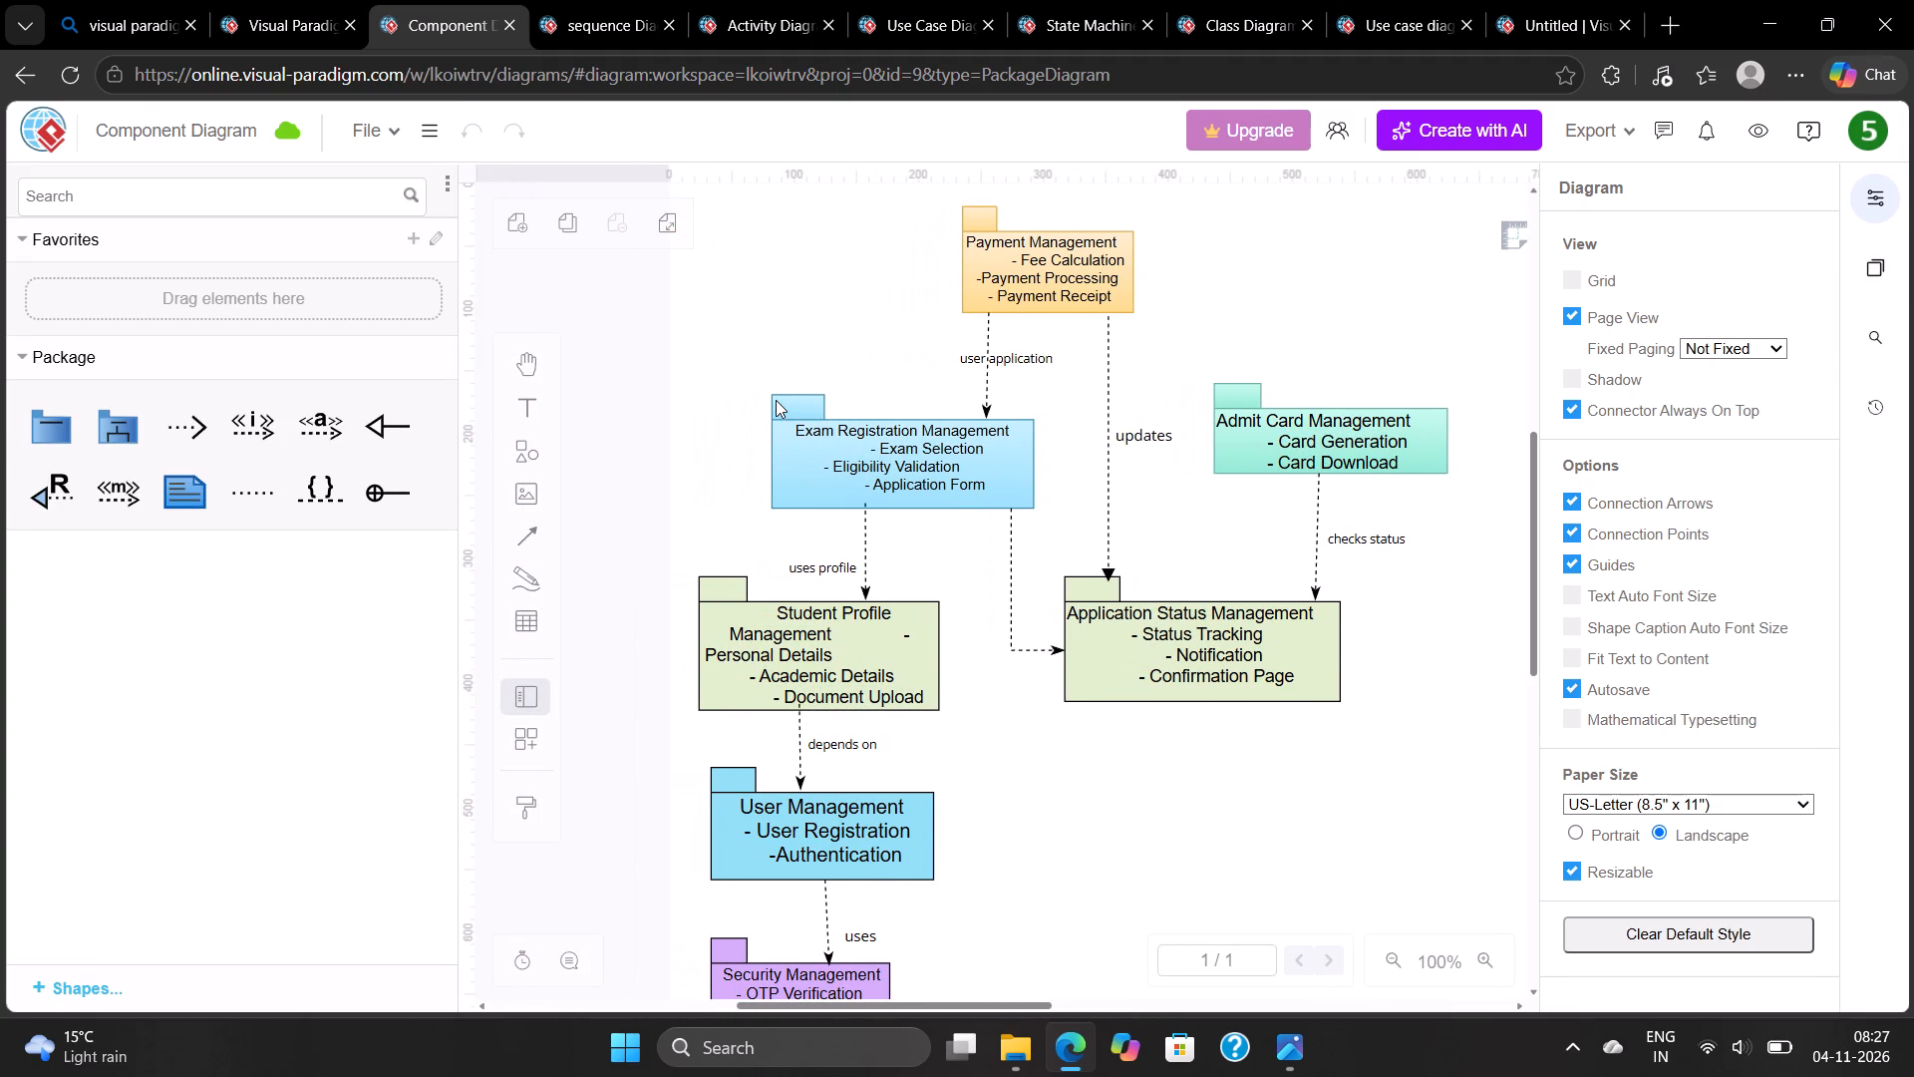
scroll(776, 400, right, 3)
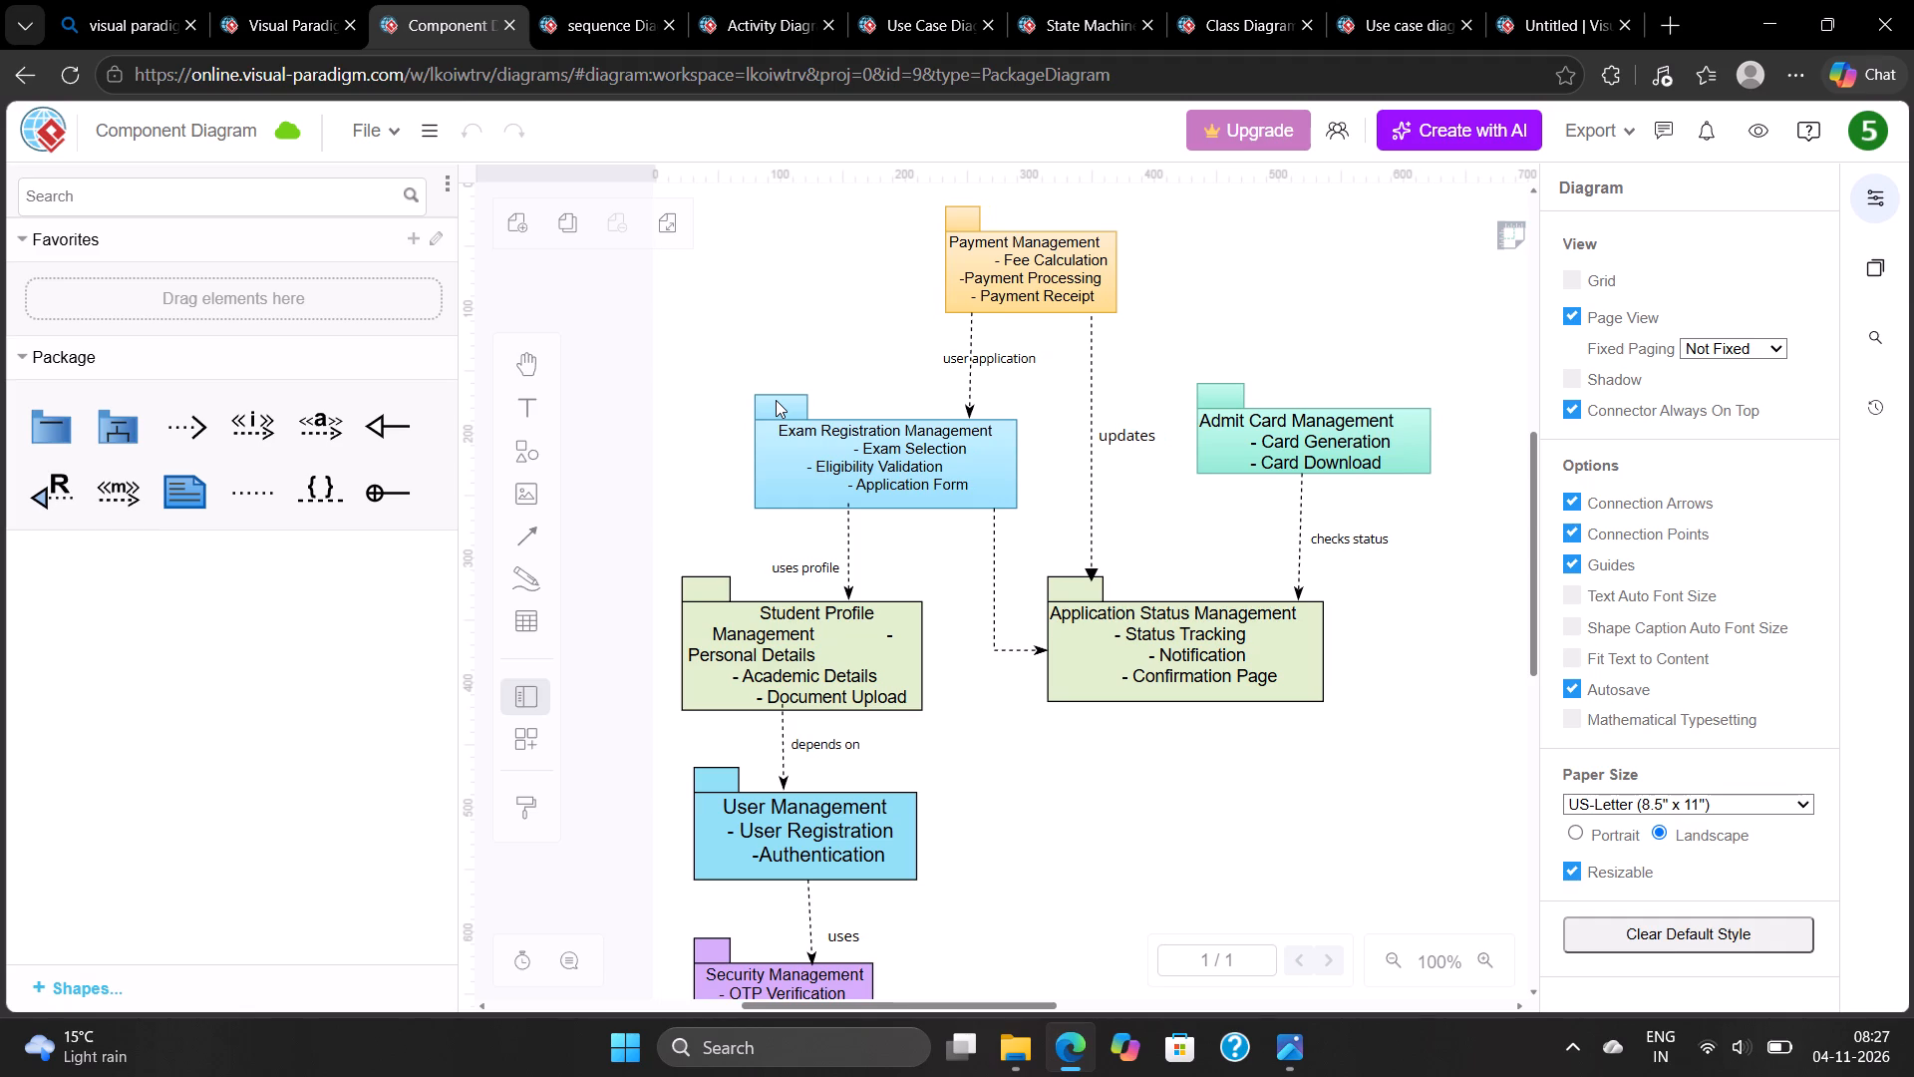
scroll(776, 400, right, 1)
click(213, 127)
key(BackSpace)
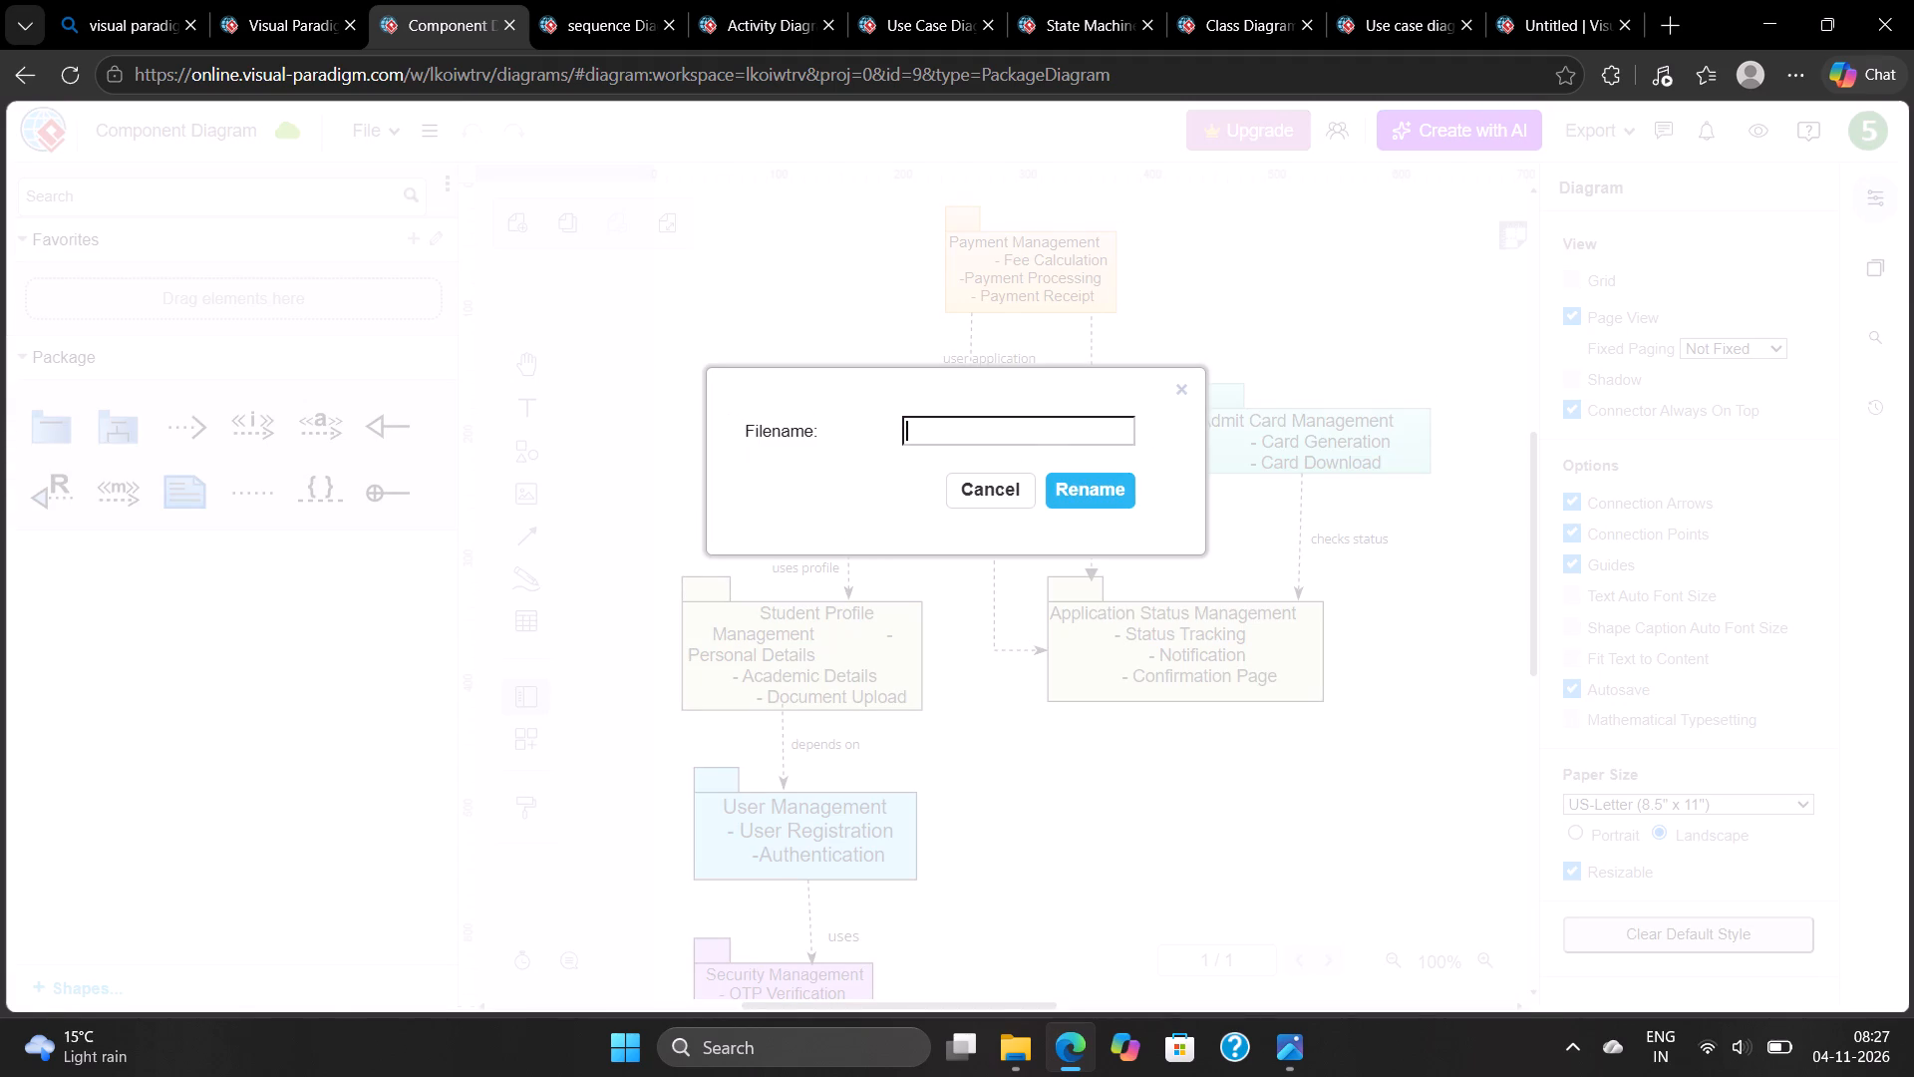
text(Package)
key(space)
text(Diagram)
key(Return)
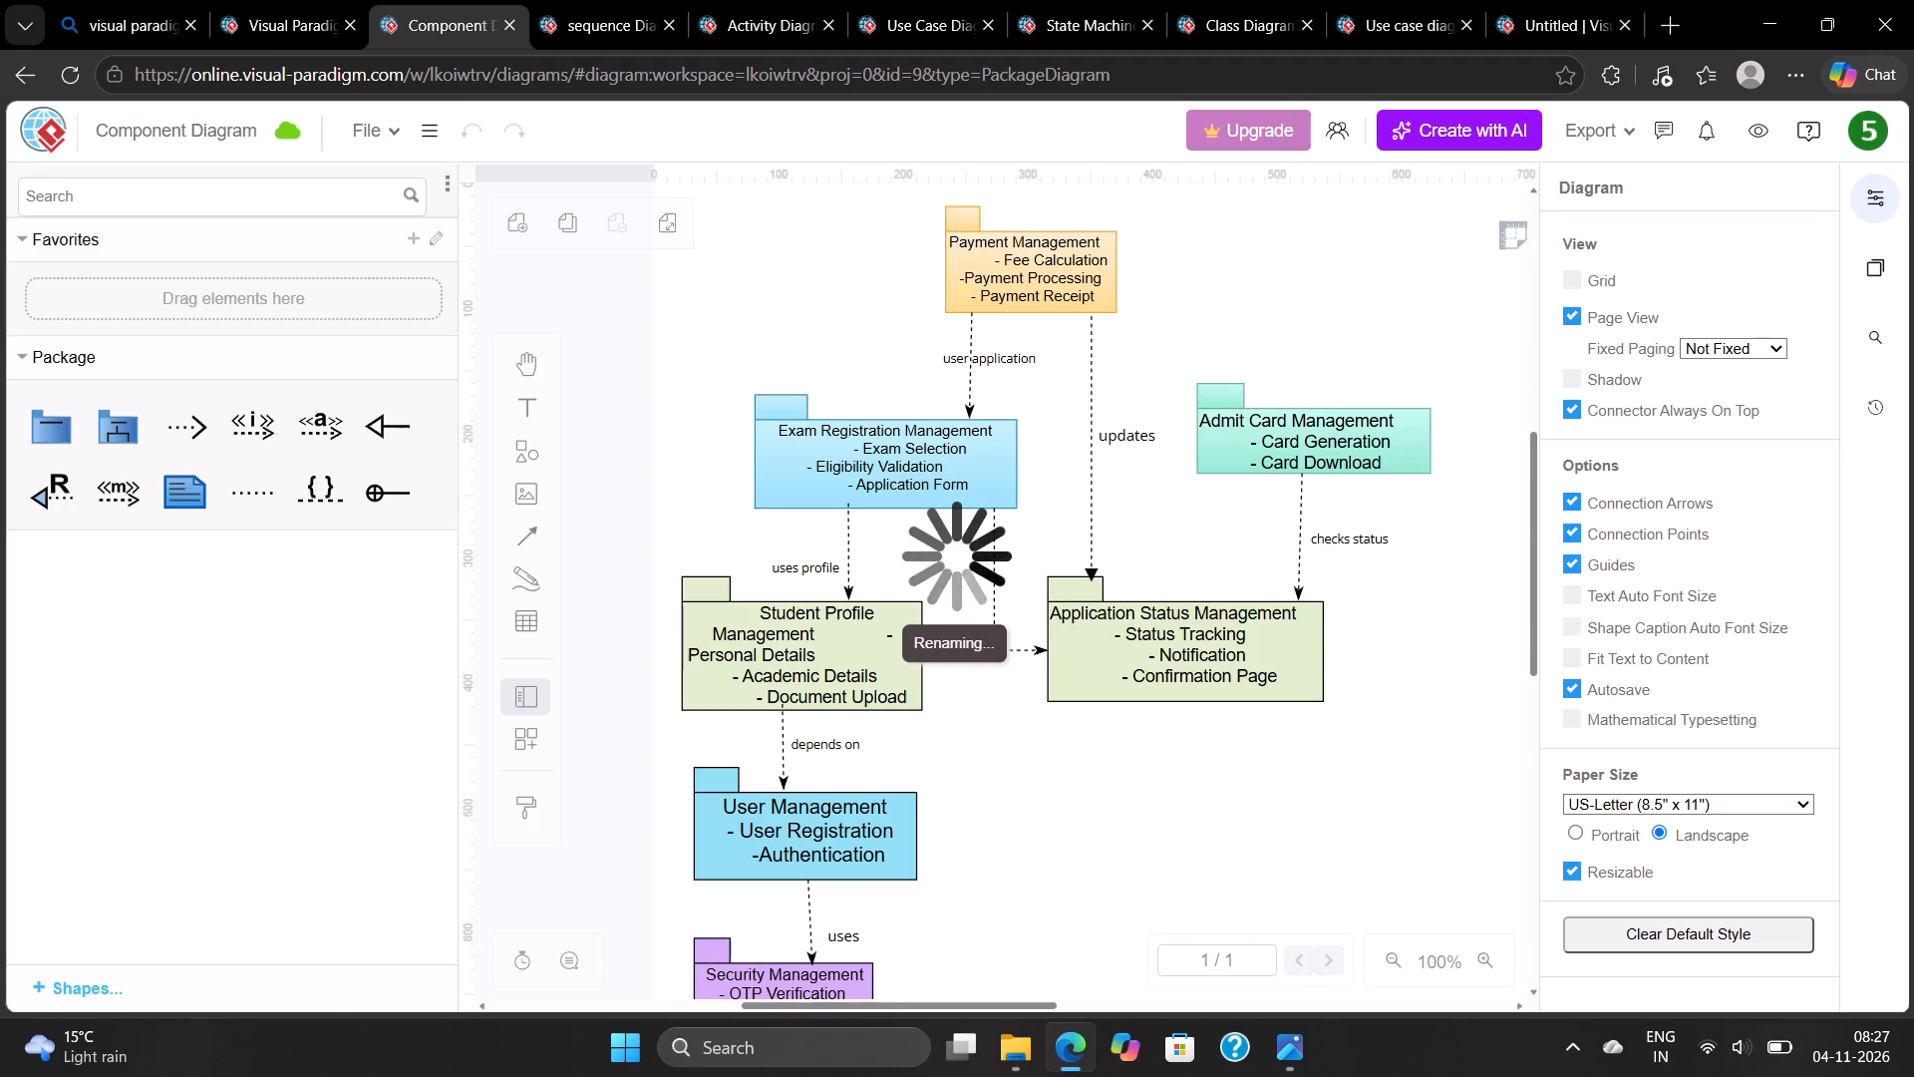
Add the text title "Package Diagram - OERS" in the empty area above the packages.
scroll(1086, 310, up, 1)
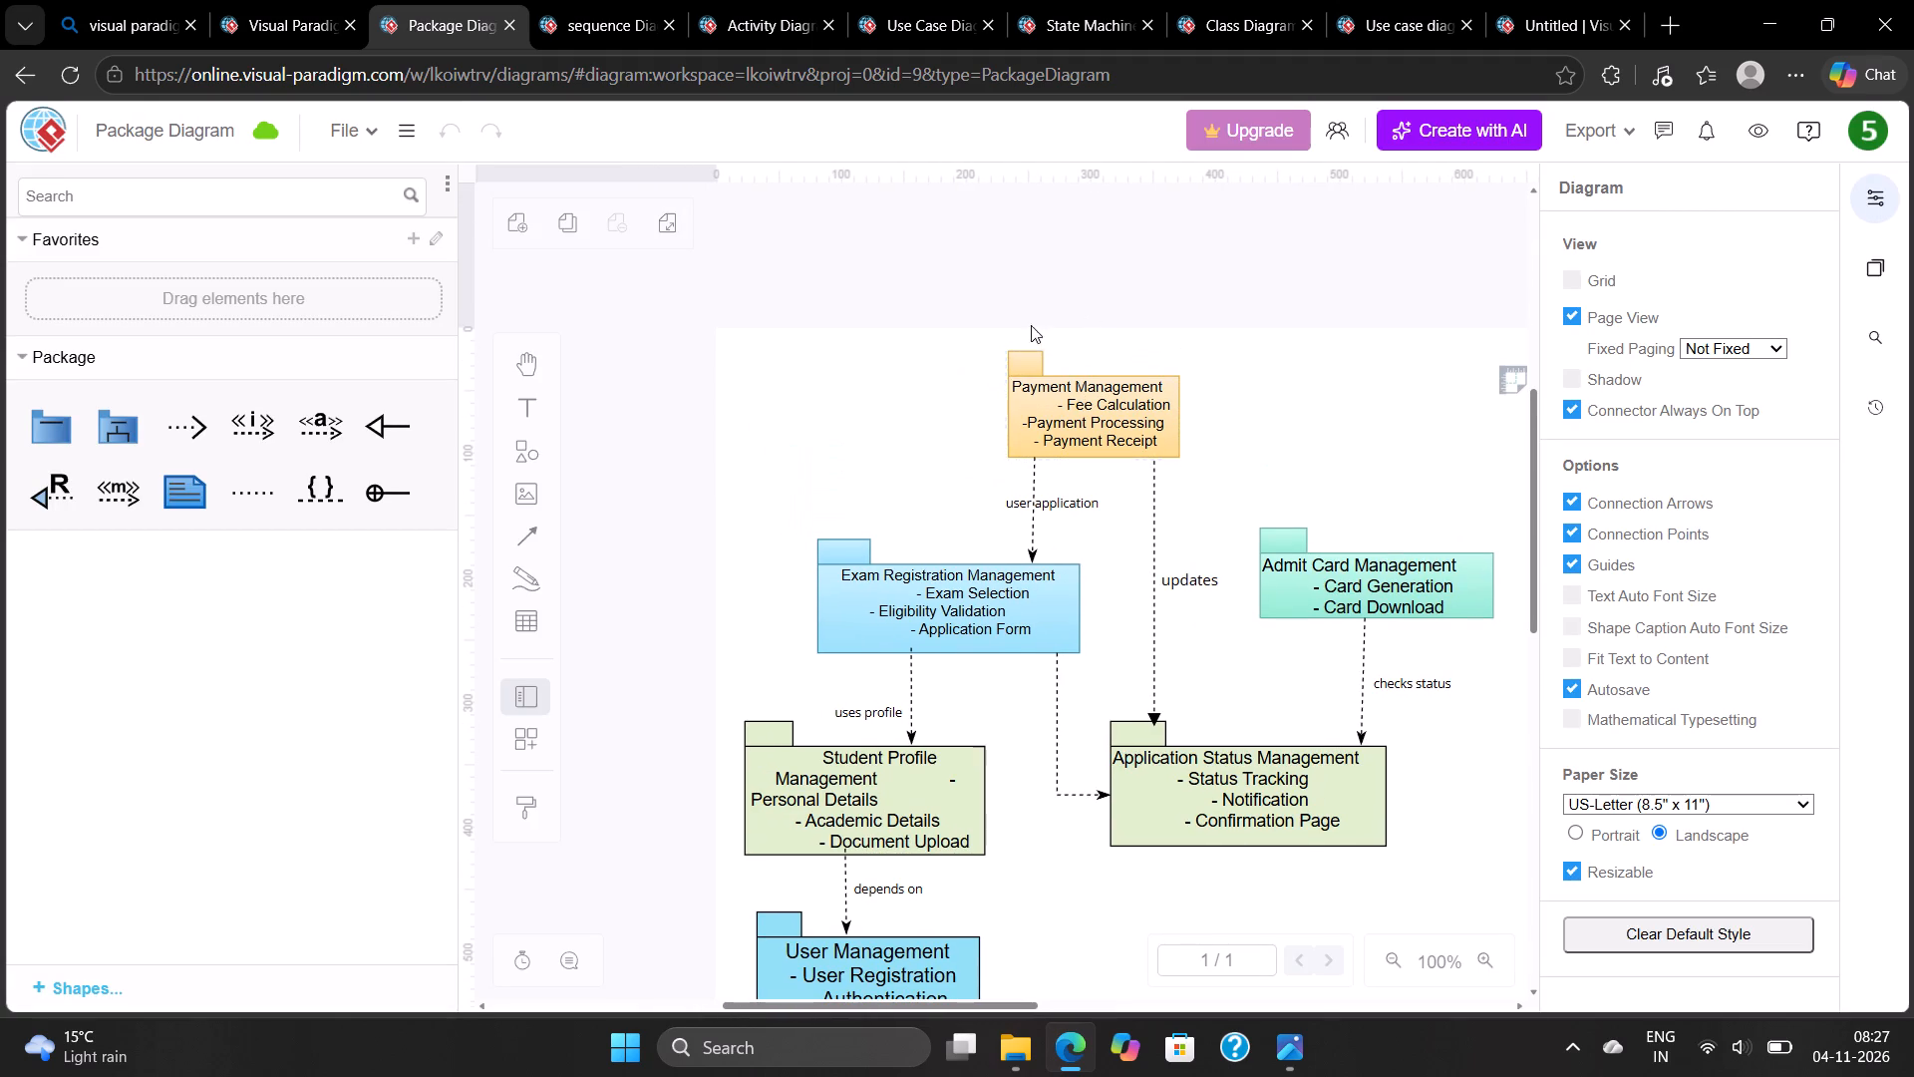
scroll(805, 346, up, 1)
double_click(784, 329)
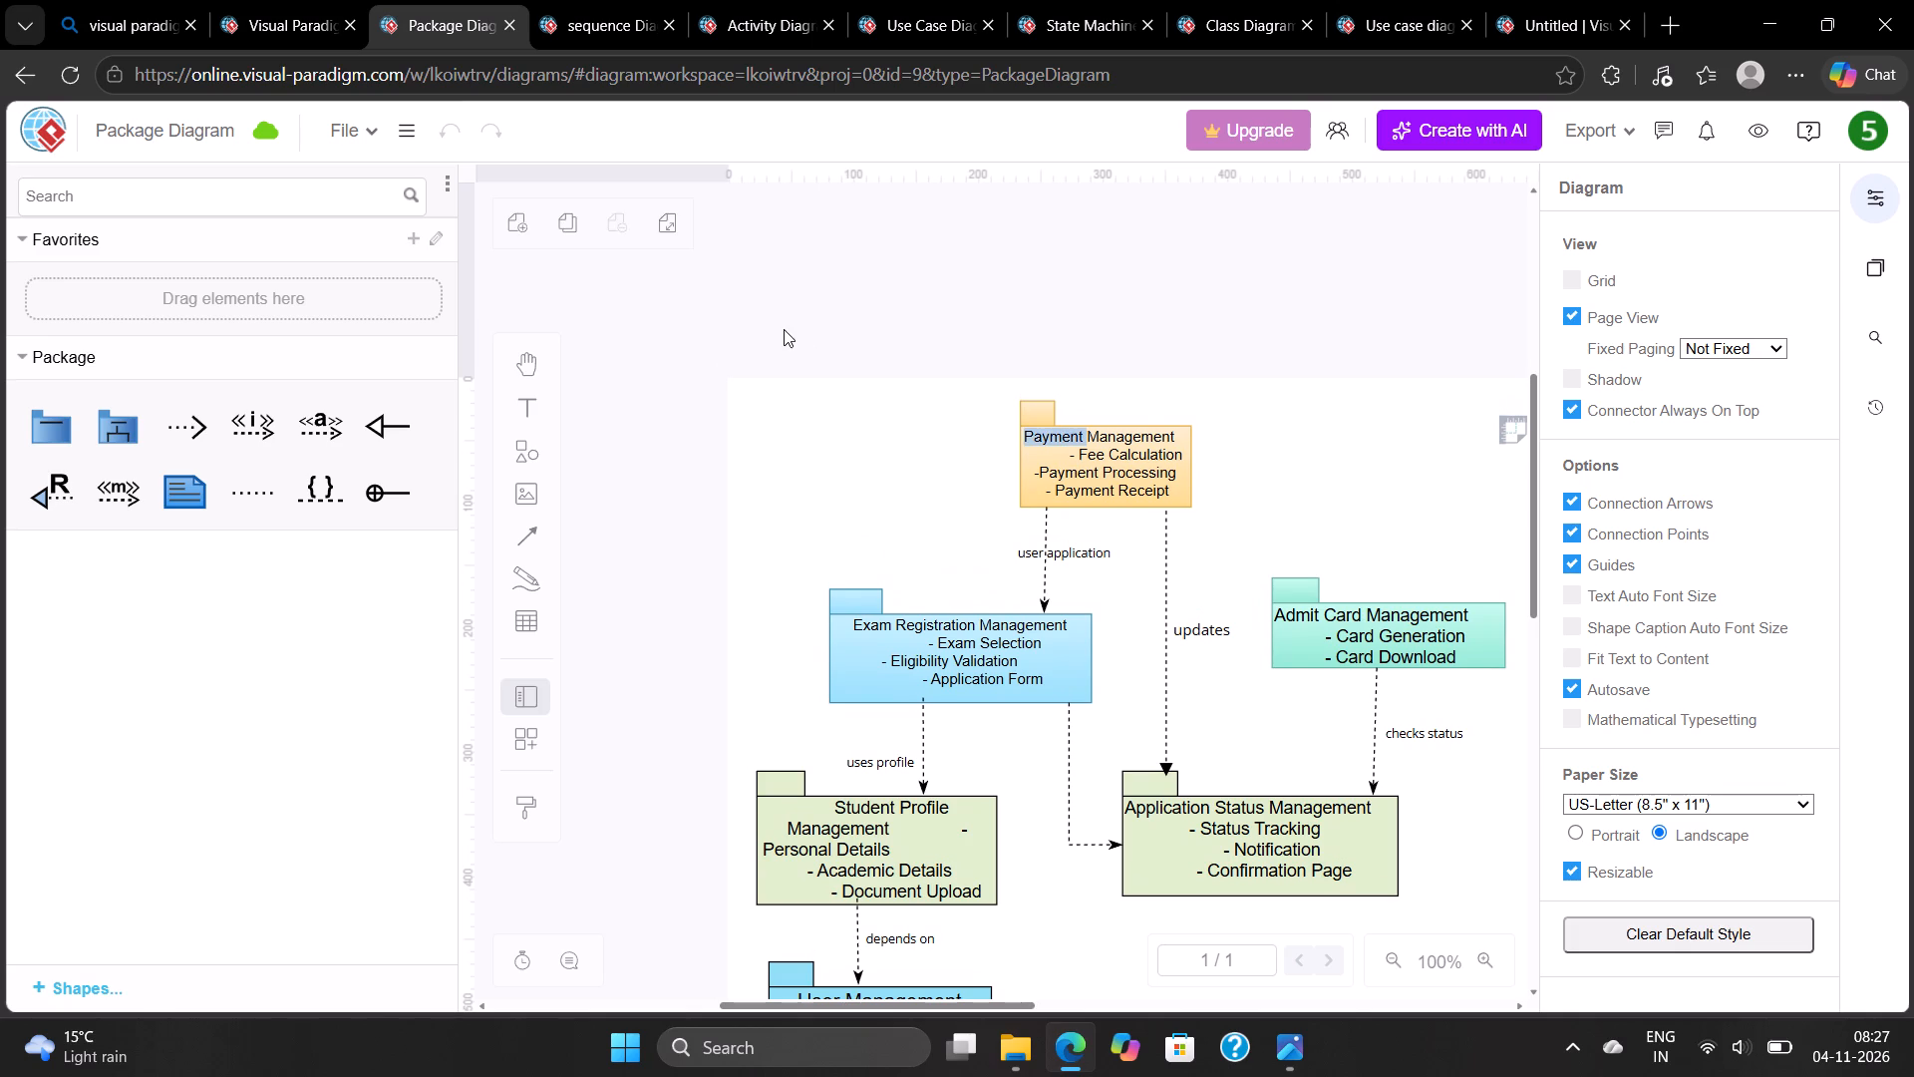
key(BackSpace)
text(Package)
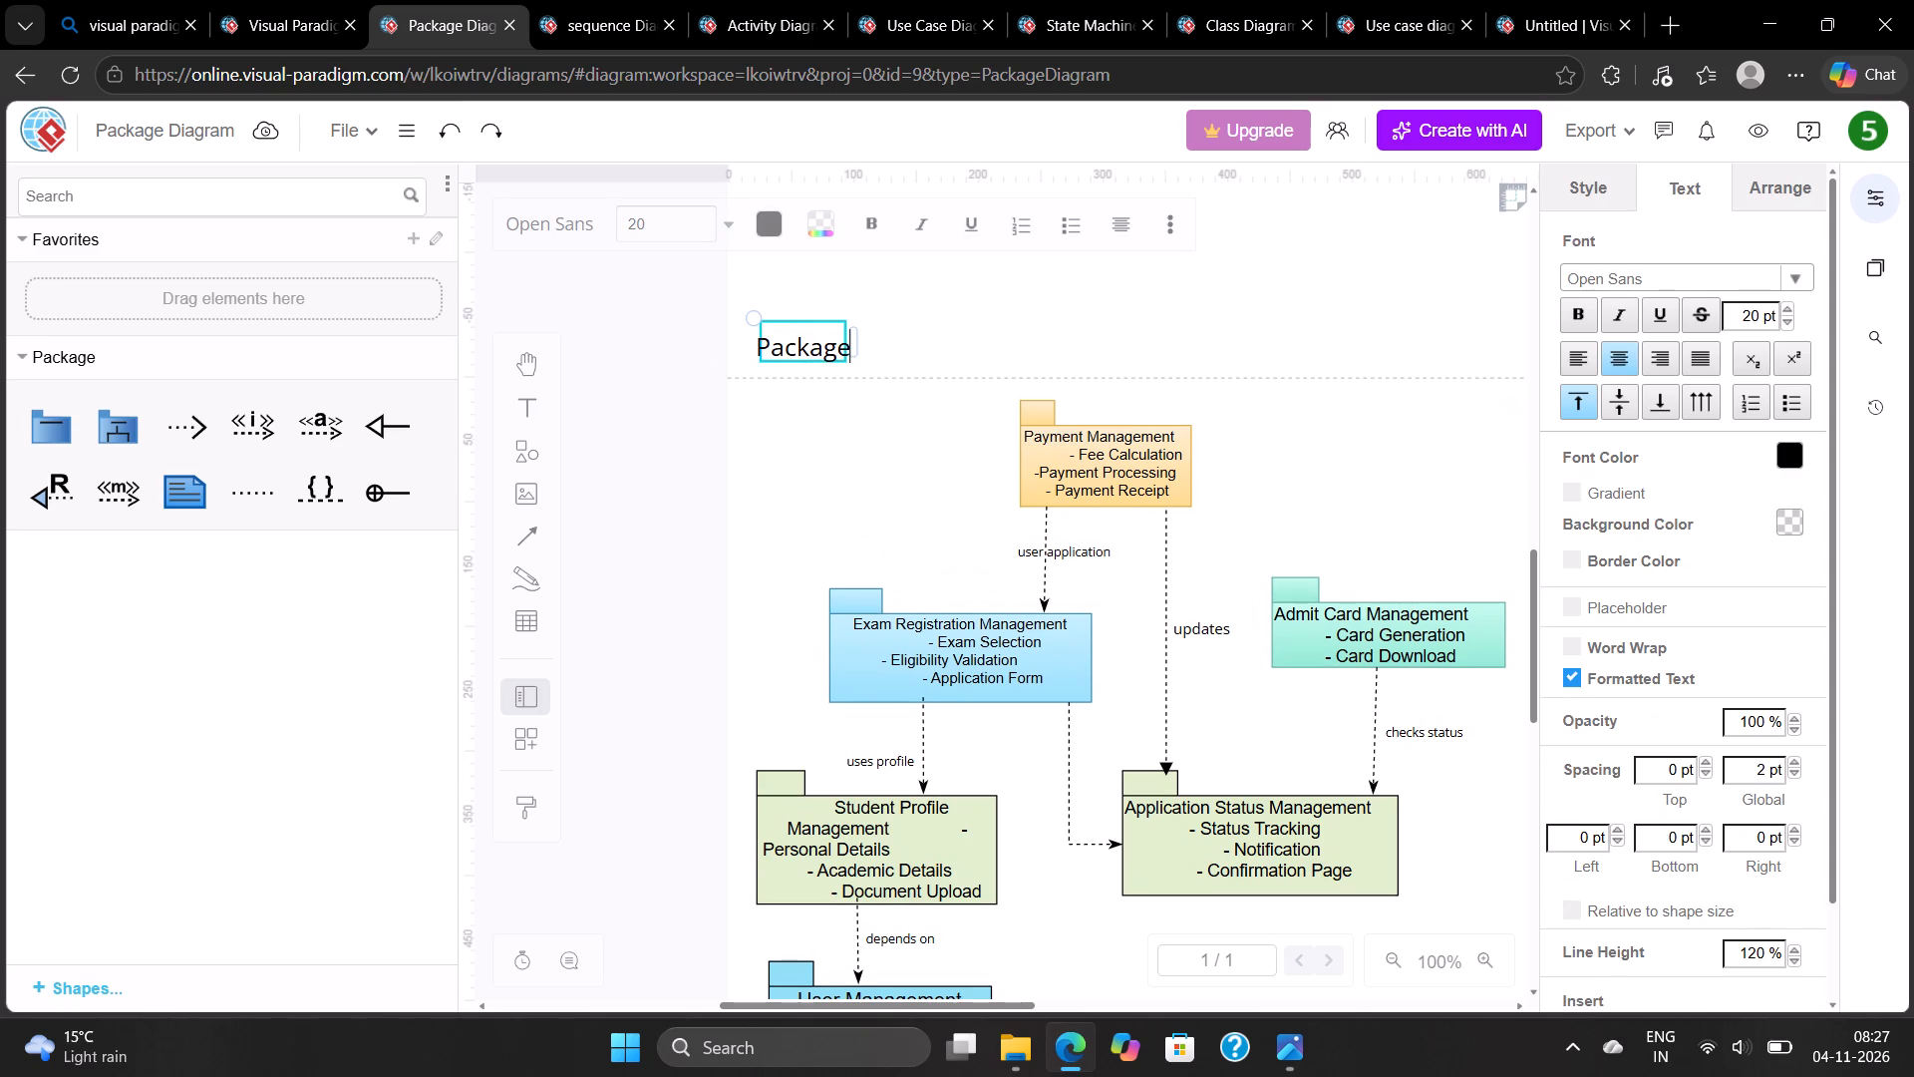
key(space)
text(Diagram - OERS)
Move the "Package Diagram - OERS" title inside the page, directly beside the Payment Management package and against the page's edge.
drag(1103, 327, 902, 331)
drag(878, 335, 909, 416)
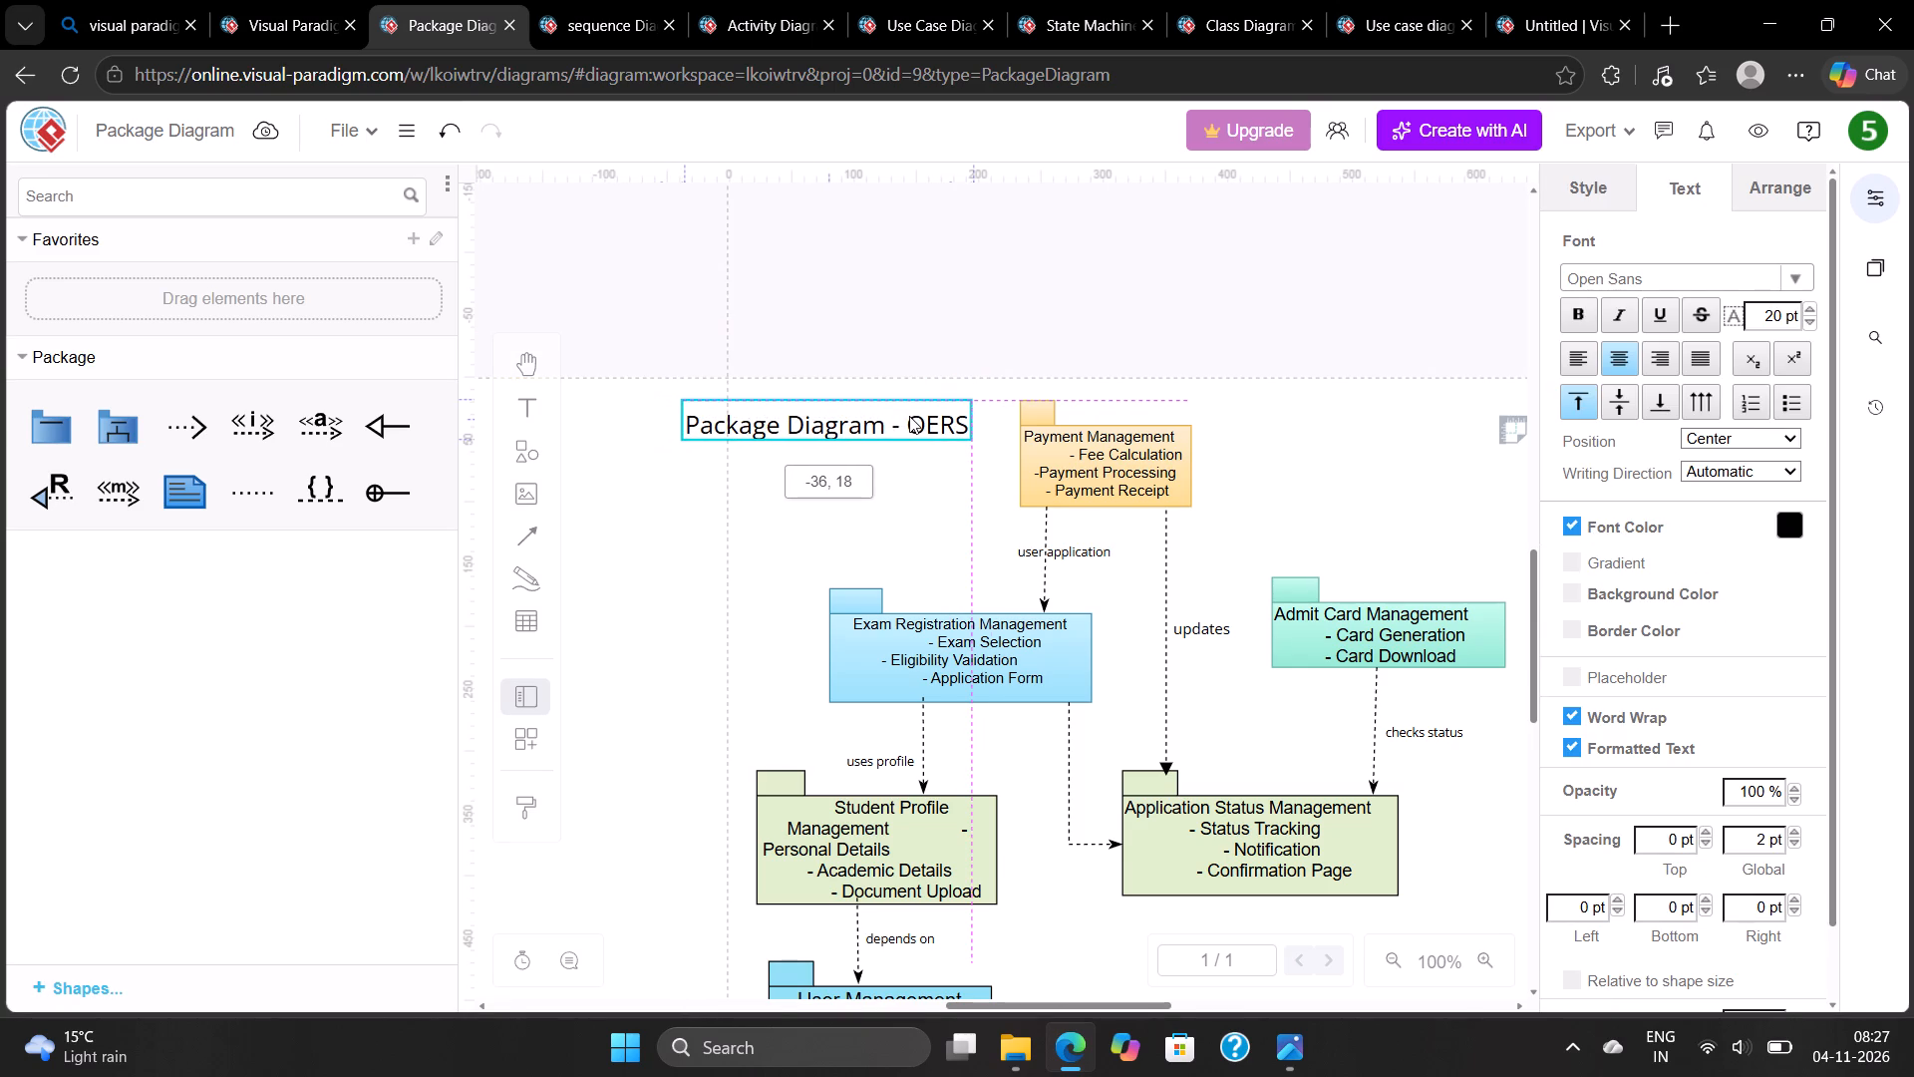
drag(909, 416, 940, 425)
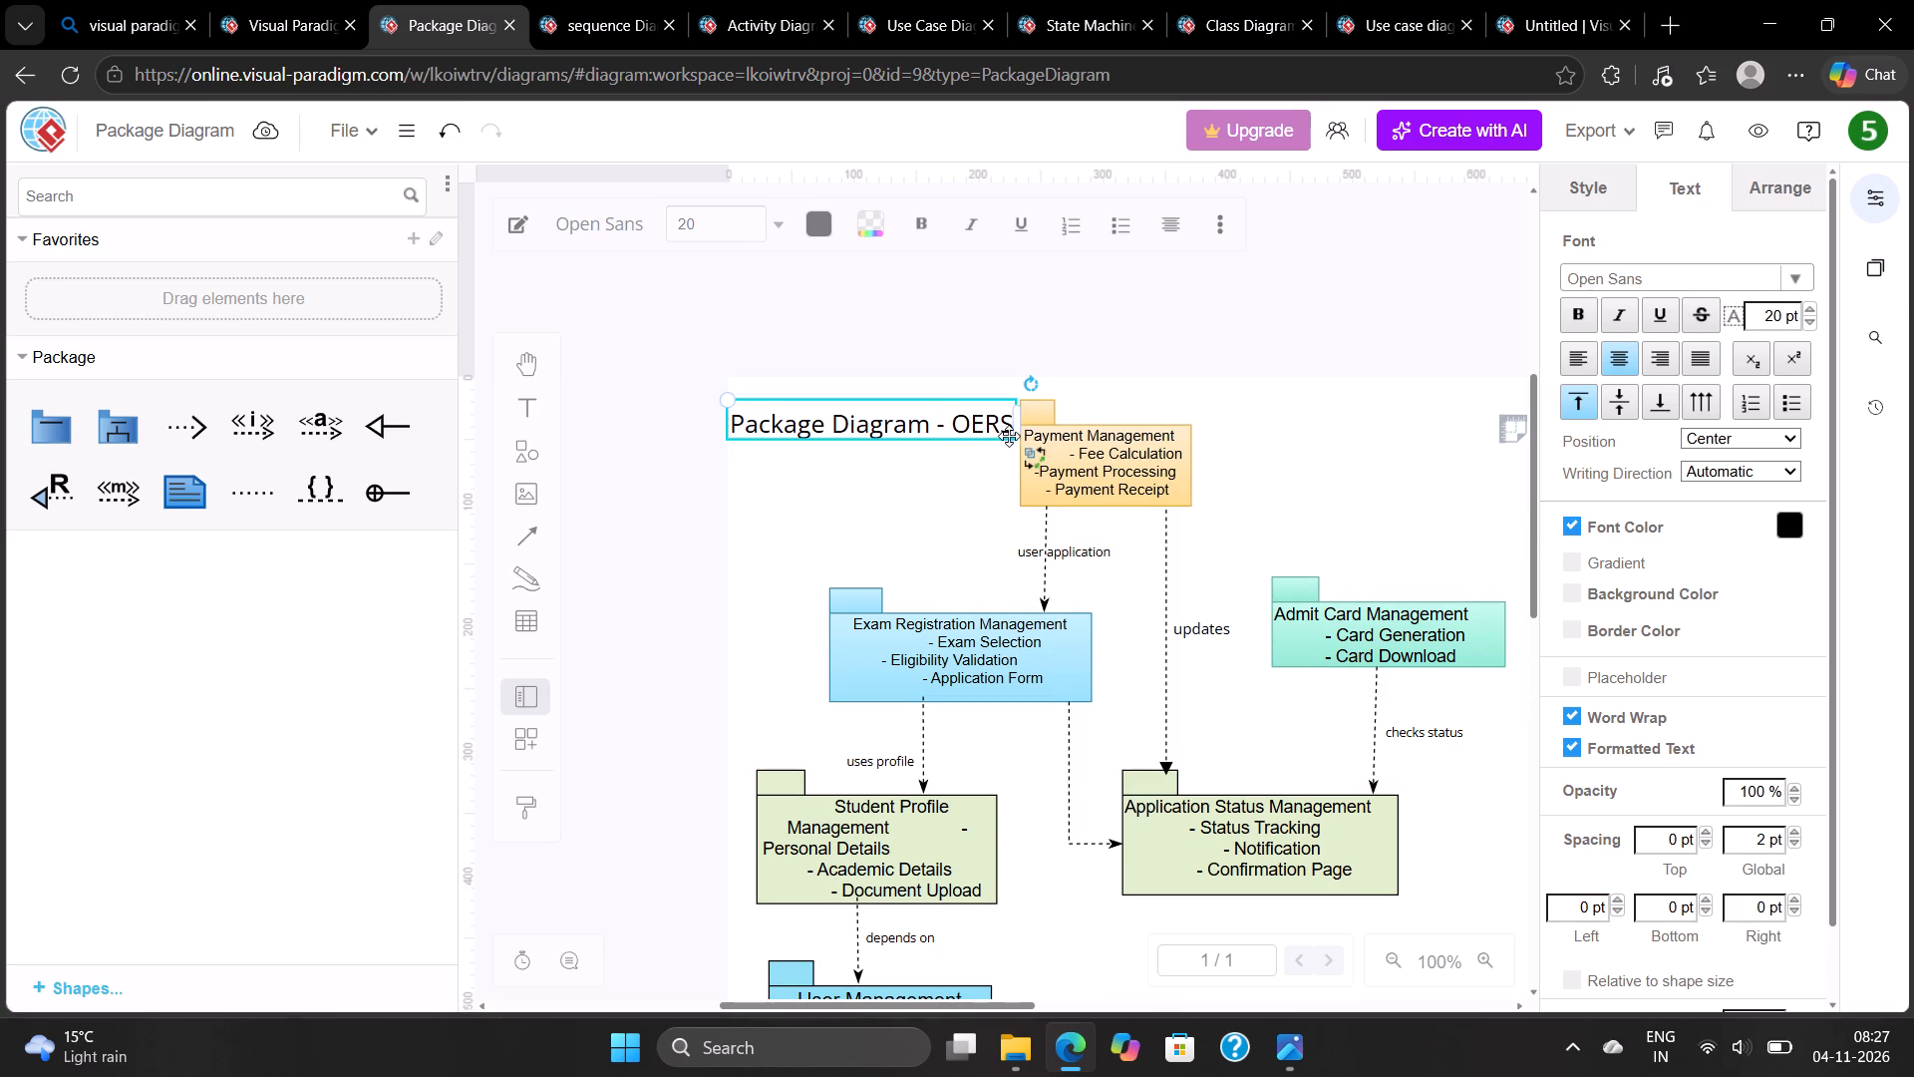
Narrow the "Package Diagram - OERS" title box to about 216 wide so it wraps onto two lines, and shift it slightly down toward the Payment Management package.
drag(1014, 427, 993, 428)
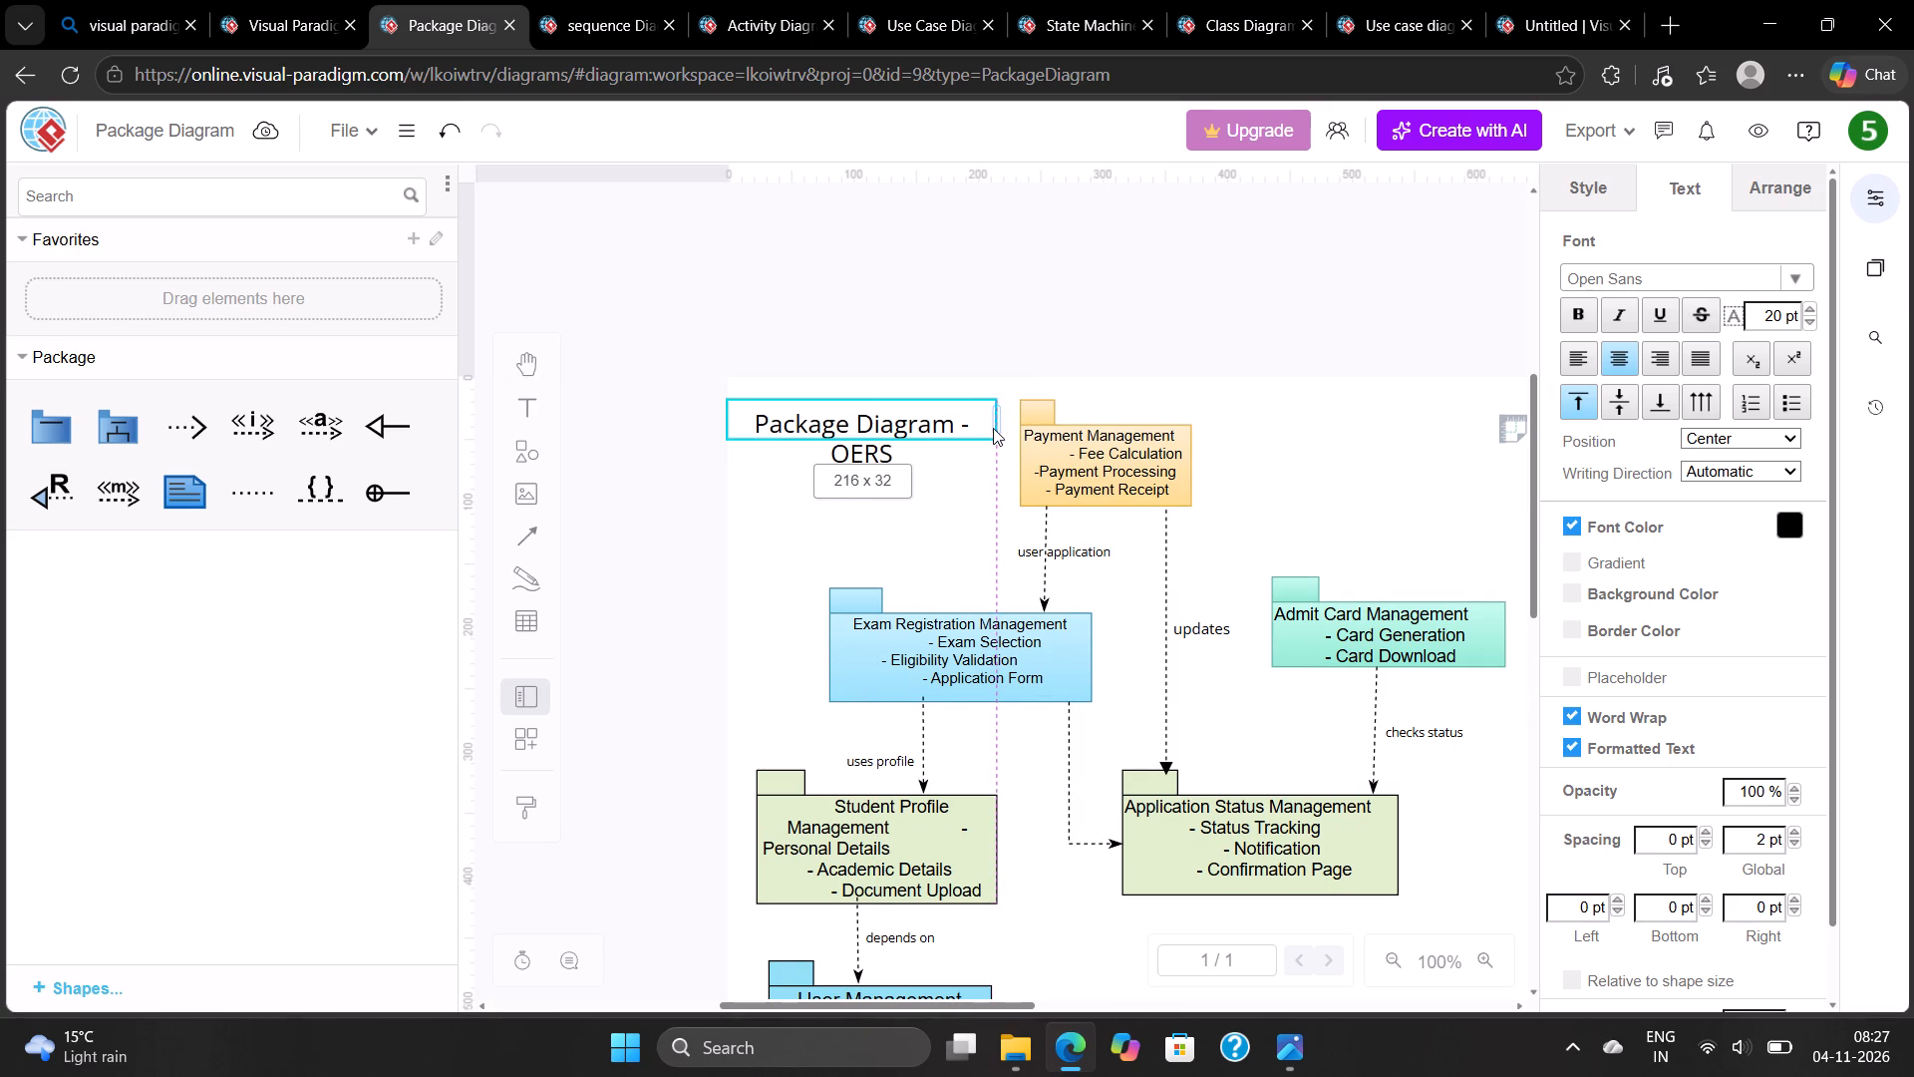
drag(993, 428, 996, 428)
drag(928, 424, 934, 425)
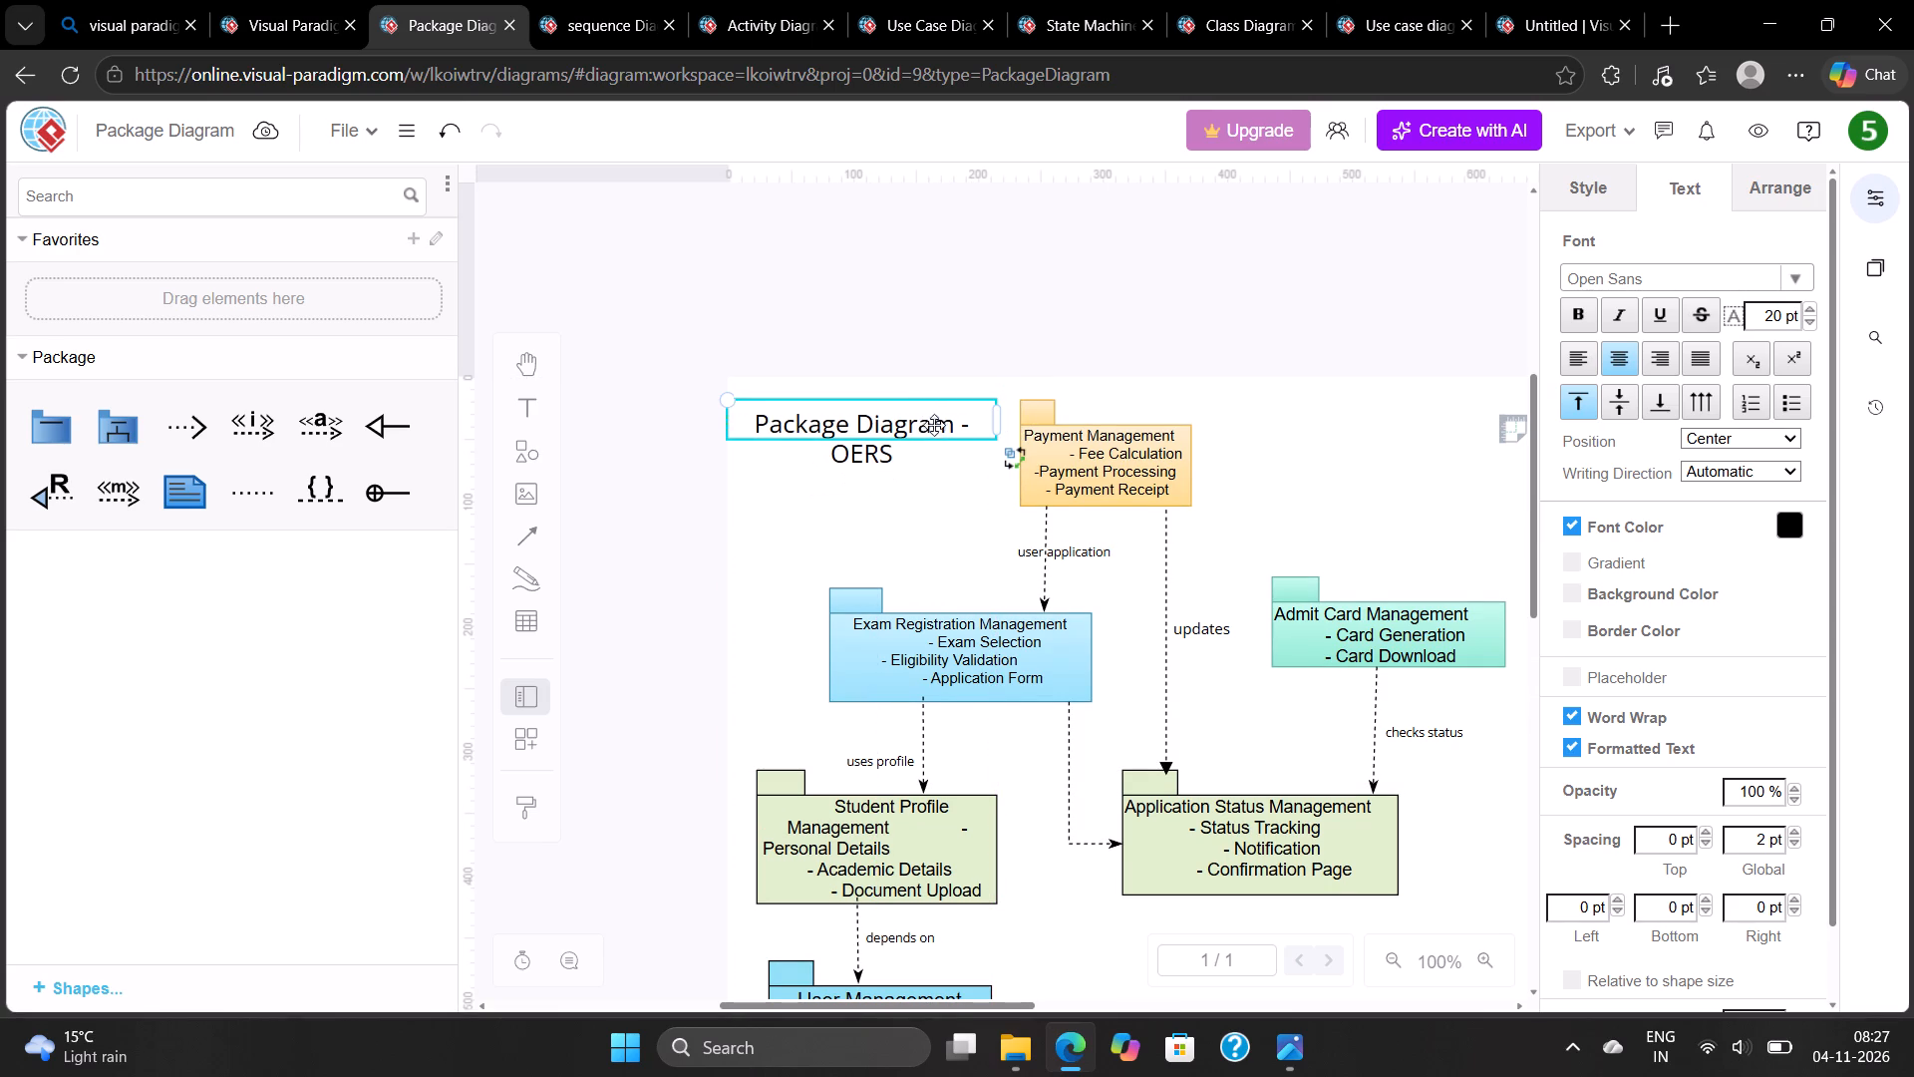
drag(934, 425, 944, 445)
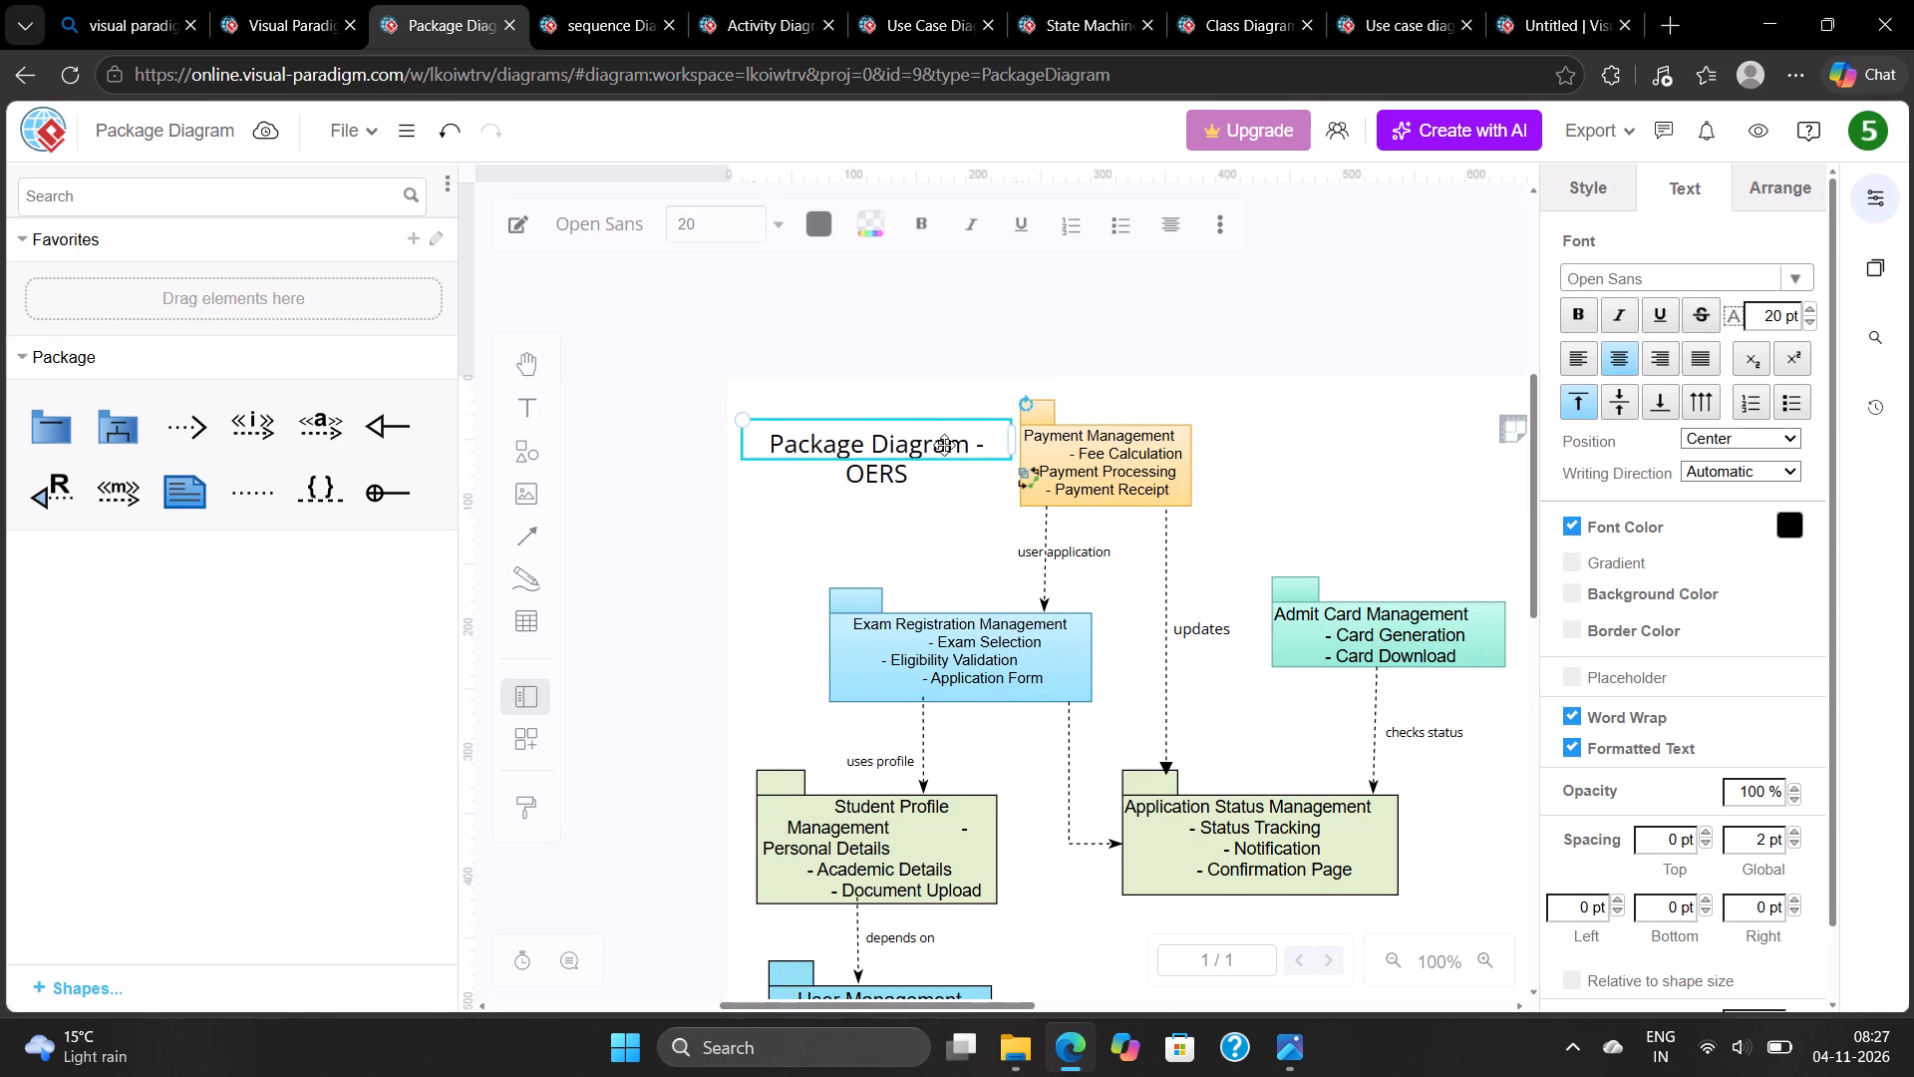
click(960, 315)
scroll(1274, 380, down, 1)
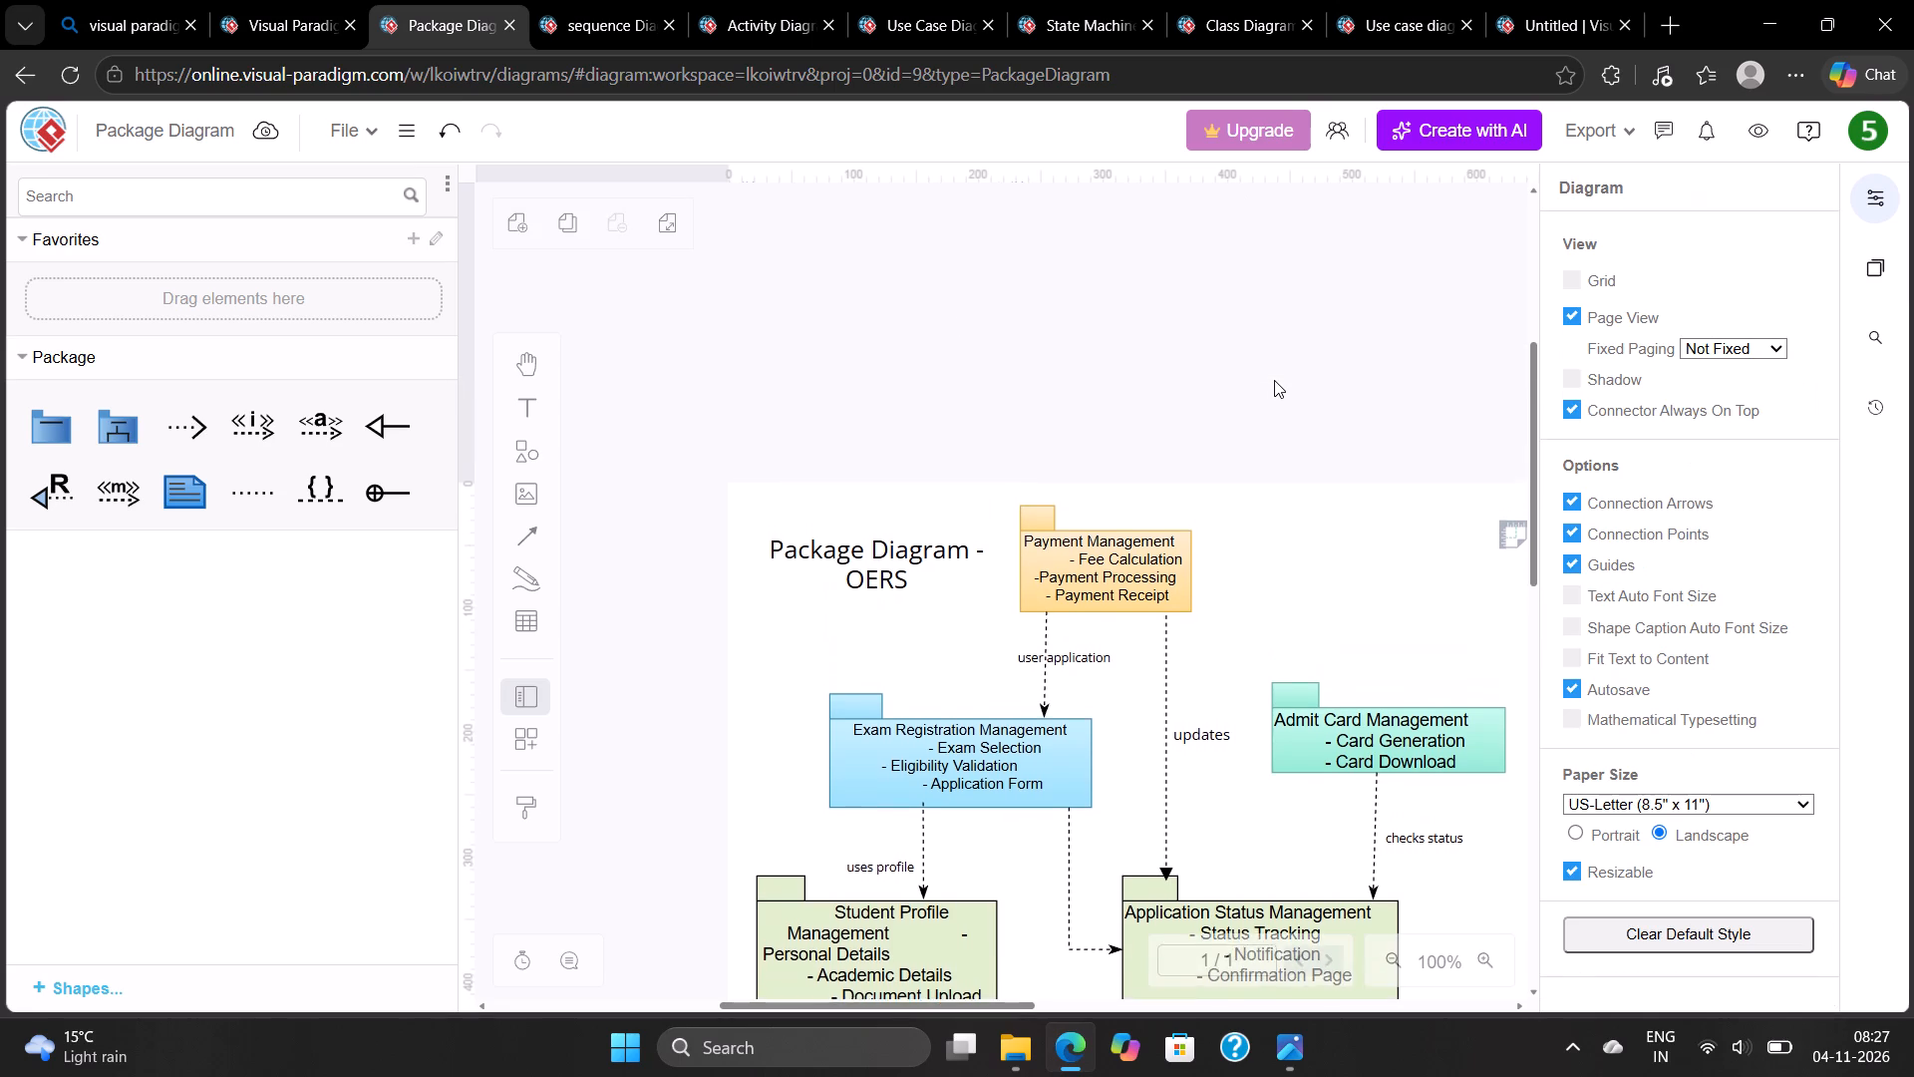
scroll(1274, 380, down, 1)
scroll(1274, 380, up, 1)
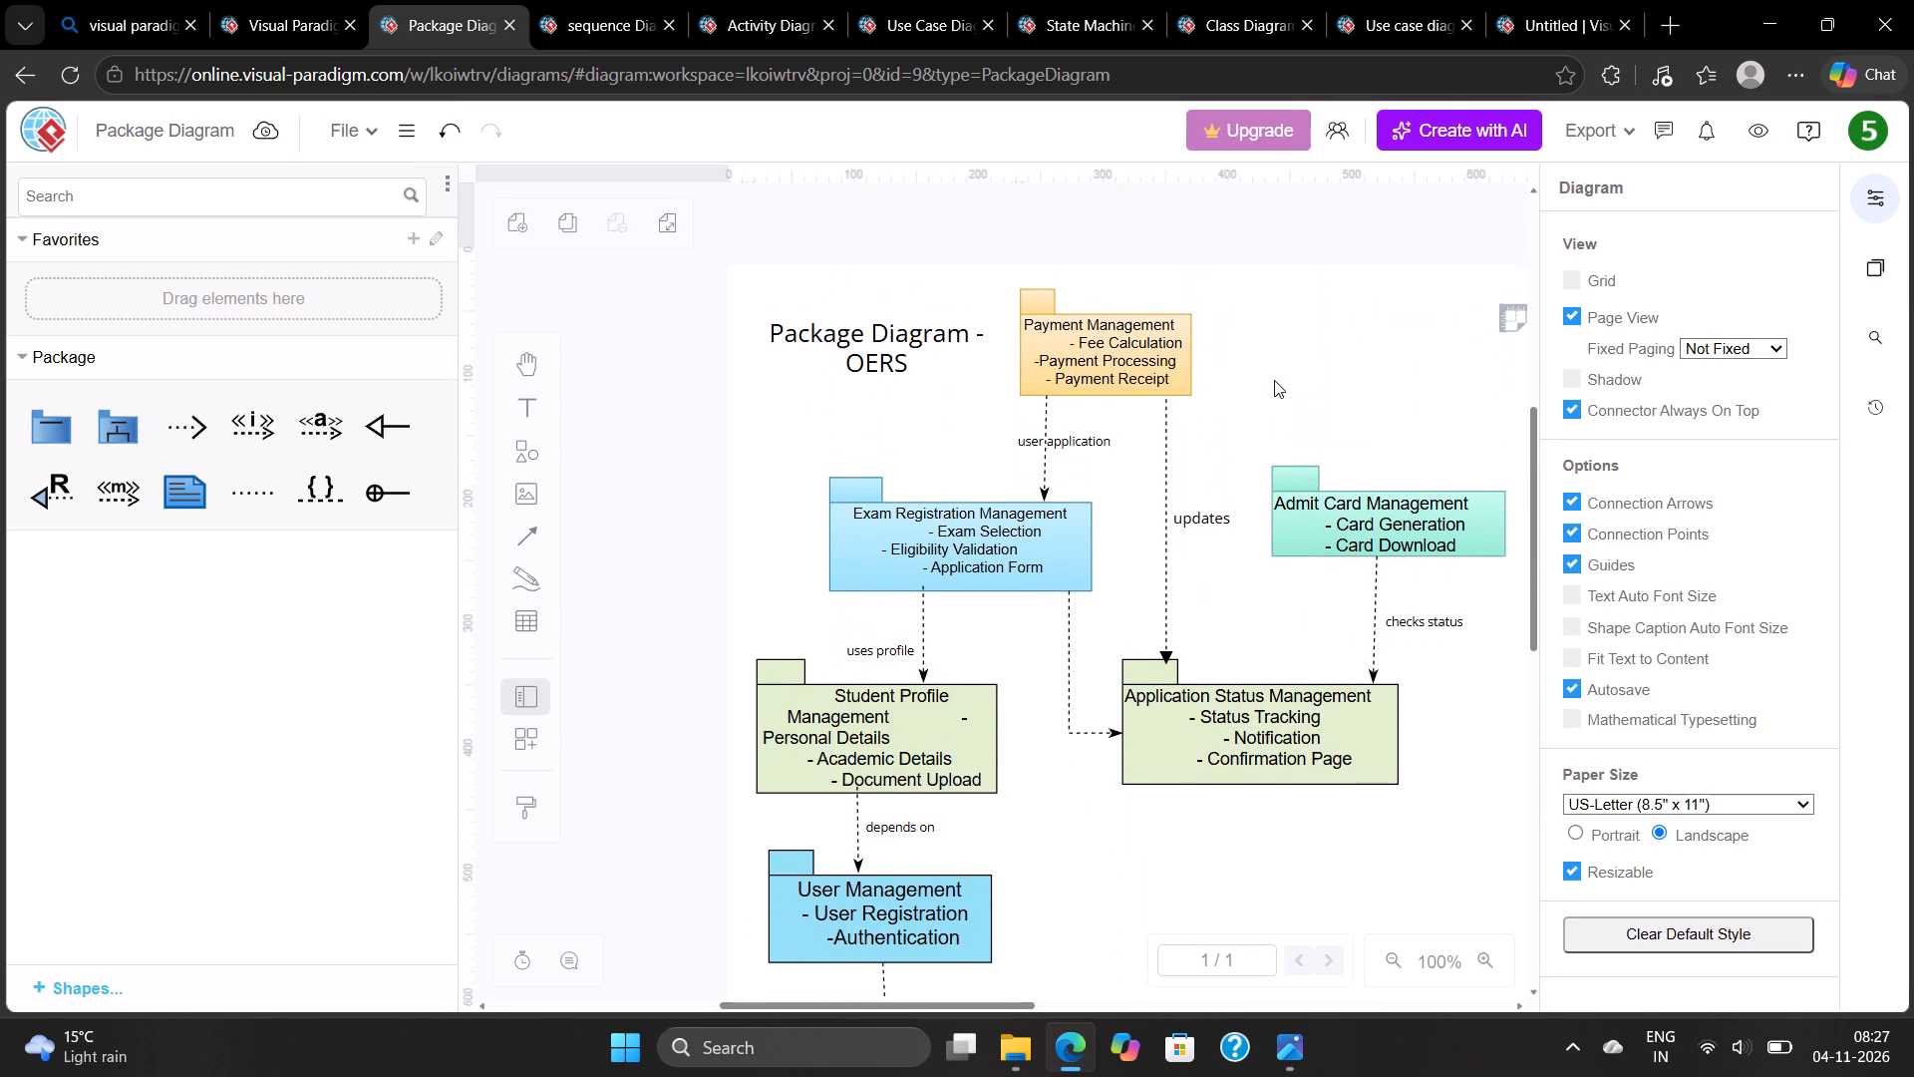
scroll(1274, 380, up, 1)
scroll(1274, 380, left, 1)
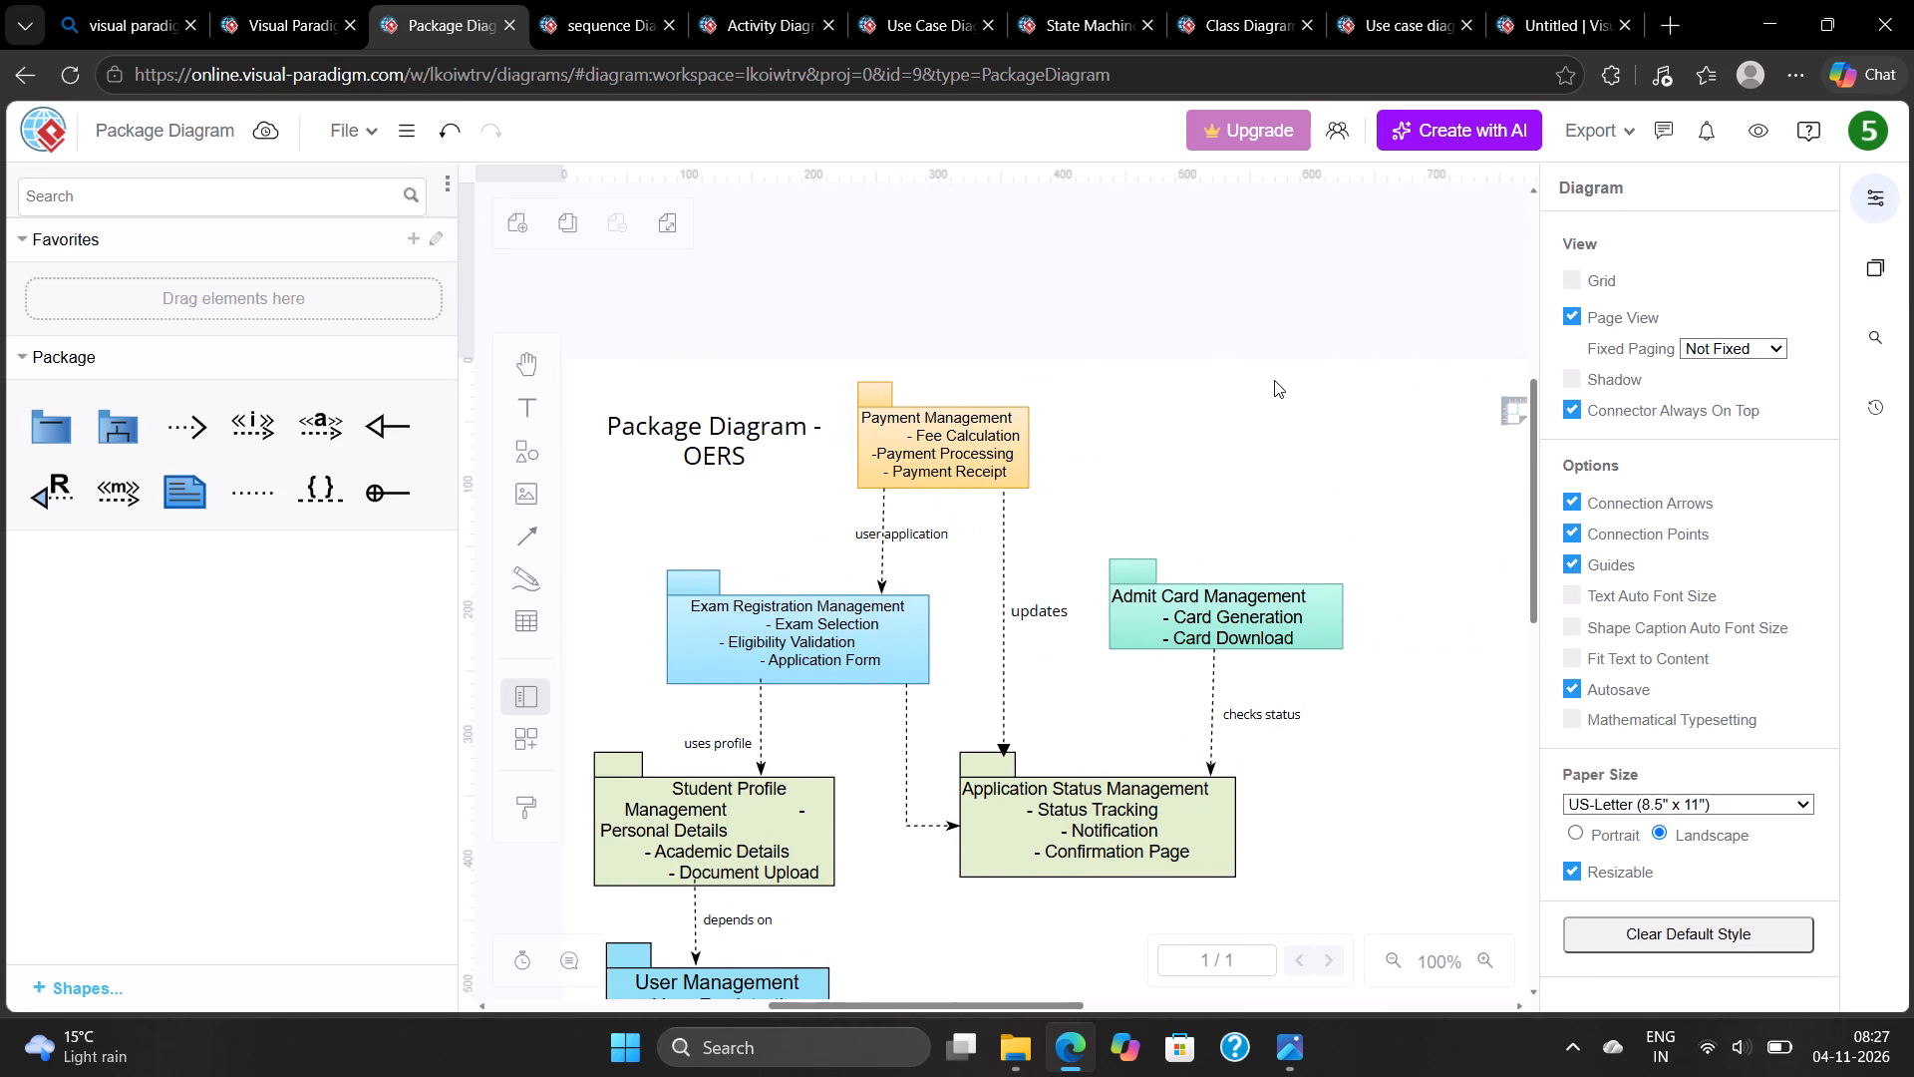
scroll(1274, 380, left, 2)
scroll(1274, 380, right, 2)
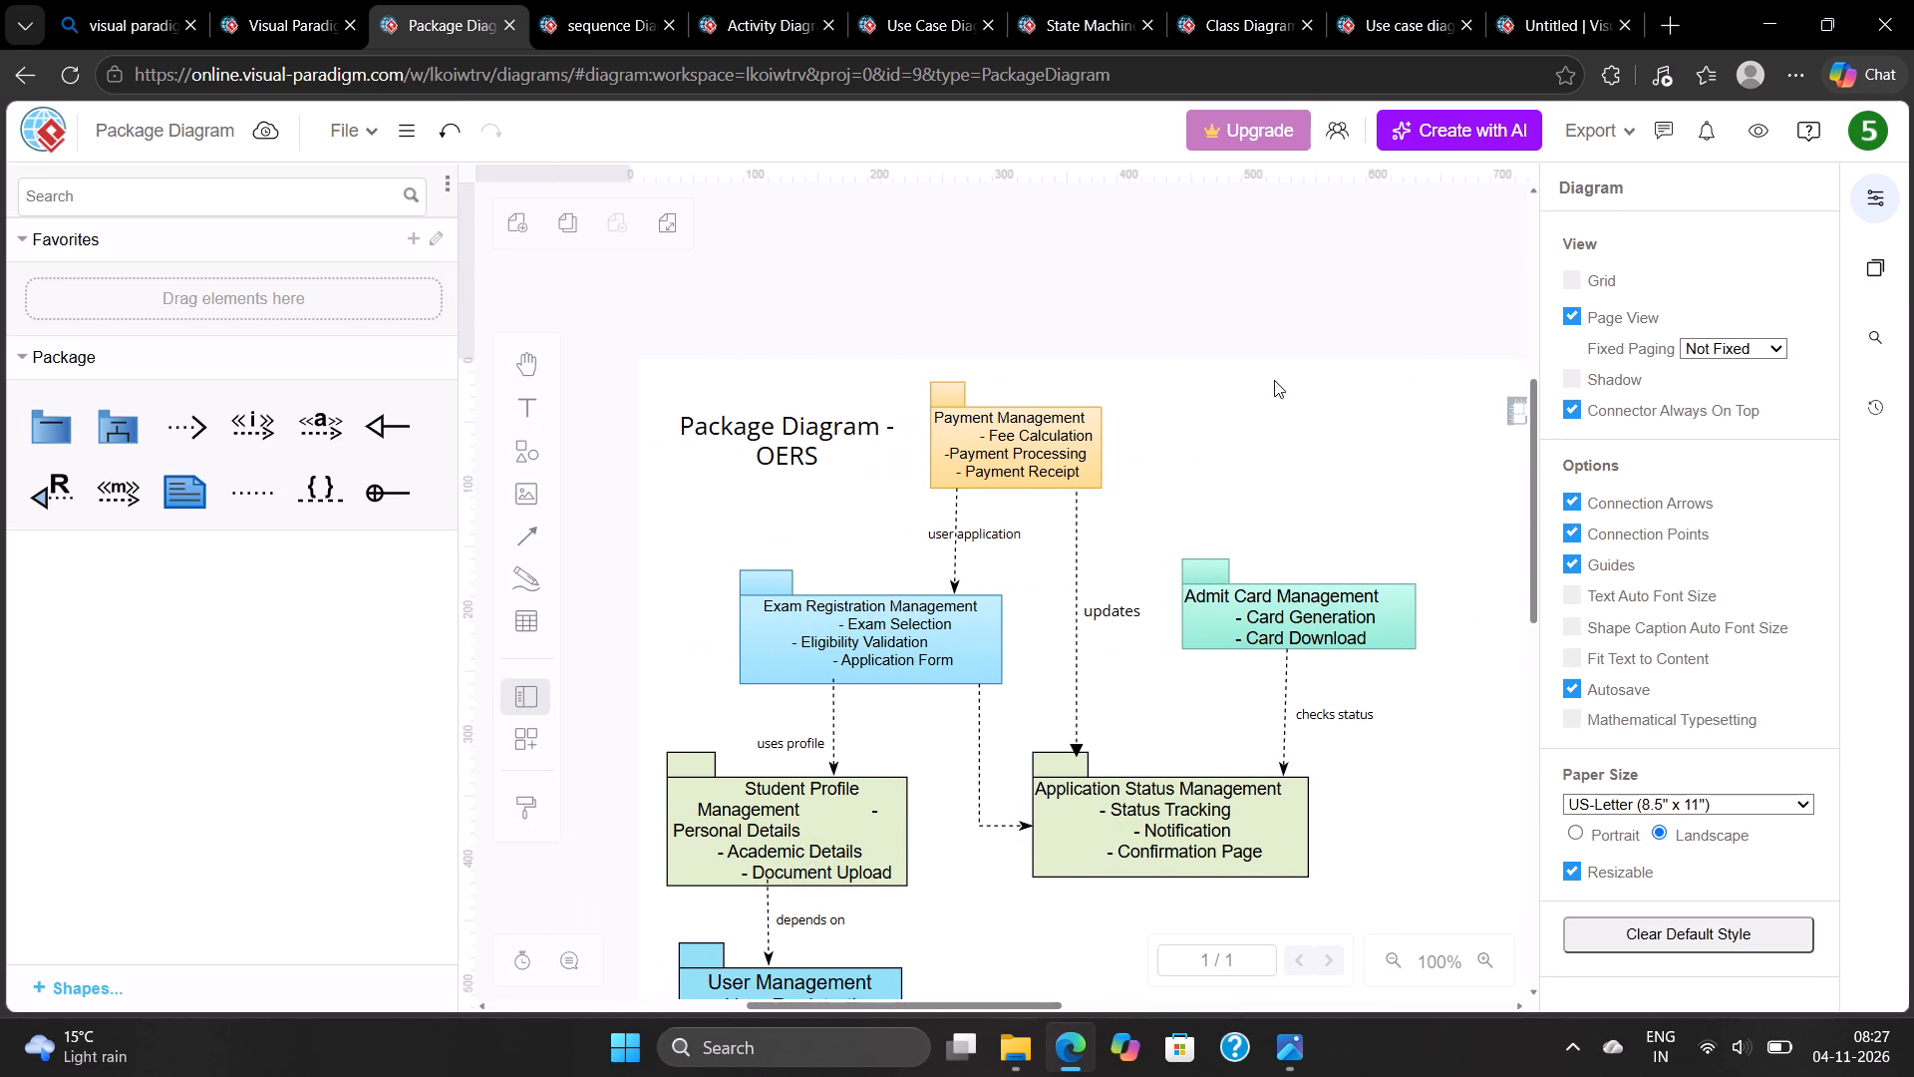
scroll(1274, 380, right, 1)
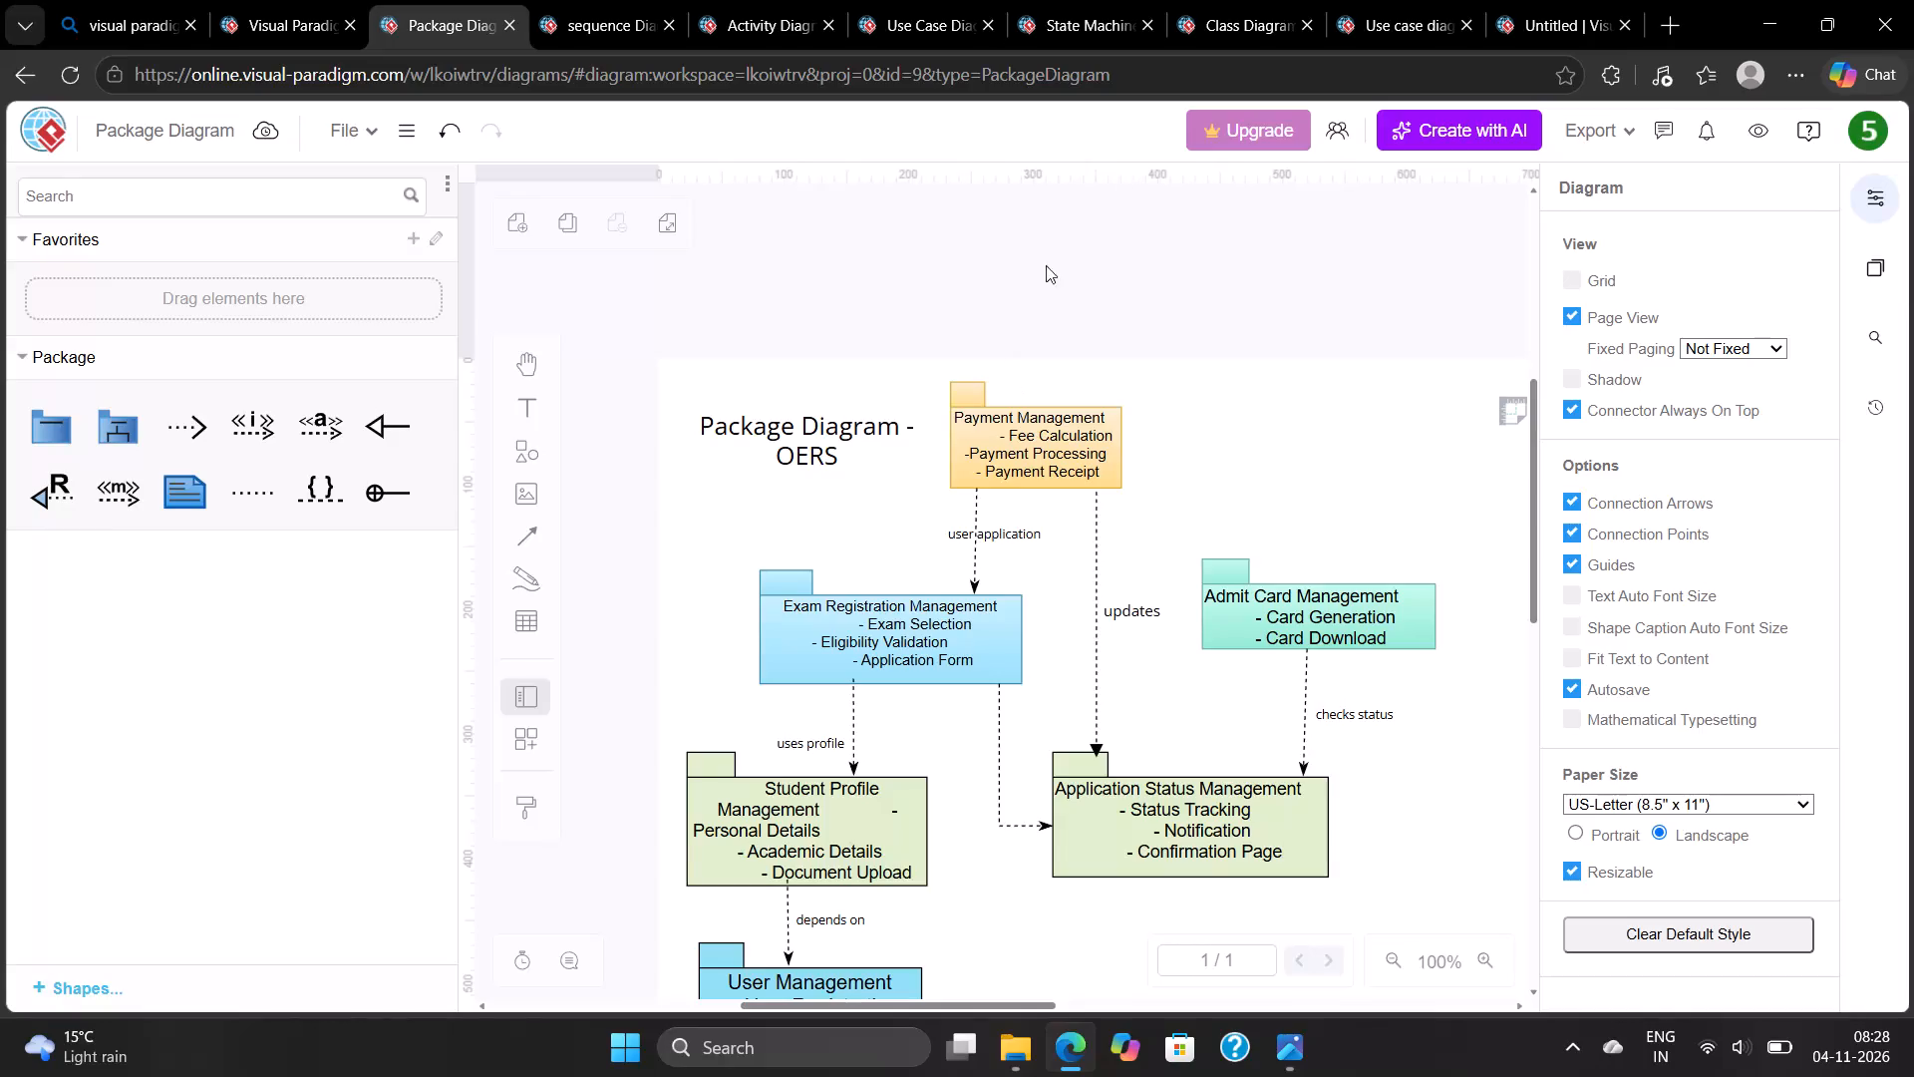
Export the package diagram as a PNG with the default image settings, download it as "Package Diagram.png", and view the saved image.
click(1620, 117)
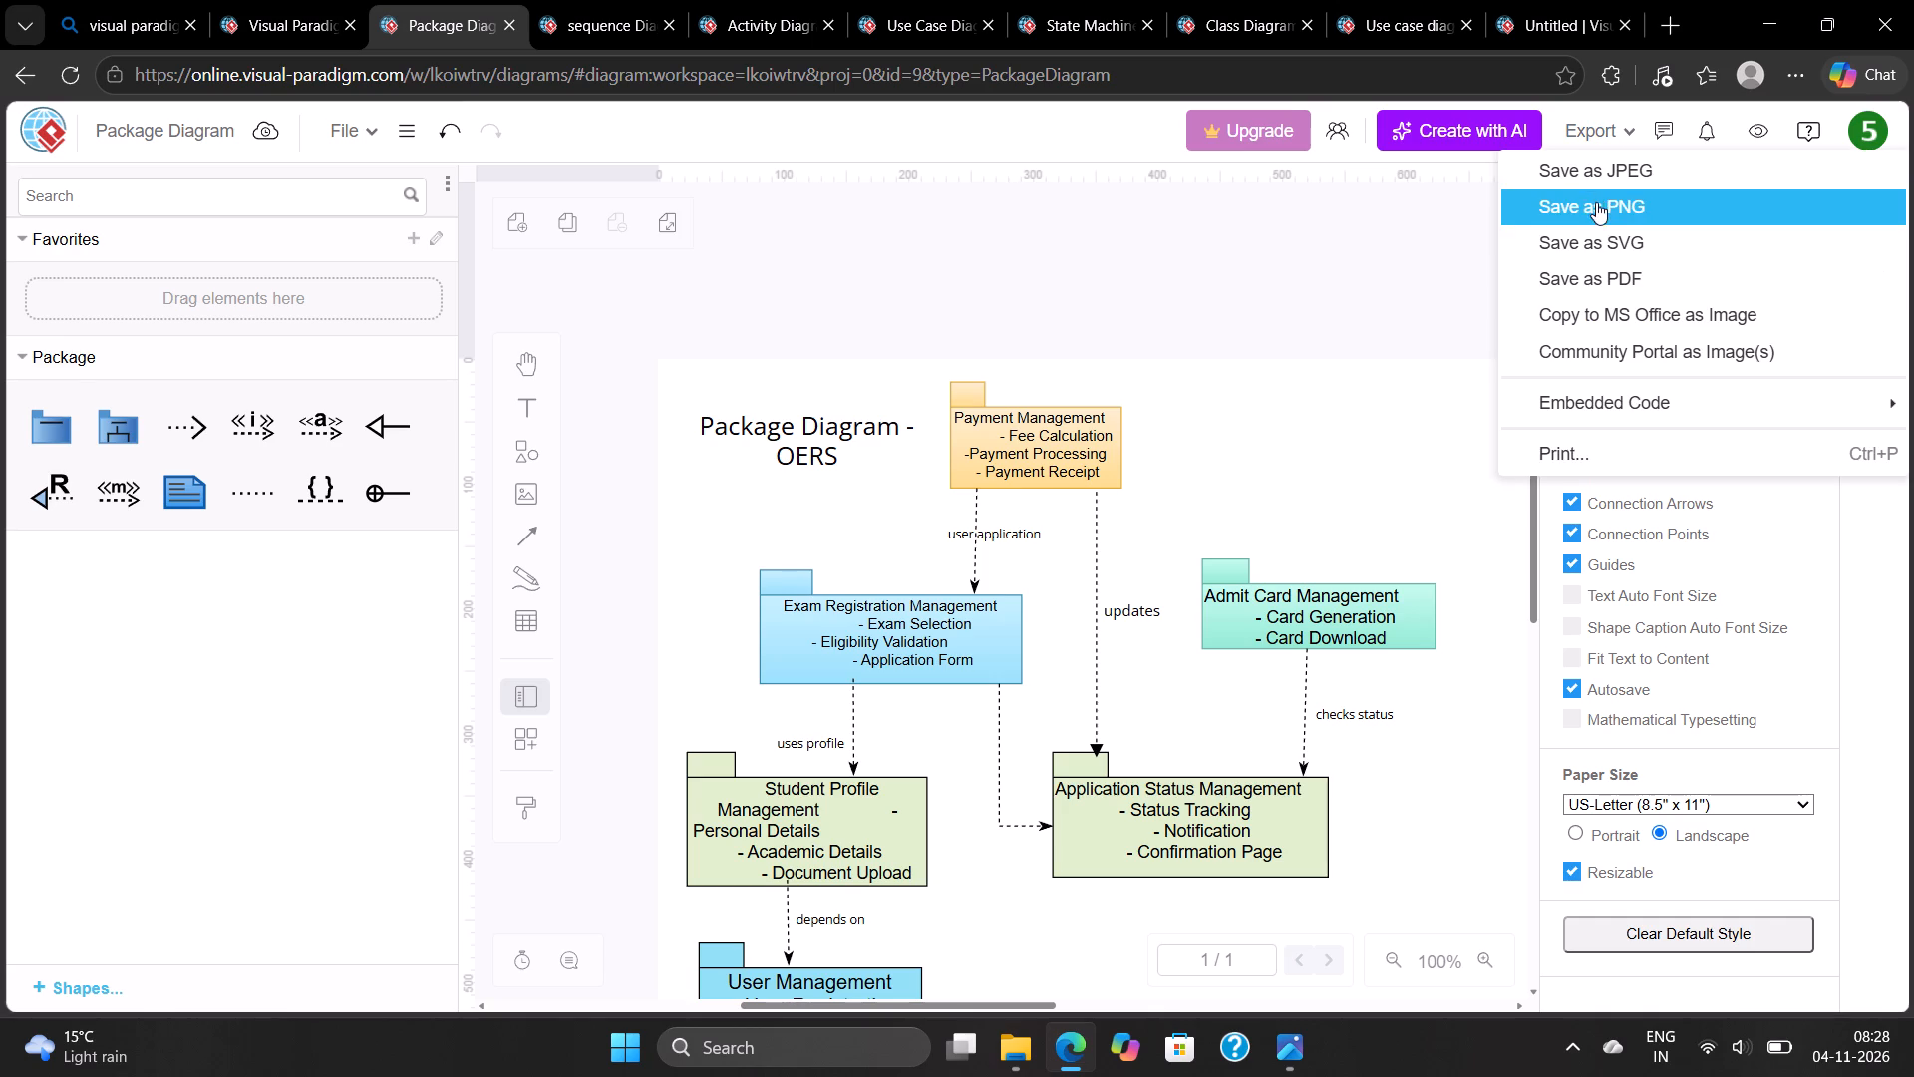
click(1607, 205)
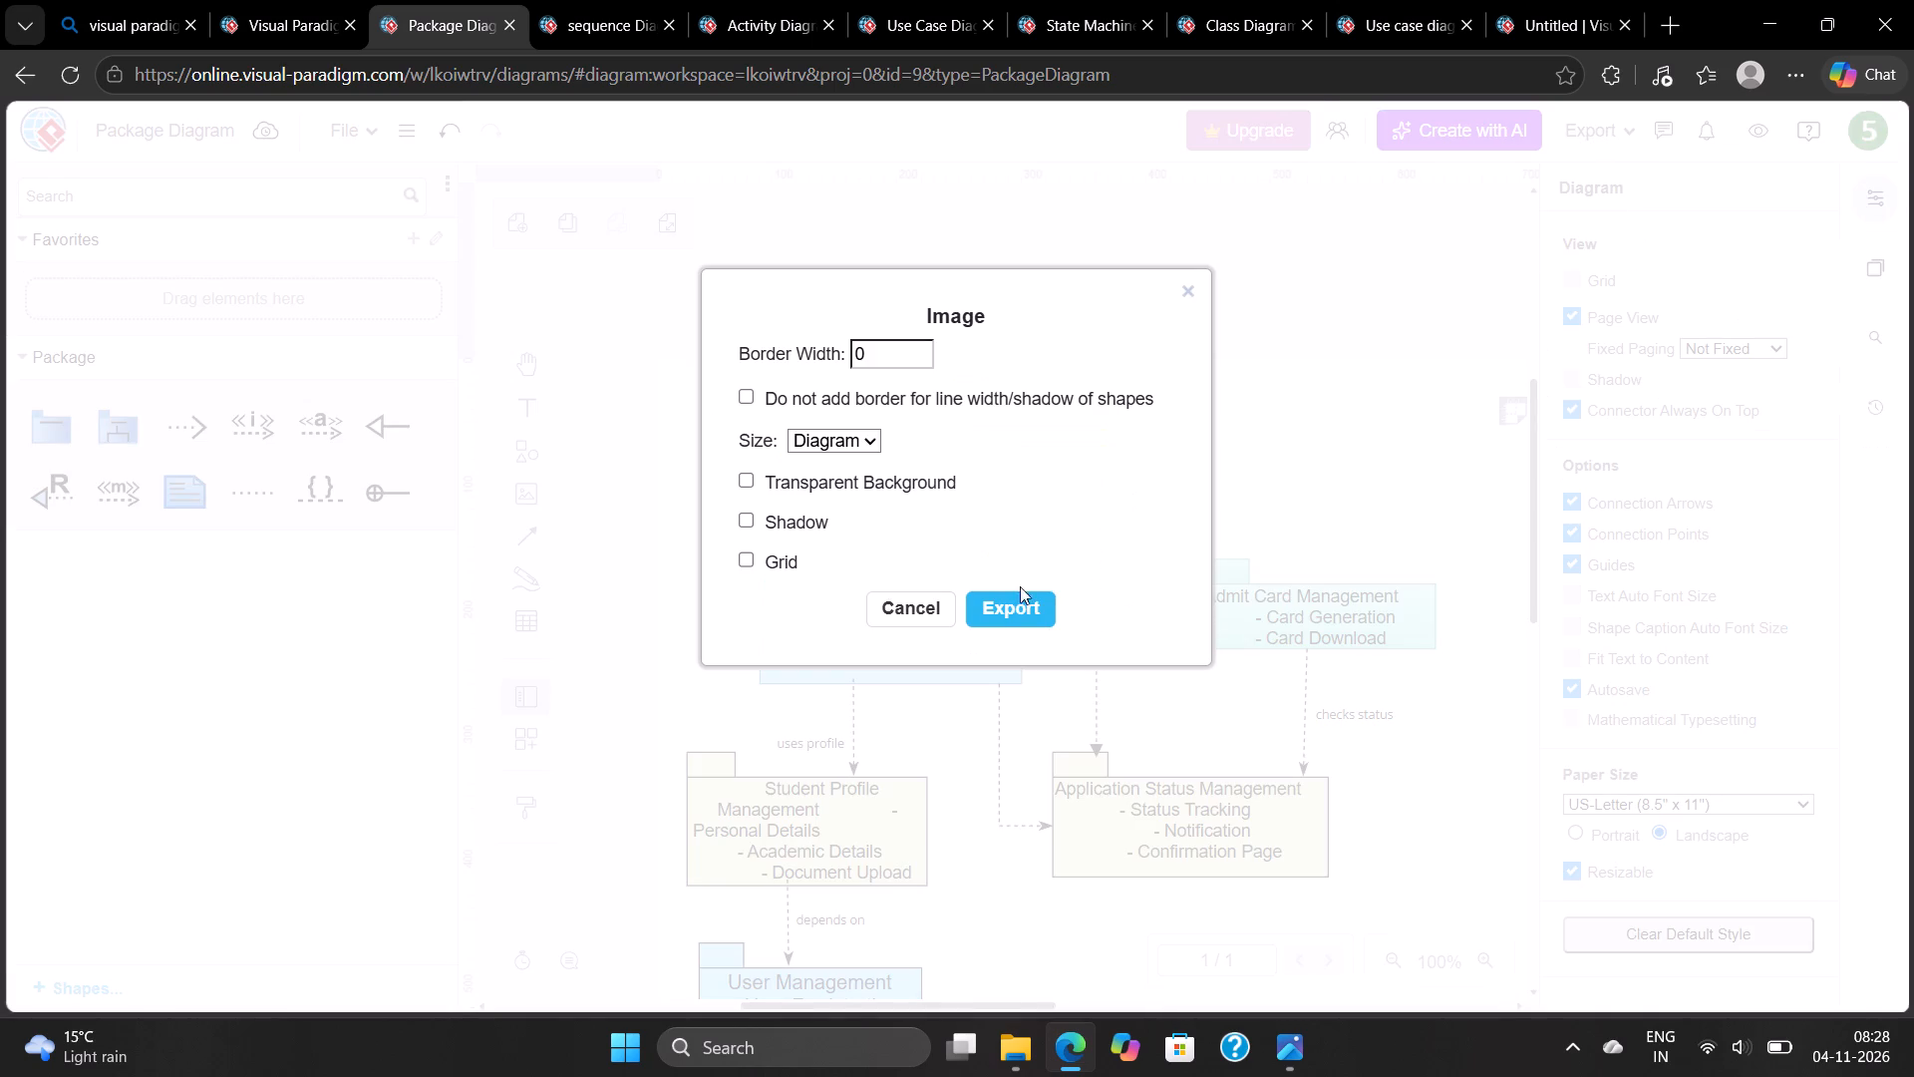
click(994, 609)
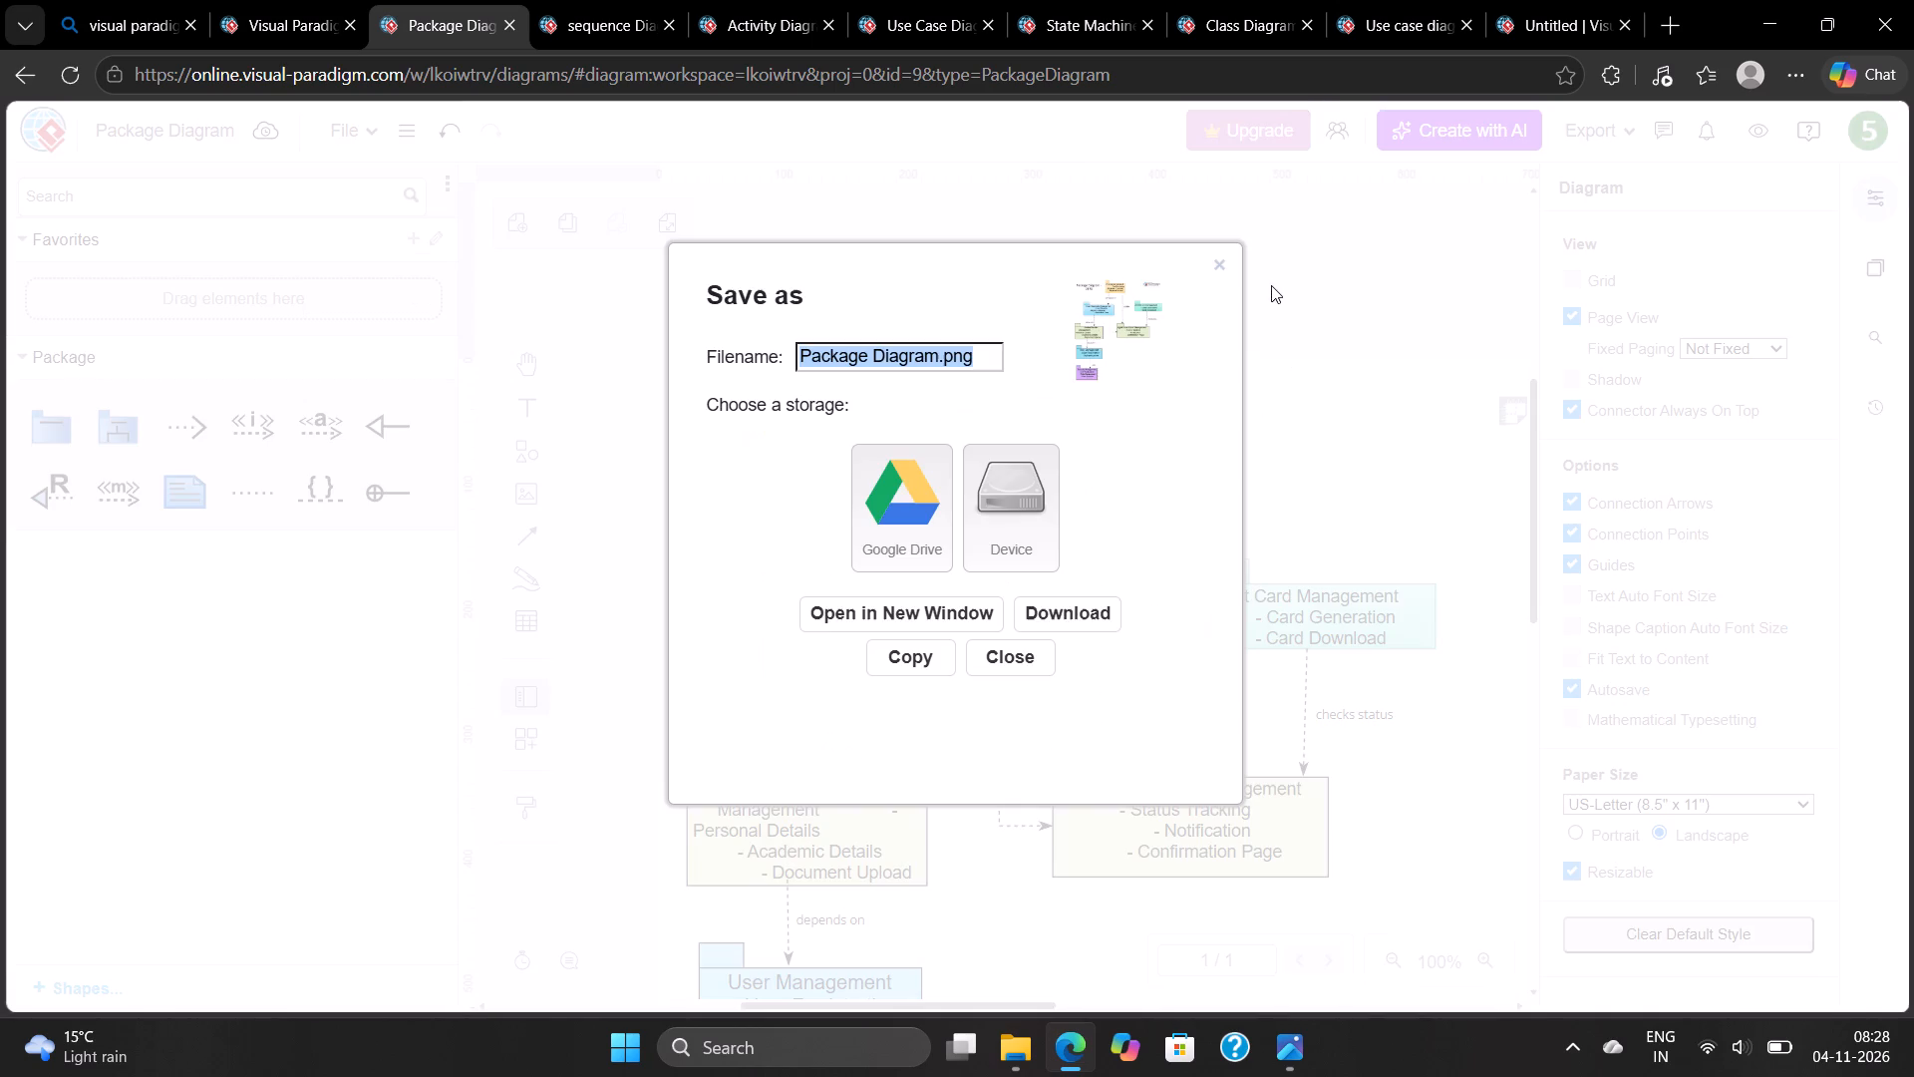
click(1050, 608)
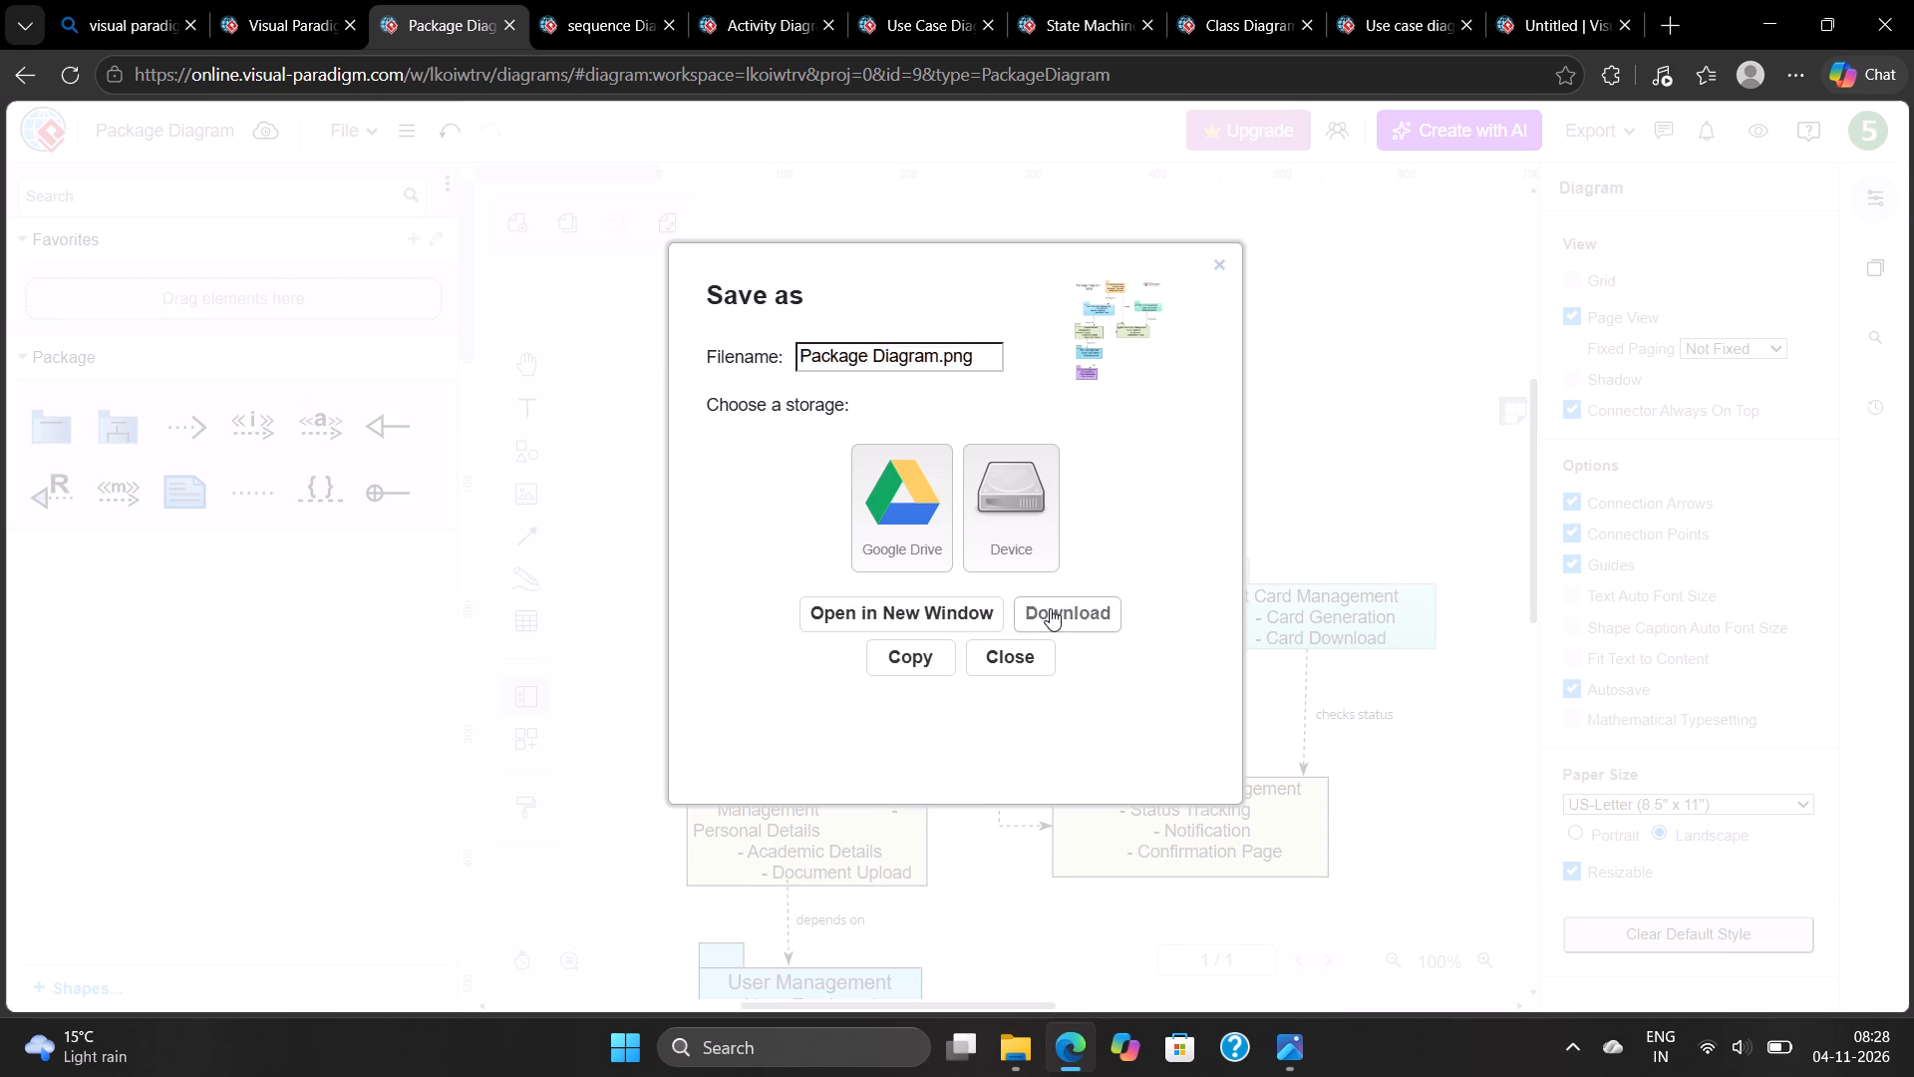
click(1422, 210)
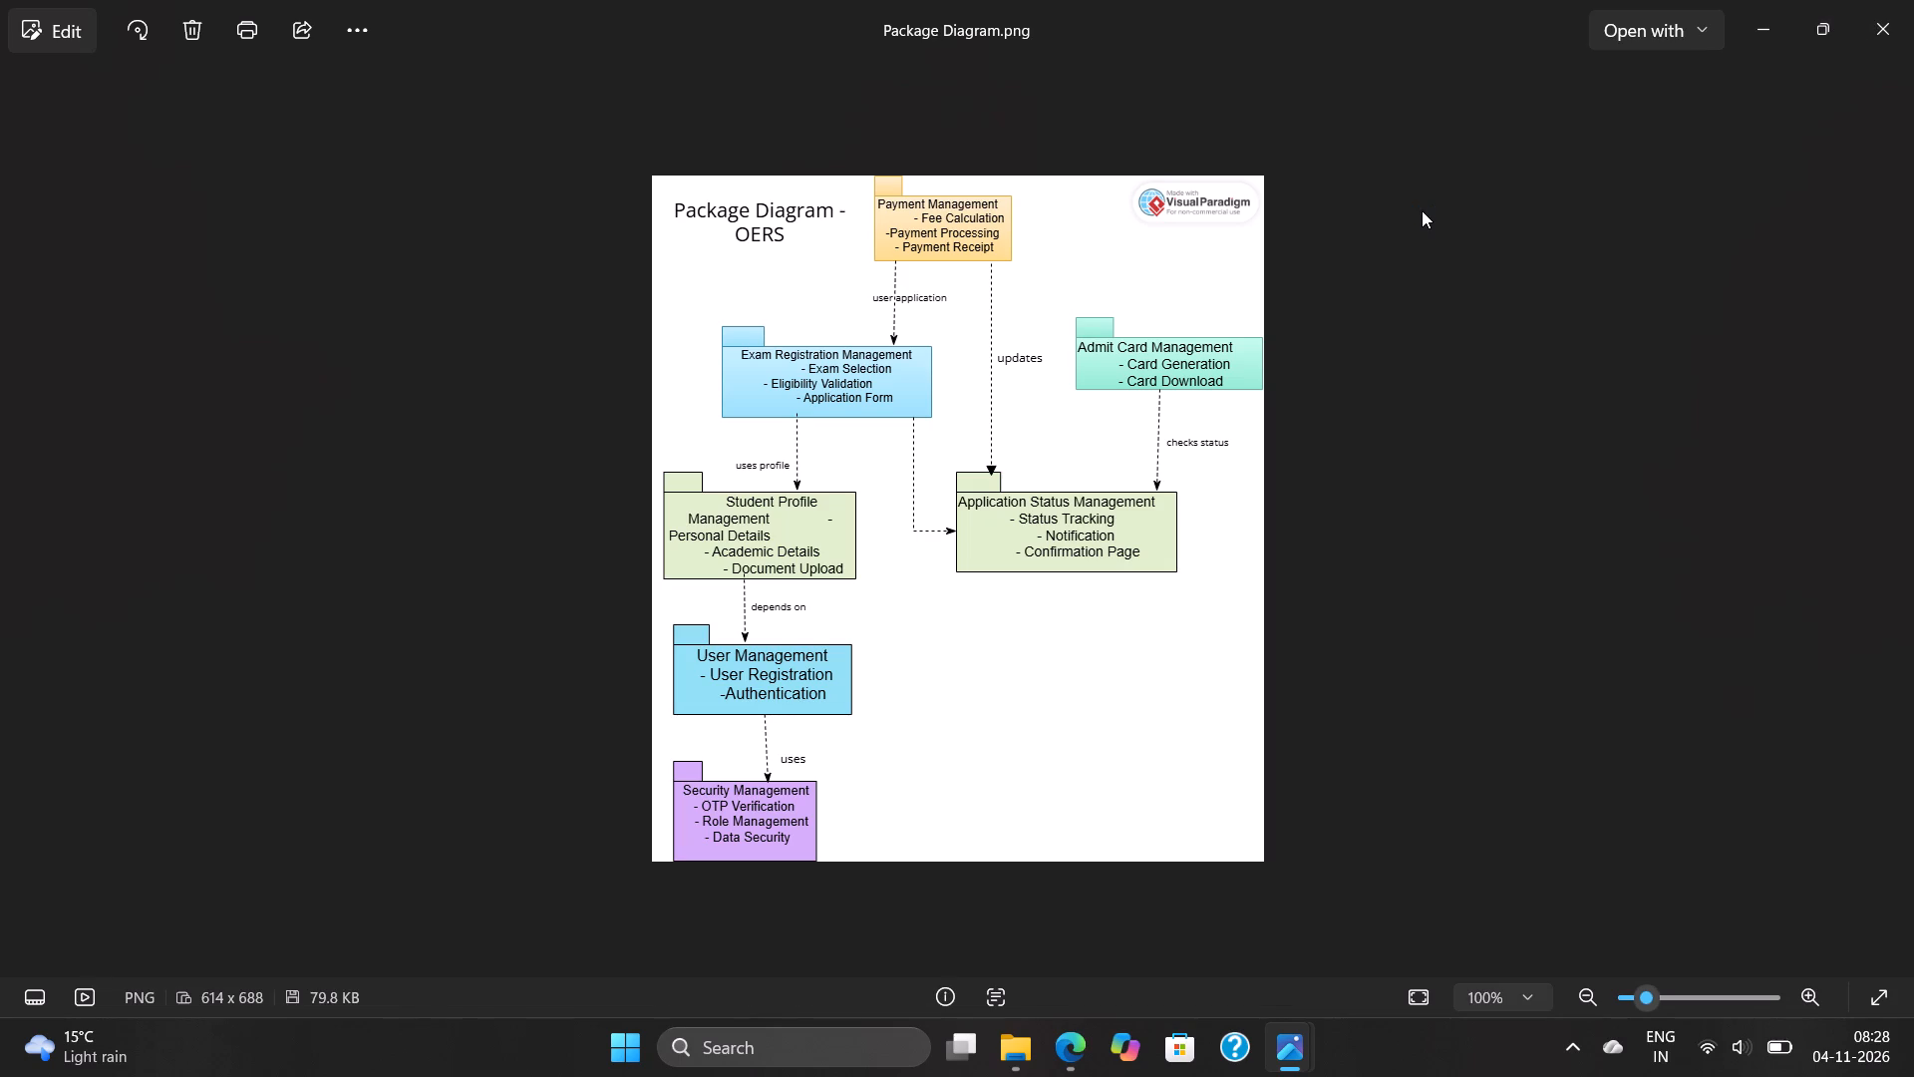
click(1762, 28)
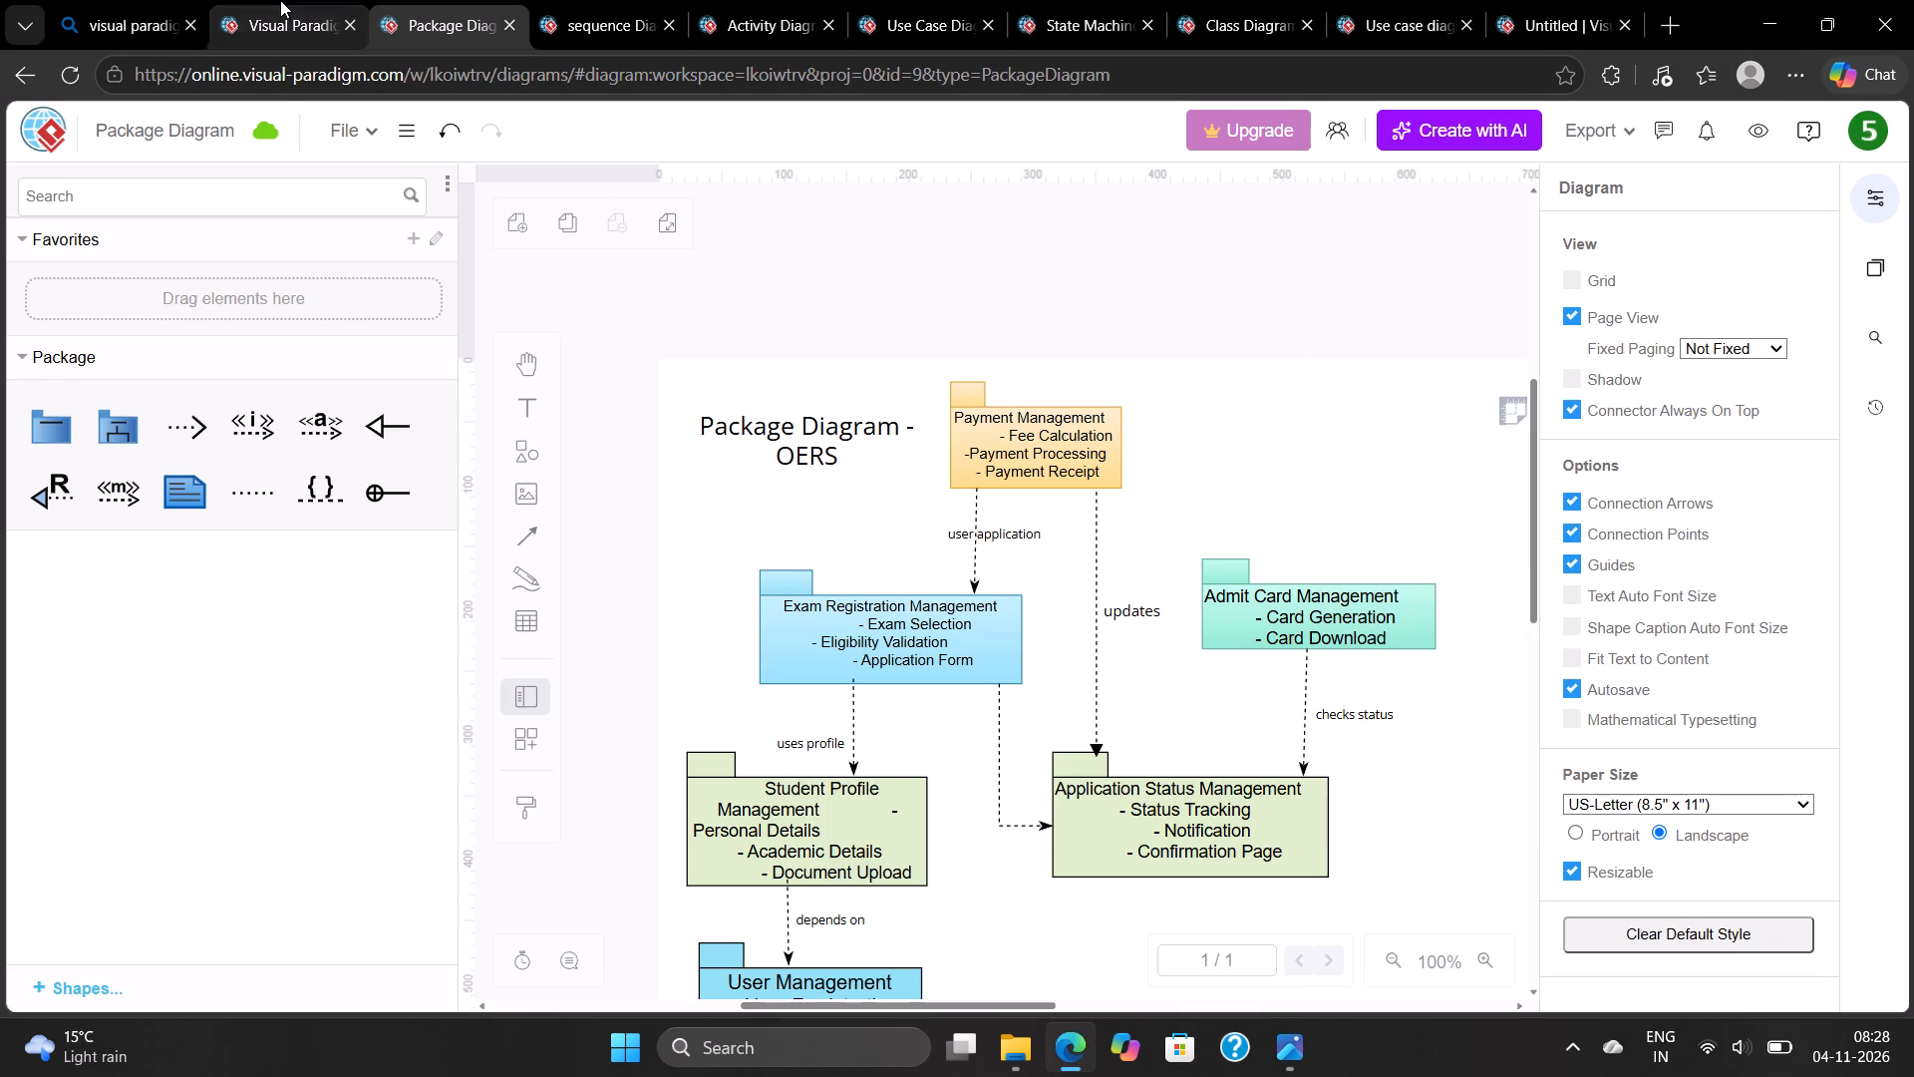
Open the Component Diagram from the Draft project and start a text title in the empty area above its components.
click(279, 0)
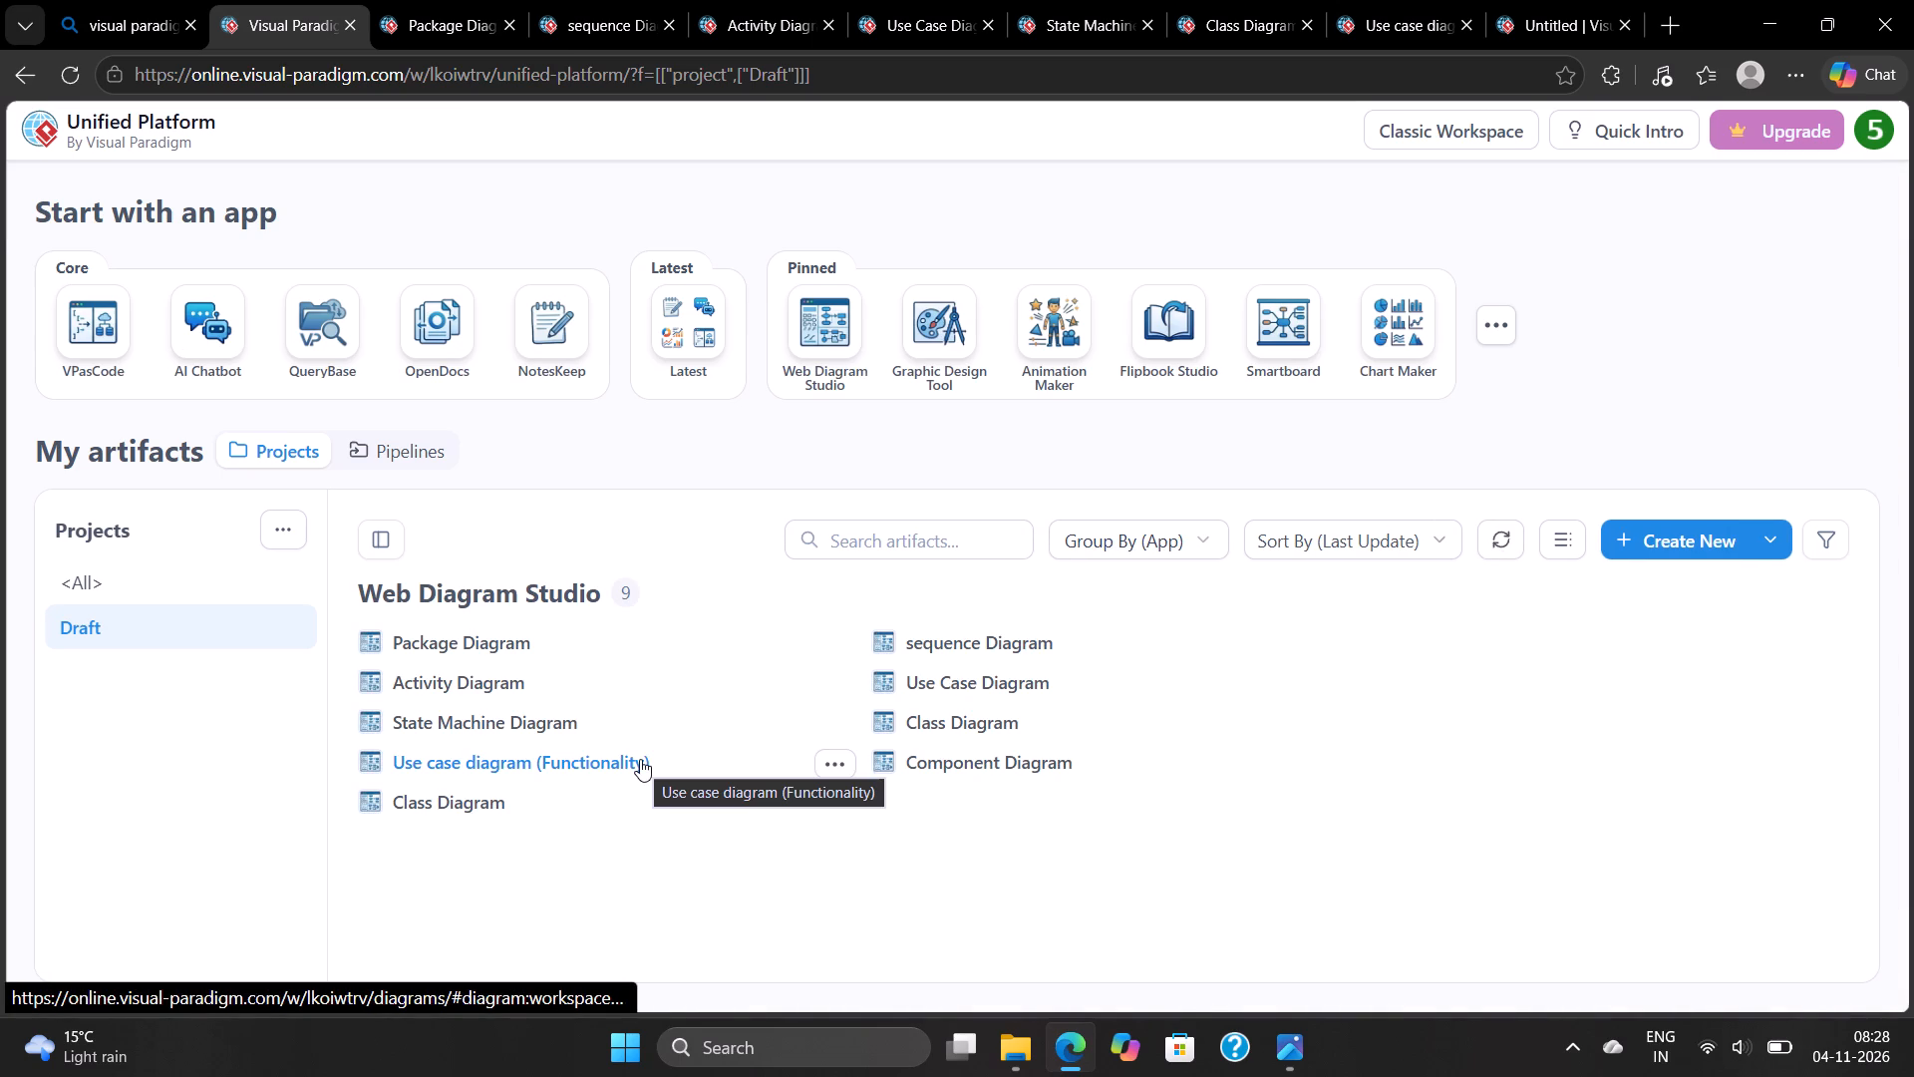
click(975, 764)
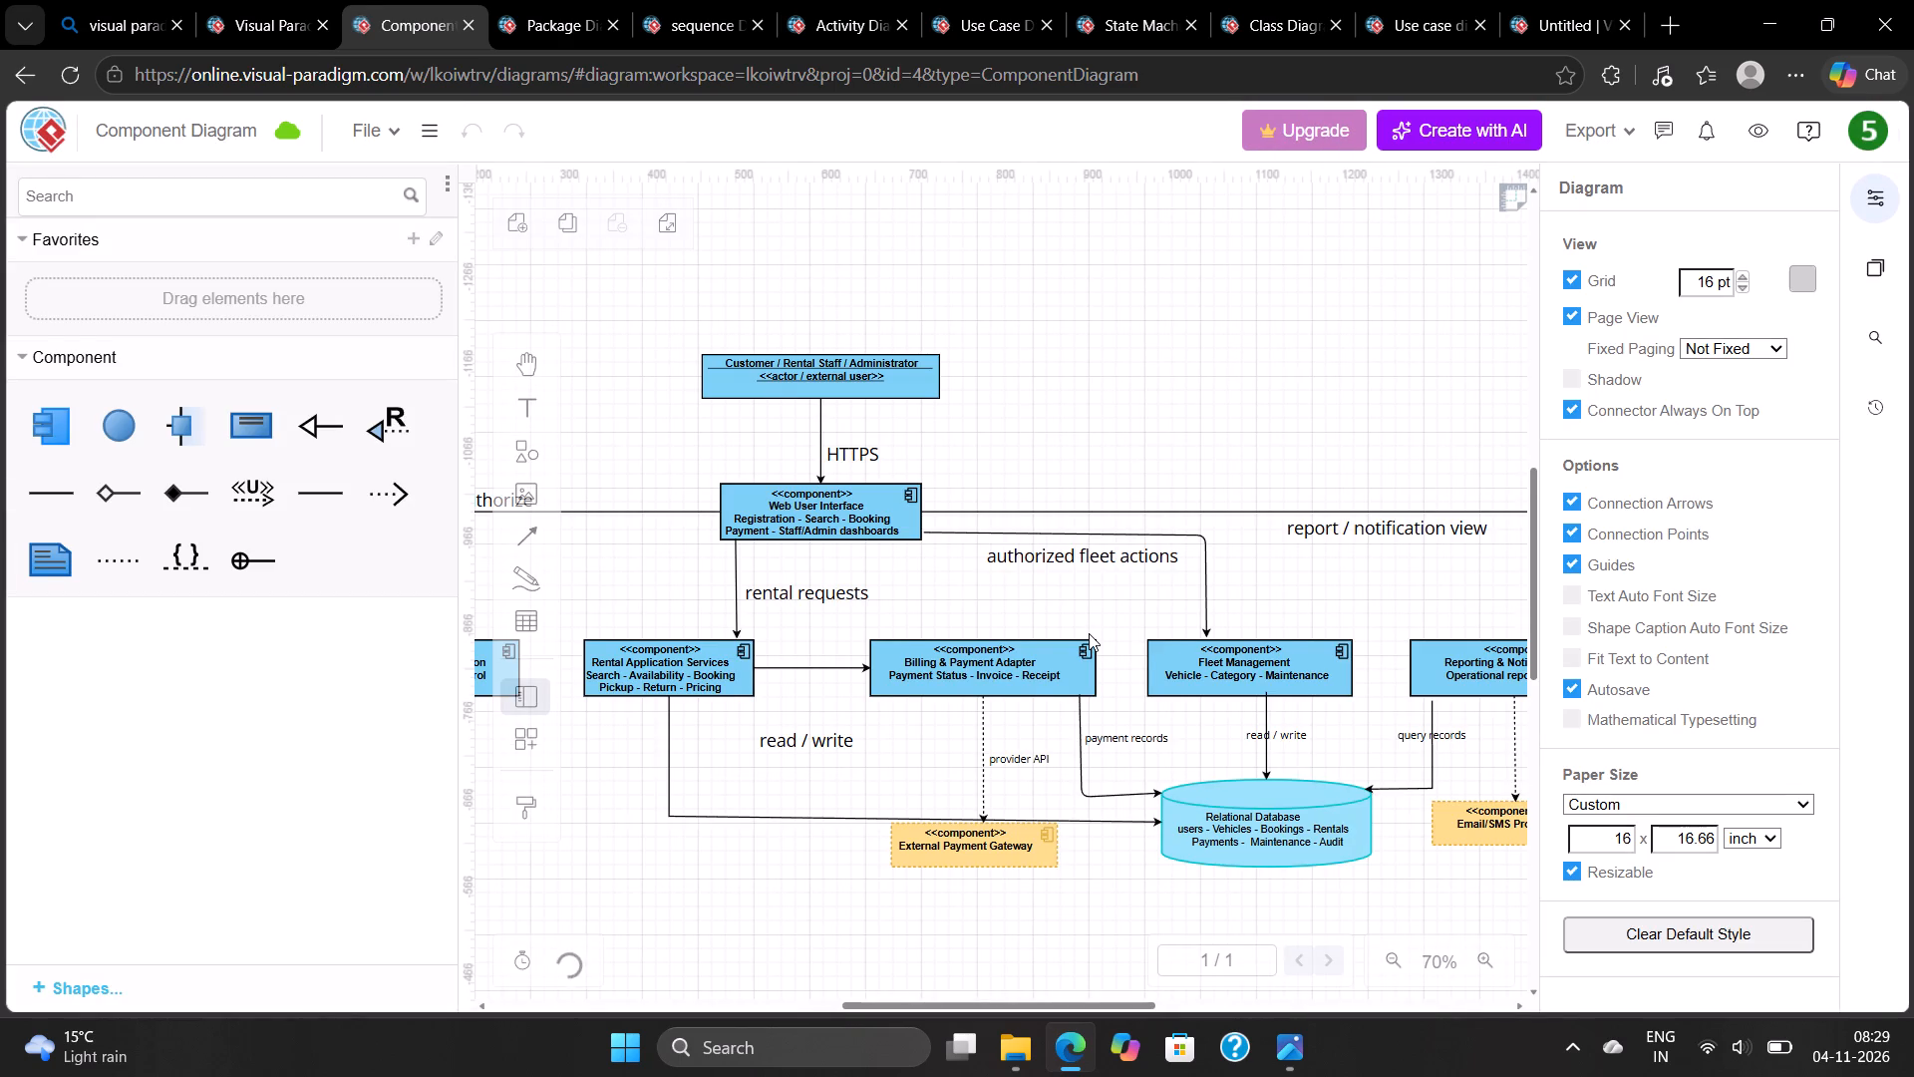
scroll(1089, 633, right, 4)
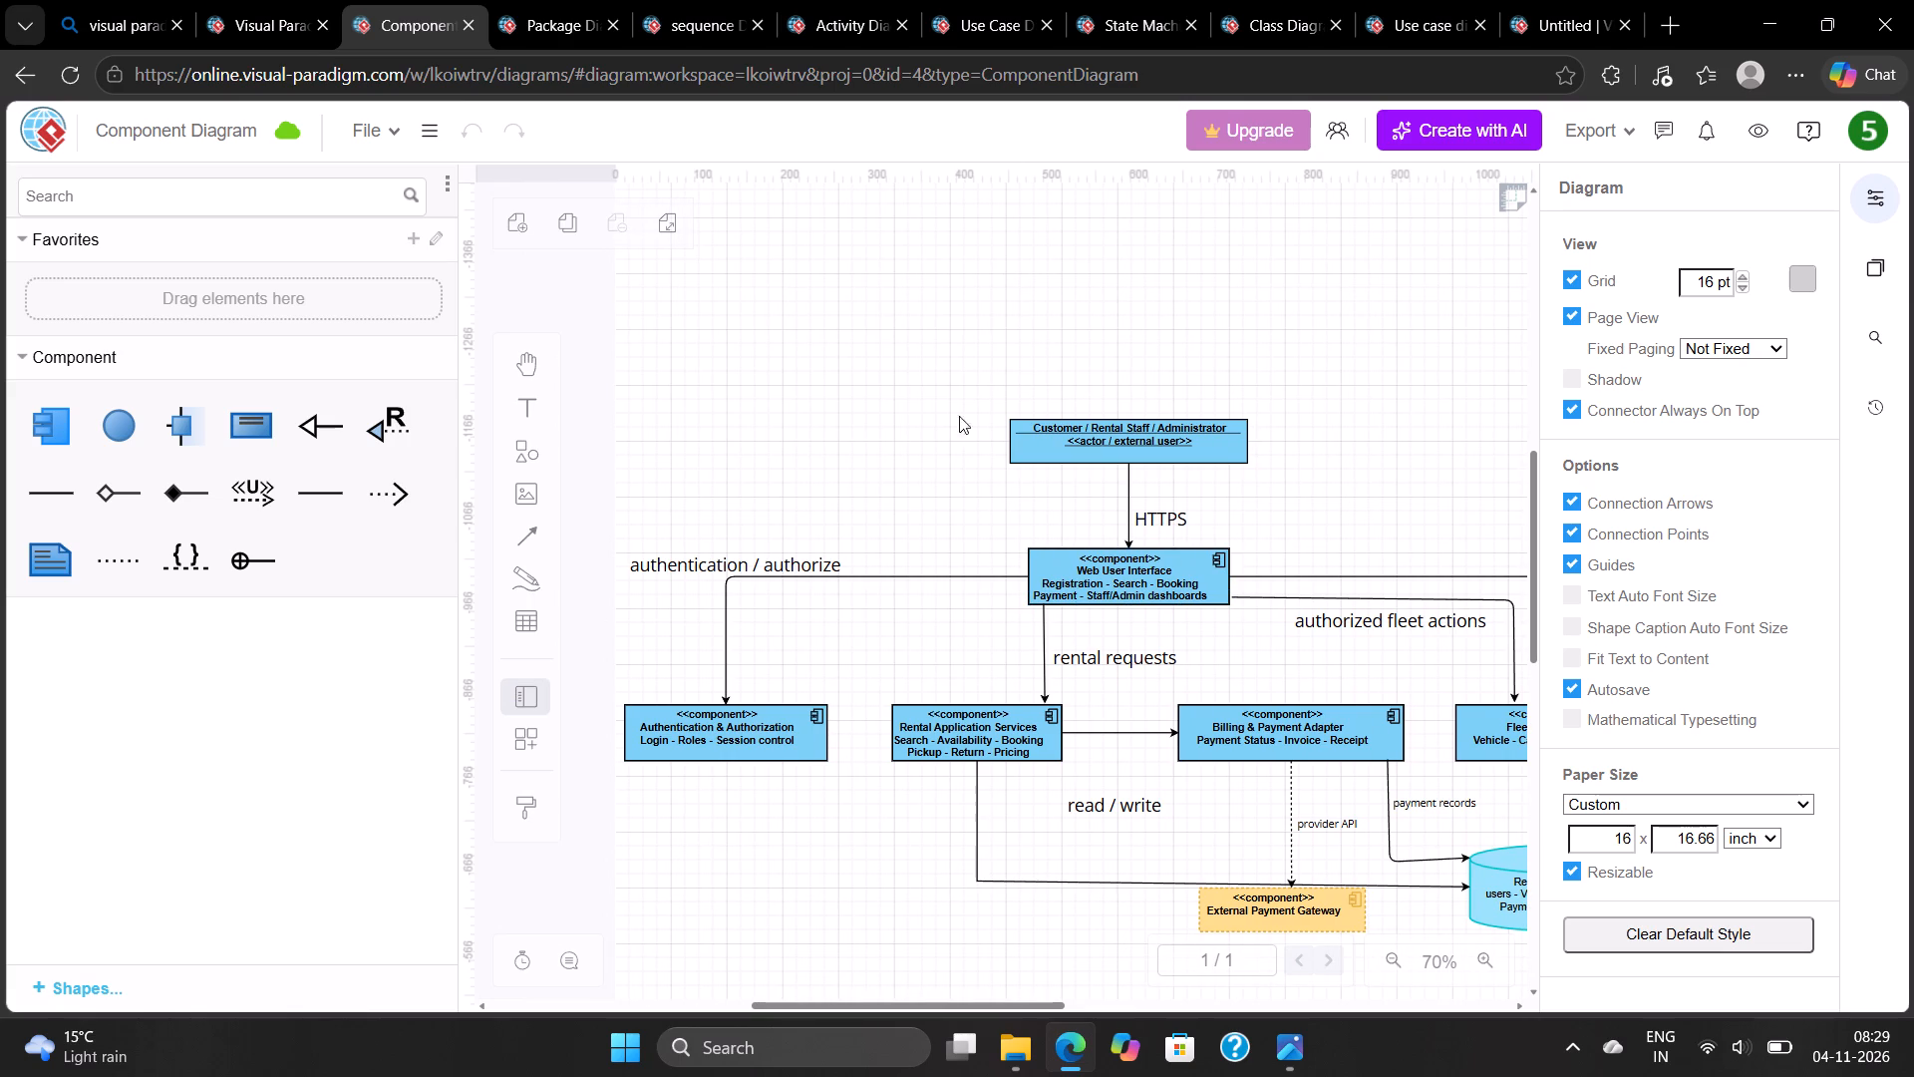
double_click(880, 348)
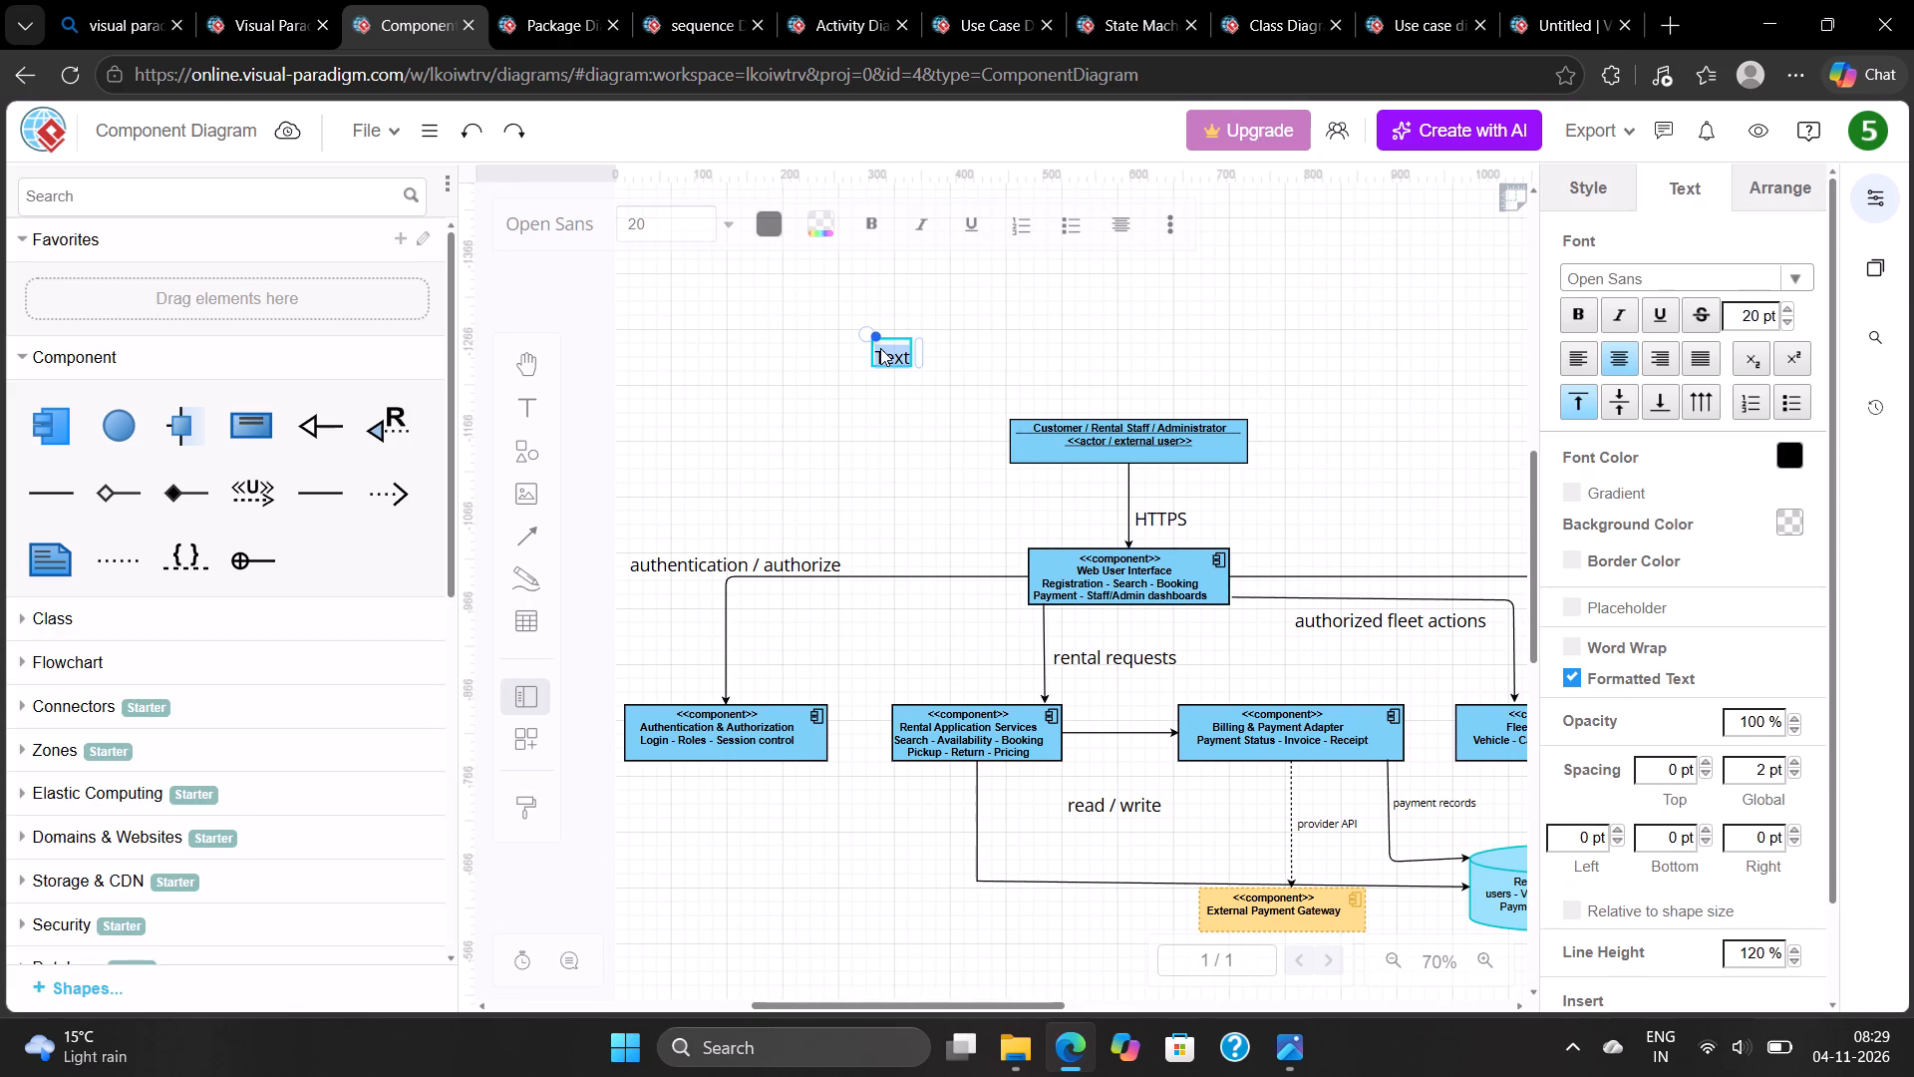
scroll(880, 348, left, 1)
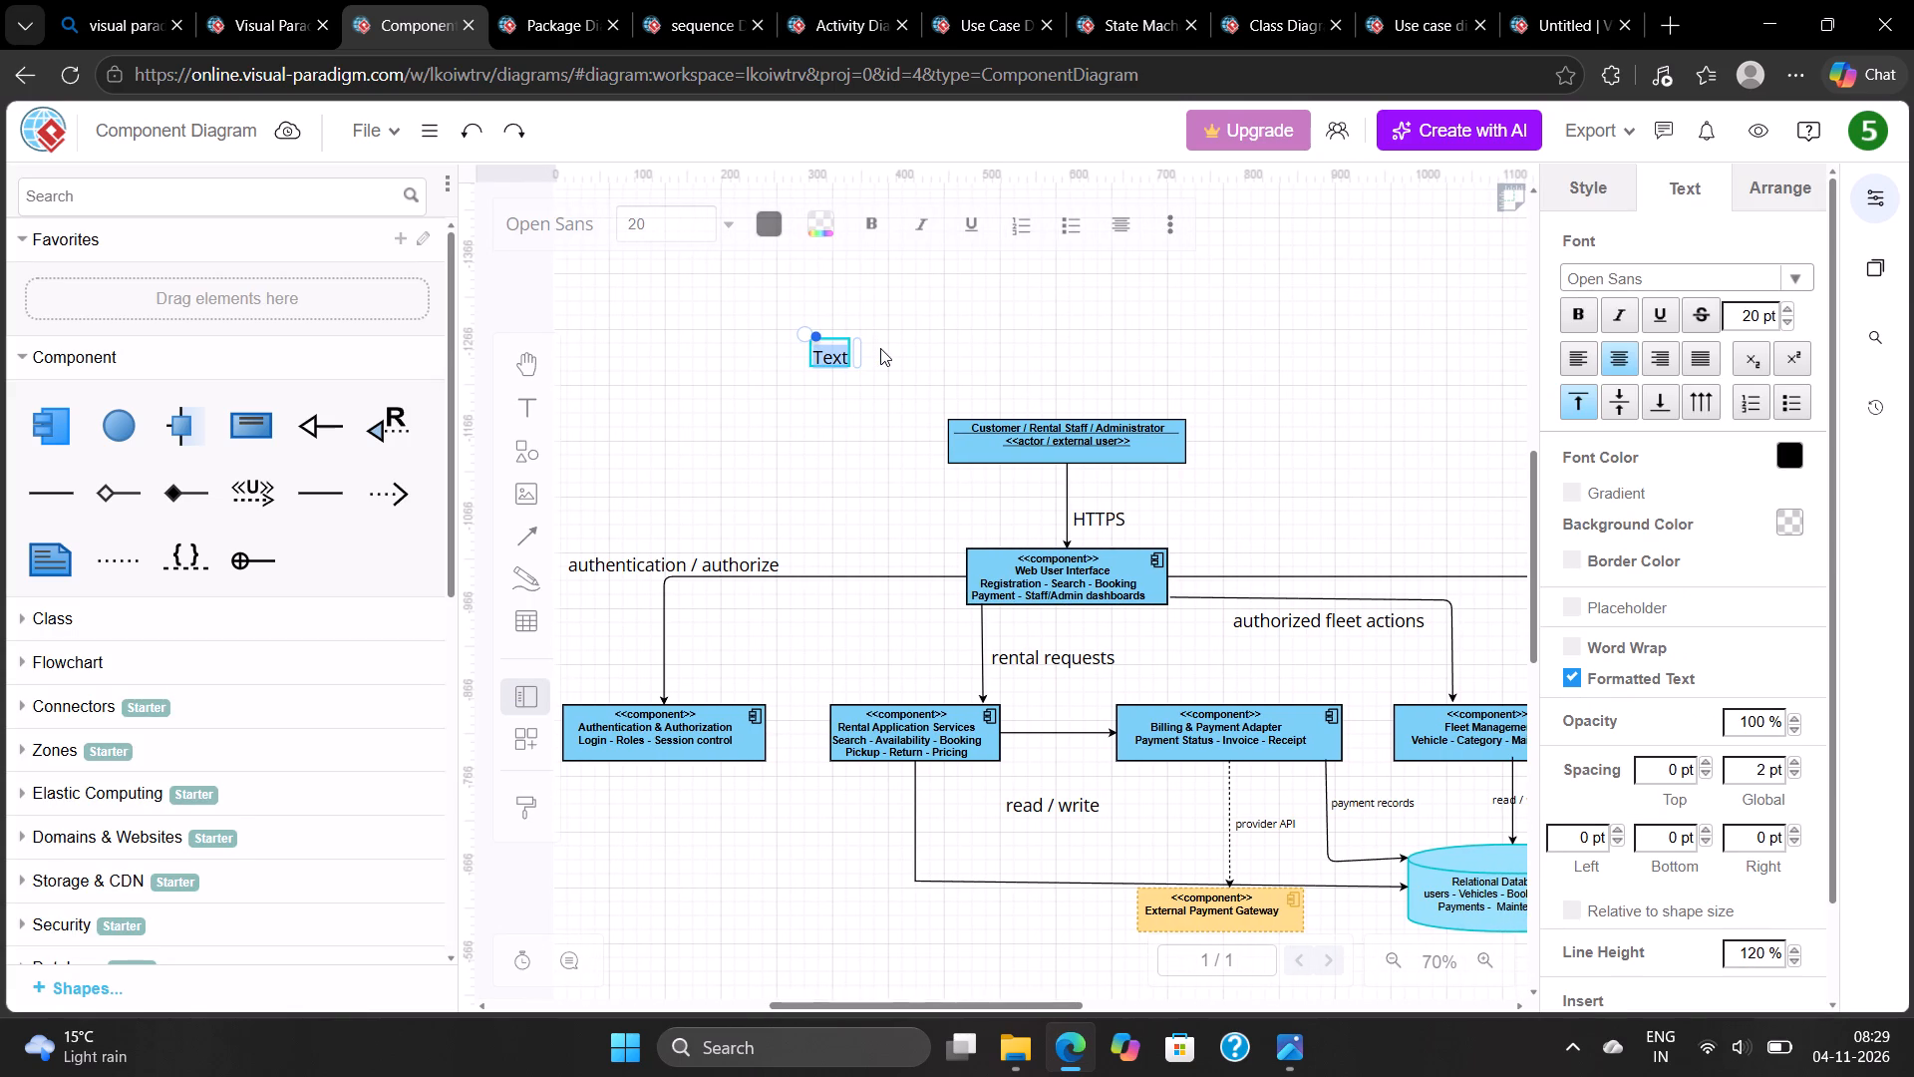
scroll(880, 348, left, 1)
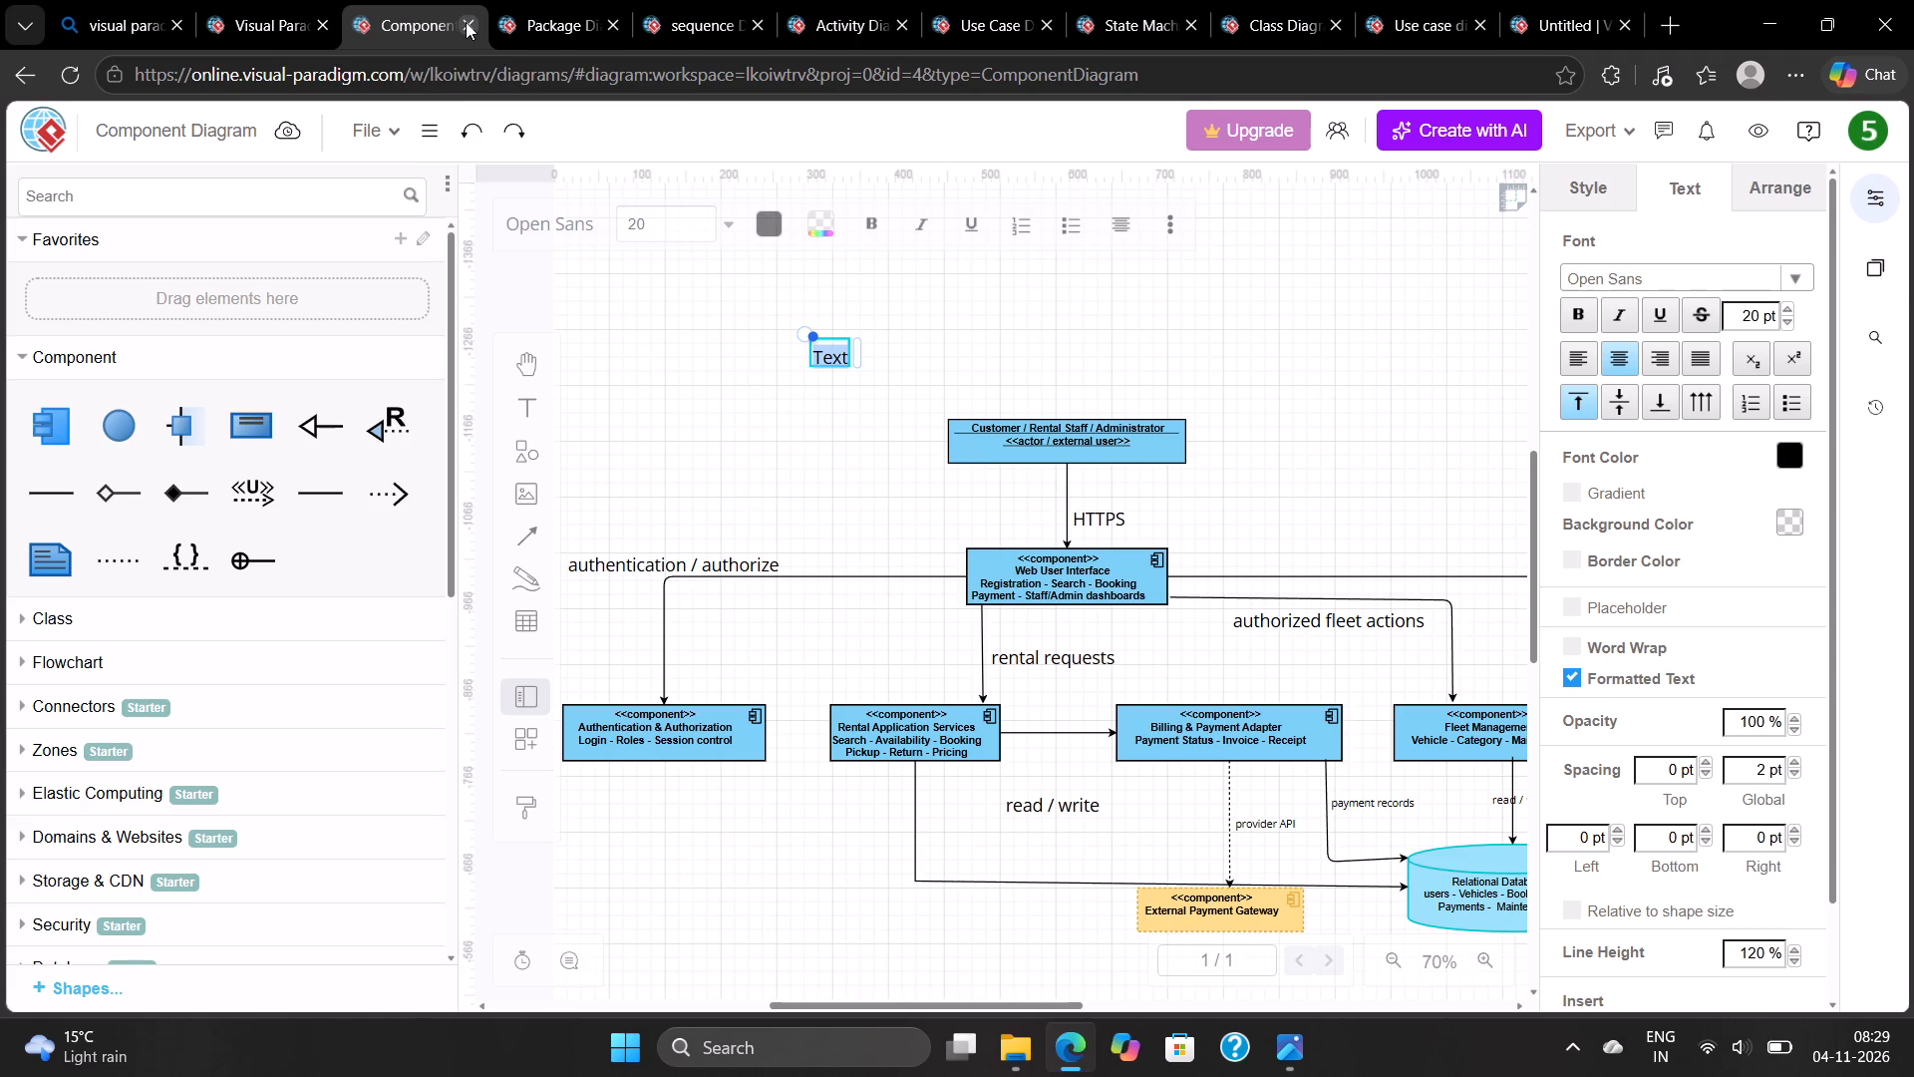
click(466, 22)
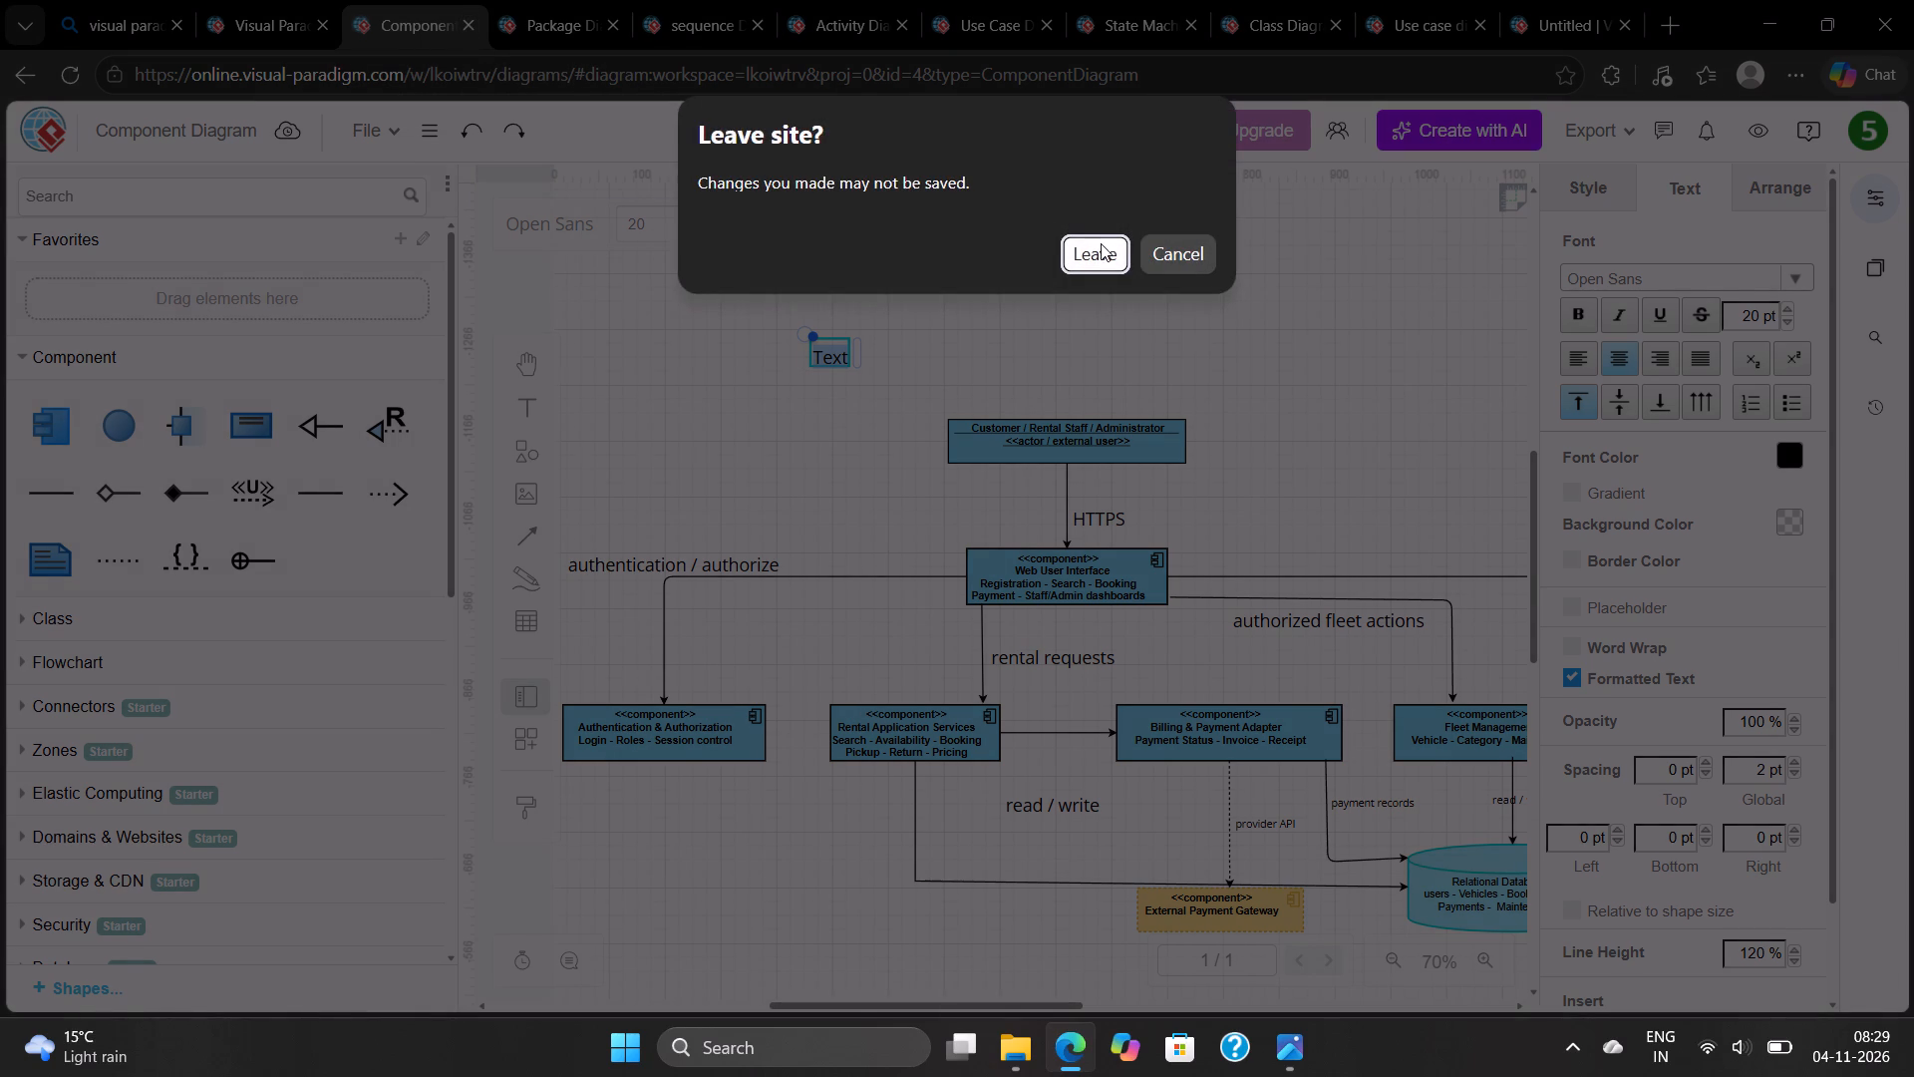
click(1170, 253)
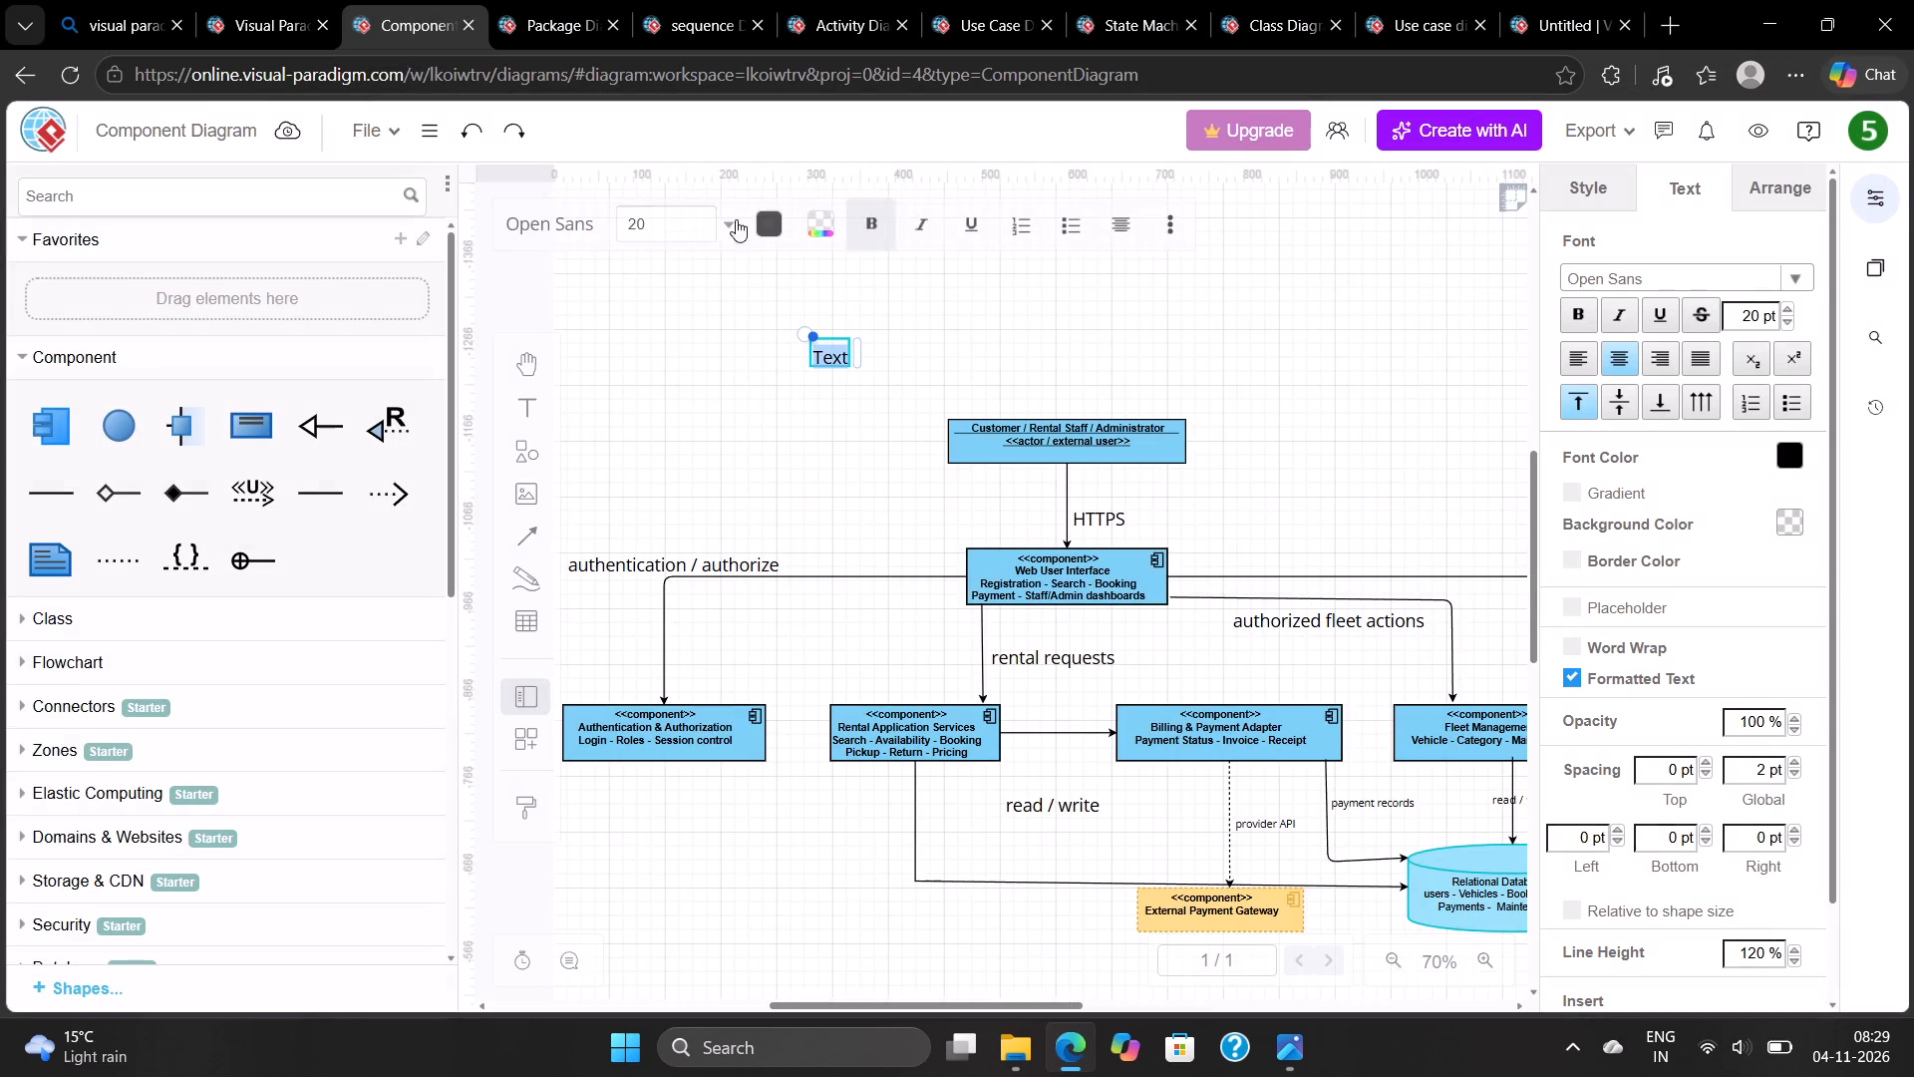
Open the last-listed Class Diagram, below Use case diagram (Functionality), from the Draft project.
click(249, 32)
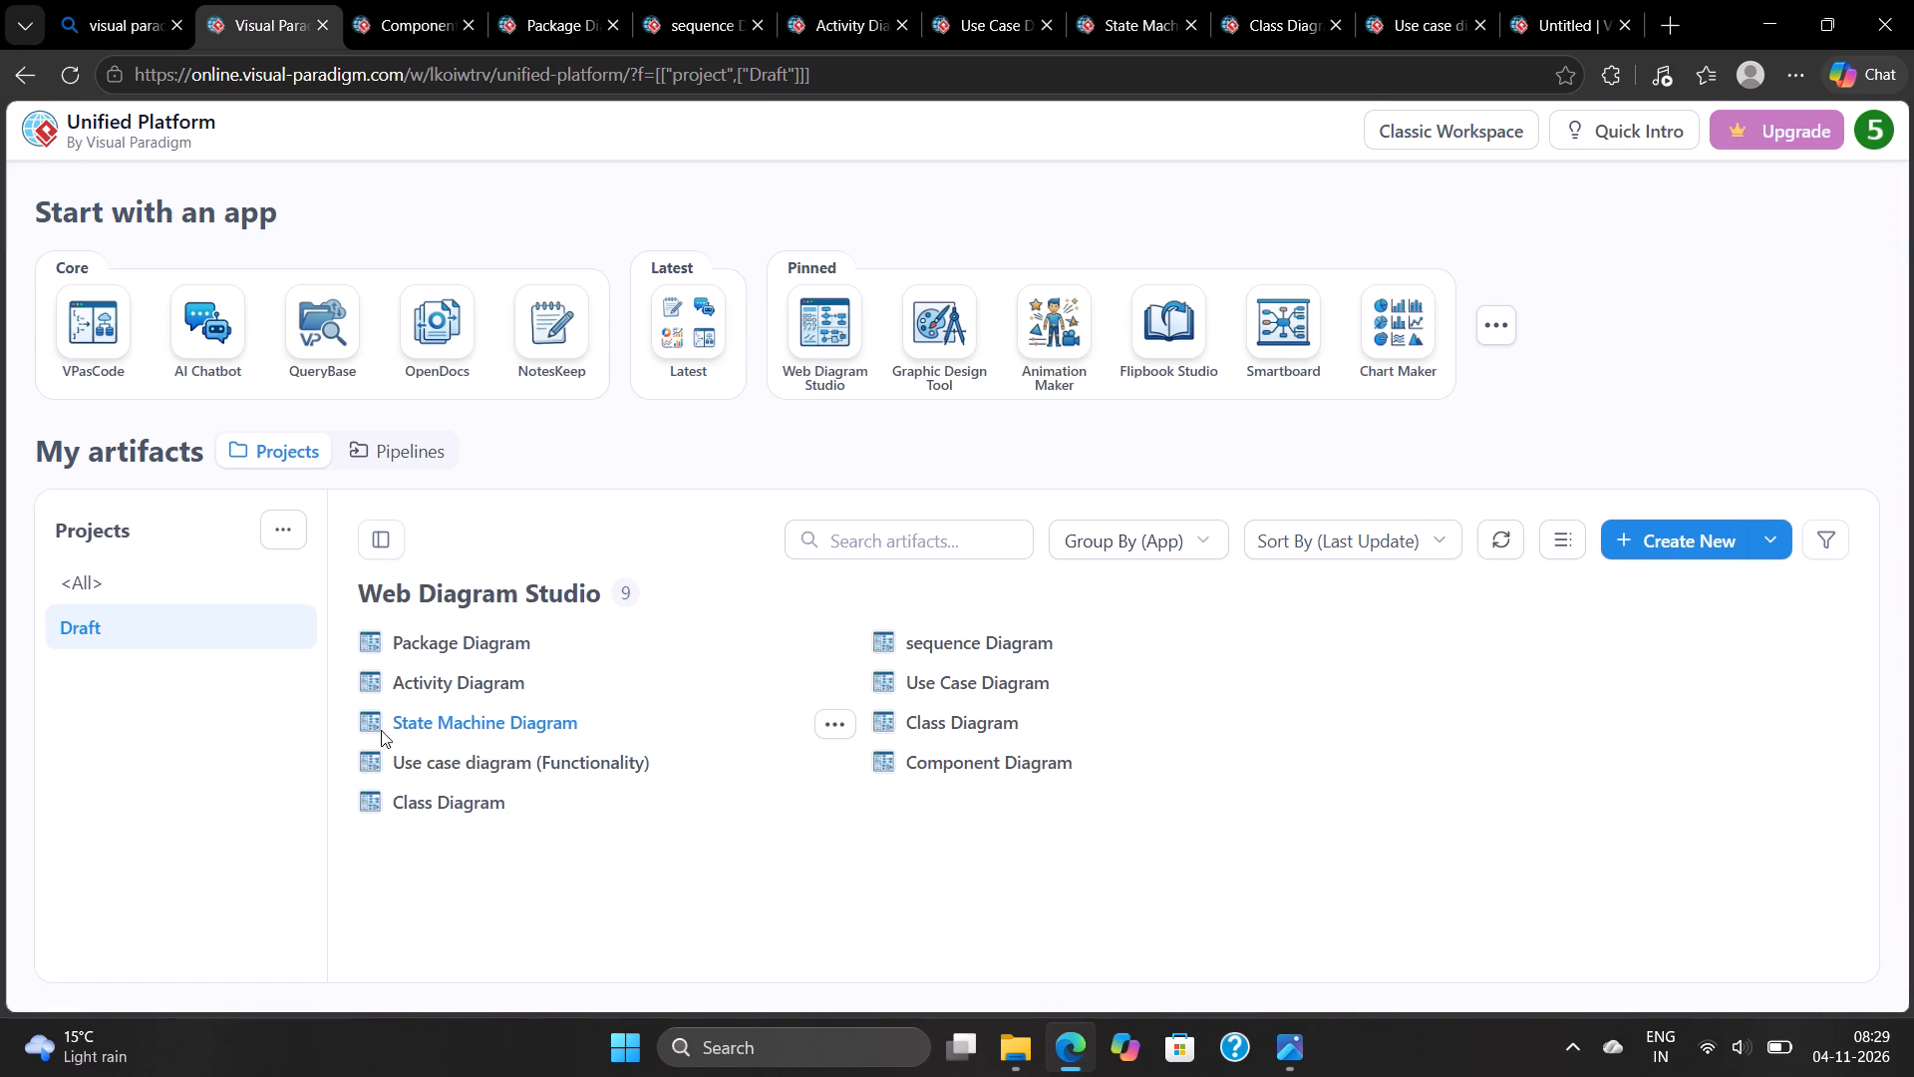
click(424, 804)
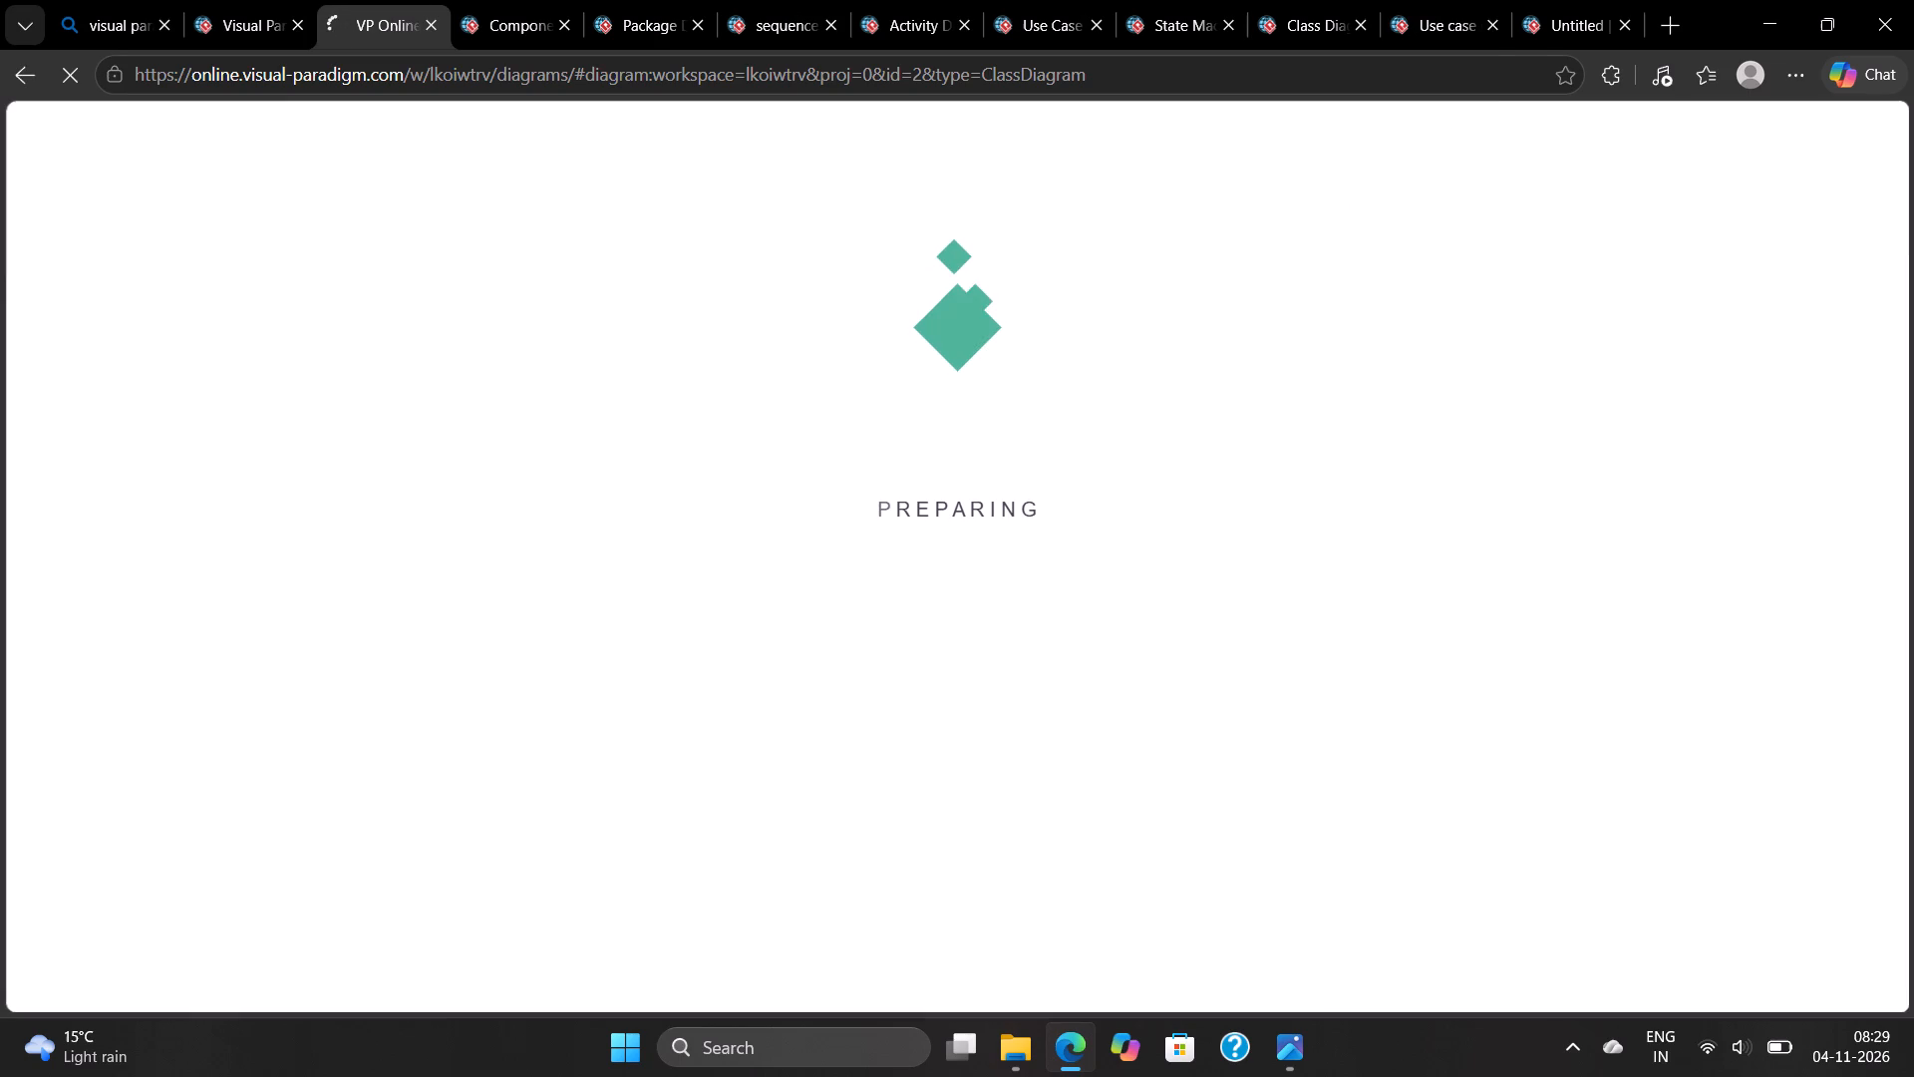
Switch to the untitled component diagram and examine its title and the Exam Authority side of the layout.
click(1556, 43)
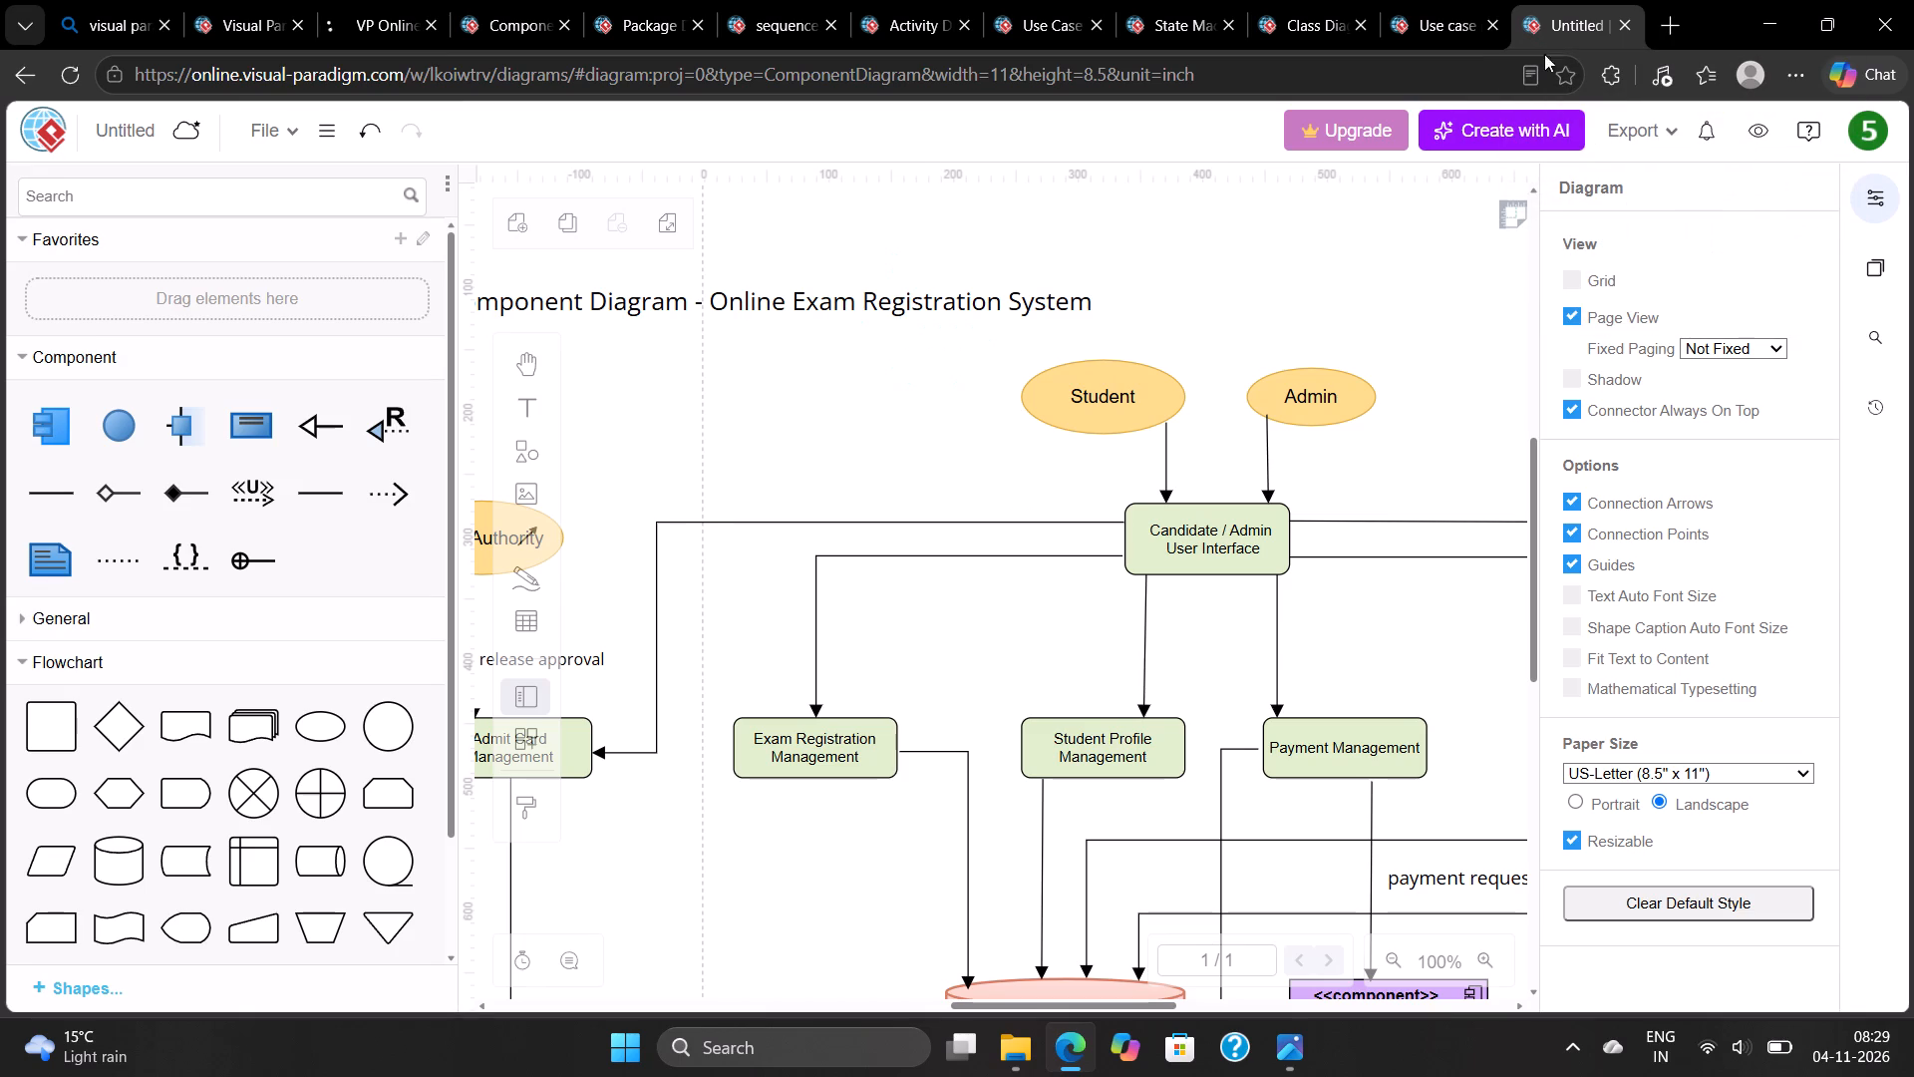
scroll(1135, 340, right, 1)
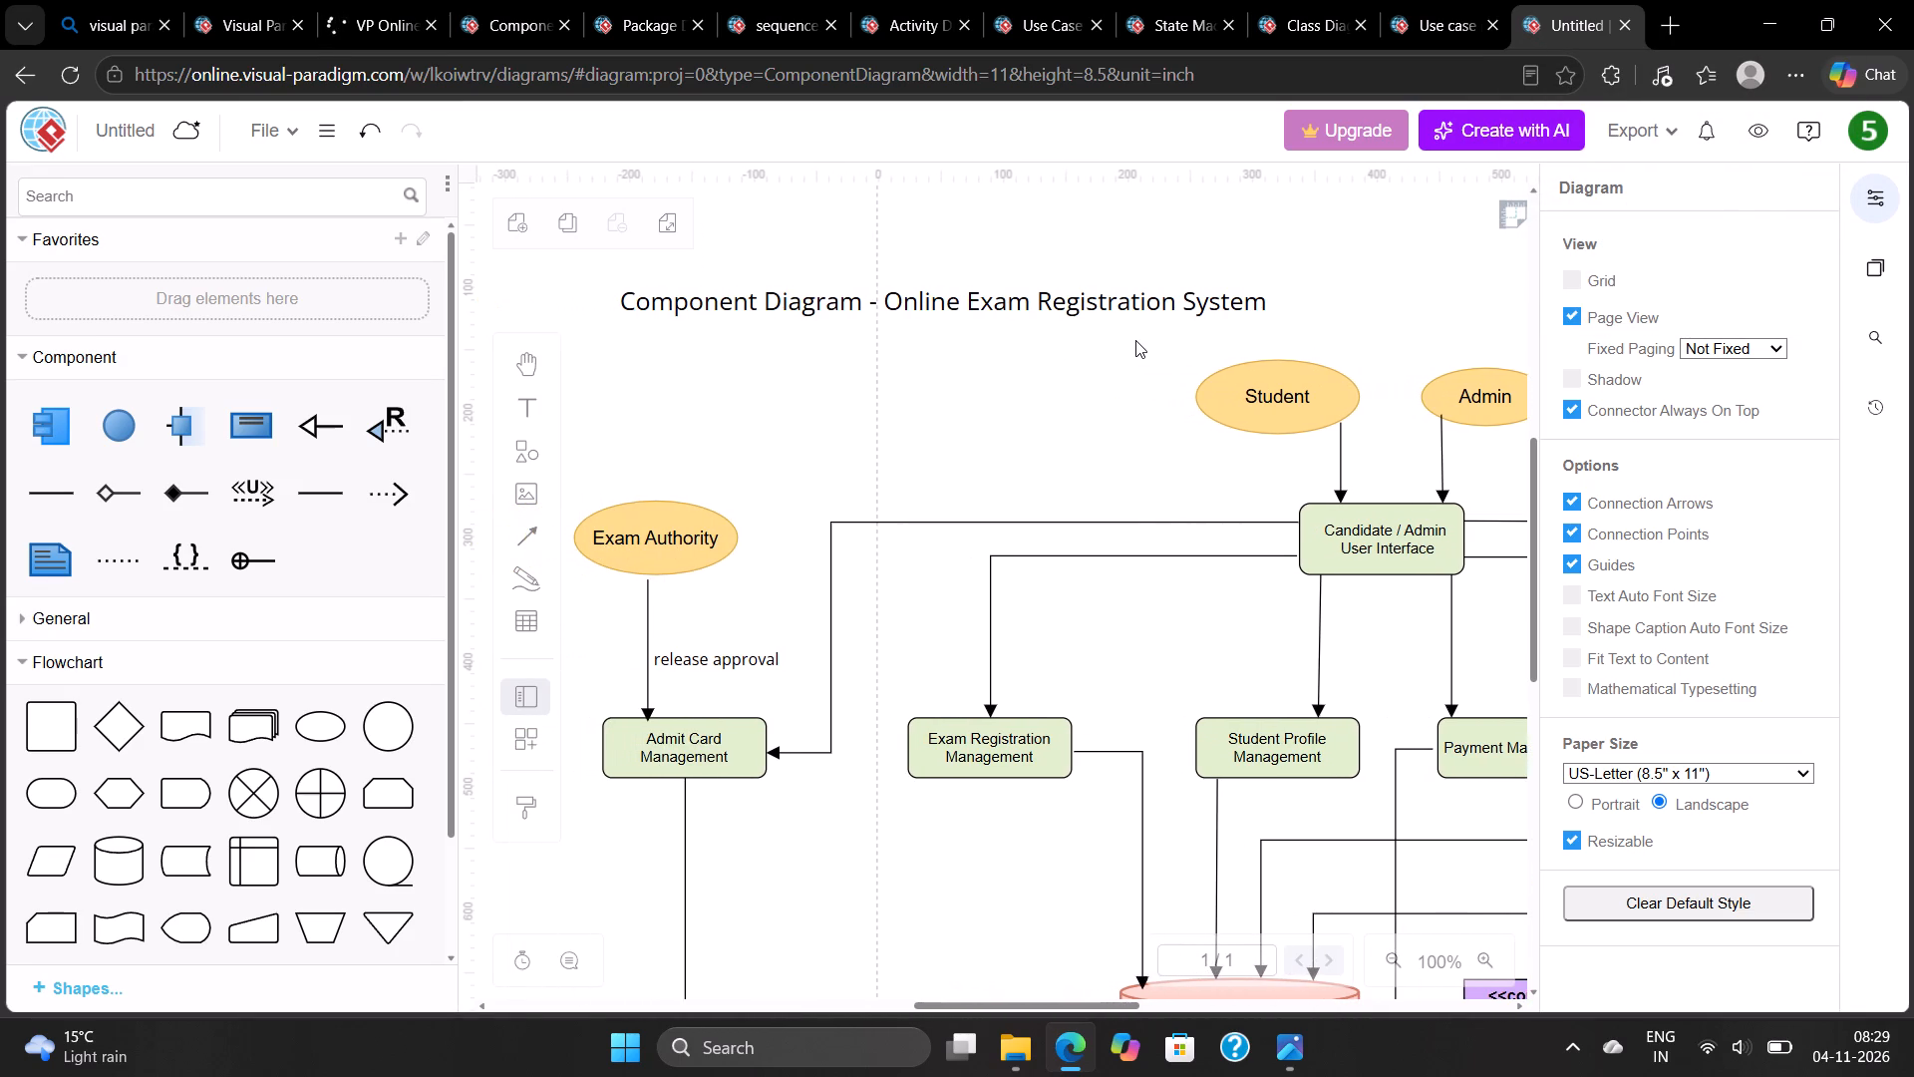
scroll(1135, 340, right, 4)
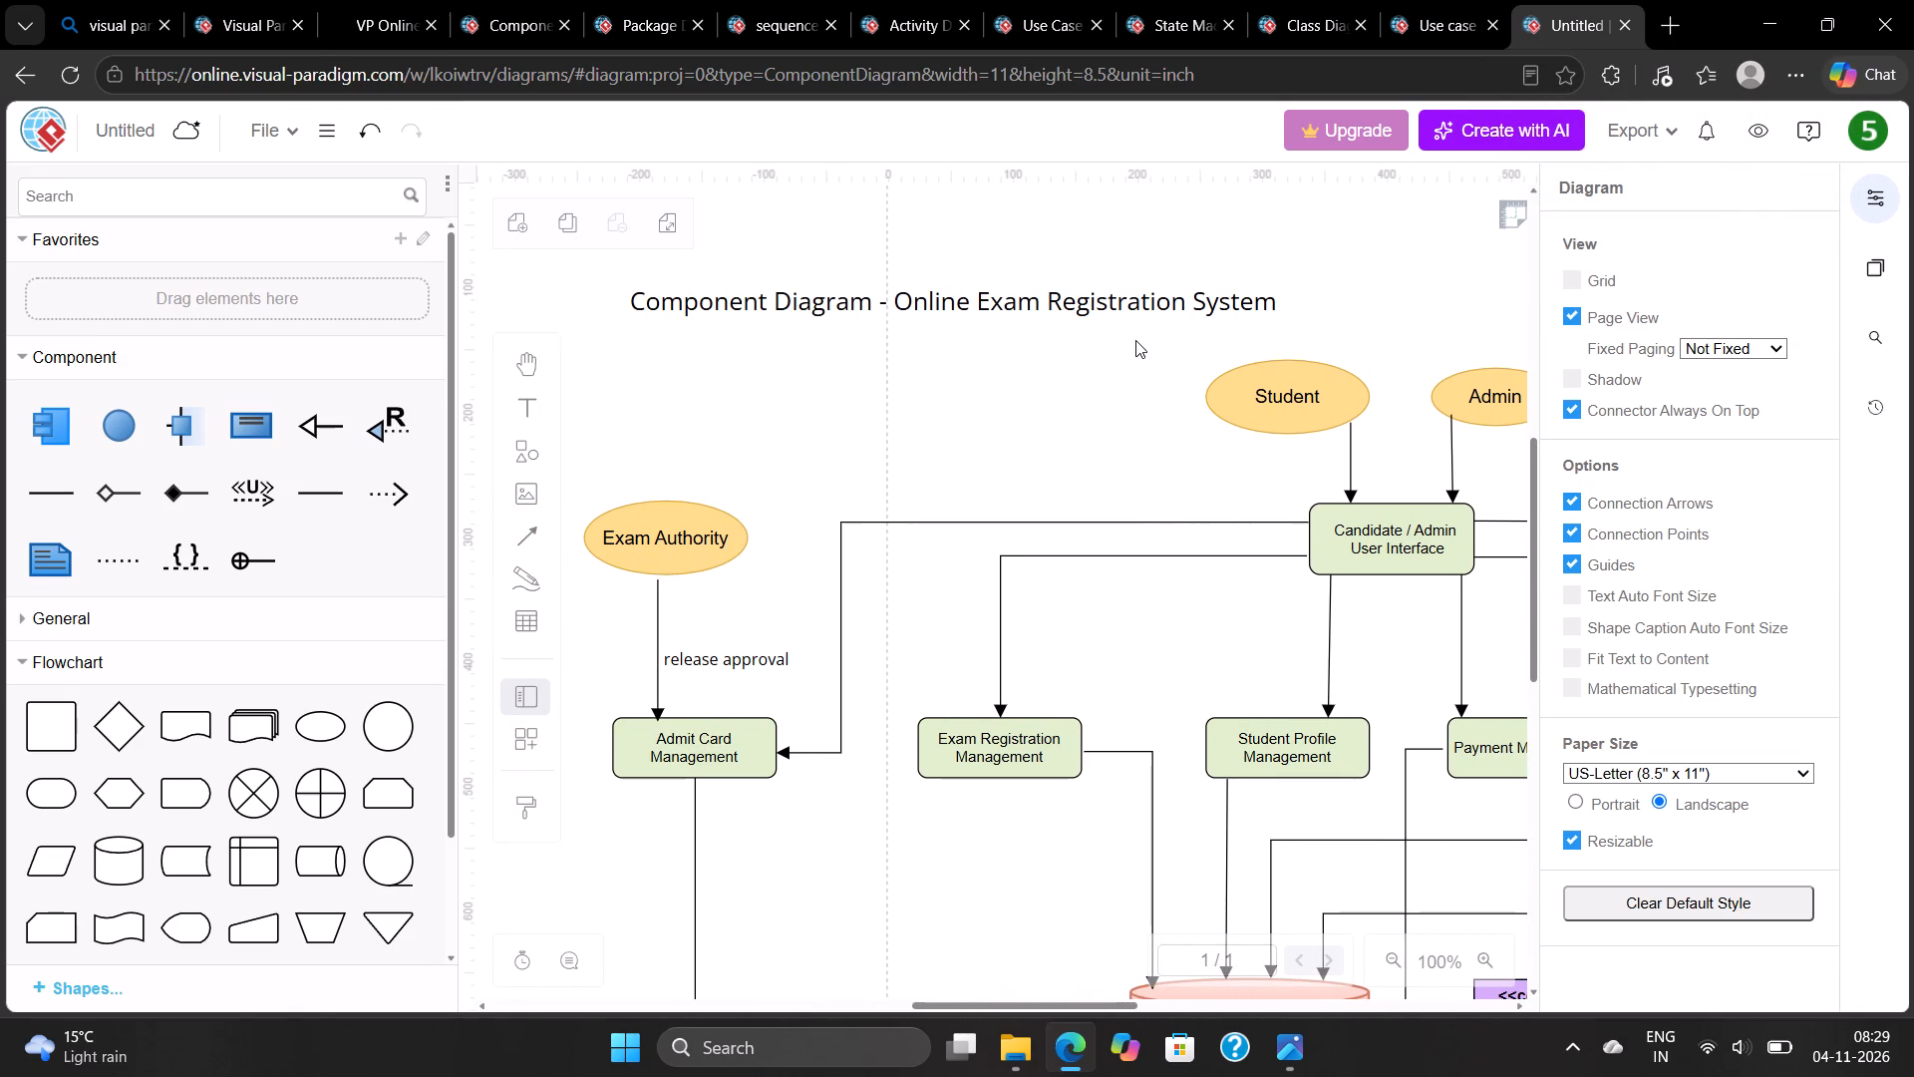
View the exported Package Diagram, Use case diagram (Functionality) and Class Diagram PNG images in the Downloads folder to check their titles.
click(1006, 944)
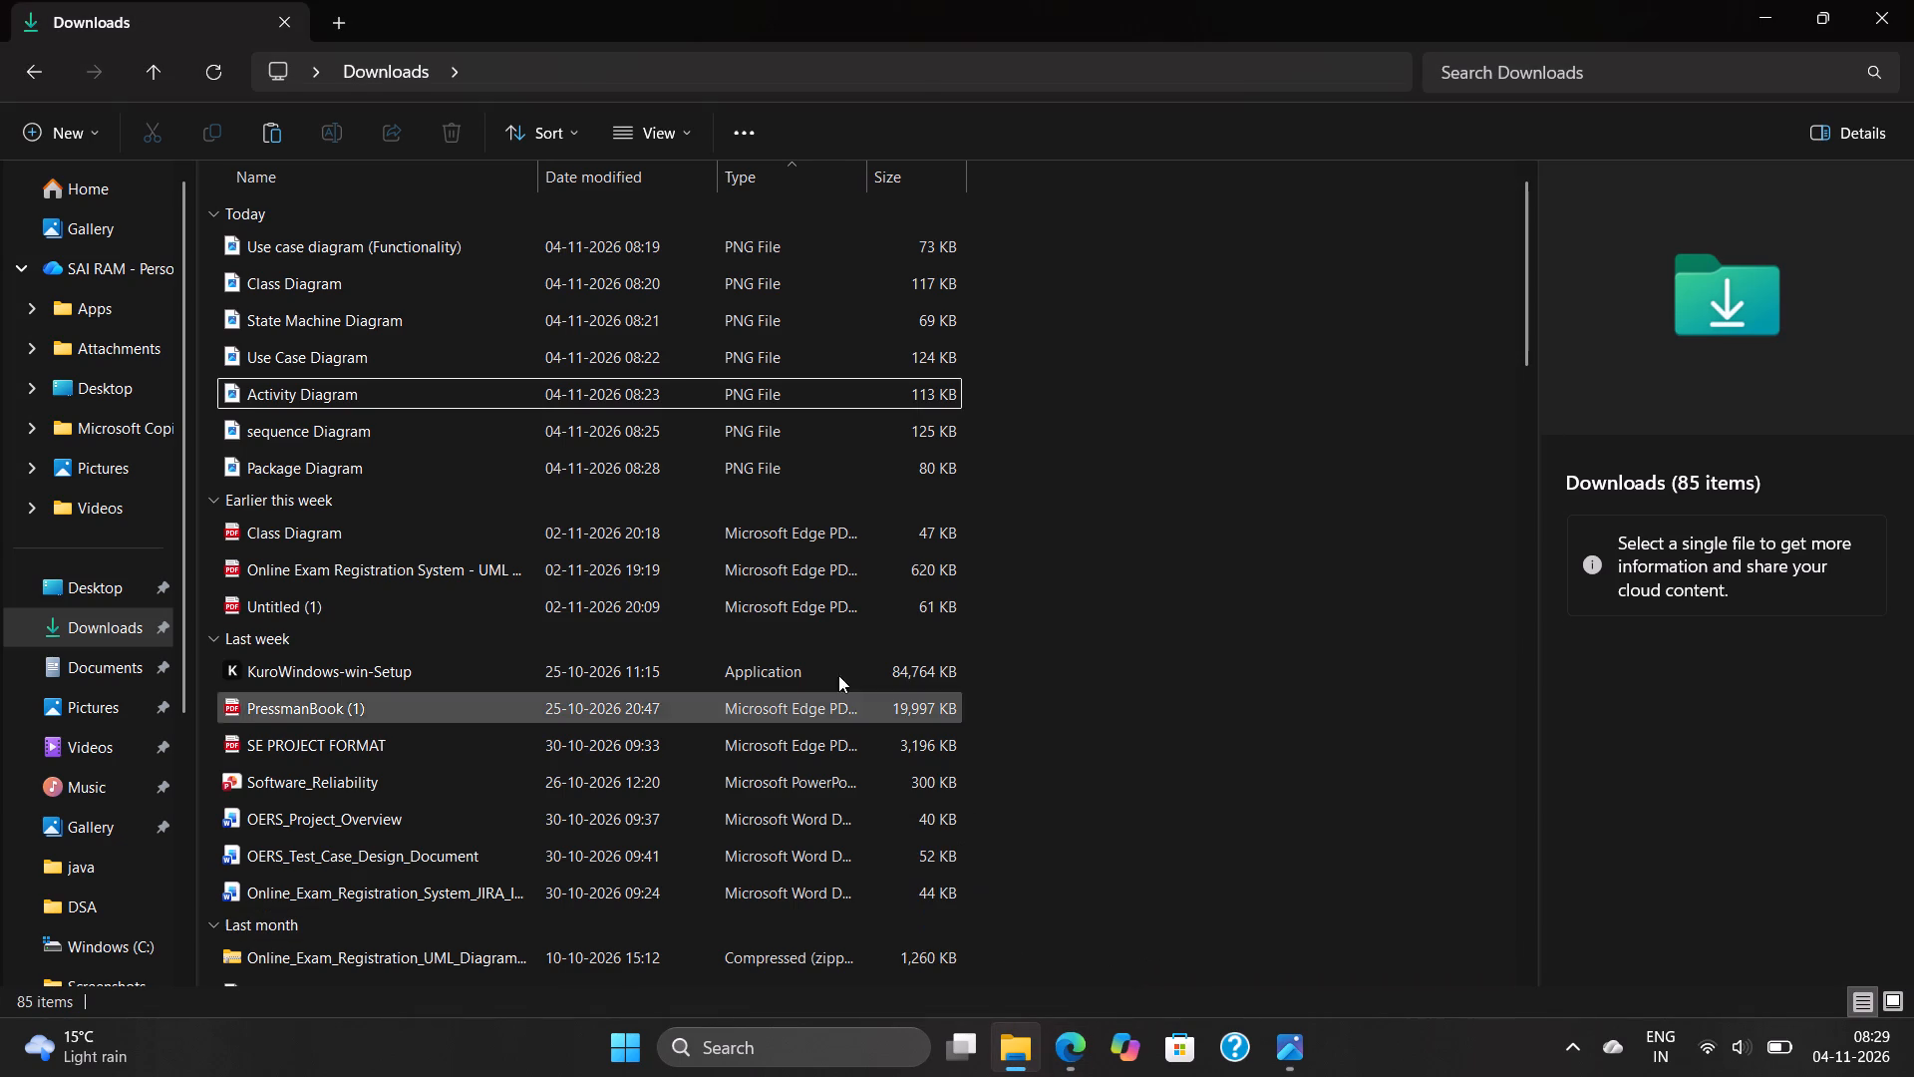
double_click(612, 466)
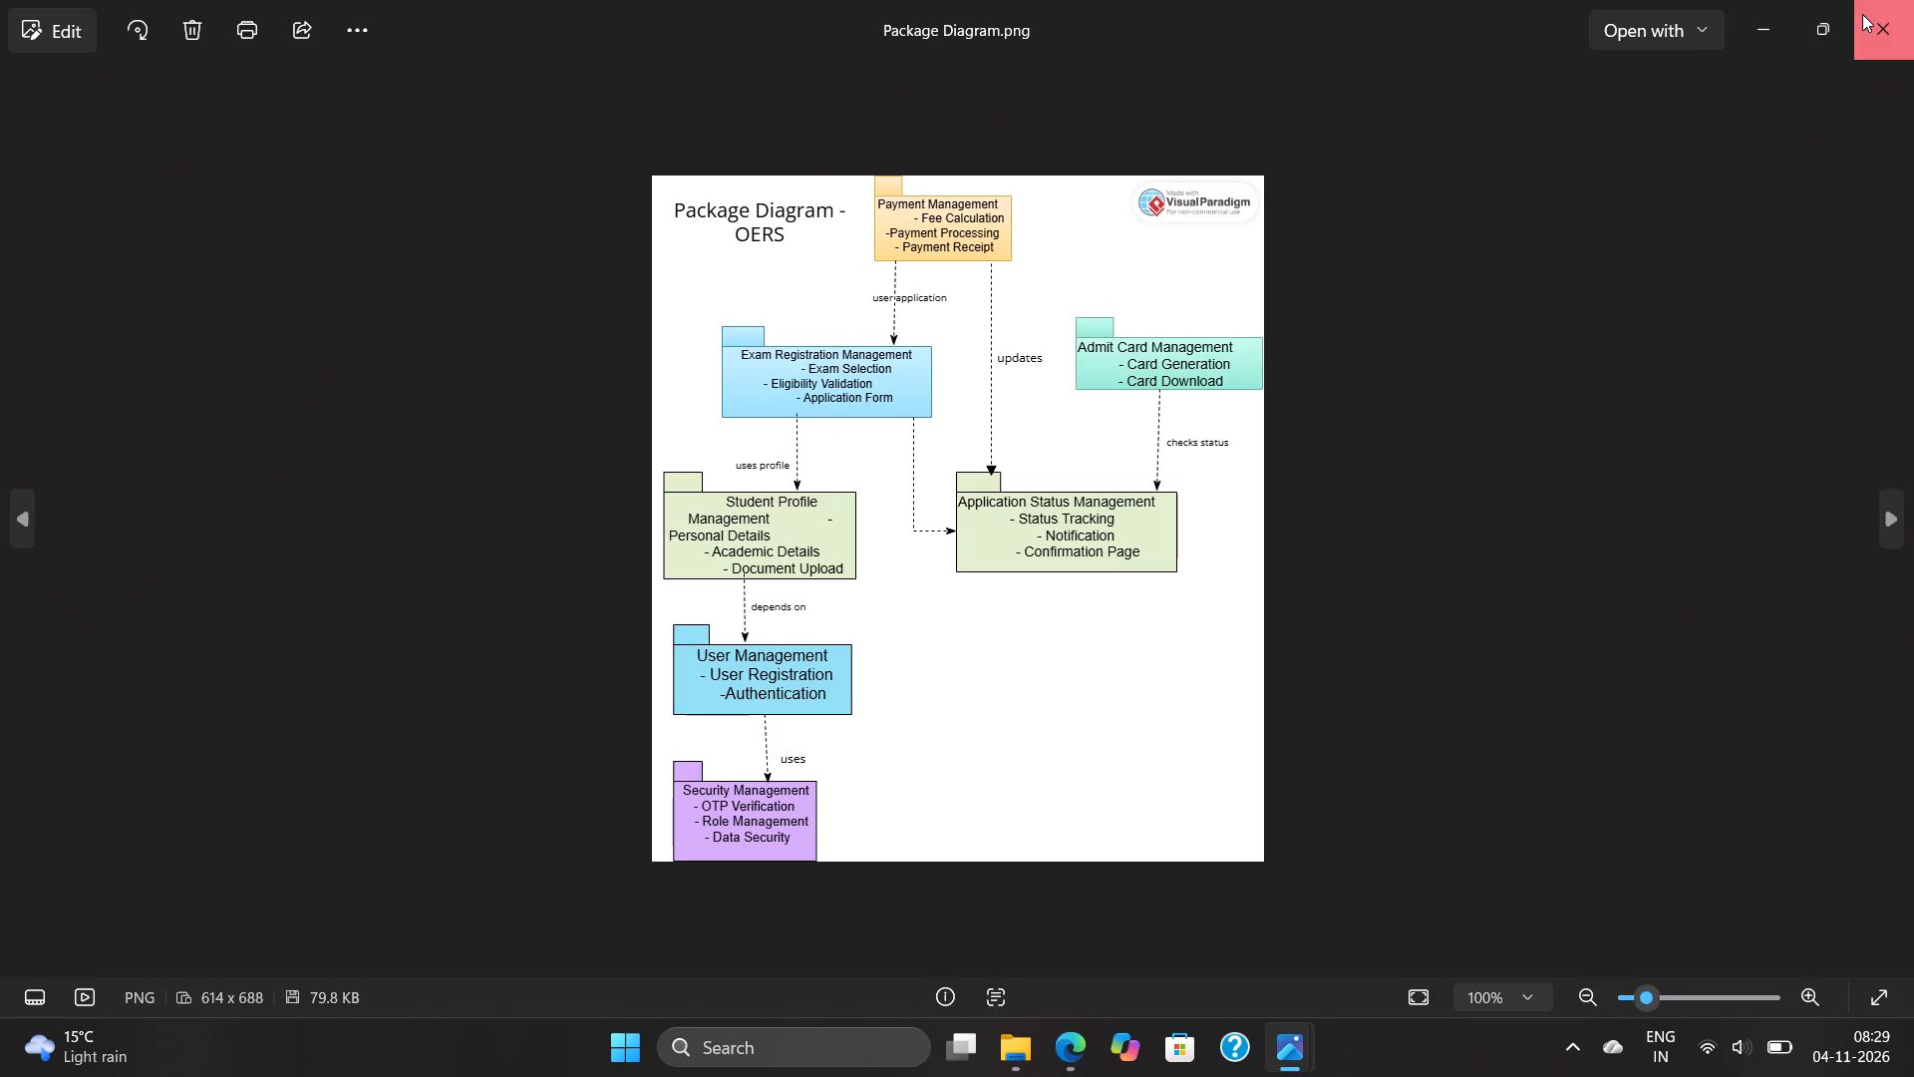
click(1862, 14)
double_click(546, 233)
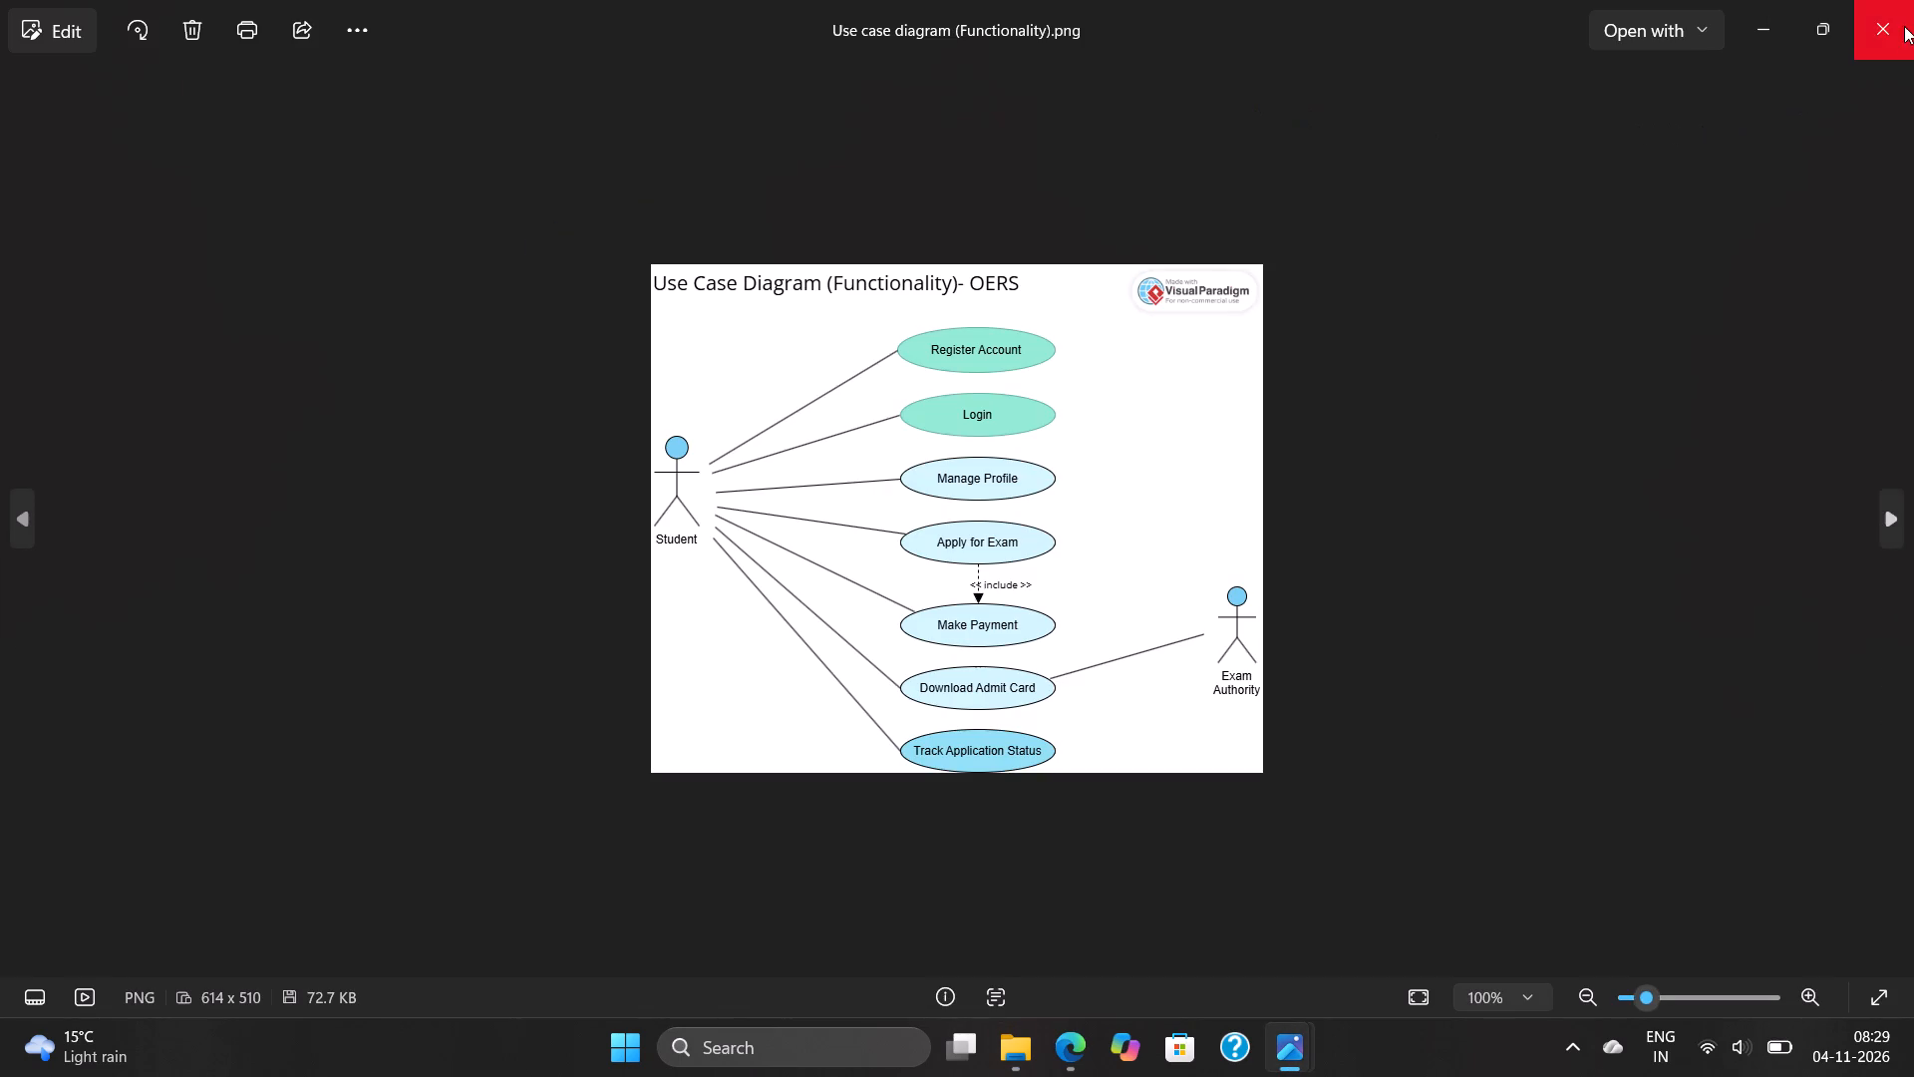
click(1904, 26)
double_click(697, 278)
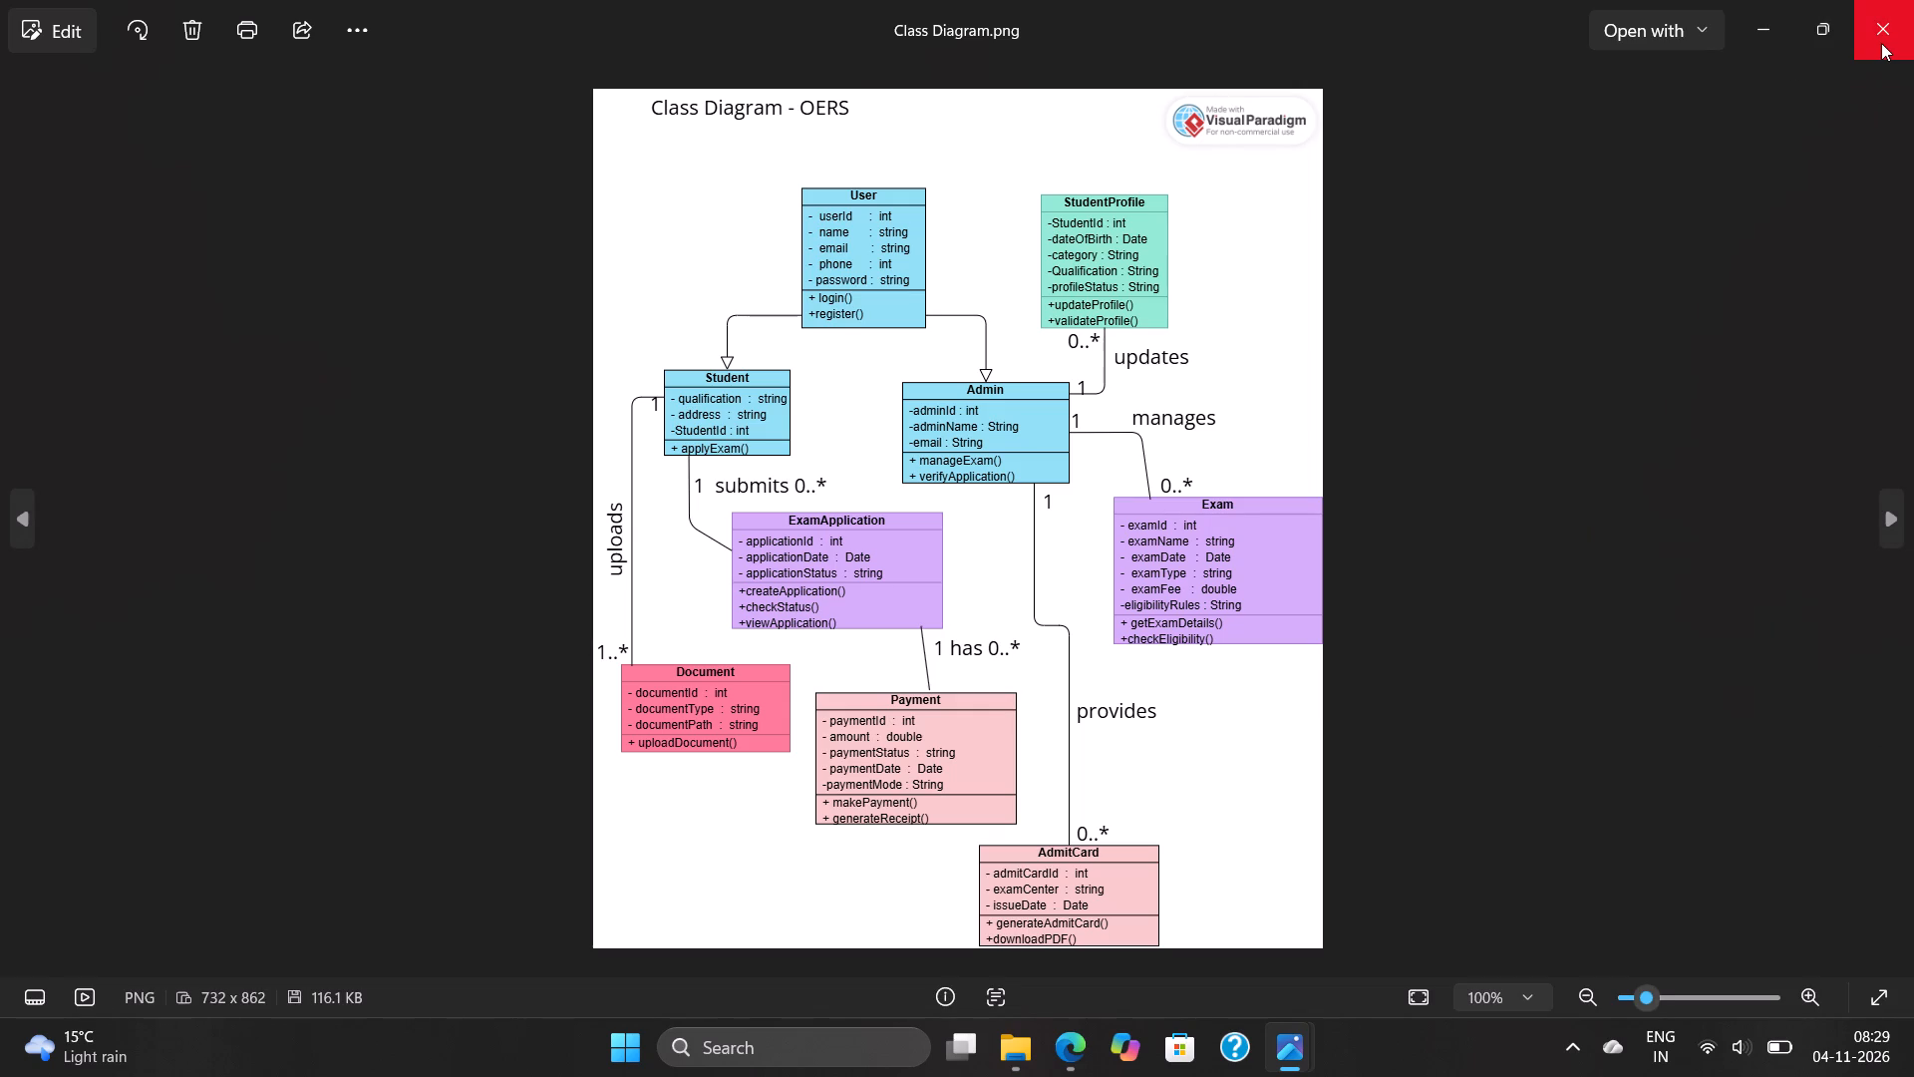
click(1881, 43)
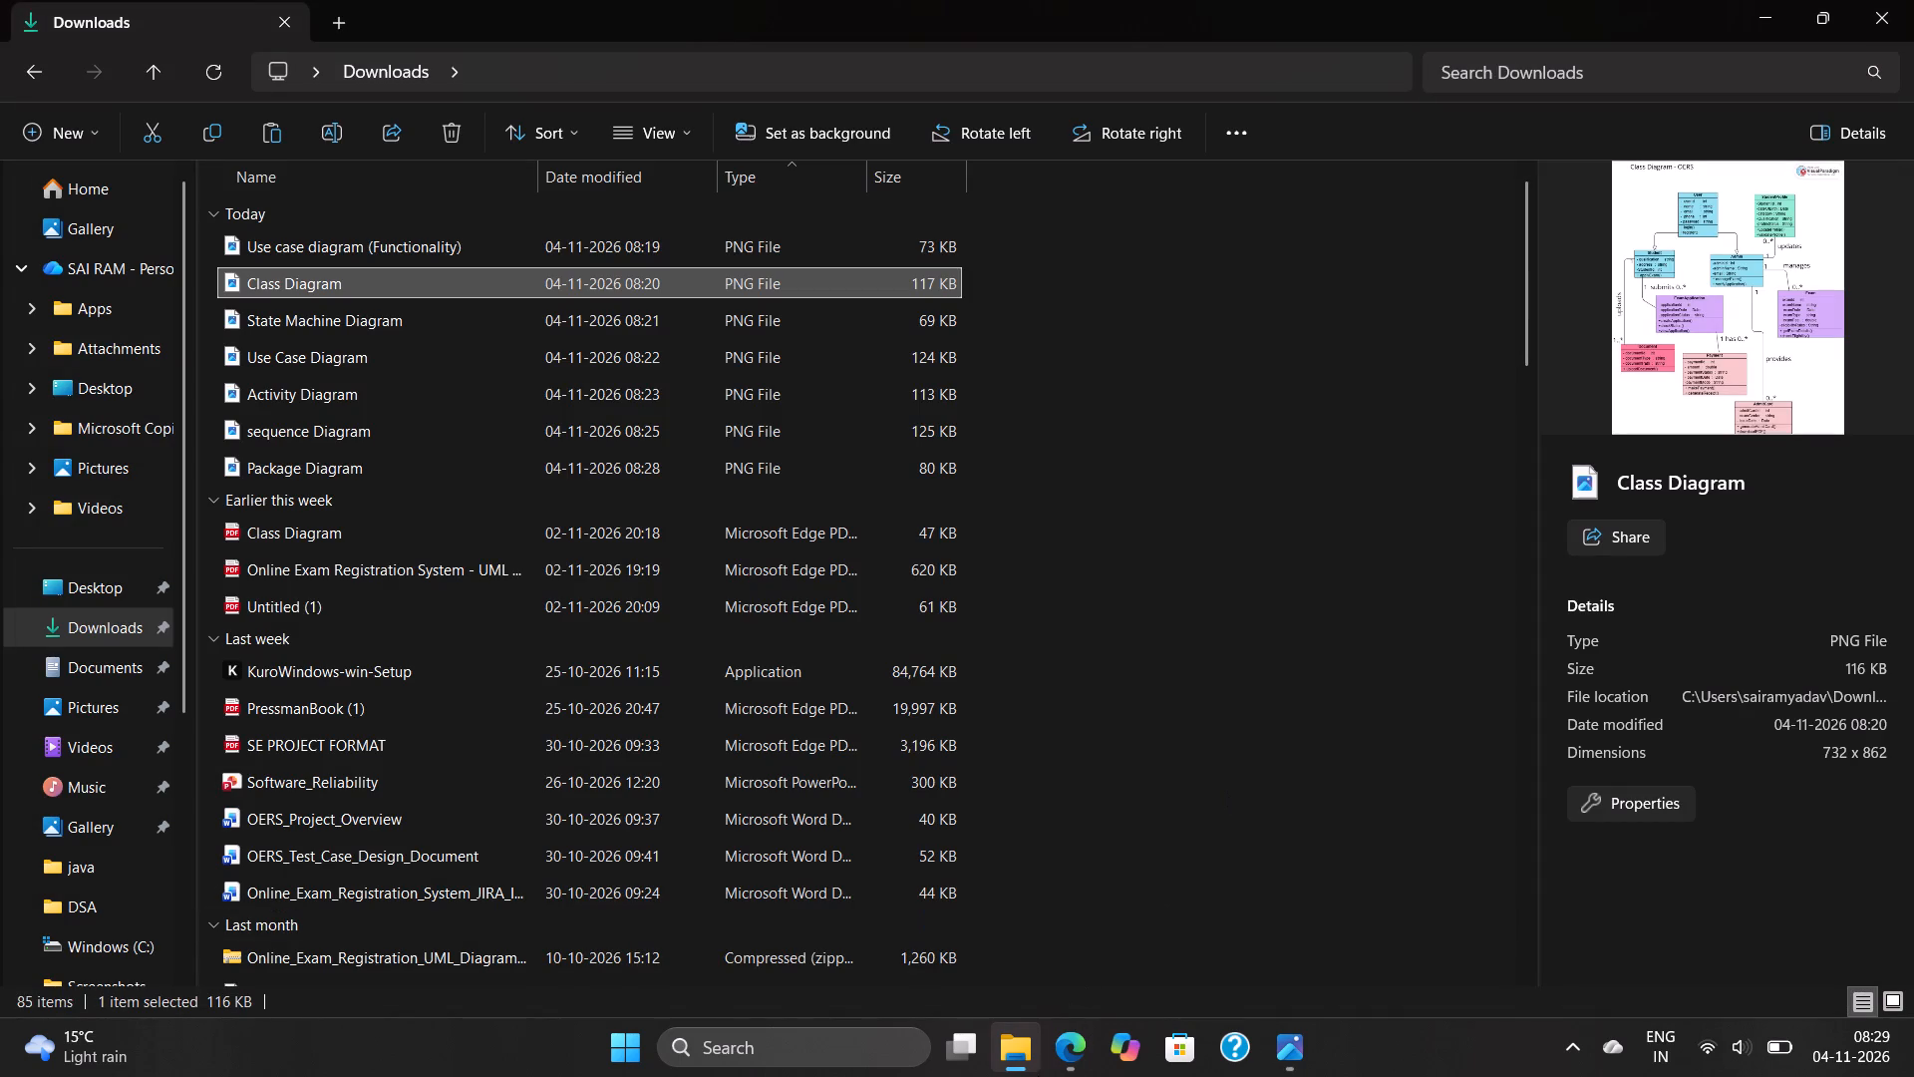
Switch back to the browser and export the untitled component diagram as a PNG image, downloading it as Untitled.png.
click(1078, 956)
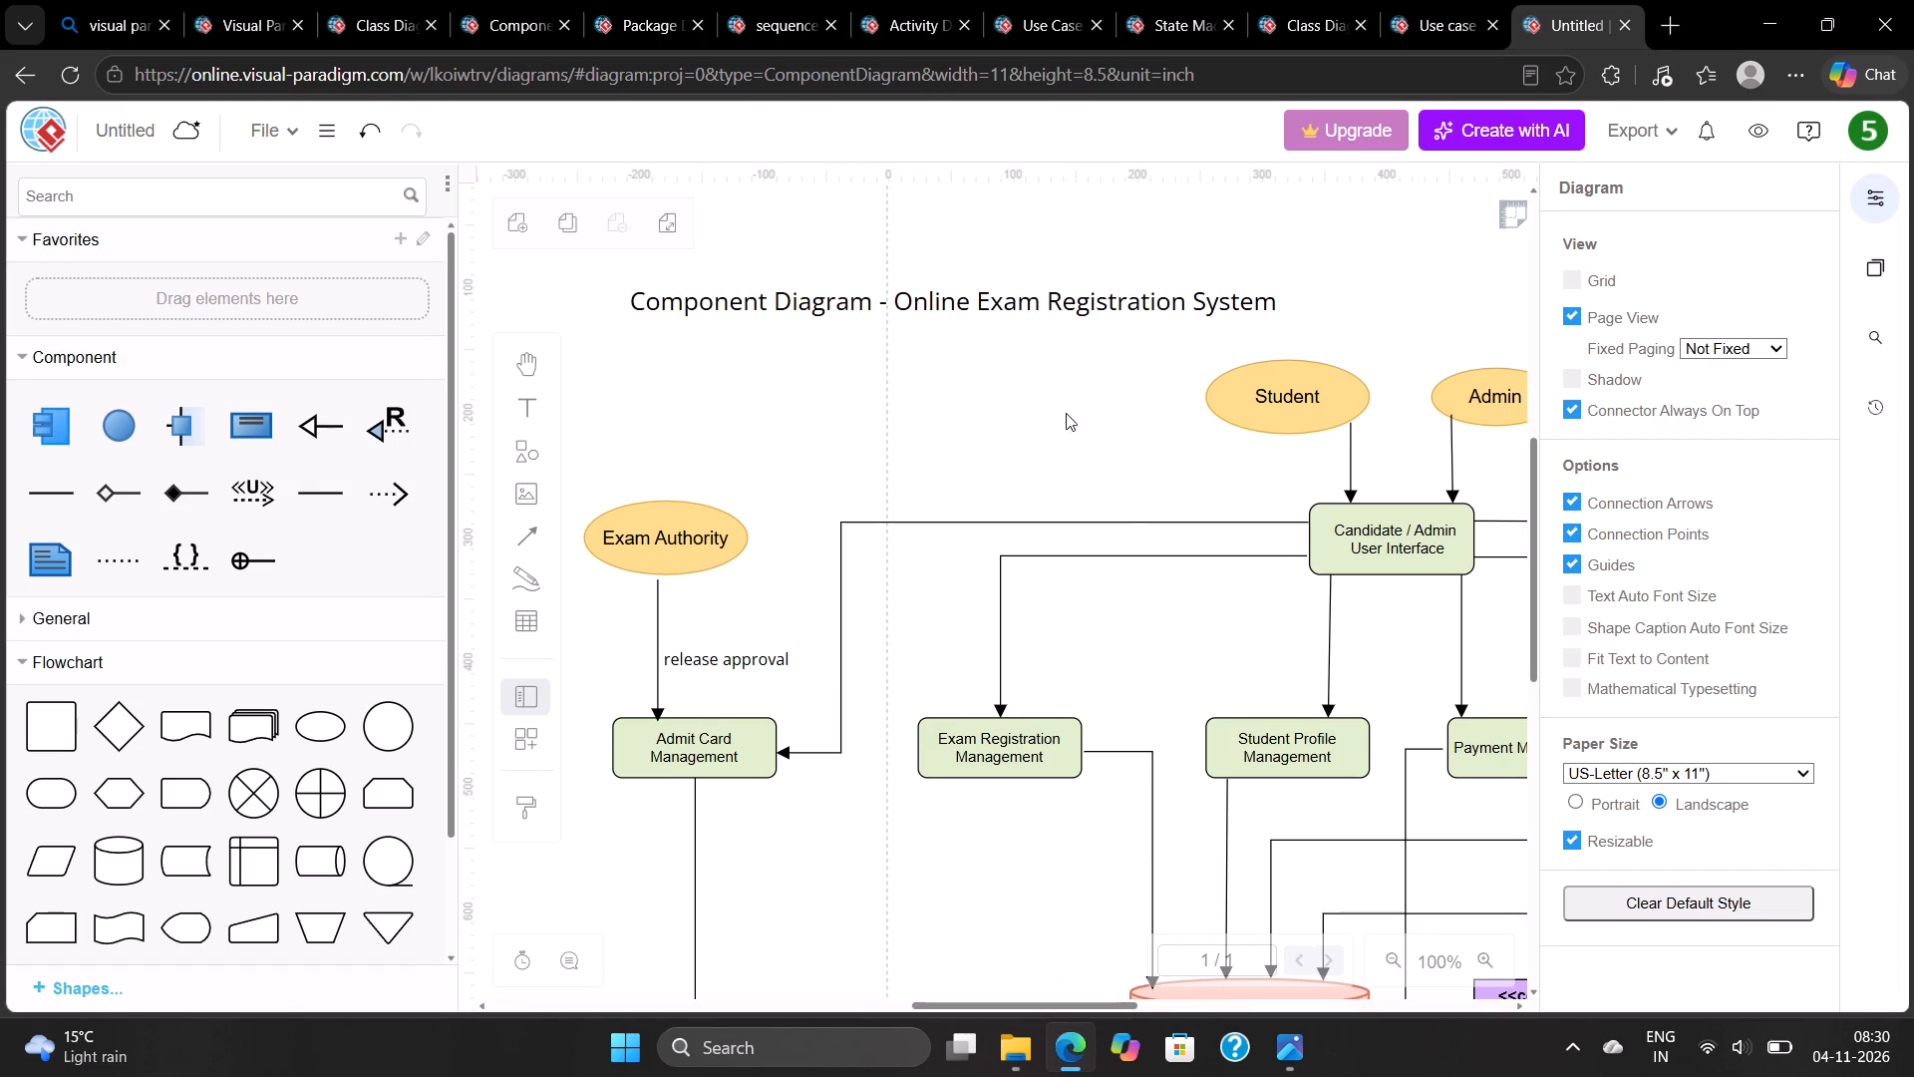
click(1633, 146)
click(1617, 202)
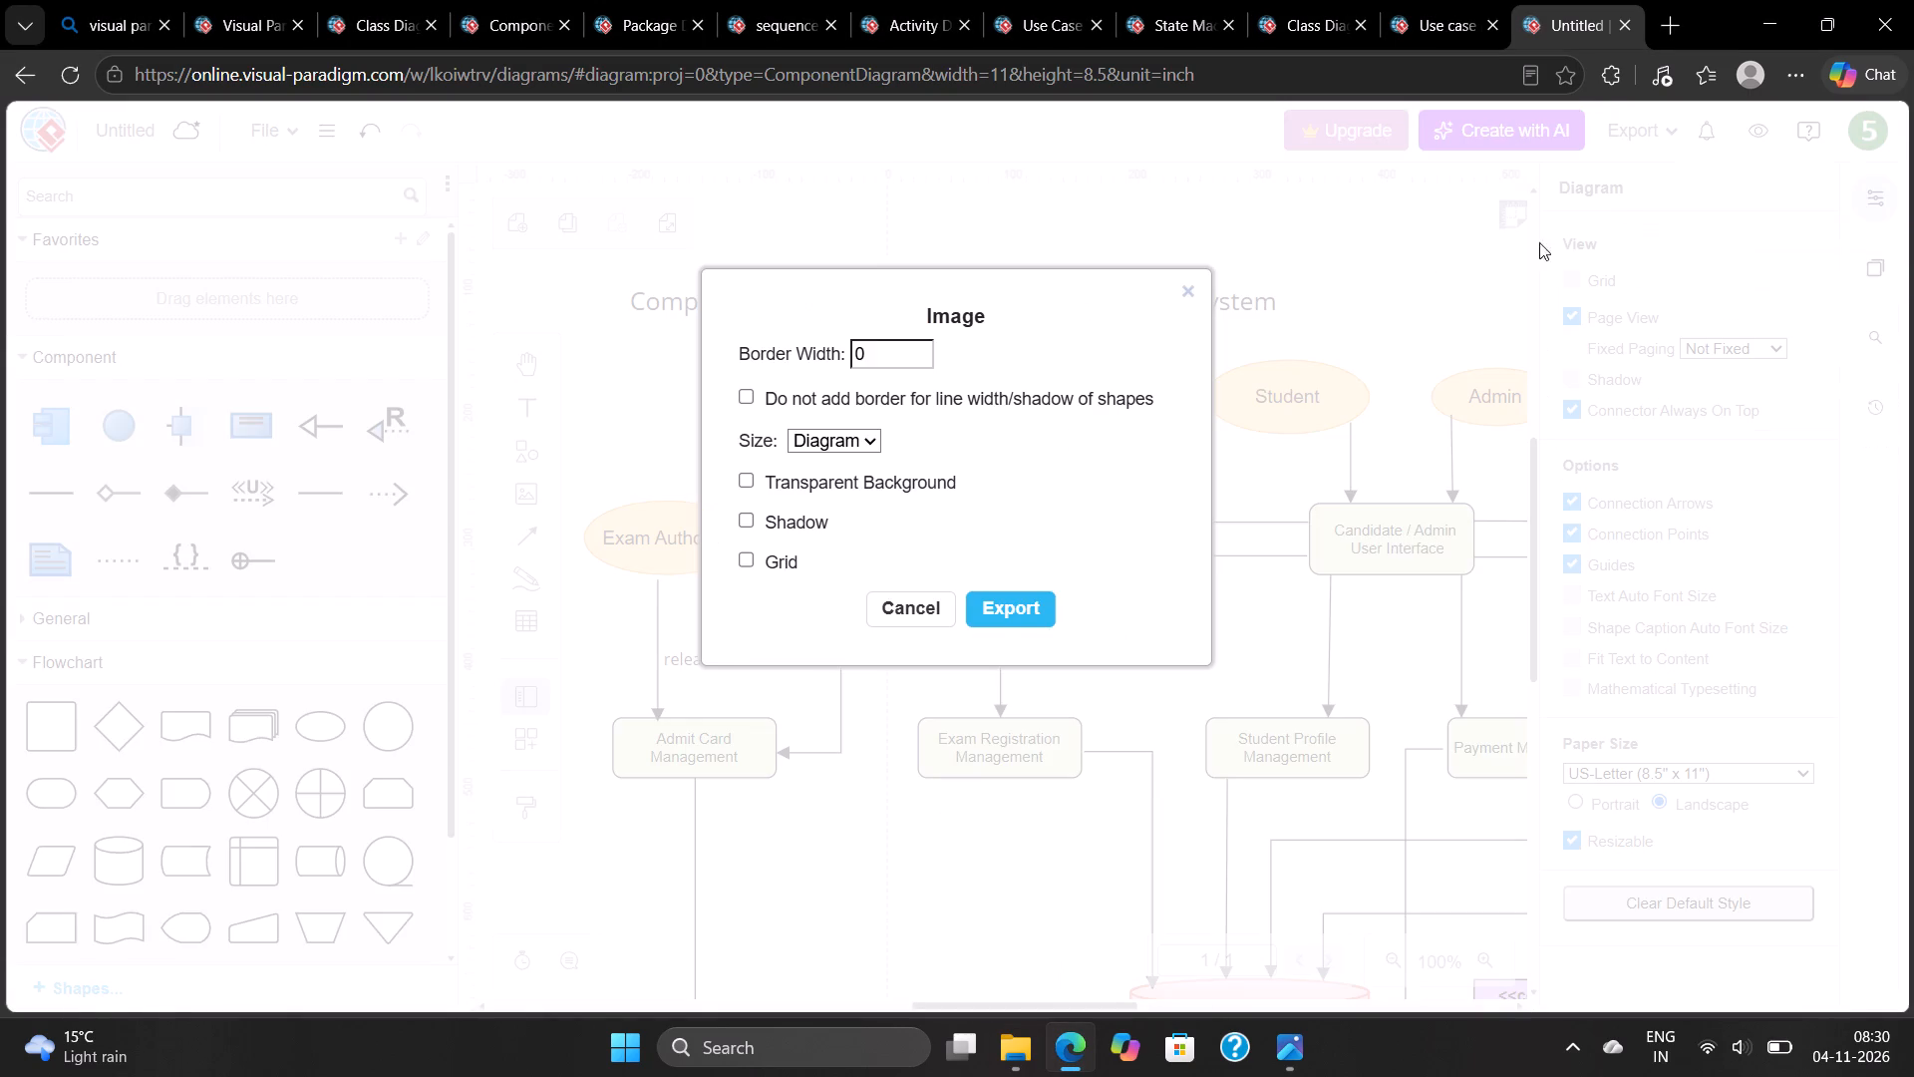
click(993, 609)
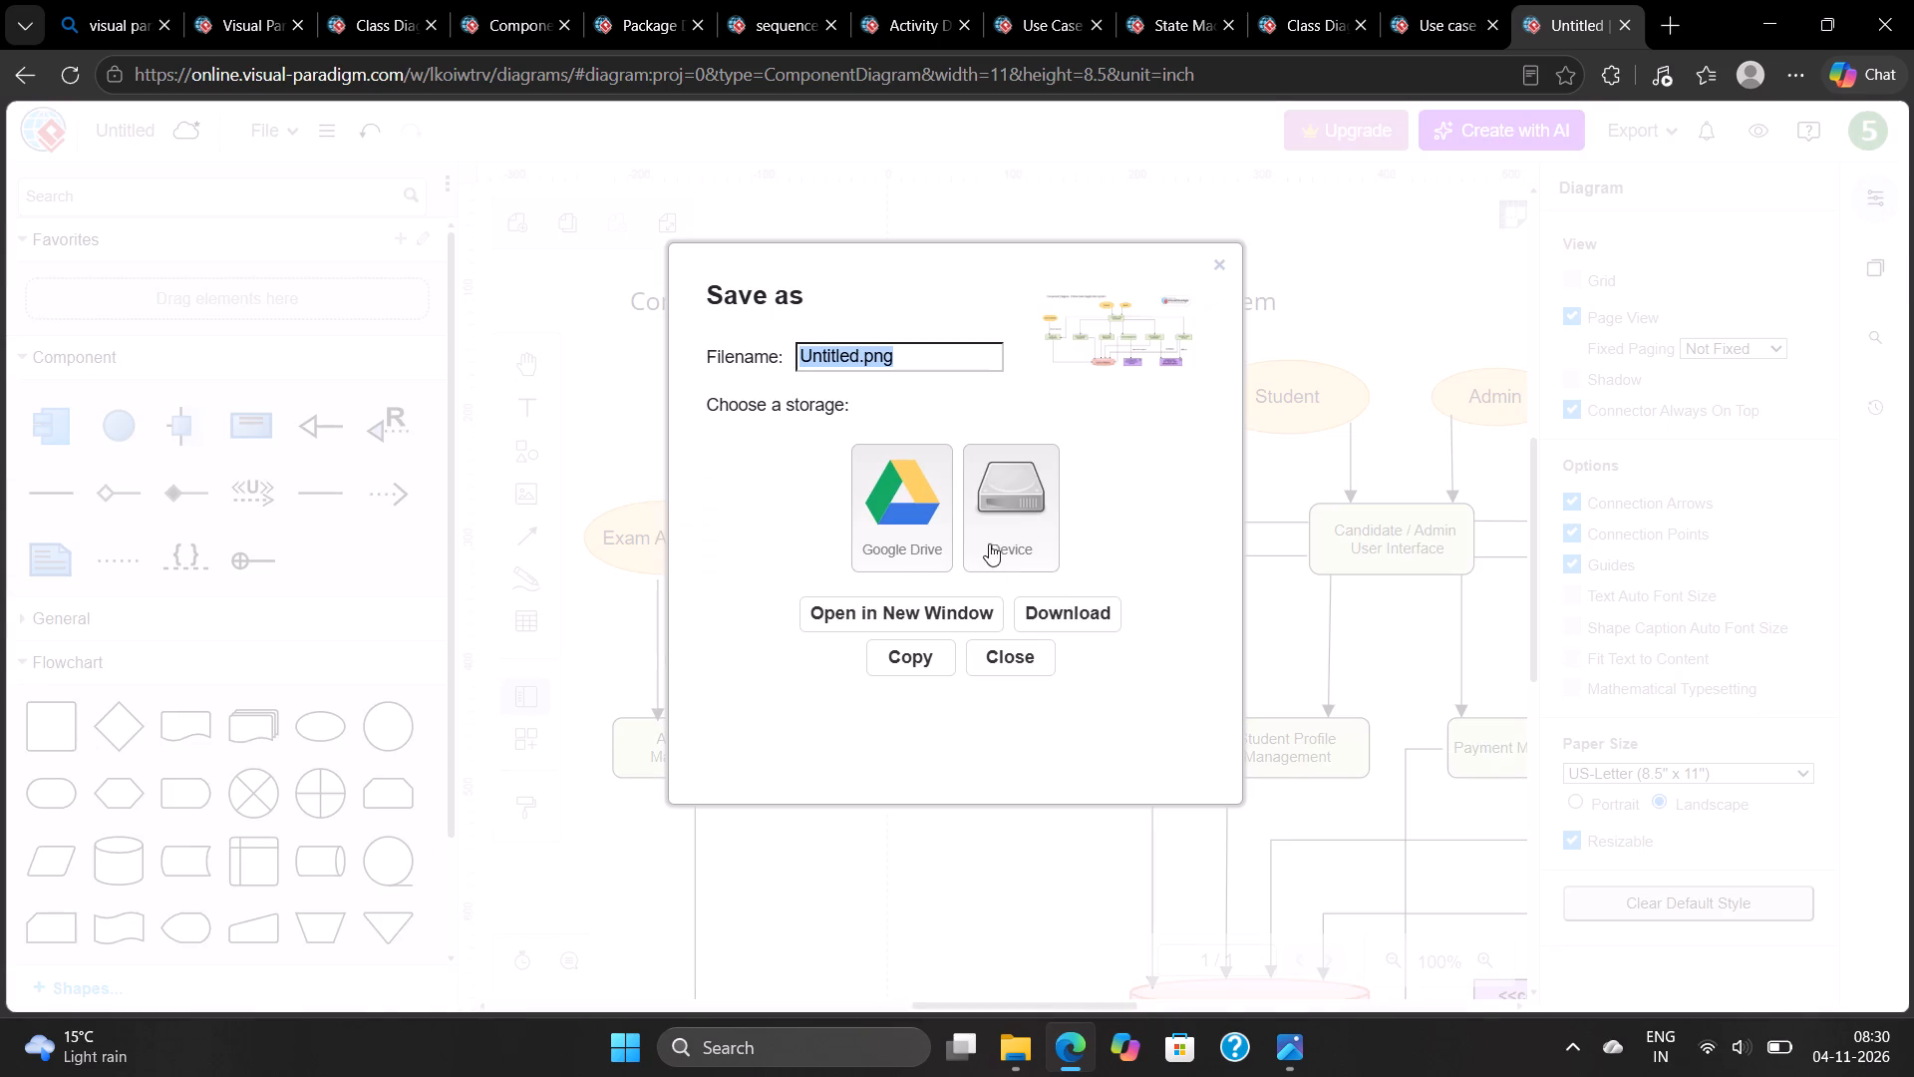
click(1064, 604)
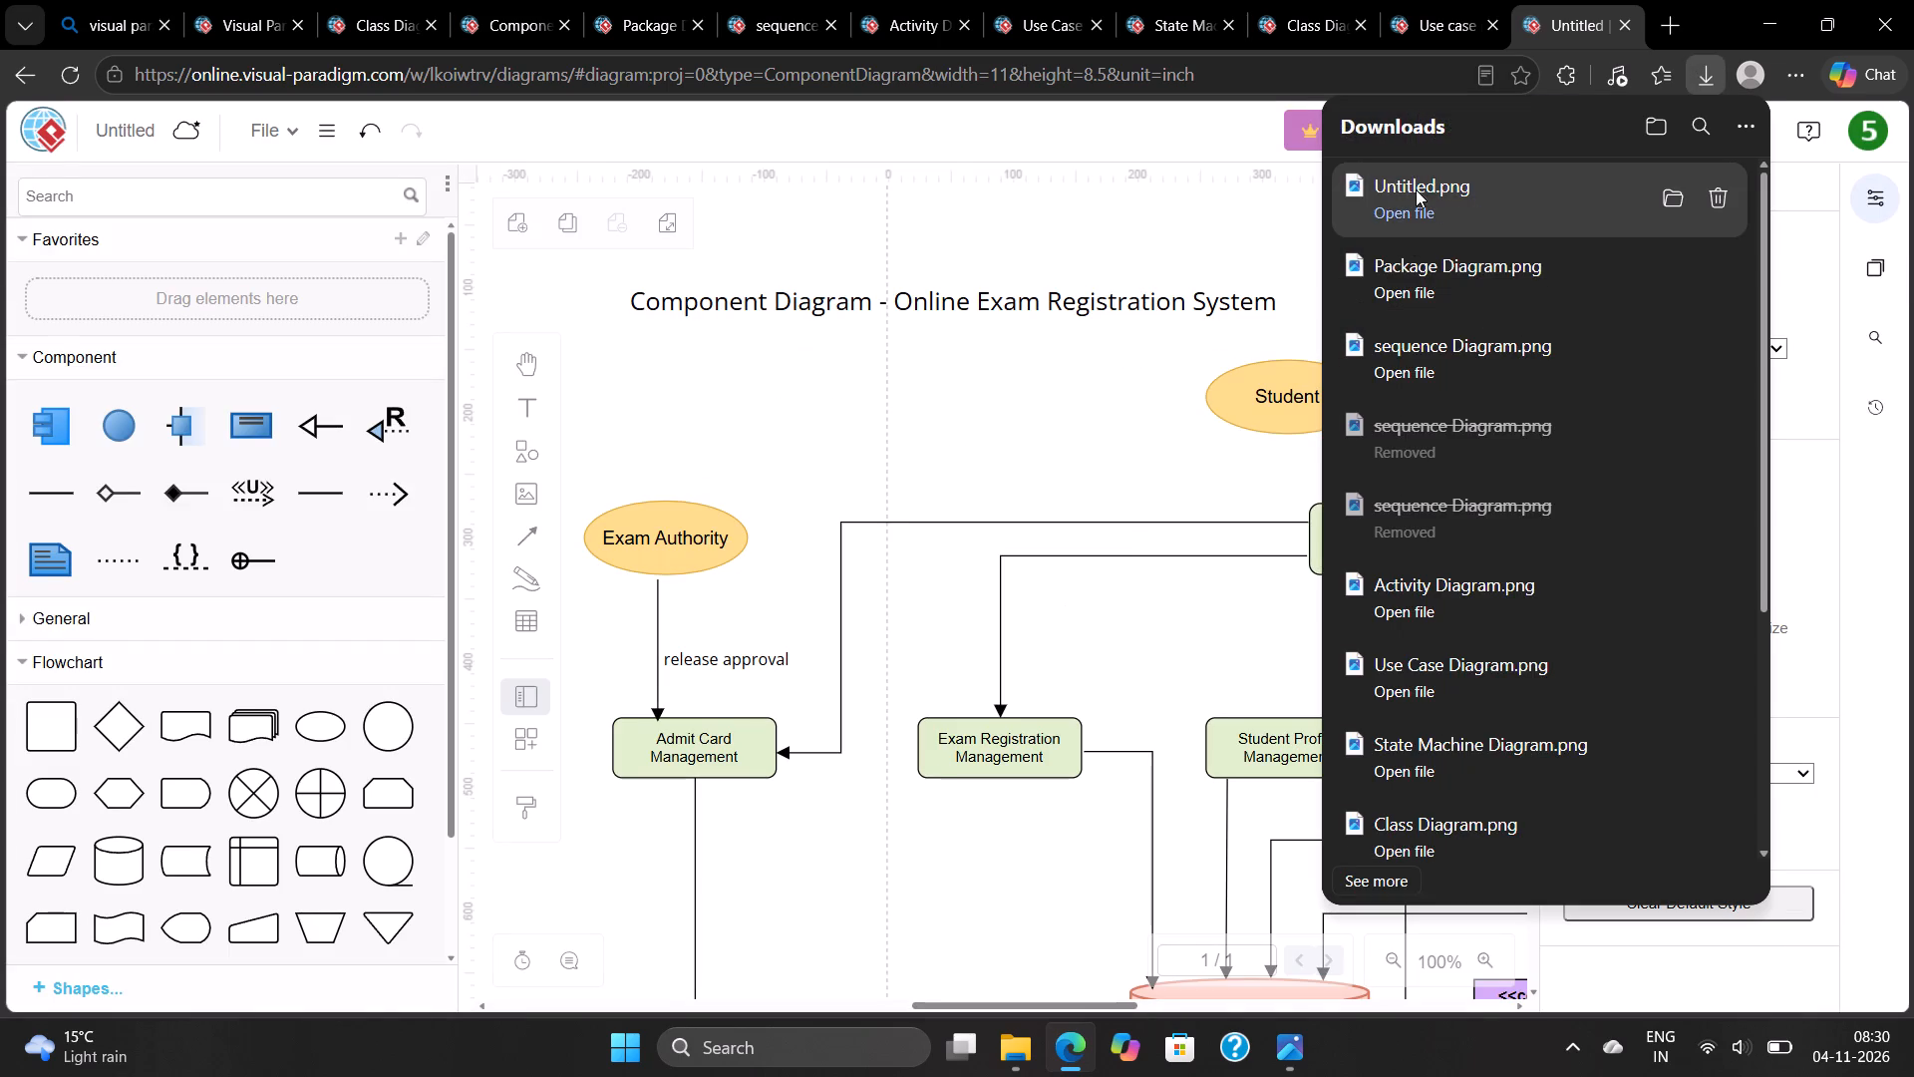
View the downloaded Untitled.png to check the component diagram's title and layout, and close the image.
click(1396, 205)
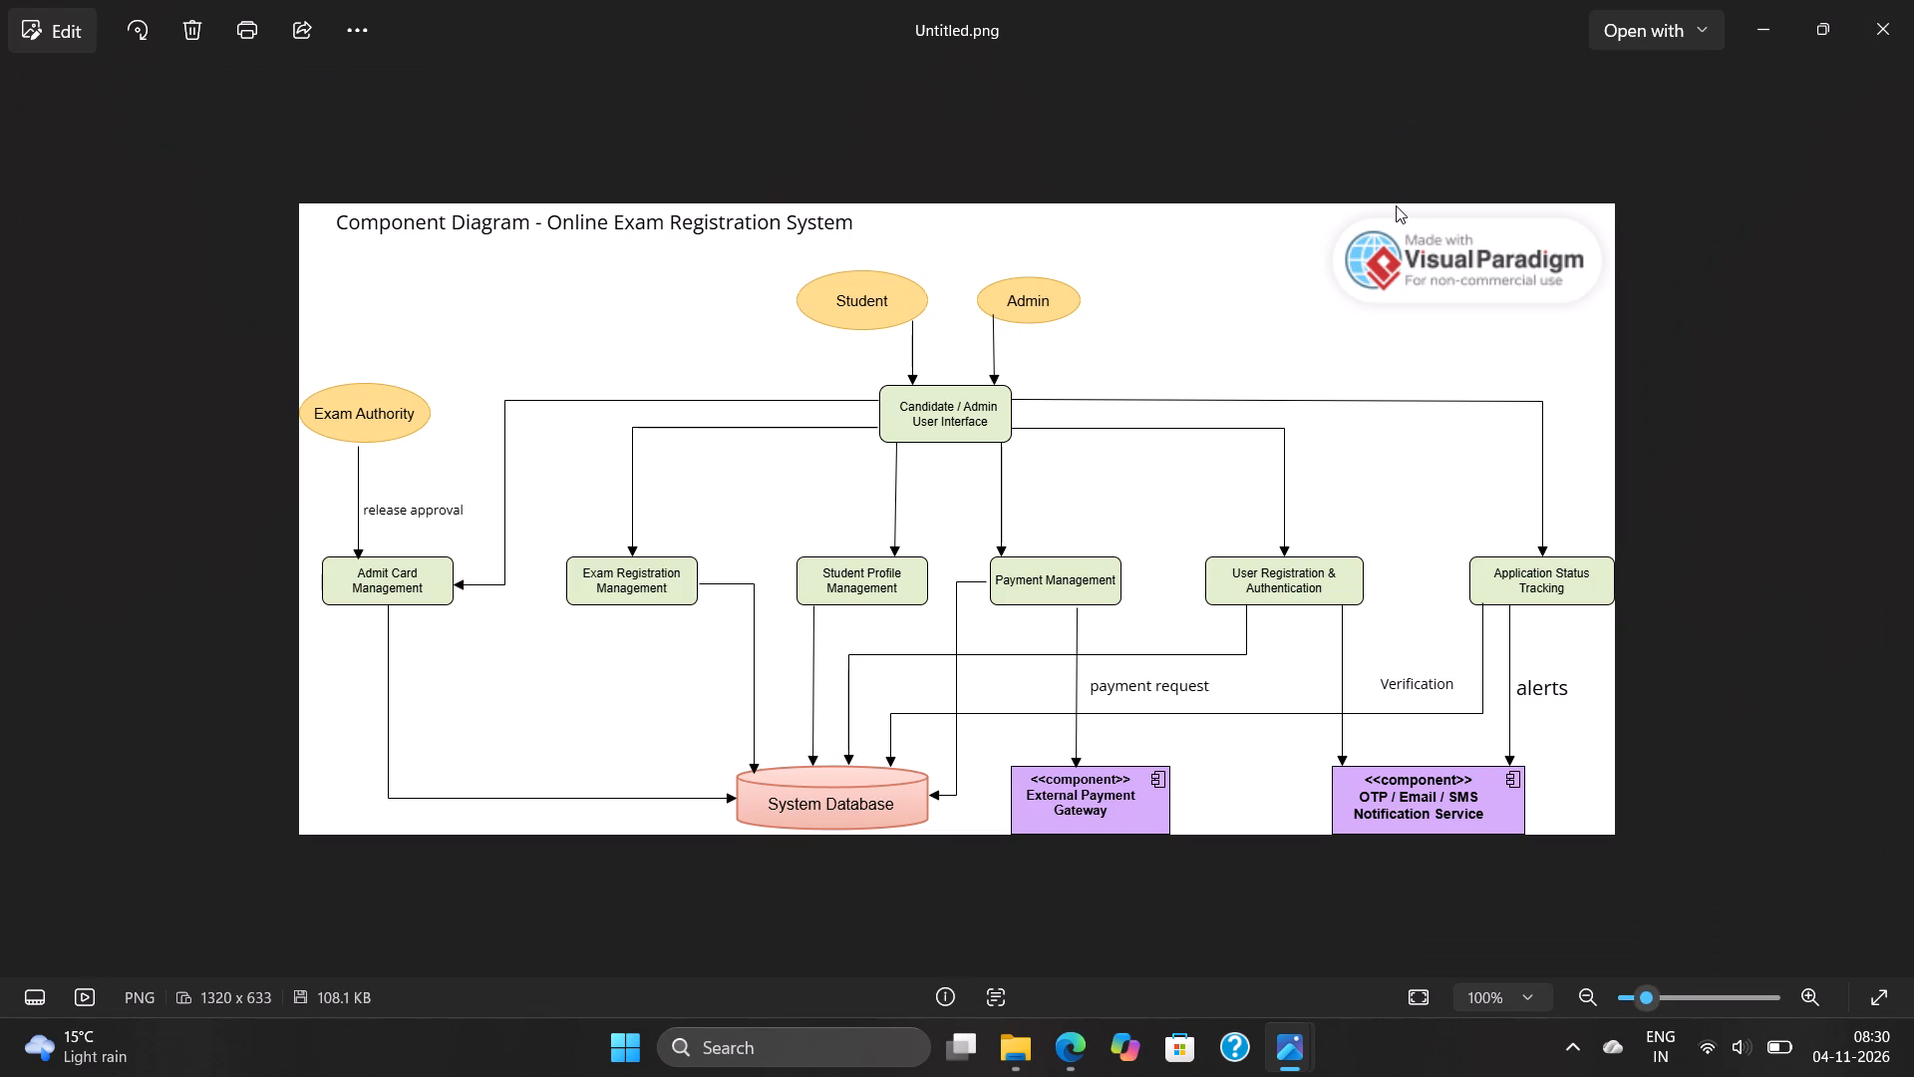
click(1876, 51)
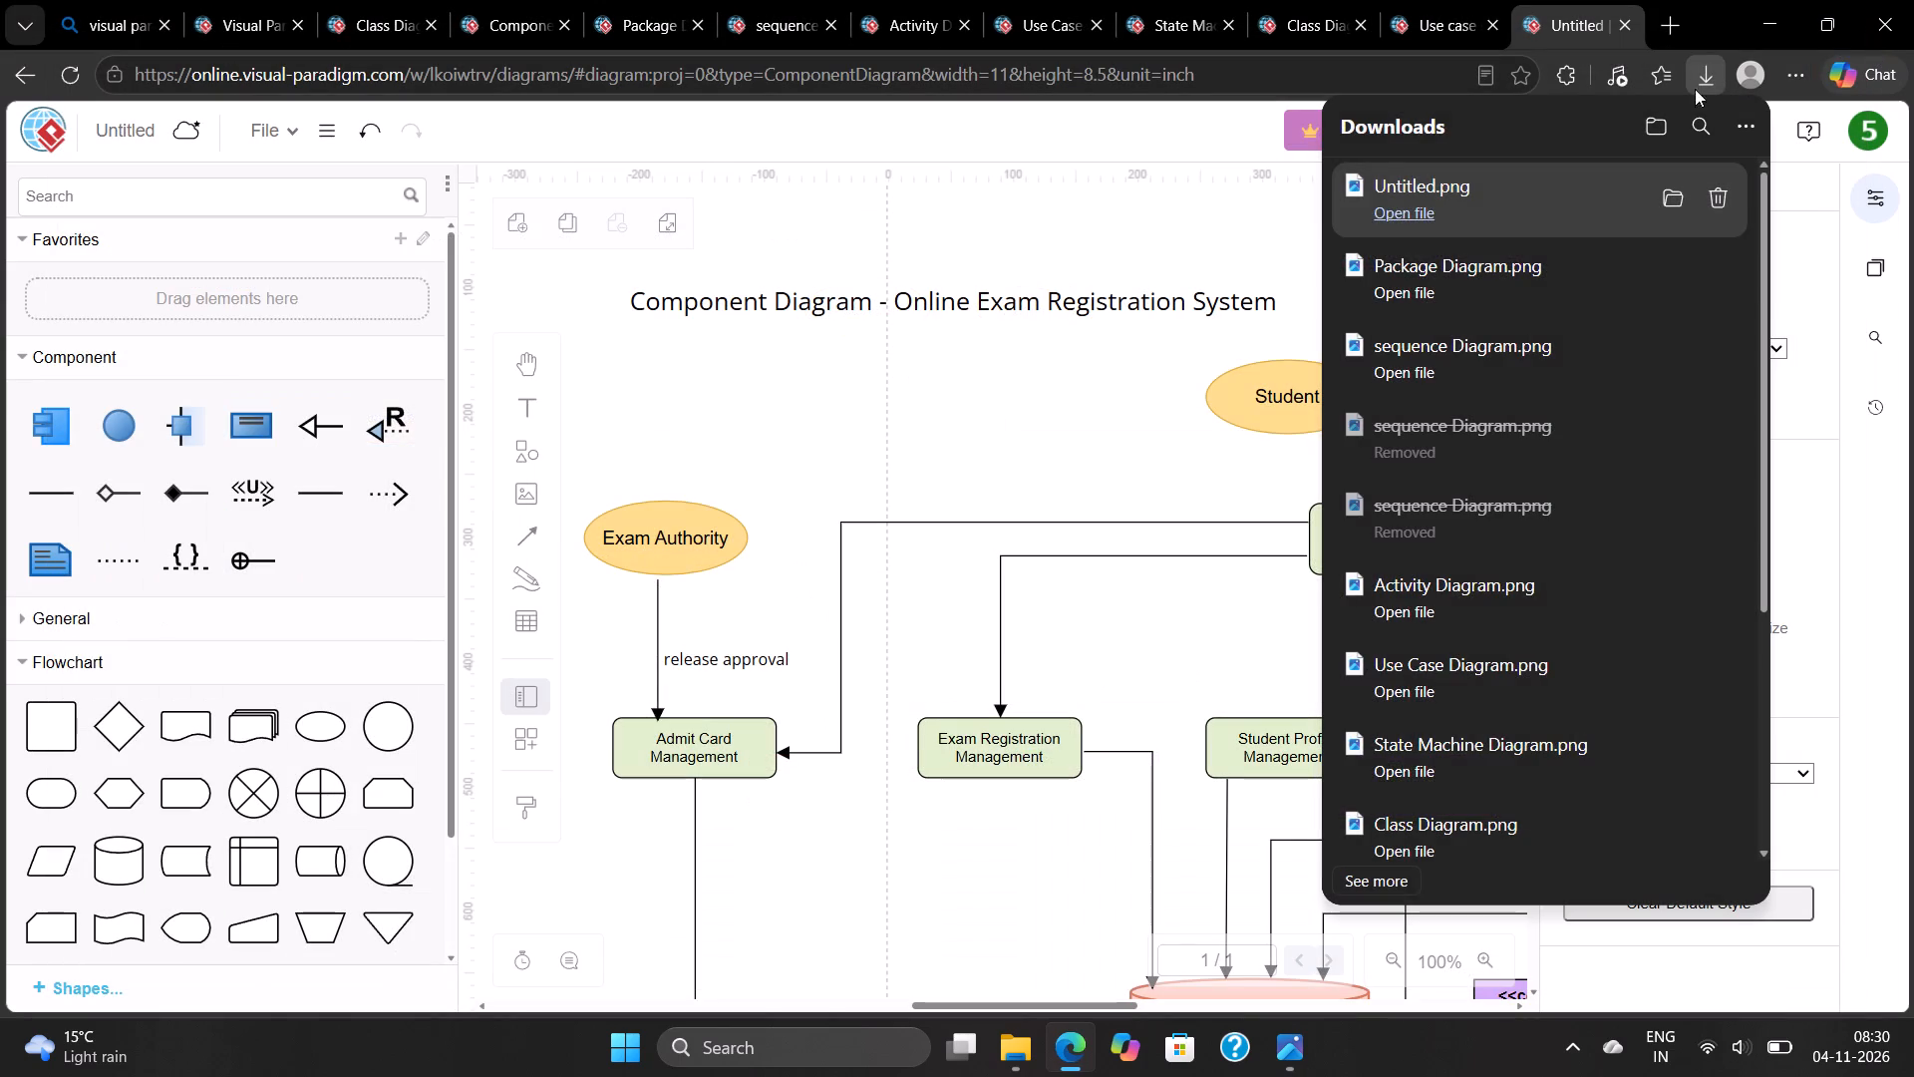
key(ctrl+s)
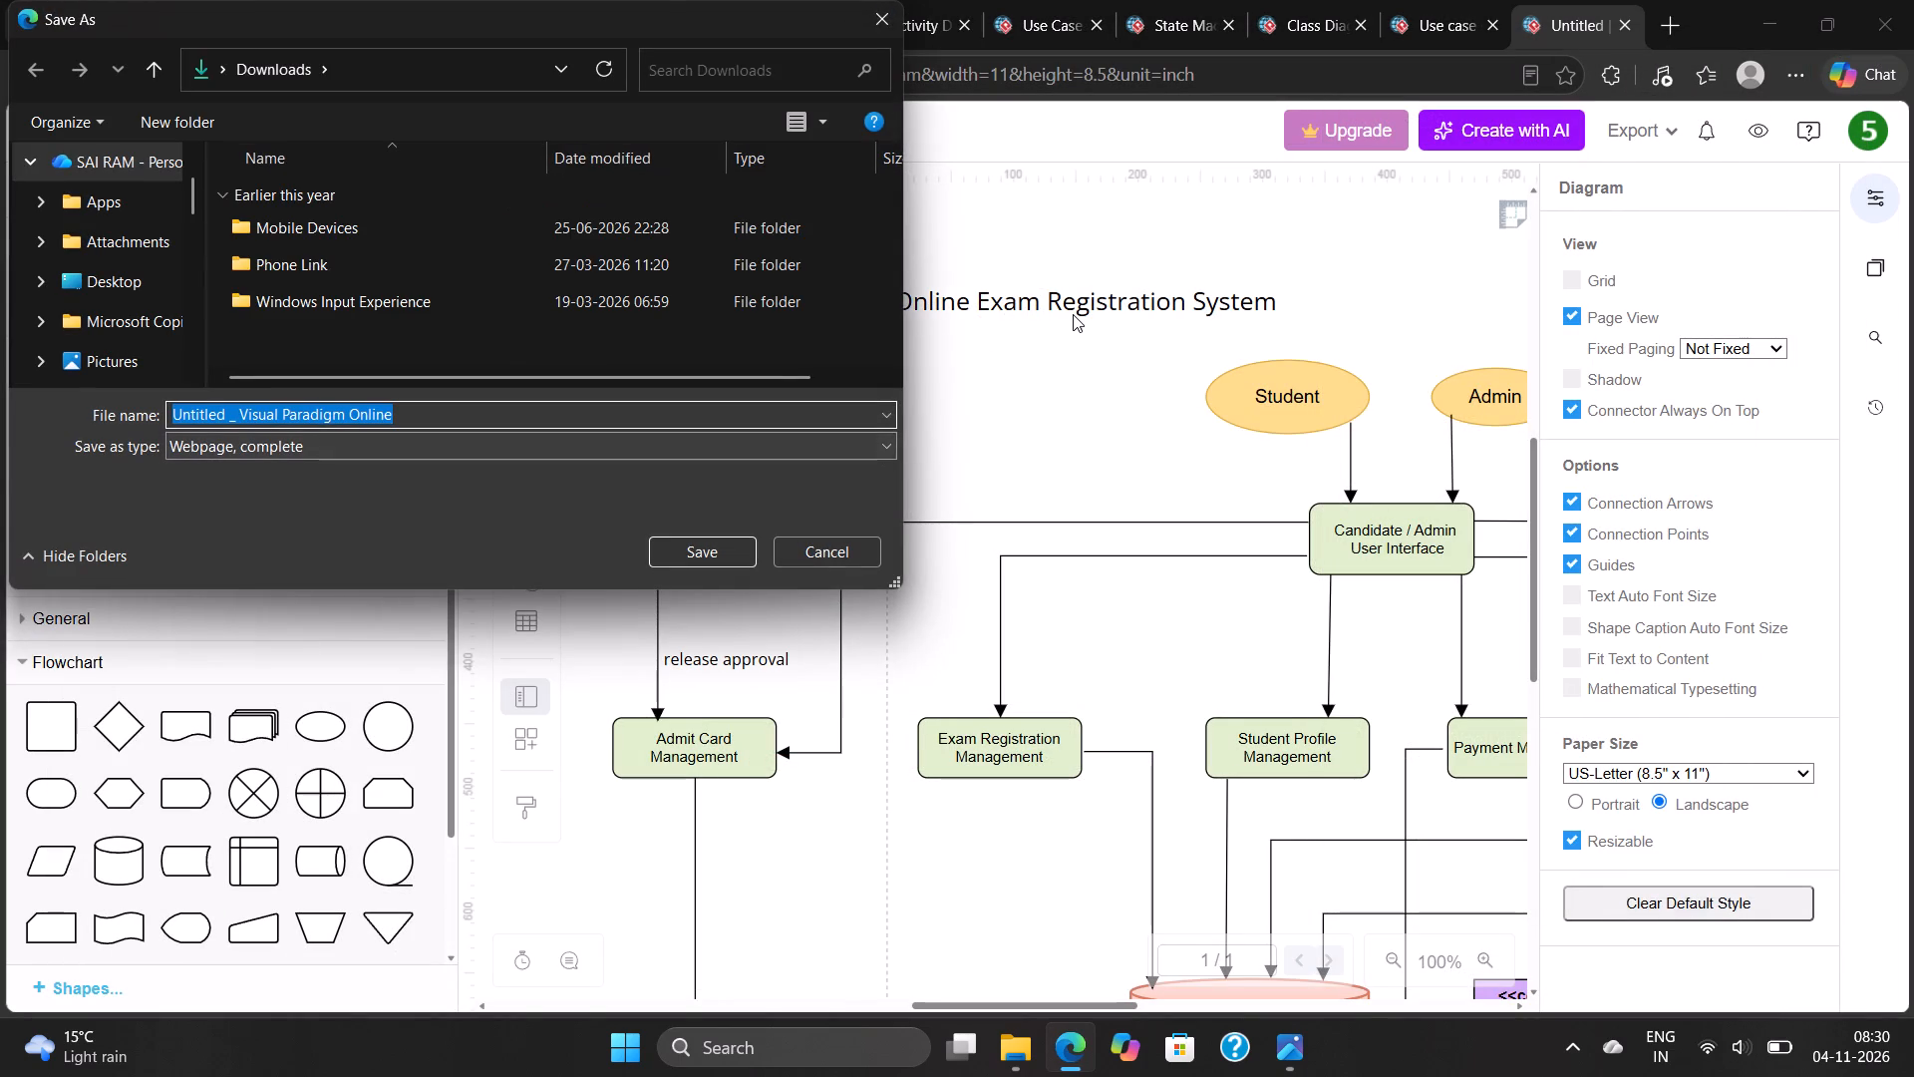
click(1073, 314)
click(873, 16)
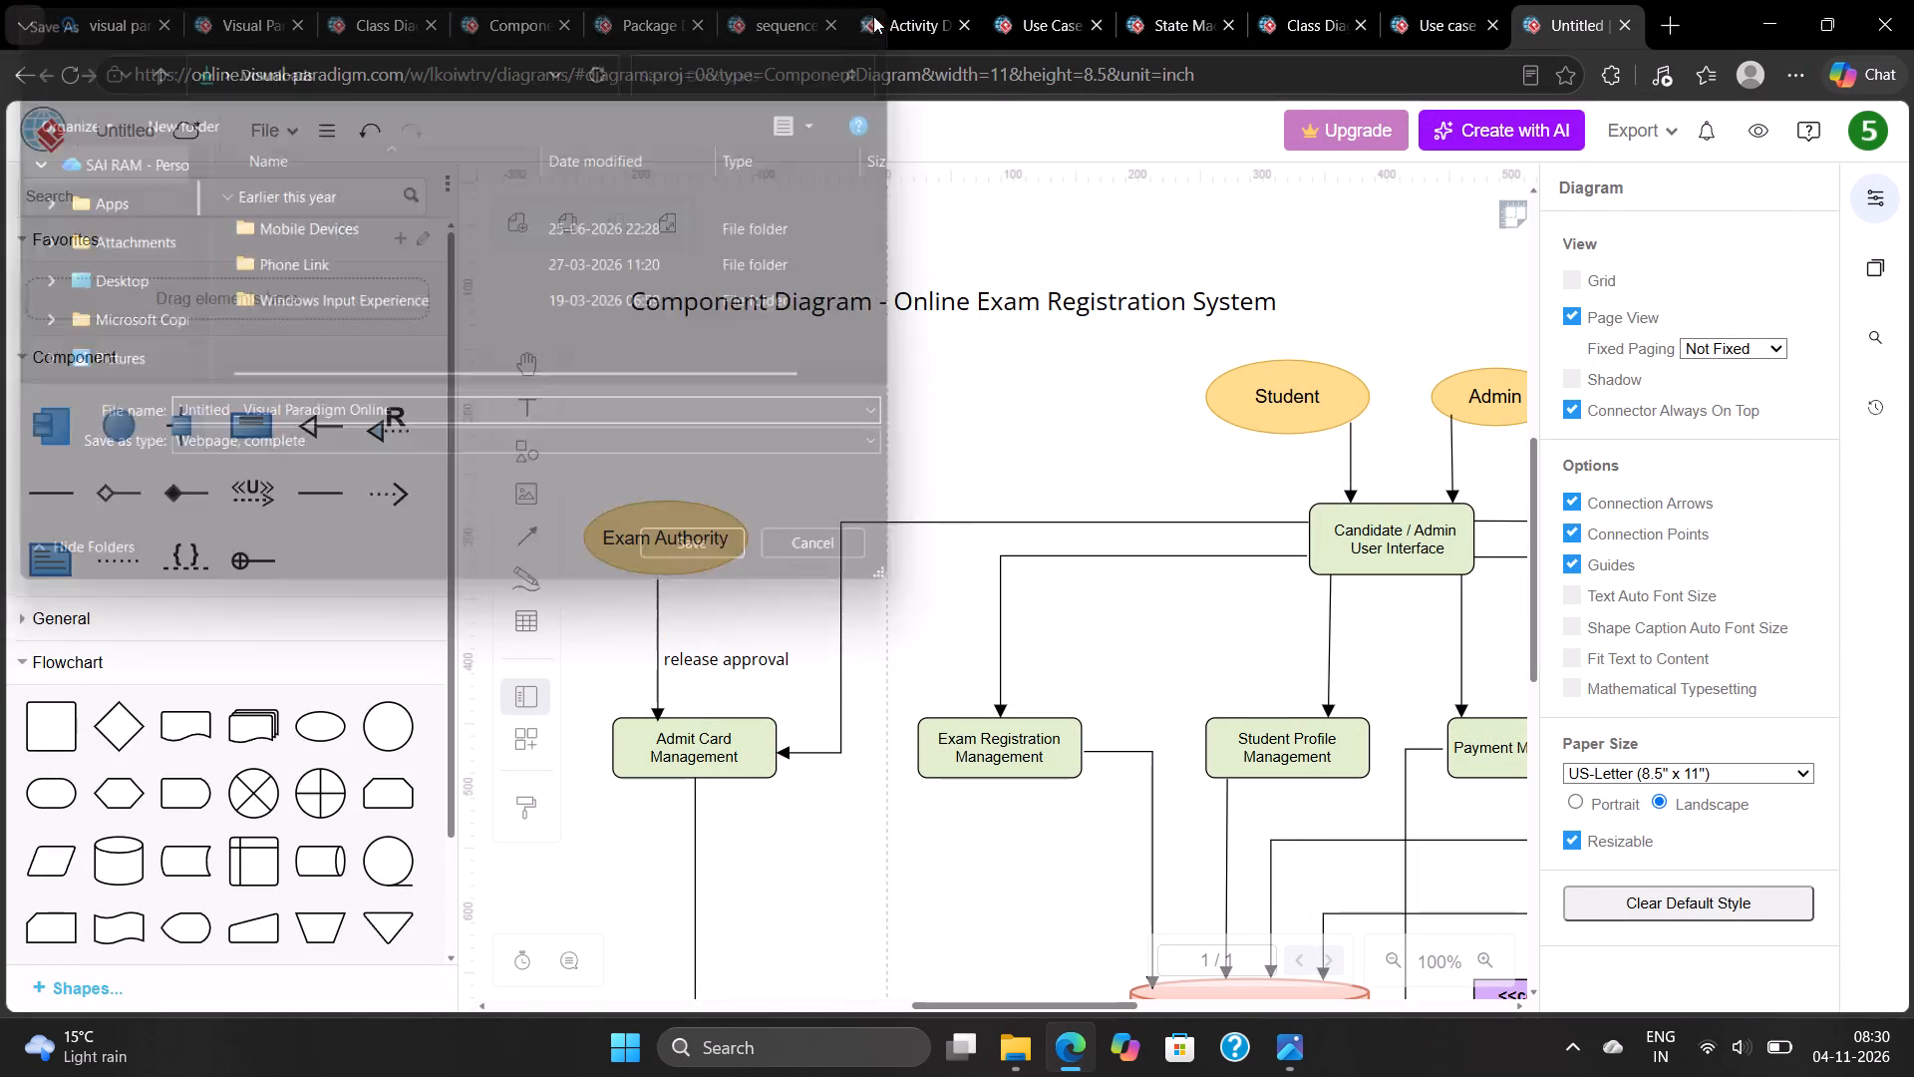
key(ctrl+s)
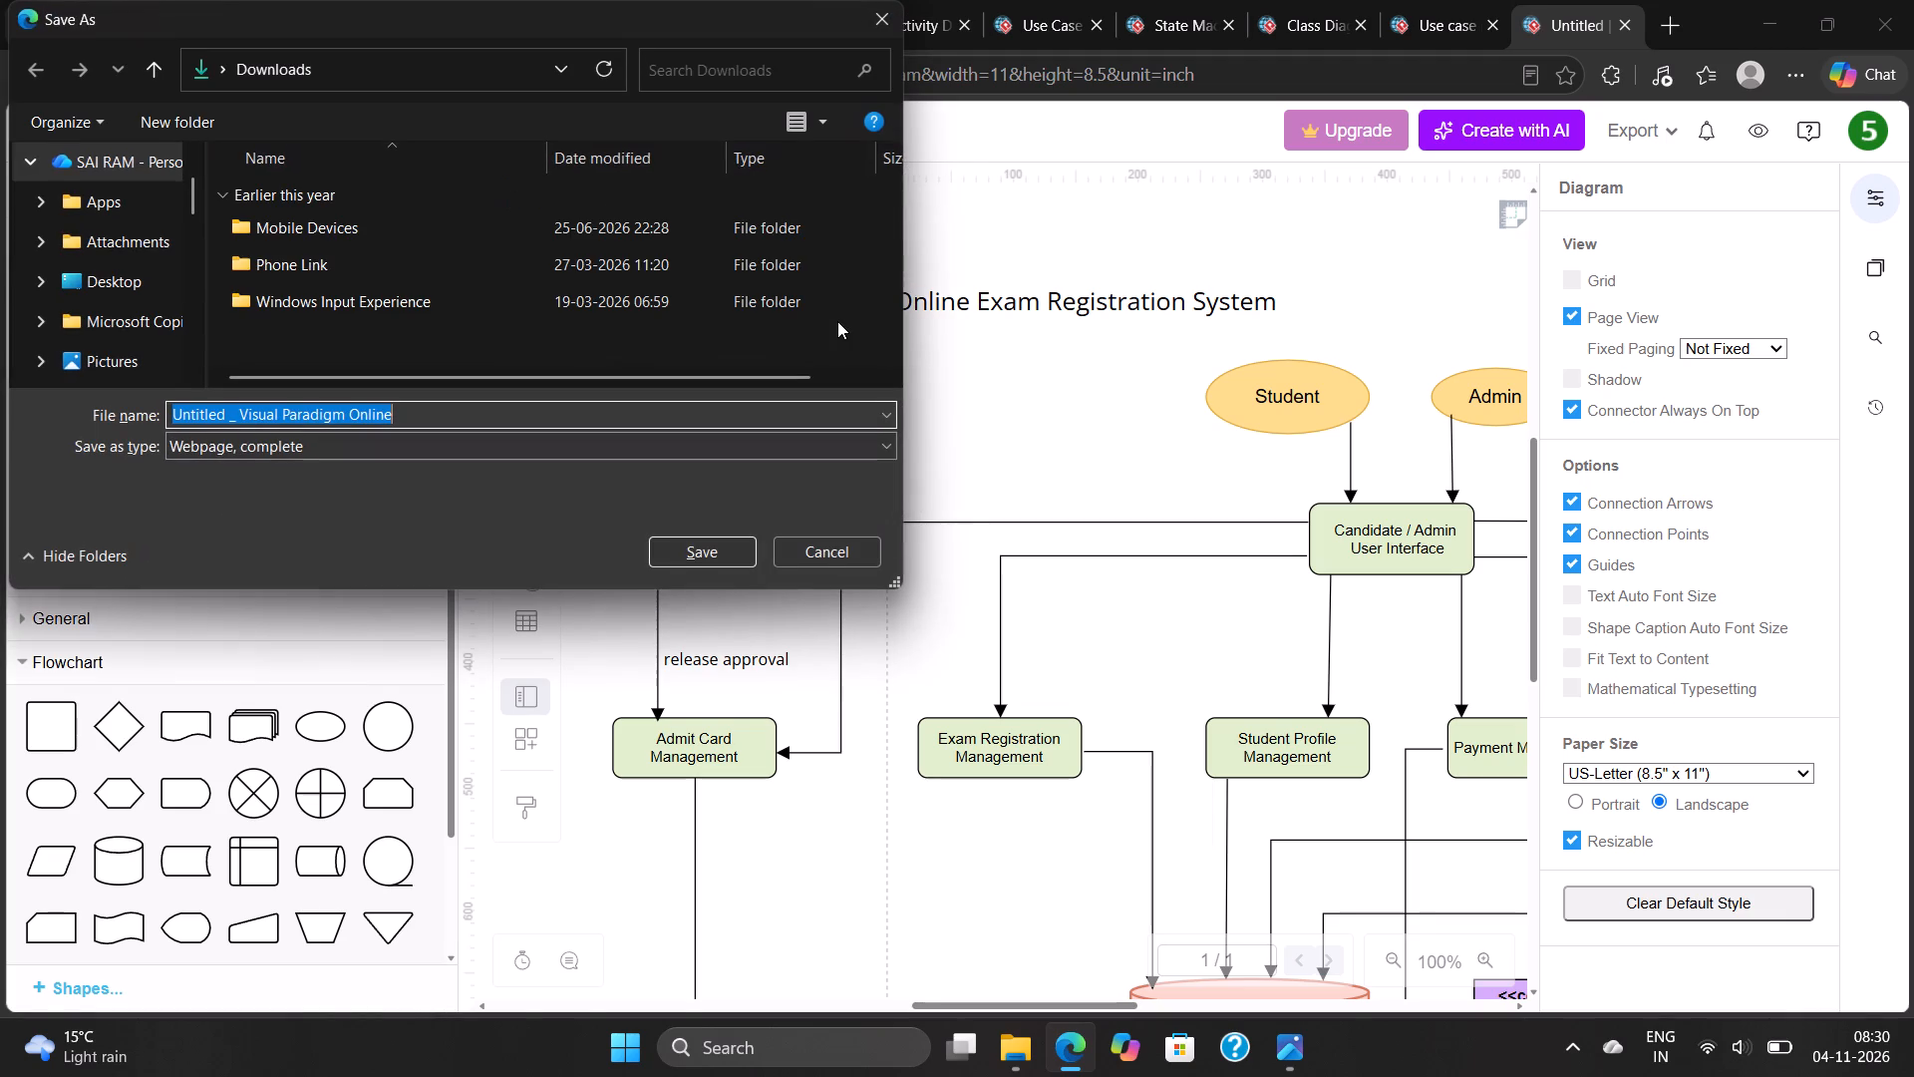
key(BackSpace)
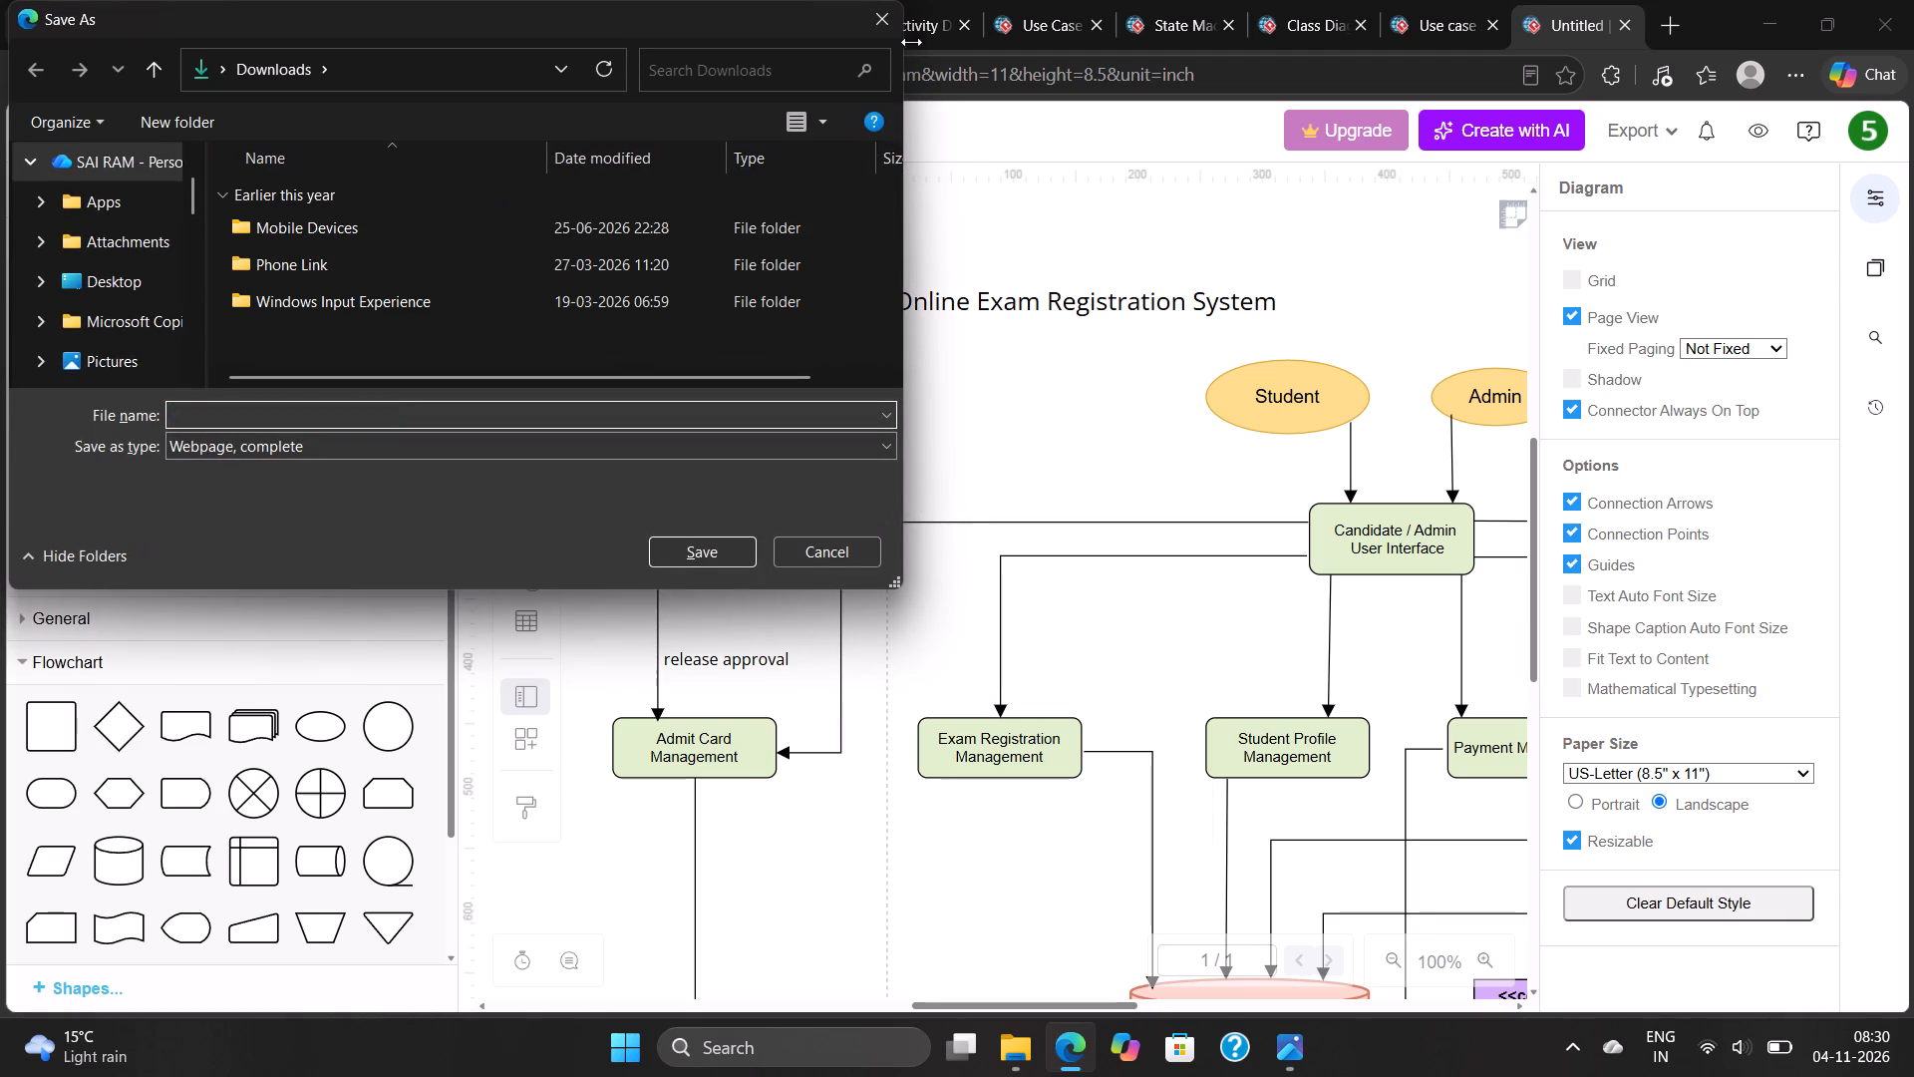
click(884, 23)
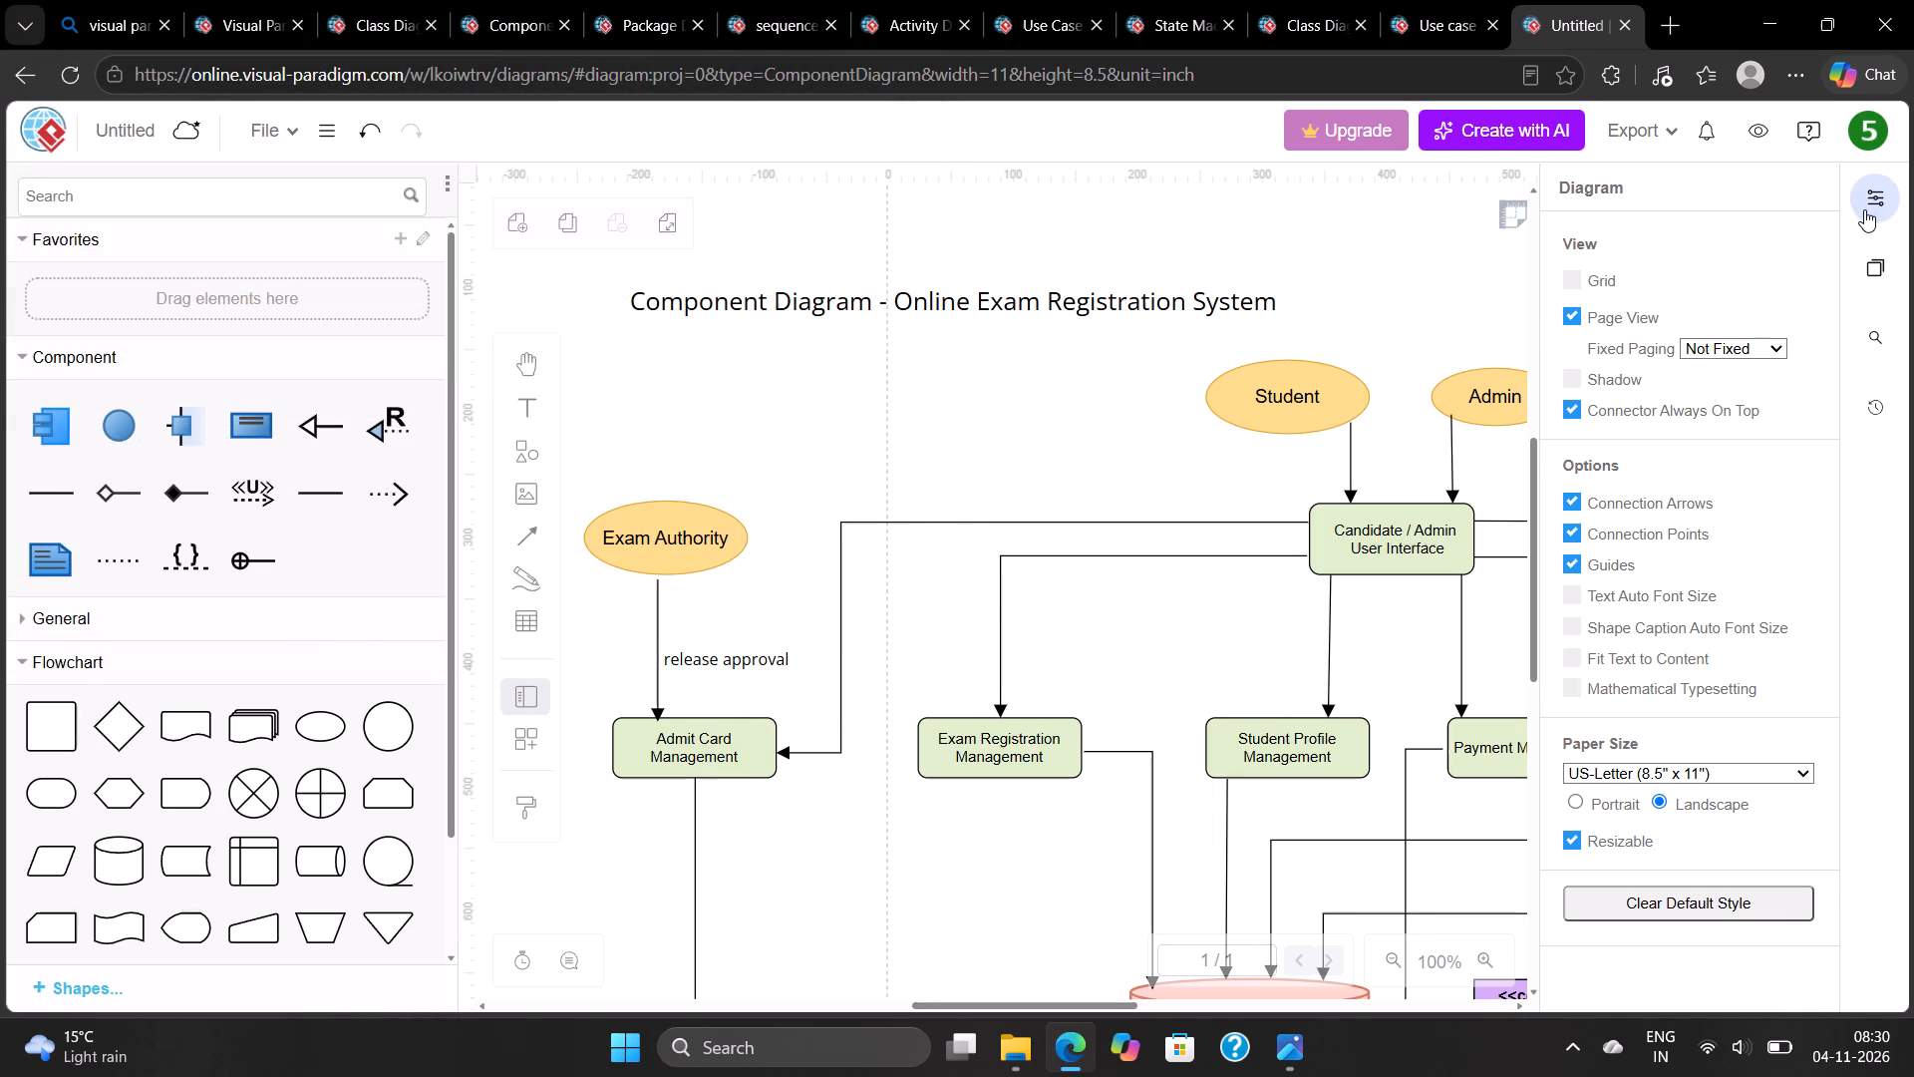
Save the untitled component diagram to the Draft project of the Visual Paradigm Workspace under the name Component Diagram.
click(1867, 209)
click(1037, 412)
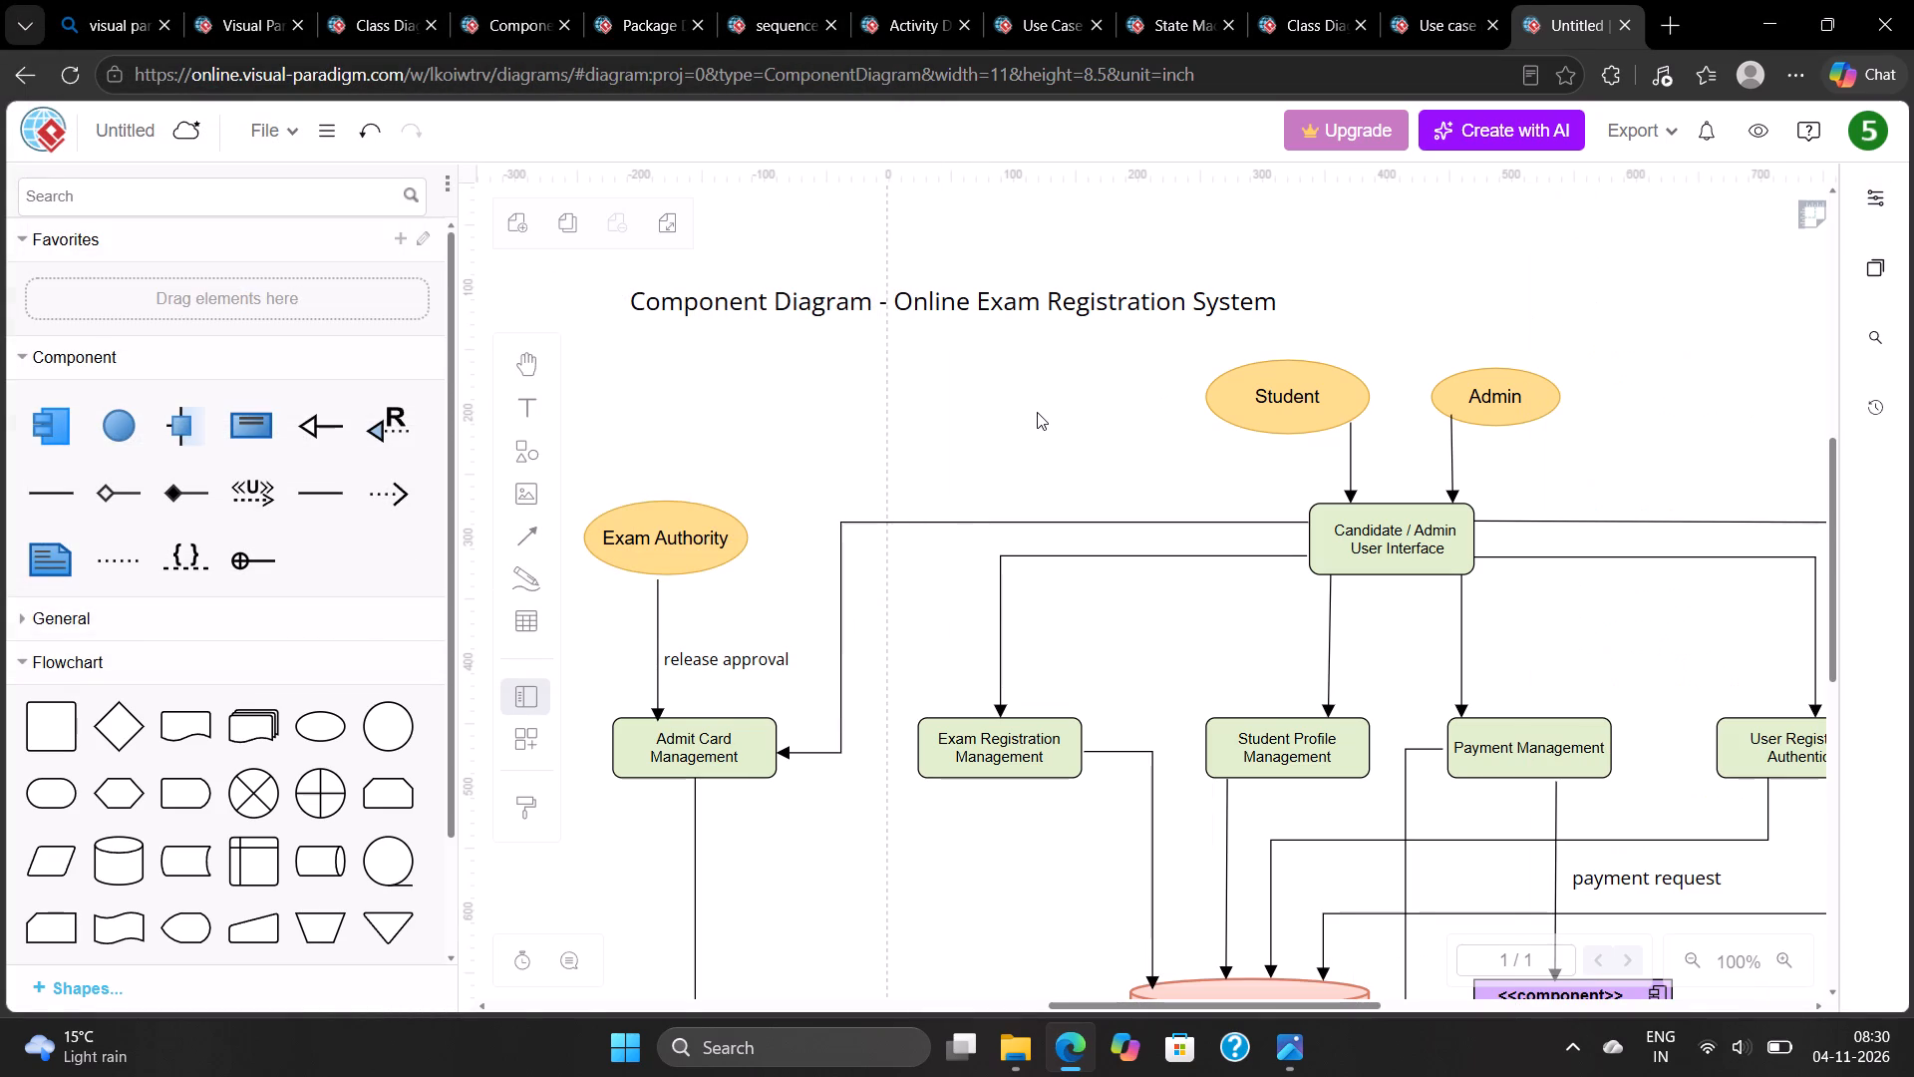
key(ctrl+s)
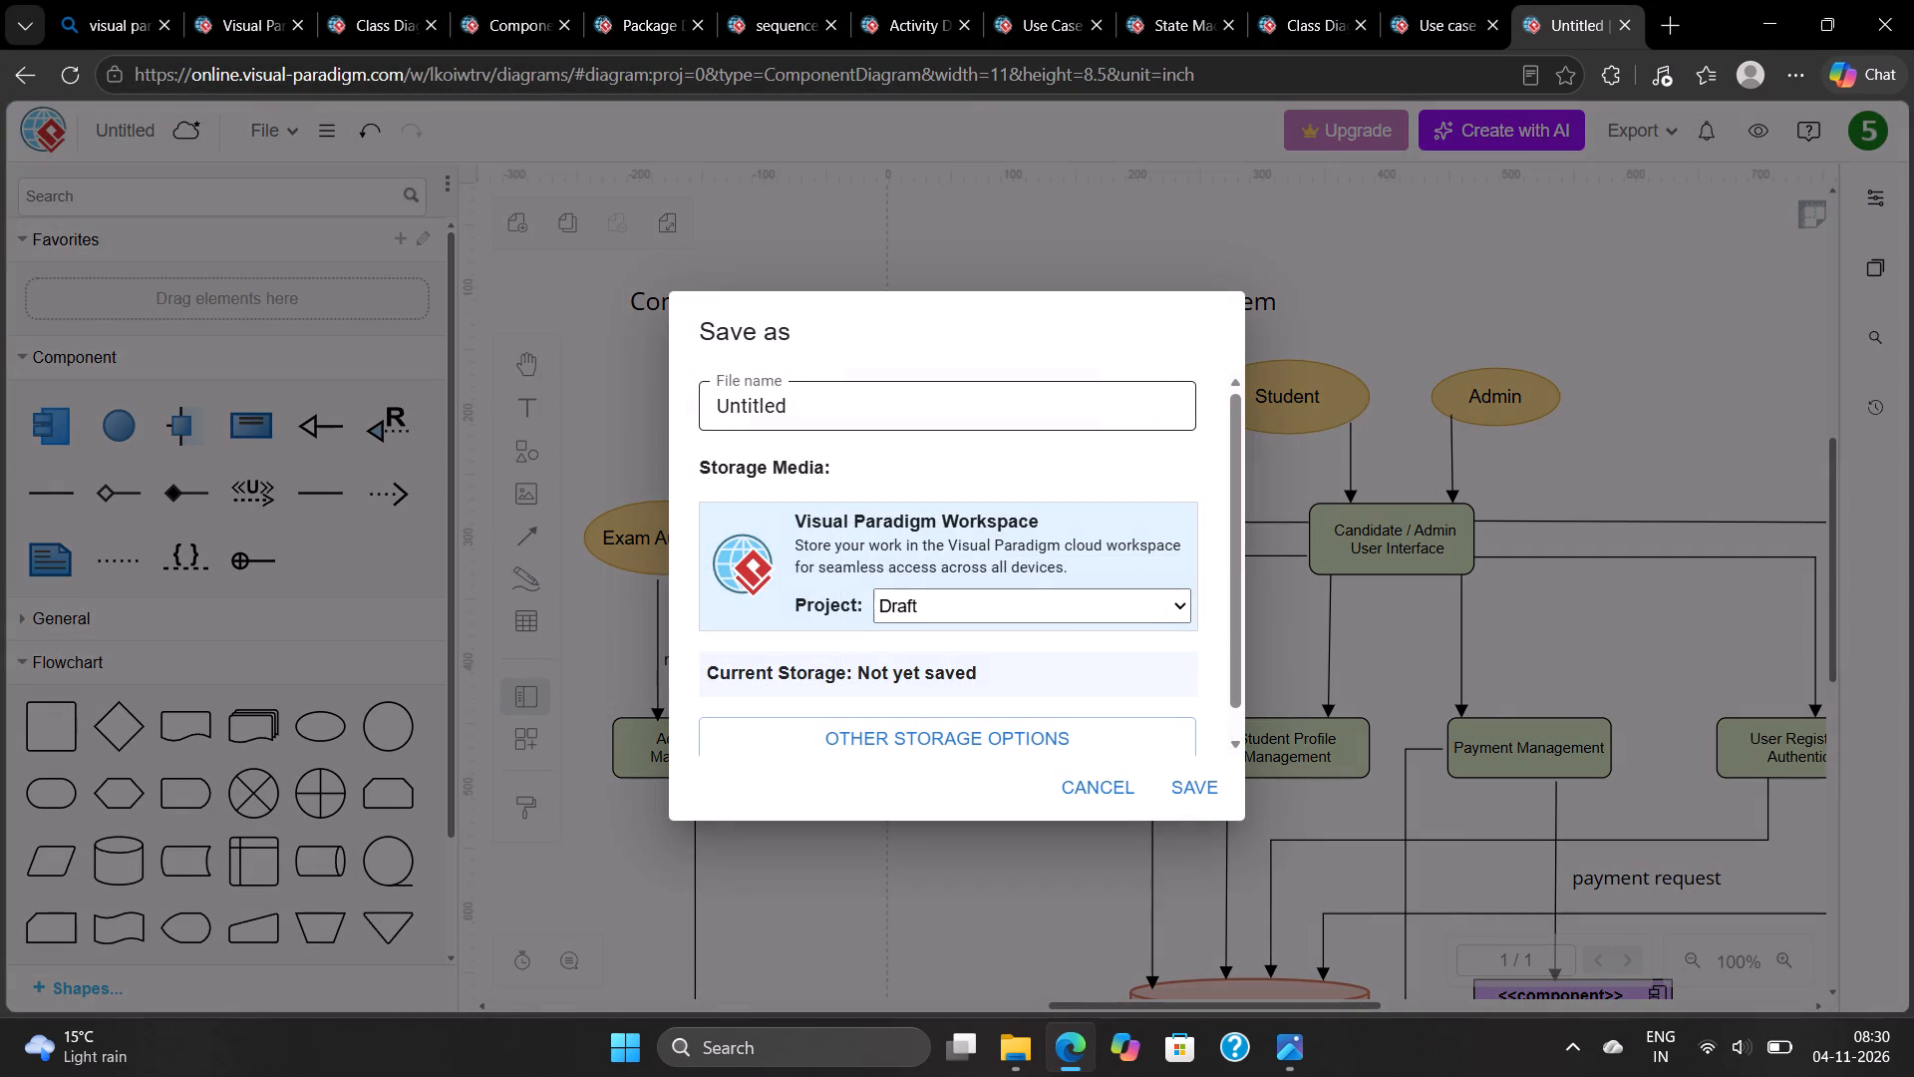
click(953, 422)
key(BackSpace)
key(BackSpace)
key(BackSpace)
key(BackSpace)
key(BackSpace)
key(BackSpace)
key(BackSpace)
key(BackSpace)
key(BackSpace)
key(BackSpace)
key(BackSpace)
key(BackSpace)
key(BackSpace)
key(BackSpace)
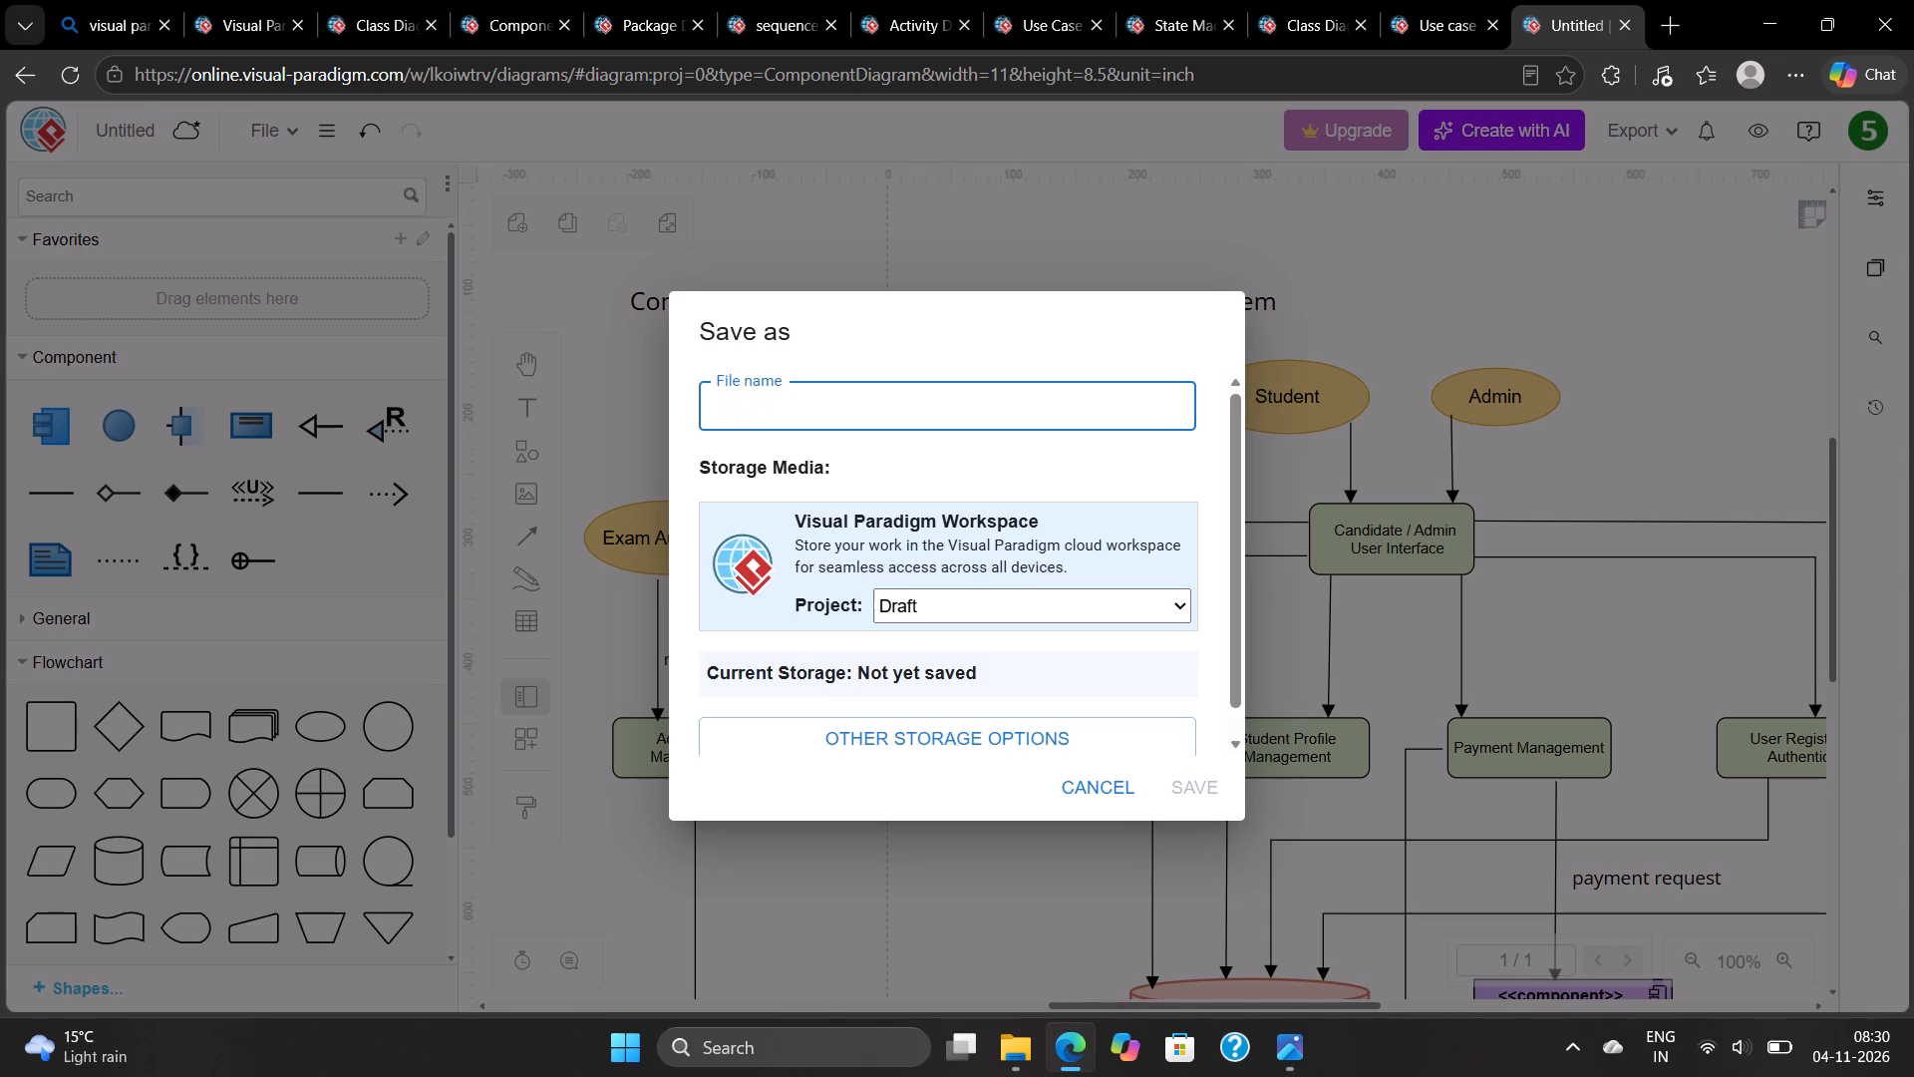
key(ctrl+c)
key(shift+c)
text(omponent Diagram)
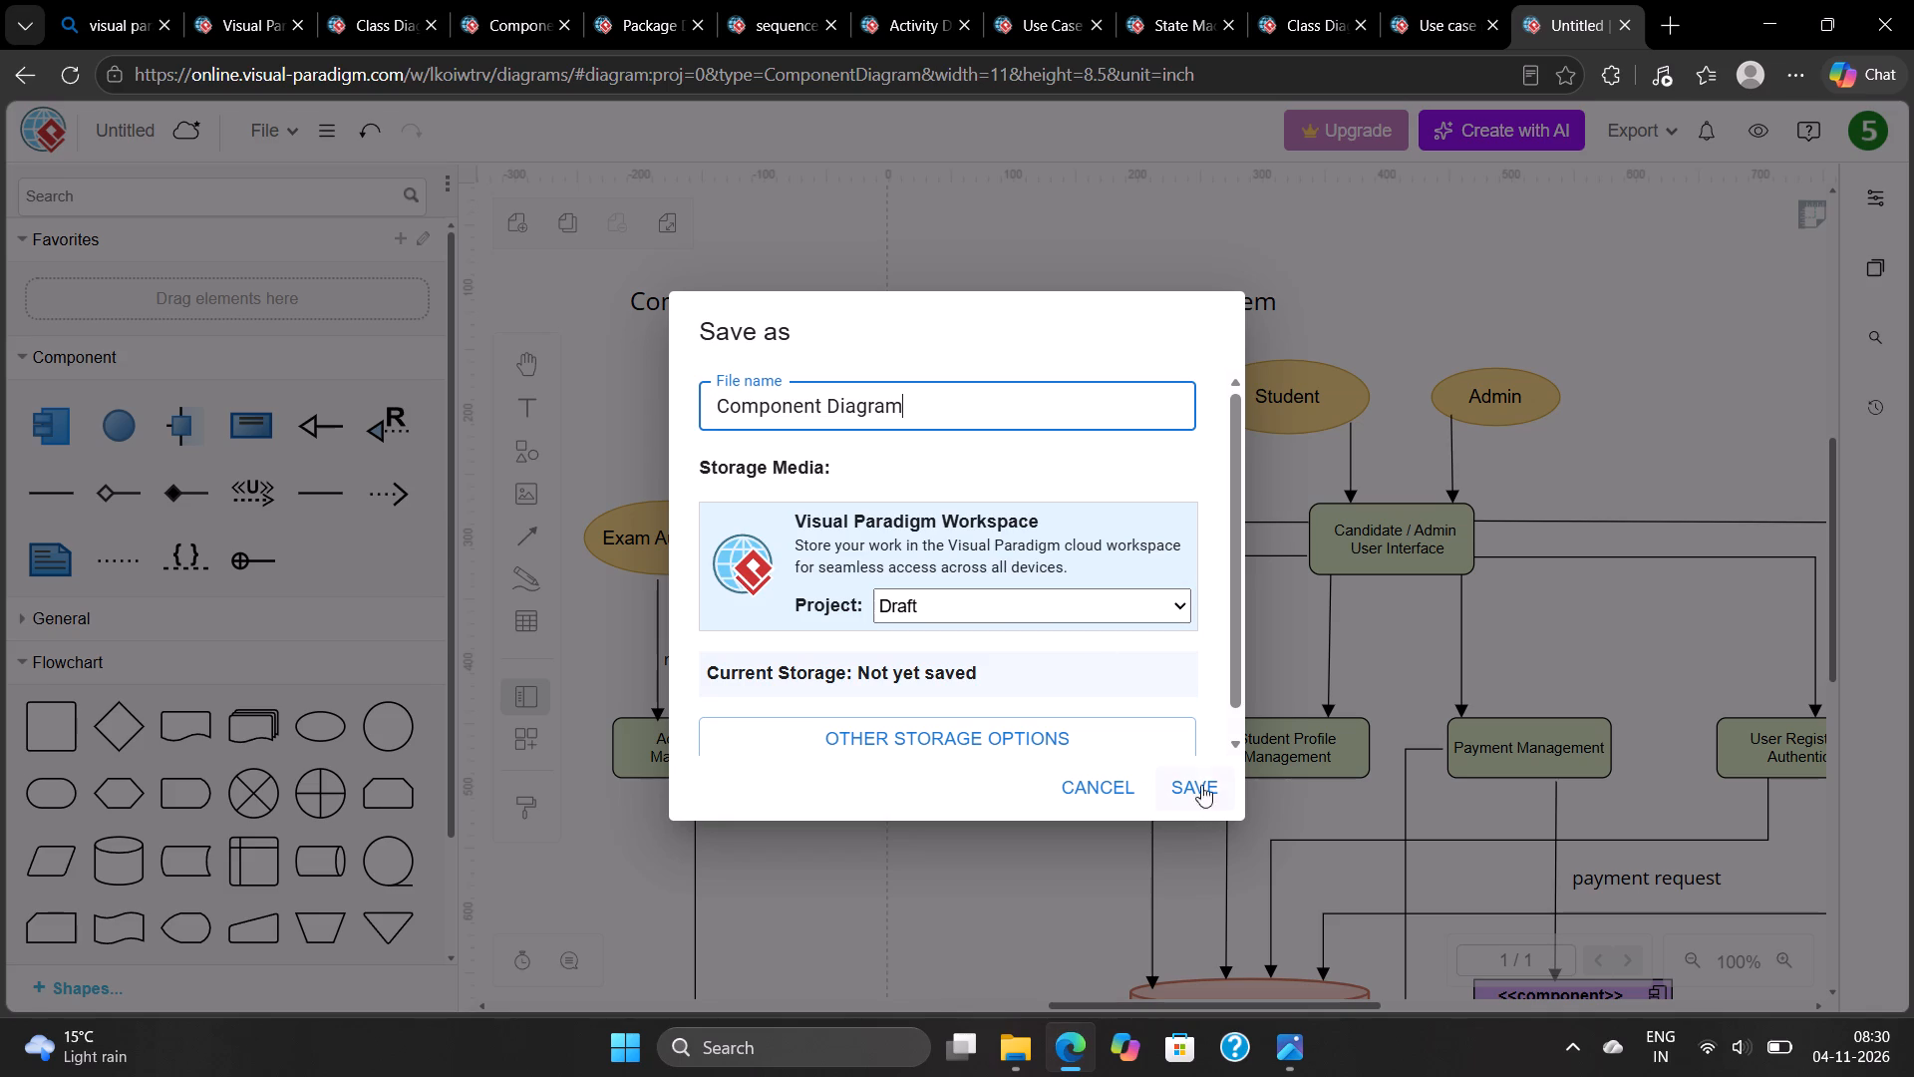
click(1202, 778)
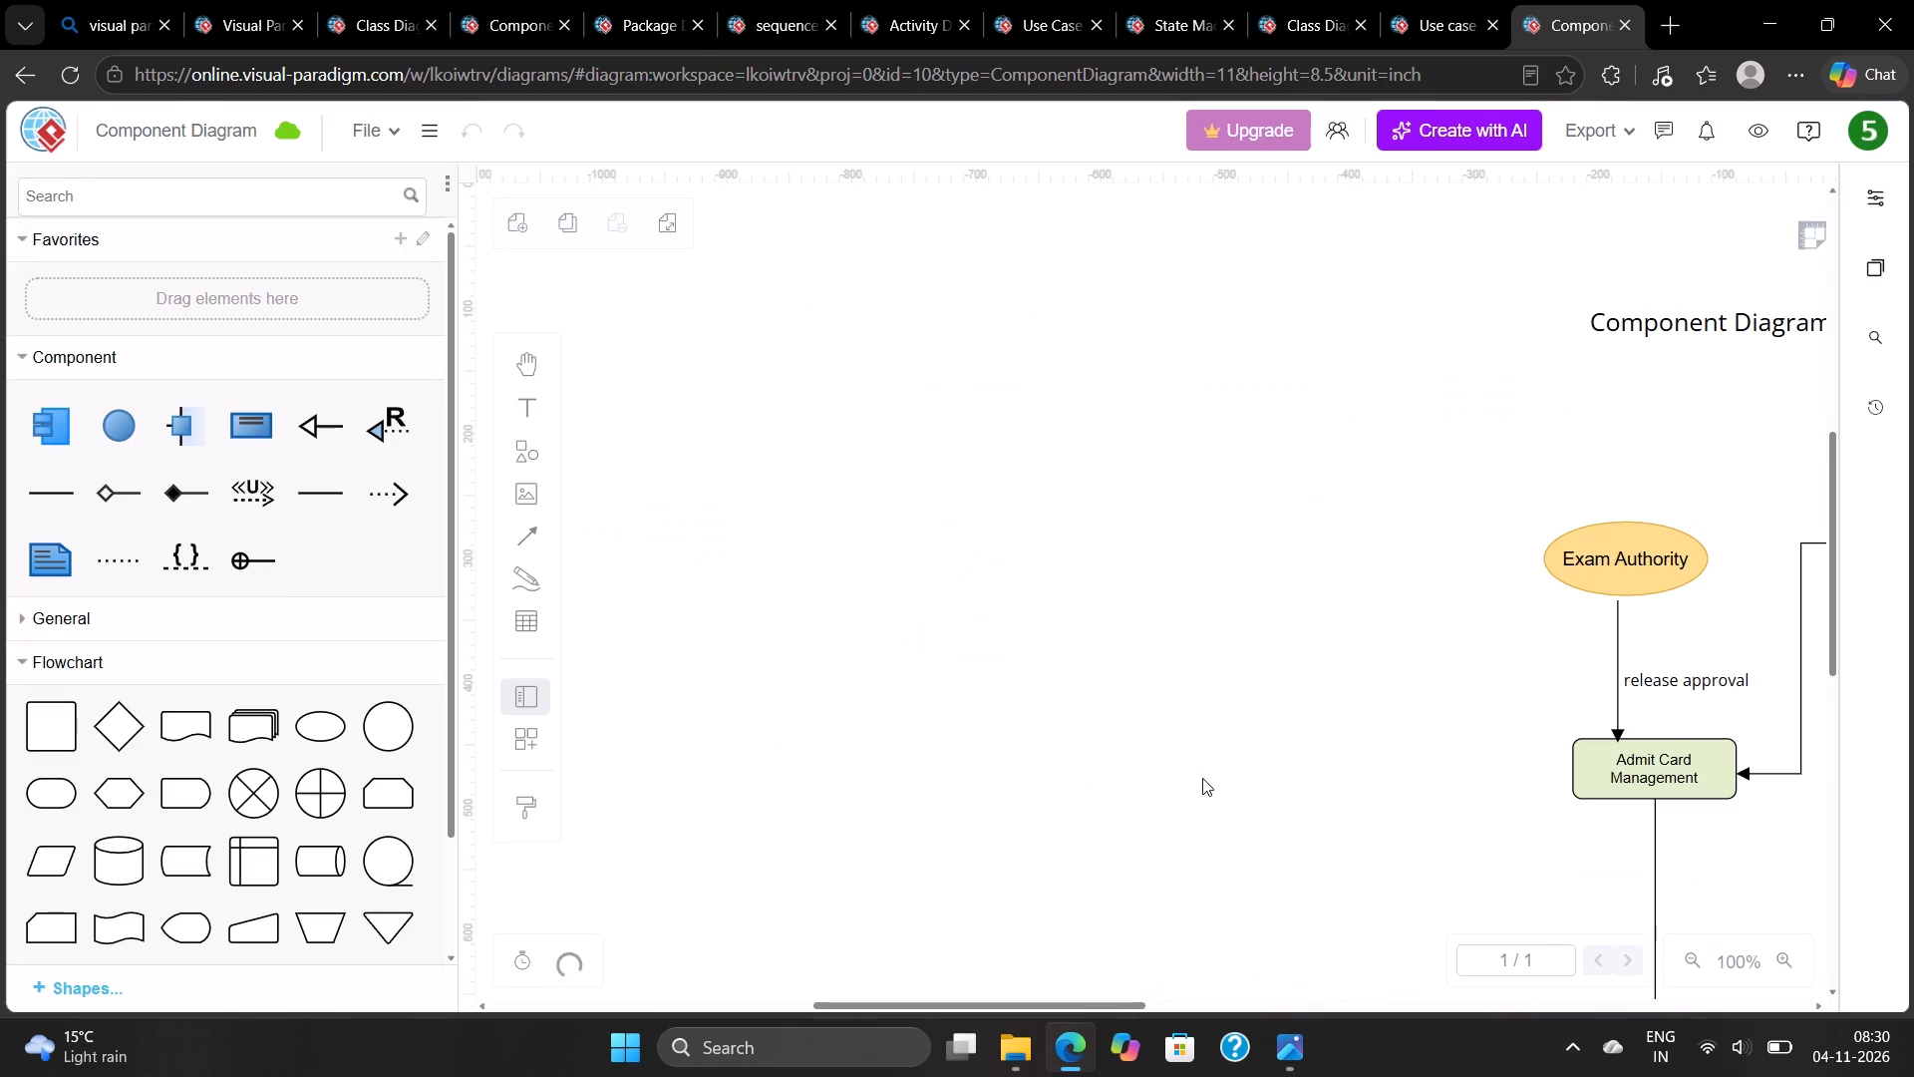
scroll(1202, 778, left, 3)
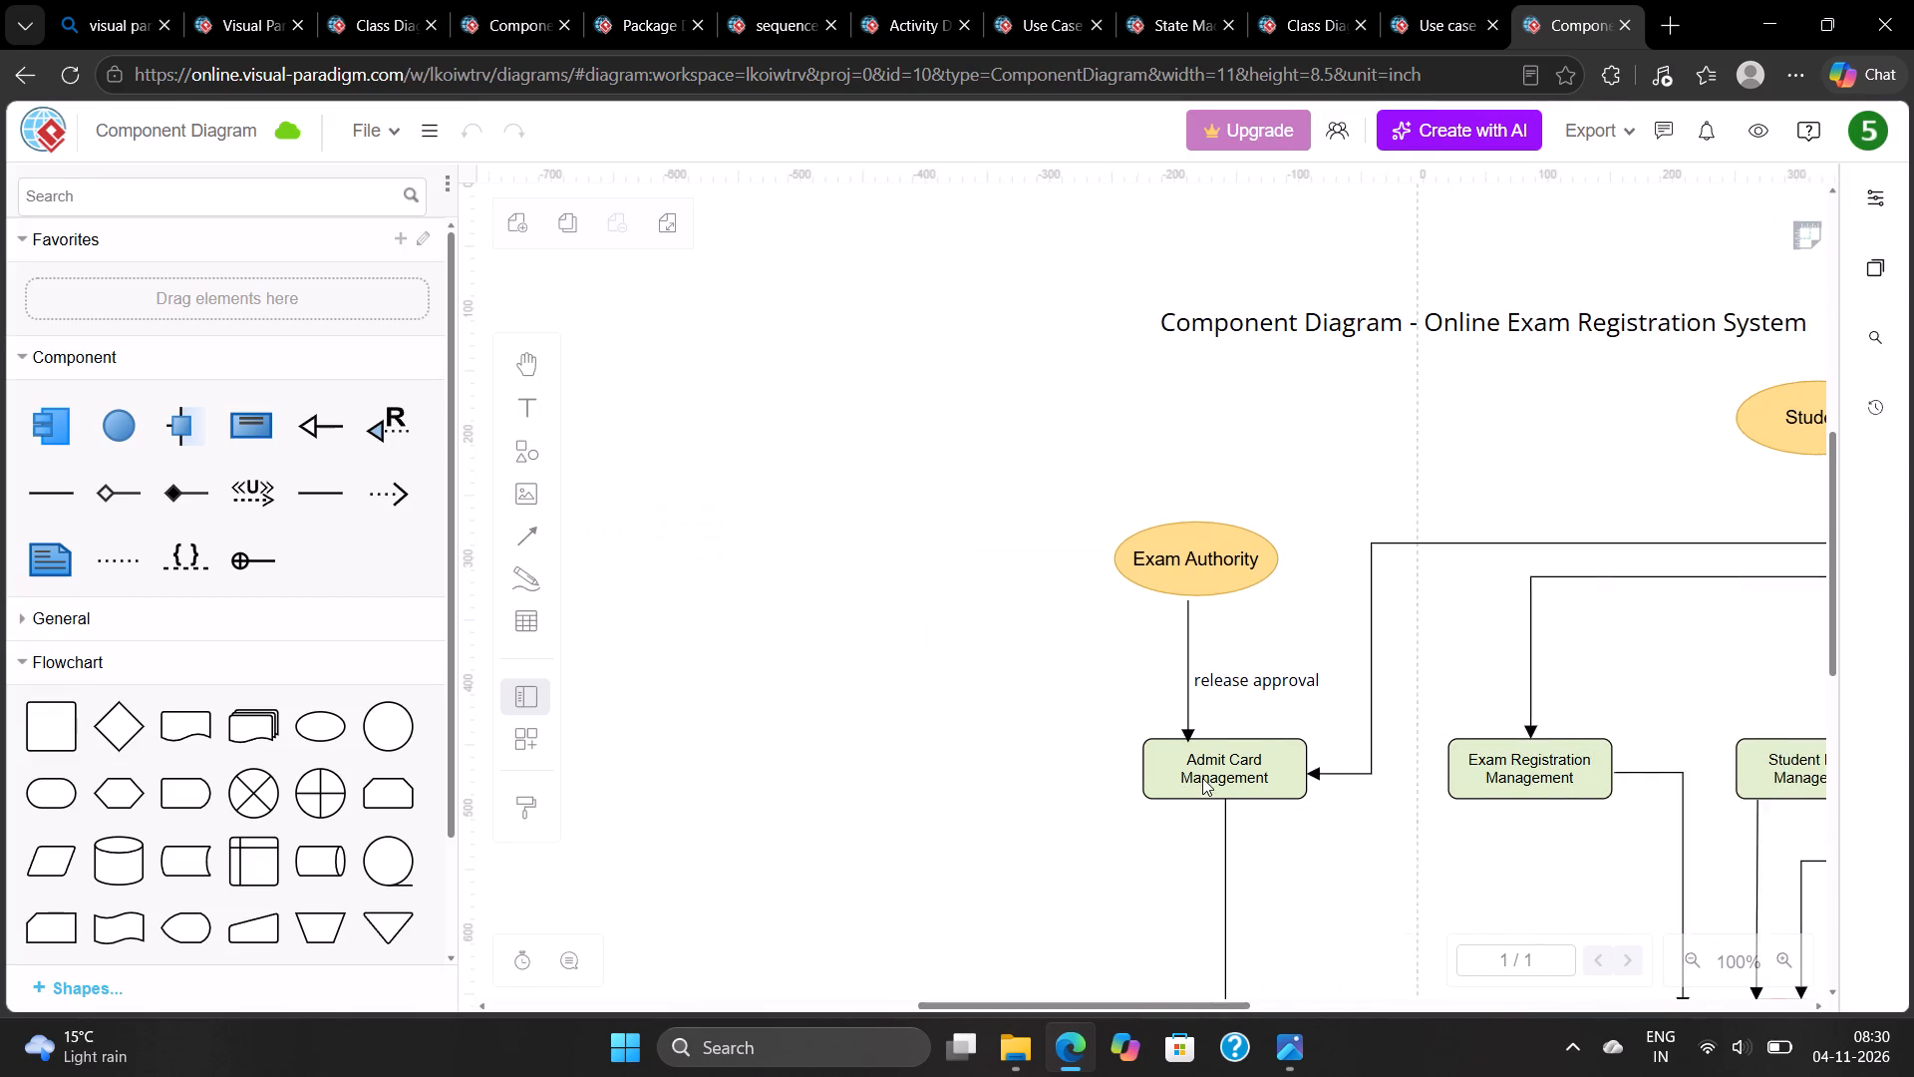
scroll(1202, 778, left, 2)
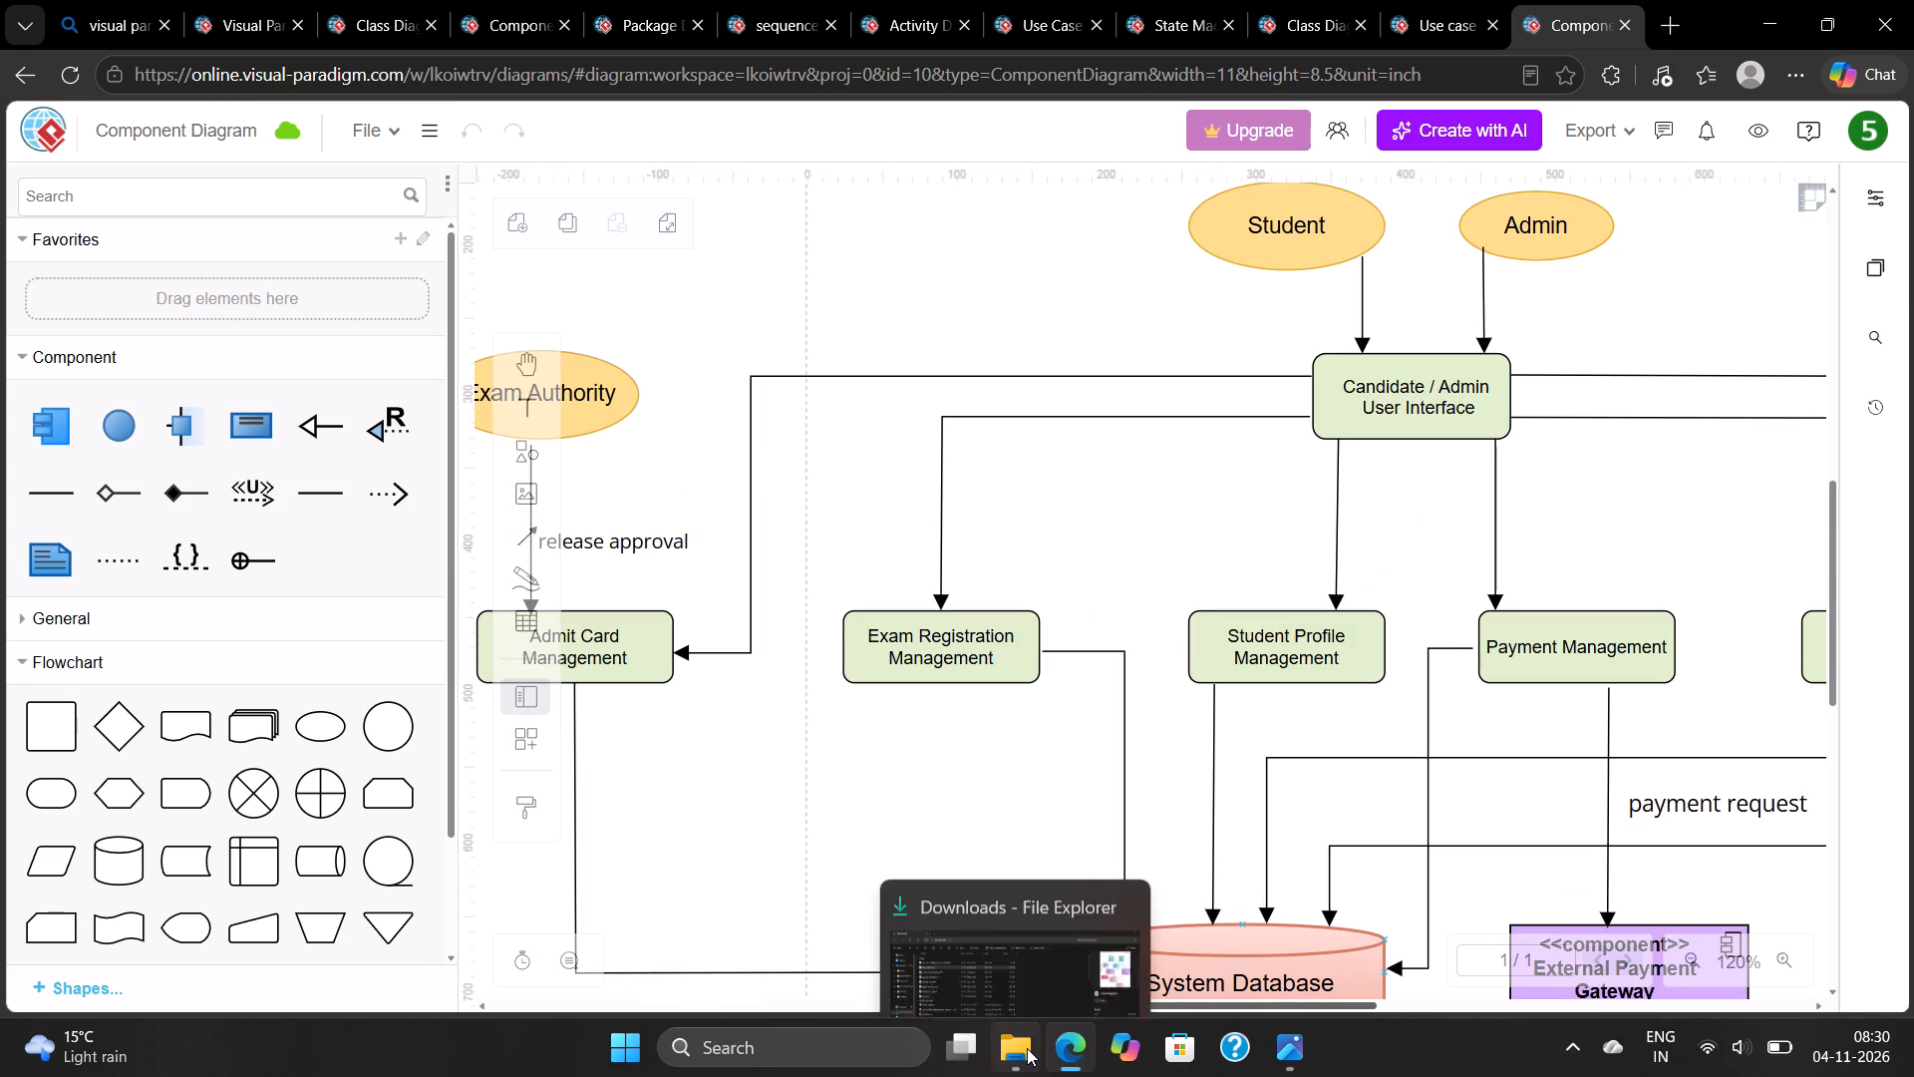
Switch to the Downloads folder in File Explorer.
click(990, 959)
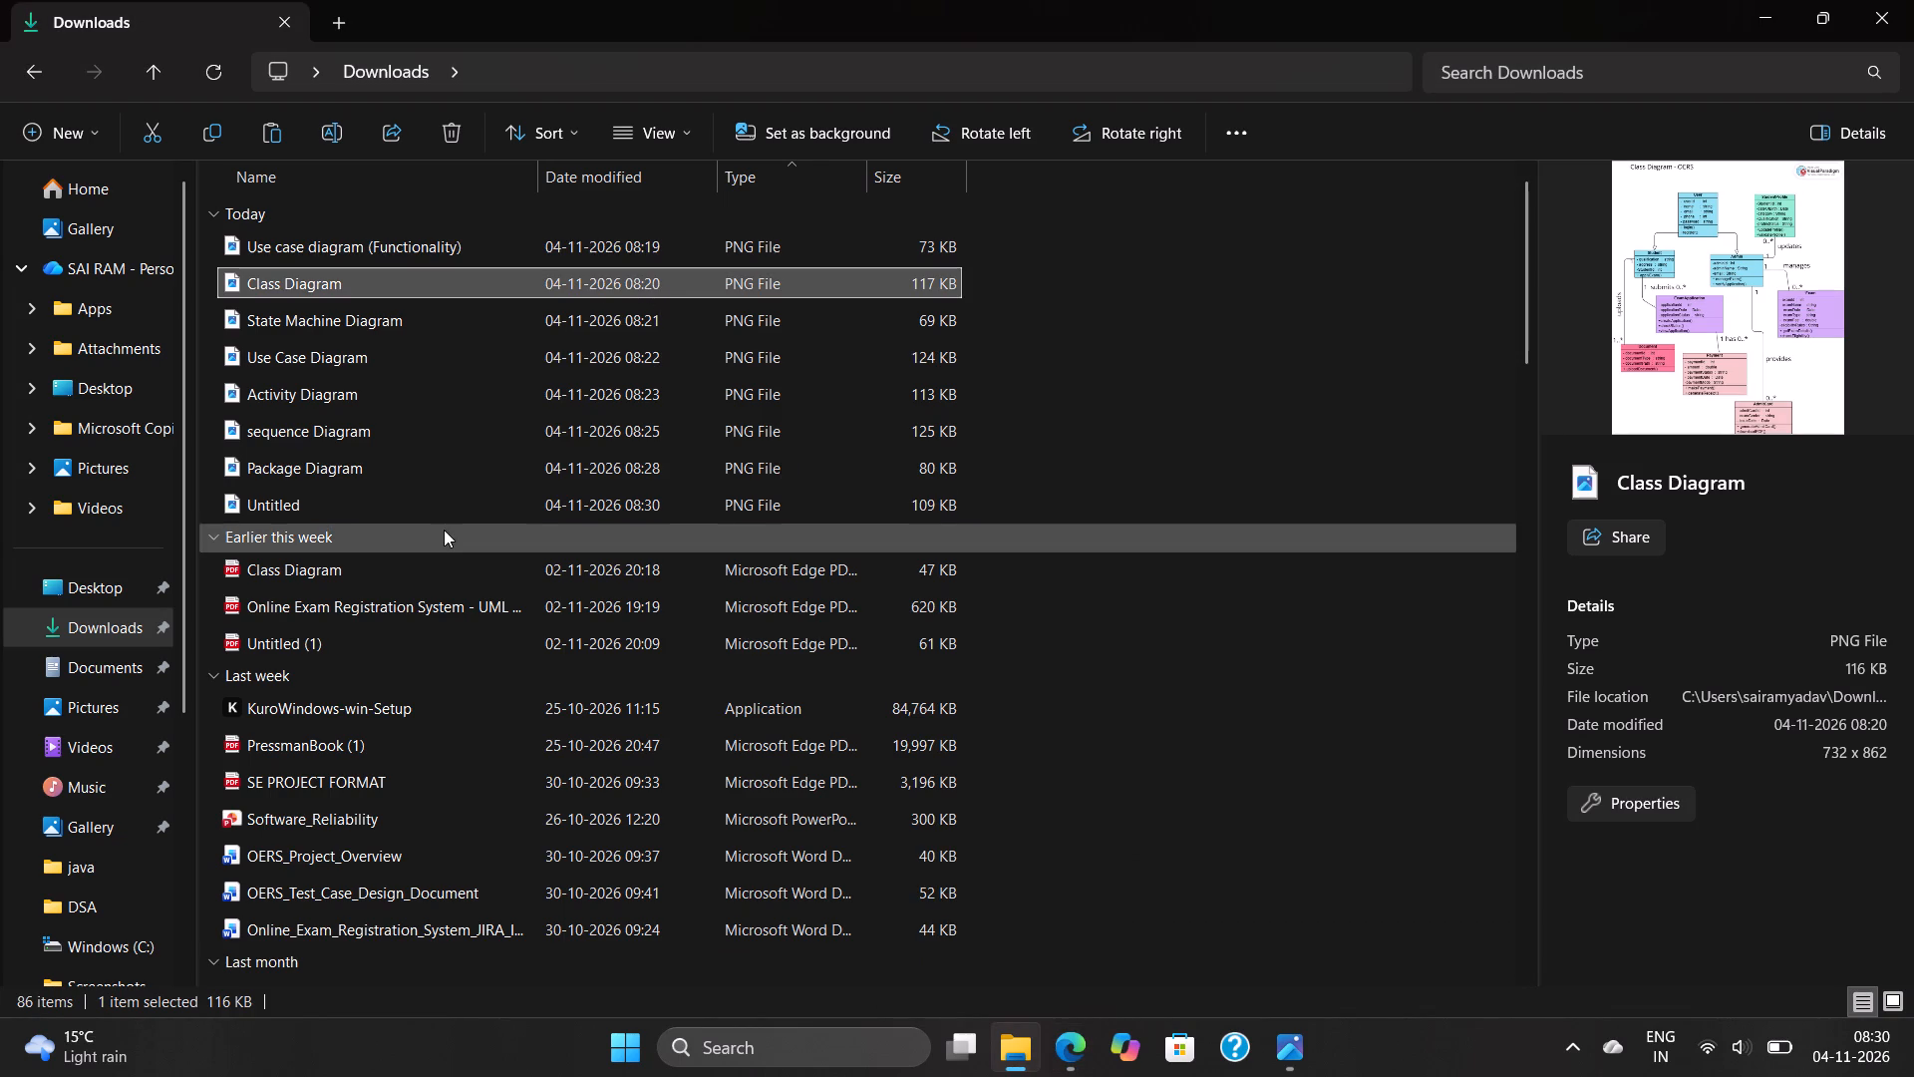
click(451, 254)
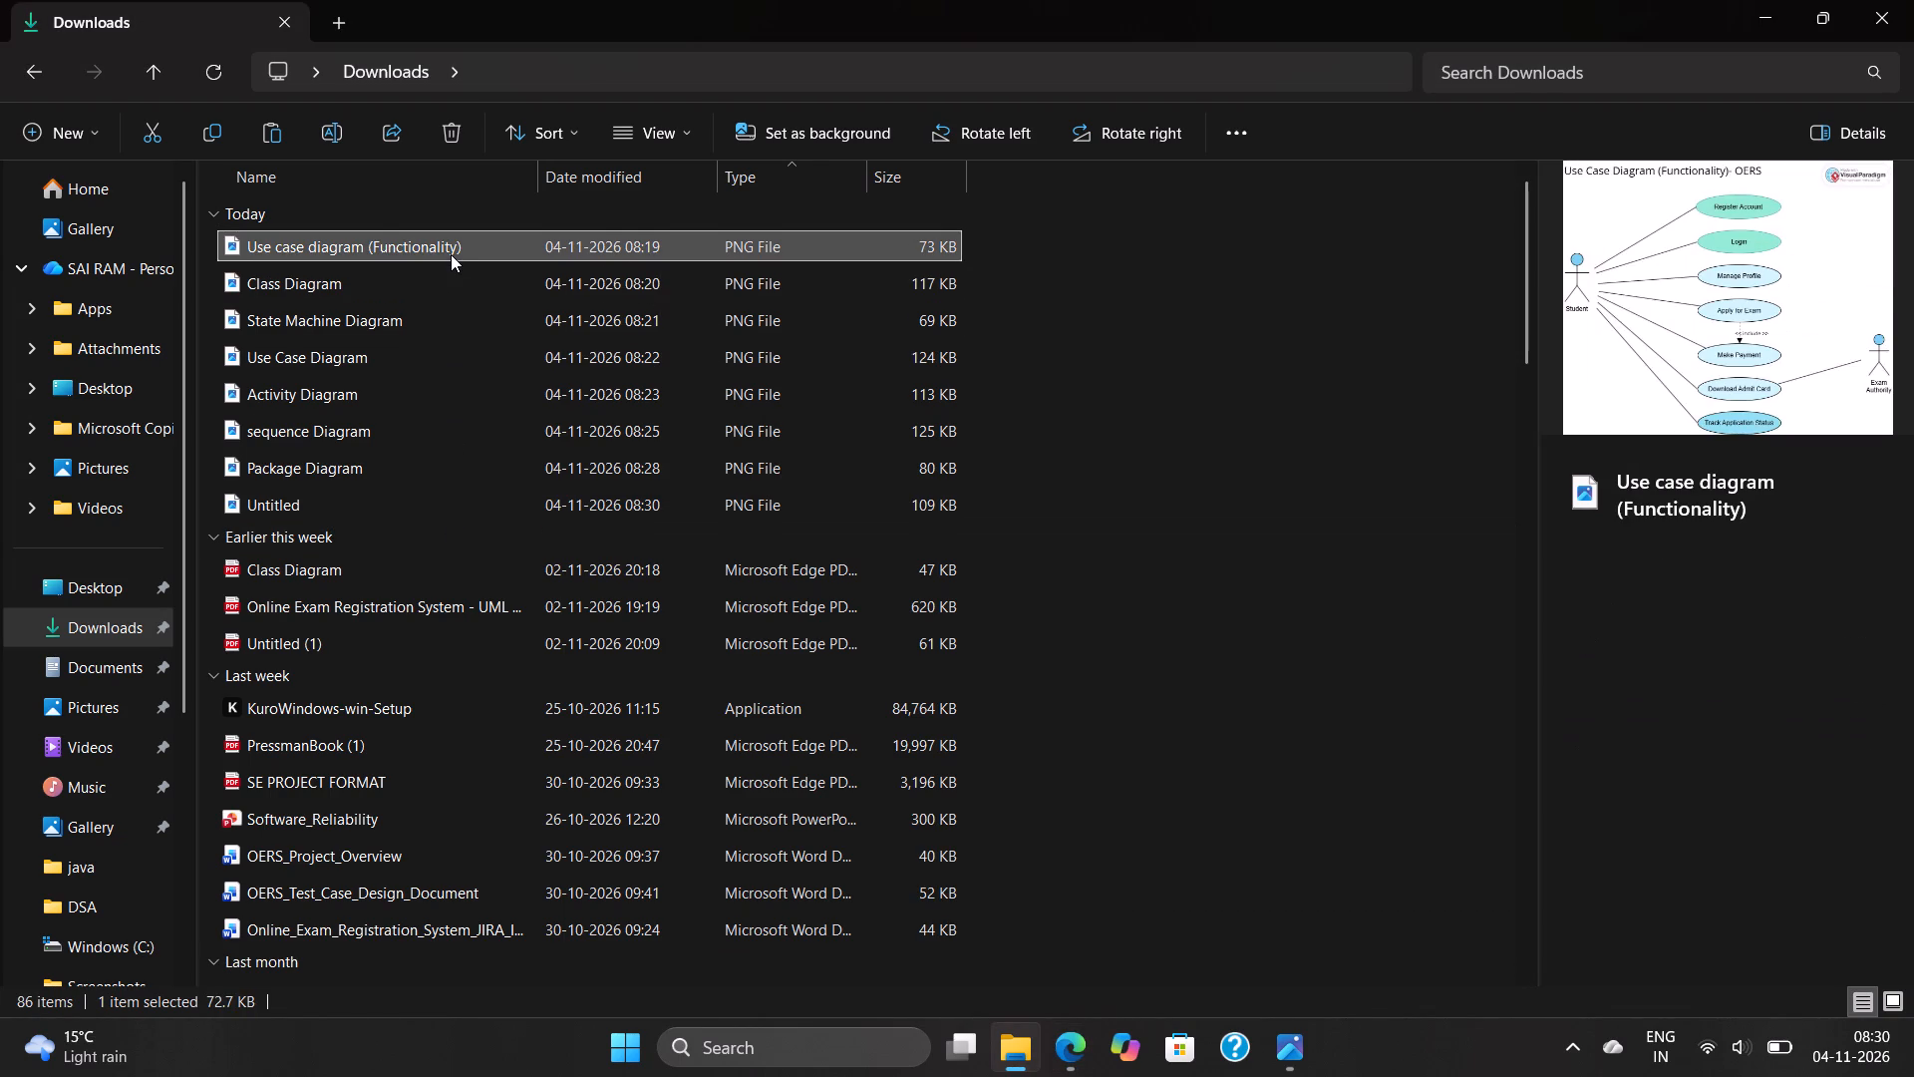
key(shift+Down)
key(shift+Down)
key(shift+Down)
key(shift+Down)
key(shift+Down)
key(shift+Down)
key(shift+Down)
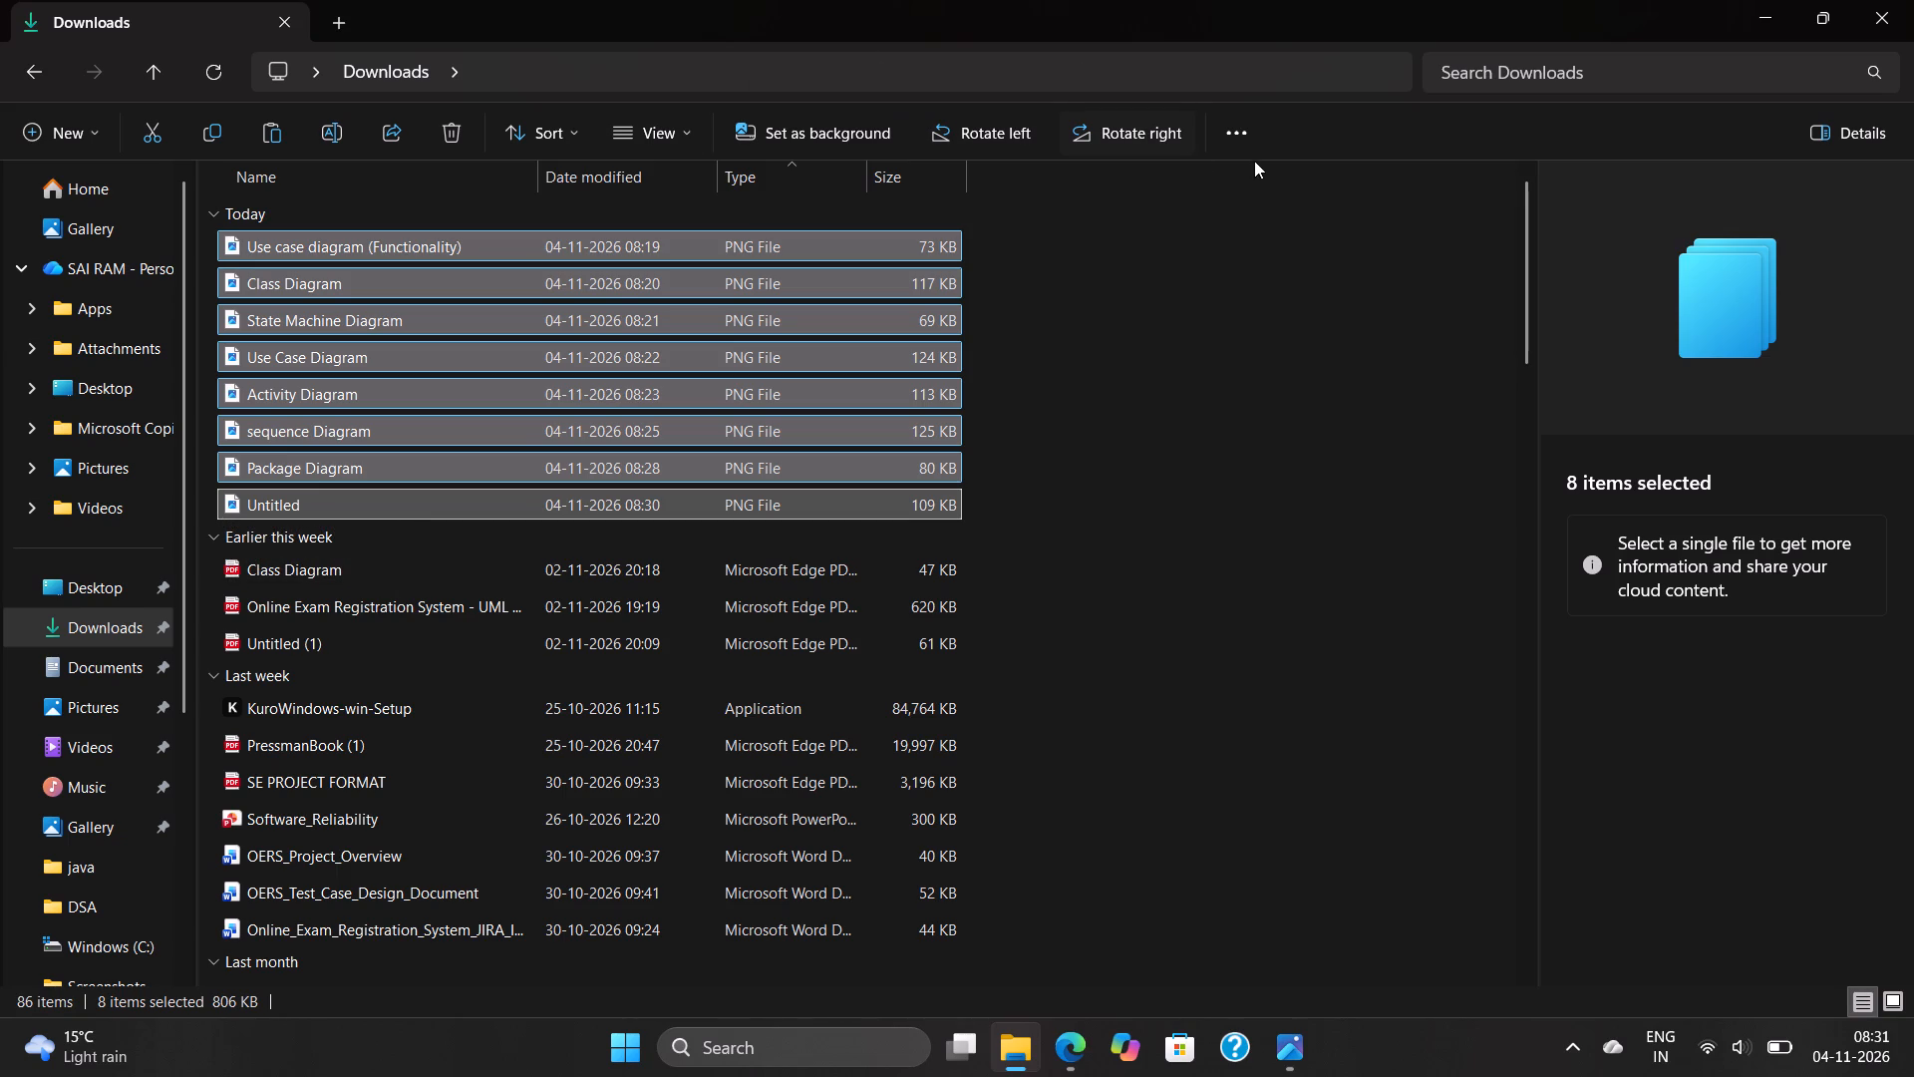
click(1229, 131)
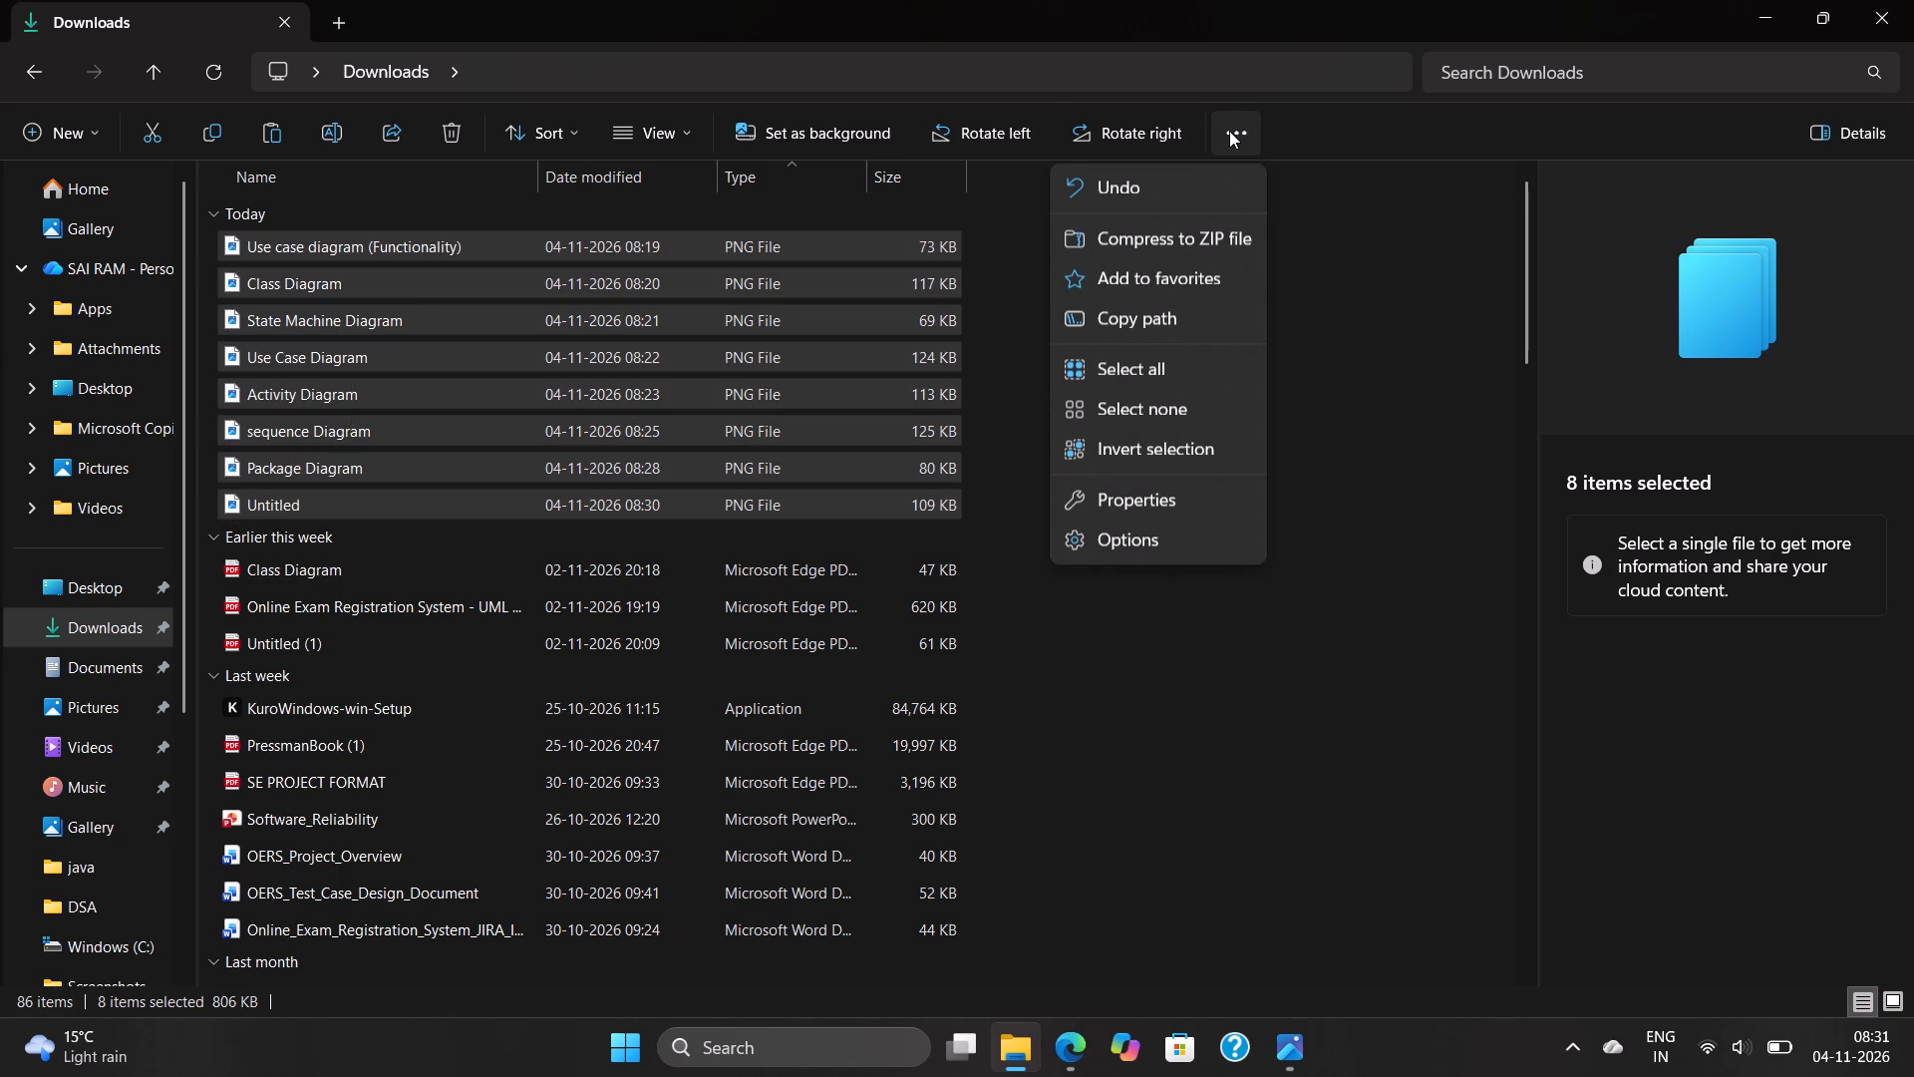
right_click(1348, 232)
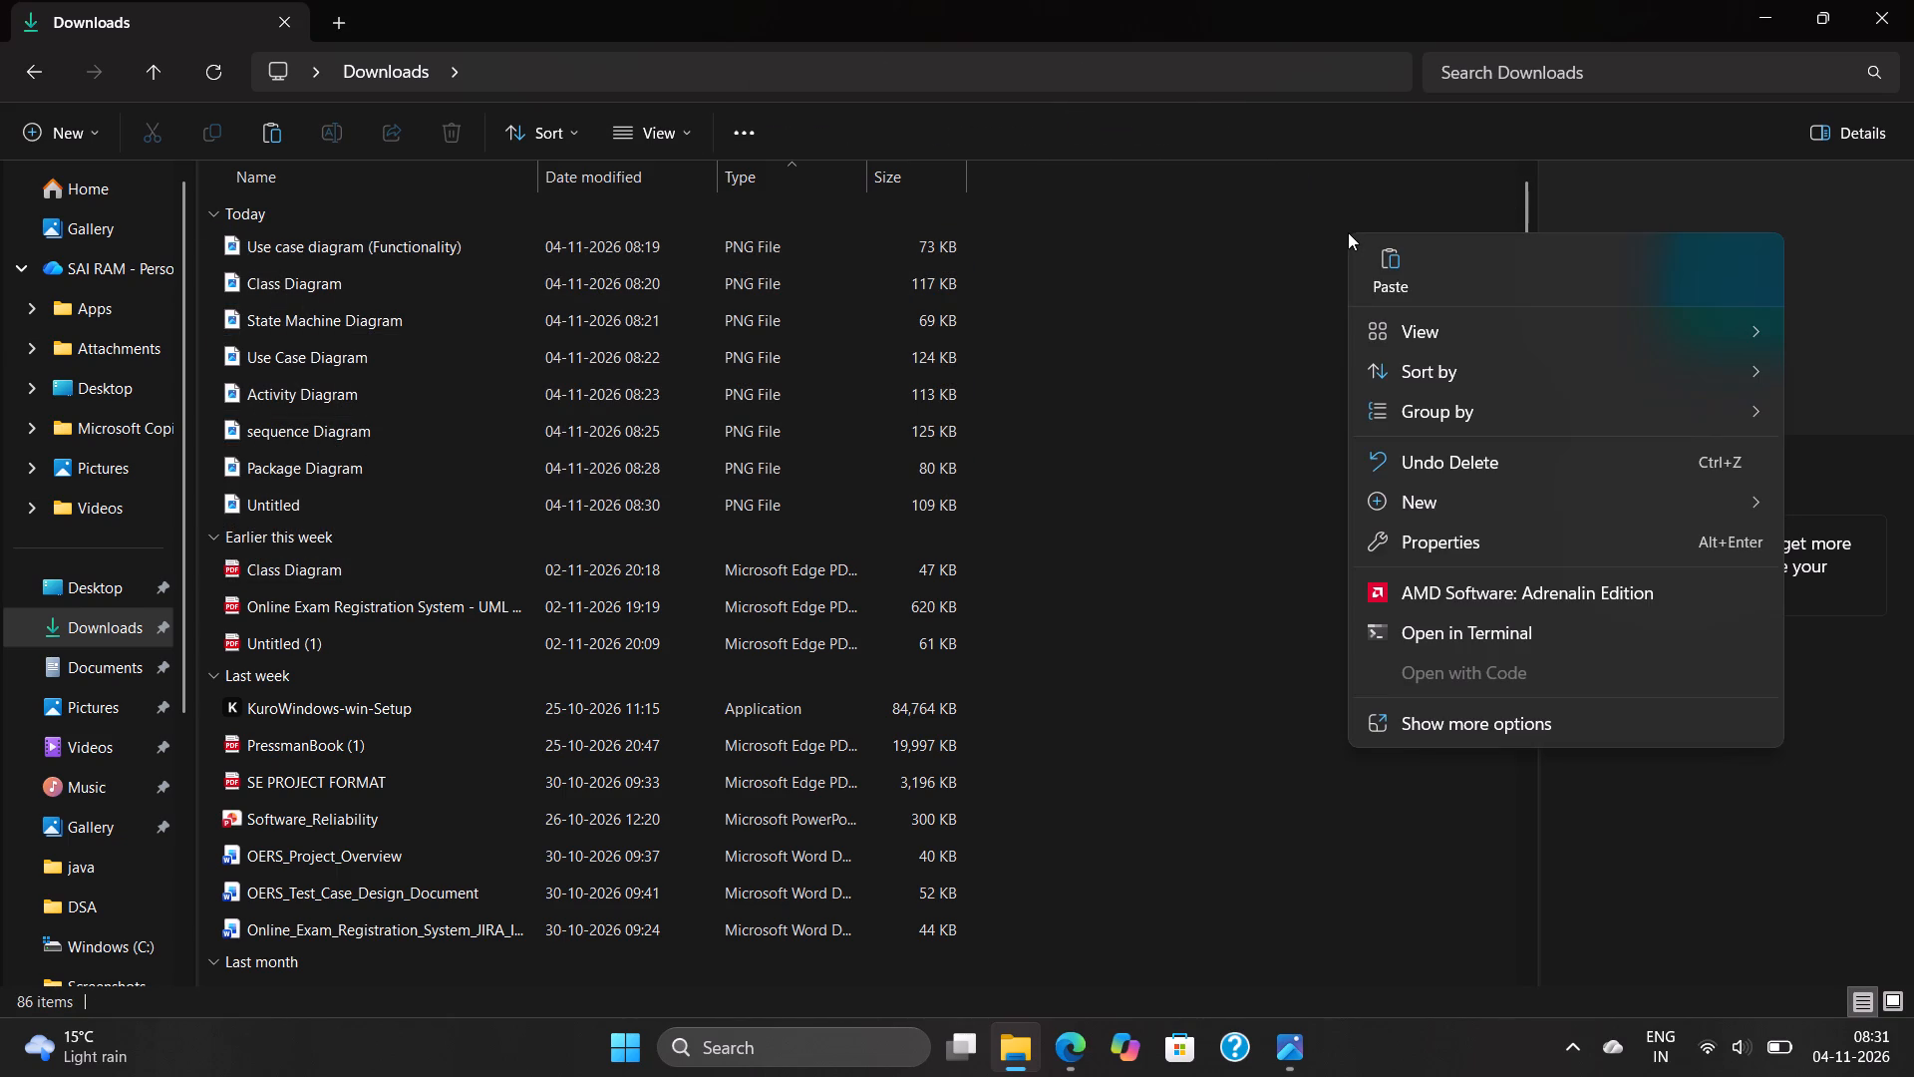
Select today's eight exported PNG diagrams, from Use case diagram (Functionality) through Untitled.
click(866, 237)
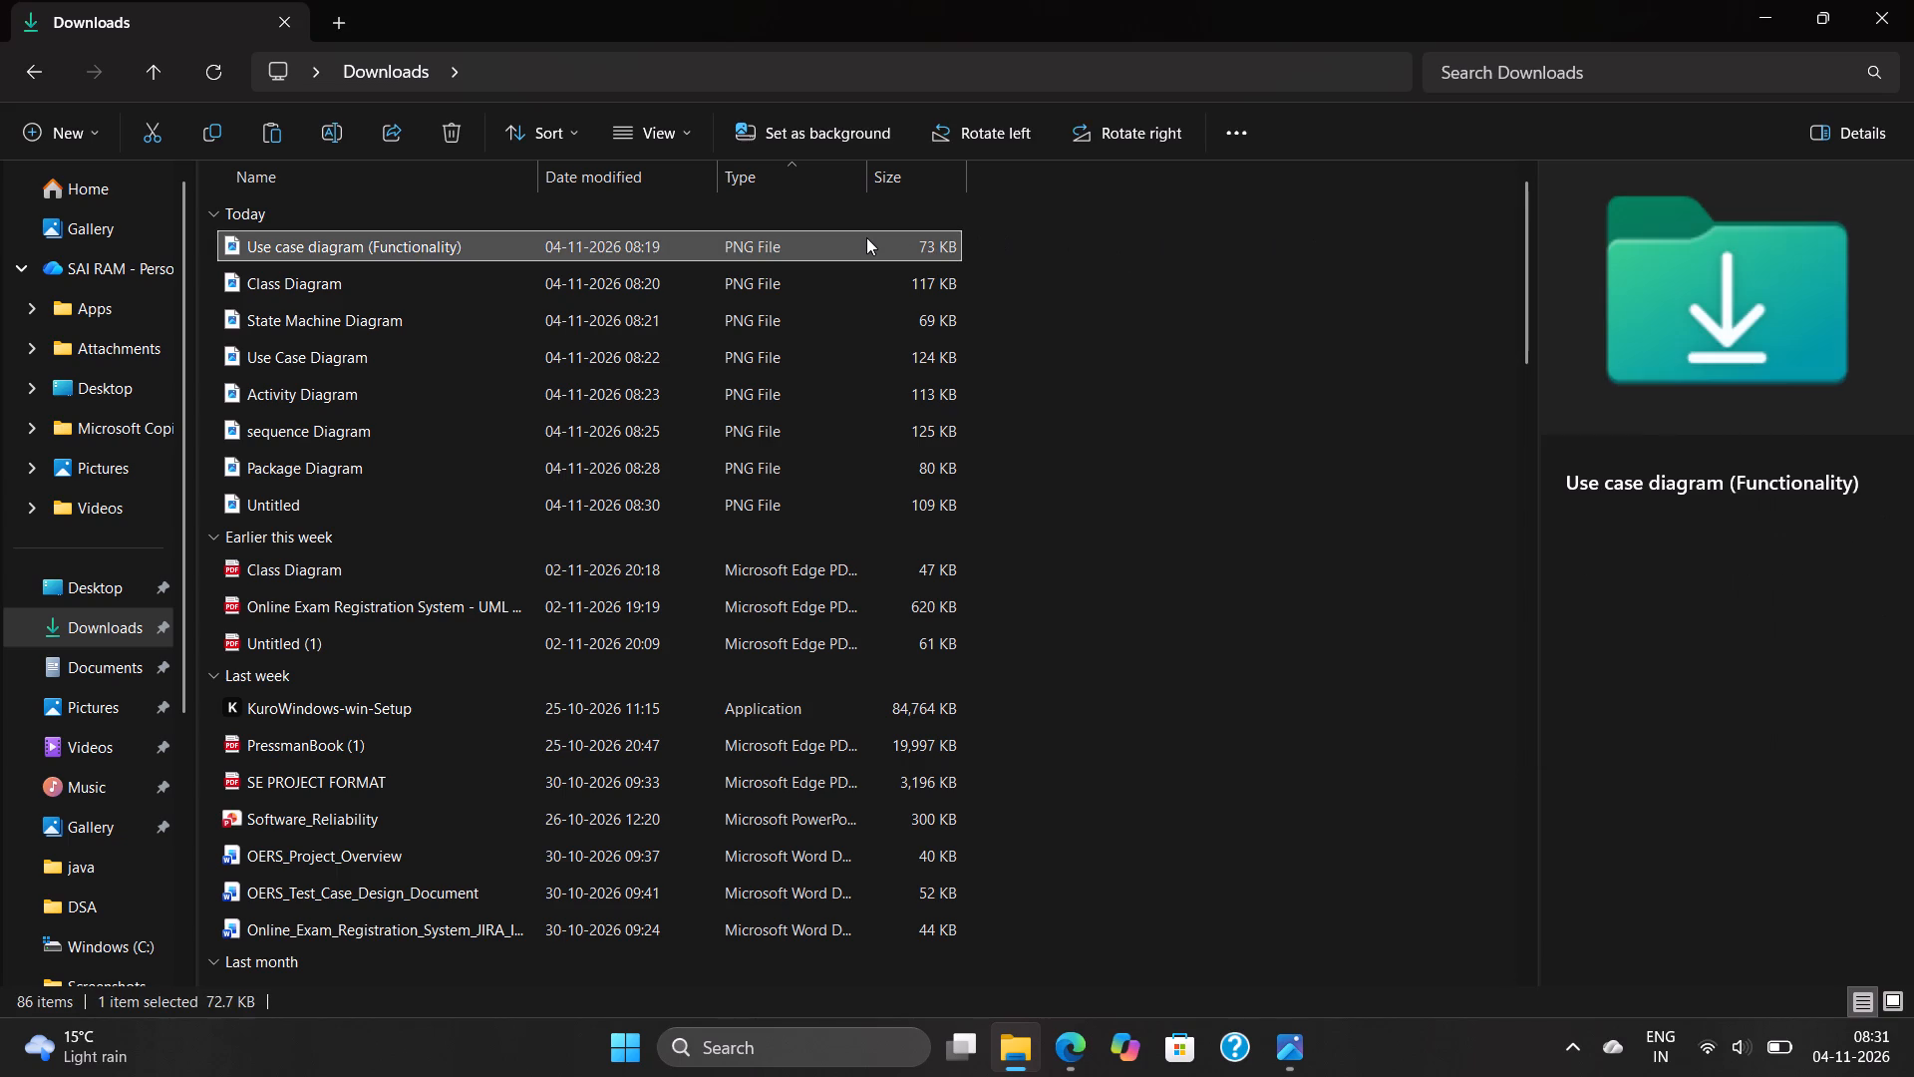
key(shift+Down)
key(shift+Down)
key(shift+Down)
key(shift+Down)
key(shift+Down)
key(shift+Down)
key(shift+Down)
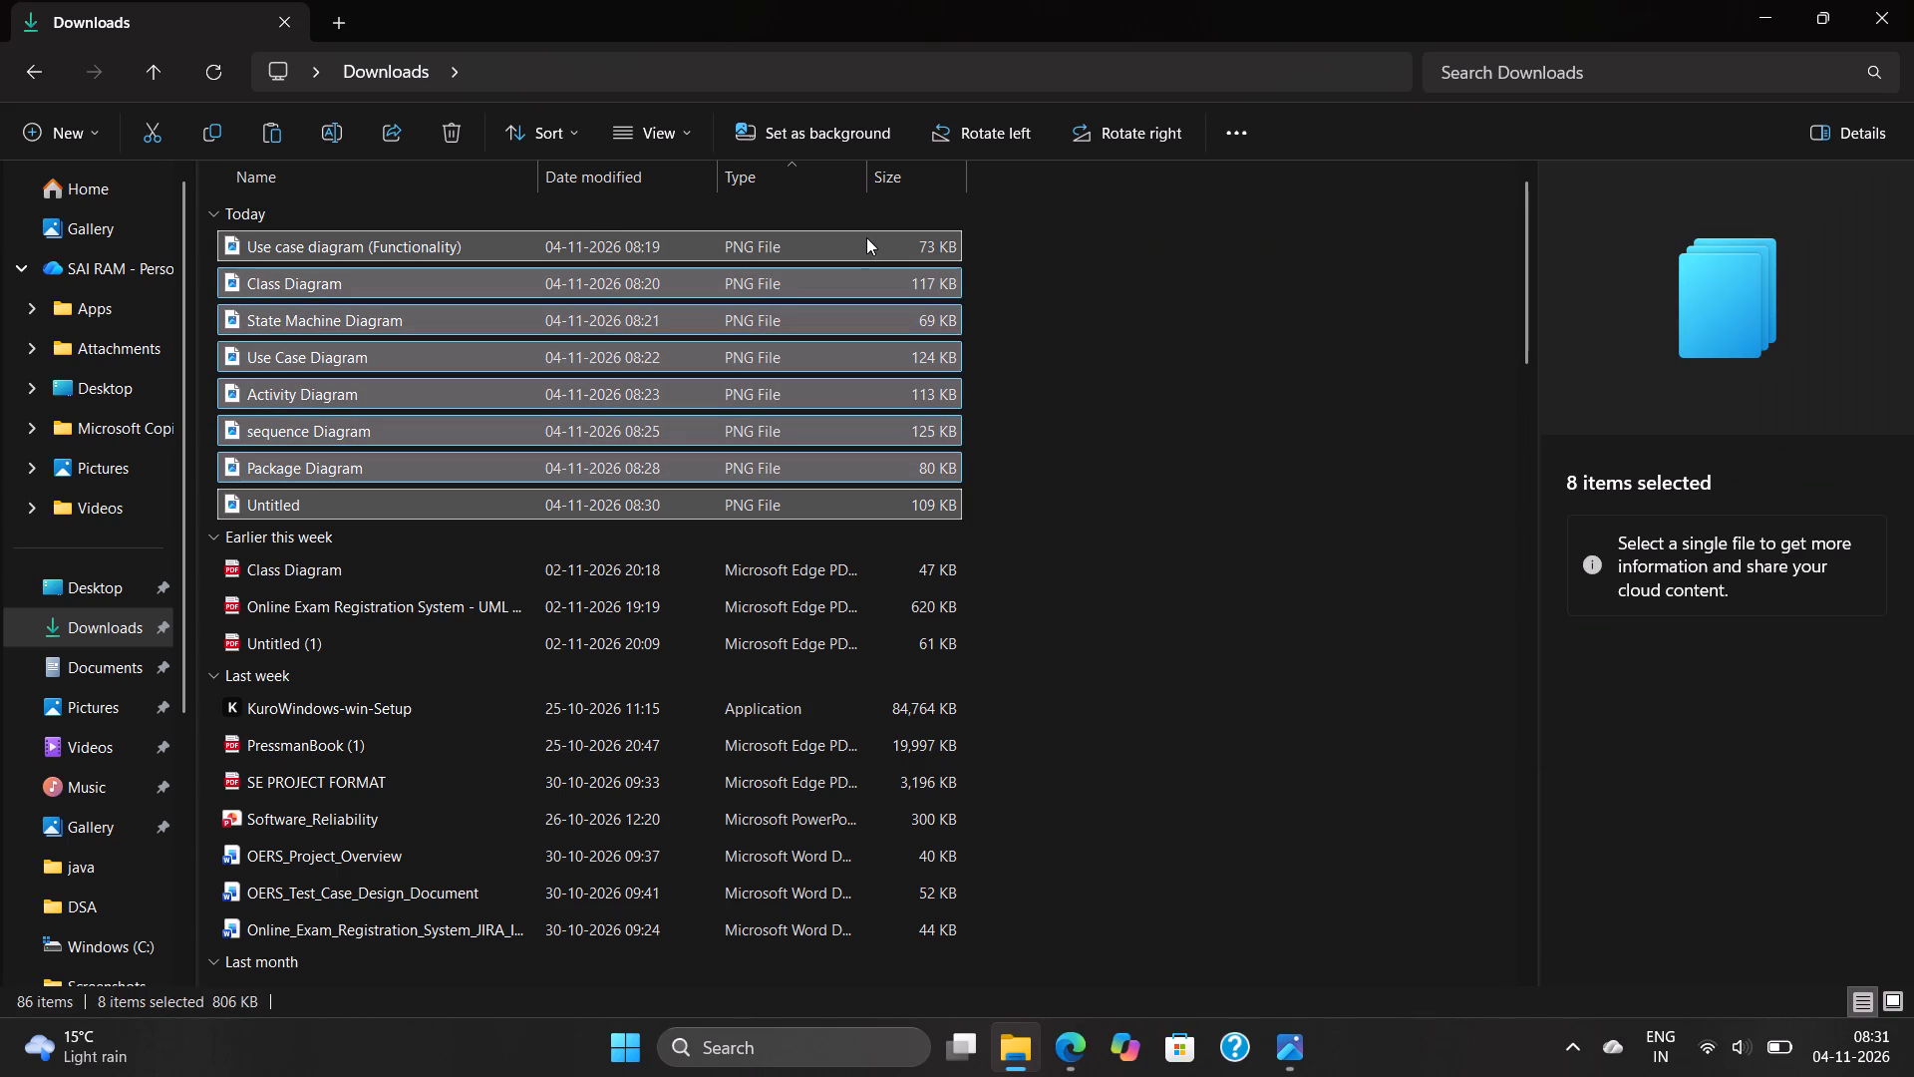
Share today's eight PNG diagrams, from Use case diagram (Functionality) through Untitled, with the device V2143.
right_click(1102, 241)
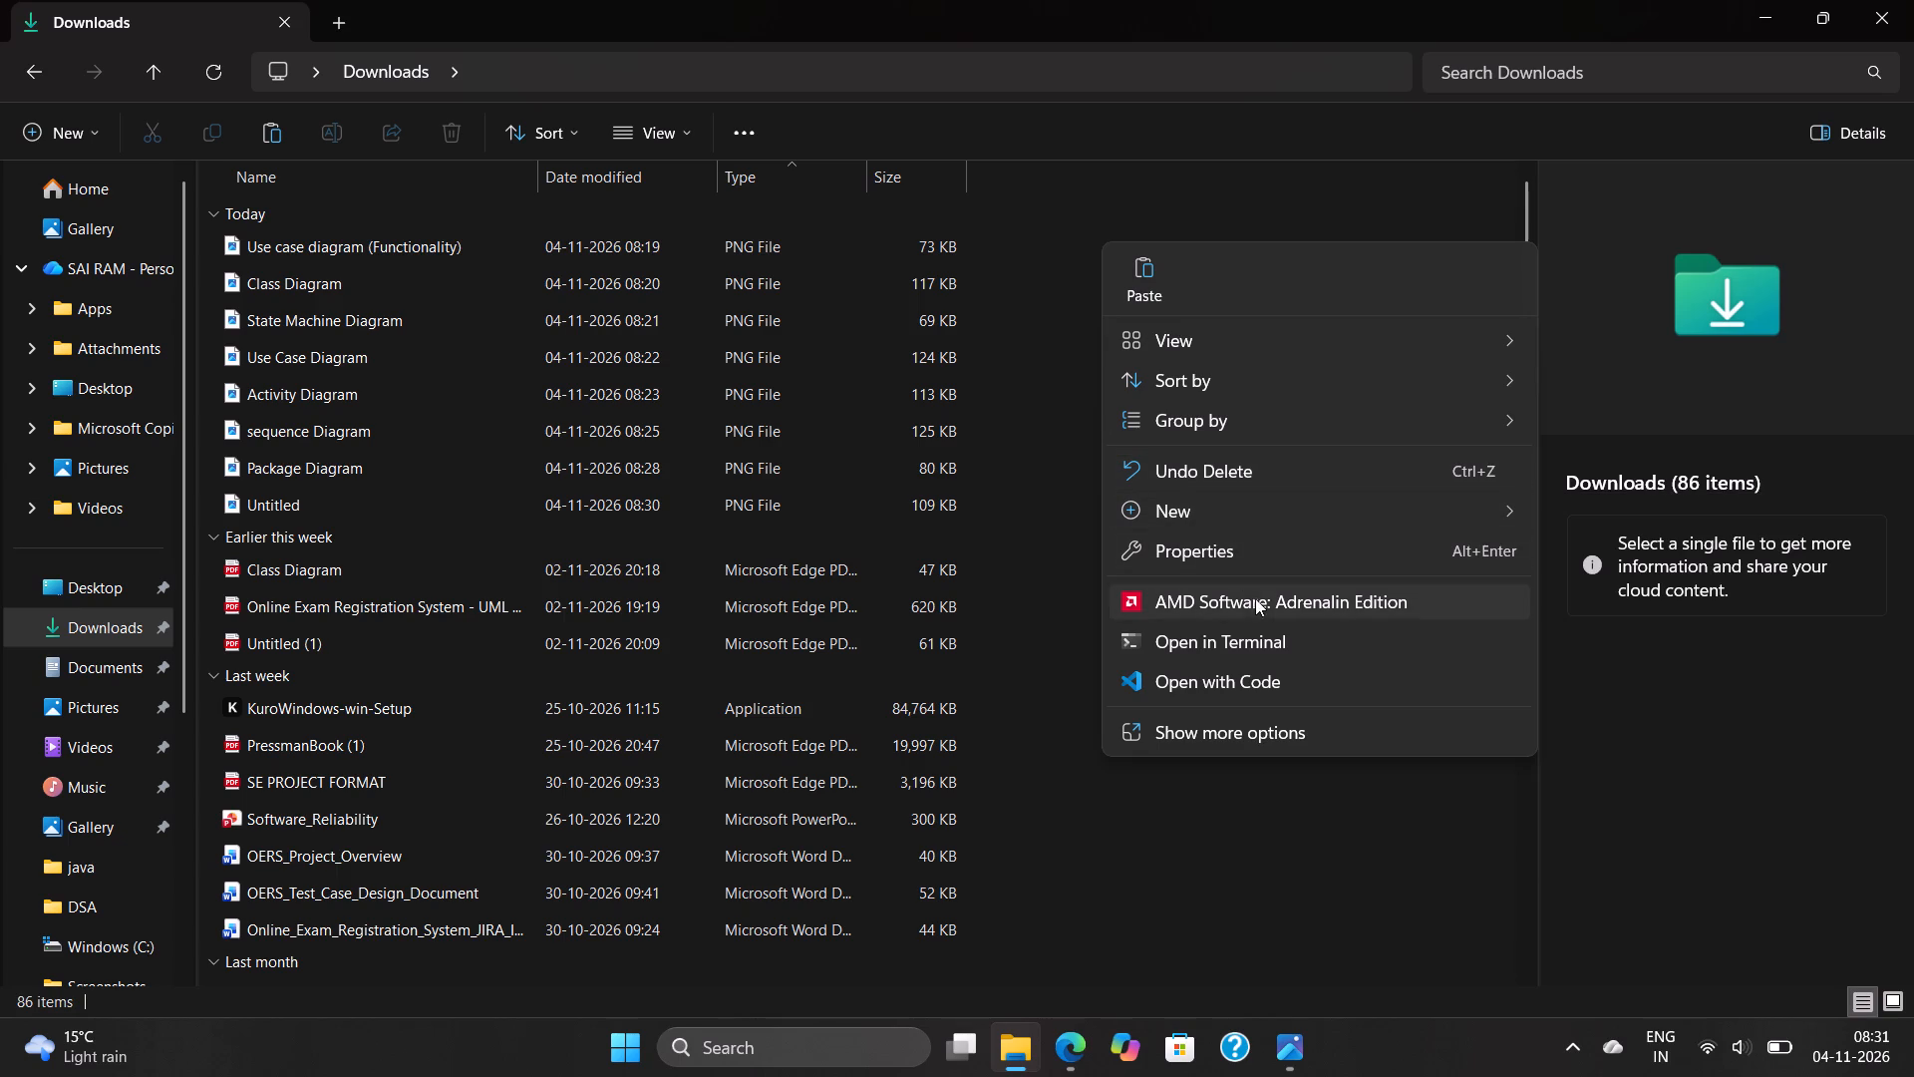
click(966, 315)
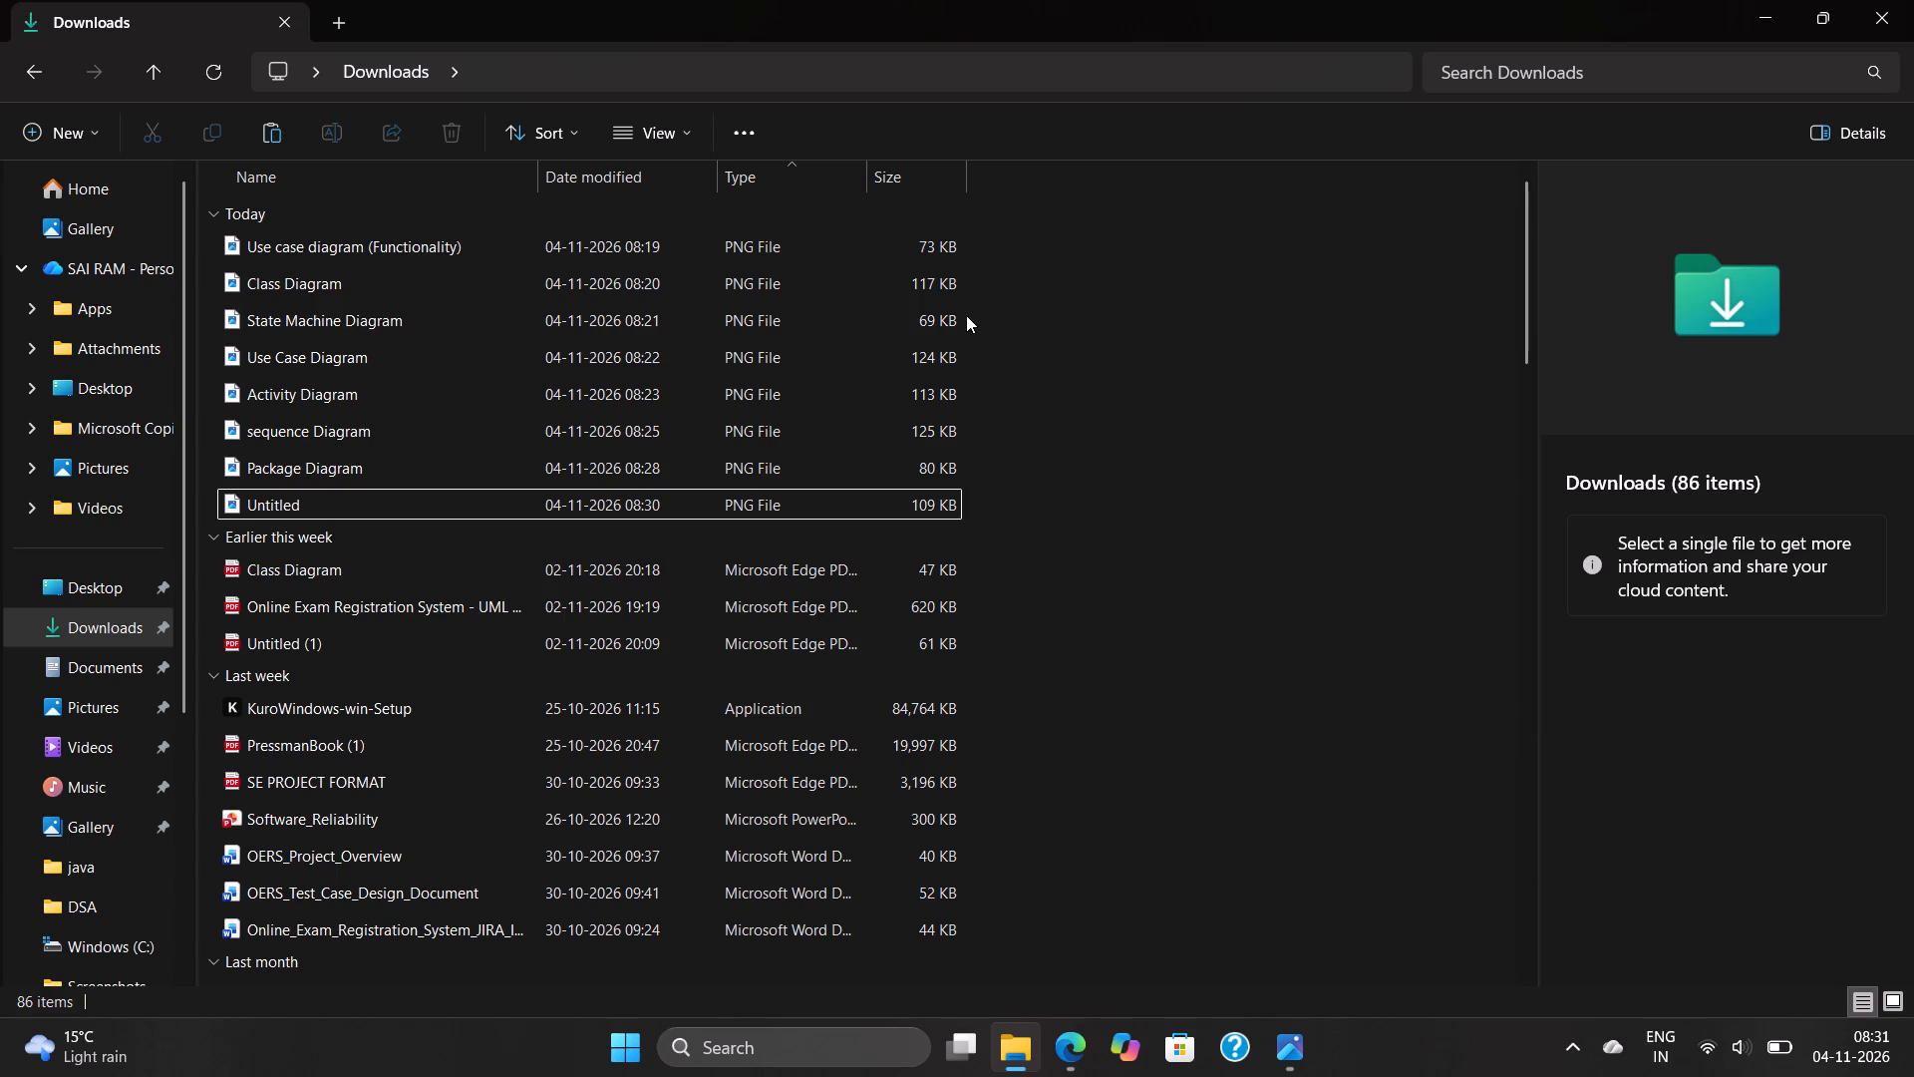
click(749, 250)
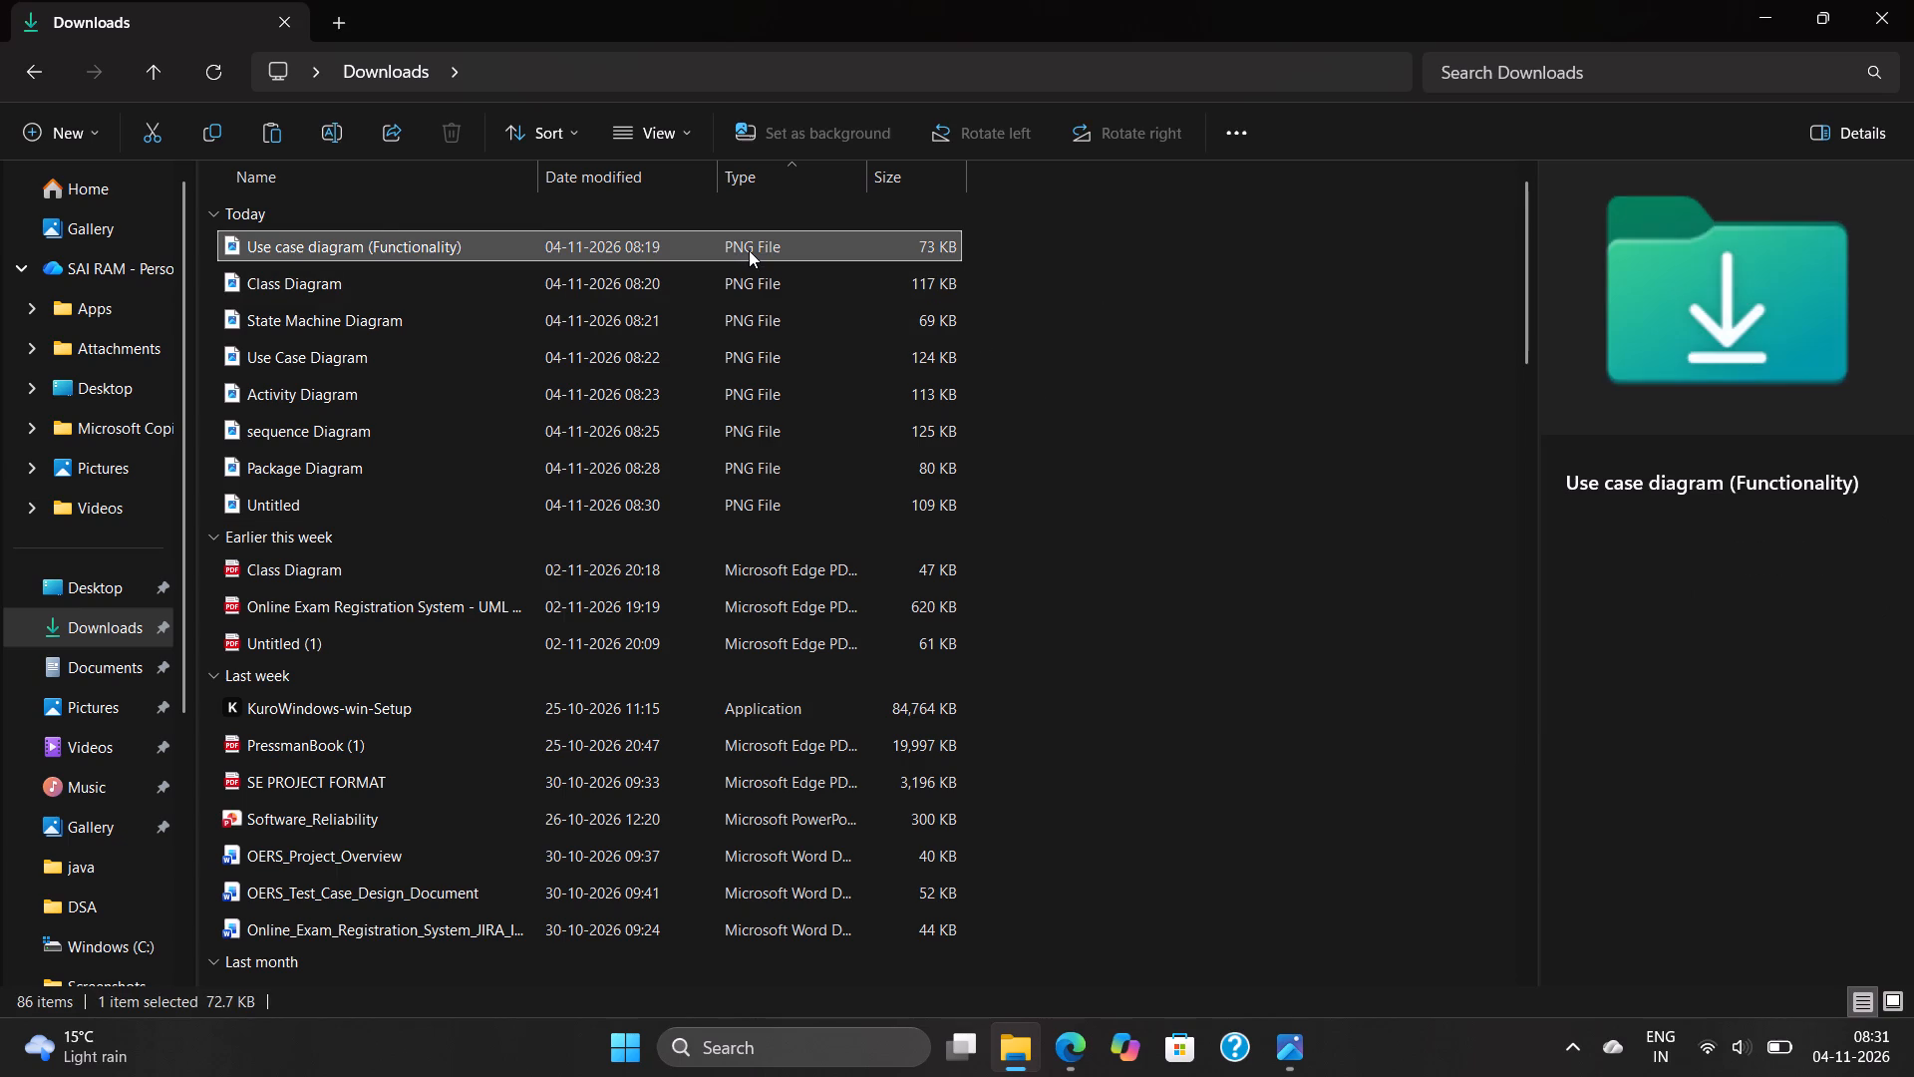
key(shift+Down)
key(shift+Down)
key(shift+Down)
key(shift+Down)
key(shift+Down)
key(shift+Down)
key(shift+Down)
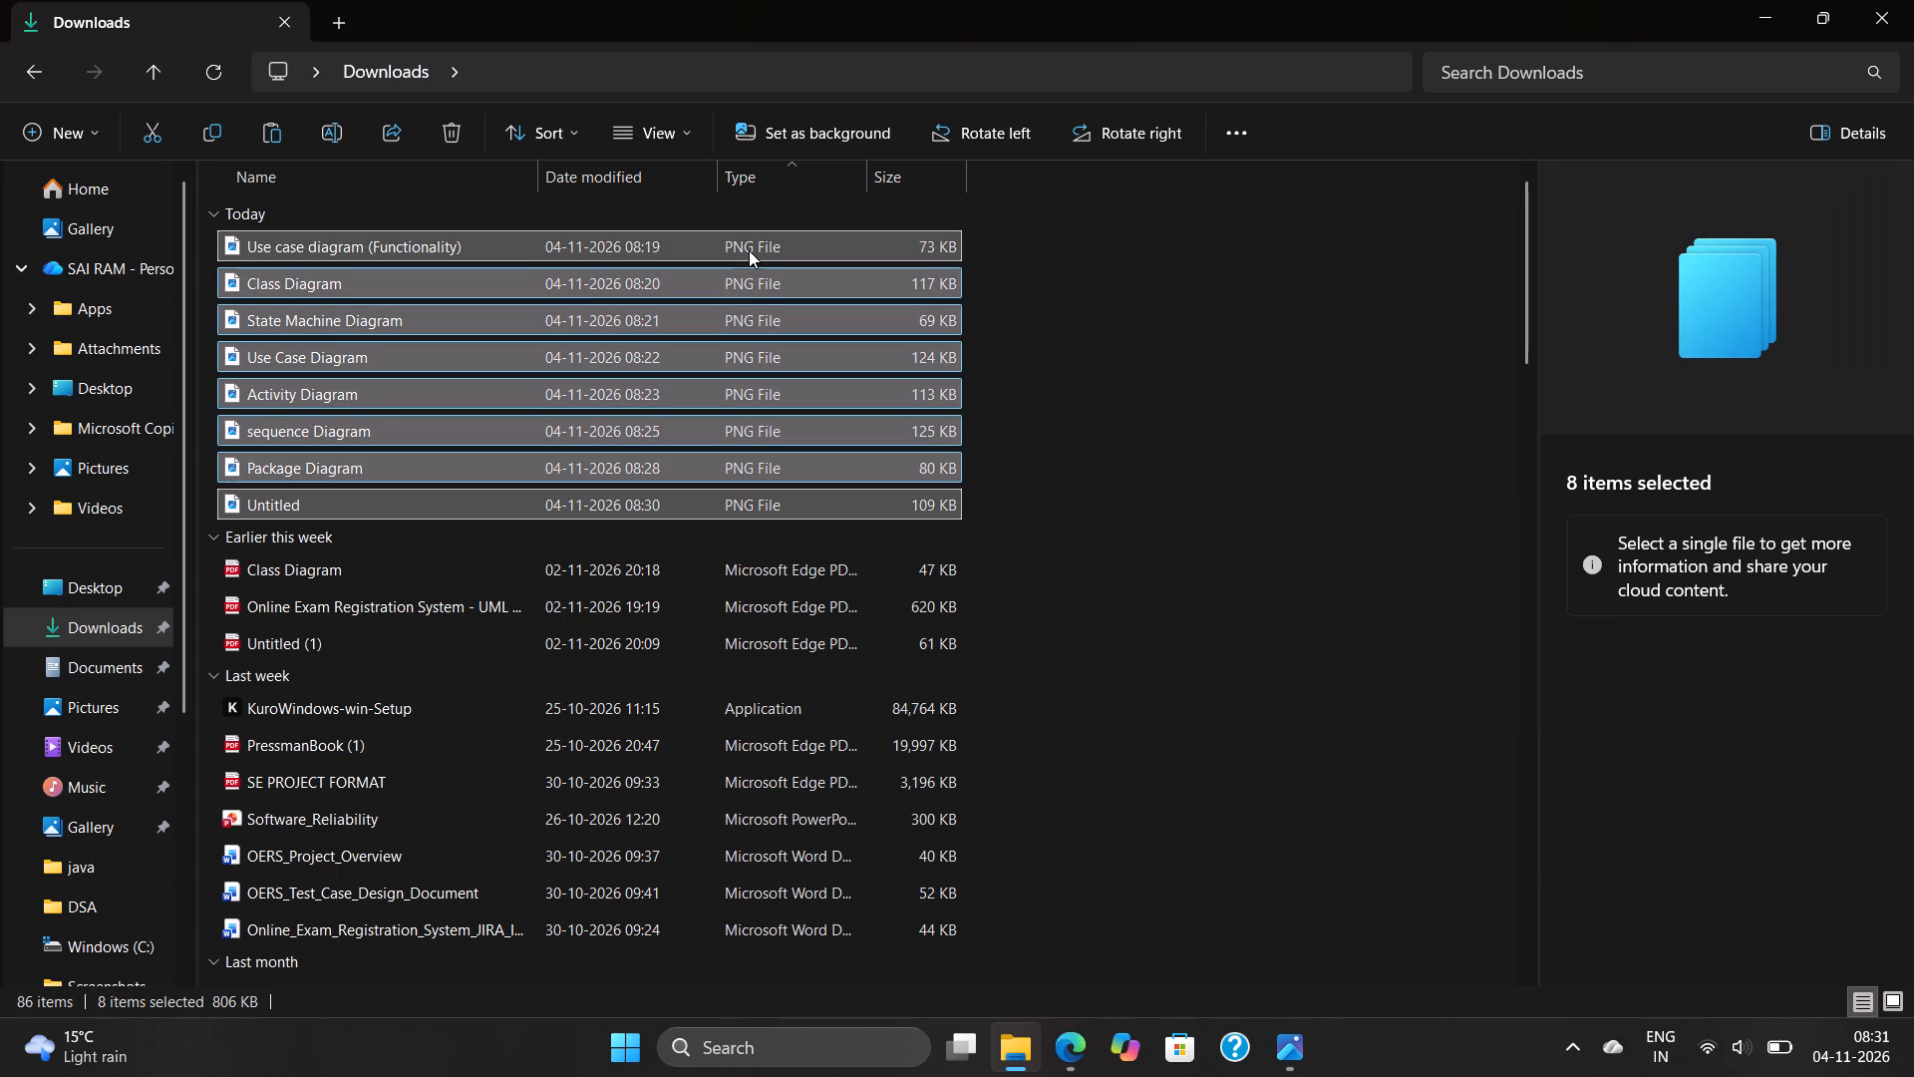
click(395, 139)
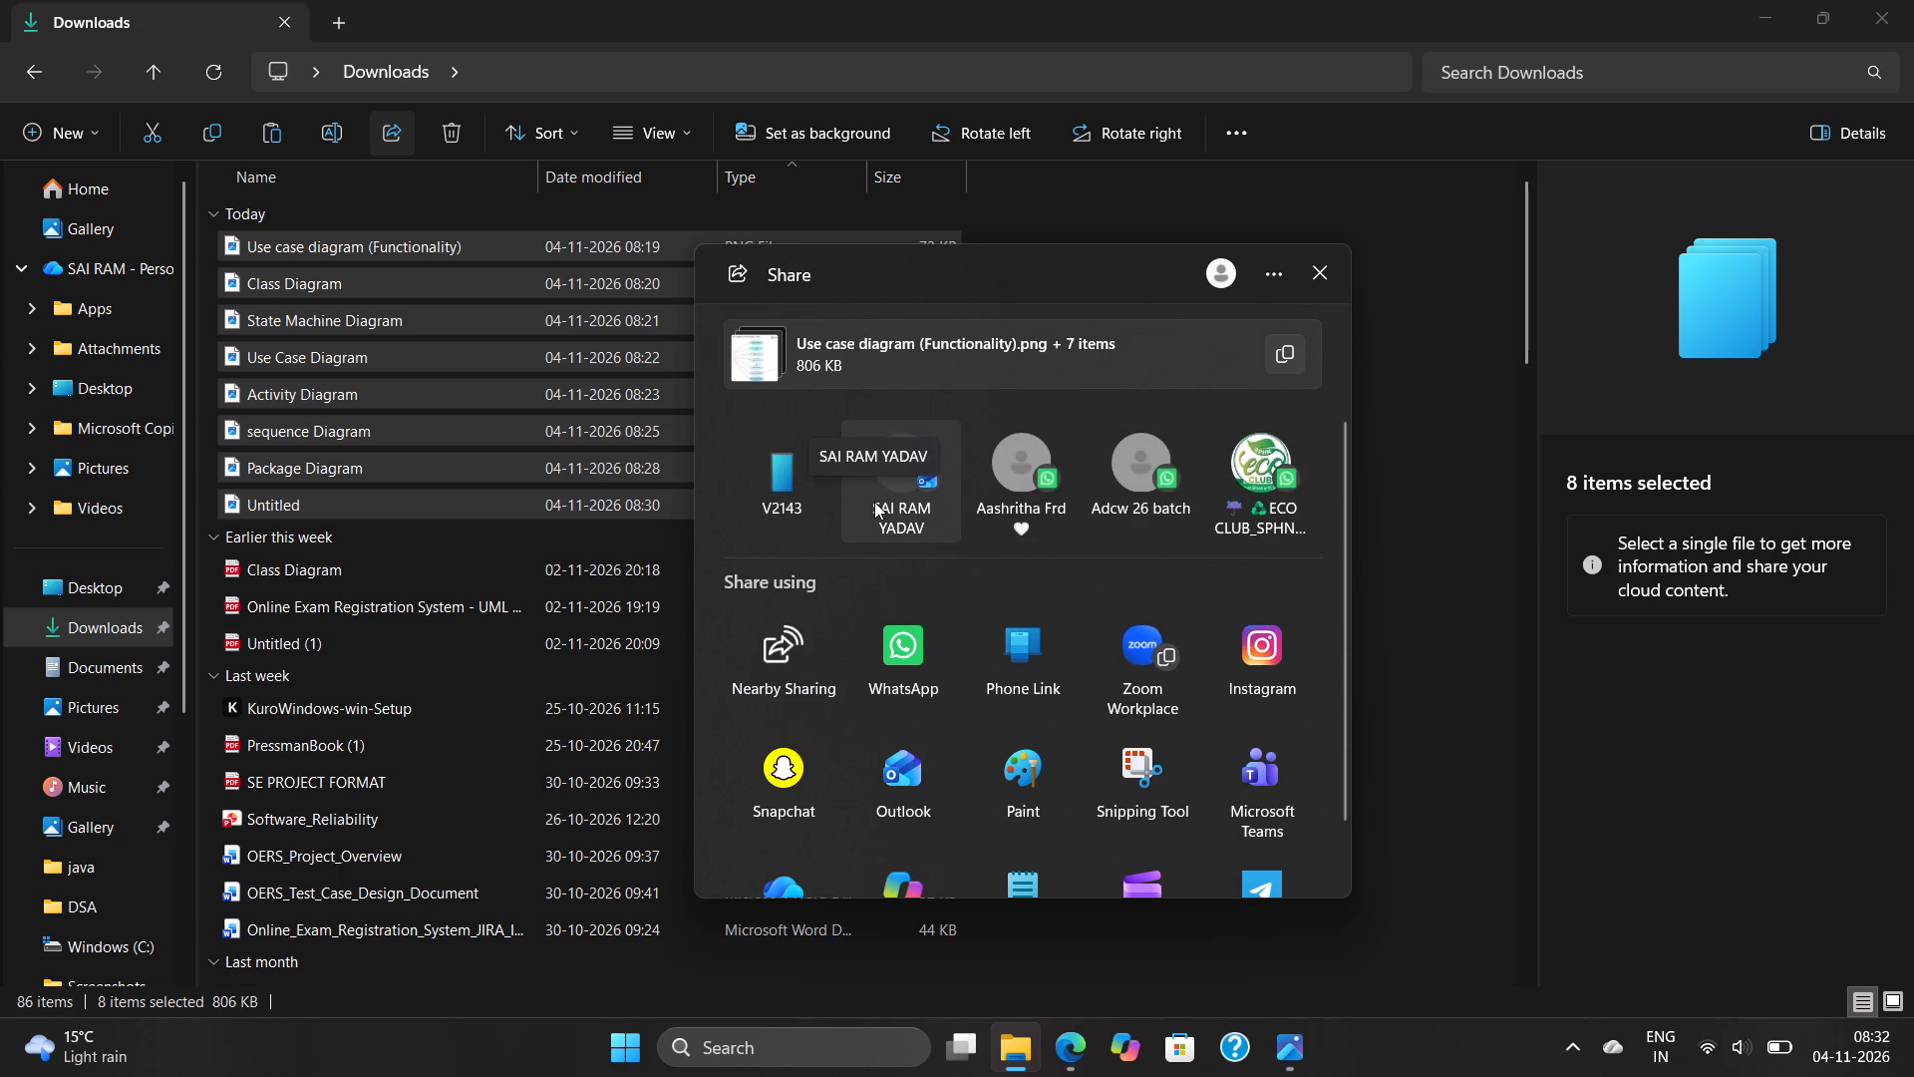
click(808, 498)
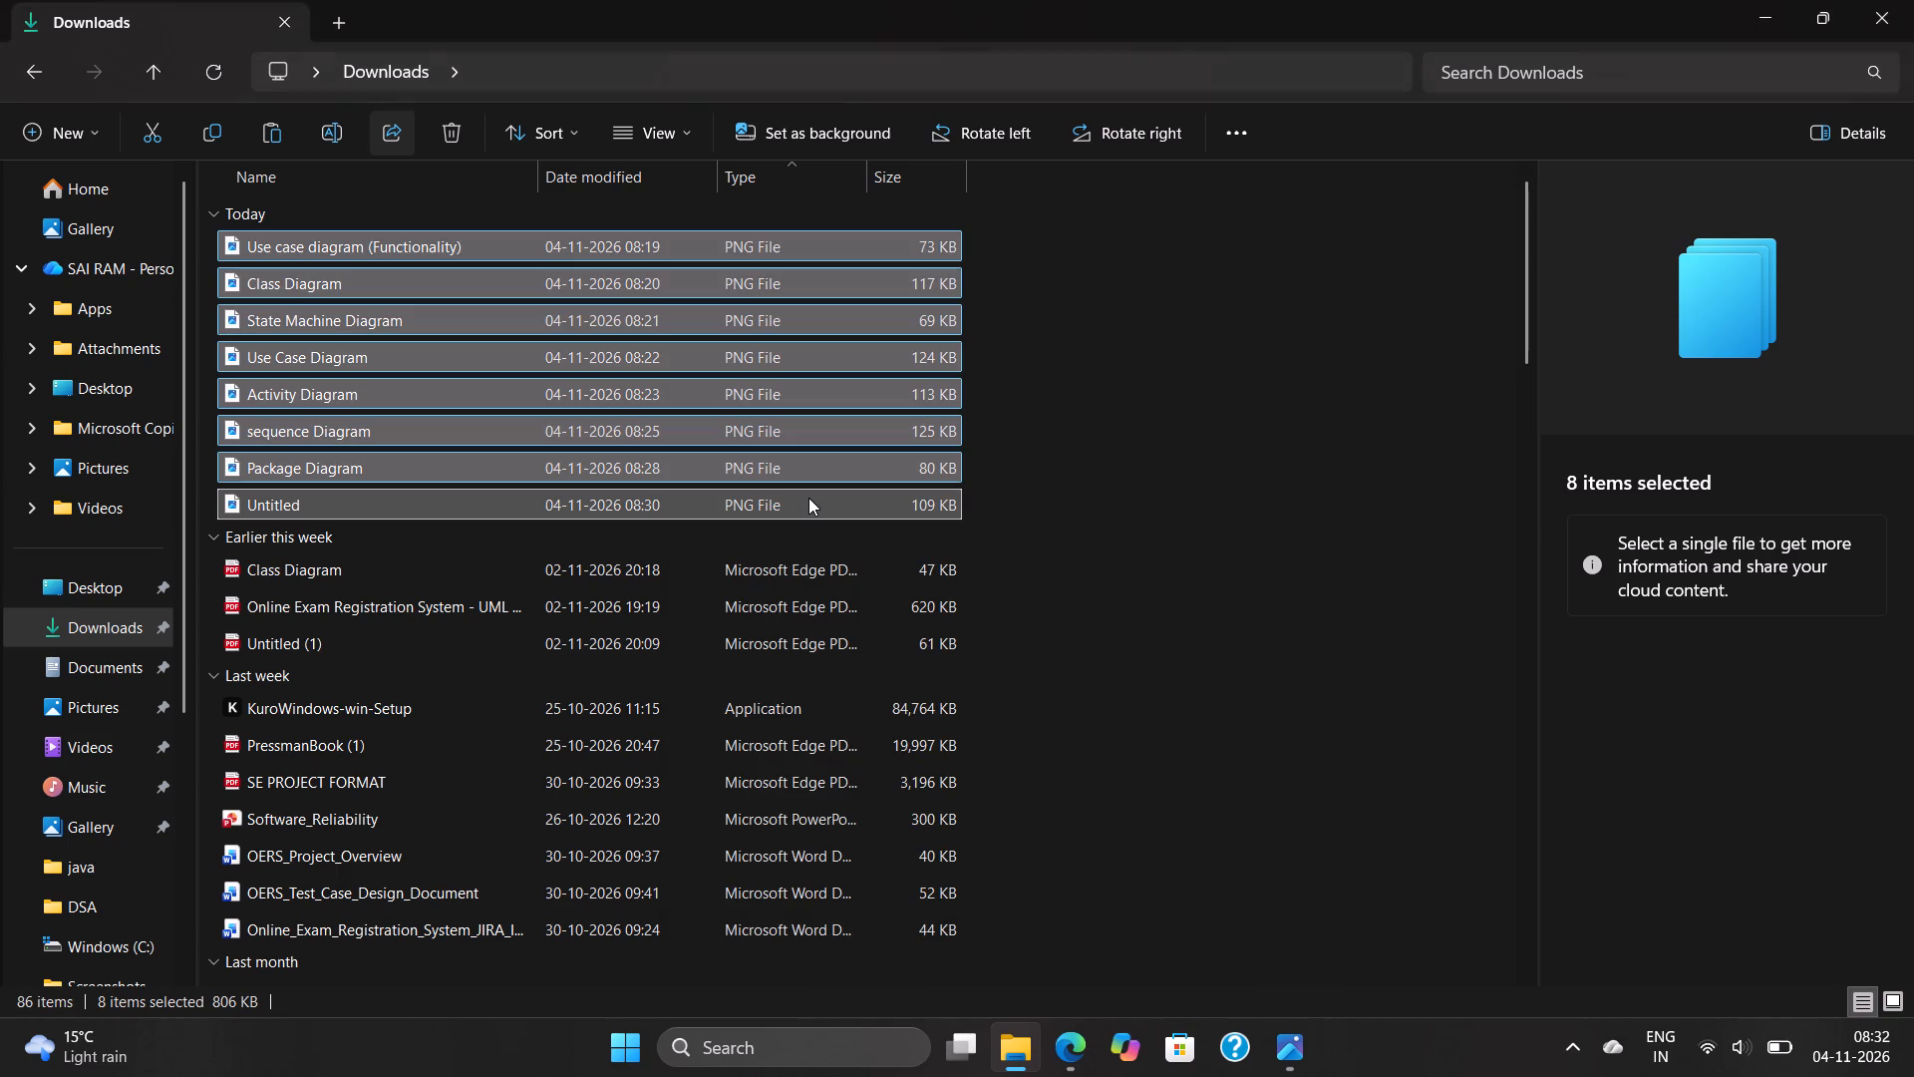